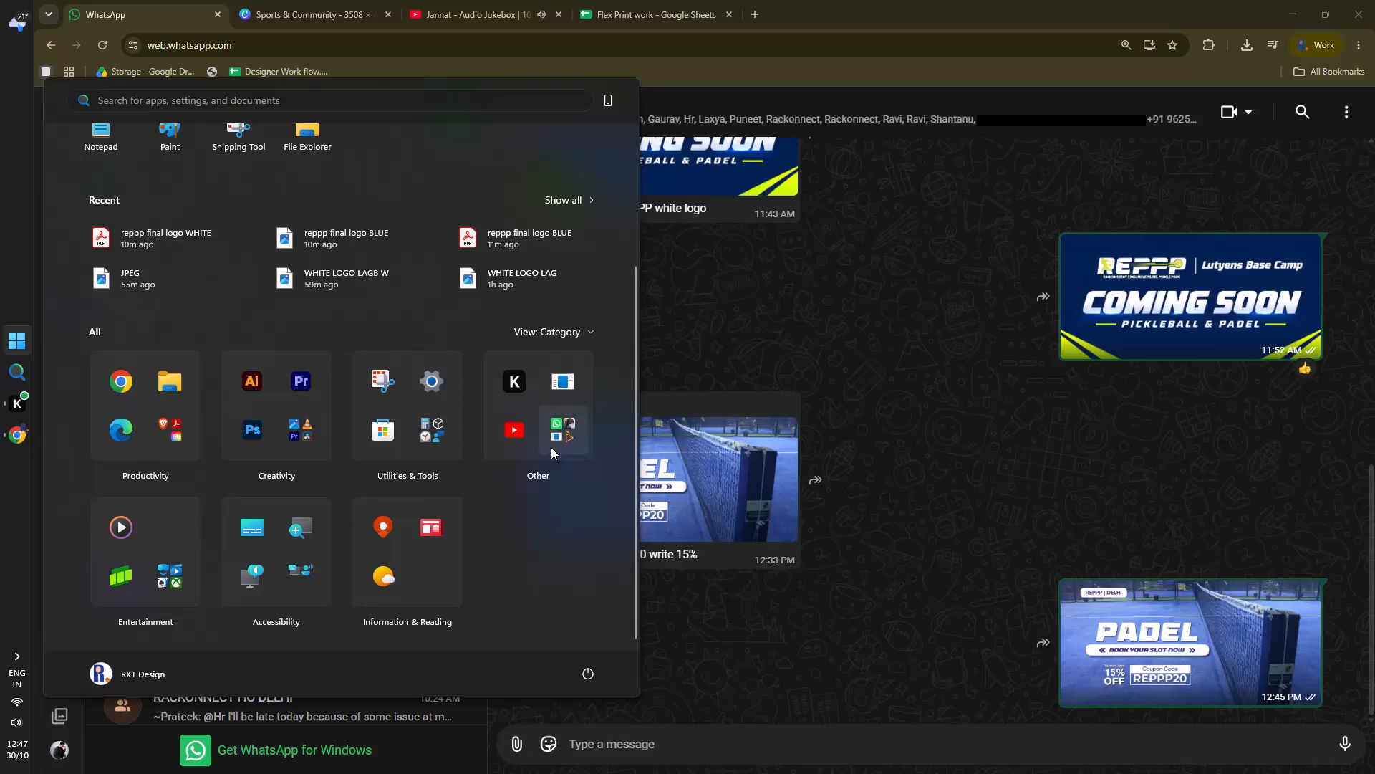
Launch Adobe Illustrator.
scroll(153, 471, up, 3)
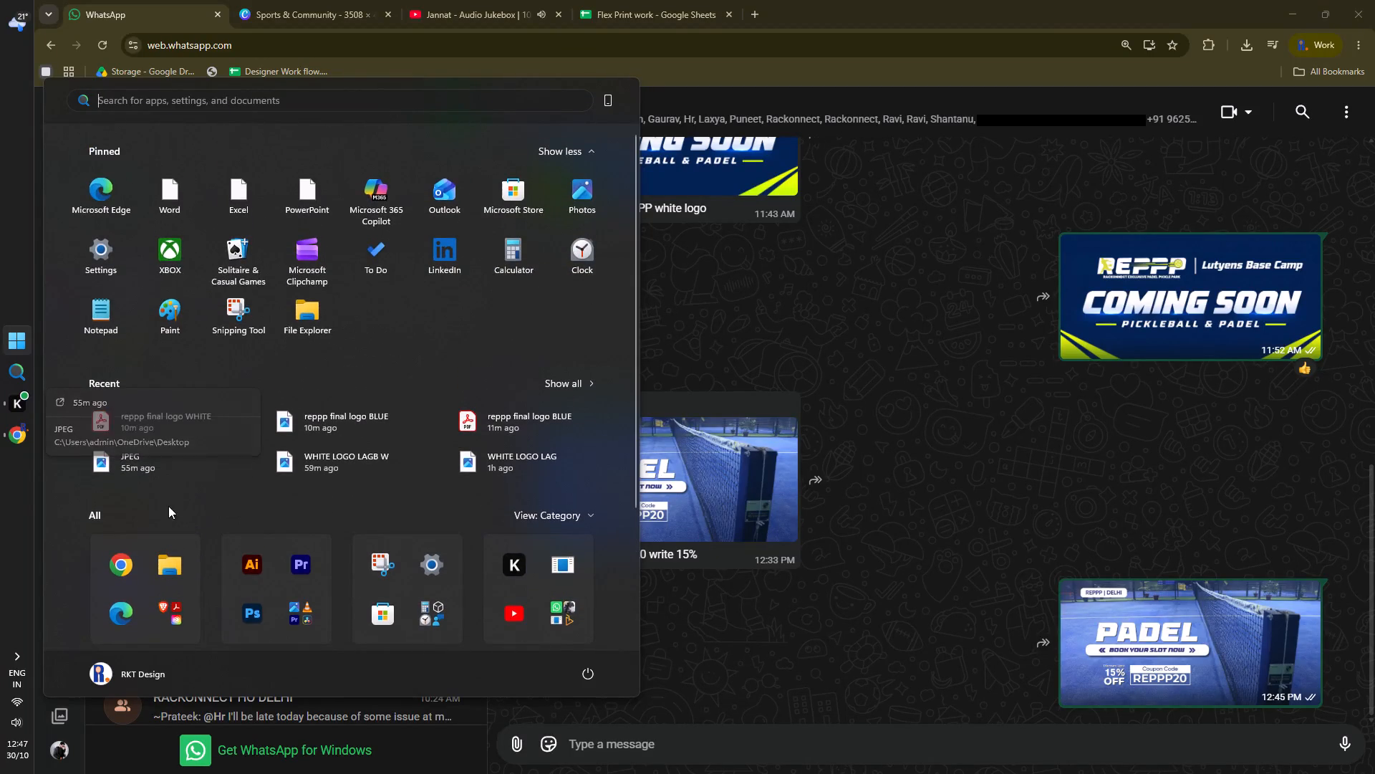
click(251, 563)
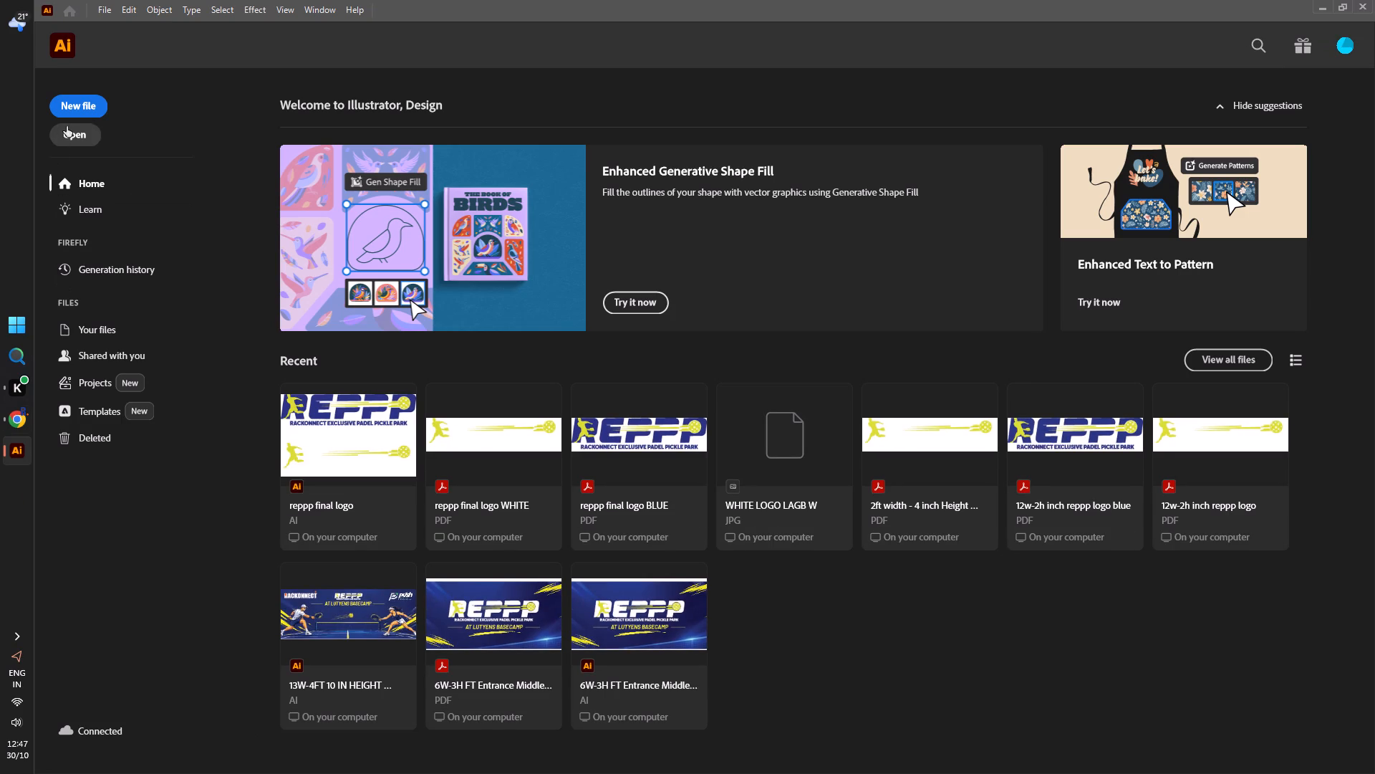
Start setting up a new Illustrator document.
click(76, 107)
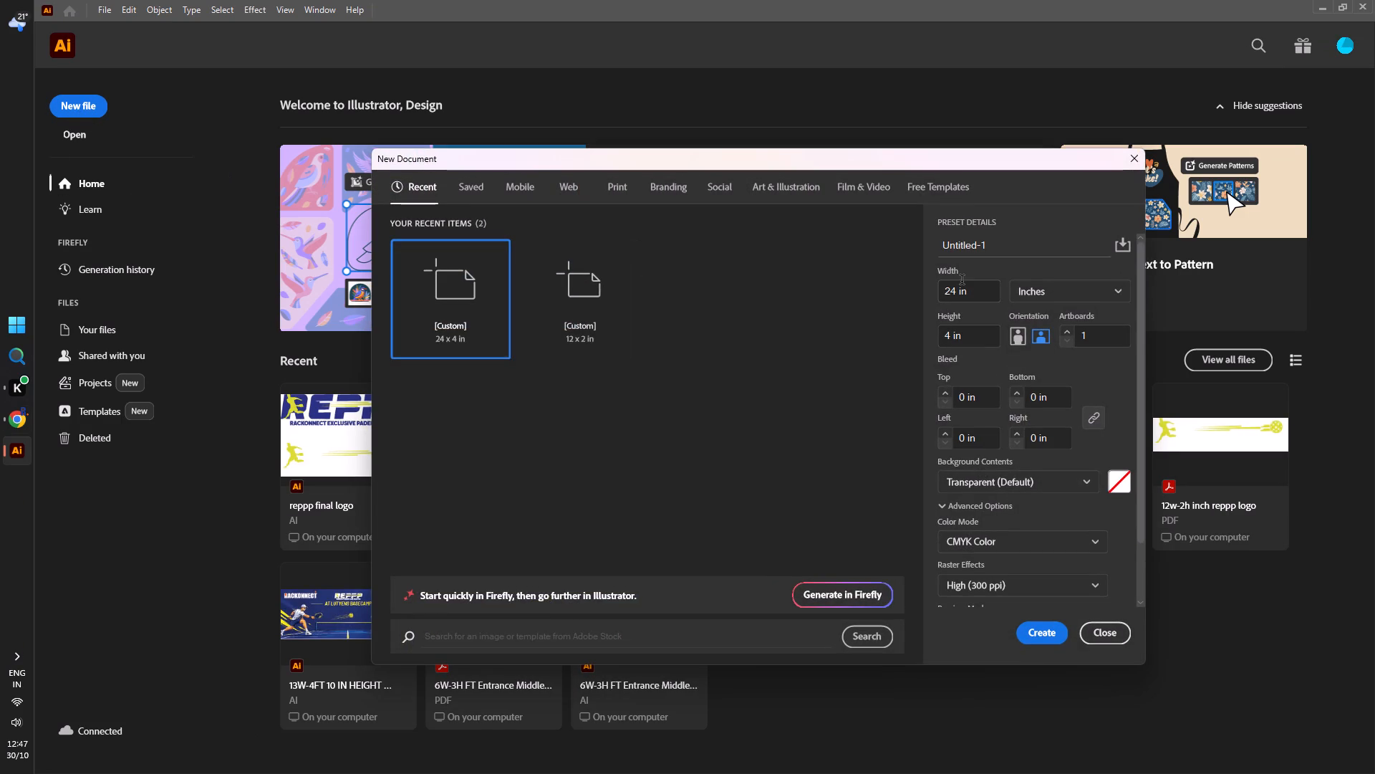
Switch the new document's units to feet and set its width to 10 ft.
click(1029, 291)
click(1038, 416)
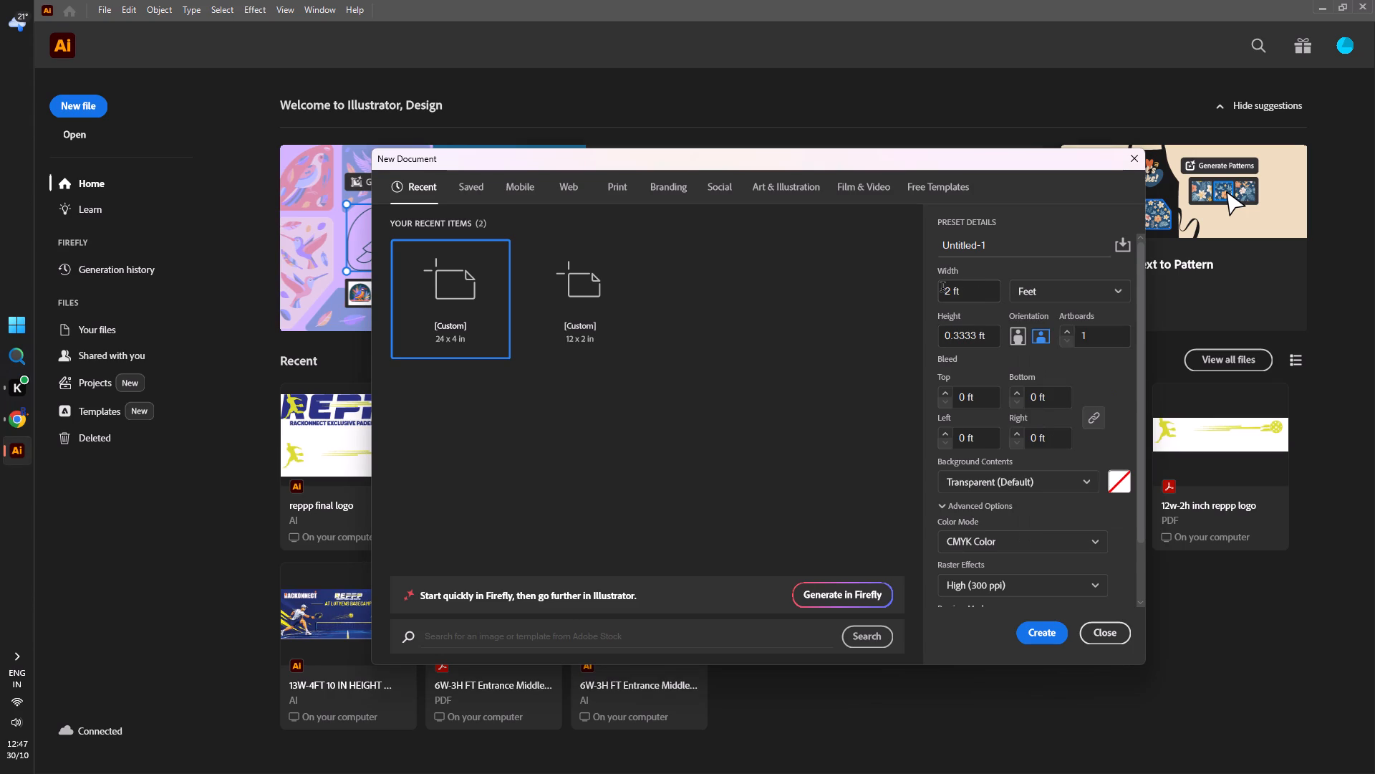
drag(951, 295, 943, 297)
text(10)
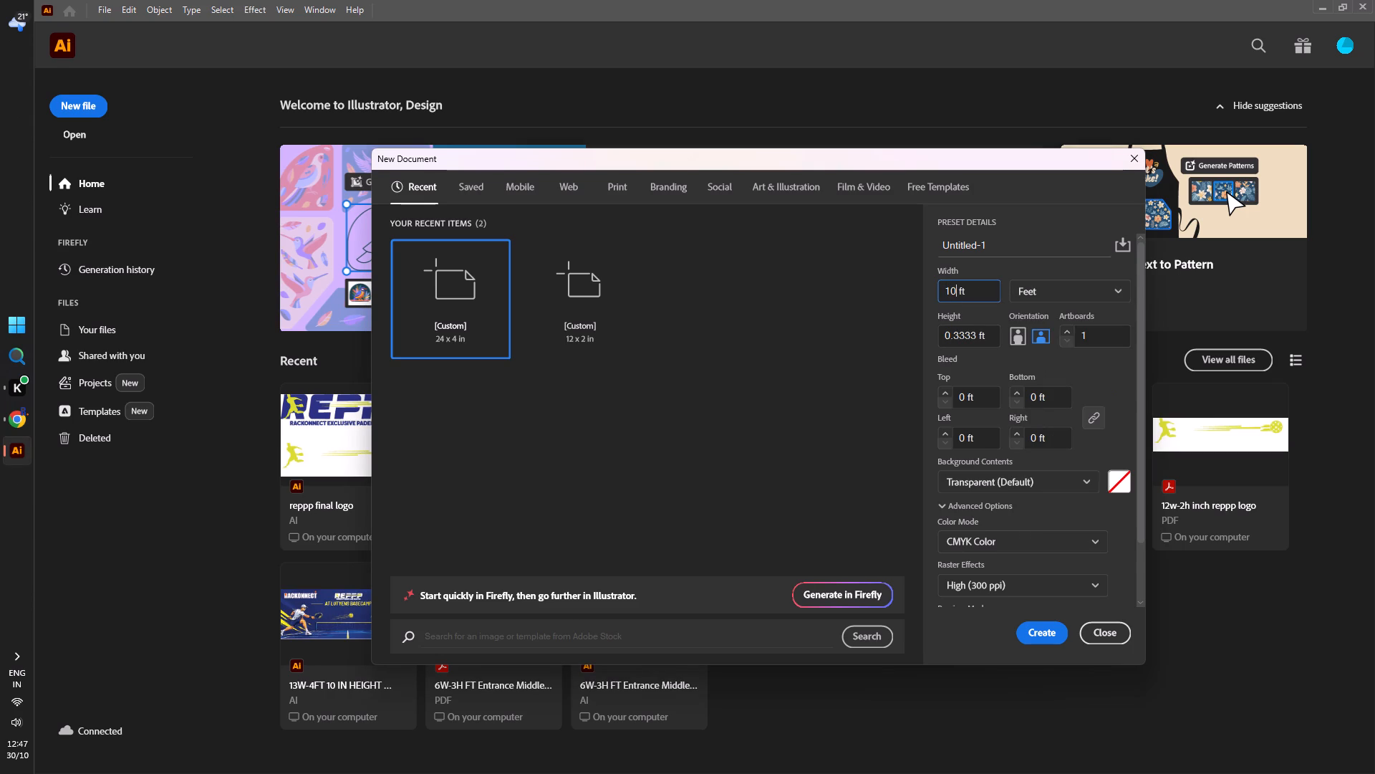
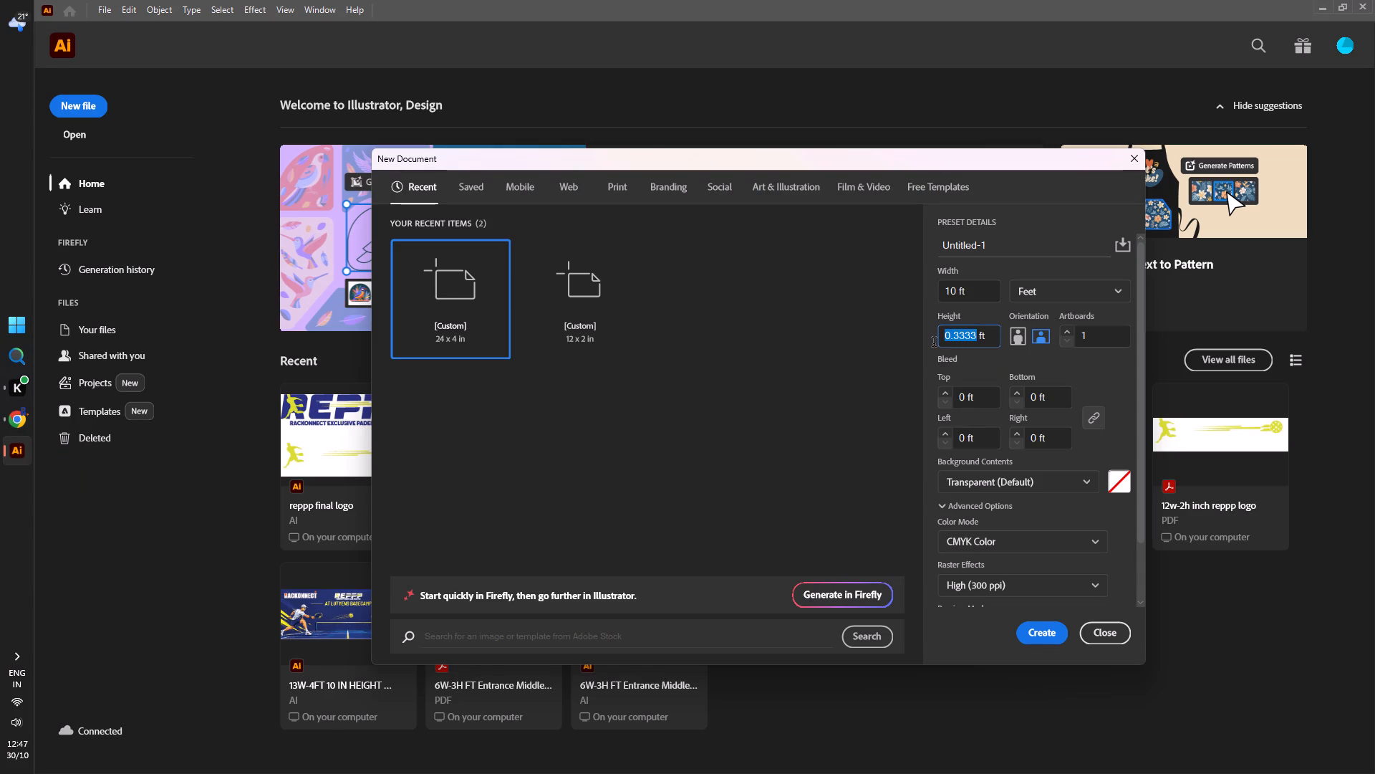
Set the new document's height to 4.10 ft and create the document.
text(4.10)
click(11, 419)
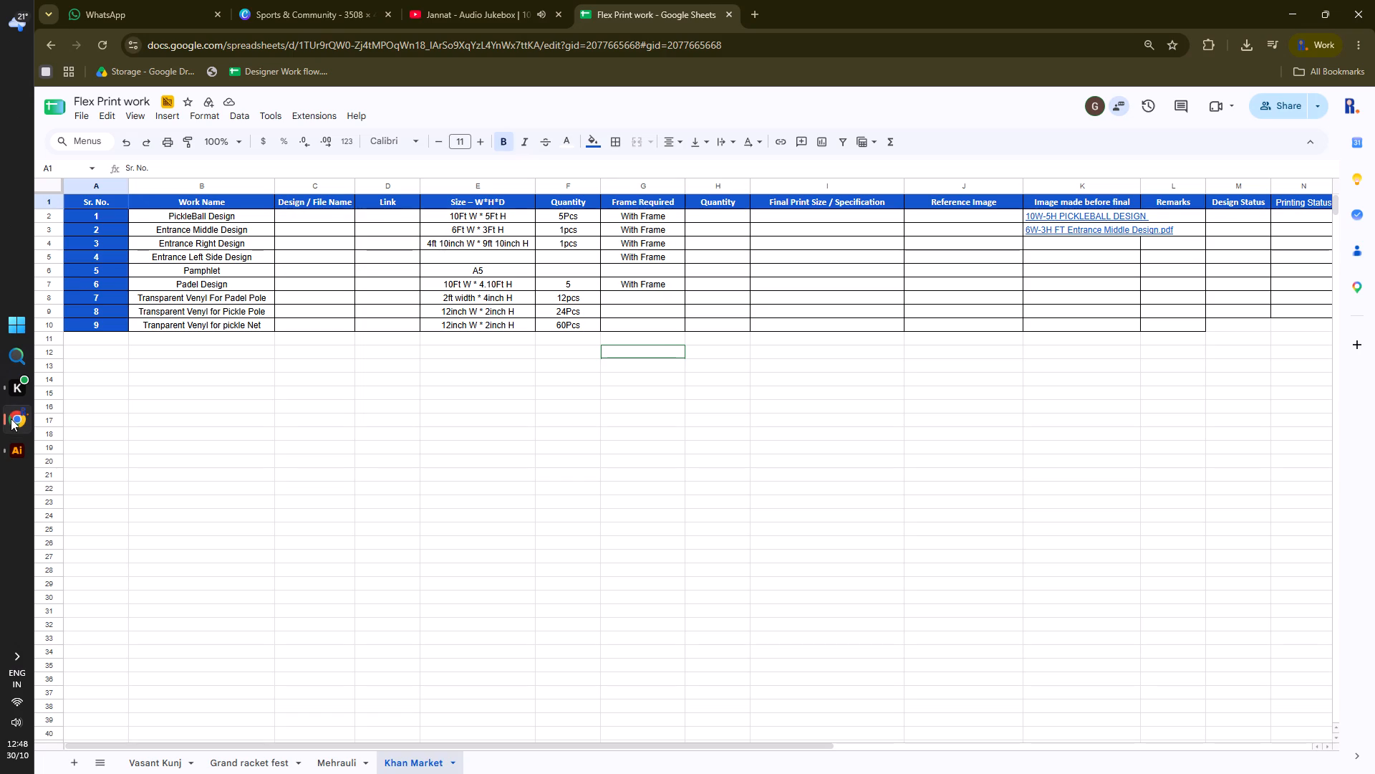
click(496, 10)
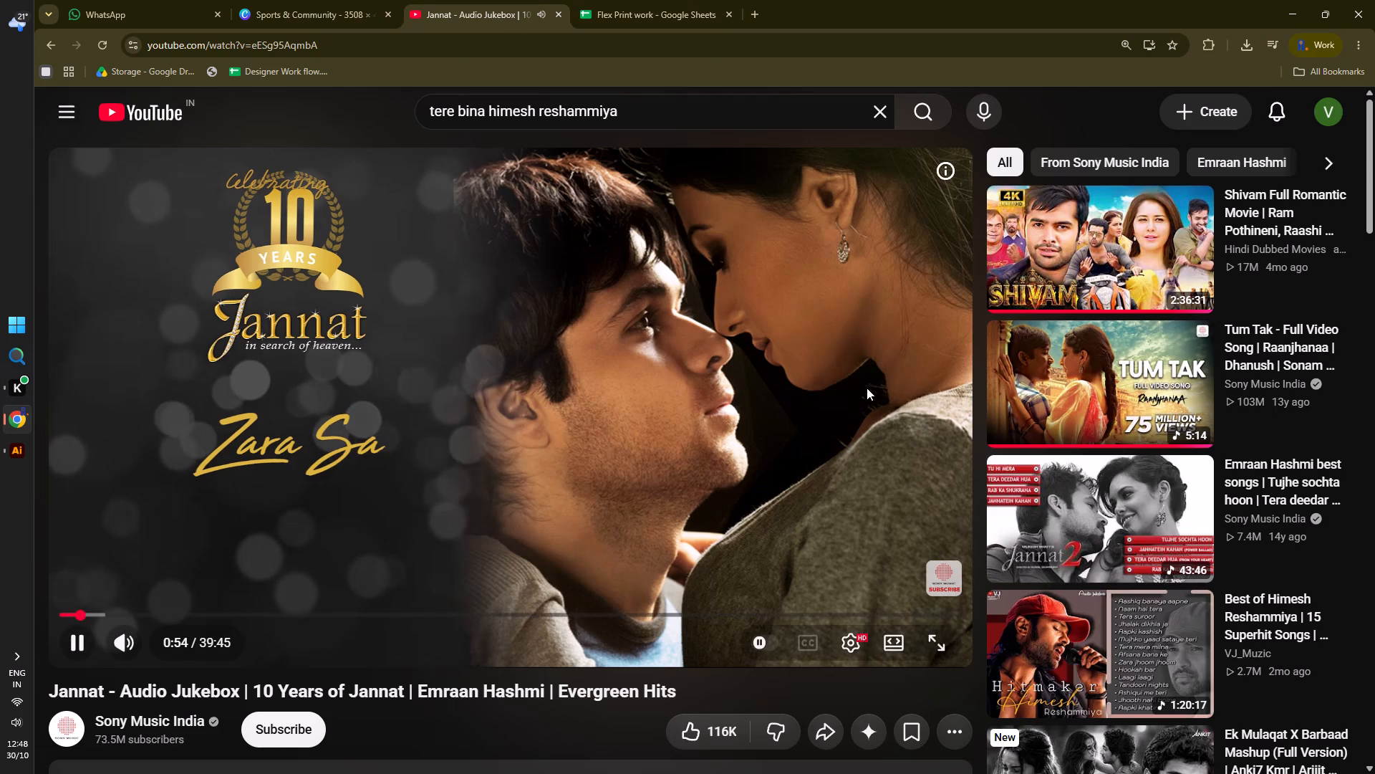
click(9, 442)
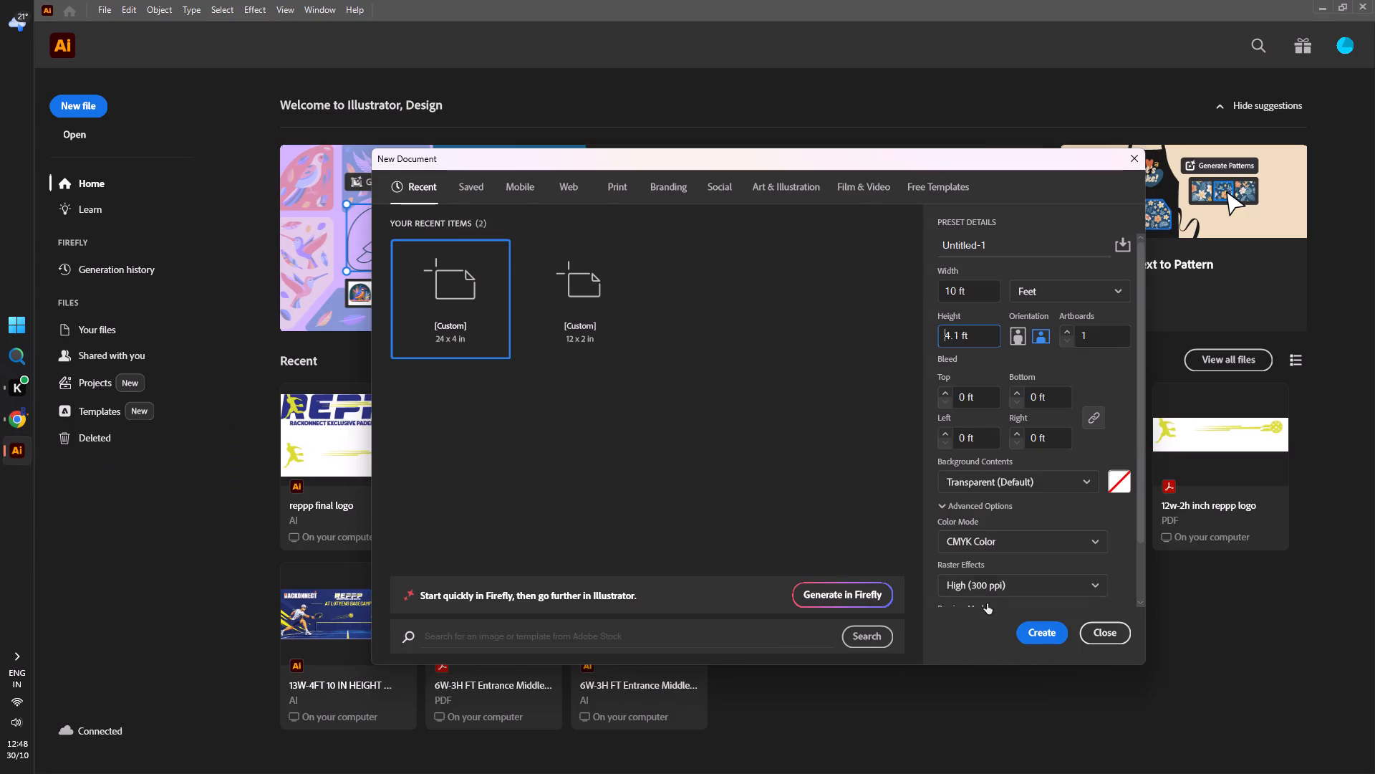
click(1041, 639)
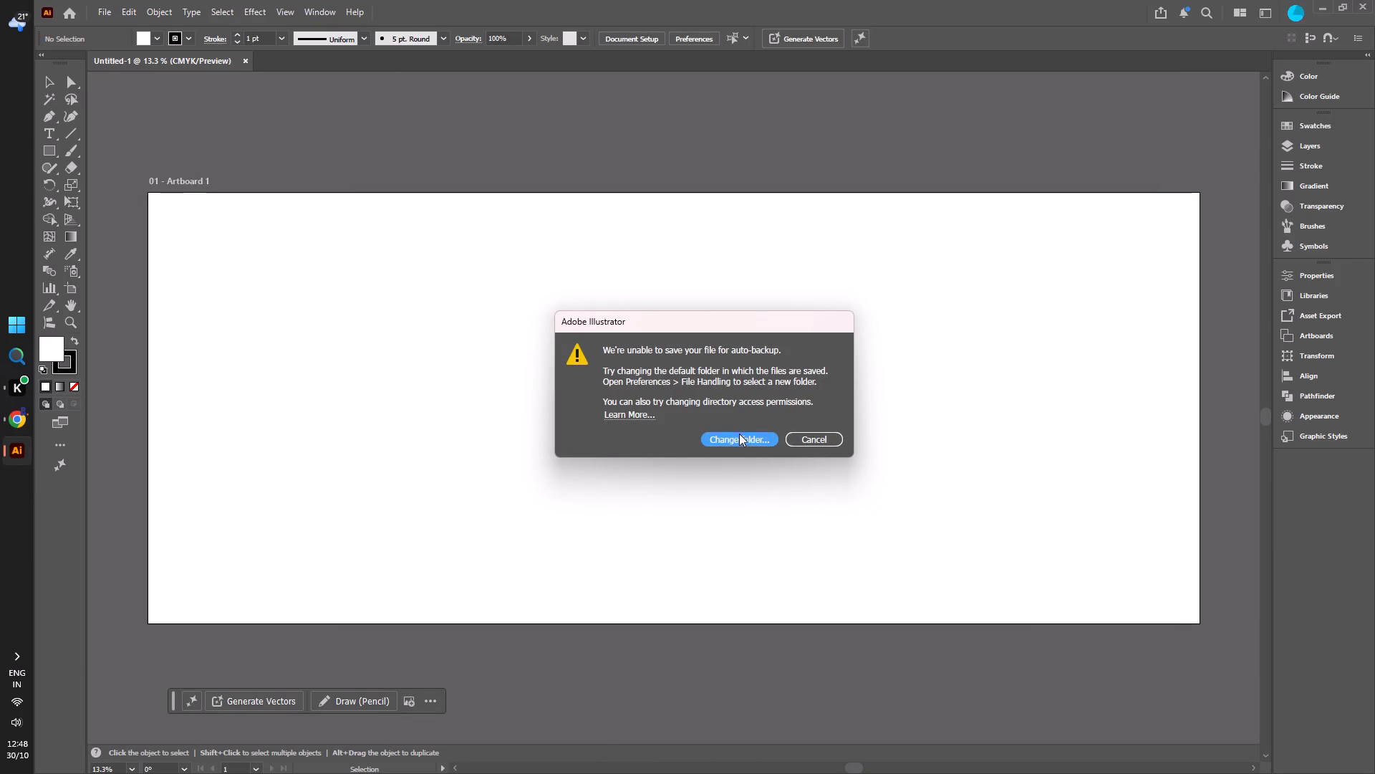
click(738, 441)
click(845, 624)
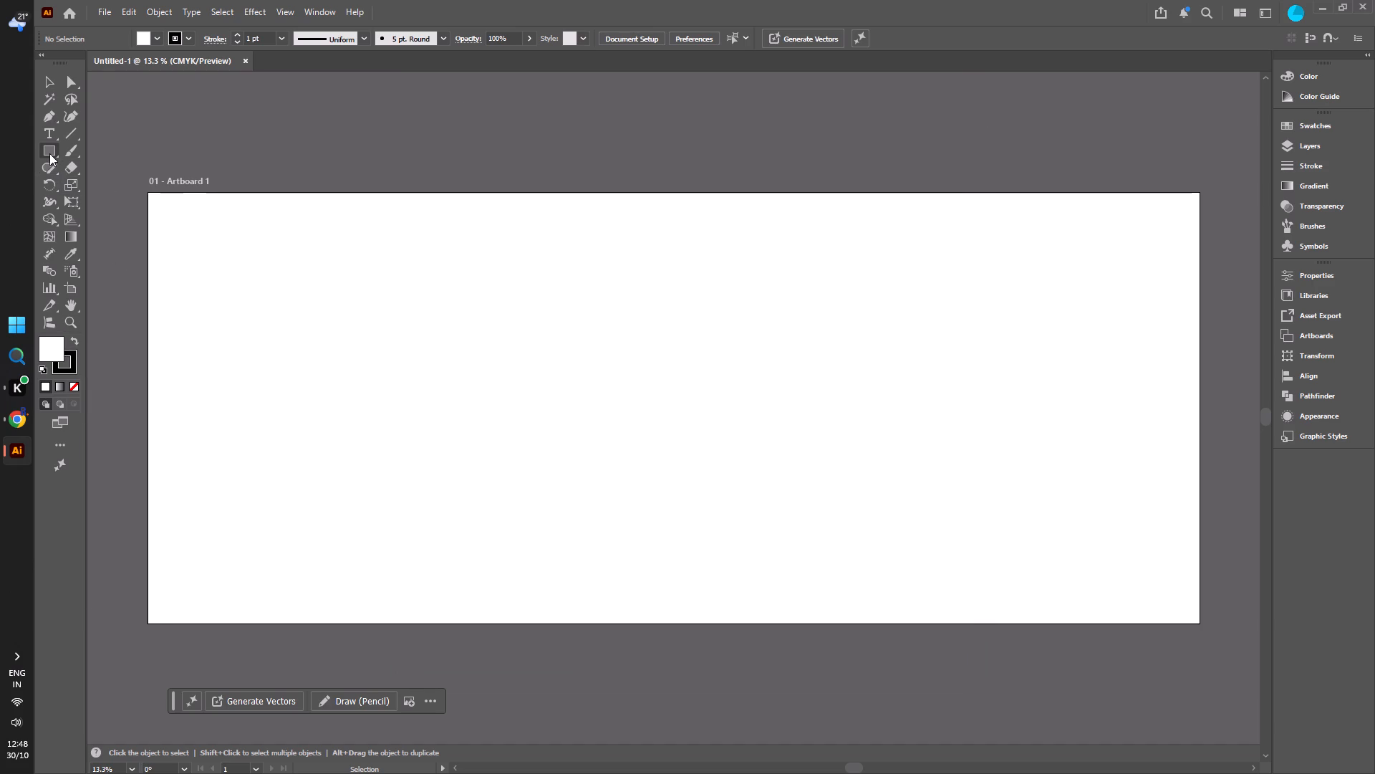
Draw a 10 ft by 4.1 ft rectangle covering the whole artboard.
click(49, 152)
drag(147, 194, 241, 429)
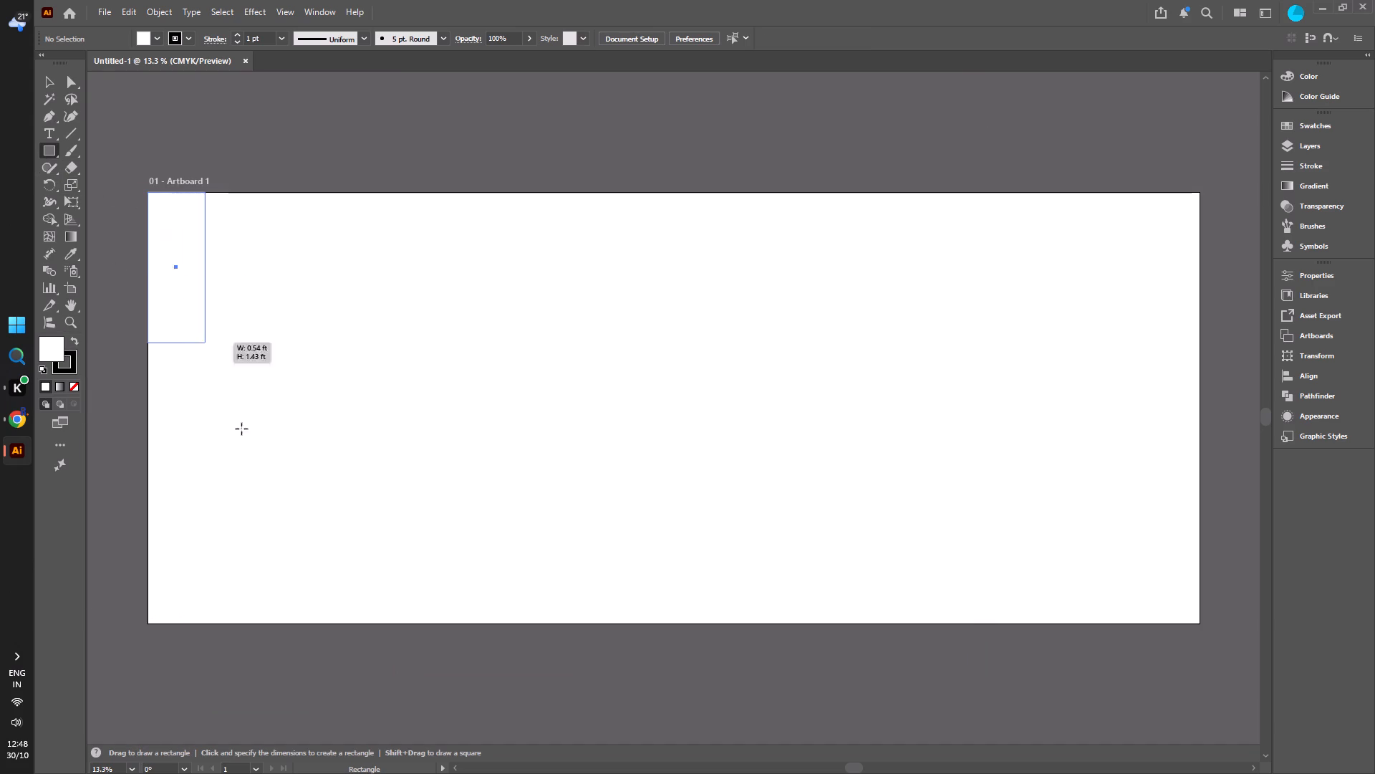
drag(241, 429, 1197, 623)
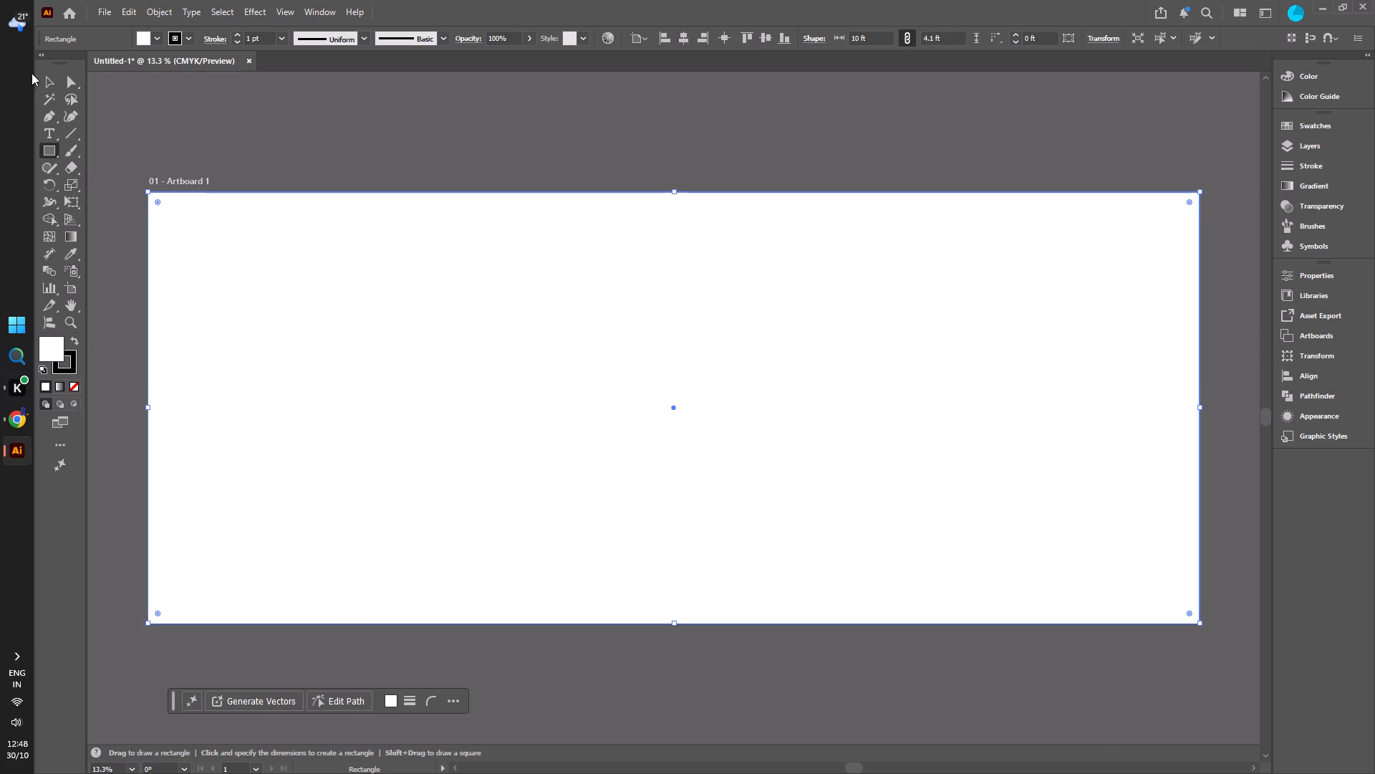
Remove the stroke from the background rectangle.
click(42, 74)
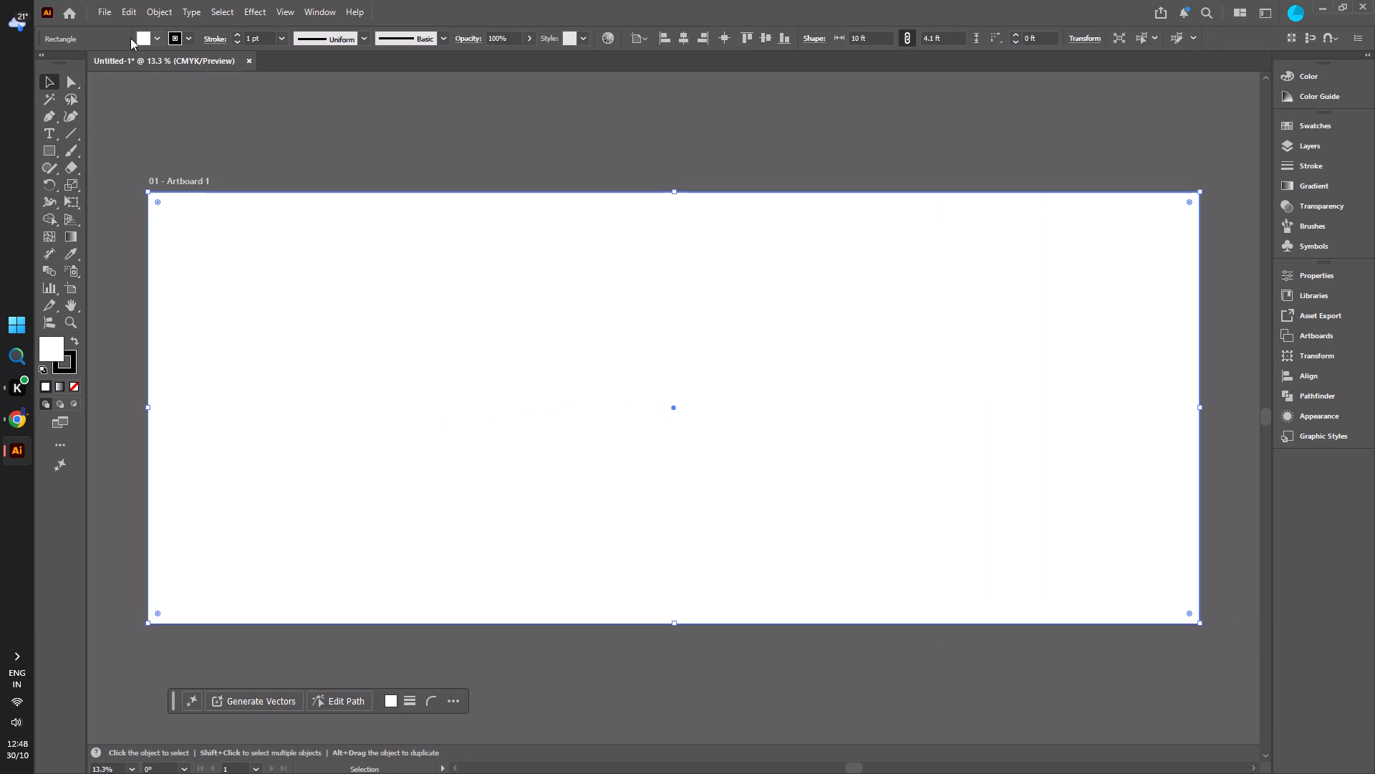
click(187, 37)
click(44, 139)
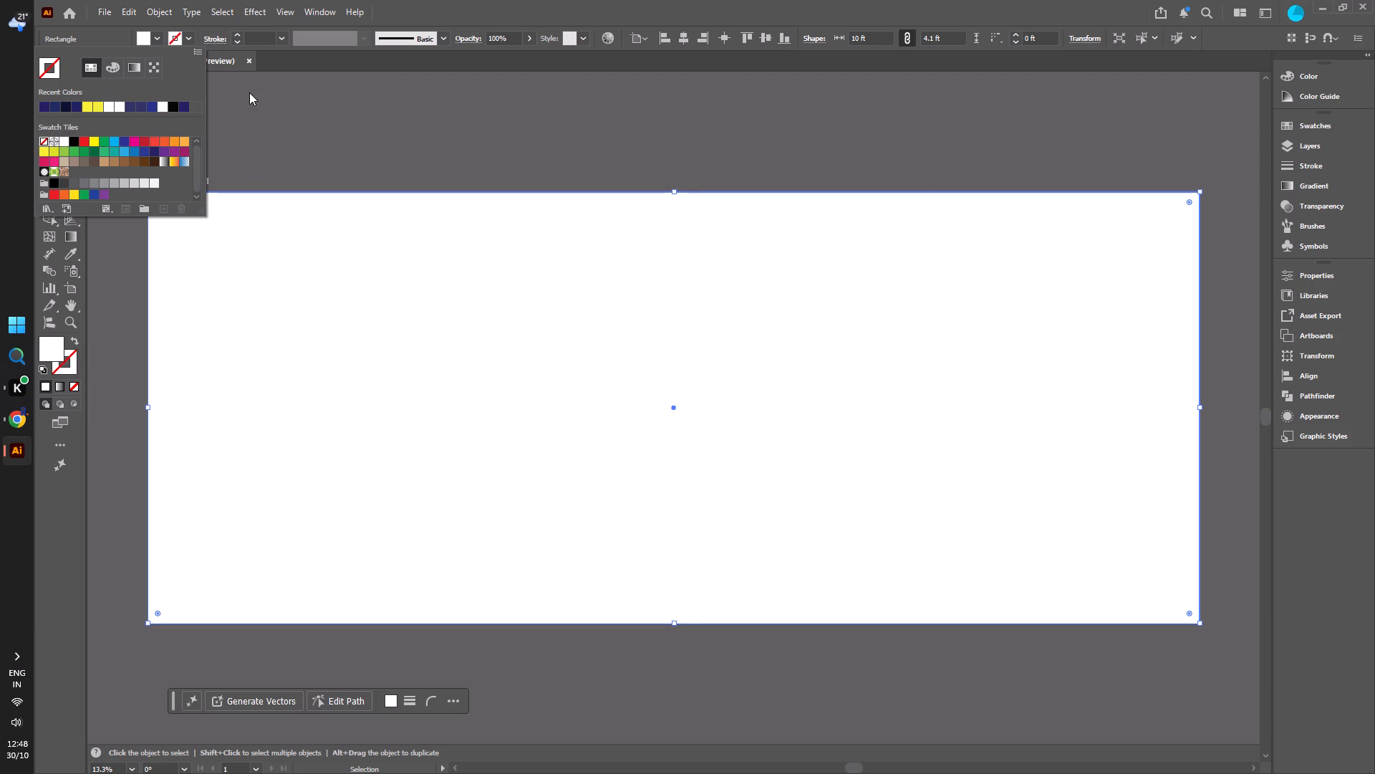
click(249, 92)
Fill the background rectangle with a dark navy blue from the recent colors.
double_click(140, 39)
click(140, 39)
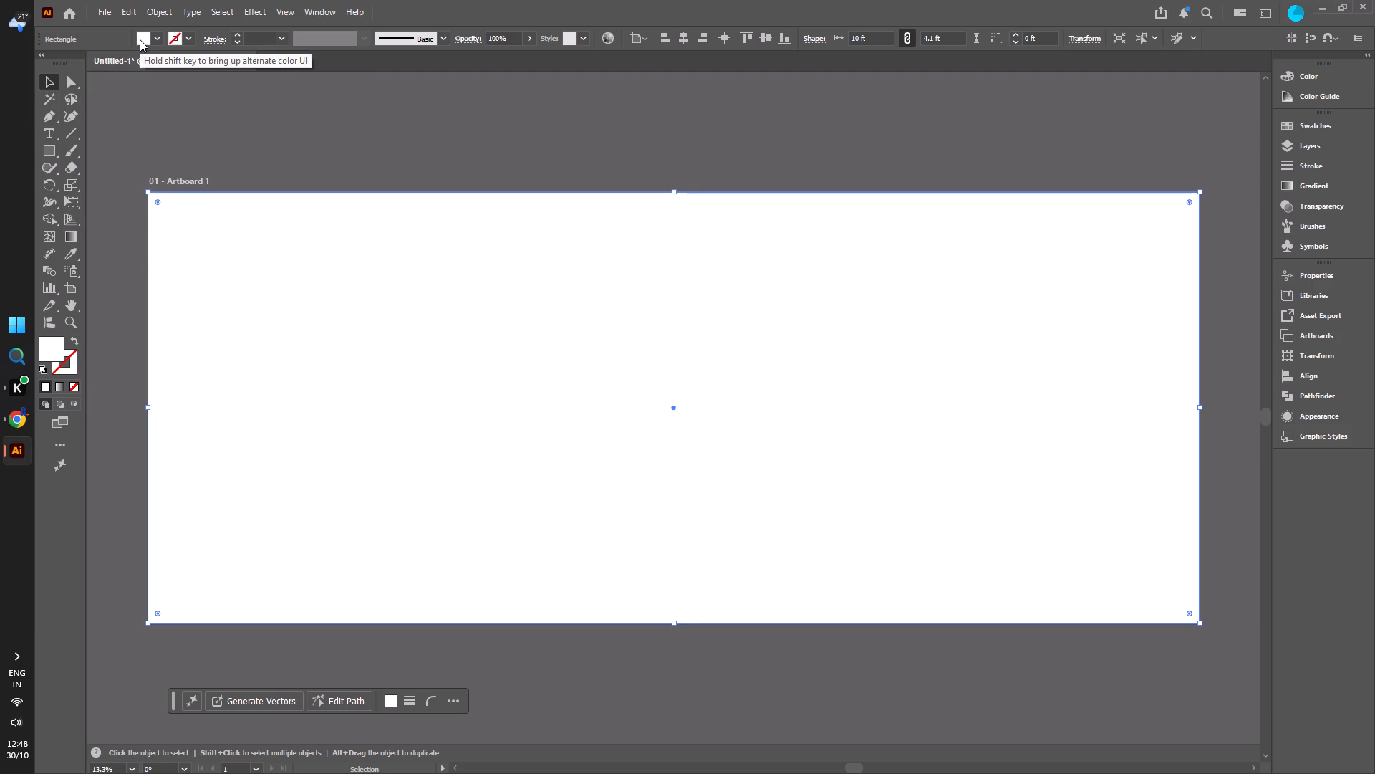
click(44, 103)
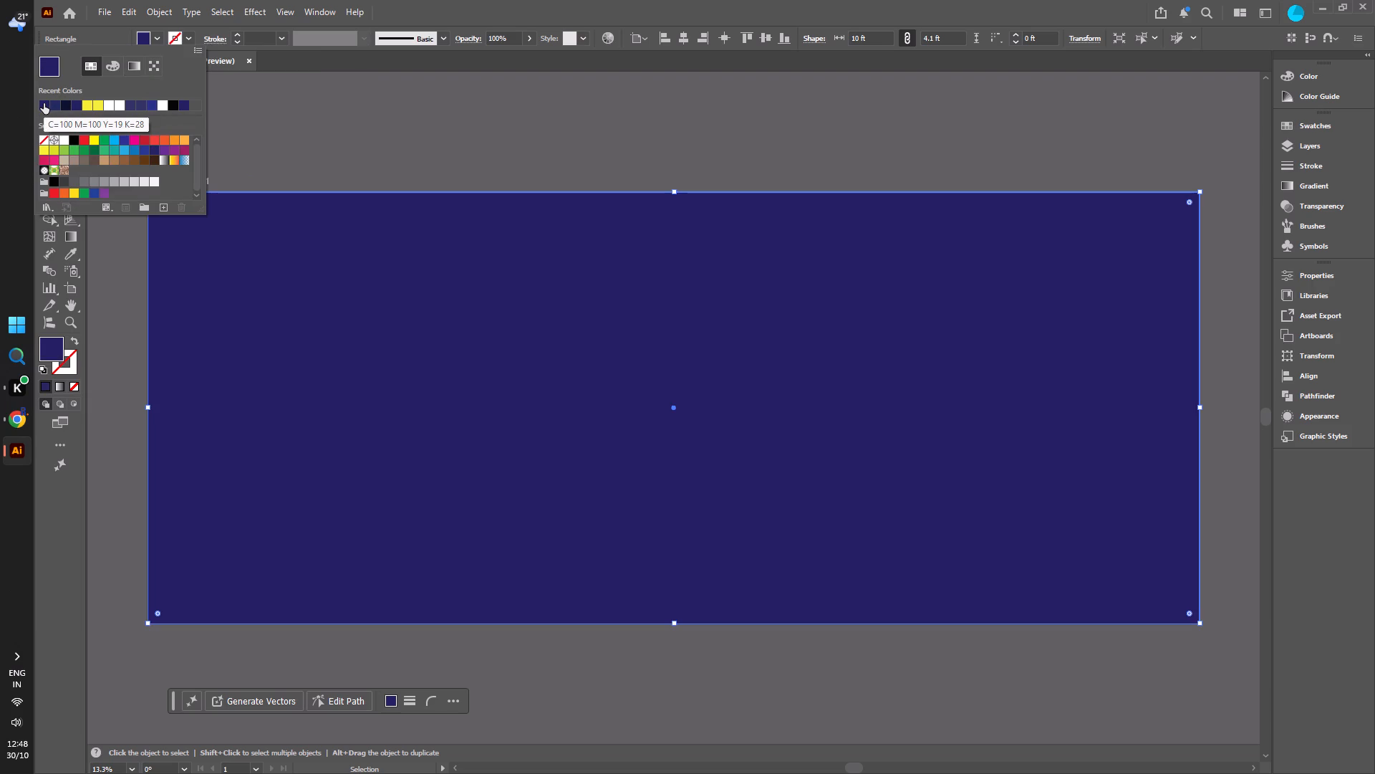
click(183, 107)
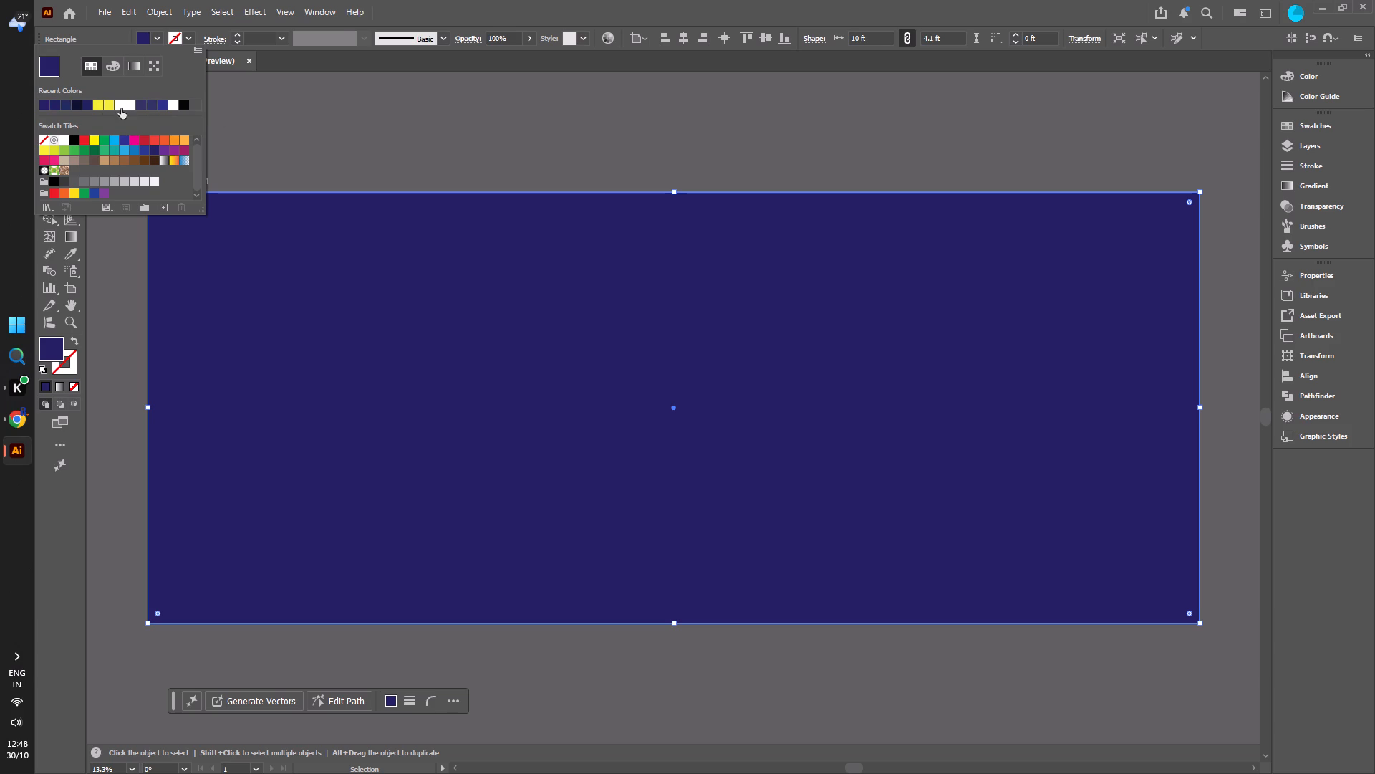
click(84, 108)
click(66, 109)
double_click(372, 123)
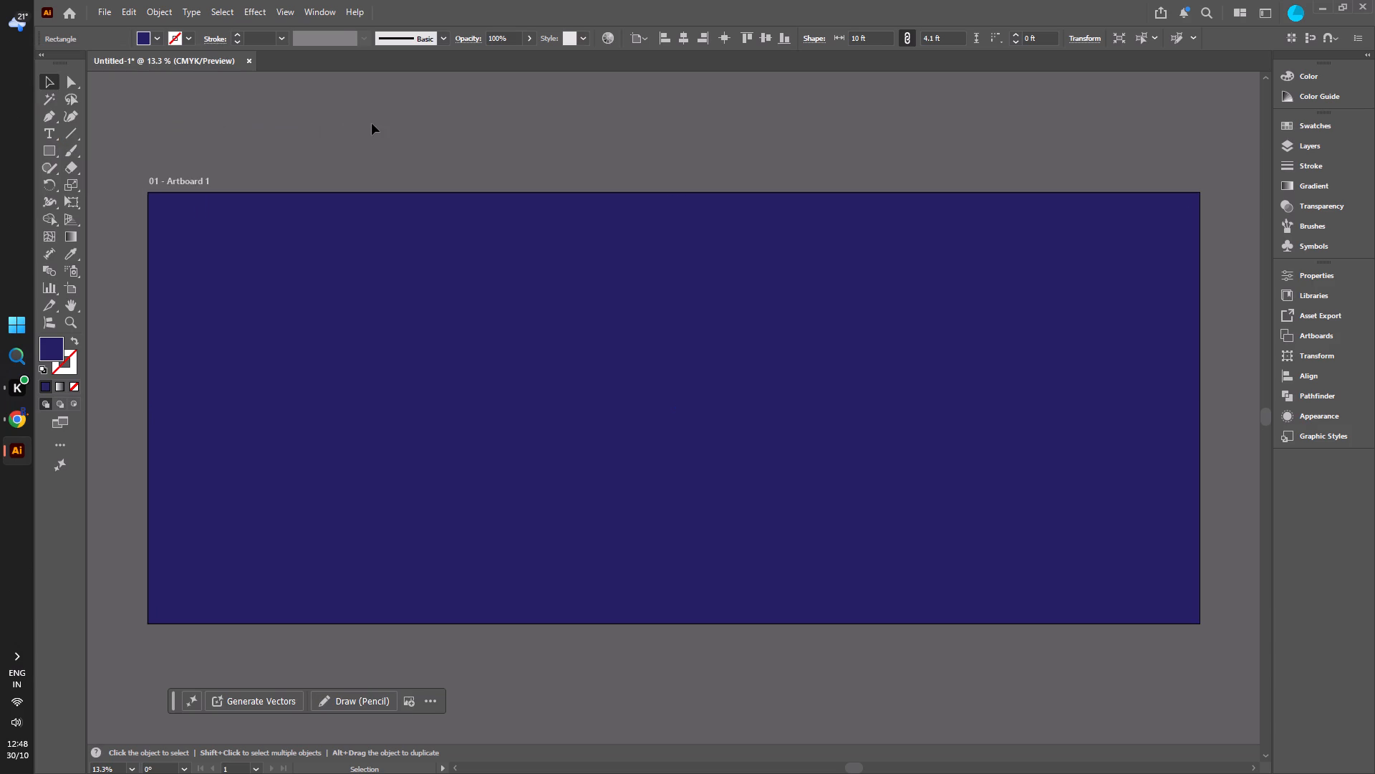
Open the Illustrator file "reppp final logo" from the LOGO folder.
click(110, 9)
click(131, 60)
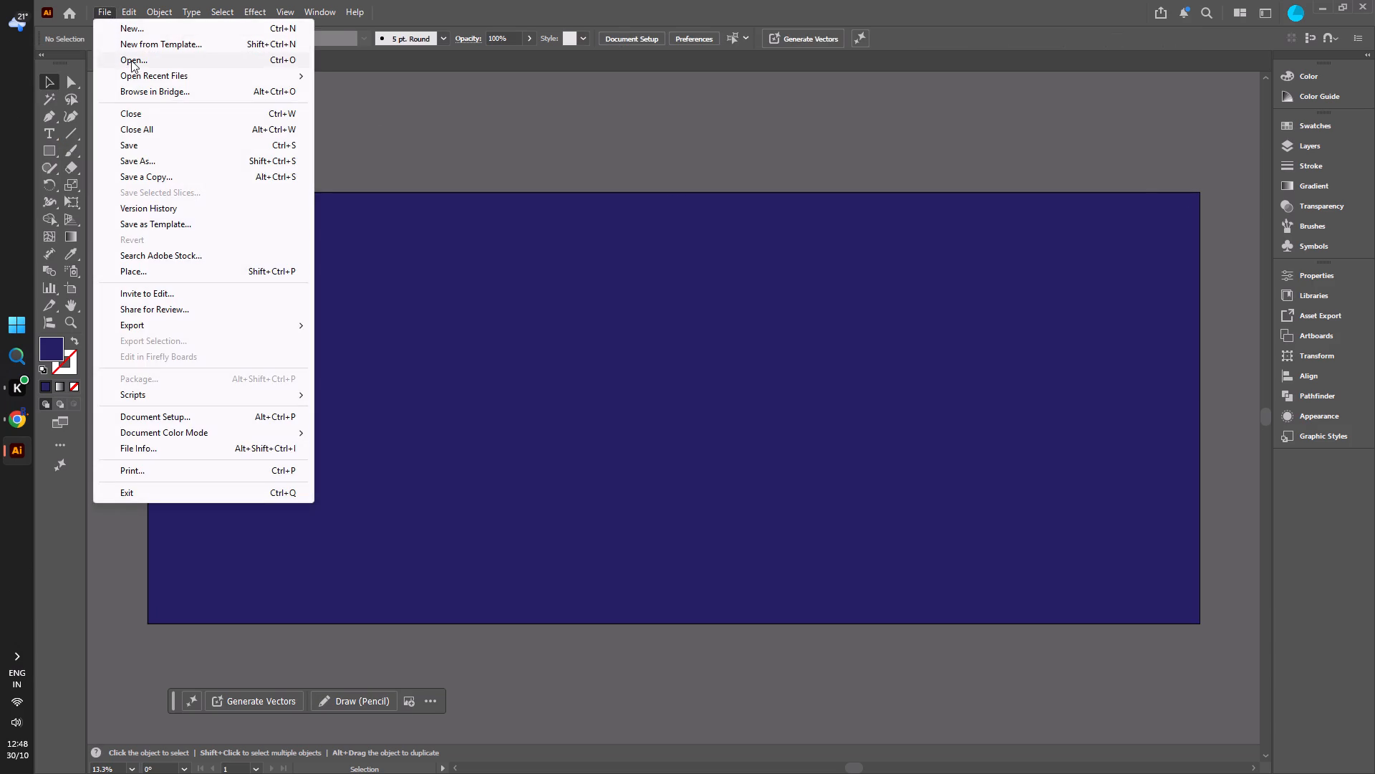
click(133, 439)
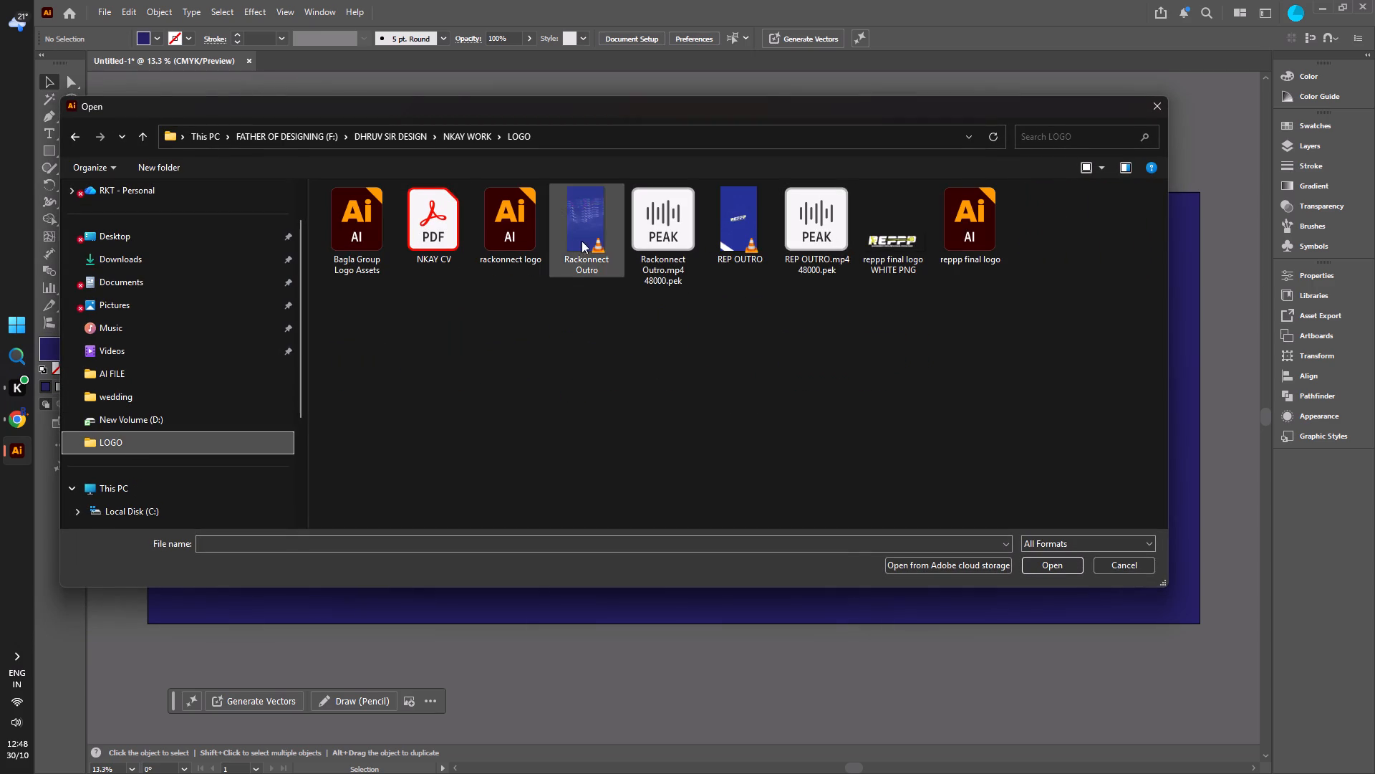
click(956, 232)
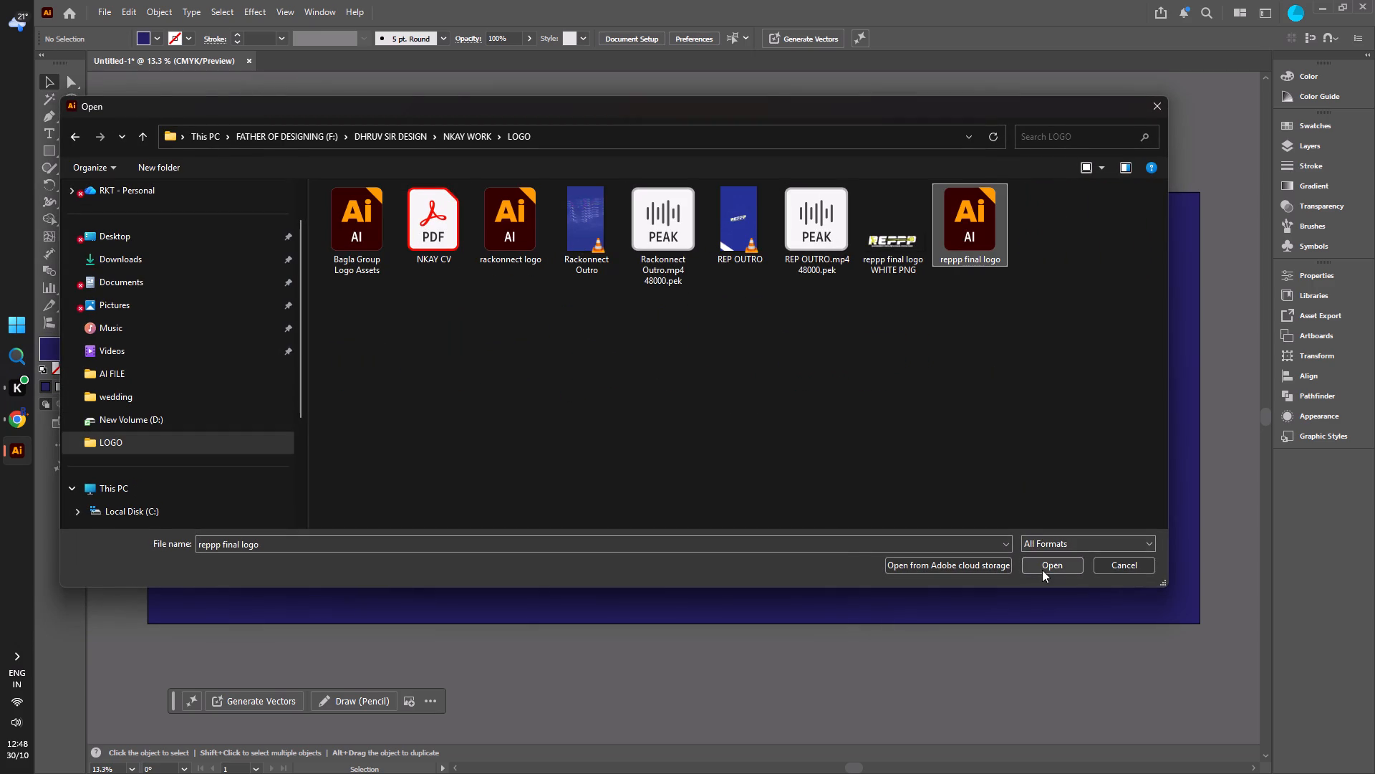
click(1042, 570)
Copy the white-and-yellow REPPP logo below the artboard and paste it into the Untitled-1 document.
click(370, 206)
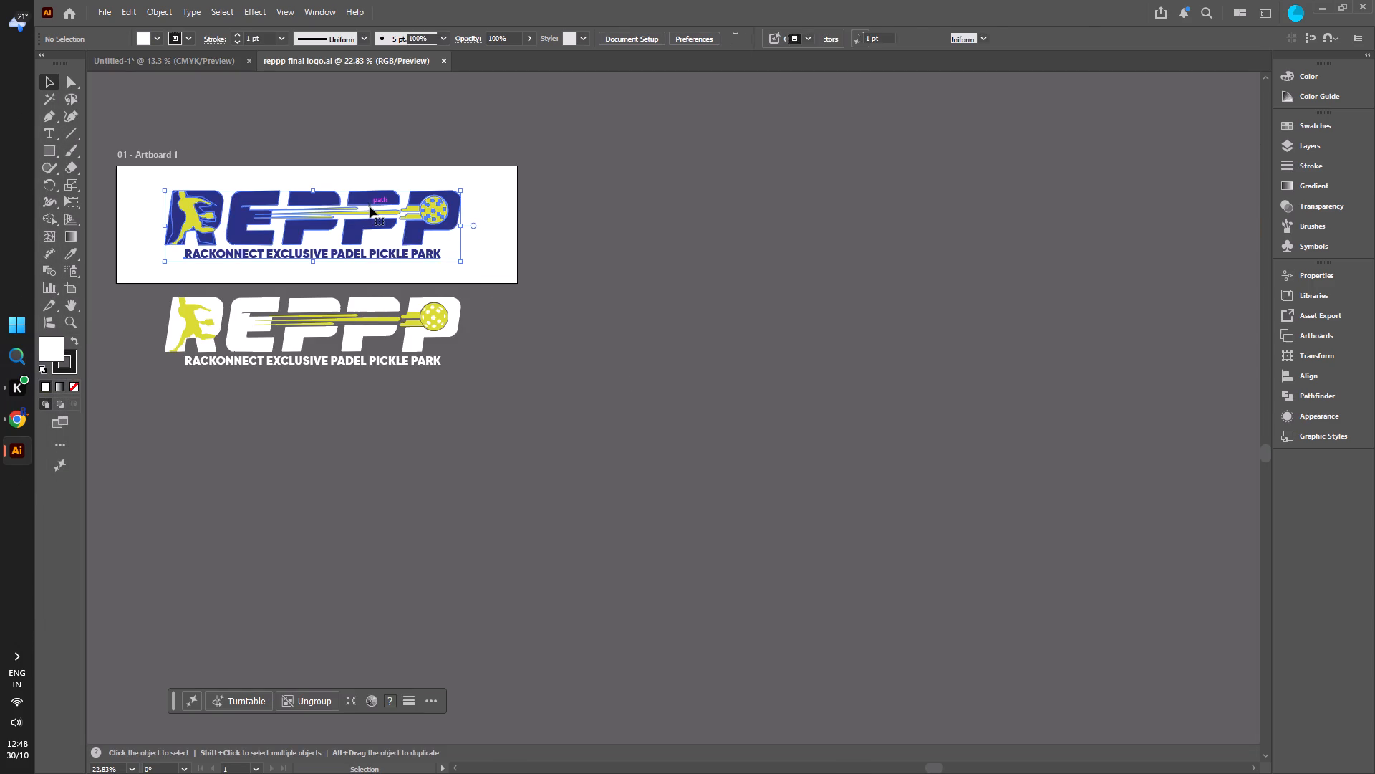
right_click(370, 206)
click(307, 333)
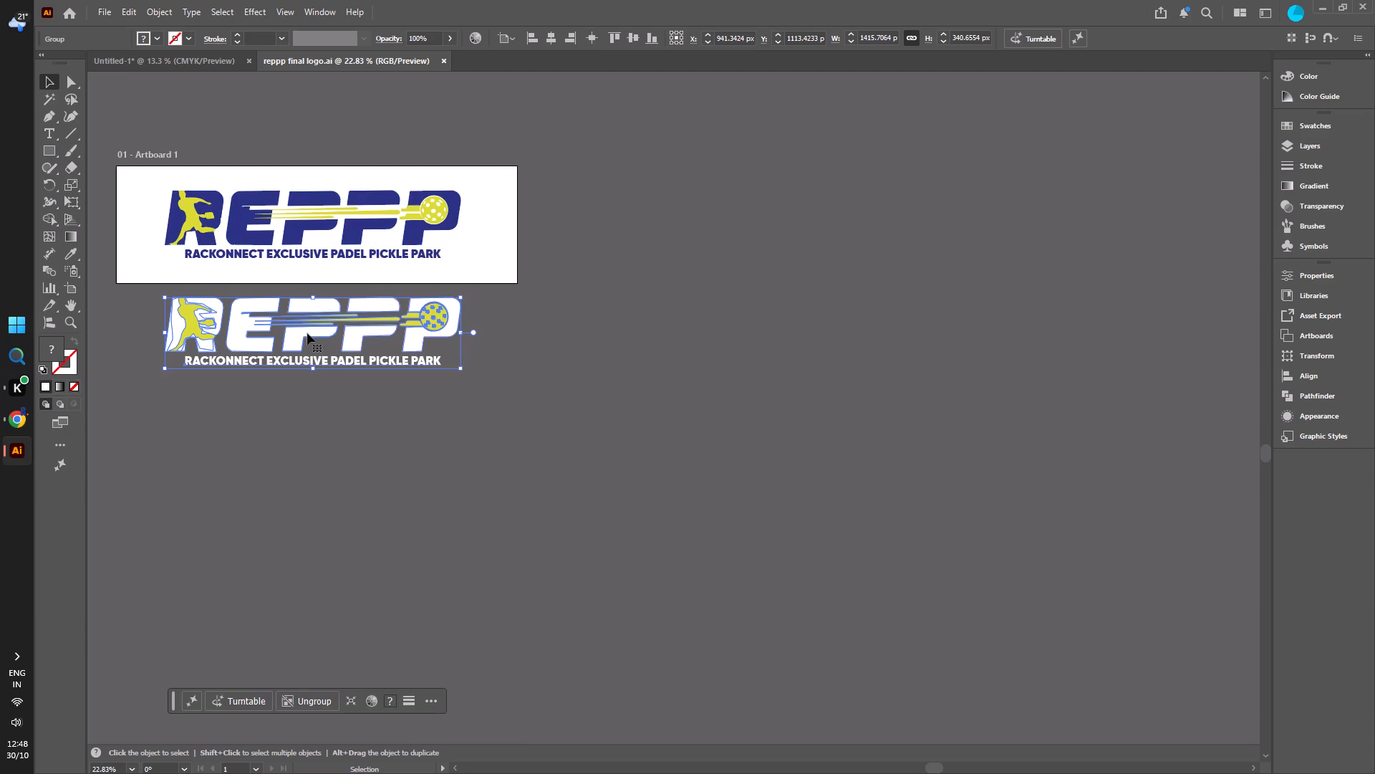
right_click(307, 333)
click(354, 277)
click(205, 64)
right_click(433, 267)
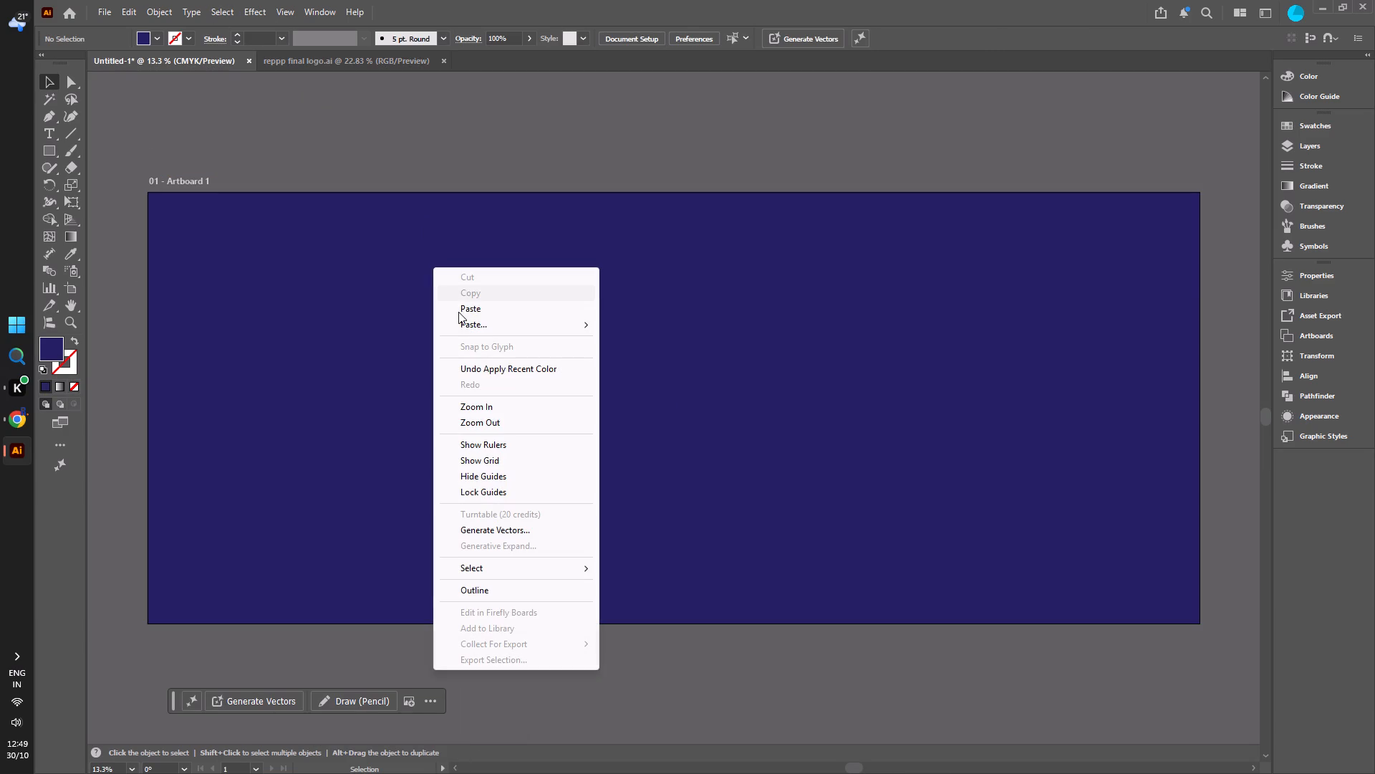
click(470, 303)
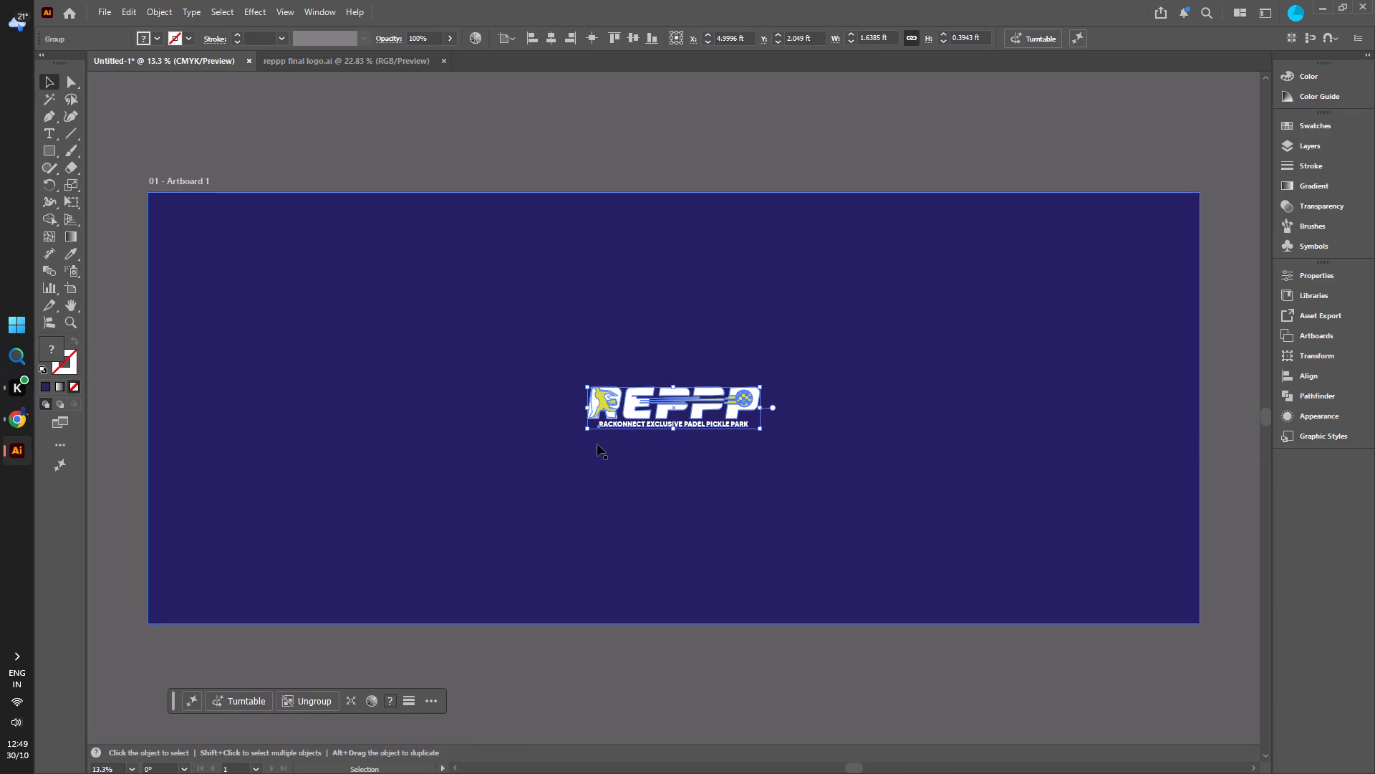
Move the REPPP logo up about 1.63 ft to the banner's upper edge, keeping it horizontally centred.
drag(634, 411, 638, 238)
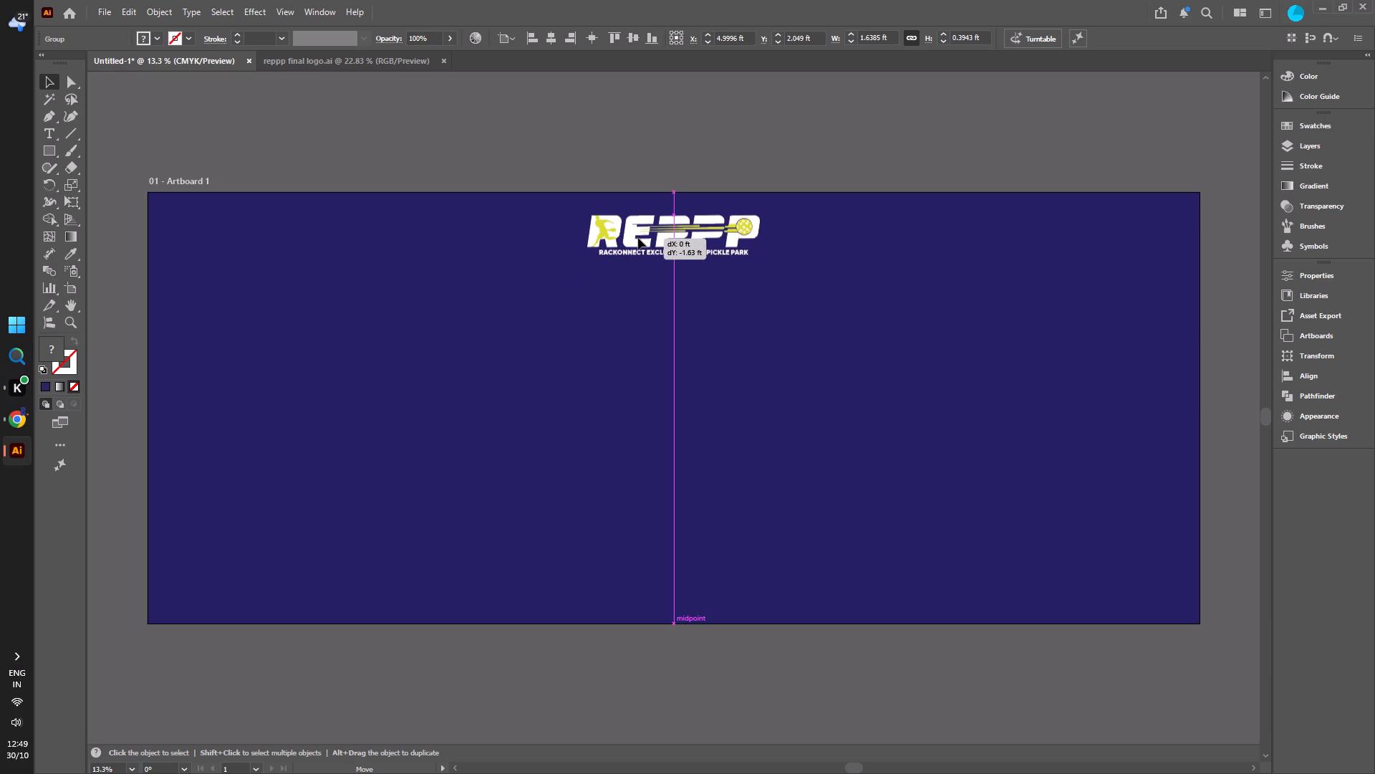
drag(638, 238, 635, 238)
click(661, 116)
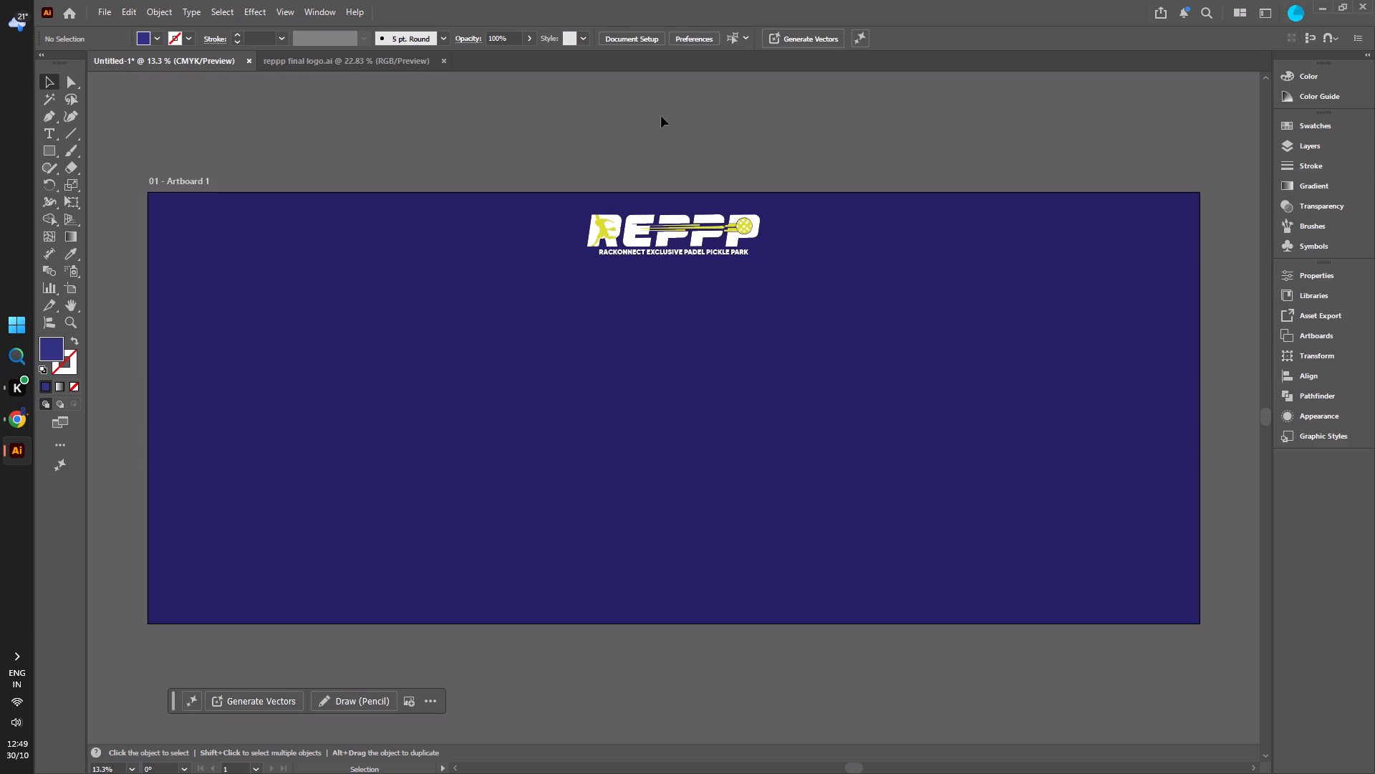
Open "10W-5H PICKLEBALL DESIGN 2 IN KHAN MARKET" from the AI FILE folder of the Khan Market designs in PENDING WORK.
click(110, 14)
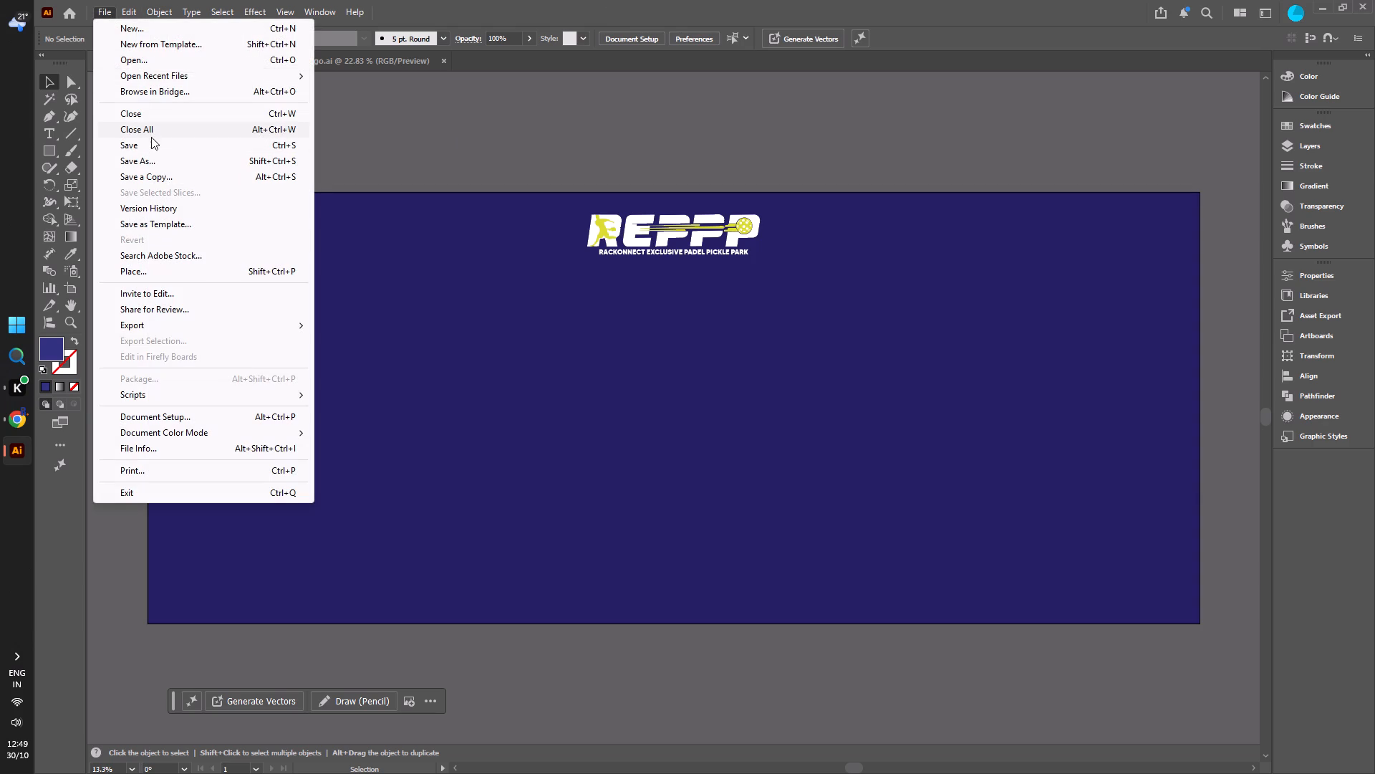
click(145, 63)
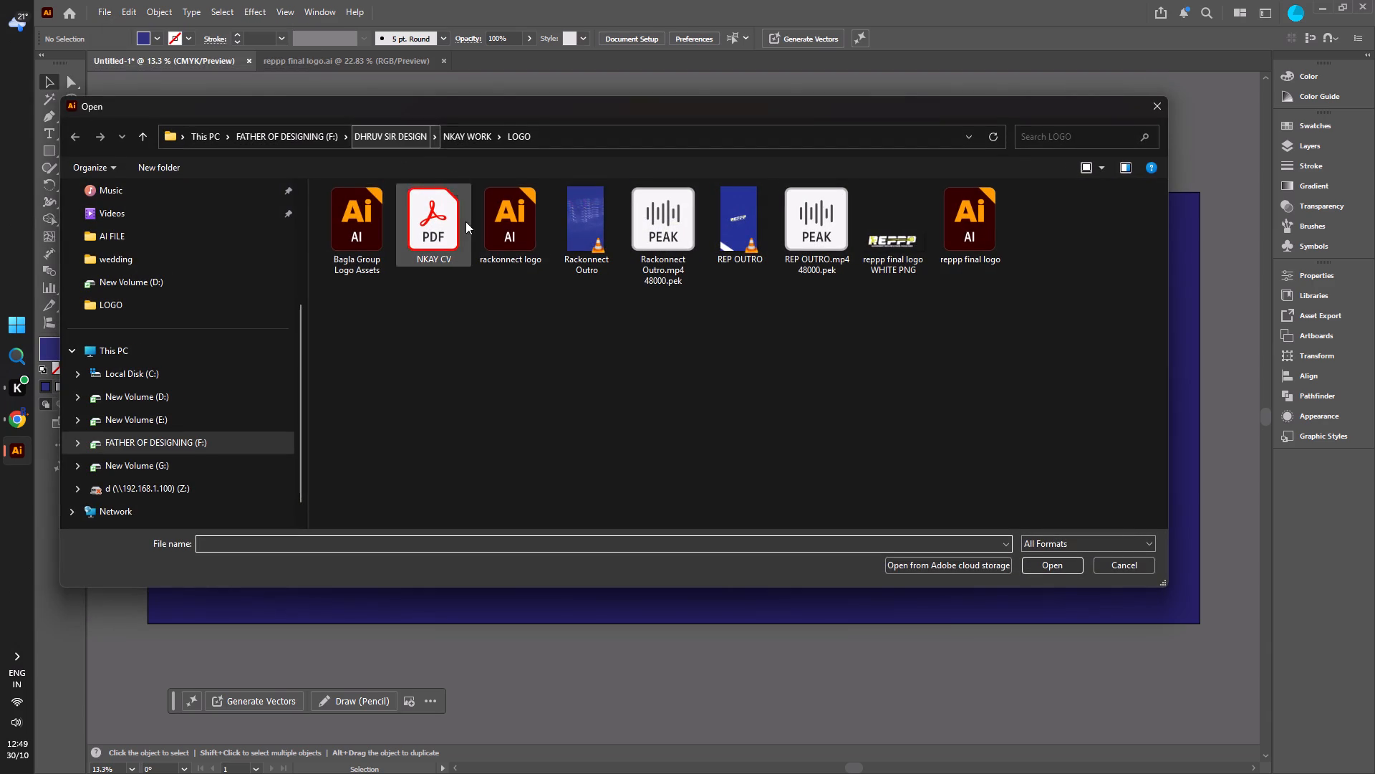
scroll(146, 307, up, 2)
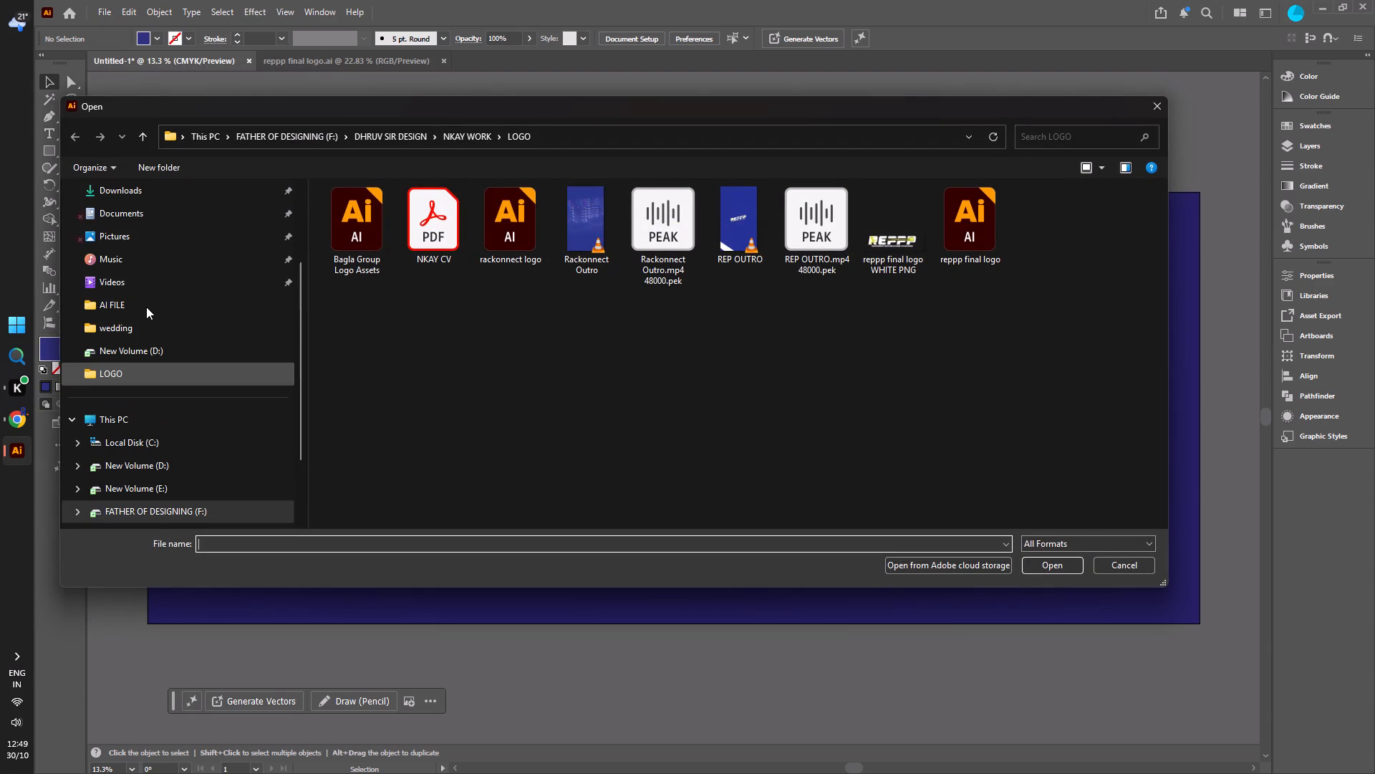
scroll(146, 307, up, 1)
scroll(146, 307, down, 5)
click(183, 420)
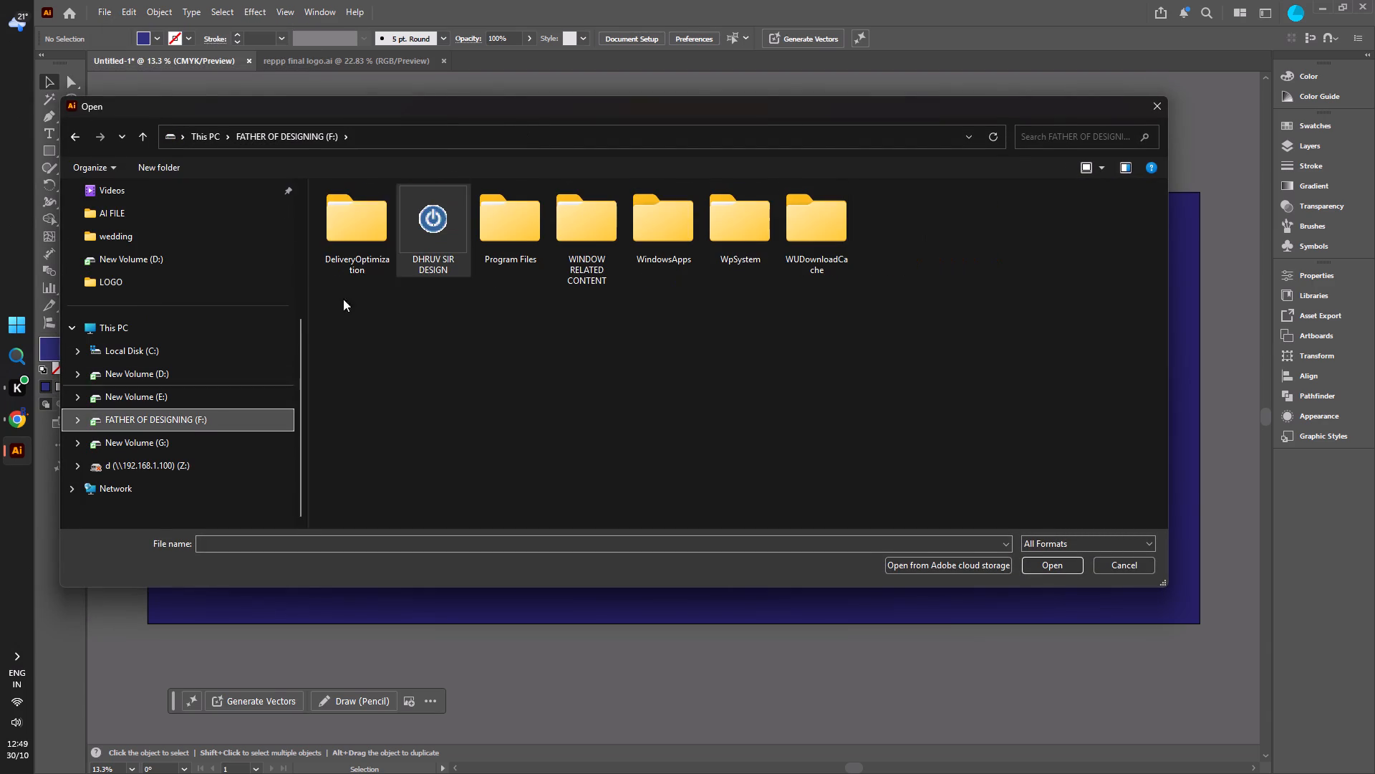
double_click(428, 238)
double_click(366, 234)
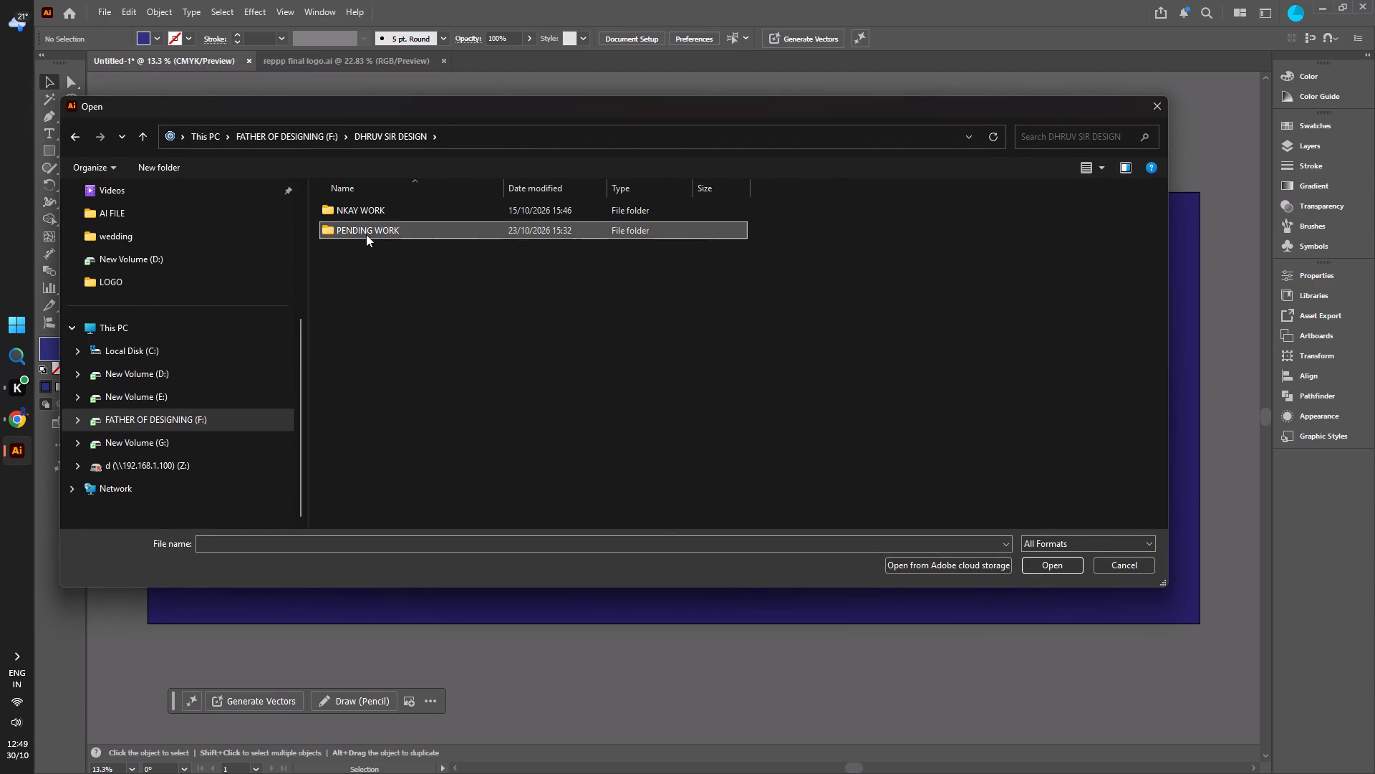
double_click(362, 252)
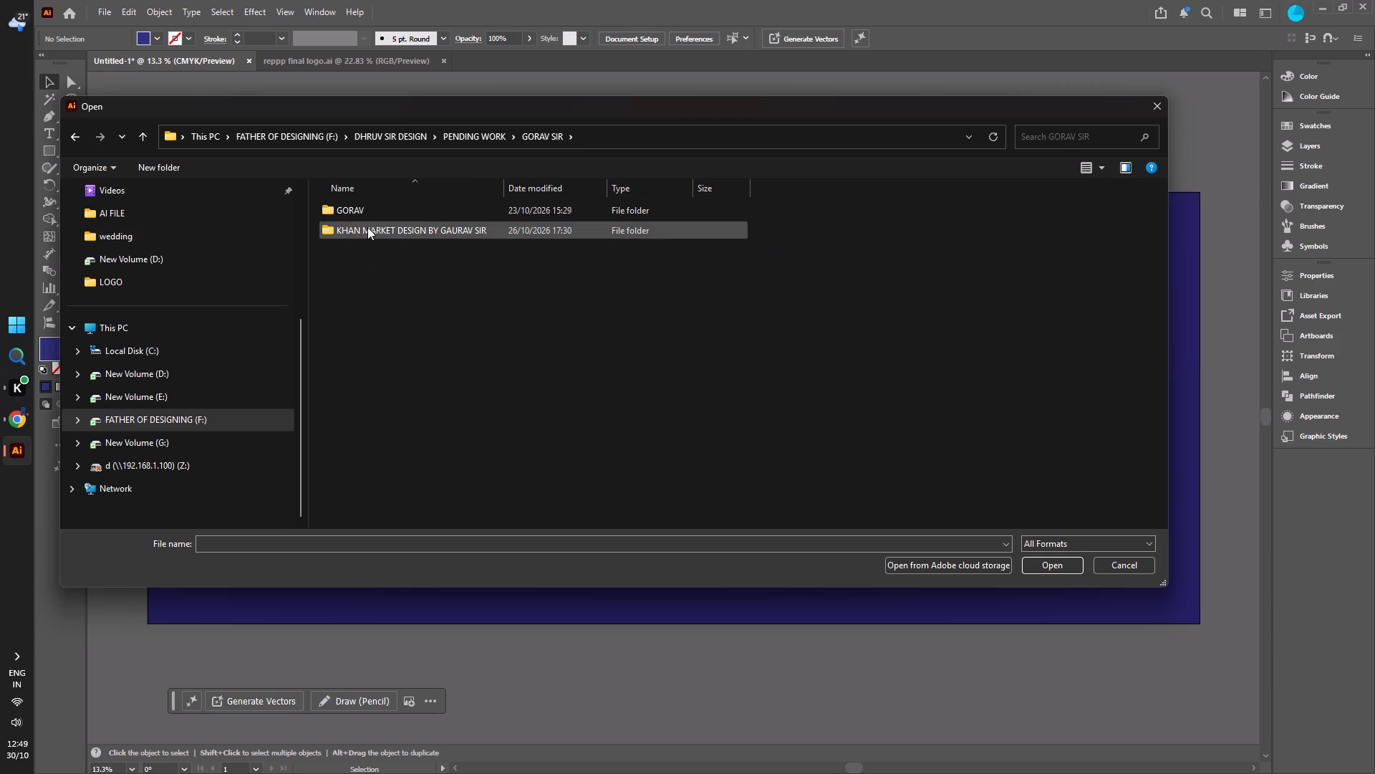
double_click(367, 227)
double_click(362, 242)
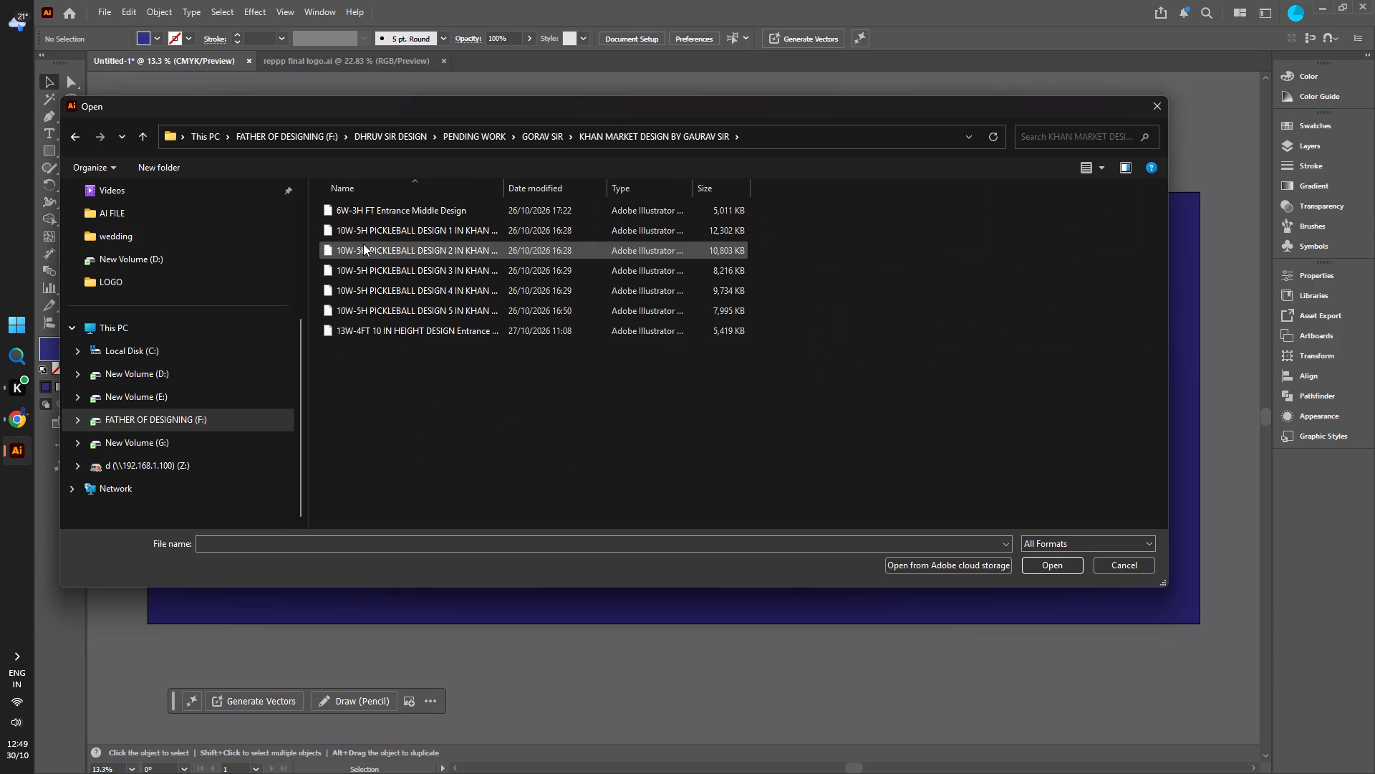
click(363, 244)
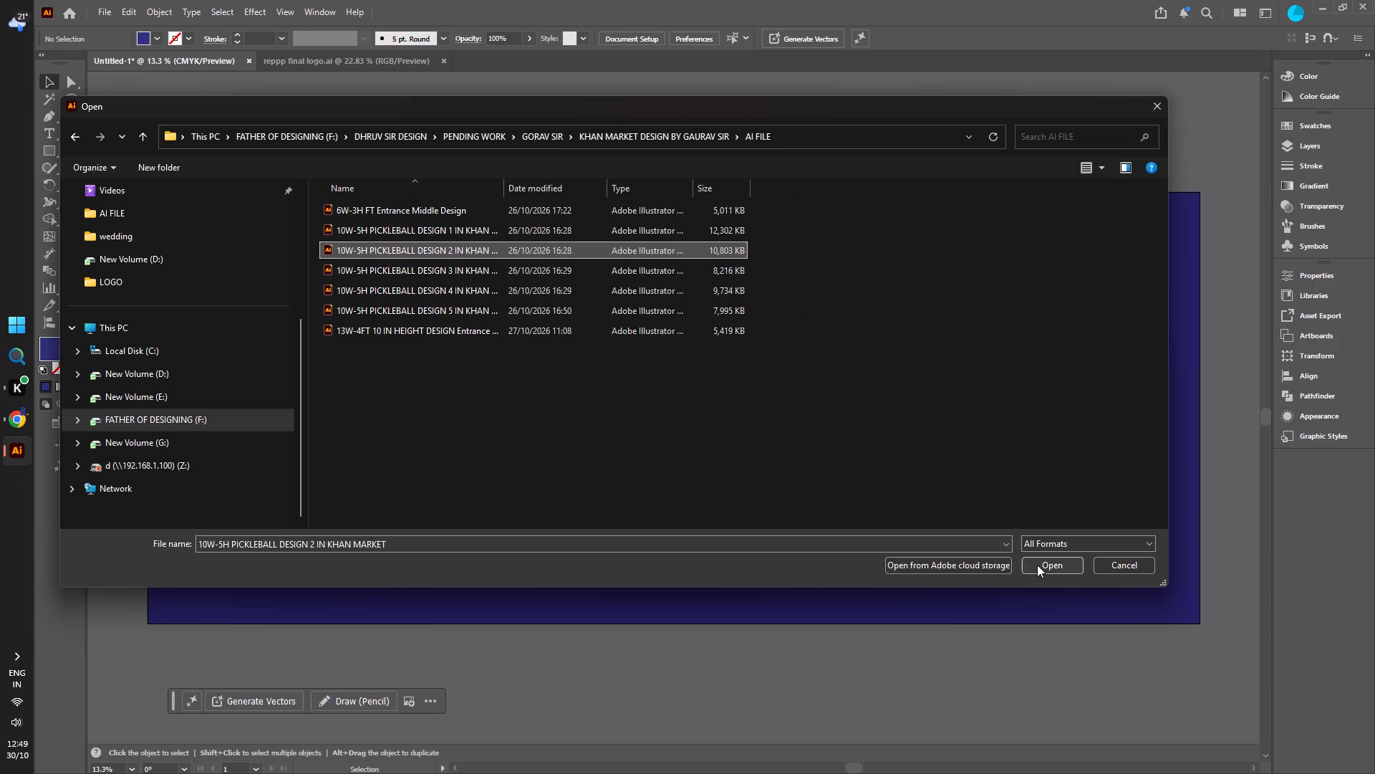
click(1037, 565)
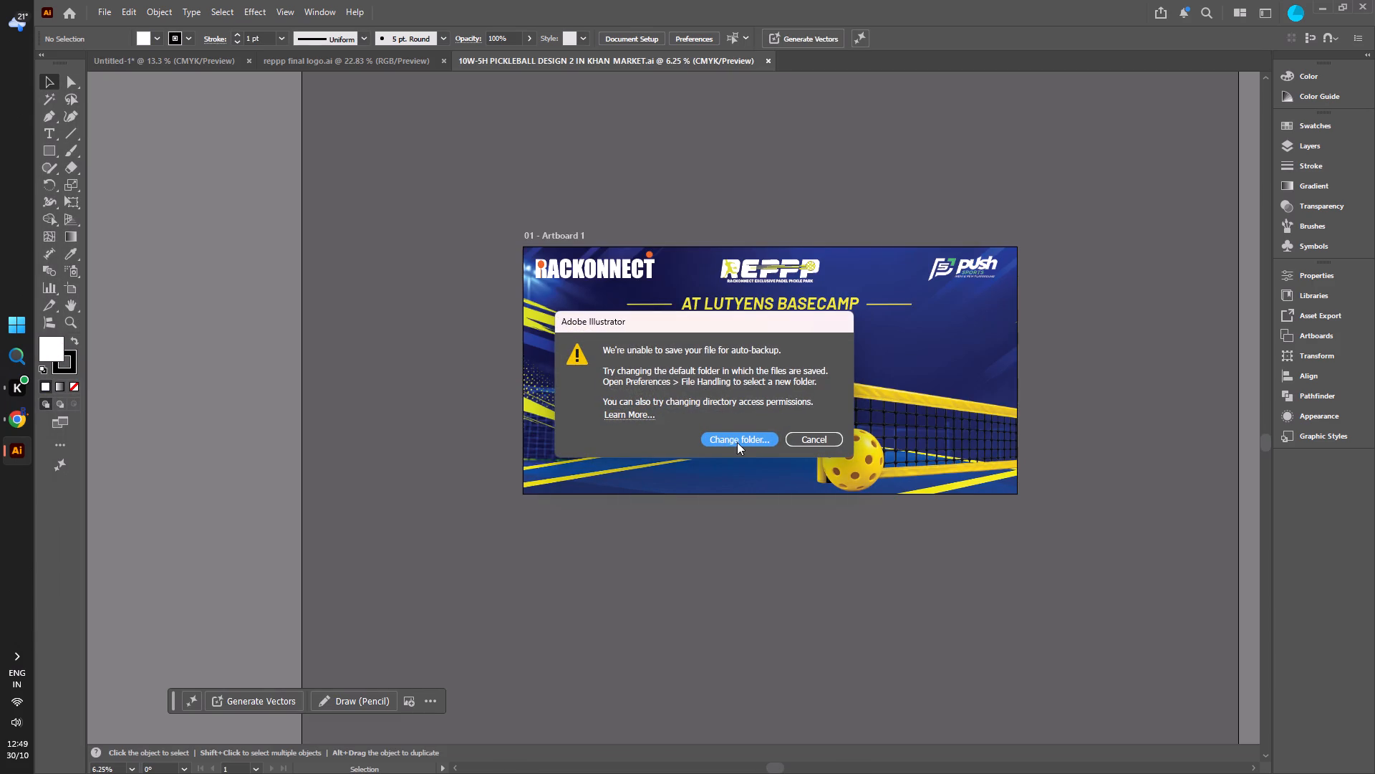
Respond to the auto-backup warning and return to the Khan Market pickleball design.
click(737, 442)
click(860, 613)
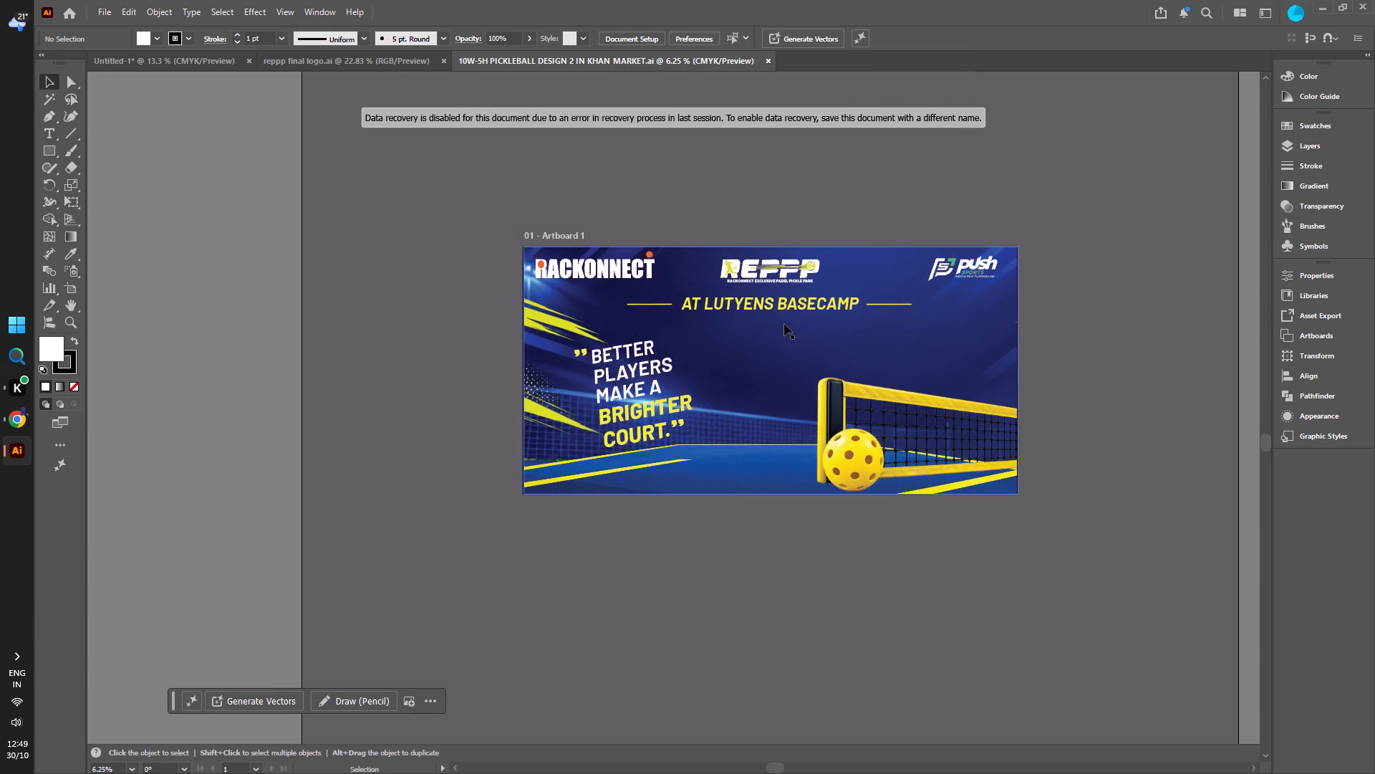
Replace the REPPP logo in Untitled-1 with the RACKONNECT, REPPP and Push Sports logos copied from the Khan Market design.
click(576, 264)
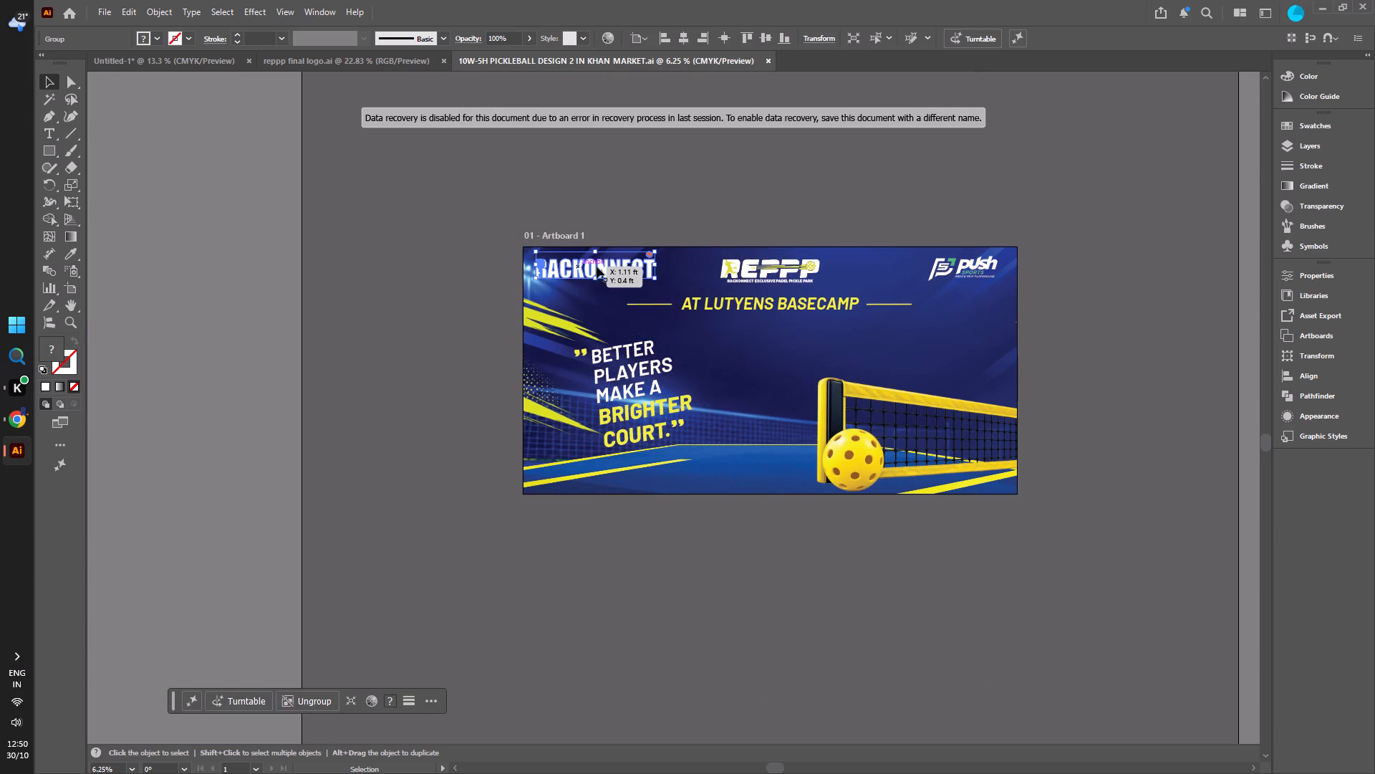
shift+click(788, 273)
shift+click(940, 272)
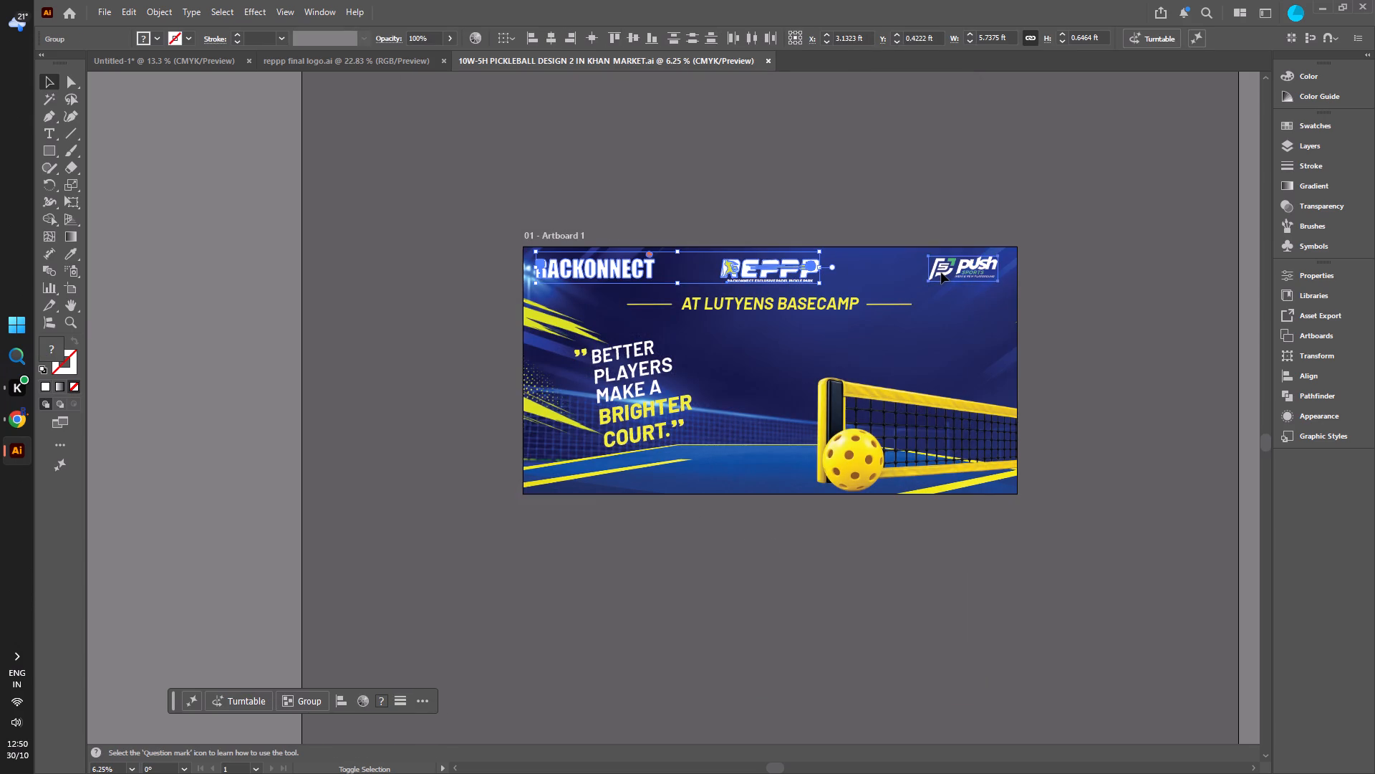
key(ctrl+c)
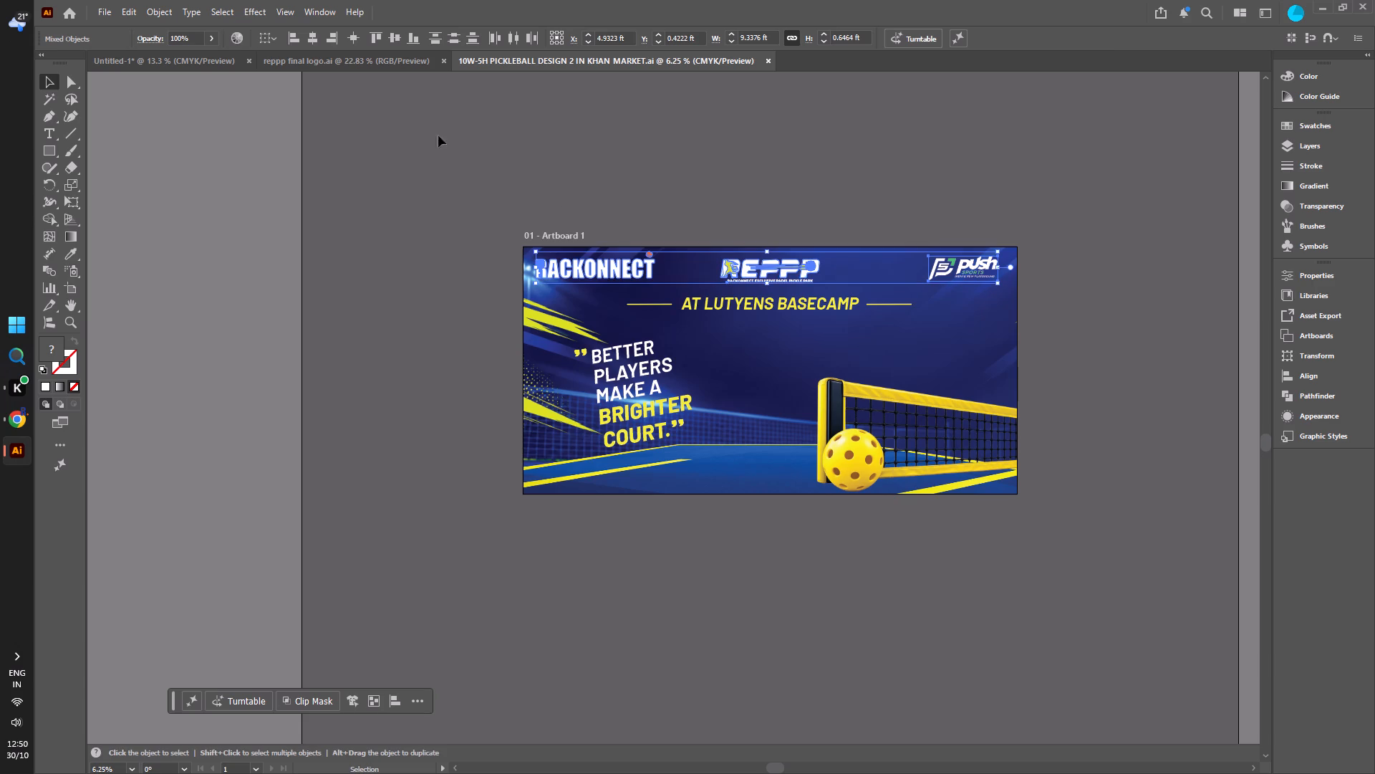
click(329, 57)
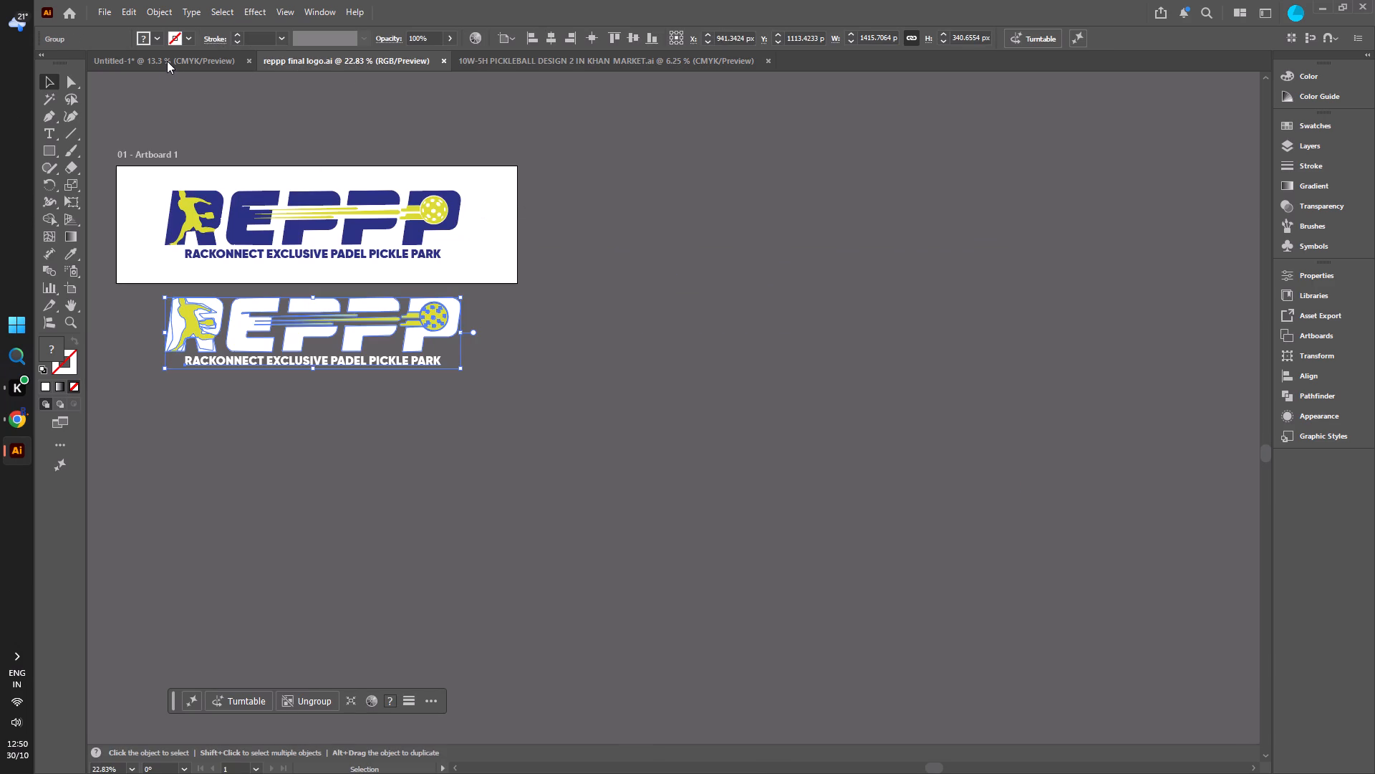
click(167, 60)
click(708, 234)
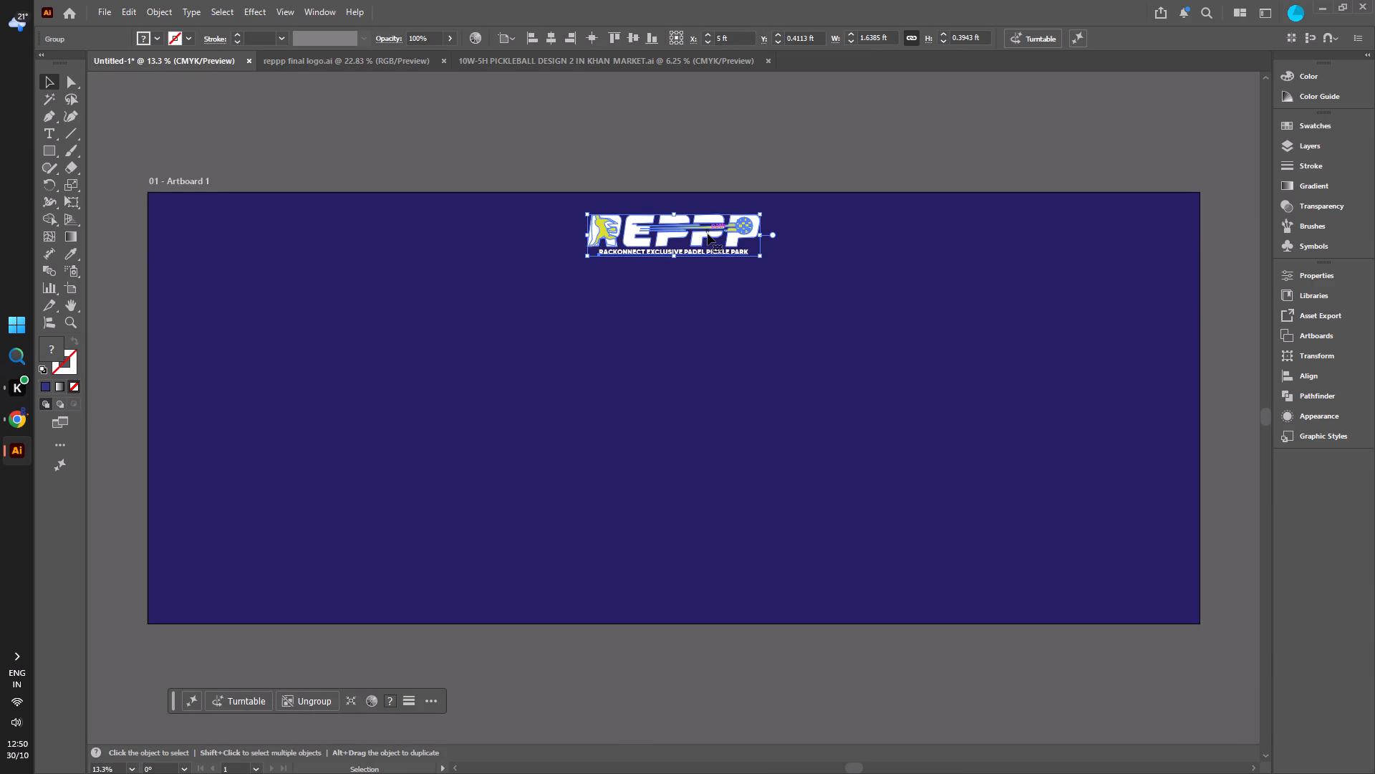
key(Delete)
key(ctrl+v)
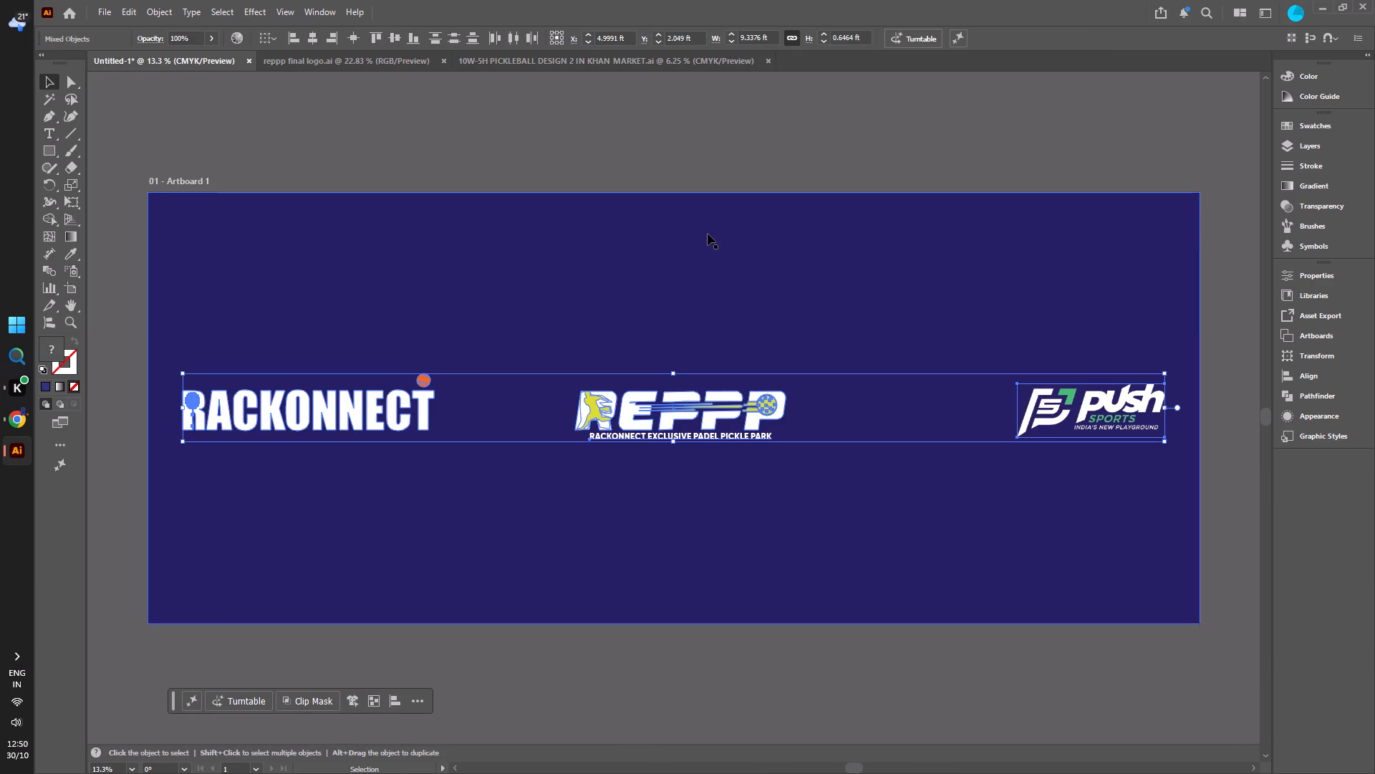
Move the three pasted logos together up about 1.73 ft to the banner's upper edge, horizontally centred and without moving the navy background.
drag(697, 426, 705, 337)
key(ctrl+z)
click(695, 414)
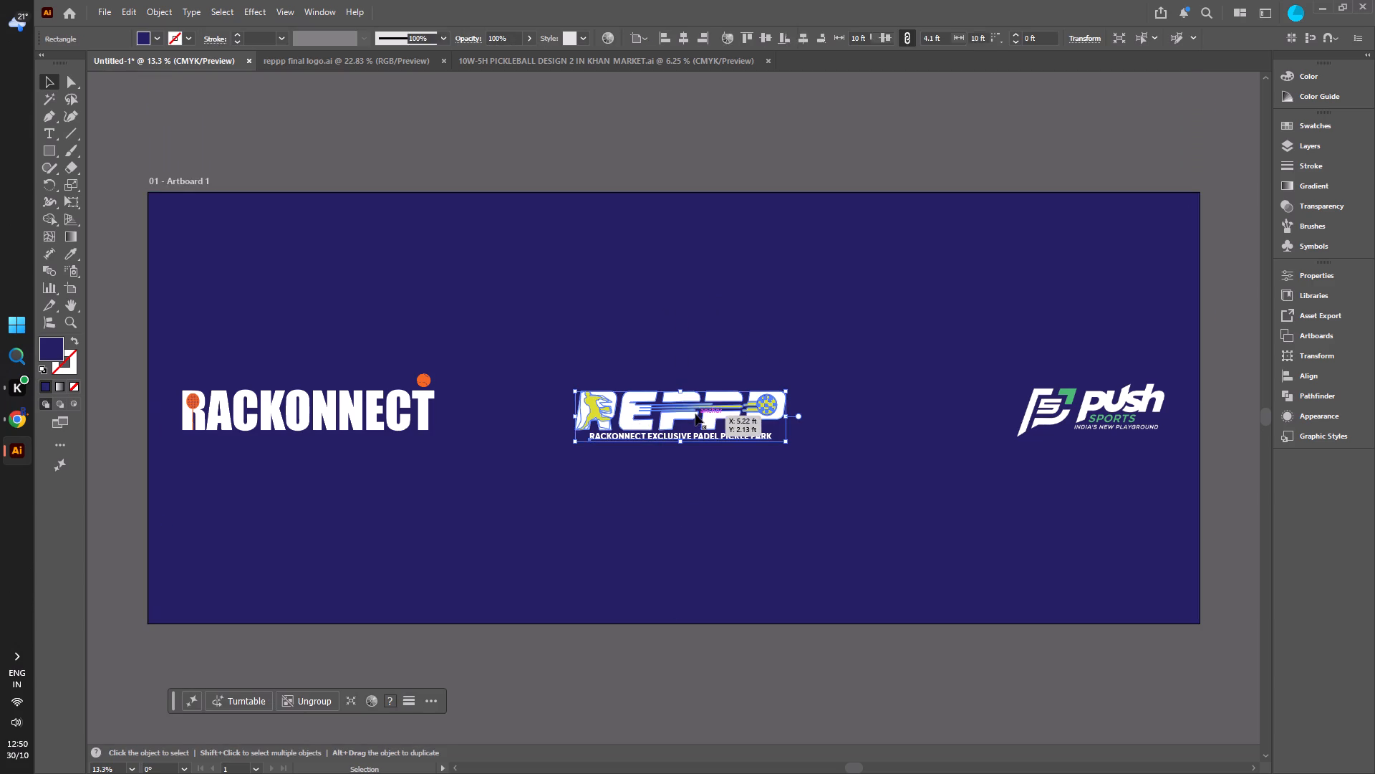
shift+click(408, 419)
shift+click(1087, 388)
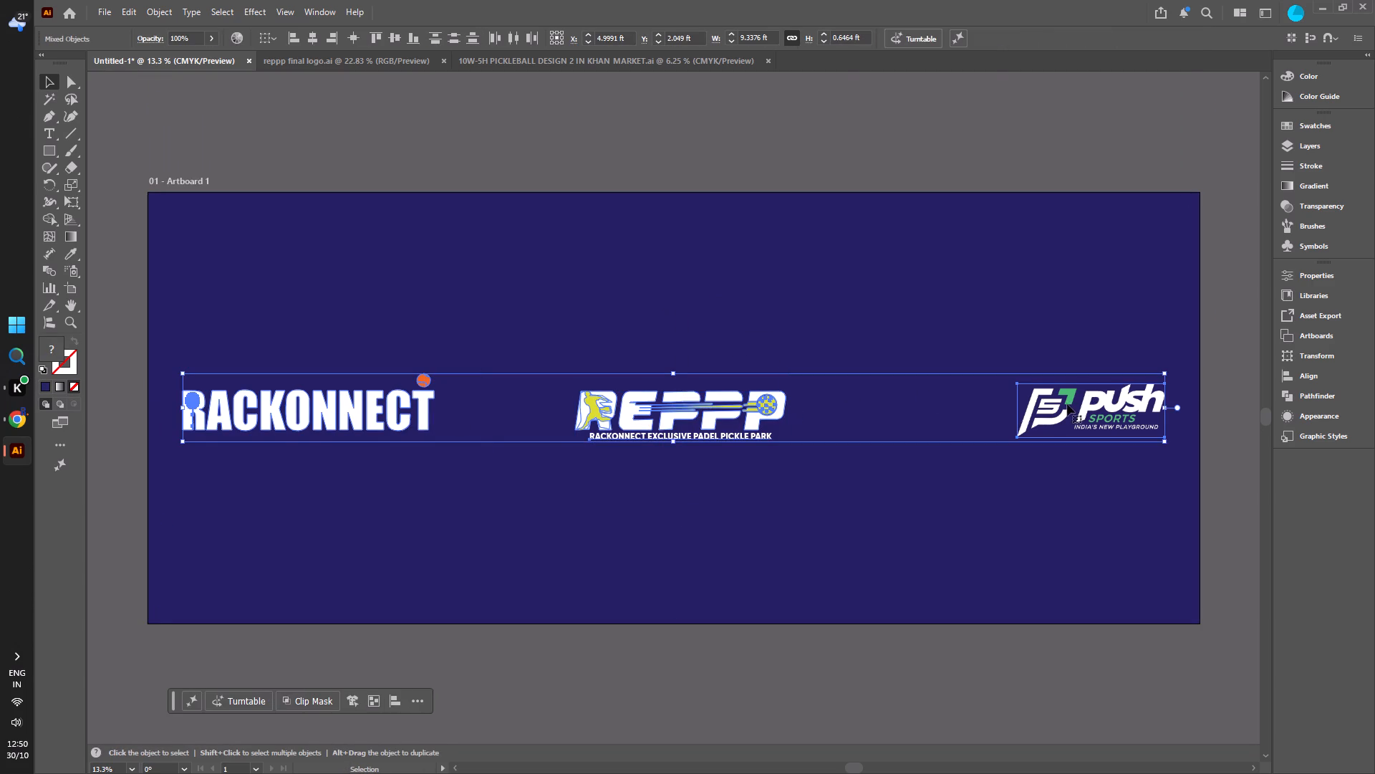
drag(1065, 404, 1065, 231)
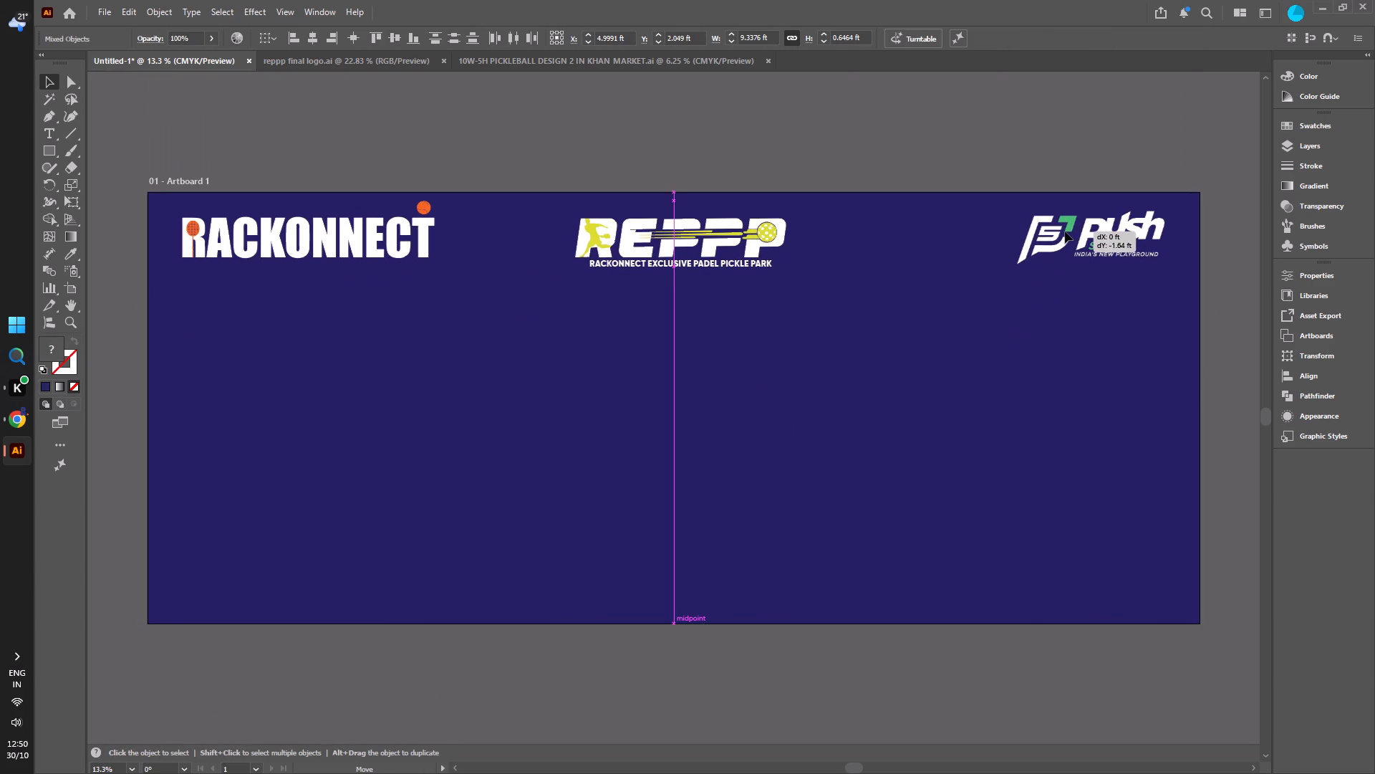
drag(1065, 231, 1063, 221)
click(754, 138)
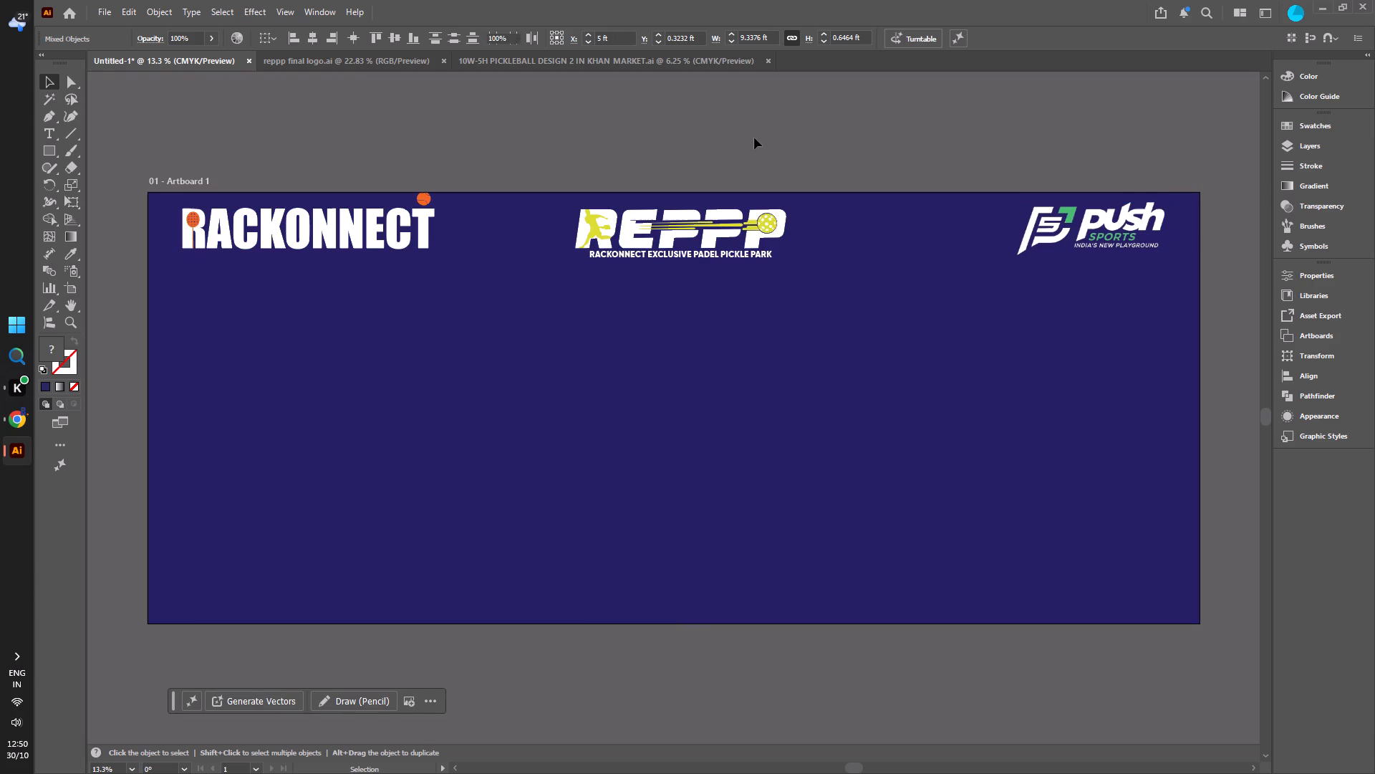
click(662, 135)
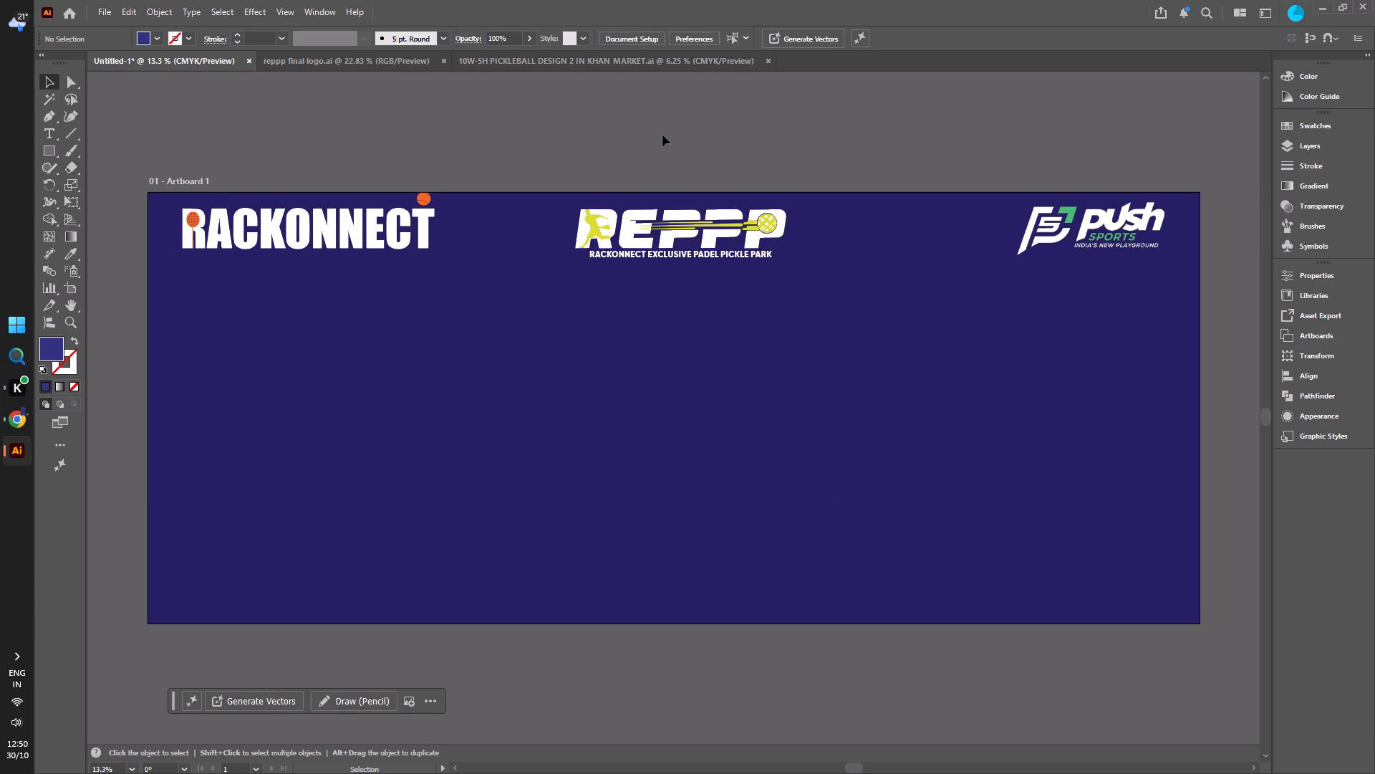
In the Khan Market design, move the blue court-floor image with yellow lines off the artwork to below the artboard.
click(692, 64)
click(717, 135)
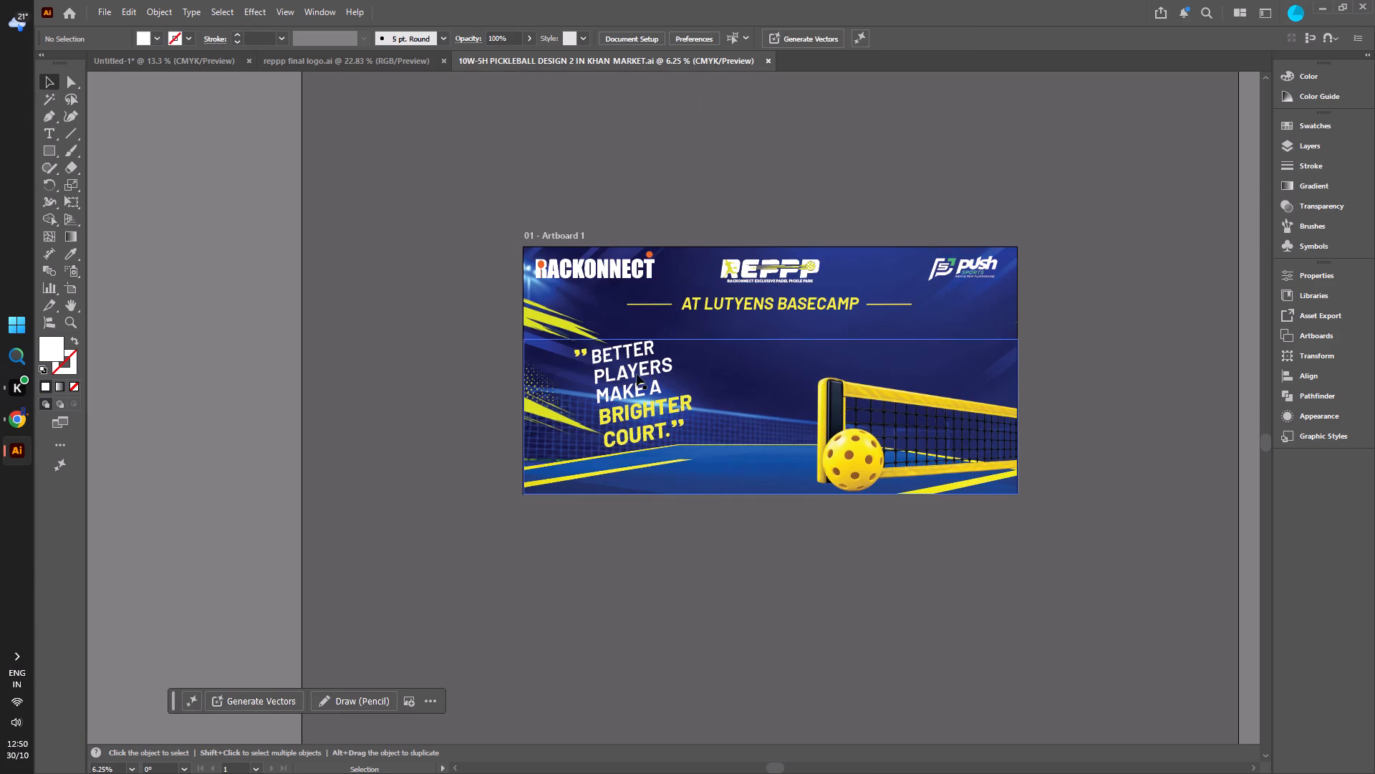
click(632, 379)
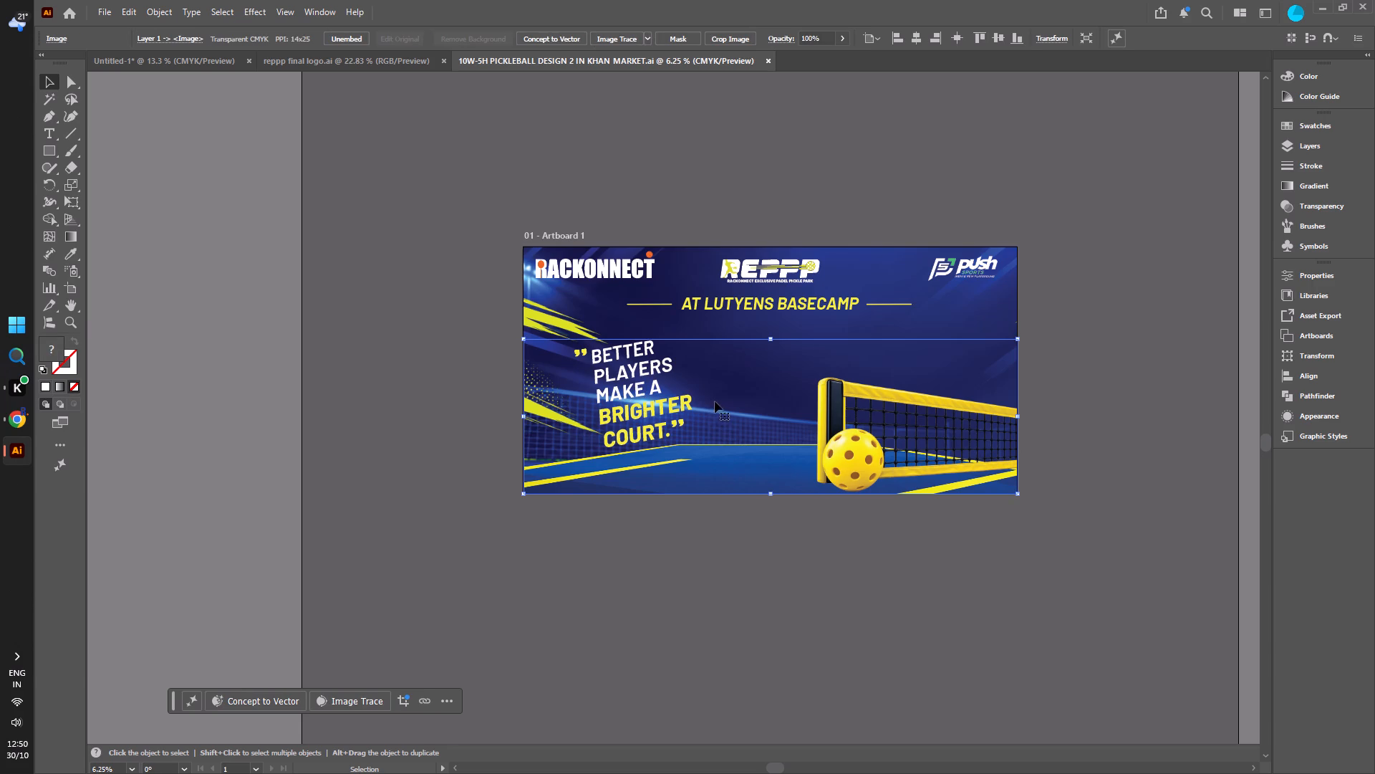
drag(739, 408, 748, 511)
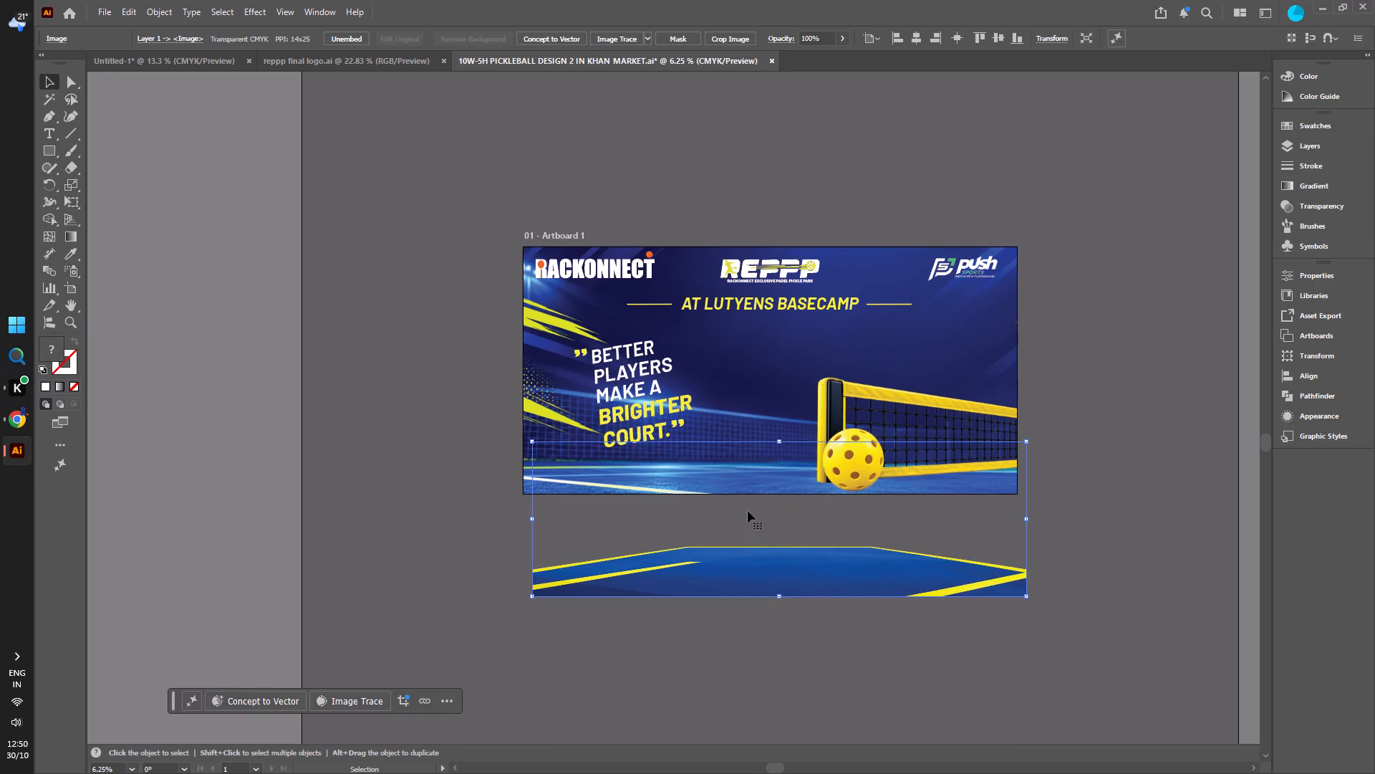
drag(733, 560, 738, 633)
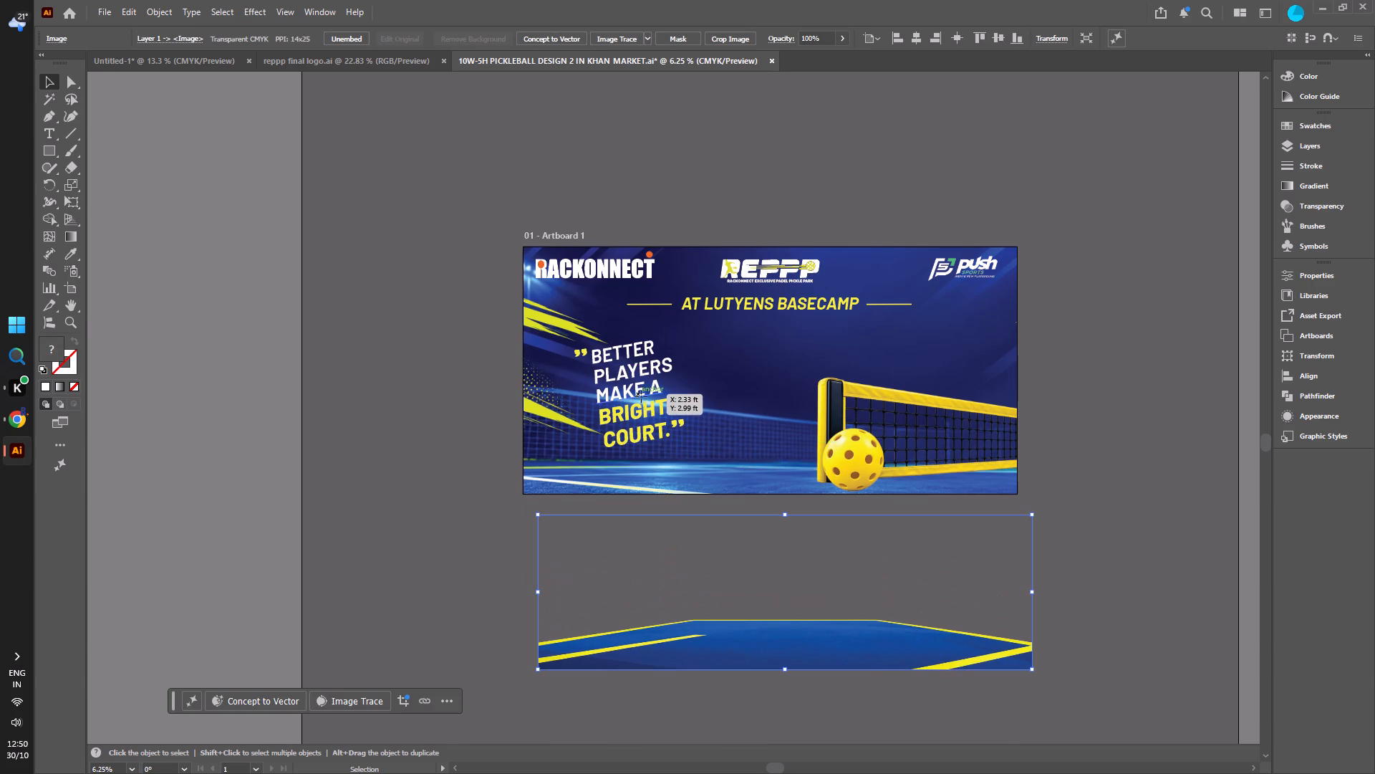
Select the "BETTER PLAYERS MAKE A BRIGHTER COURT." text lines and the yellow opening quotation mark beside them.
click(641, 396)
click(628, 347)
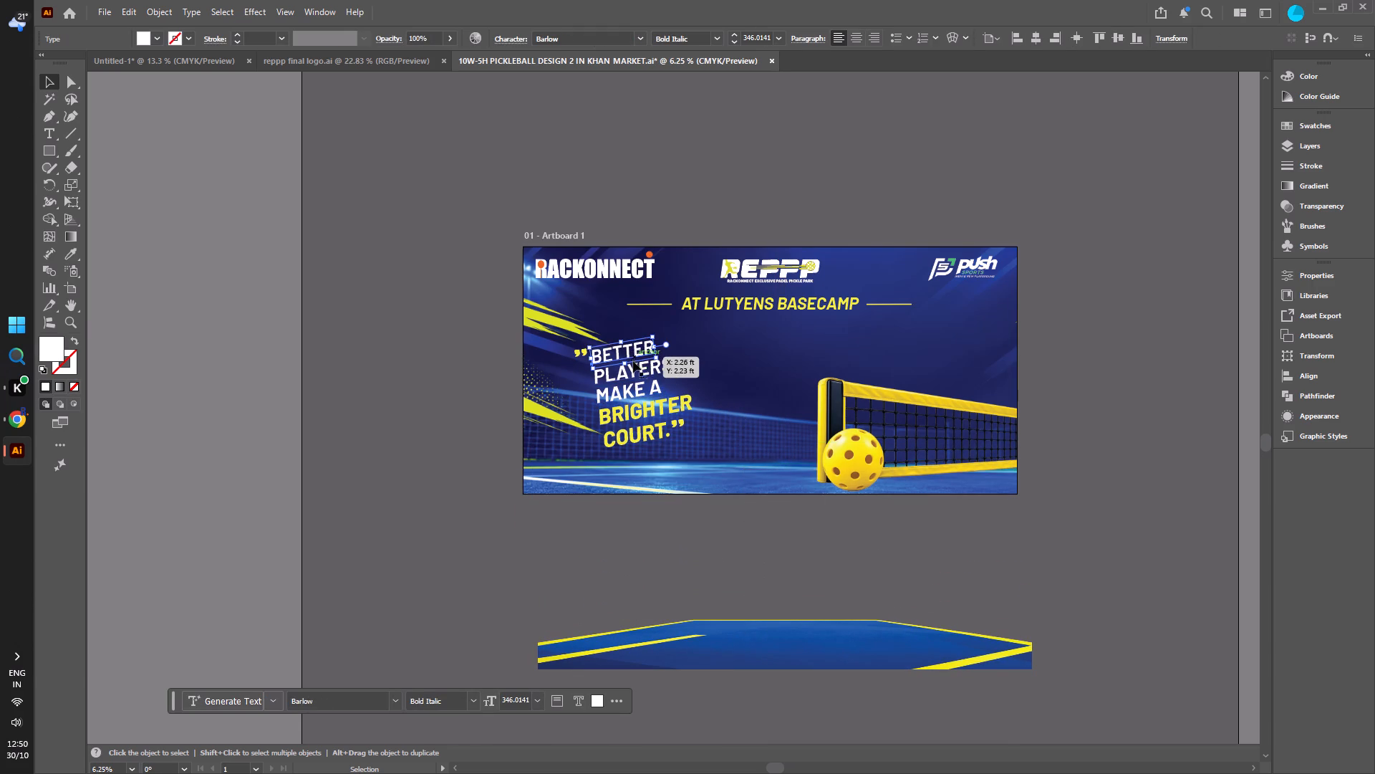
shift+click(635, 373)
shift+click(638, 394)
shift+click(643, 411)
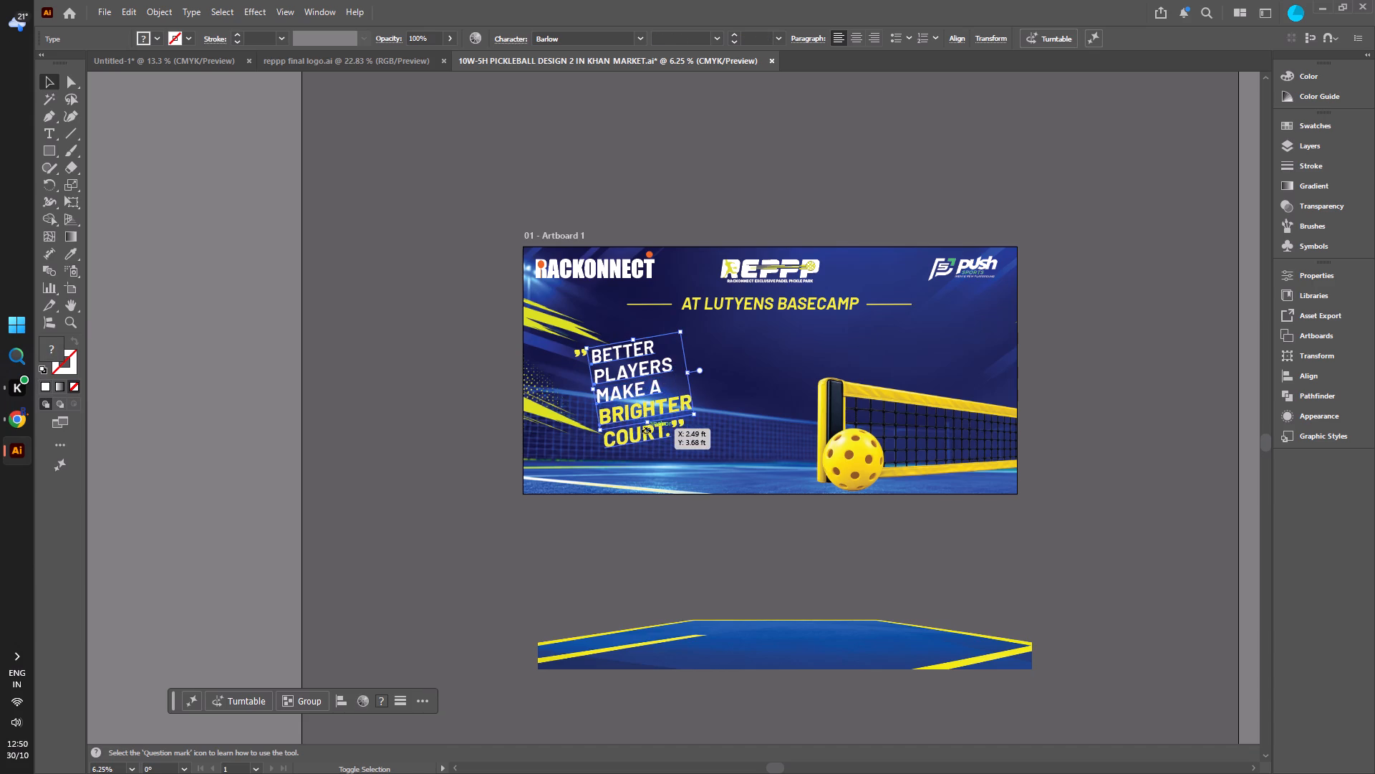
shift+click(646, 433)
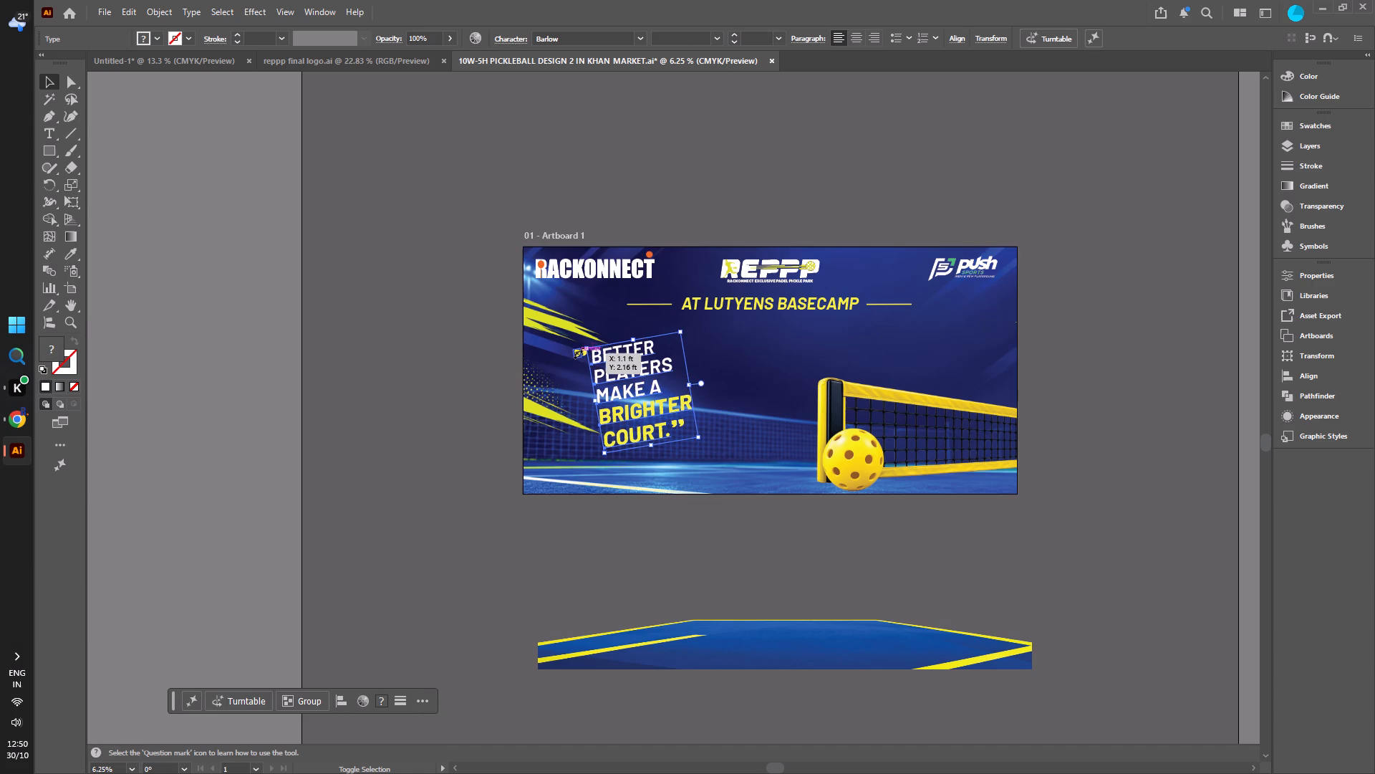
click(442, 363)
alt+scroll(624, 396, up, 4)
click(437, 234)
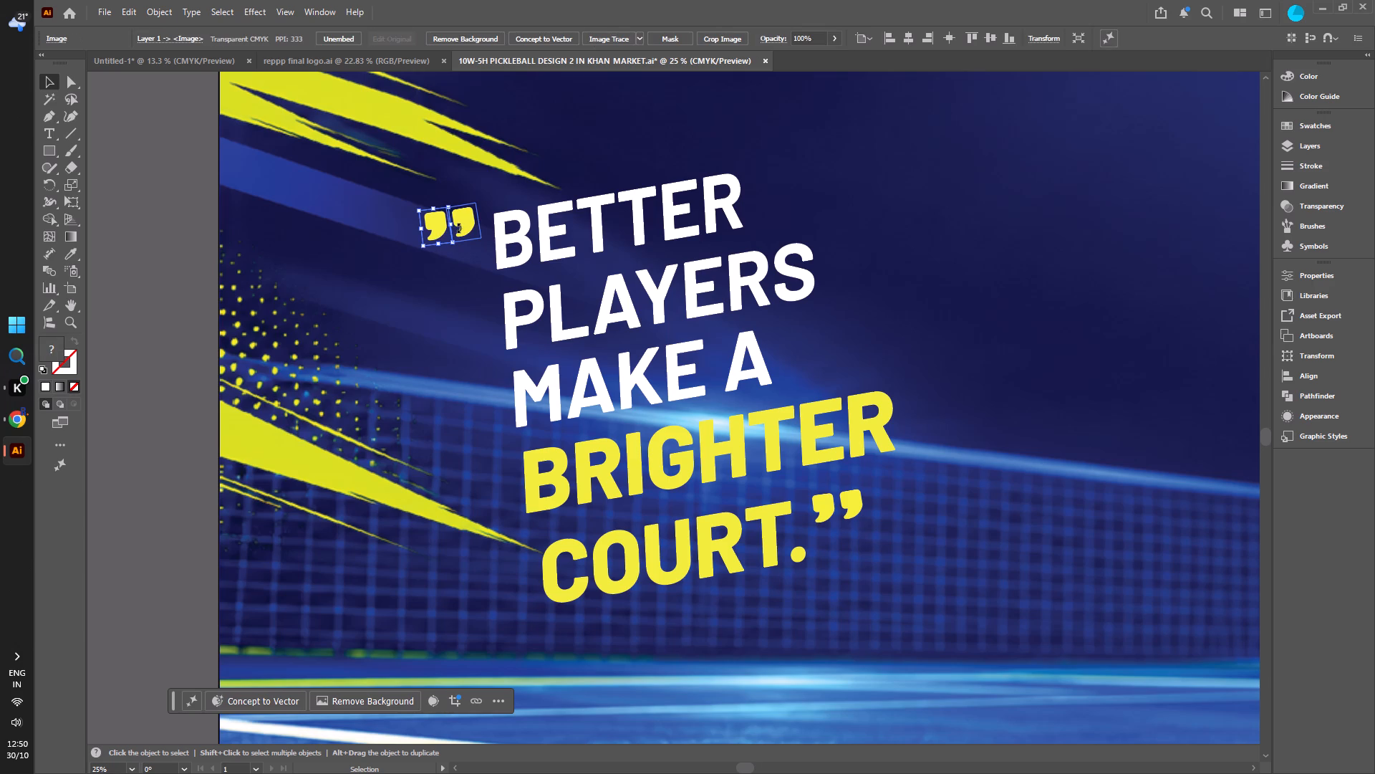
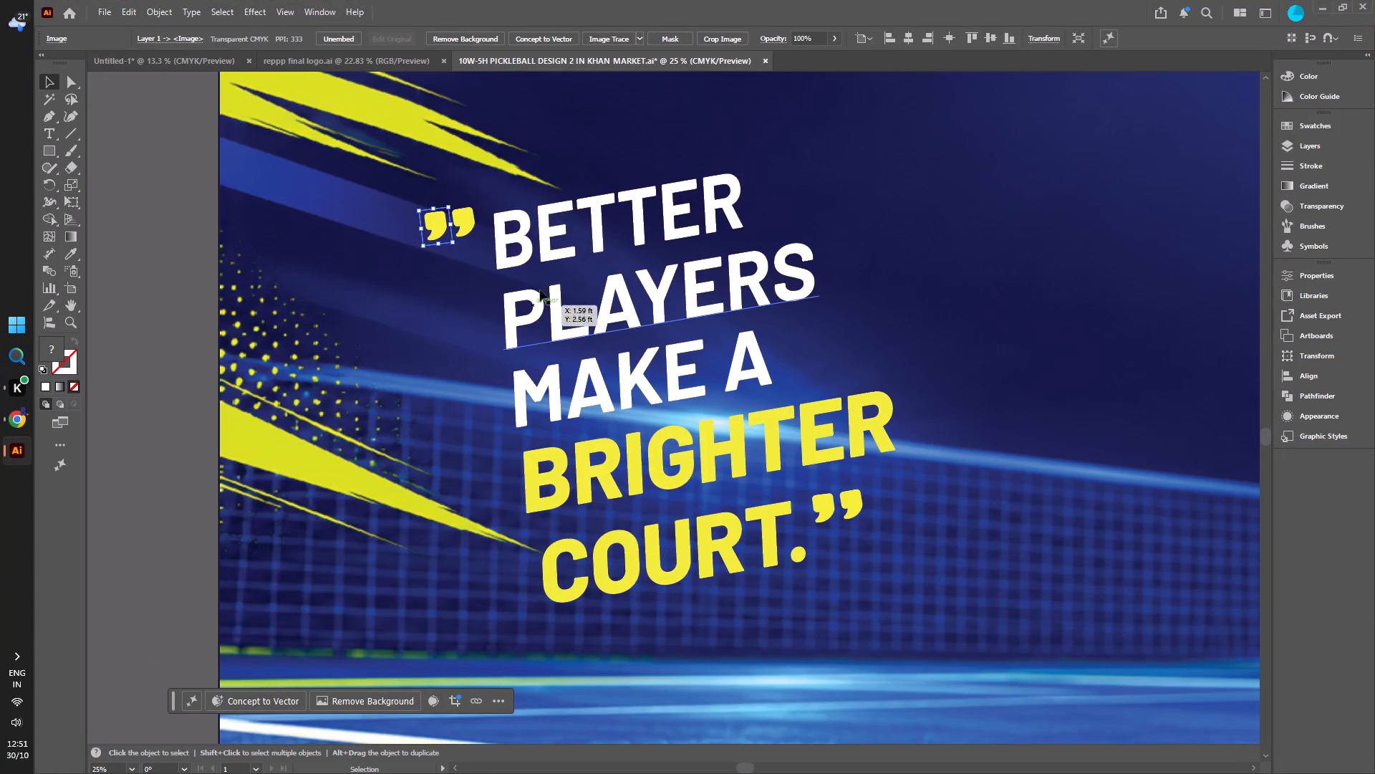
Select the five text lines "BETTER PLAYERS MAKE A BRIGHTER COURT." together with the yellow opening and closing quotation marks.
shift+click(463, 224)
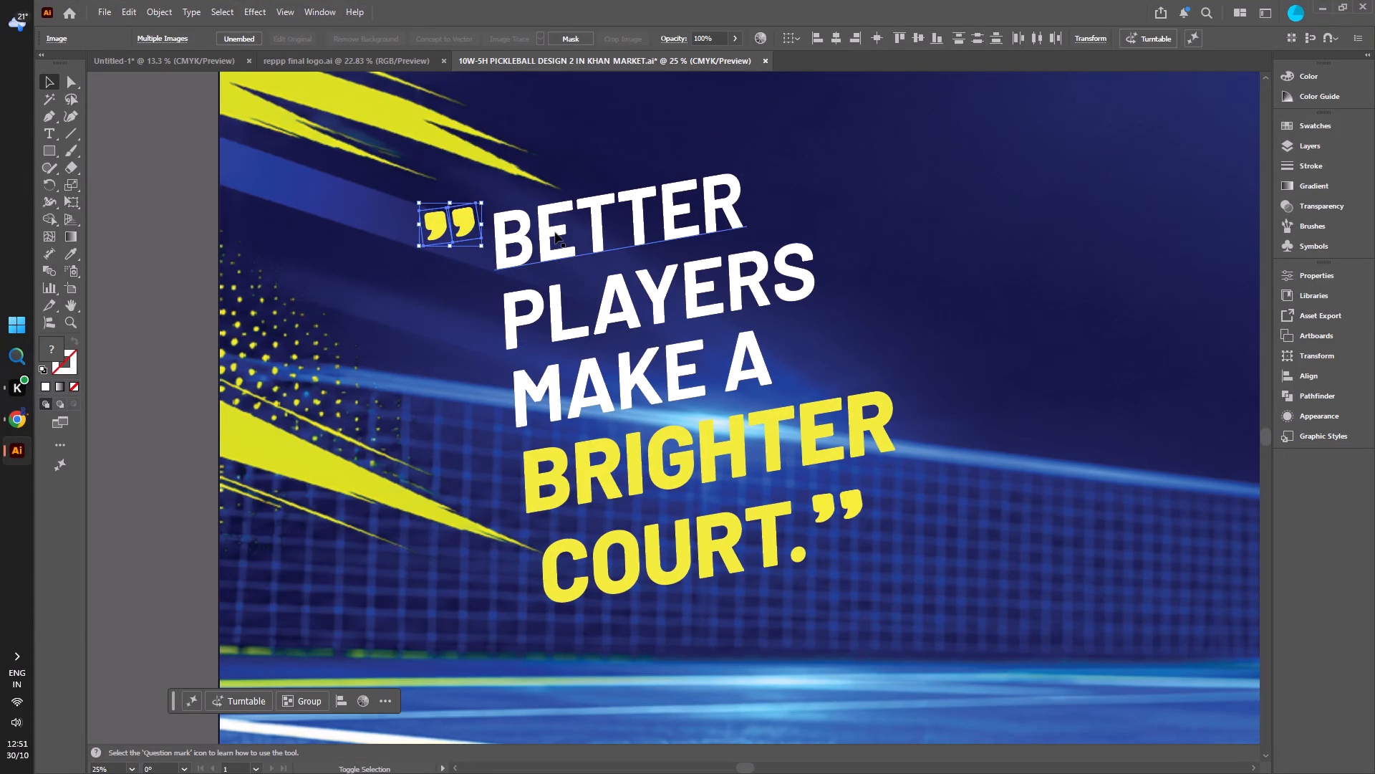
shift+click(555, 232)
shift+click(575, 321)
shift+click(592, 396)
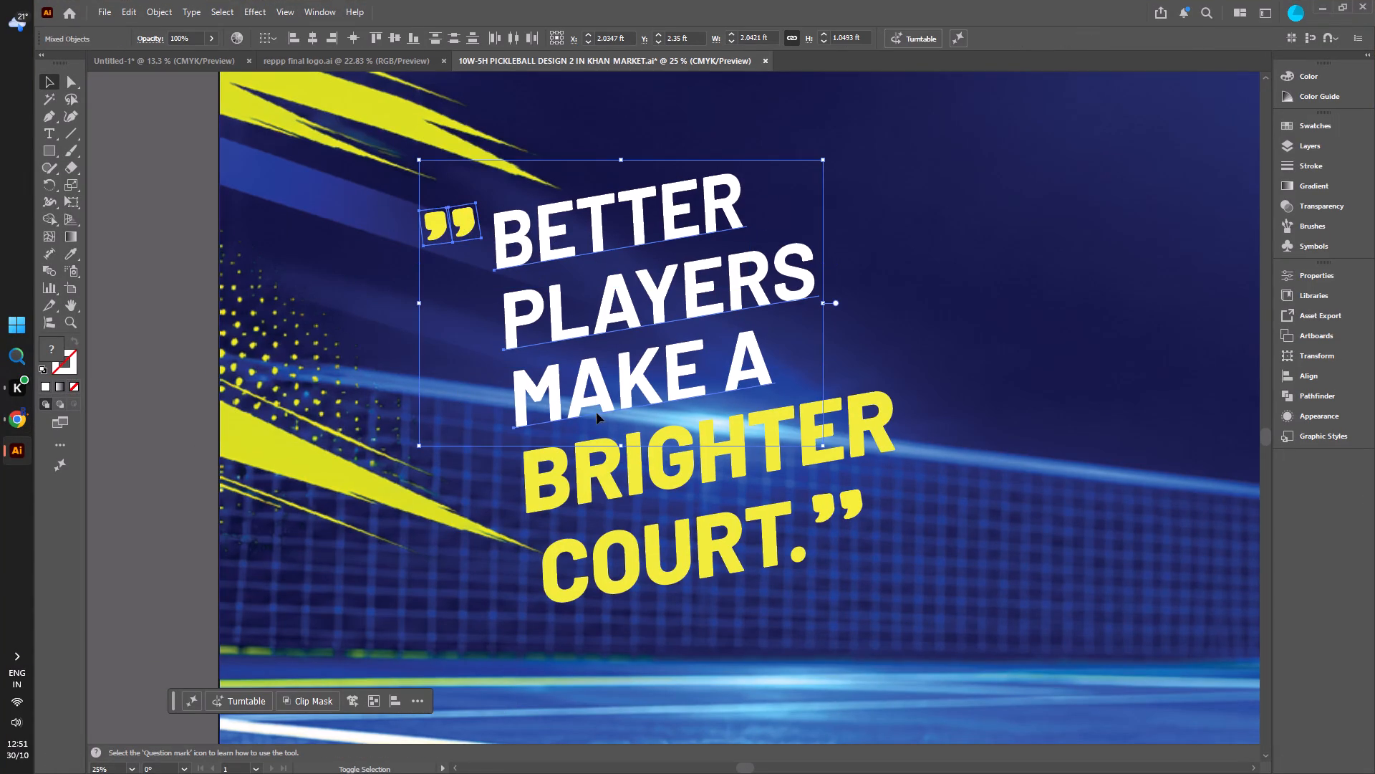
shift+click(612, 459)
shift+click(630, 557)
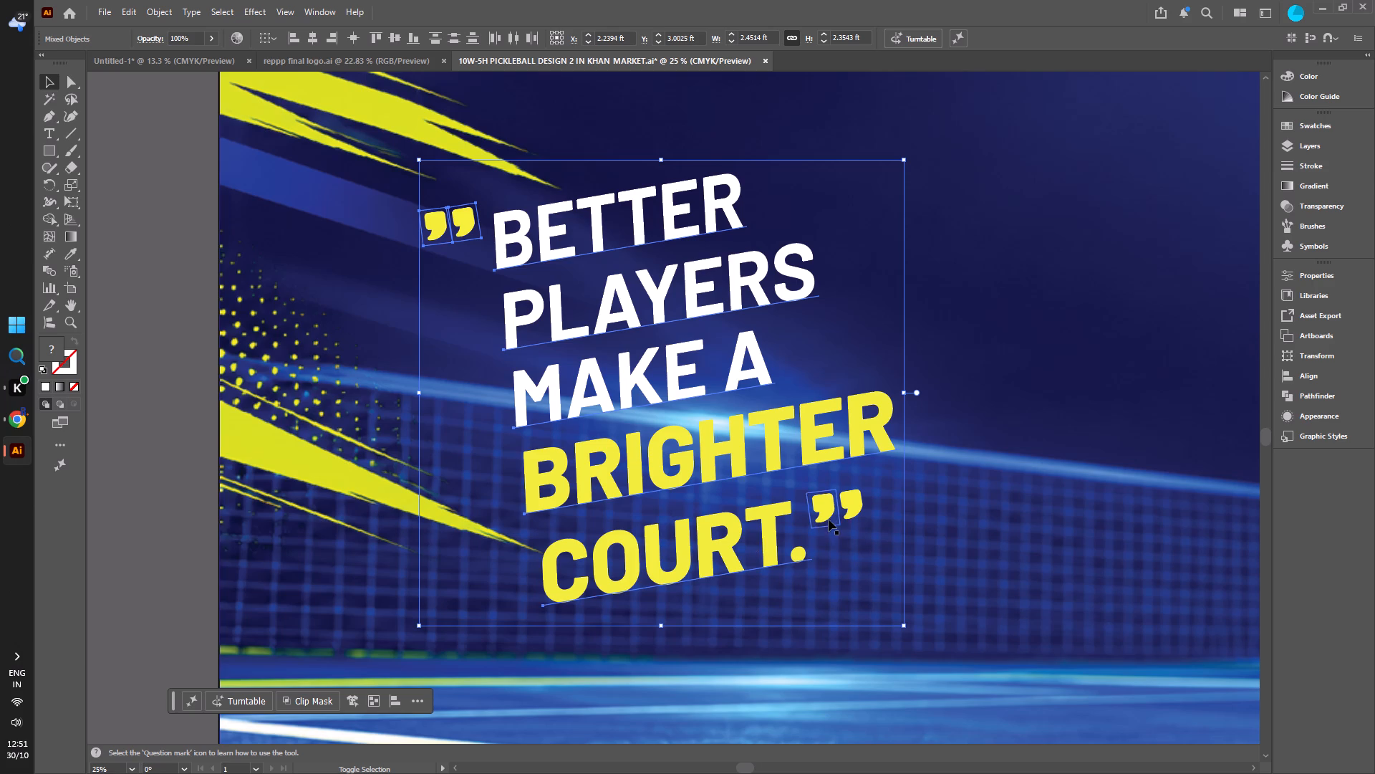
shift+click(829, 520)
shift+click(857, 509)
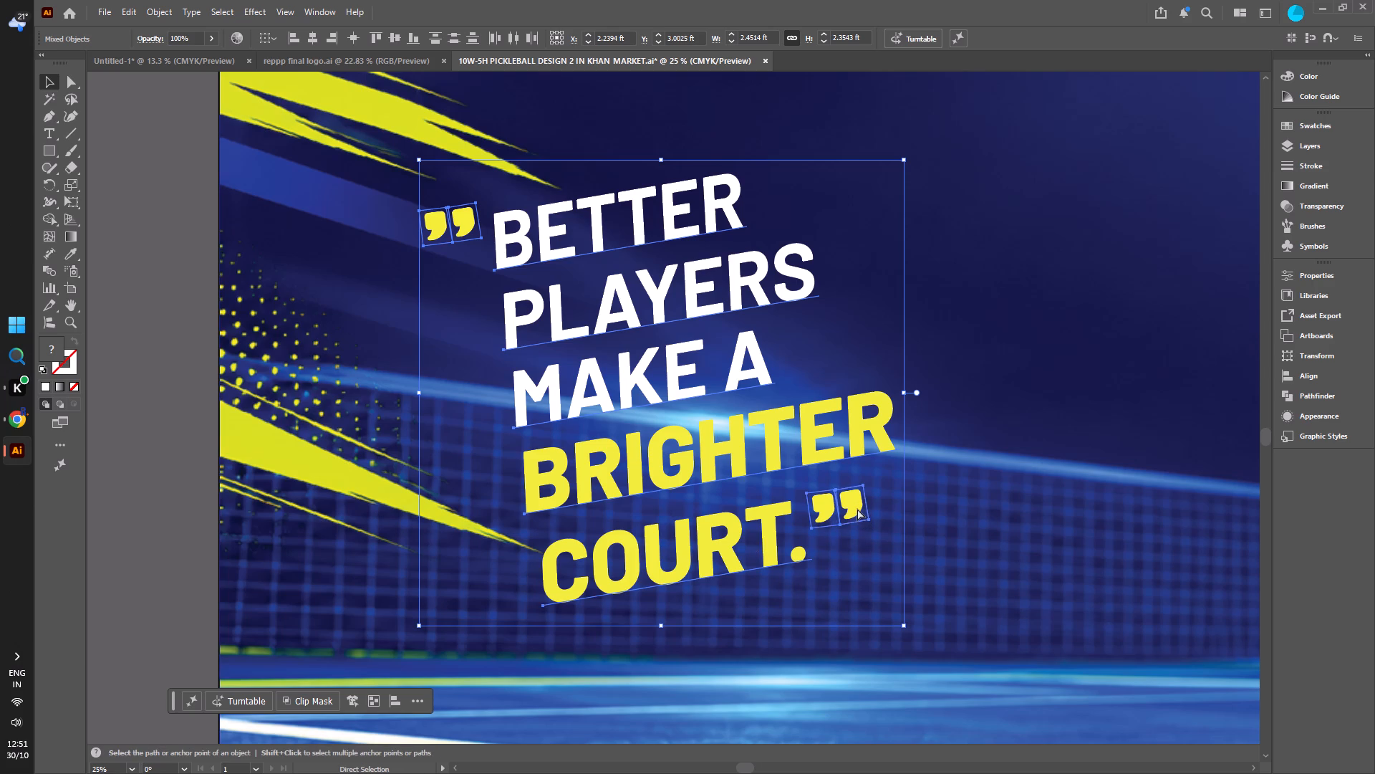
Copy the selected quote text and its quotation marks from the Khan Market design into the Untitled-1 banner.
key(ctrl+c)
click(220, 61)
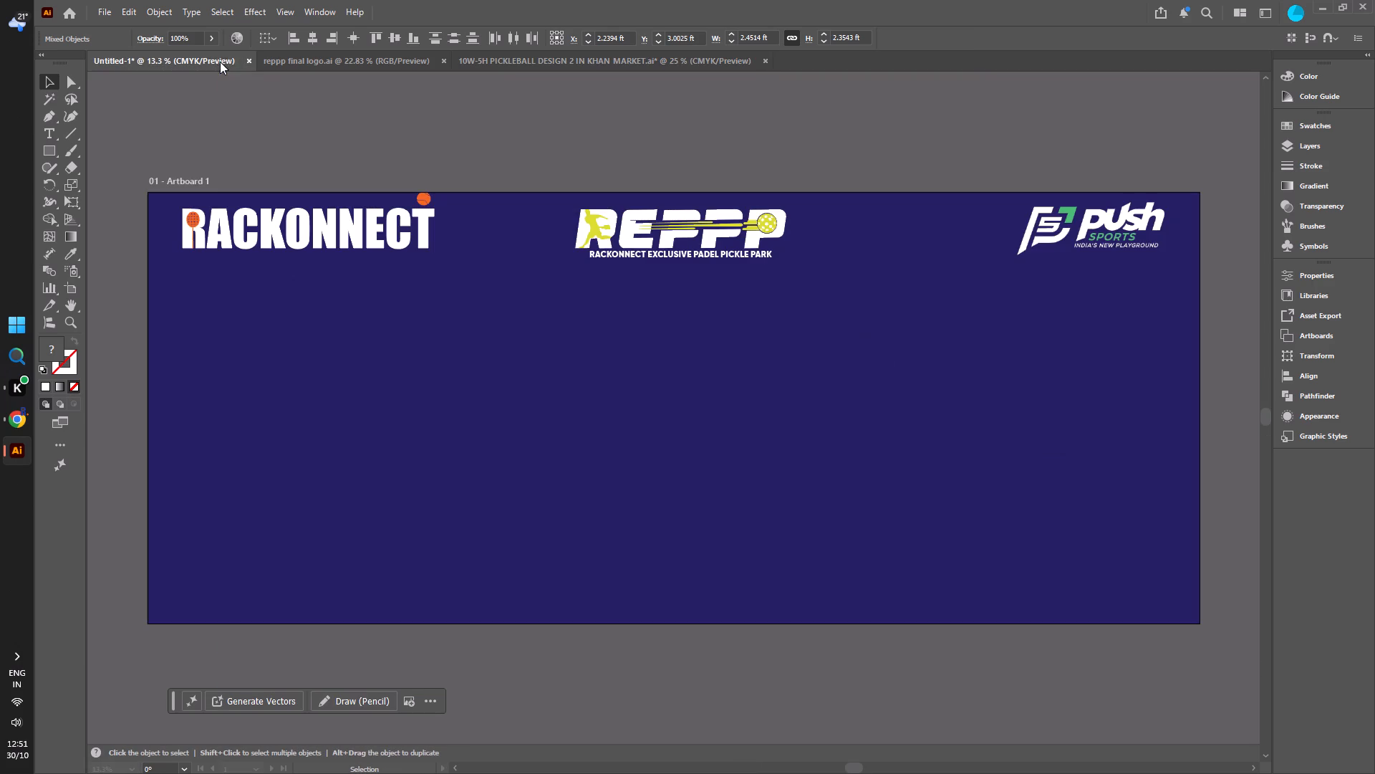
key(ctrl+v)
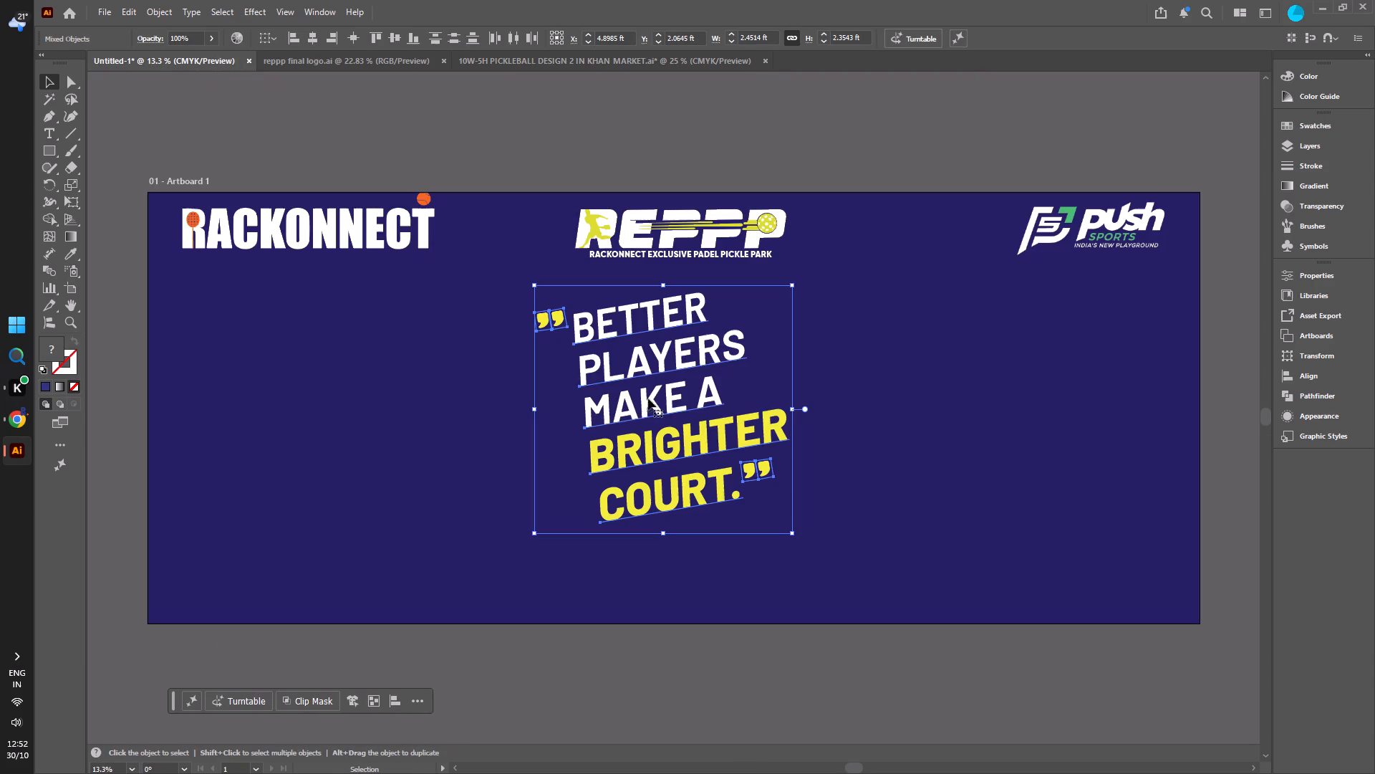
Scale the pasted quote block proportionally to about 1.99 ft wide and place it below the RACKONNECT logo, centred about 2.23 ft across.
drag(661, 393, 368, 421)
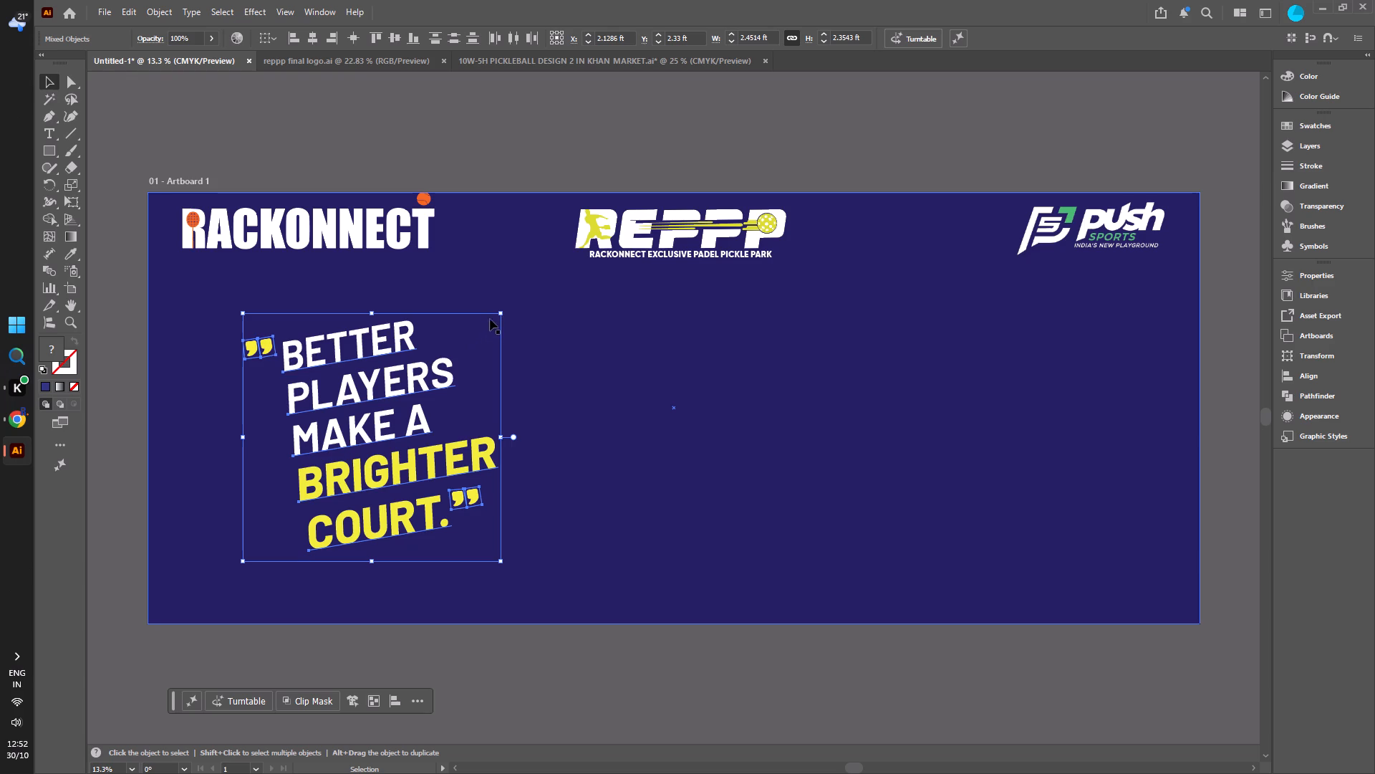
shift+drag(503, 311, 465, 360)
drag(362, 434, 390, 416)
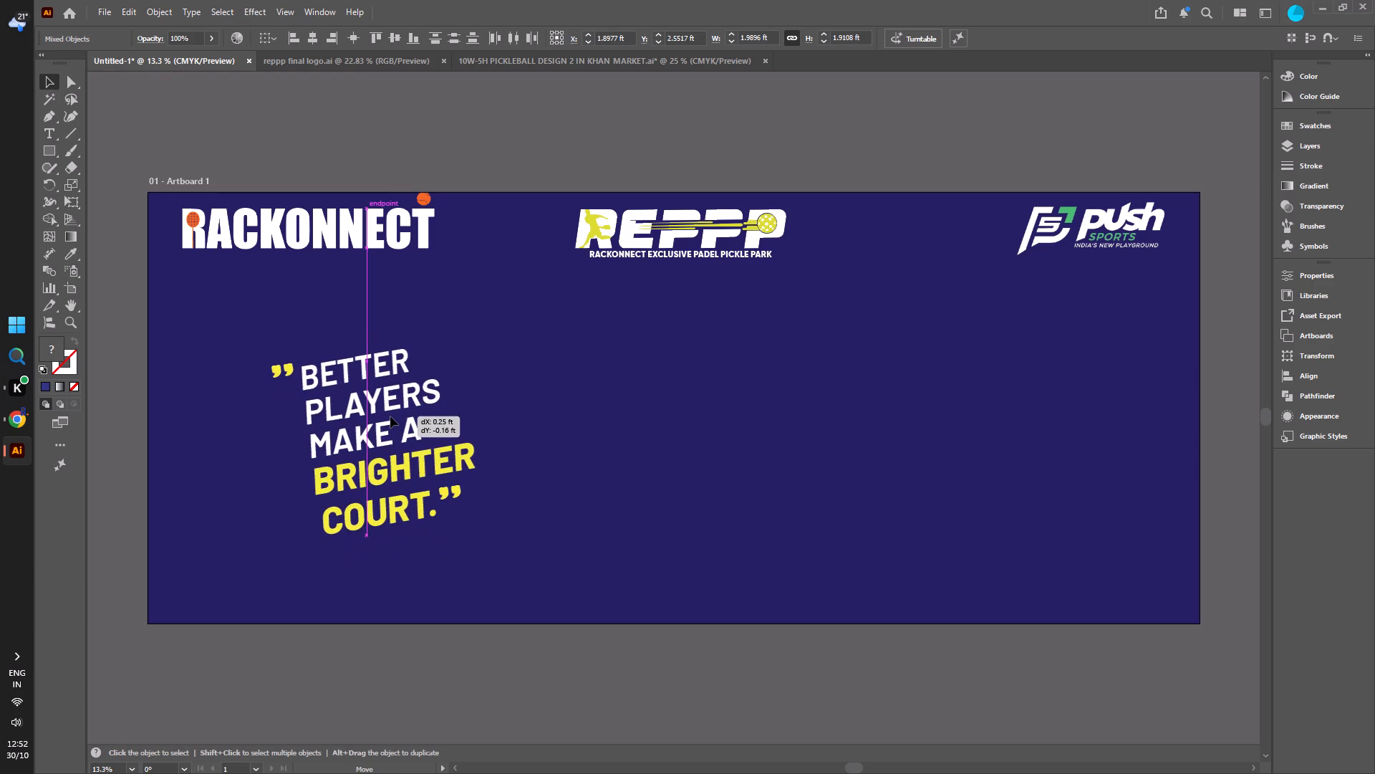
drag(390, 416, 400, 416)
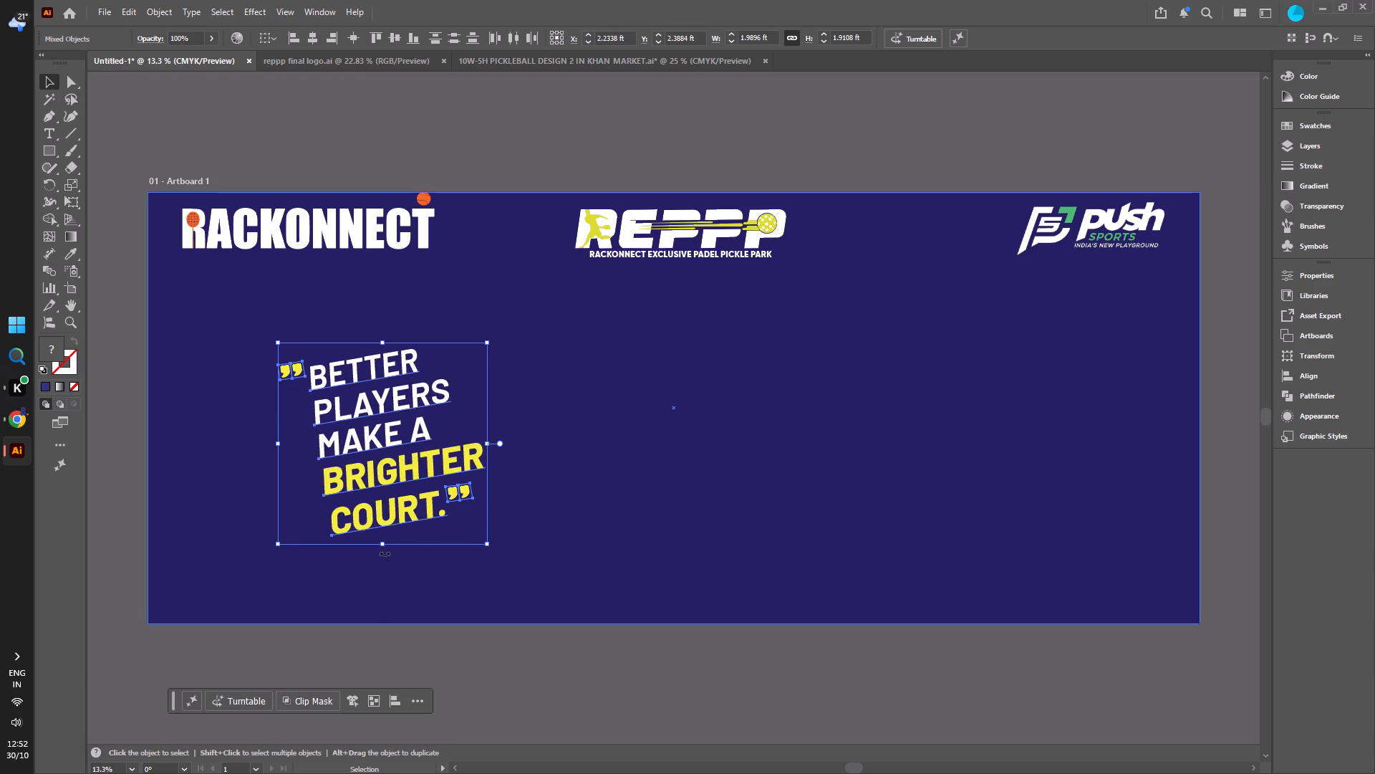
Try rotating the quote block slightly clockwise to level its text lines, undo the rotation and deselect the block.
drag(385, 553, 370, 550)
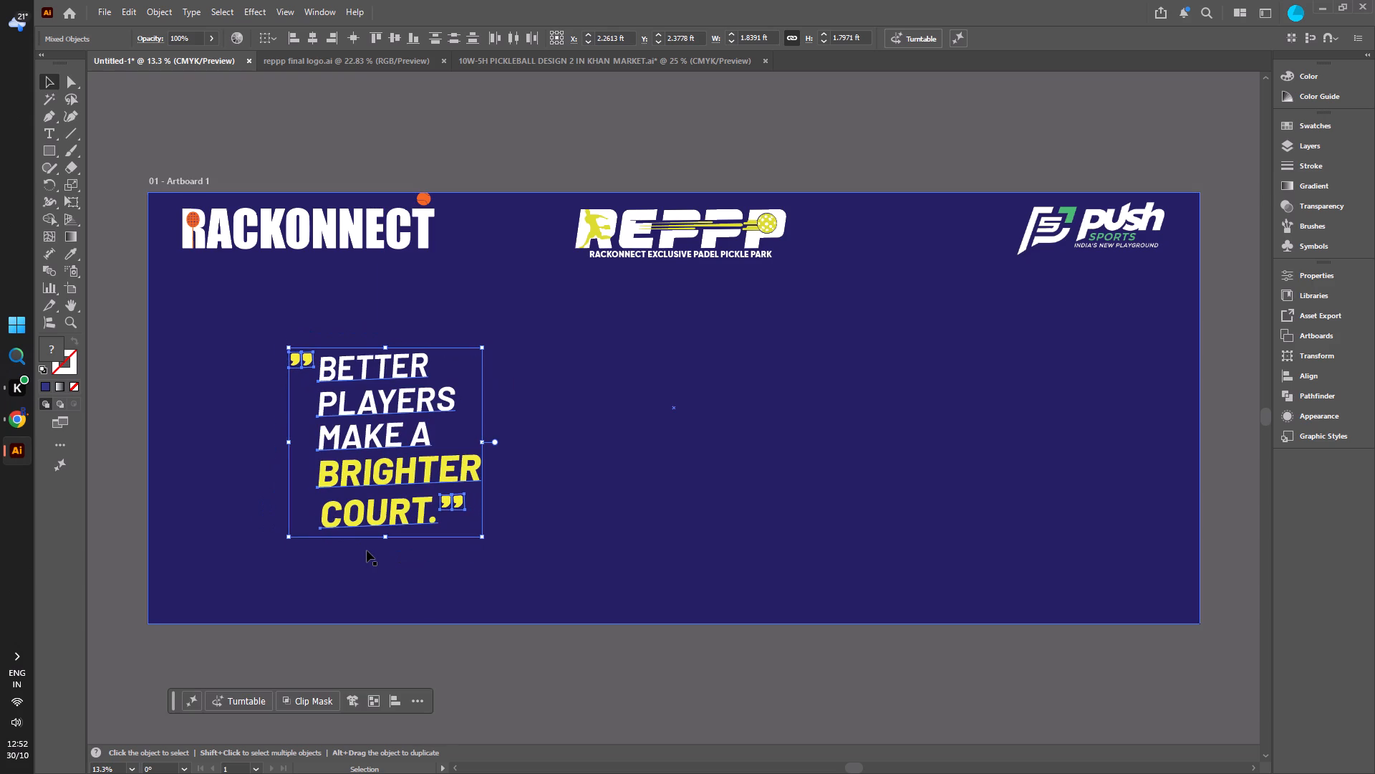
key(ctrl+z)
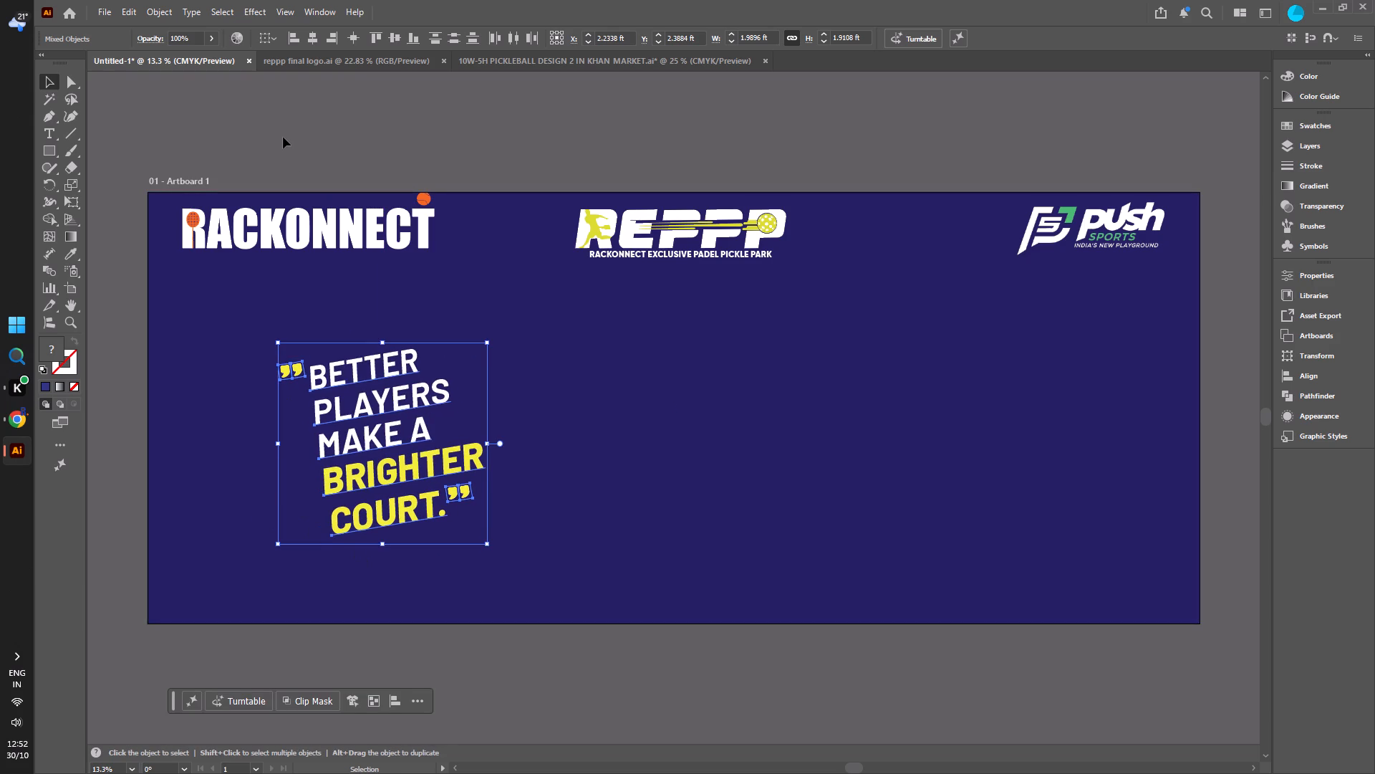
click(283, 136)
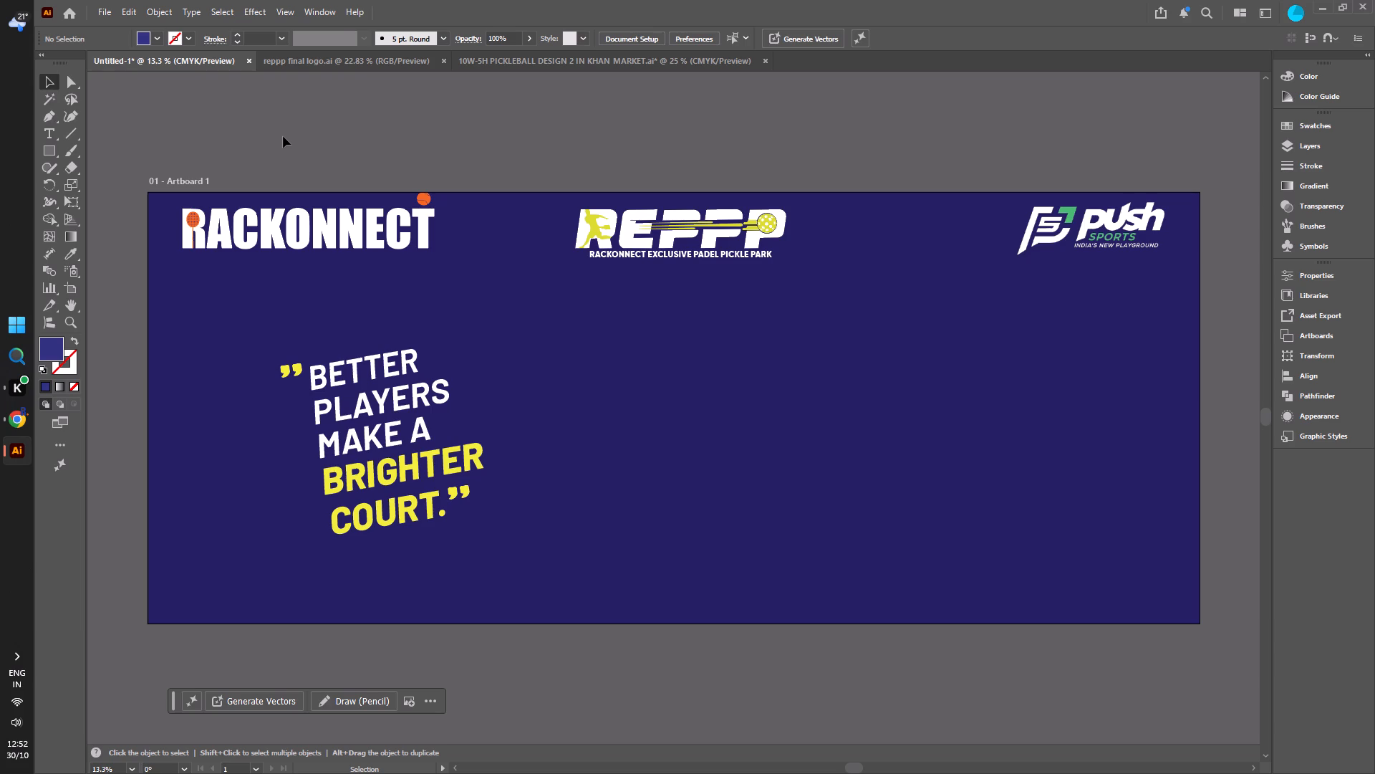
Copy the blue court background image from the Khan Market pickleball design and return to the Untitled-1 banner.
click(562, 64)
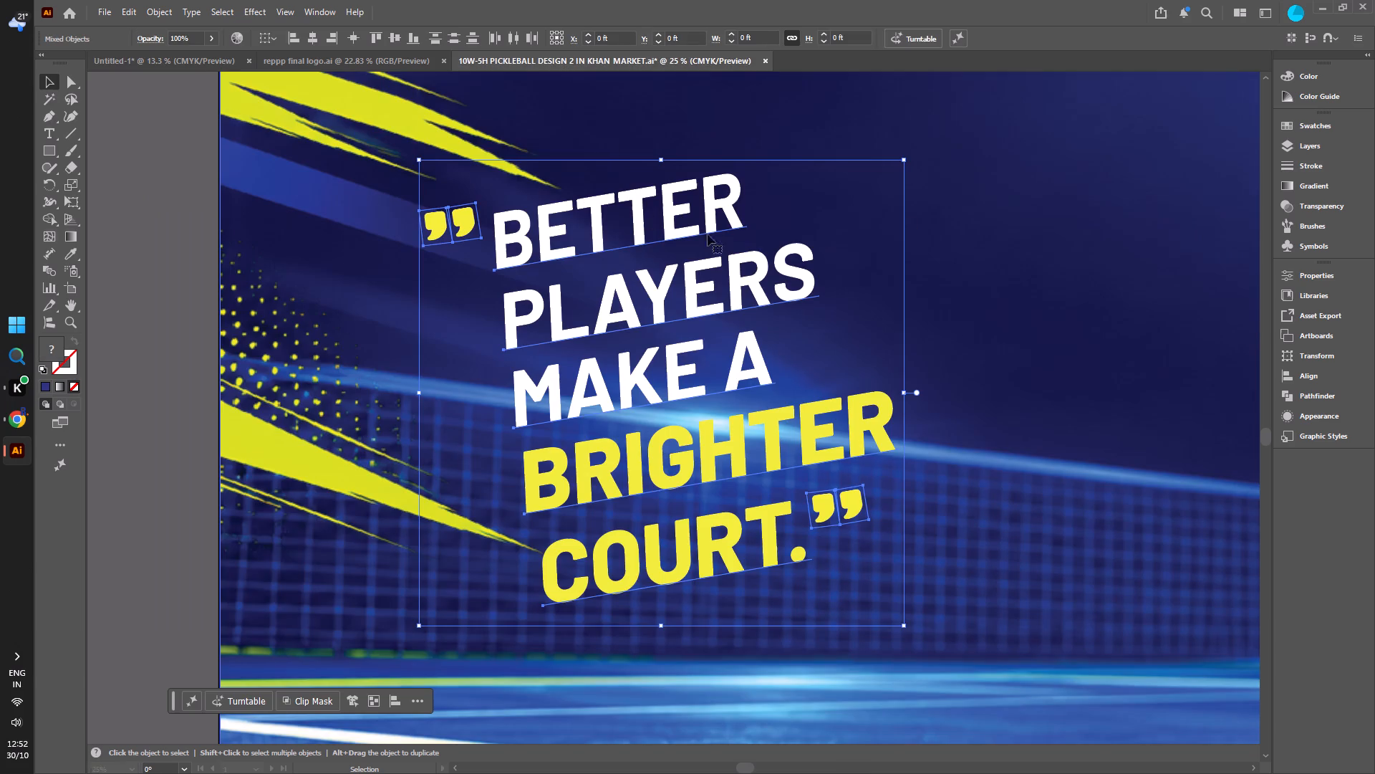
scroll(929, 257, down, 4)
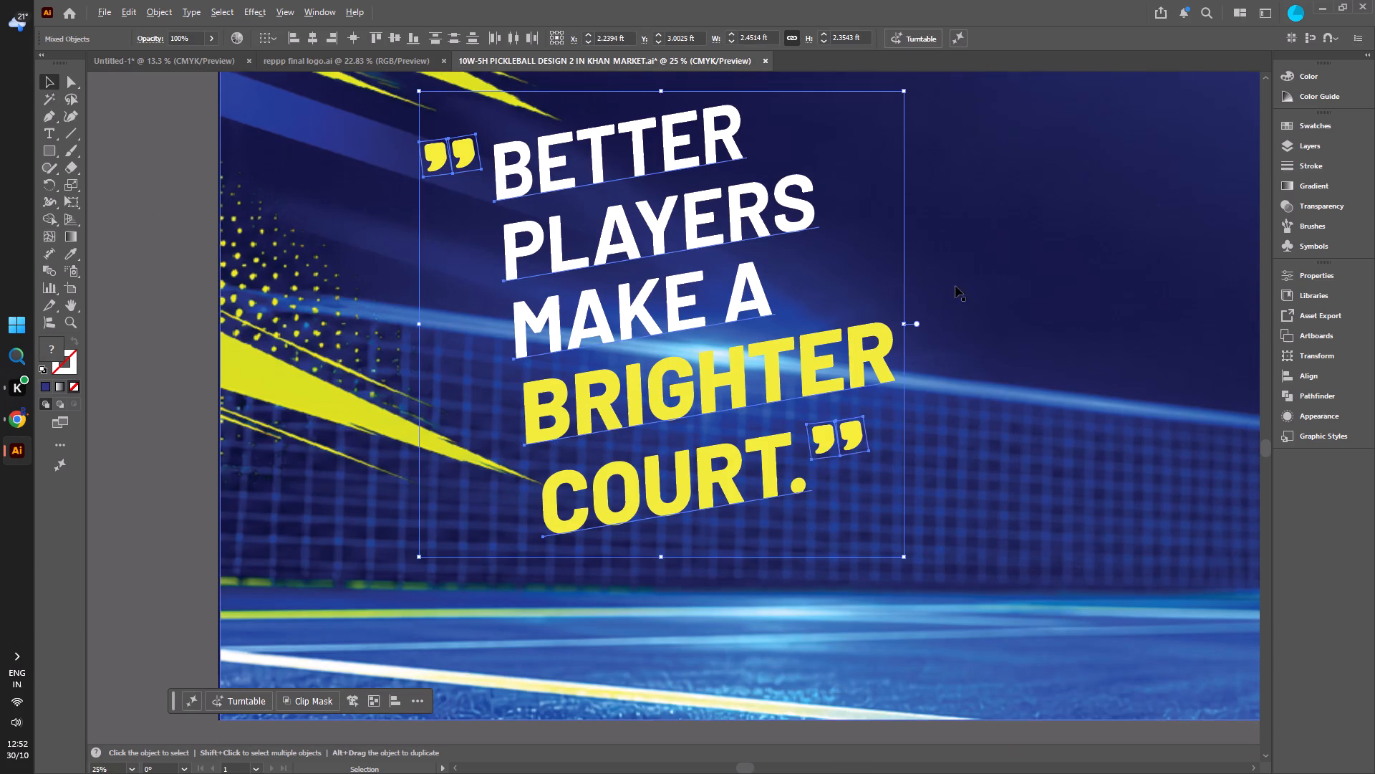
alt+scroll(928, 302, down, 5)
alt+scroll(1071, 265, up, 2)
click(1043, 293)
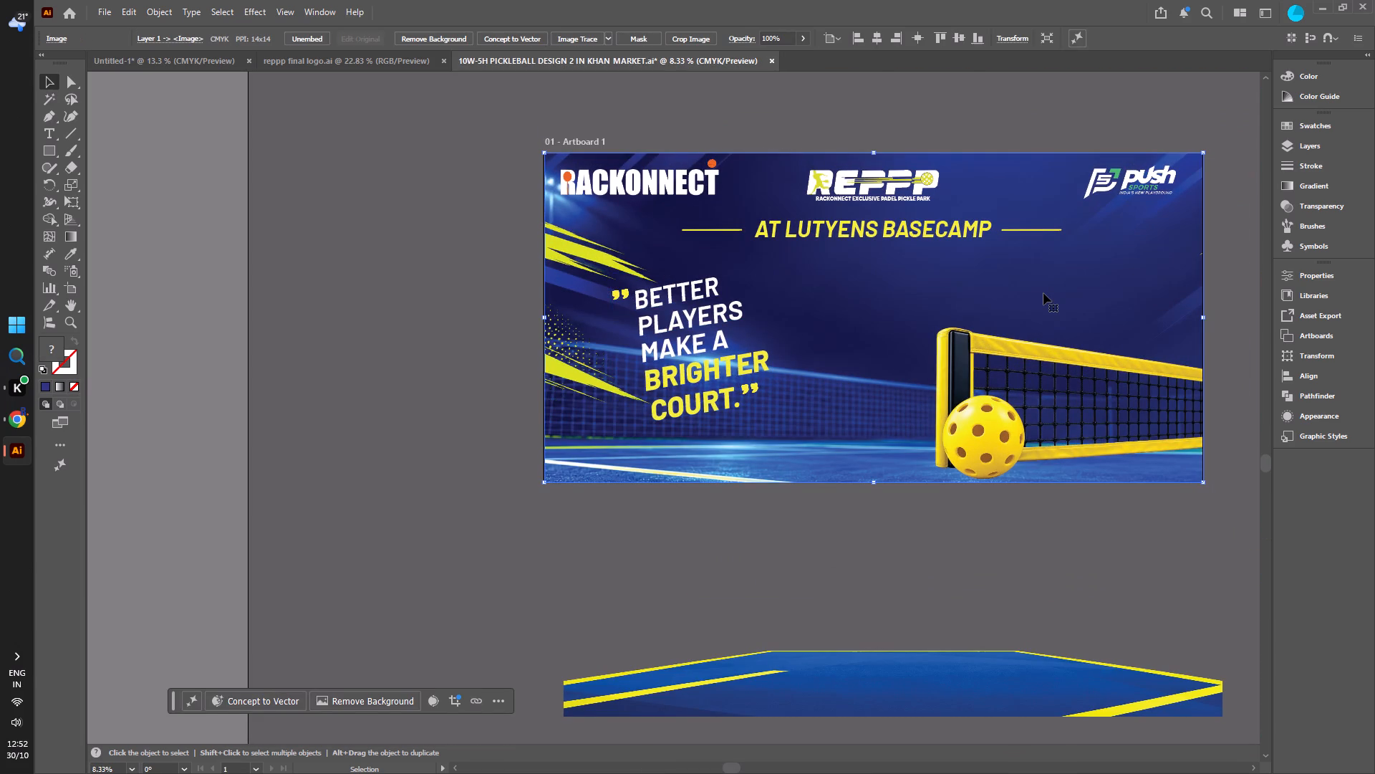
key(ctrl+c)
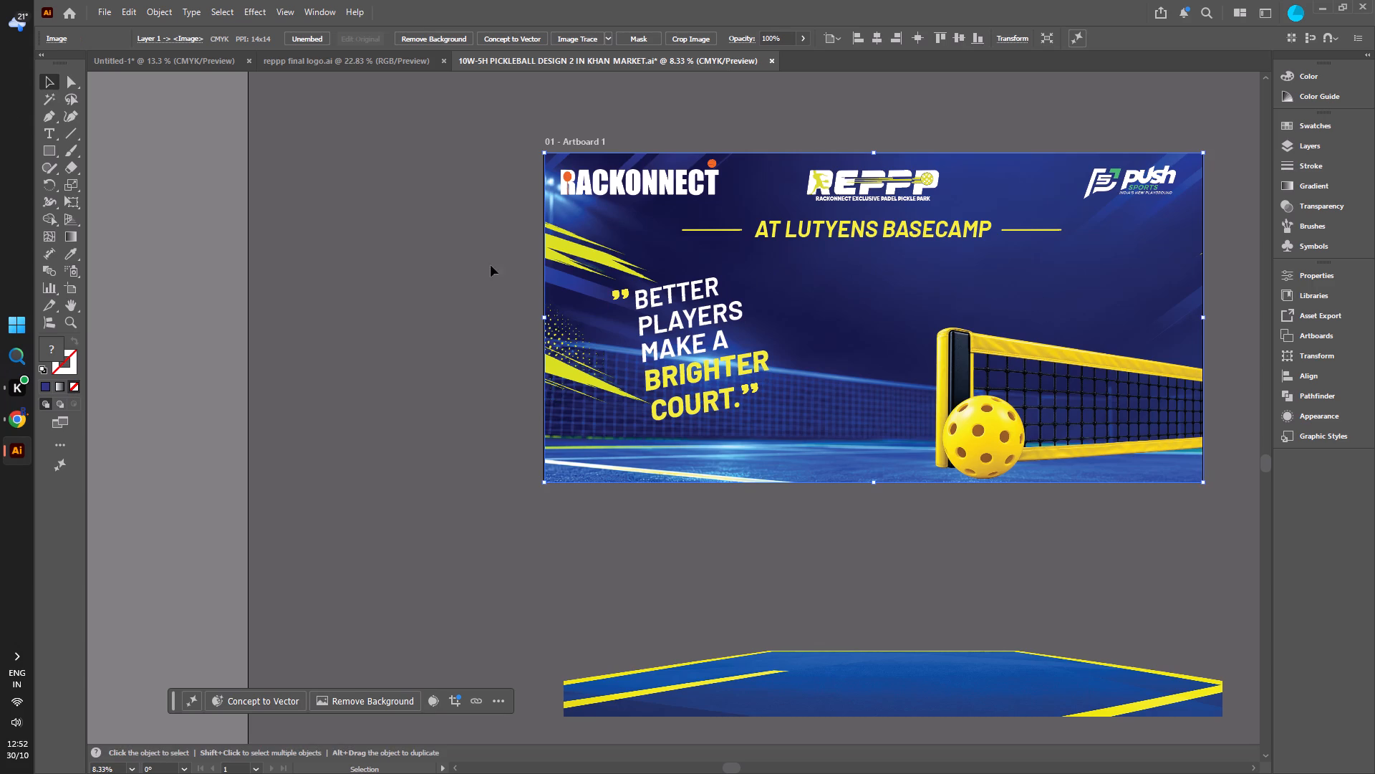
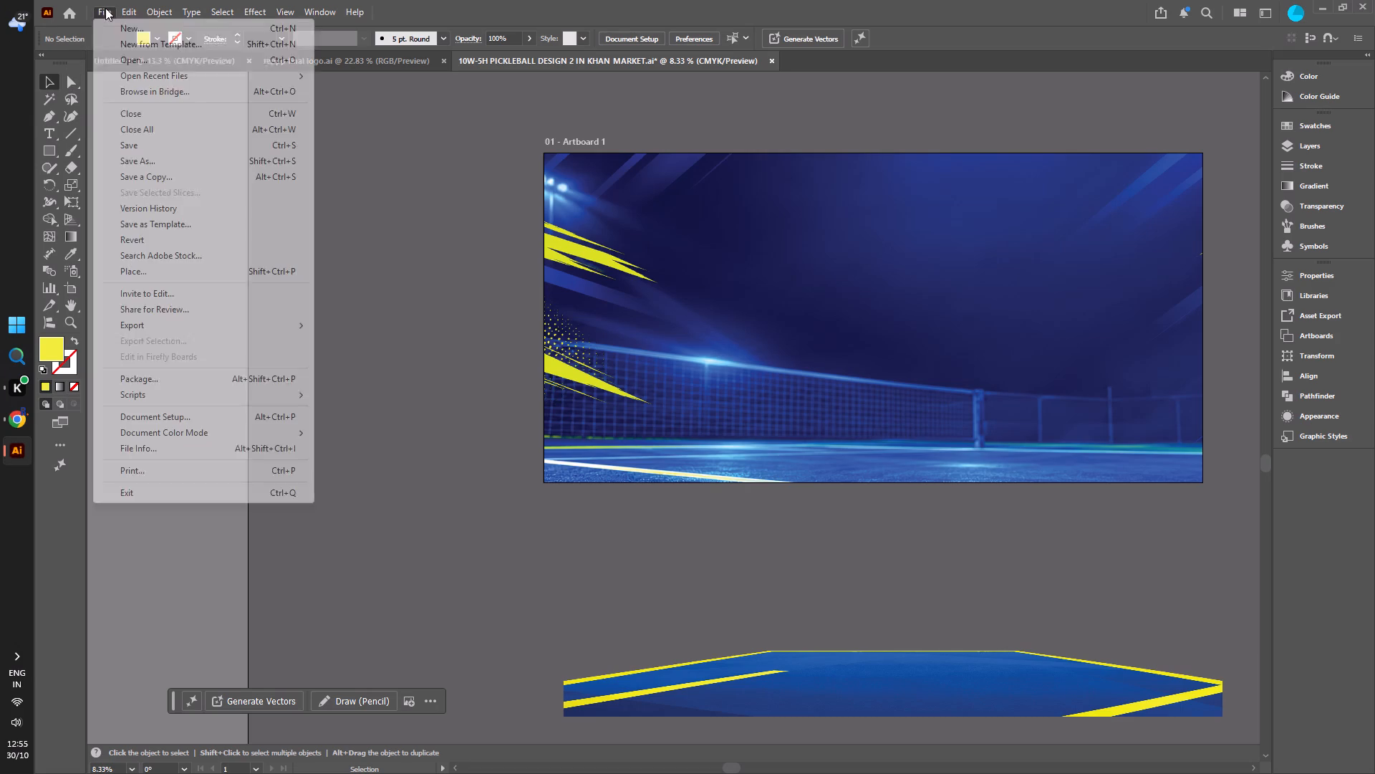
click(131, 55)
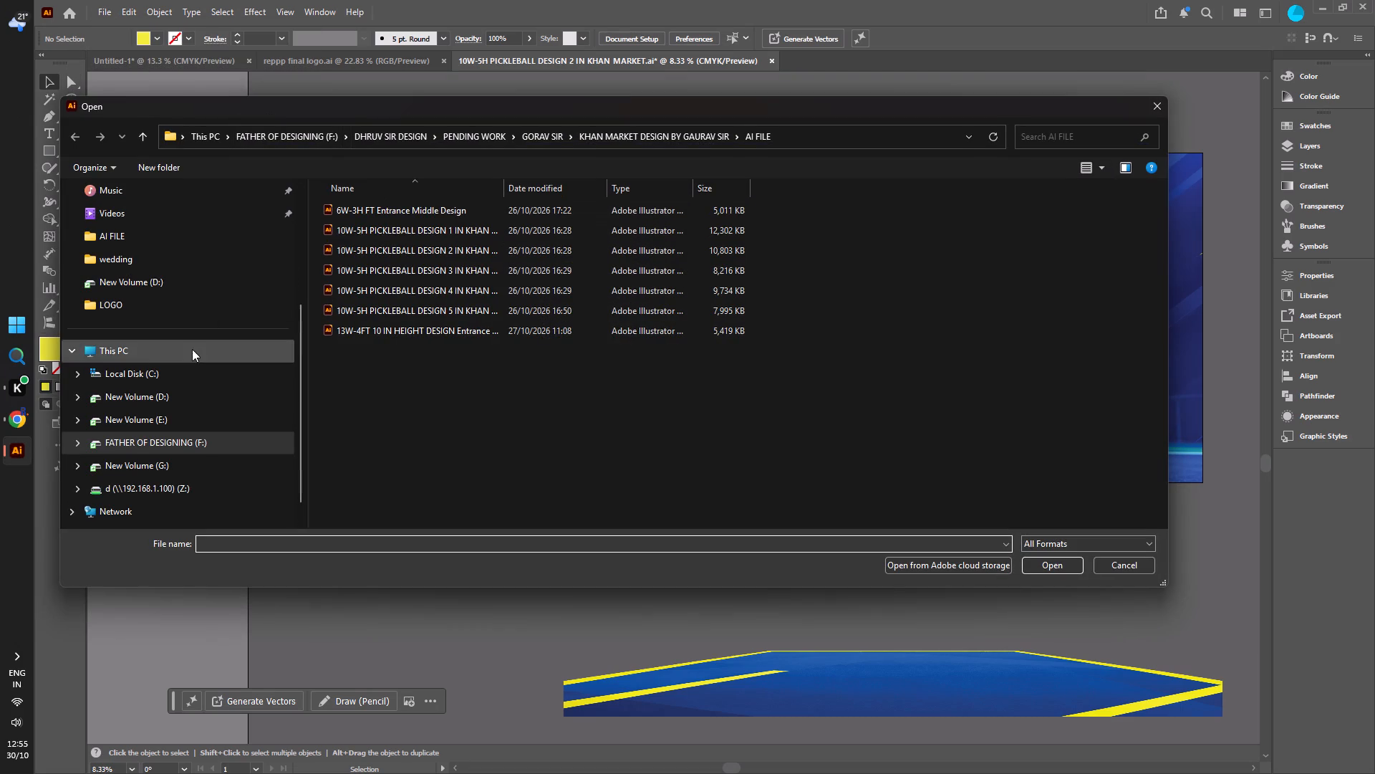
scroll(167, 249, up, 3)
click(150, 296)
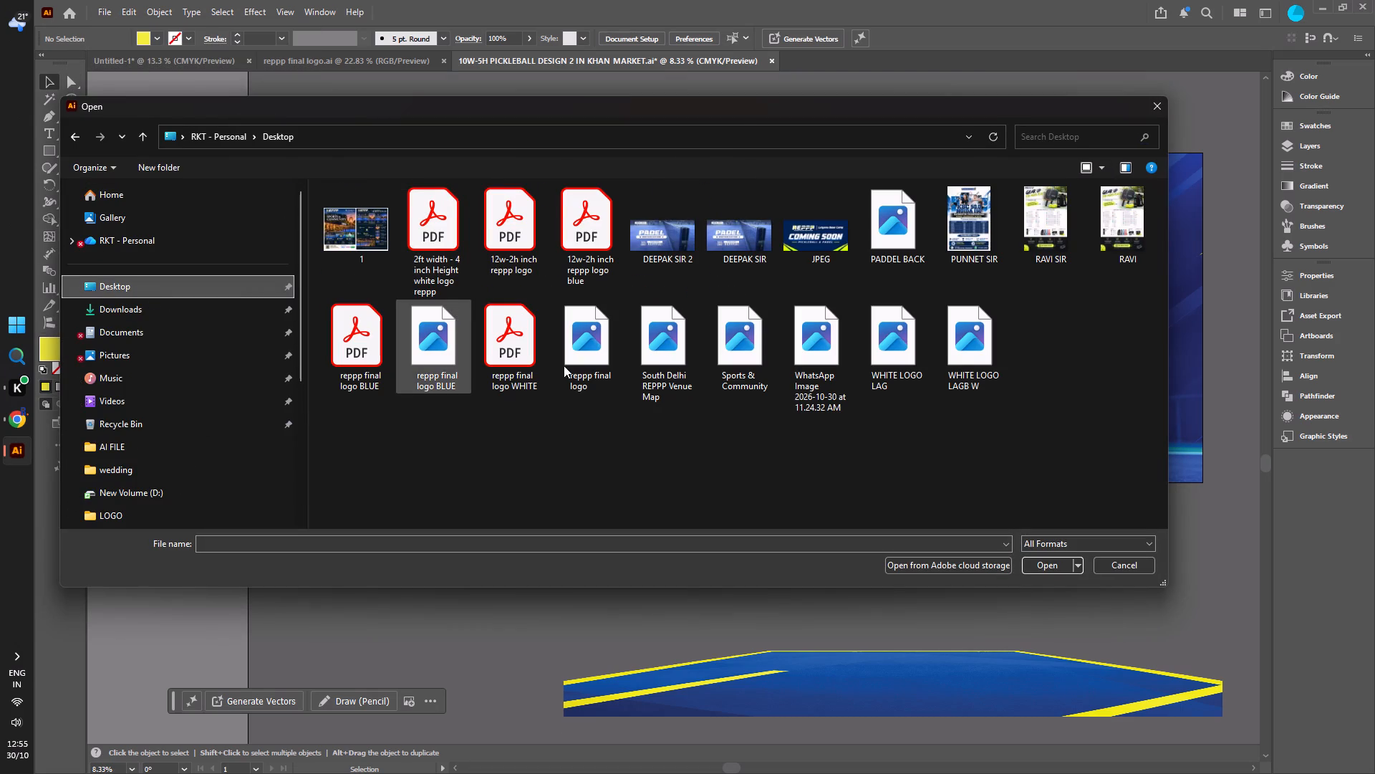
click(903, 242)
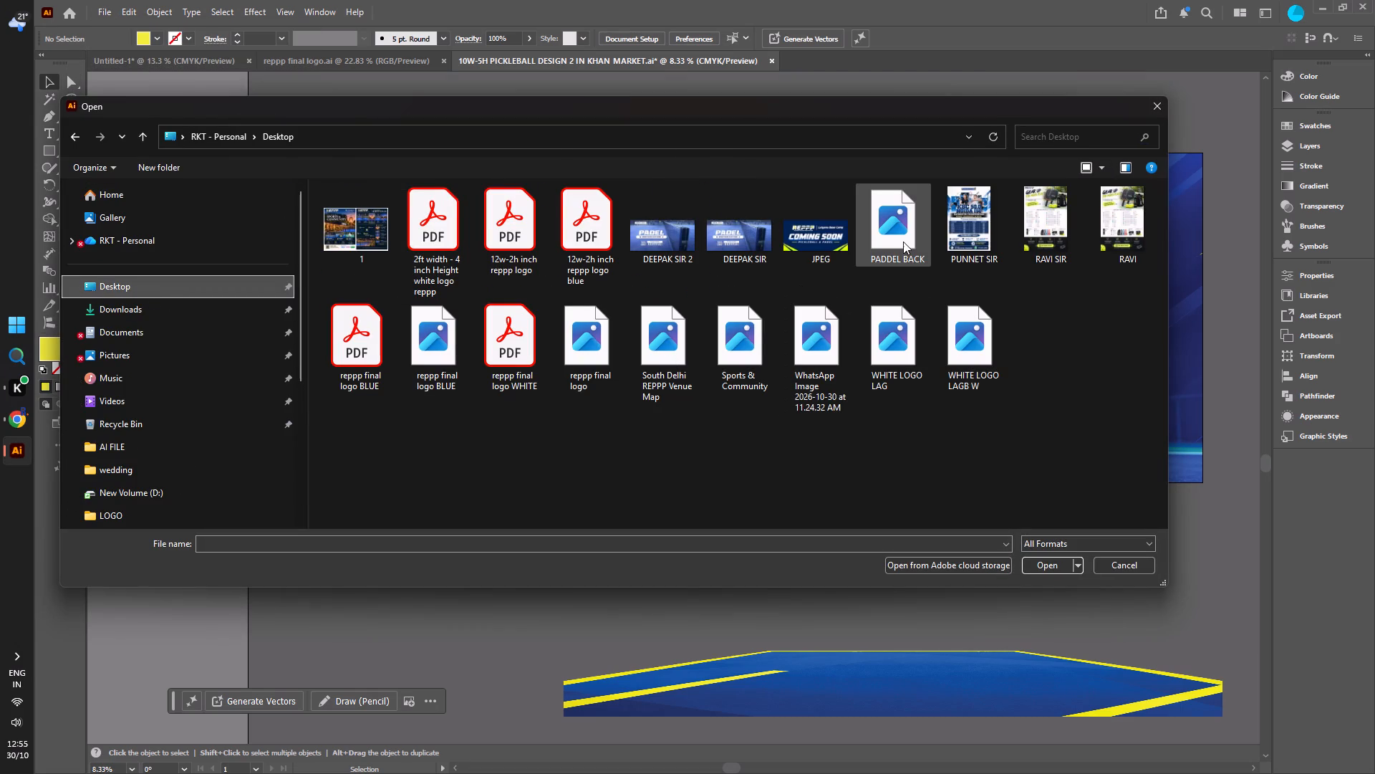
click(1042, 572)
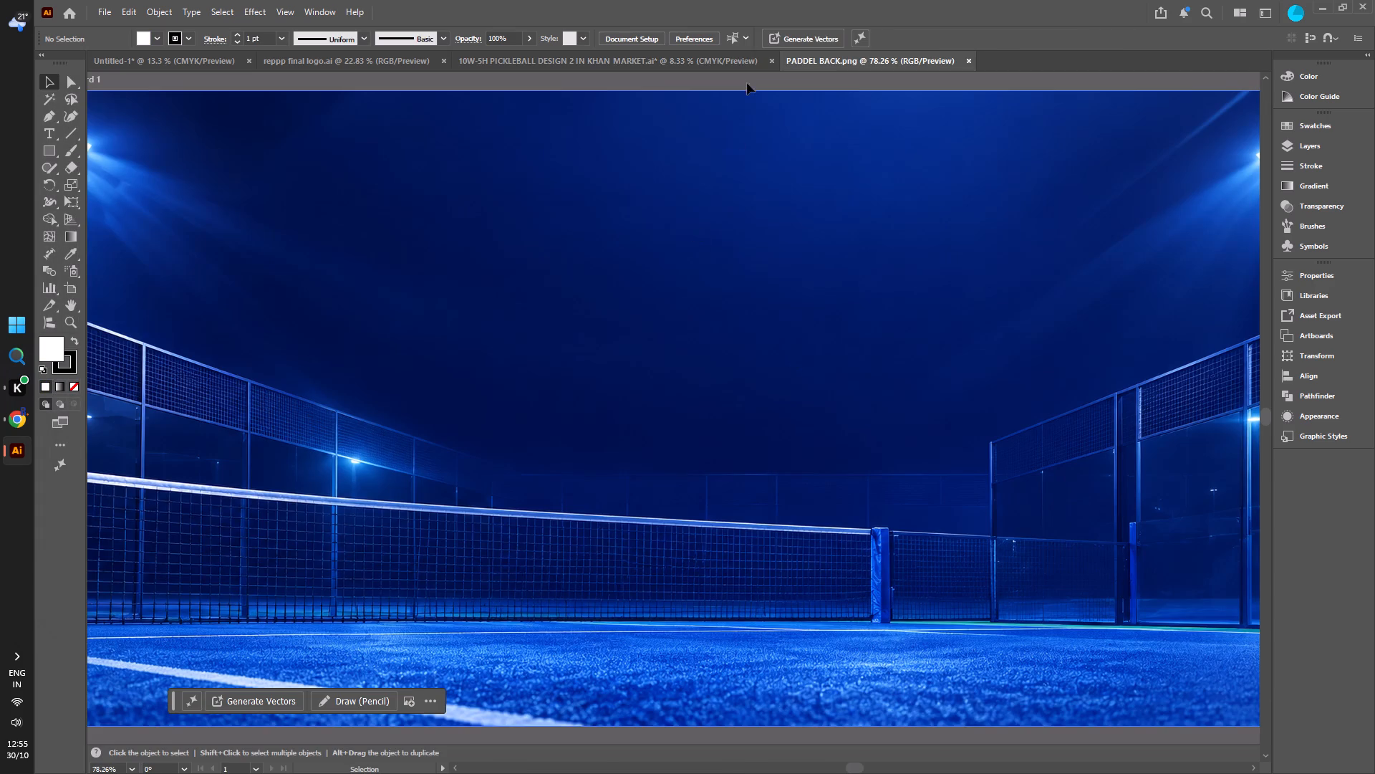
Close the Khan Market pickleball design without saving its changes, and close the reppp final logo document.
click(770, 59)
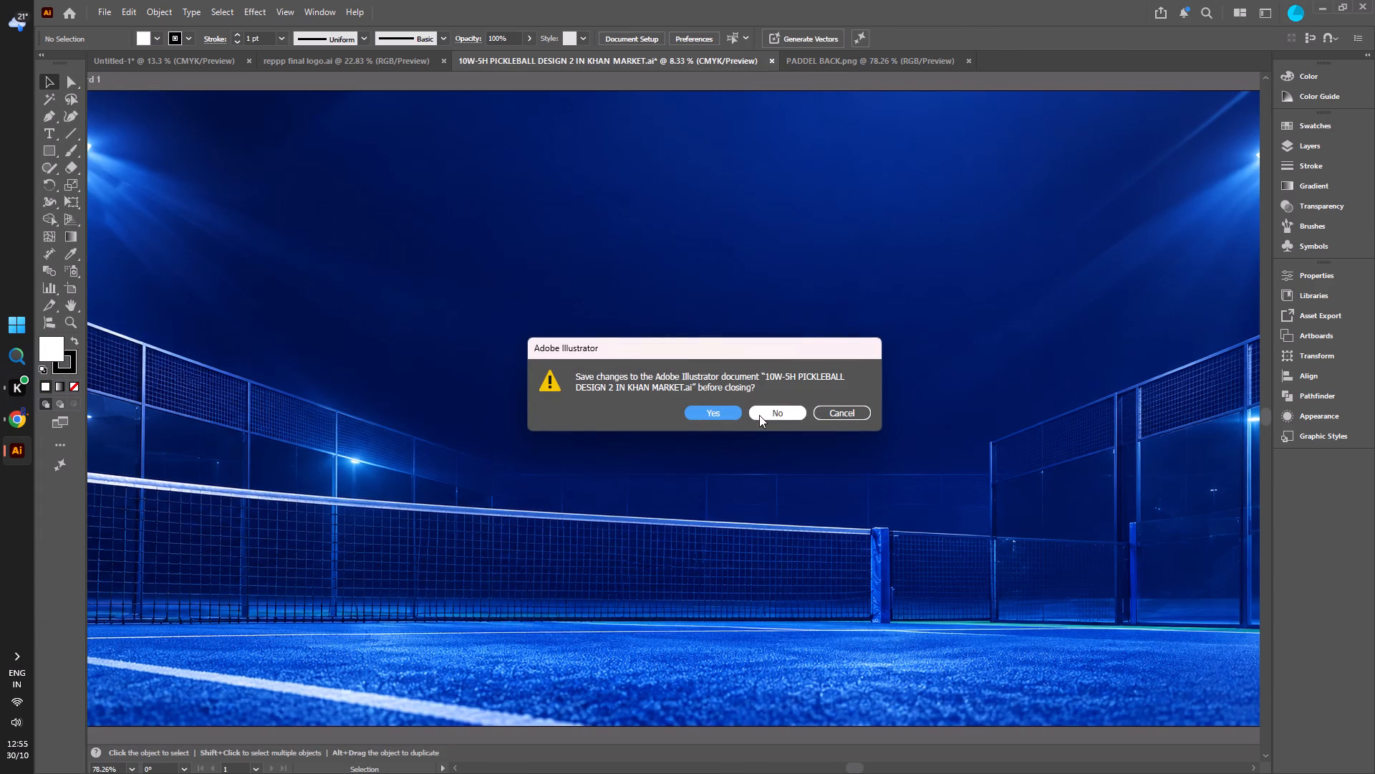
click(759, 415)
click(360, 55)
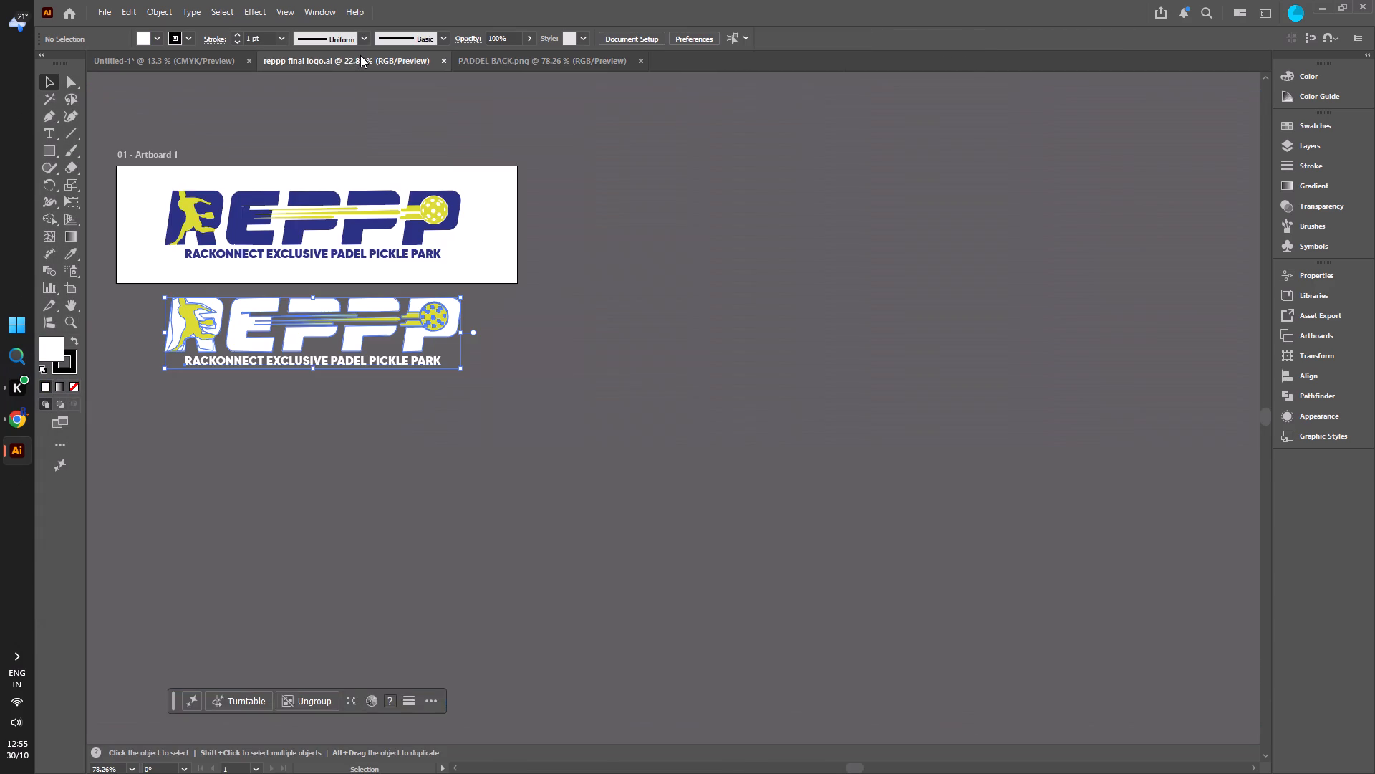
click(445, 58)
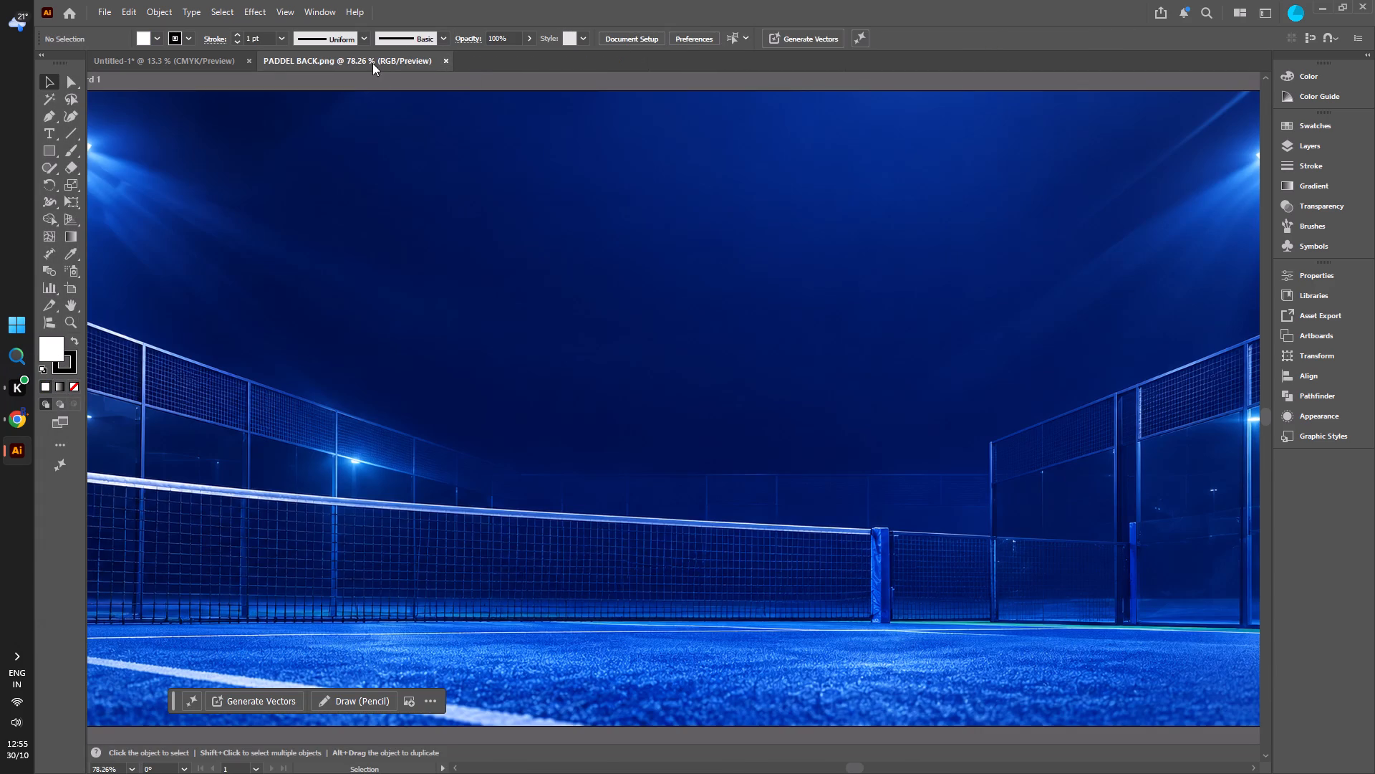
Copy the padel court image from its document and paste it into the Untitled-1 banner.
click(552, 302)
key(ctrl+c)
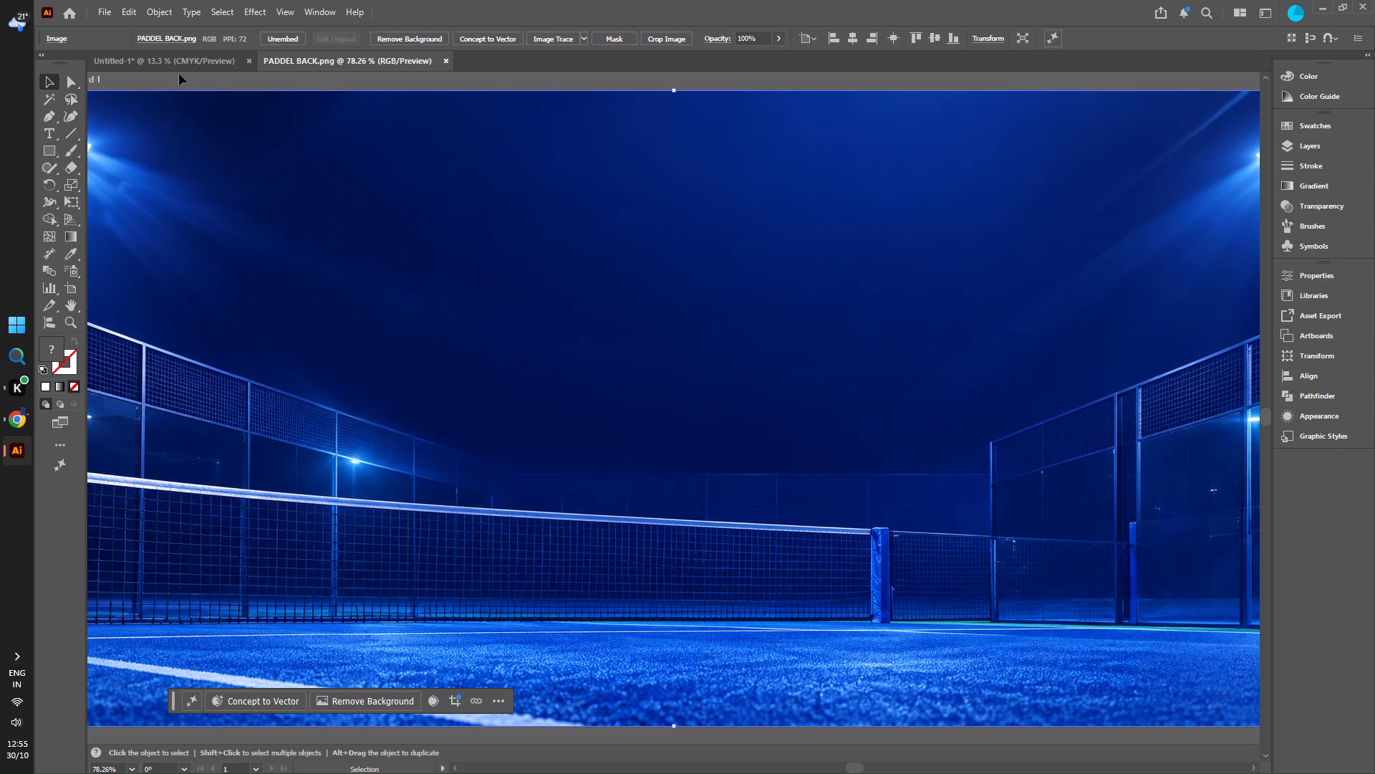
click(175, 60)
click(523, 338)
key(ctrl+v)
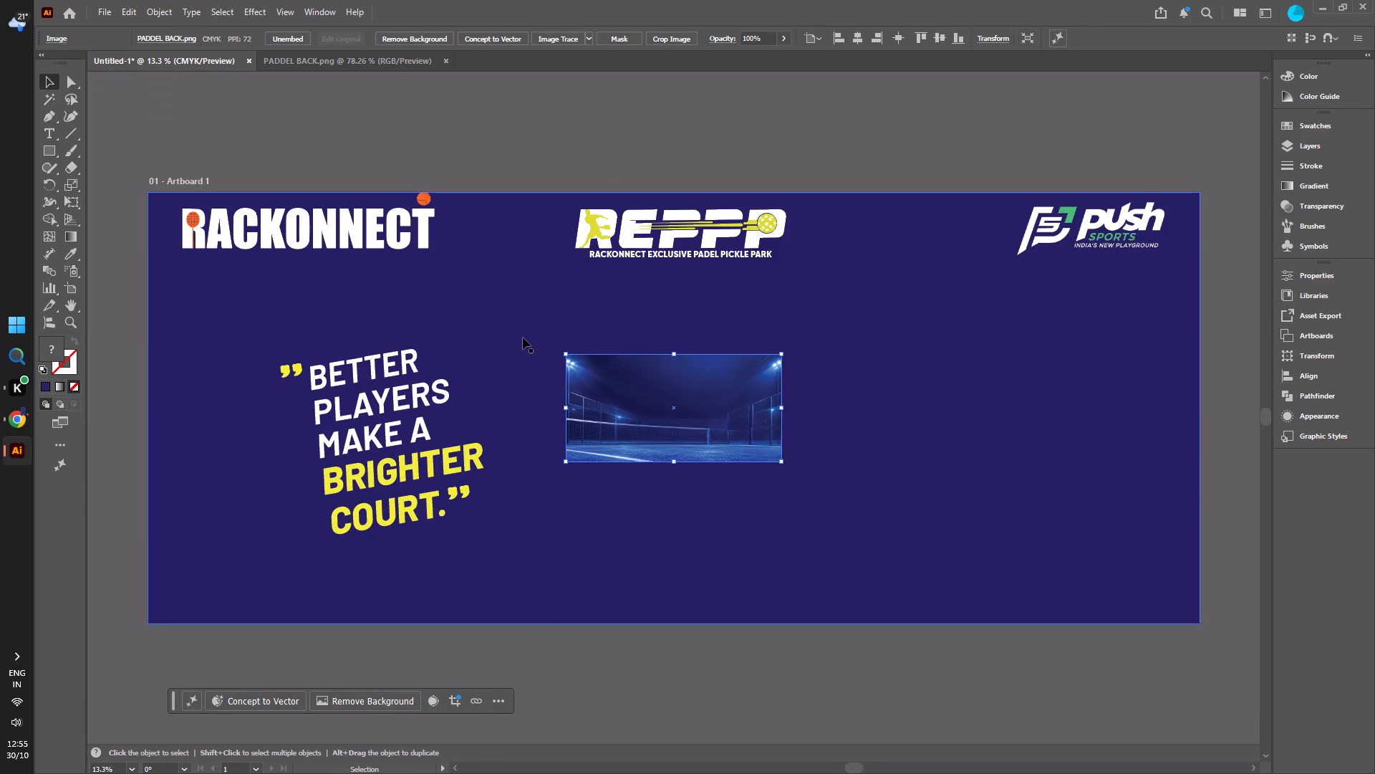
Move the pasted court image so its upper-left corner snaps to the artboard's upper-left corner.
drag(637, 398, 223, 235)
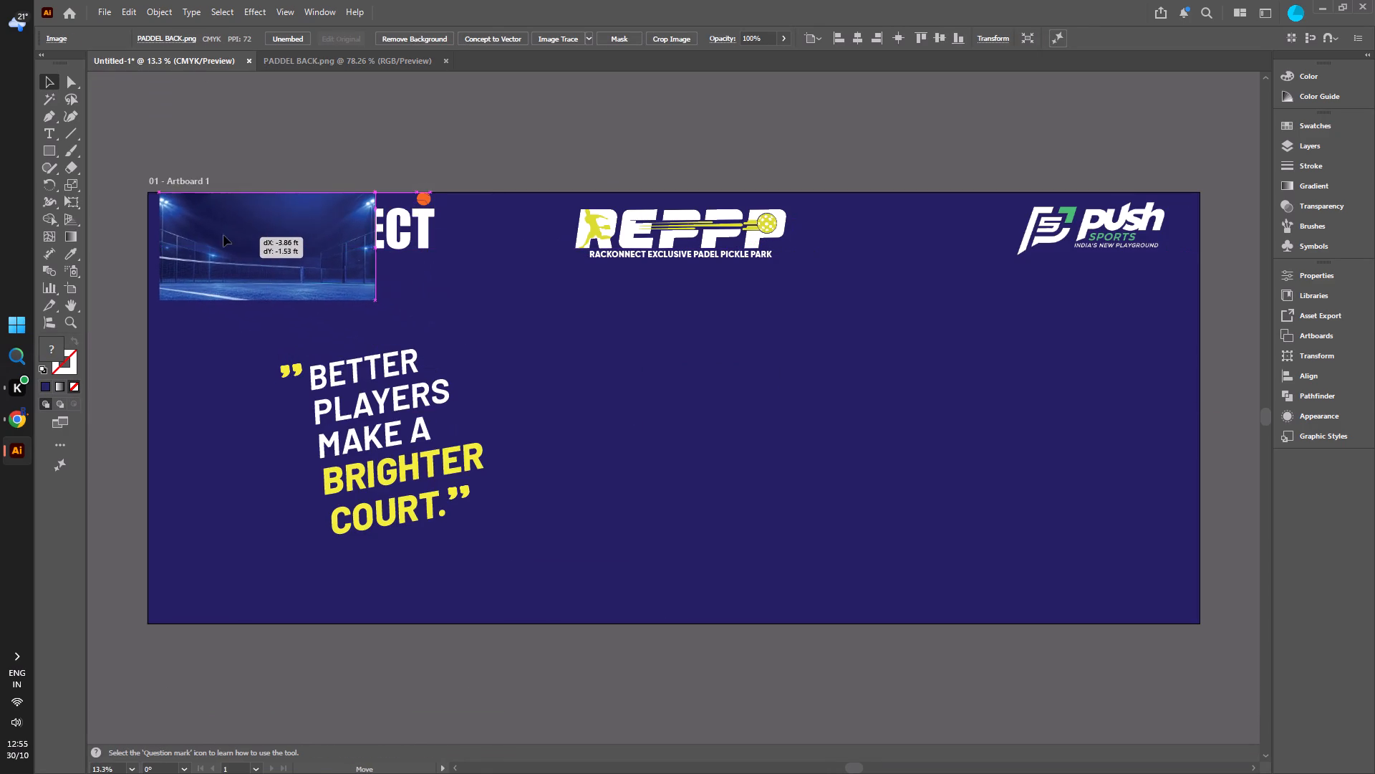
drag(223, 235, 217, 239)
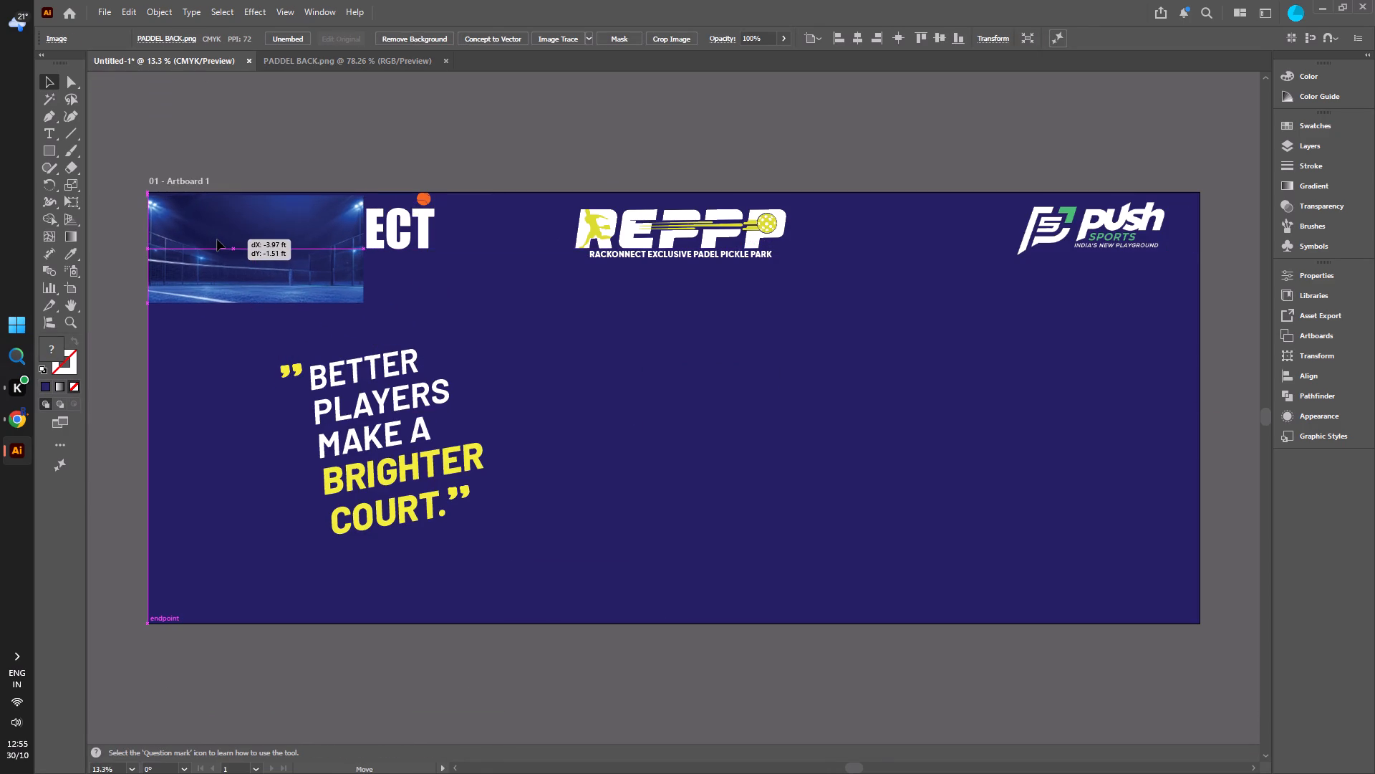
drag(217, 239, 218, 242)
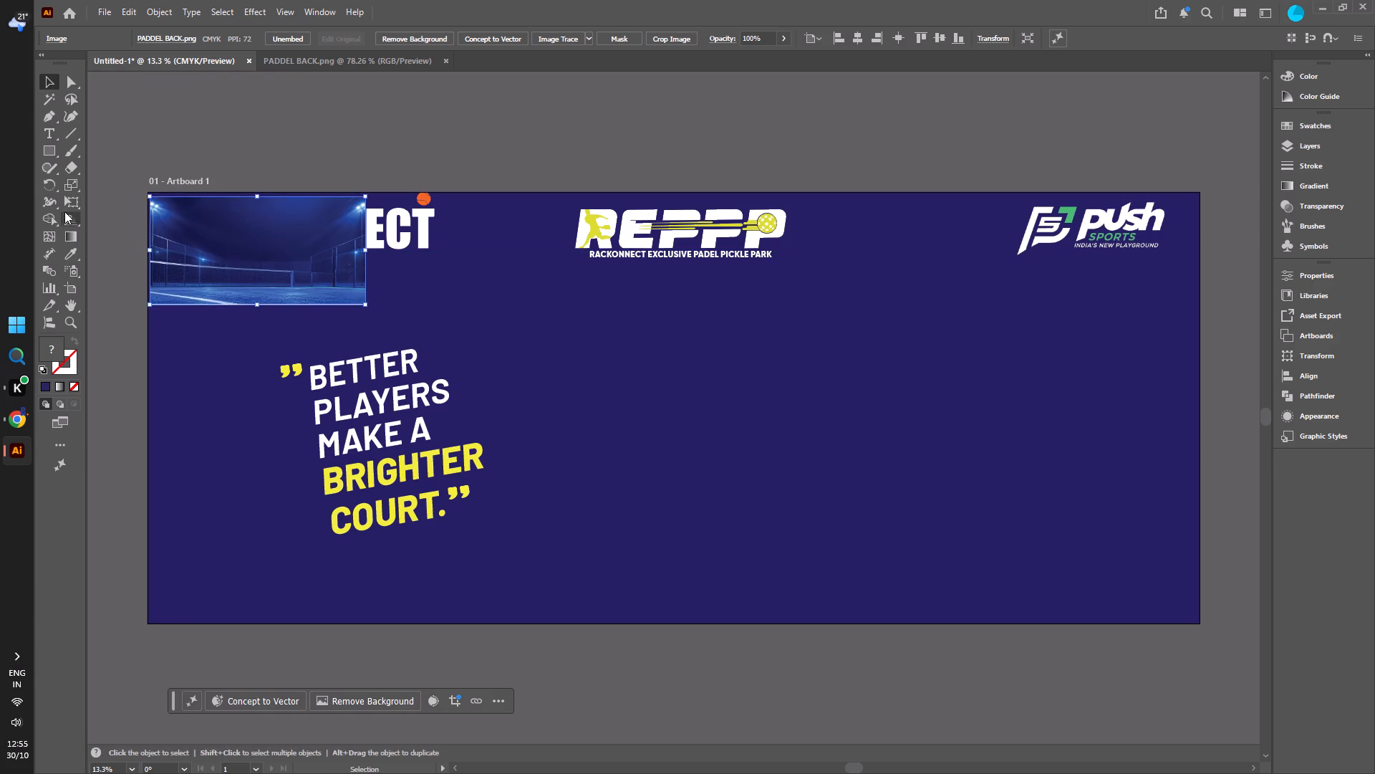
ctrl+scroll(119, 183, up, 6)
alt+scroll(127, 185, up, 8)
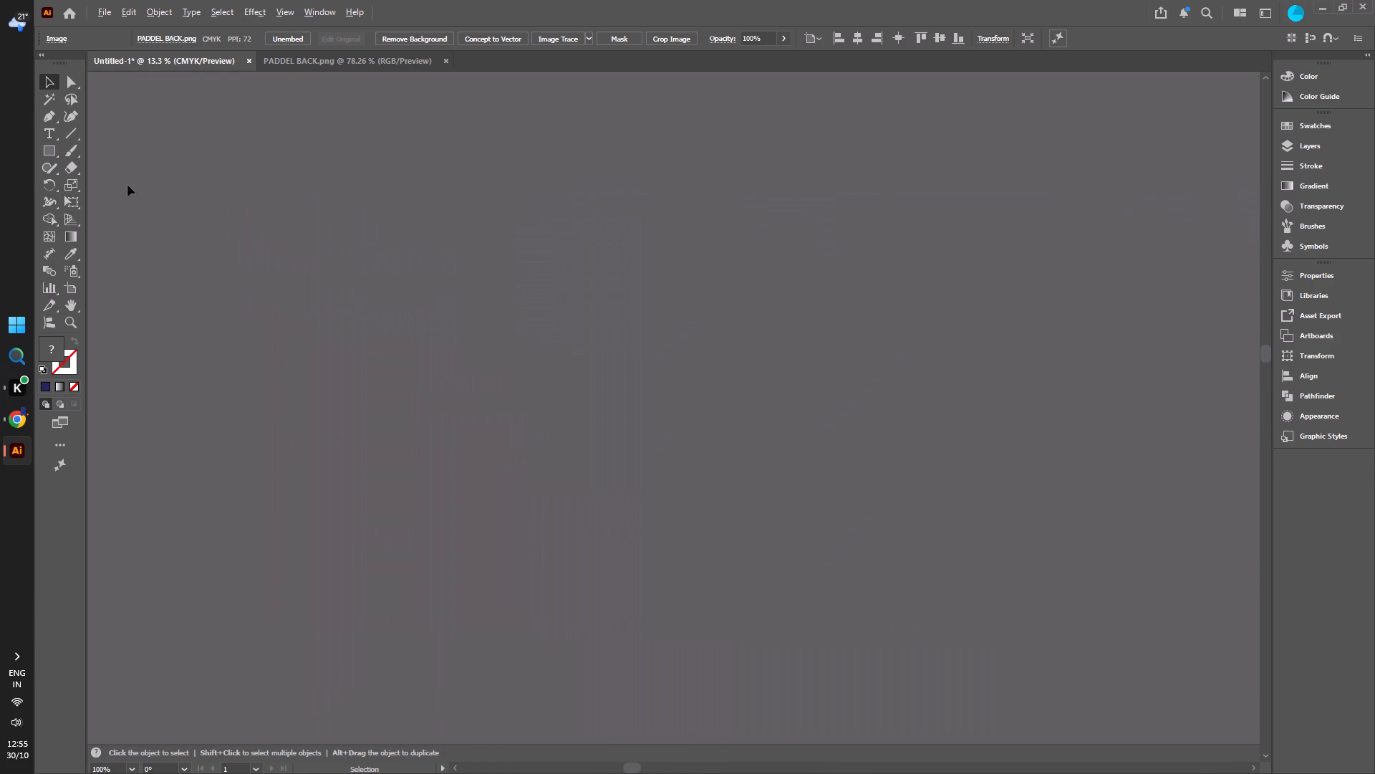
scroll(575, 295, down, 5)
alt+scroll(840, 338, up, 4)
drag(526, 254, 504, 206)
Scale the court image proportionally from its lower-right corner to the artboard's height, about 8.2 by 4.1 ft.
alt+scroll(431, 281, down, 5)
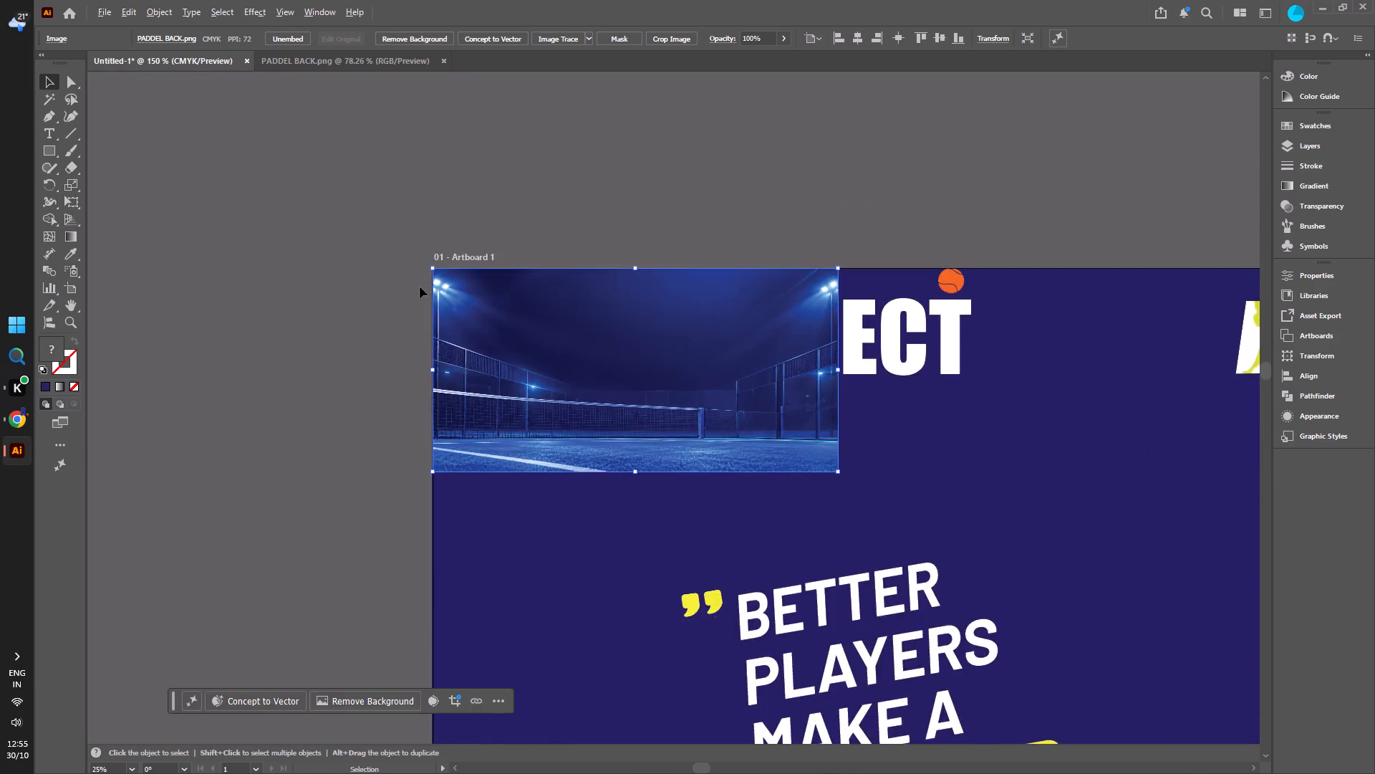
alt+scroll(420, 287, down, 2)
alt+scroll(554, 377, down, 3)
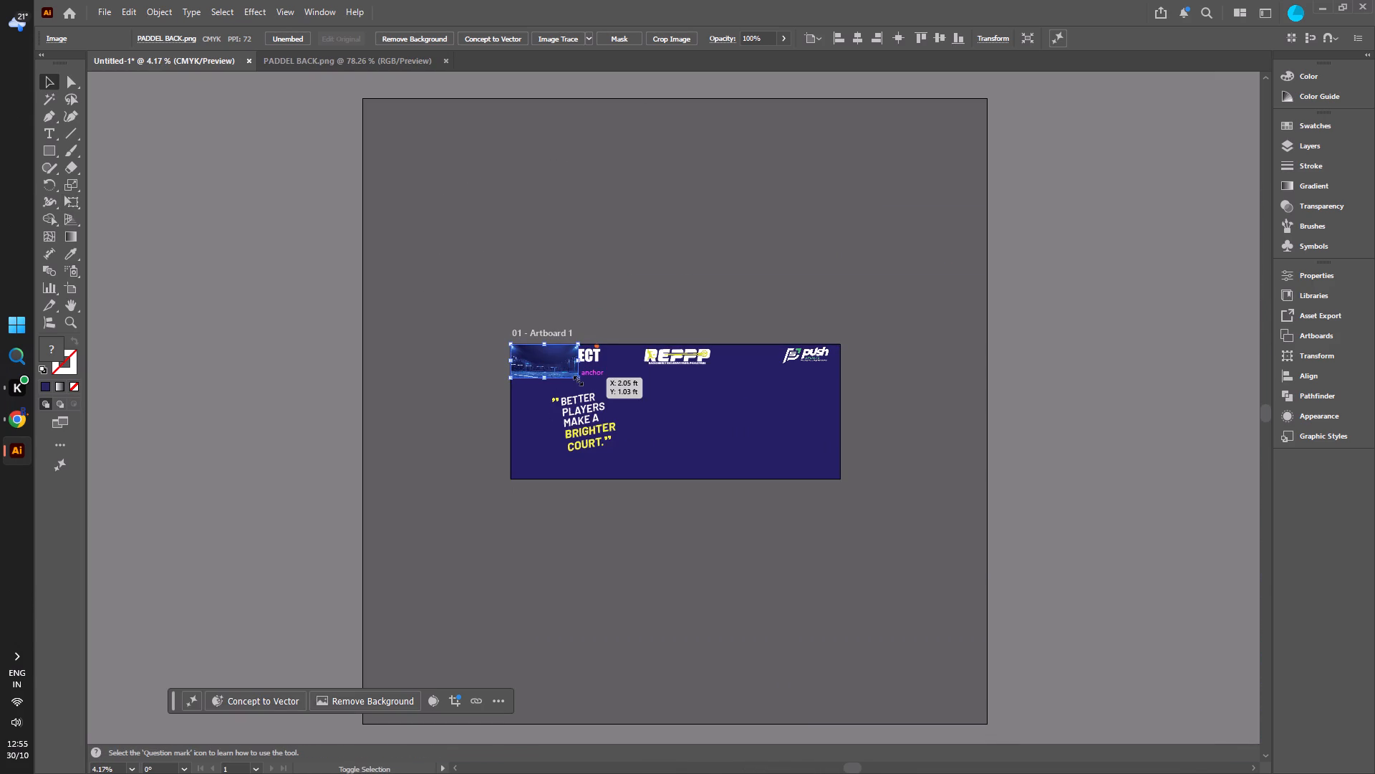
shift+drag(576, 379, 775, 500)
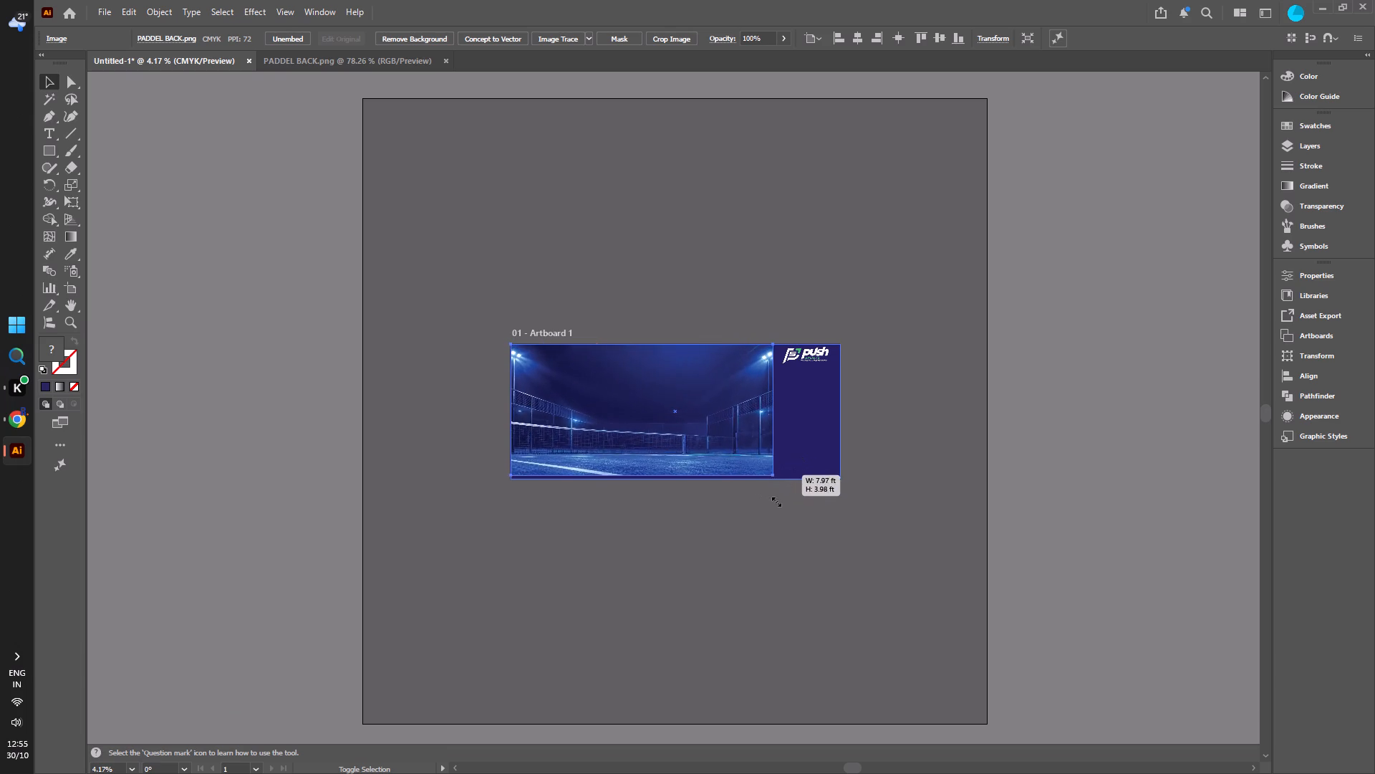
shift+drag(775, 500, 782, 501)
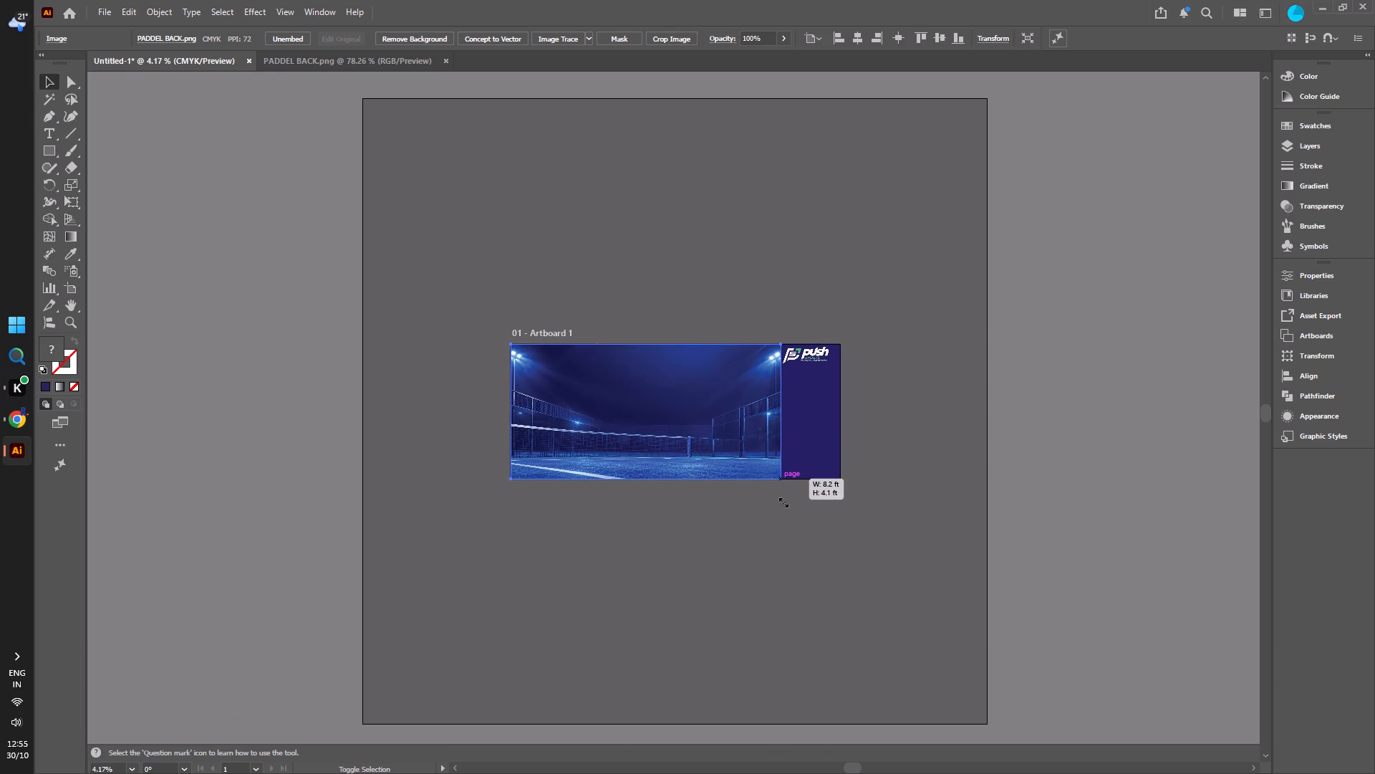
shift+drag(782, 501, 781, 499)
click(723, 497)
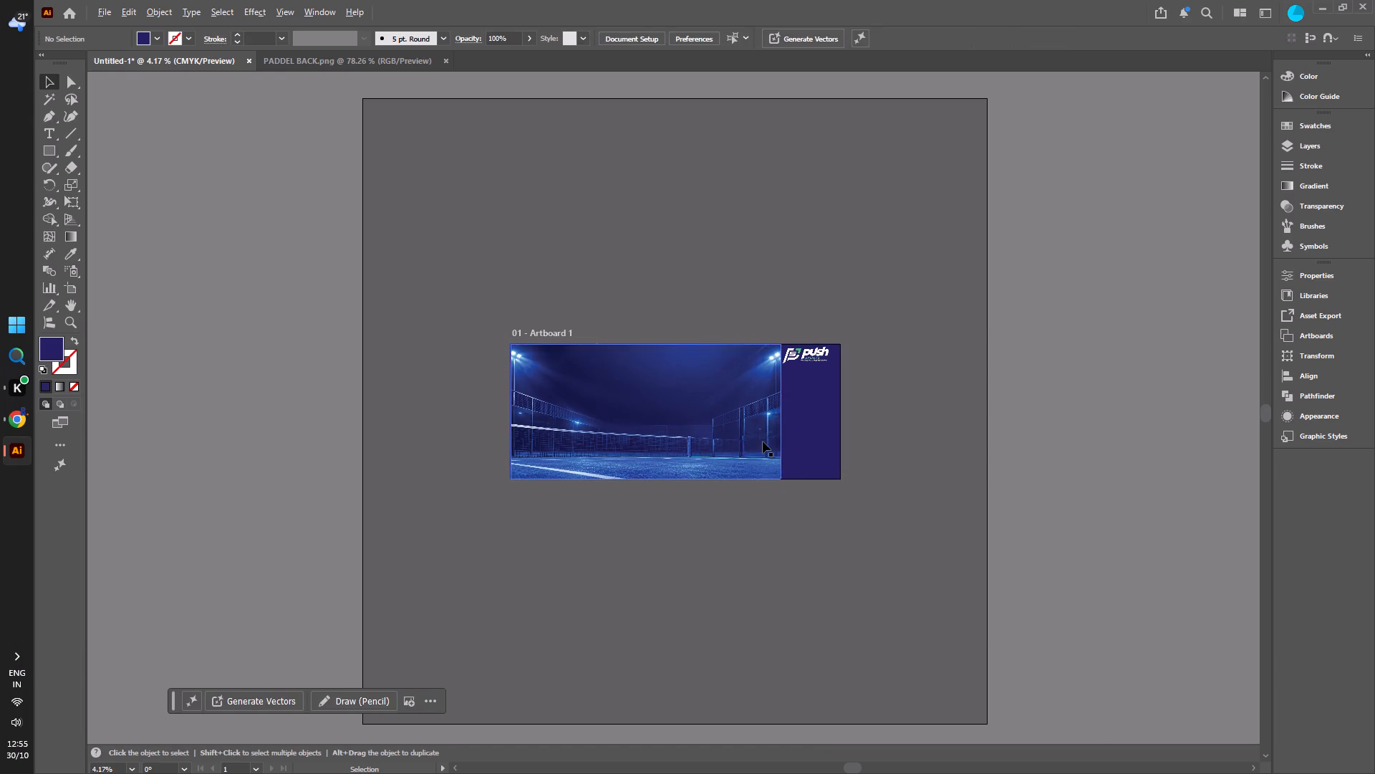
Centre the court image horizontally on the artboard, keeping it aligned with the artboard's upper and lower edges.
alt+scroll(763, 441, up, 4)
alt+scroll(763, 441, down, 3)
click(754, 396)
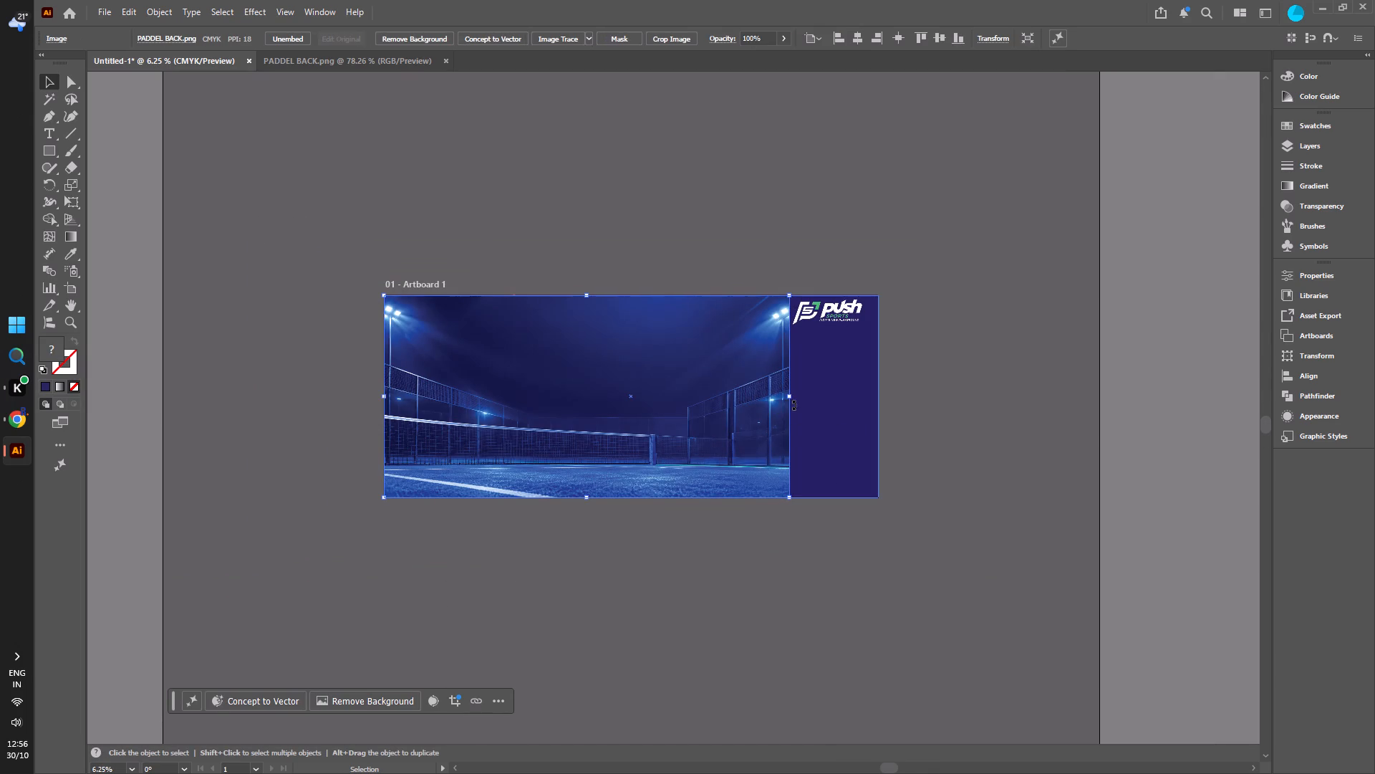
drag(575, 358, 593, 358)
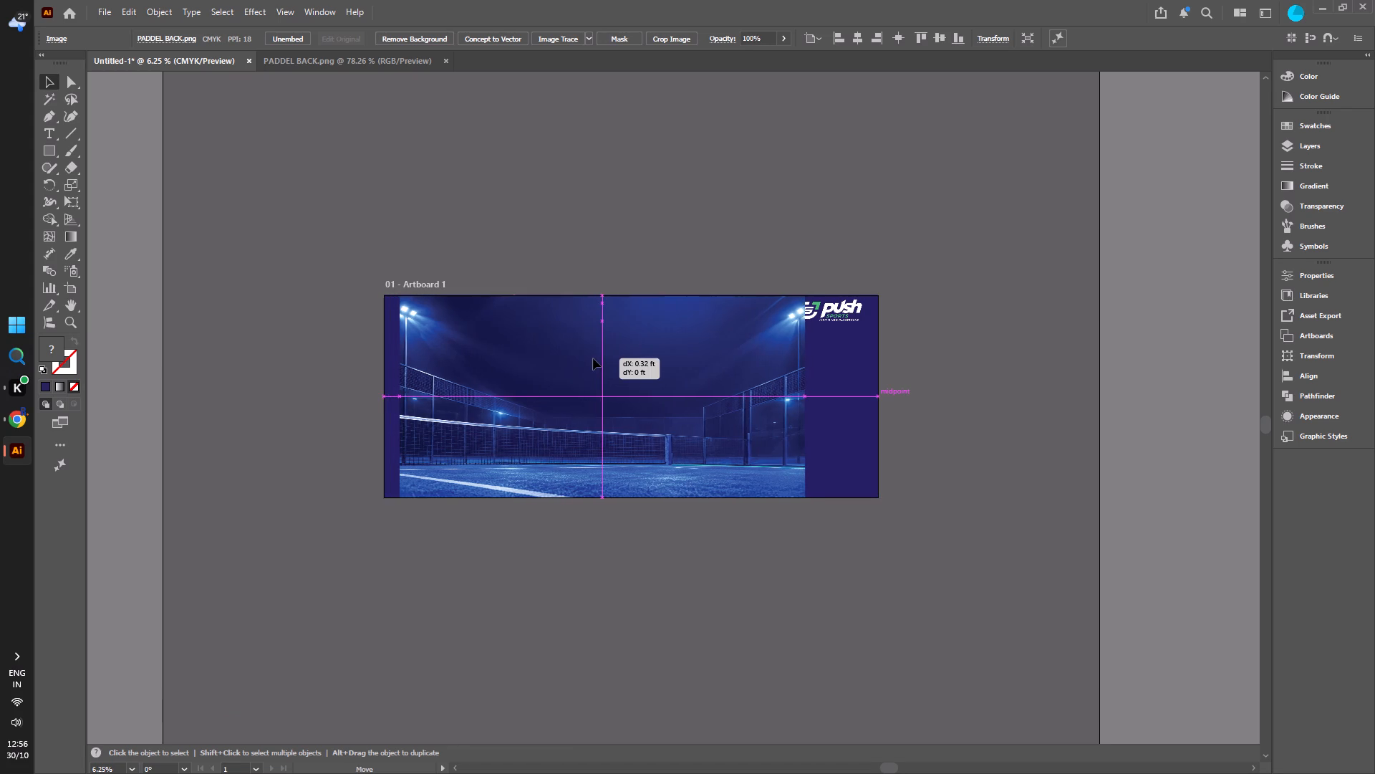
drag(593, 358, 614, 358)
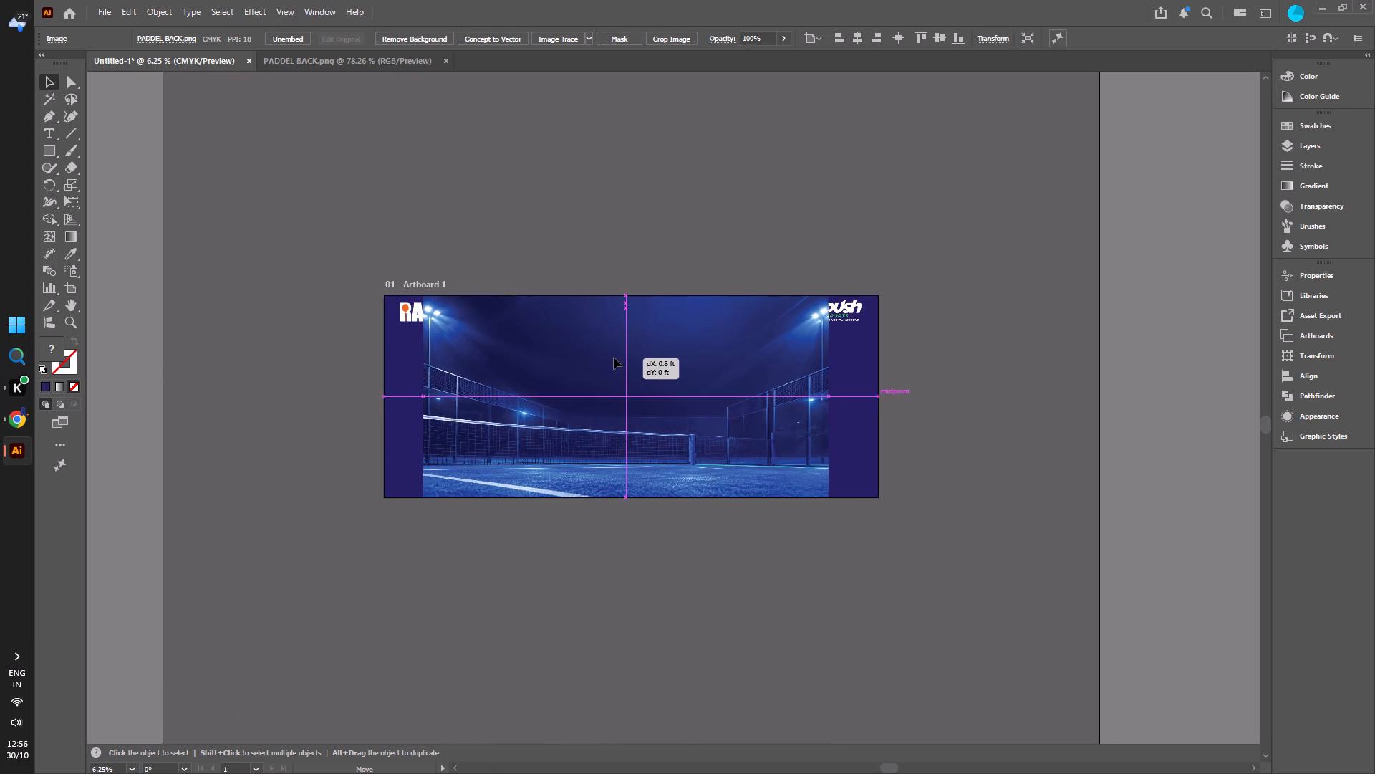
drag(614, 358, 620, 358)
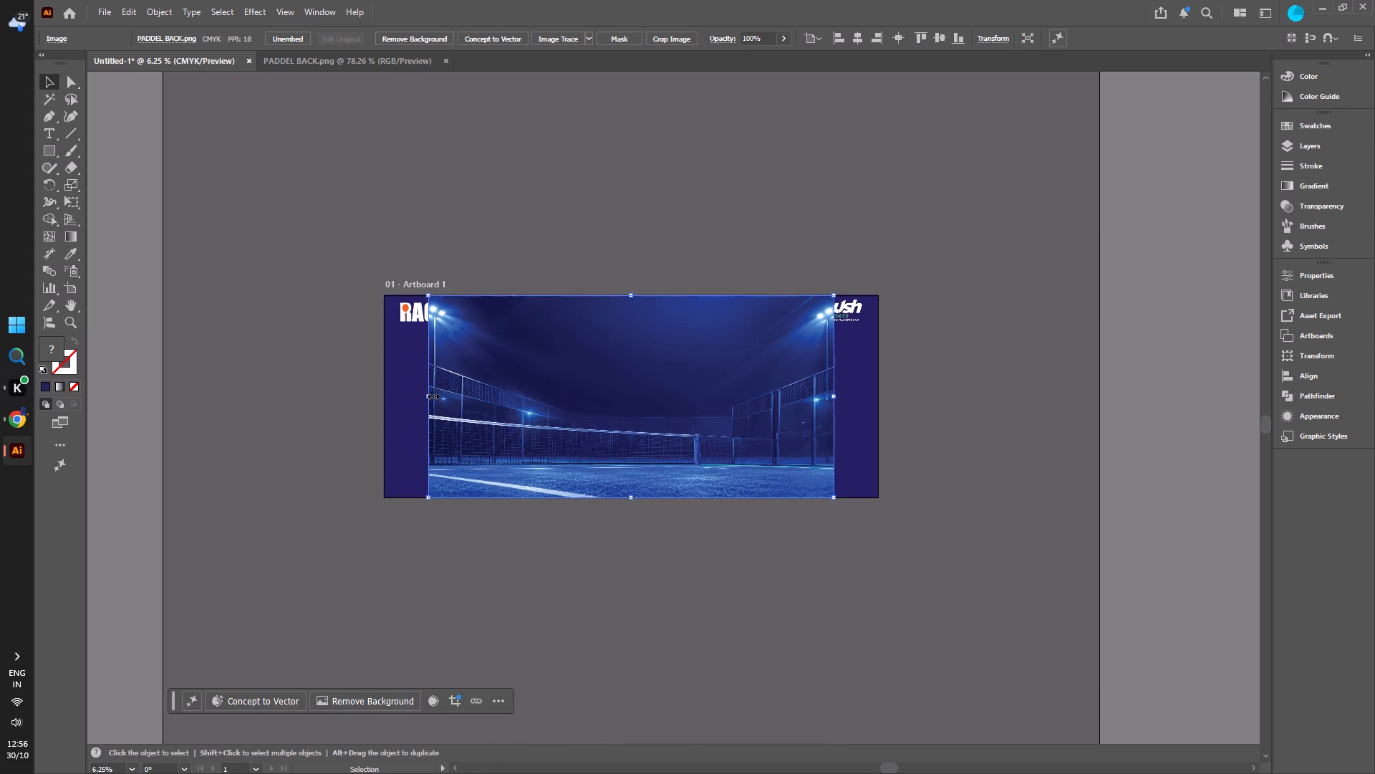
Stretch both sides of the court image to the artboard's edges, making it 10 ft wide at 4.1 ft high.
drag(432, 395, 390, 389)
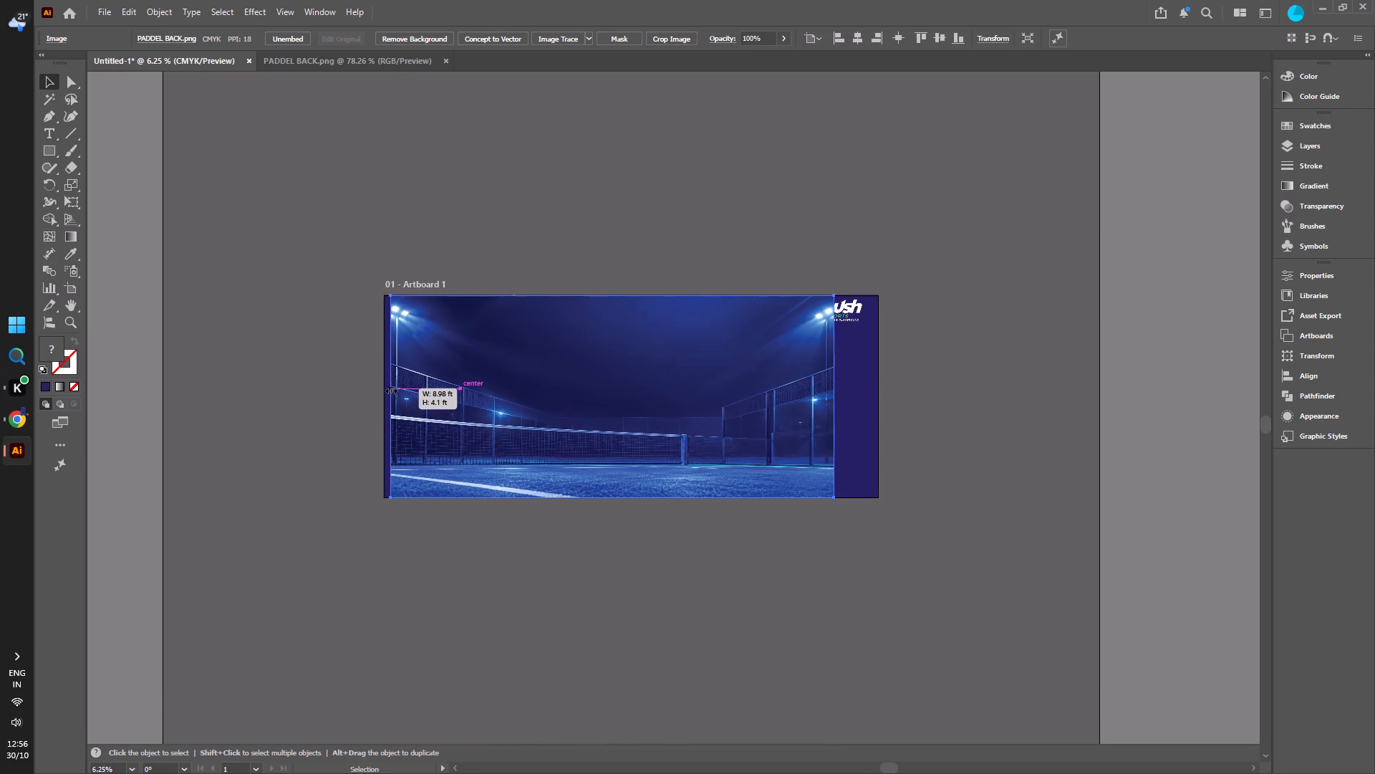
drag(390, 389, 385, 389)
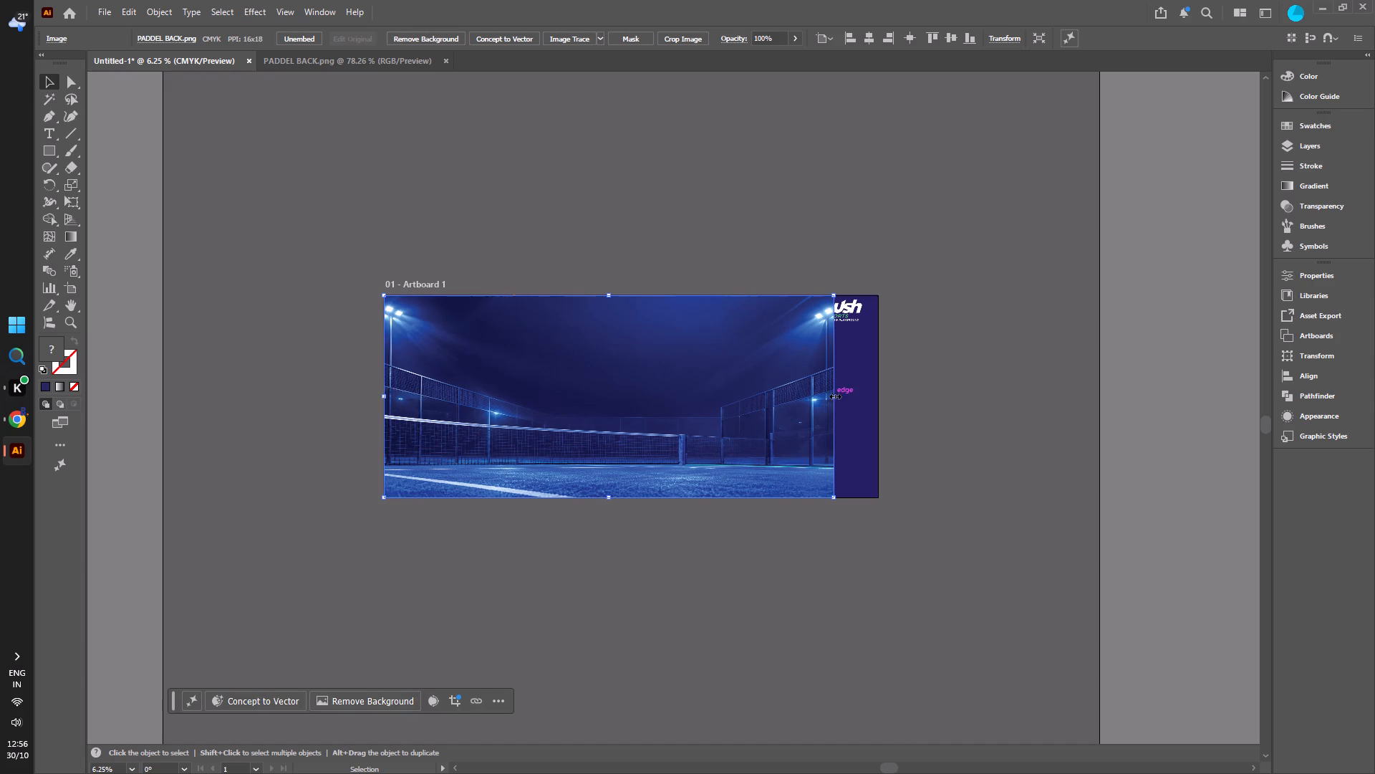
drag(834, 395, 874, 393)
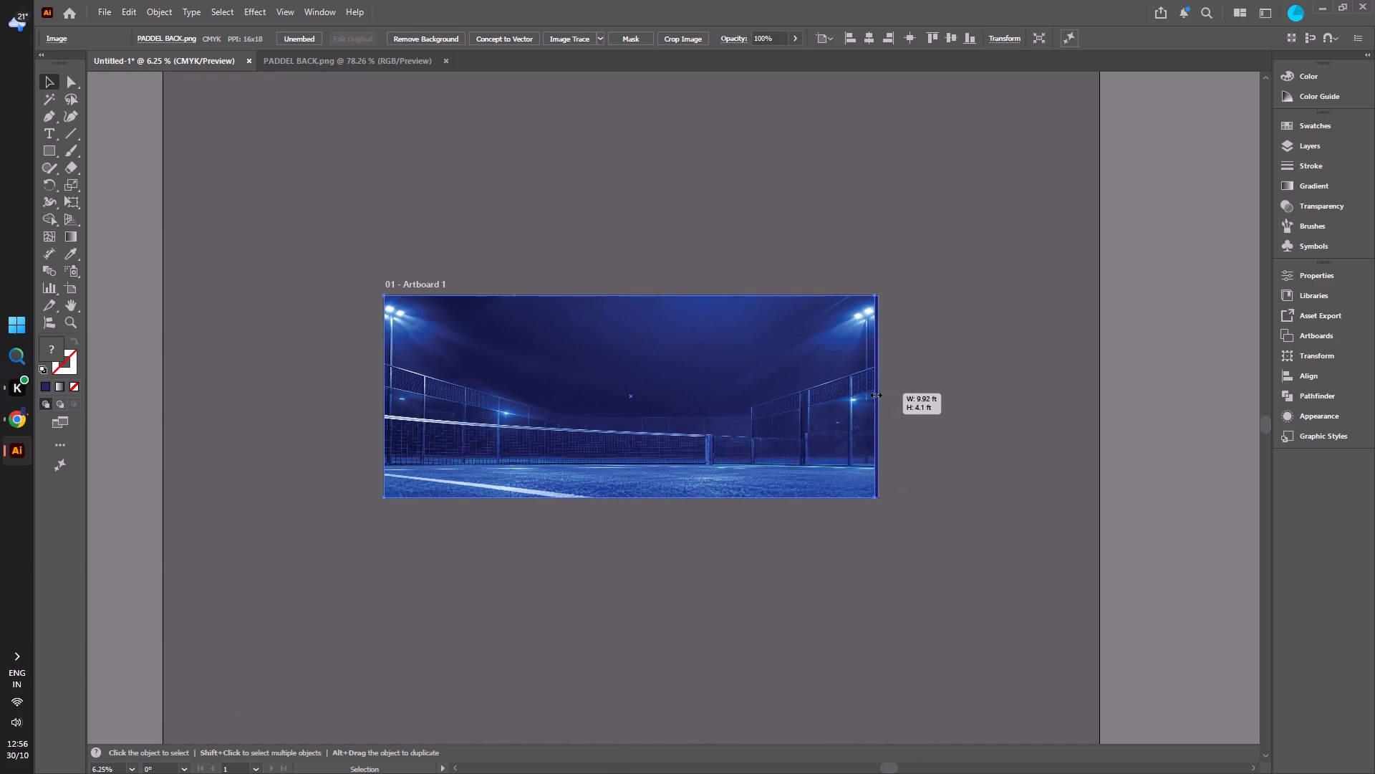
drag(874, 393, 876, 393)
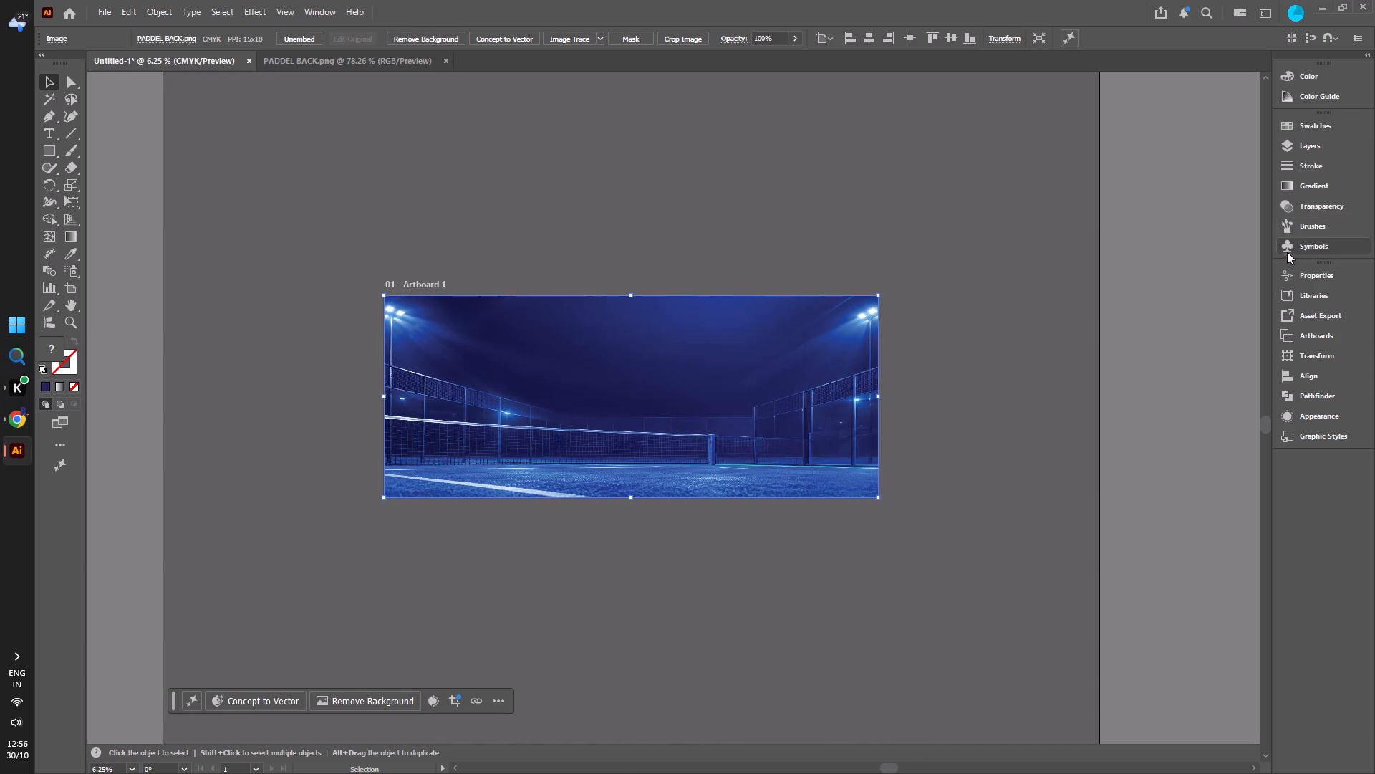
Move the court image down Layer 1's stacking order to just above the background rectangle, behind the logos and slogan.
click(1288, 278)
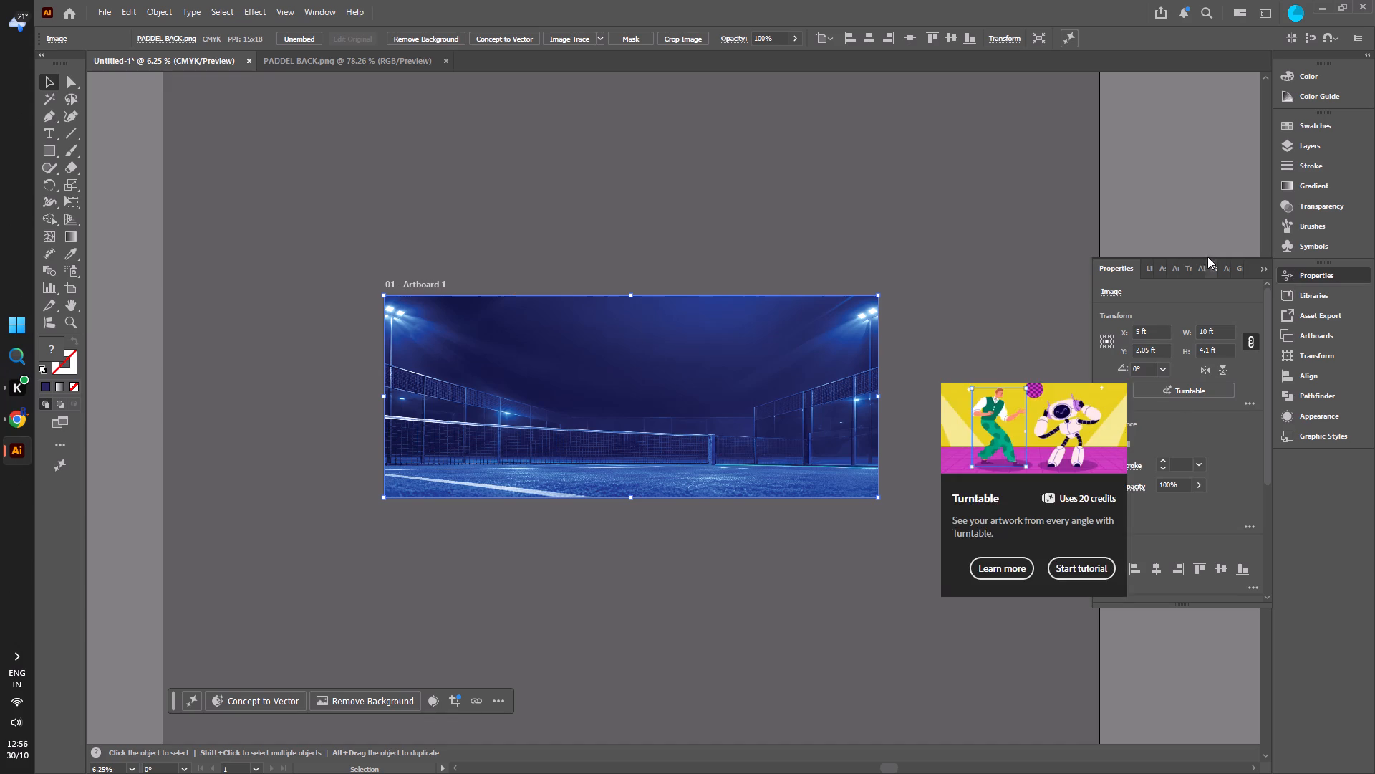
click(1299, 203)
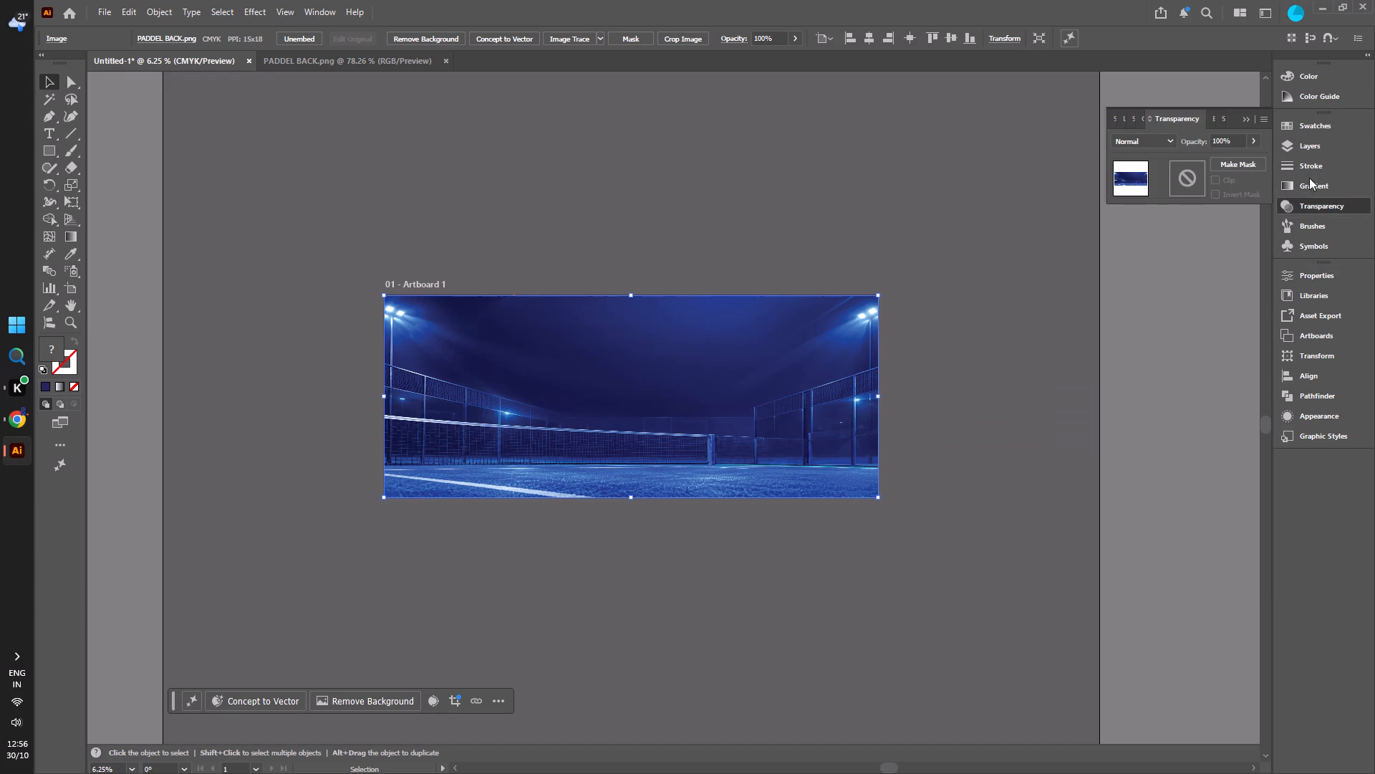
click(1299, 145)
click(1041, 163)
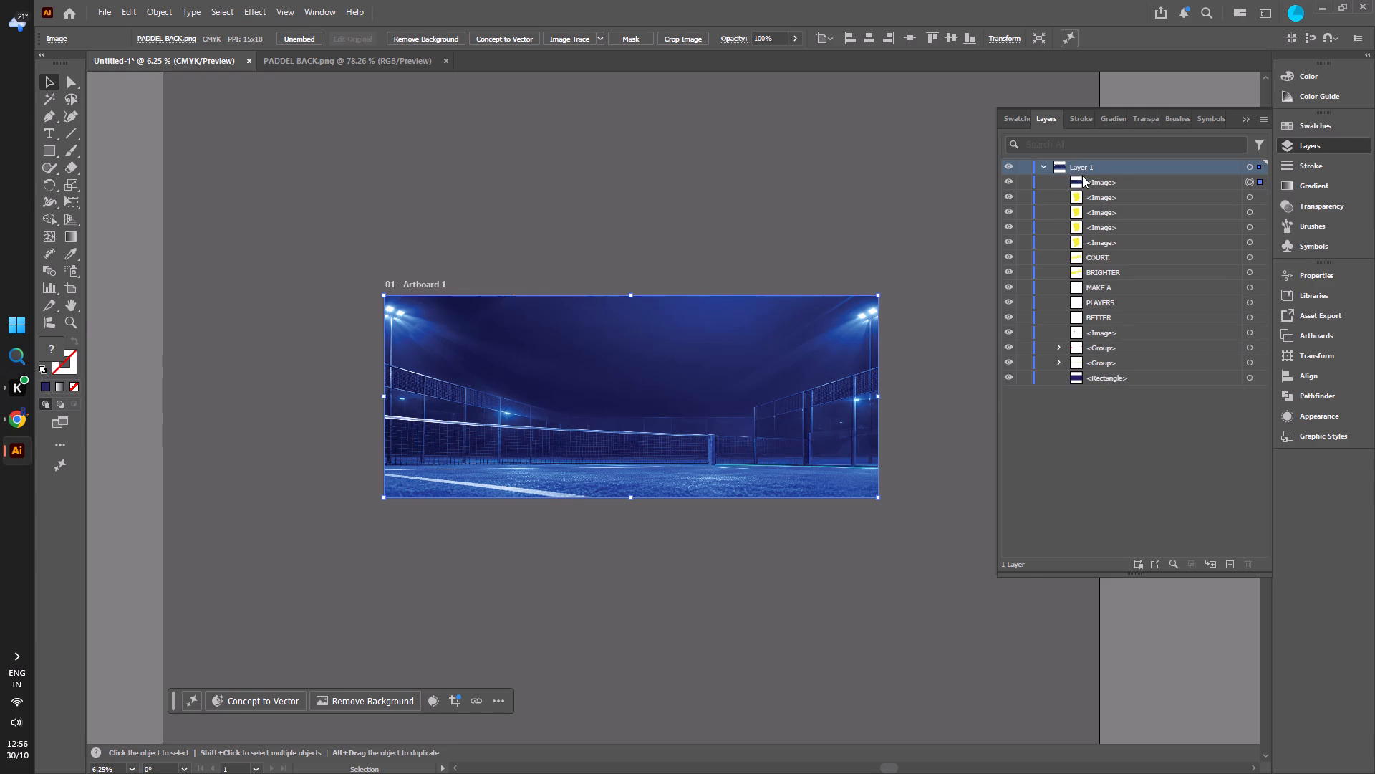
drag(1086, 181, 1119, 371)
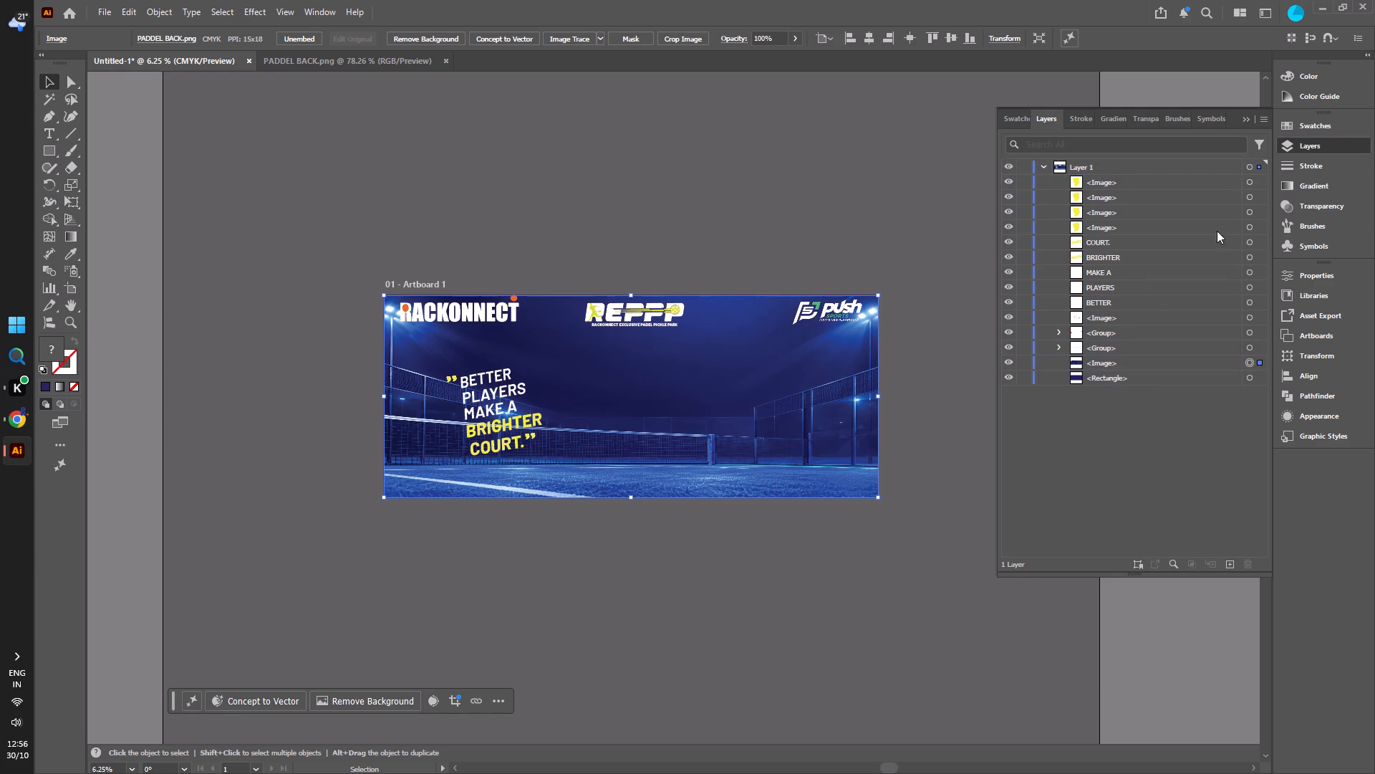
click(1245, 118)
click(734, 204)
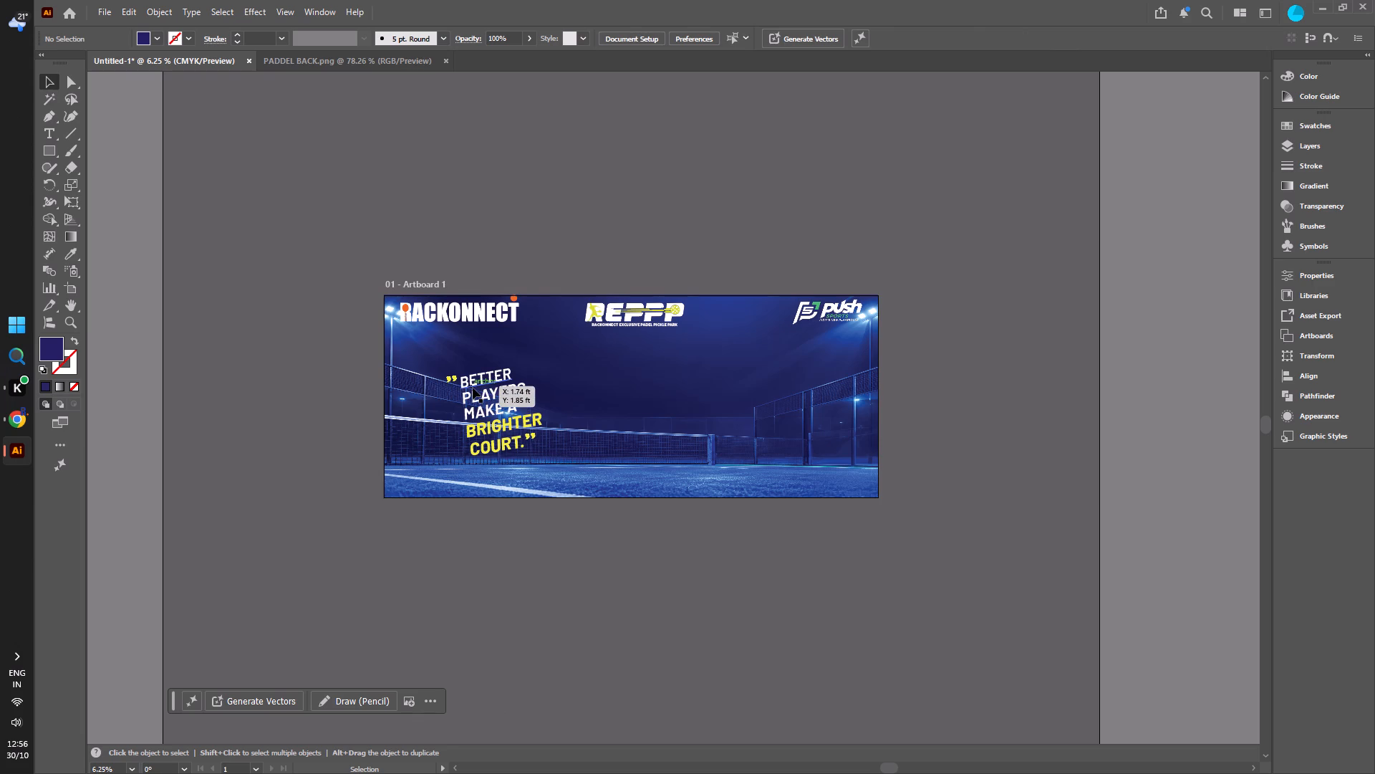
click(304, 394)
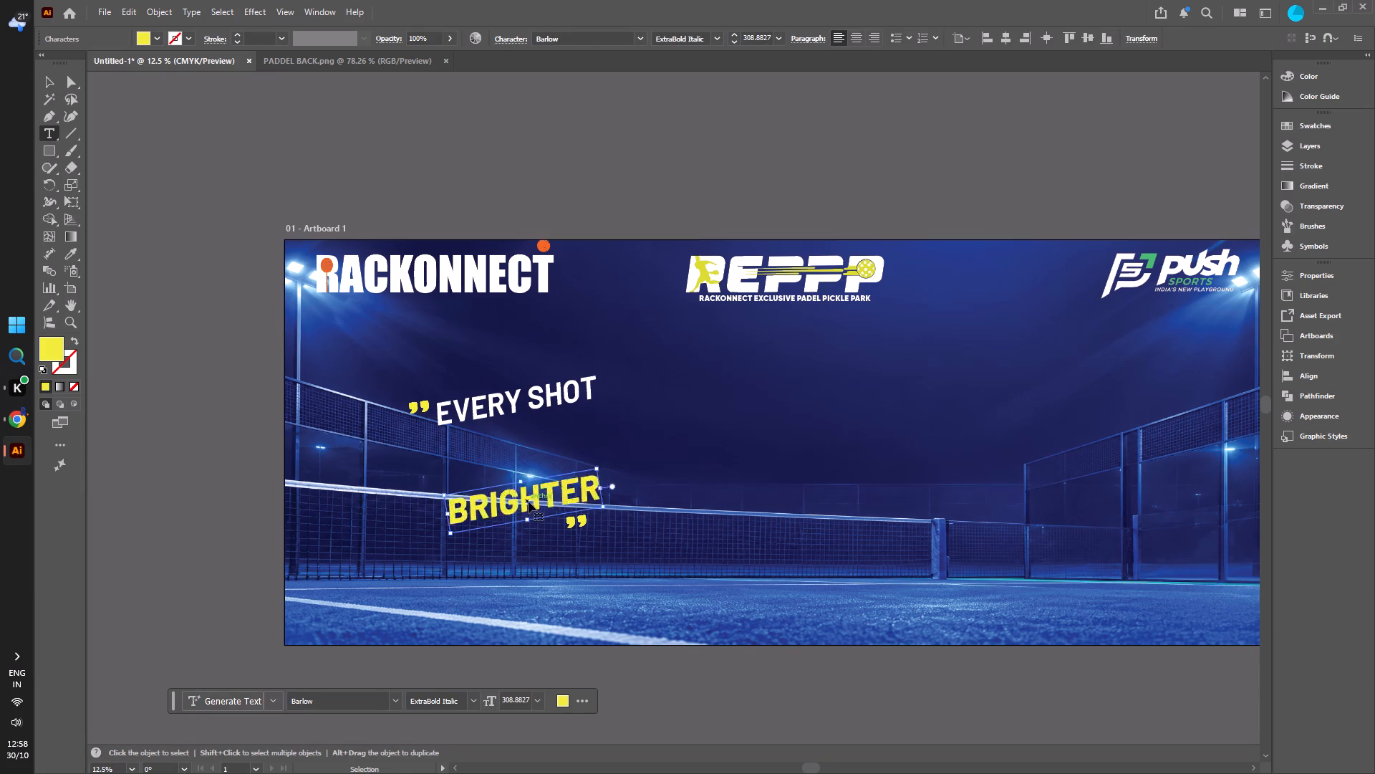
click(54, 81)
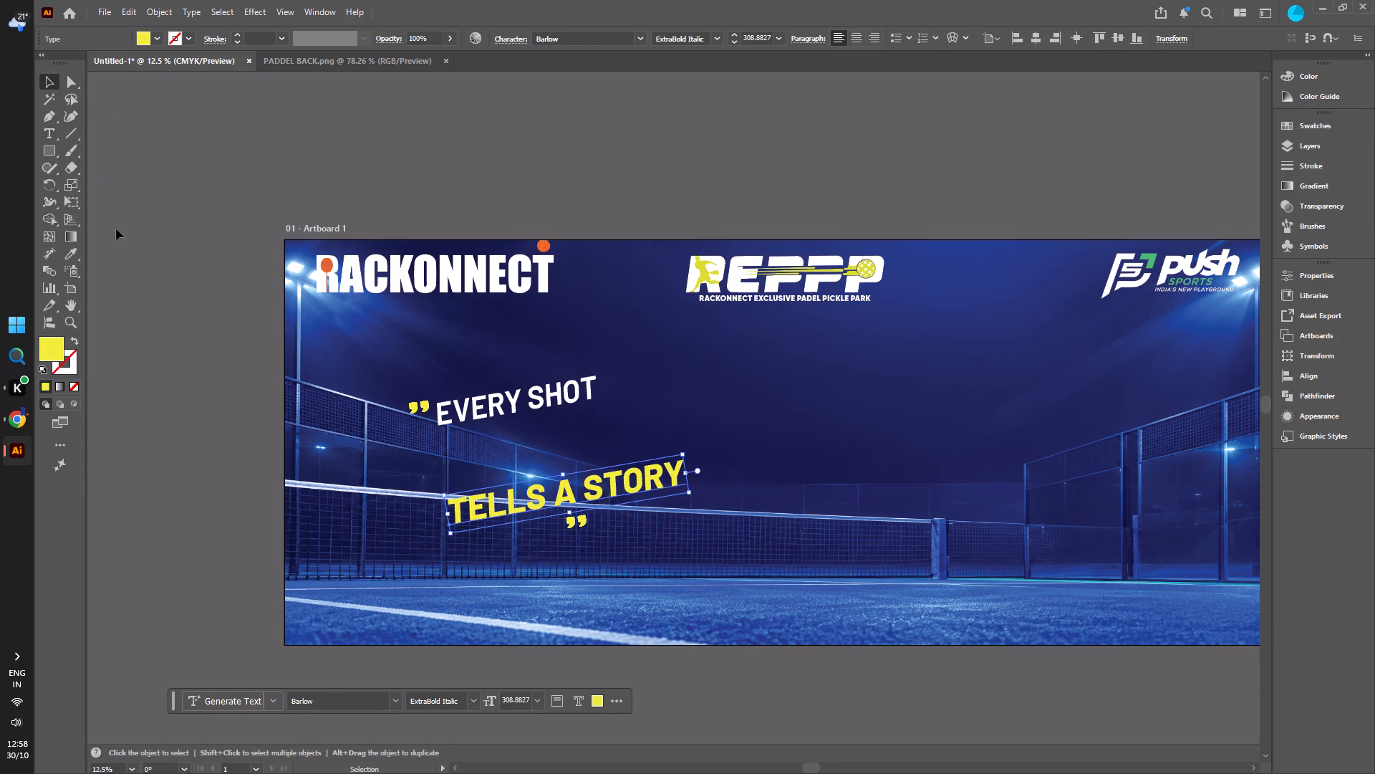
click(124, 254)
Move the yellow "TELLS A STORY" line up about 0.6 ft to sit directly beneath "EVERY SHOT".
drag(503, 508, 492, 446)
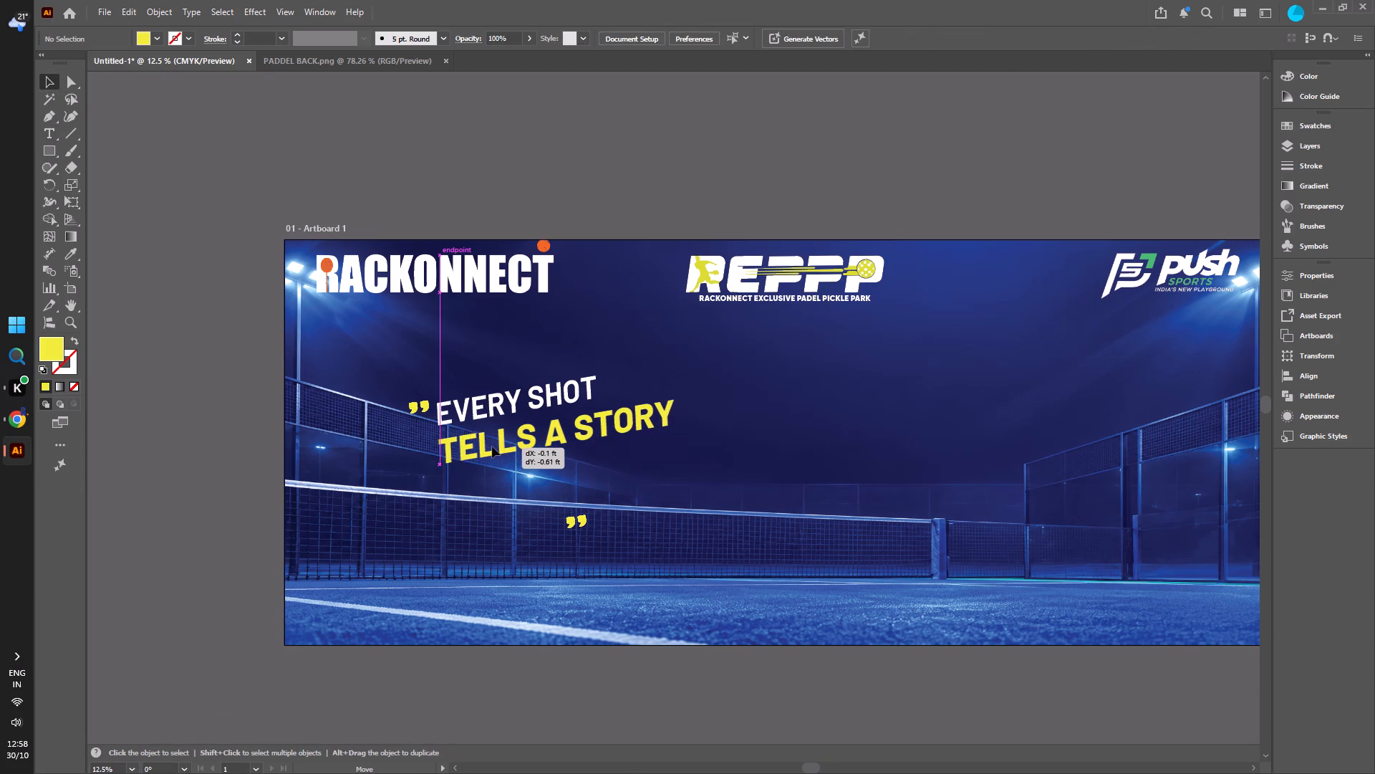
drag(492, 446, 493, 445)
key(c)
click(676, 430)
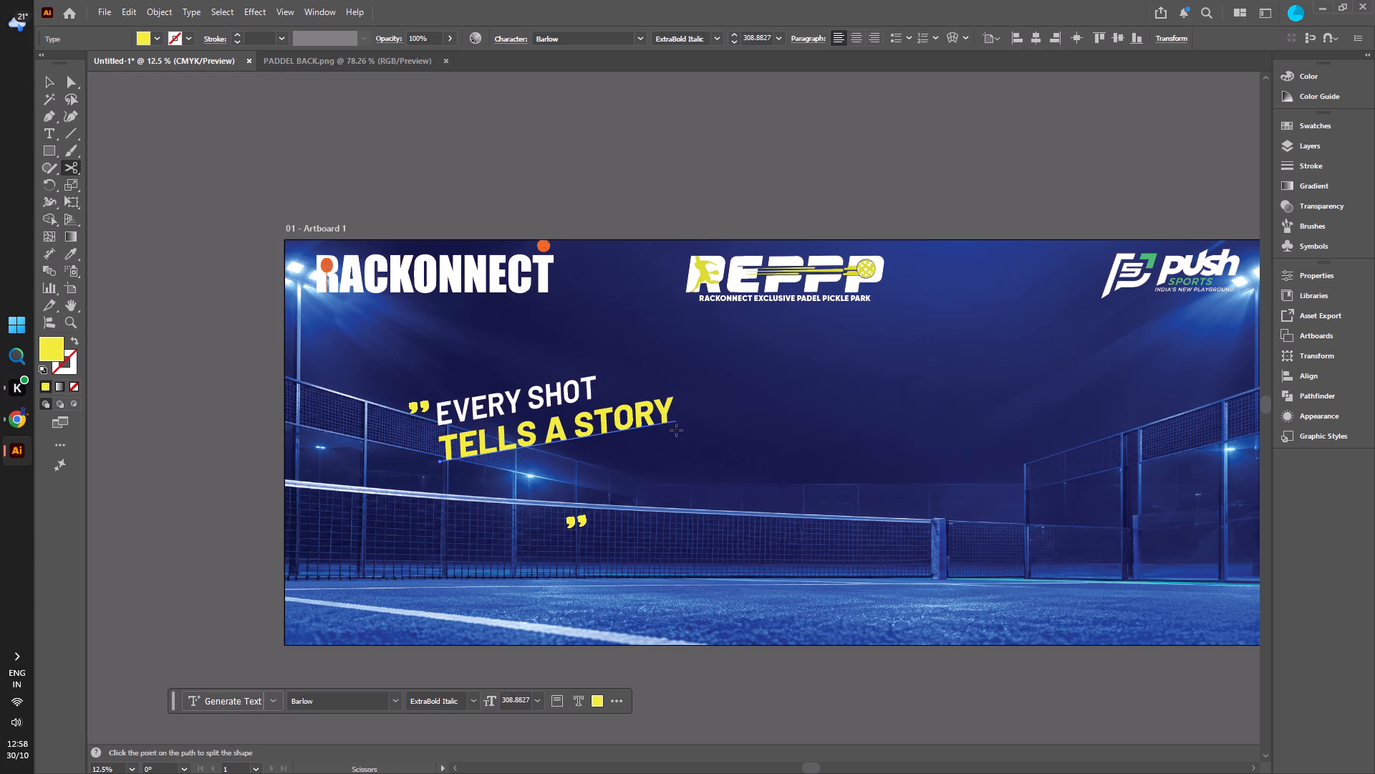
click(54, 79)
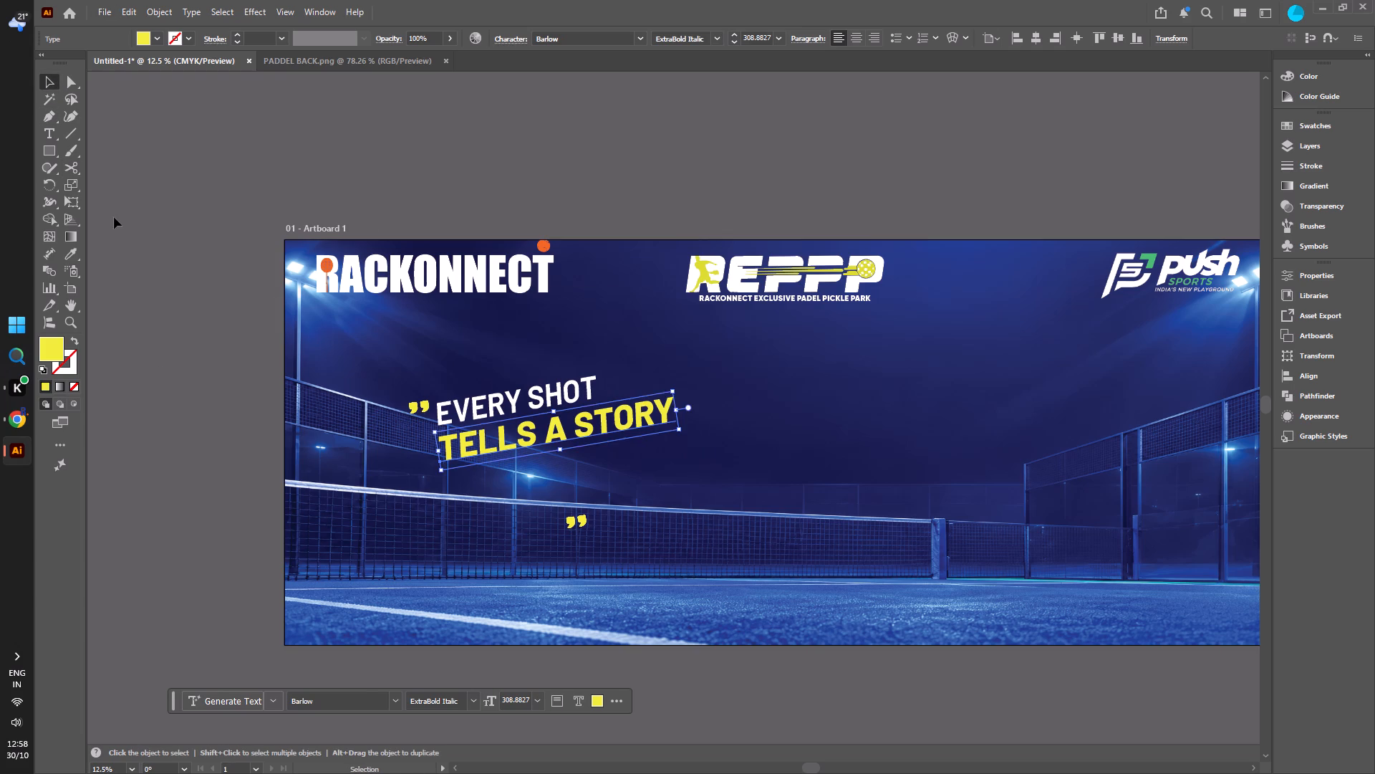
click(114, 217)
Scale "TELLS A STORY" down proportionally to about 1.97 ft wide, with its start still aligned under "EVERY SHOT".
click(516, 449)
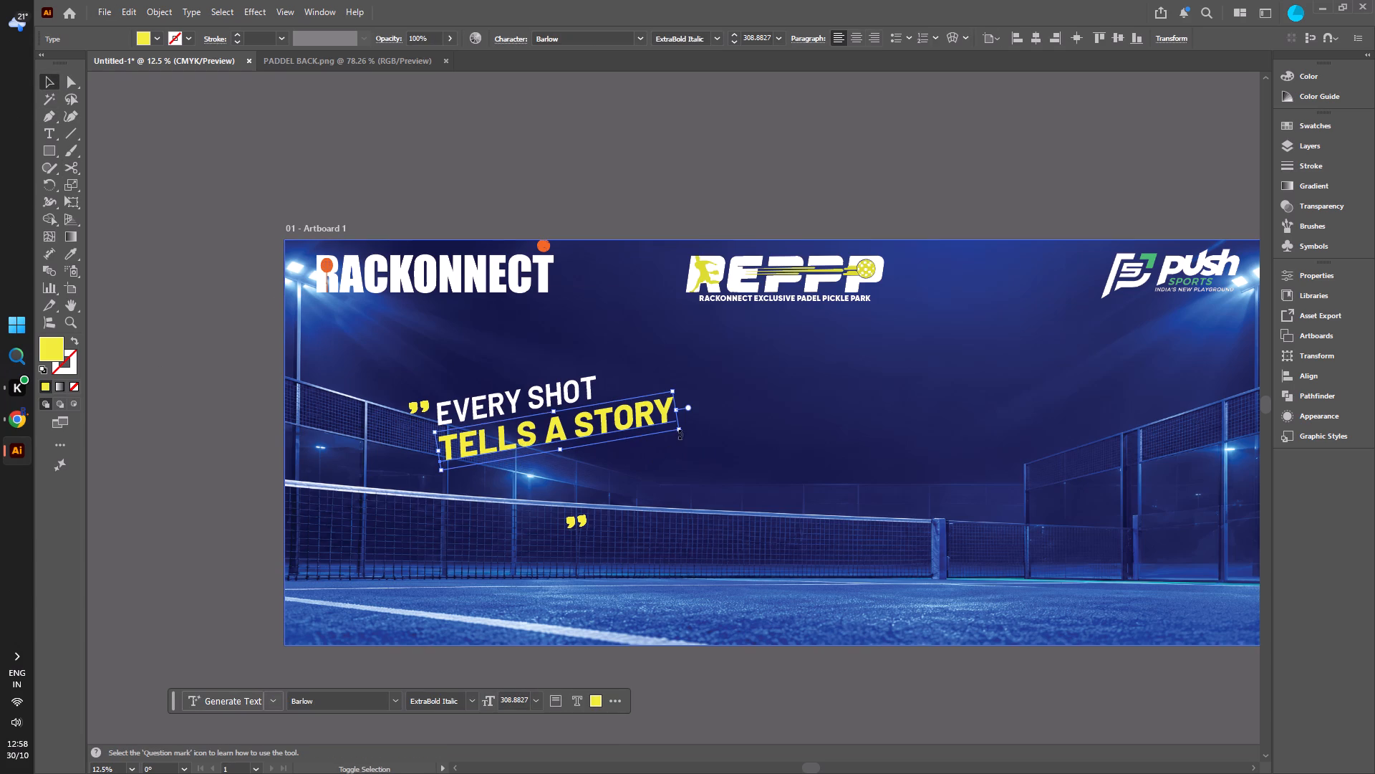
shift+drag(680, 431, 658, 425)
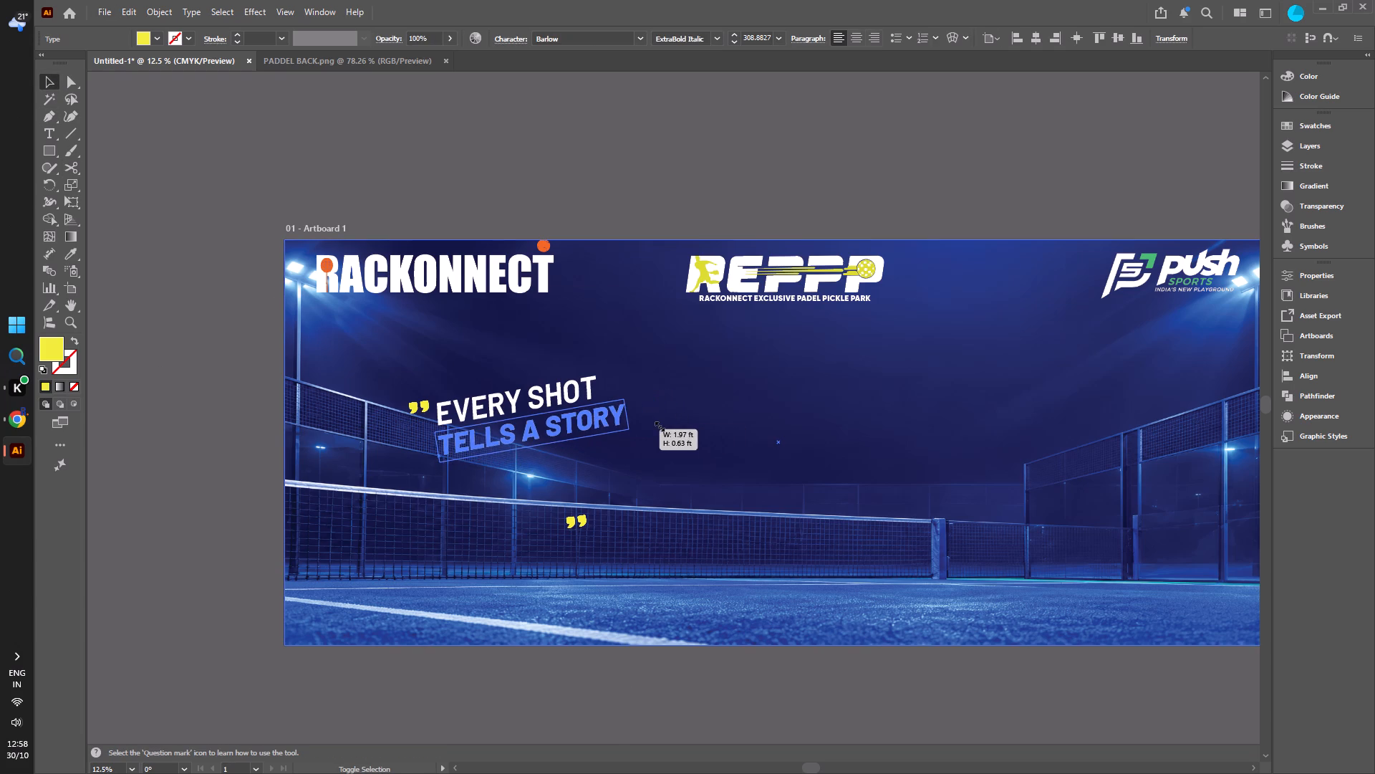
shift+drag(658, 425, 650, 426)
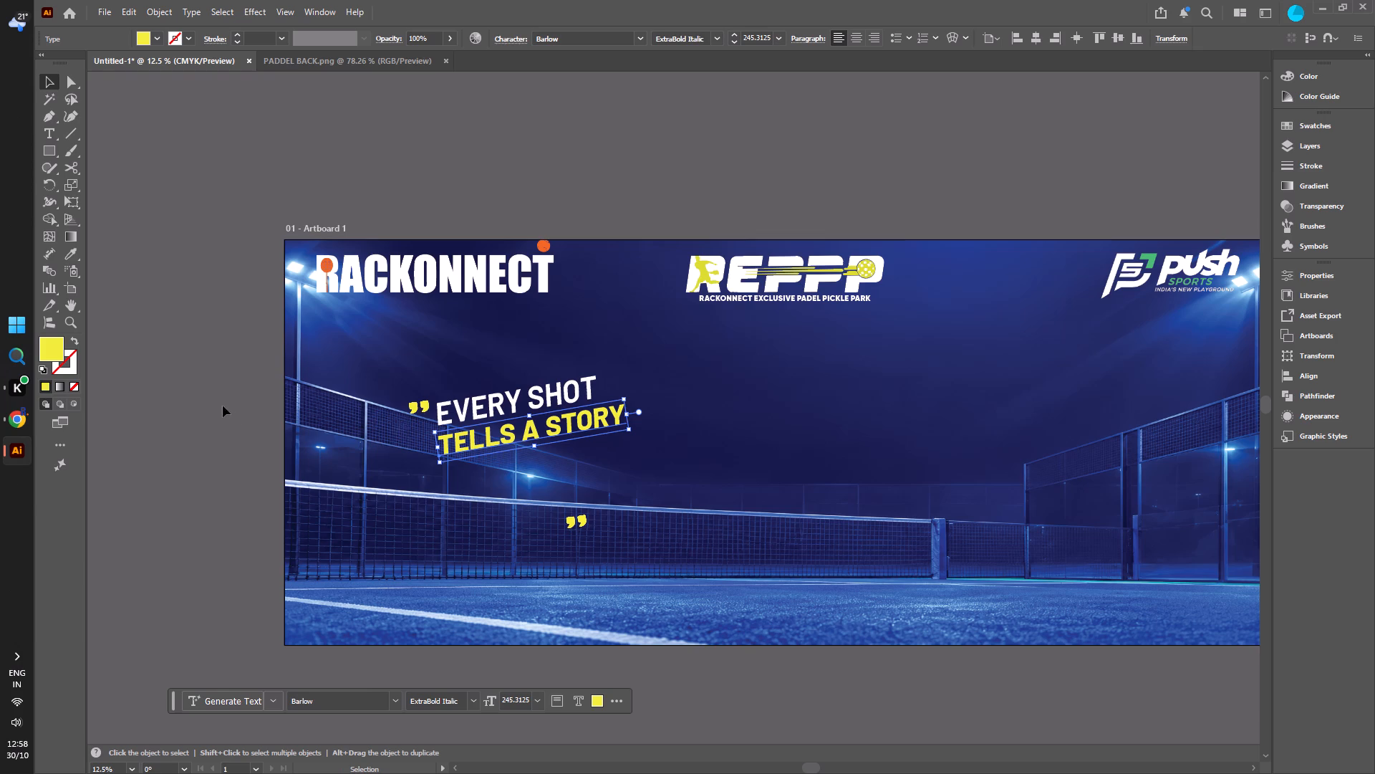
Move the two yellow marks of the closing quotation from the net up to just after "TELLS A STORY".
click(197, 401)
scroll(394, 513, up, 2)
scroll(394, 513, down, 1)
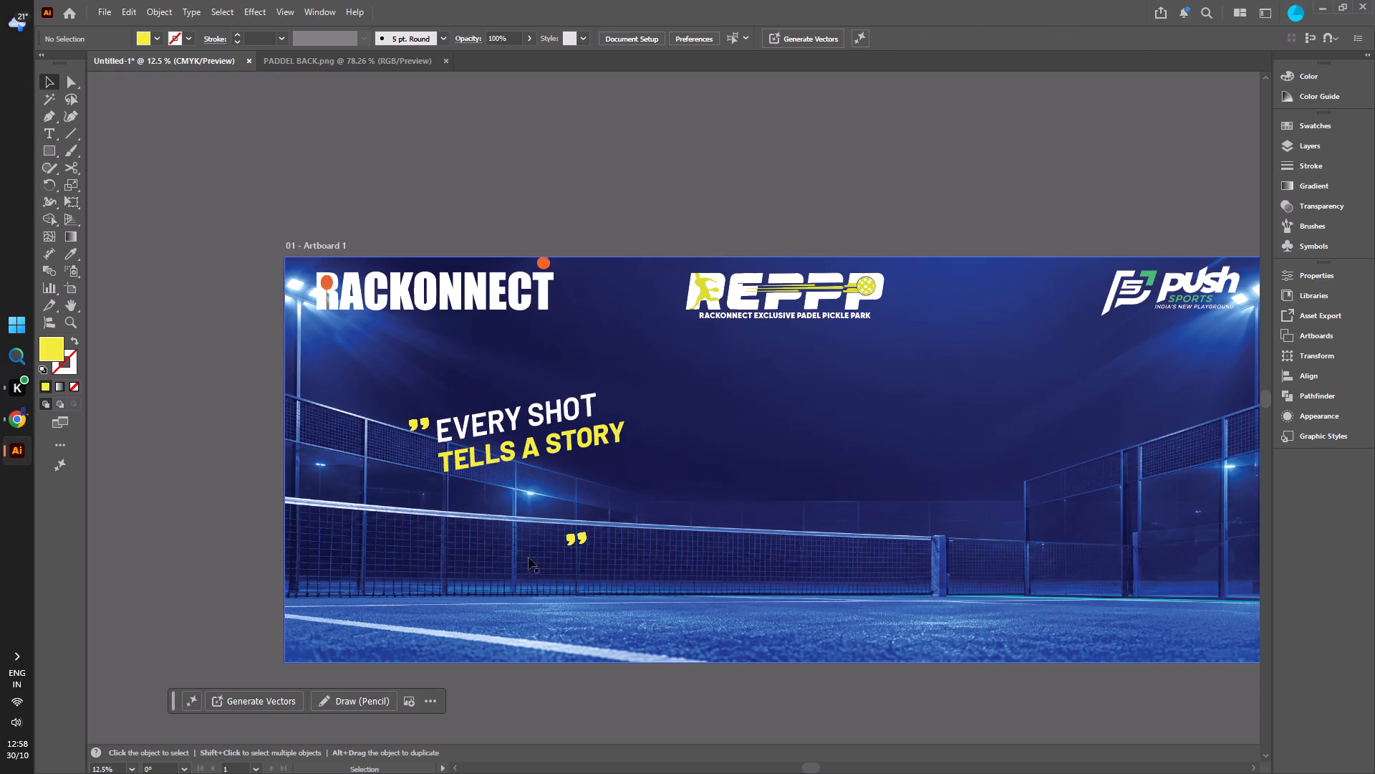
drag(570, 543, 624, 436)
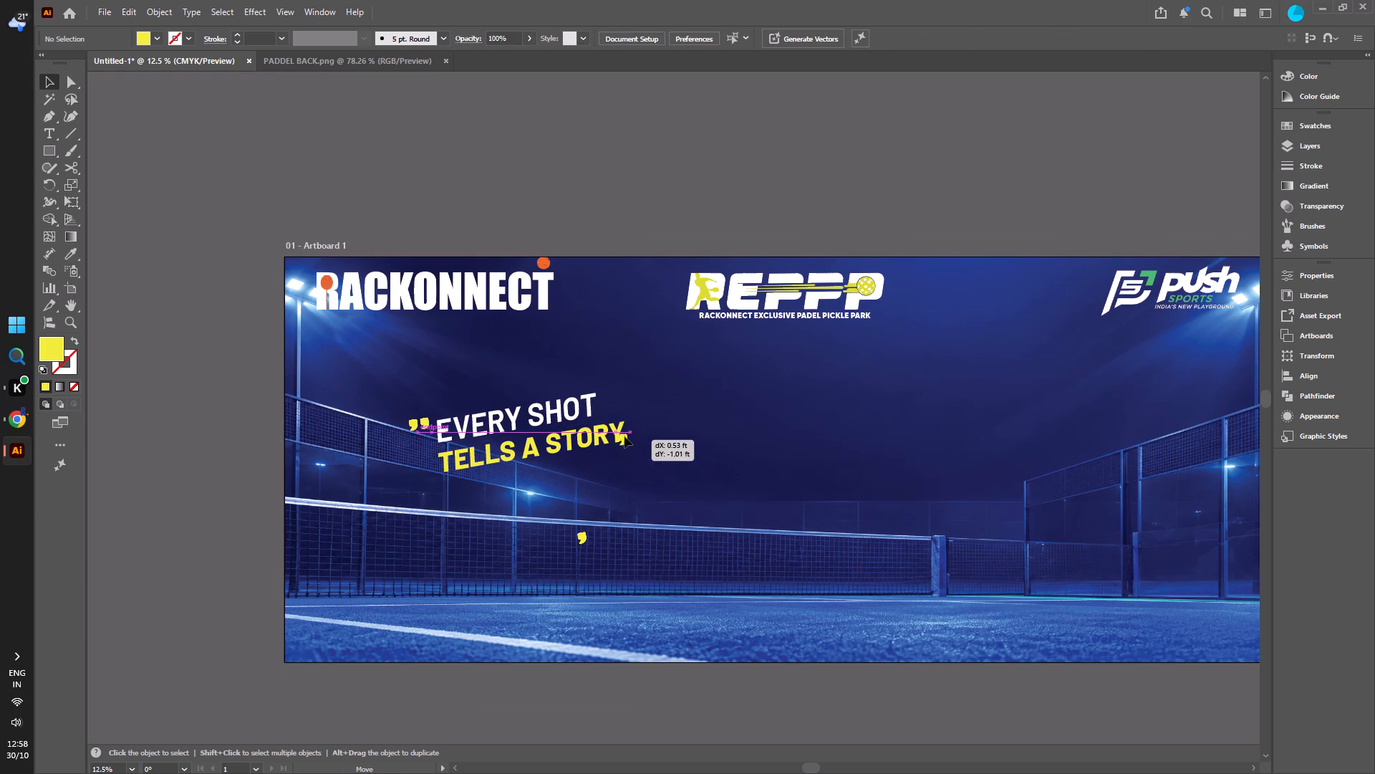
drag(624, 436, 634, 422)
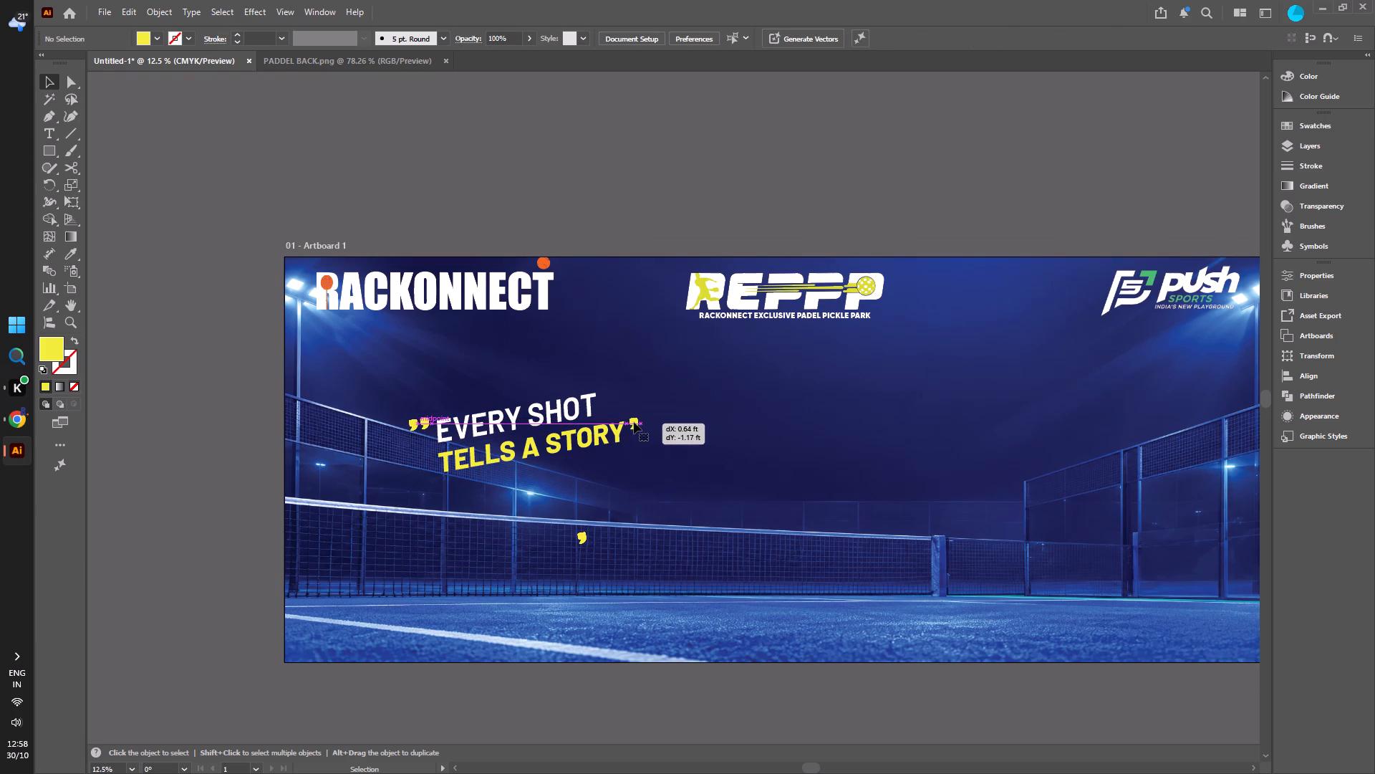
ctrl+scroll(634, 425, up, 1)
alt+scroll(629, 513, up, 3)
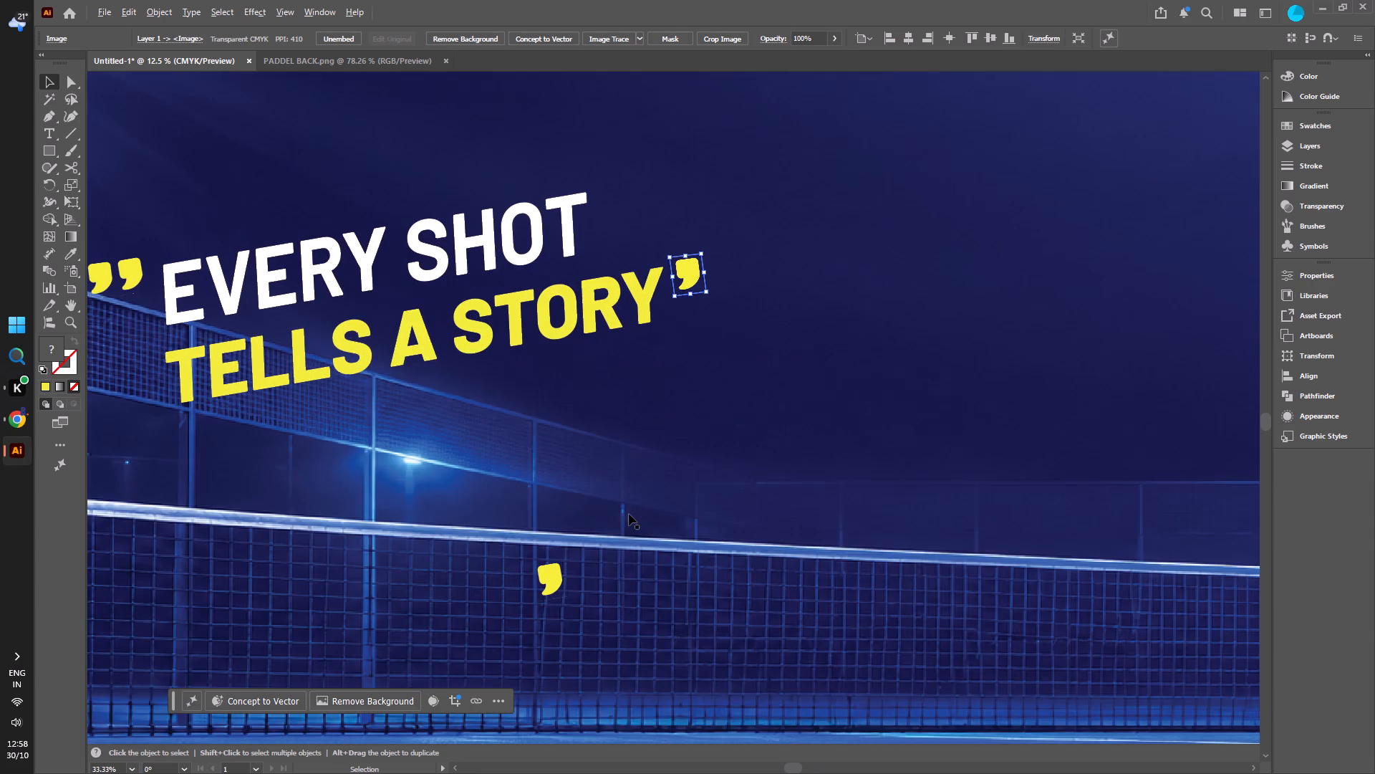
drag(561, 578, 739, 264)
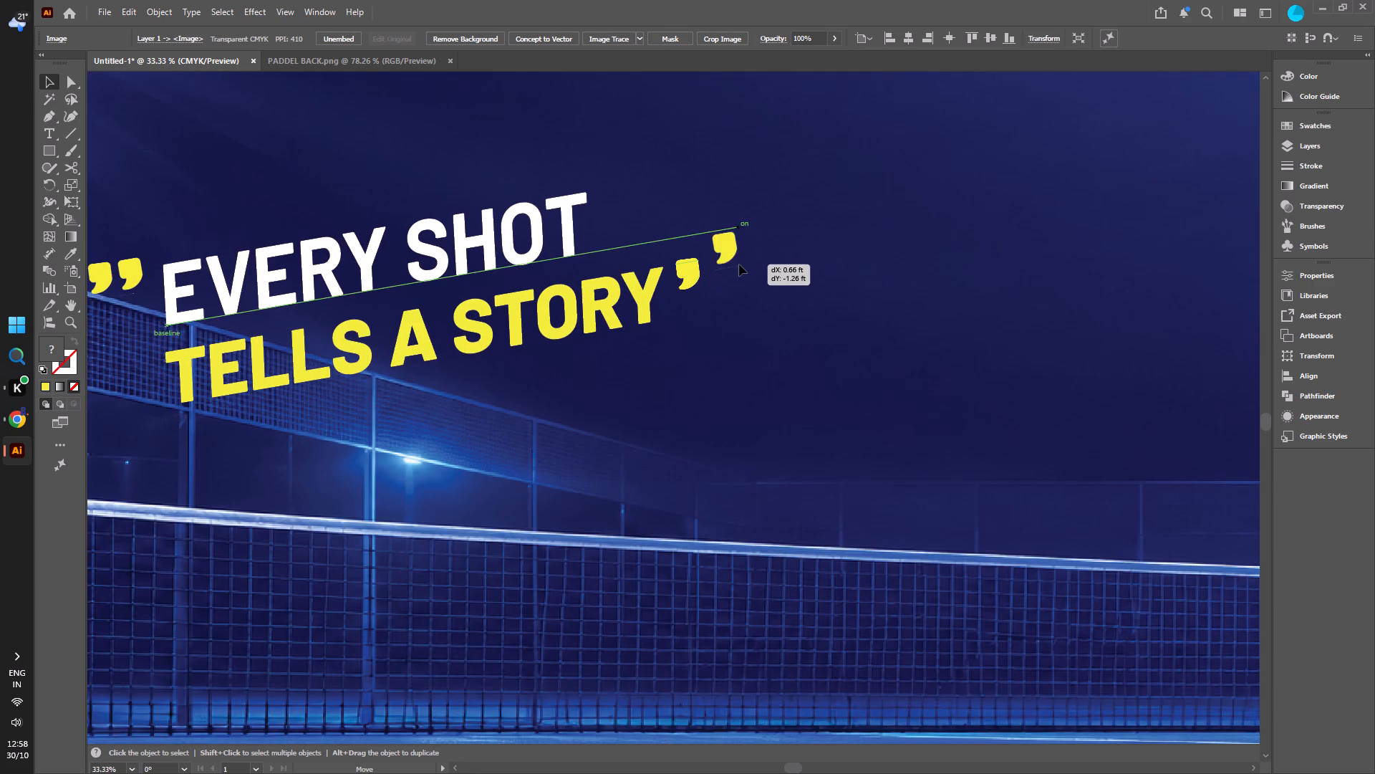
drag(739, 264, 739, 277)
Fine-tune the second closing quotation mark's position so it sits close beside the first and slightly higher, following the slogan's slant.
alt+scroll(739, 277, up, 3)
drag(690, 265, 687, 252)
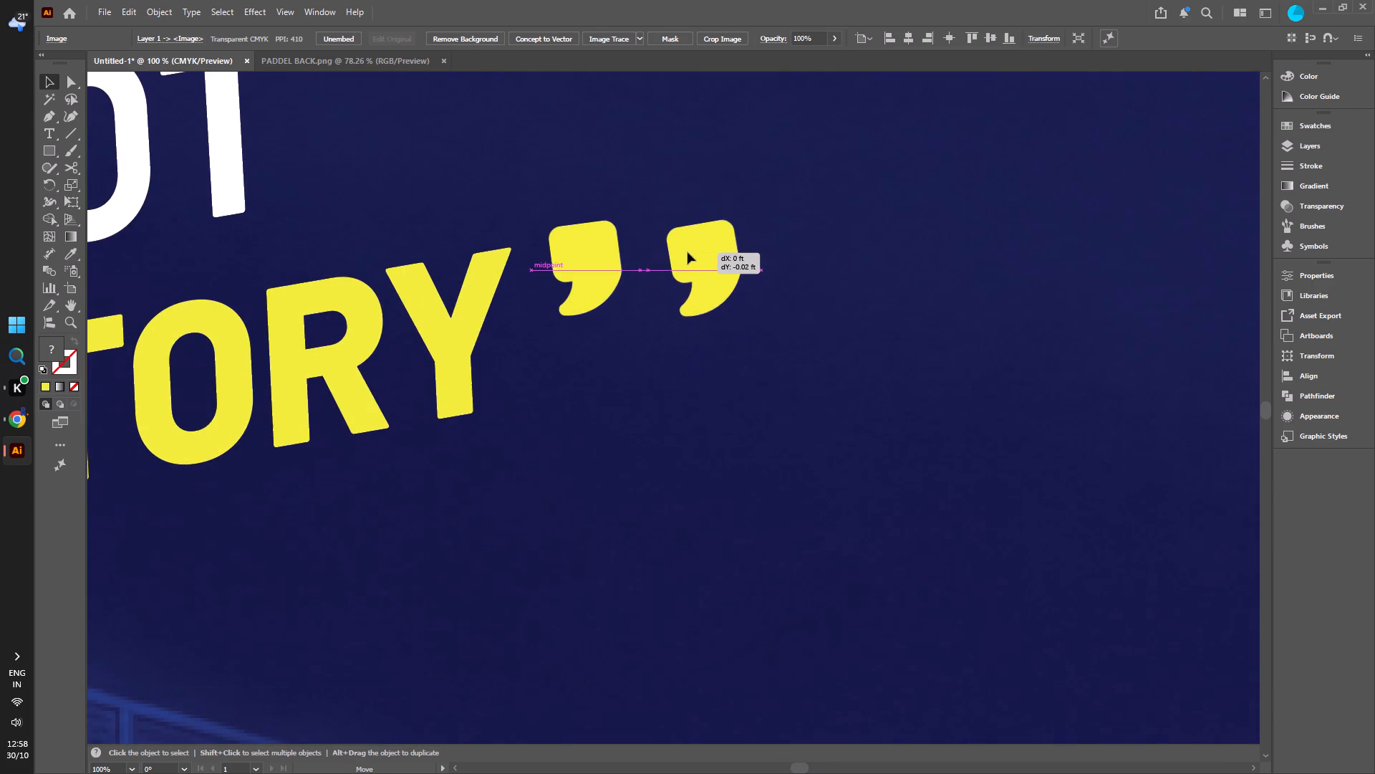
drag(687, 252, 686, 236)
key(Up)
key(Up)
key(Up)
key(Up)
key(Up)
key(Up)
key(Up)
key(Up)
key(Up)
key(Up)
key(Up)
key(Up)
key(Up)
key(Up)
key(Up)
key(Up)
key(Up)
key(Up)
key(Up)
key(Up)
key(Up)
key(Up)
key(Up)
key(Up)
key(Up)
key(Up)
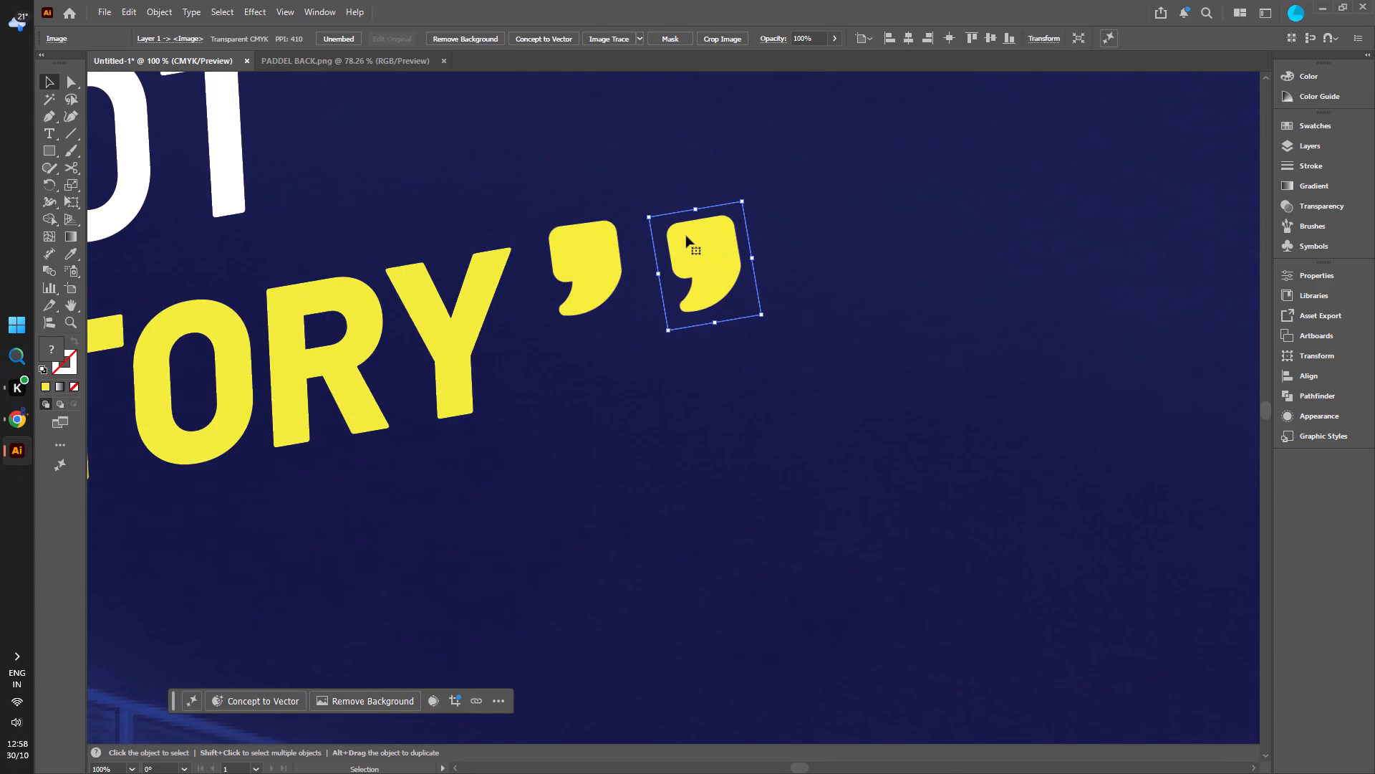
key(Left)
key(Left)
key(Left)
key(Left)
key(Left)
key(Left)
key(Left)
key(Left)
key(Left)
key(Left)
key(Left)
key(Left)
key(Left)
key(Left)
key(Left)
key(Left)
key(Left)
key(Left)
key(Left)
key(Left)
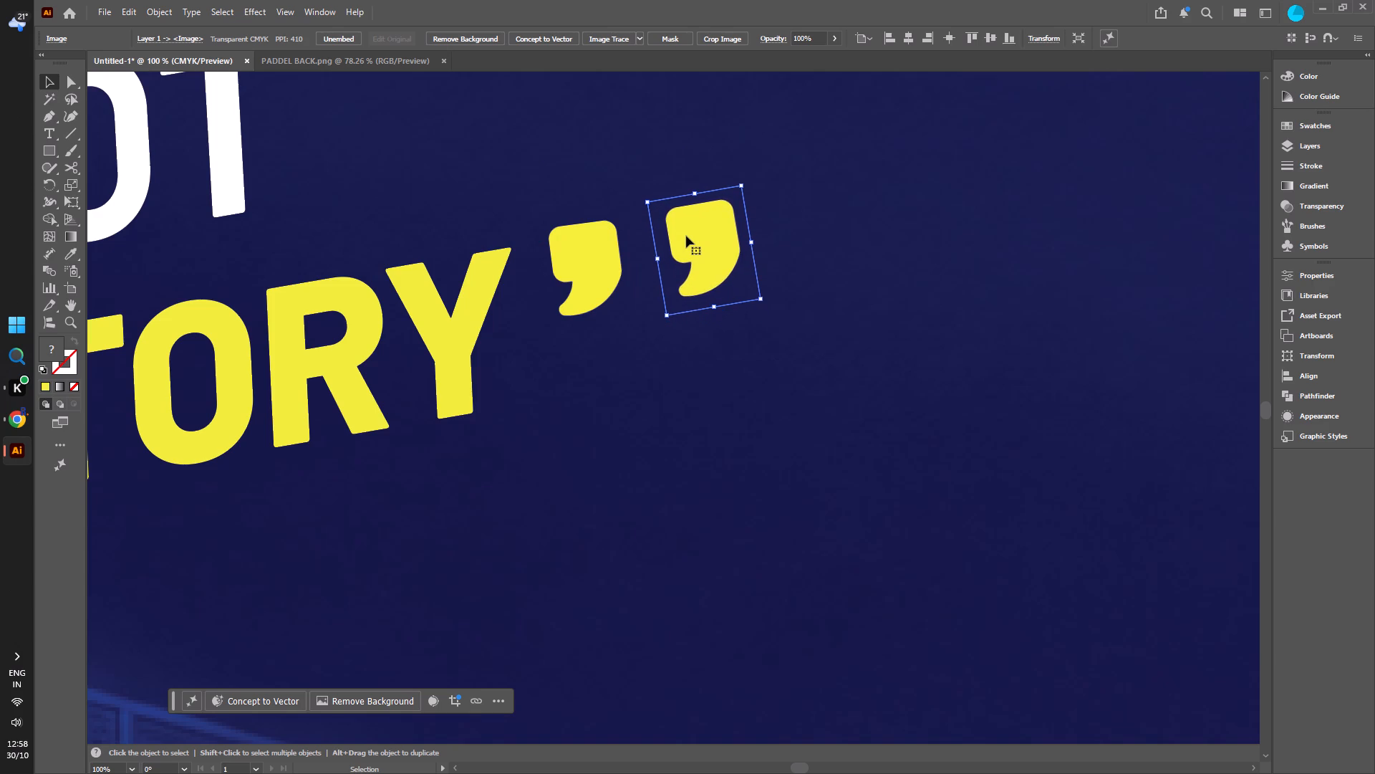
key(Left)
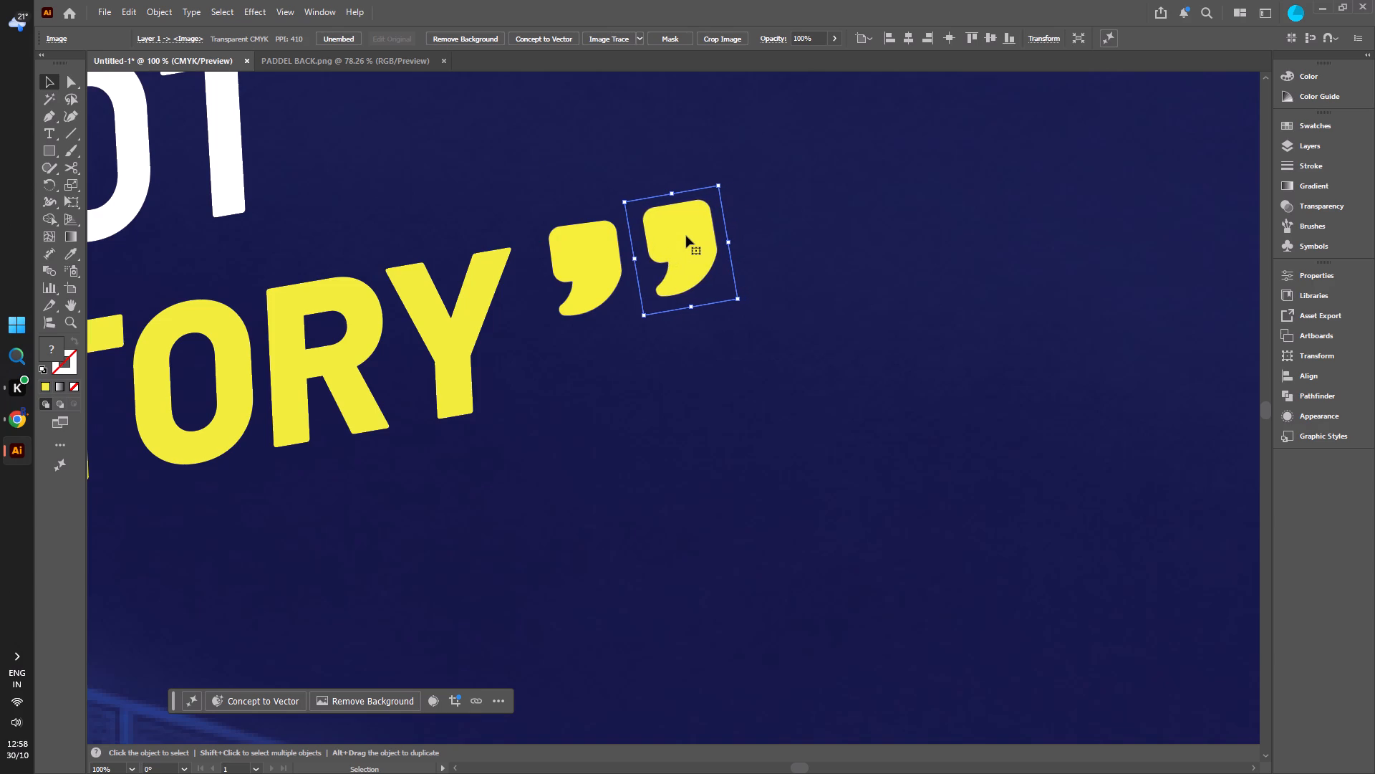
key(Left)
key(Left)
key(Left)
key(Left)
key(Left)
key(Down)
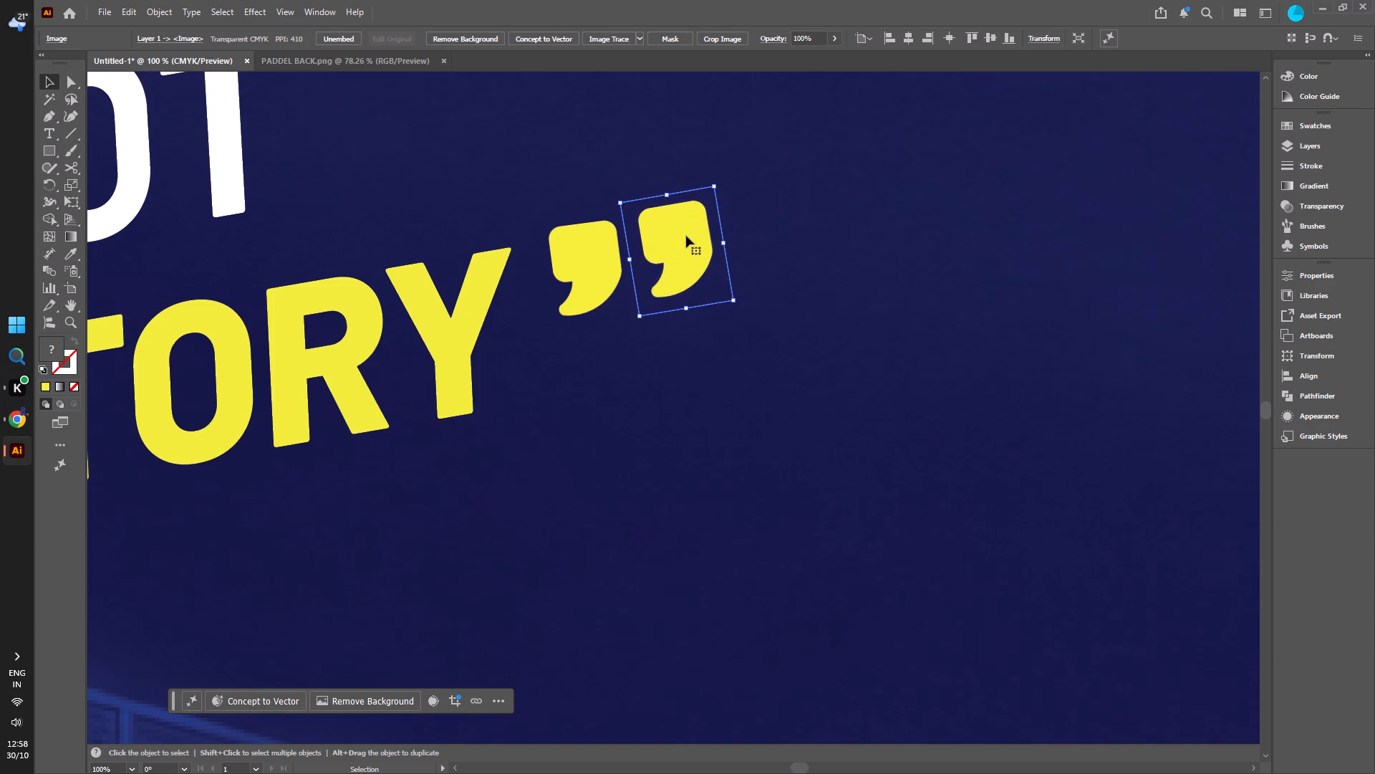
key(Down)
key(Down)
key(Down)
key(Down)
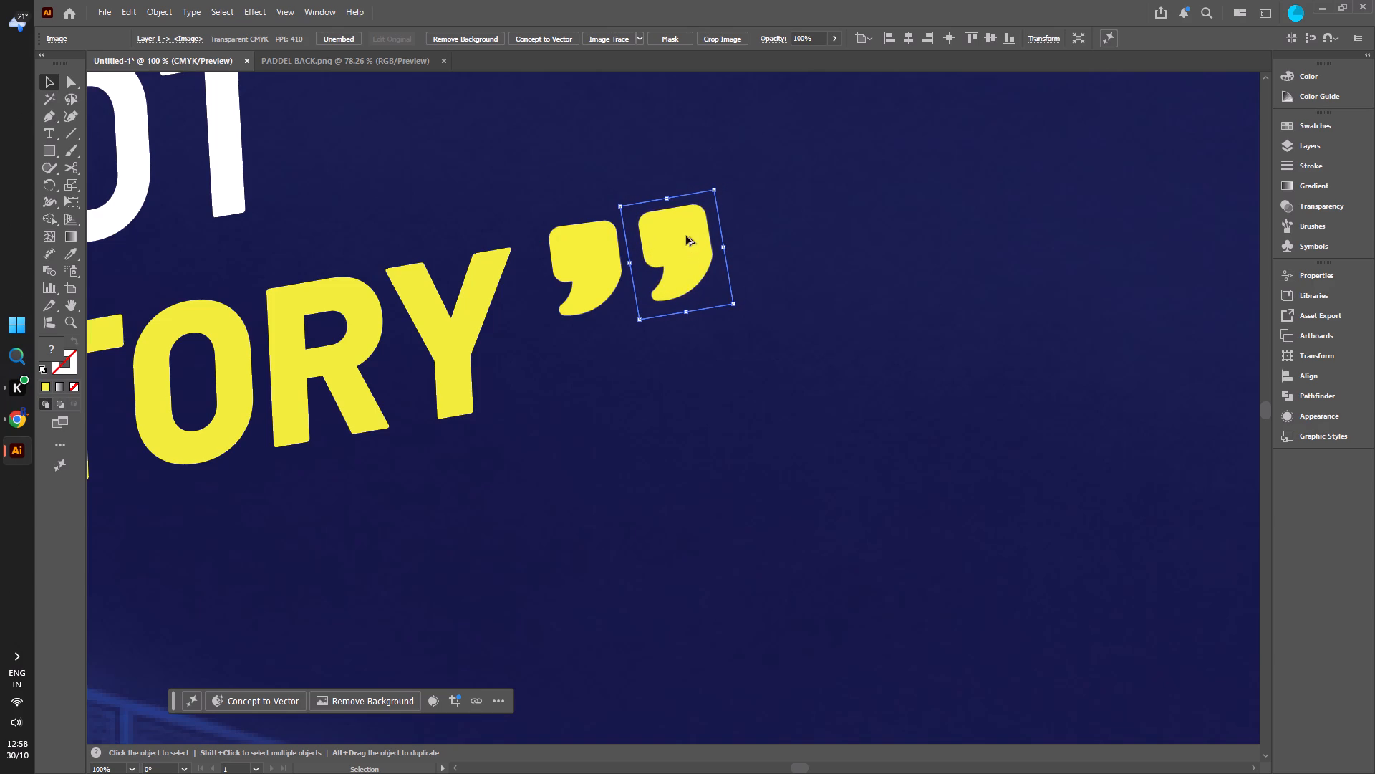
alt+scroll(711, 280, down, 6)
click(209, 322)
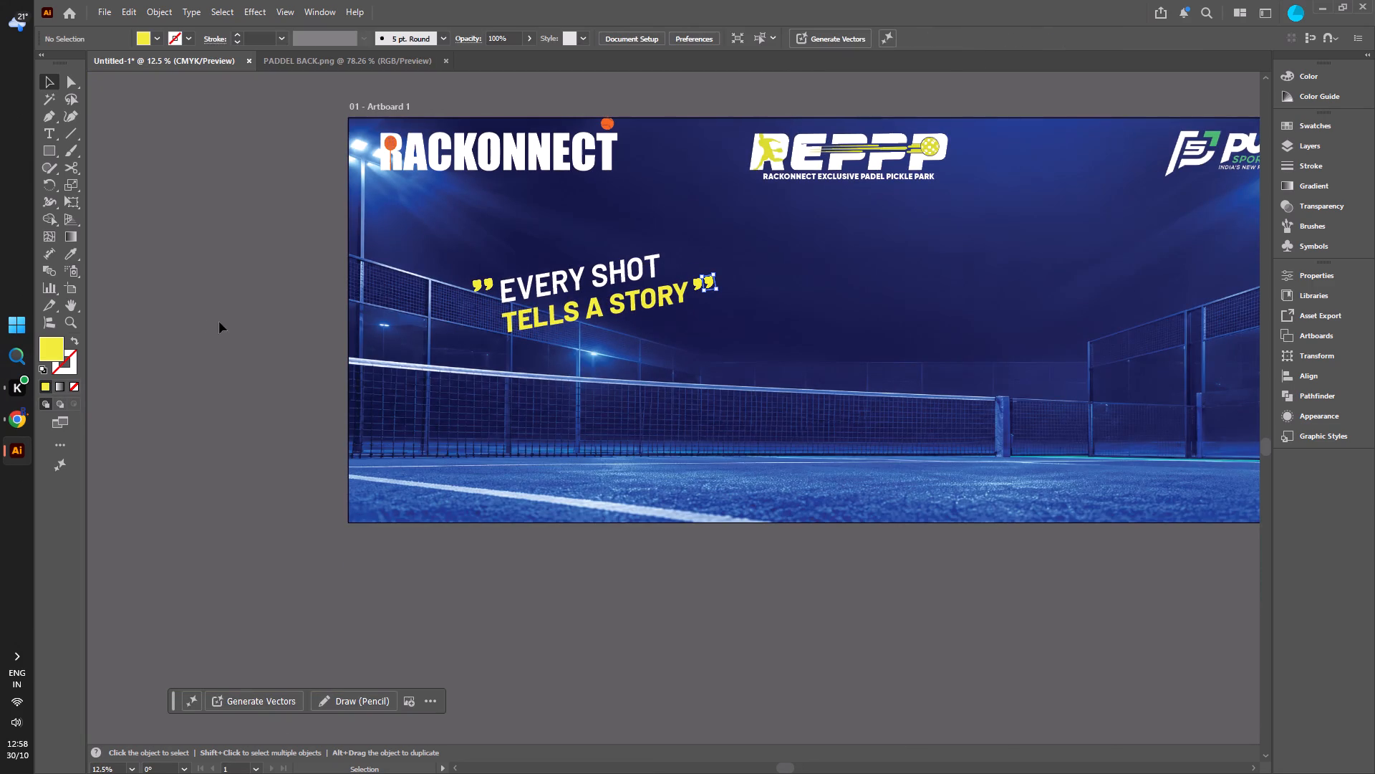
Group "EVERY SHOT", "TELLS A STORY" and all four quotation-mark pieces into one object.
alt+scroll(483, 317, up, 3)
alt+scroll(498, 257, up, 4)
alt+scroll(463, 333, down, 6)
click(137, 386)
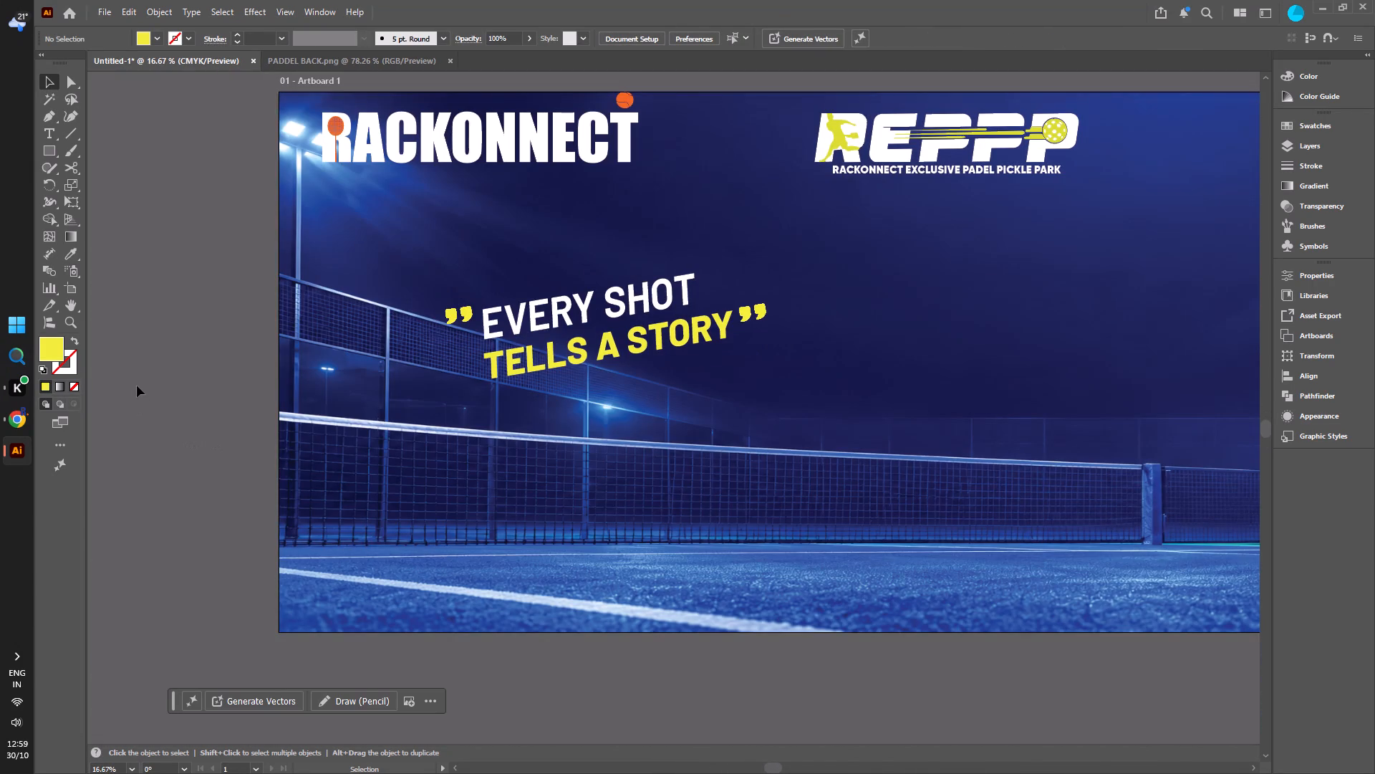
alt+scroll(221, 399, down, 2)
alt+scroll(329, 422, up, 2)
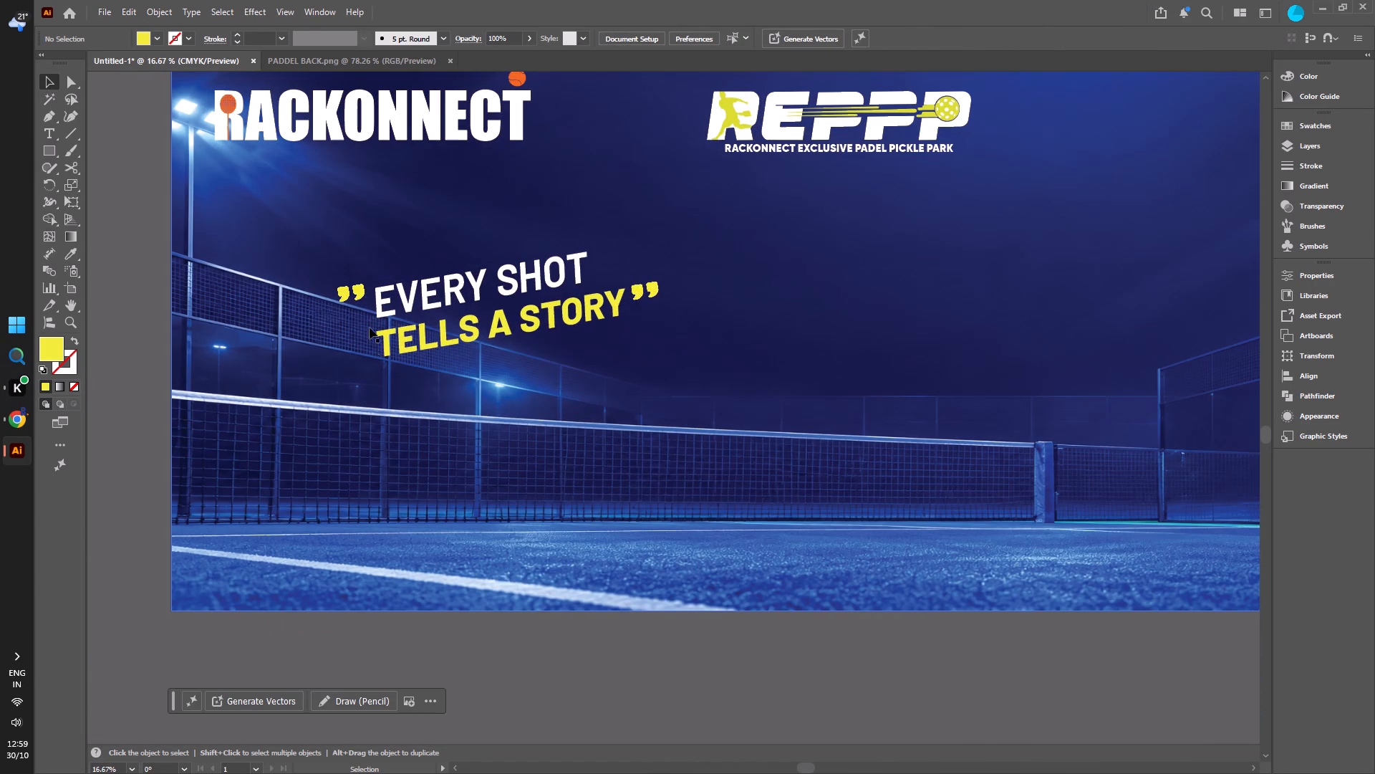
click(349, 295)
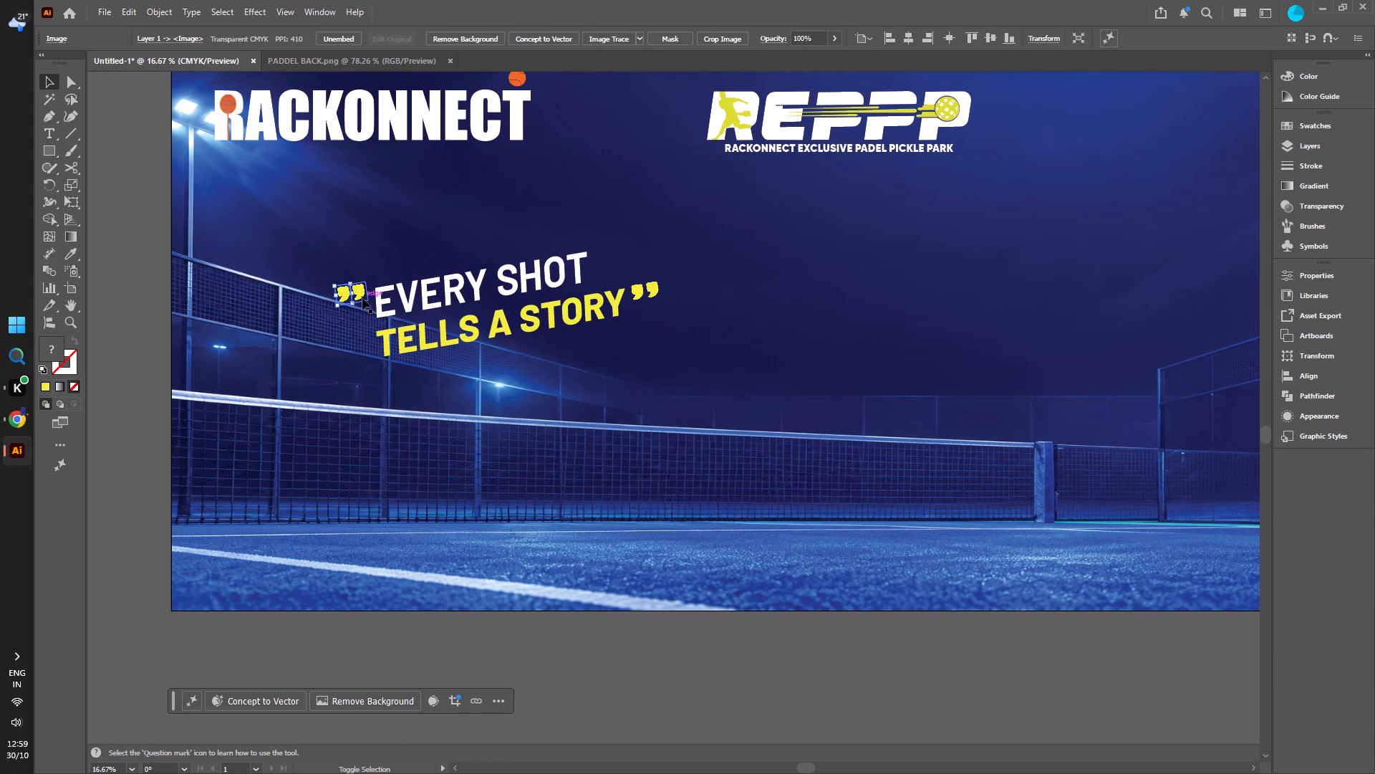
shift+click(362, 298)
shift+click(427, 301)
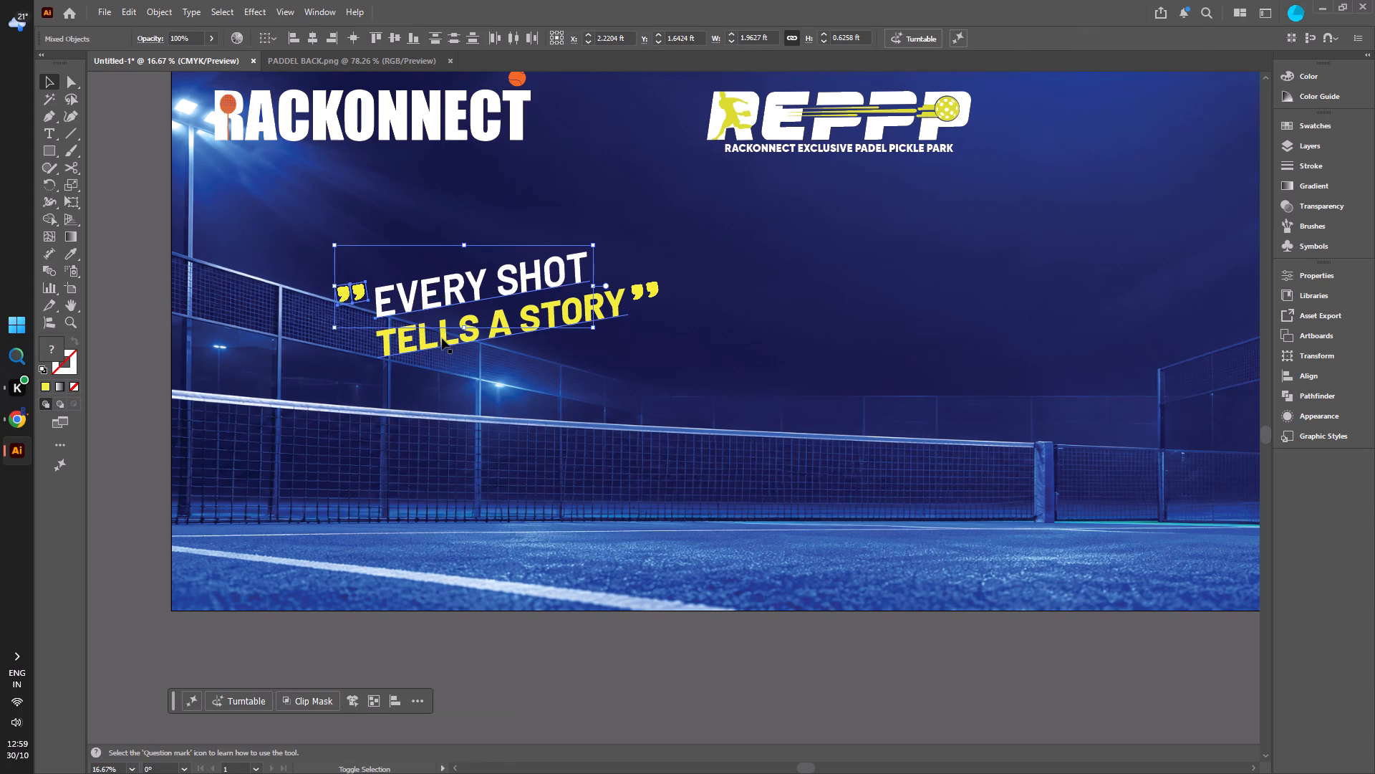
shift+click(442, 340)
shift+click(636, 295)
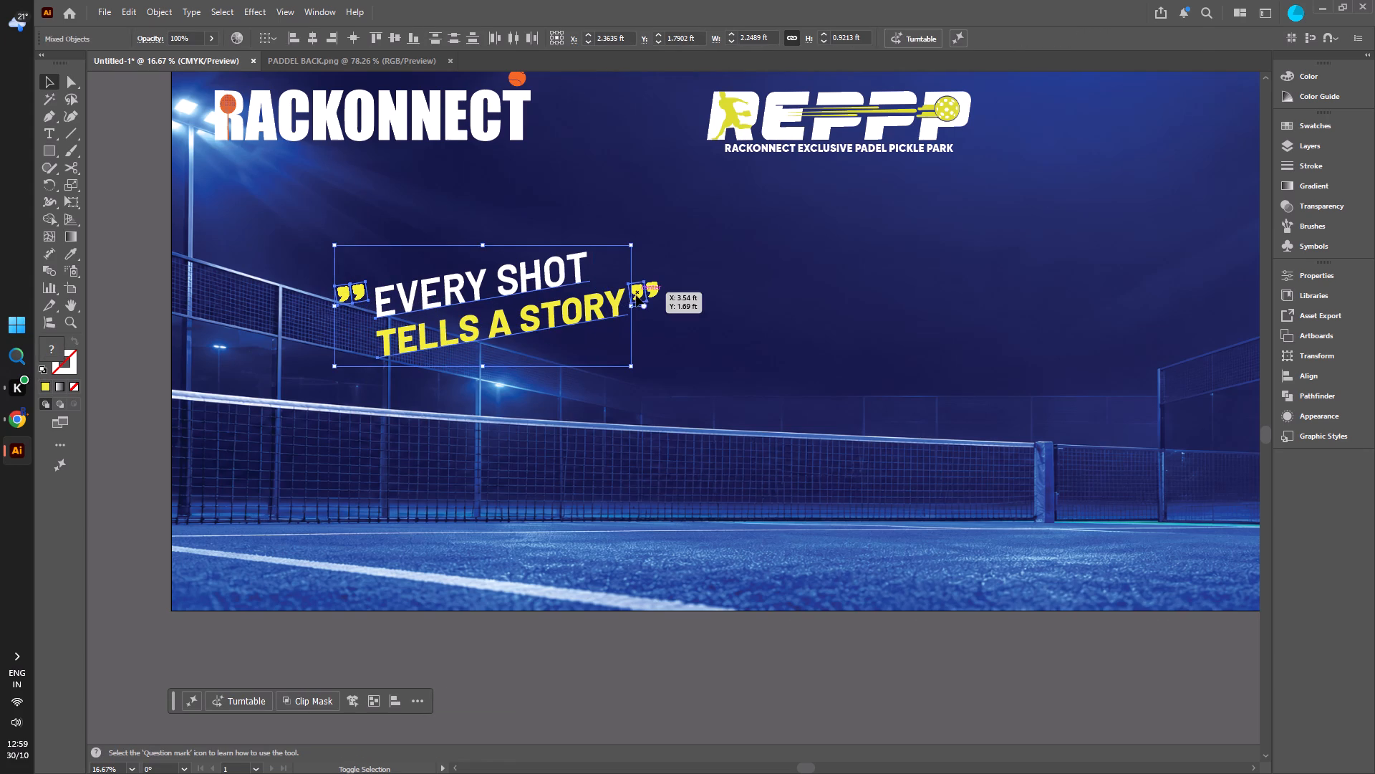
shift+click(651, 294)
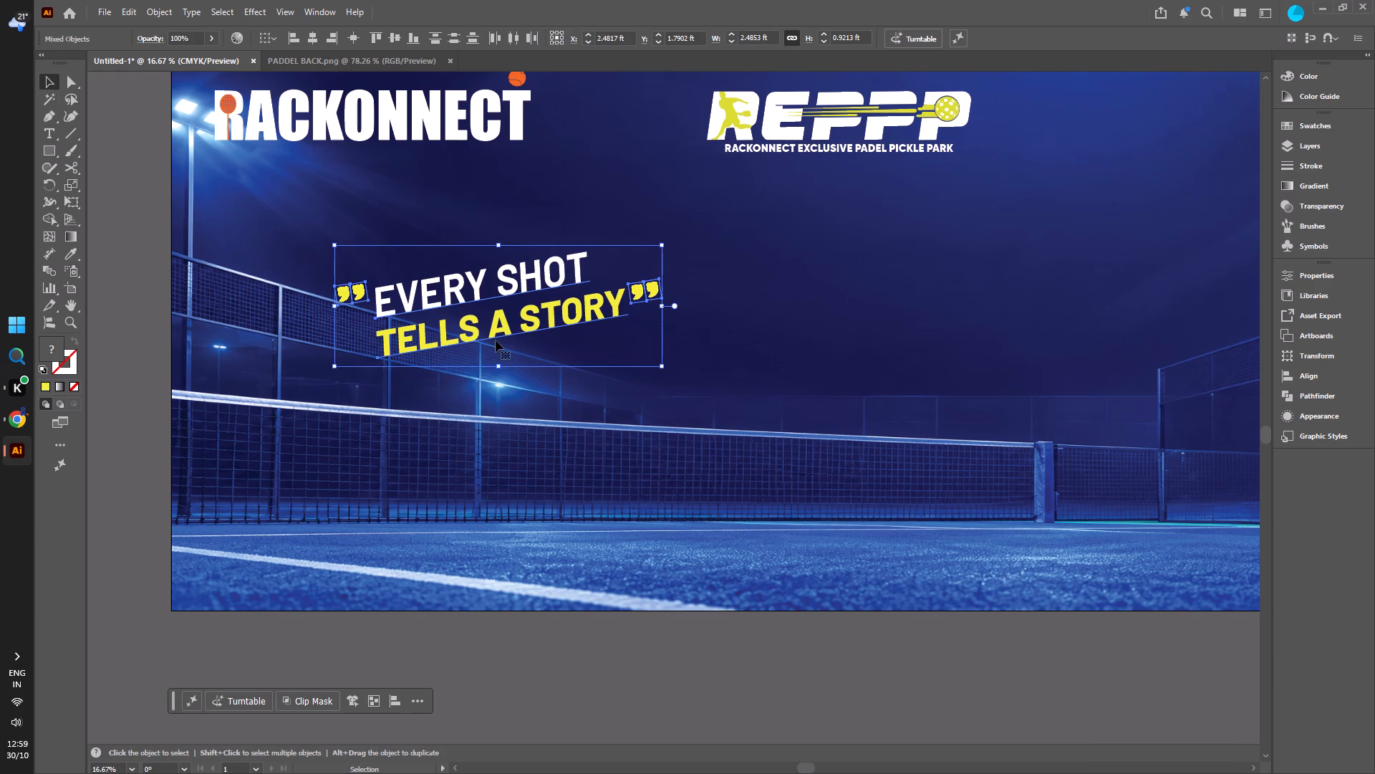
alt+scroll(497, 338, down, 2)
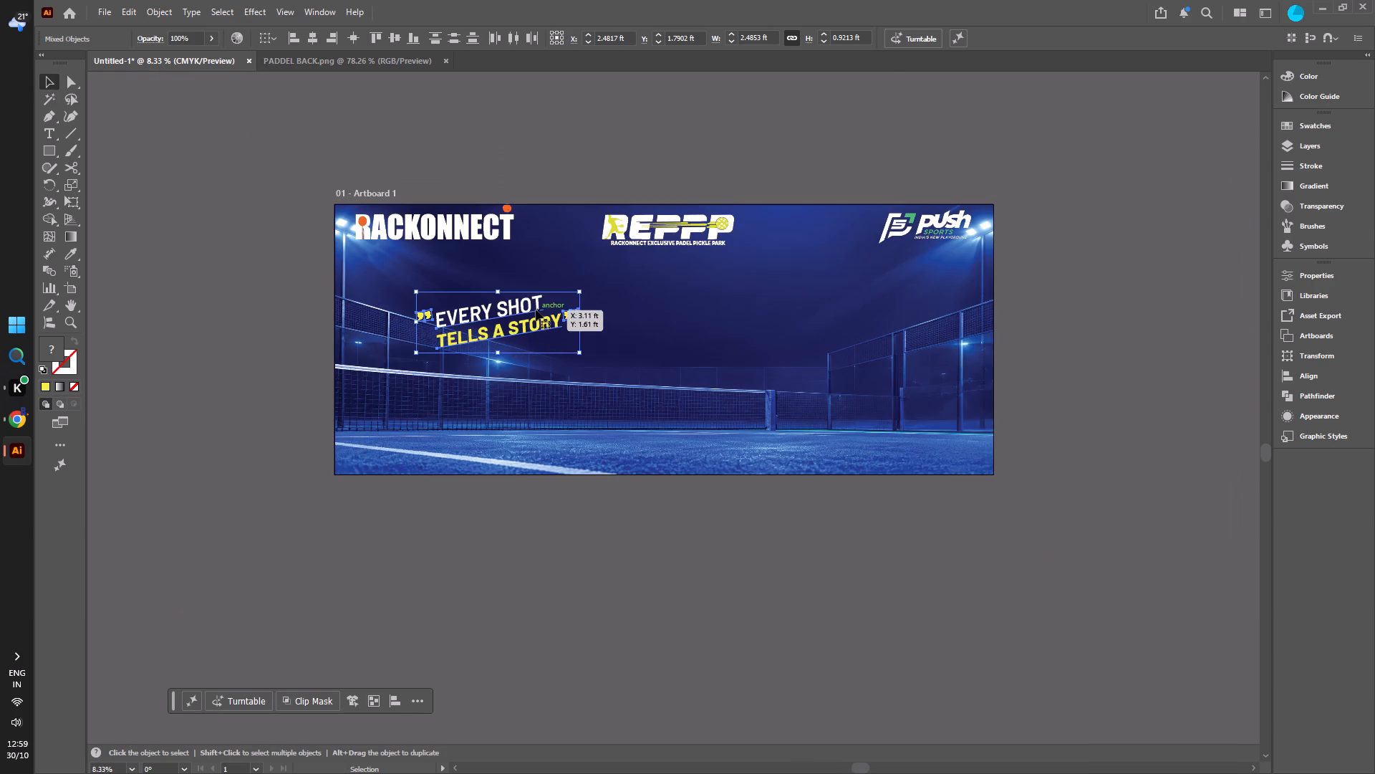
key(ctrl+g)
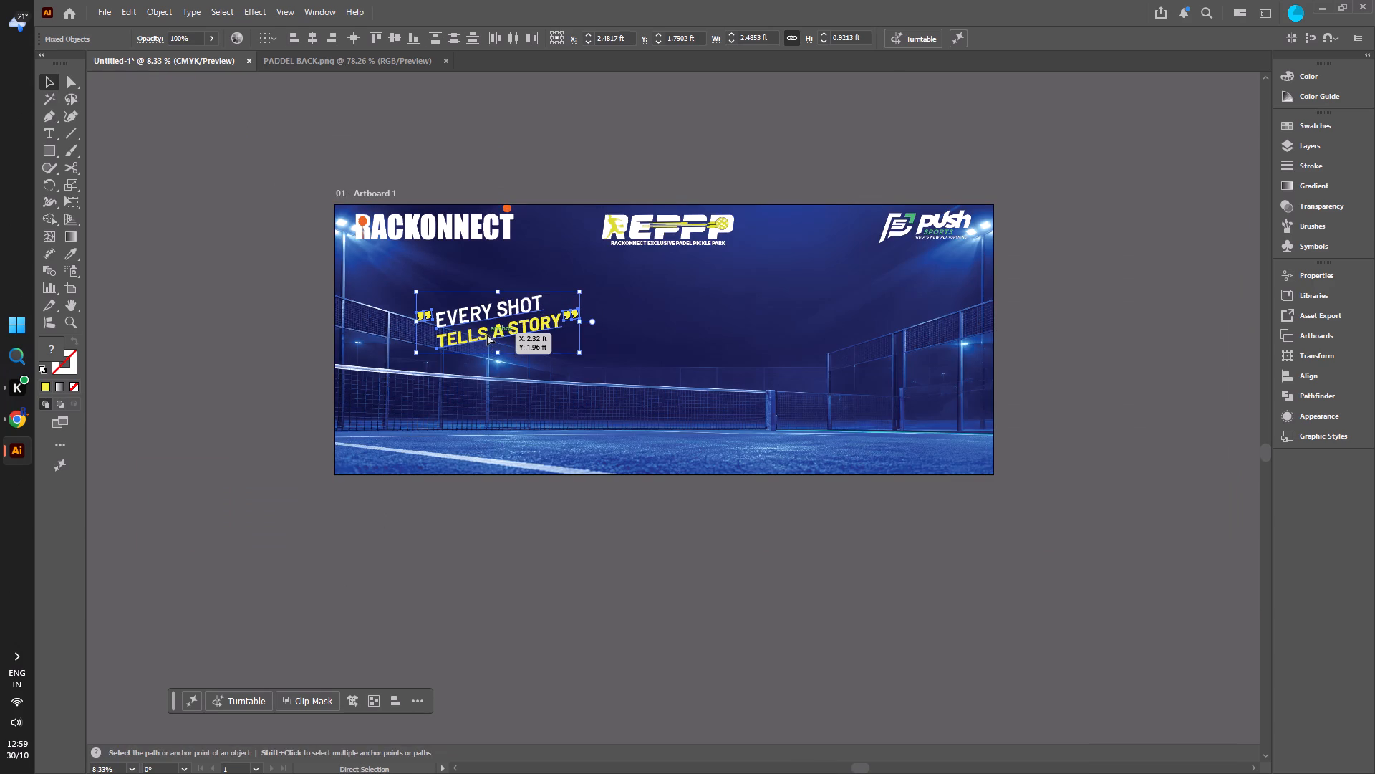
click(178, 344)
Move the slogan group to the right half of the banner and enlarge it proportionally to about 2.99 ft wide.
drag(462, 318, 809, 348)
shift+drag(761, 322, 730, 307)
click(1083, 299)
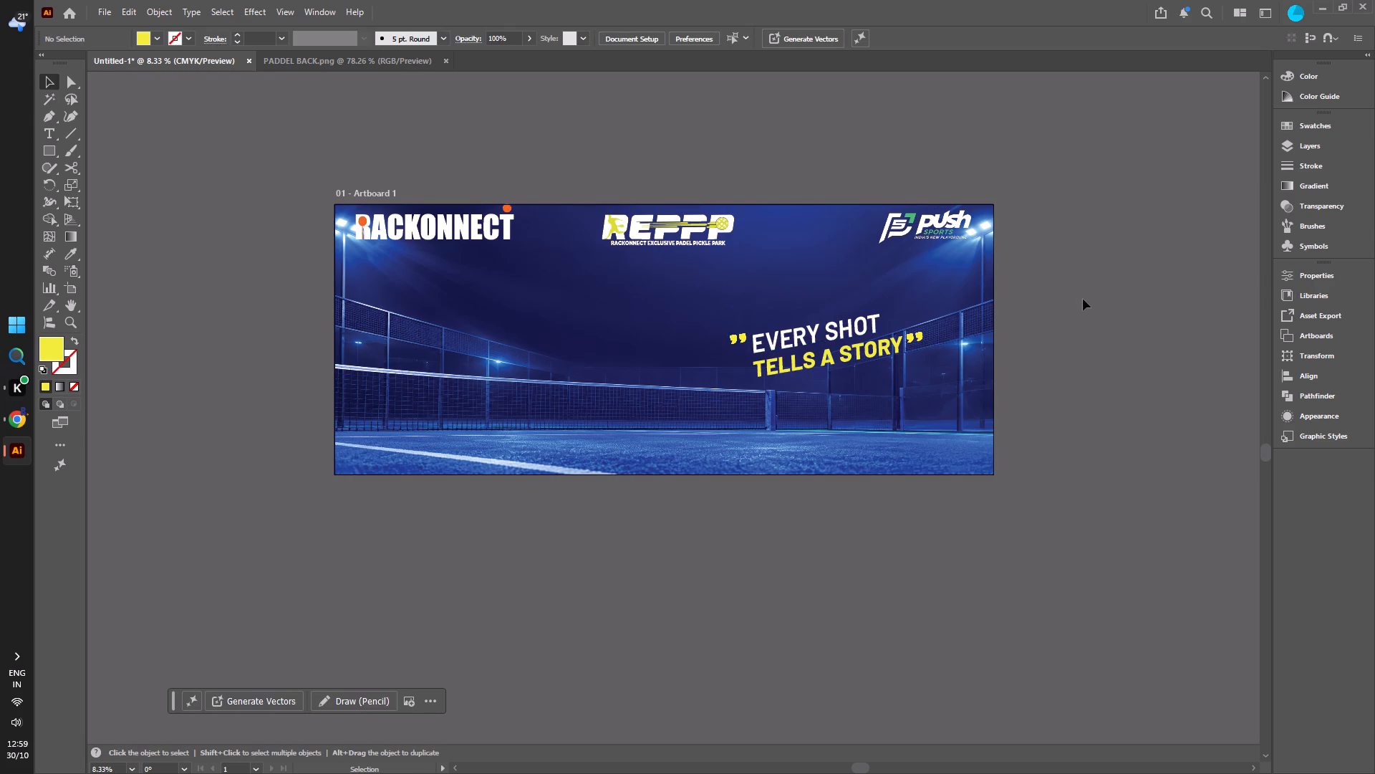
Move the slogan group back to the banner's left half, centred at about X 2.42 ft, Y 2.36 ft.
drag(839, 348, 390, 376)
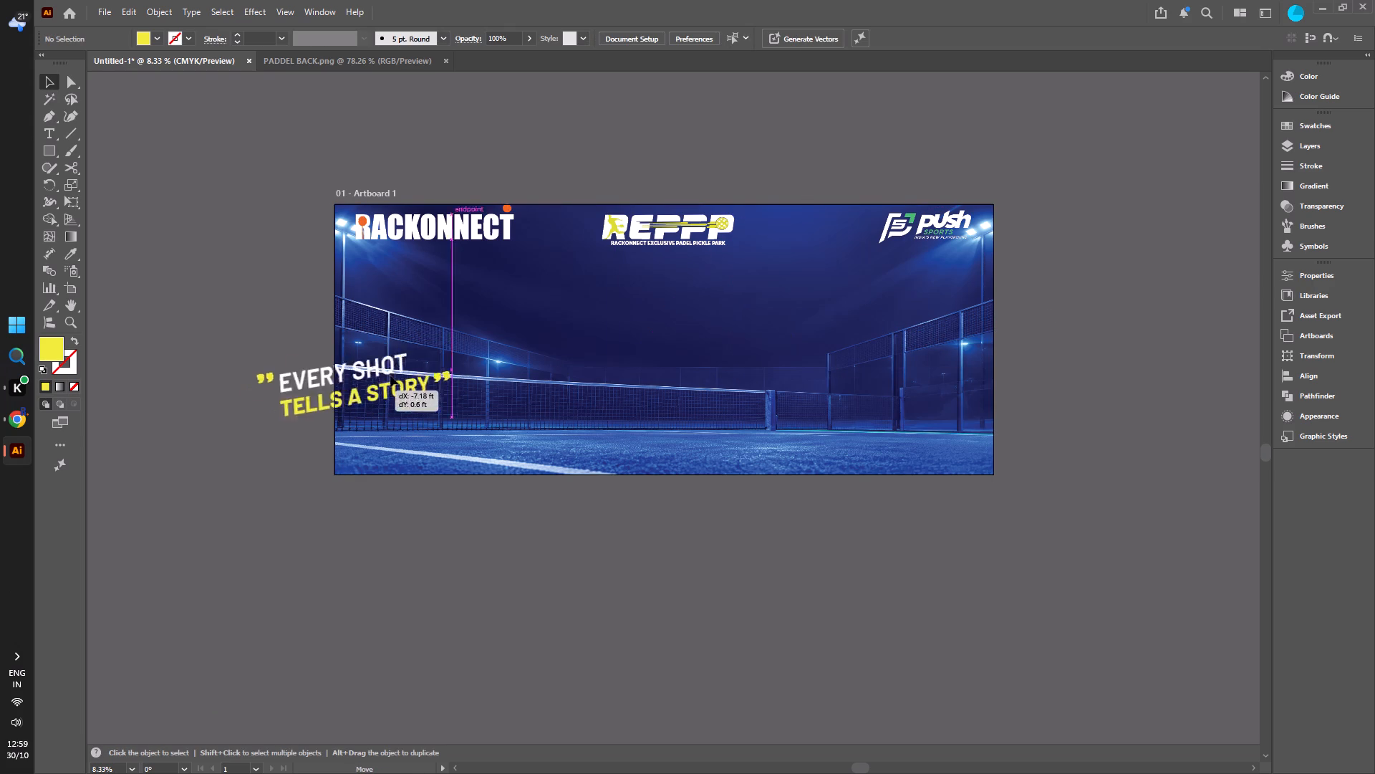
drag(390, 376, 510, 368)
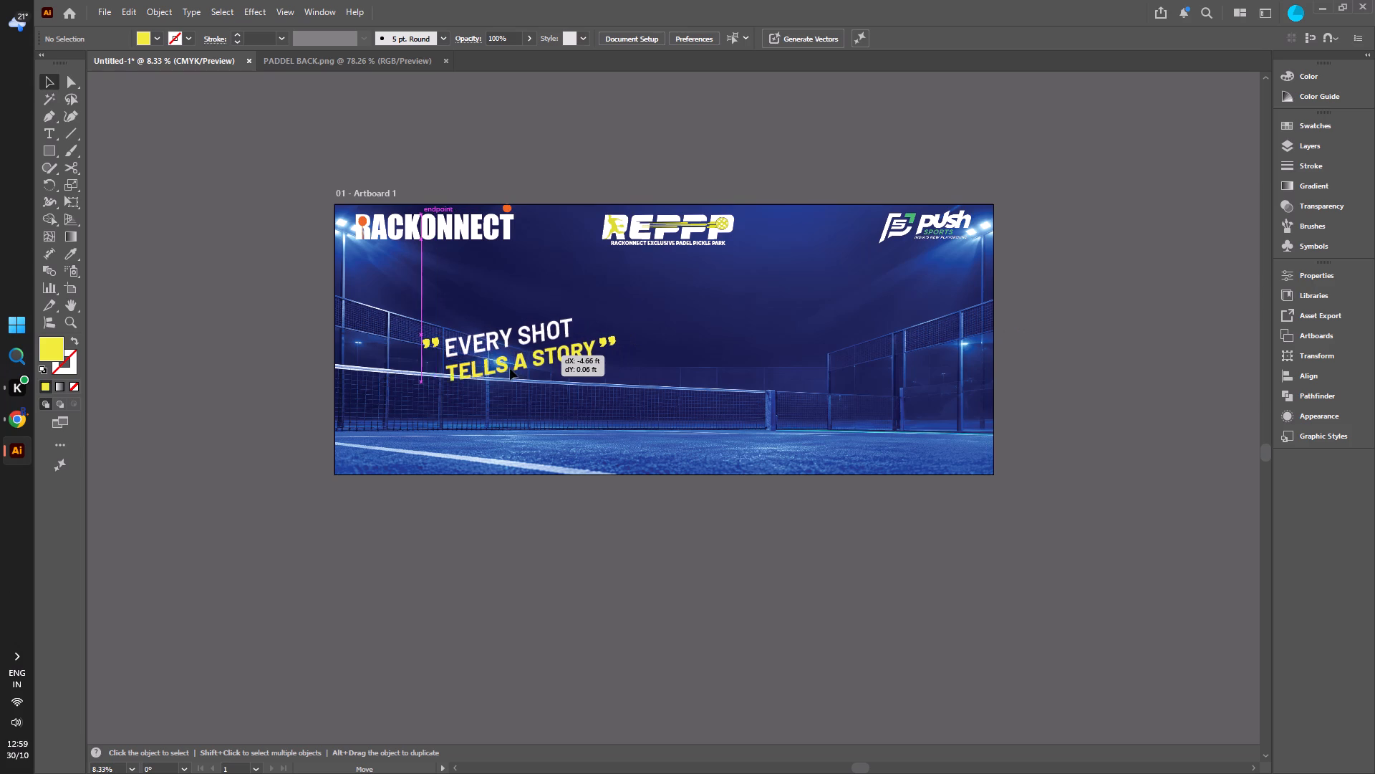
drag(510, 368, 508, 365)
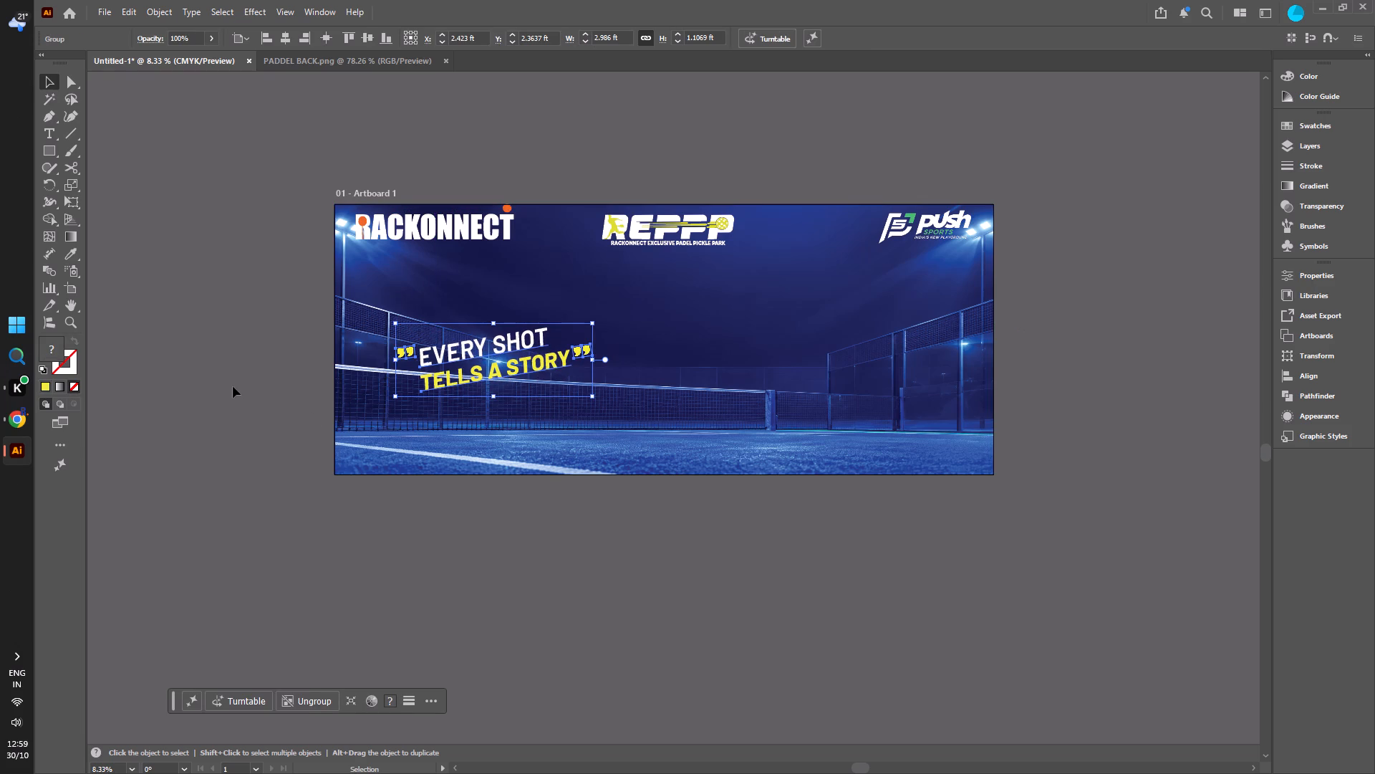
click(233, 386)
Reduce the opacity of the PADDEL BACK.png court background to 53%.
click(738, 311)
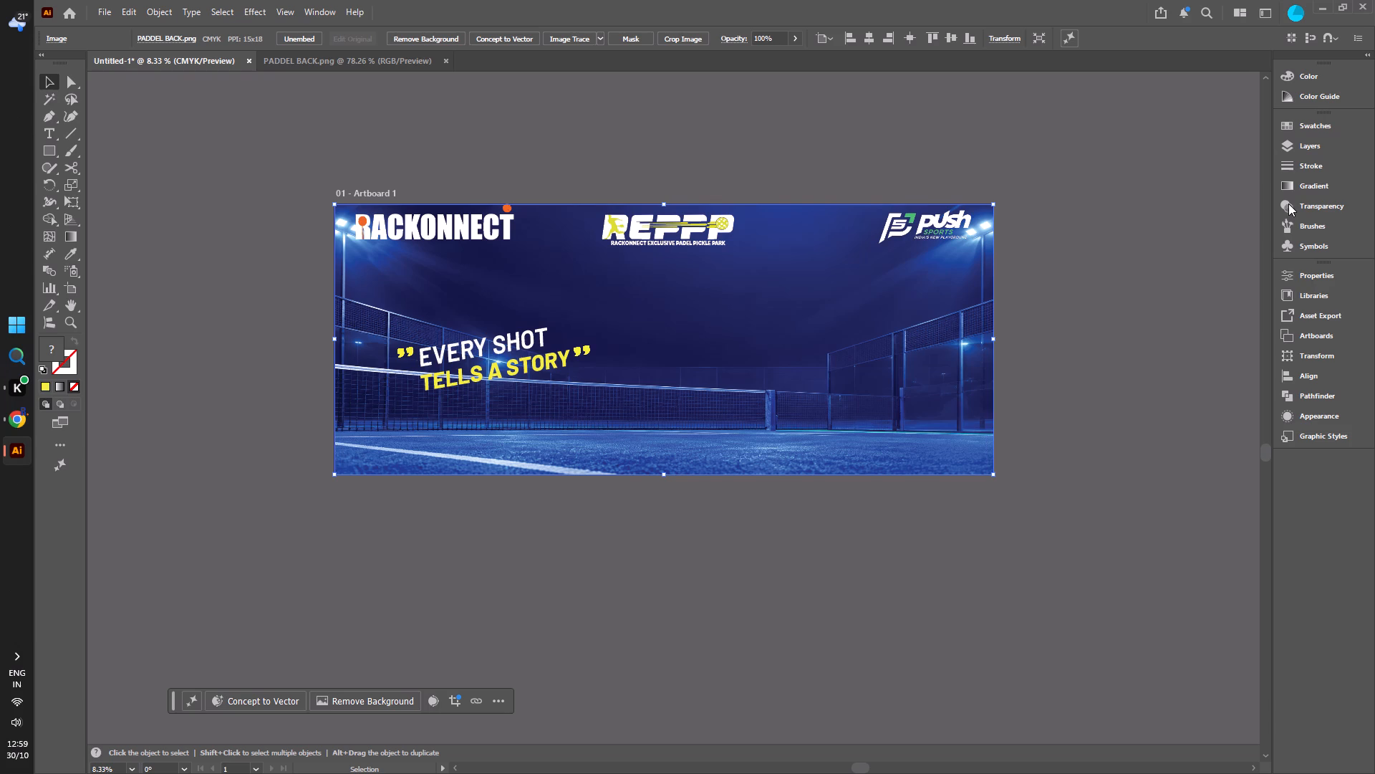
click(1288, 204)
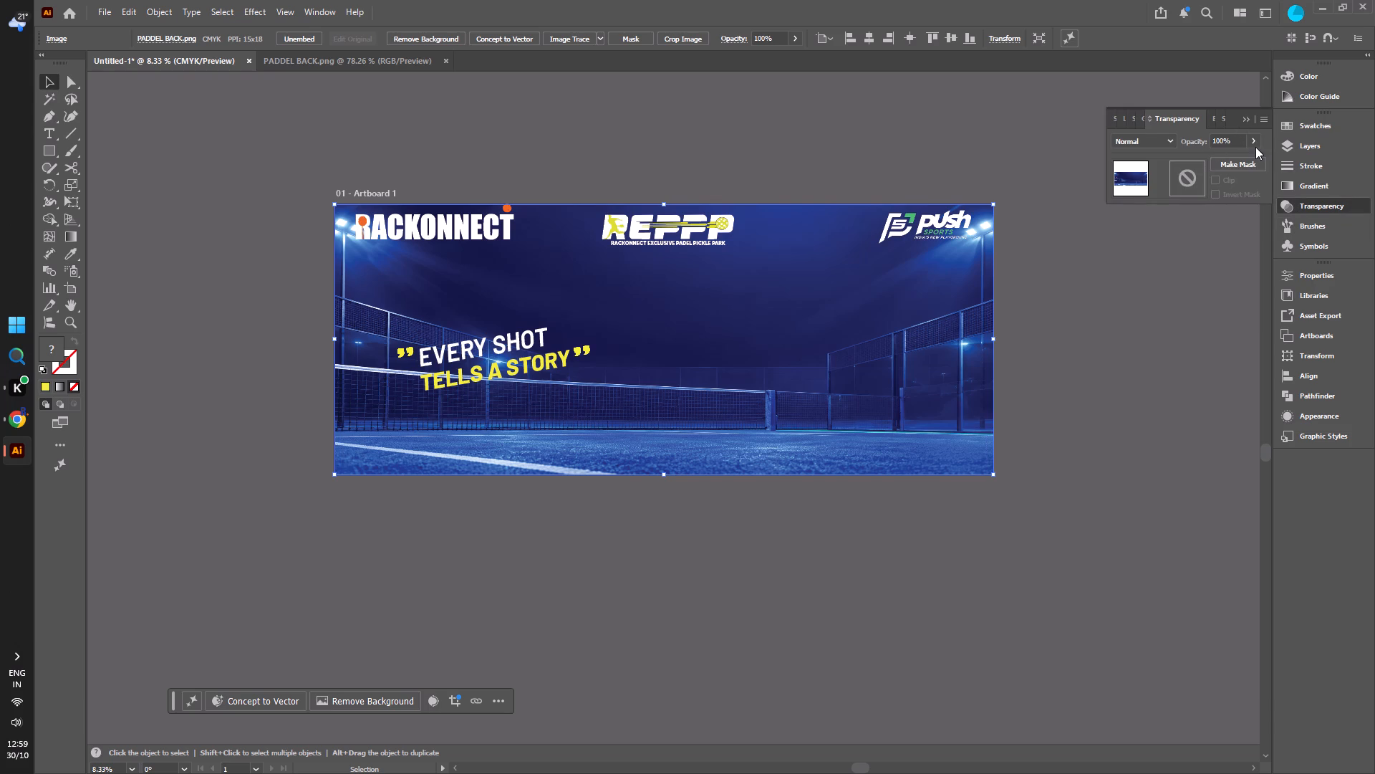
click(1255, 143)
drag(1250, 158, 1235, 161)
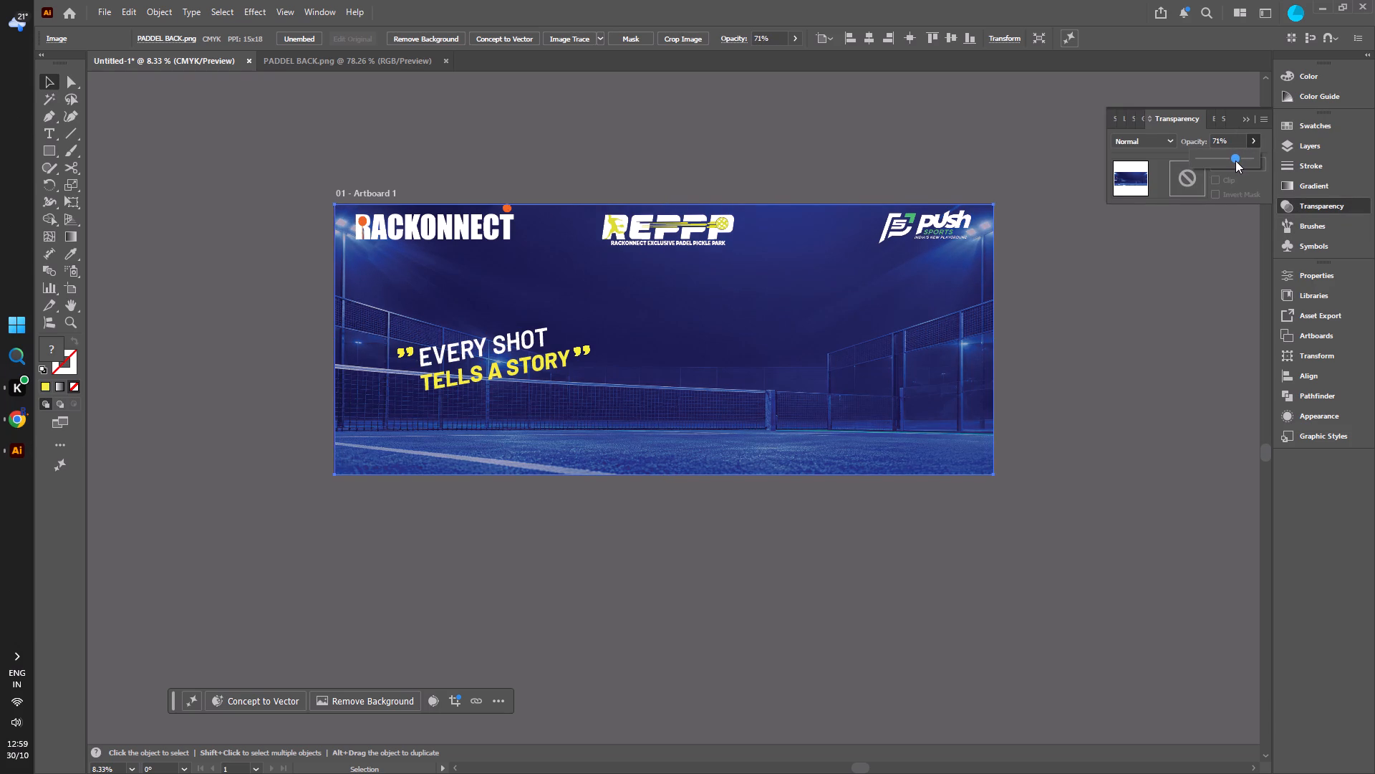
drag(1235, 161, 1231, 161)
drag(1231, 161, 1227, 161)
drag(1227, 161, 1226, 162)
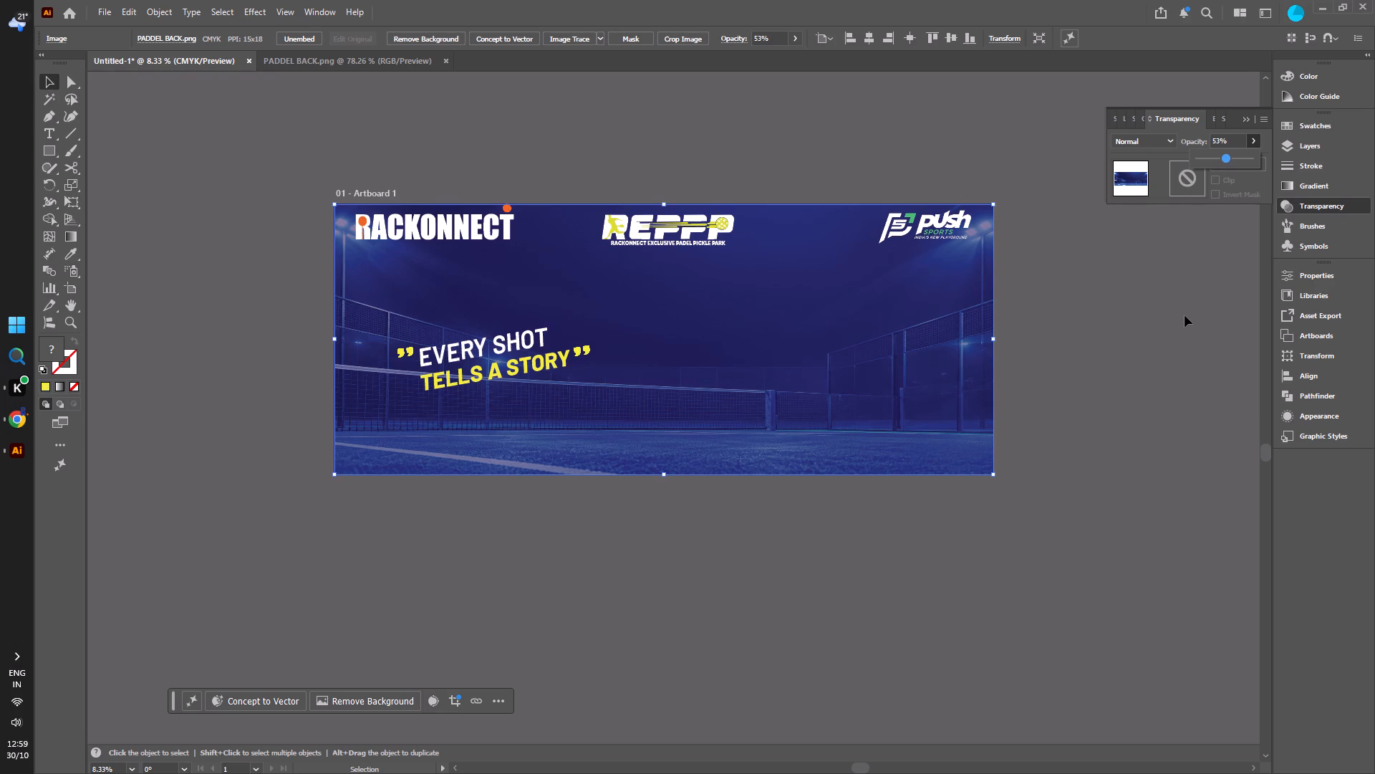
click(1185, 315)
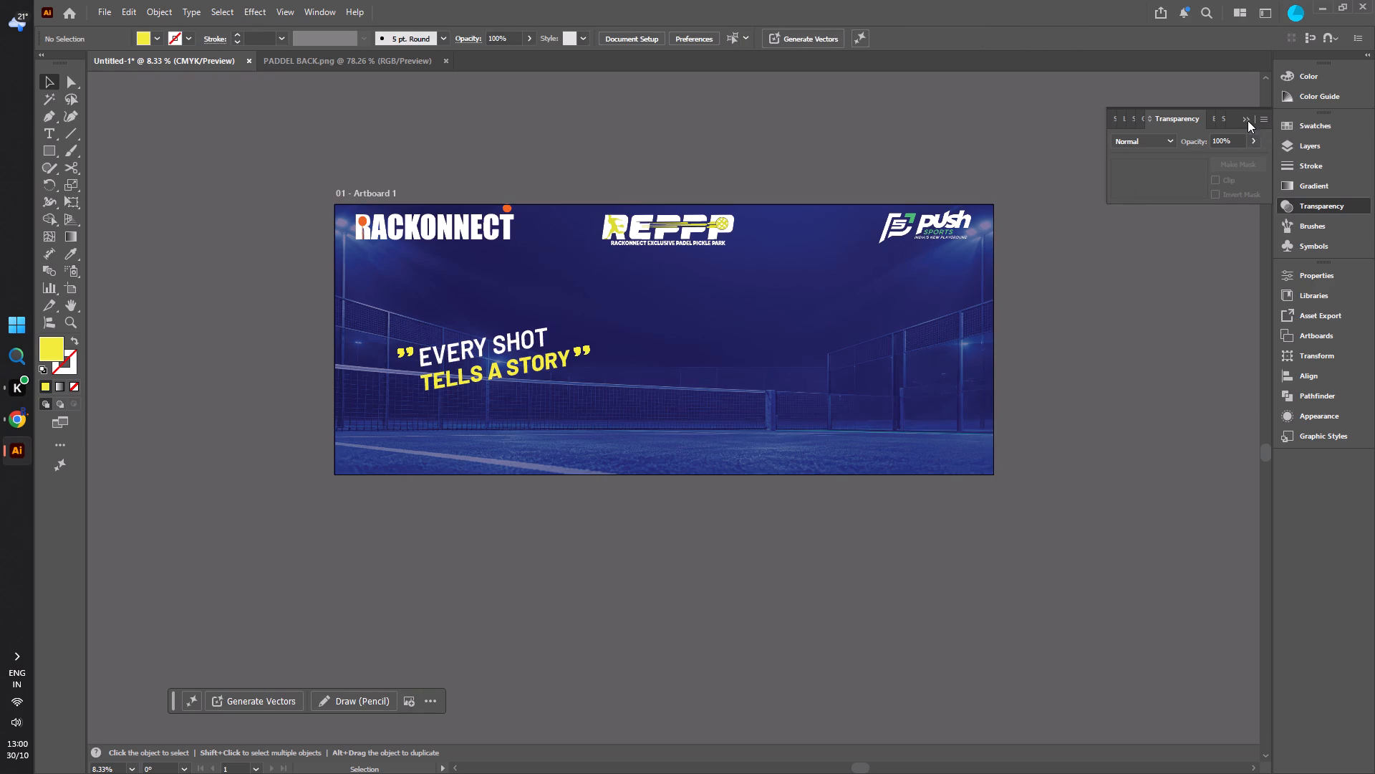
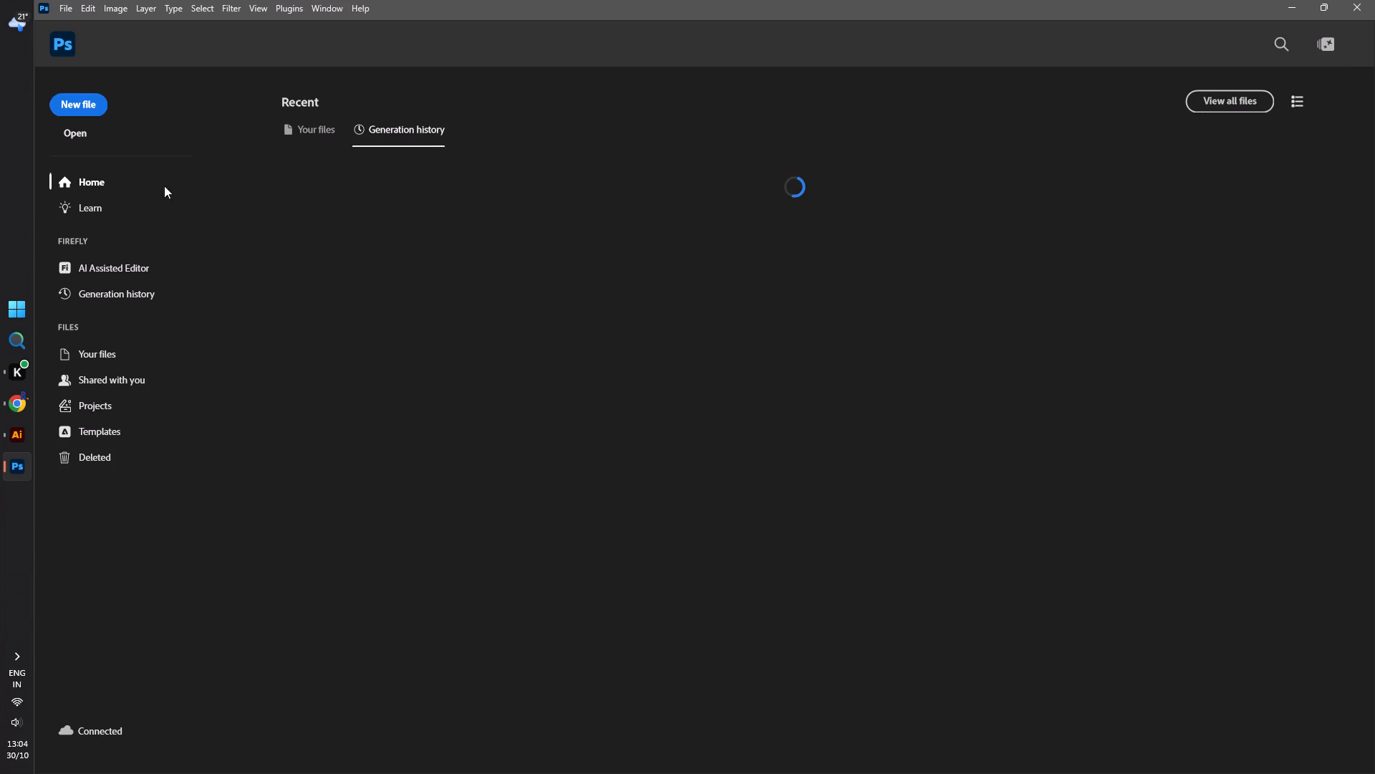
Start opening an existing file in Photoshop, bringing up the file selection dialog.
click(80, 133)
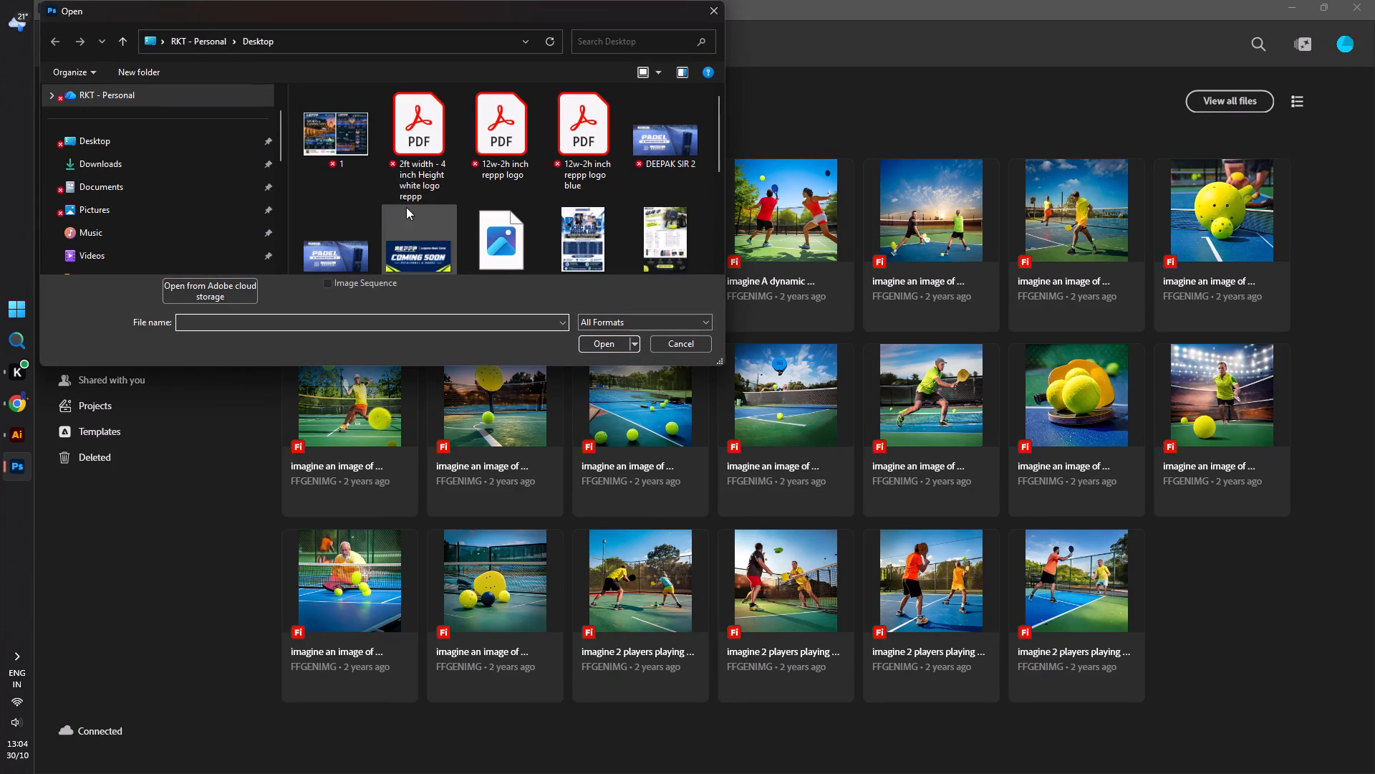
Open the padel court image DEEPAK SIR 2.jpg from the Desktop in Photoshop and look over its artwork.
click(664, 146)
click(604, 350)
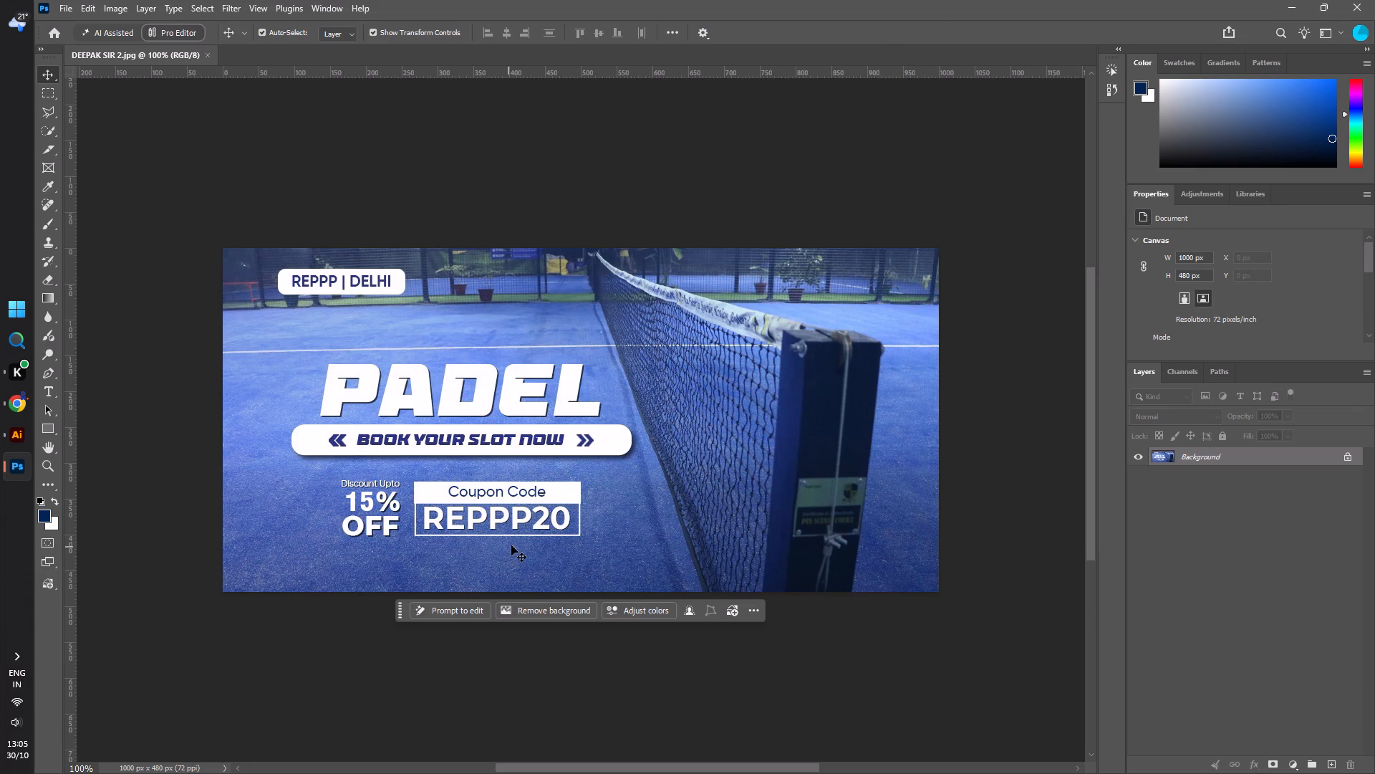
scroll(550, 537, up, 3)
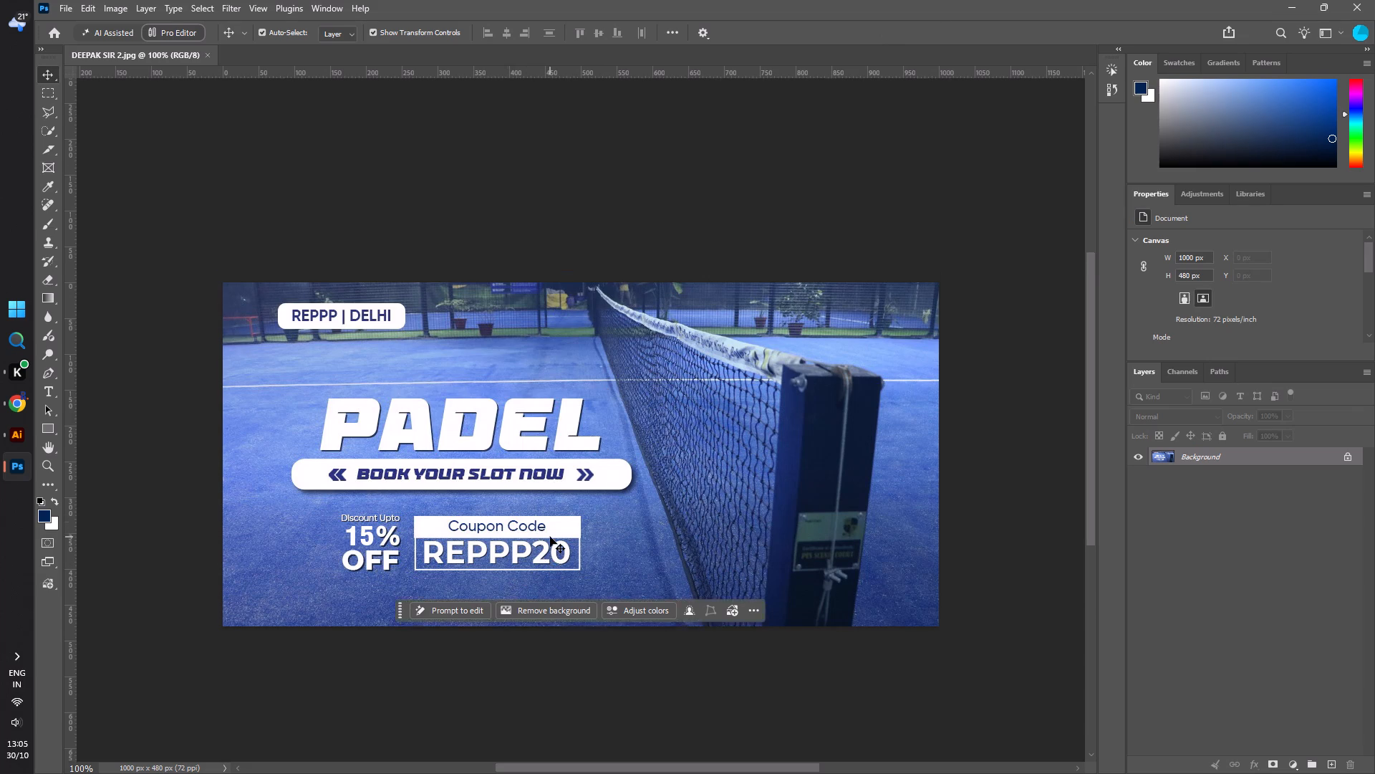
scroll(550, 537, down, 4)
alt+scroll(551, 537, up, 2)
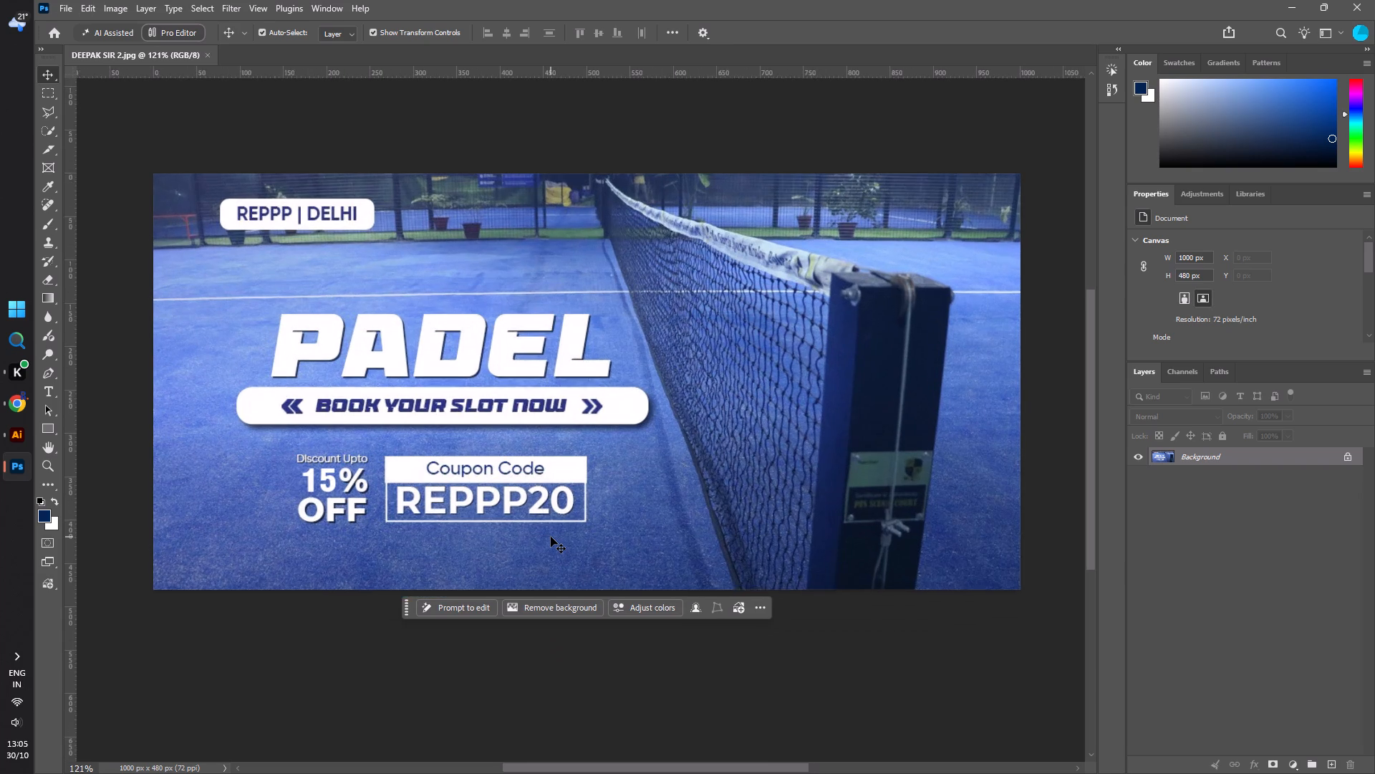
Select the digits 20 in the coupon code REPPP20 and erase them with Content-Aware Fill followed by the generative Remove command, then deselect.
alt+scroll(551, 537, up, 7)
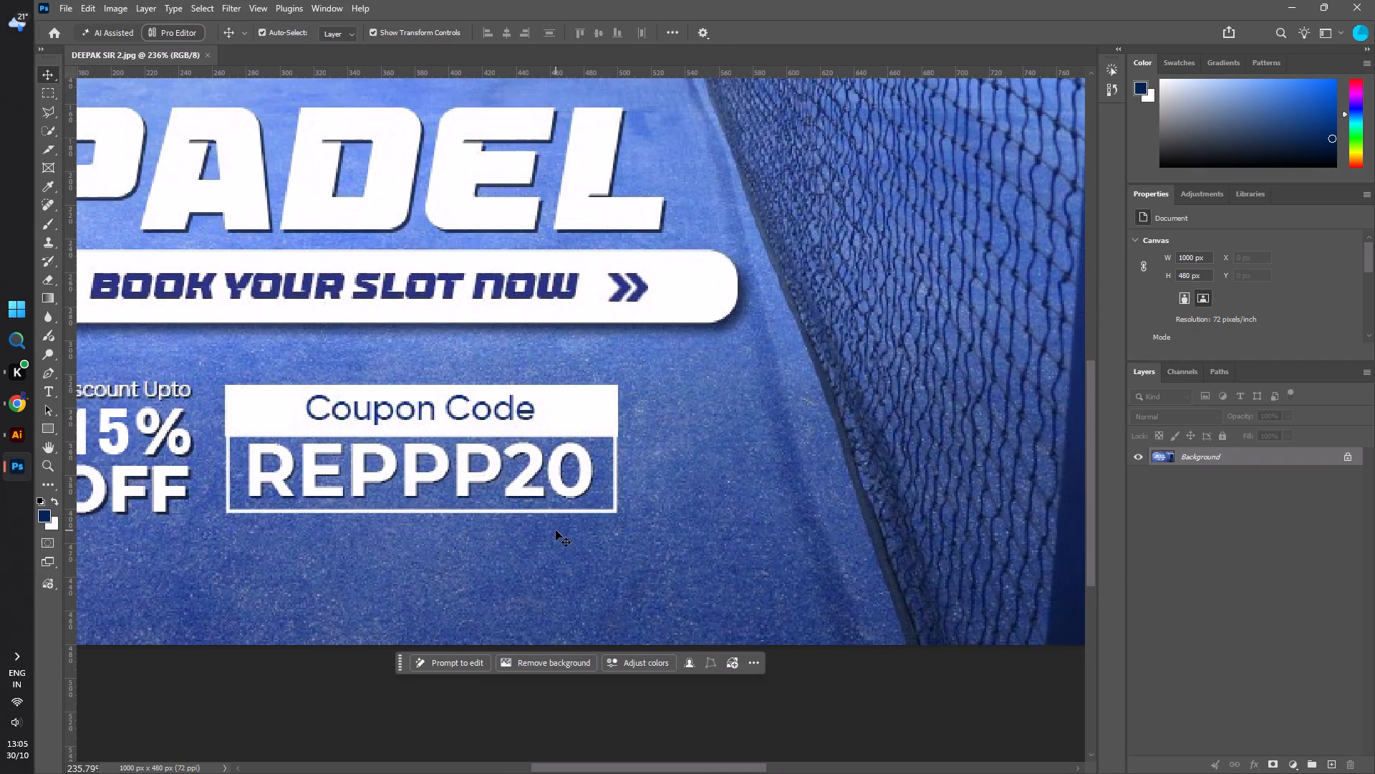
click(44, 90)
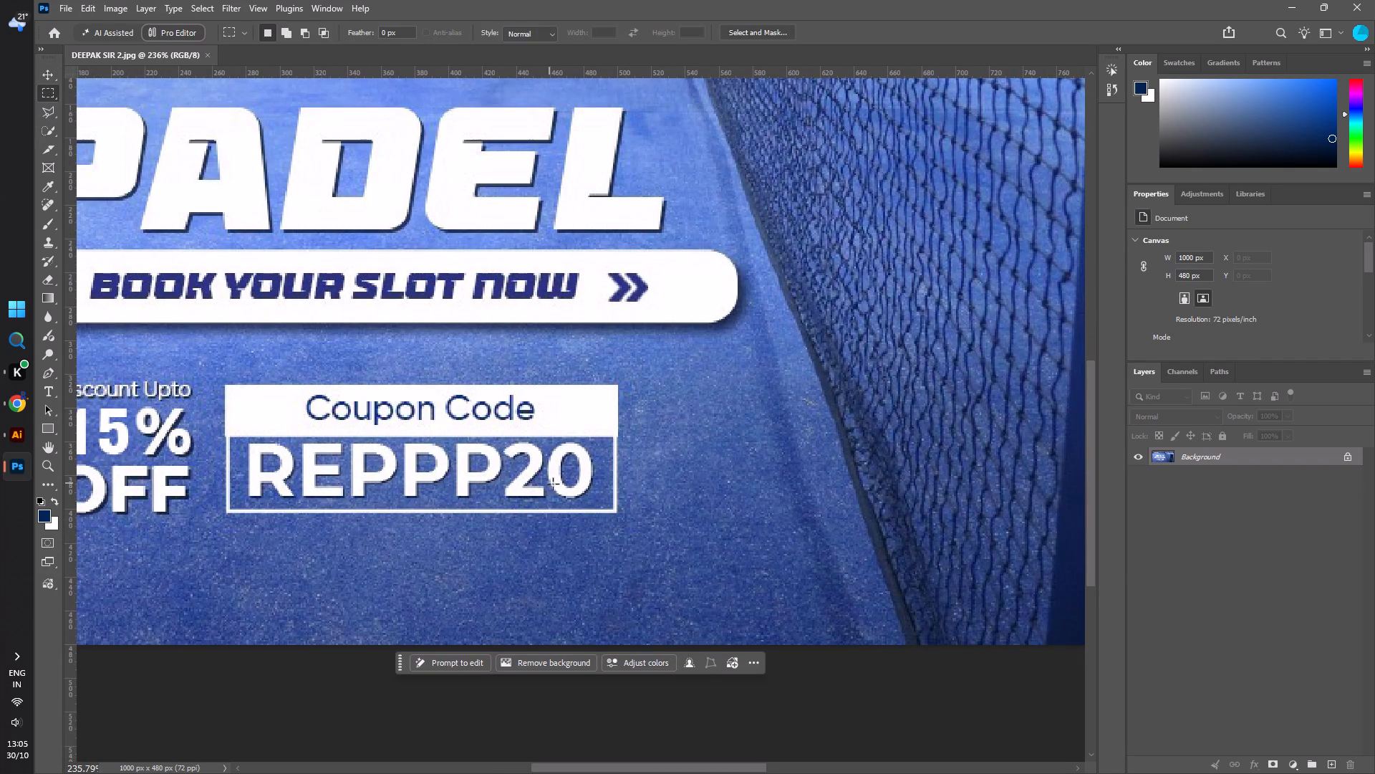
drag(502, 440, 507, 451)
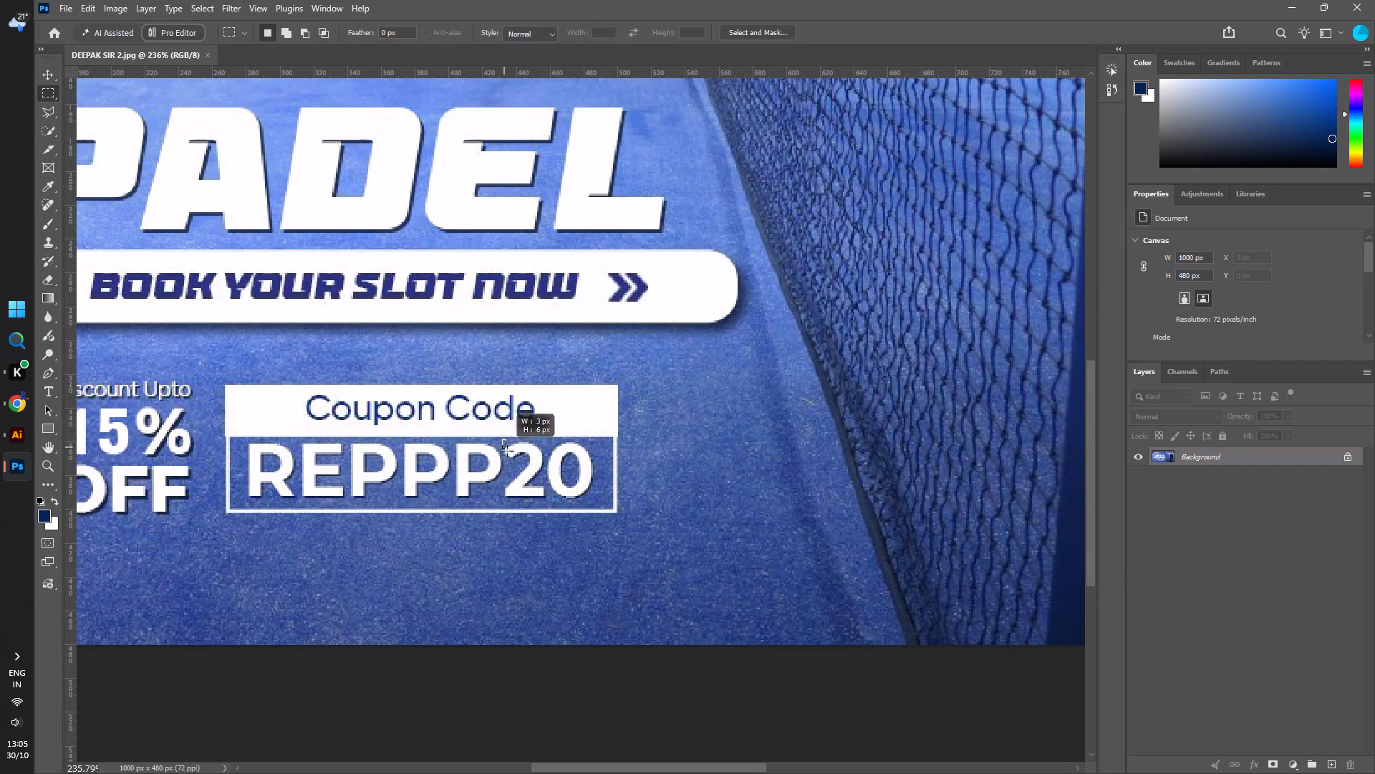
drag(507, 451, 599, 500)
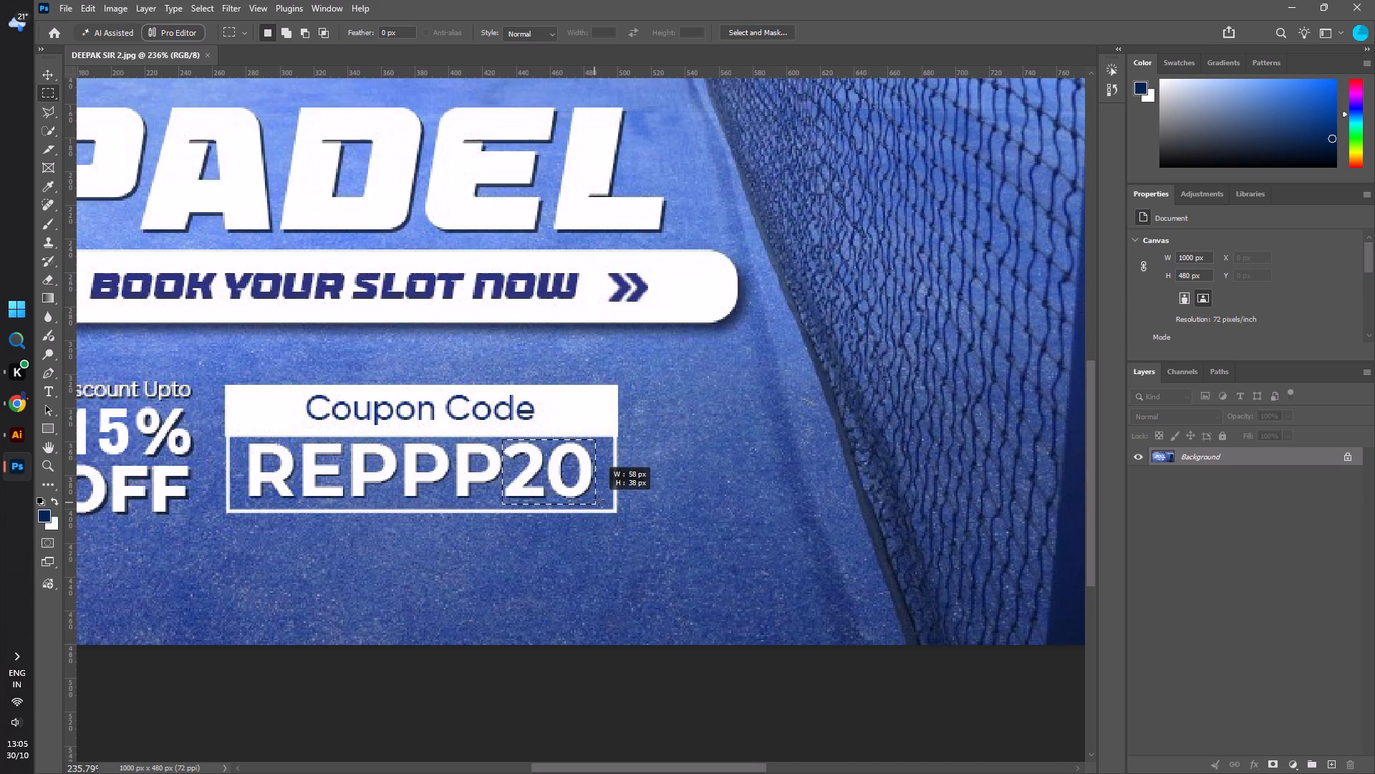
drag(599, 500, 594, 500)
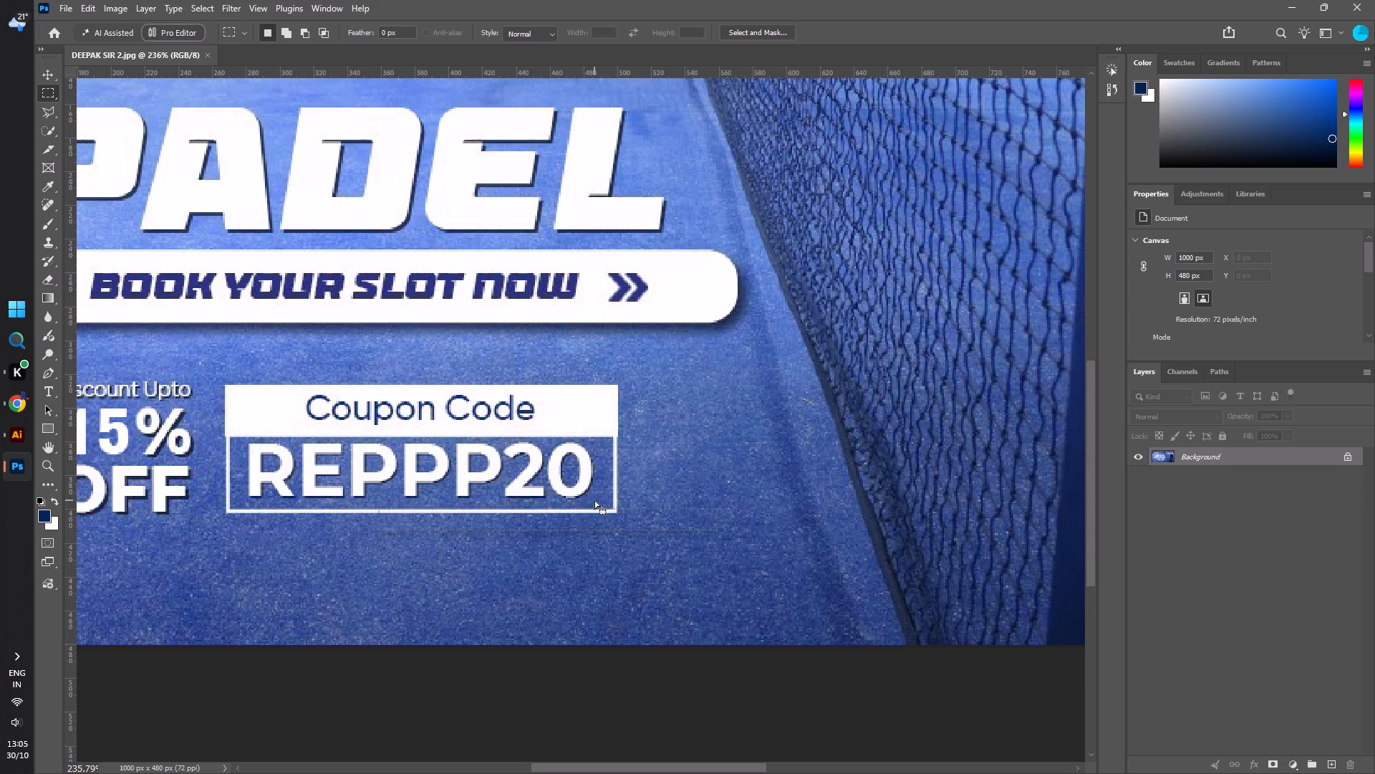
key(Delete)
key(Return)
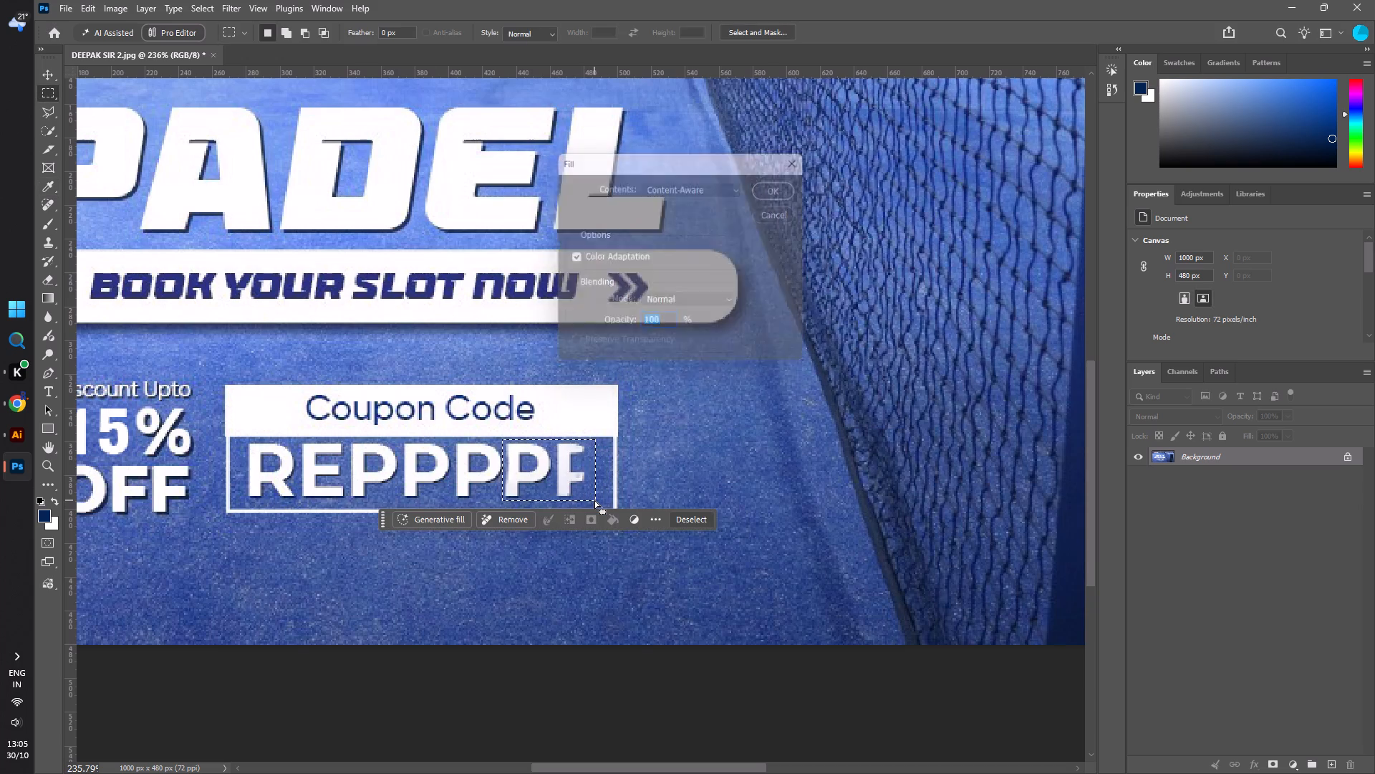
click(511, 518)
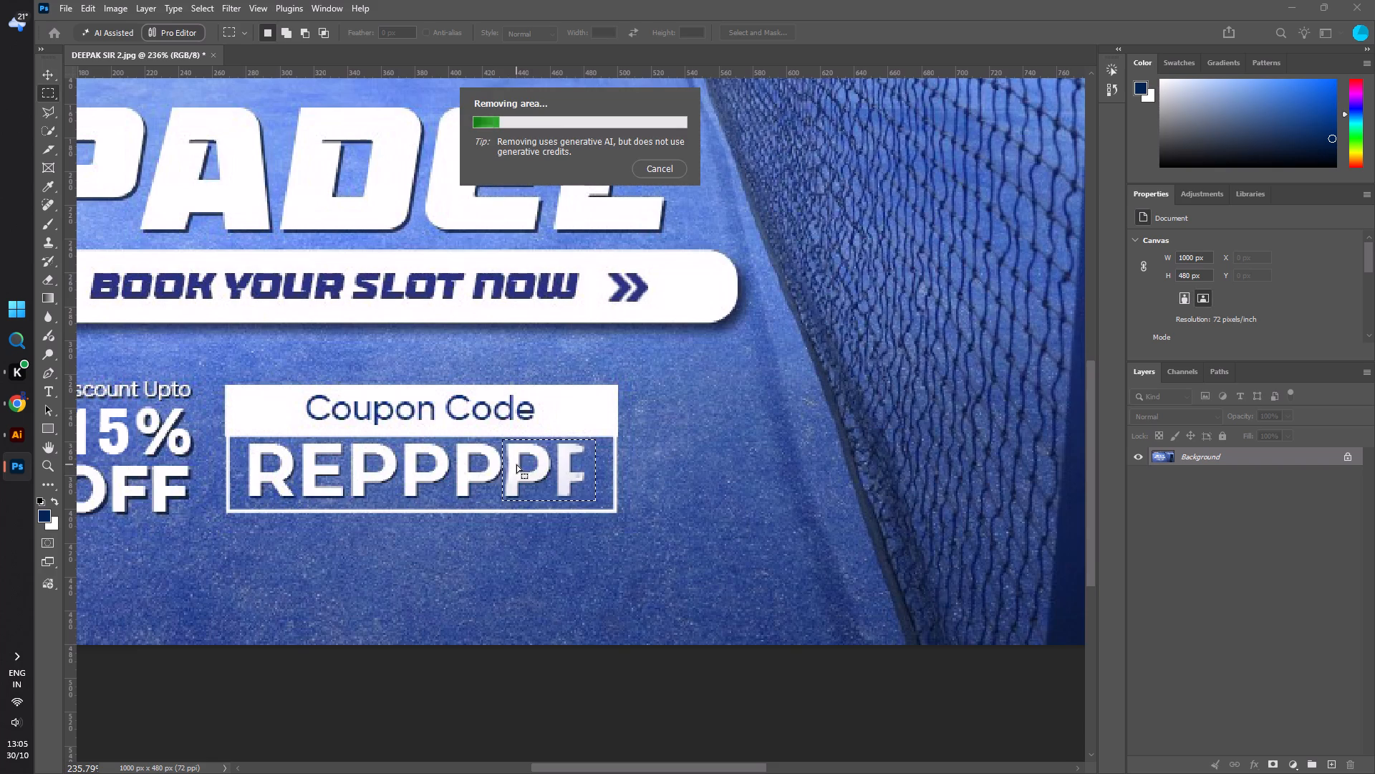
key(ctrl+d)
Switch to the Edge browser in a new window and start a web search from the new tab page.
click(11, 315)
click(121, 611)
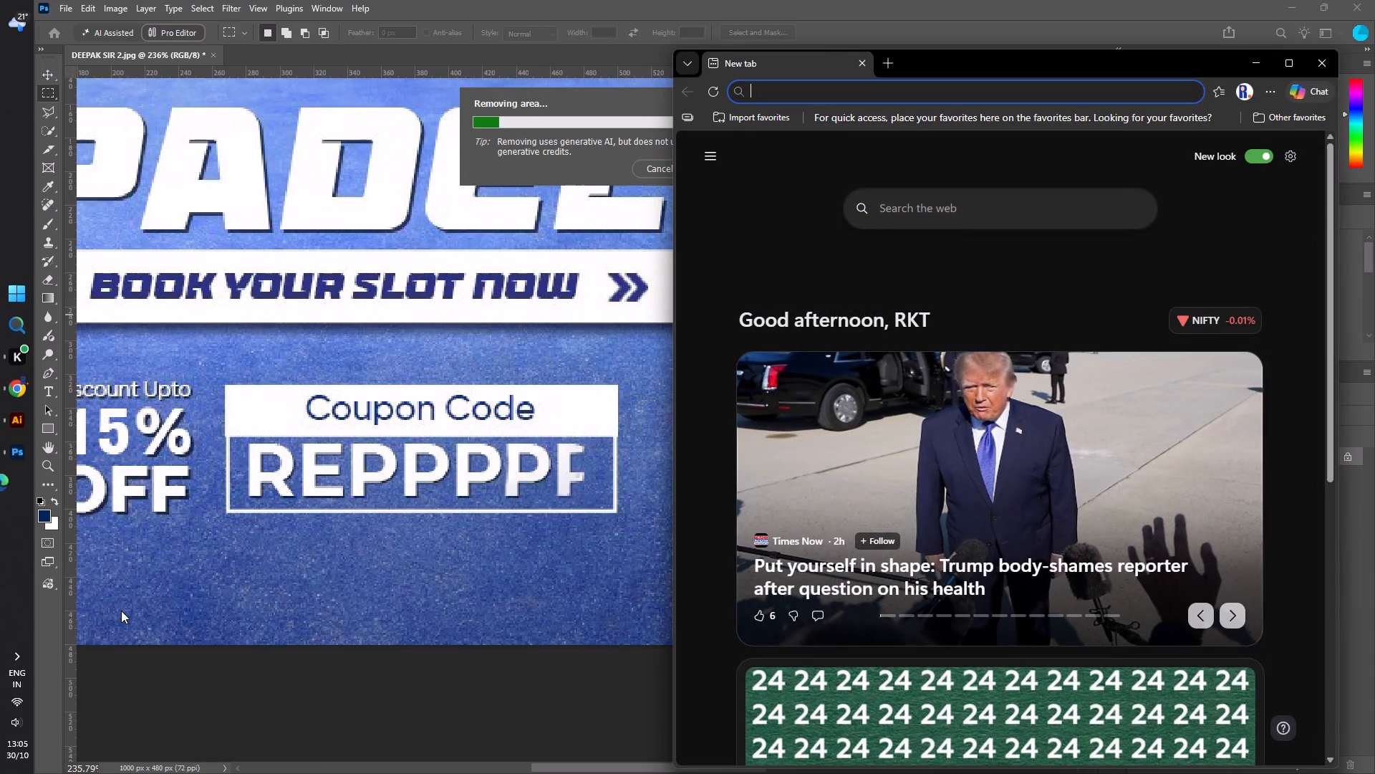
click(949, 210)
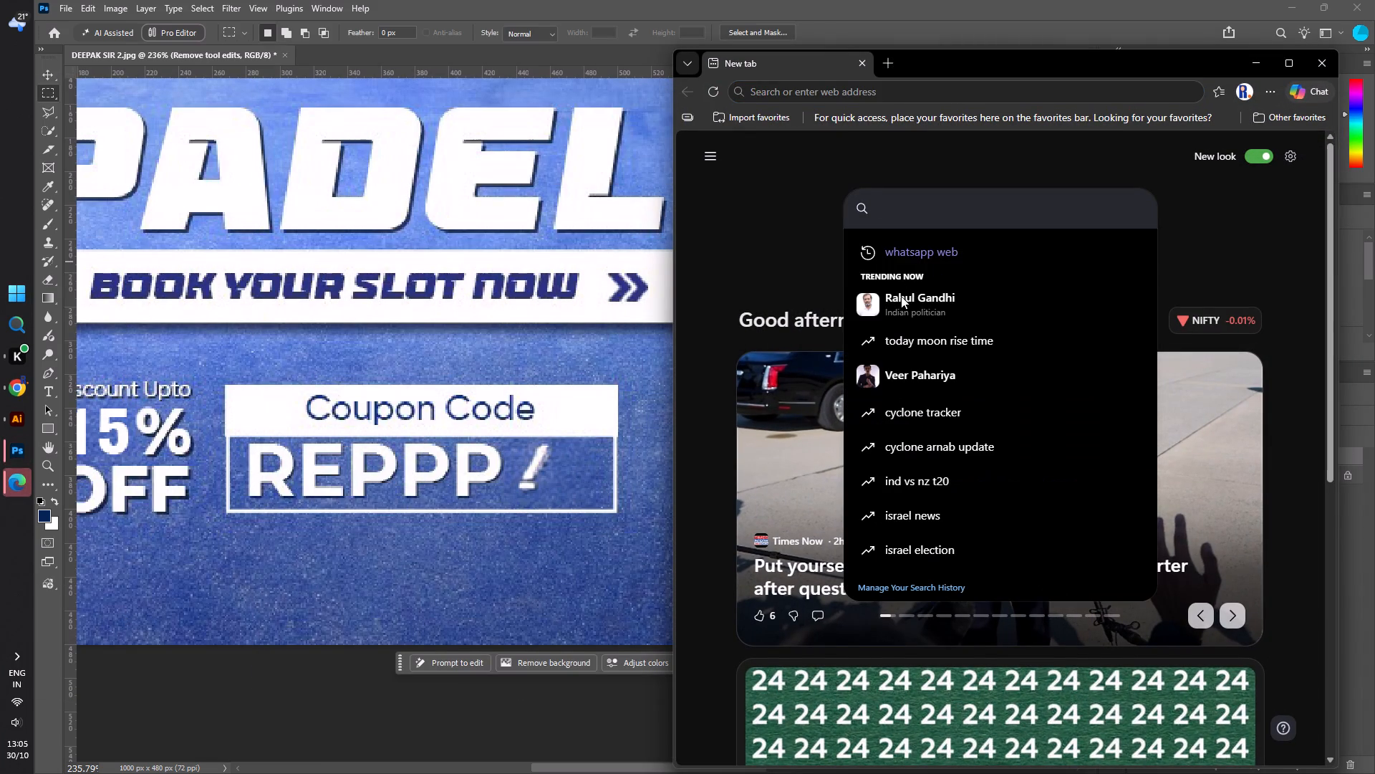
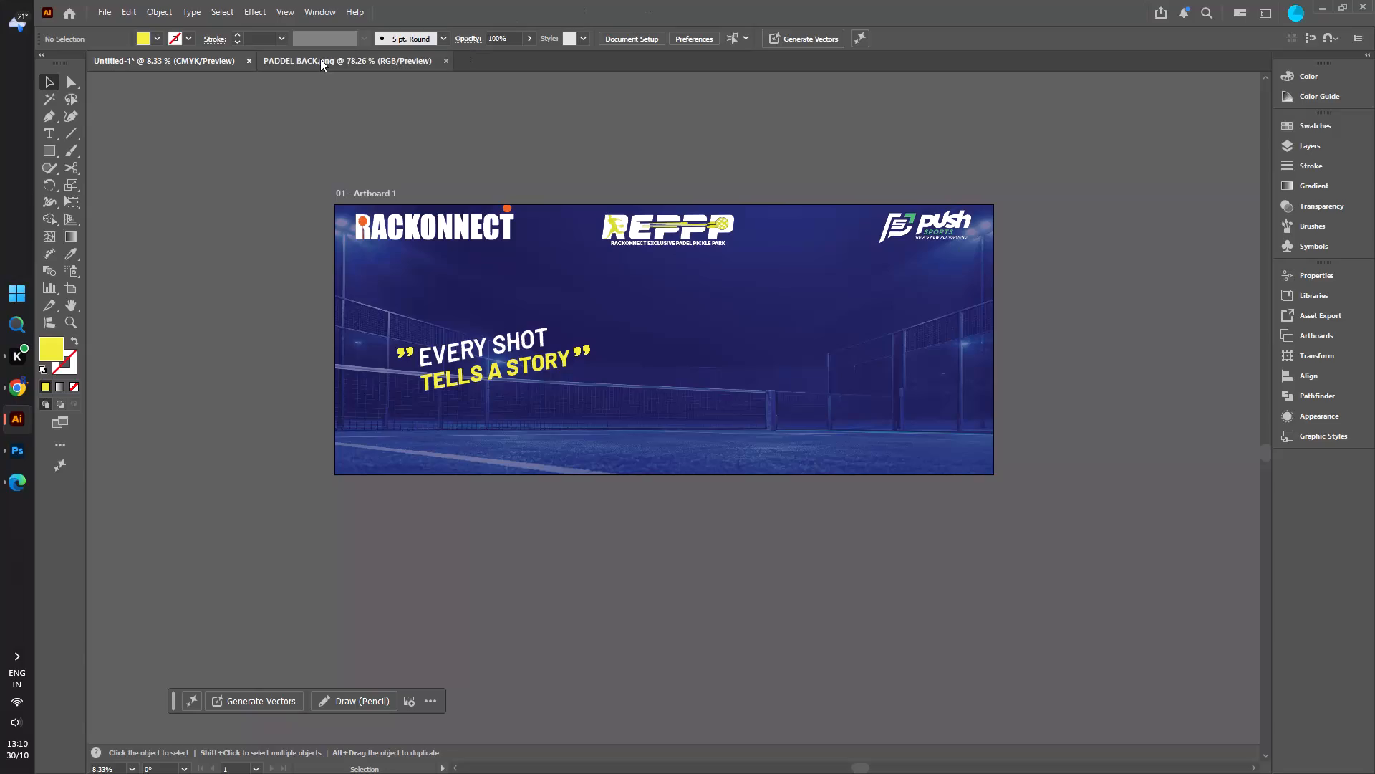
Close the PADDEL BACK.png document, keeping the untitled banner document open.
click(320, 59)
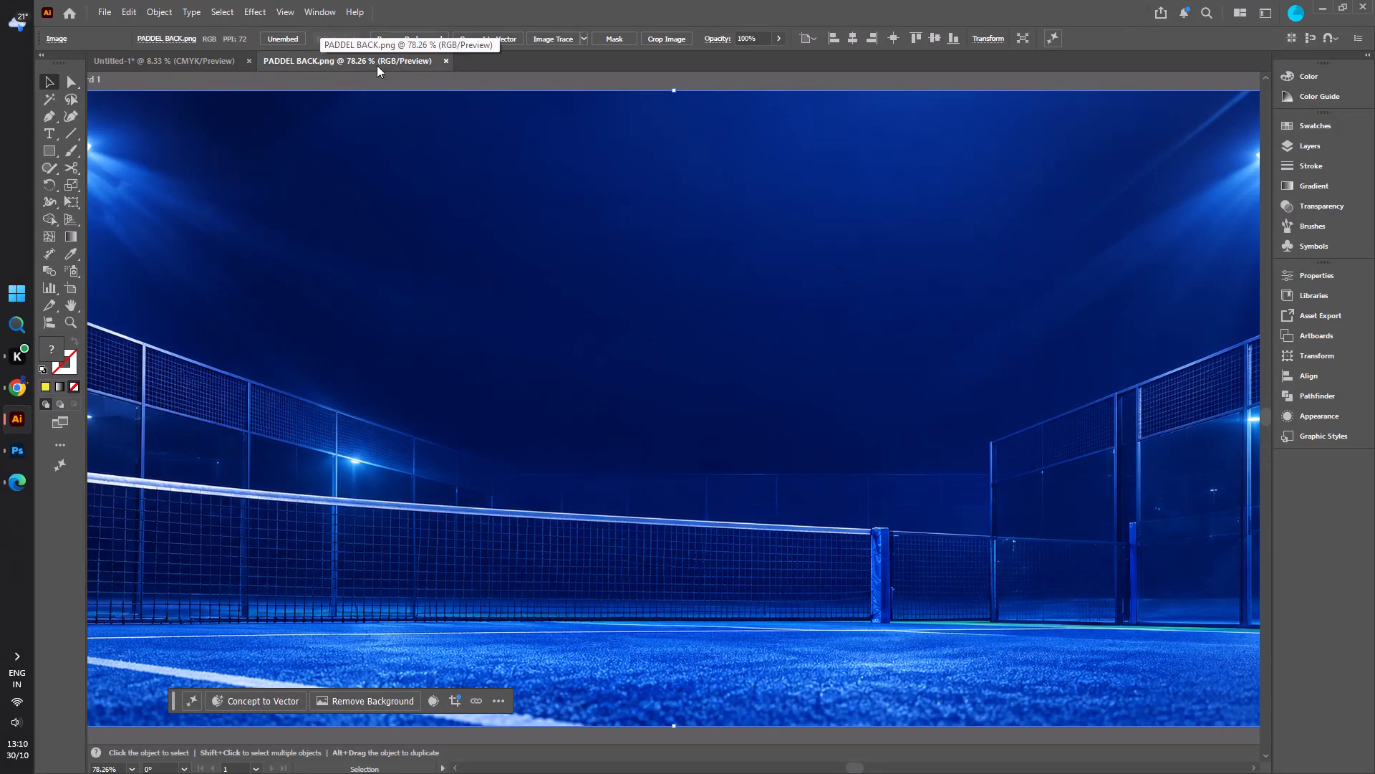
click(444, 63)
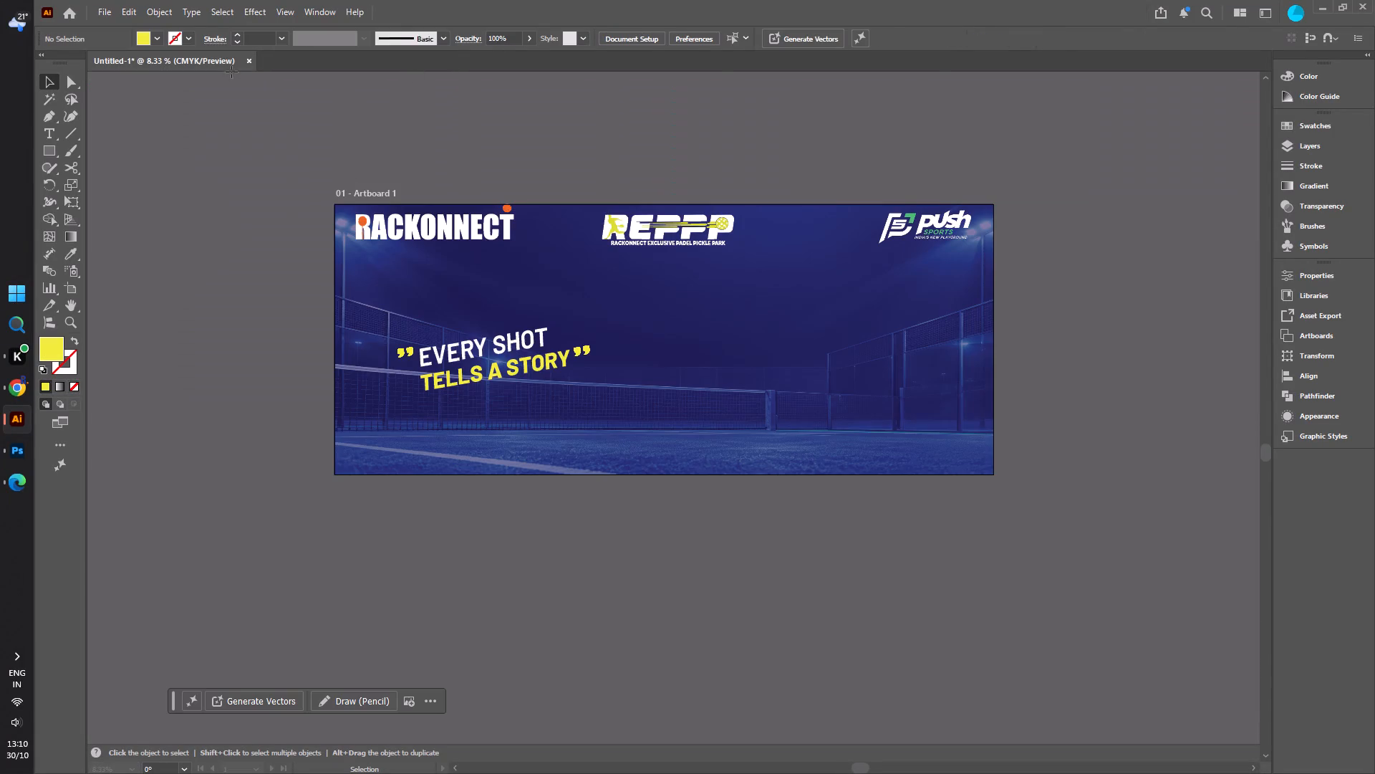
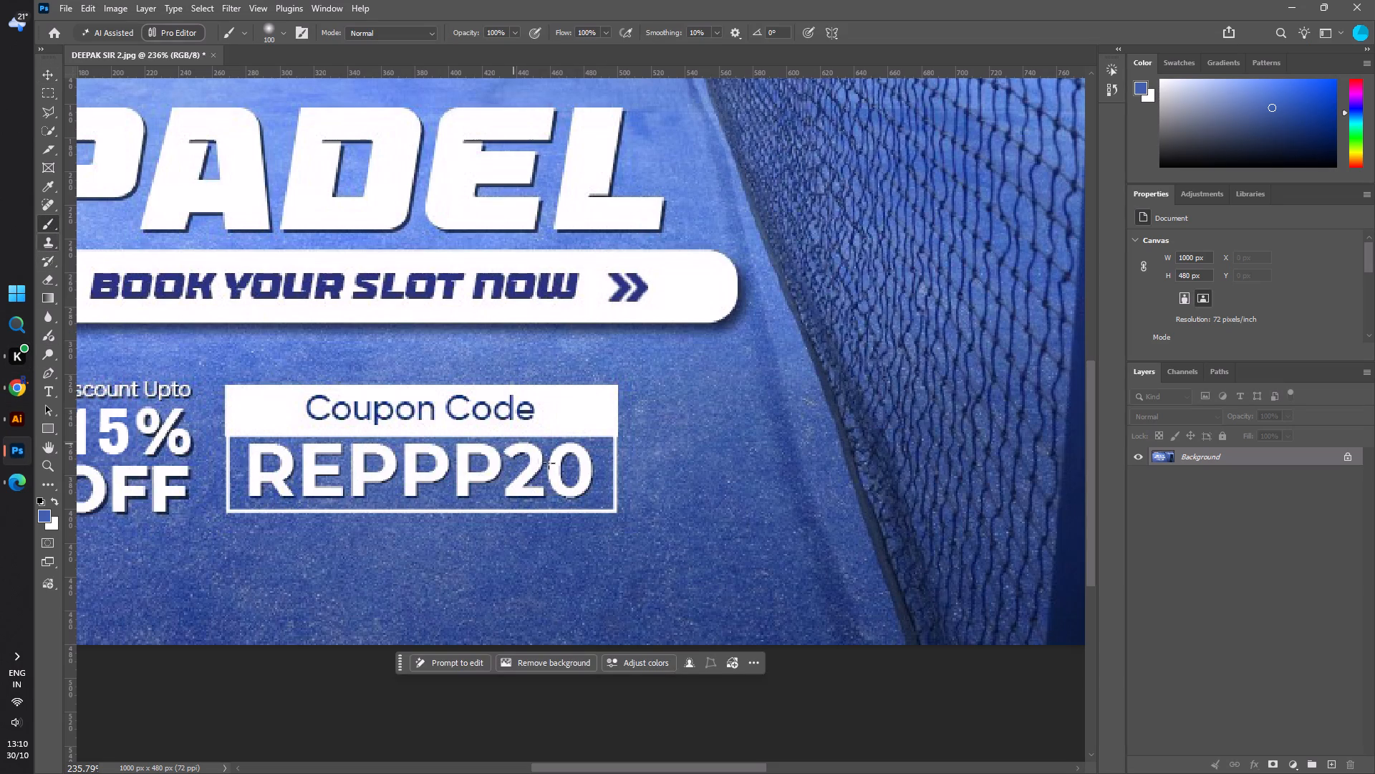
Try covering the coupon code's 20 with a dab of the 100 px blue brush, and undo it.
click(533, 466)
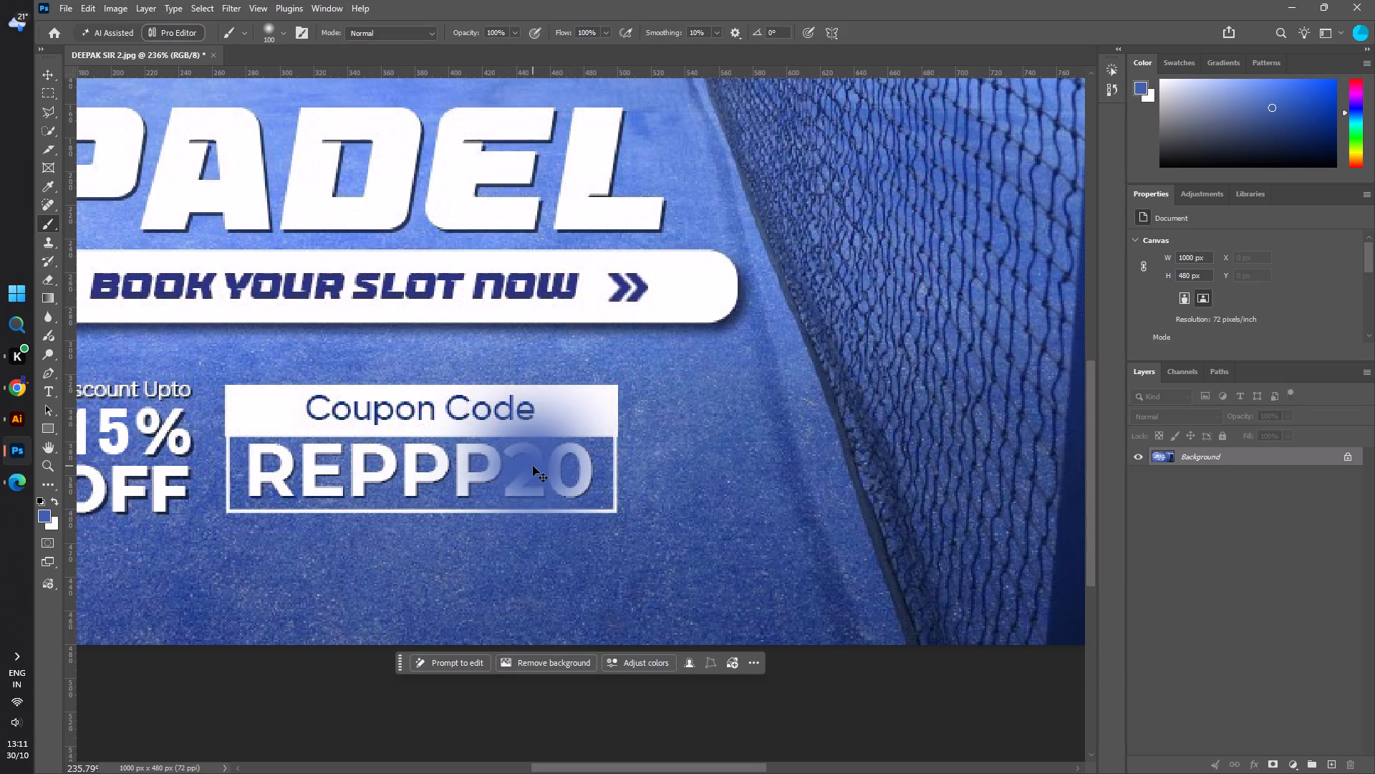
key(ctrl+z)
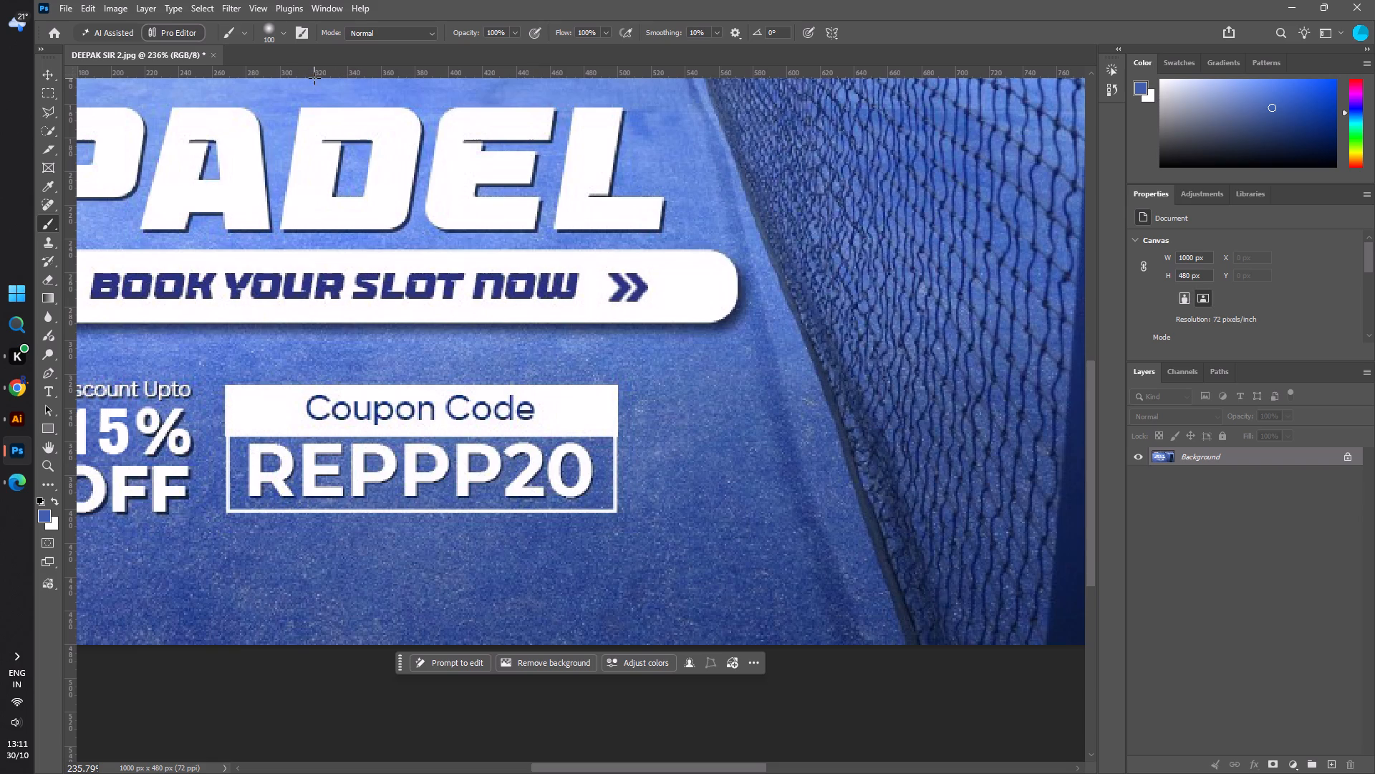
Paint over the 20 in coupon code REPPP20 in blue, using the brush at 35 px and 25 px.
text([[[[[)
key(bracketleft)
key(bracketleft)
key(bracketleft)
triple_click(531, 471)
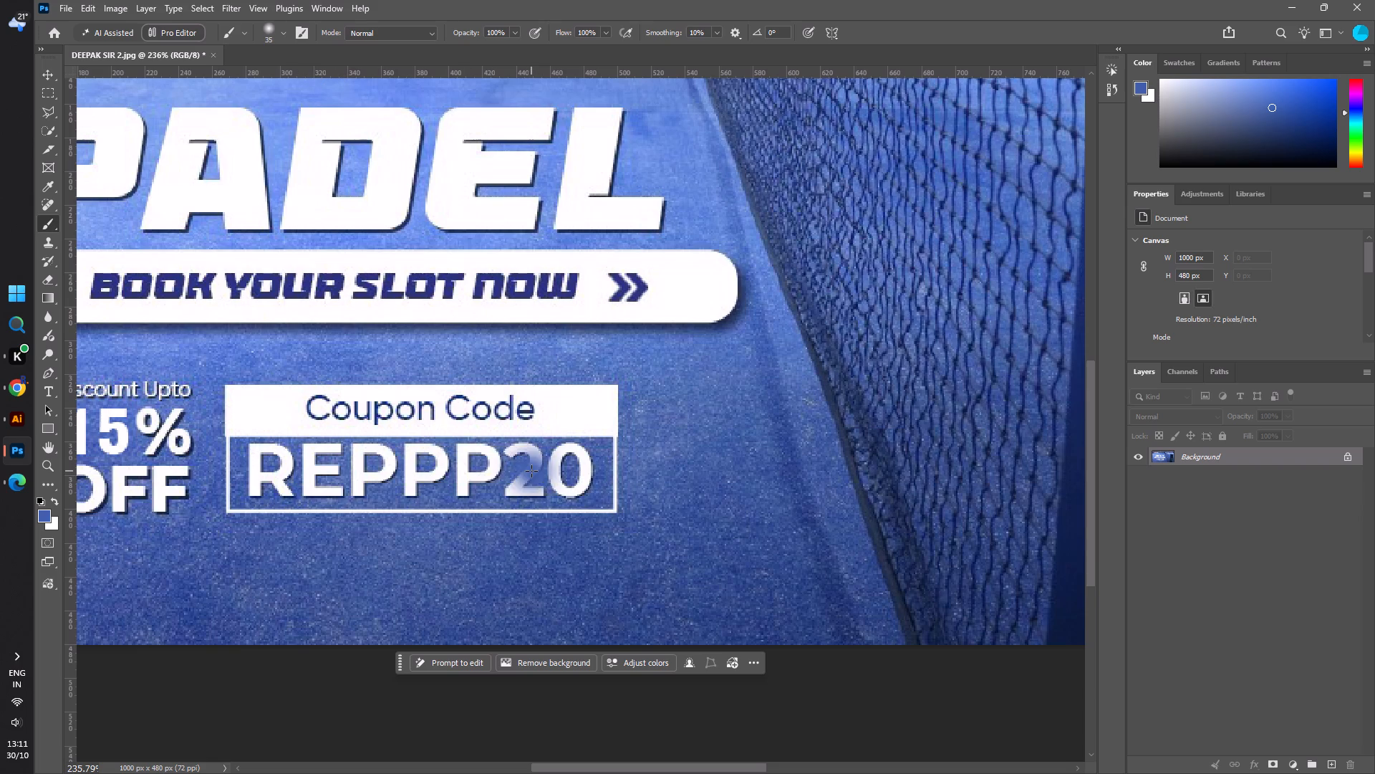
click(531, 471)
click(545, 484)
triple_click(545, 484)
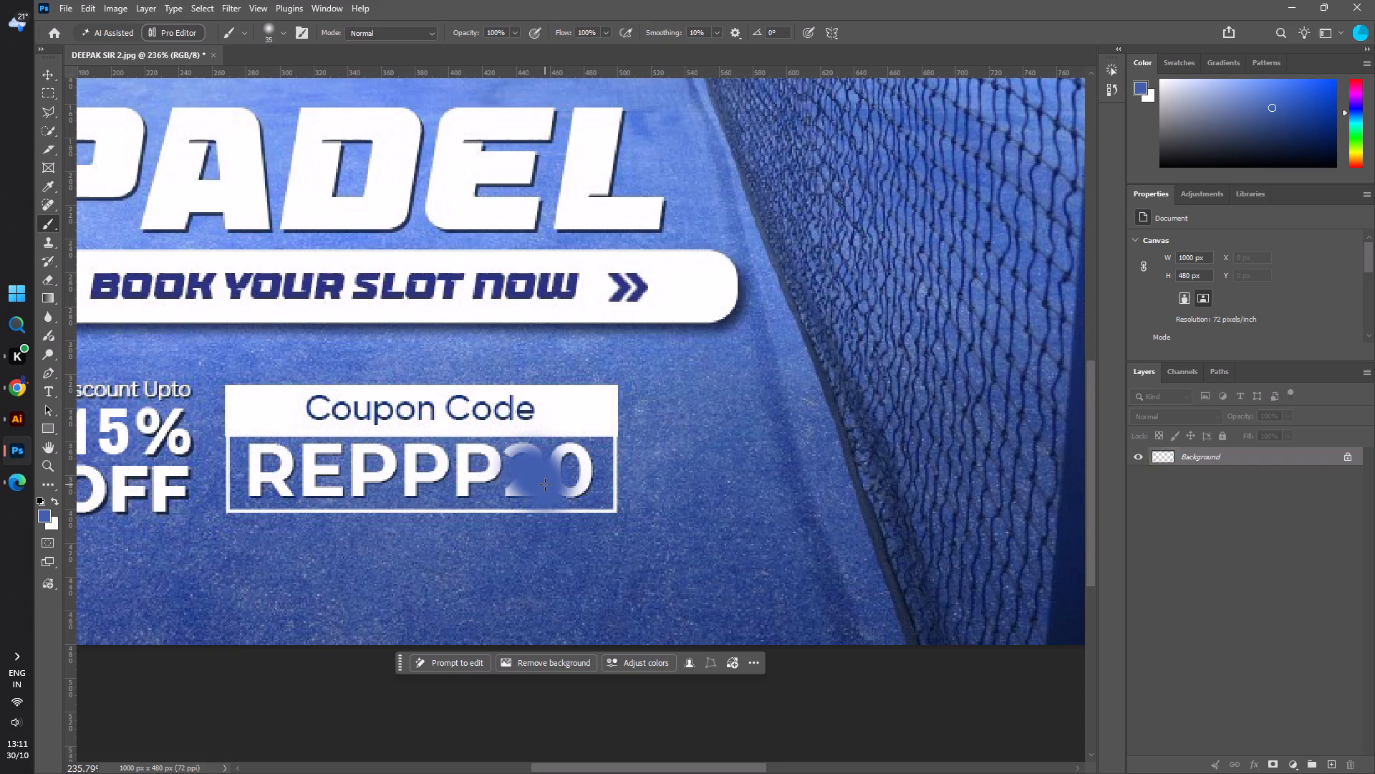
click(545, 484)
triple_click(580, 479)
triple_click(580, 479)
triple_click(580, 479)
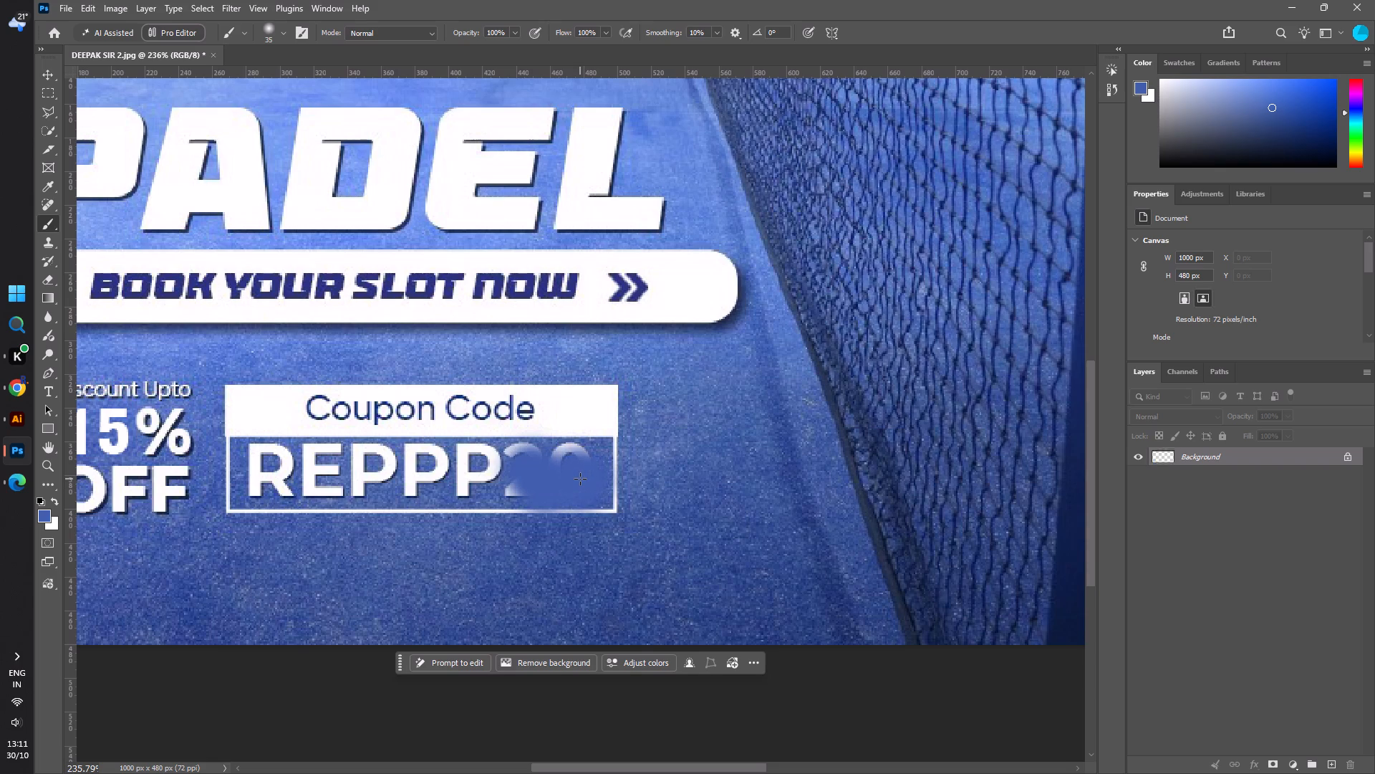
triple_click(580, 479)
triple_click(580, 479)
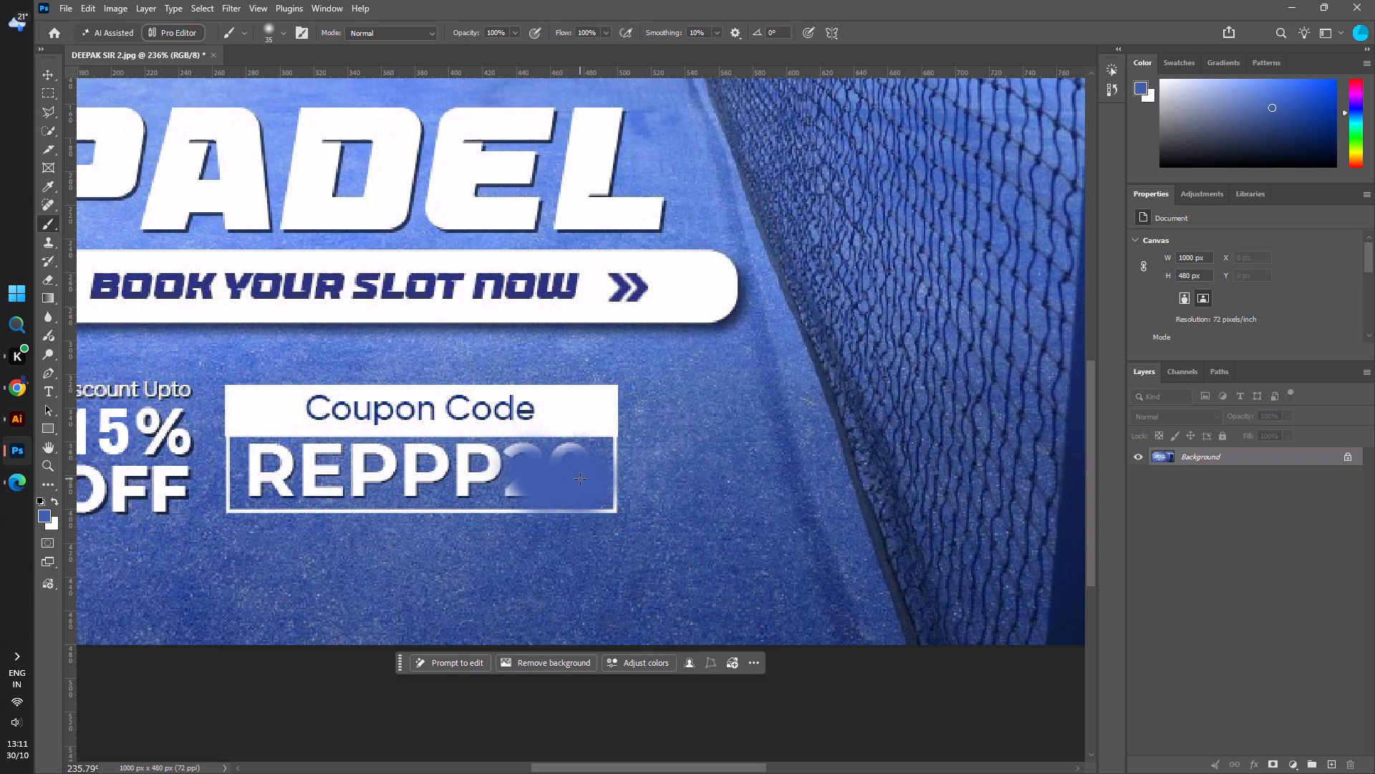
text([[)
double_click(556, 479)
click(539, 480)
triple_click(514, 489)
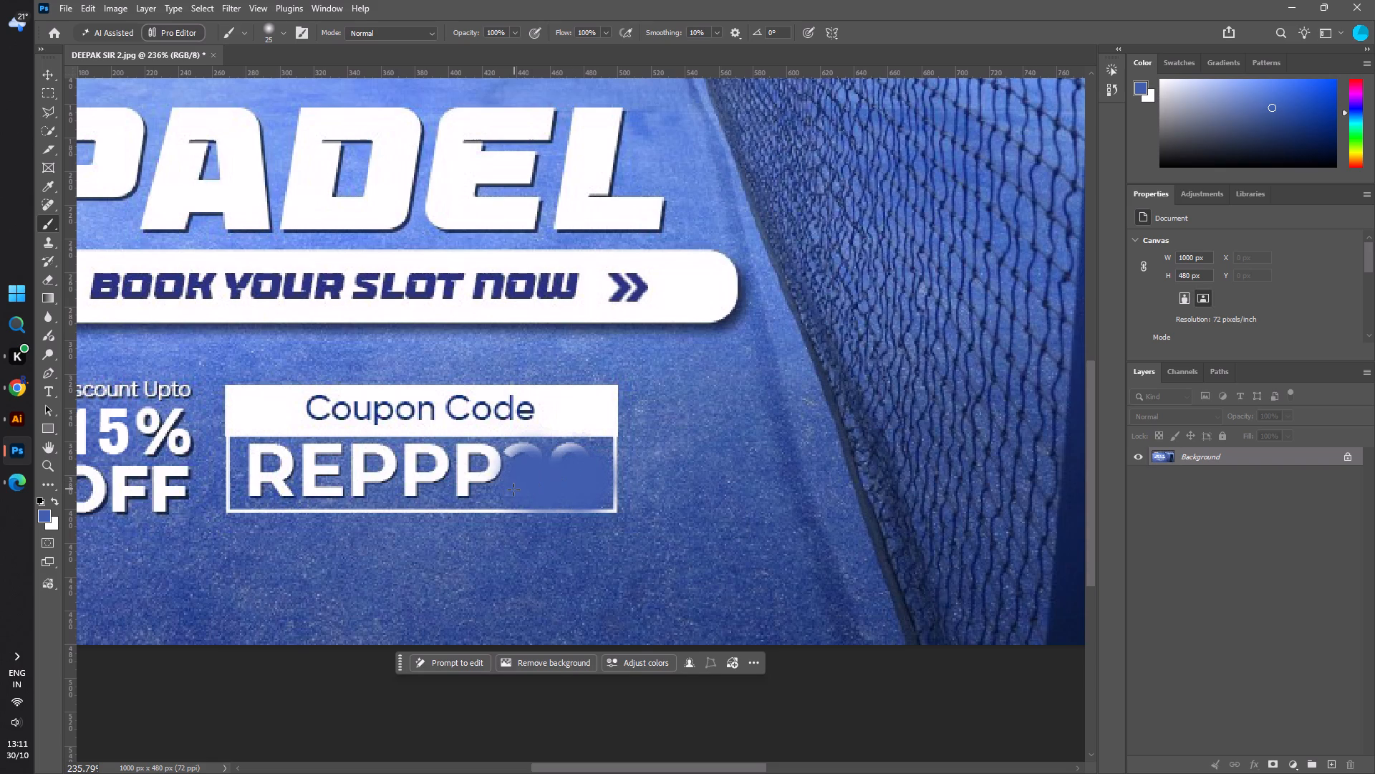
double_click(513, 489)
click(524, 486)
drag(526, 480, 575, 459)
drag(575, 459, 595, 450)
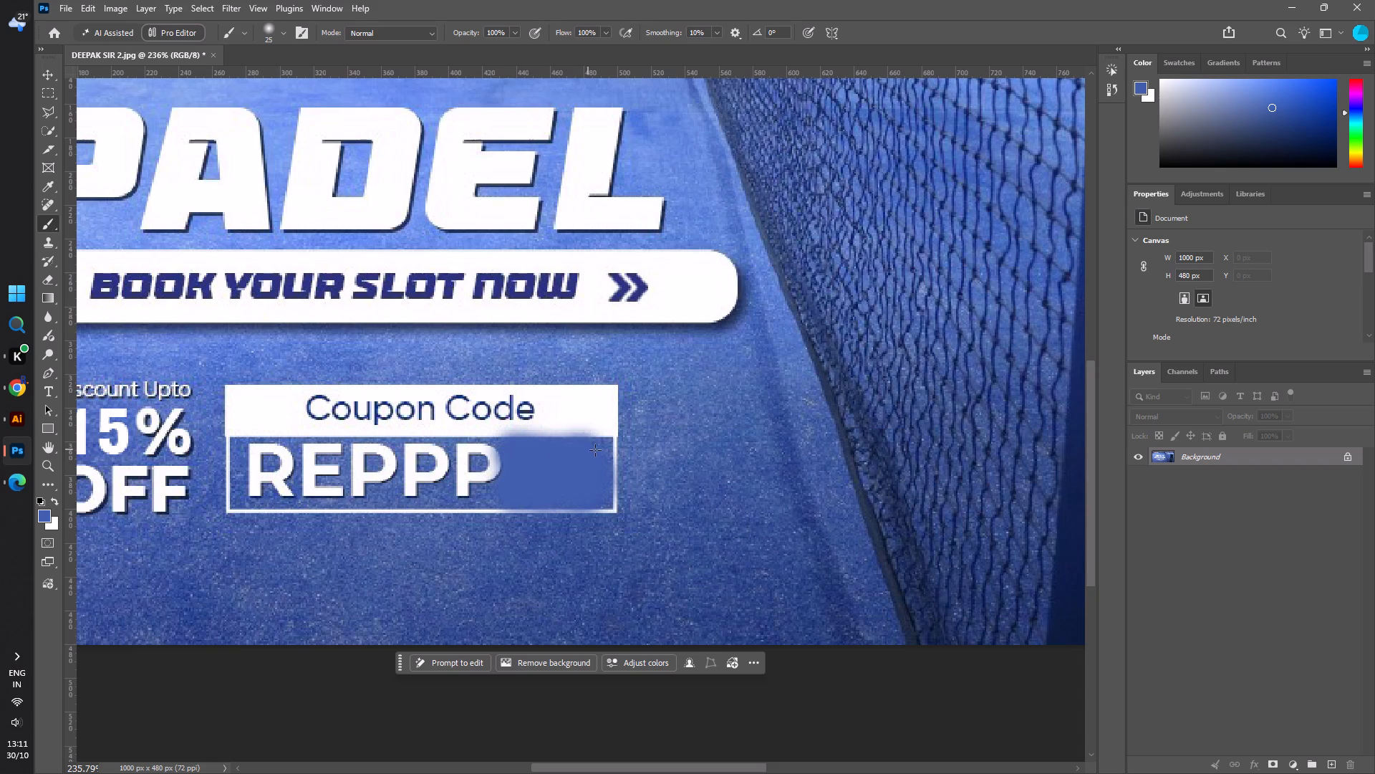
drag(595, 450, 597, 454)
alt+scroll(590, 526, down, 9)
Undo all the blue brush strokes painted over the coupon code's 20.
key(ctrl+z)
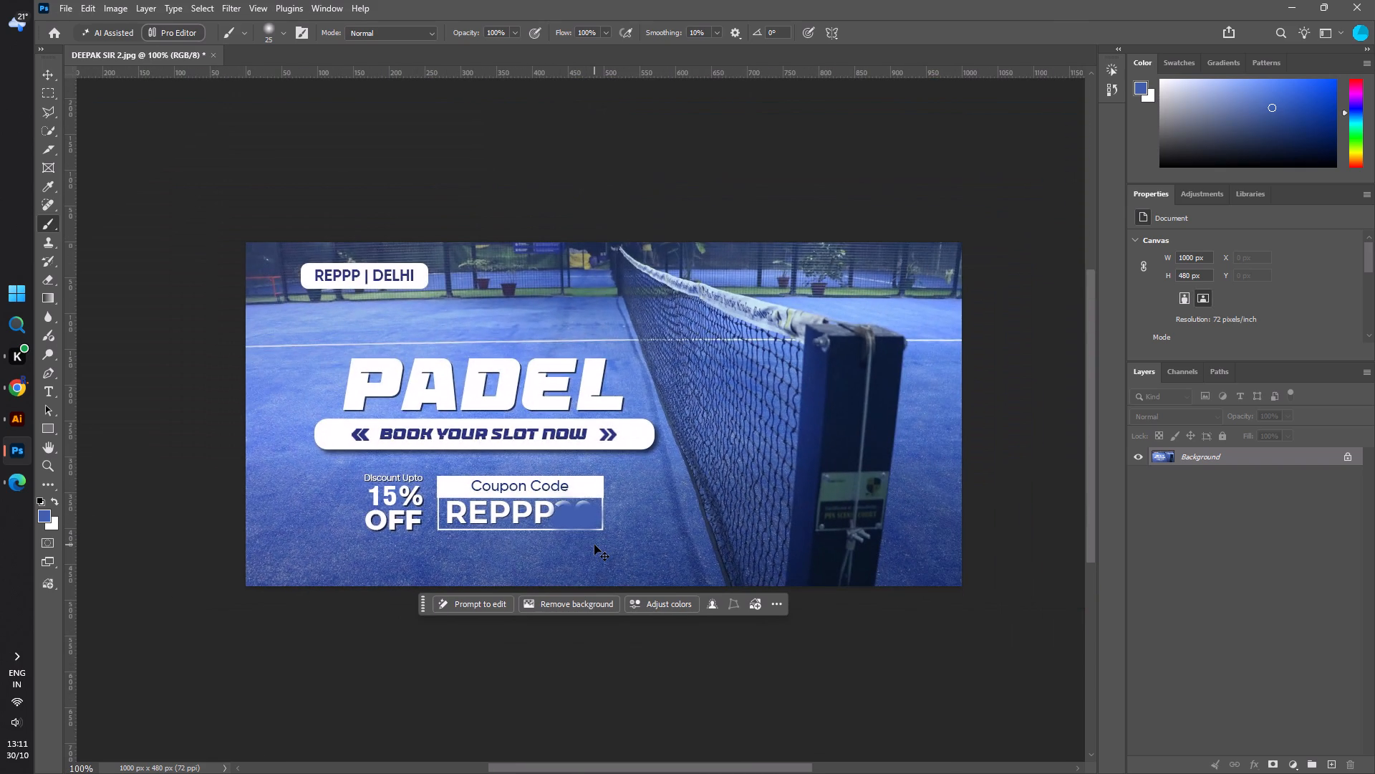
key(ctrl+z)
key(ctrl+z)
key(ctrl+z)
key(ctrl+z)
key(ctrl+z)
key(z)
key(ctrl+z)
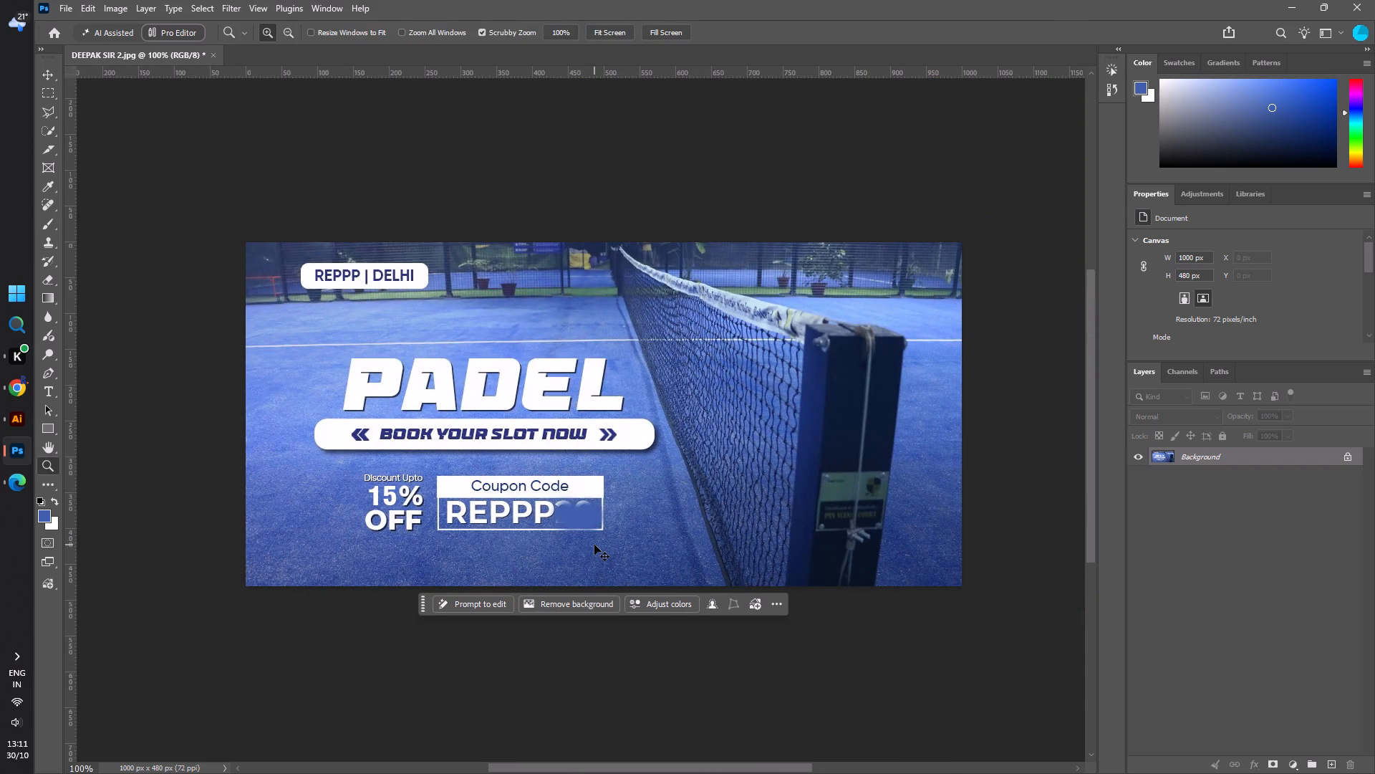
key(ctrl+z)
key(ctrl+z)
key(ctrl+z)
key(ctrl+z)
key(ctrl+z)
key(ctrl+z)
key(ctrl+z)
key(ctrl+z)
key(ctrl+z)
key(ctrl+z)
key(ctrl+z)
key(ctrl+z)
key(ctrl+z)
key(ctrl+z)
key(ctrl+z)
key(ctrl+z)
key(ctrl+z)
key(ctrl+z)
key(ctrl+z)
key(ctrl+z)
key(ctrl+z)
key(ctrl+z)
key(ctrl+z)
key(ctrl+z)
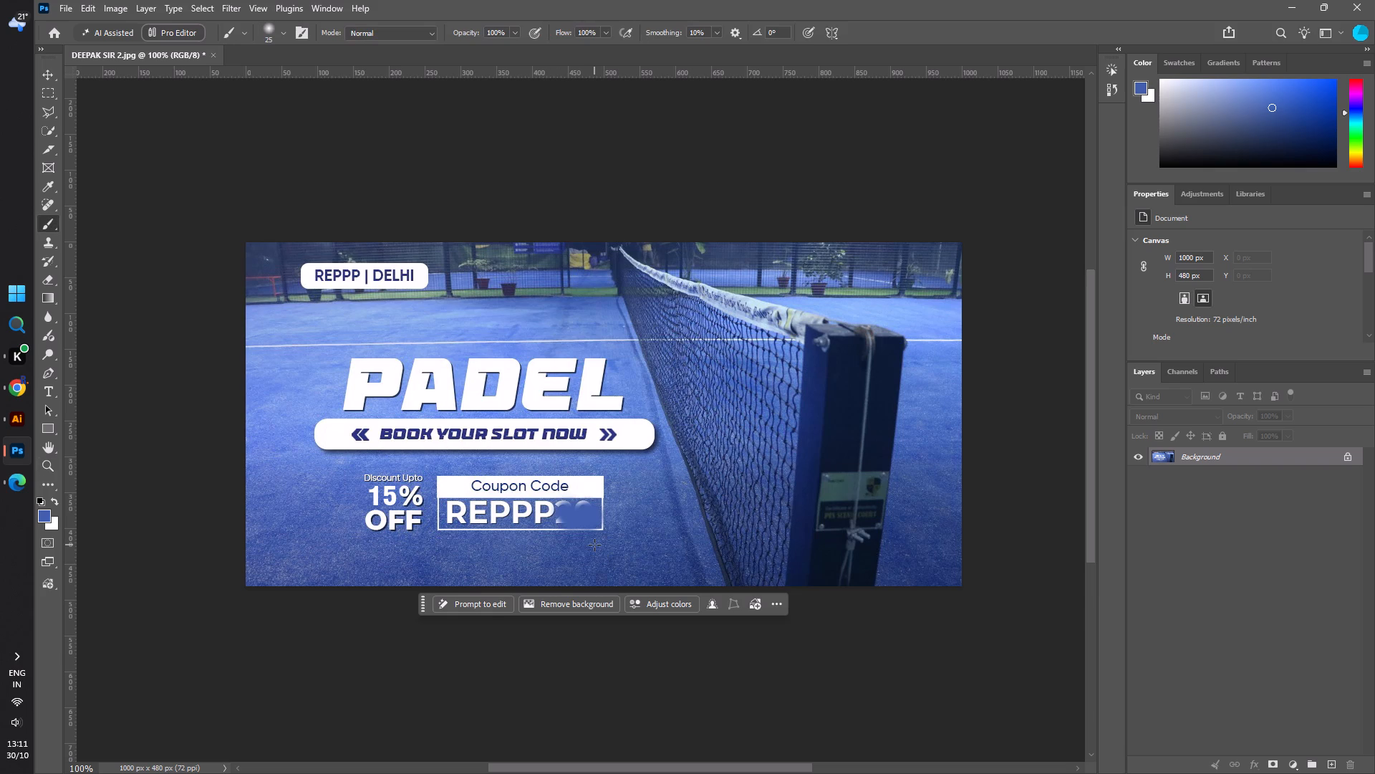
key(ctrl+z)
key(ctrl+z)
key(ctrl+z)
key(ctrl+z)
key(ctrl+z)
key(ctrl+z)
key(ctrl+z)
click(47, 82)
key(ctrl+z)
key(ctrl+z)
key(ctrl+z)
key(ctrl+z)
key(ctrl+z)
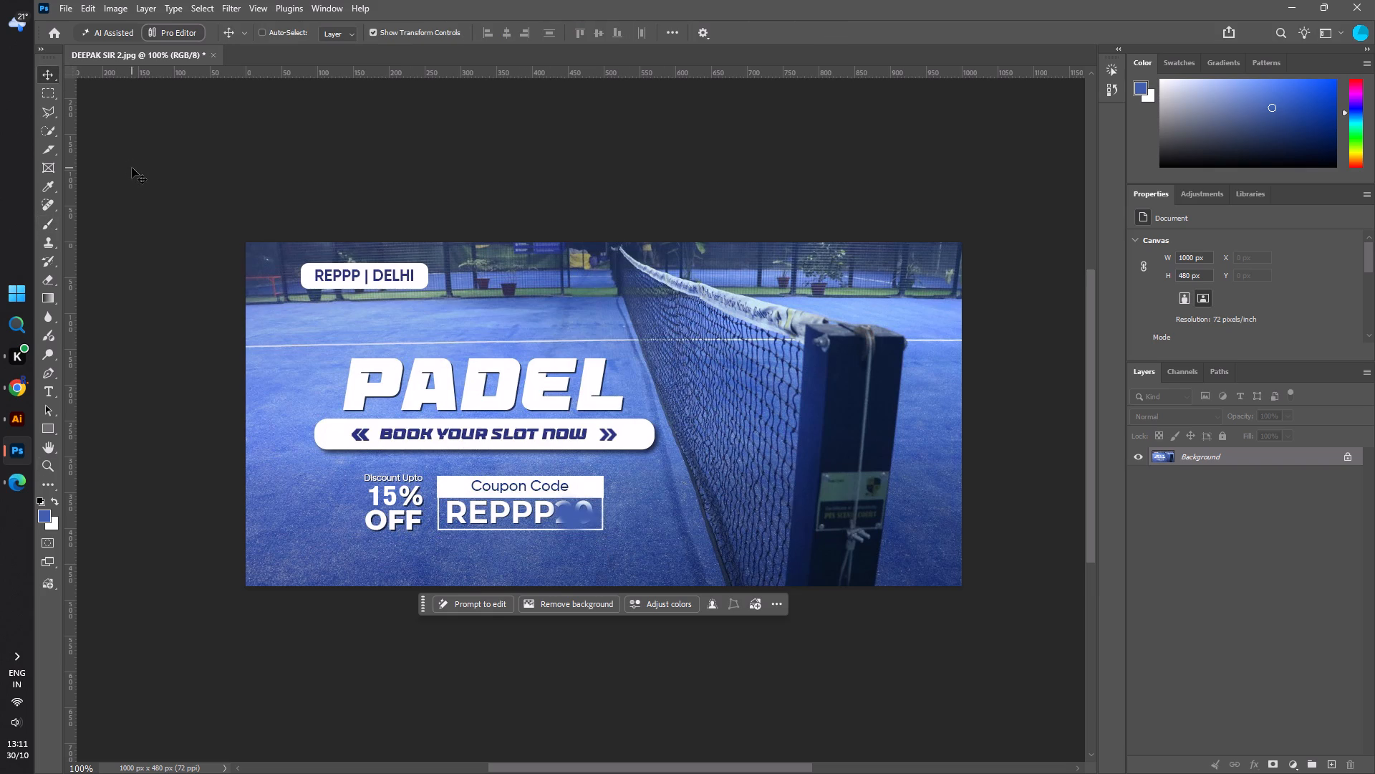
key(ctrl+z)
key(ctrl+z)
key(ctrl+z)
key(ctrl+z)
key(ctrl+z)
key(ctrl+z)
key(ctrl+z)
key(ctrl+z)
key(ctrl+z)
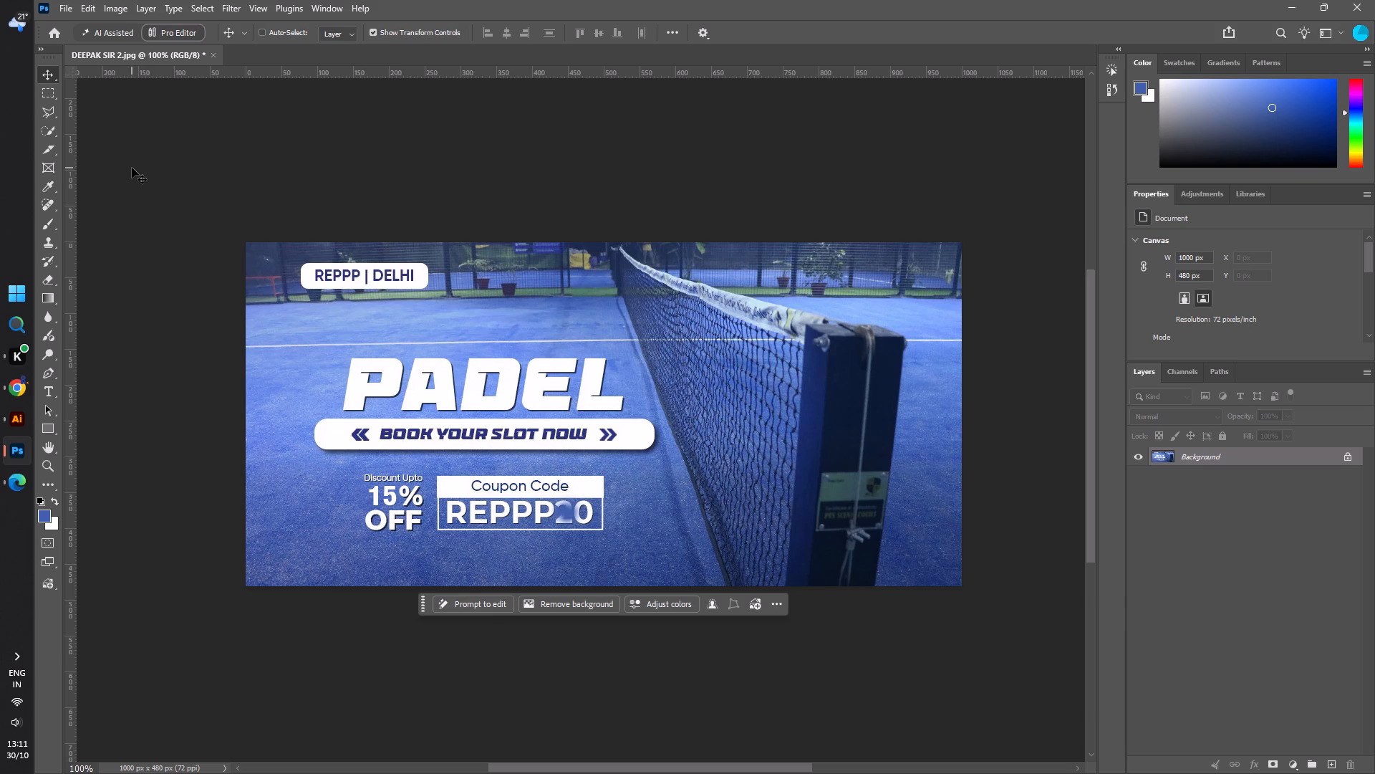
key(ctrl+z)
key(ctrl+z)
Select the 20 in REPPP20 with a rectangular marquee and fill it Content-Aware with Color Adaptation, Normal mode, 100% opacity.
alt+scroll(603, 557, up, 3)
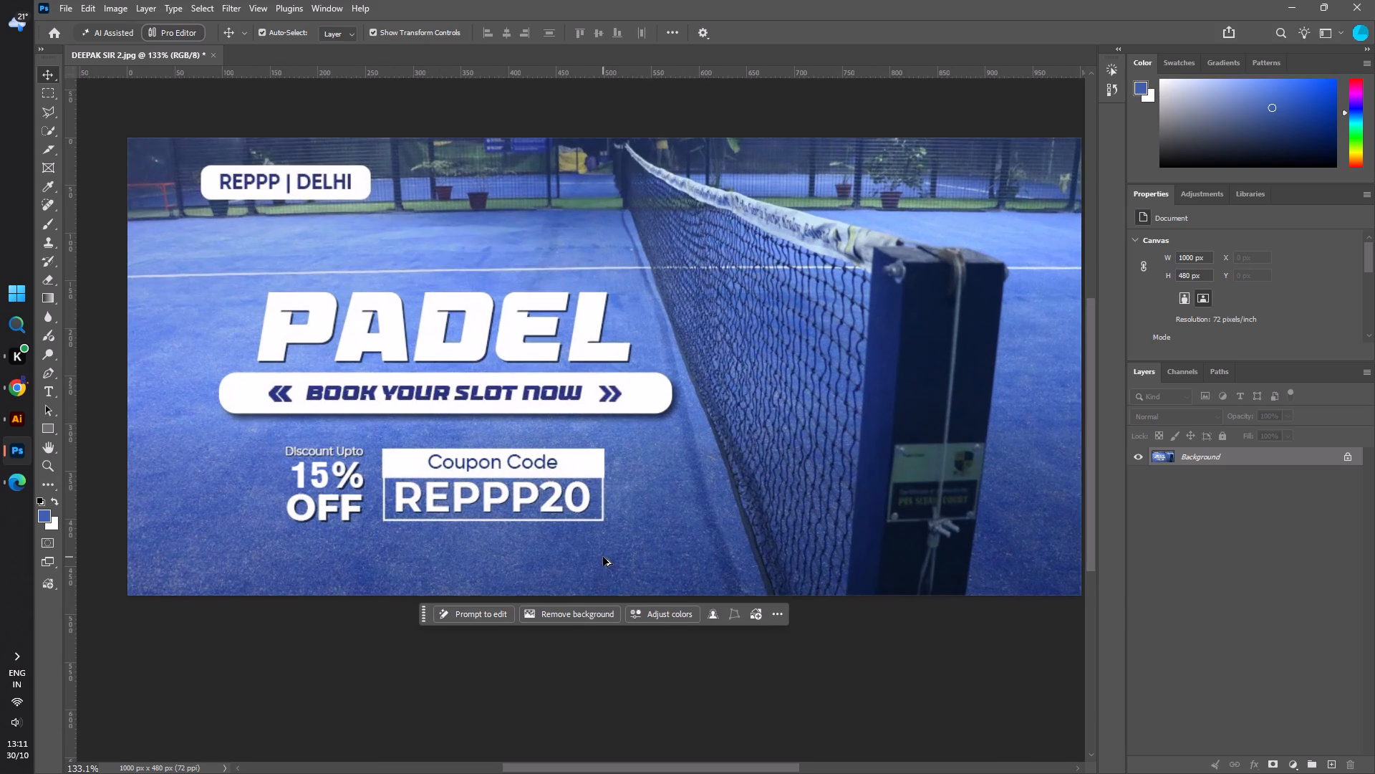
alt+scroll(564, 524, up, 3)
scroll(564, 524, down, 1)
click(44, 92)
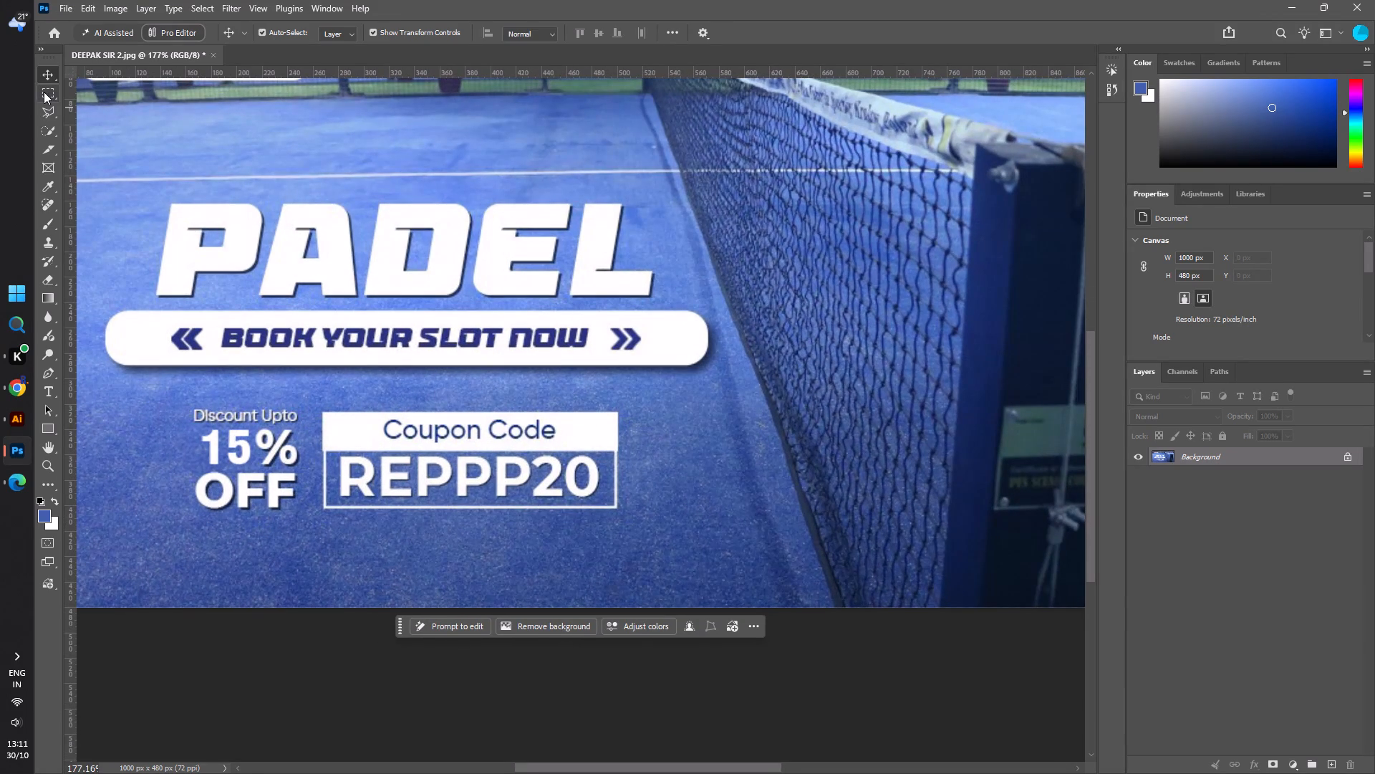
alt+scroll(551, 511, up, 5)
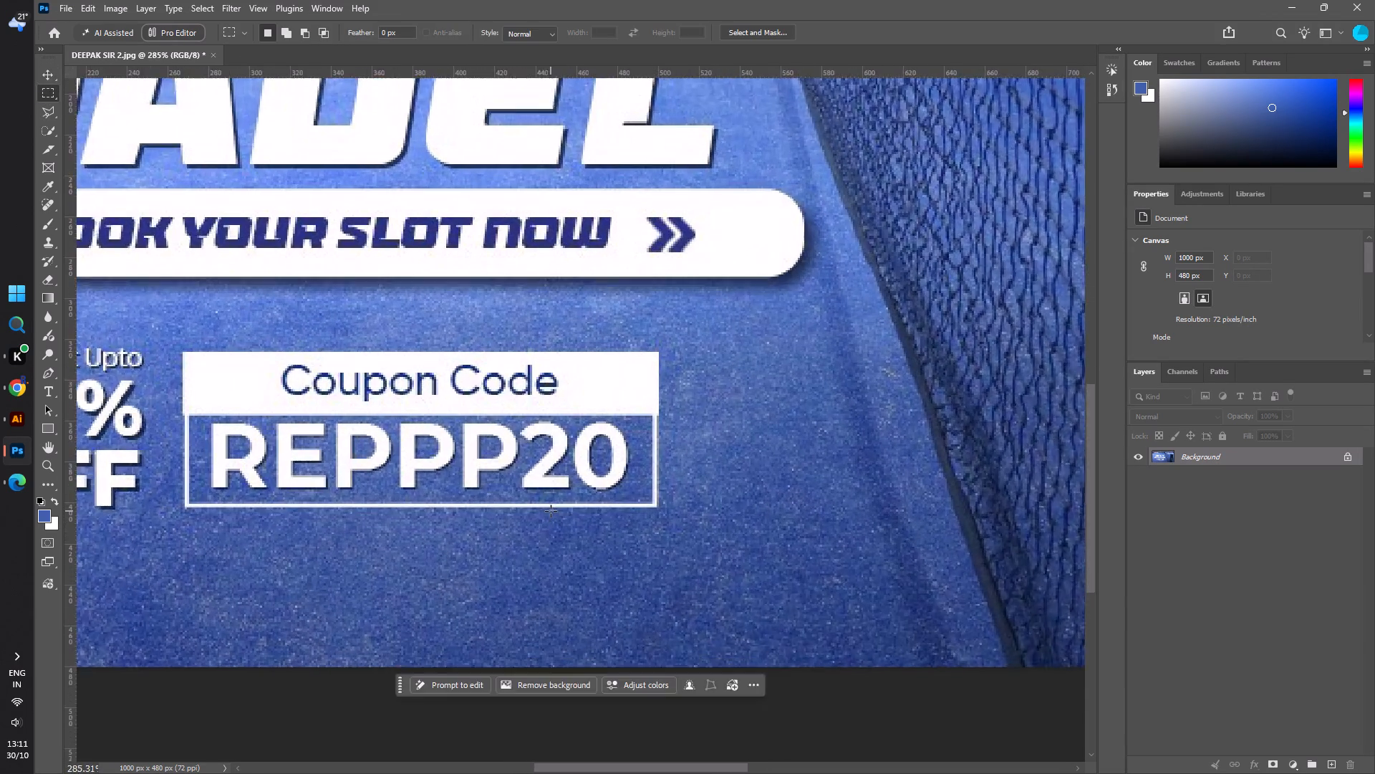
alt+scroll(551, 511, up, 2)
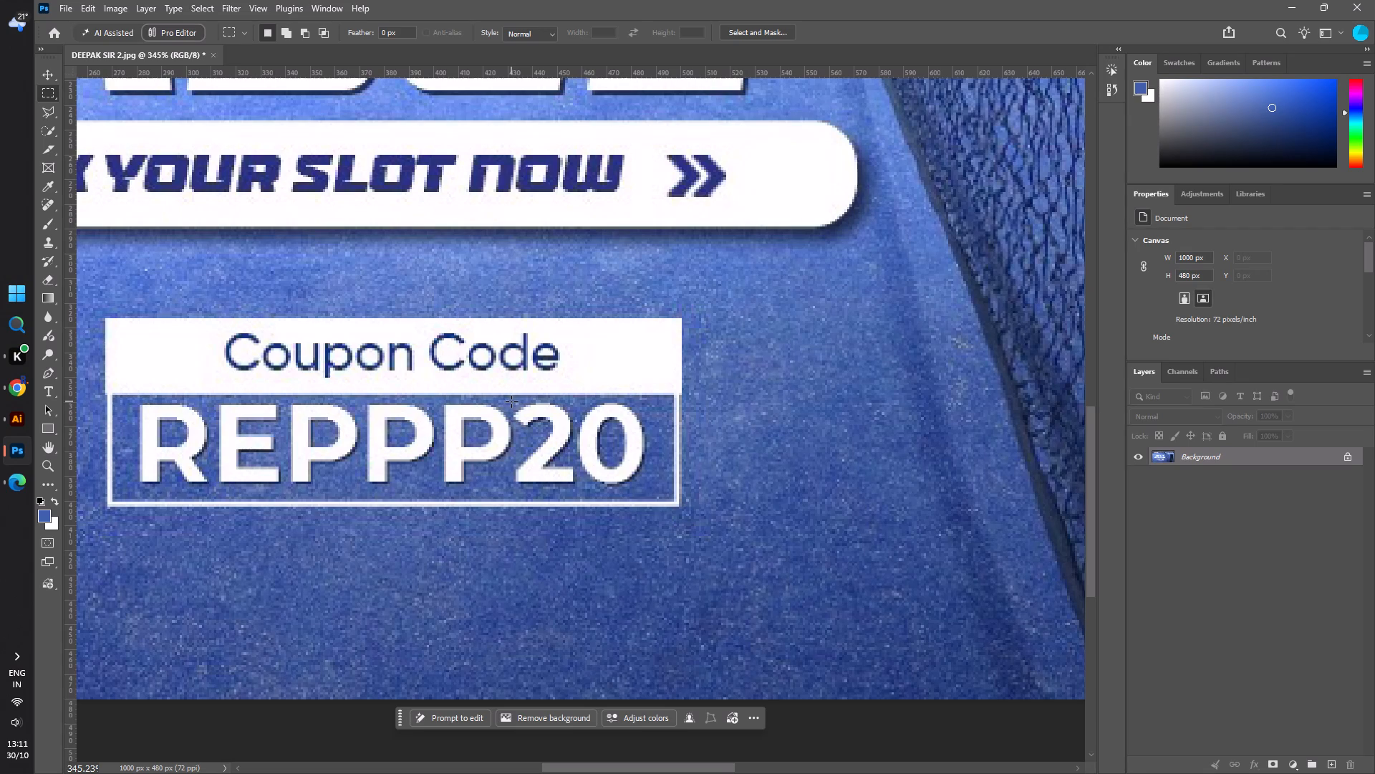
drag(511, 401, 511, 402)
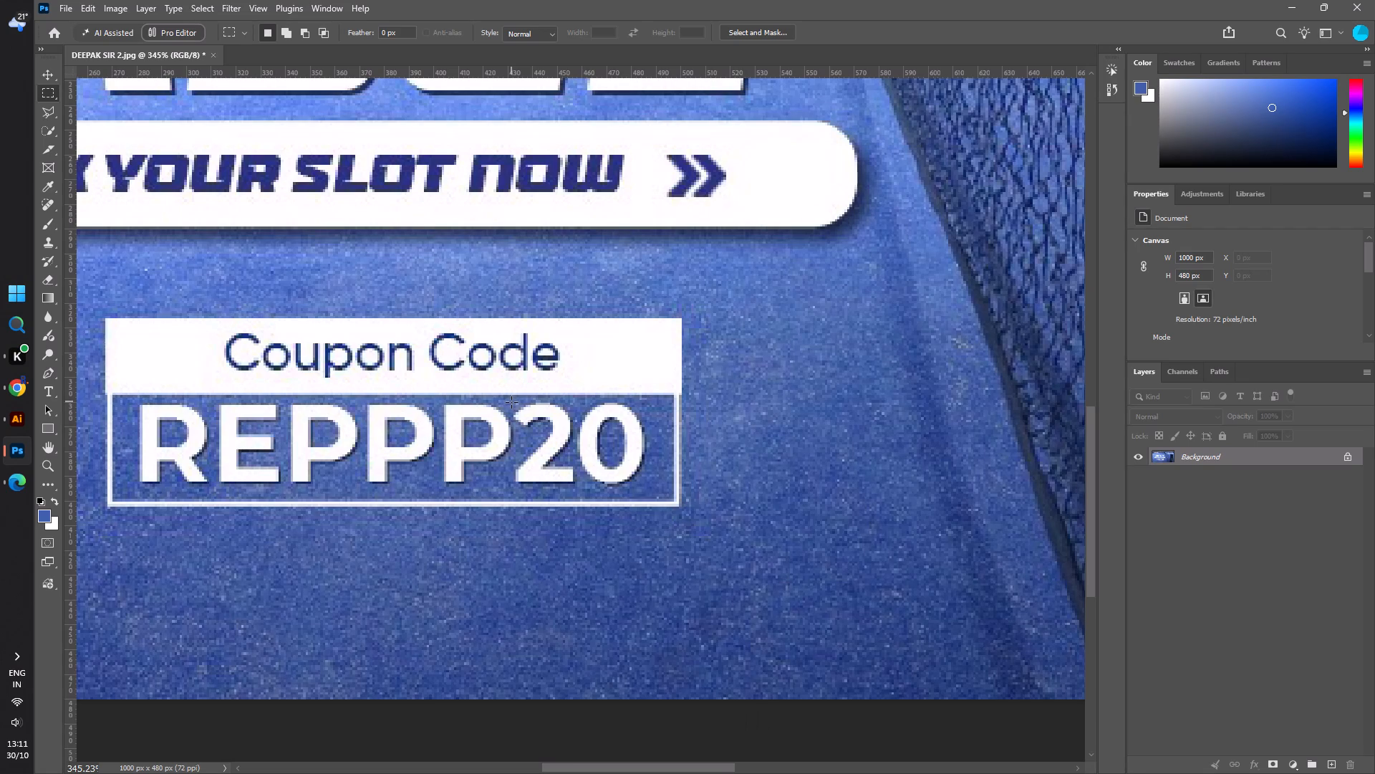
drag(511, 402, 549, 492)
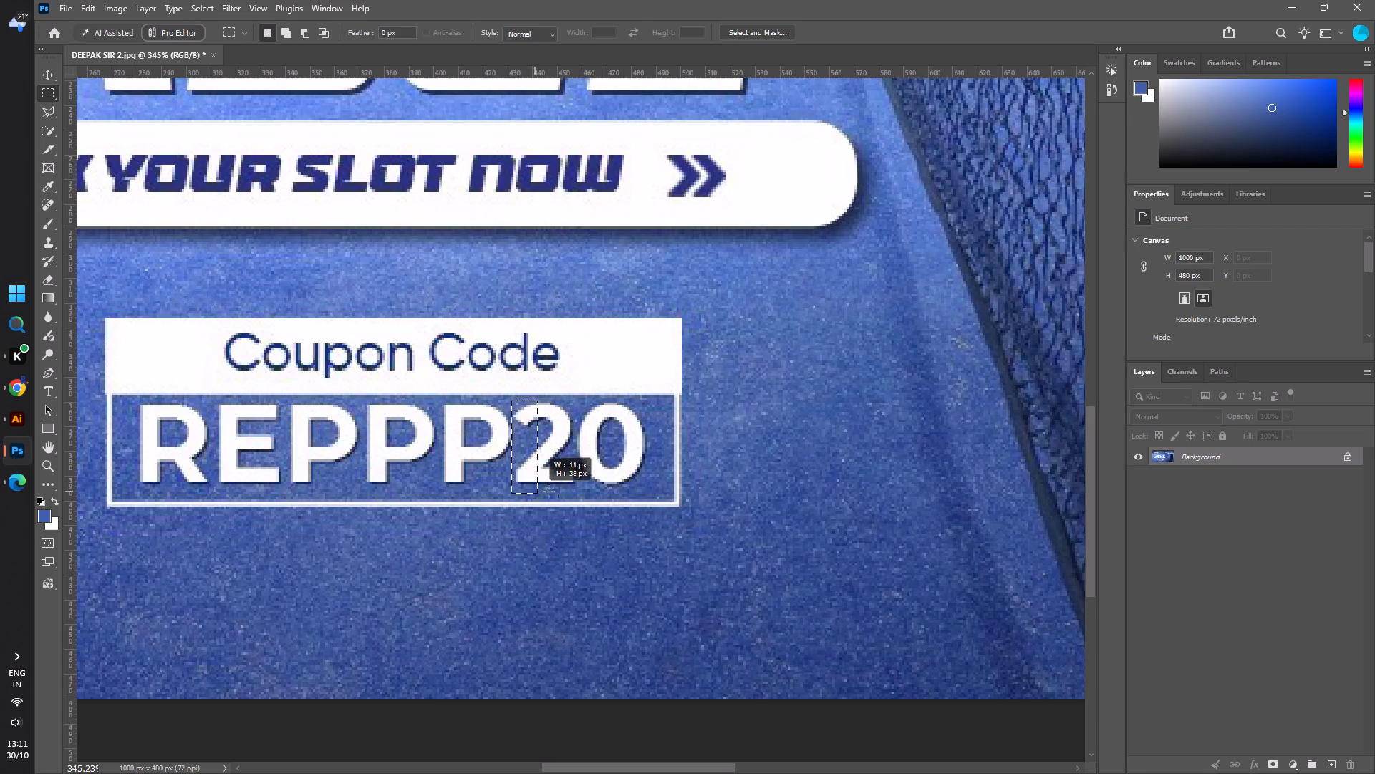
drag(549, 492, 599, 491)
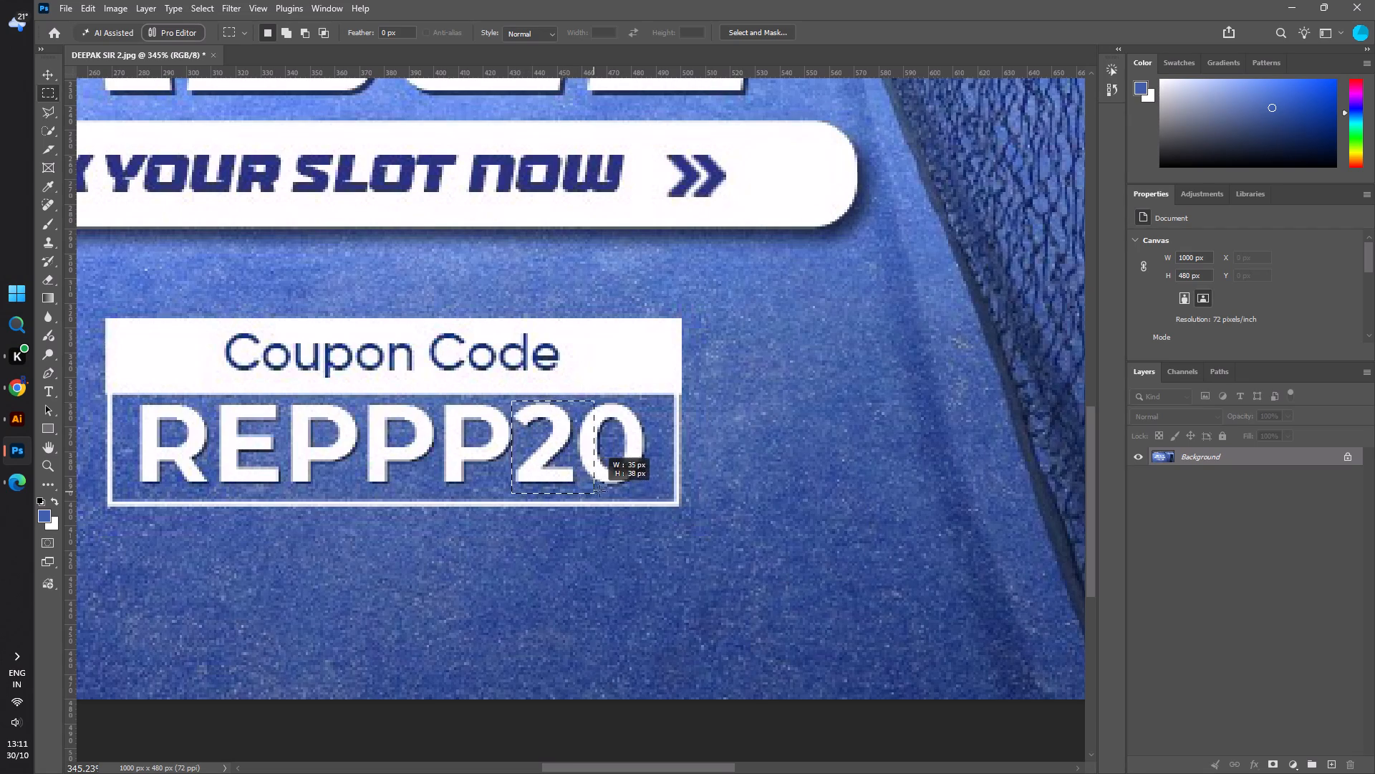
drag(599, 491, 652, 489)
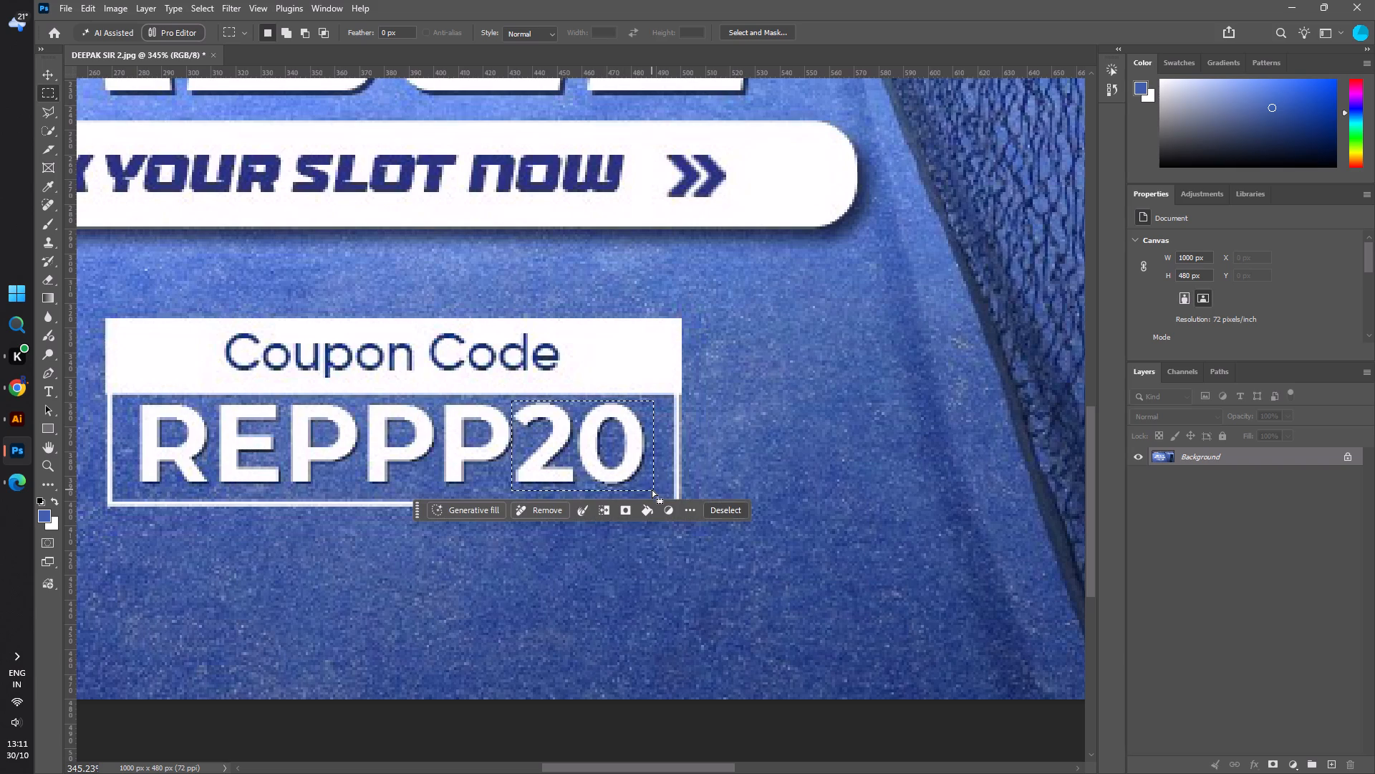
key(Delete)
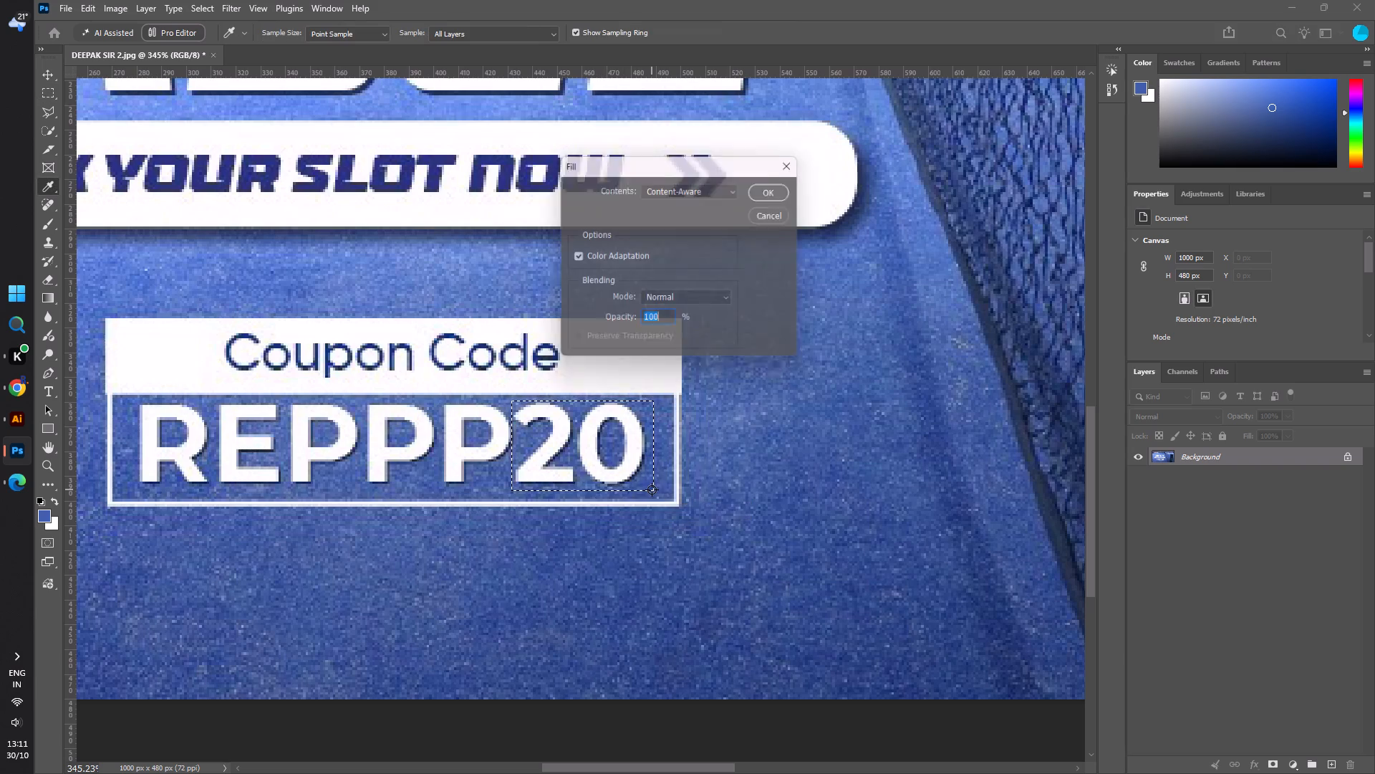
click(773, 188)
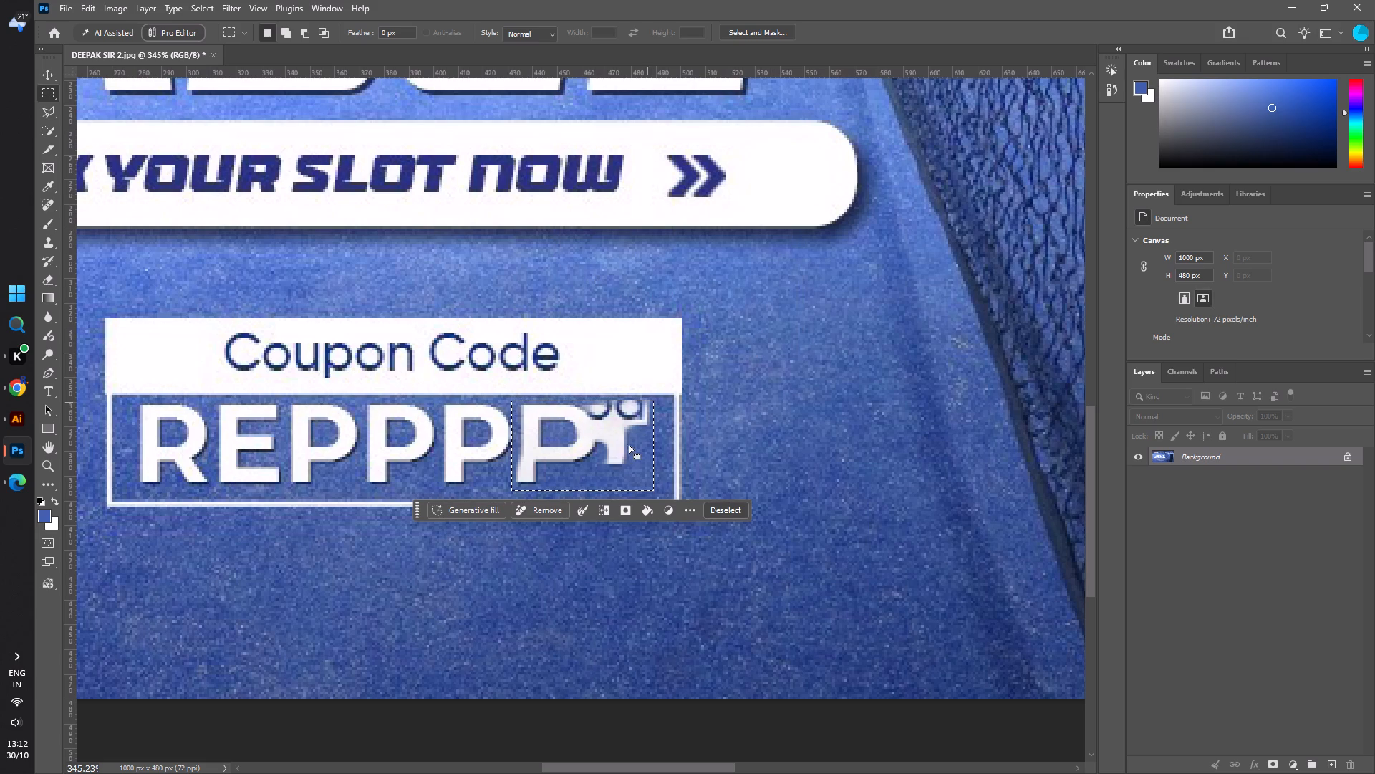
Apply Remove to the selected area at the end of the coupon code.
click(555, 512)
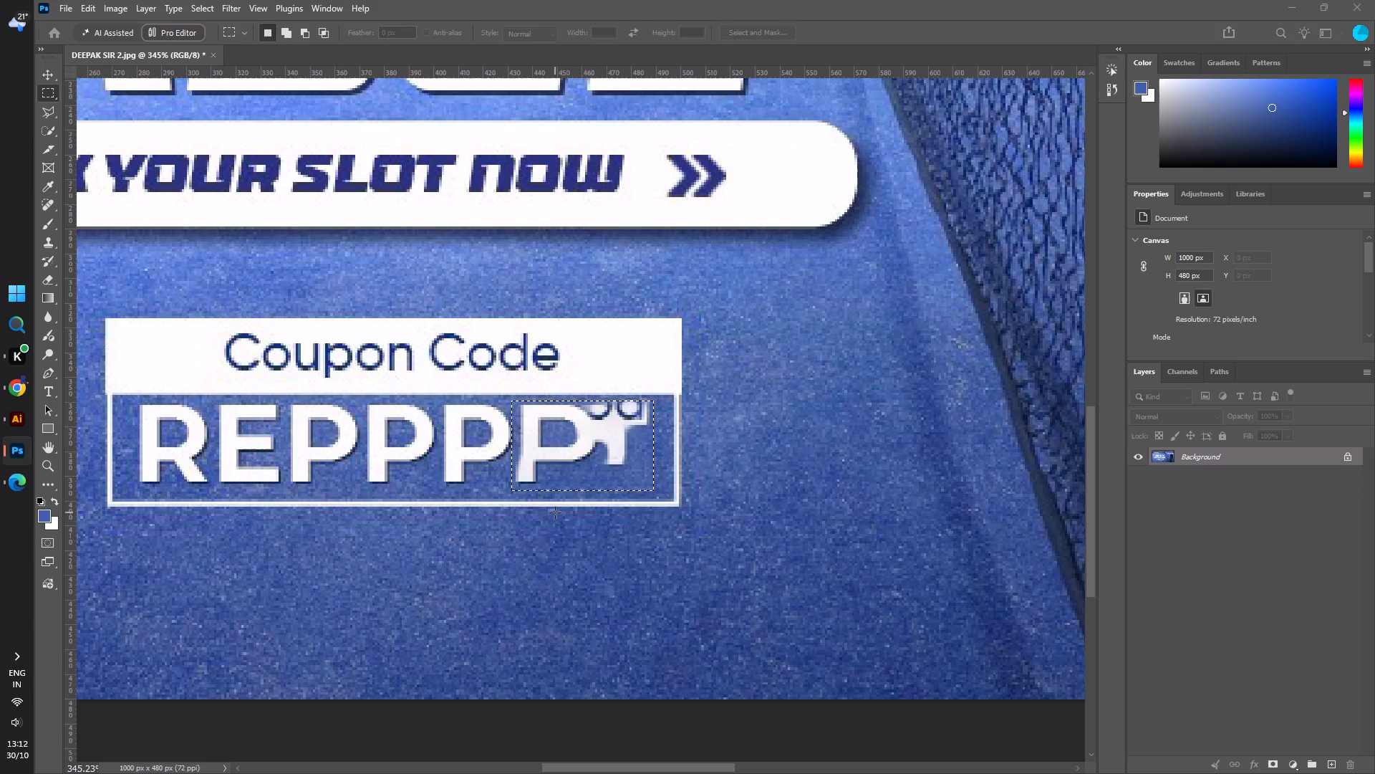
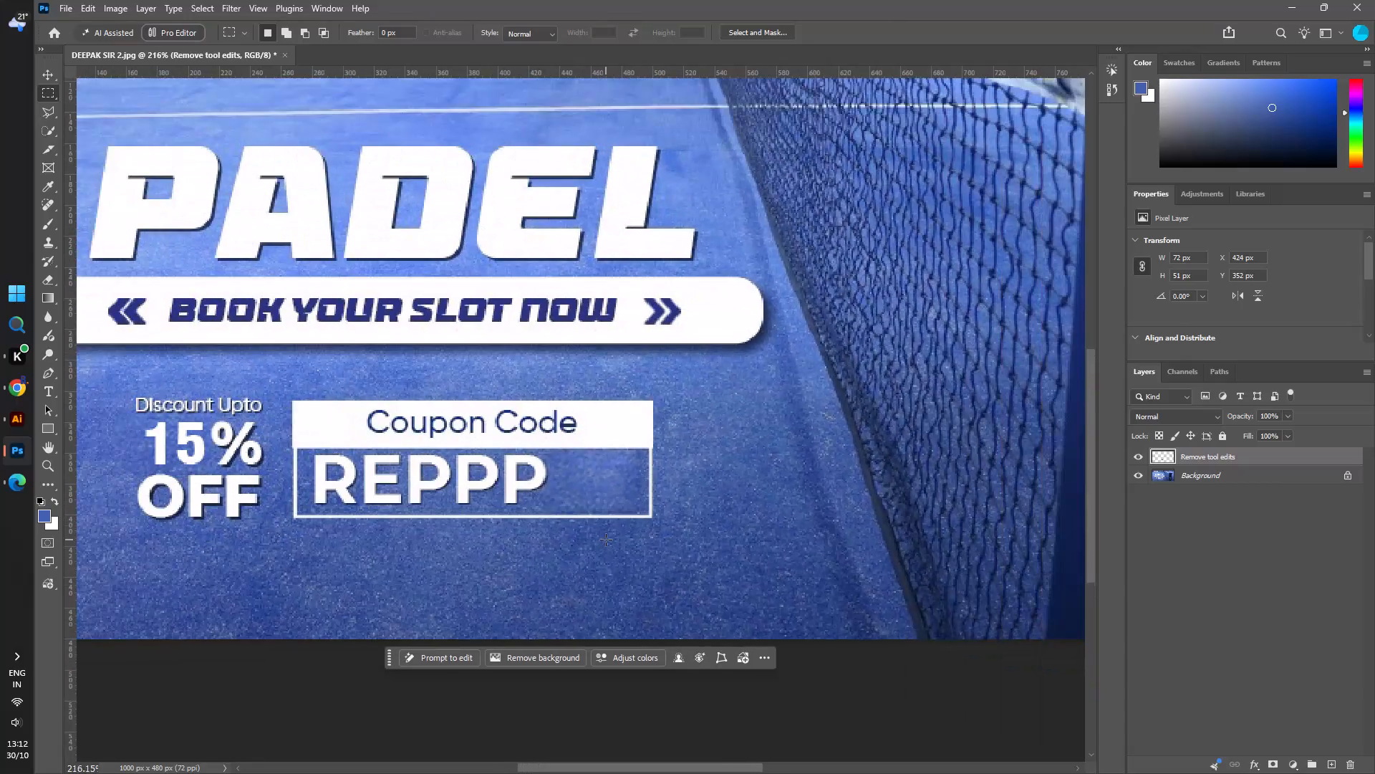
Add a text layer reading 20 just after REPPP in the coupon code box and colour it white (ffffff).
alt+scroll(606, 540, down, 3)
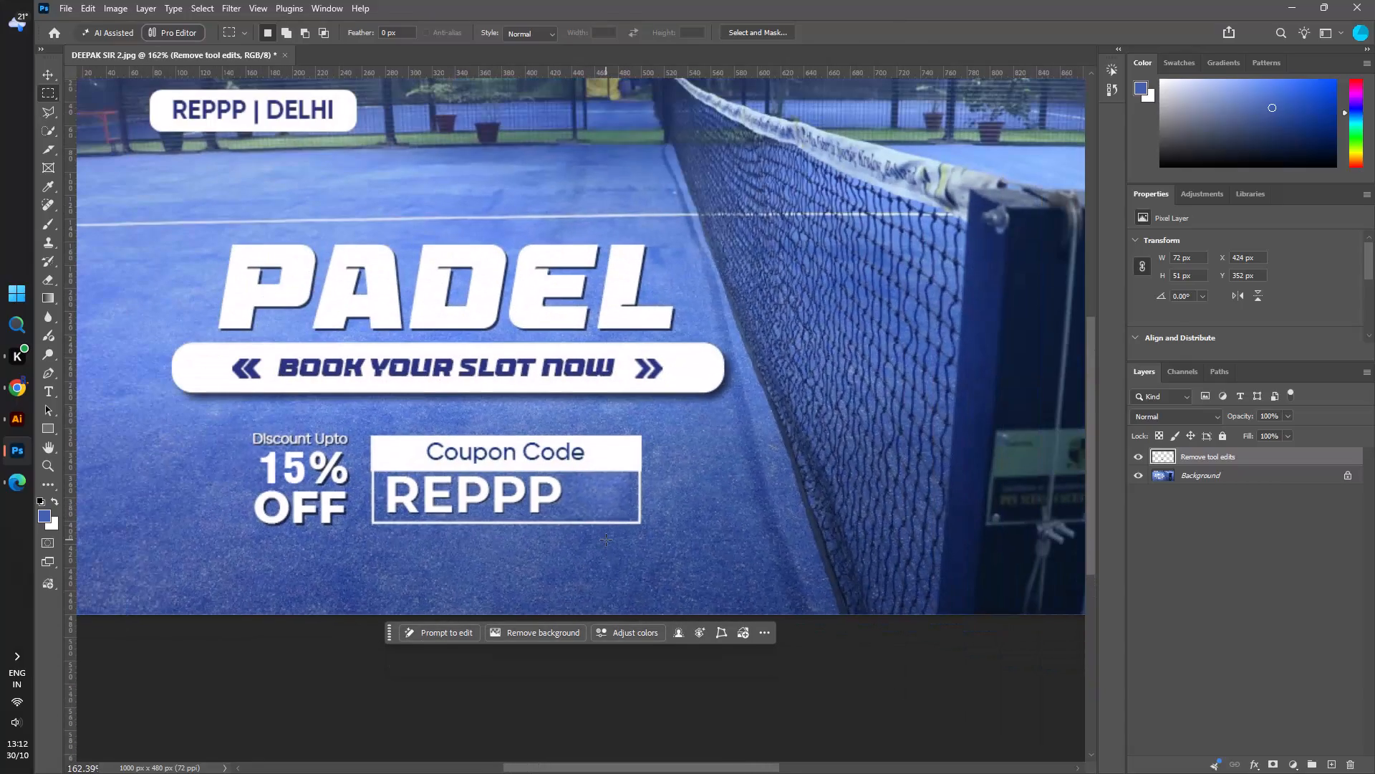
alt+scroll(614, 537, up, 3)
scroll(614, 537, down, 1)
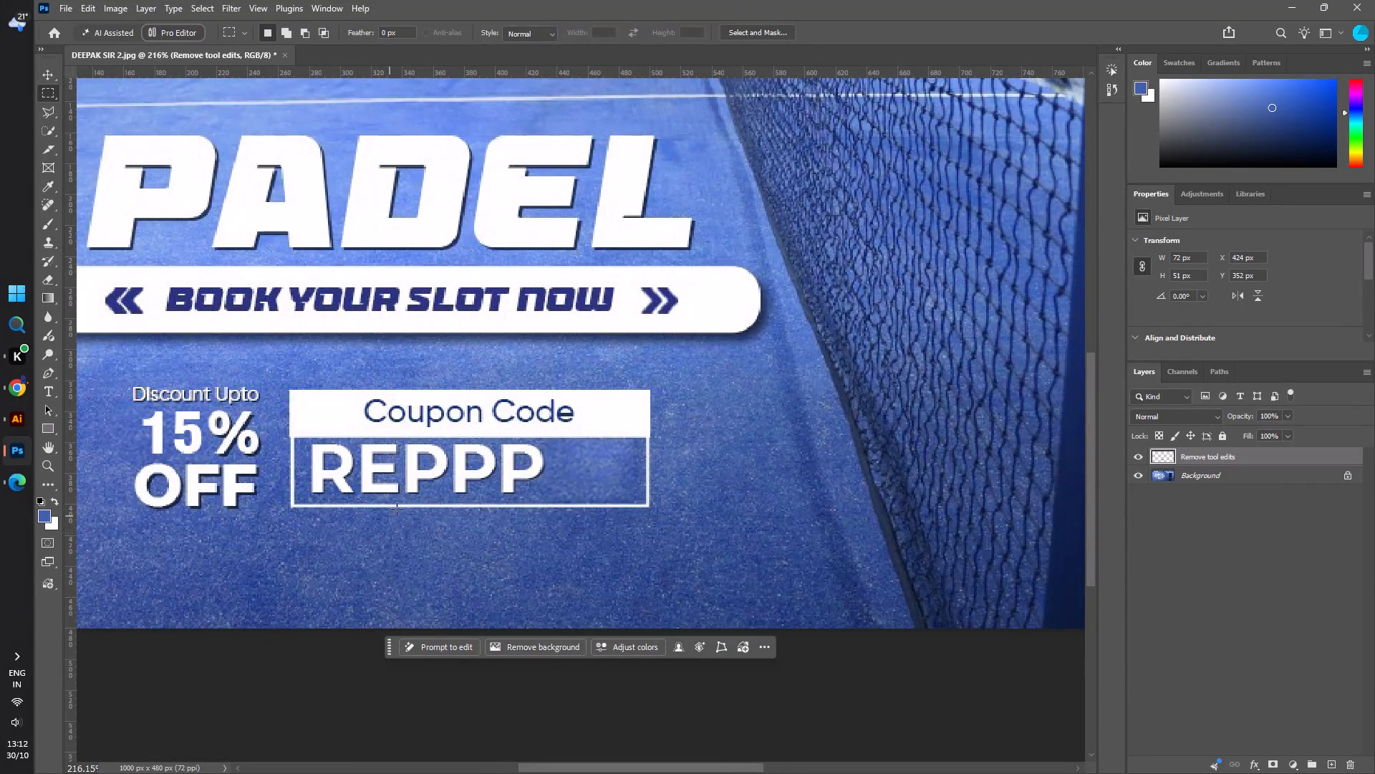
alt+scroll(427, 499, up, 1)
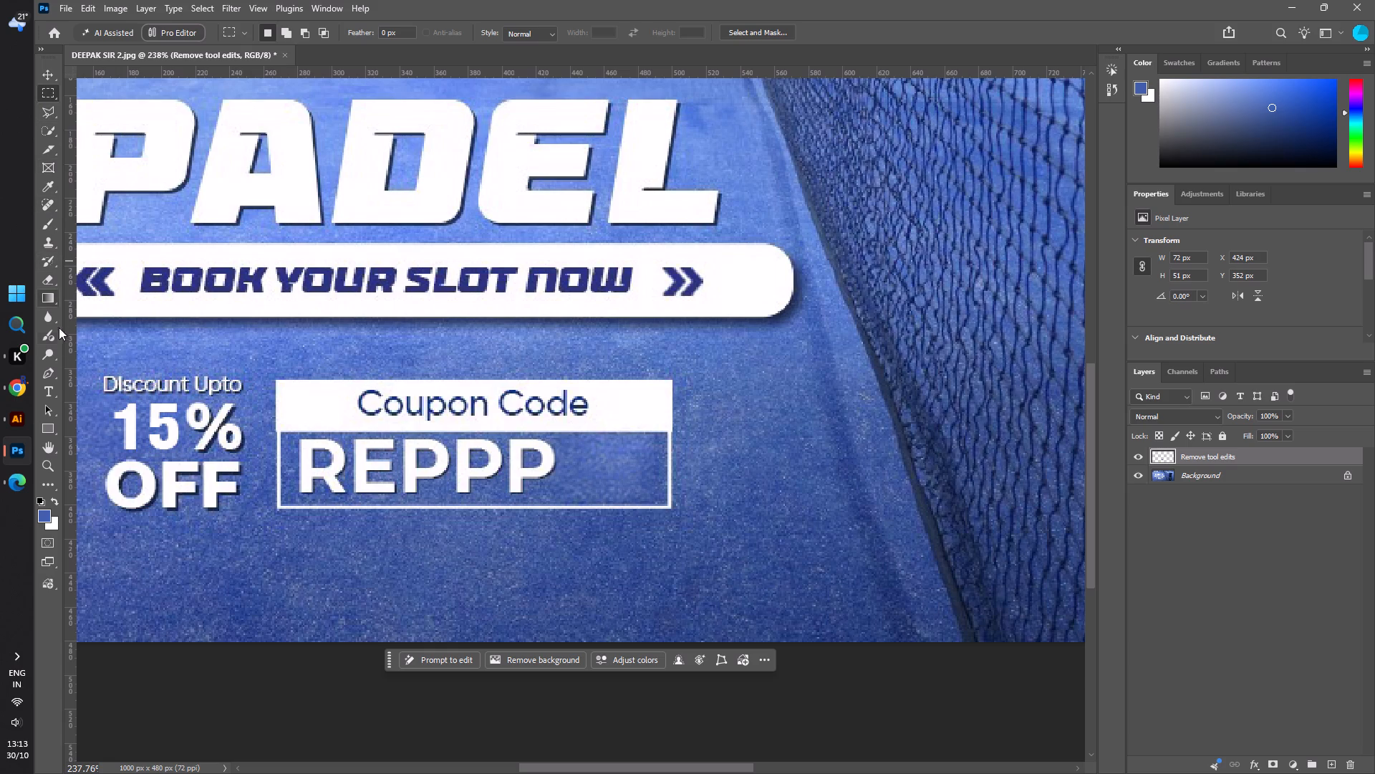
click(51, 388)
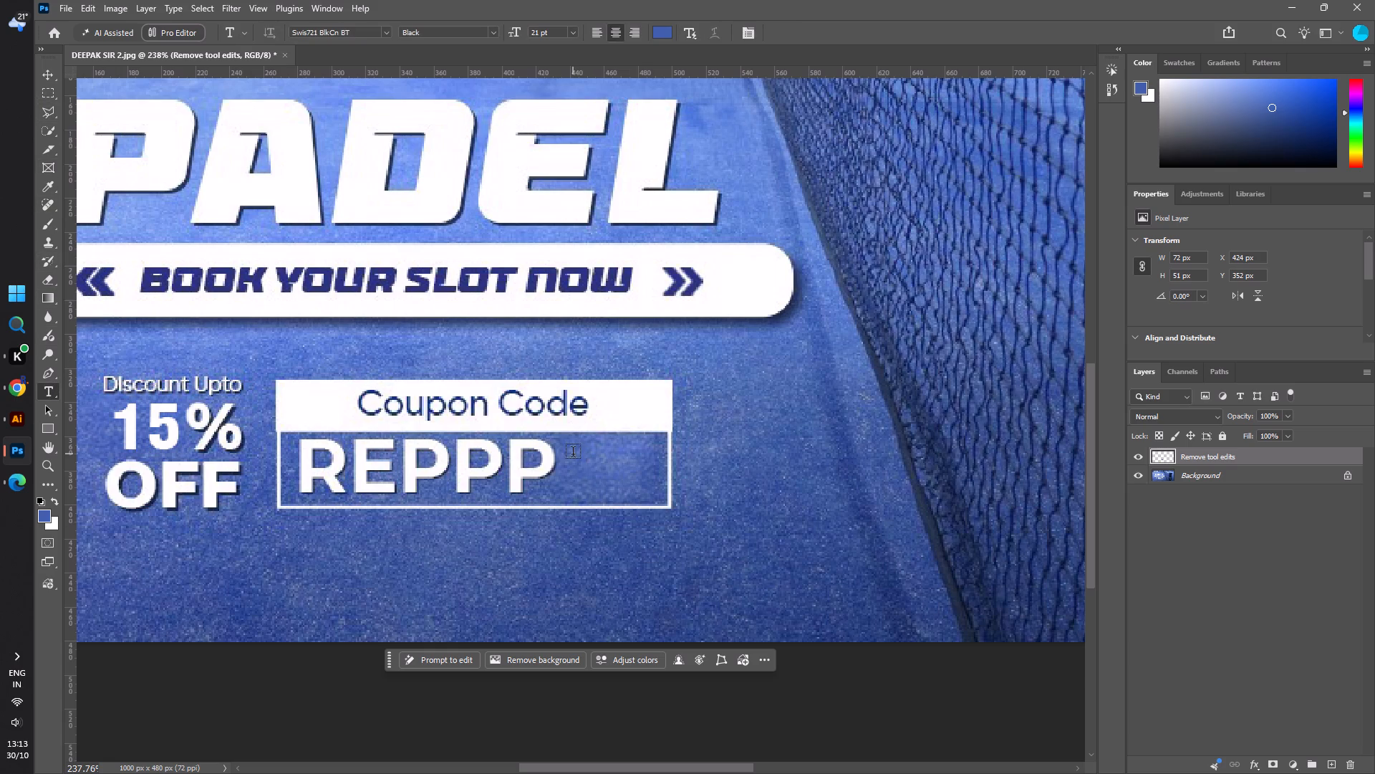
click(569, 459)
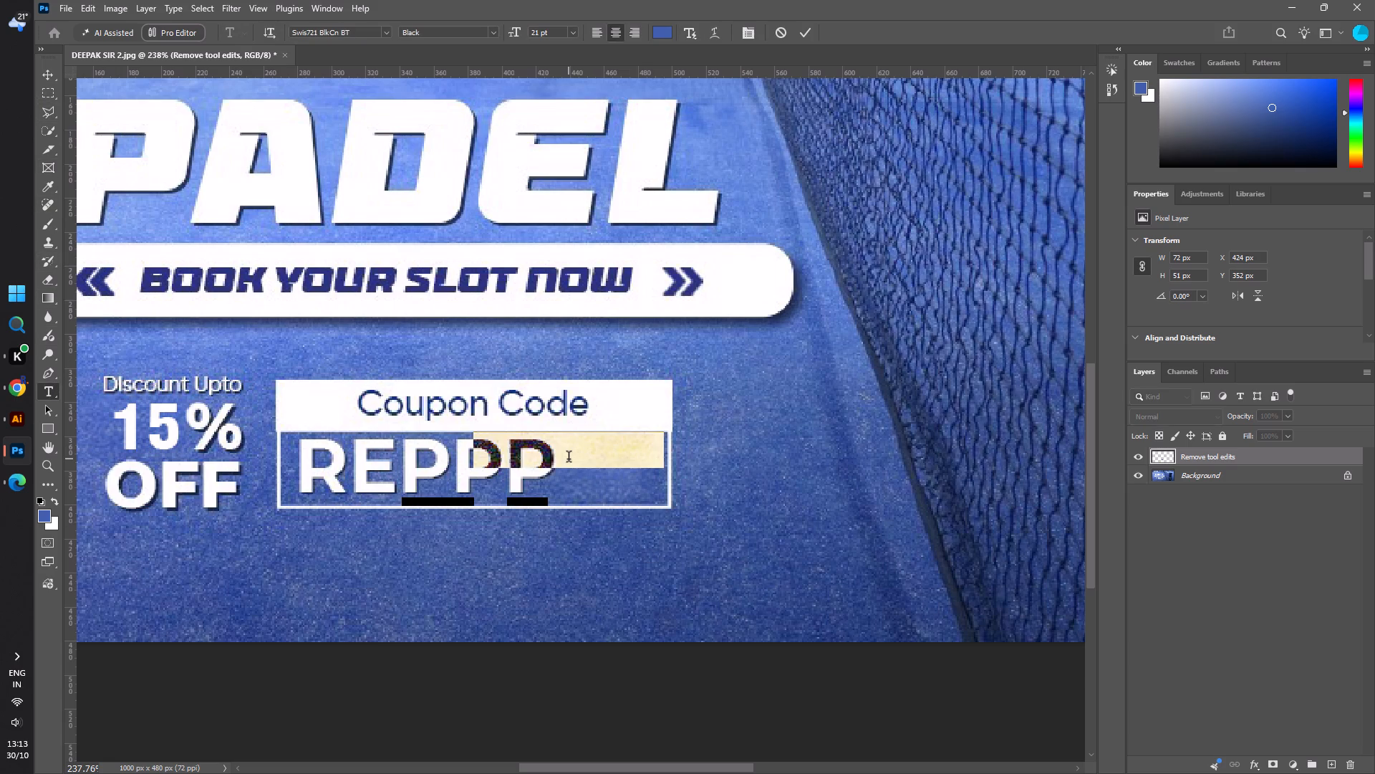
text(20)
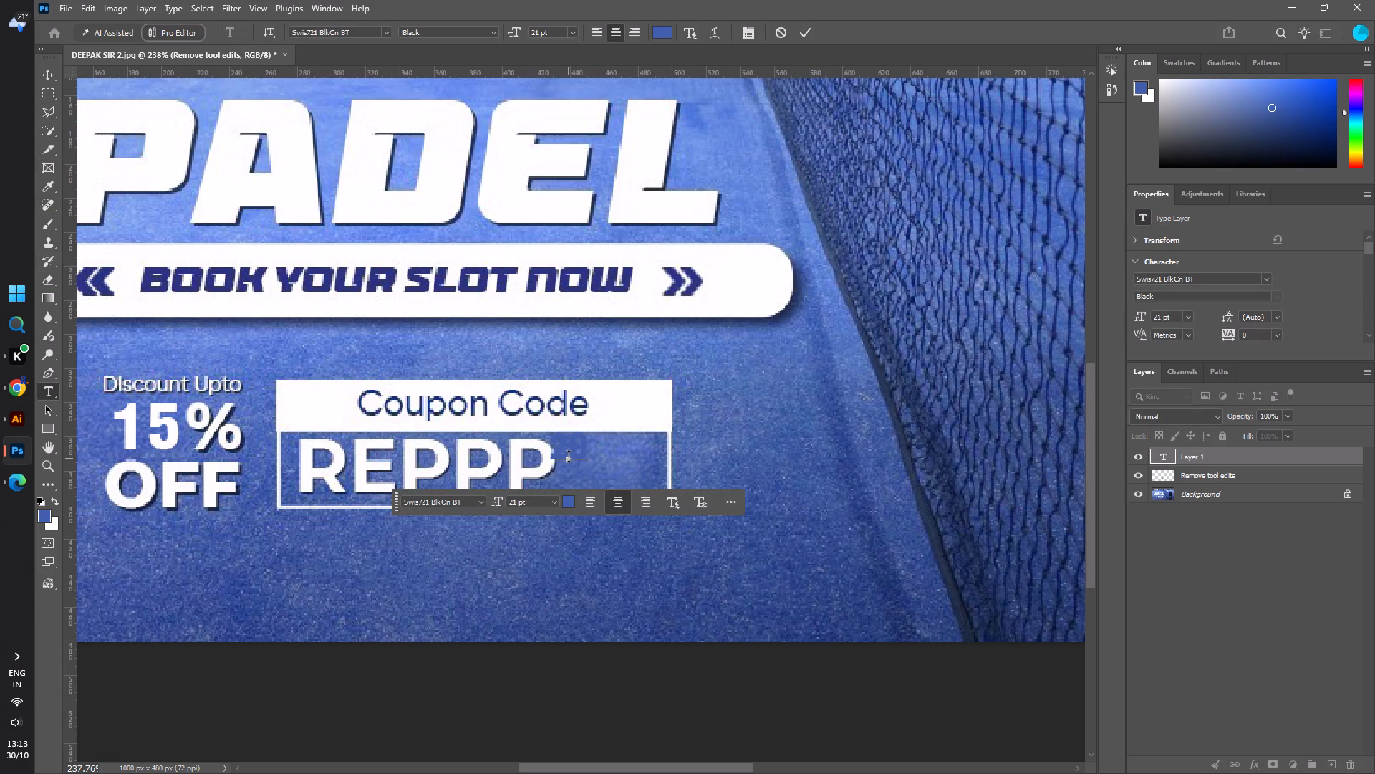
scroll(569, 459, up, 2)
drag(584, 472, 581, 472)
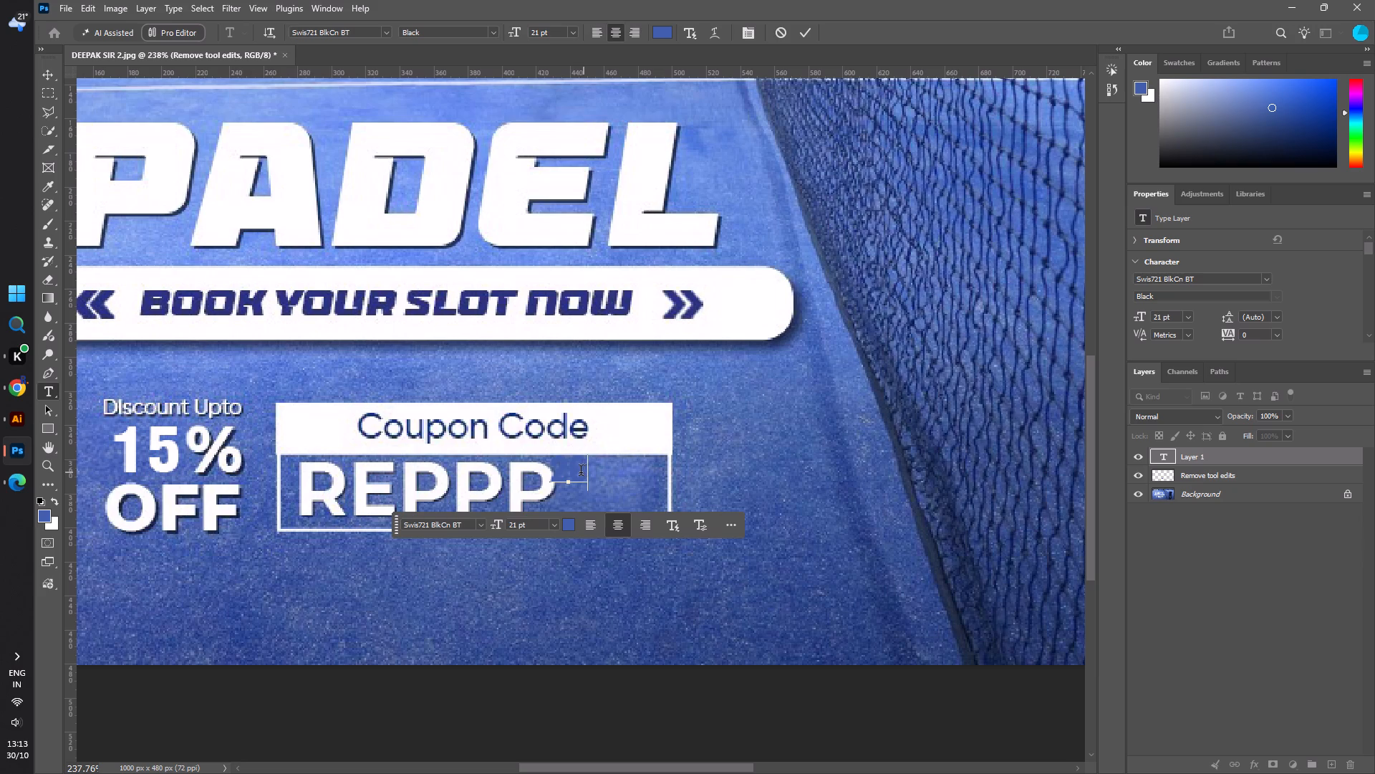
drag(581, 472, 554, 475)
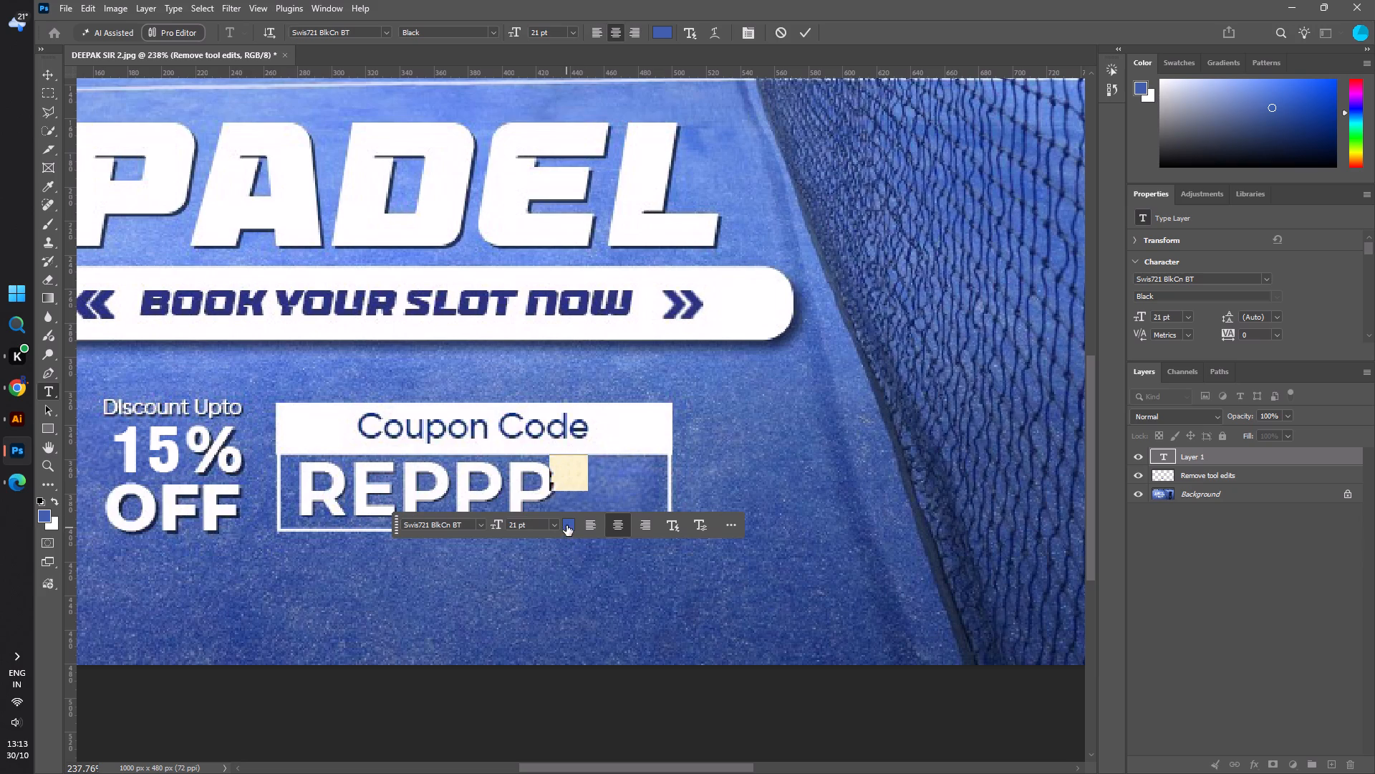
click(566, 525)
drag(574, 231, 338, 133)
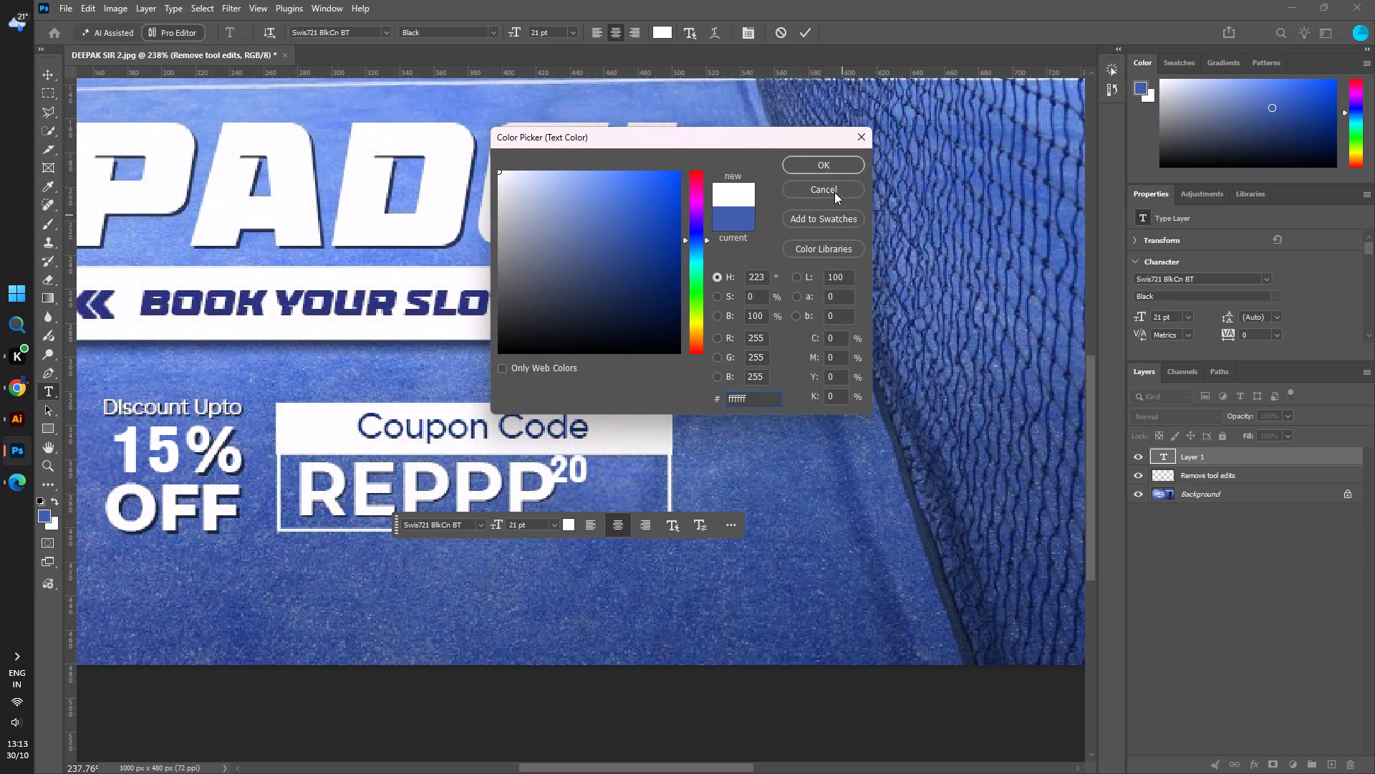
click(821, 163)
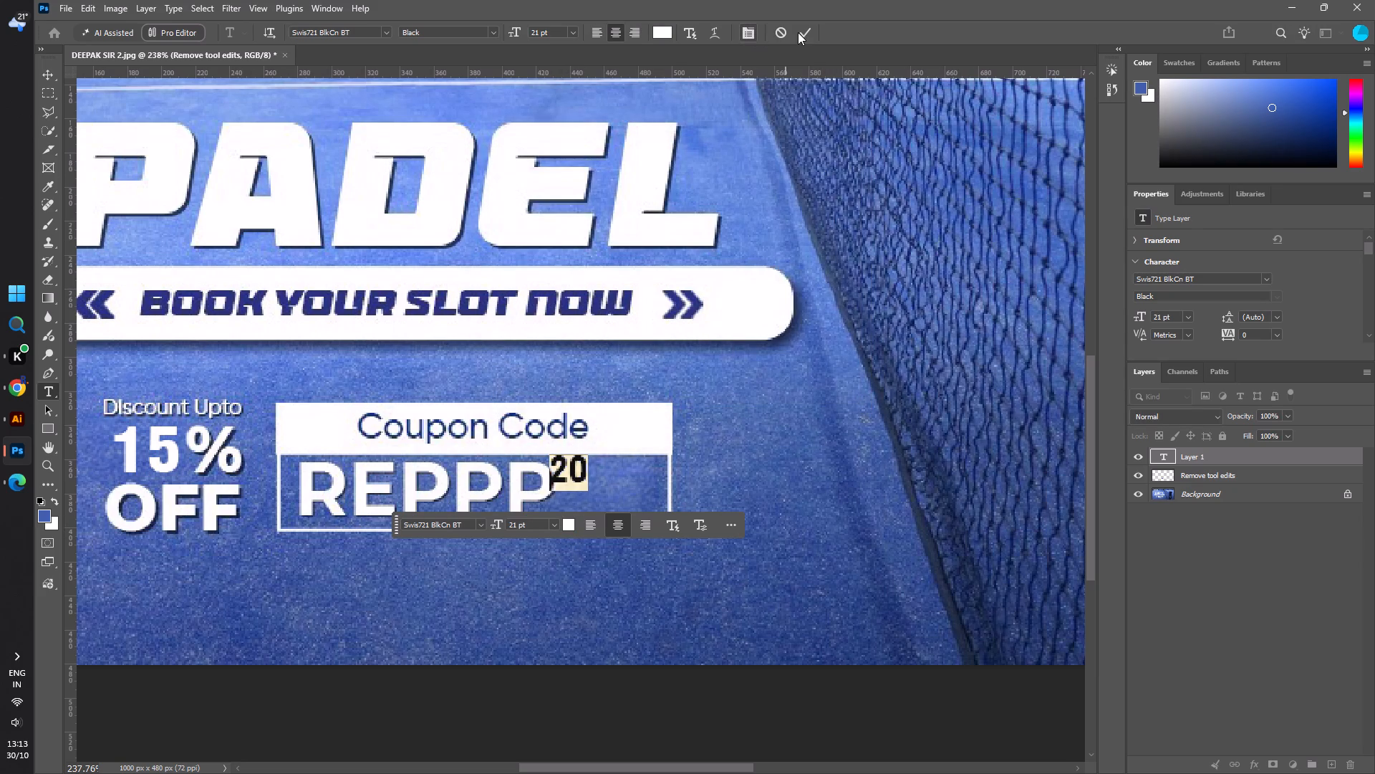
click(799, 33)
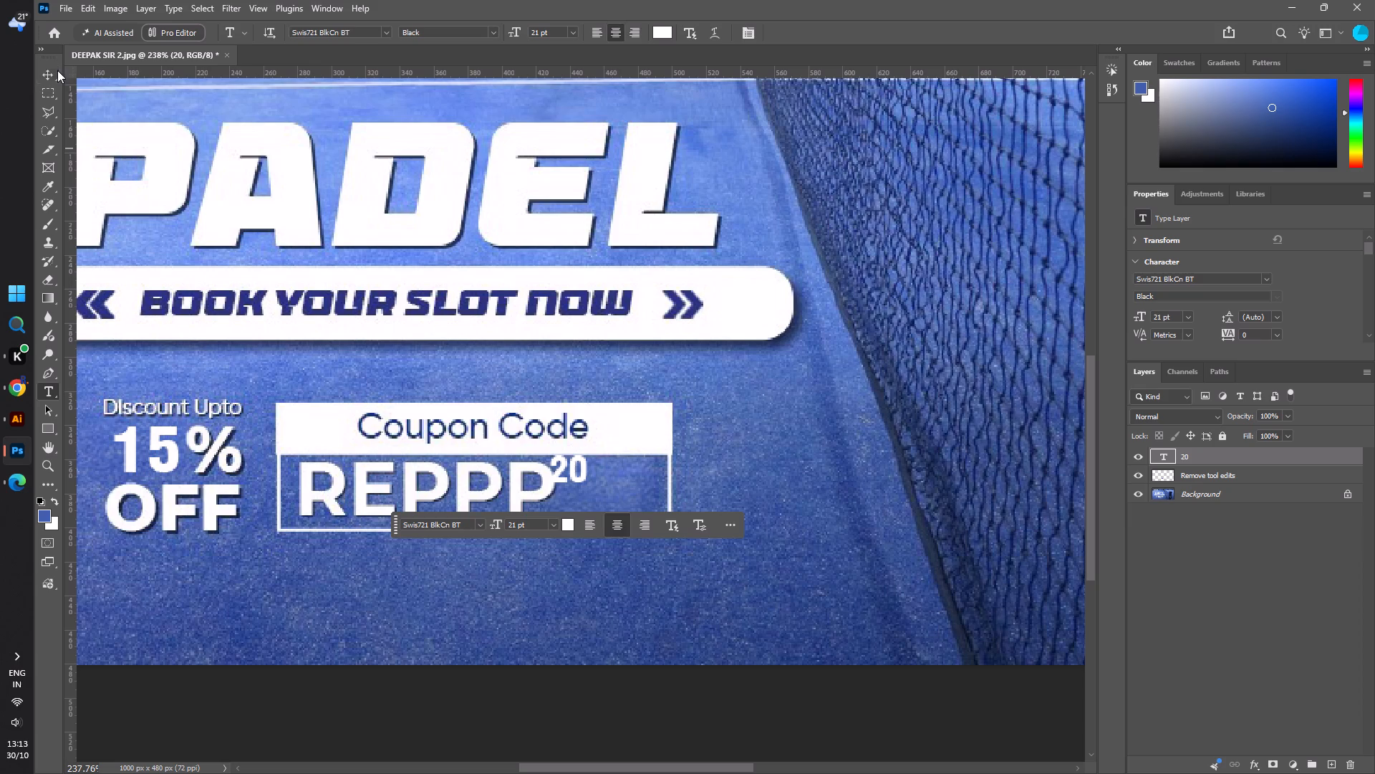
Scale the 20 text to about 195% and position it beside REPPP inside the coupon box, at about X 462 px, Y 378 px.
click(47, 73)
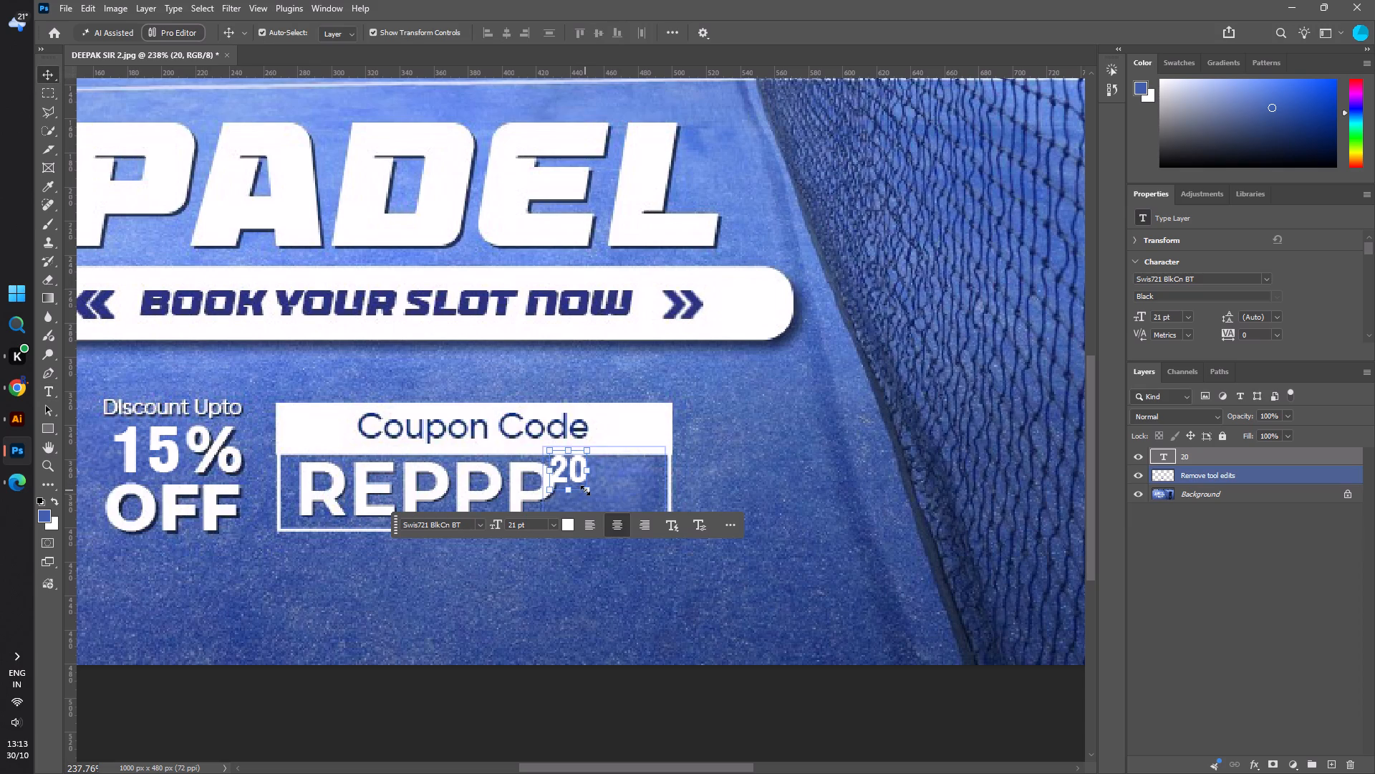
alt+drag(585, 490, 596, 503)
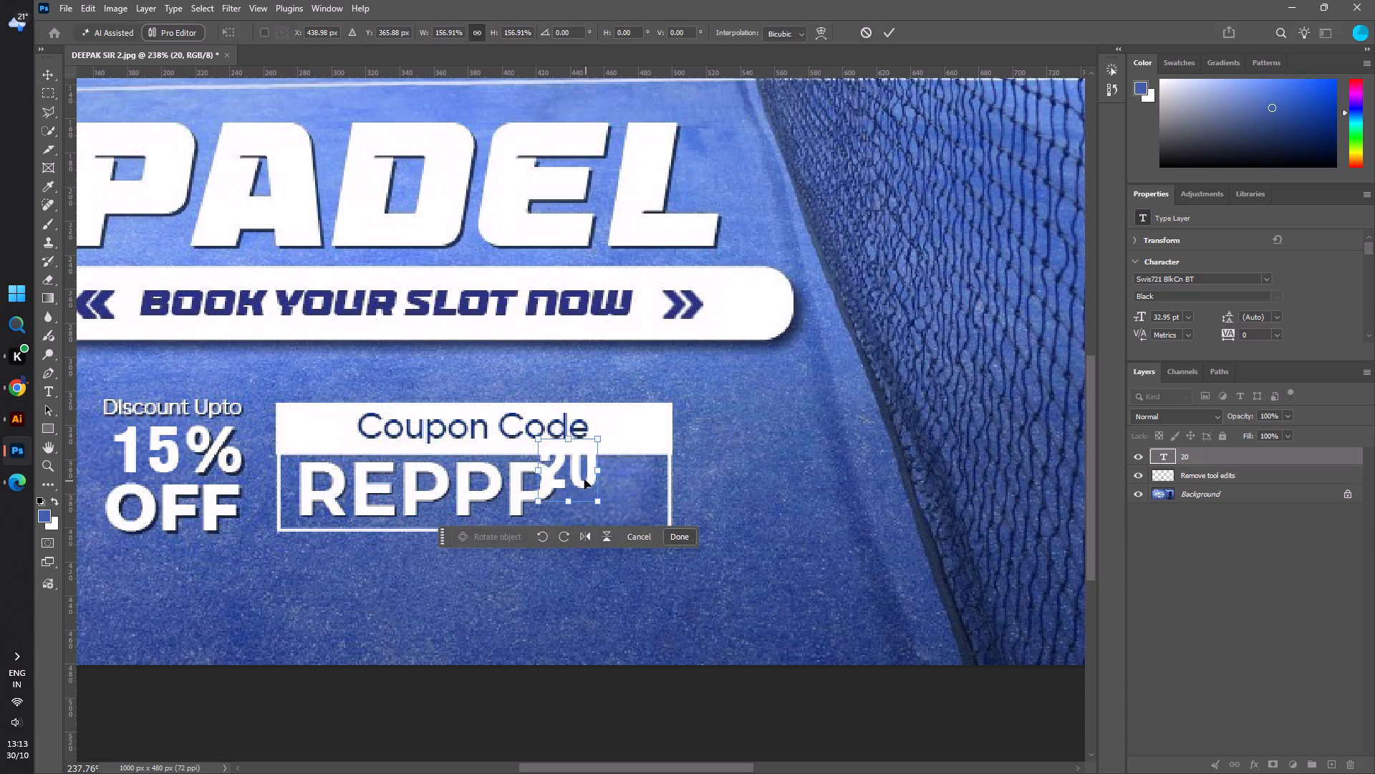
drag(584, 479, 609, 497)
key(Up)
key(Up)
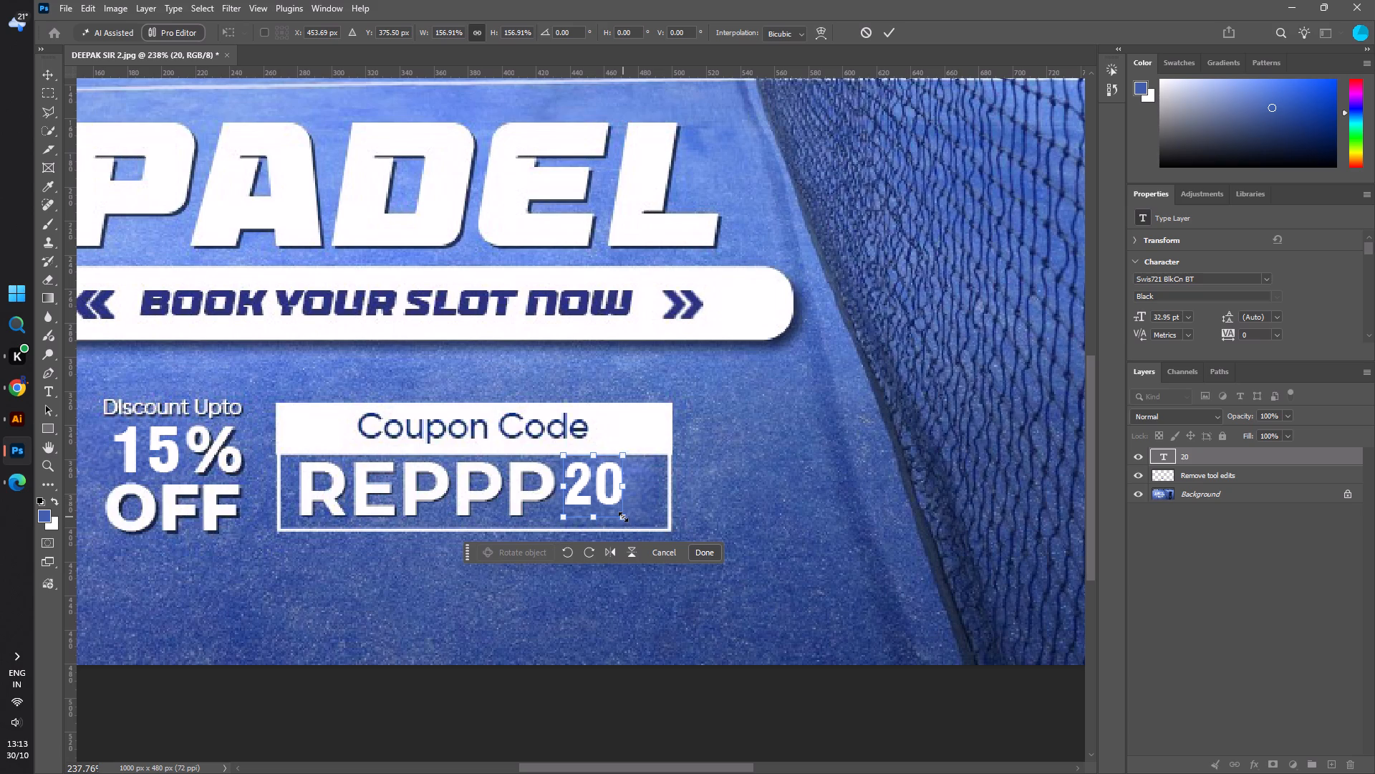
alt+drag(623, 517, 629, 524)
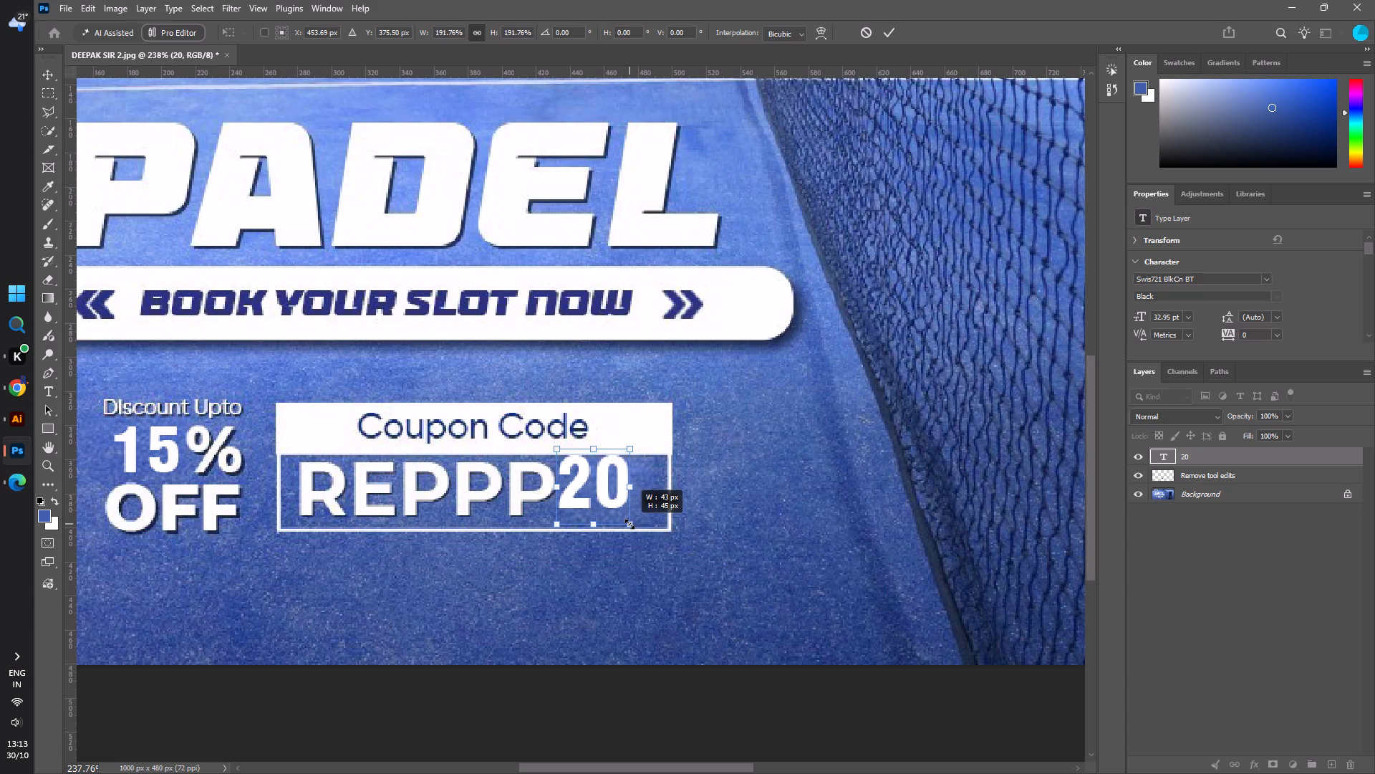
alt+drag(629, 524, 630, 525)
click(611, 491)
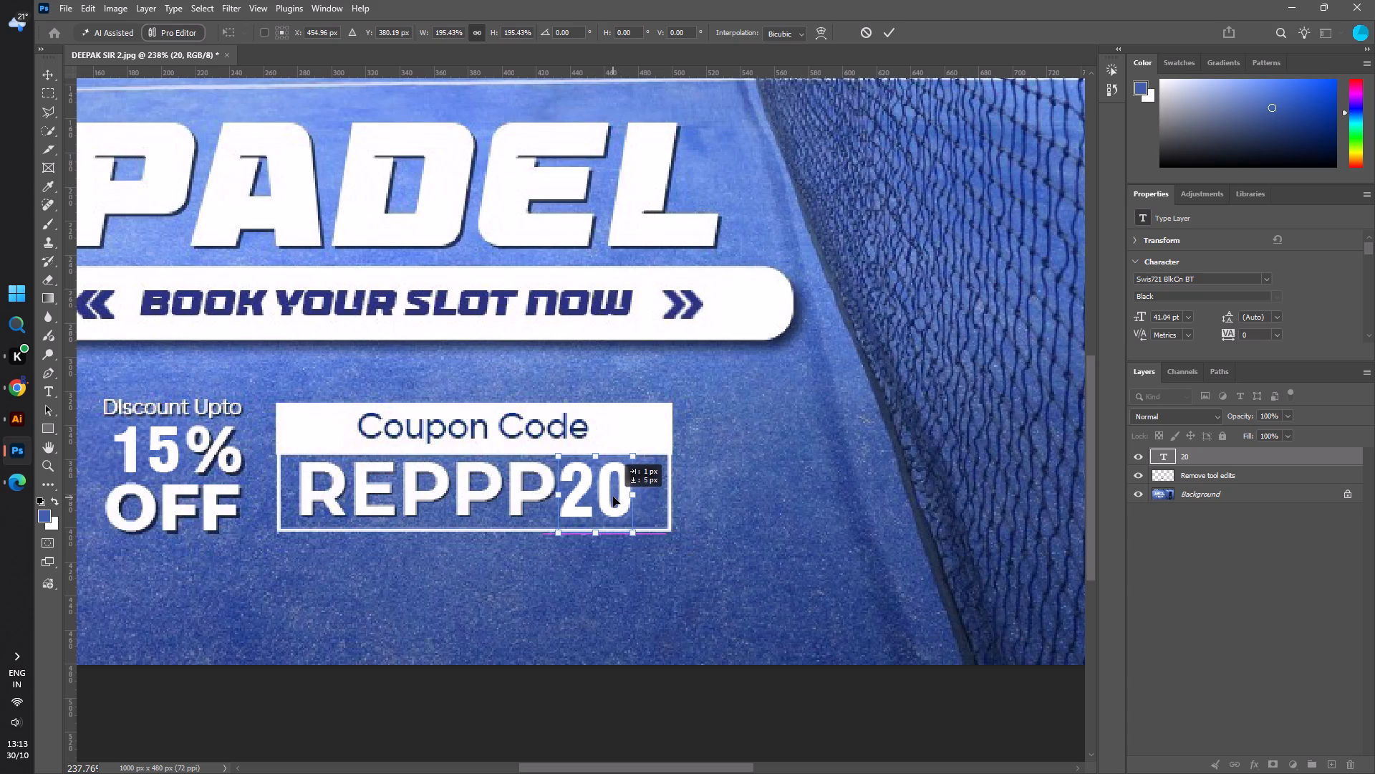
key(Right)
key(Right)
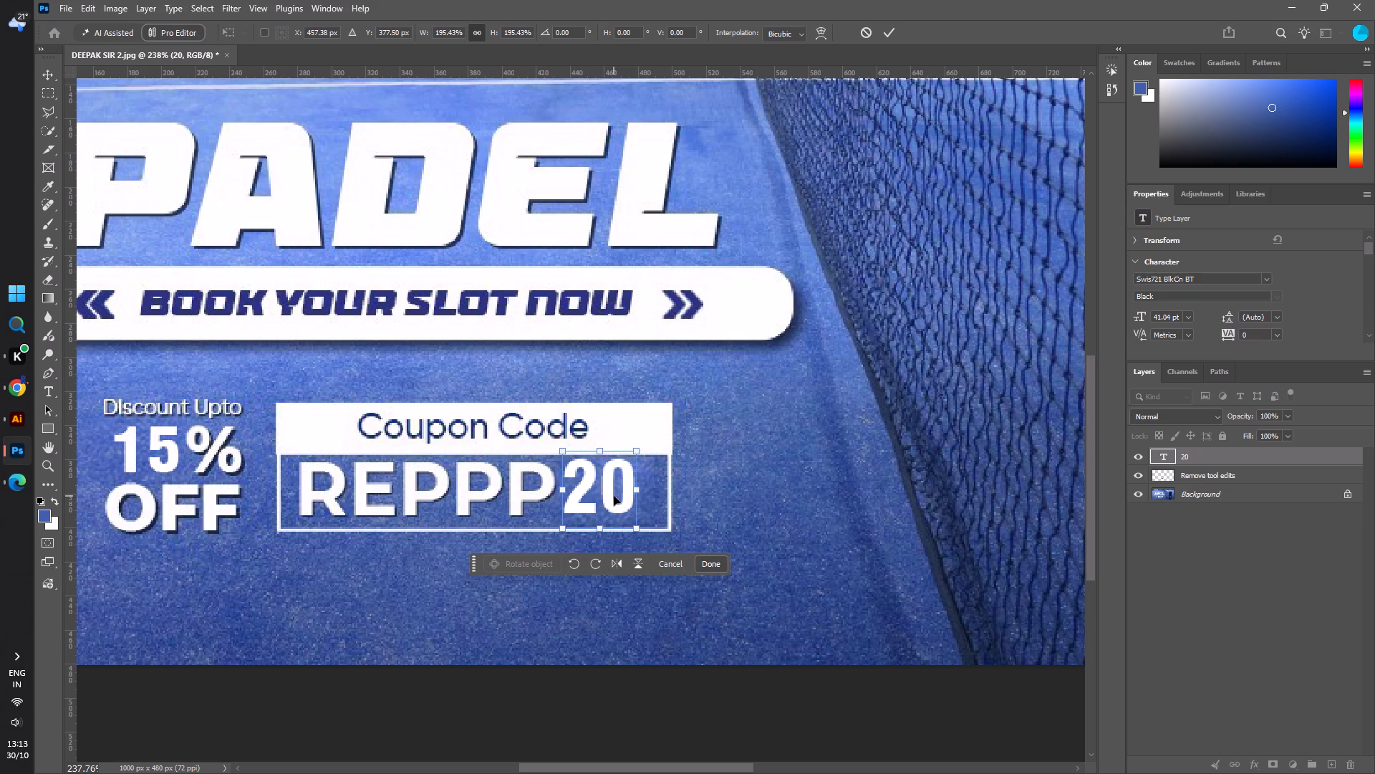
key(Right)
key(Right)
key(Right)
key(Right)
key(Right)
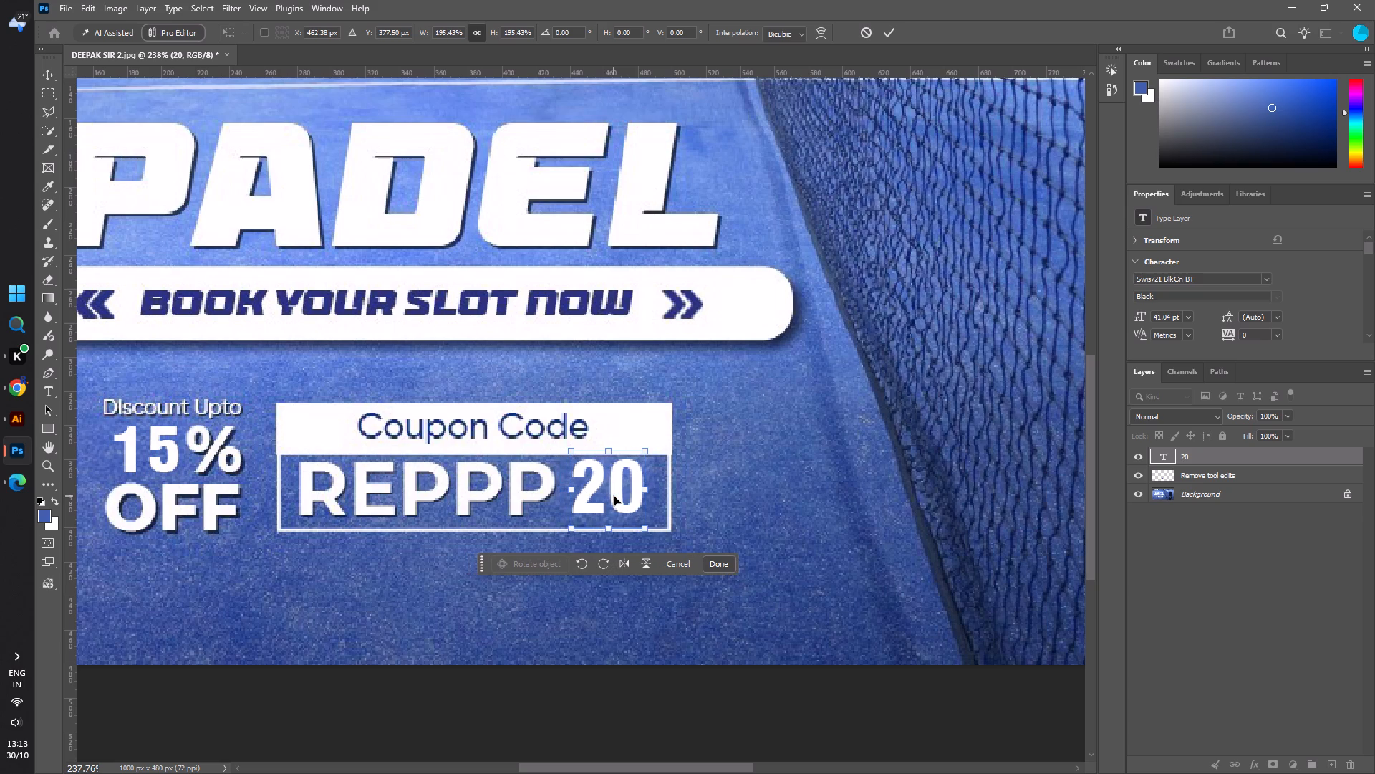
alt+scroll(612, 524, down, 8)
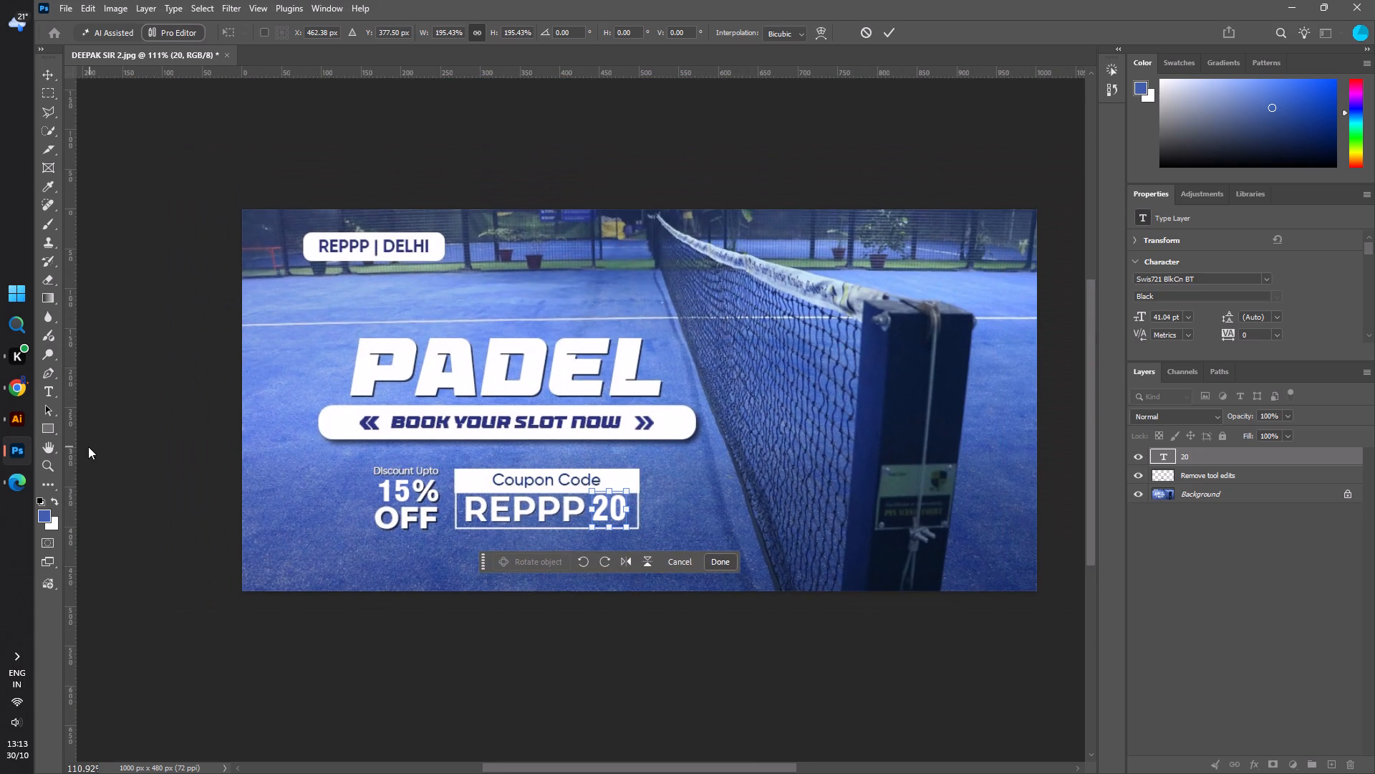
Apply the scaling of the number text beside REPPP in the coupon code box and change the text to 15.
click(145, 439)
click(185, 439)
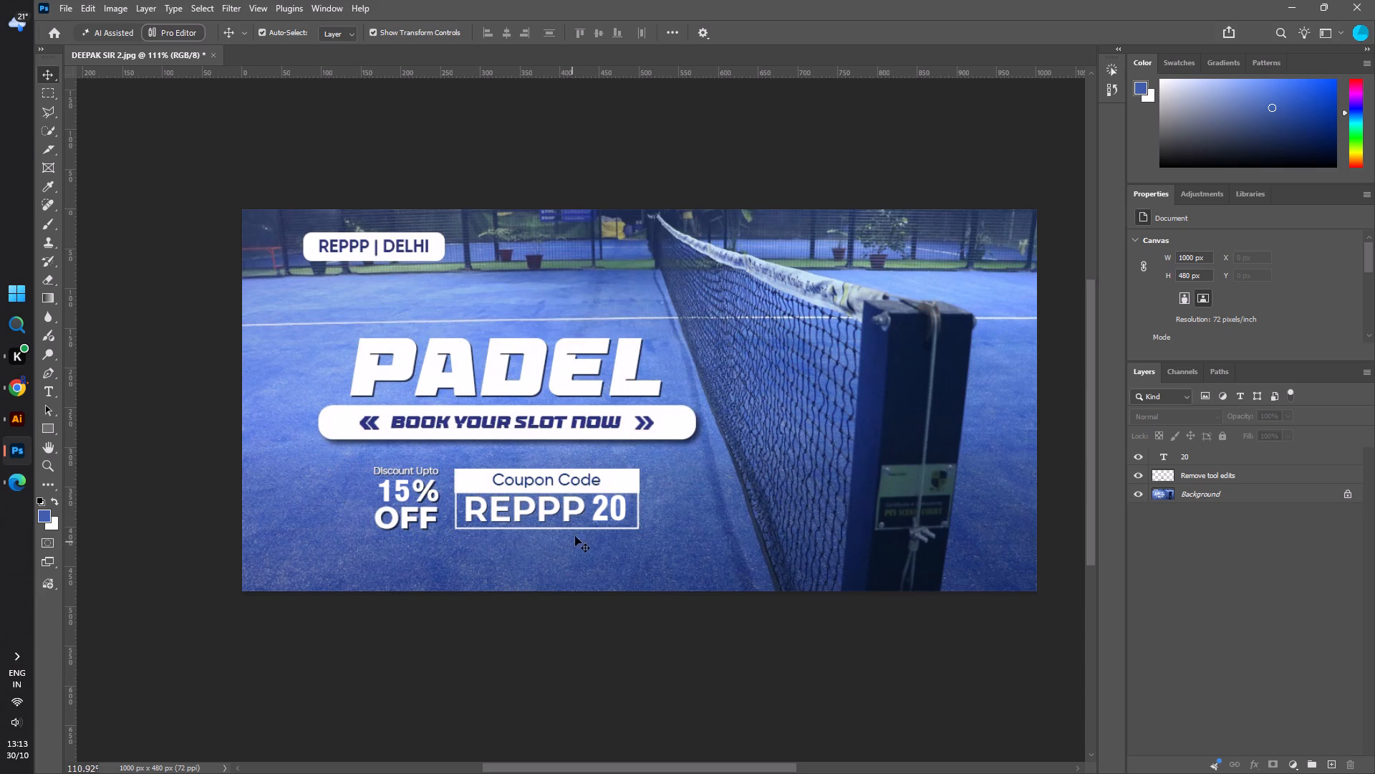
triple_click(606, 511)
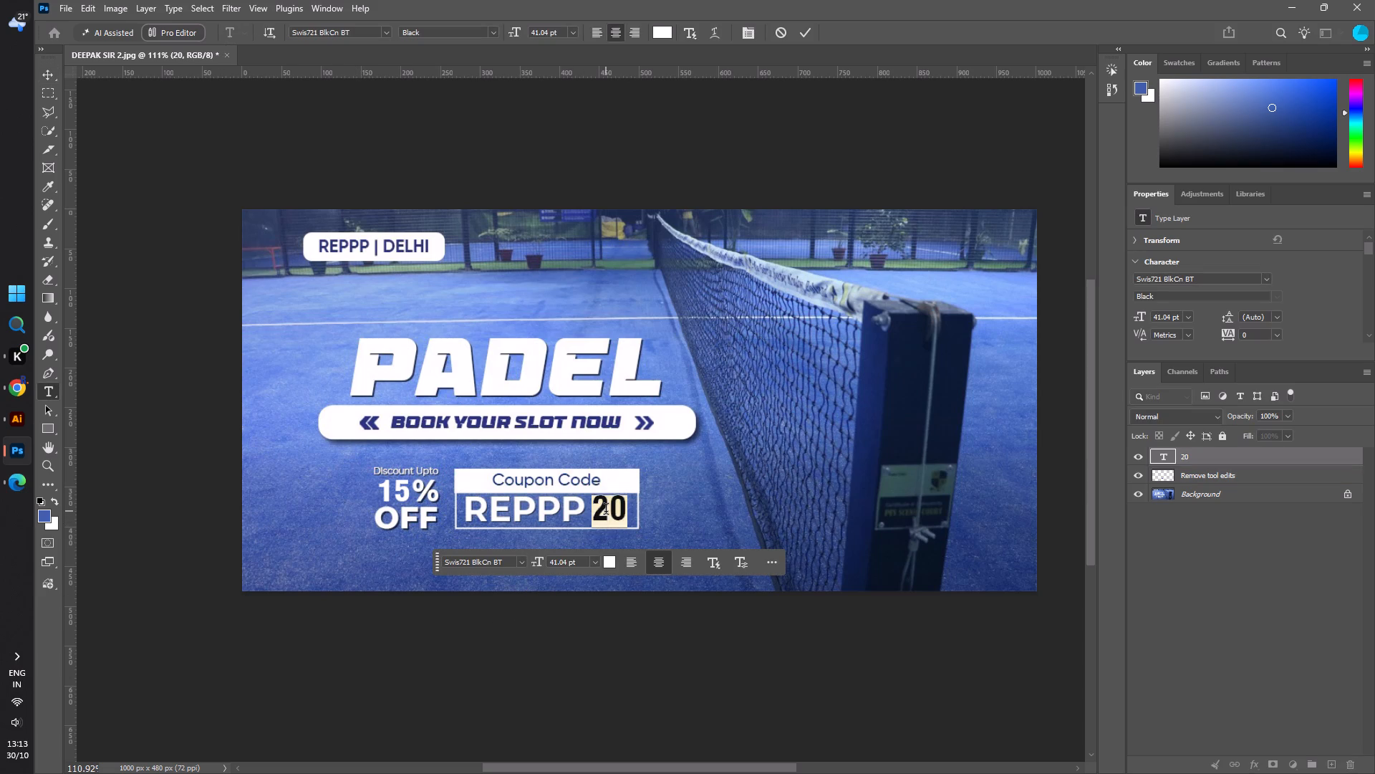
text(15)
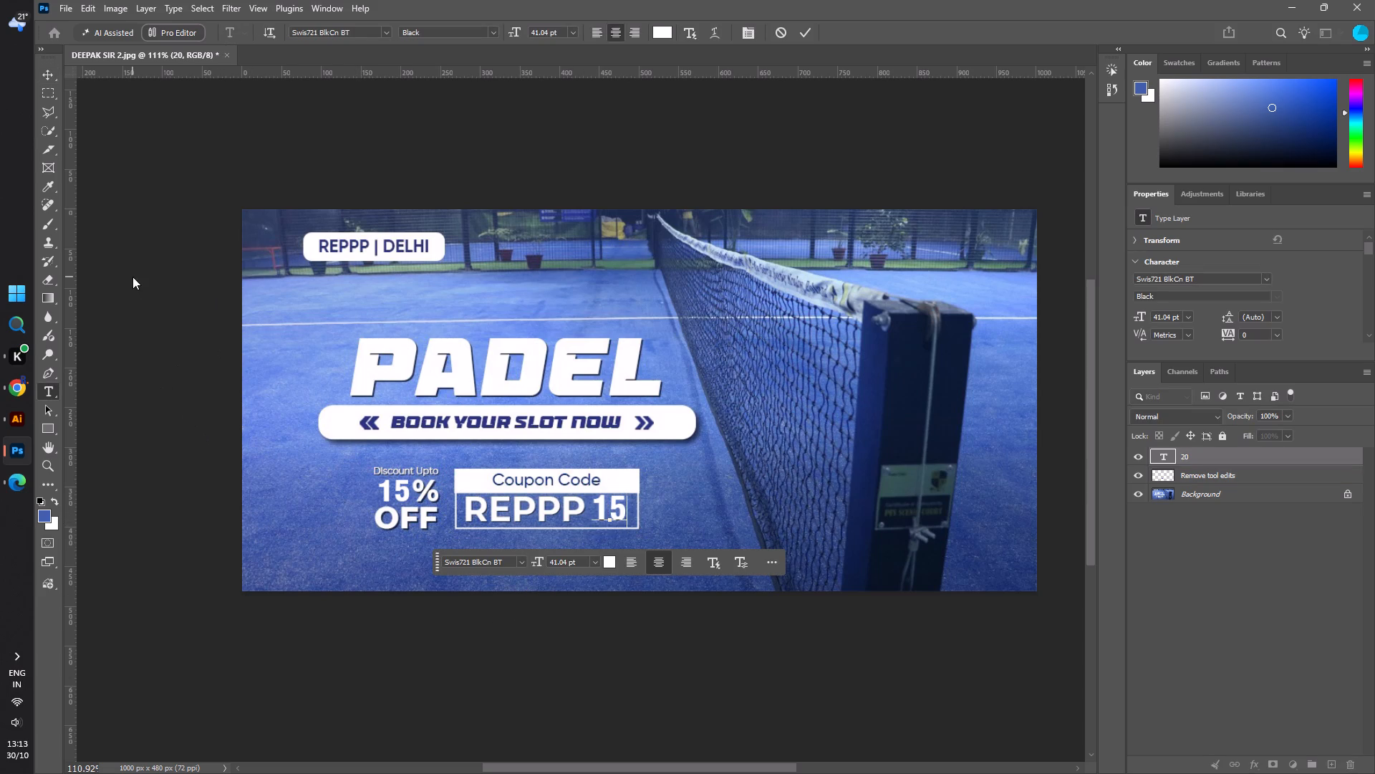
click(132, 277)
click(155, 308)
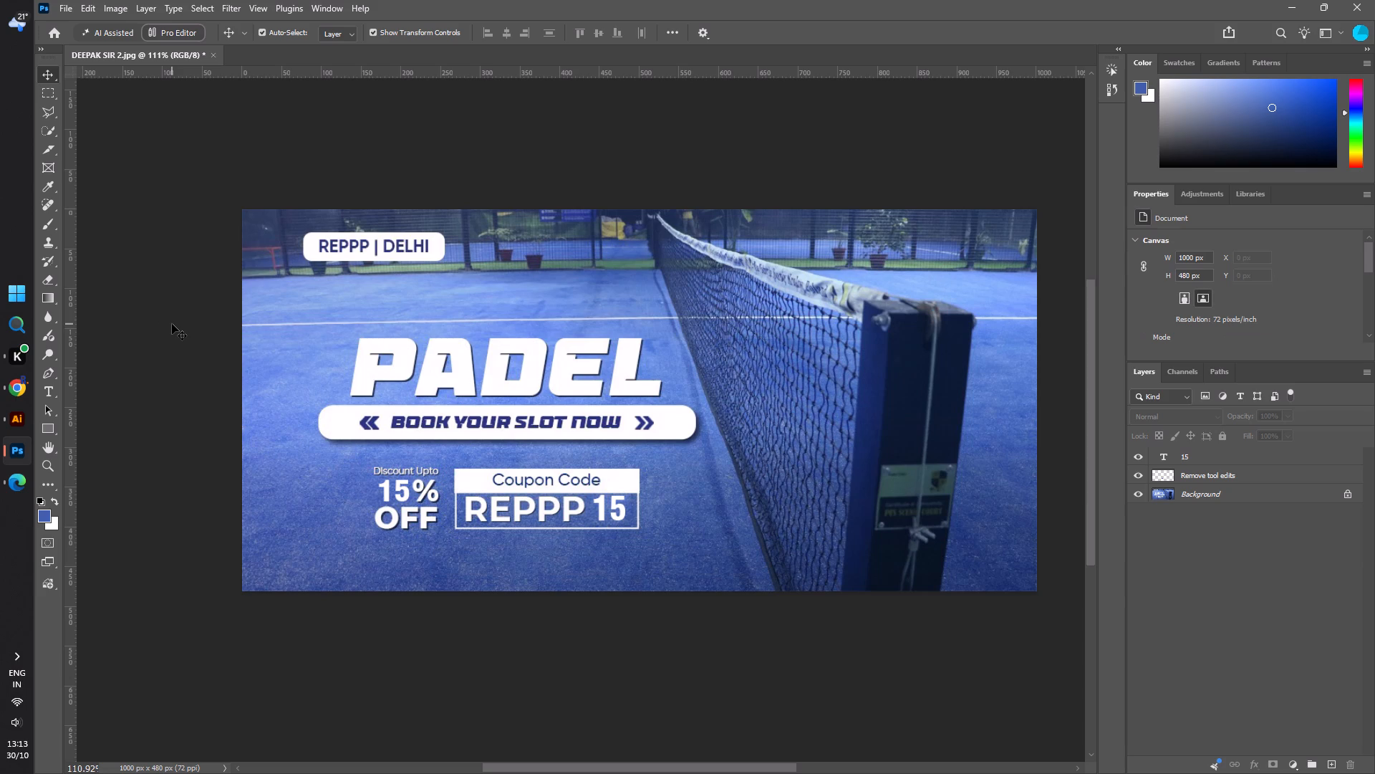
Capture a screen snip of the padel banner's text area, including the headline and coupon code, and copy it.
key(shift+super+s)
drag(235, 211, 775, 617)
key(ctrl+c)
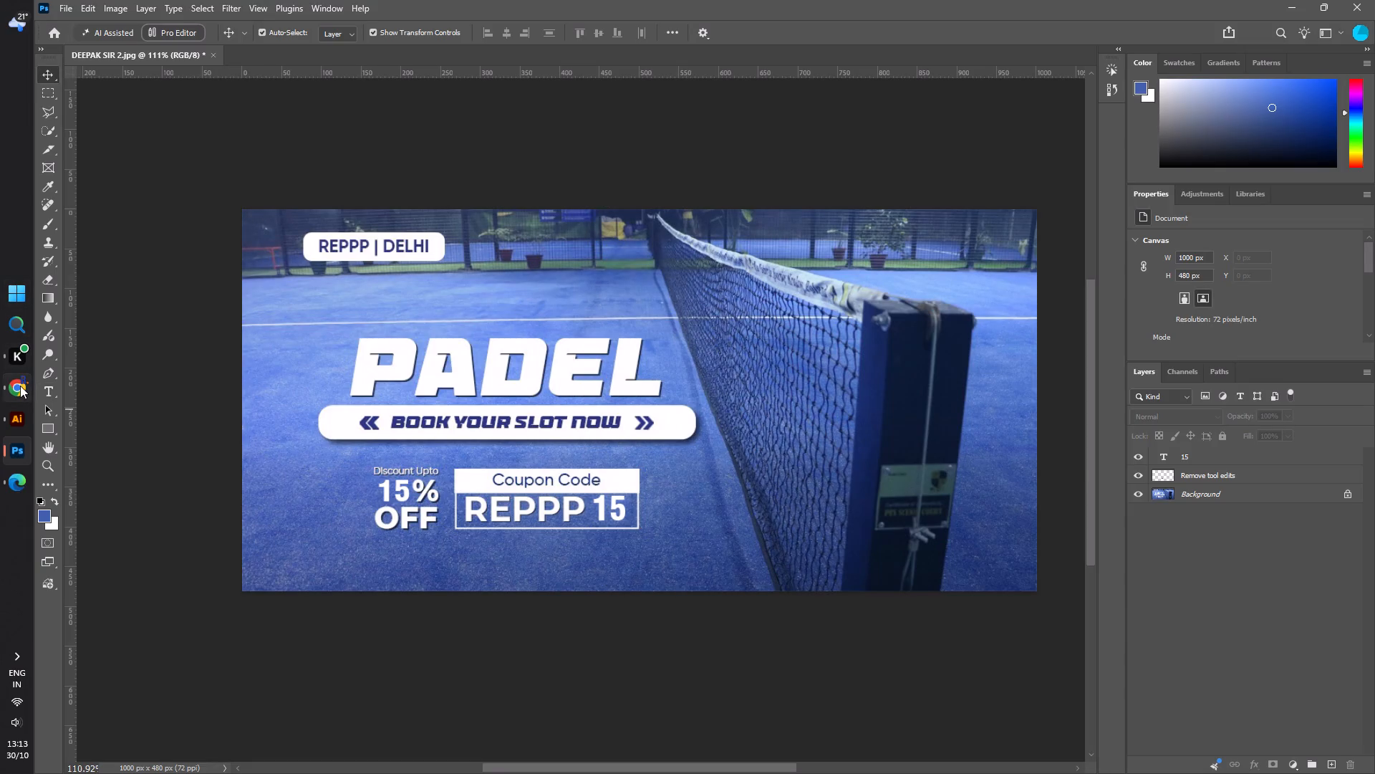
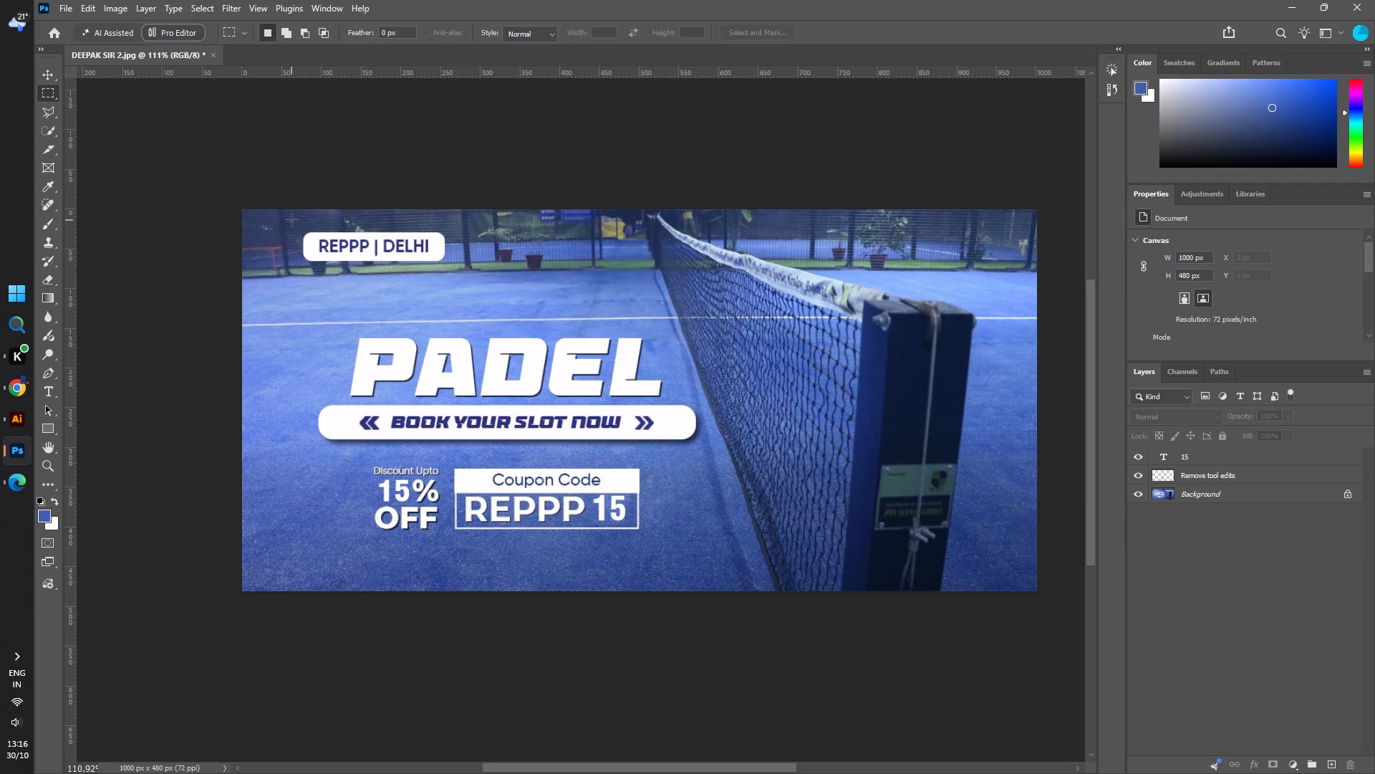
Remove the REPPP | DELHI label above the PADEL title, using a rectangular selection around it on the Background layer.
drag(294, 225, 323, 270)
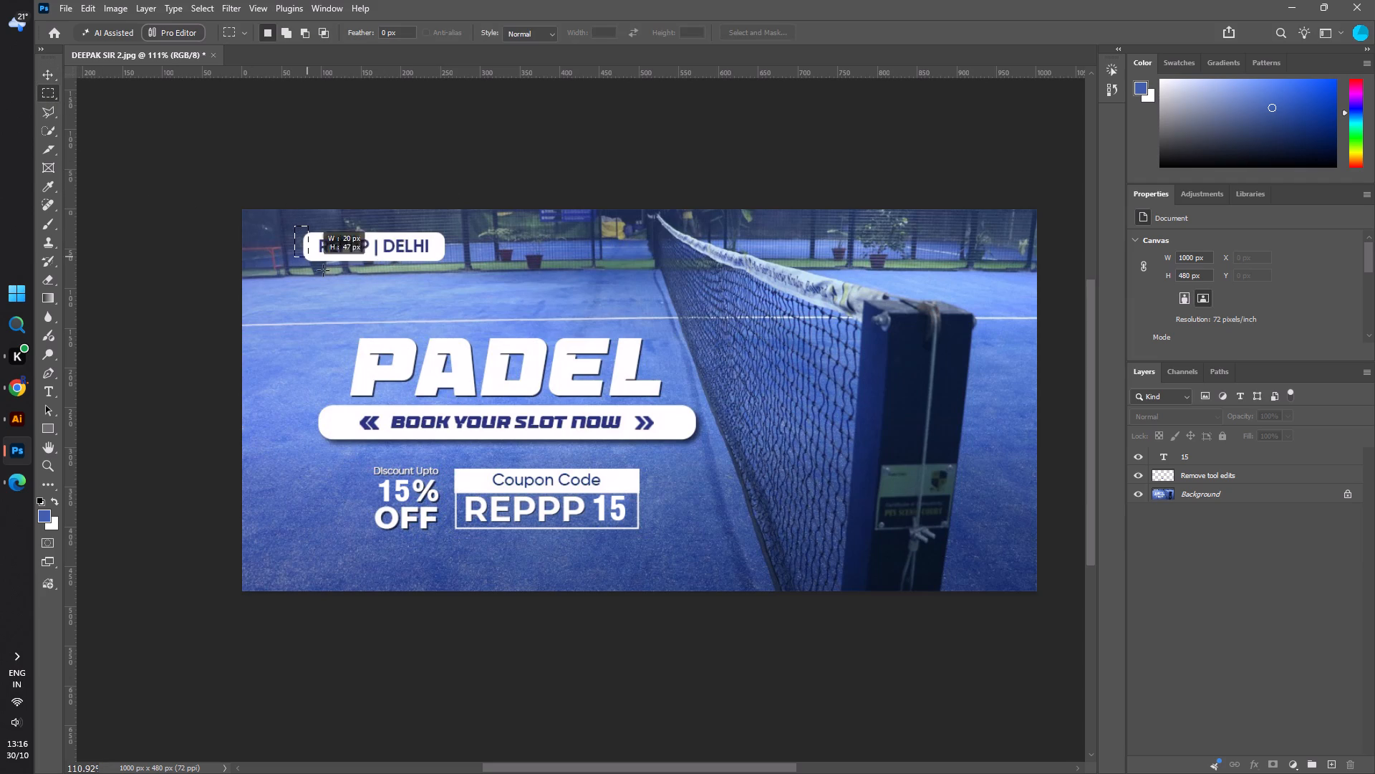
drag(323, 270, 452, 266)
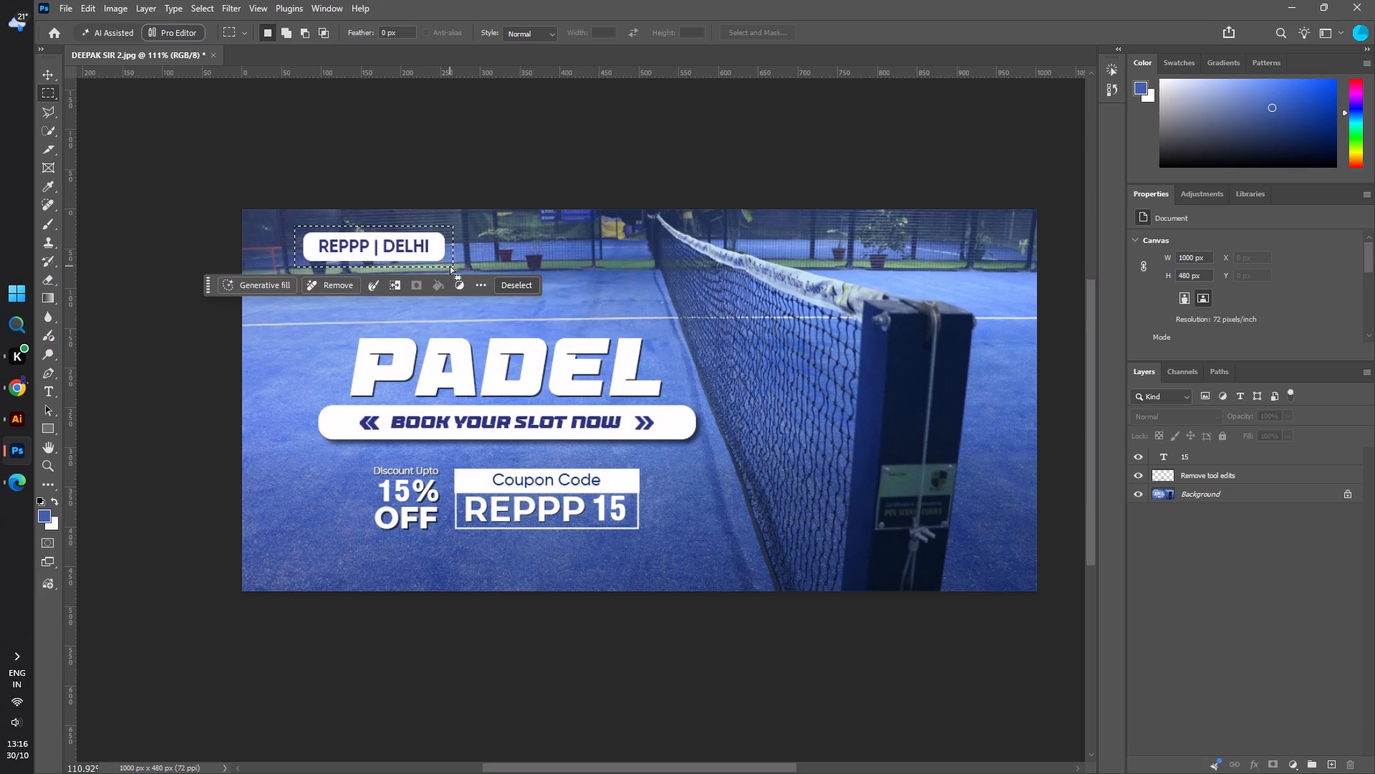
click(323, 287)
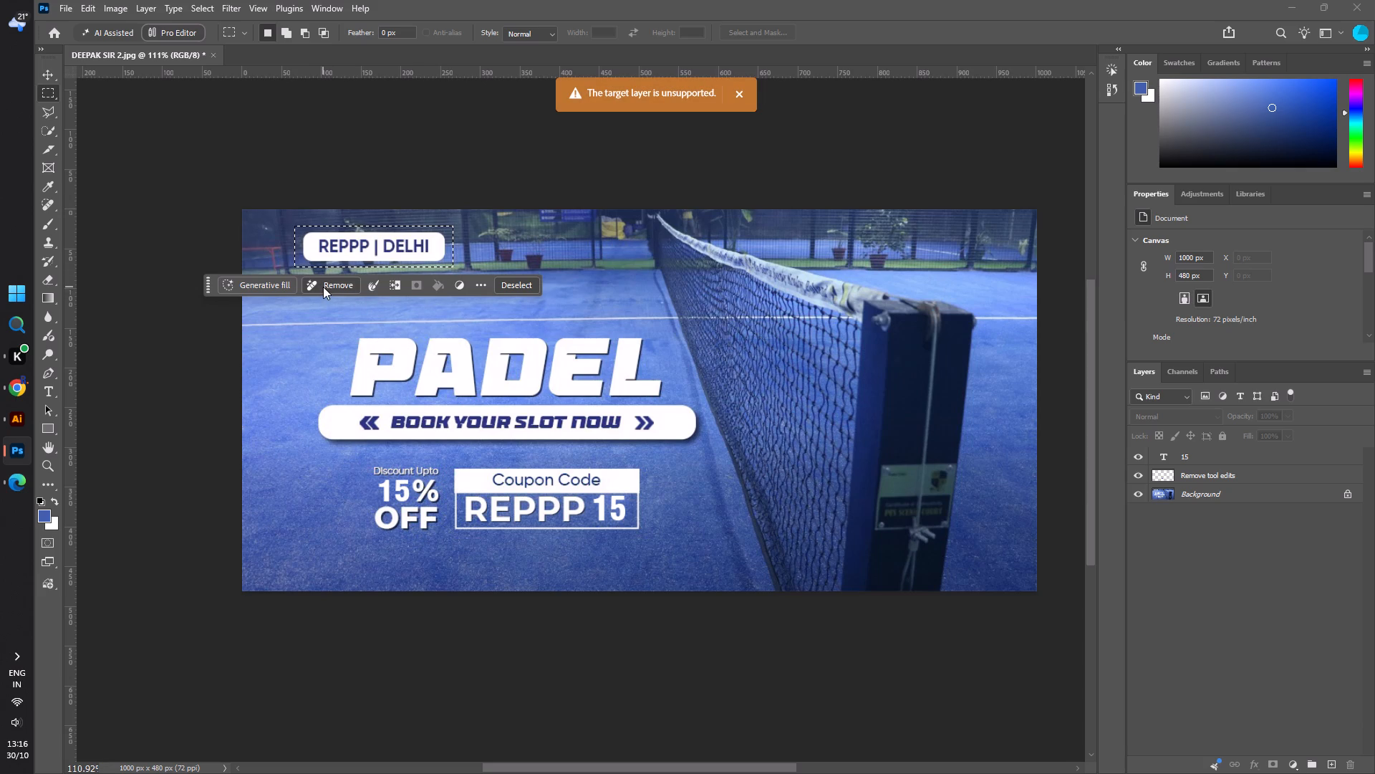
click(1161, 492)
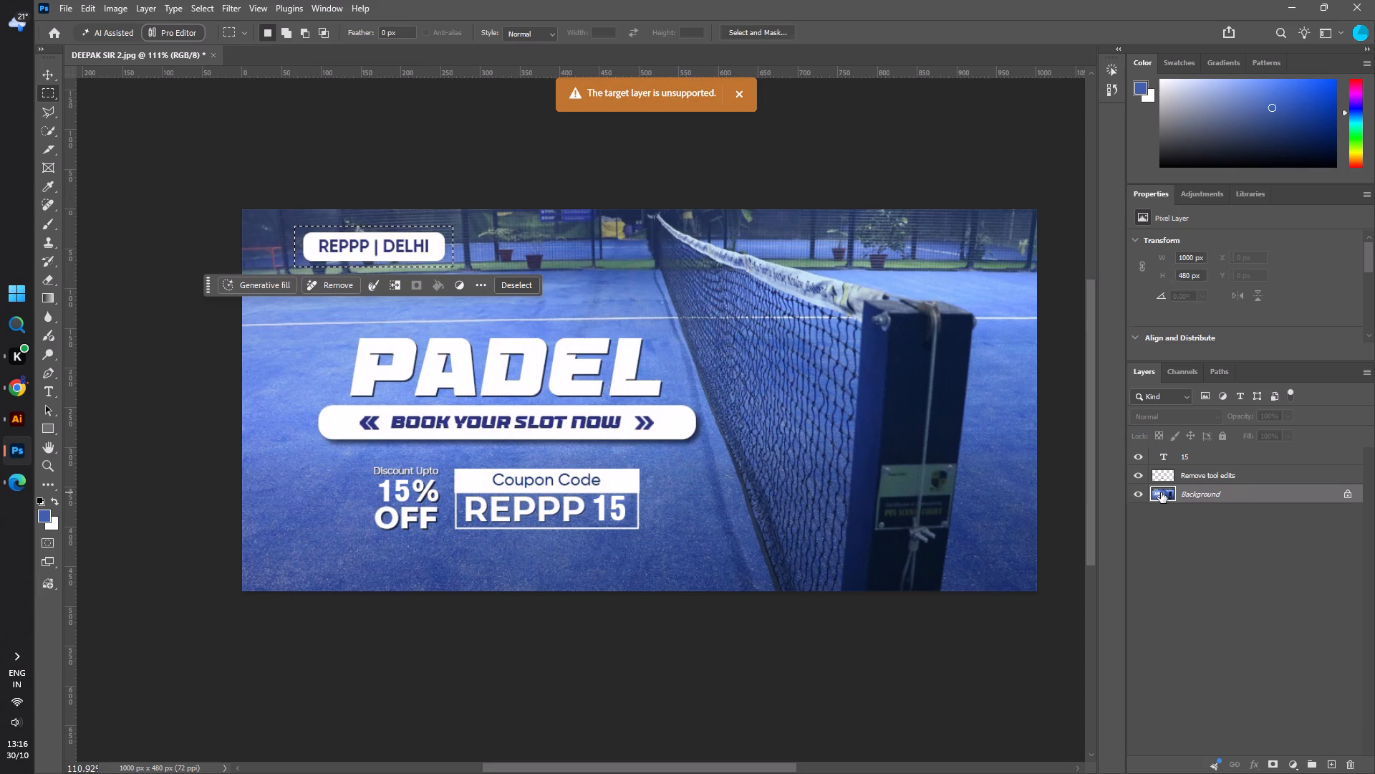
click(330, 287)
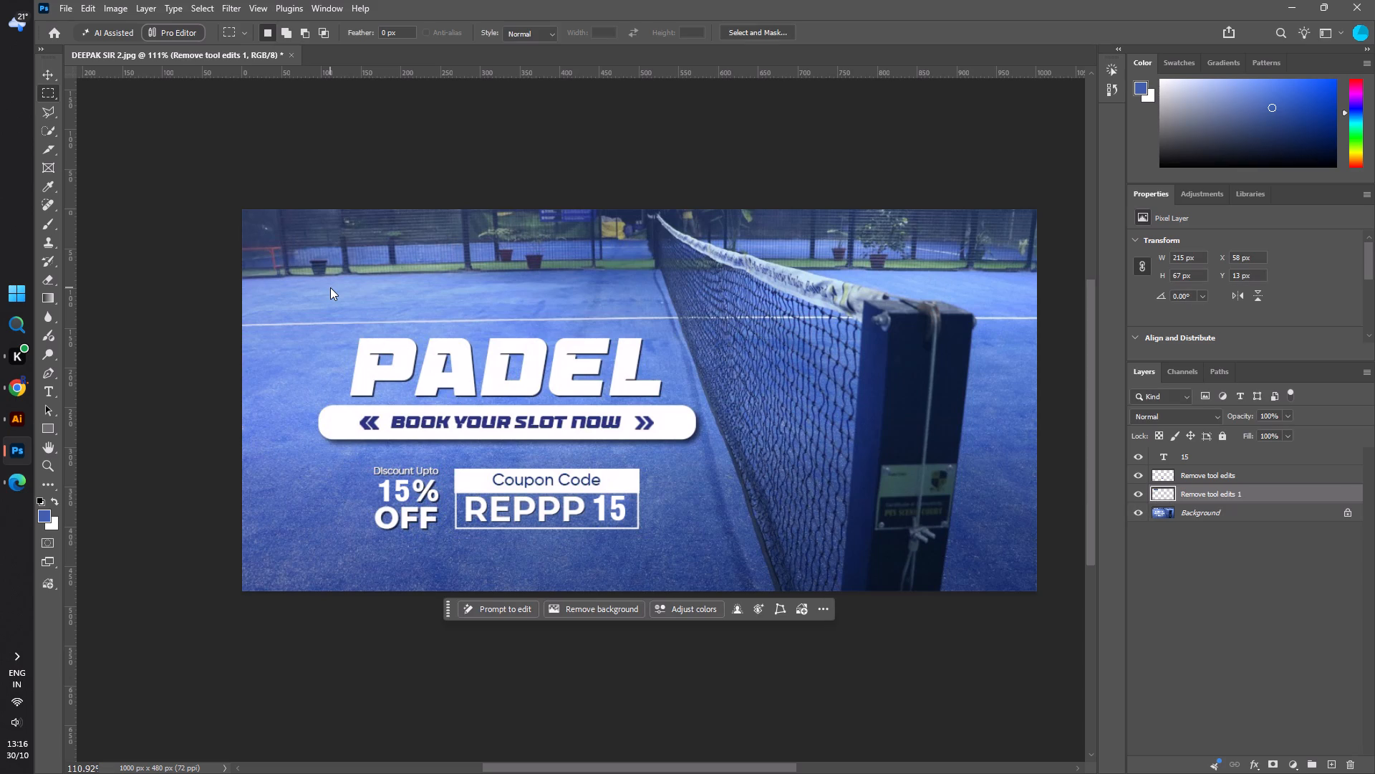
Export the edited DEEPAK SIR 2 banner as a JPG at 1000 x 480 px, quality 6.
click(66, 10)
click(107, 260)
click(269, 277)
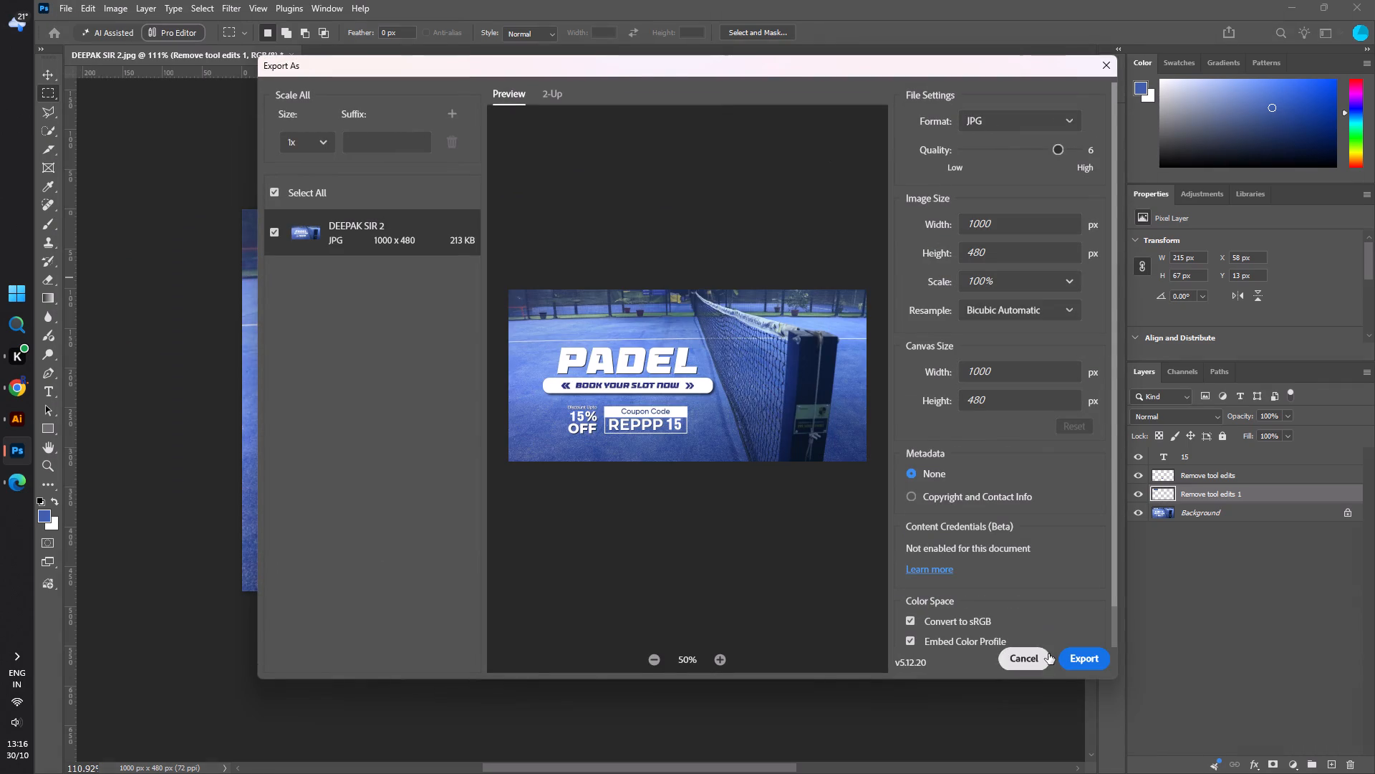
click(1077, 659)
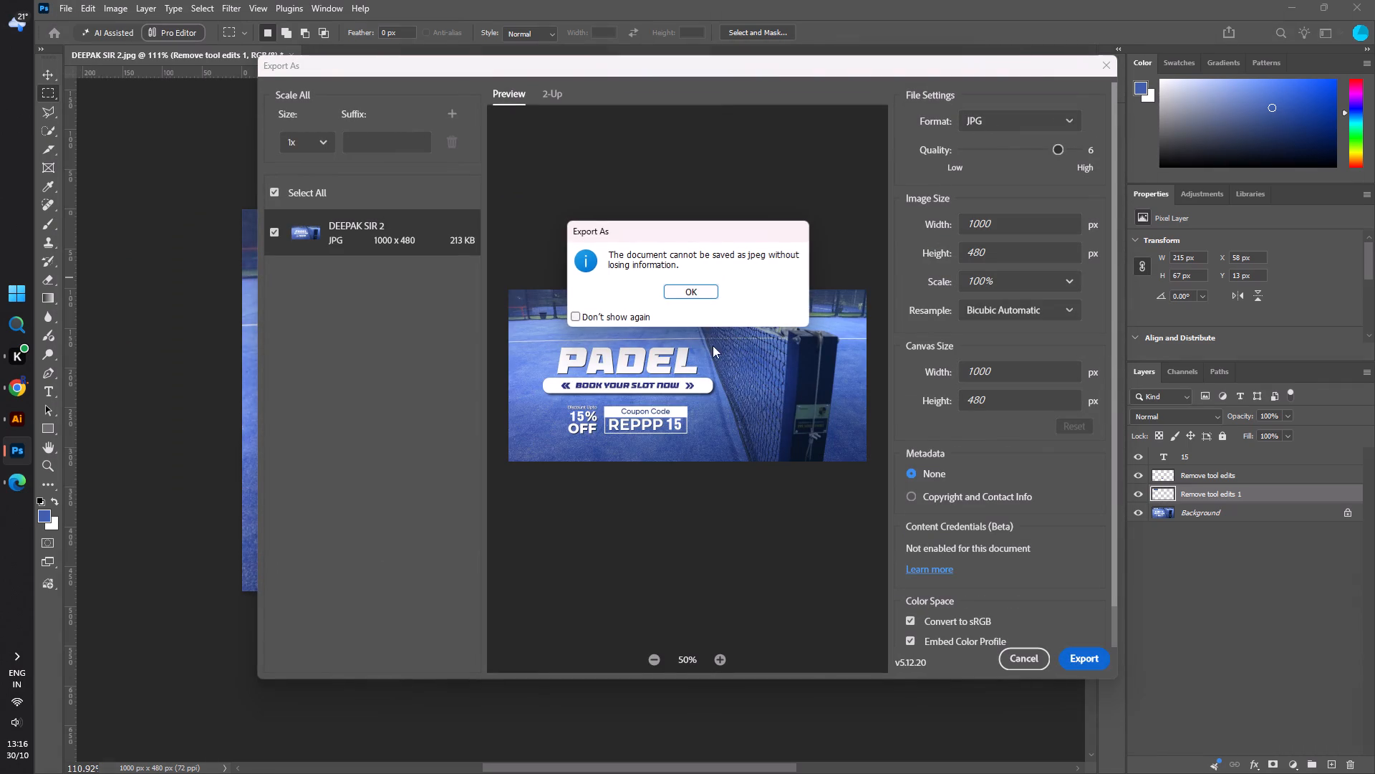
Name the exported JPG D2 and choose the Downloads folder as its save location.
click(683, 290)
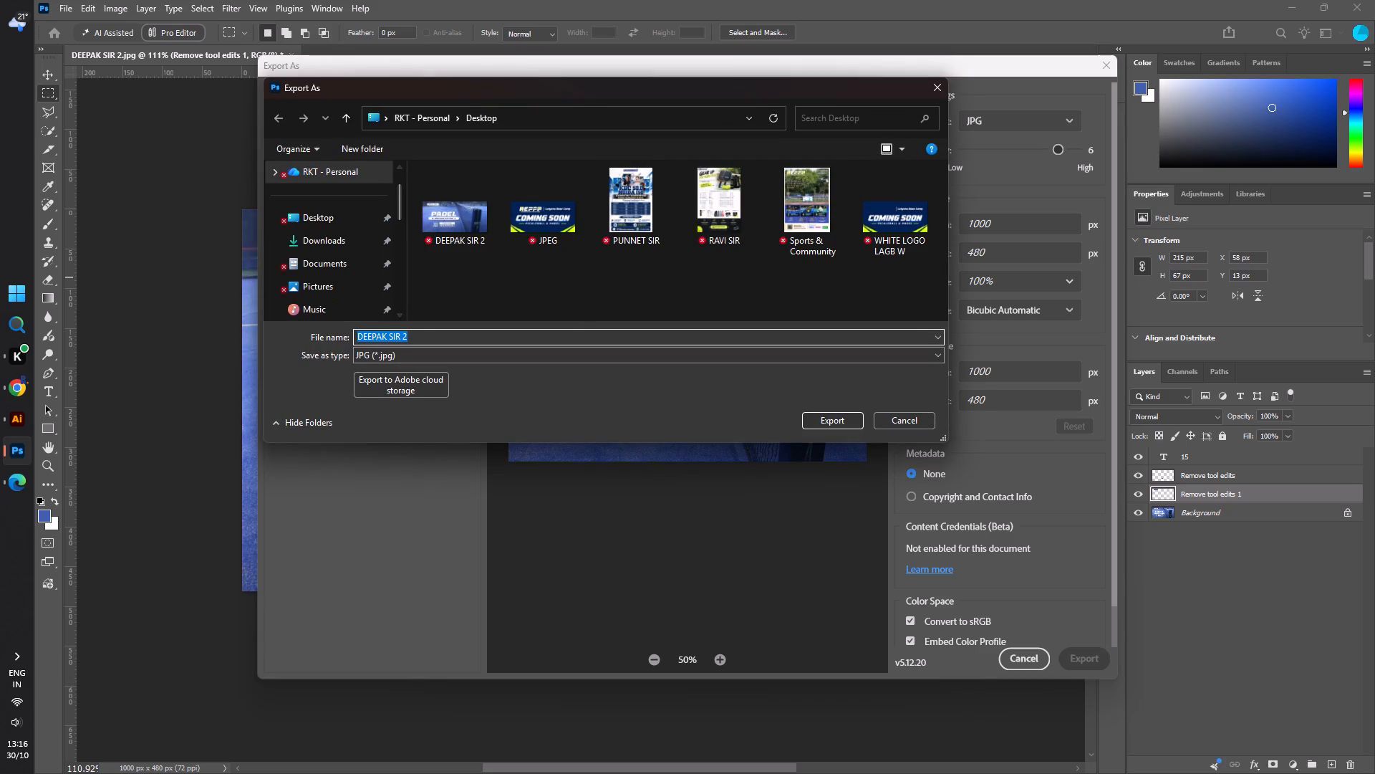
click(430, 338)
drag(430, 338, 359, 342)
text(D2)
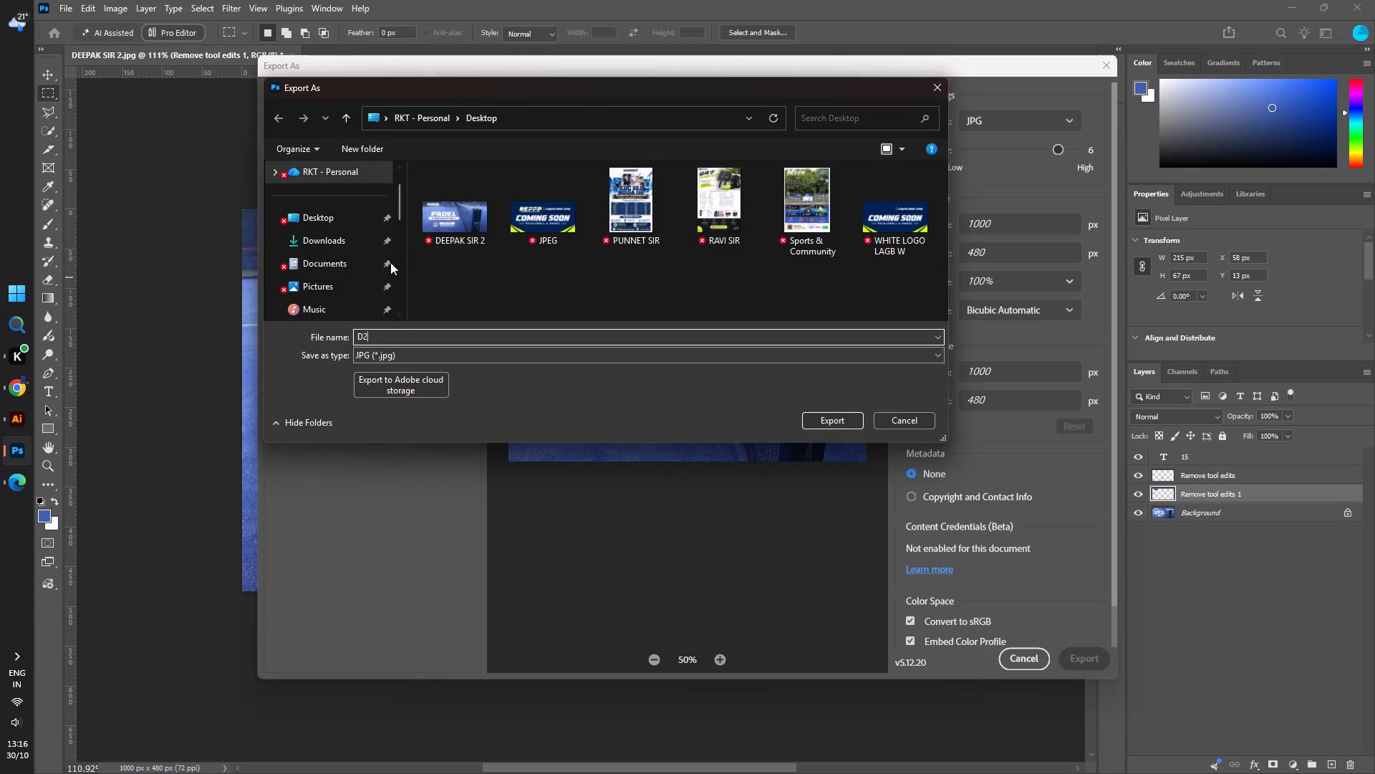
click(329, 221)
click(329, 233)
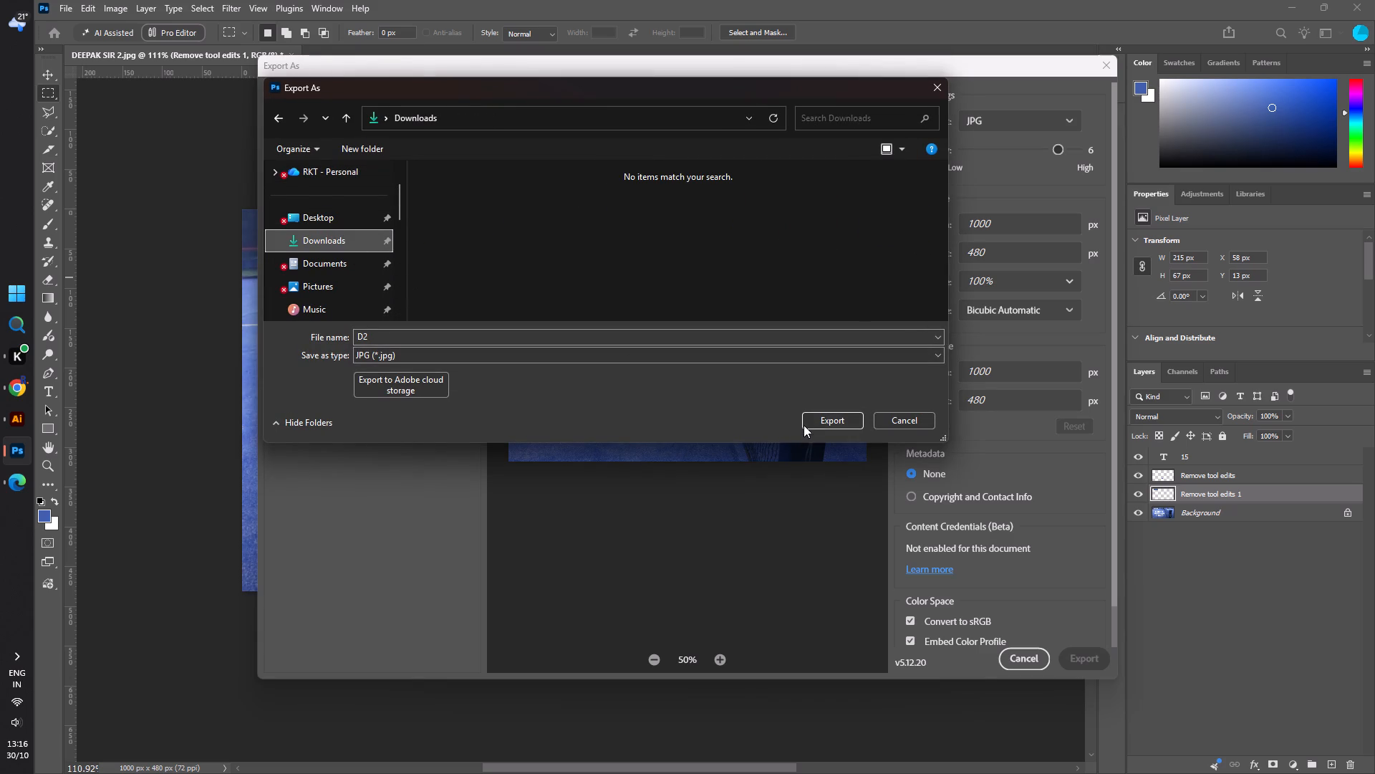
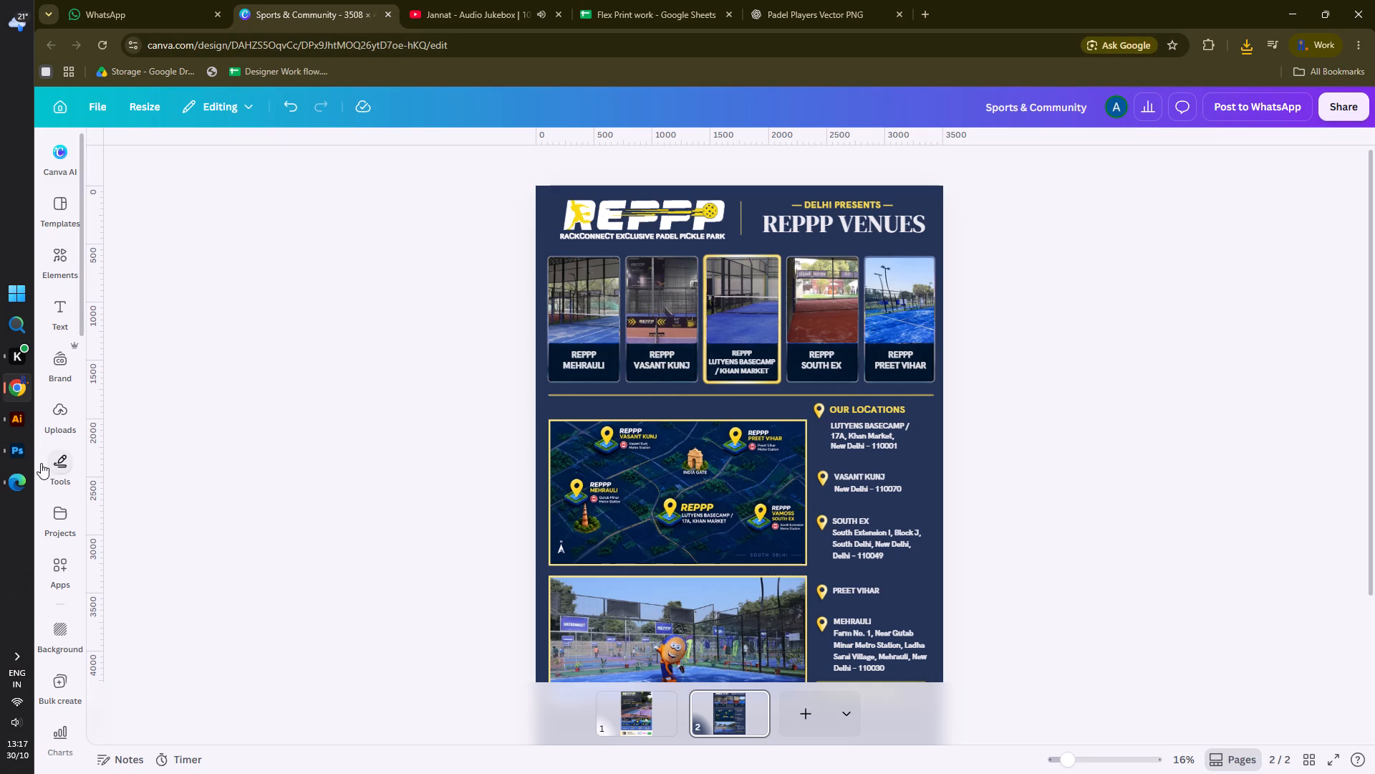
Switch to Photoshop and return to the DEEPAK SIR 2 padel coupon banner.
click(16, 453)
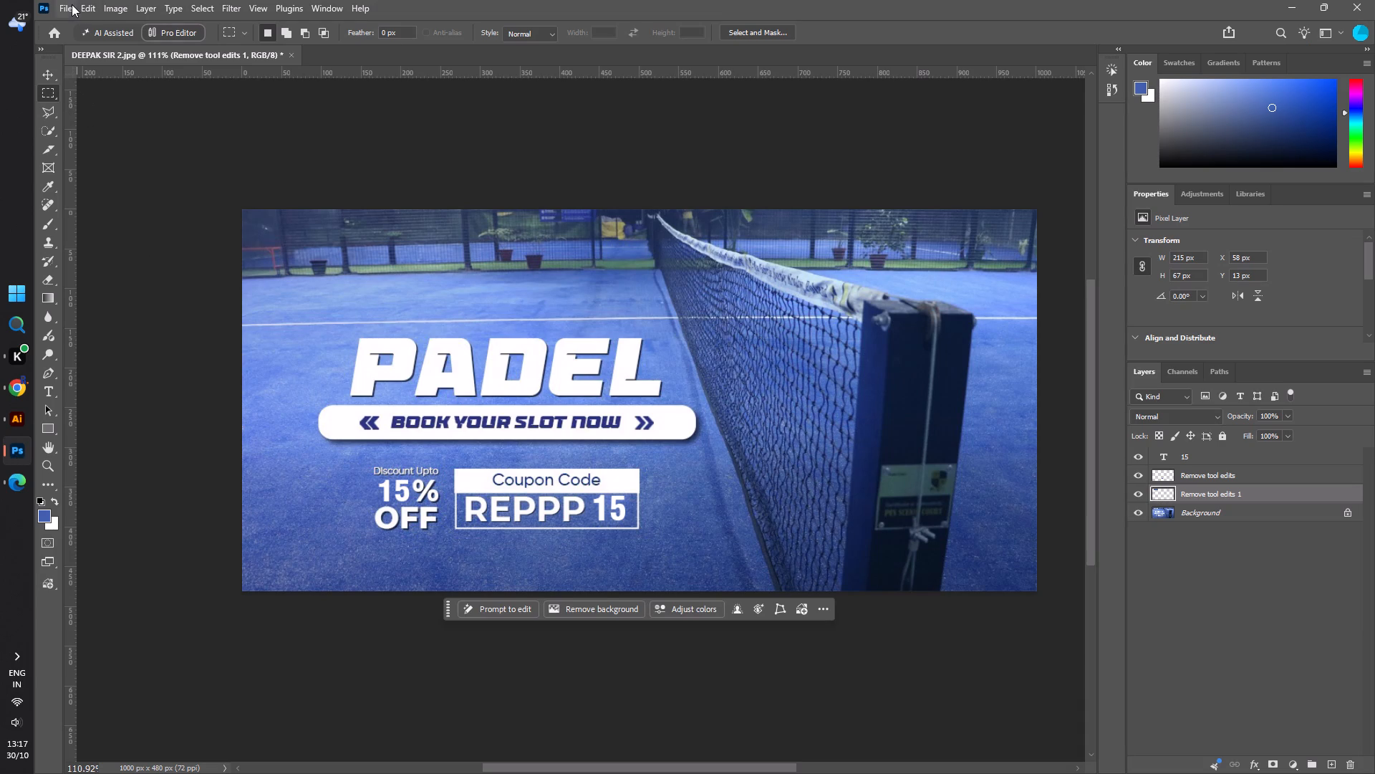
Open the D3 image from the Desktop folder.
click(72, 4)
click(100, 42)
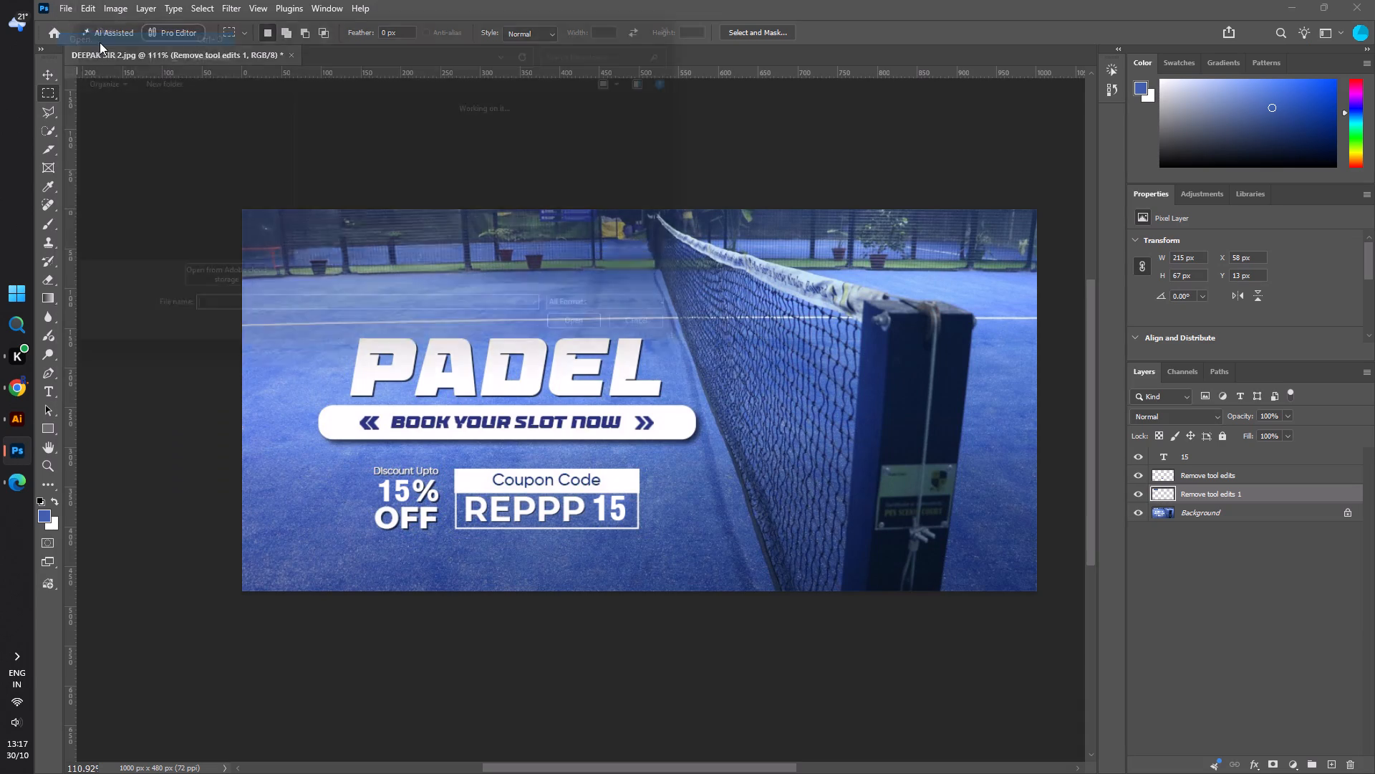
click(92, 133)
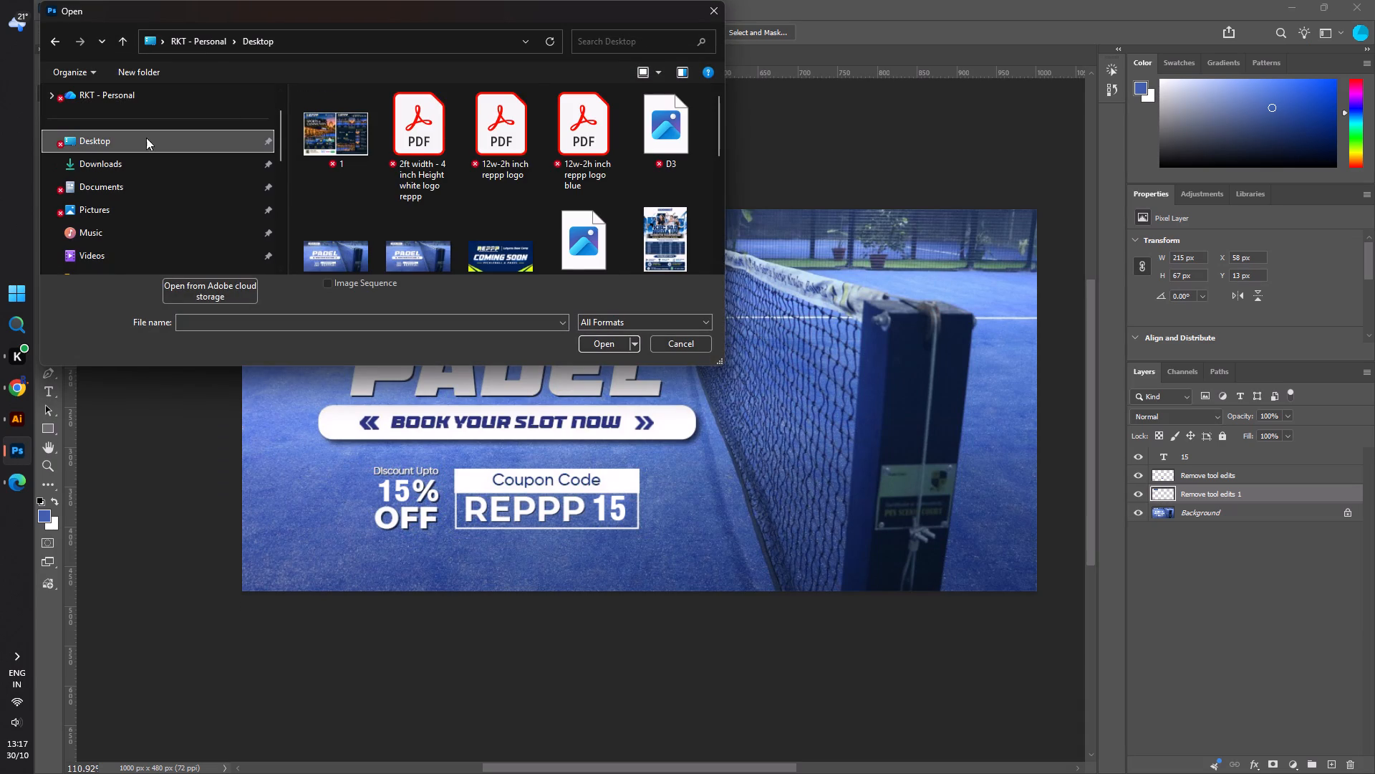
scroll(526, 182, down, 1)
click(657, 122)
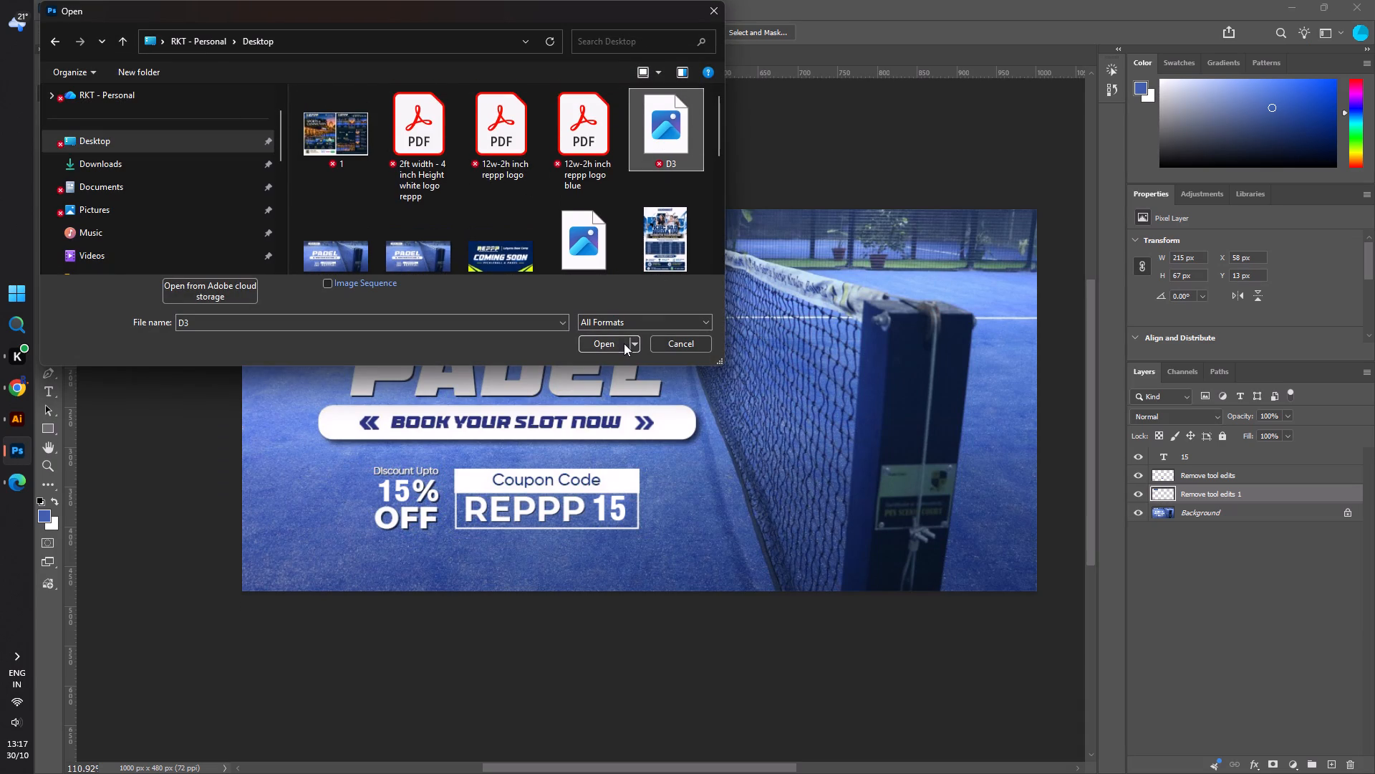
click(615, 335)
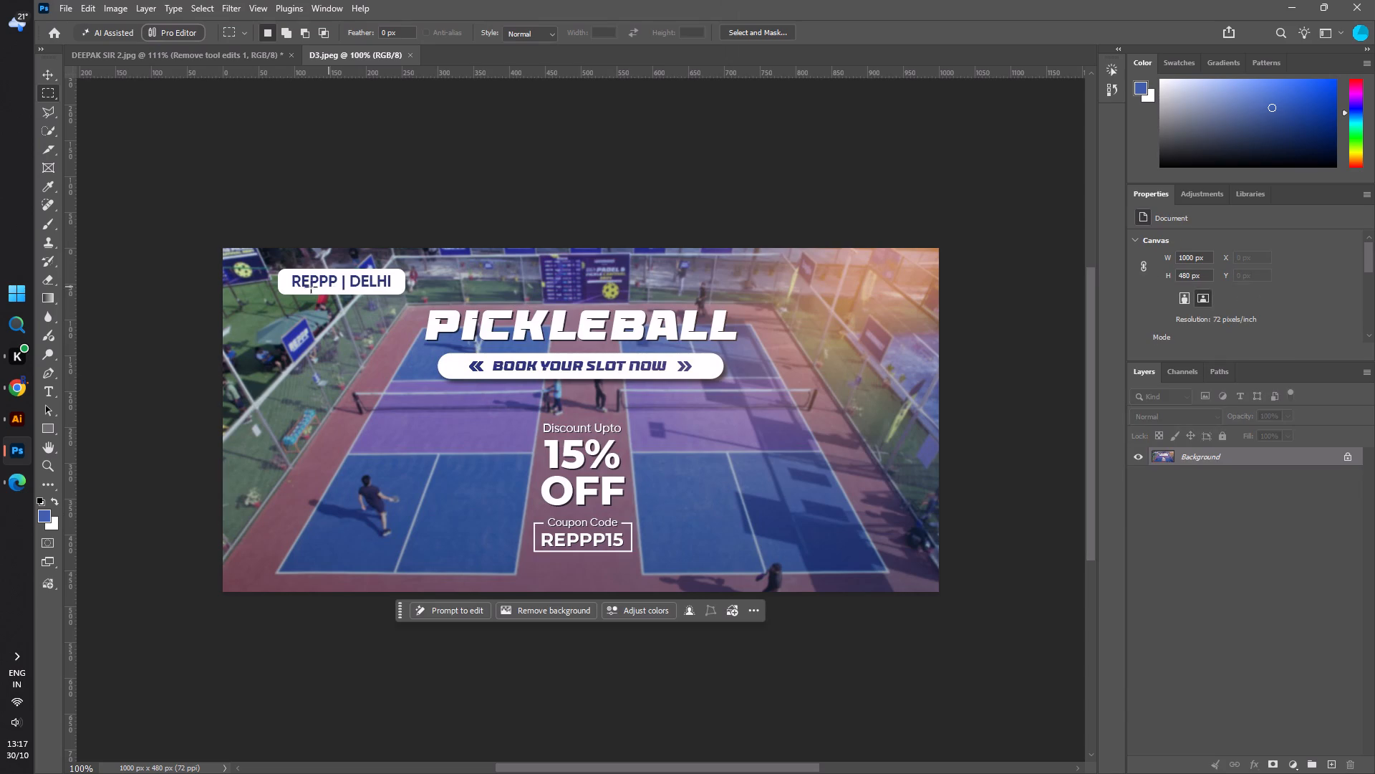
Remove the REPPP | DELHI label from the pickleball banner, using a rectangular selection around it.
drag(269, 262, 398, 300)
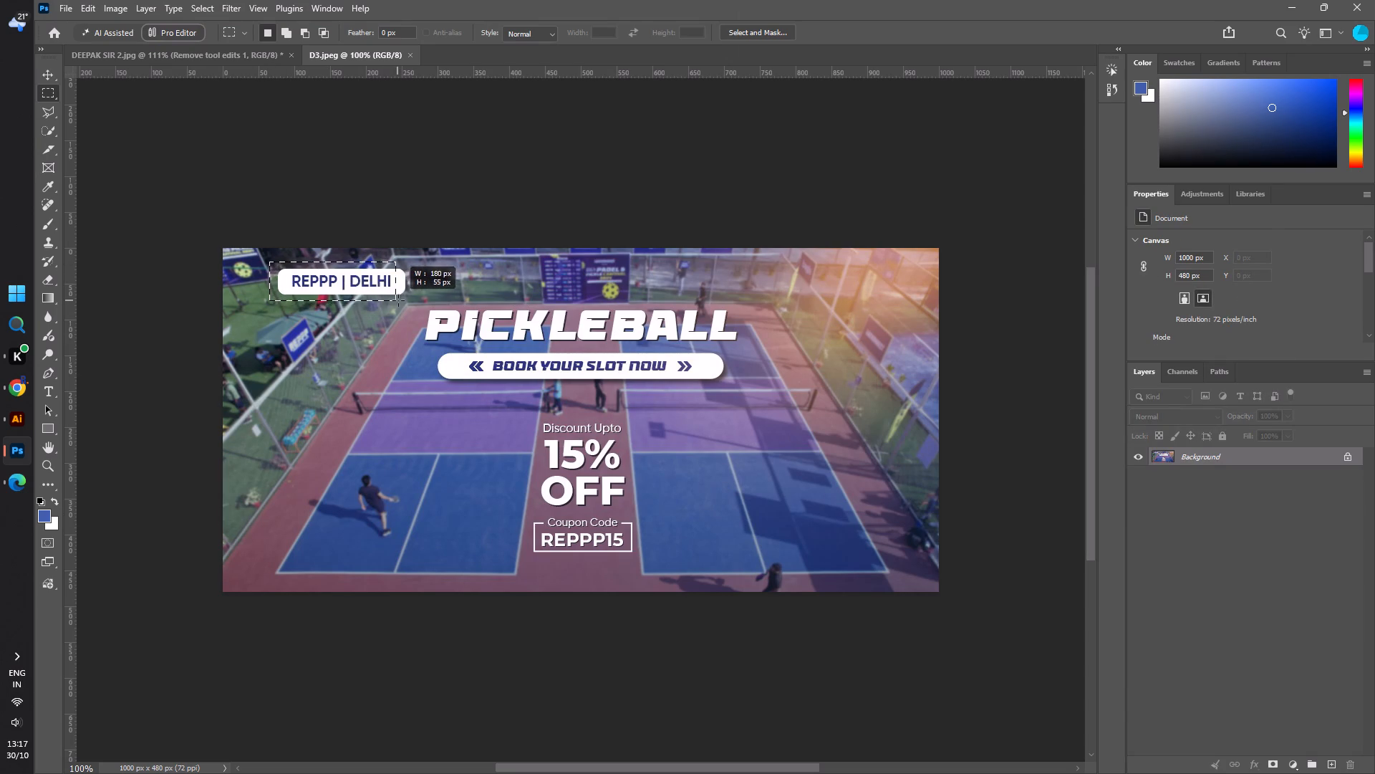
drag(398, 300, 407, 300)
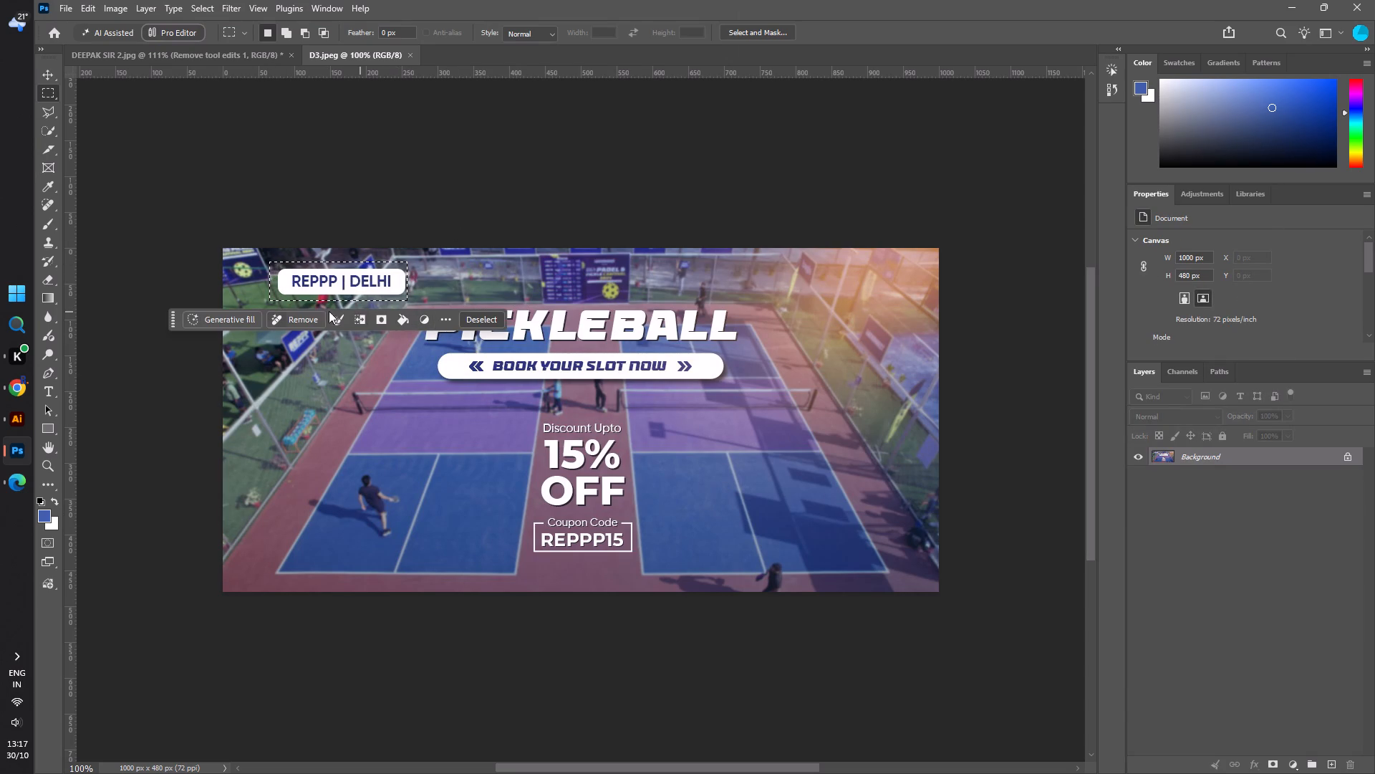
click(296, 320)
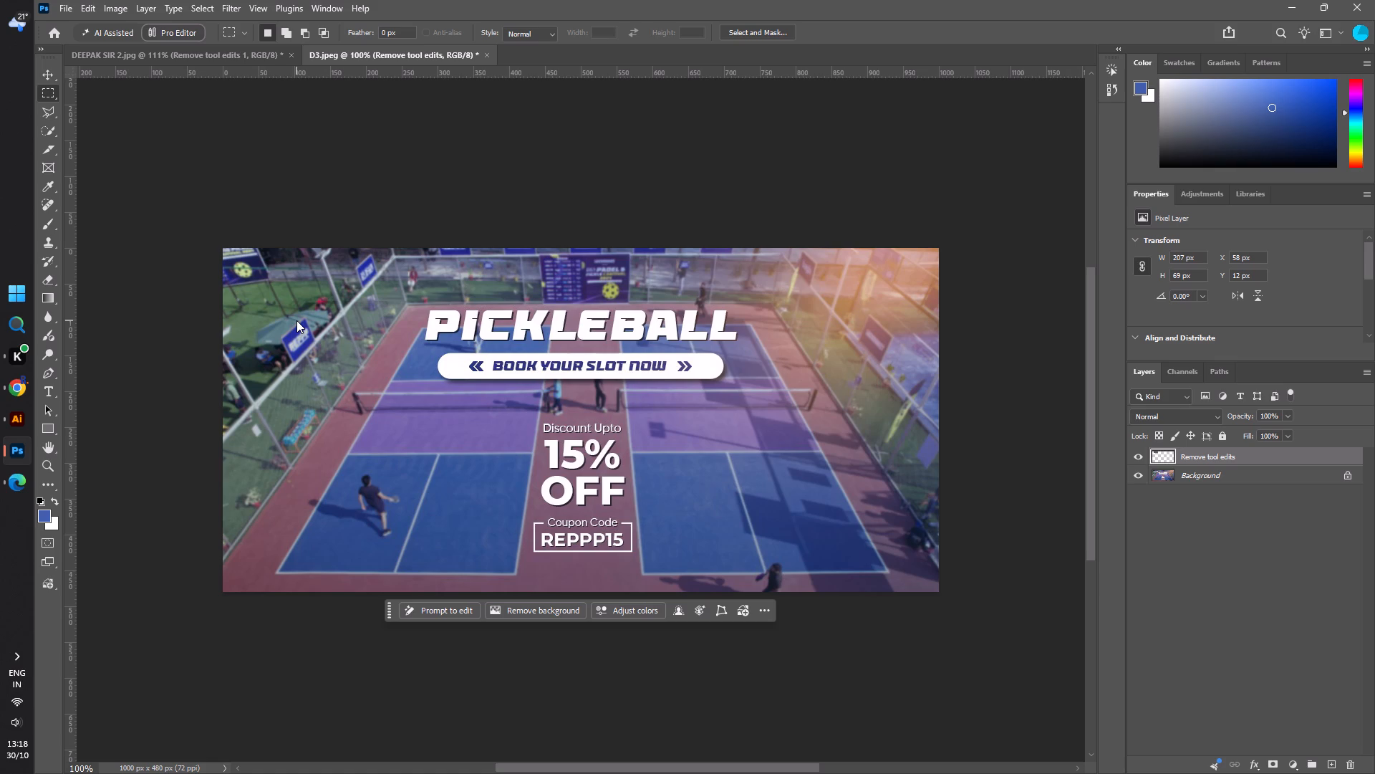
Export the edited pickleball banner as a 1000 x 480 px JPG at quality 6, named D4, in the Downloads folder.
click(64, 4)
click(123, 254)
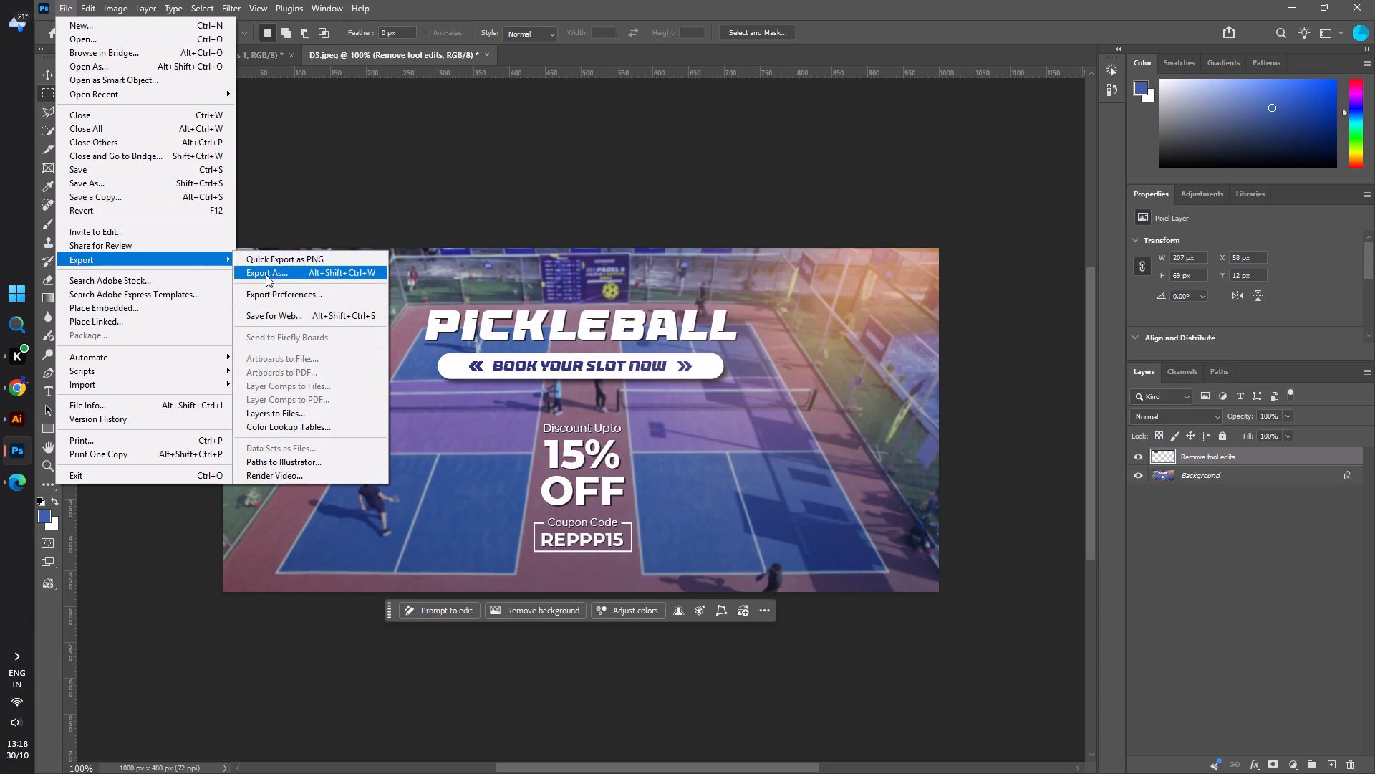
click(266, 274)
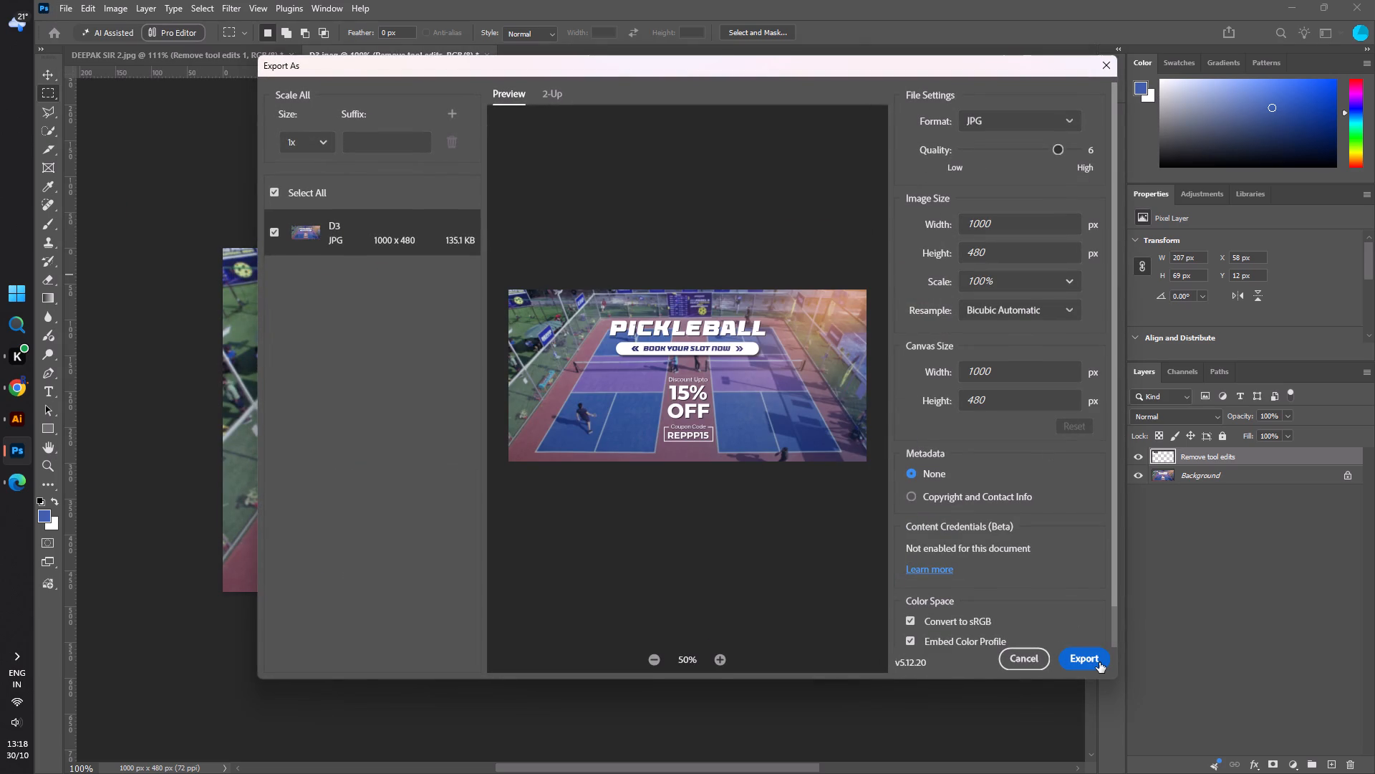
click(1099, 662)
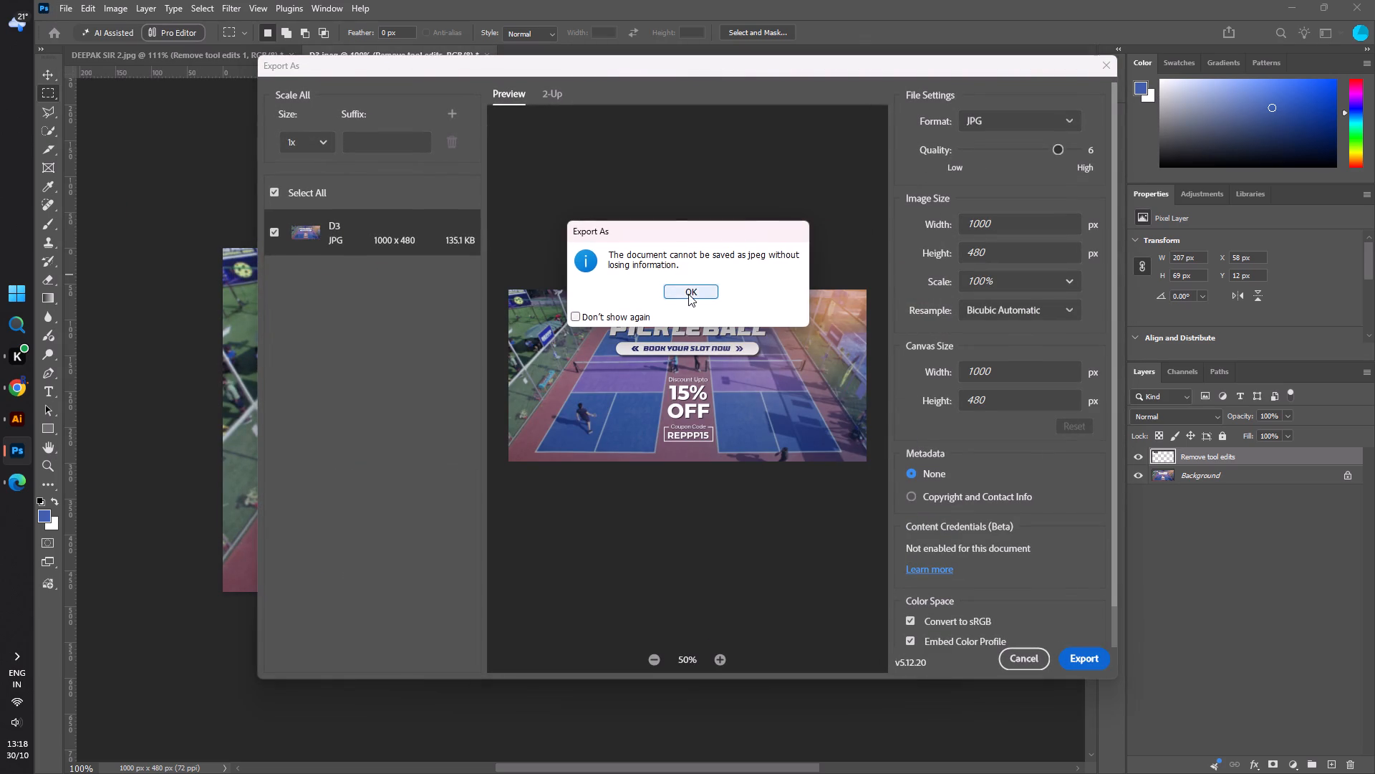
click(688, 294)
click(314, 249)
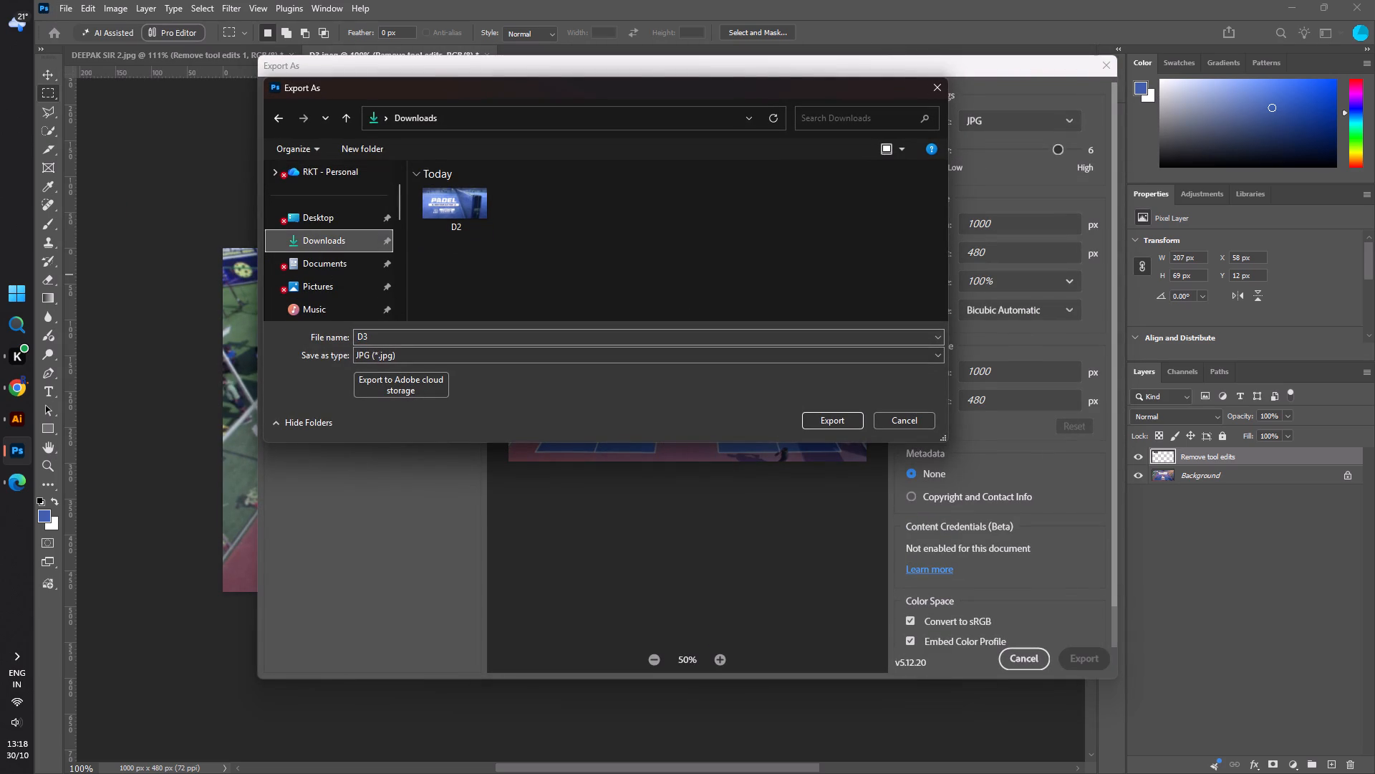
click(375, 333)
drag(375, 333, 354, 336)
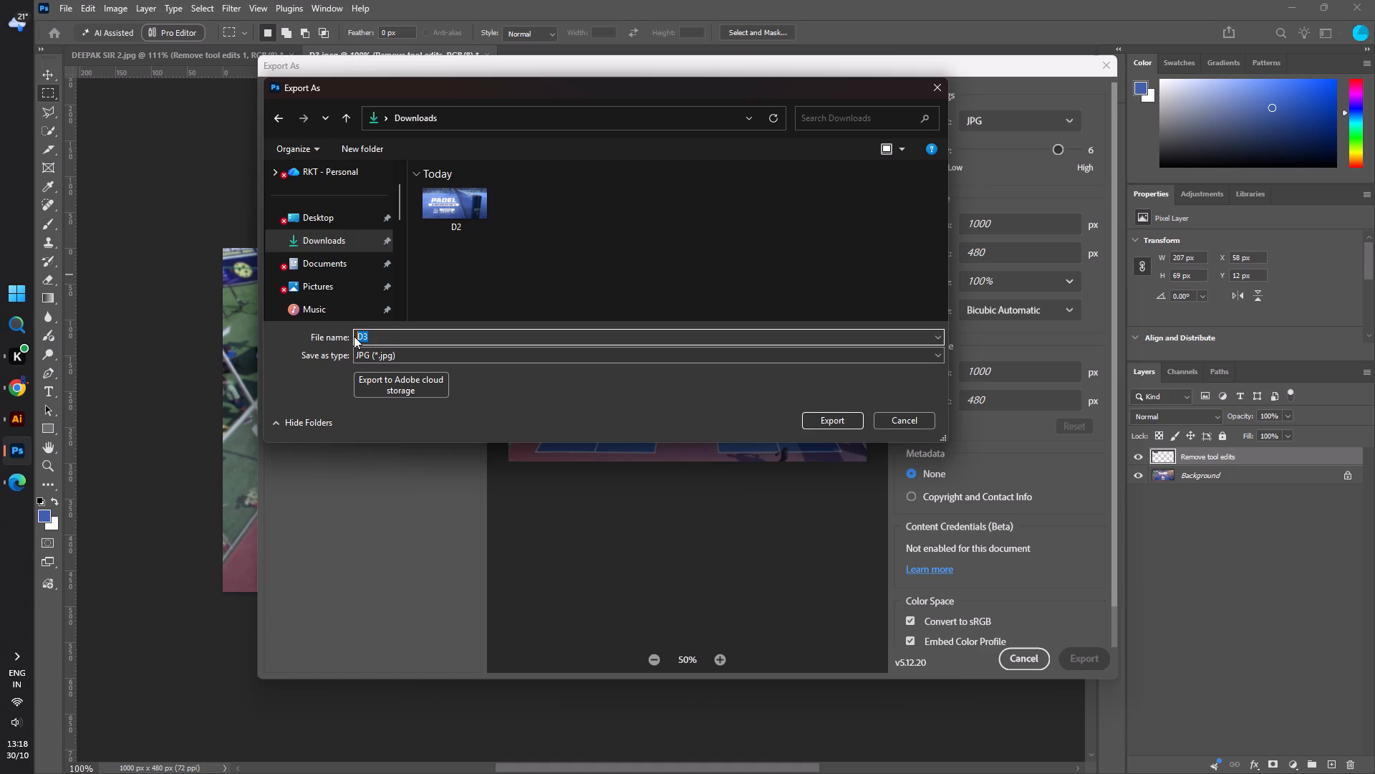
text(D4)
click(815, 420)
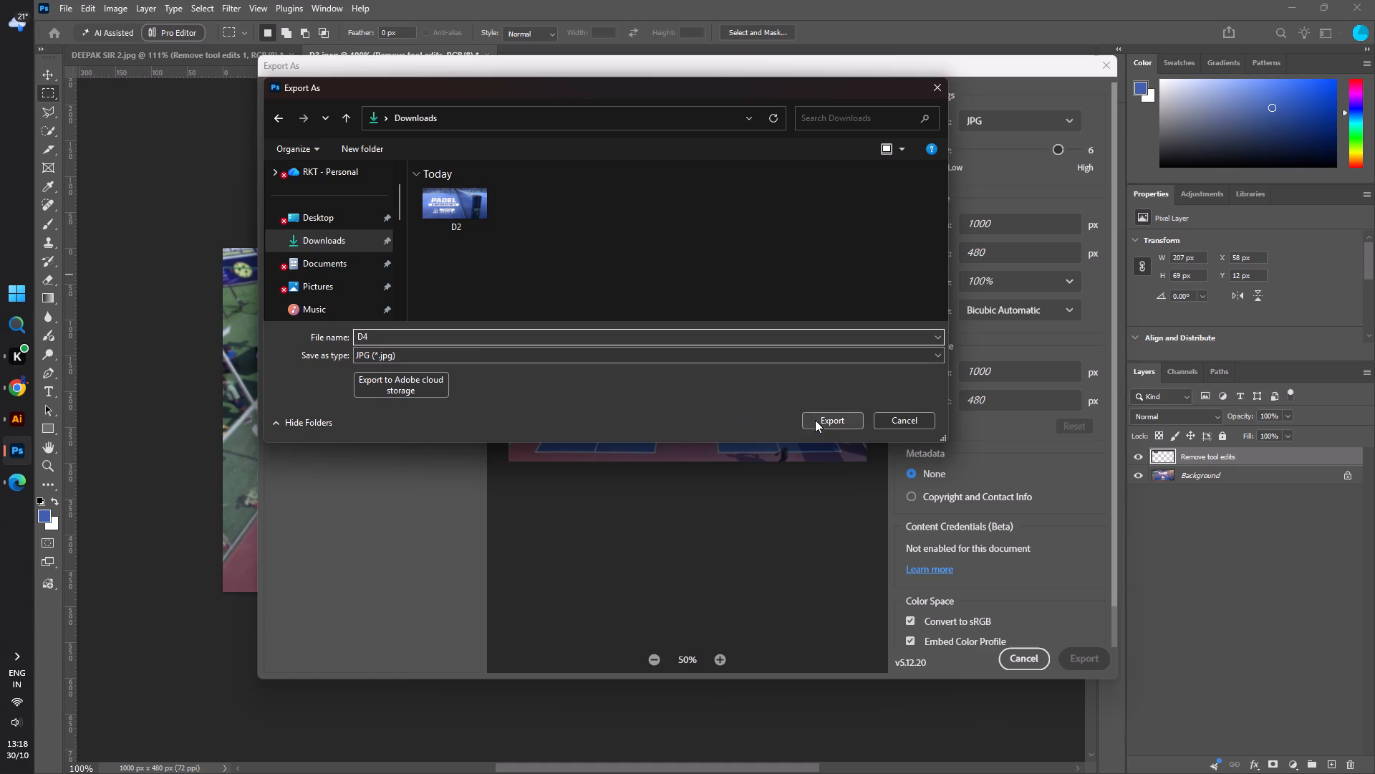
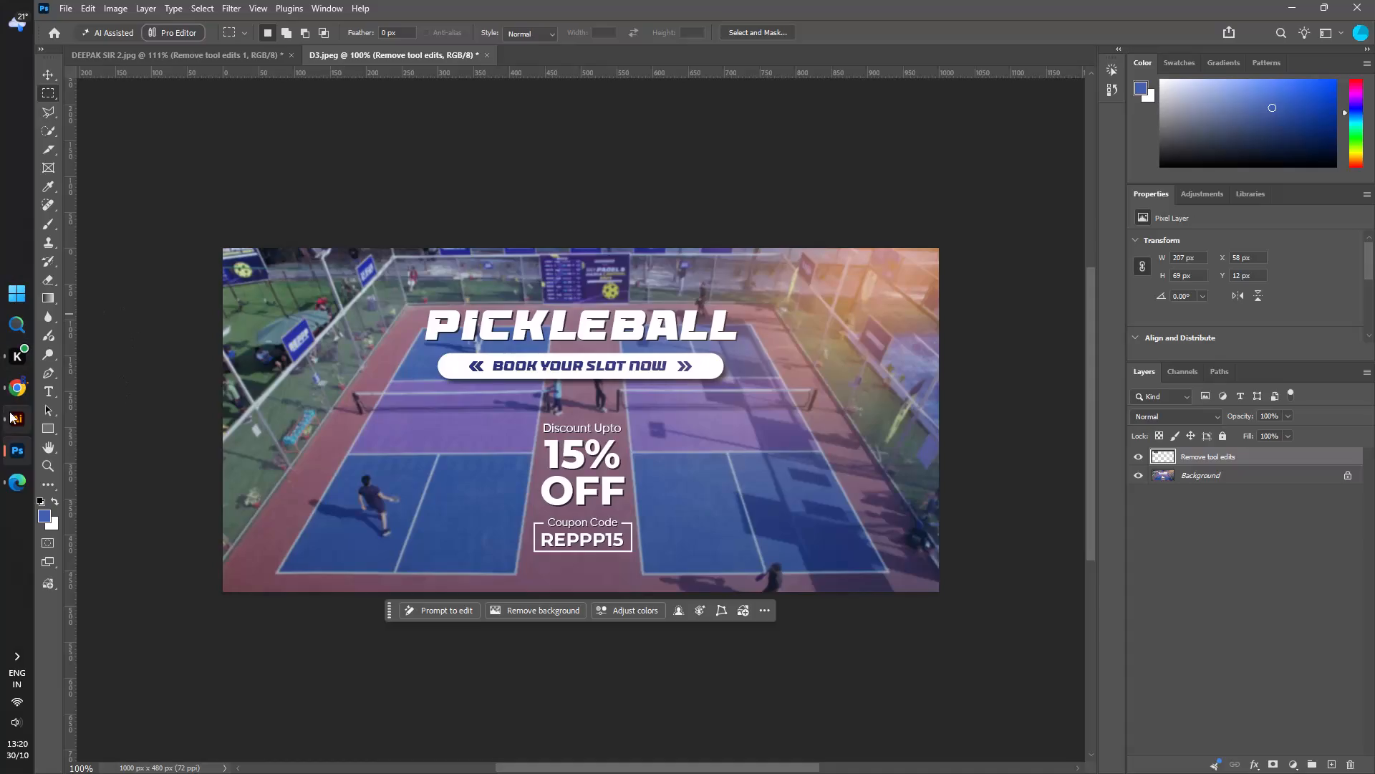
Switch to the Sports & Community design in Canva and upload the D4 and D2 banner images from the Downloads folder.
click(16, 379)
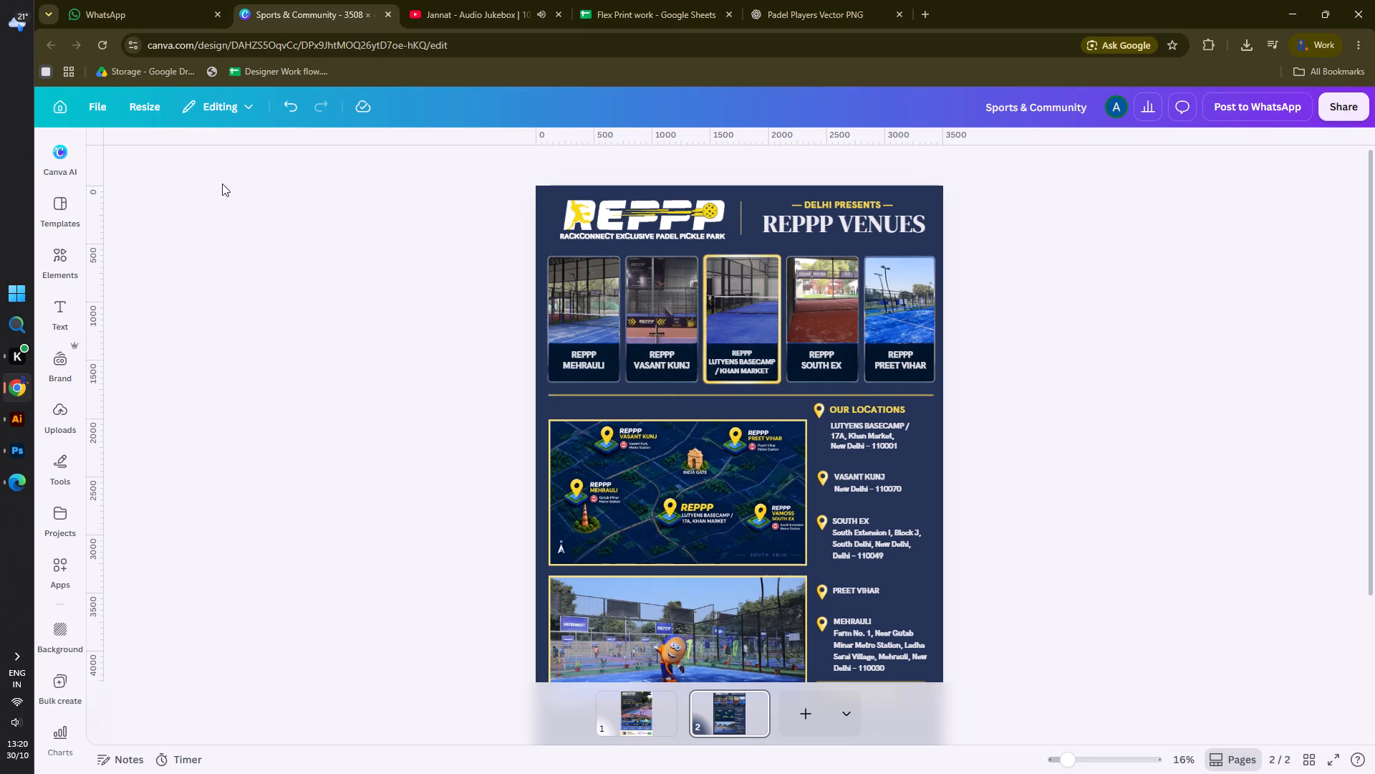
click(58, 415)
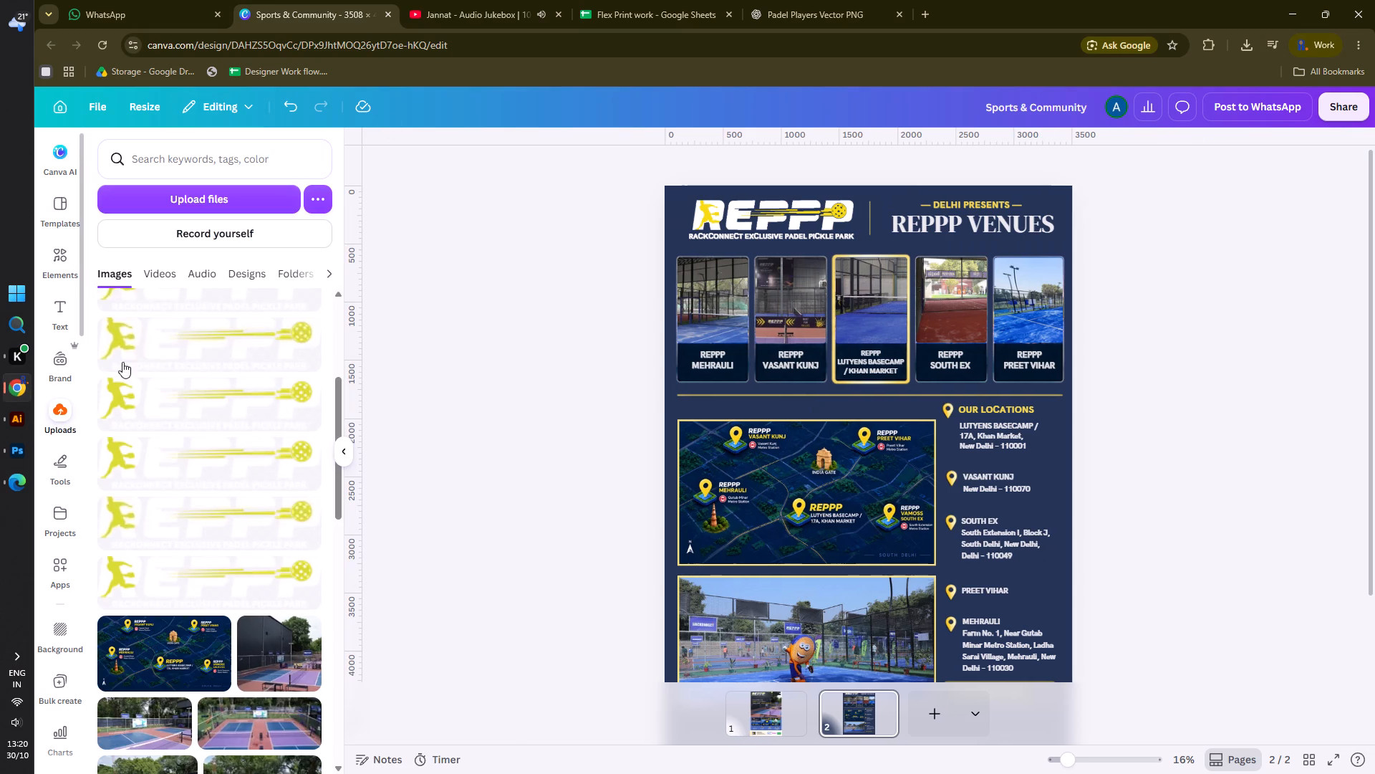
click(223, 199)
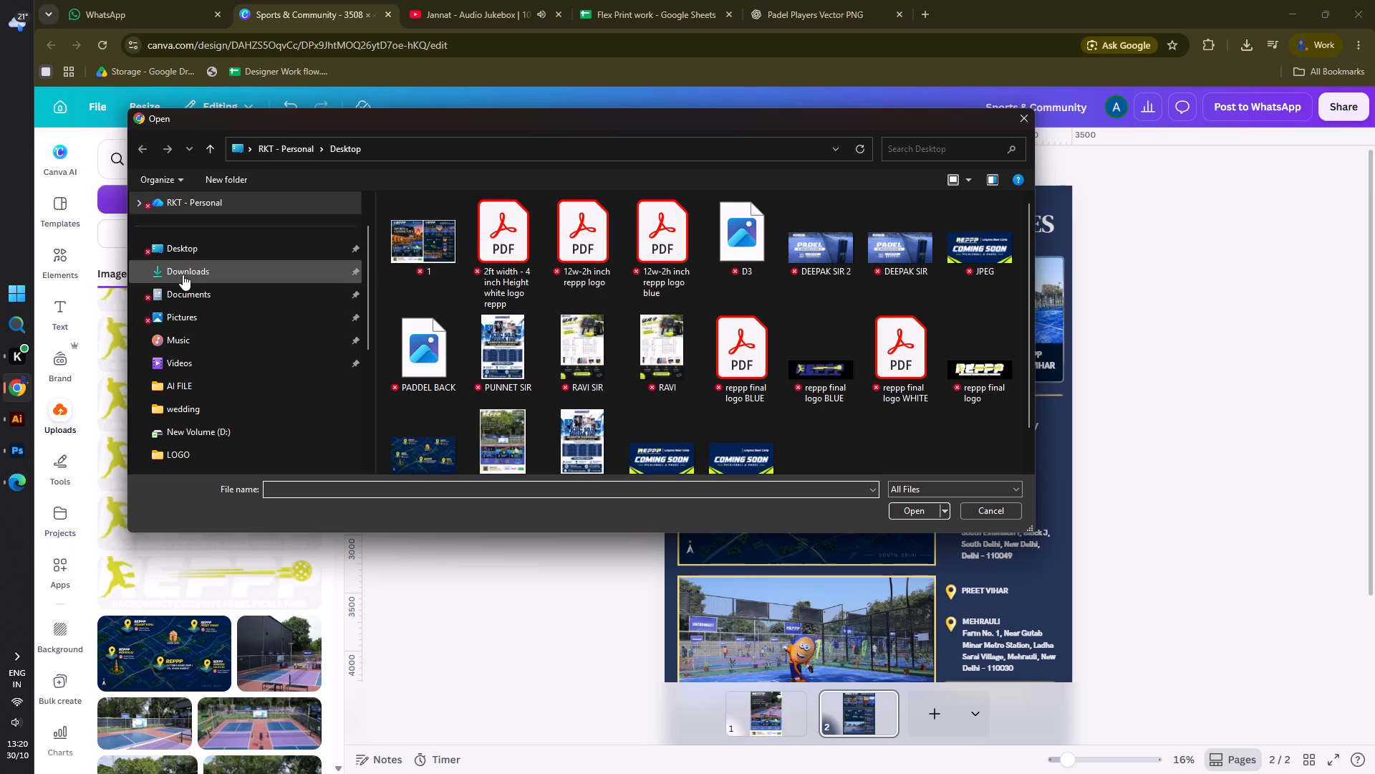
click(184, 271)
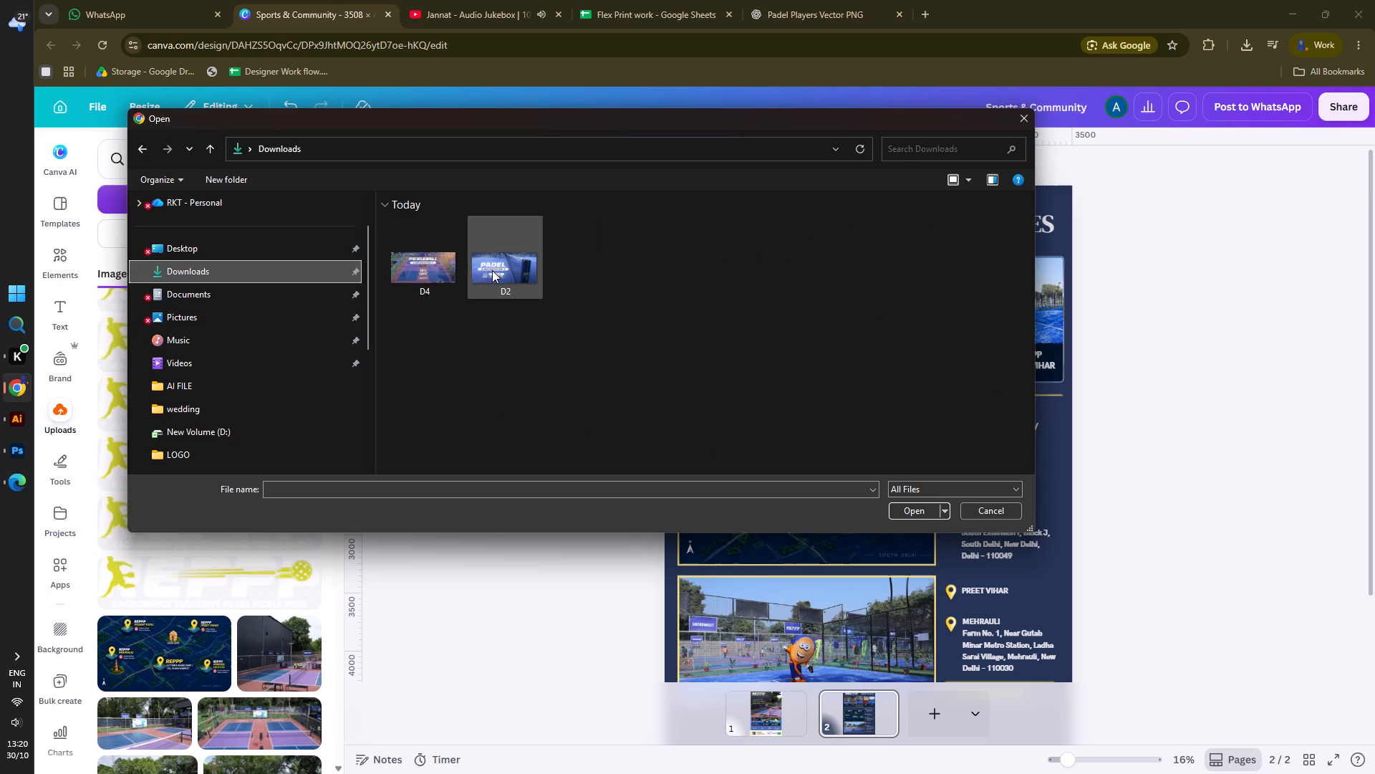
click(492, 270)
click(419, 275)
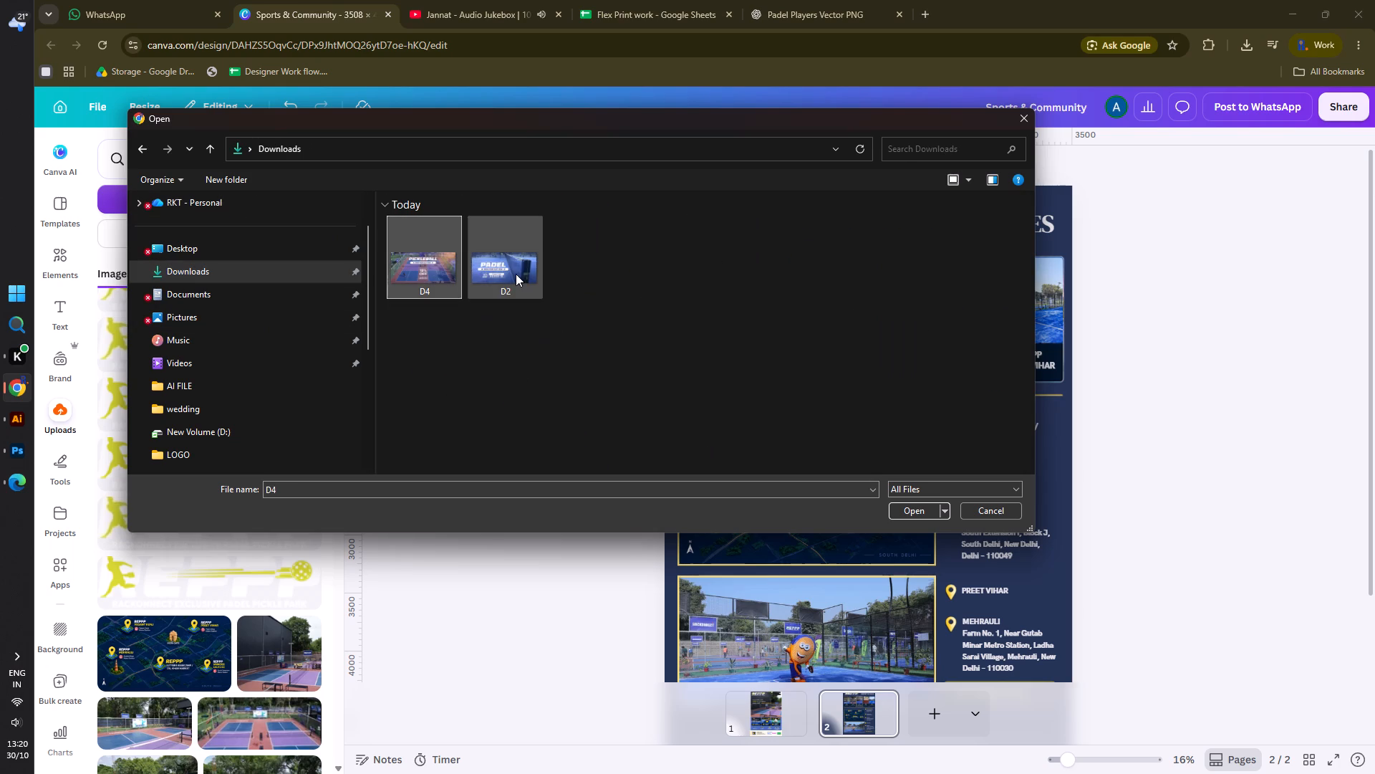
ctrl+click(516, 274)
click(908, 510)
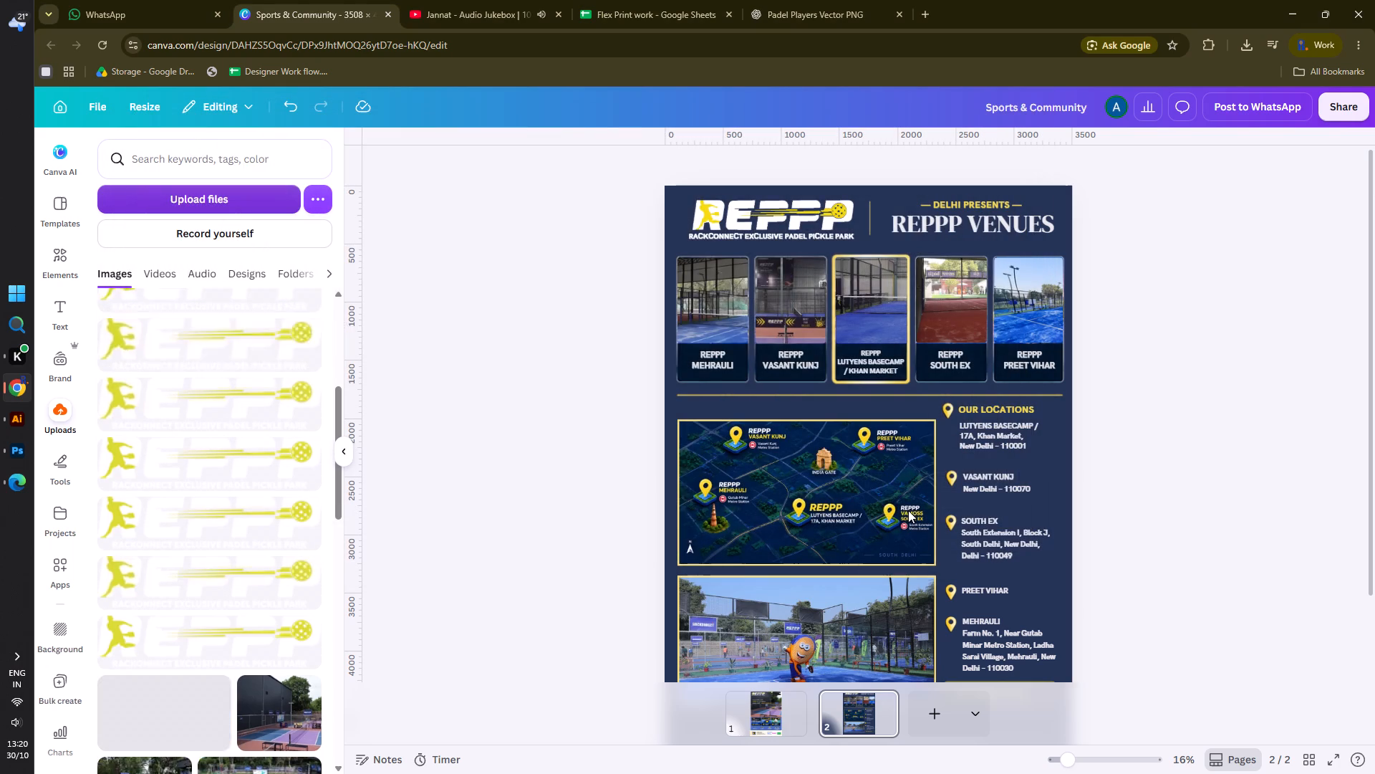
scroll(206, 343, up, 11)
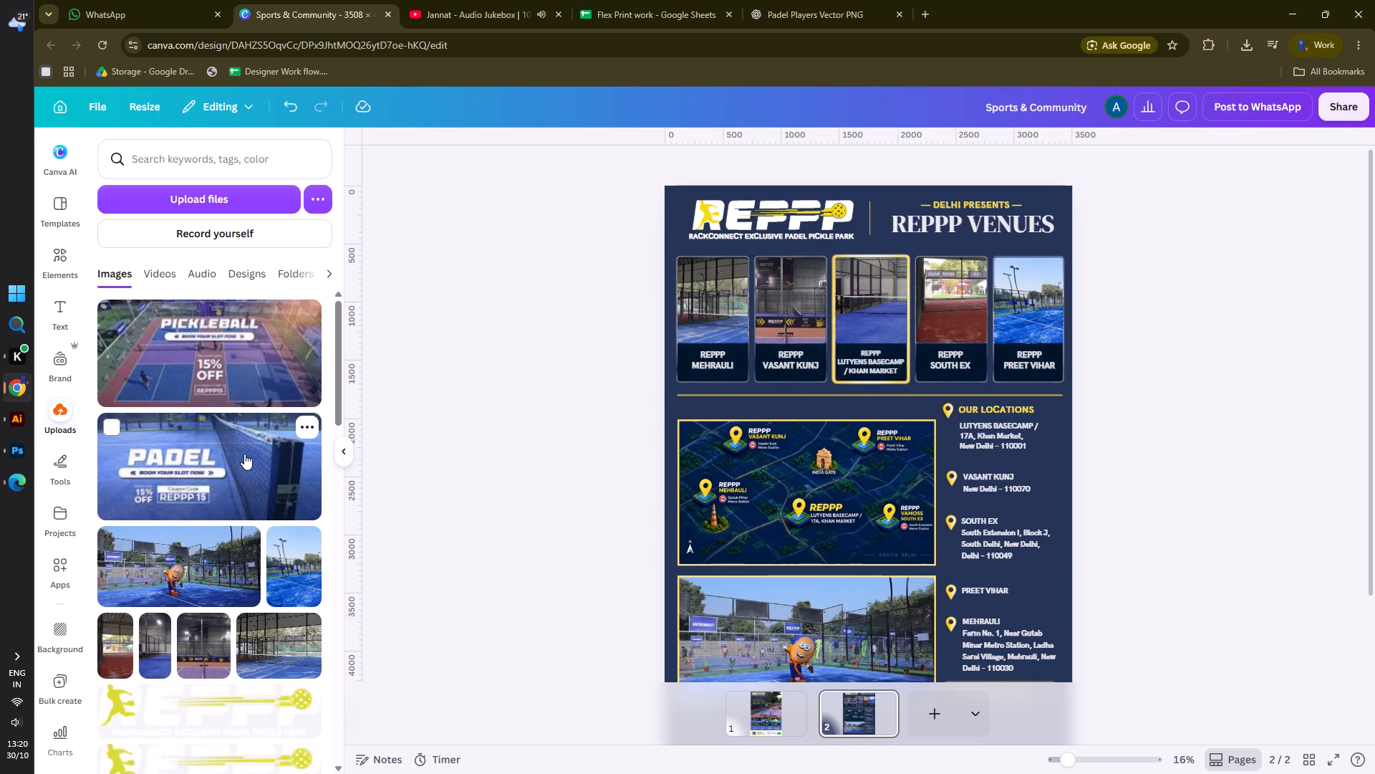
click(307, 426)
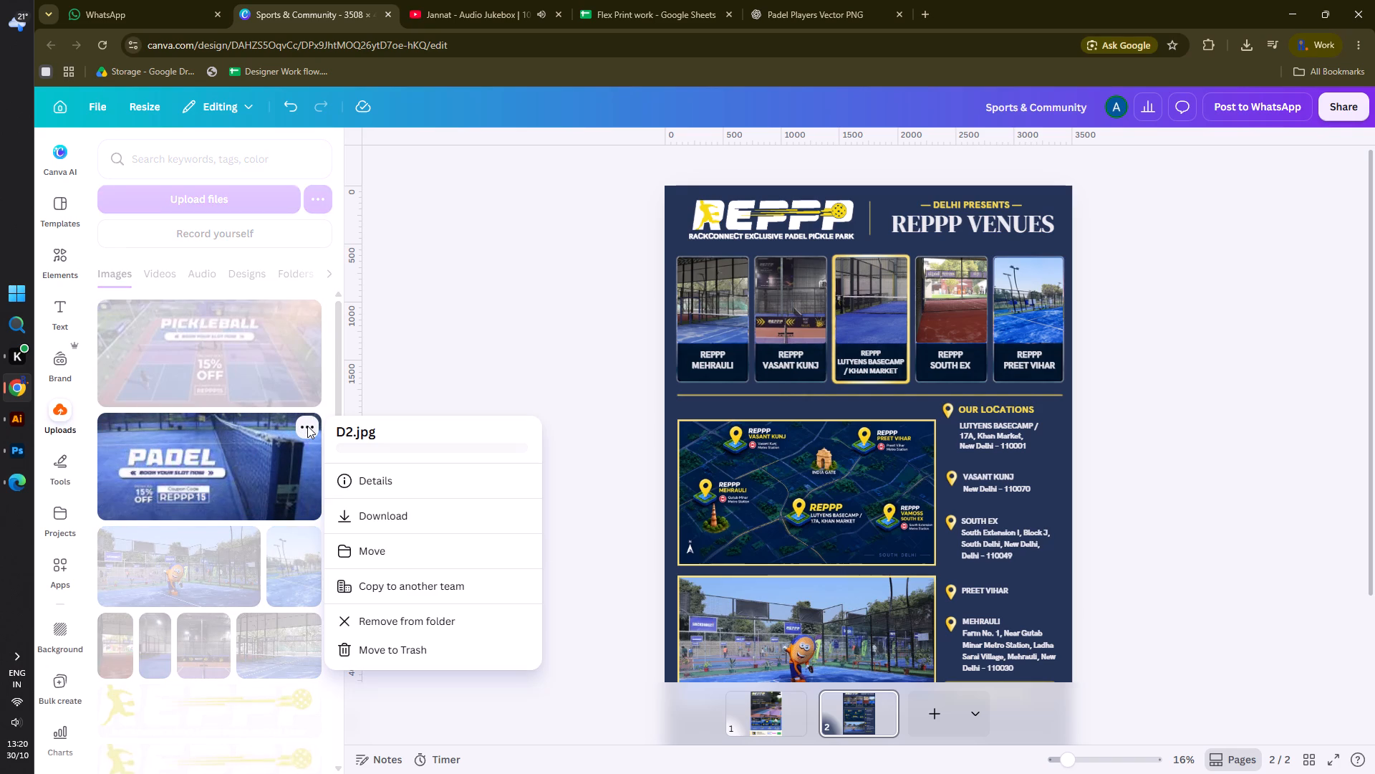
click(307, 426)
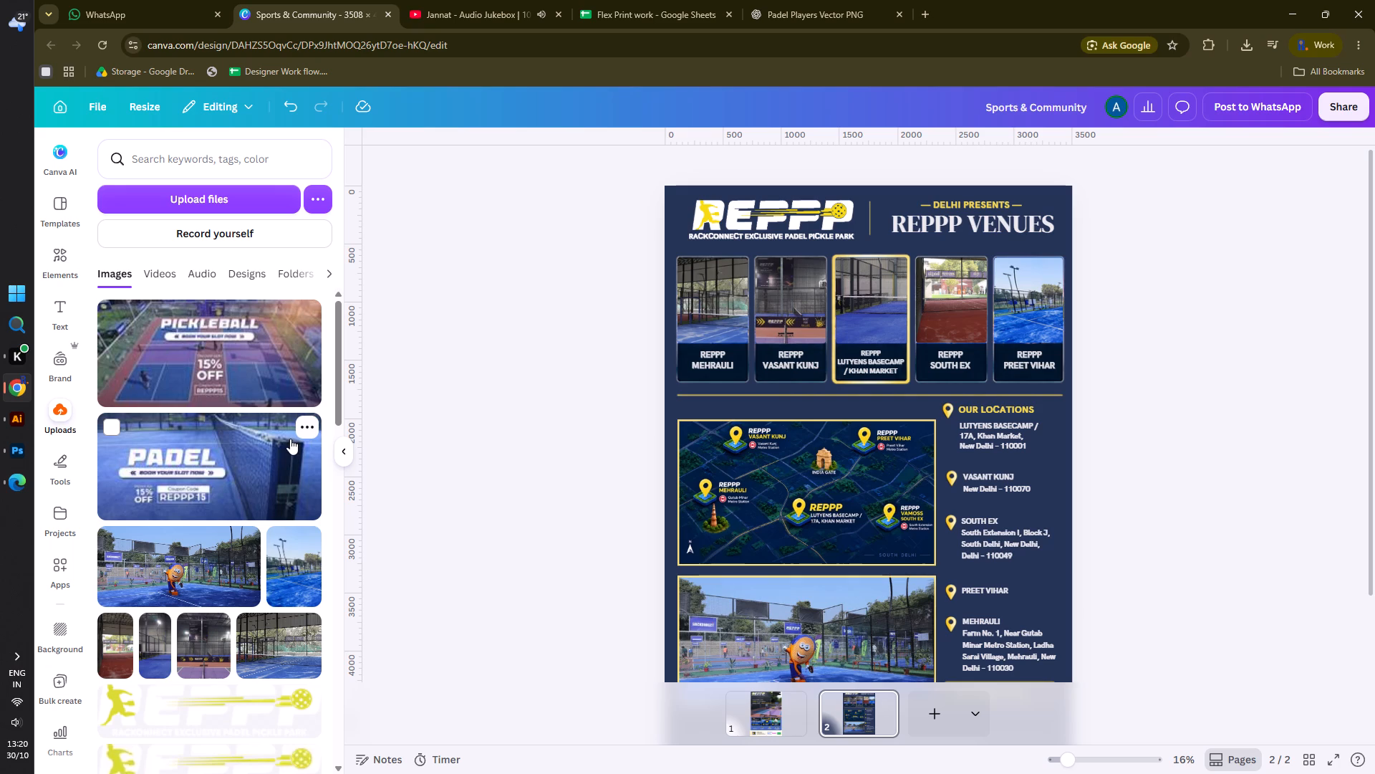
Minimize Chrome and Photoshop to return to the padel banner document in Illustrator.
click(1292, 3)
click(1292, 8)
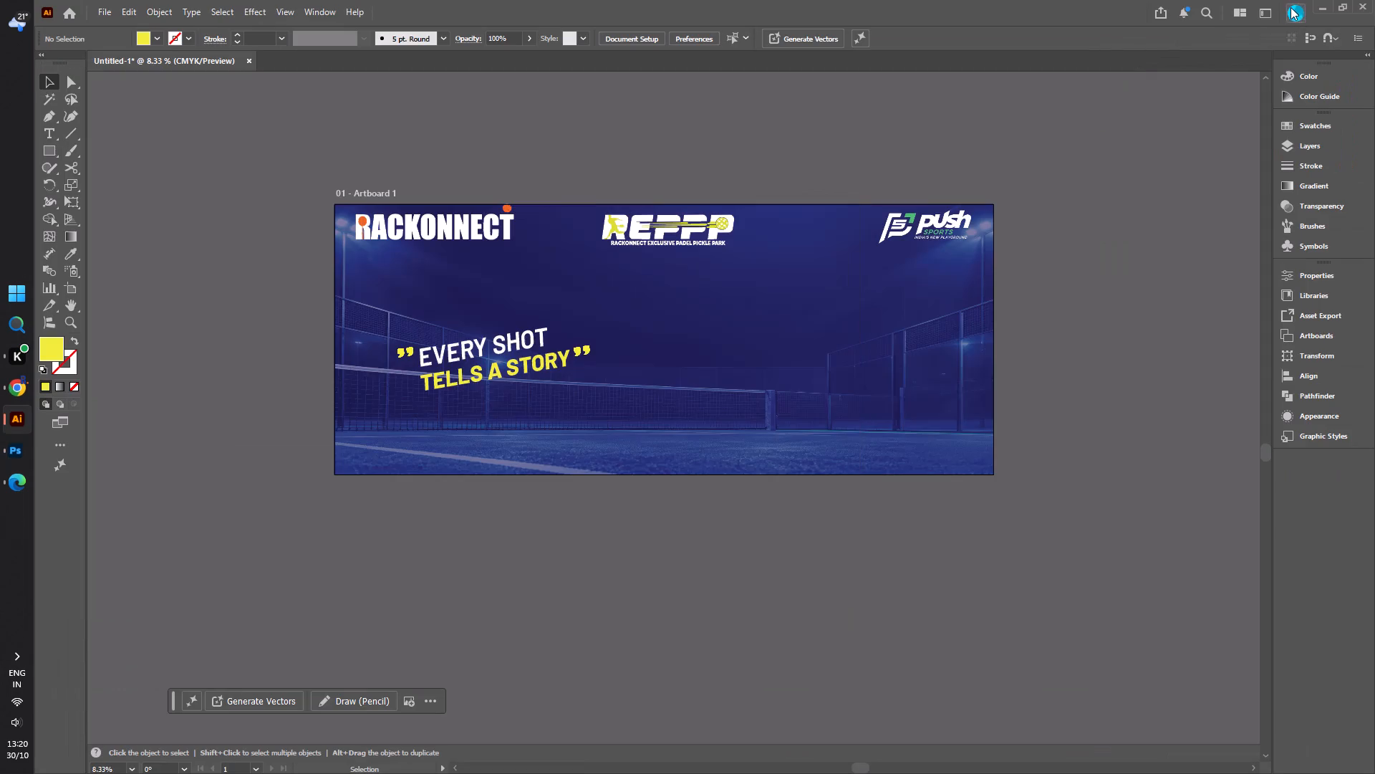
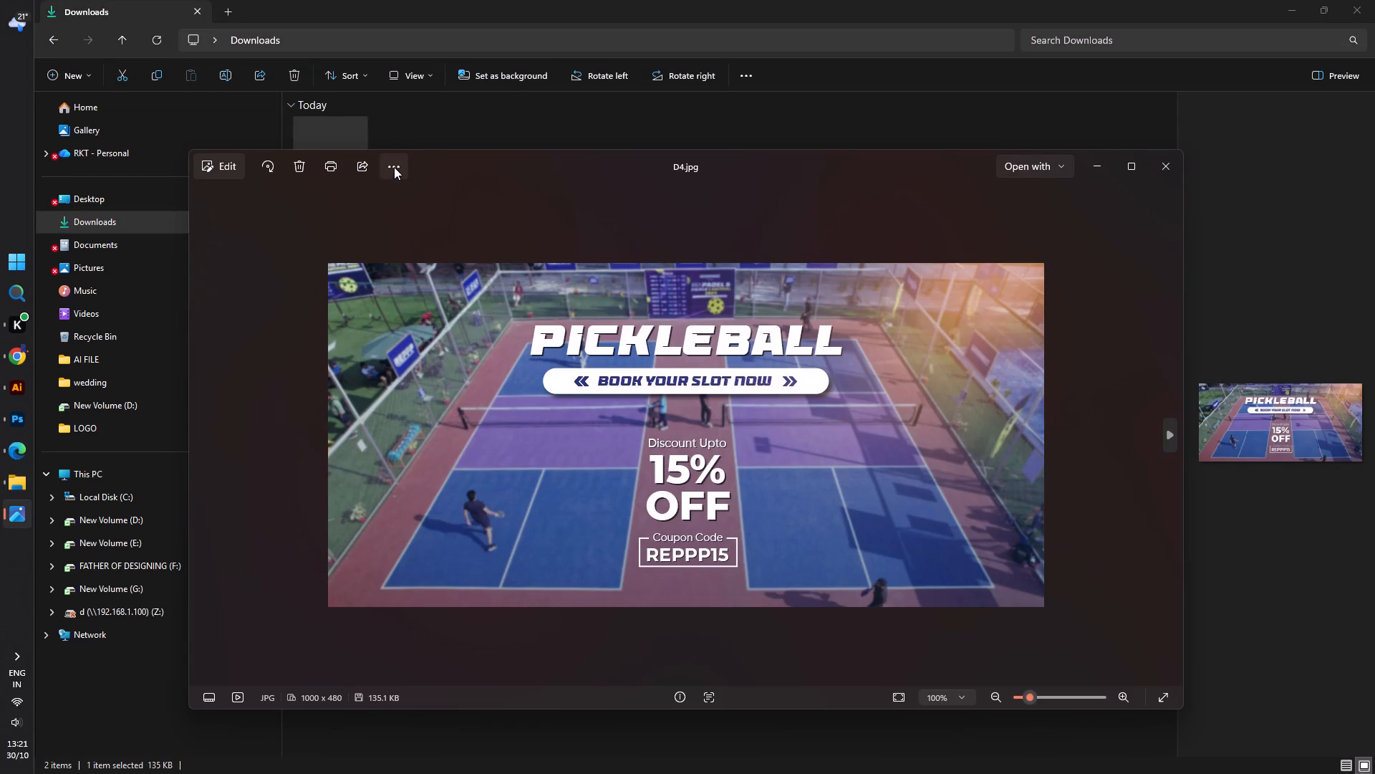
Close the D4 image preview and check the file's pixel dimensions in its properties.
click(394, 167)
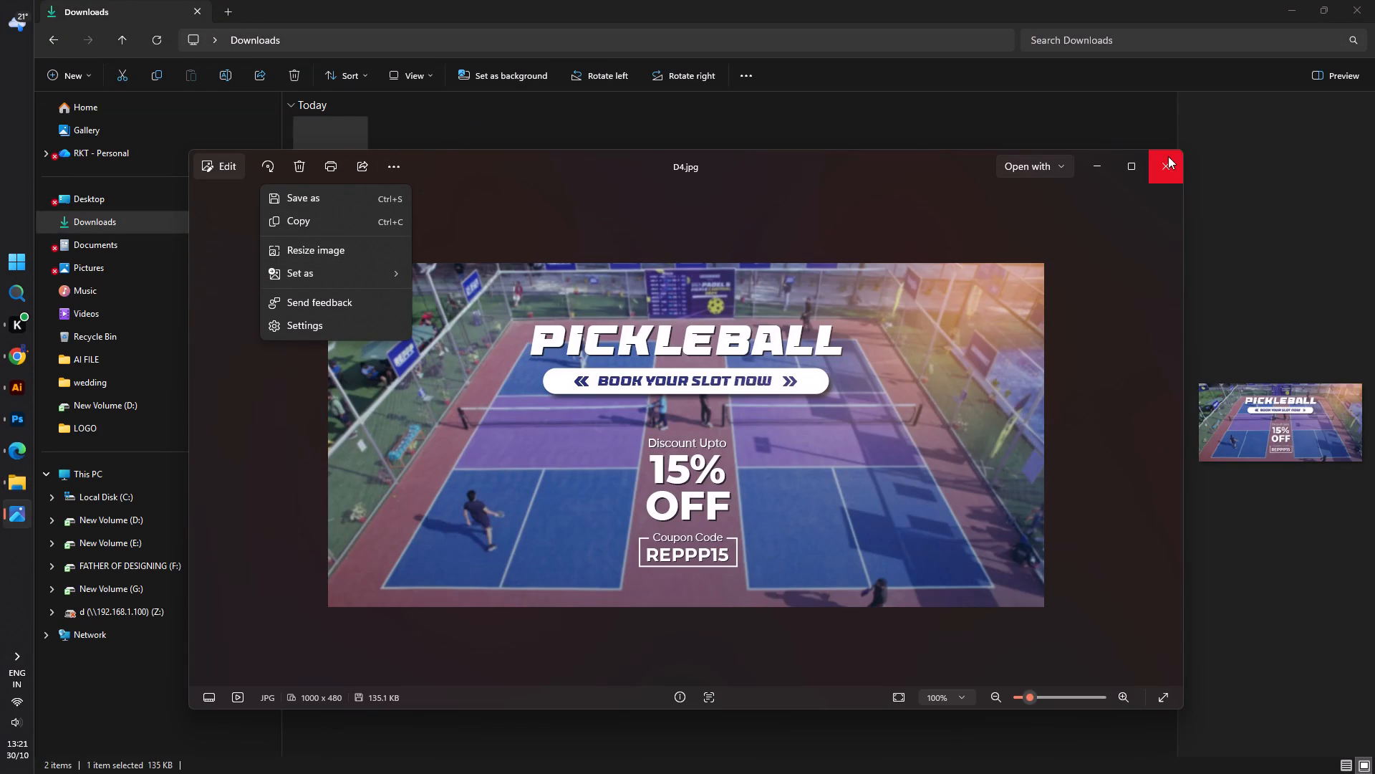
click(1170, 156)
right_click(320, 183)
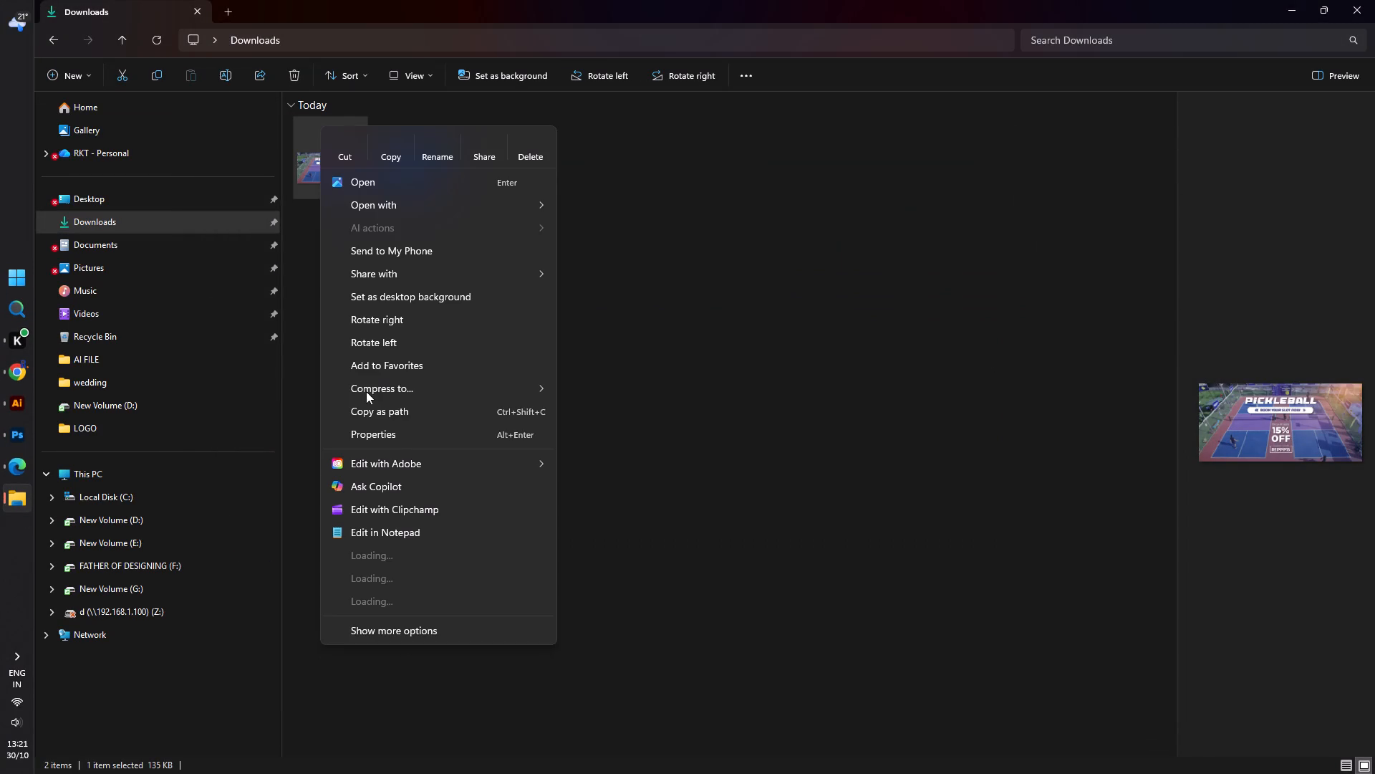
click(397, 437)
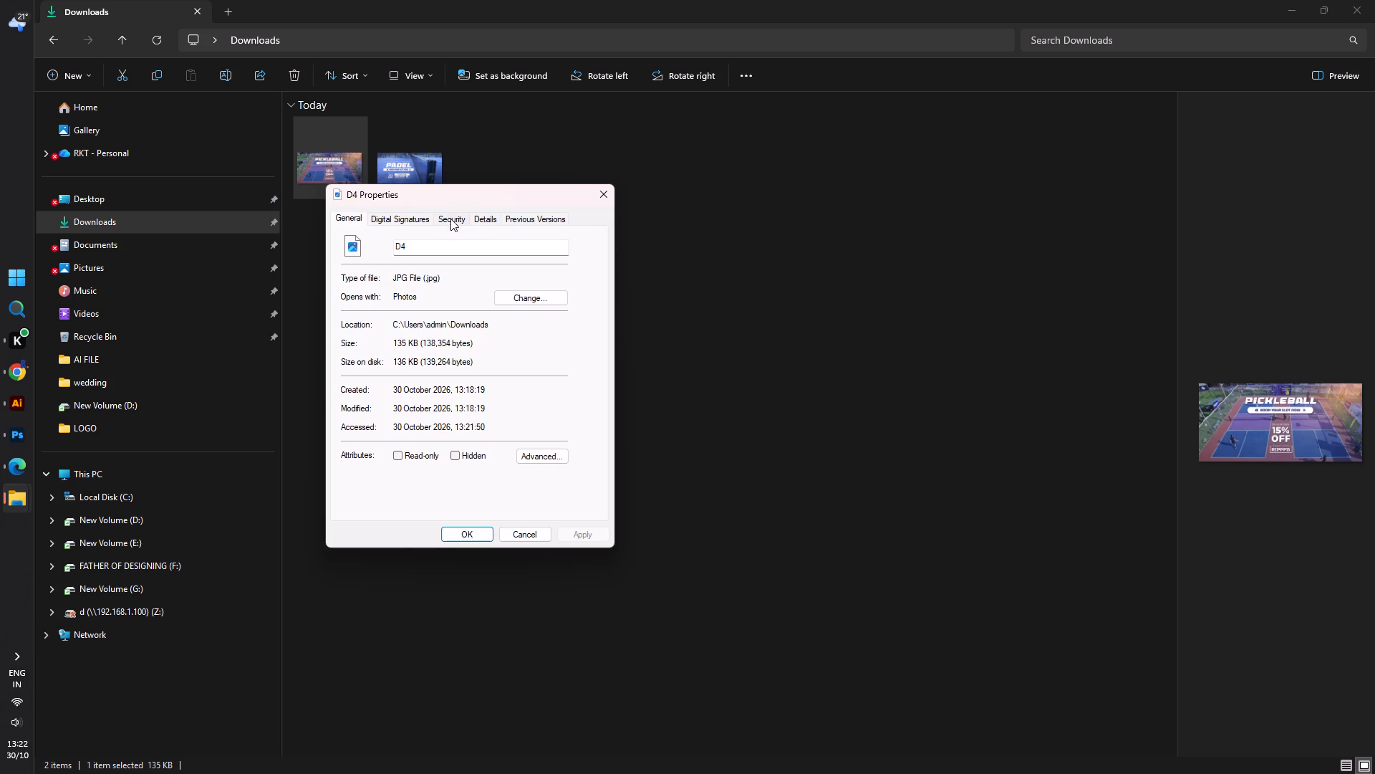
click(481, 216)
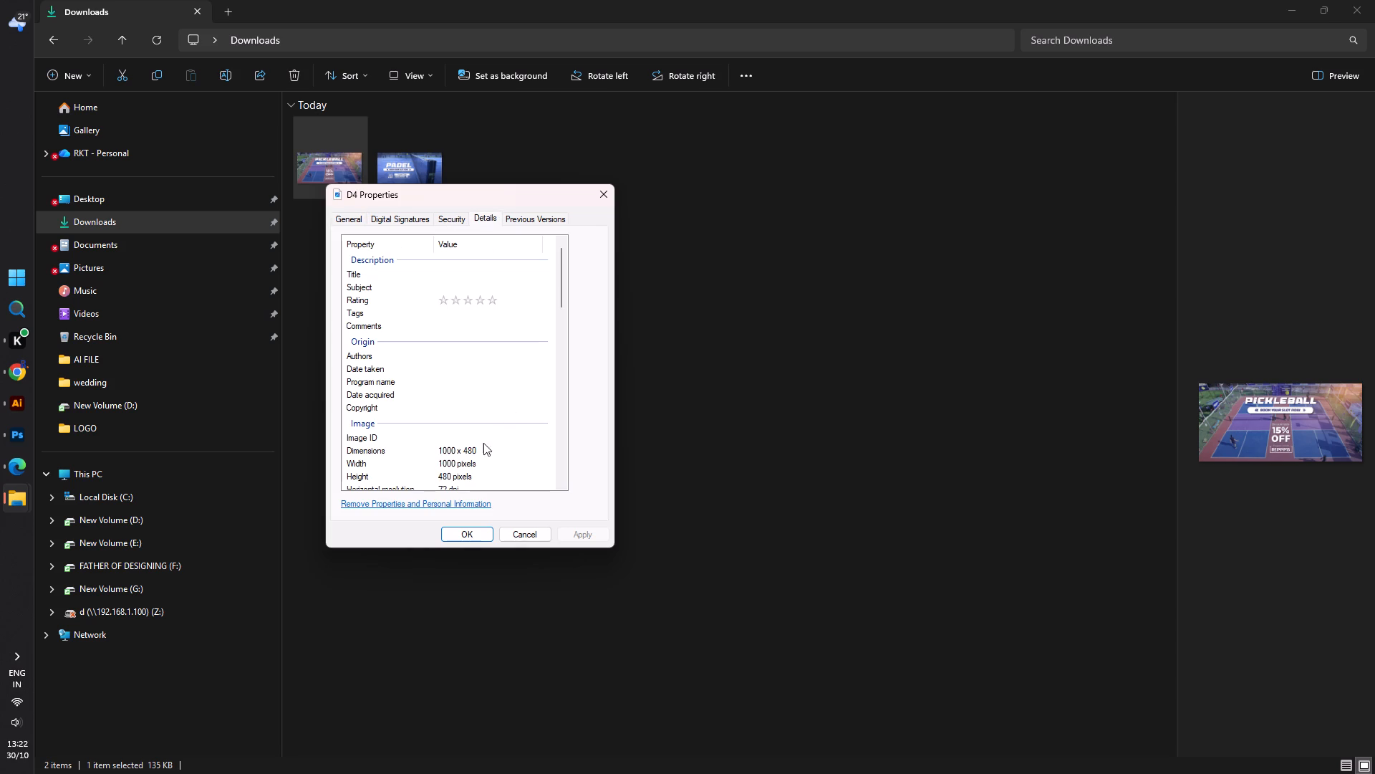
click(525, 532)
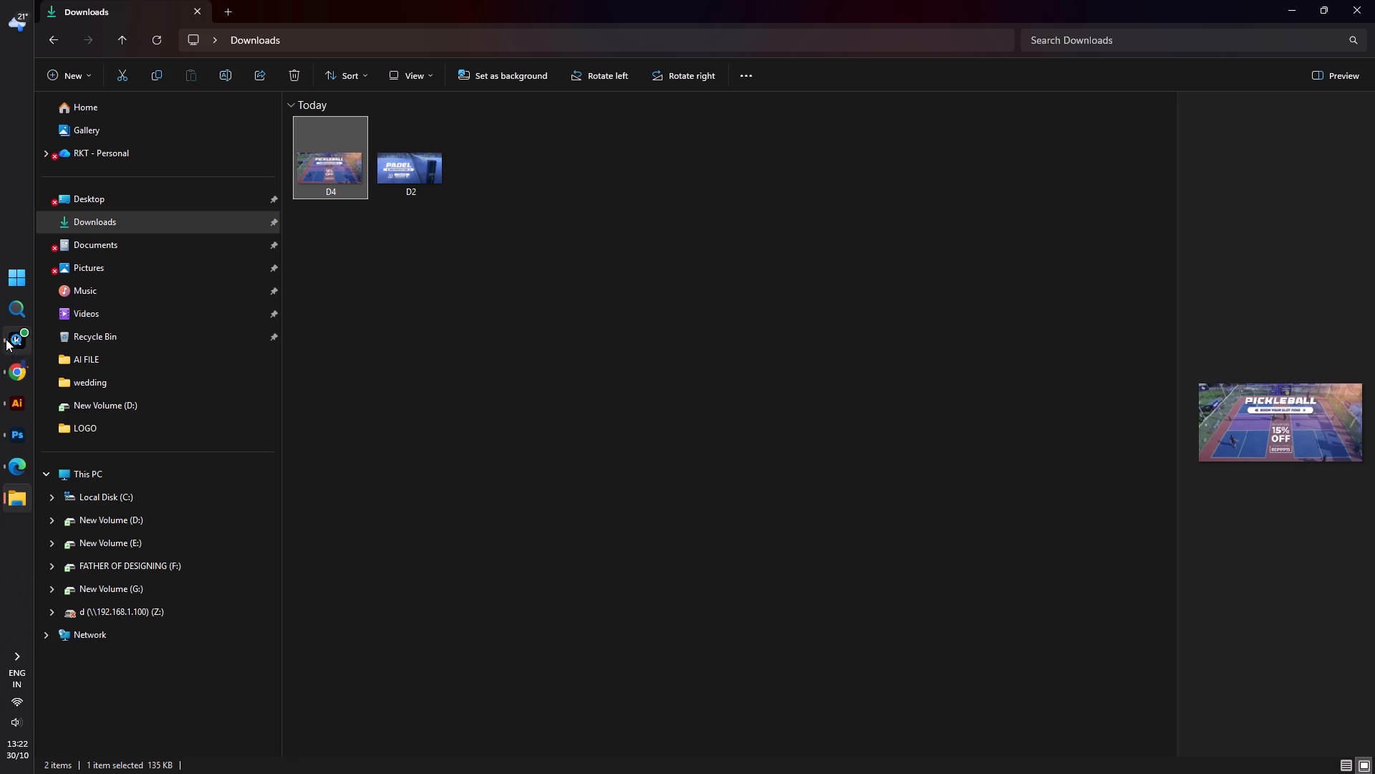
Switch to Chrome and open the Canva home page in a new tab by searching for canva.
click(11, 370)
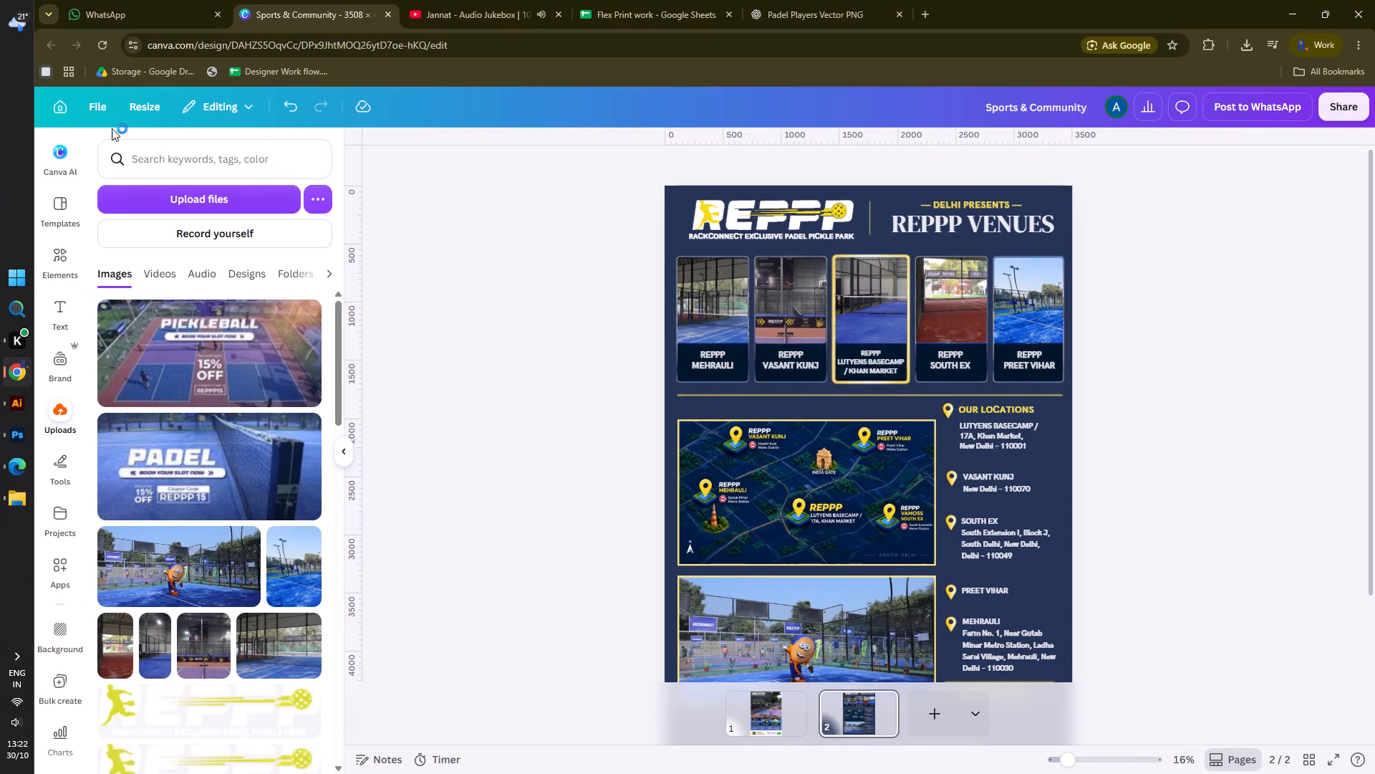
click(927, 9)
click(525, 305)
click(508, 355)
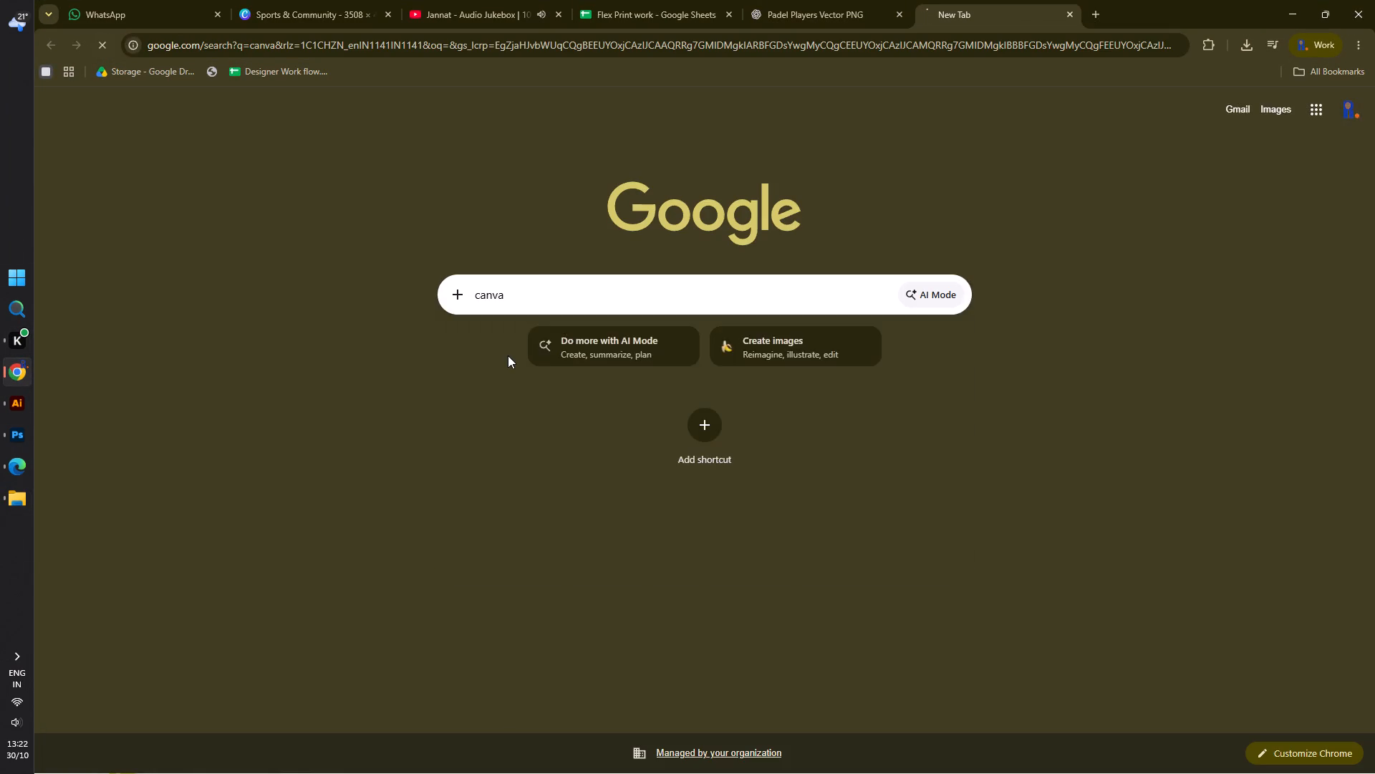
click(351, 367)
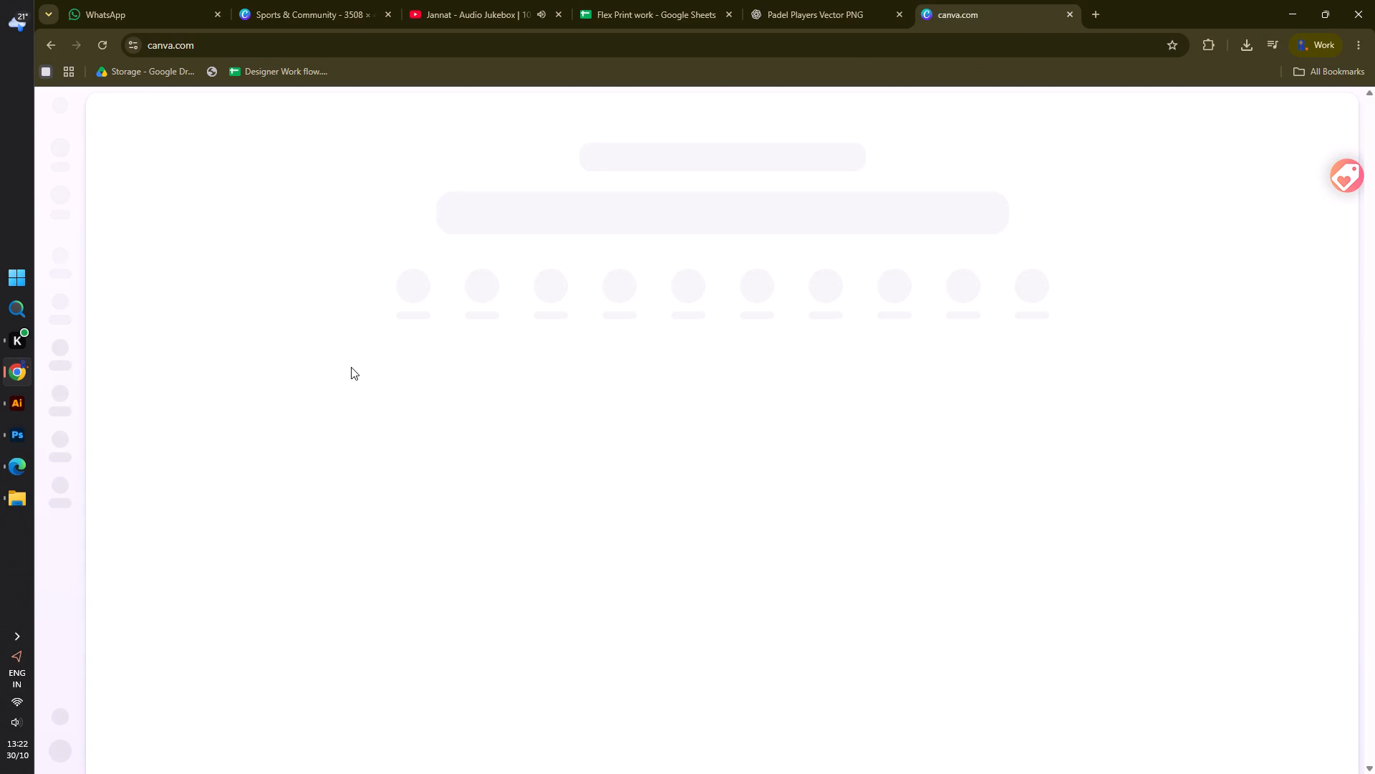
Create a new custom-size Canva design 1000 px wide and 480 px high.
click(62, 149)
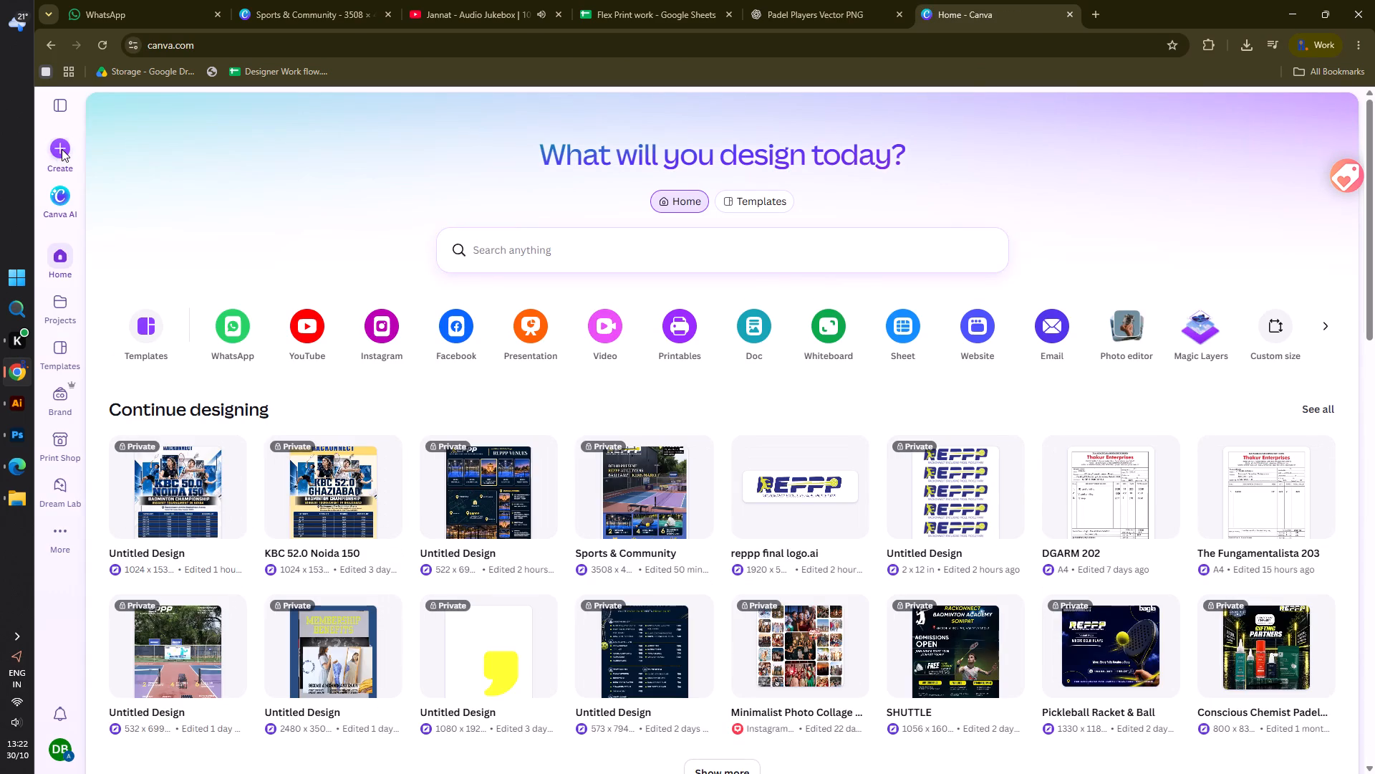
scroll(289, 605, down, 2)
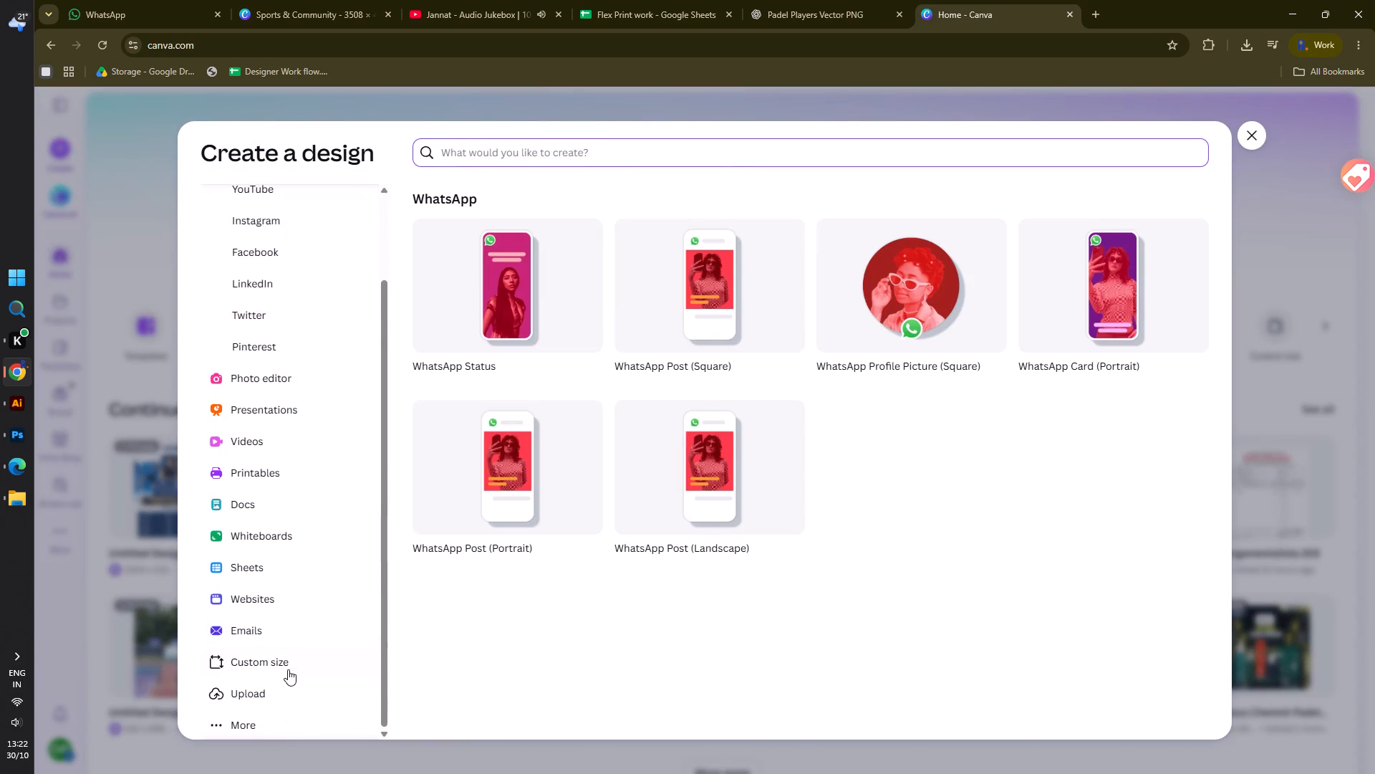
click(288, 669)
click(489, 216)
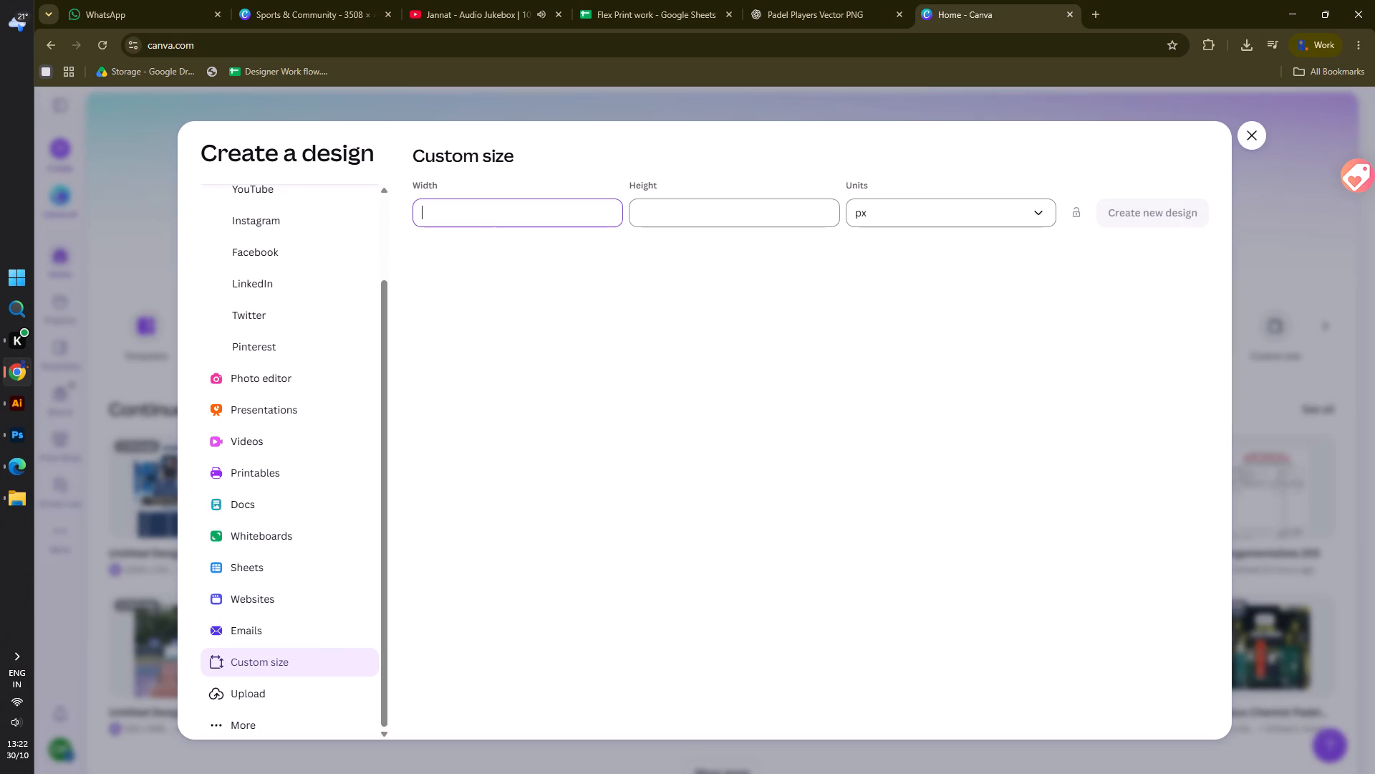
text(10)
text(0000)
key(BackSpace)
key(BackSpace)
click(753, 210)
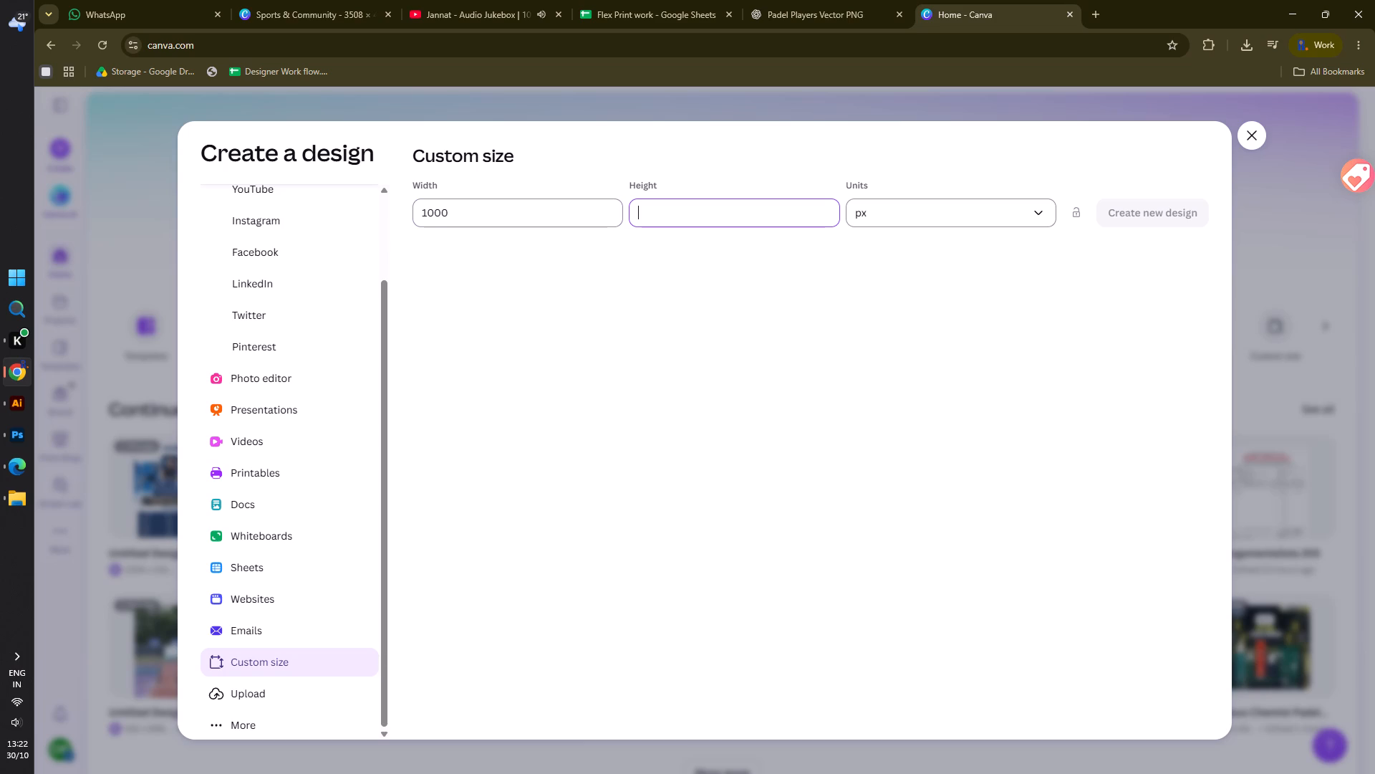
text(480)
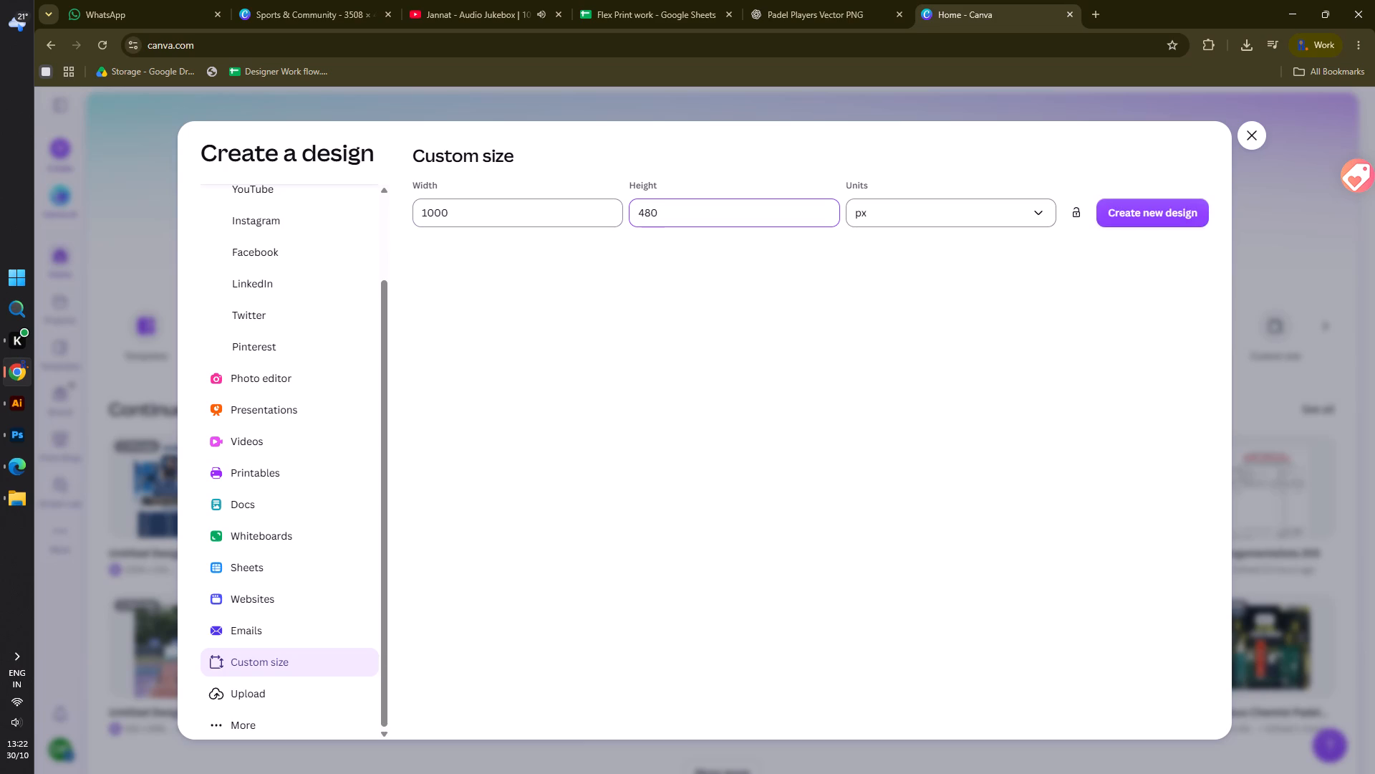
click(1134, 216)
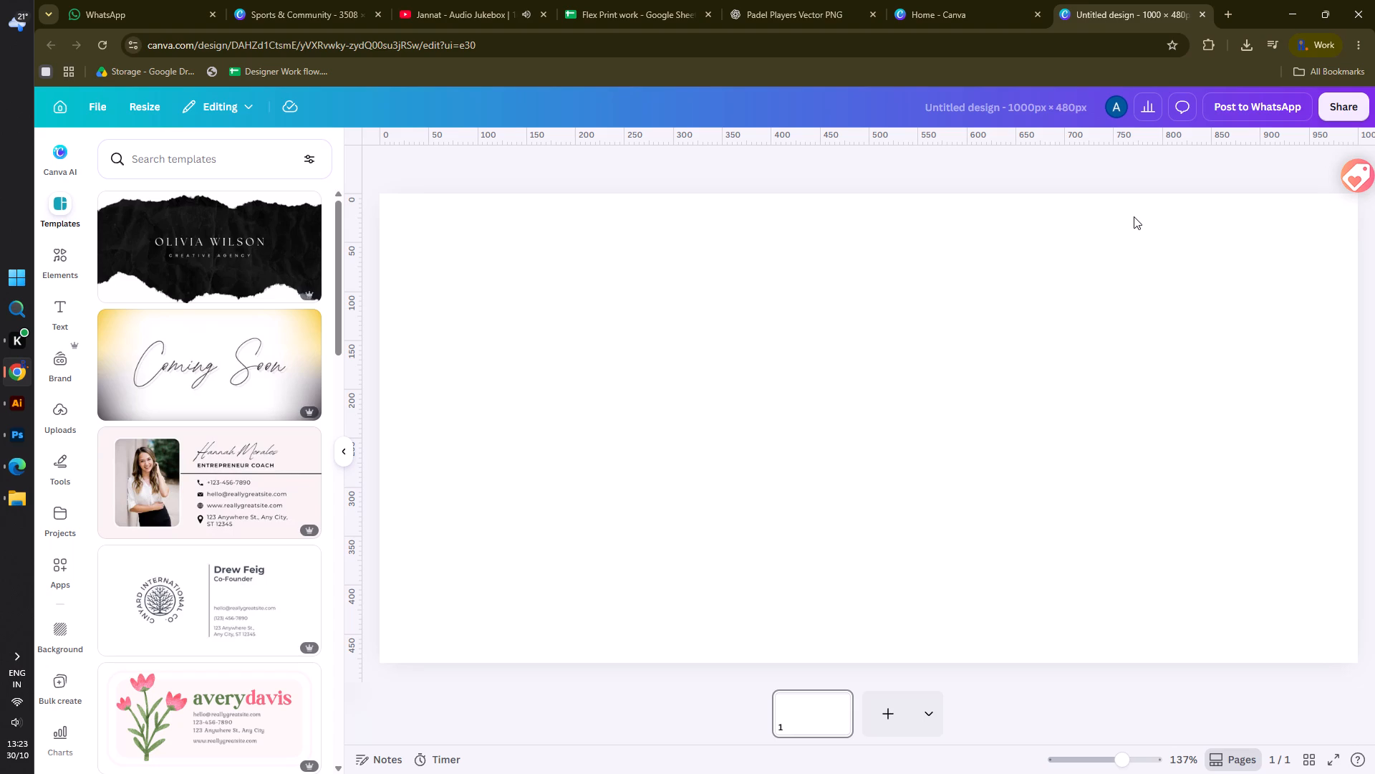
Place the uploaded pickleball banner on page 1 and scale it to fill the whole page.
click(64, 411)
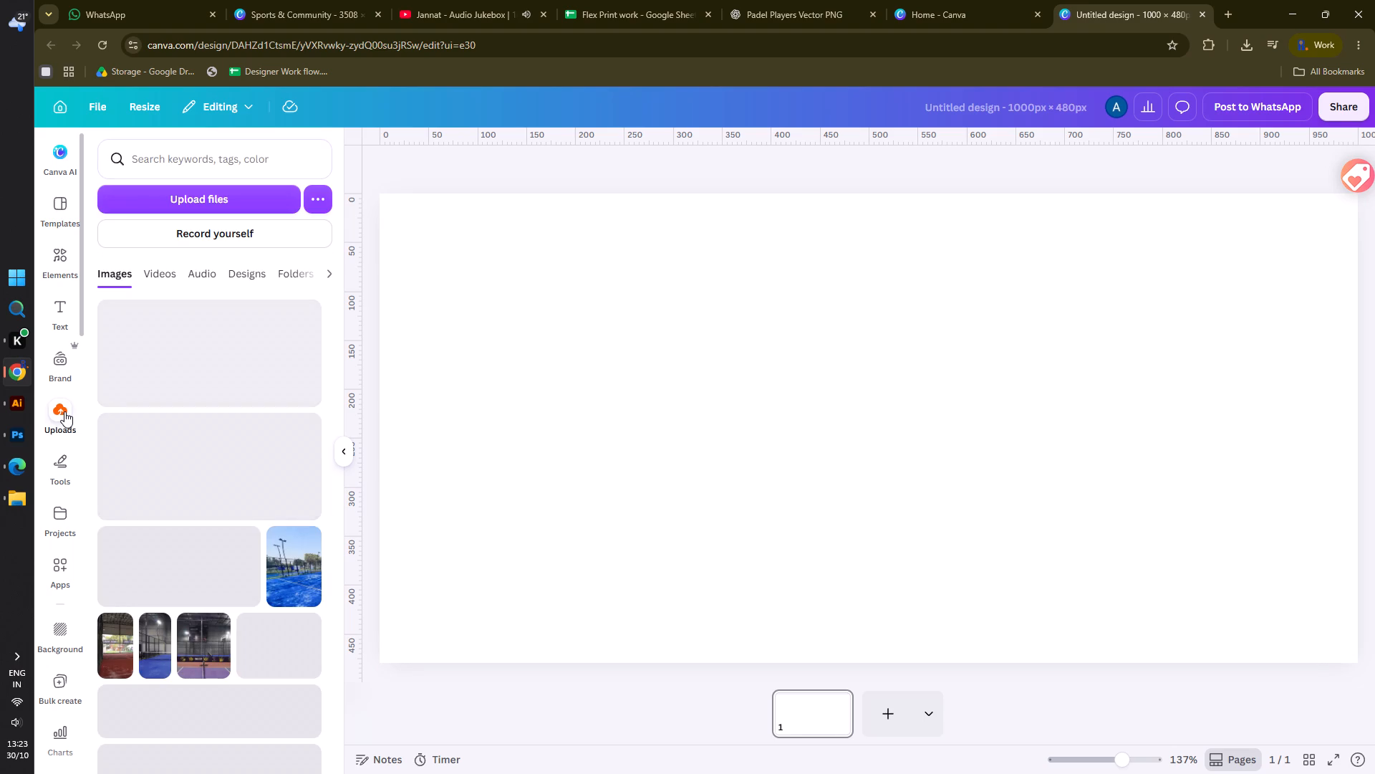
click(248, 370)
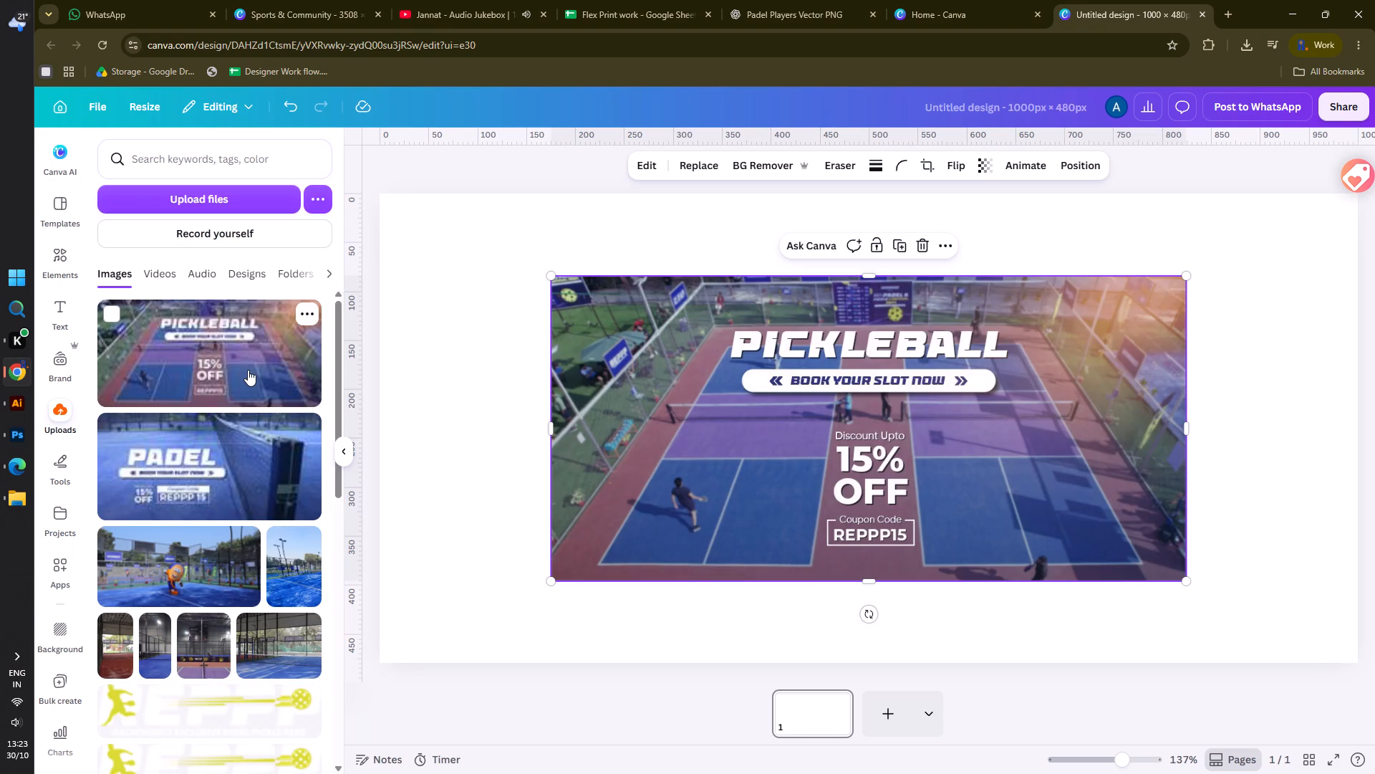
drag(764, 389, 596, 310)
drag(1016, 500, 1066, 525)
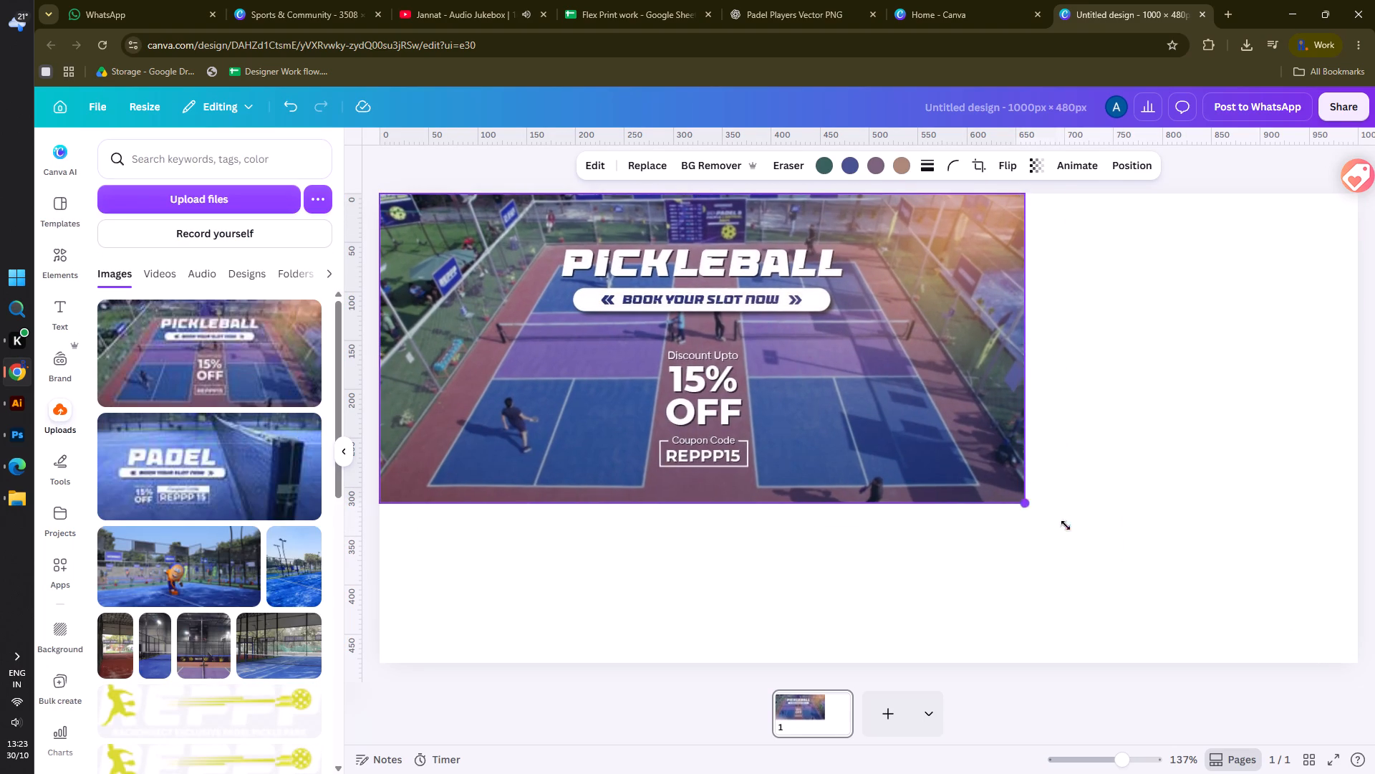
drag(1066, 525, 1346, 689)
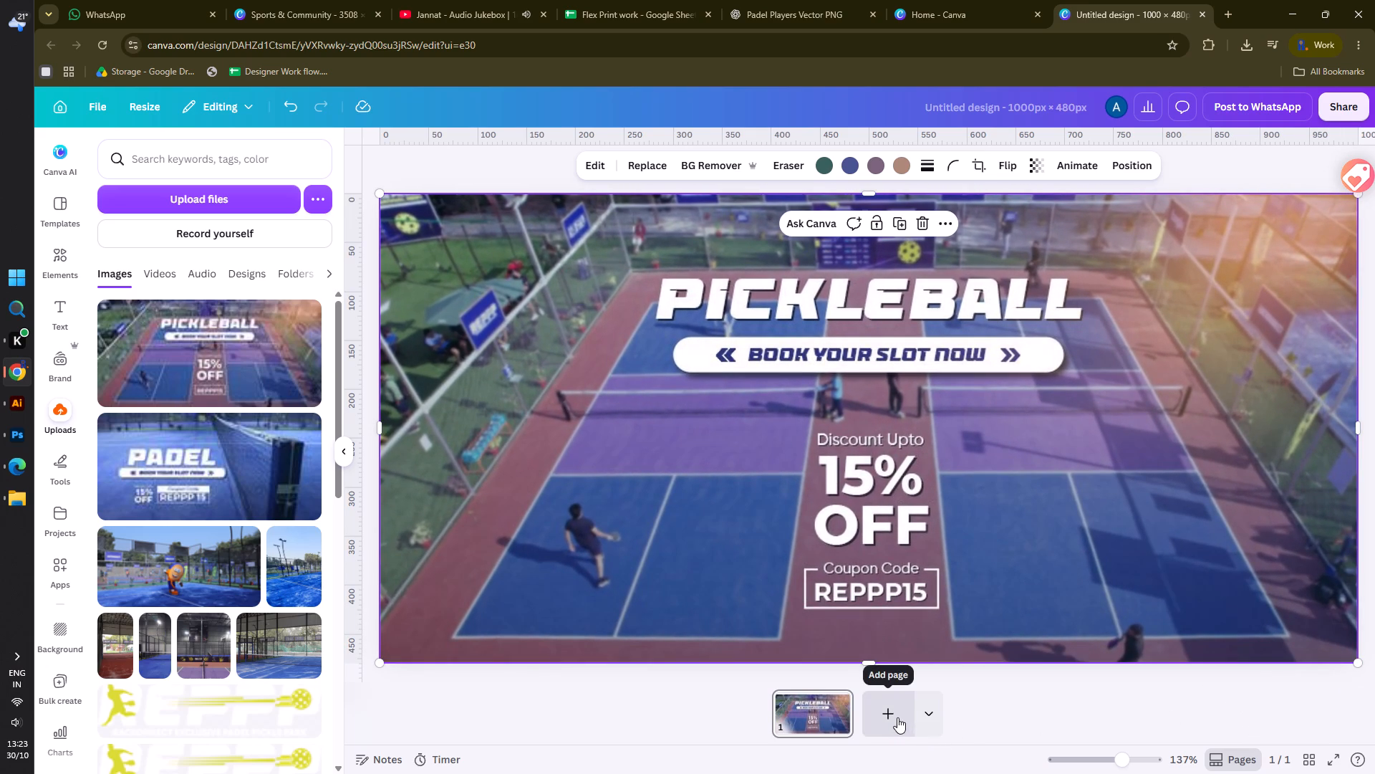
Add a second page and place the uploaded padel banner on it, scaled to fill the page.
click(897, 717)
click(236, 496)
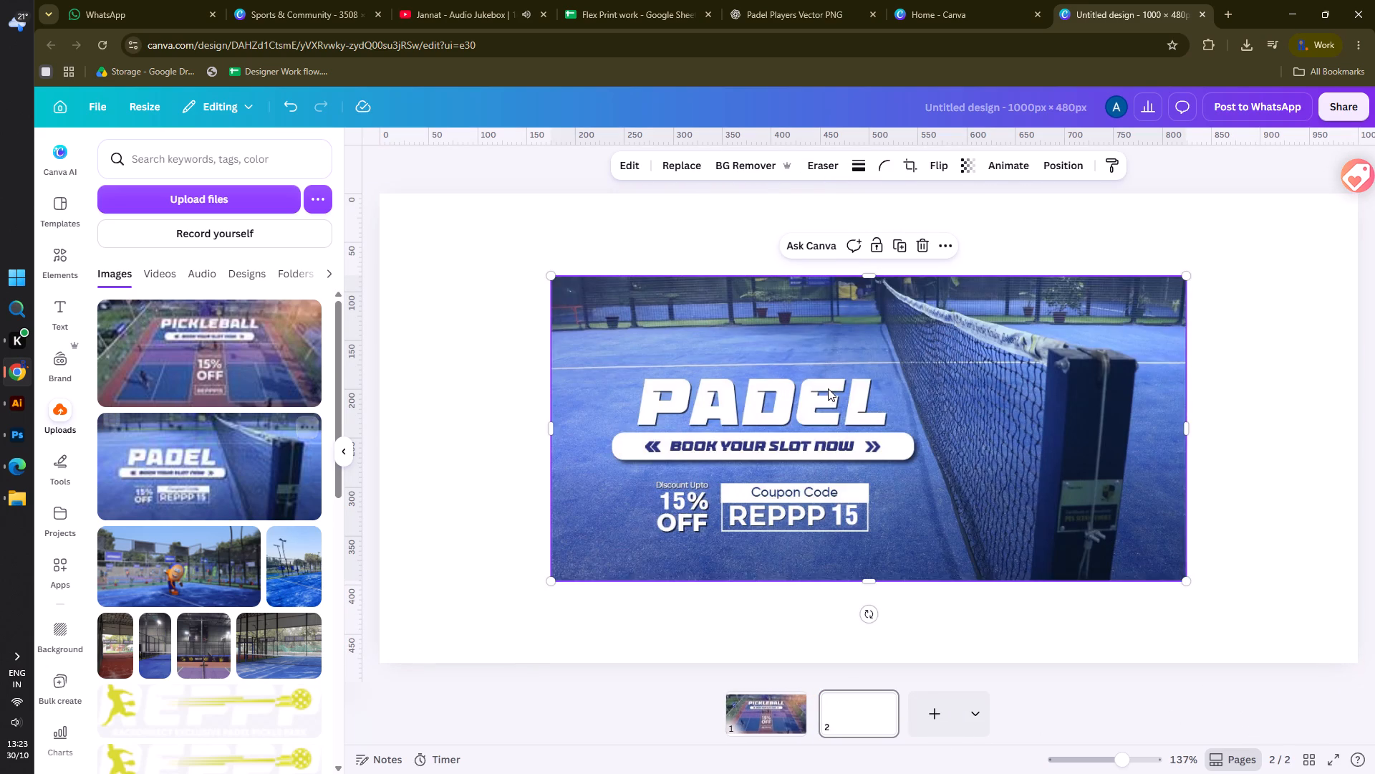
drag(880, 382, 710, 301)
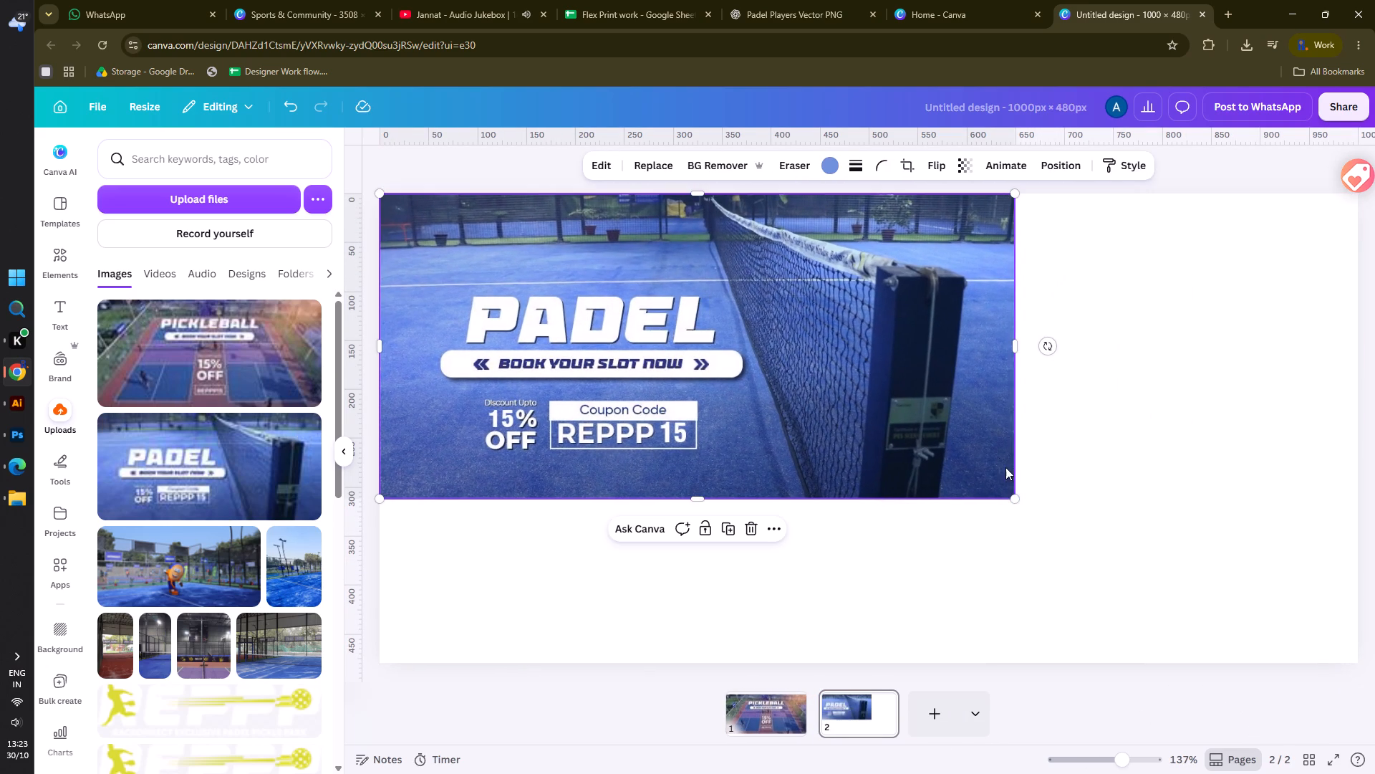
drag(1018, 500, 1367, 660)
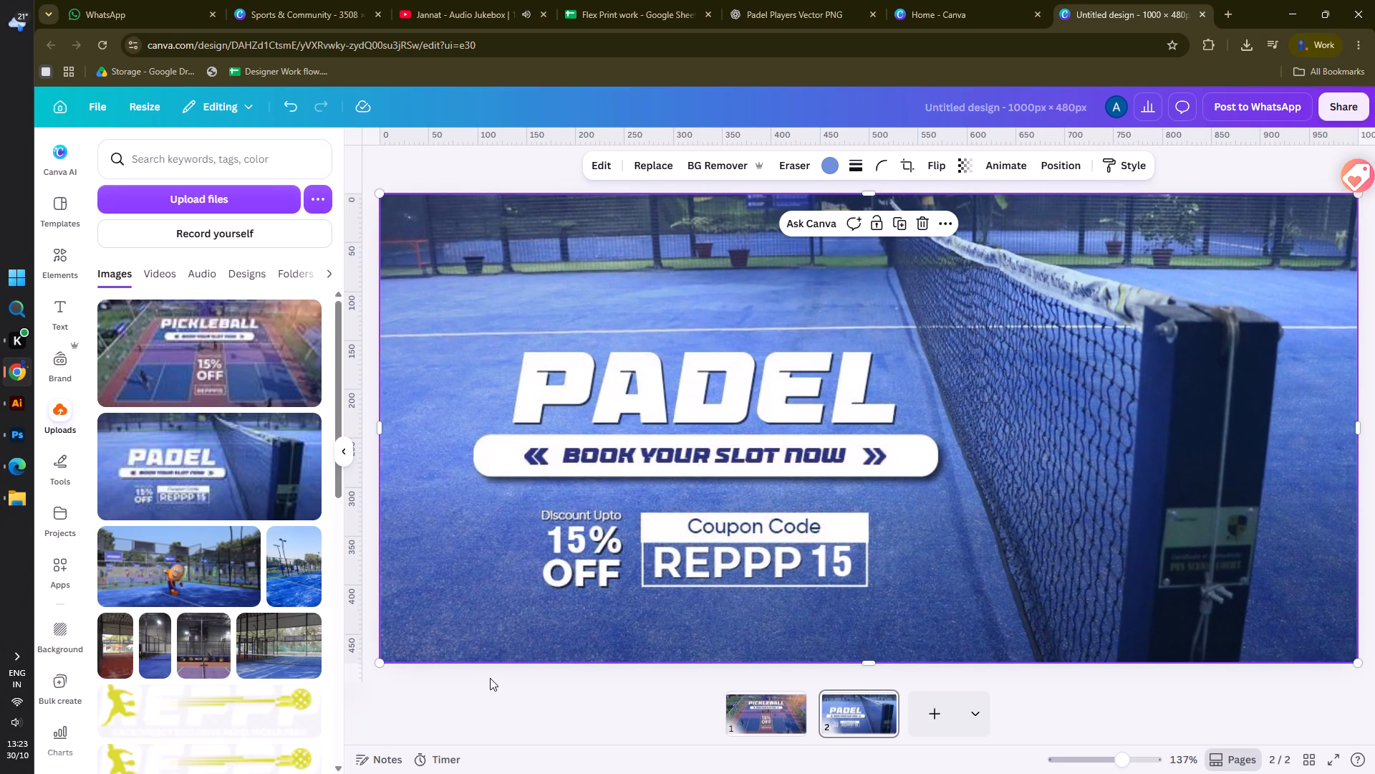
click(488, 685)
On page 1, add a rectangle shape and shape it into a bar about 195 by 40 px near the banner's upper-left corner.
click(746, 718)
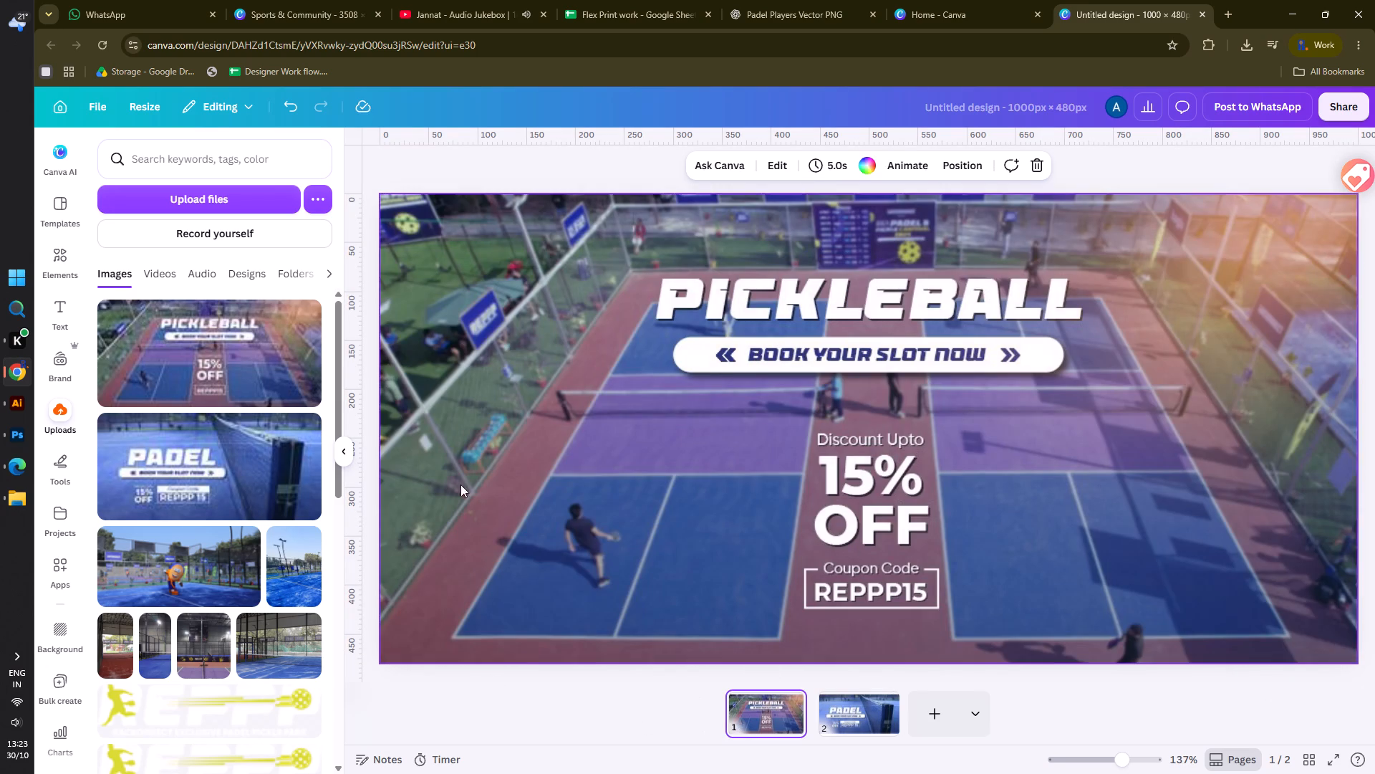
click(67, 251)
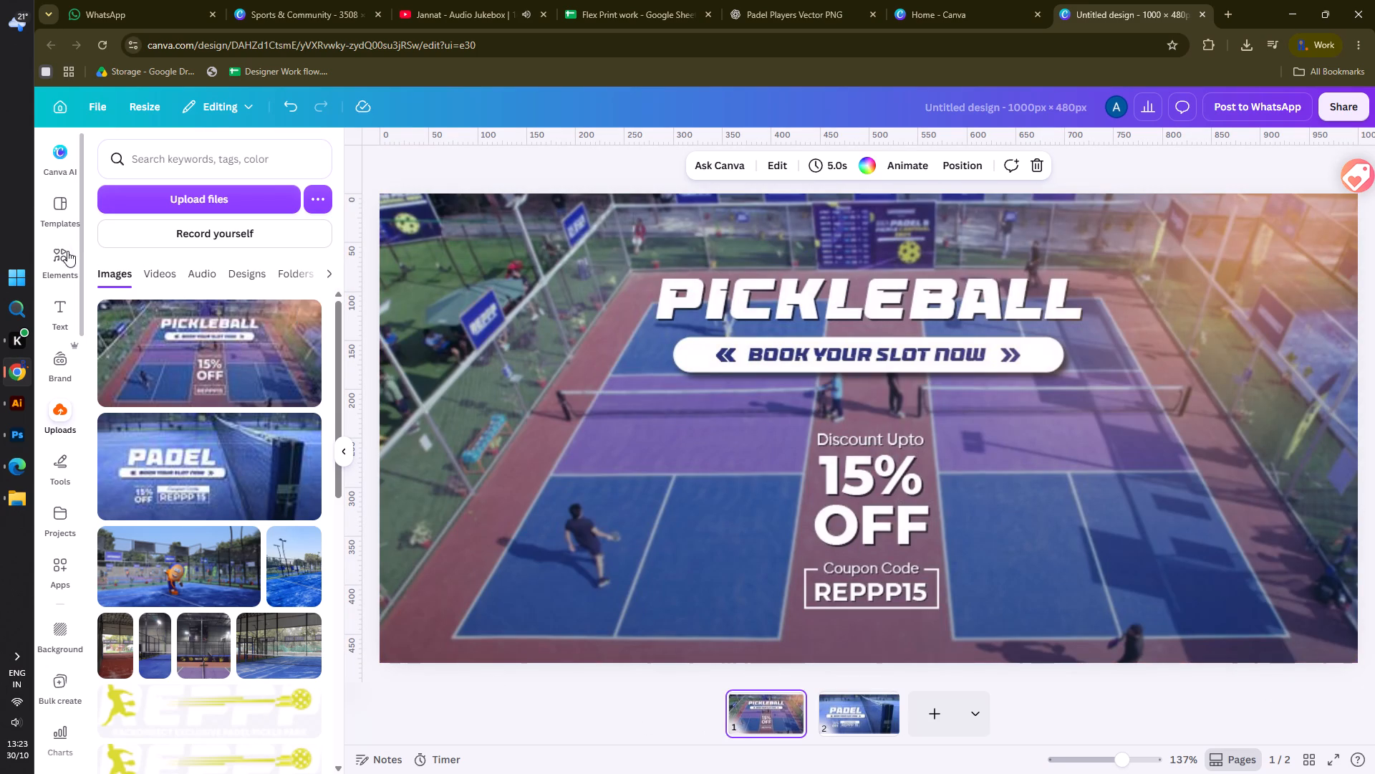
click(162, 161)
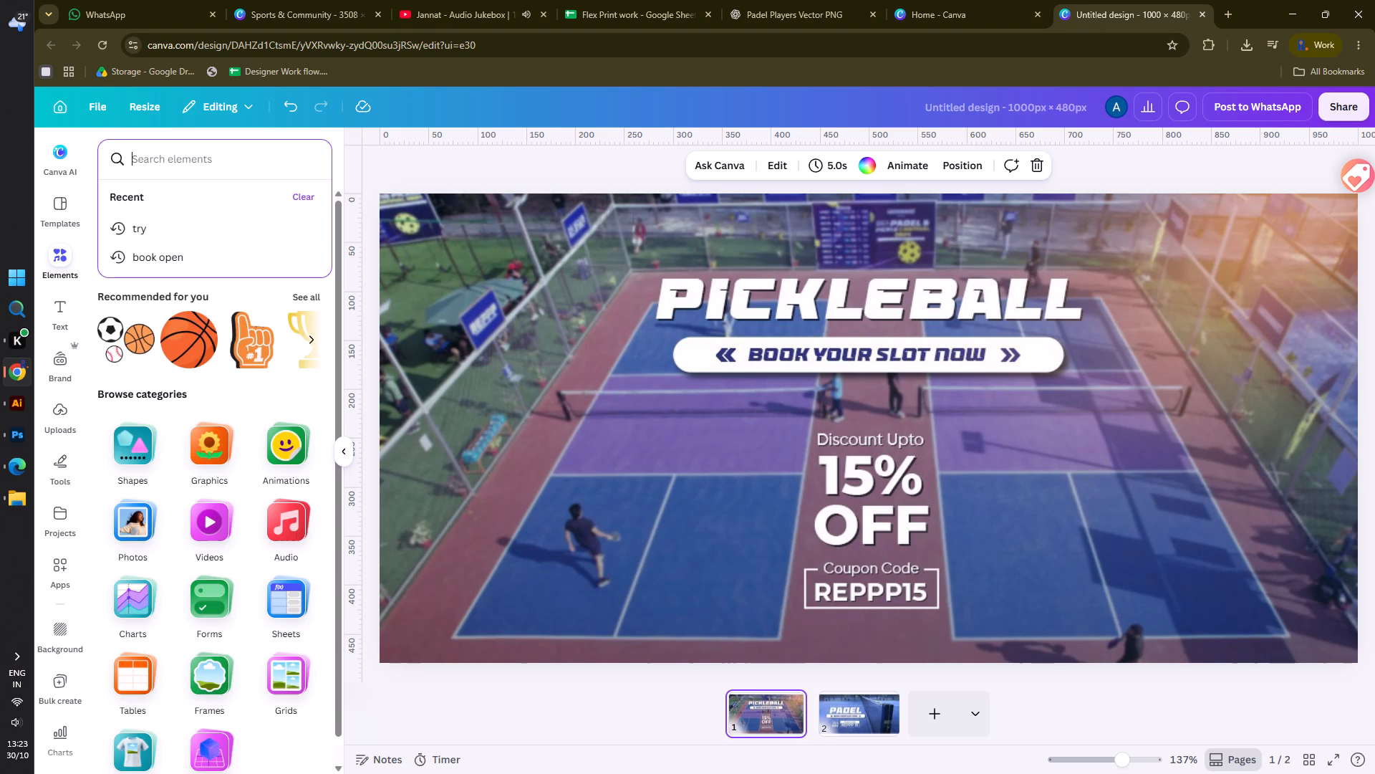
text(REC)
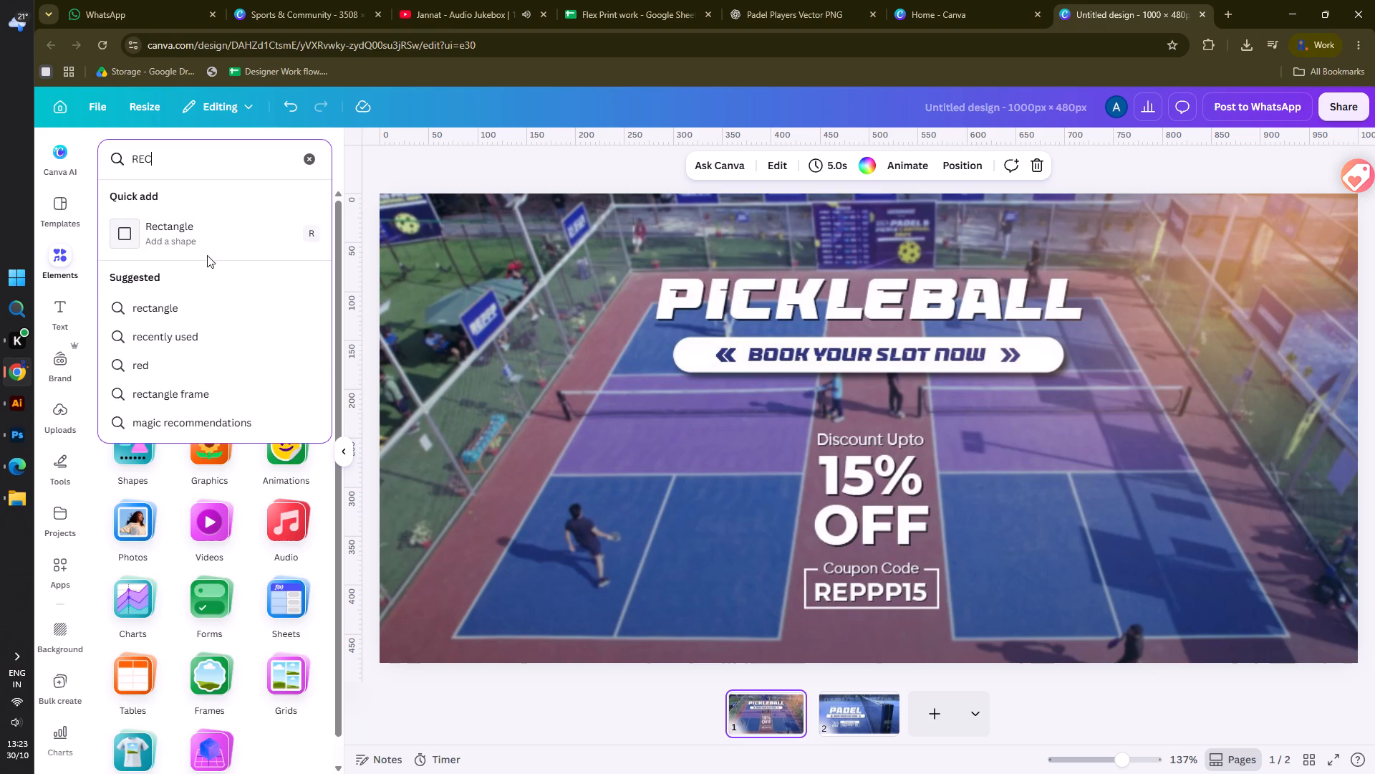
click(203, 225)
drag(872, 498, 856, 410)
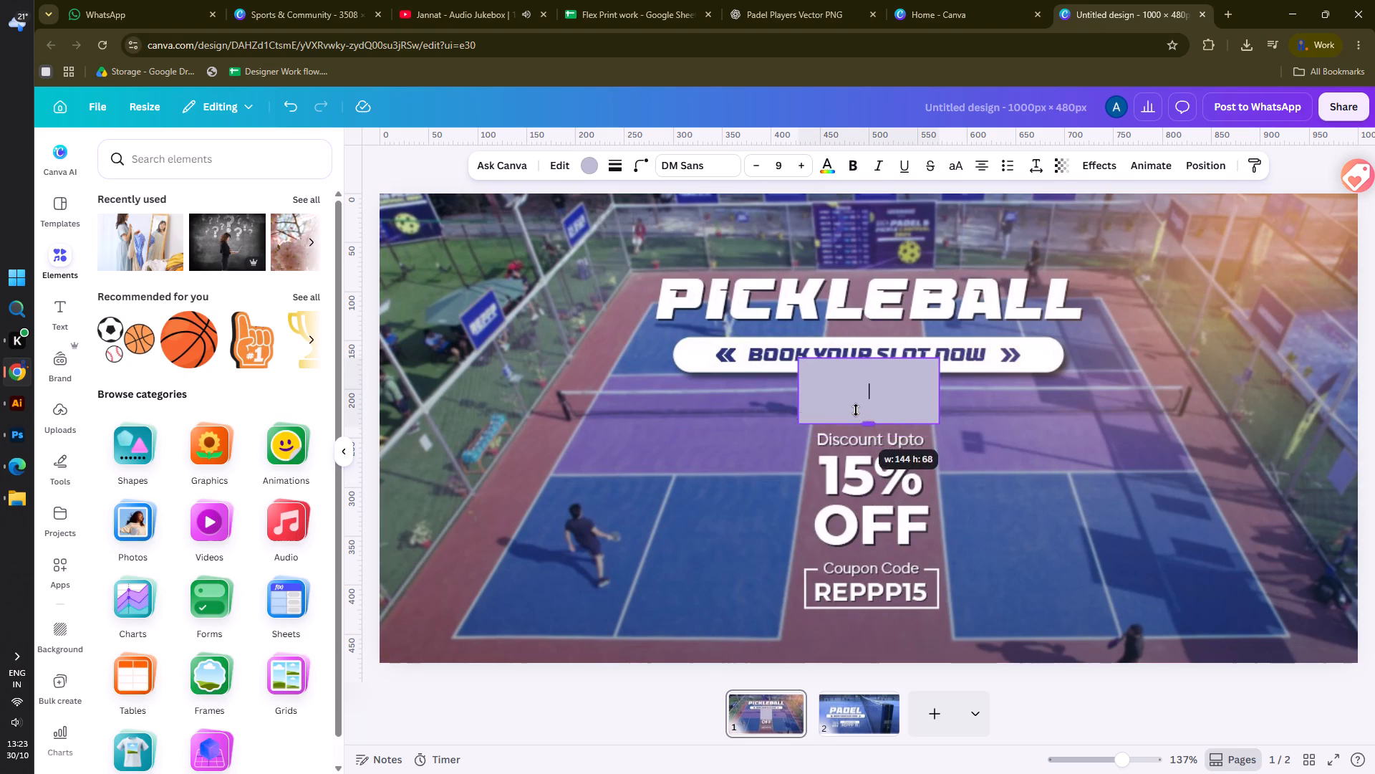
drag(856, 410, 855, 396)
click(576, 468)
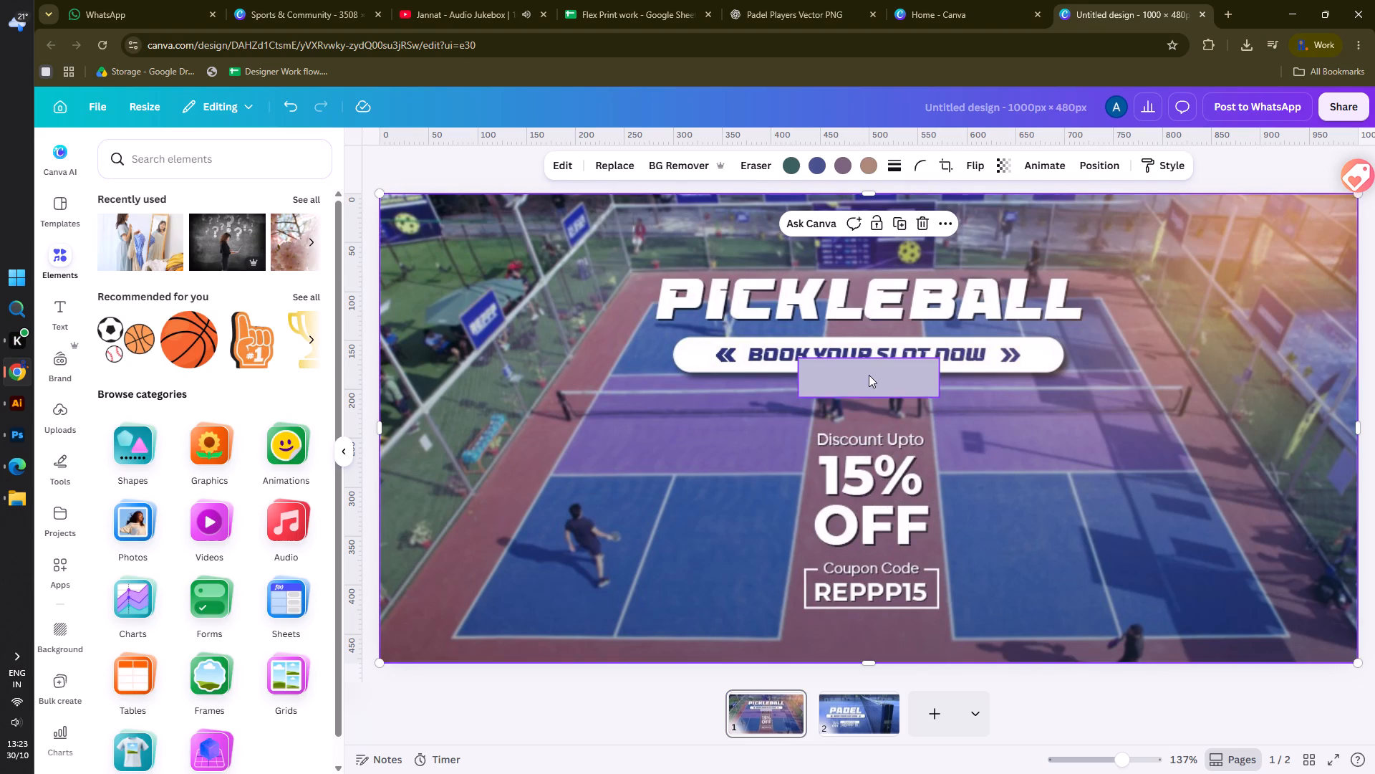
drag(869, 375, 517, 252)
drag(587, 255, 623, 259)
drag(538, 259, 520, 244)
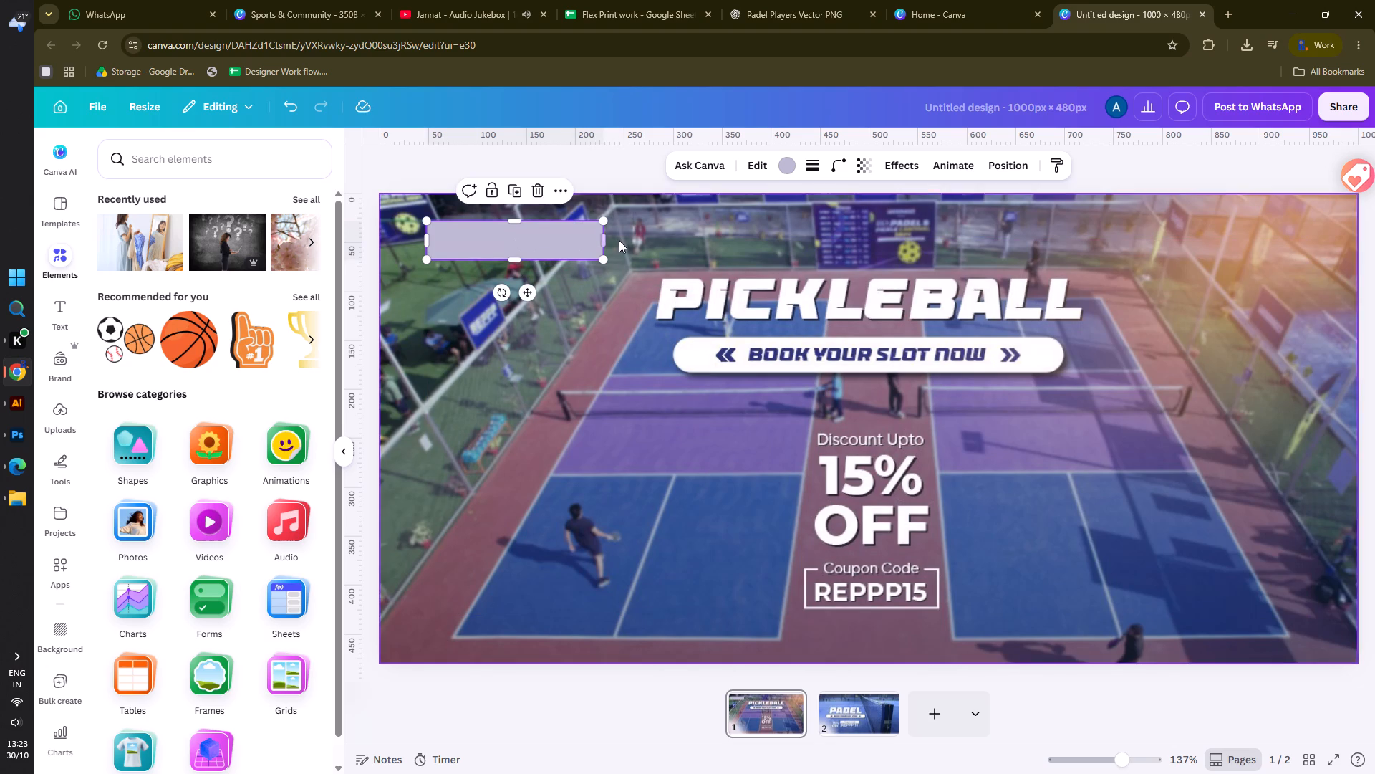
drag(604, 241, 620, 241)
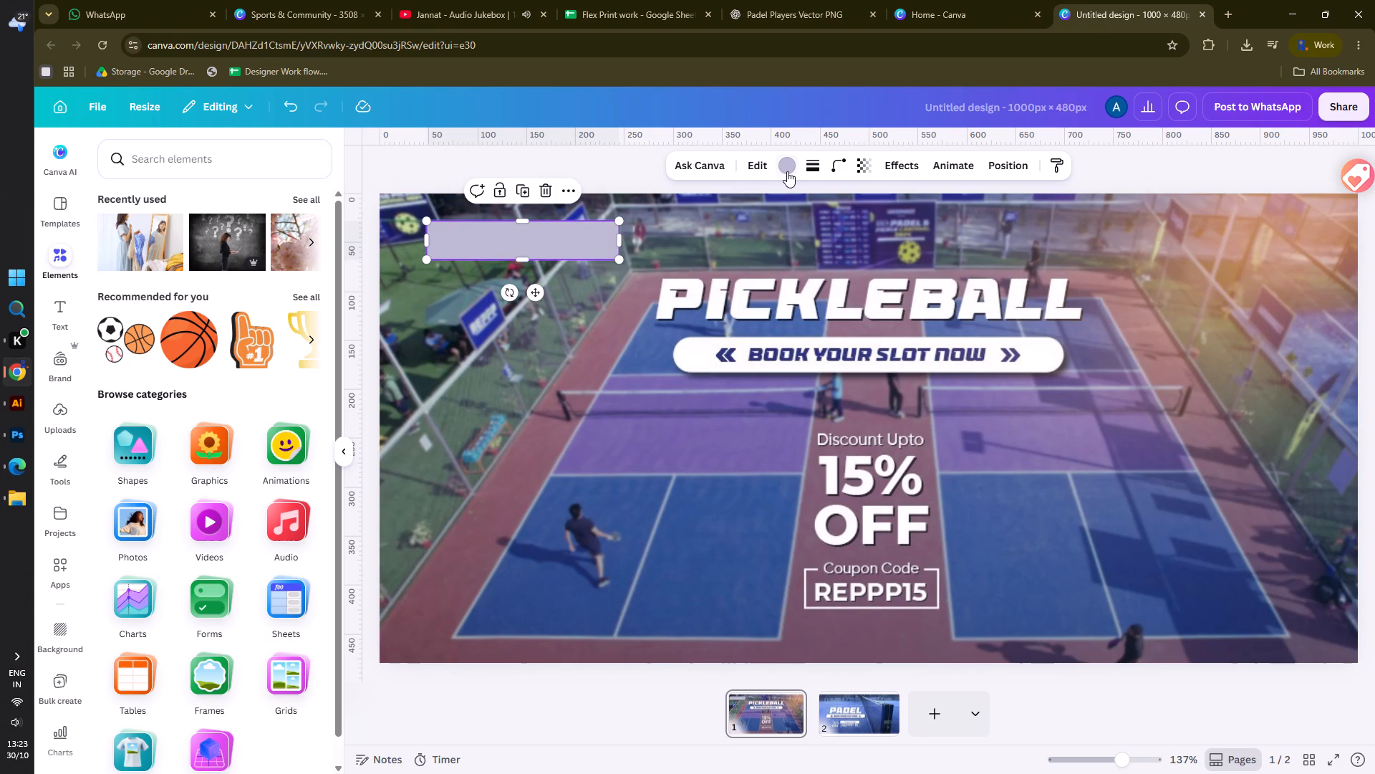
Fill the rectangle with white and set its corner rounding to 9.
click(787, 171)
click(119, 302)
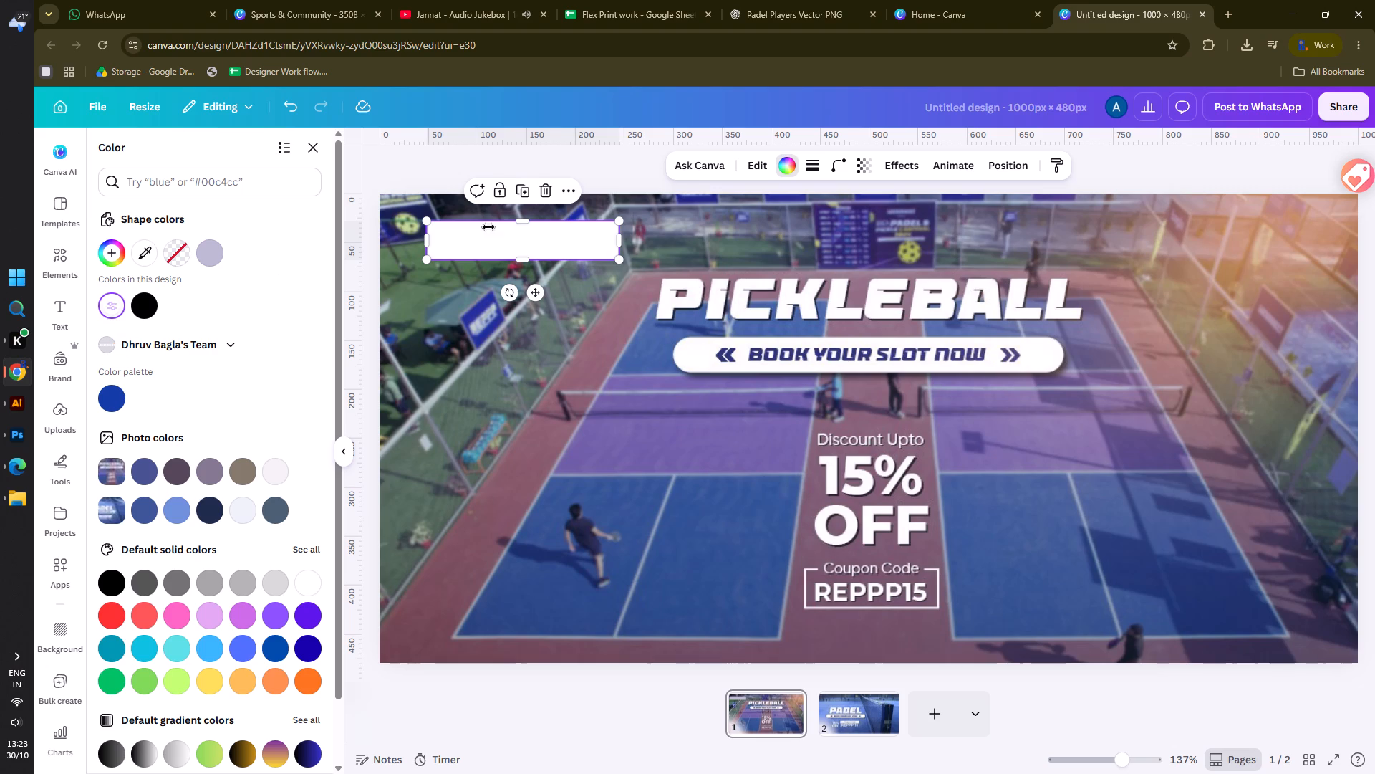
click(833, 158)
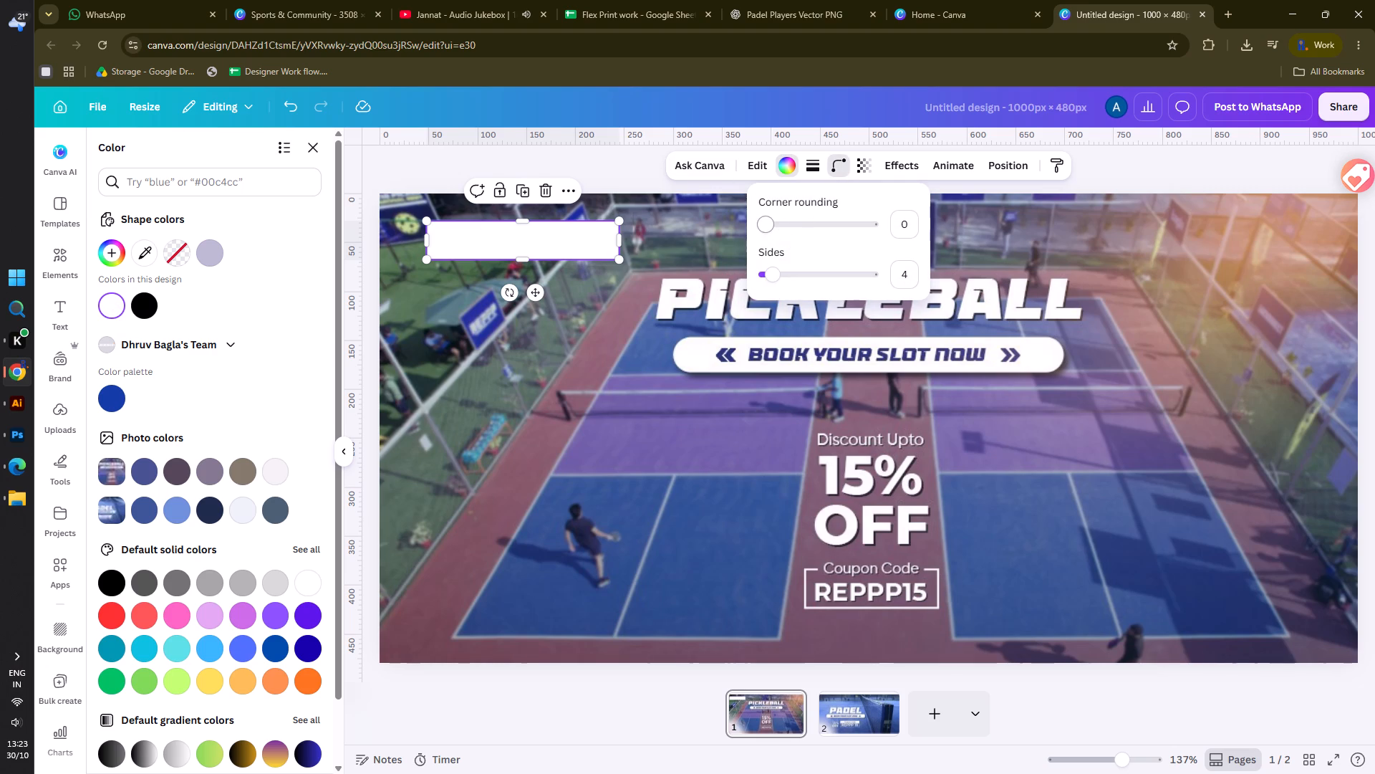
click(772, 223)
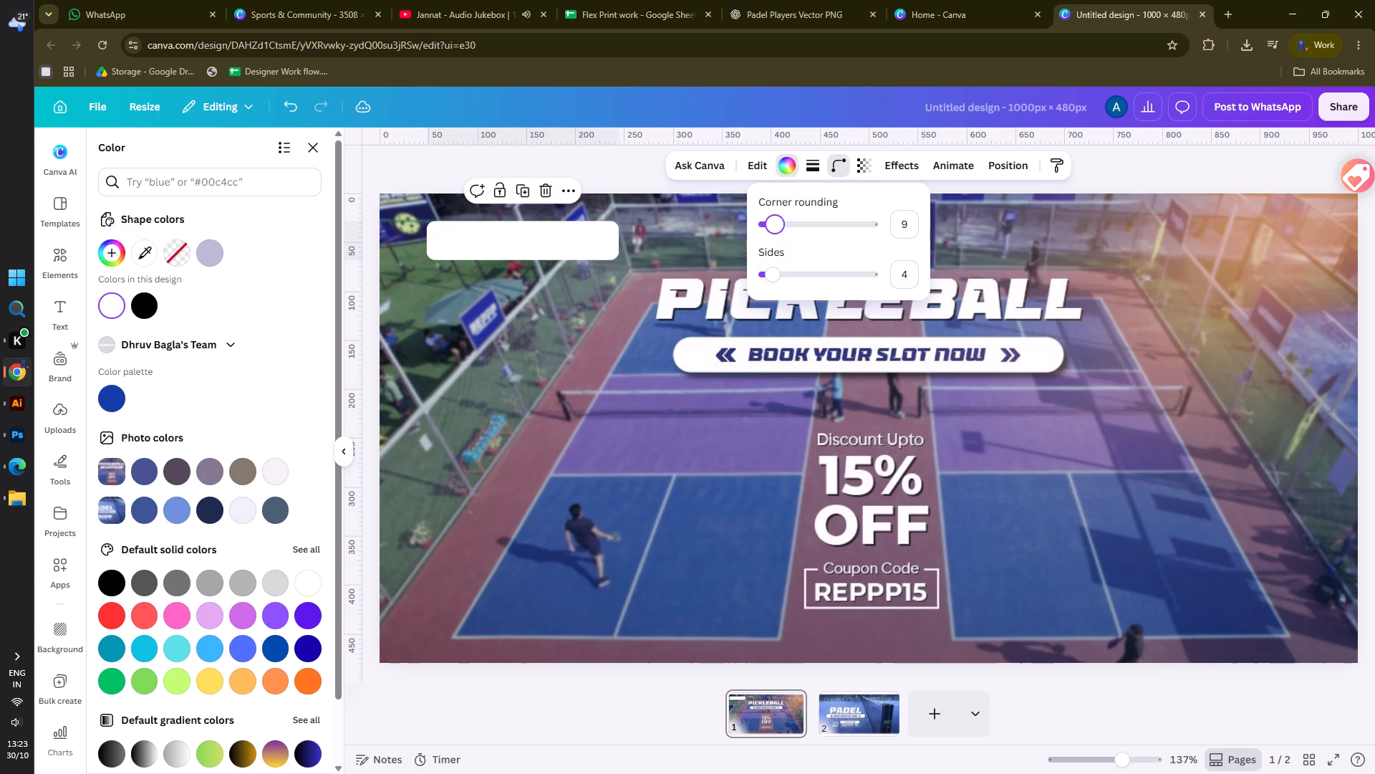
click(614, 179)
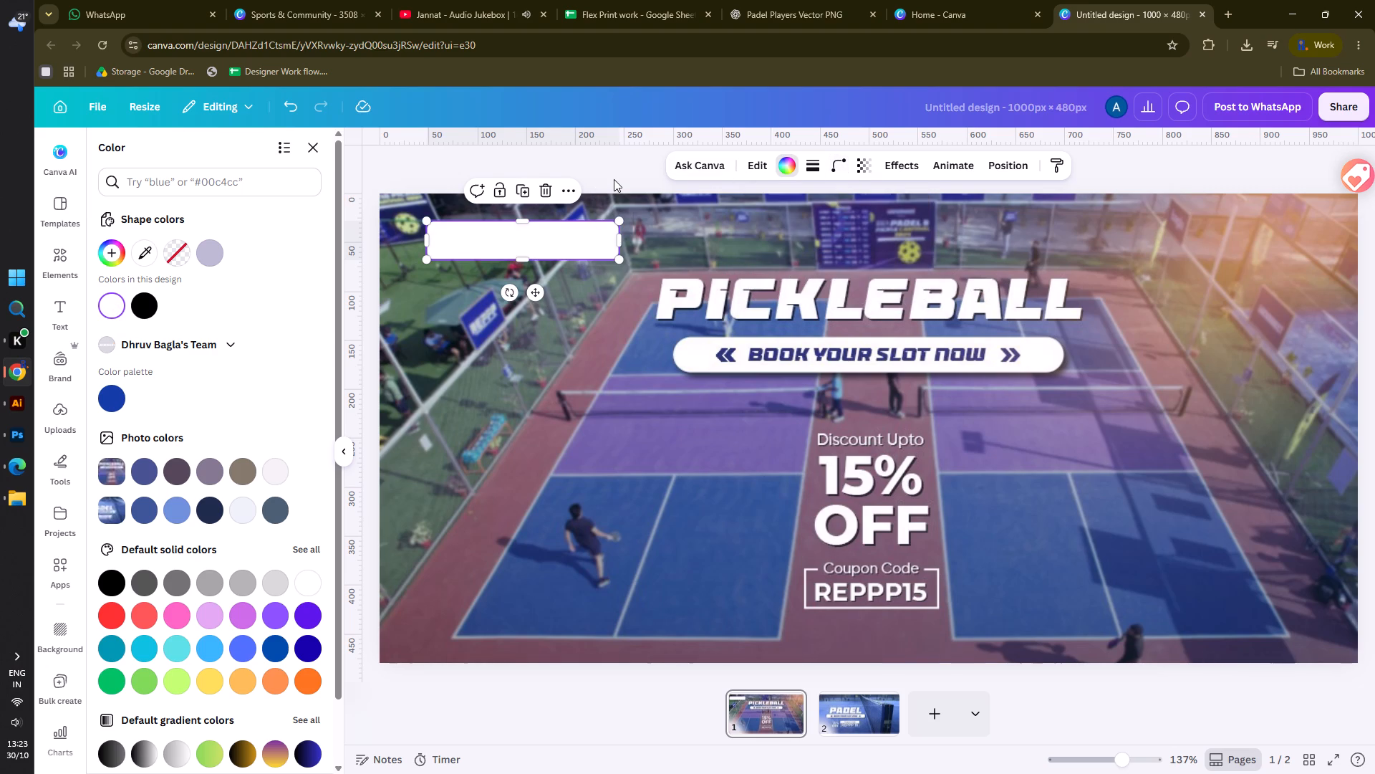
Add a text box on page 1 reading "REPPP | MEHRAULI", scaled up to font size 15.3.
click(614, 179)
click(593, 296)
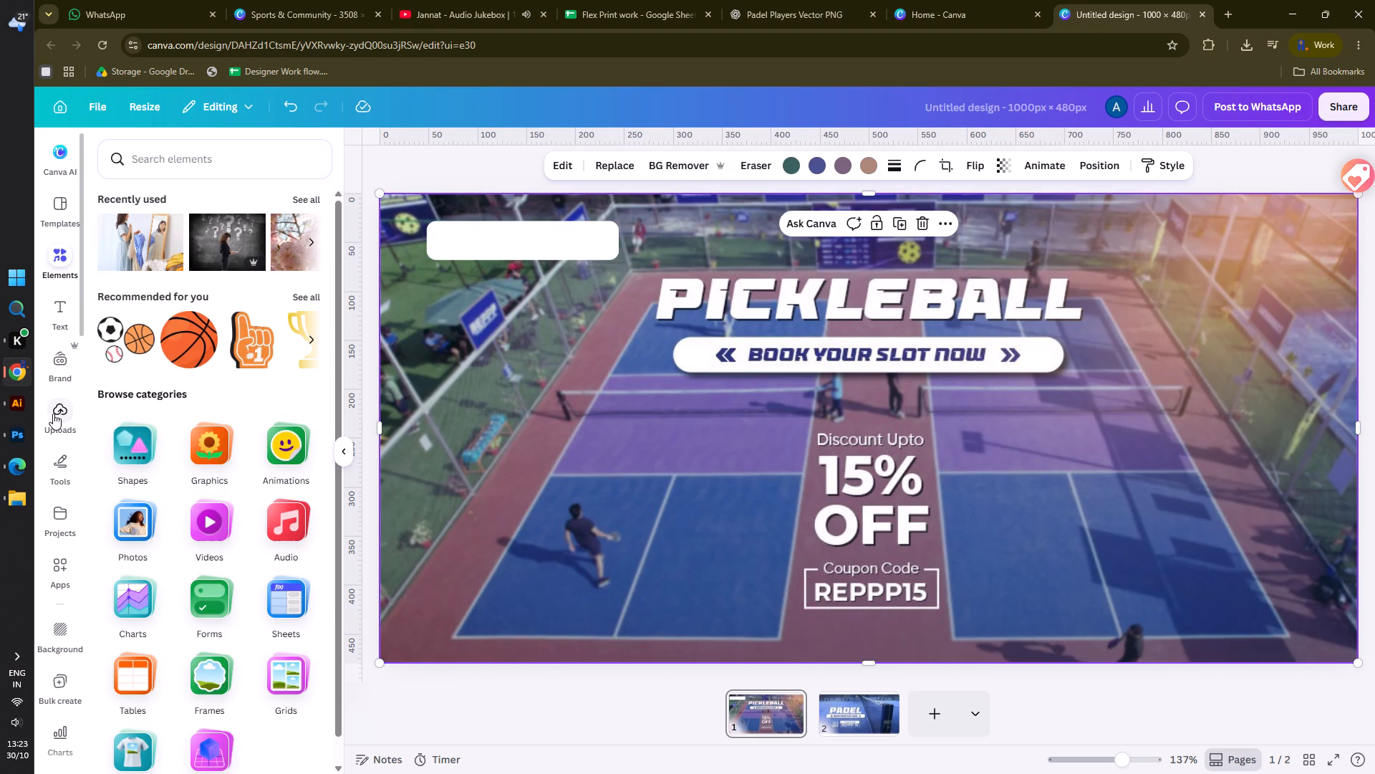
click(69, 319)
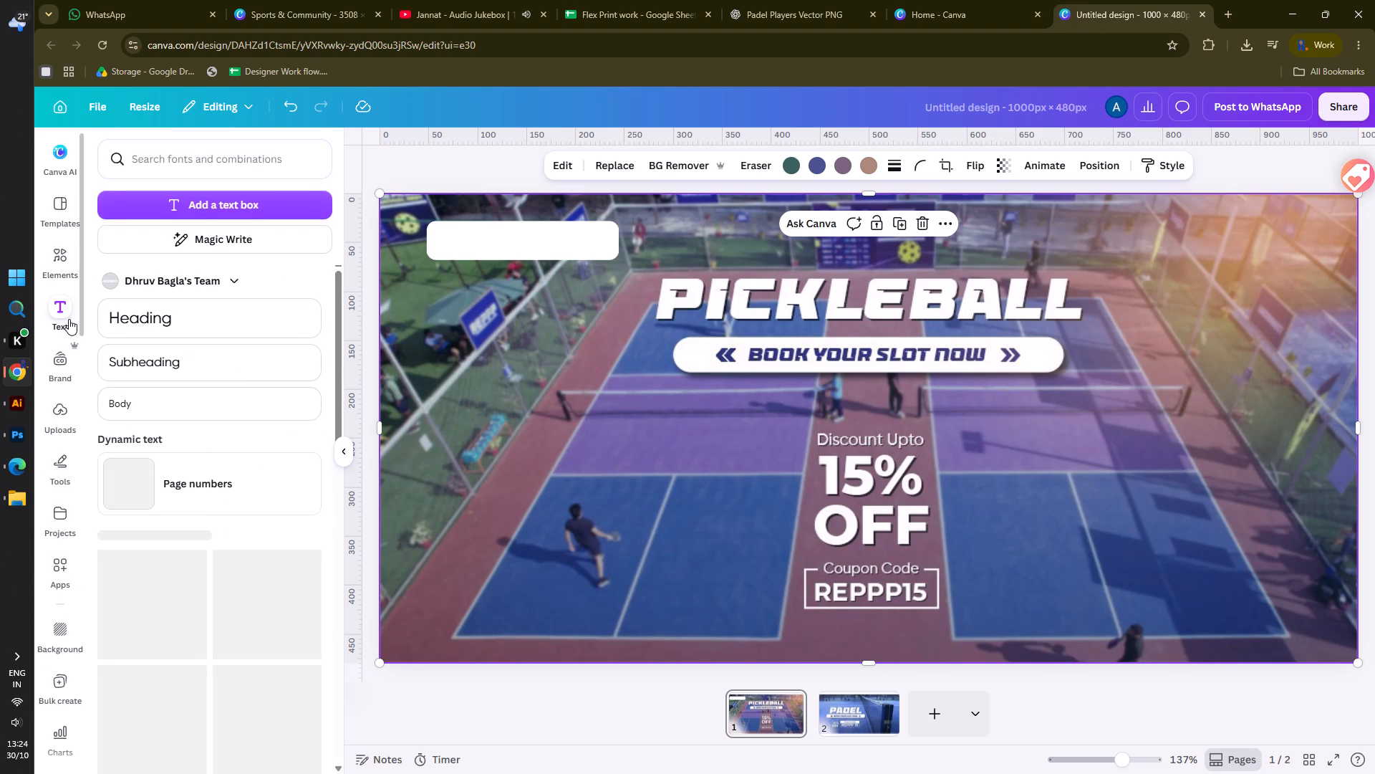
click(208, 203)
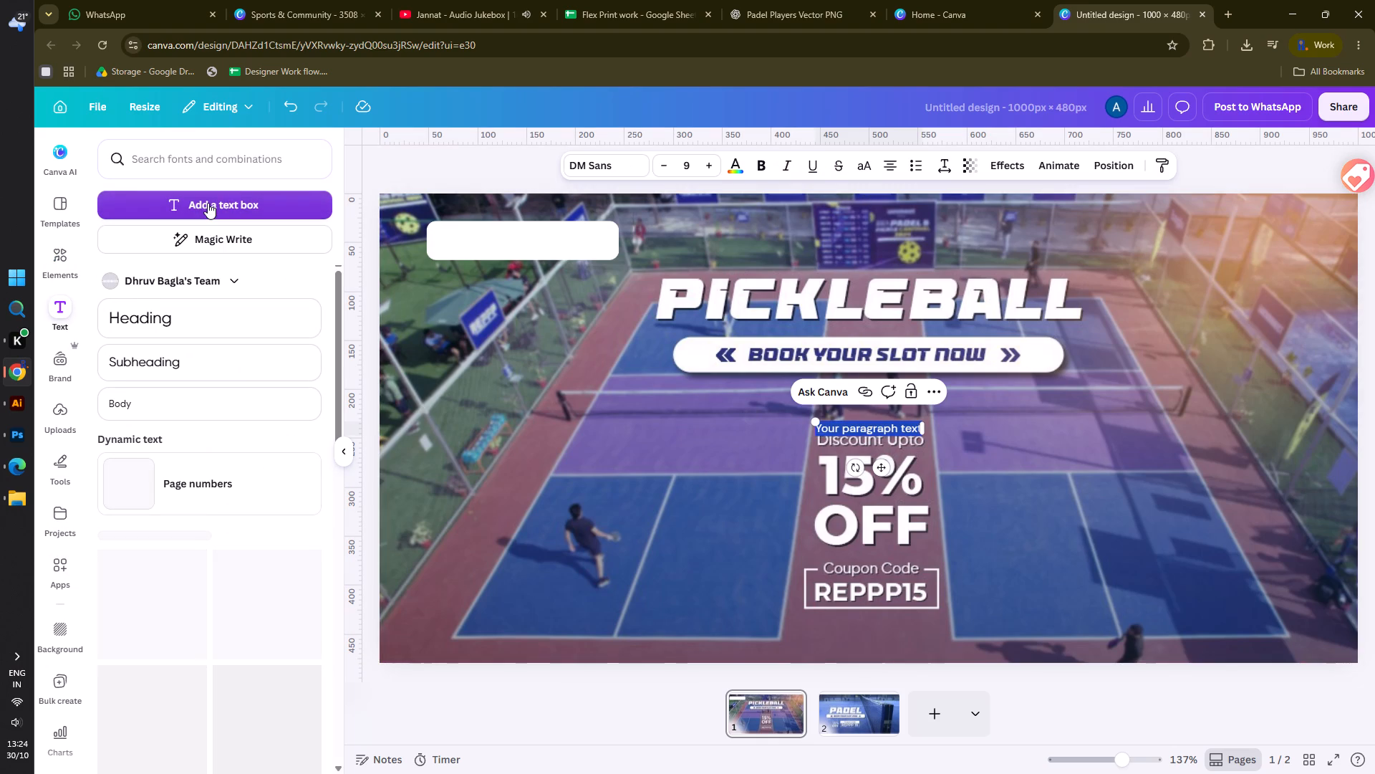
drag(813, 420, 740, 396)
triple_click(791, 430)
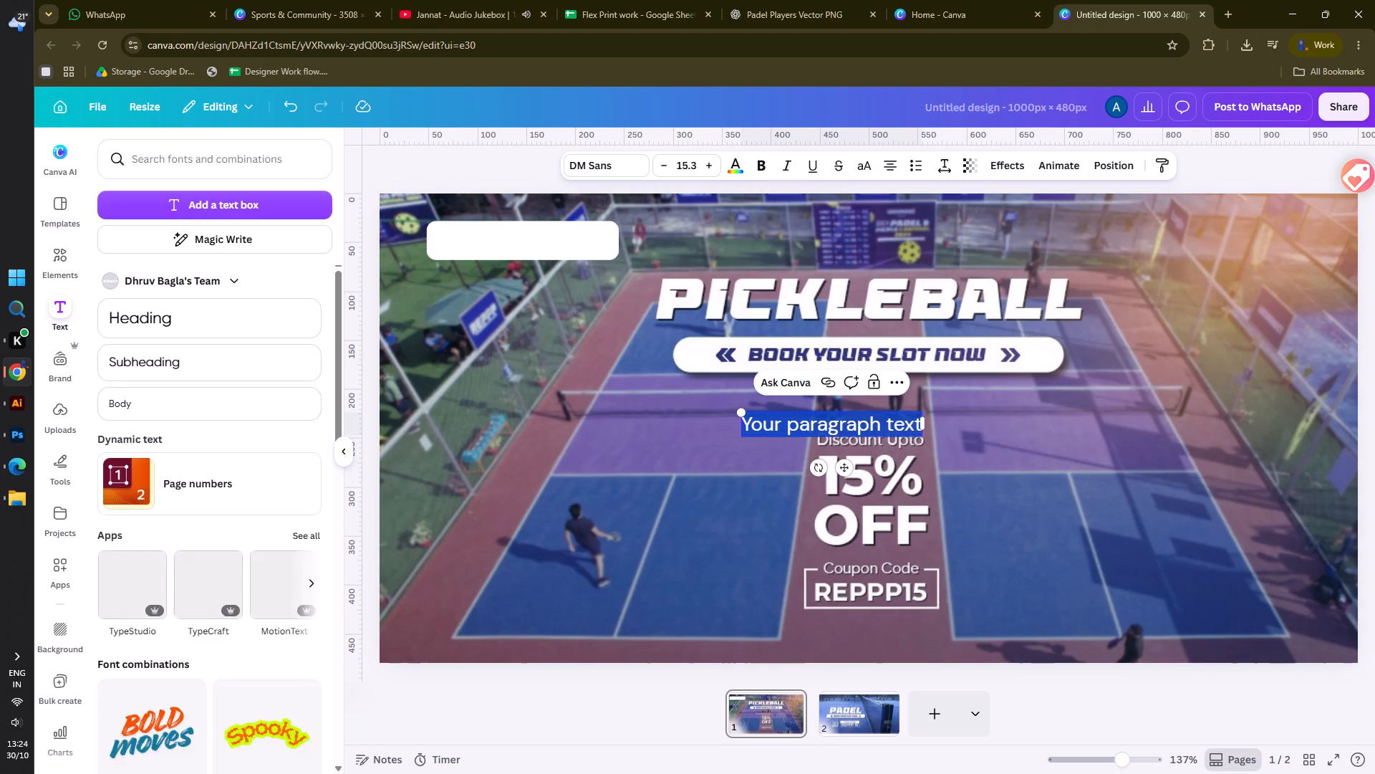
key(r)
key(e)
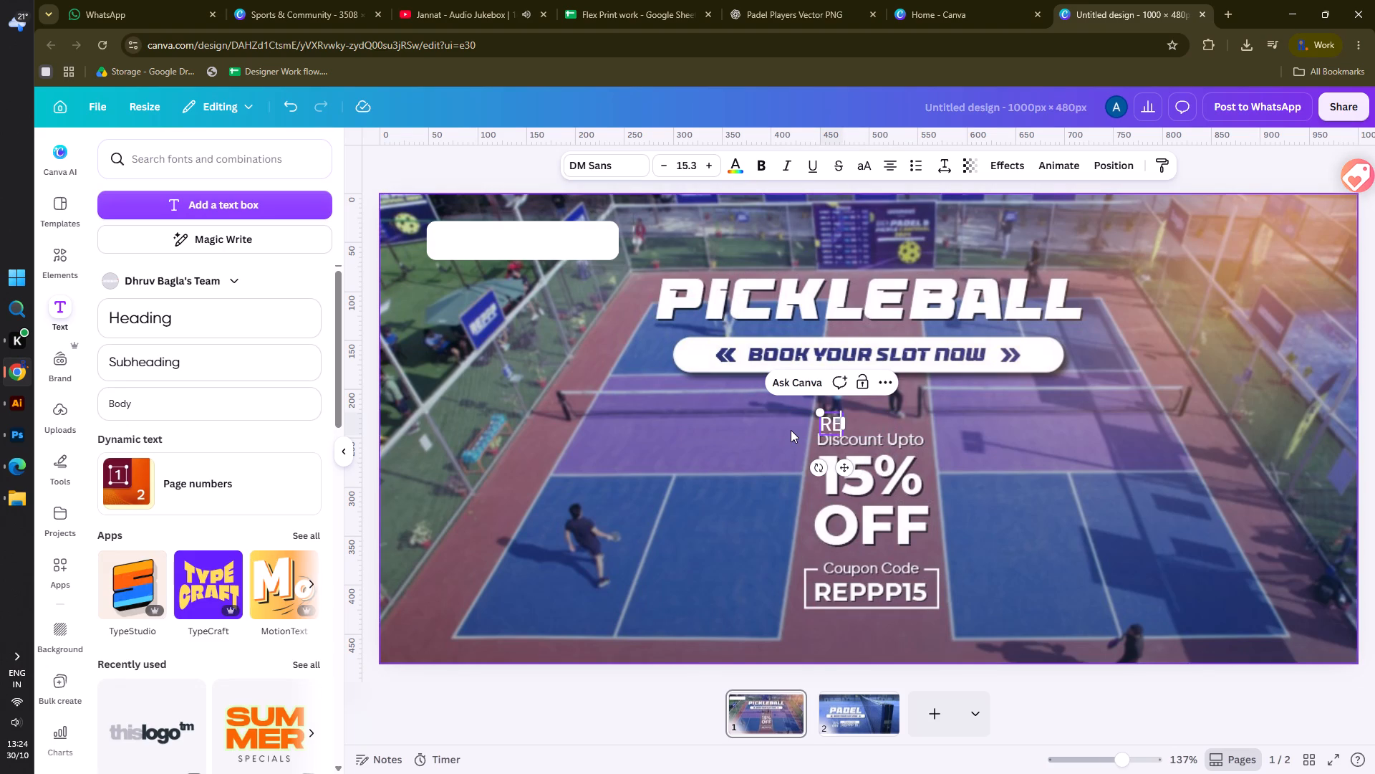
text(PPP)
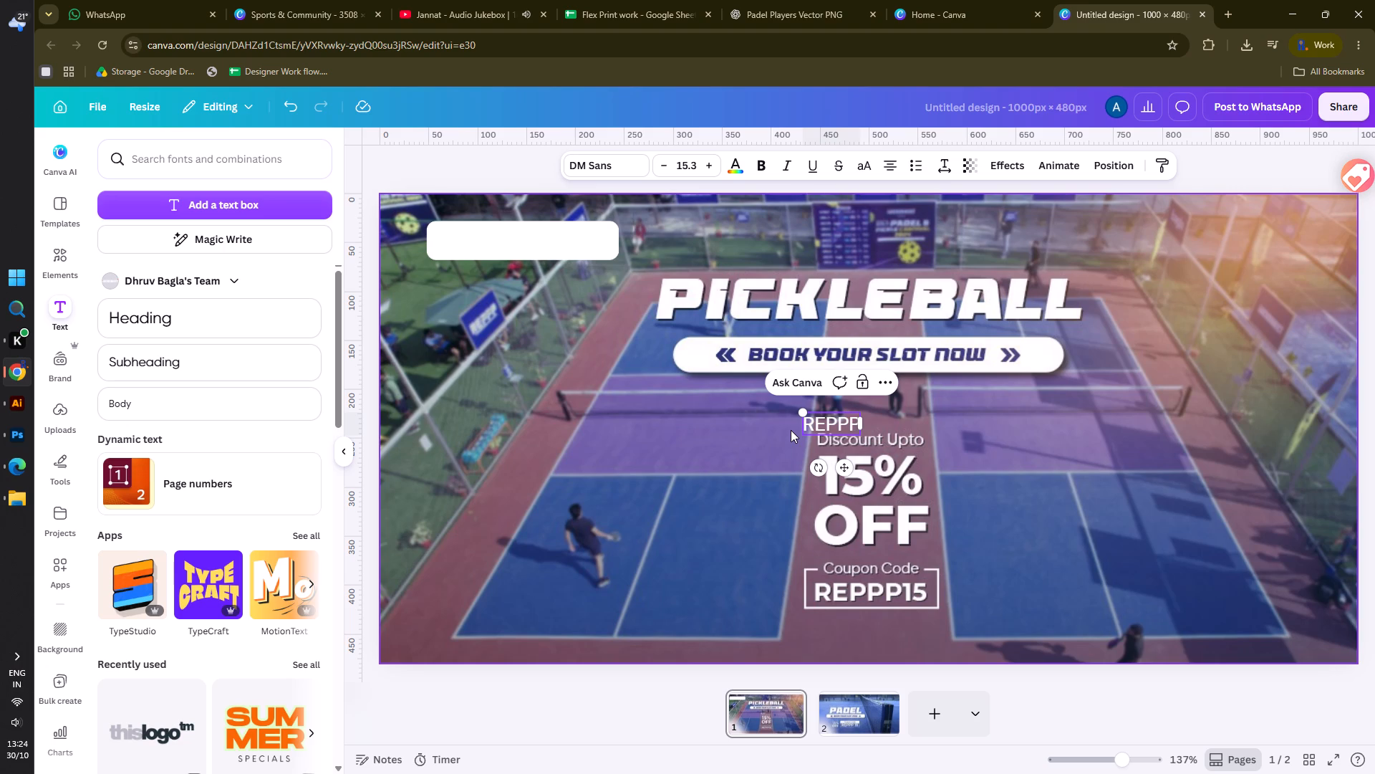
key(space)
key(backslash)
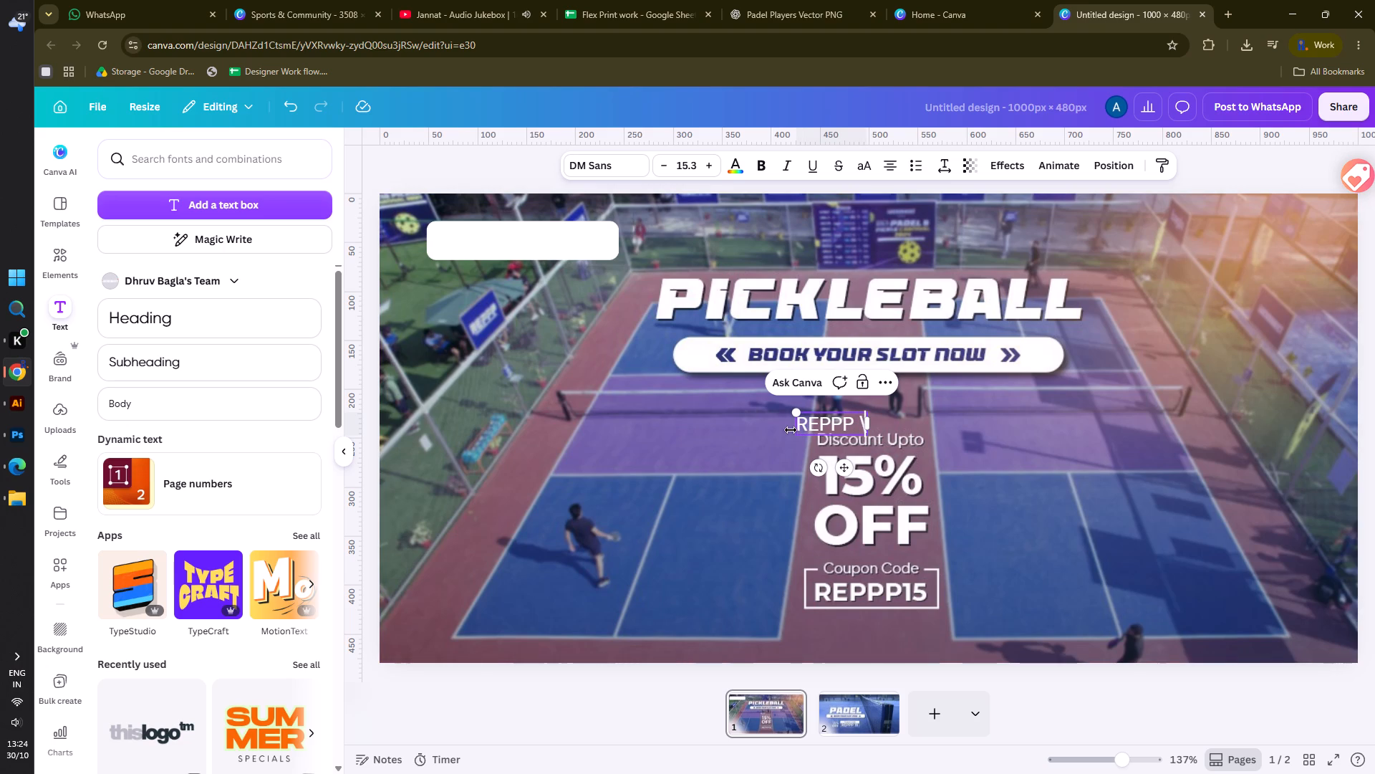
key(BackSpace)
text(|)
key(space)
text(MEHRAULI)
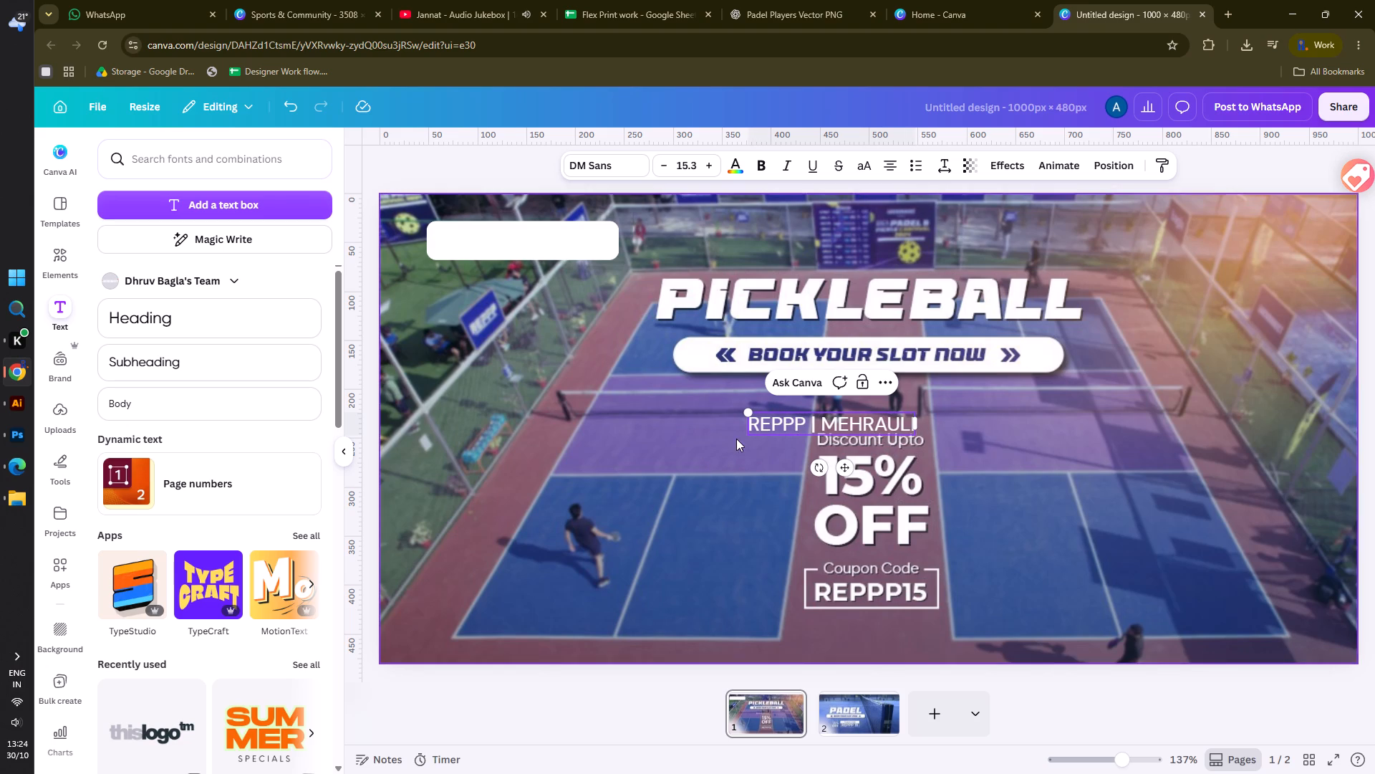
Colour the "REPPP | MEHRAULI" text with the brand palette's blue and make it bold.
triple_click(762, 427)
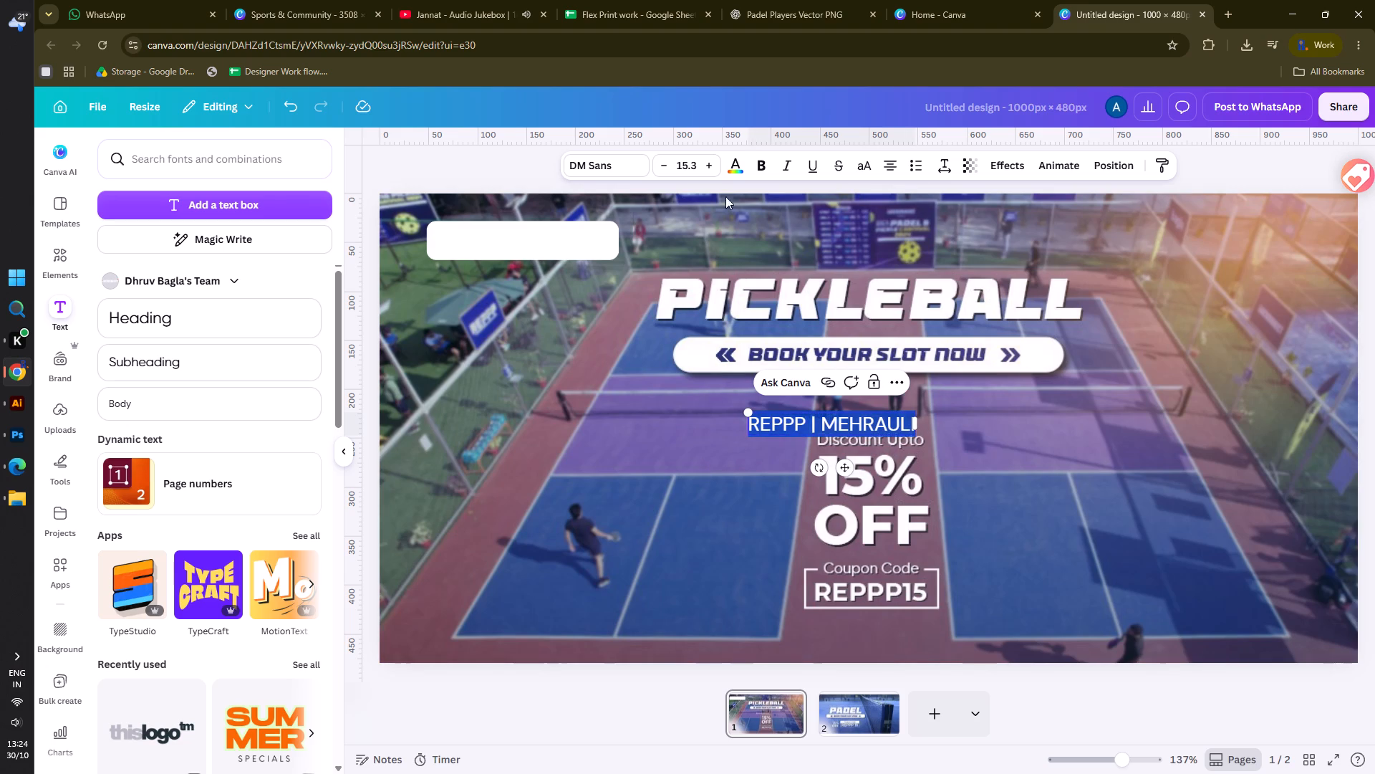
click(735, 165)
click(105, 345)
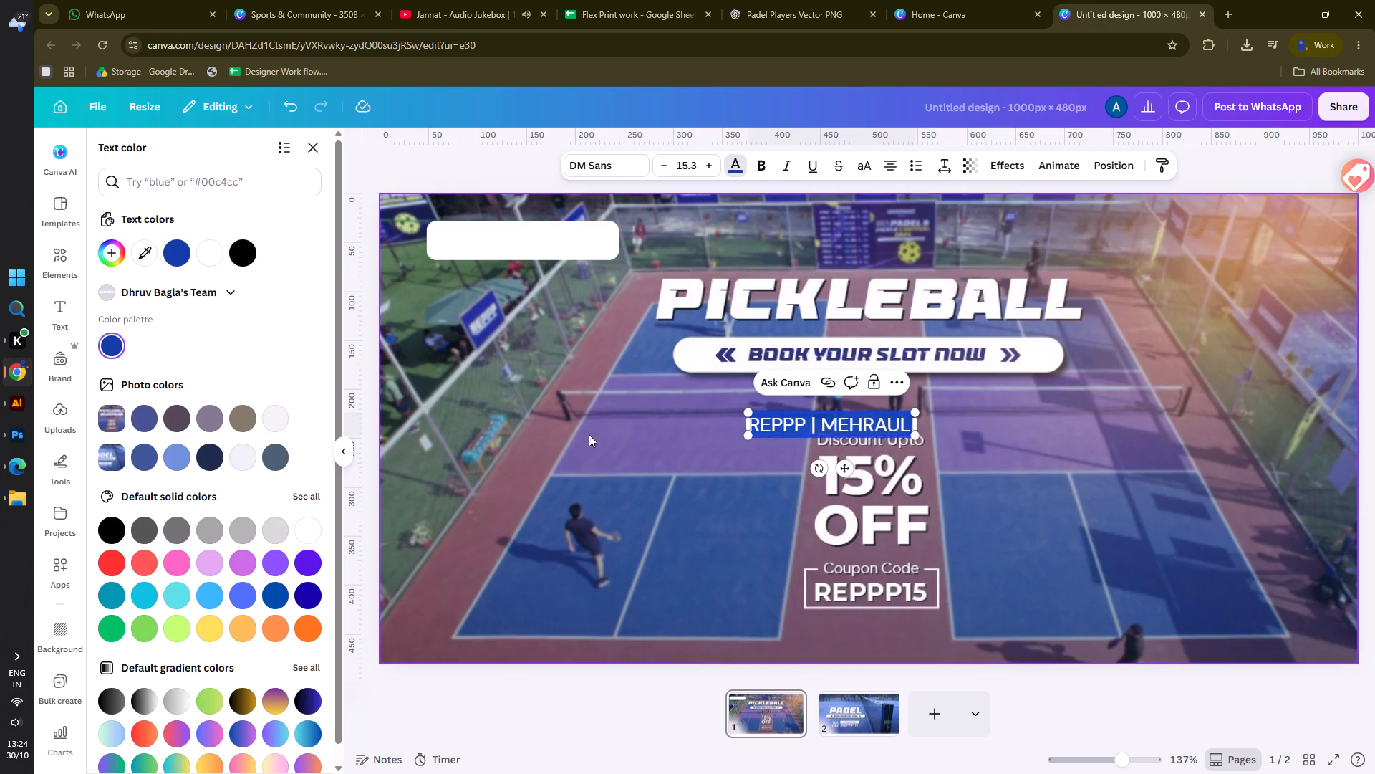
click(760, 171)
click(641, 413)
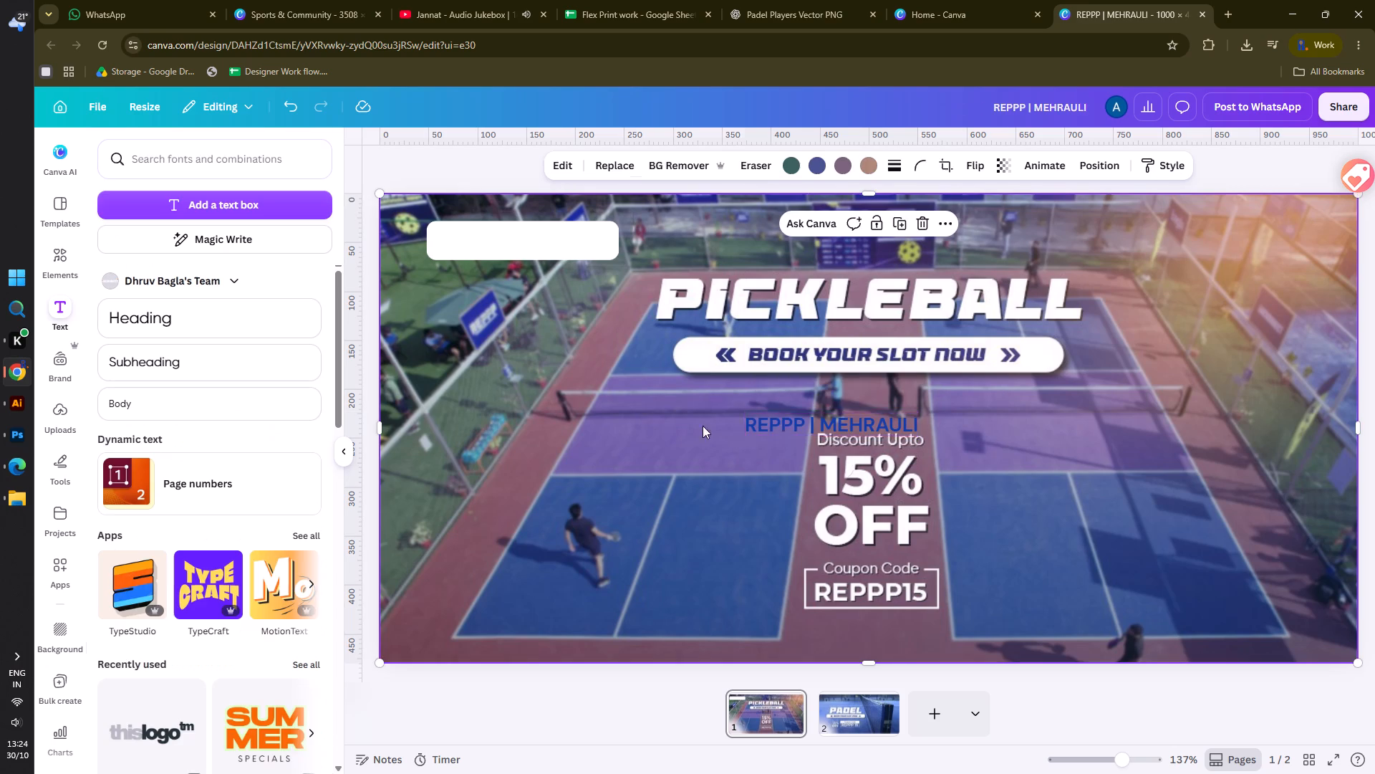
Move the "REPPP | MEHRAULI" text onto the white bar near the banner's upper-left corner, centred on it.
drag(841, 427, 534, 245)
click(549, 314)
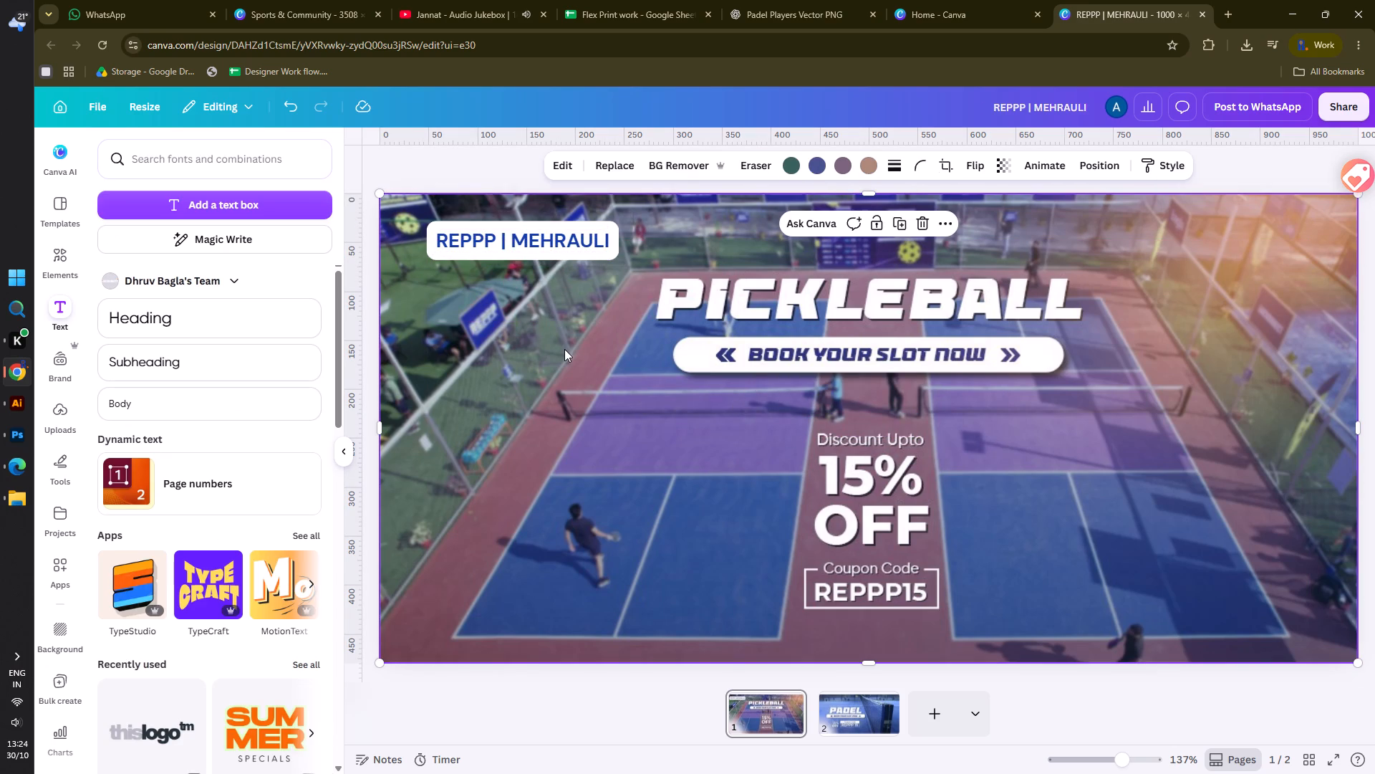
Try Noto Serif Ethiopic Condensed and Times New Roman MT on the "REPPP | MEHRAULI" text, and settle on Roboto.
click(563, 238)
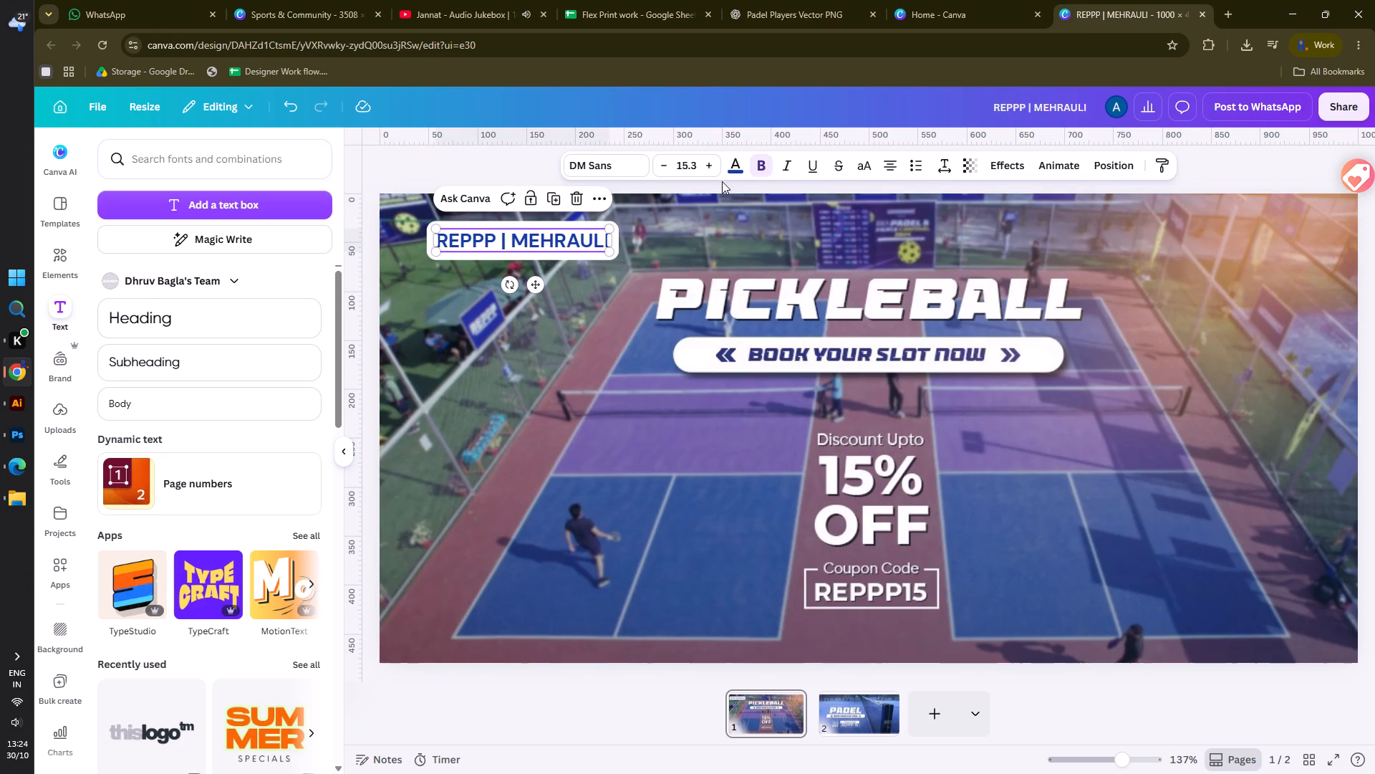
click(609, 167)
click(216, 385)
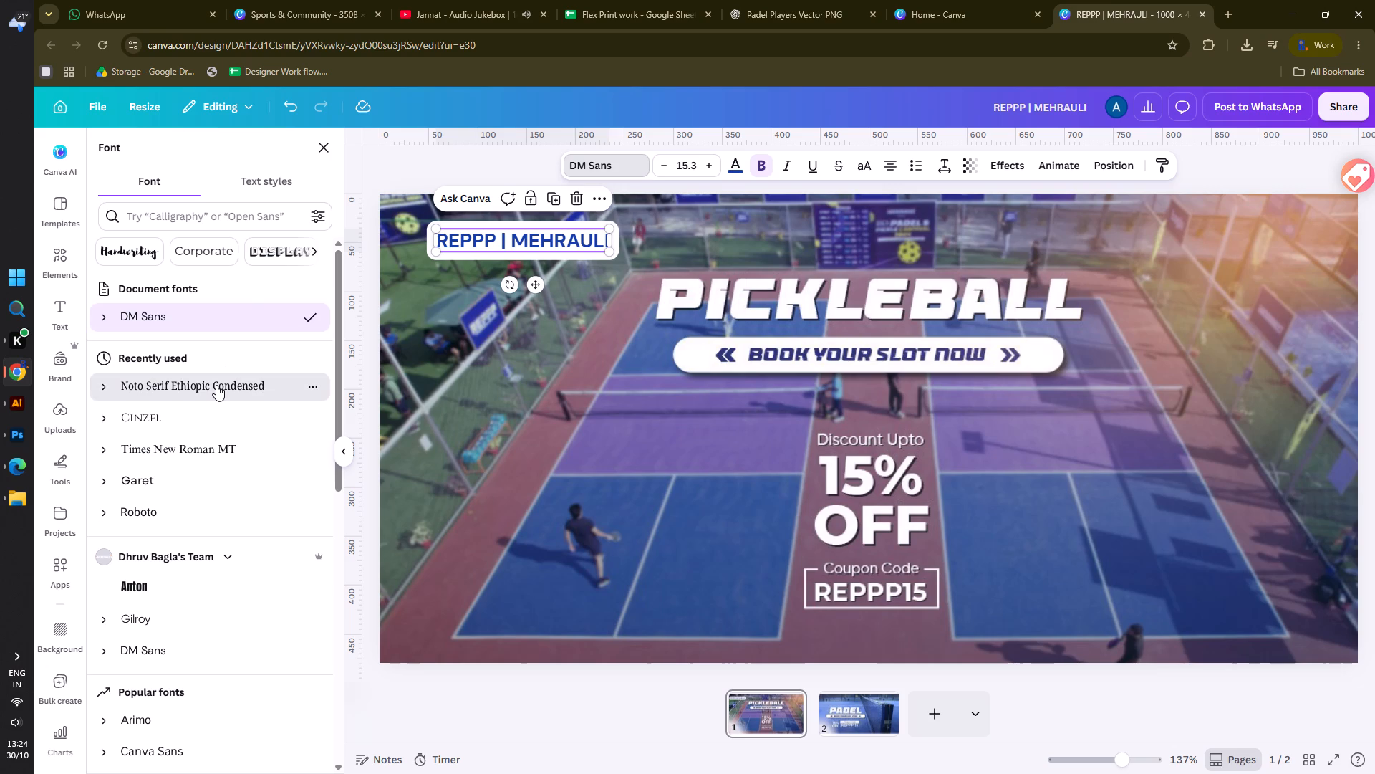
click(203, 449)
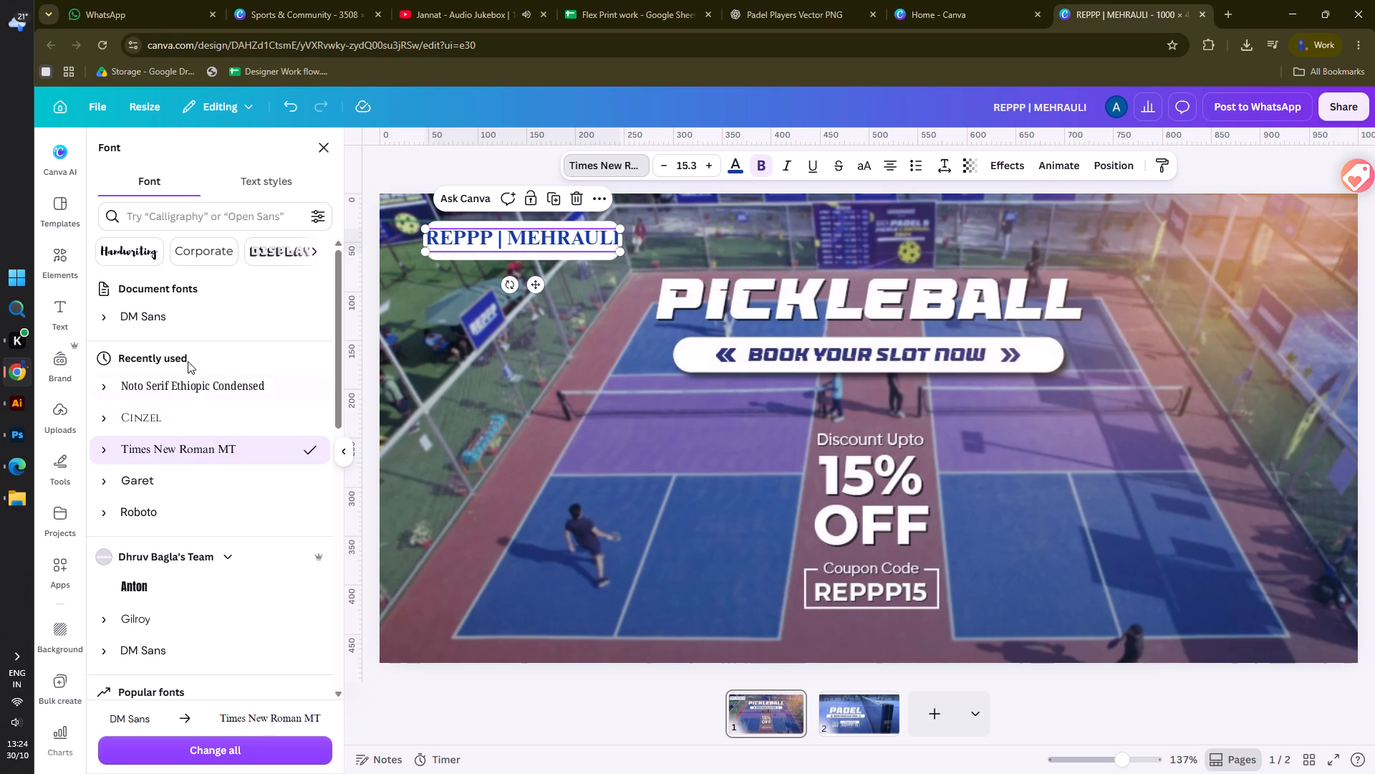
click(187, 384)
scroll(187, 384, up, 2)
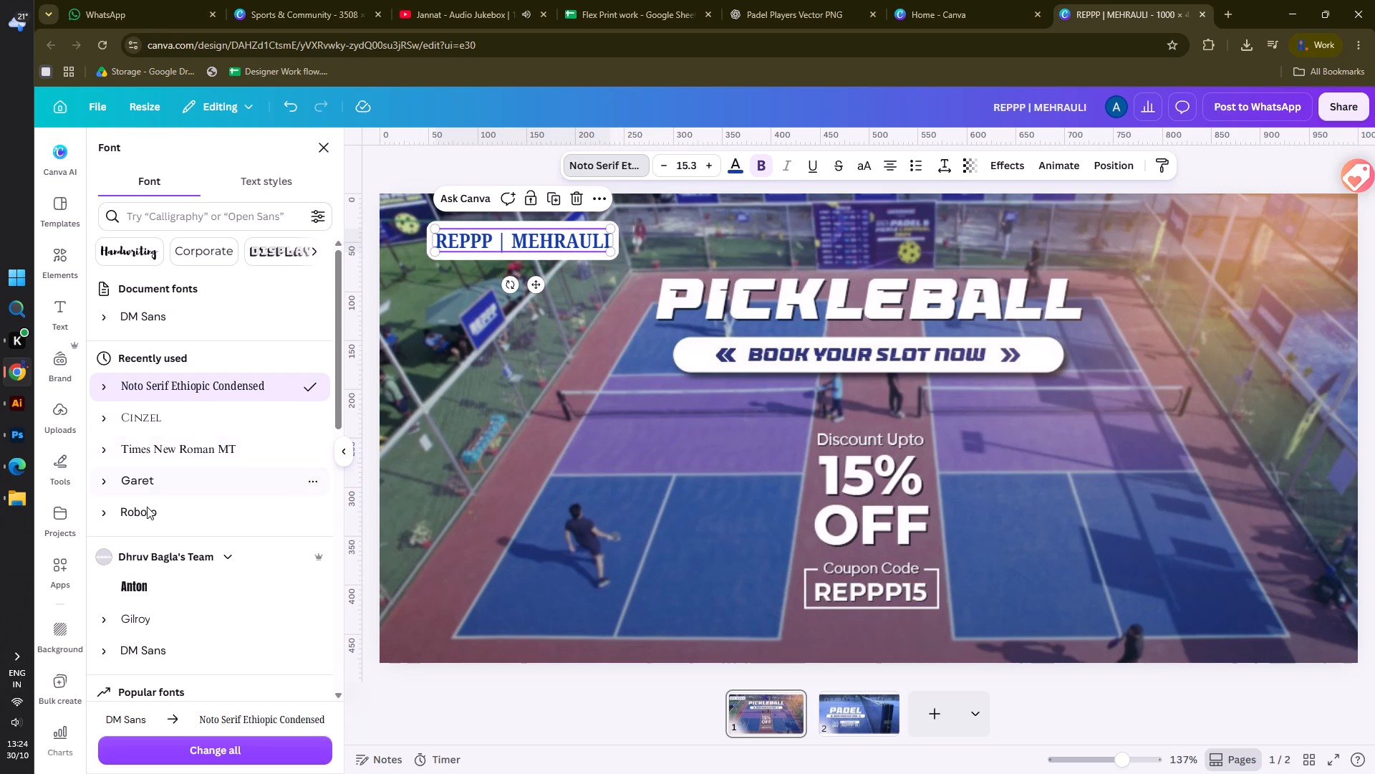
click(145, 510)
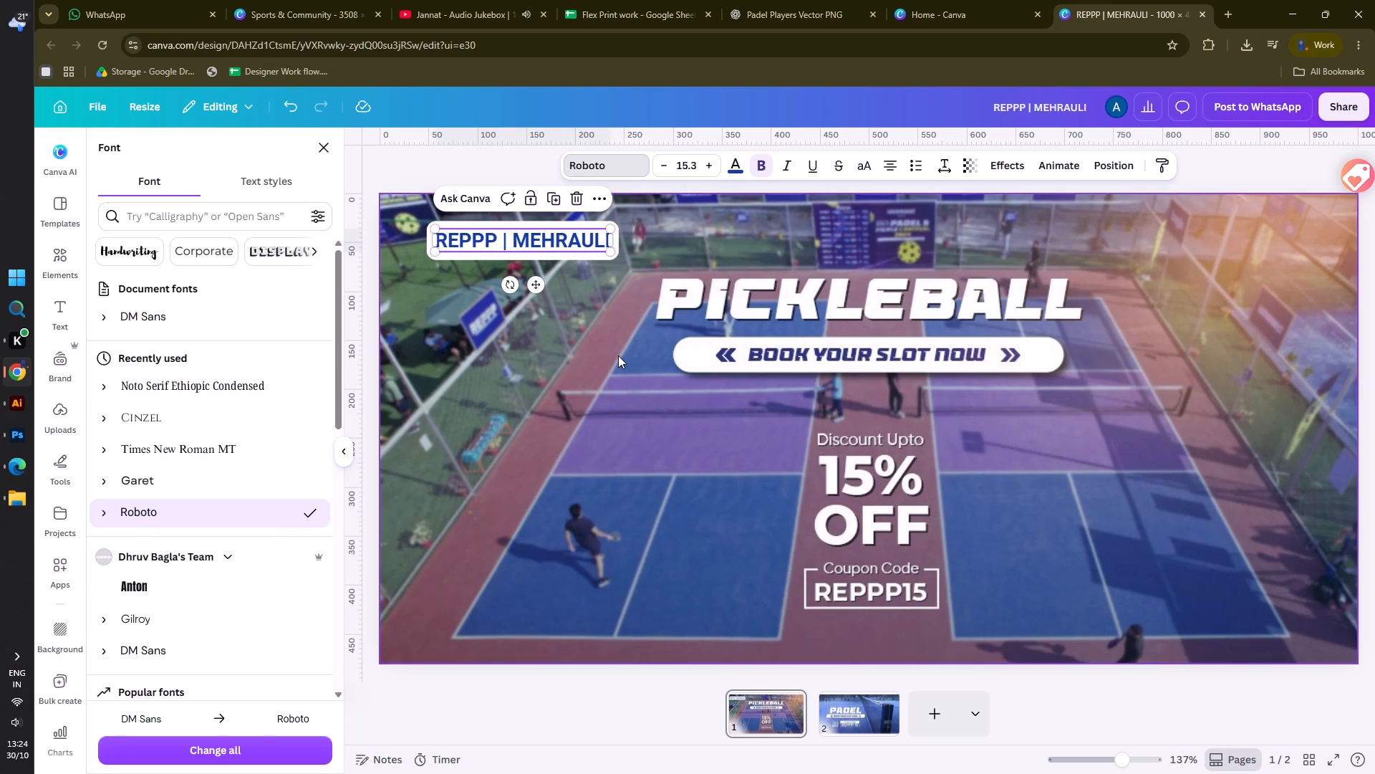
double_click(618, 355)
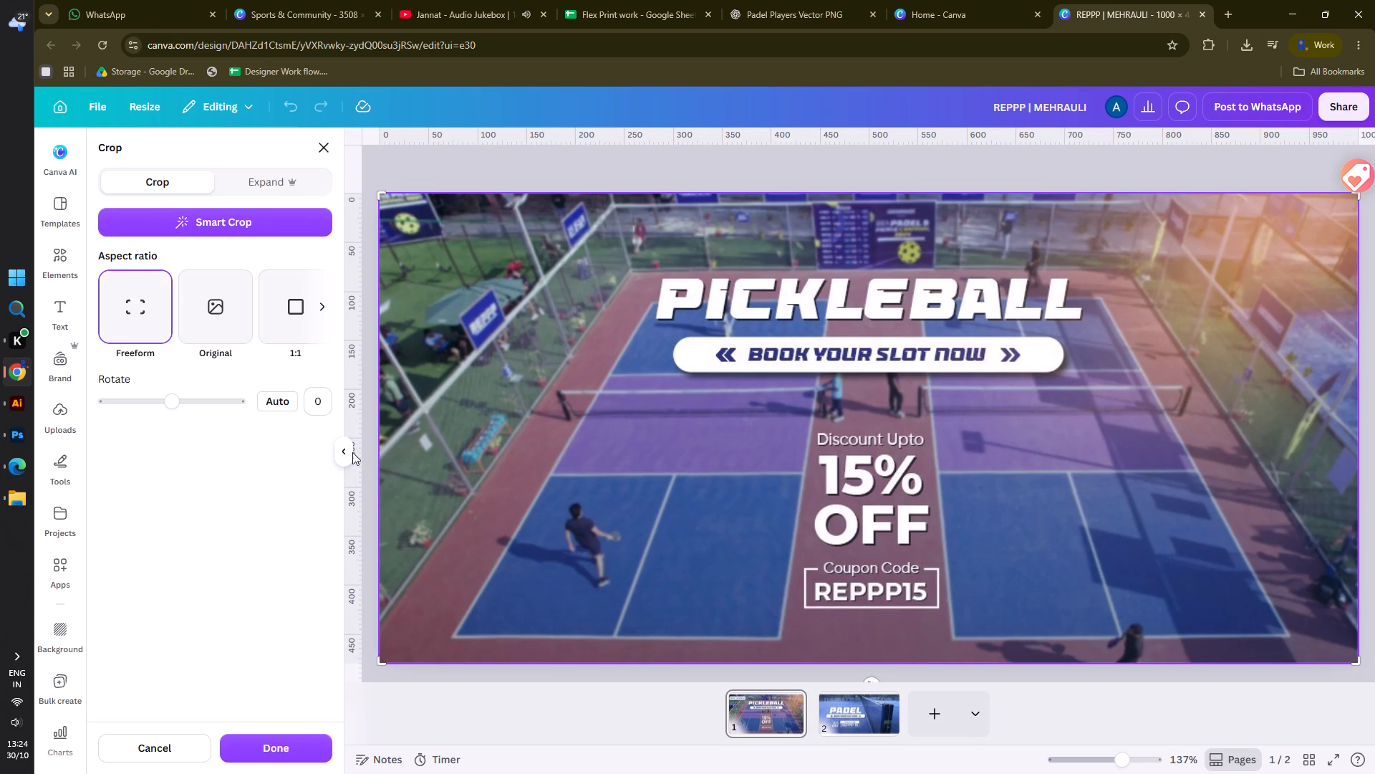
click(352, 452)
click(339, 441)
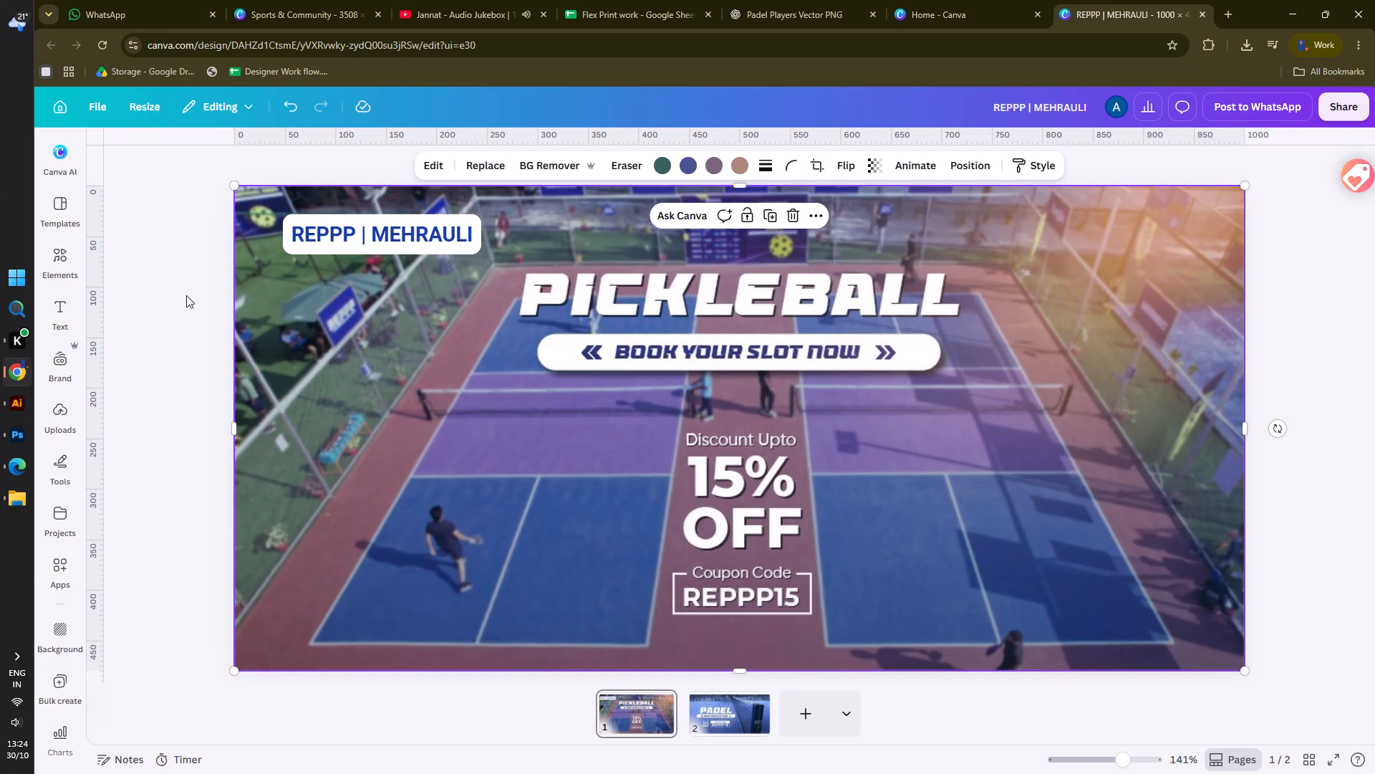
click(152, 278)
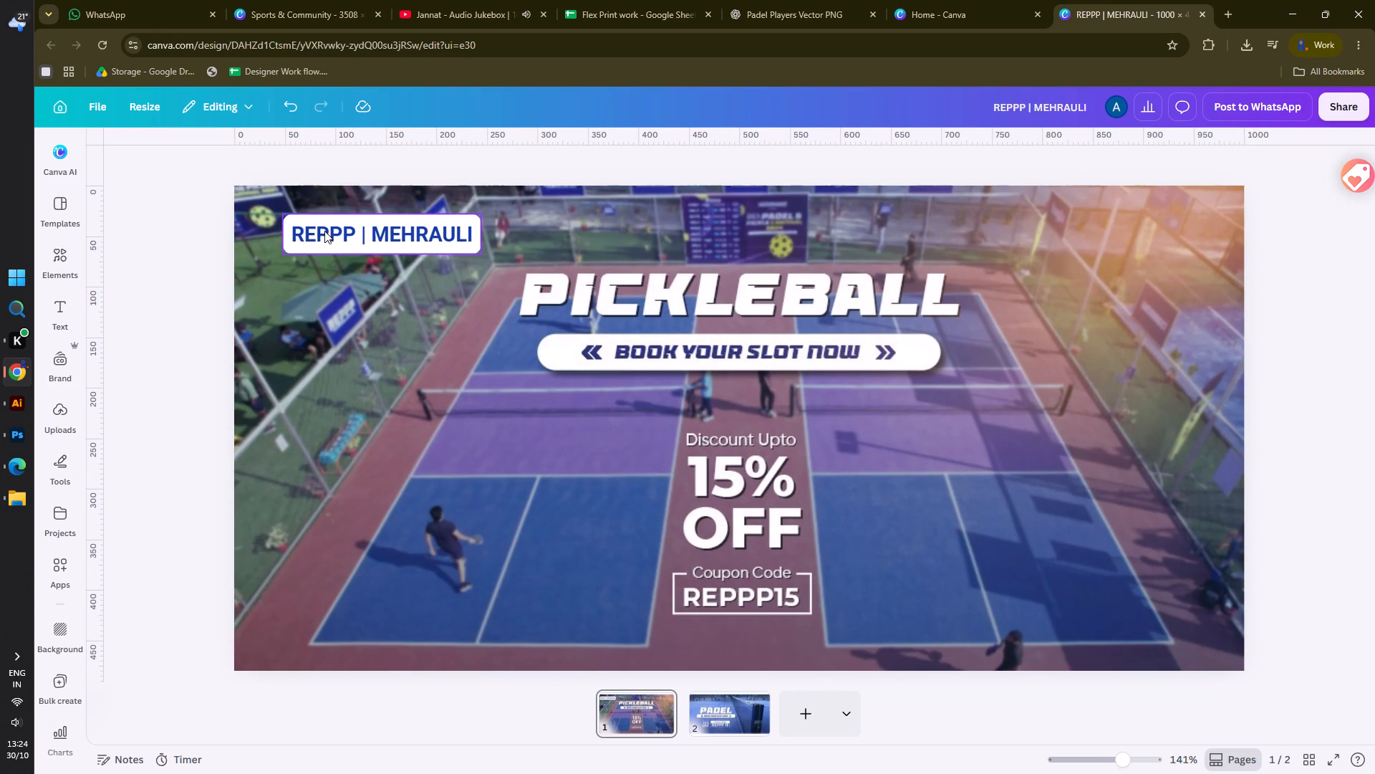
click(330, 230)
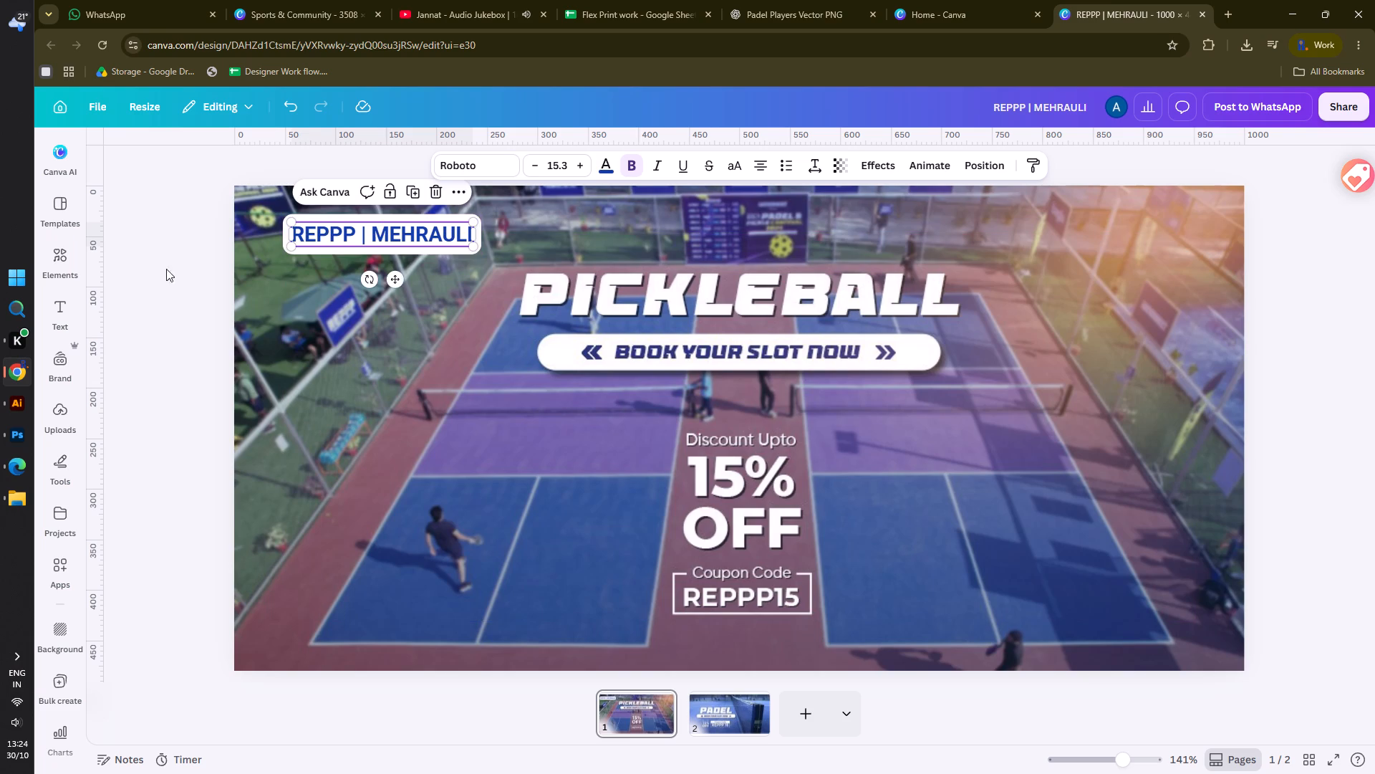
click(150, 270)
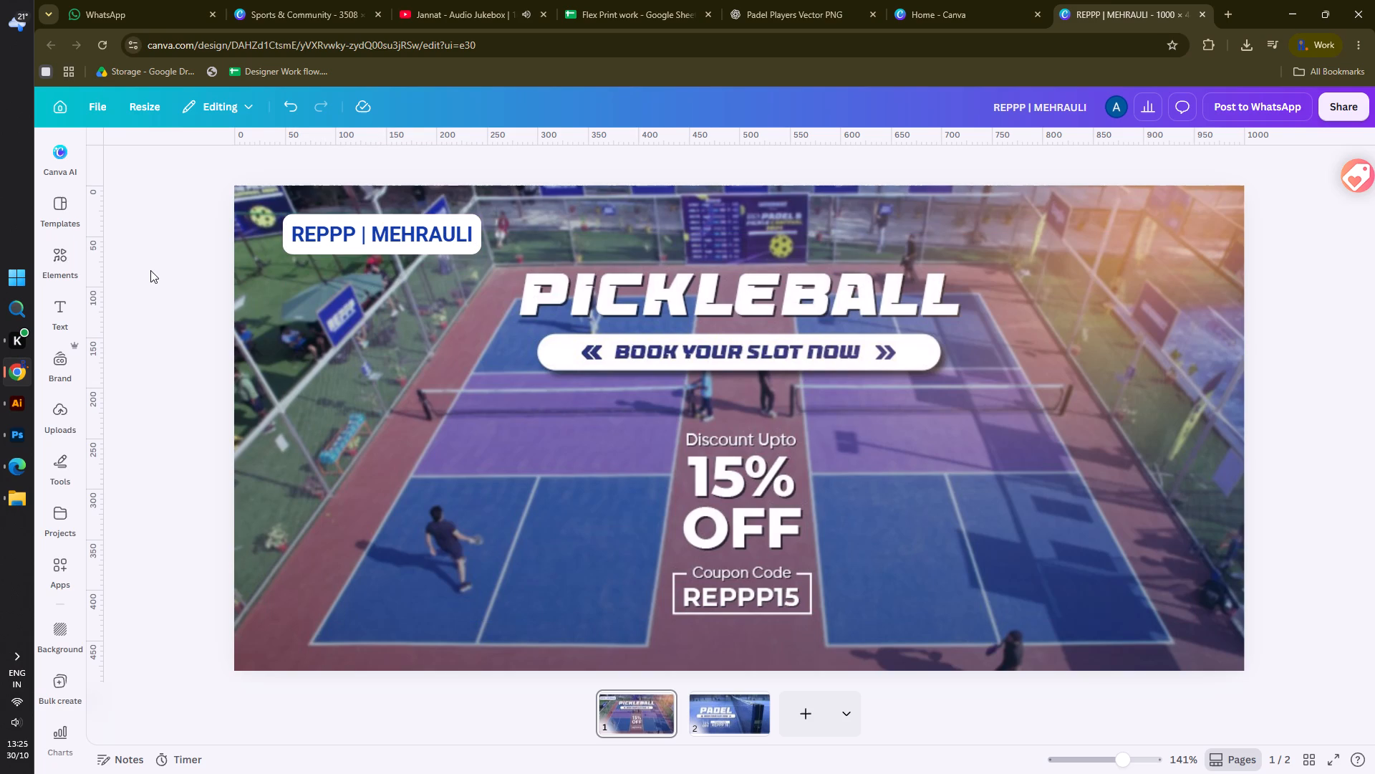
Group the "REPPP | MEHRAULI" text with the white bar behind it on page 1.
click(314, 236)
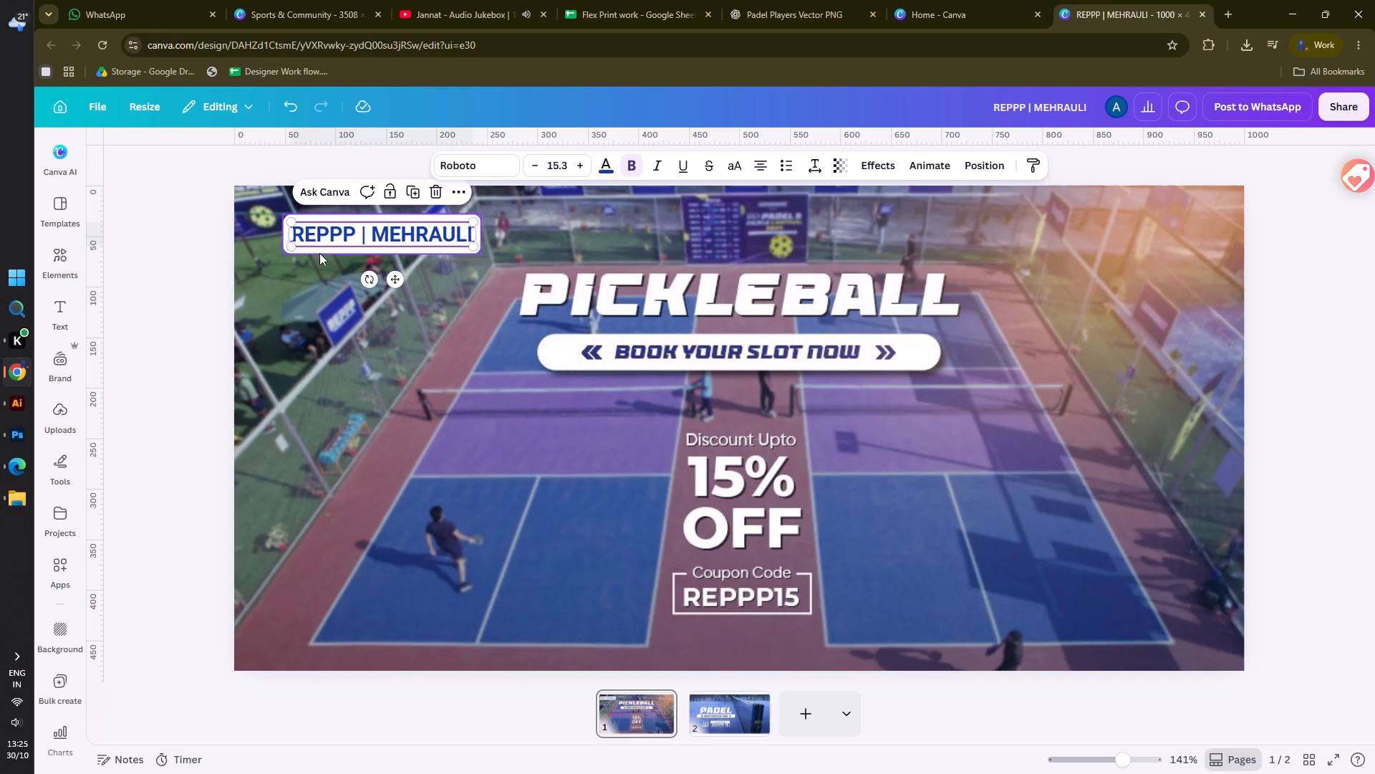
shift+click(320, 251)
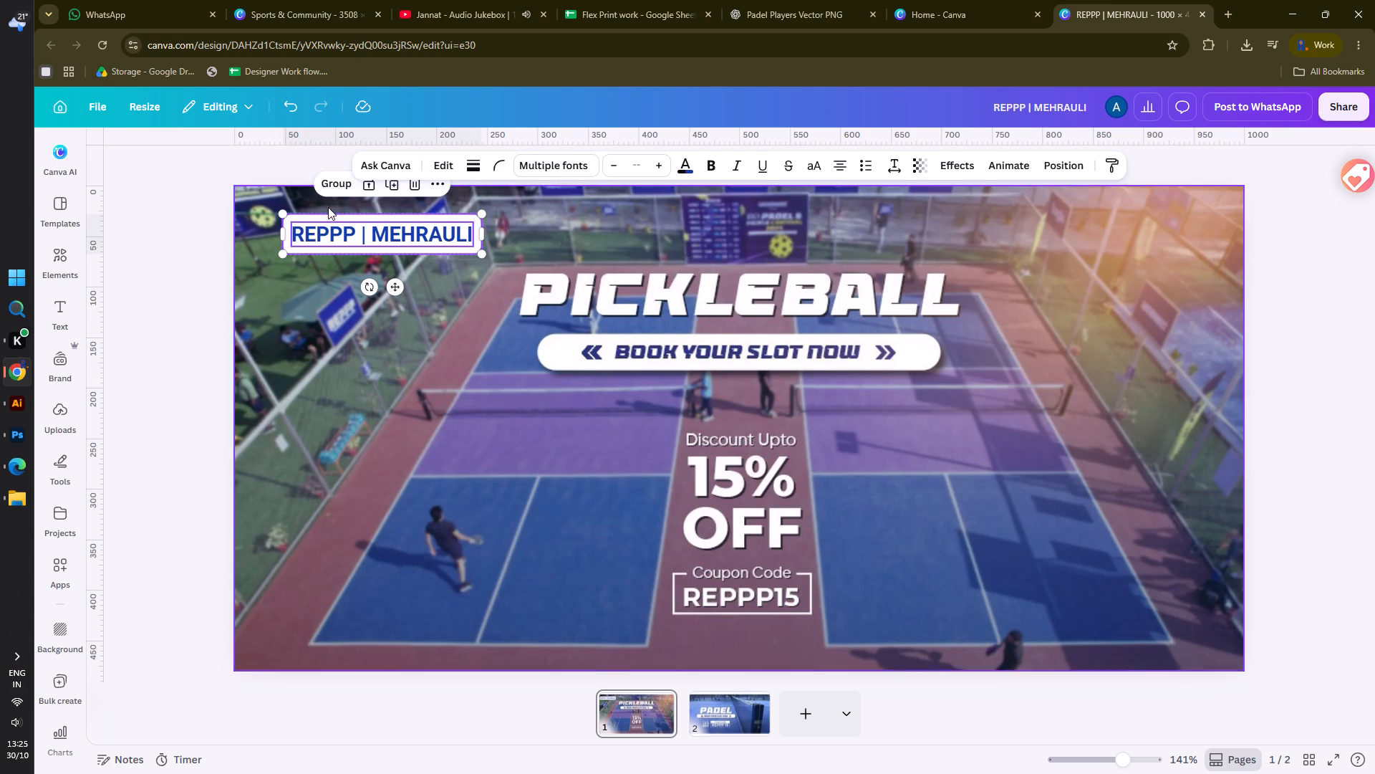
click(331, 186)
click(219, 264)
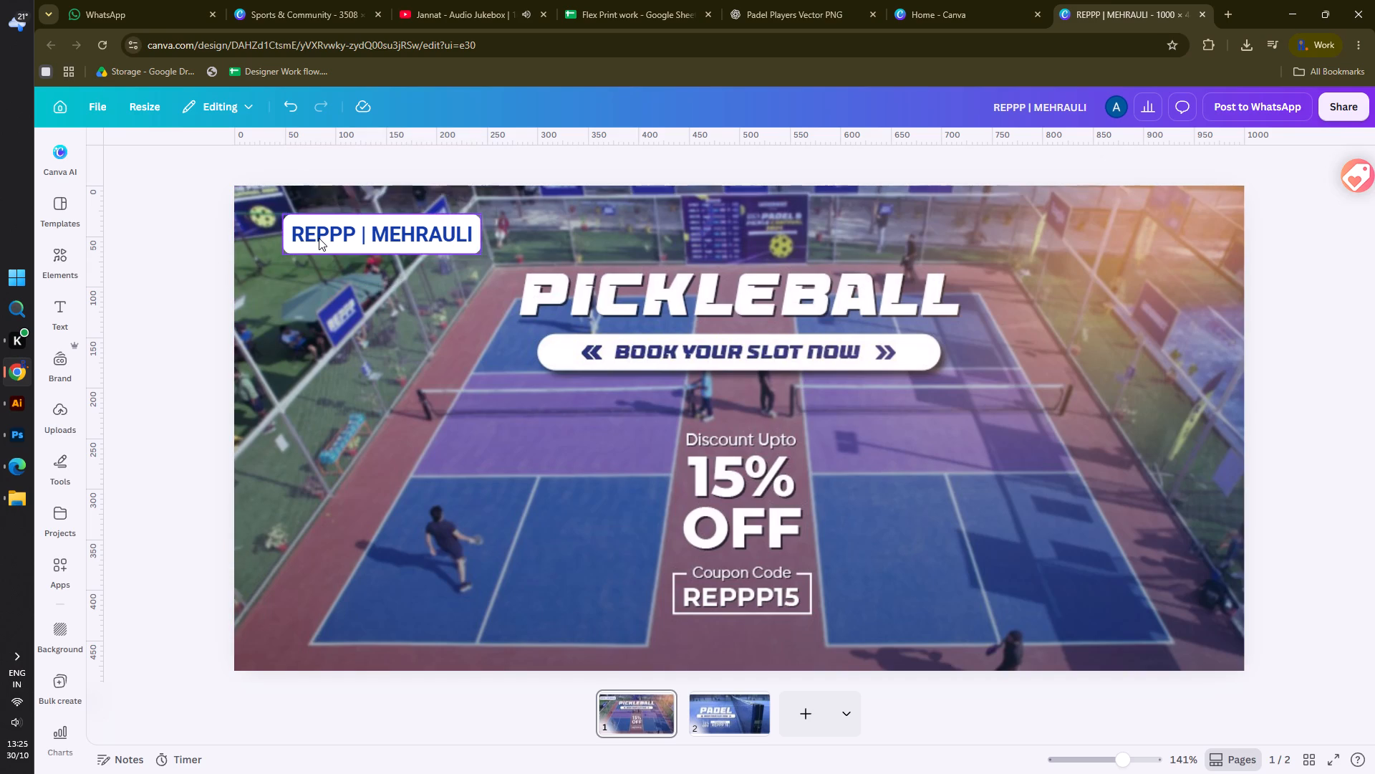
click(319, 238)
key(ctrl+c)
click(192, 300)
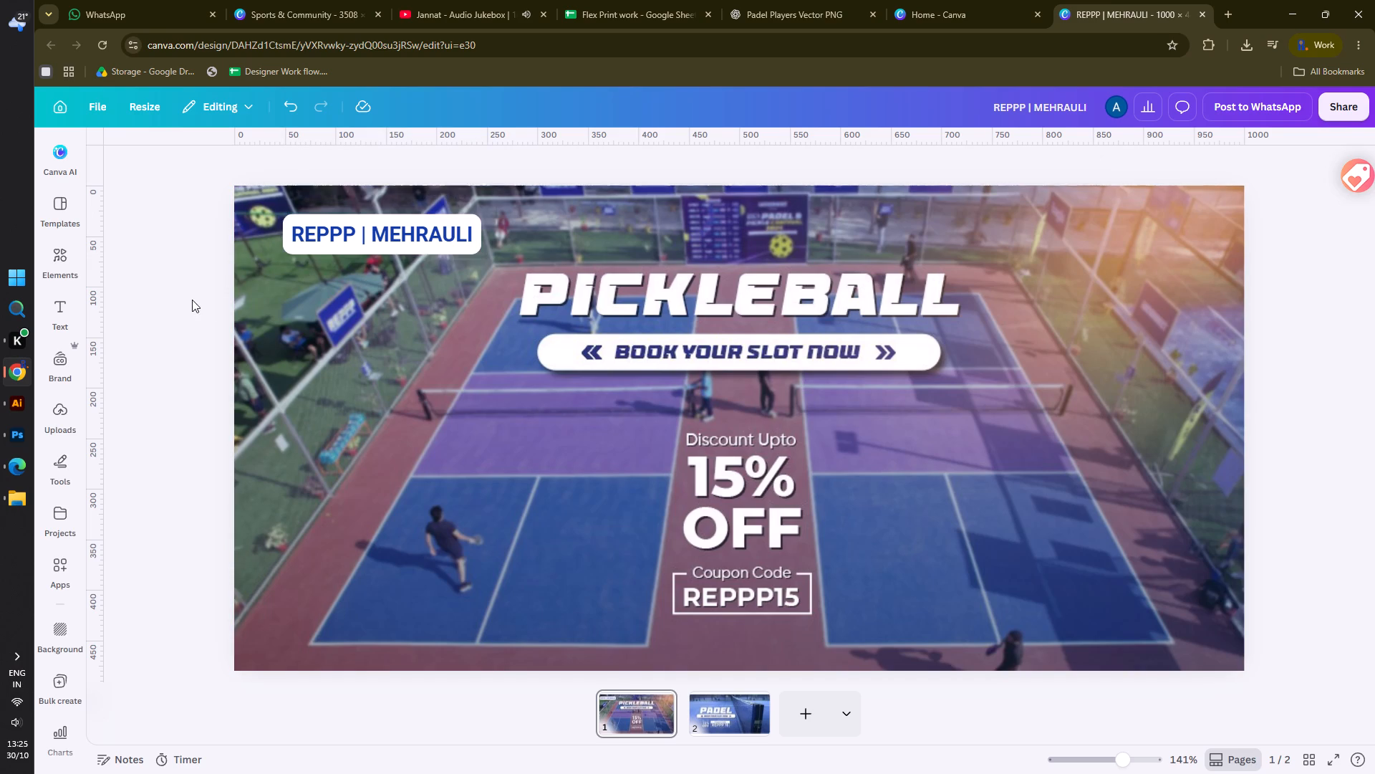
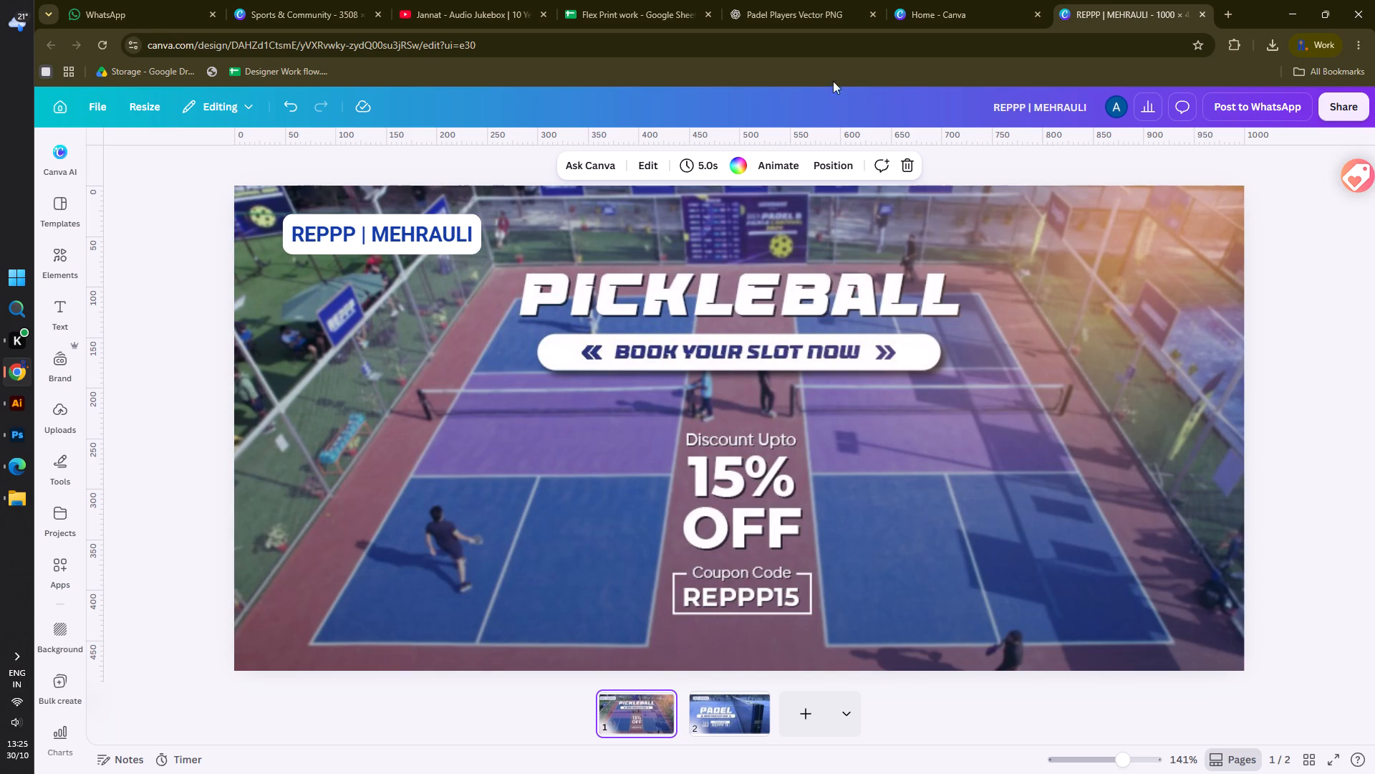
Review the "REPPP | MEHRAULI" label on the padel banner, and return to the pickleball banner with nothing selected.
click(736, 717)
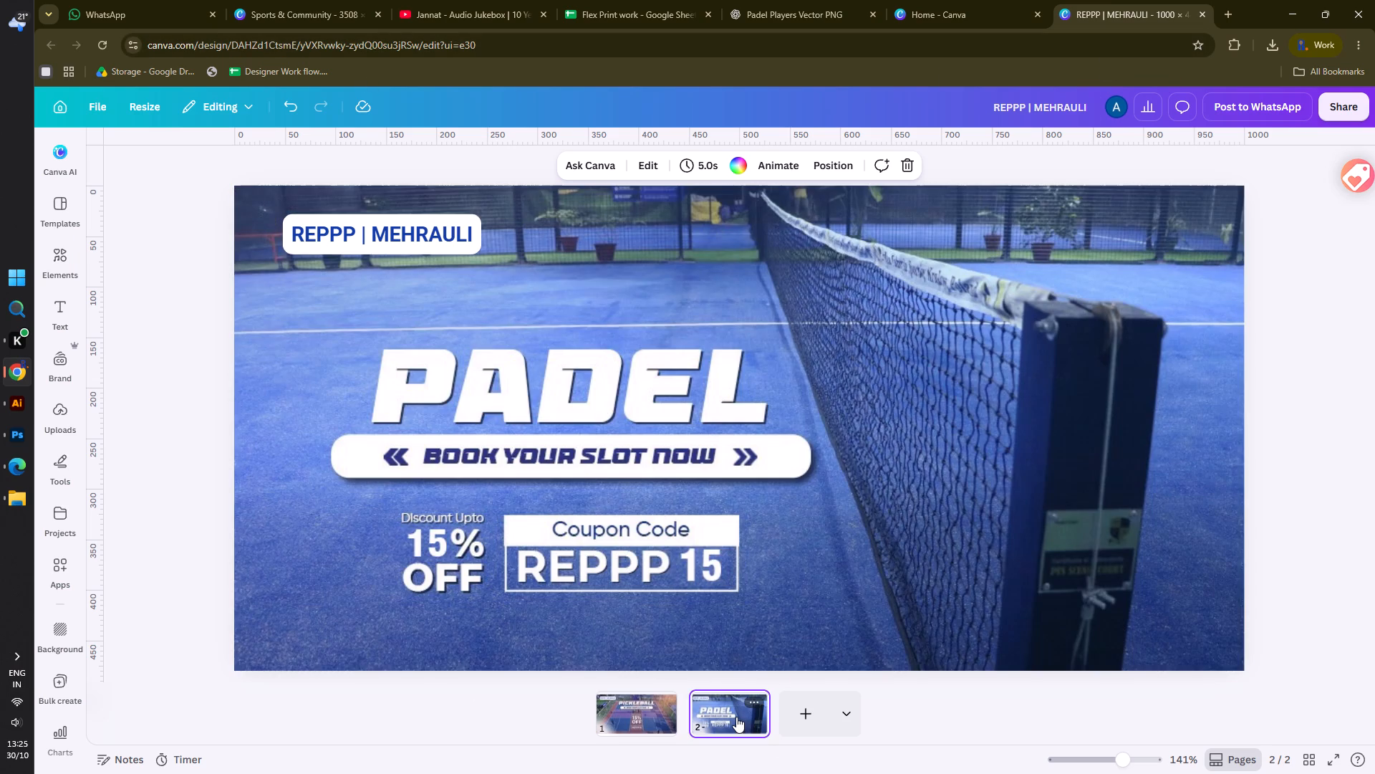
click(638, 712)
click(165, 410)
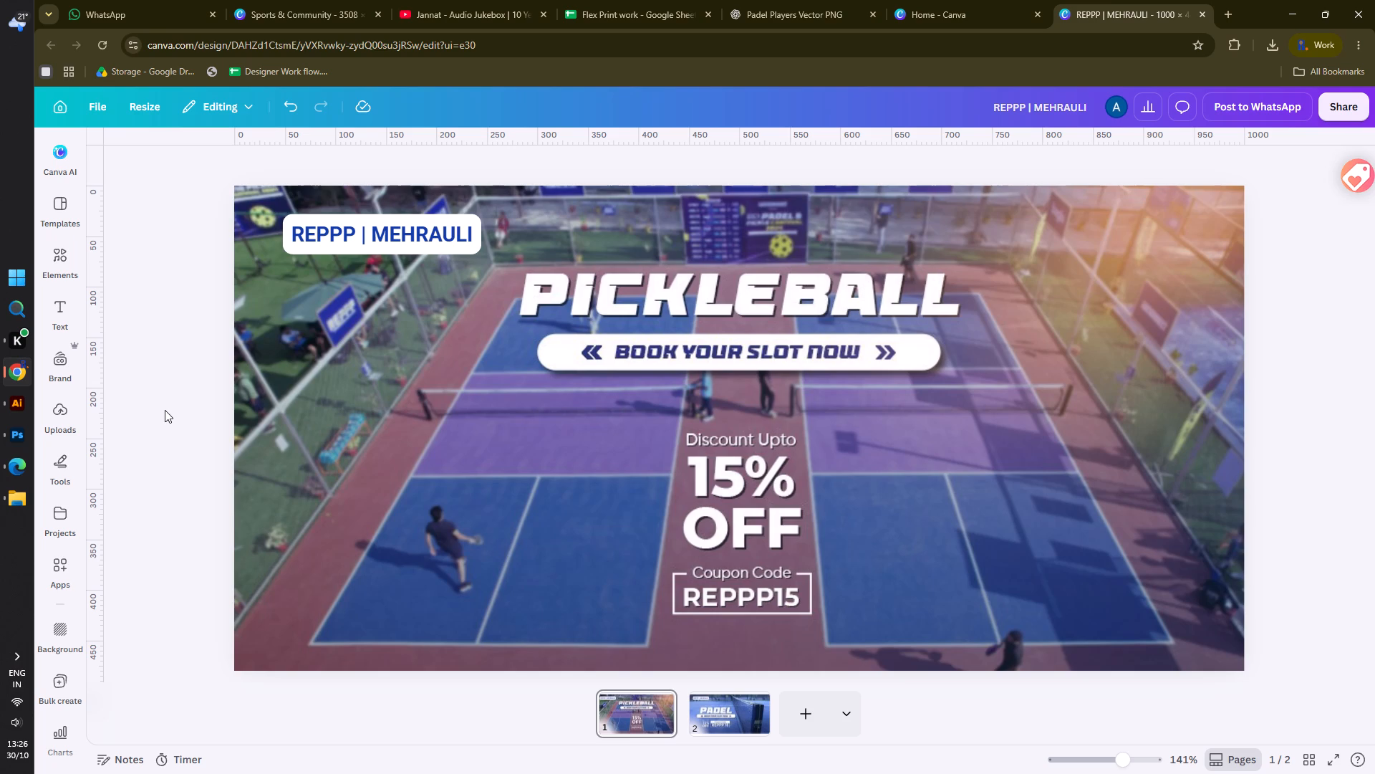
Set the file type for downloading the design to JPG.
click(148, 259)
click(87, 107)
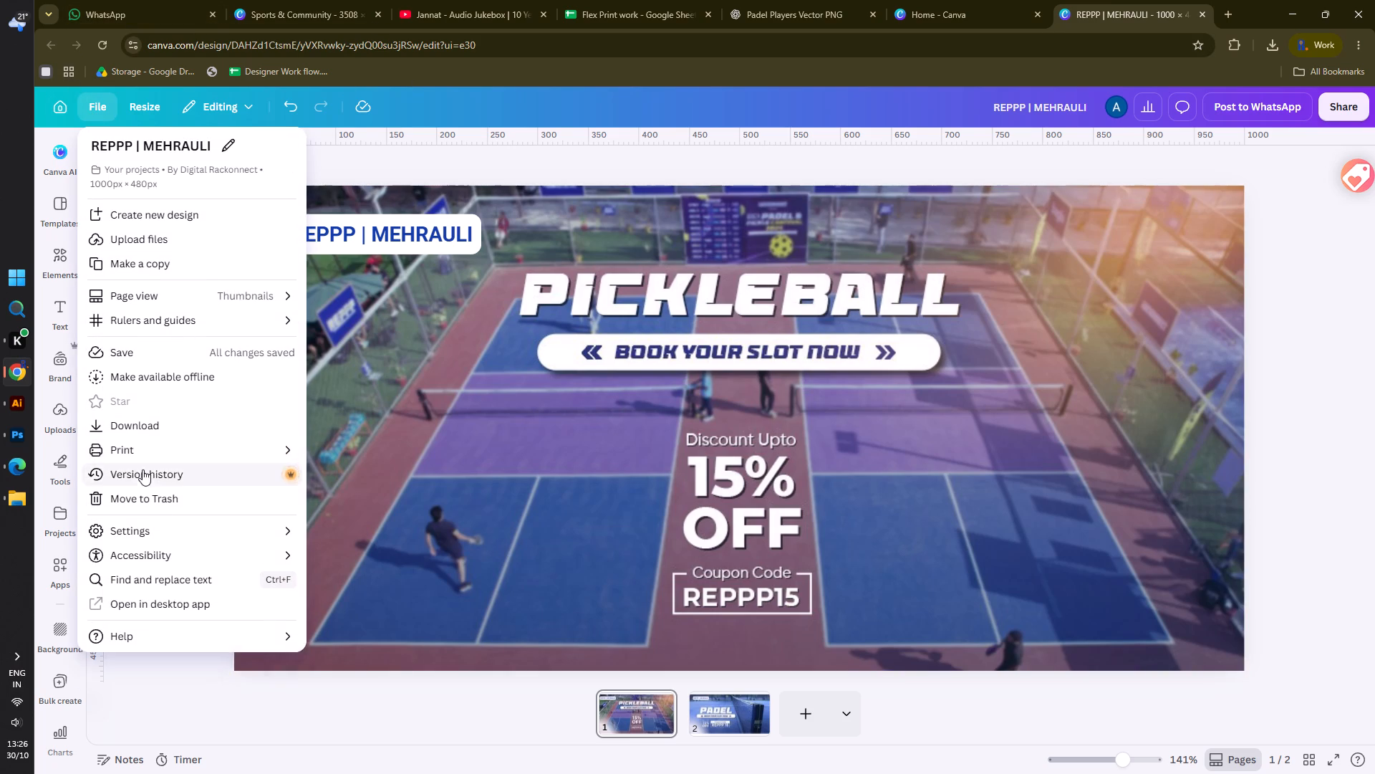
click(157, 450)
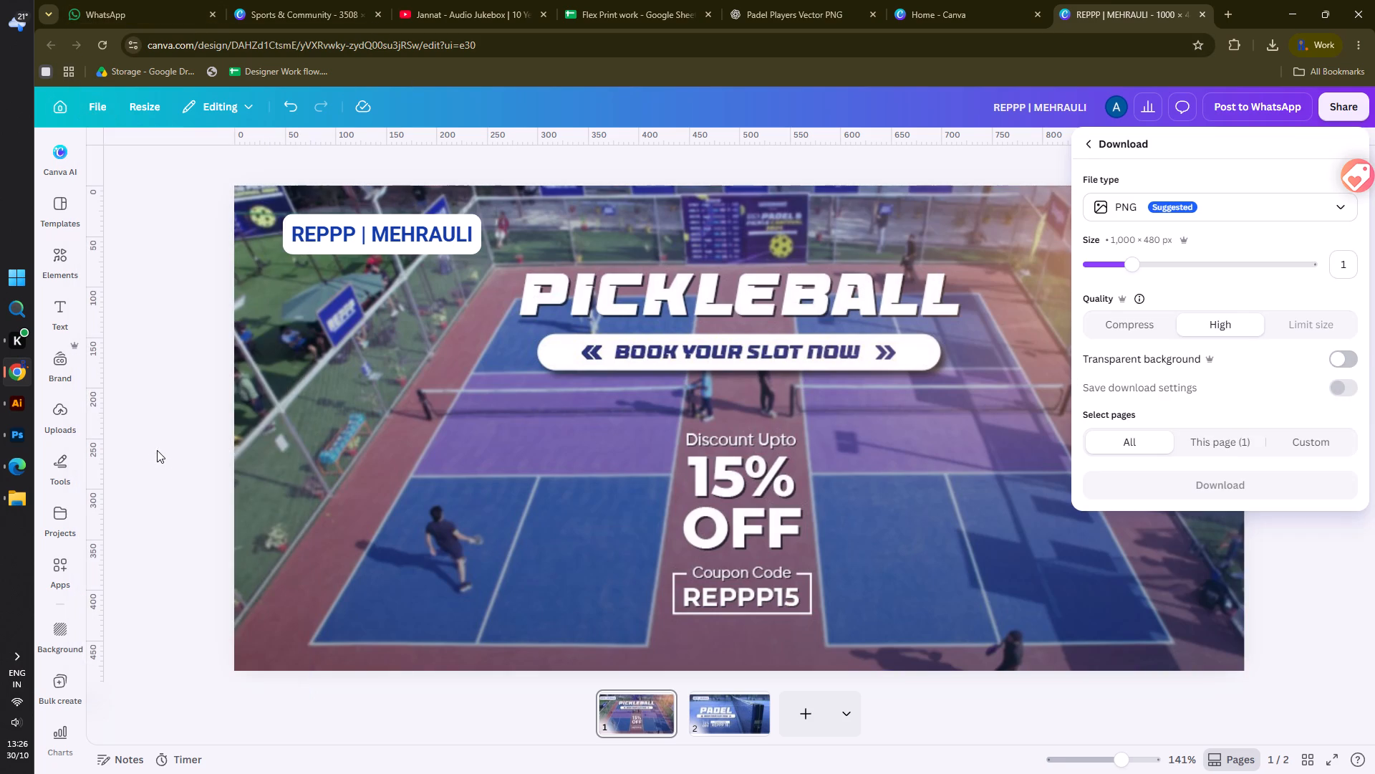
click(1267, 214)
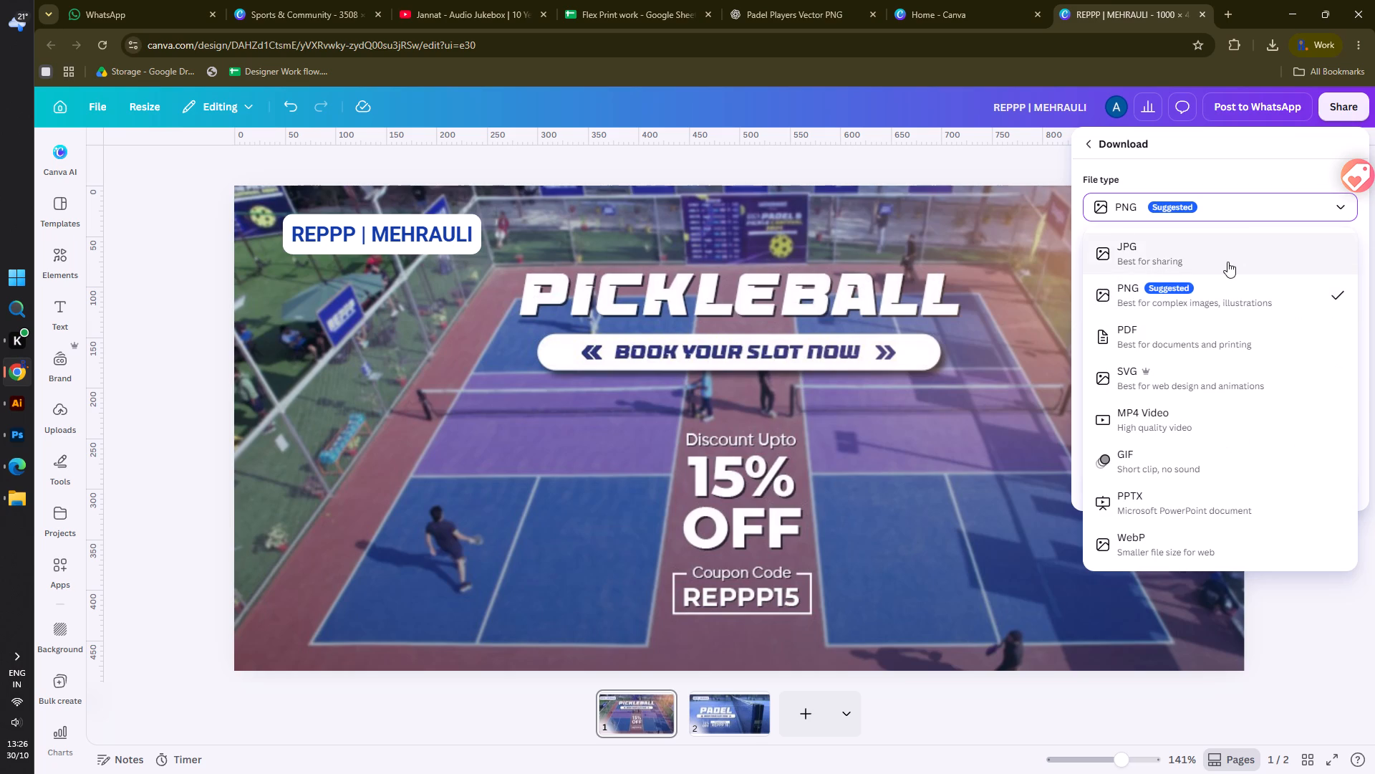
click(1227, 262)
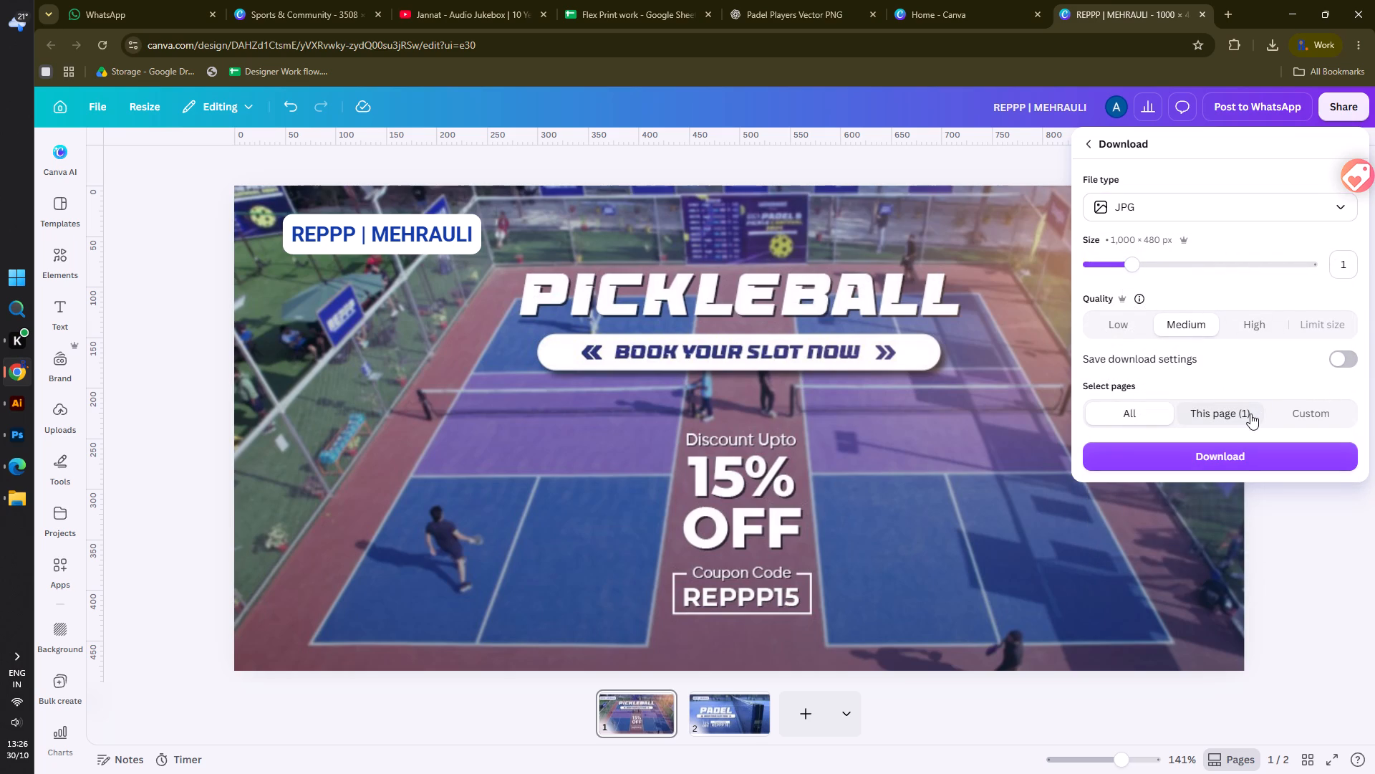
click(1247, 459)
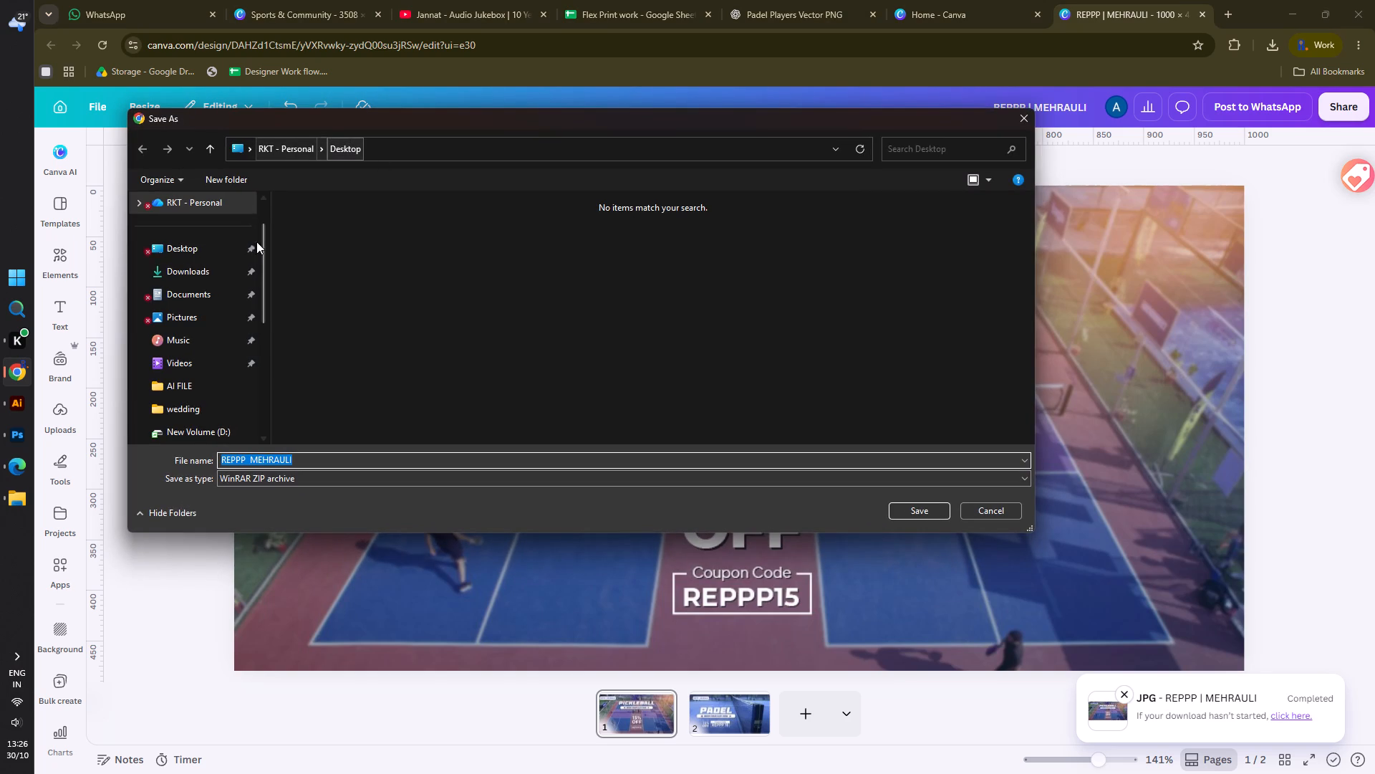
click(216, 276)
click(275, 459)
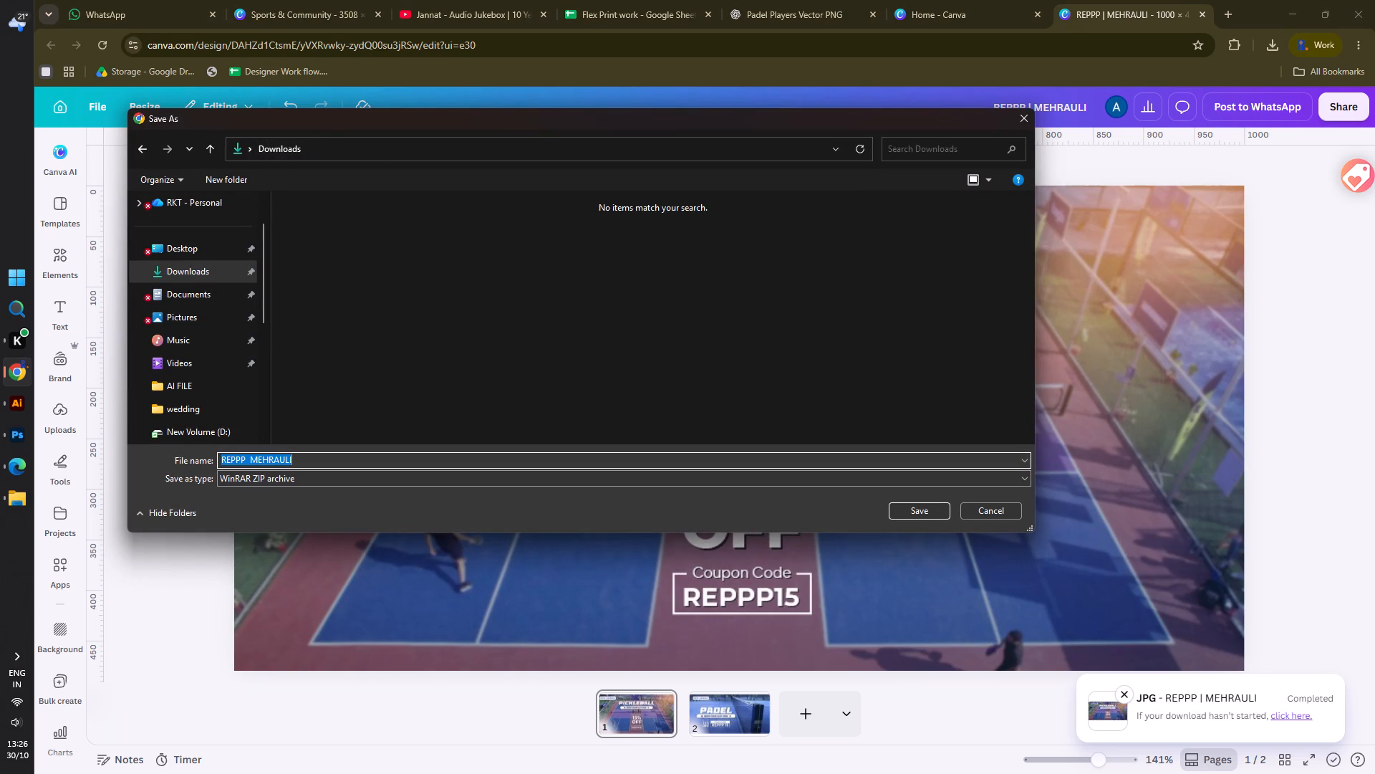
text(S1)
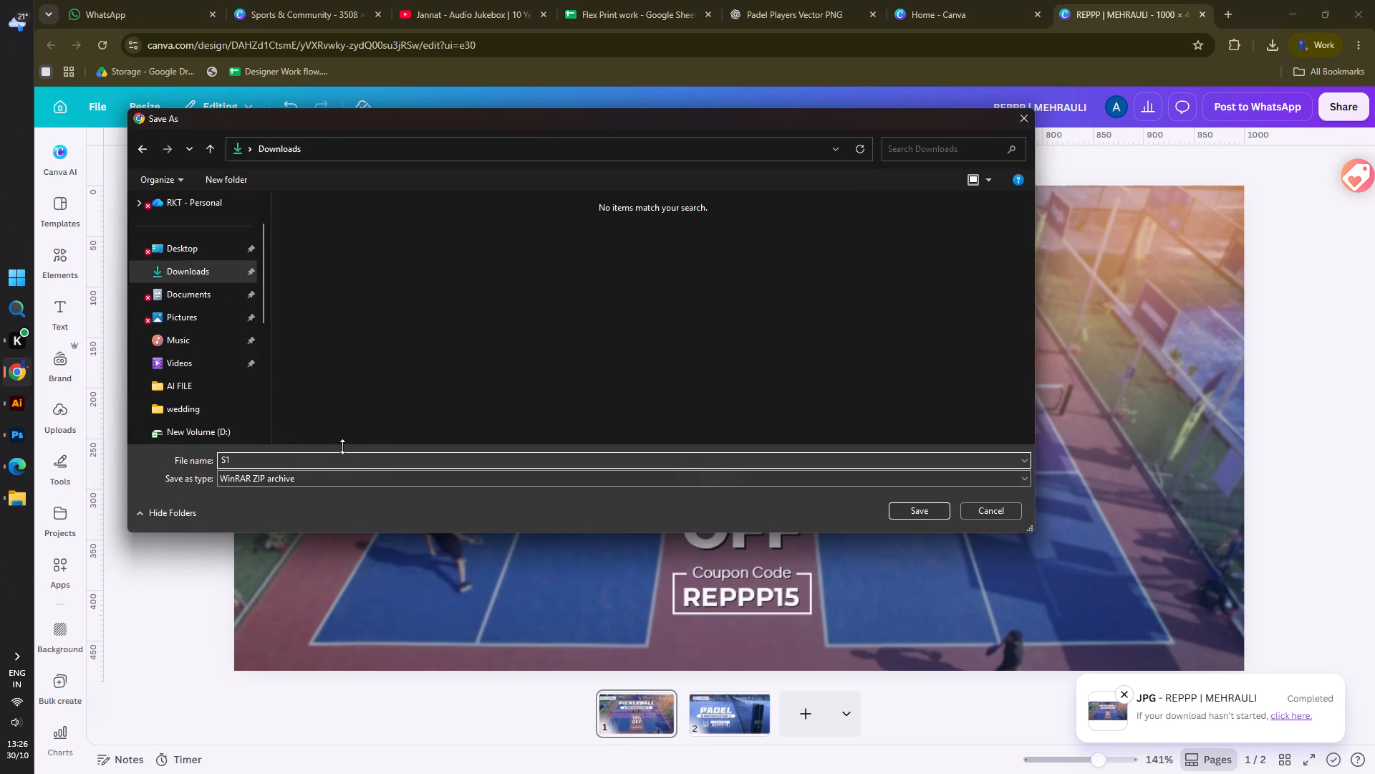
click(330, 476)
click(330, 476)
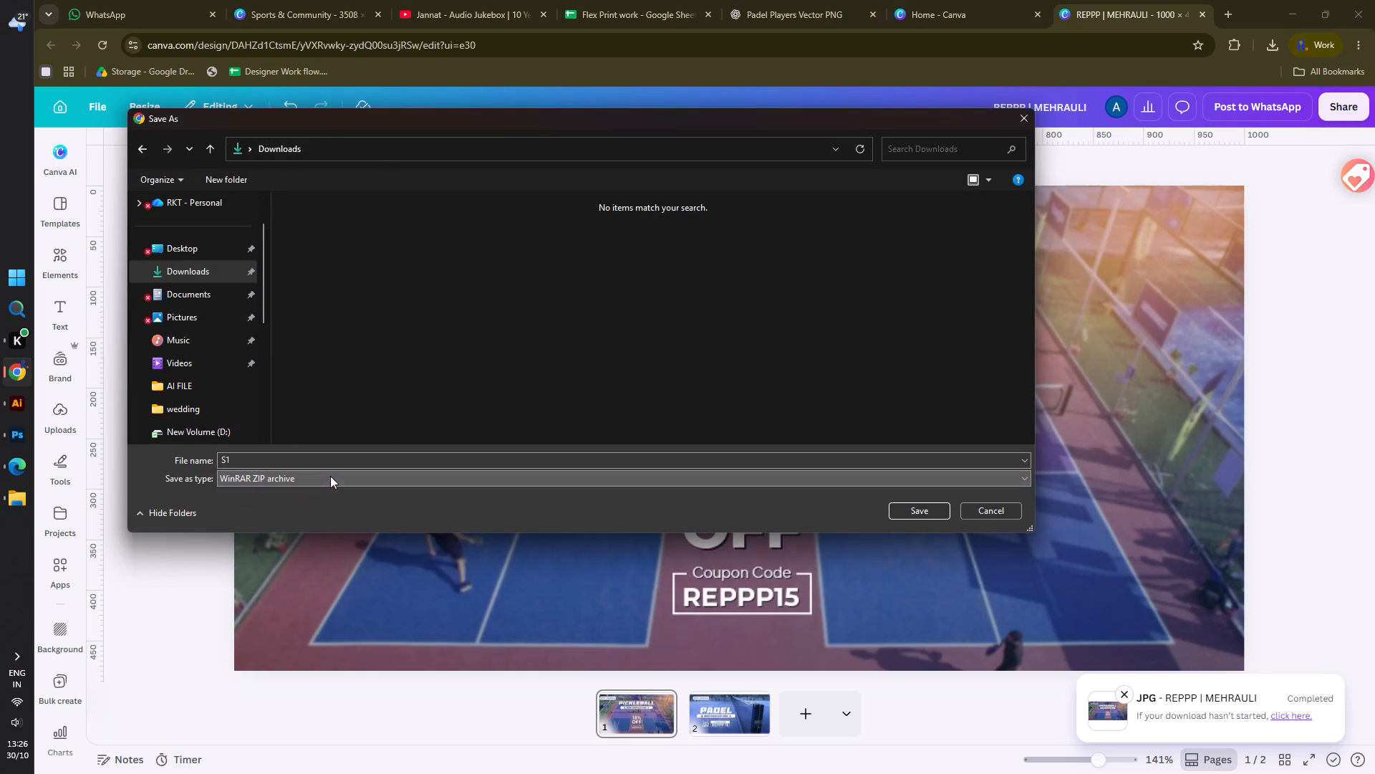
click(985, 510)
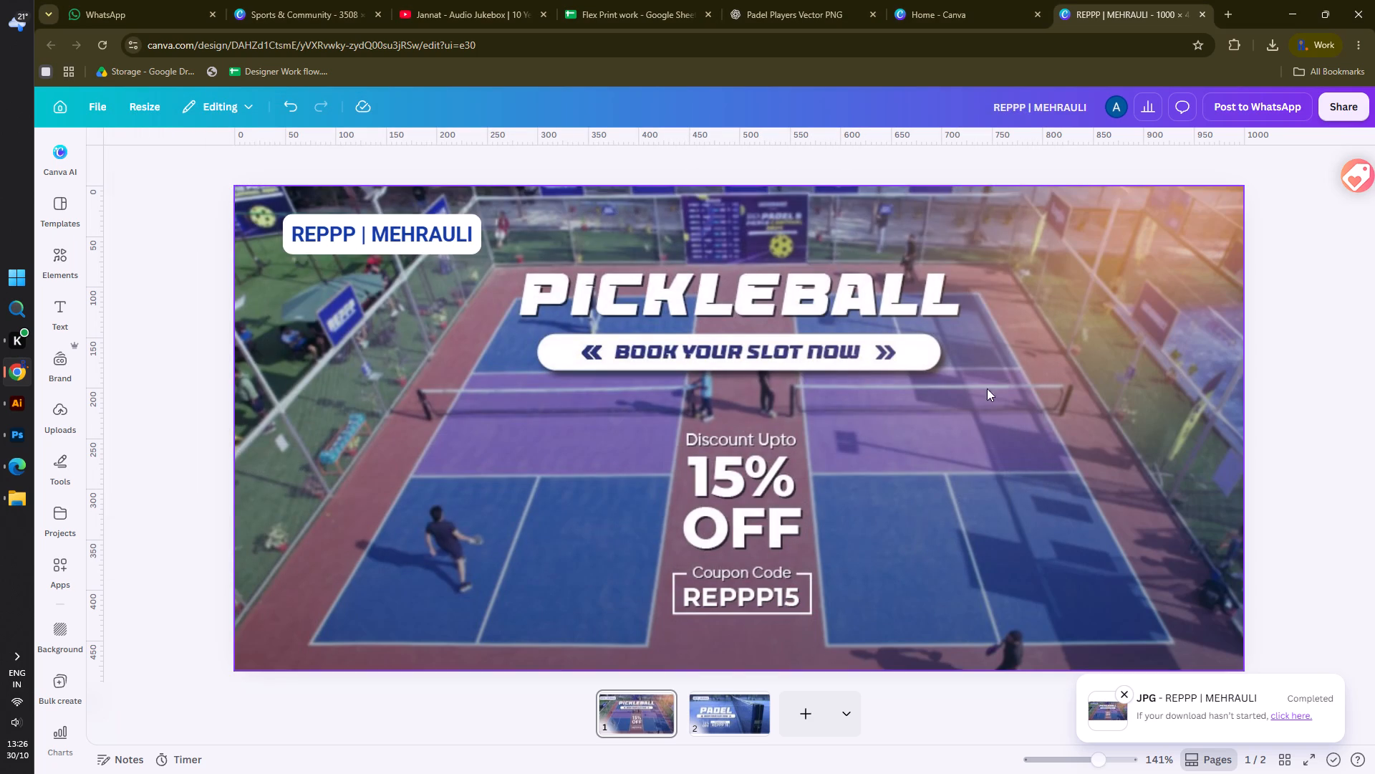
Download only page 1, the pickleball banner, as a JPG and save it in the Downloads folder as S1.
click(98, 104)
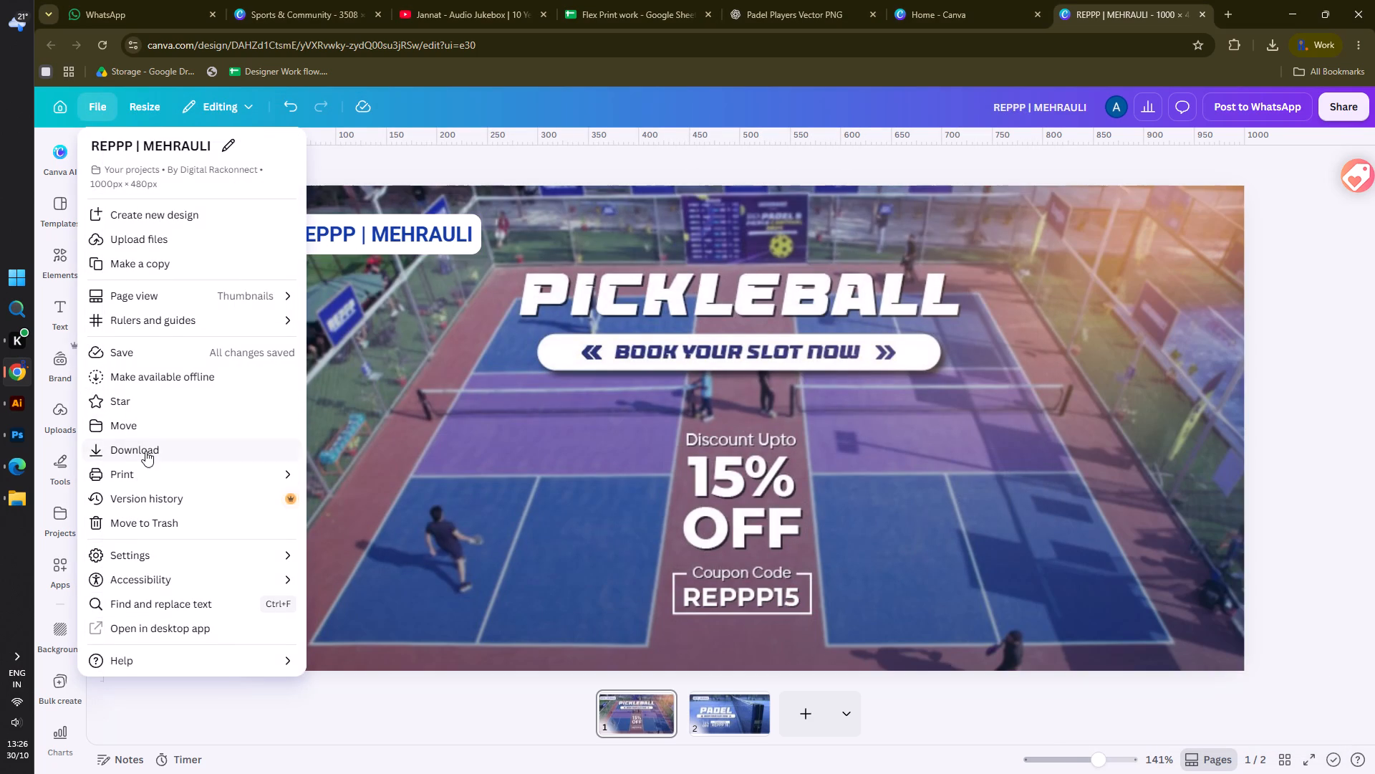
click(146, 450)
click(1299, 419)
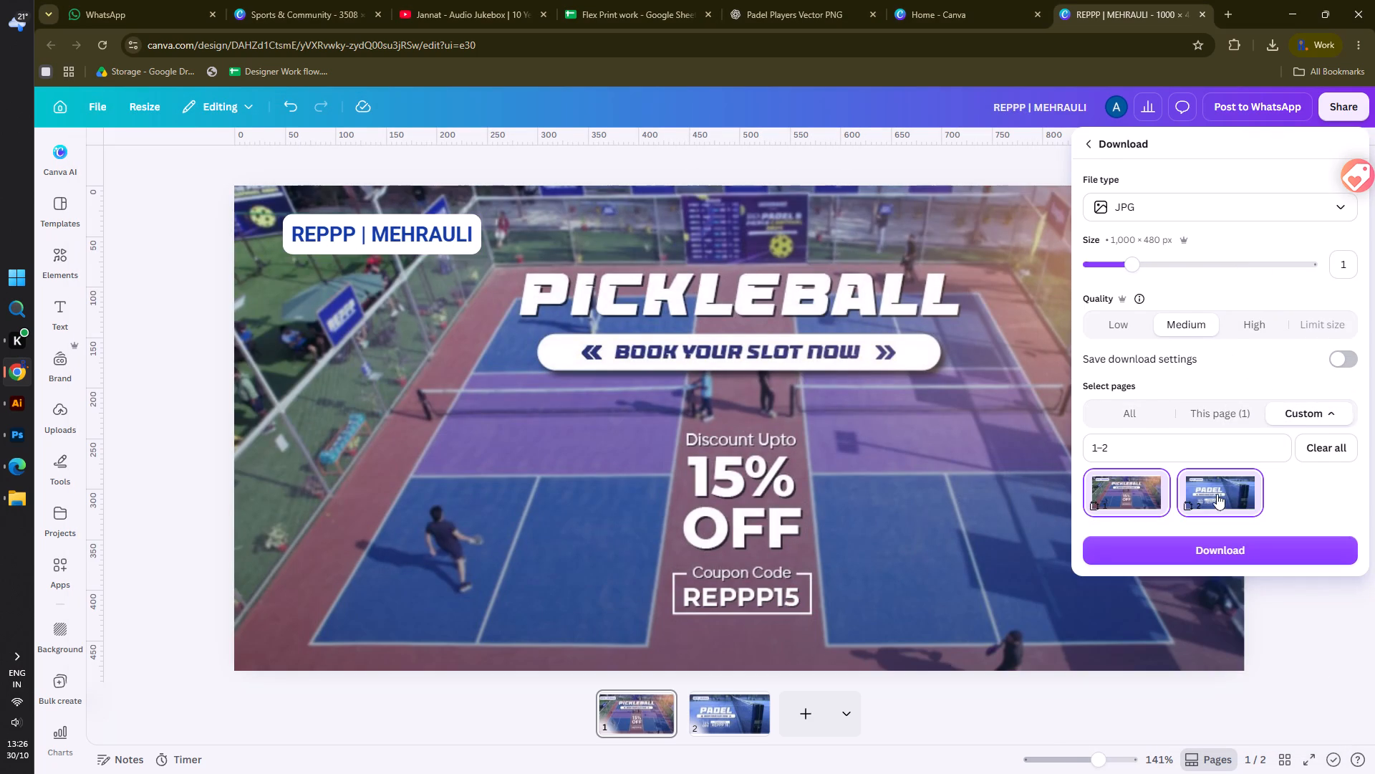
click(1214, 497)
click(1218, 553)
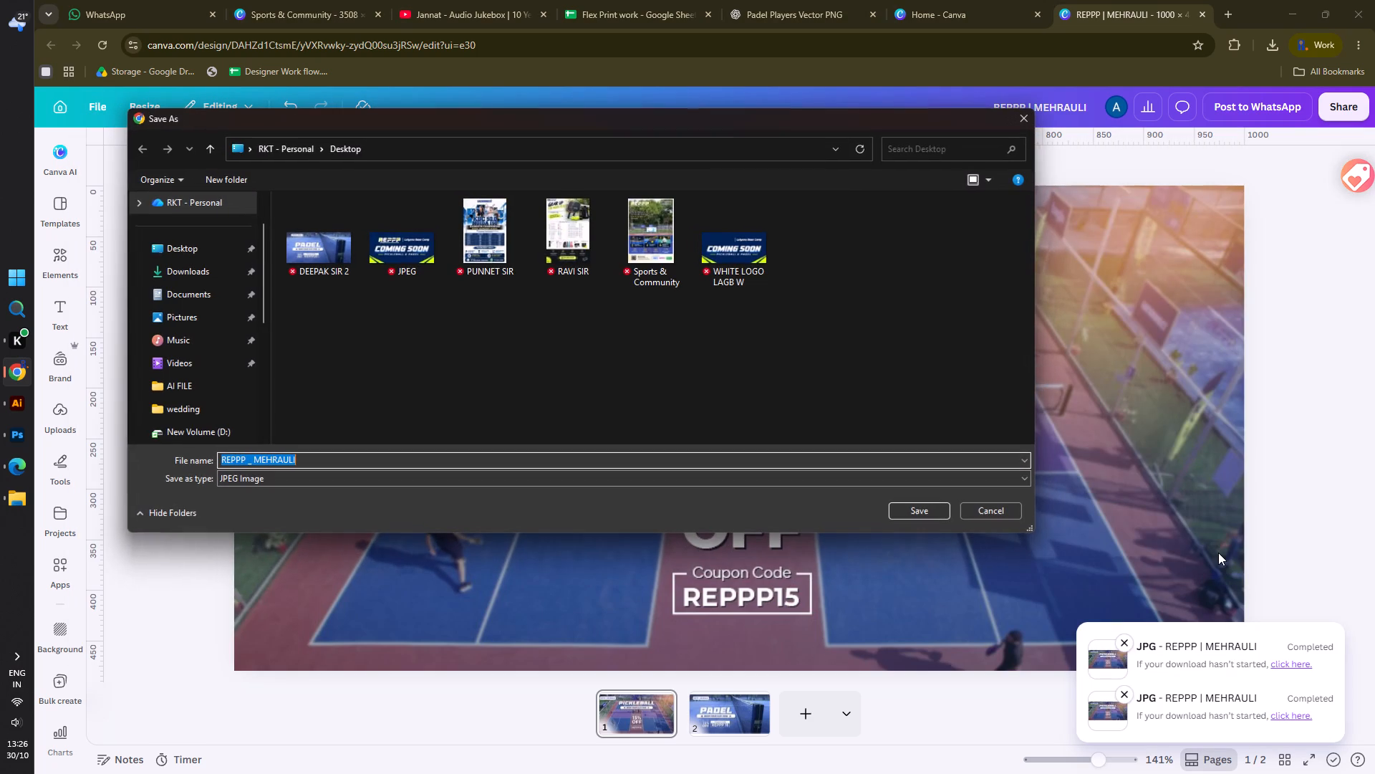
click(164, 271)
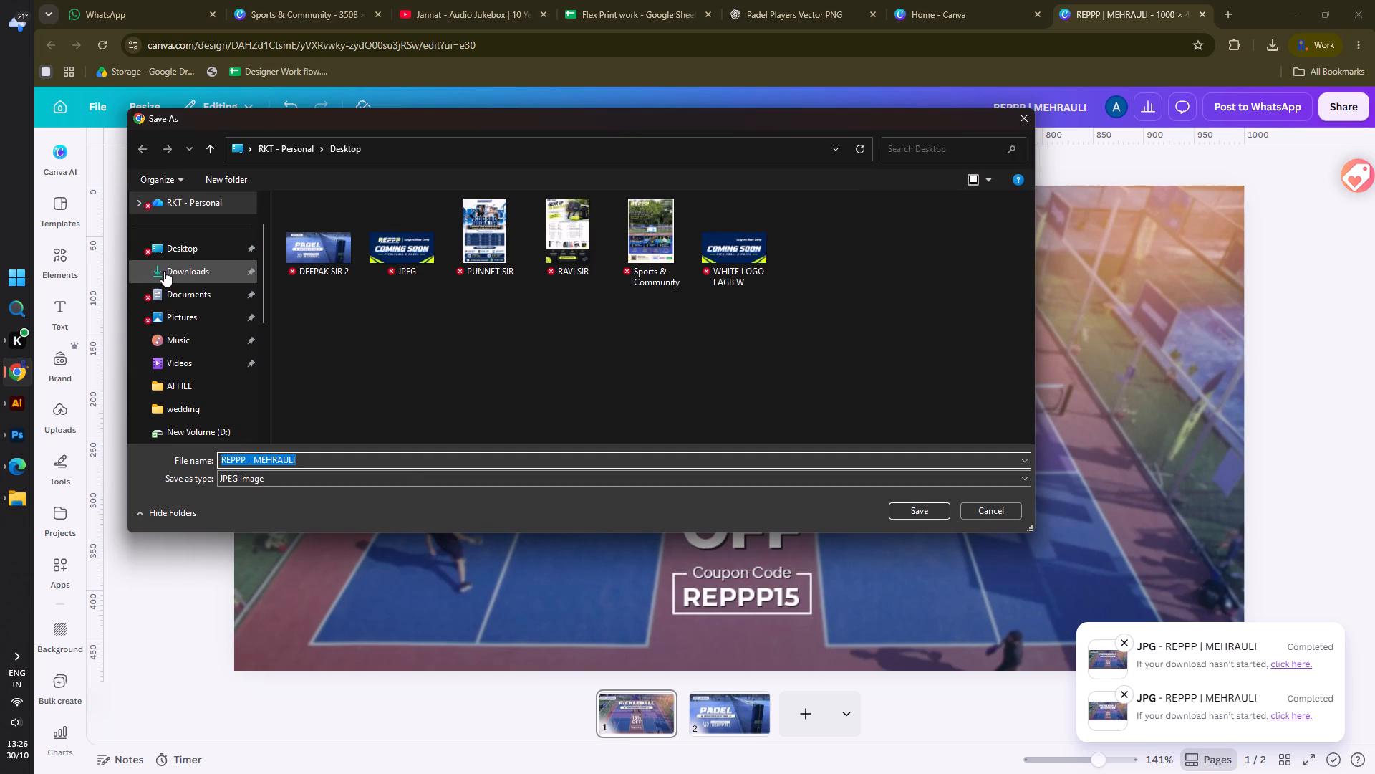
key(a)
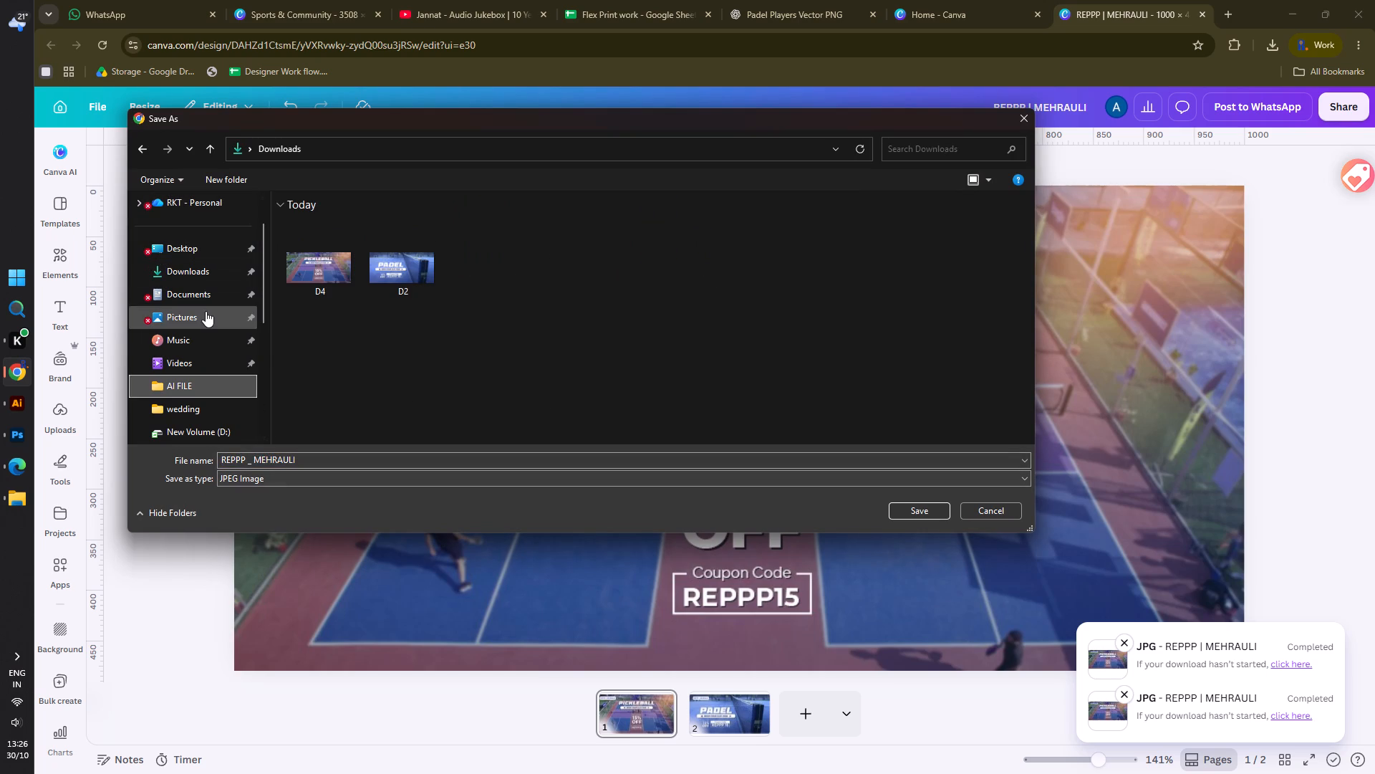
click(203, 269)
click(295, 454)
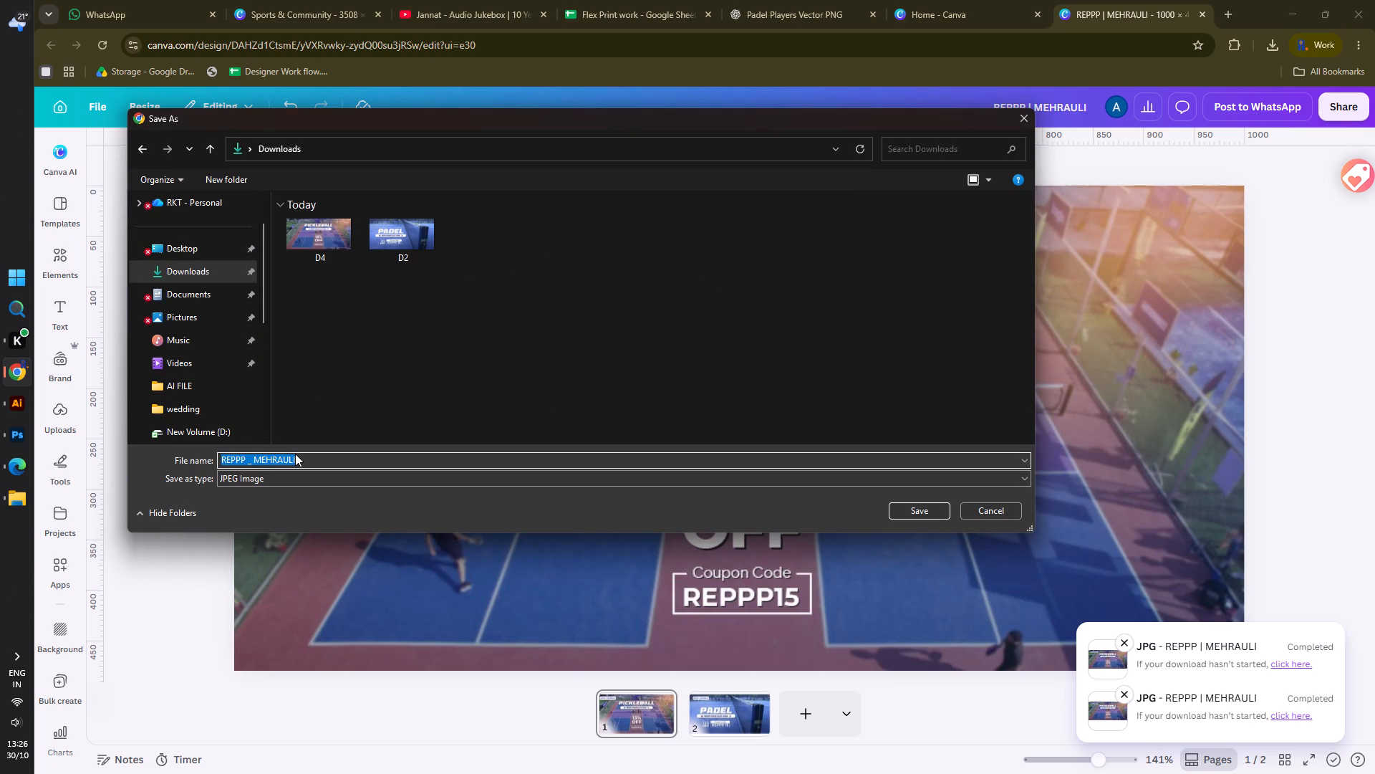
text(S1)
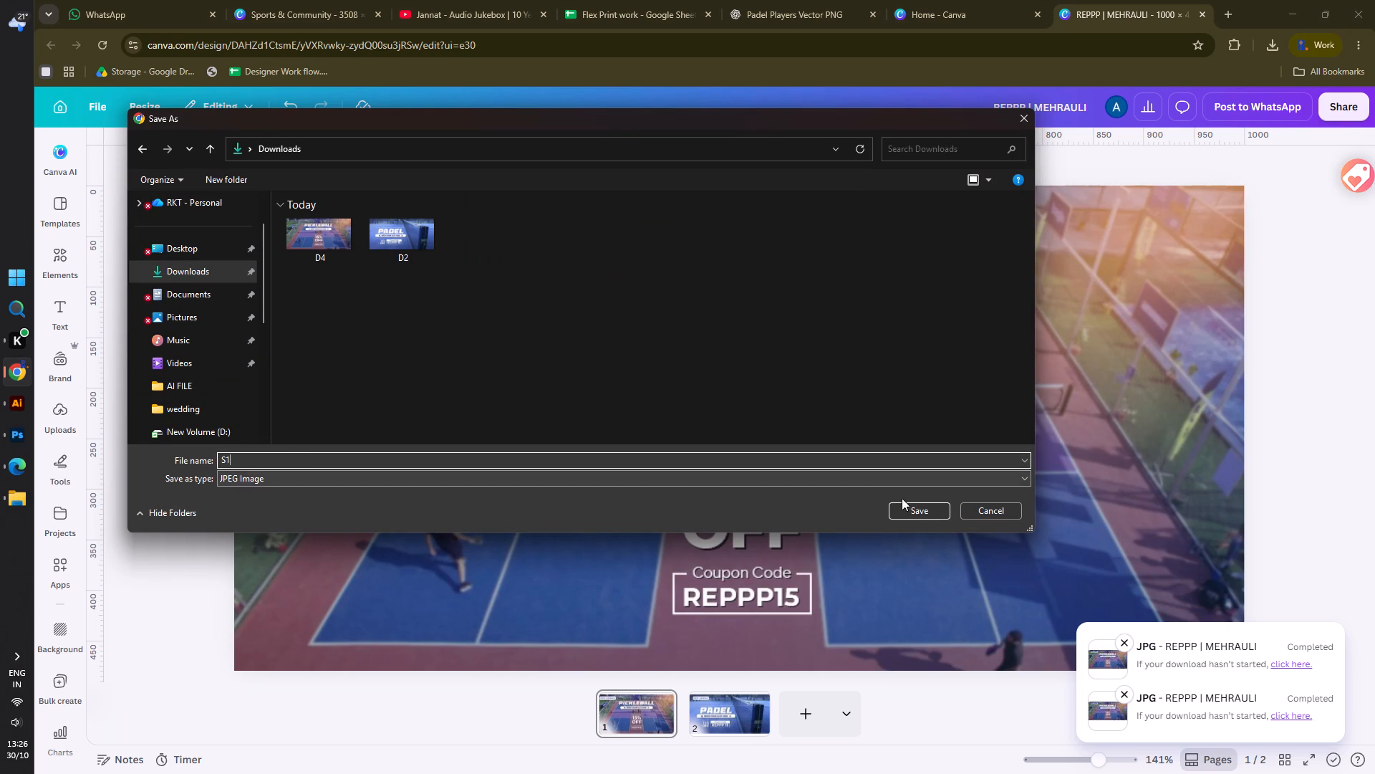
click(900, 511)
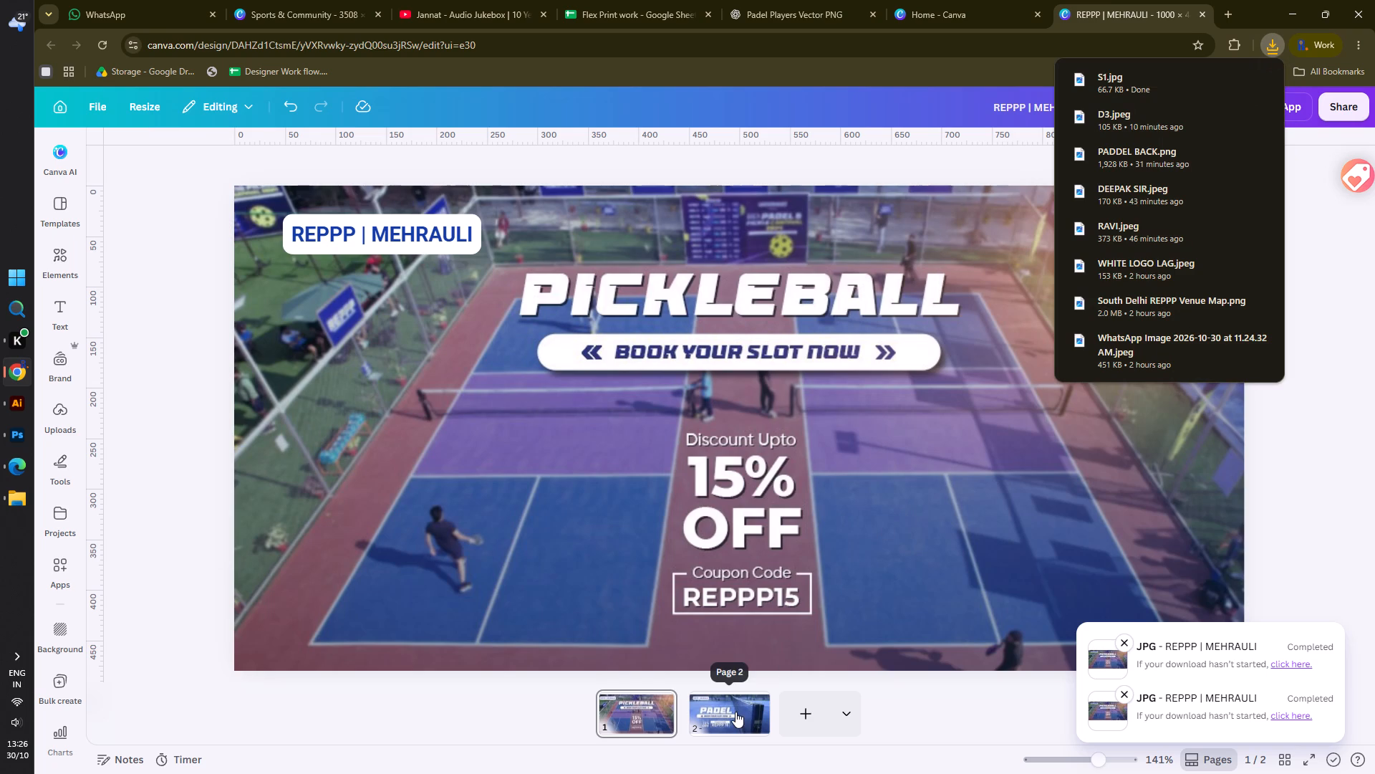
Switch to page 2, the padel banner, and set up a JPG download of that page only.
click(735, 712)
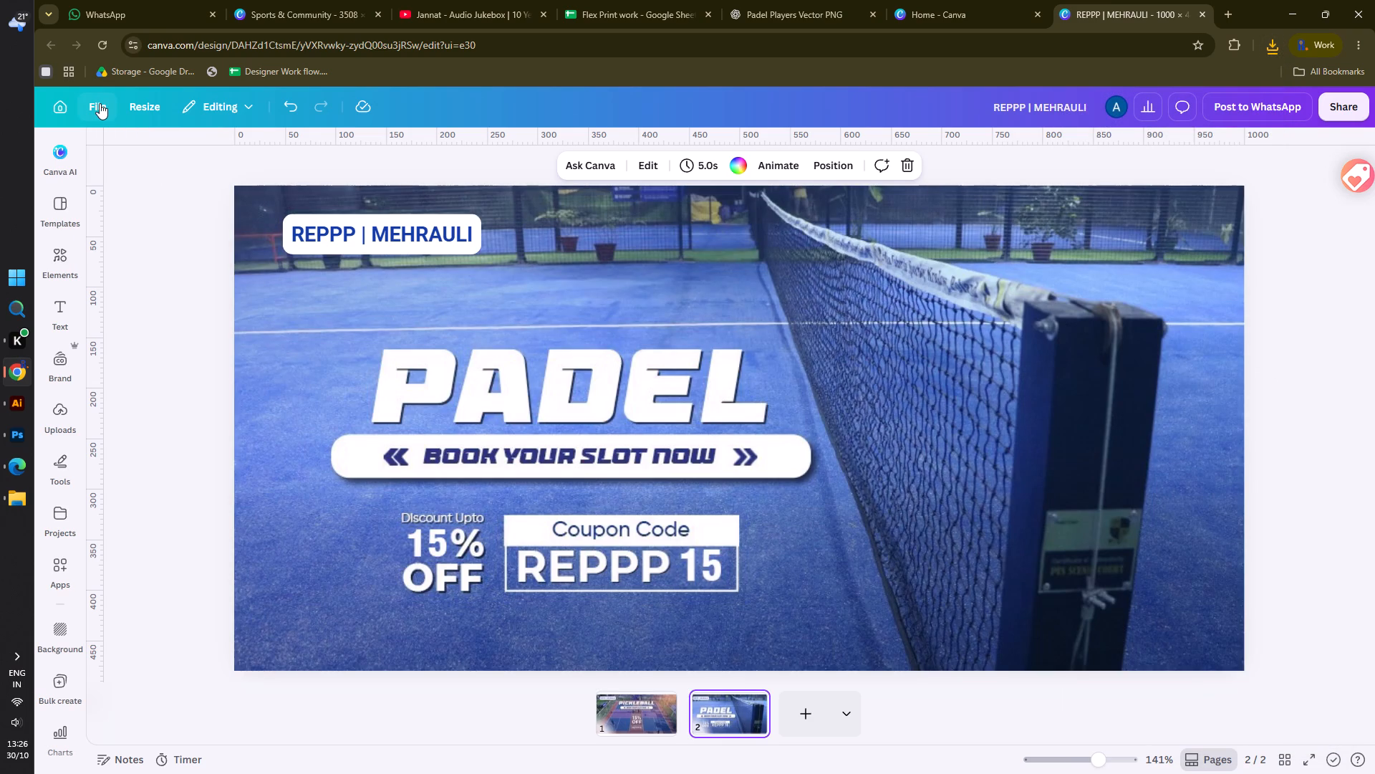
click(100, 103)
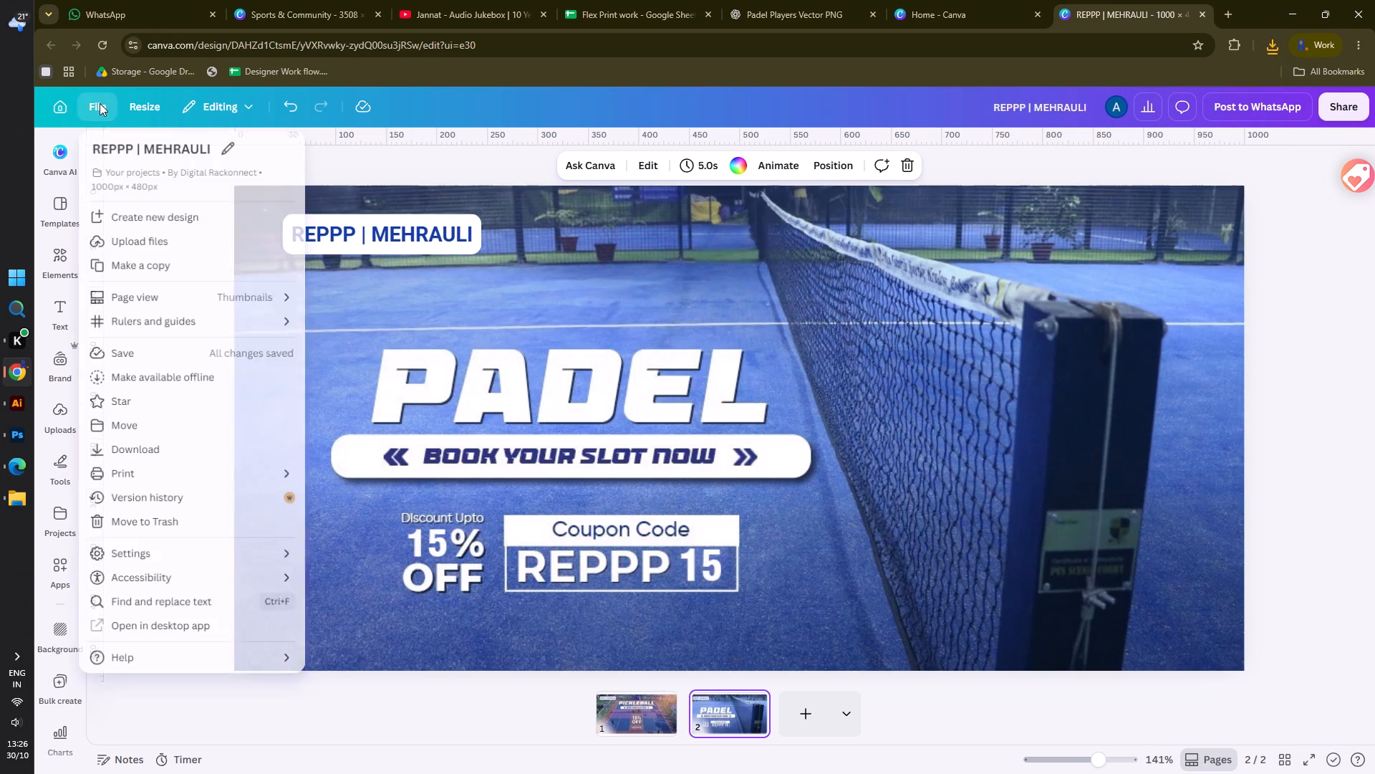
click(164, 441)
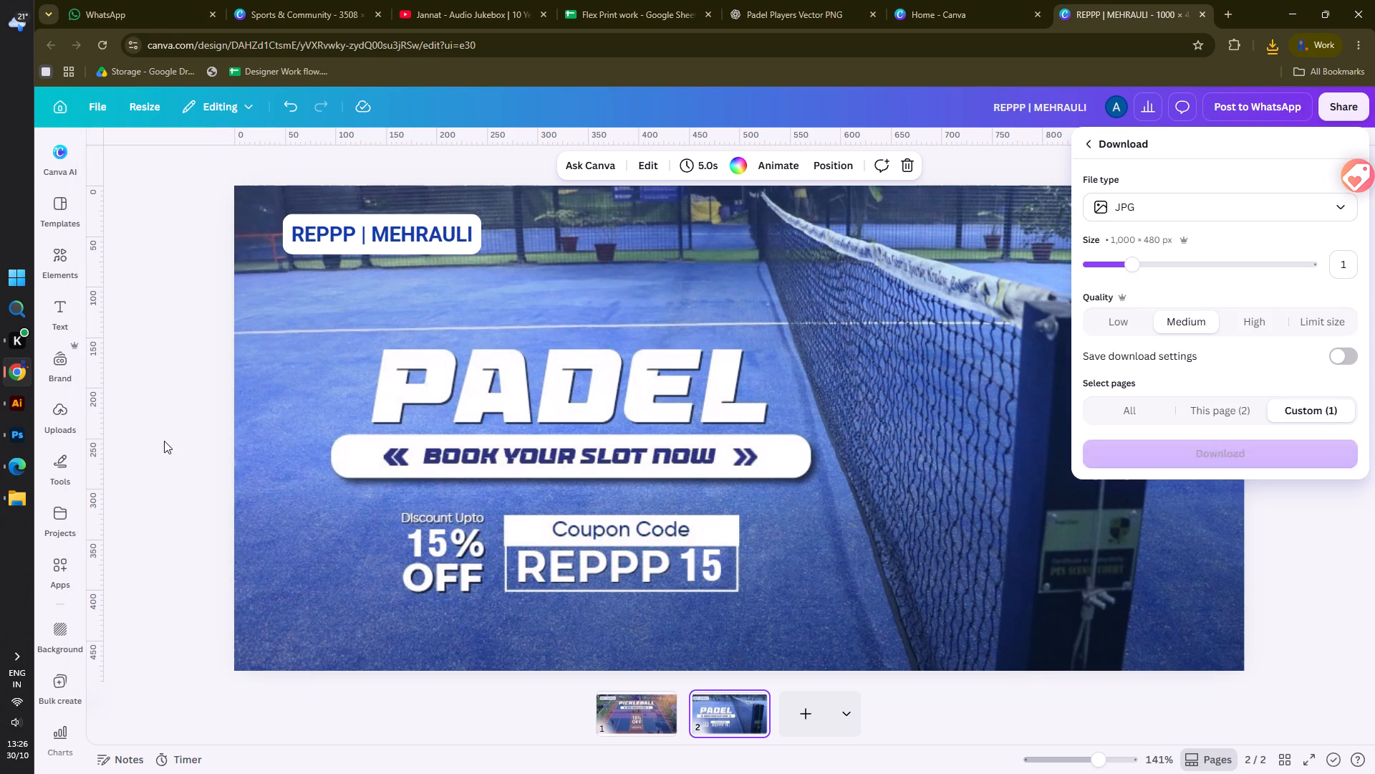
click(1245, 414)
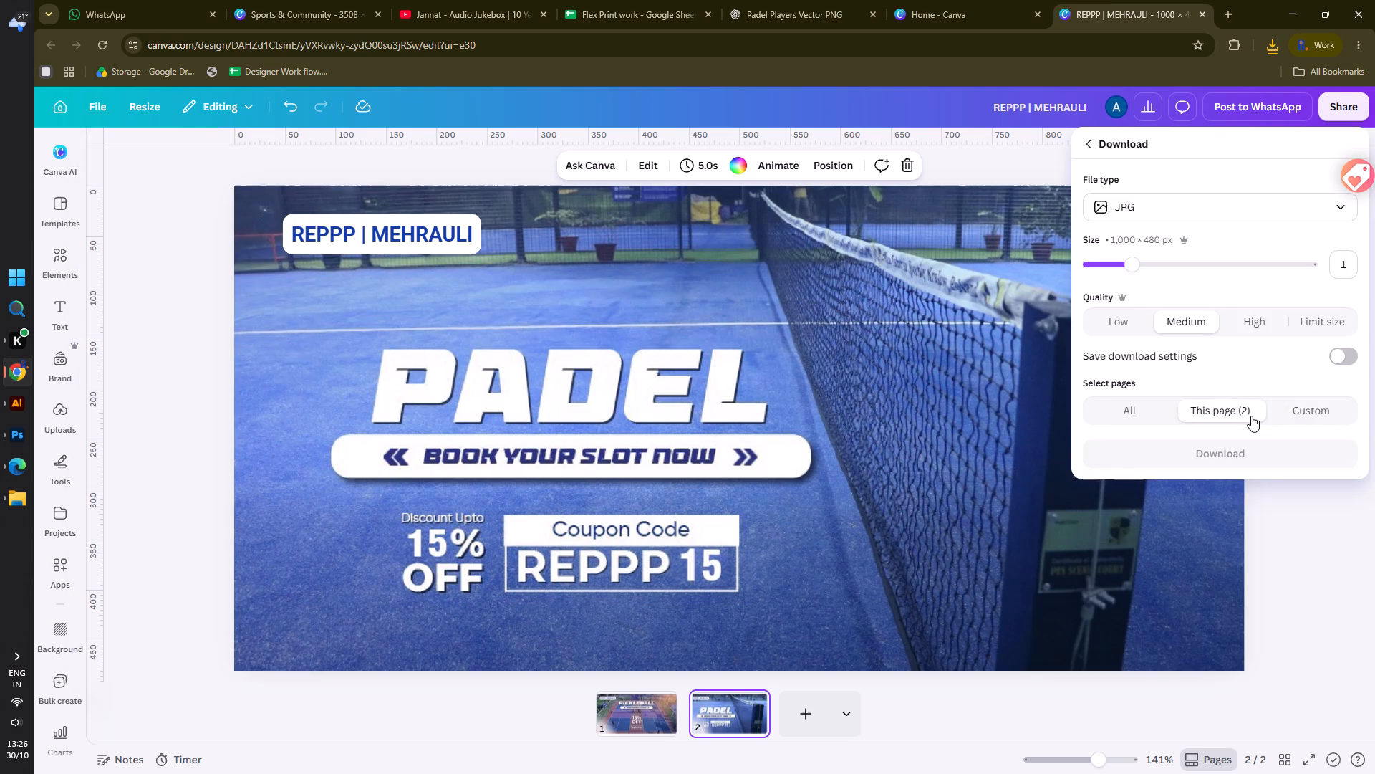
Download page 2, the padel banner, as a JPG and save it in the Downloads folder as S2.
click(1303, 414)
click(1217, 545)
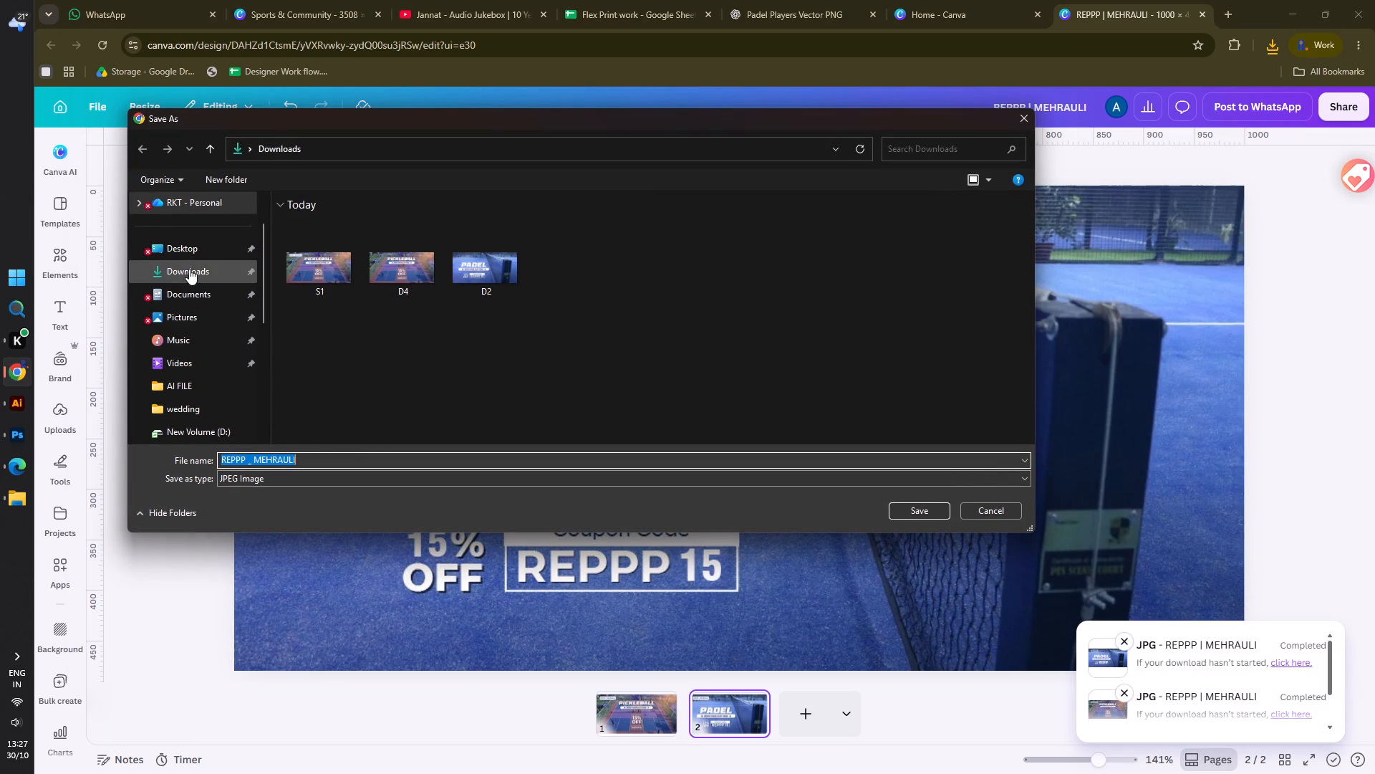
click(189, 269)
click(269, 462)
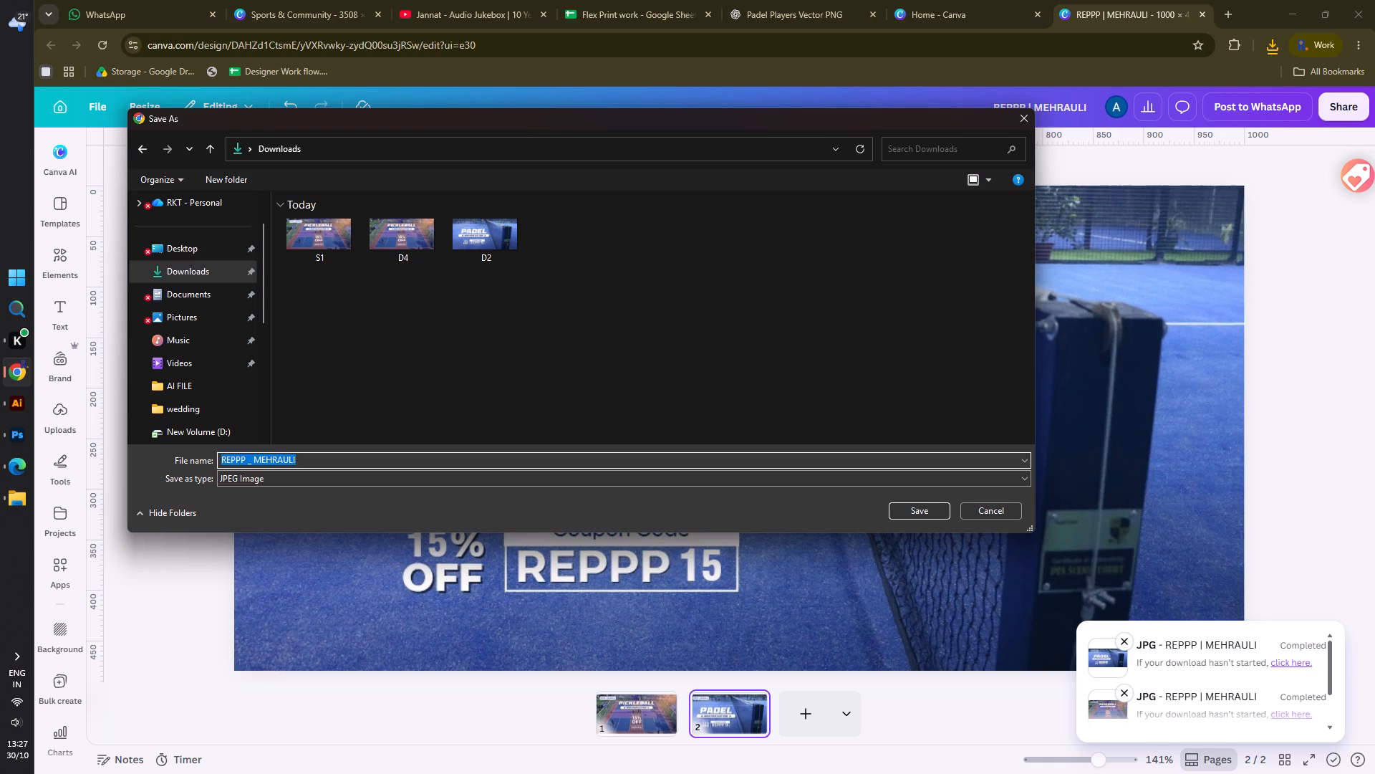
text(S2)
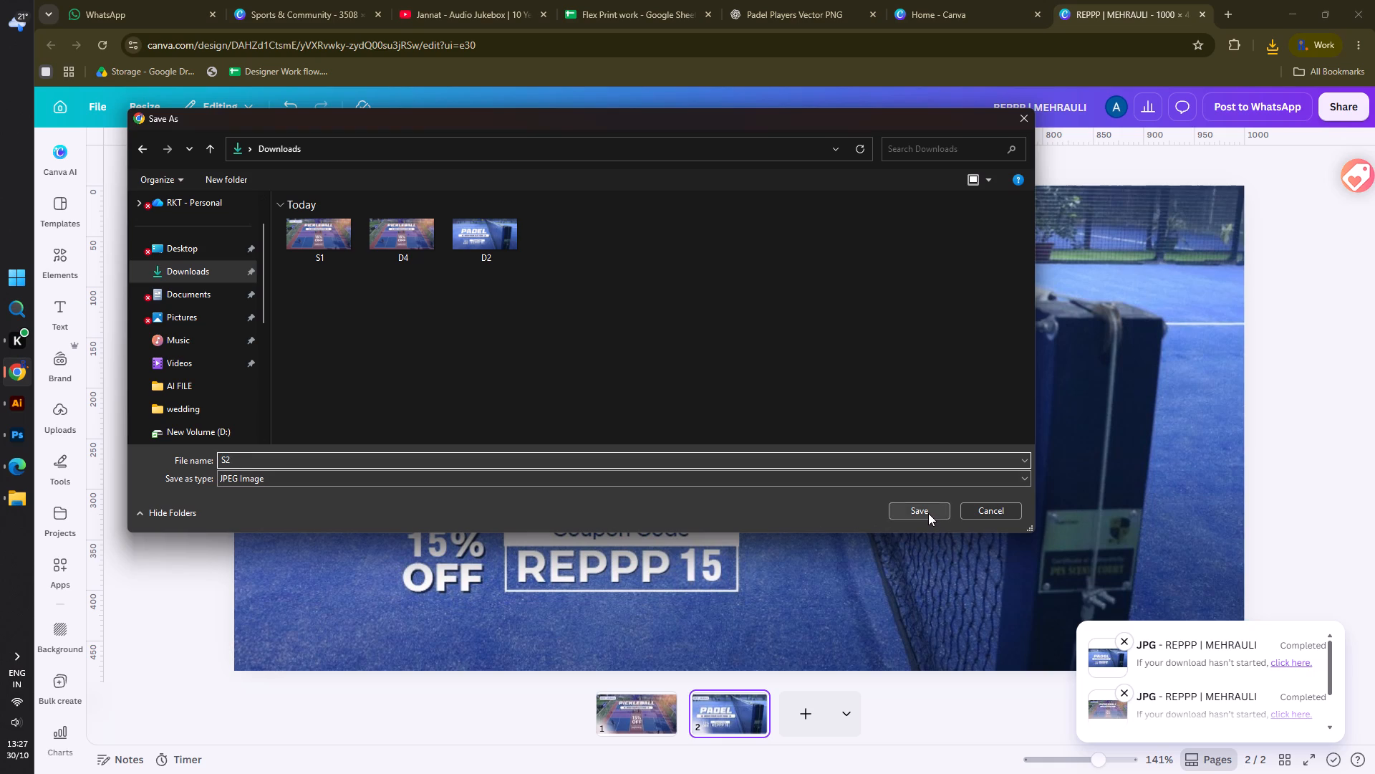
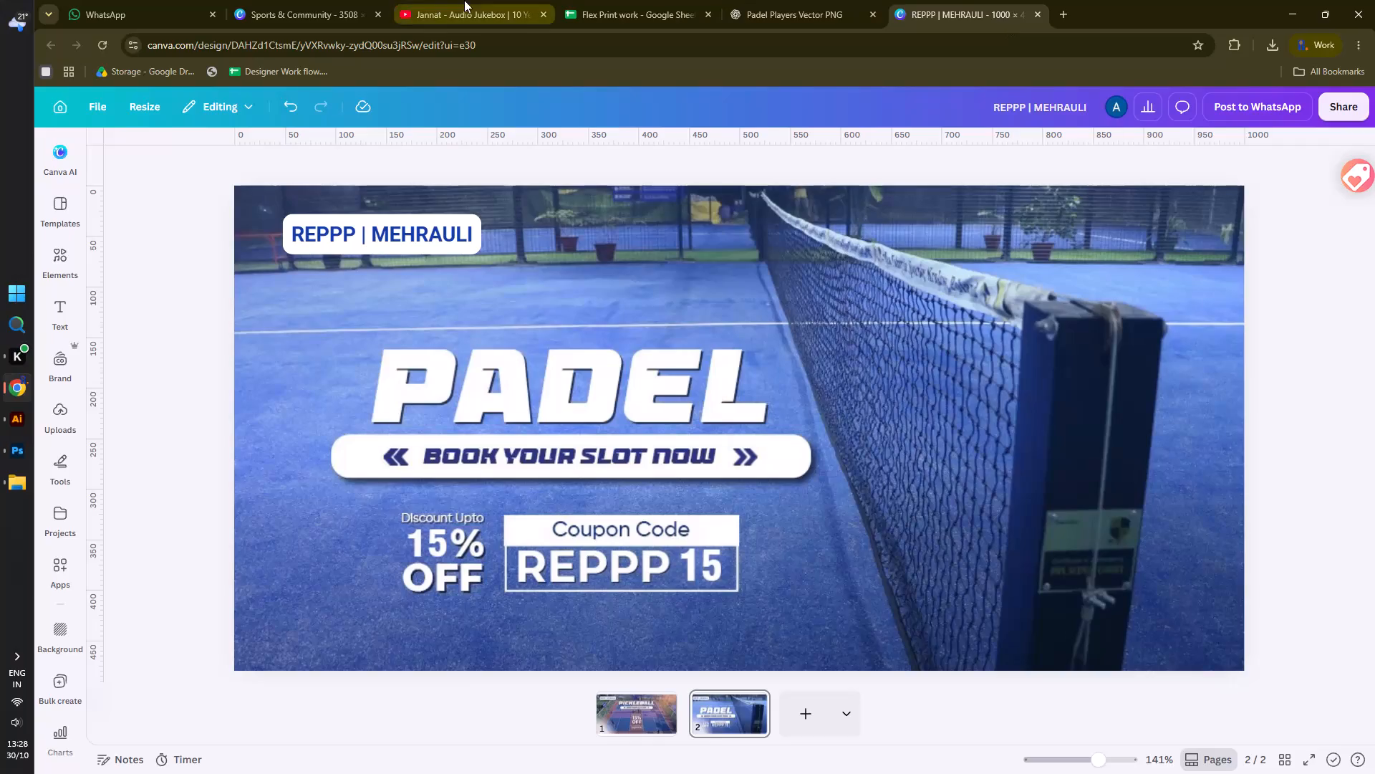
Switch to the Sports & Community design with the REPPP venues poster and bring up the Windows app launcher.
click(313, 9)
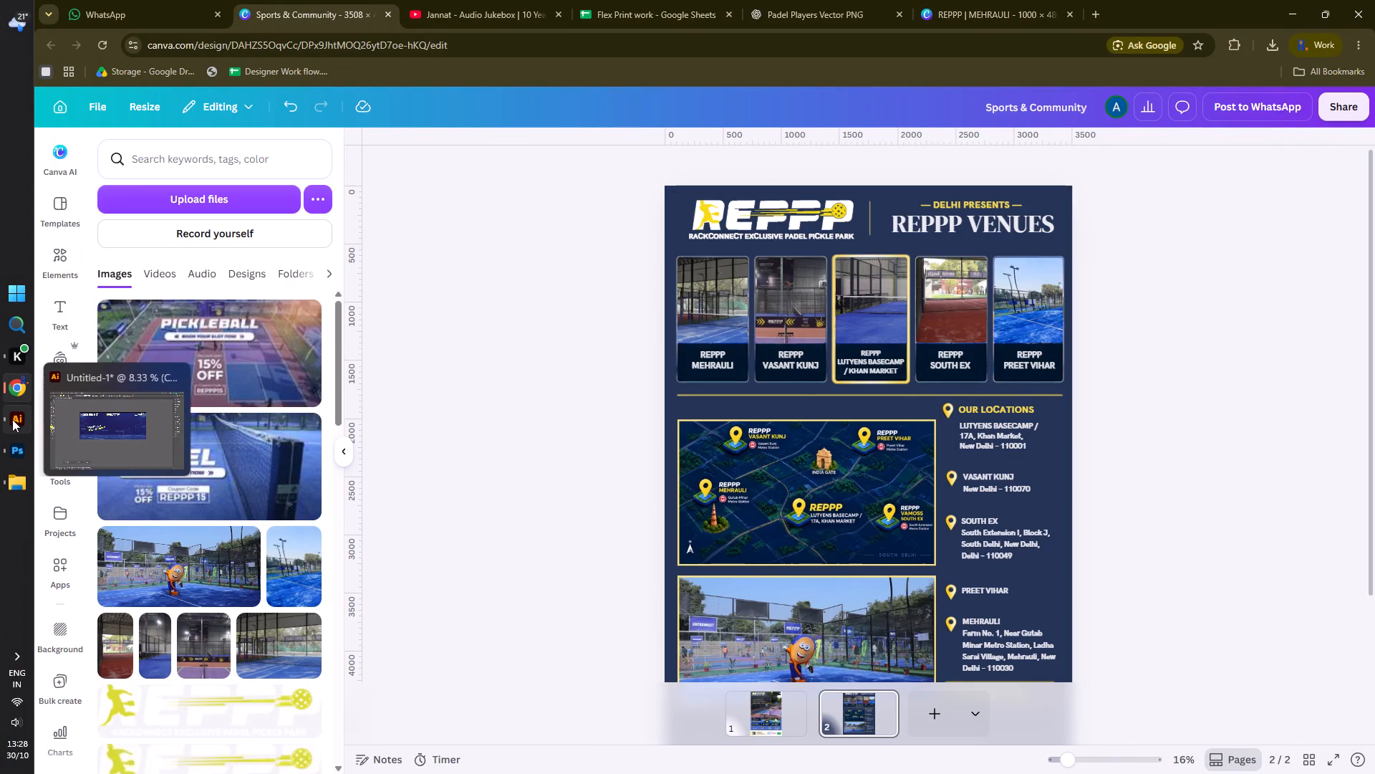
click(20, 297)
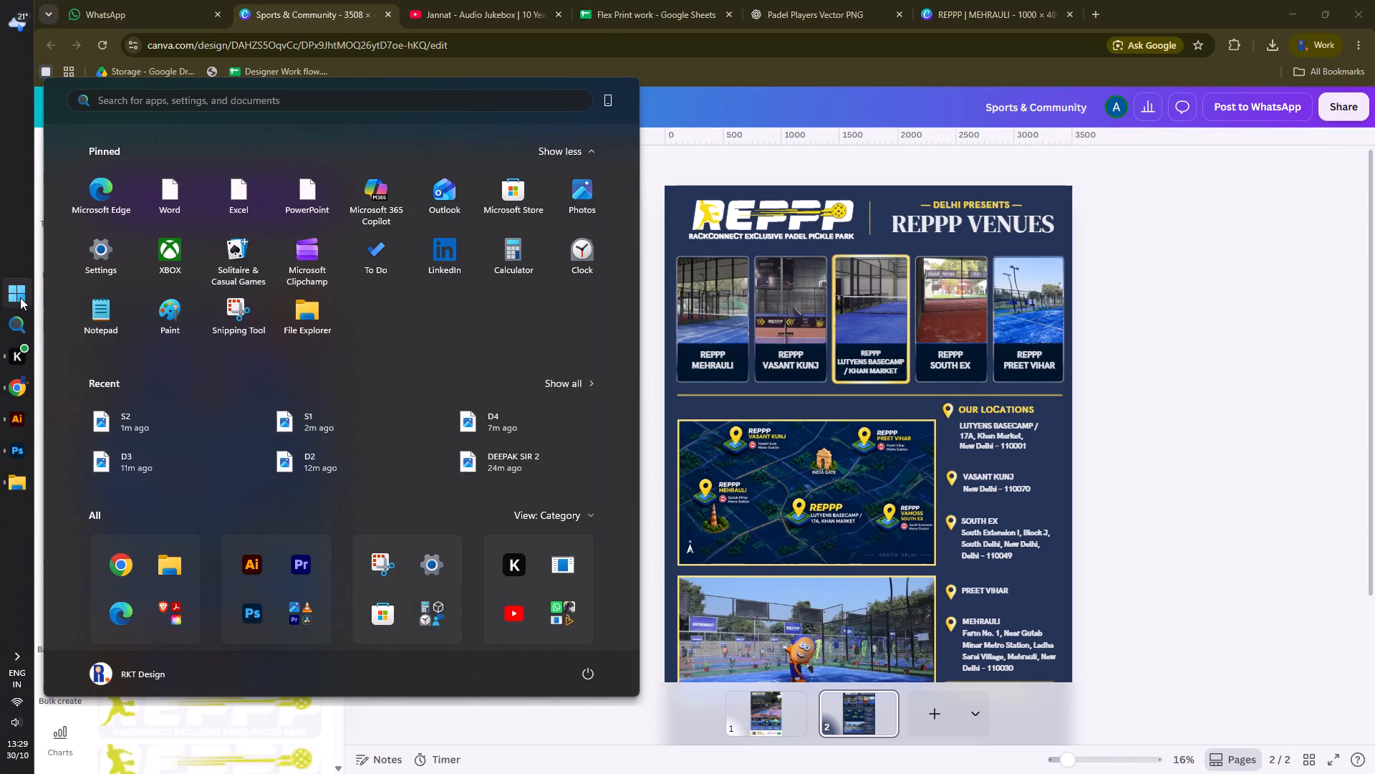
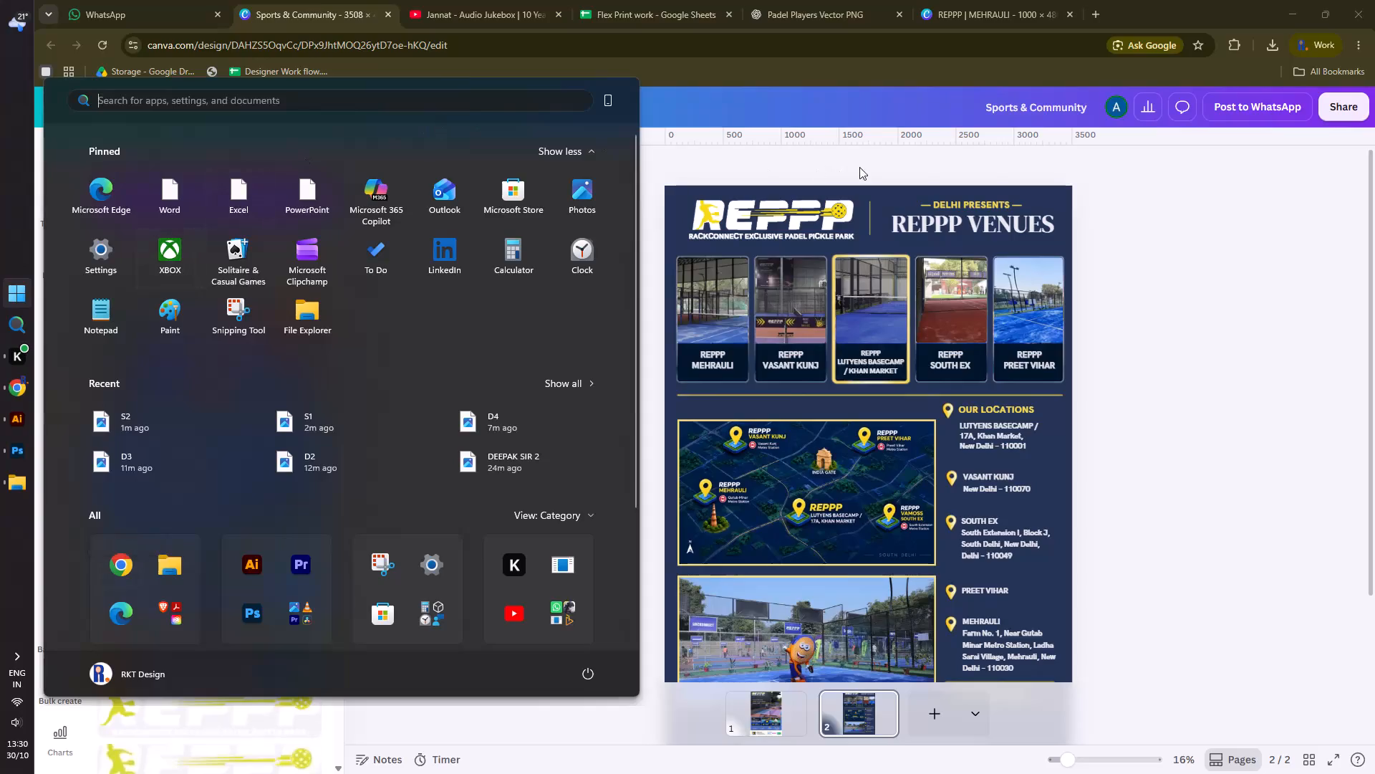
Look through the open browser tabs up to the ChatGPT chat Padel Players Vector PNG.
click(1217, 188)
click(504, 14)
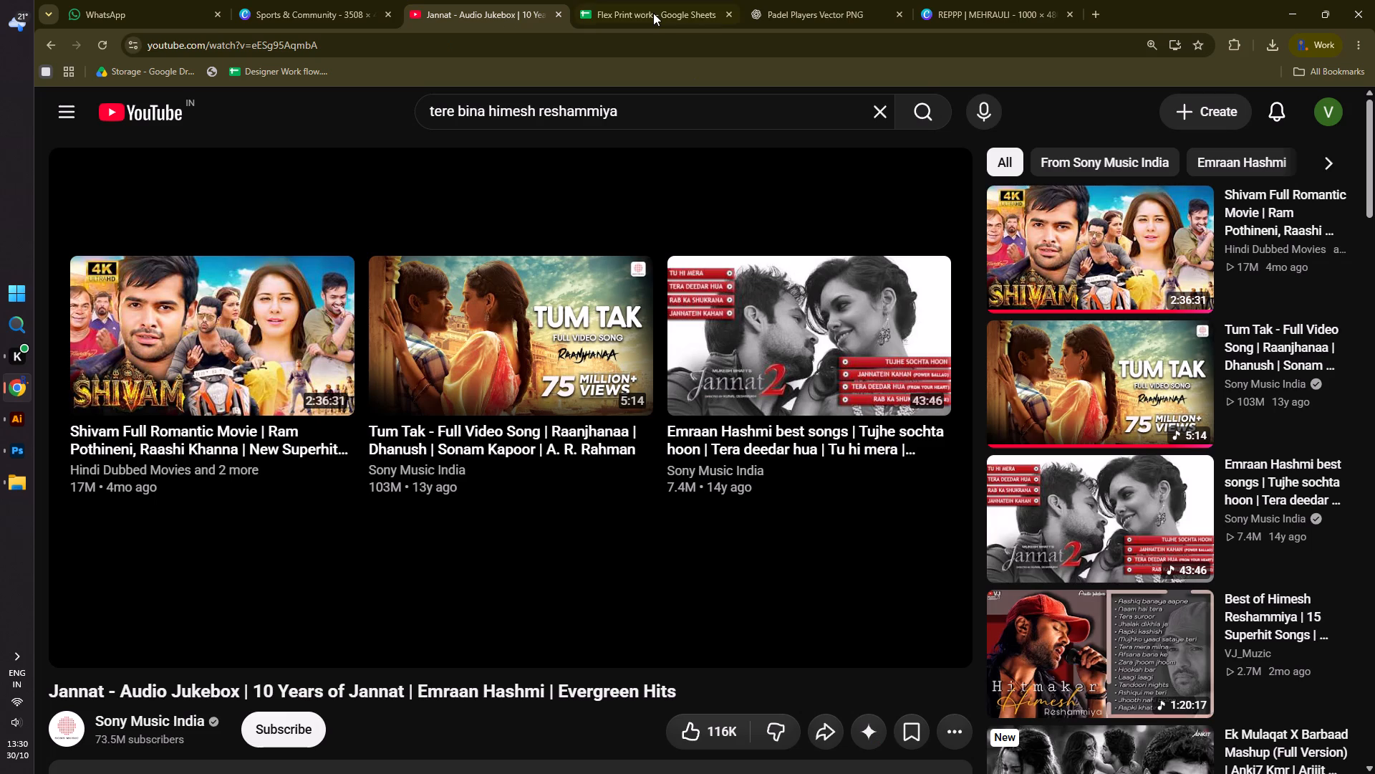
click(653, 13)
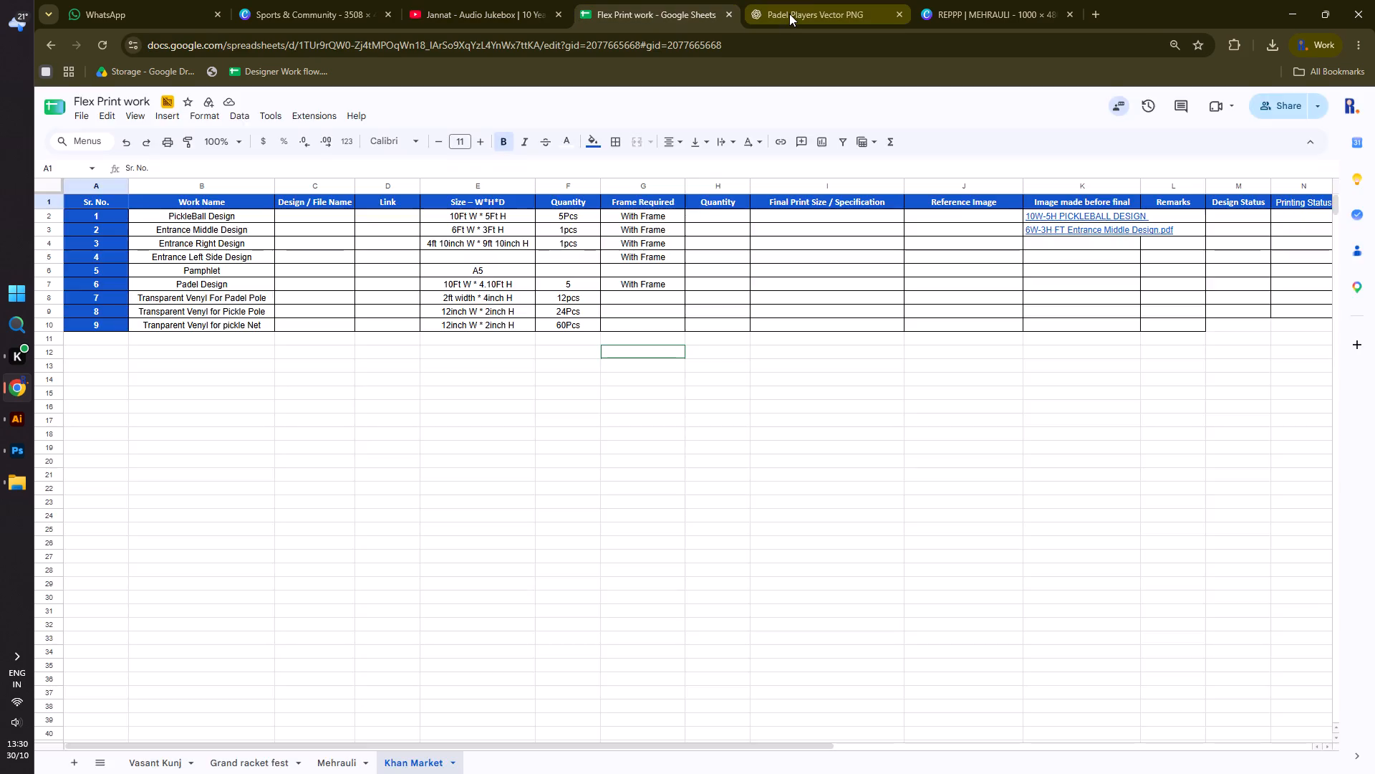
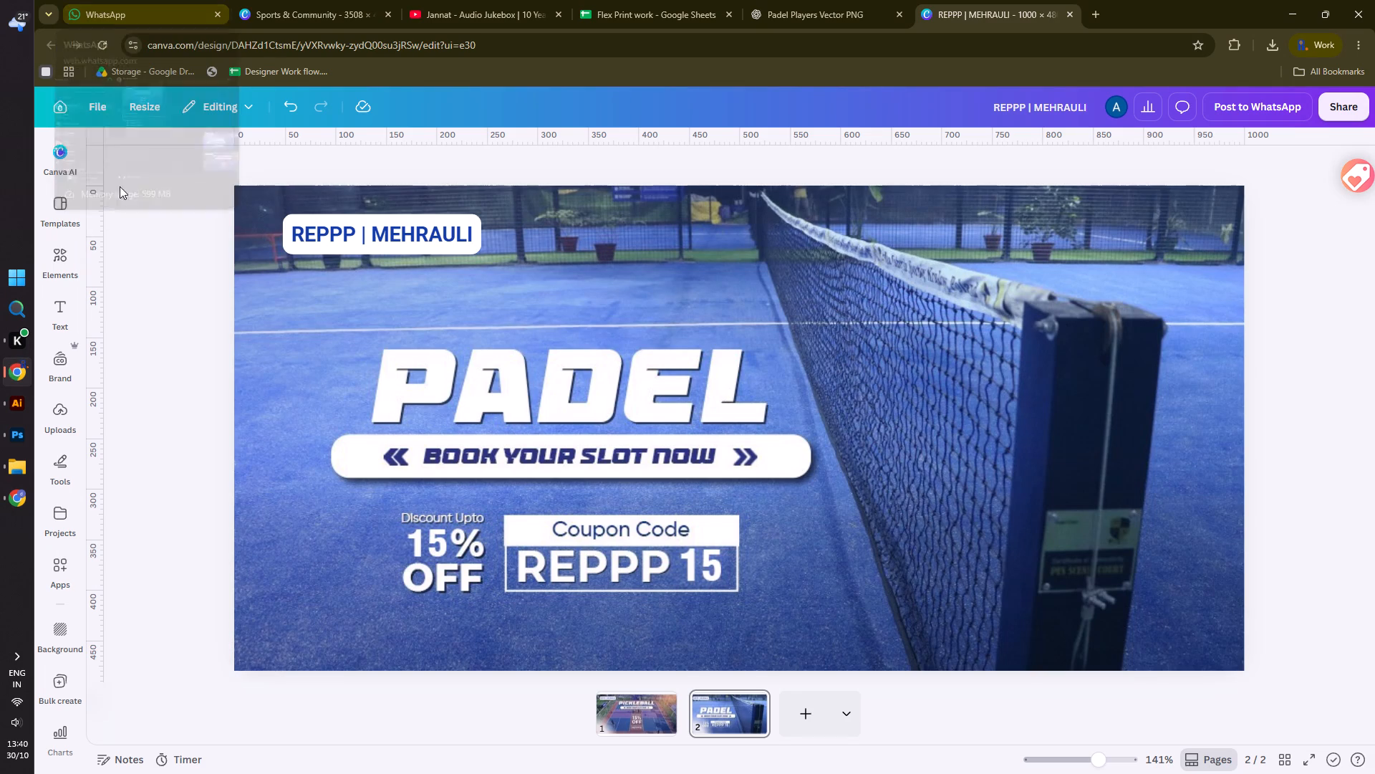
click(21, 401)
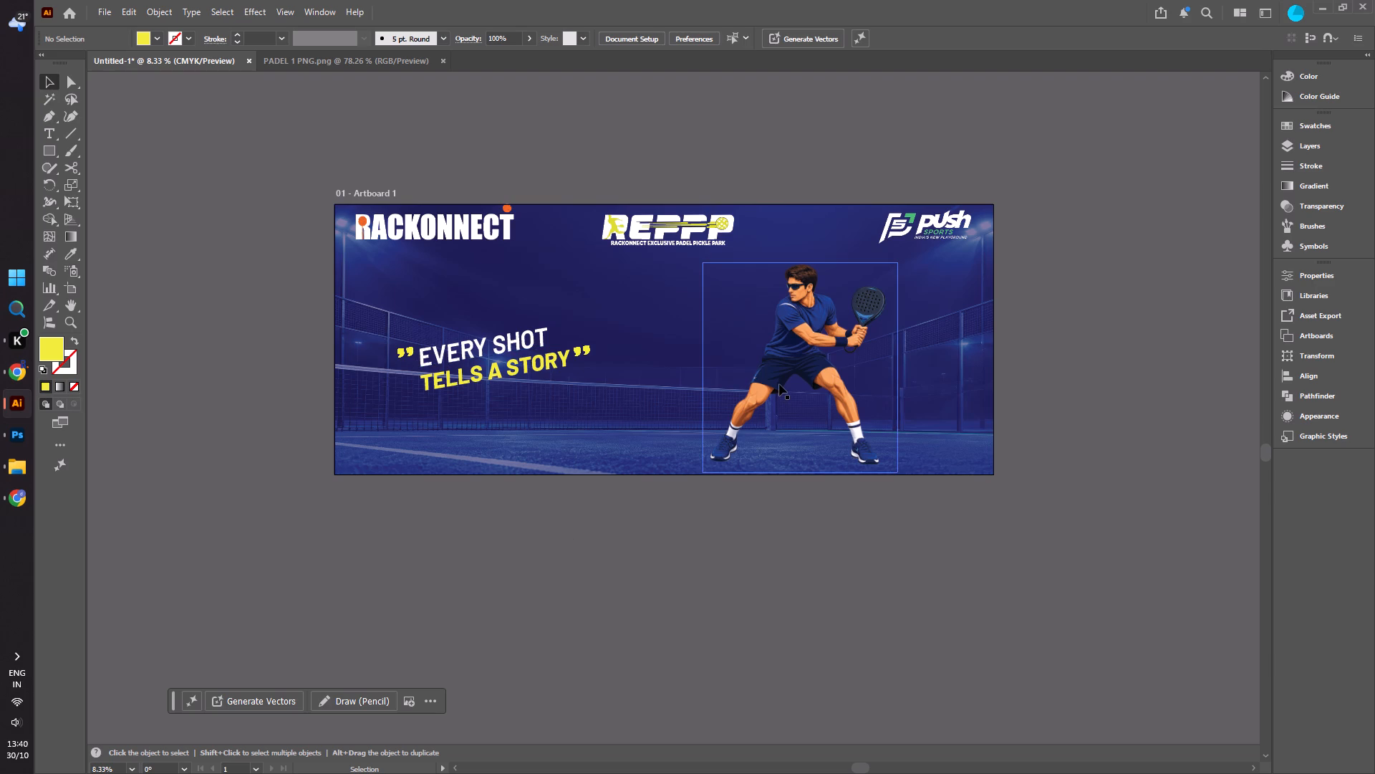
click(516, 338)
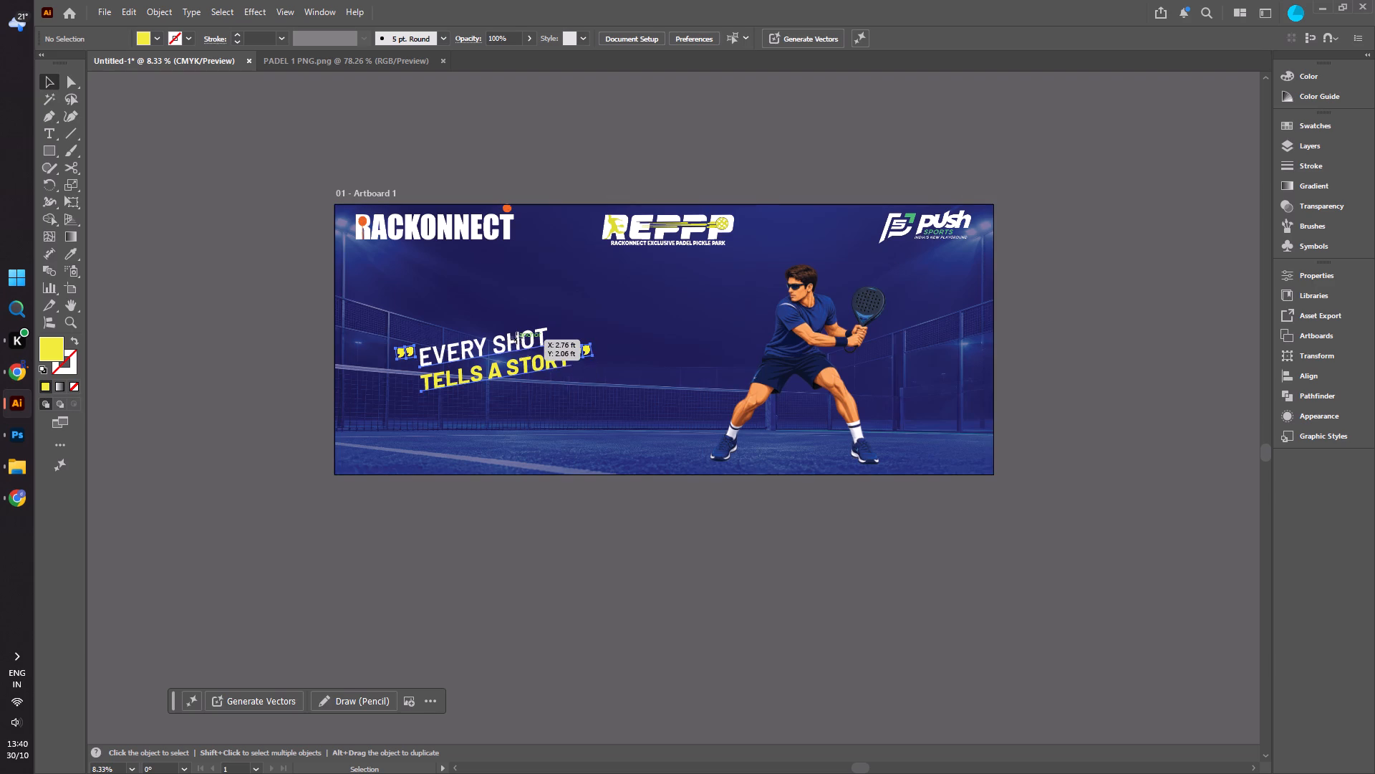
drag(526, 360, 602, 343)
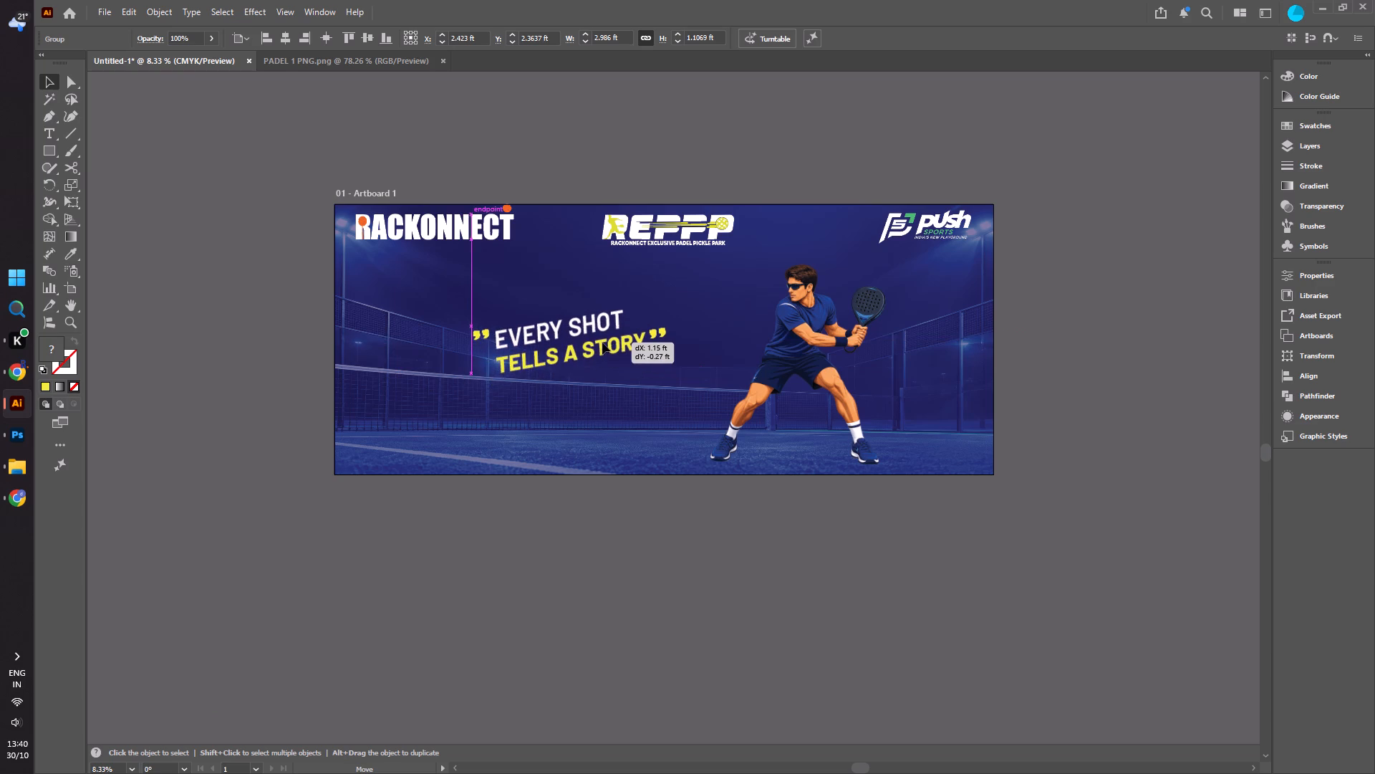
drag(602, 343, 616, 333)
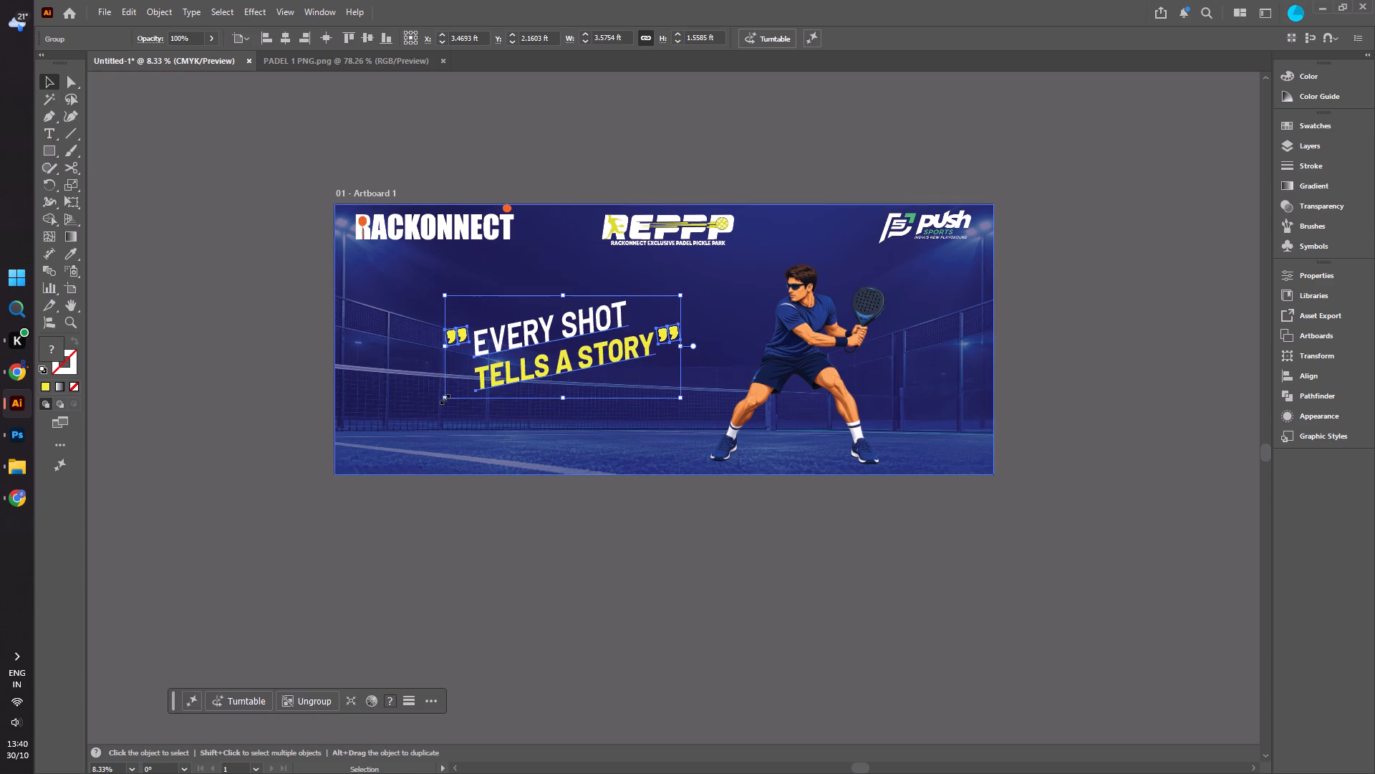
key(ctrl+z)
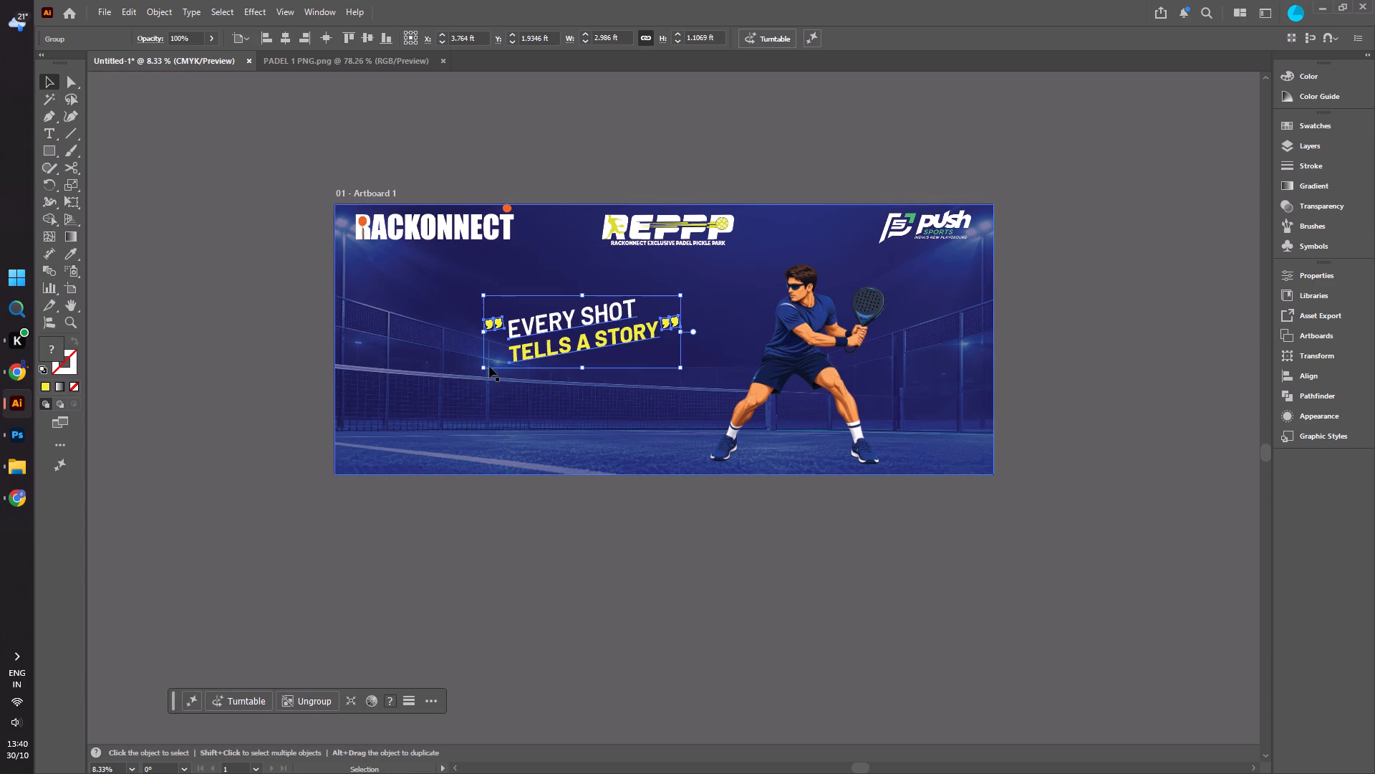
alt+drag(483, 368, 448, 388)
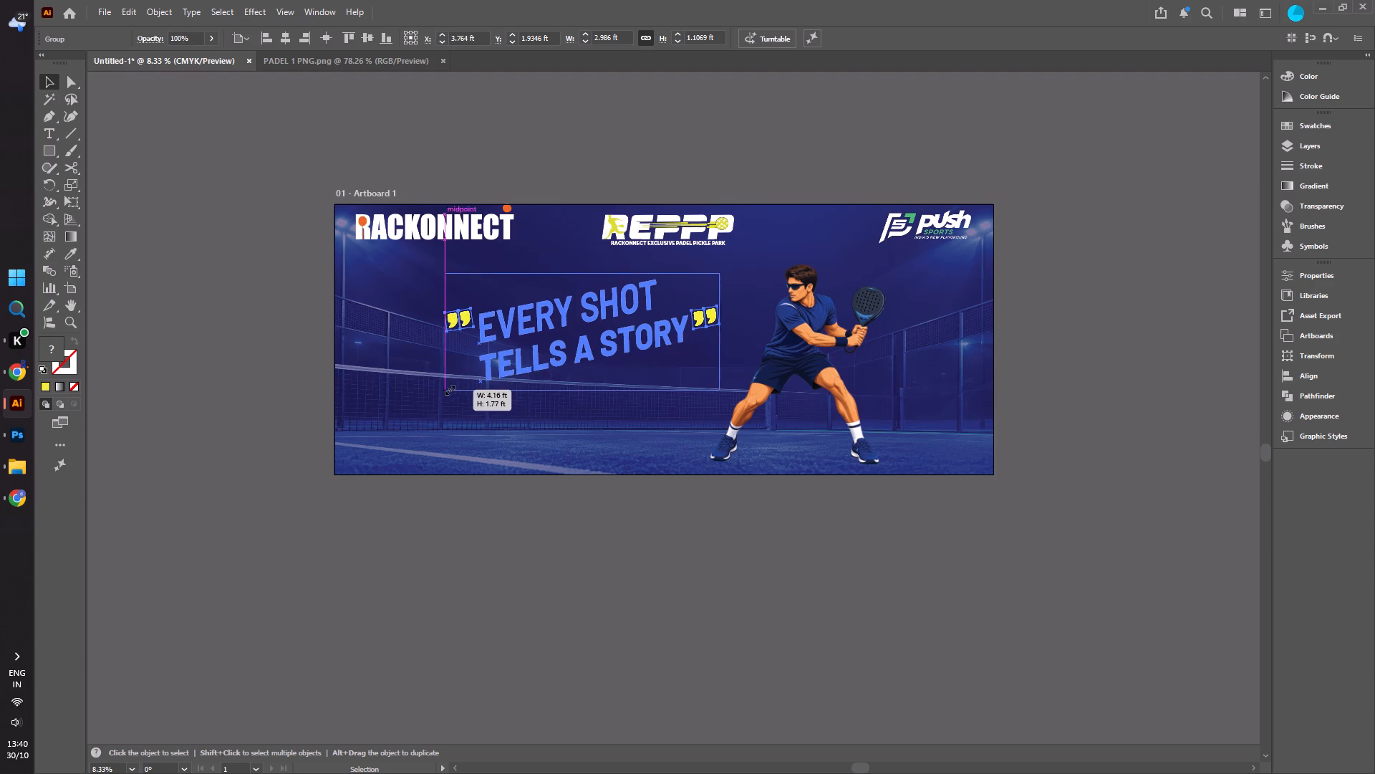
alt+drag(448, 388, 463, 376)
click(193, 379)
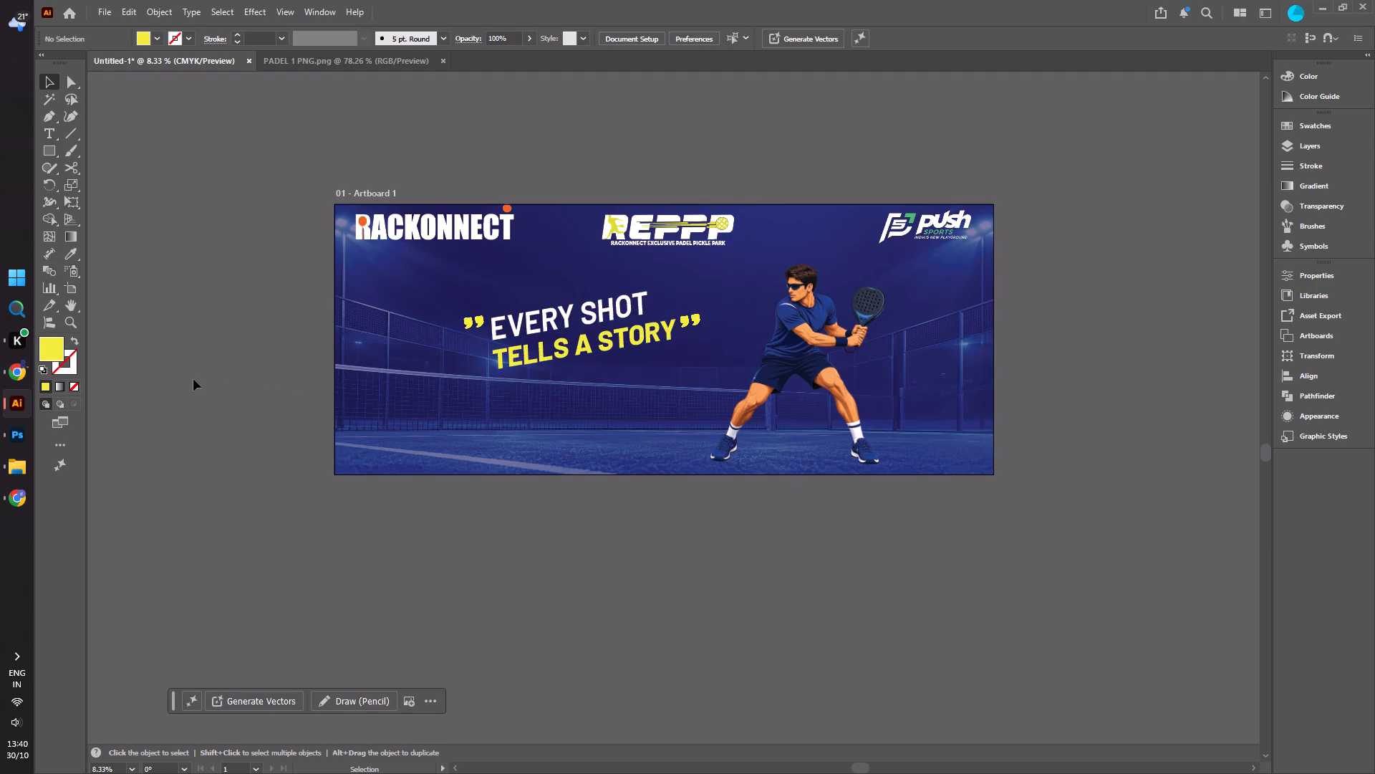
drag(614, 317, 556, 331)
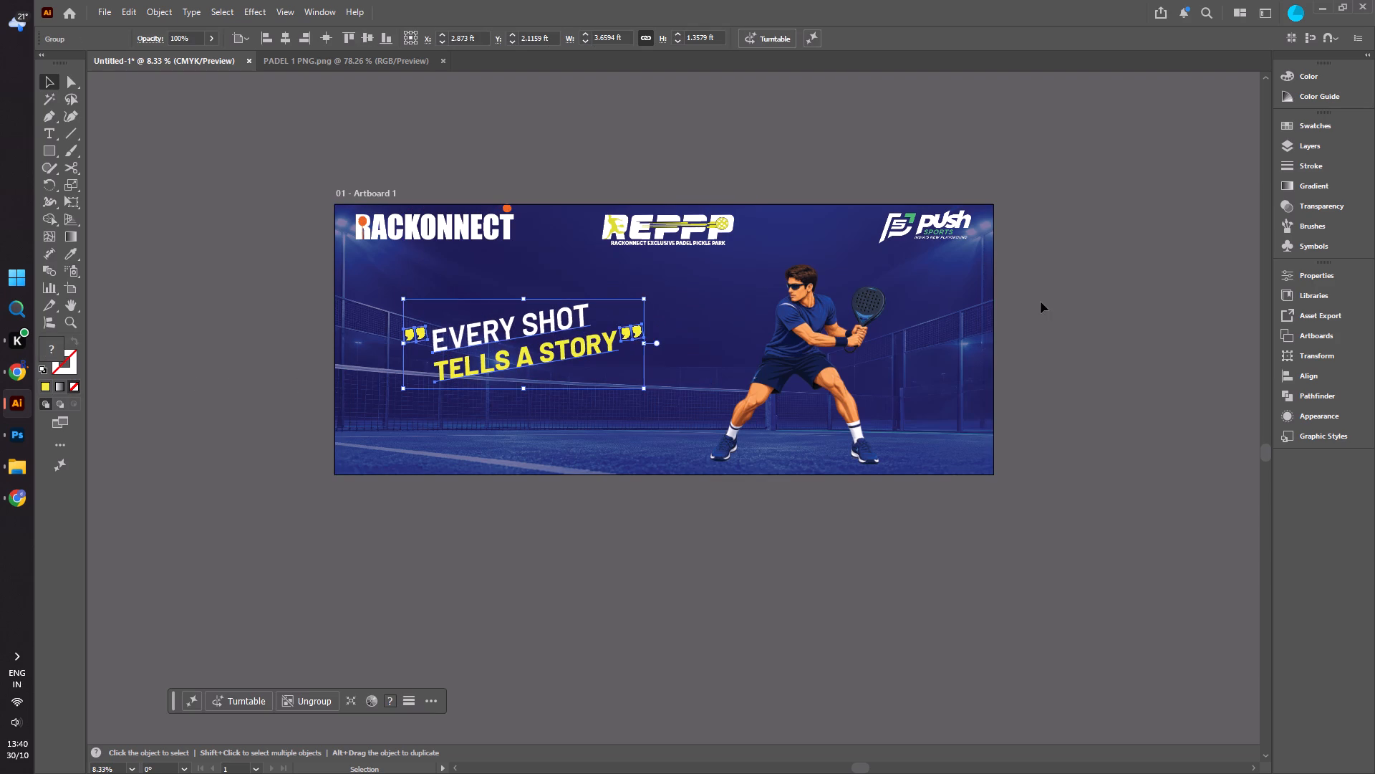
click(1058, 298)
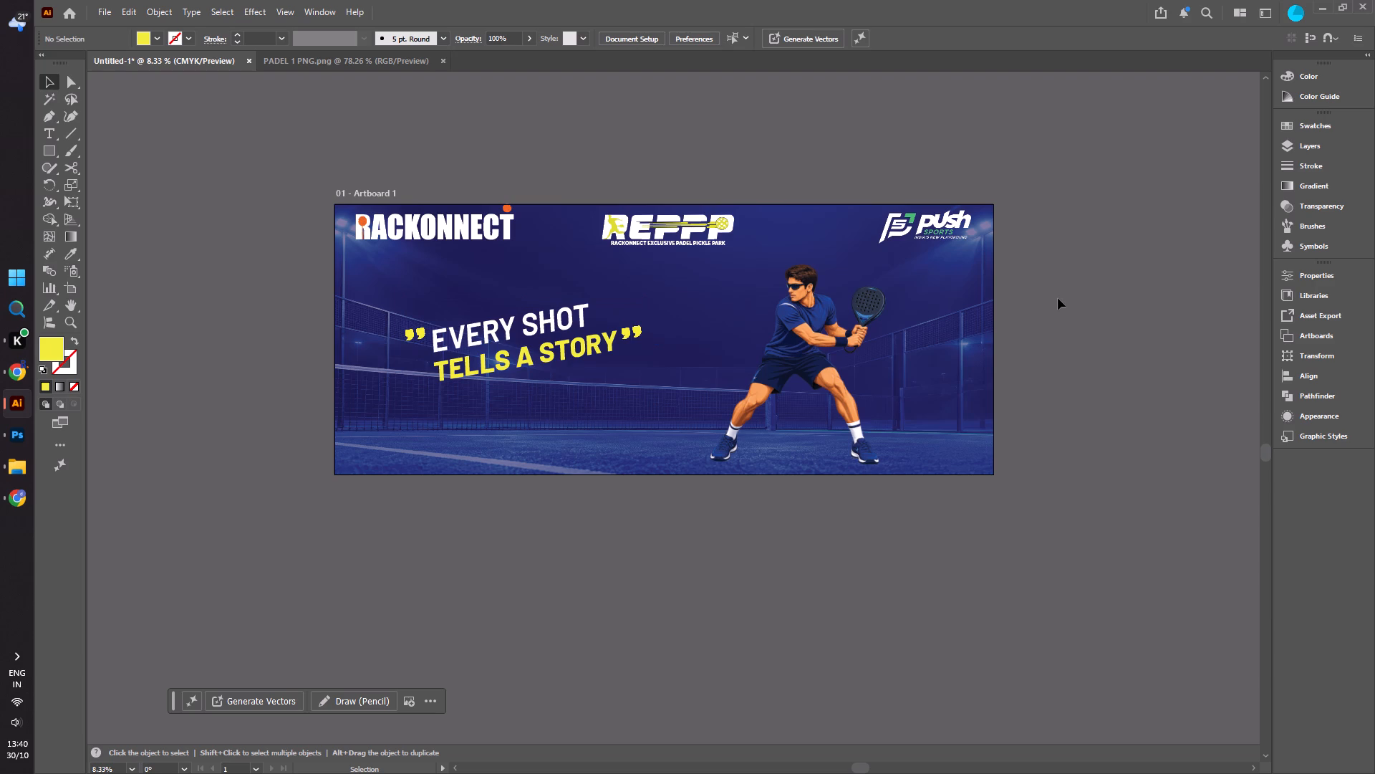
click(251, 376)
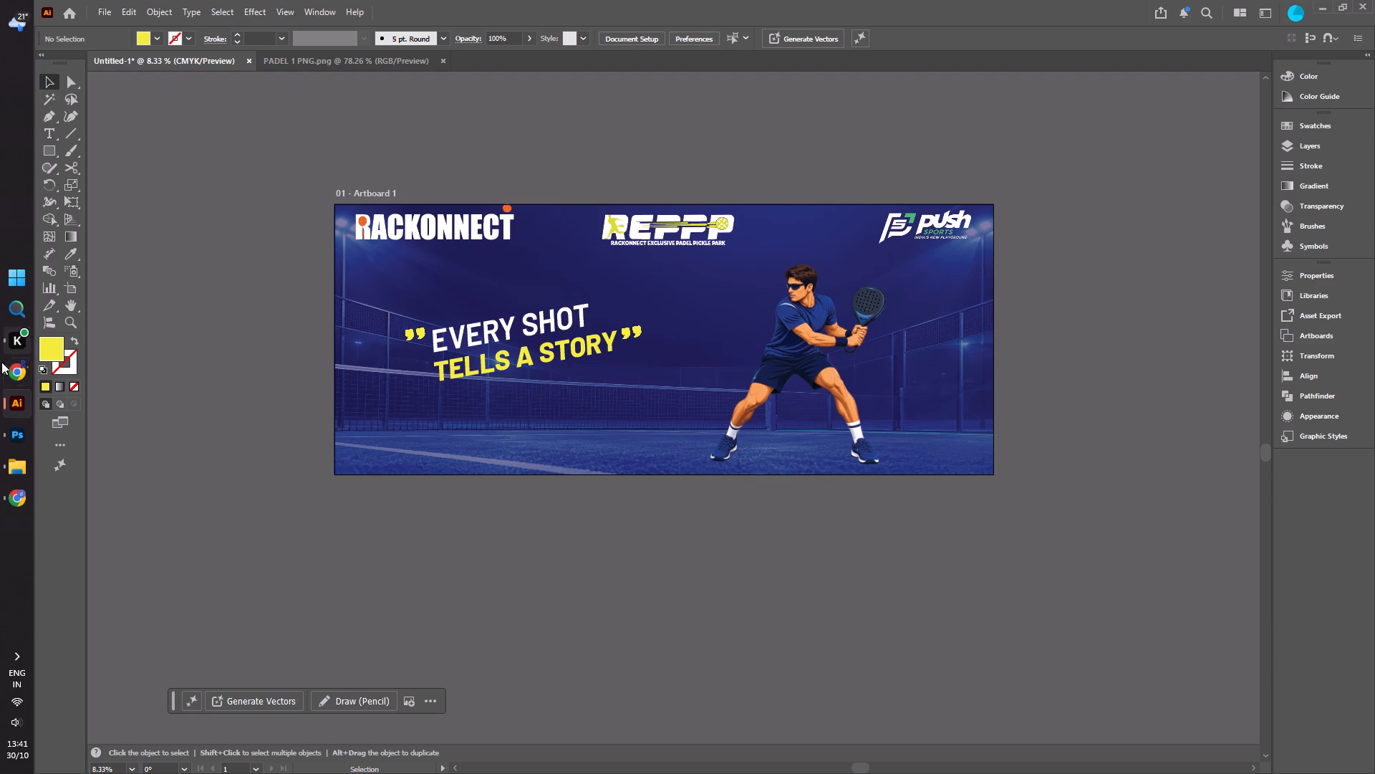
Switch to the REPPP | MEHRAULI design in Canva and add a blank page after page 2.
click(7, 370)
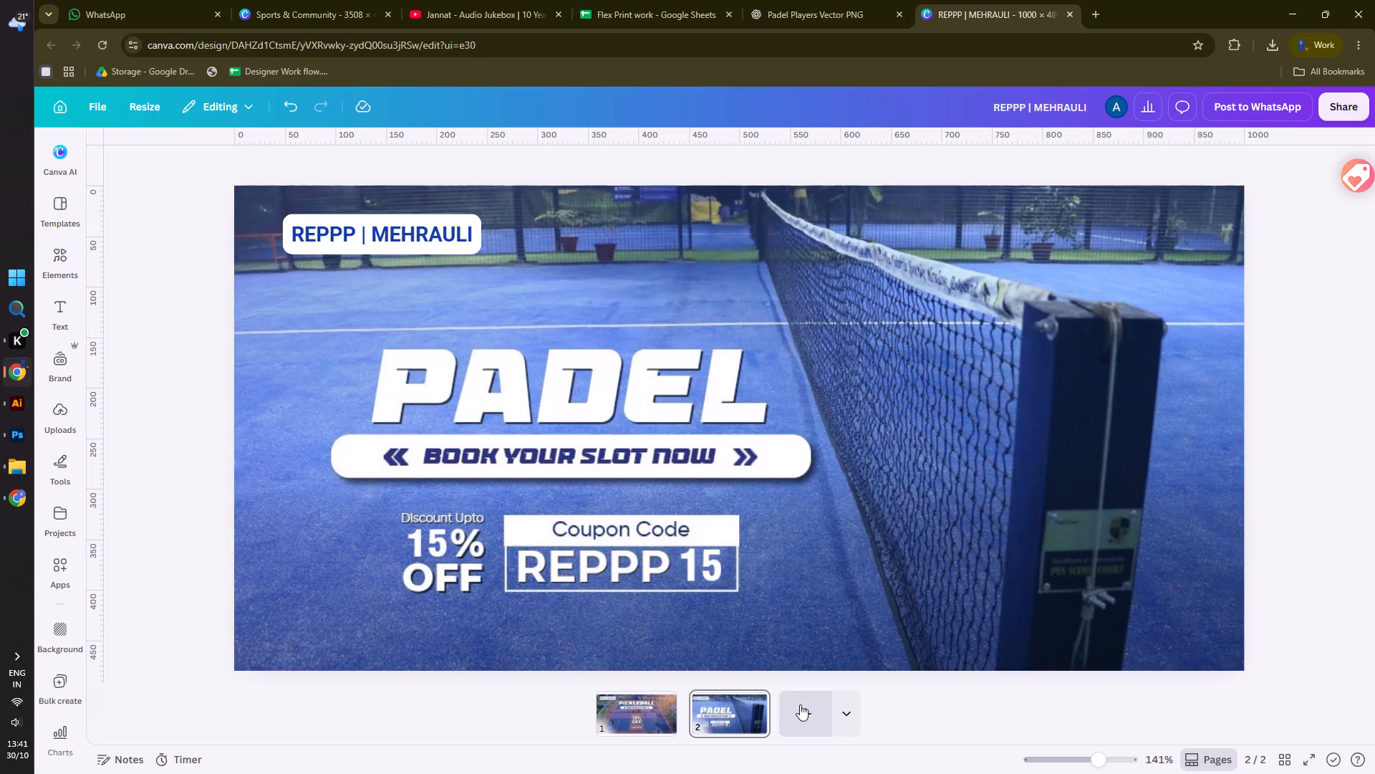
click(801, 712)
click(617, 321)
Search Canva's element library for "elements" and show all graphics results.
click(47, 257)
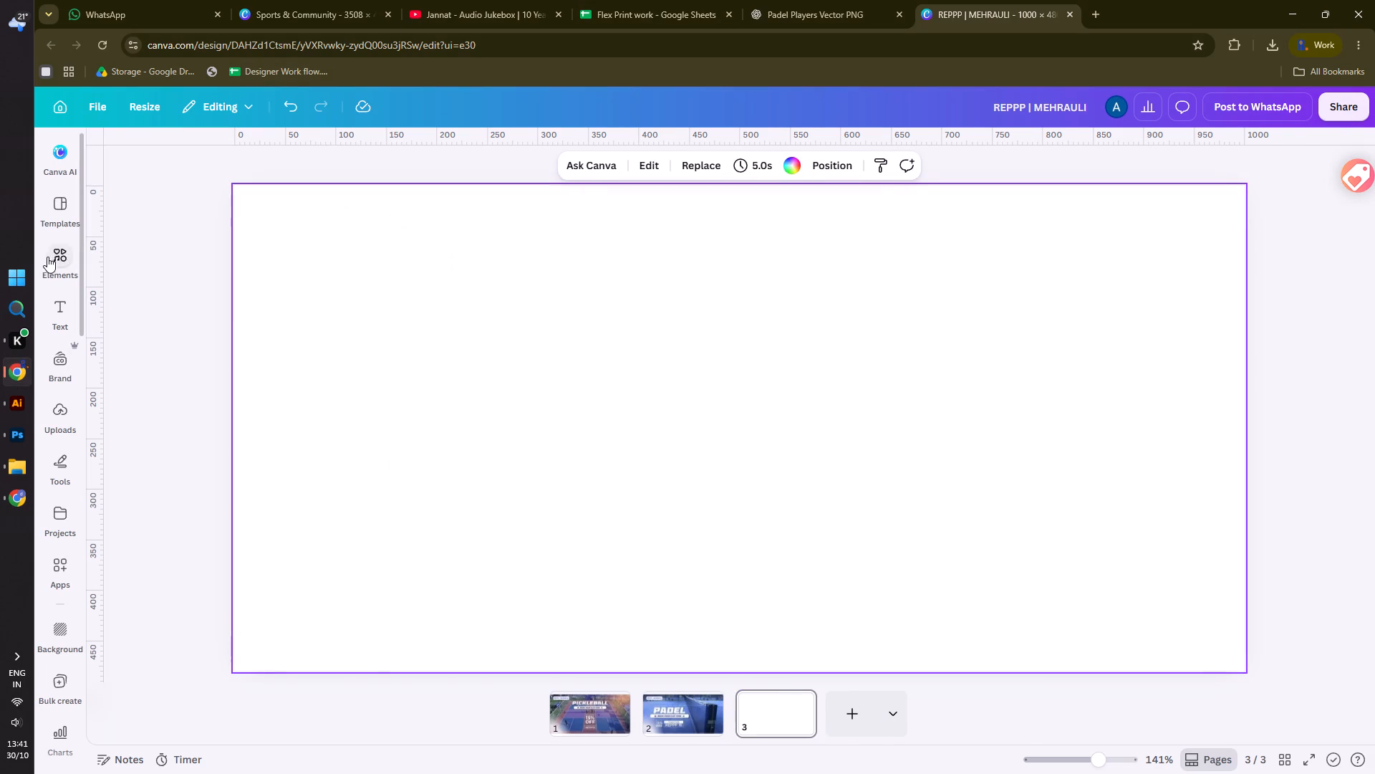
click(206, 159)
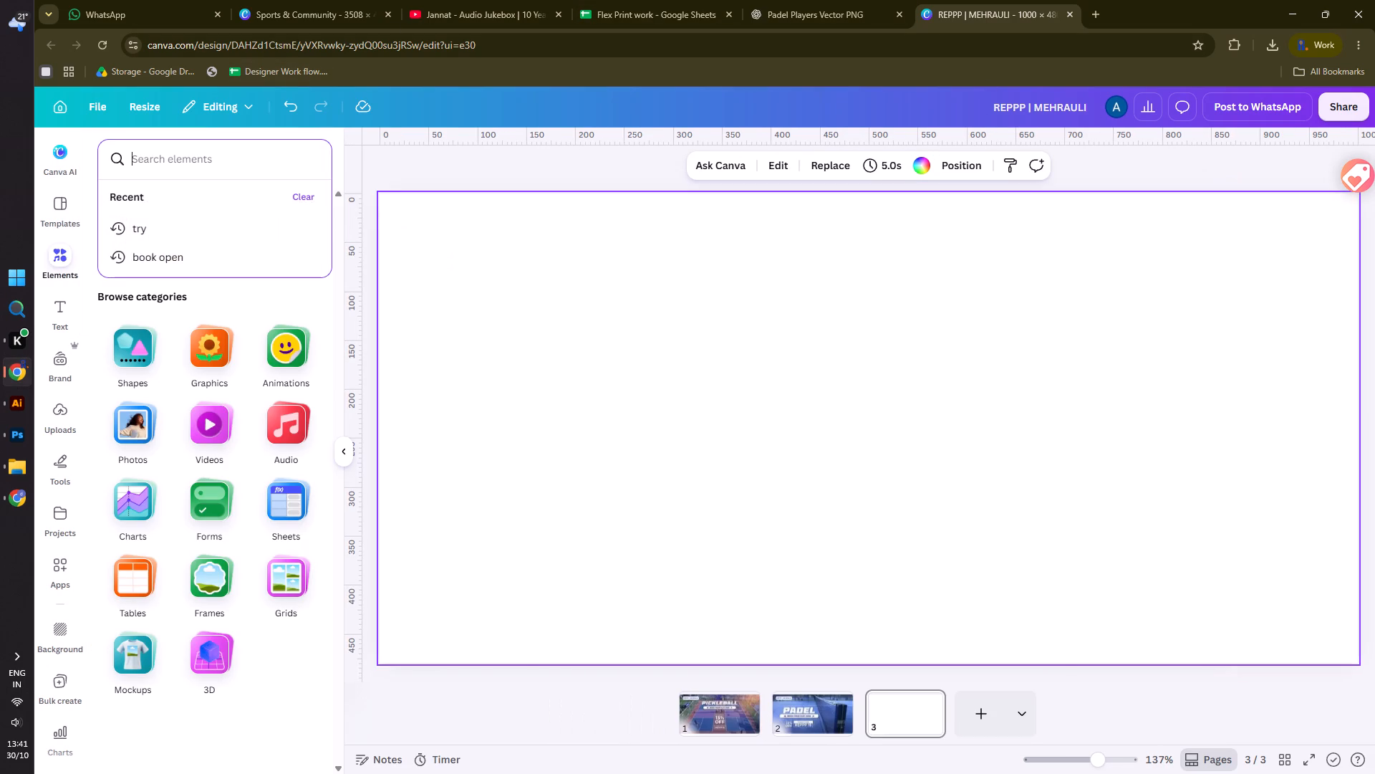
text(elements)
key(Return)
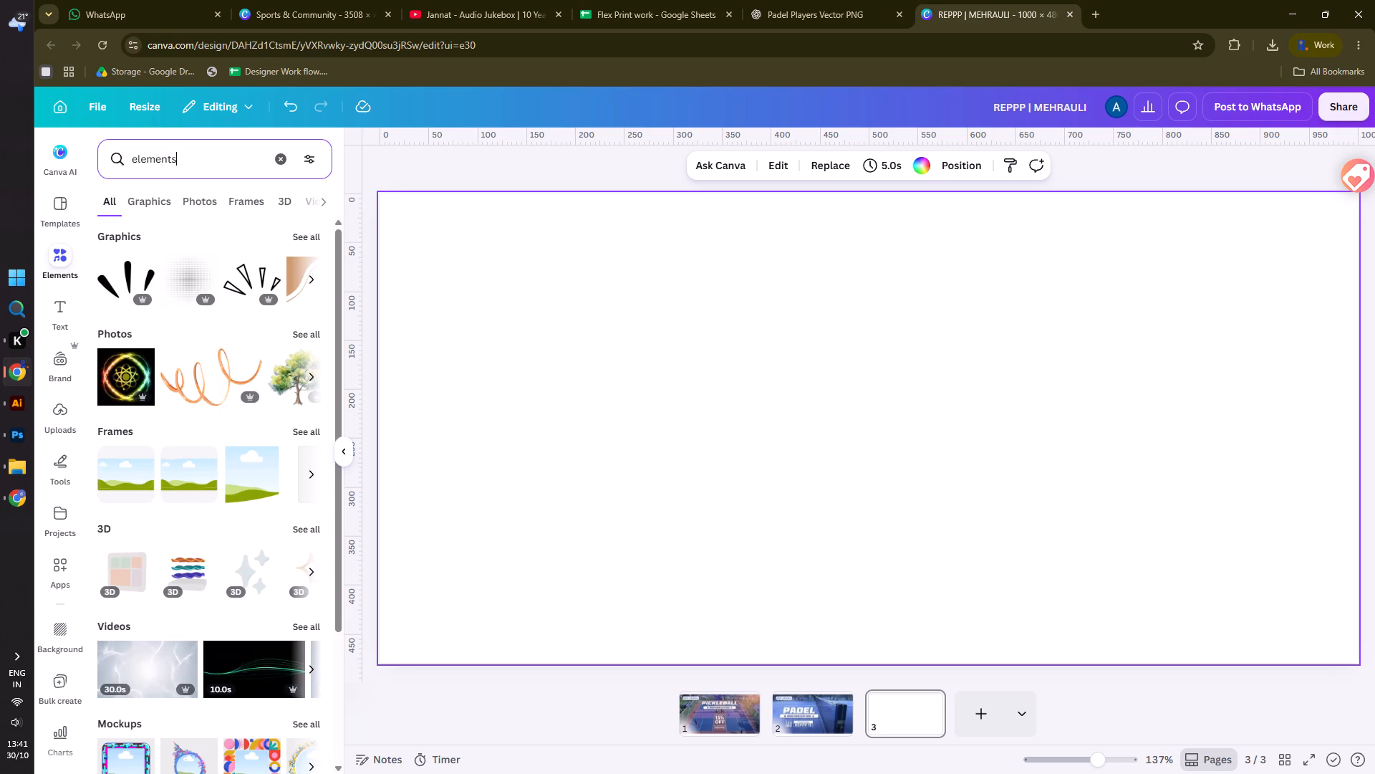
click(303, 235)
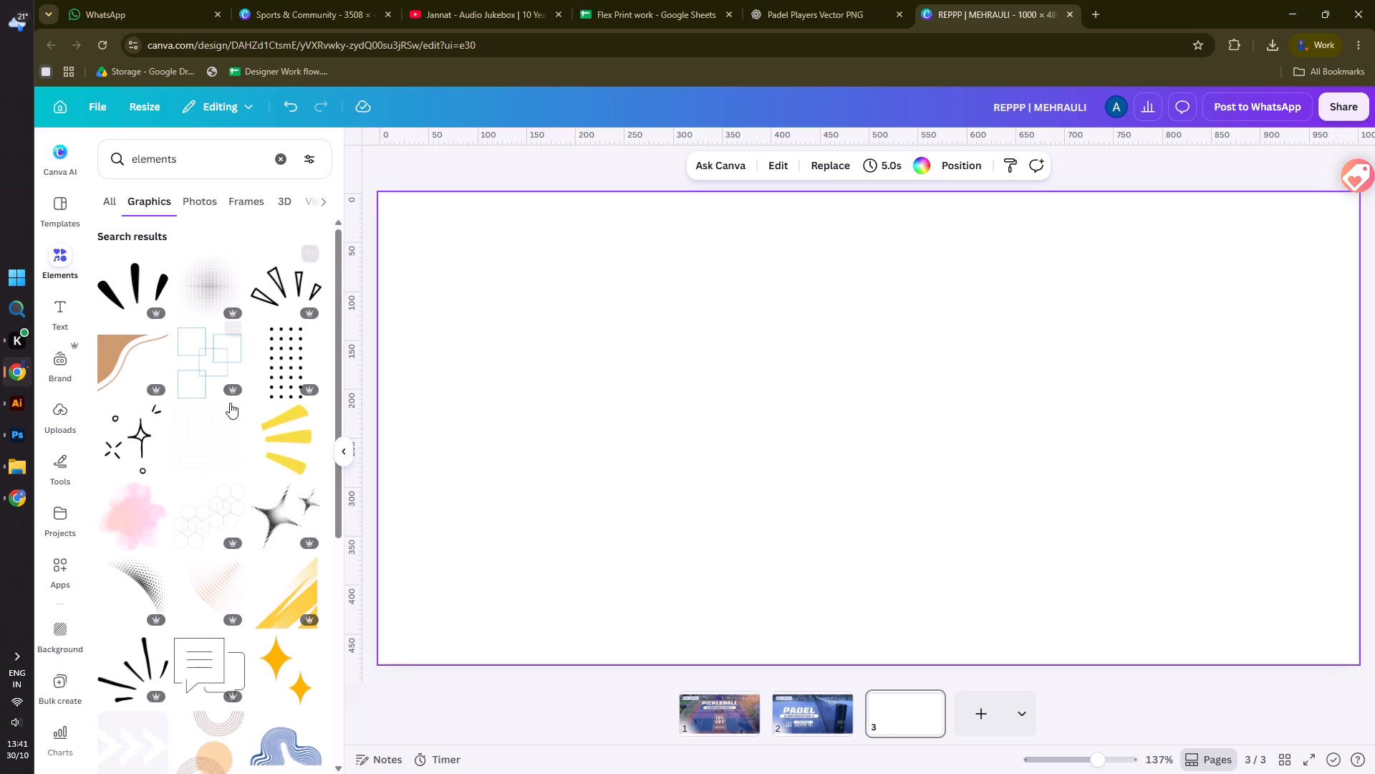
Find the blue corner graphic of overlapping diamonds among the results and insert it on the blank third page.
scroll(229, 406, down, 6)
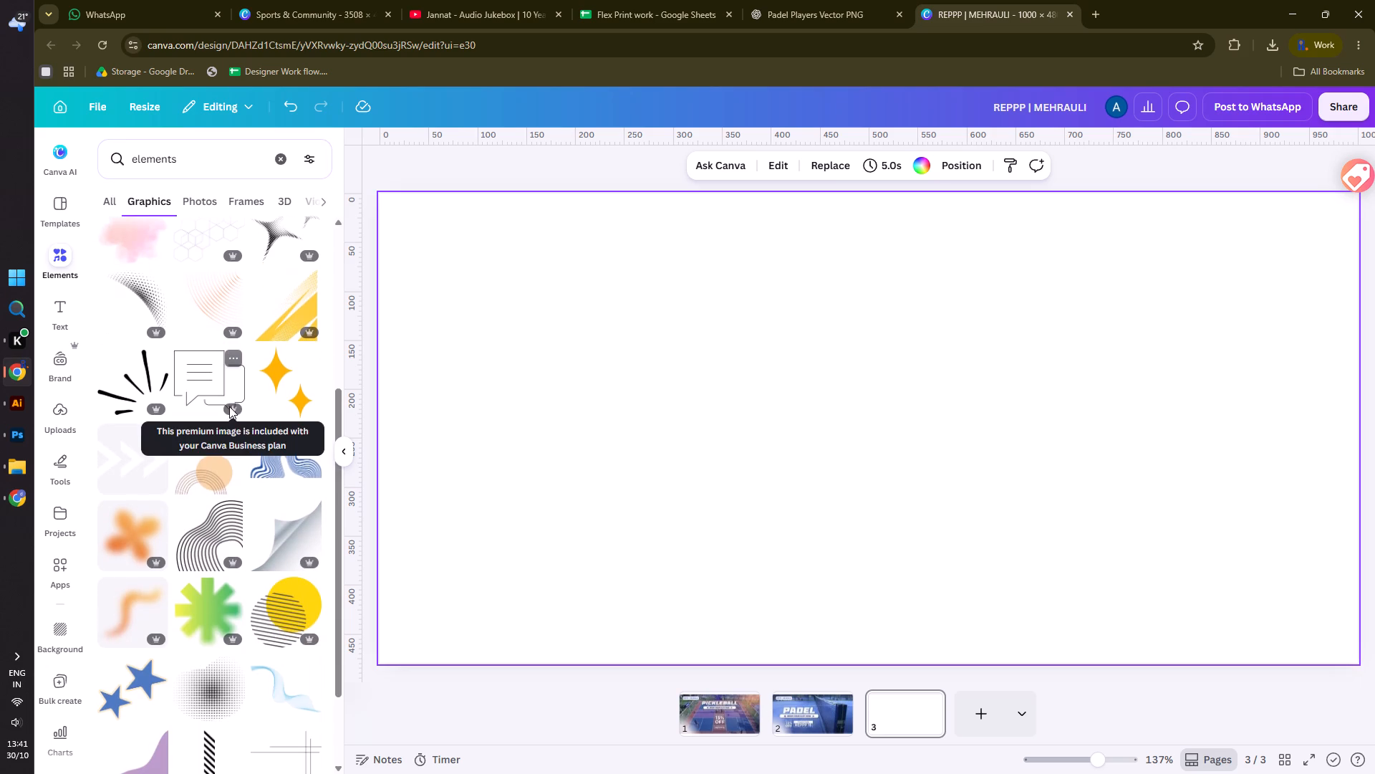
scroll(229, 406, down, 13)
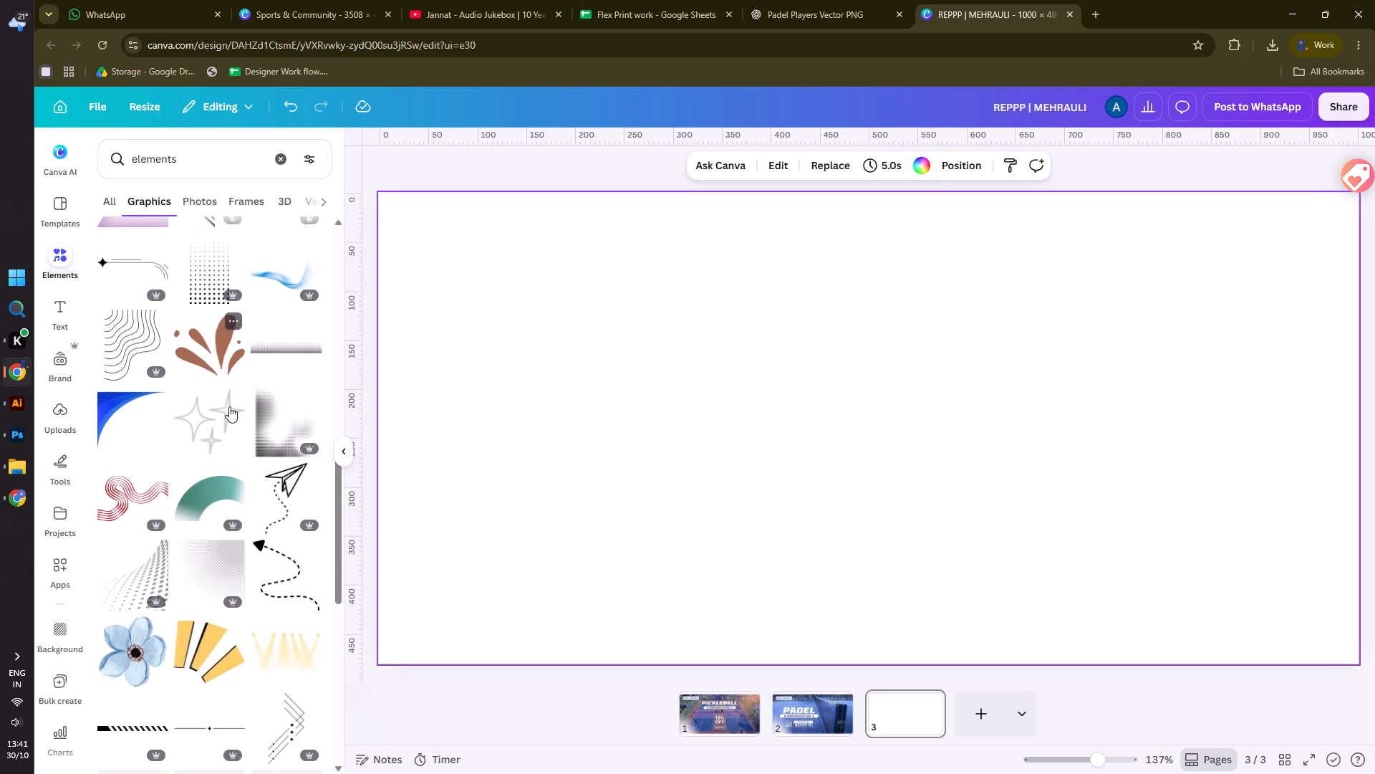
scroll(229, 406, down, 9)
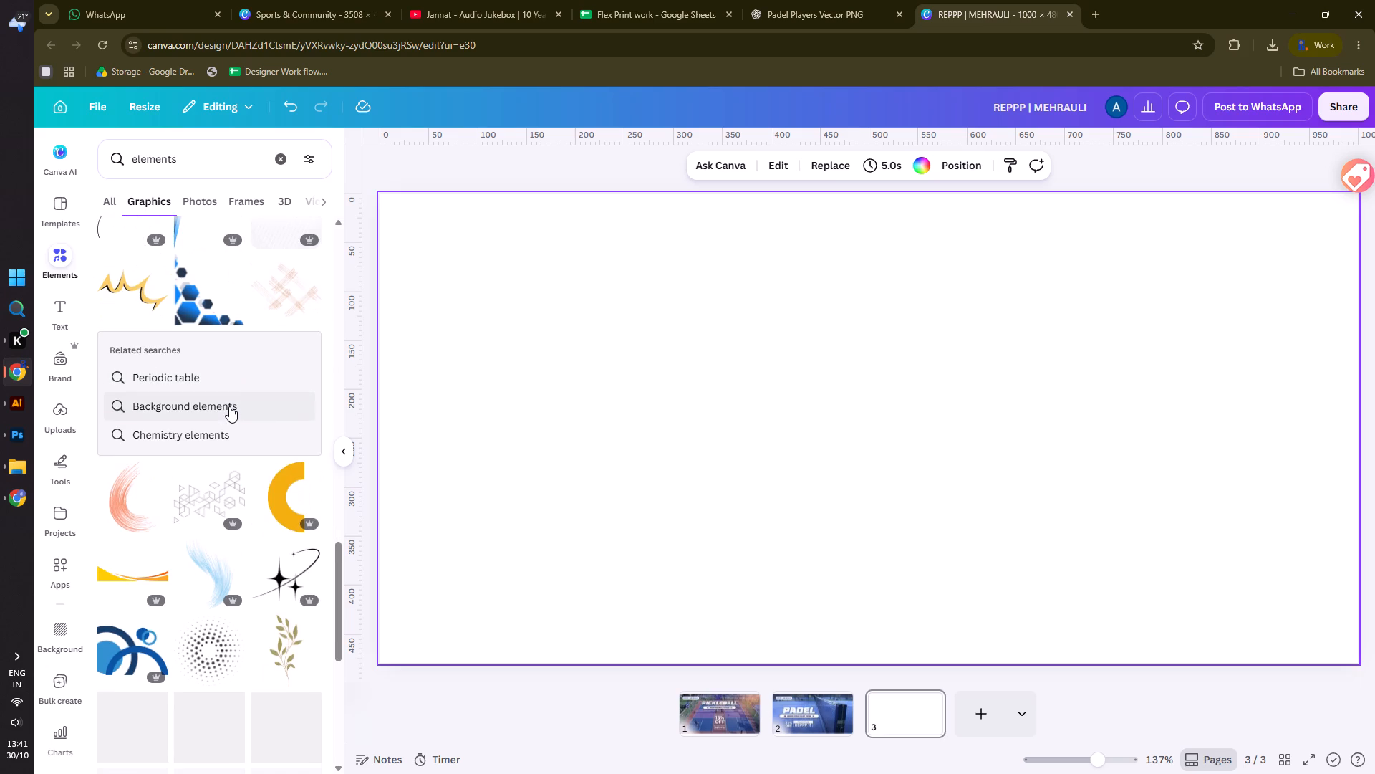
scroll(229, 406, up, 1)
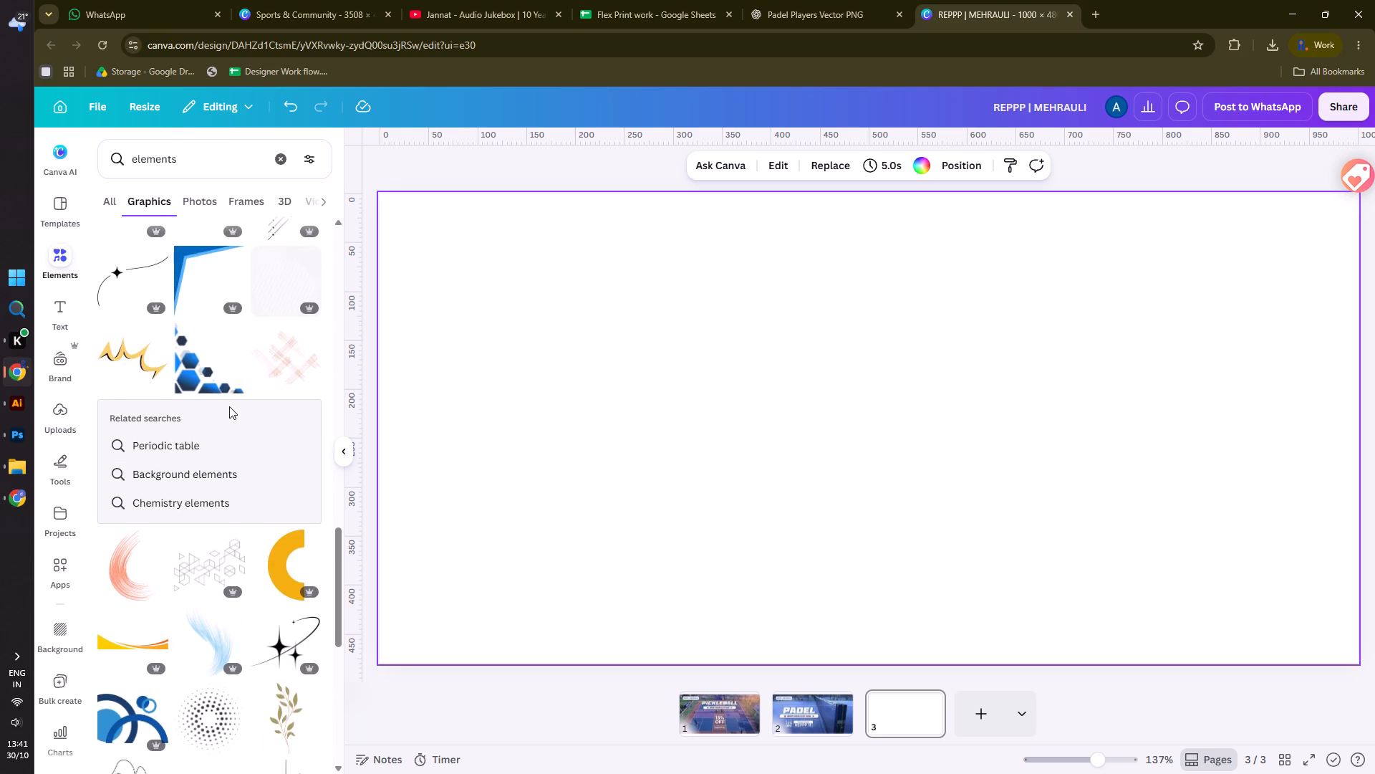
scroll(229, 406, up, 2)
scroll(229, 406, down, 8)
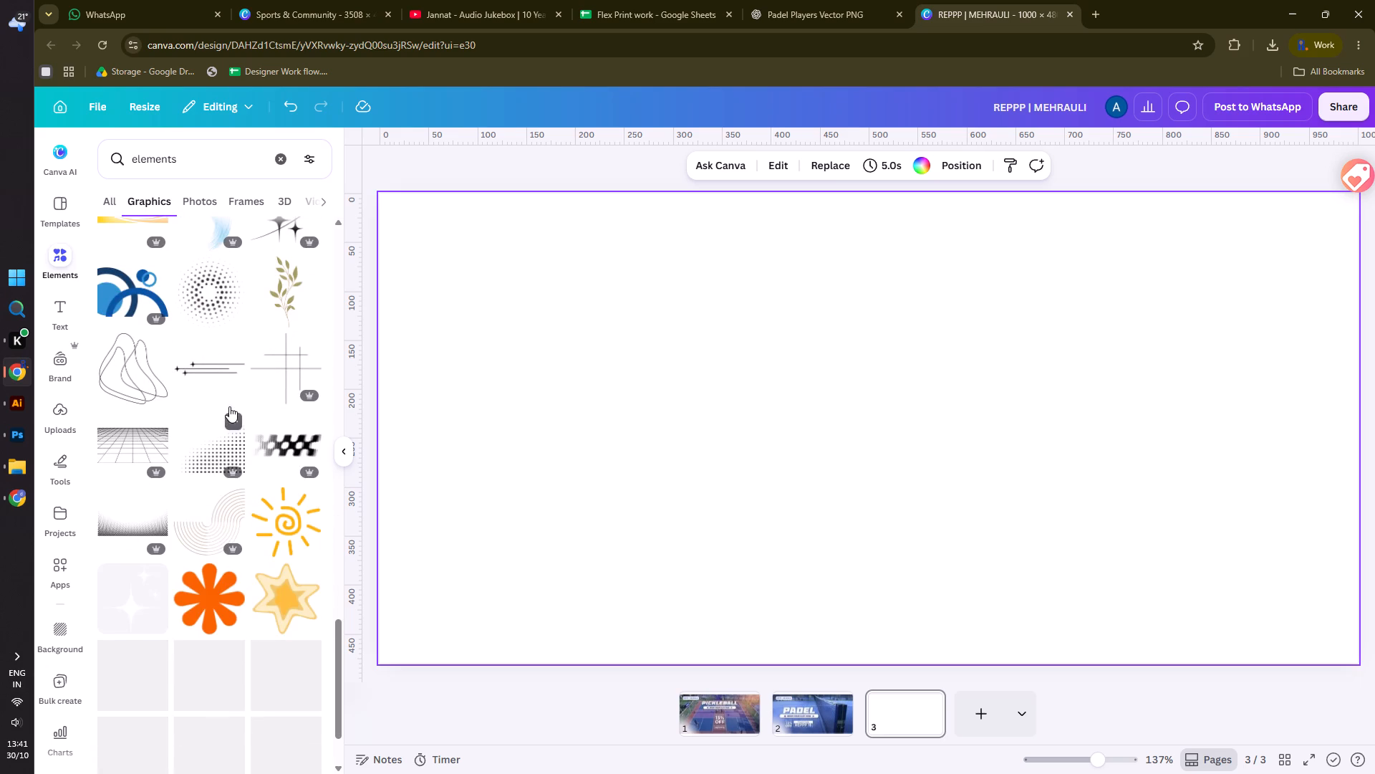
scroll(229, 406, up, 2)
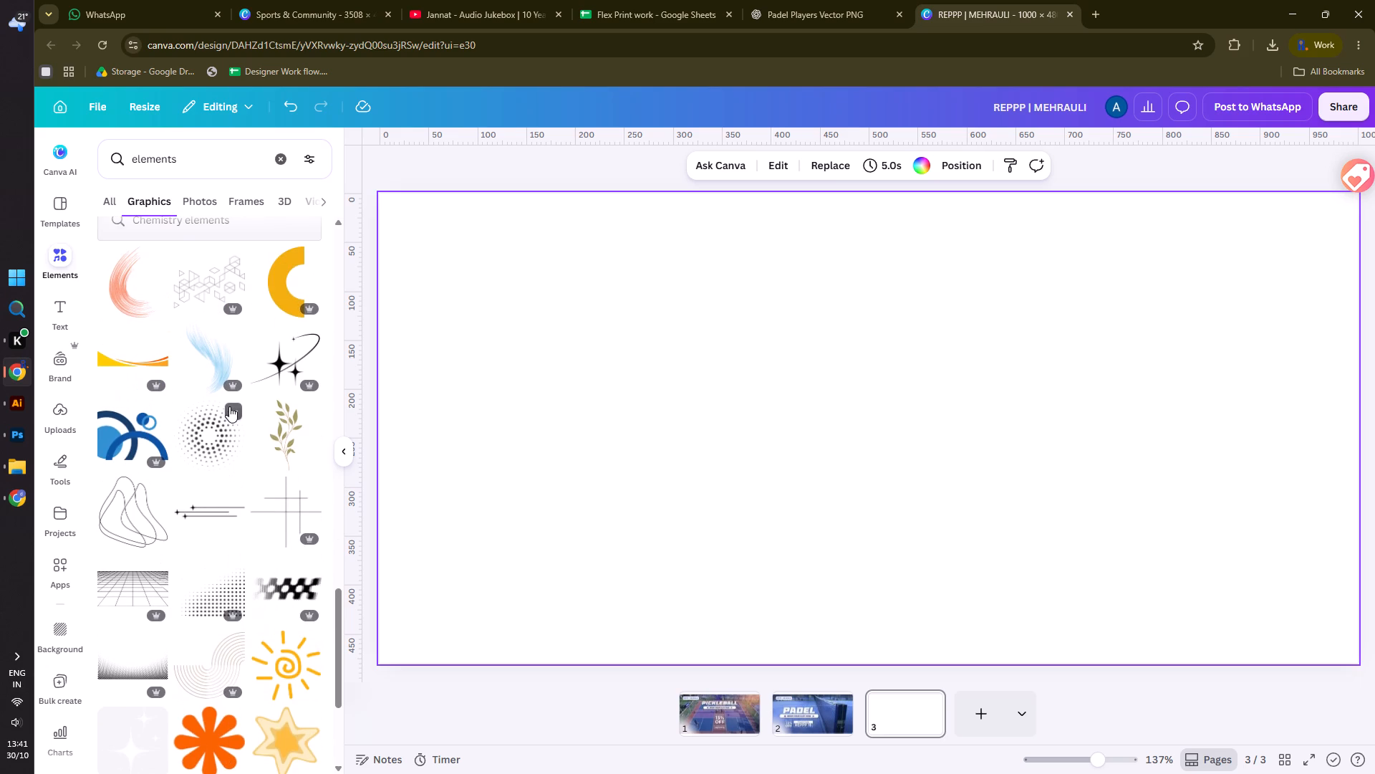
scroll(229, 406, up, 1)
scroll(229, 406, down, 4)
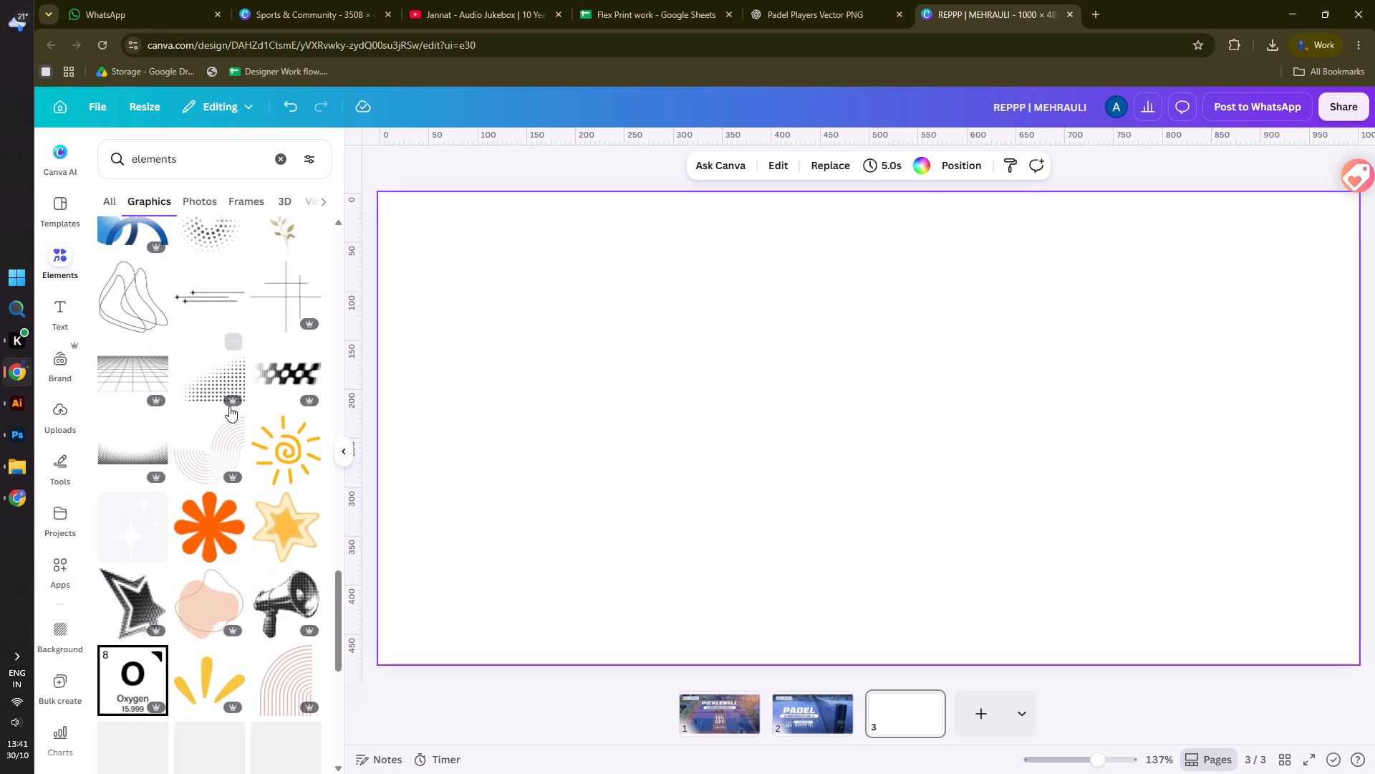
scroll(229, 406, down, 4)
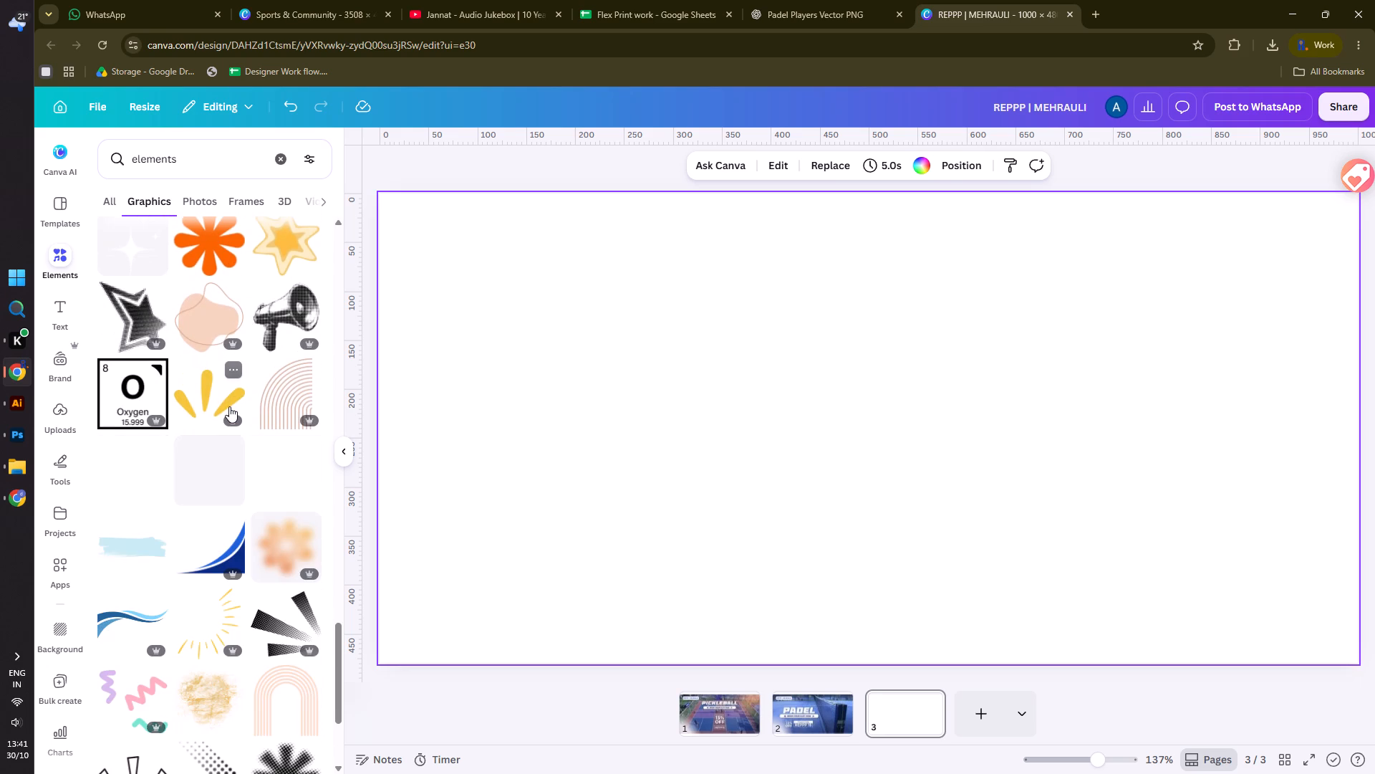
scroll(229, 406, down, 4)
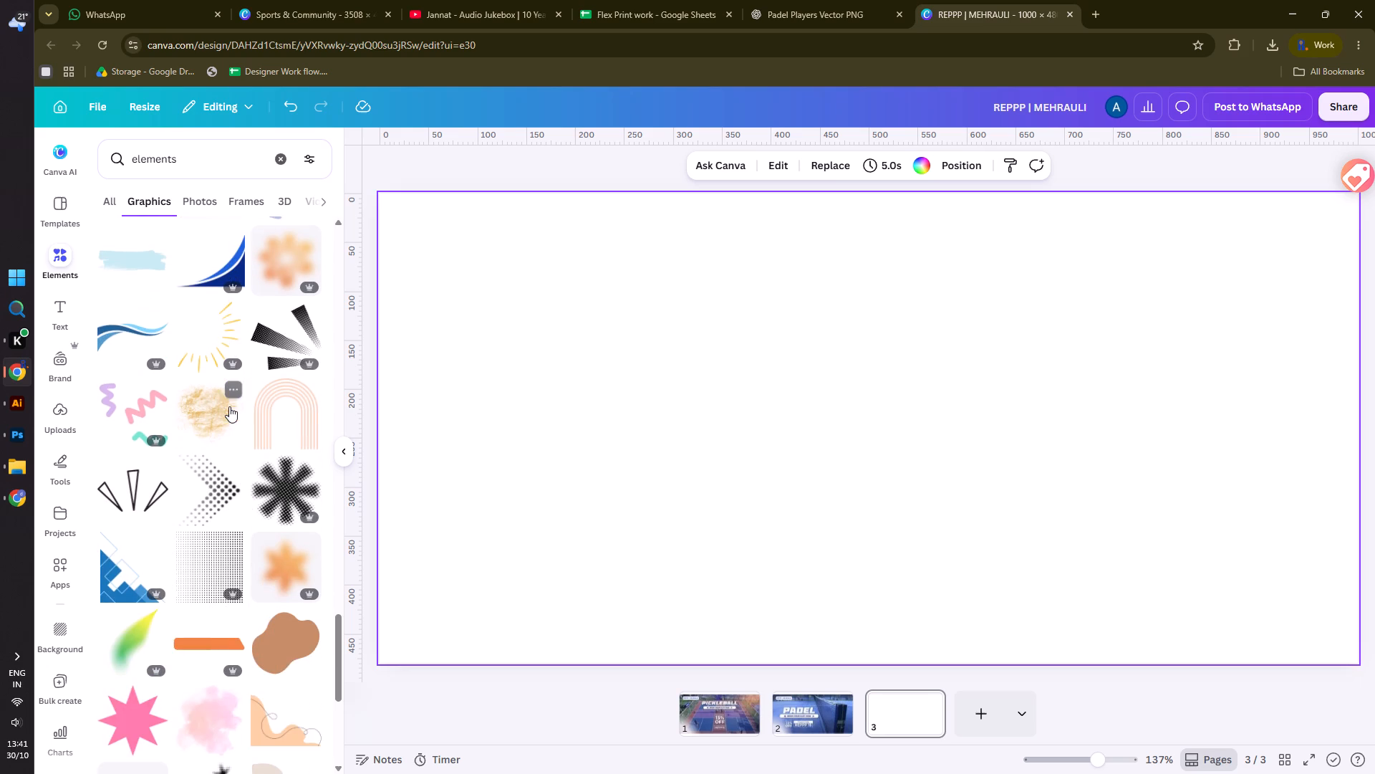
scroll(229, 406, down, 3)
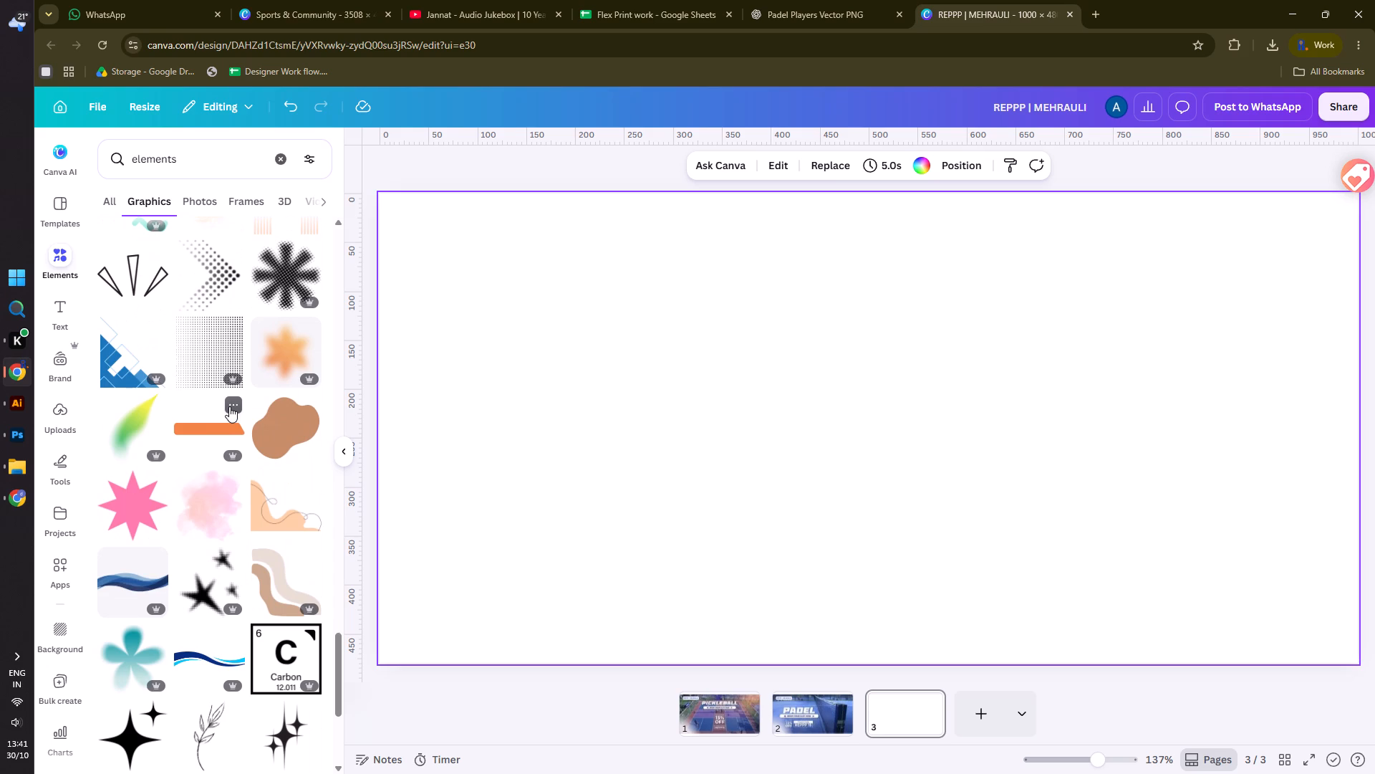
click(114, 340)
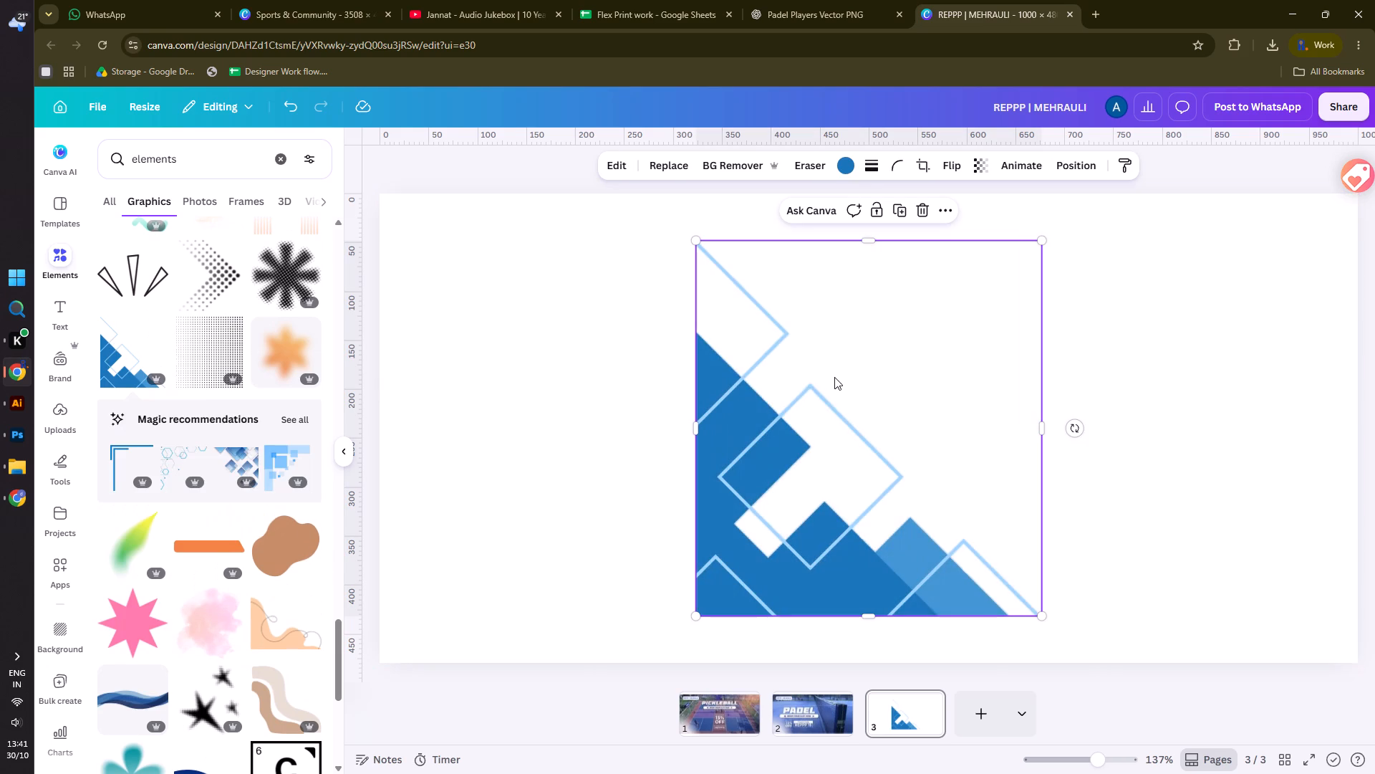
click(477, 170)
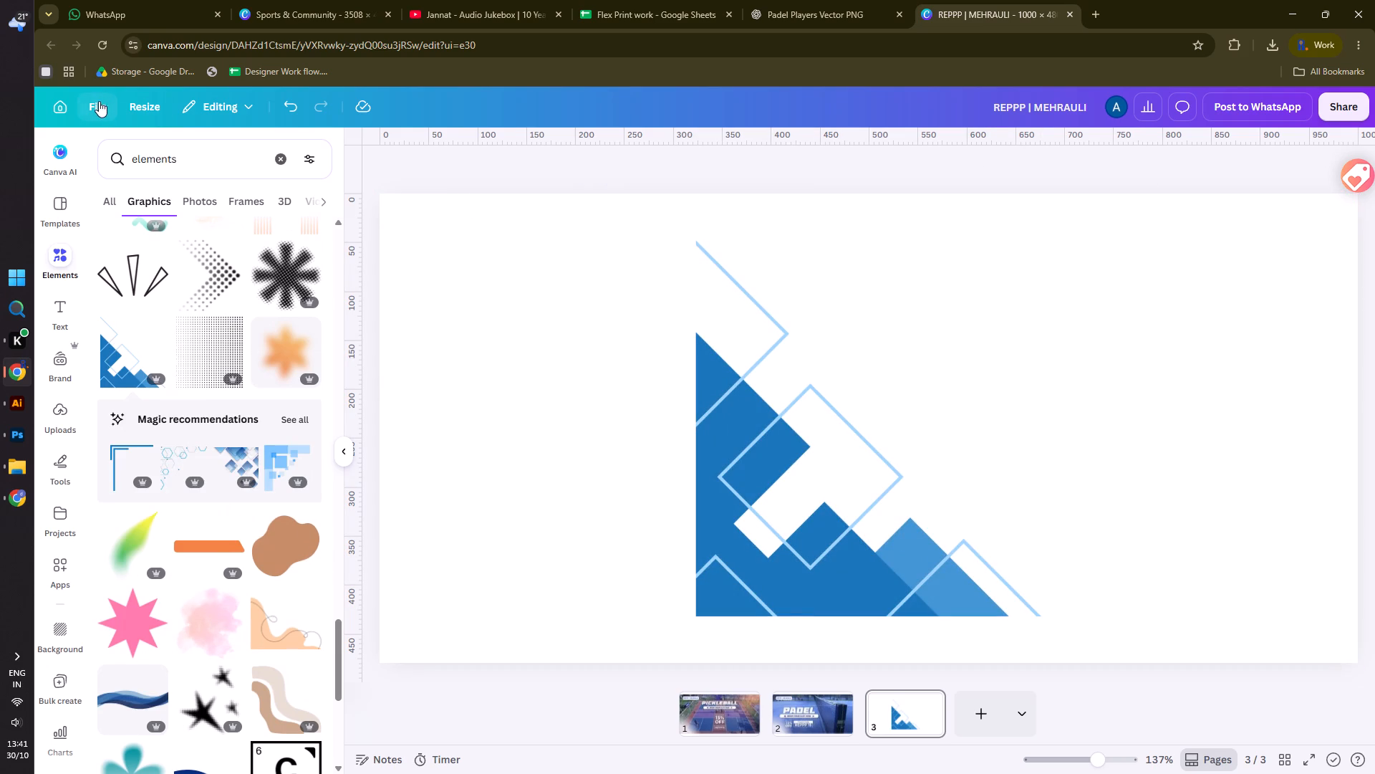
click(99, 101)
click(470, 290)
Recolour the corner graphic's dark blue shapes to bright yellow #FFCF04.
click(717, 408)
click(825, 166)
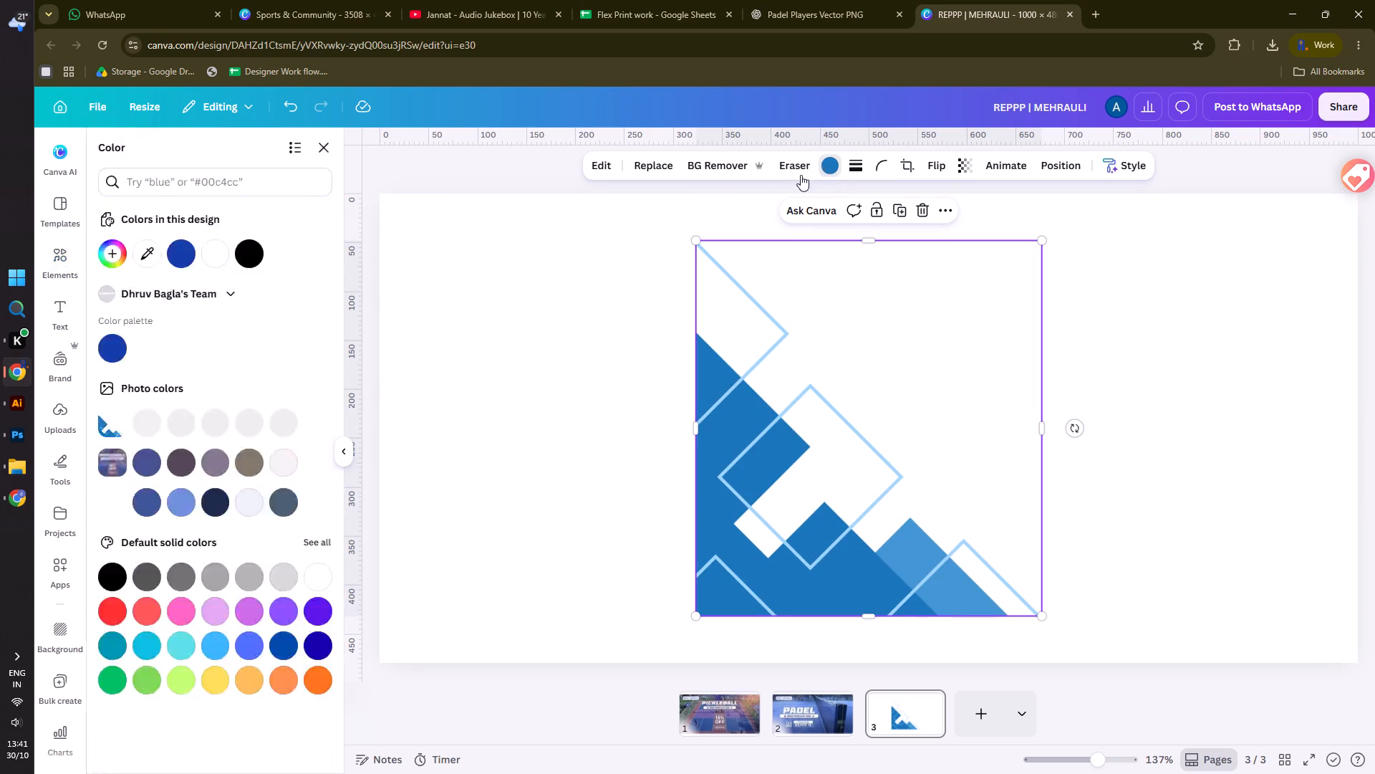
click(110, 252)
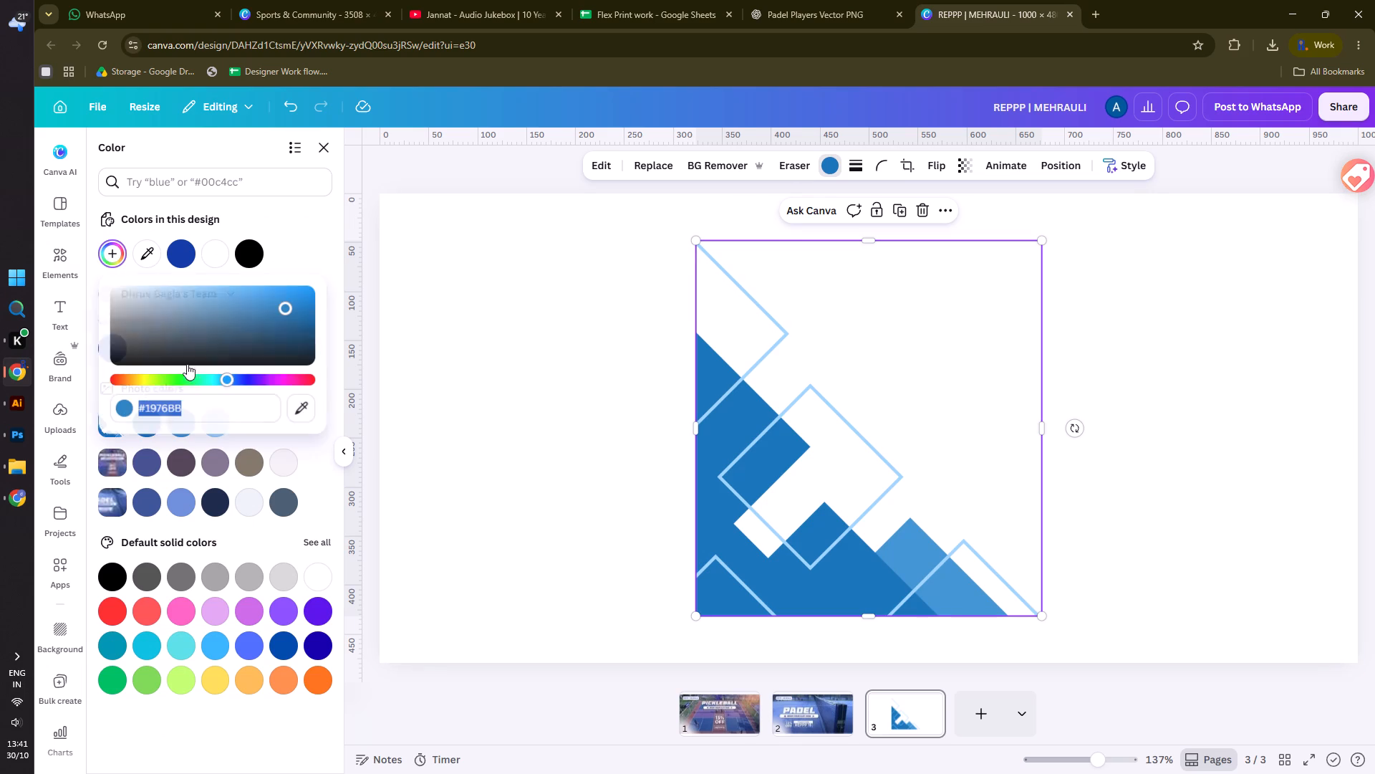
click(139, 383)
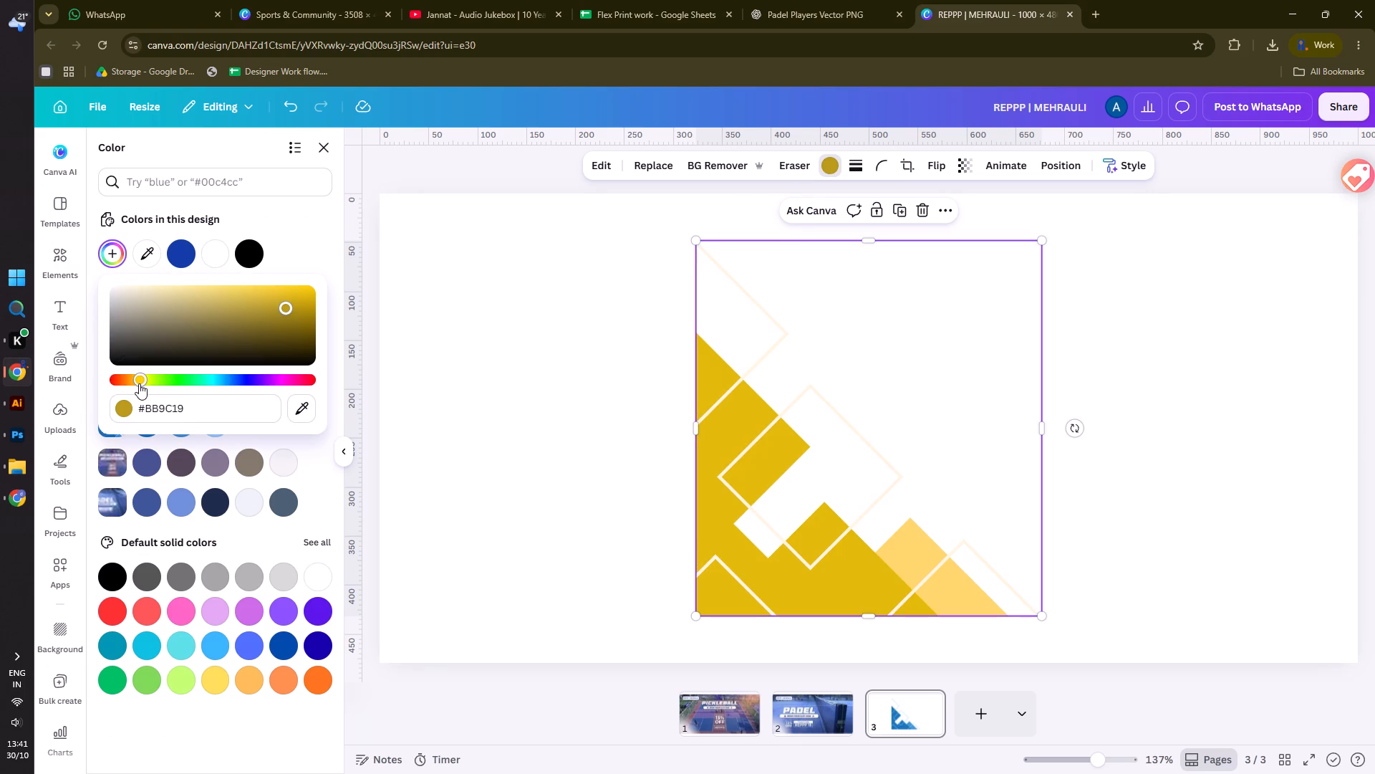
drag(281, 307, 303, 294)
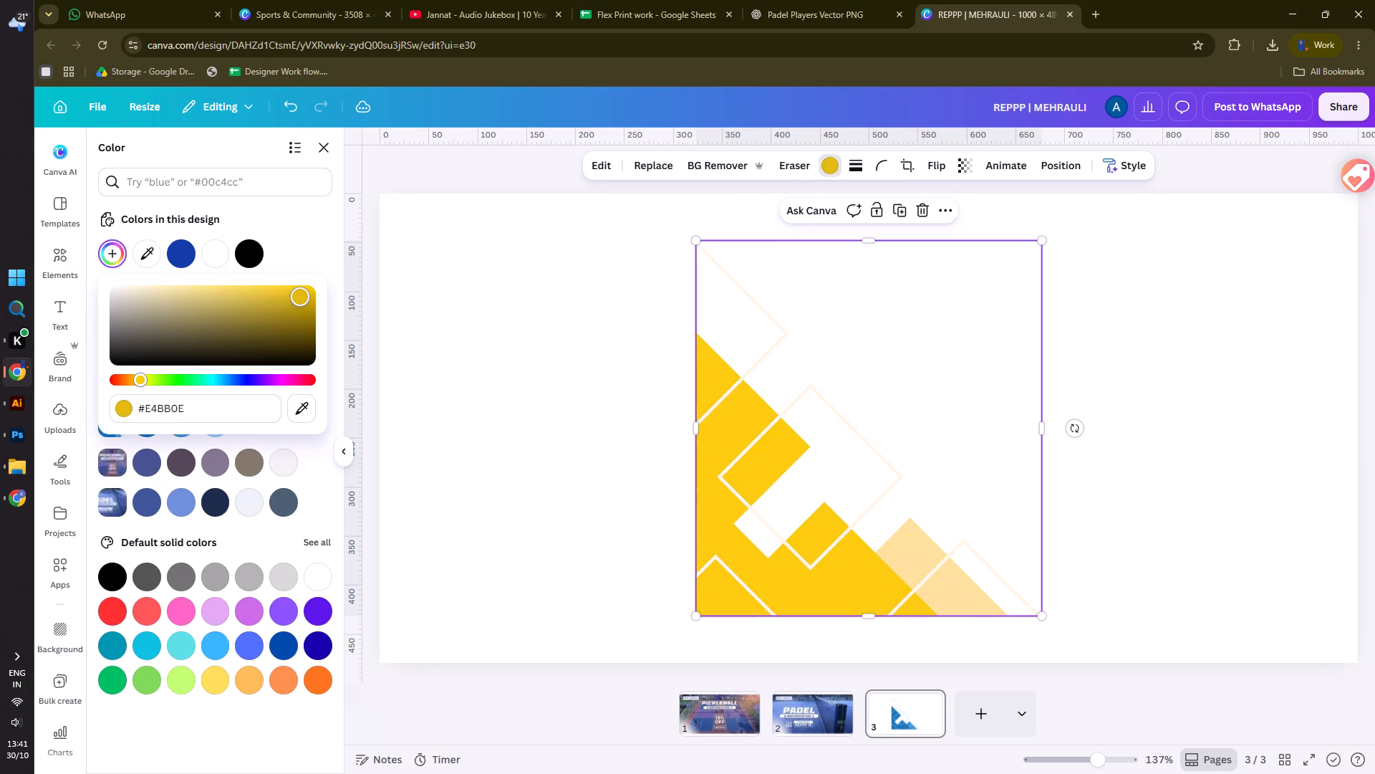
drag(303, 294, 312, 284)
click(500, 340)
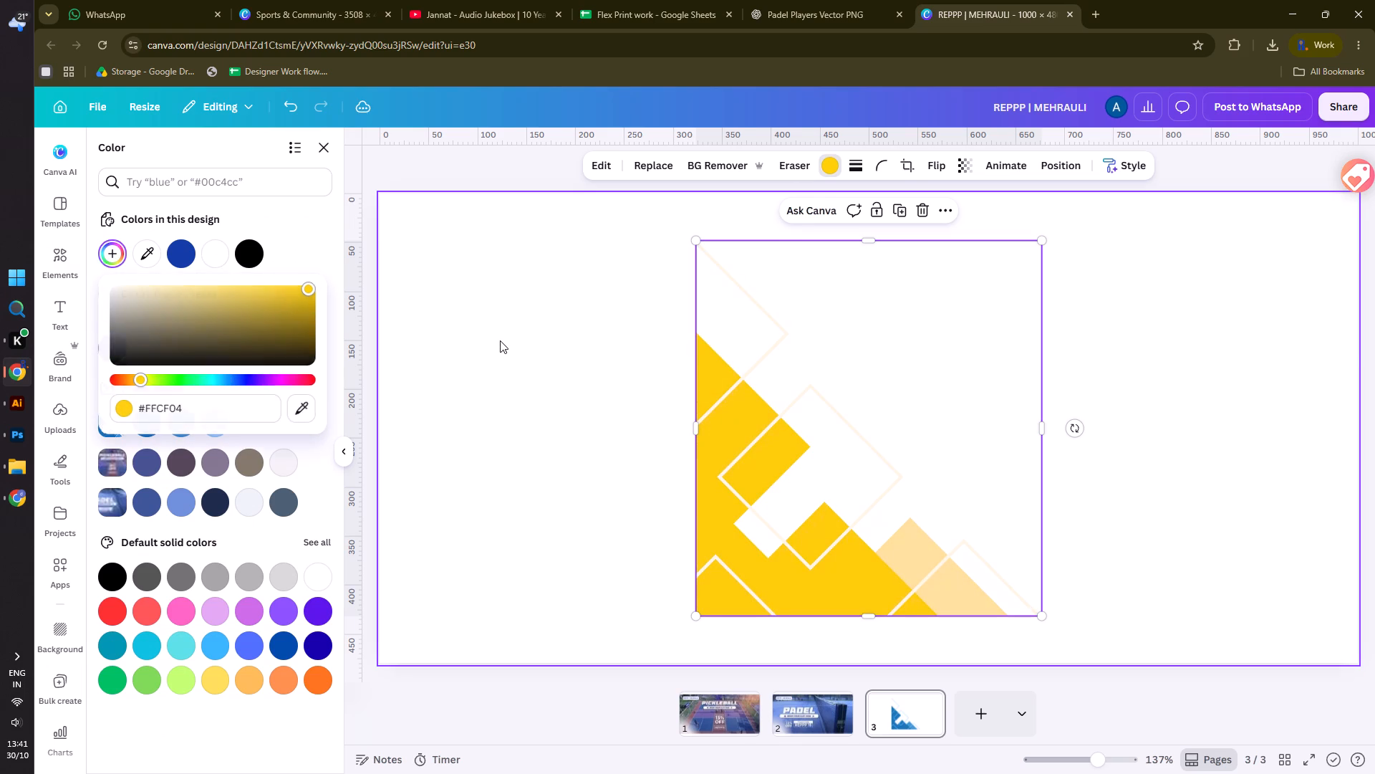
click(500, 340)
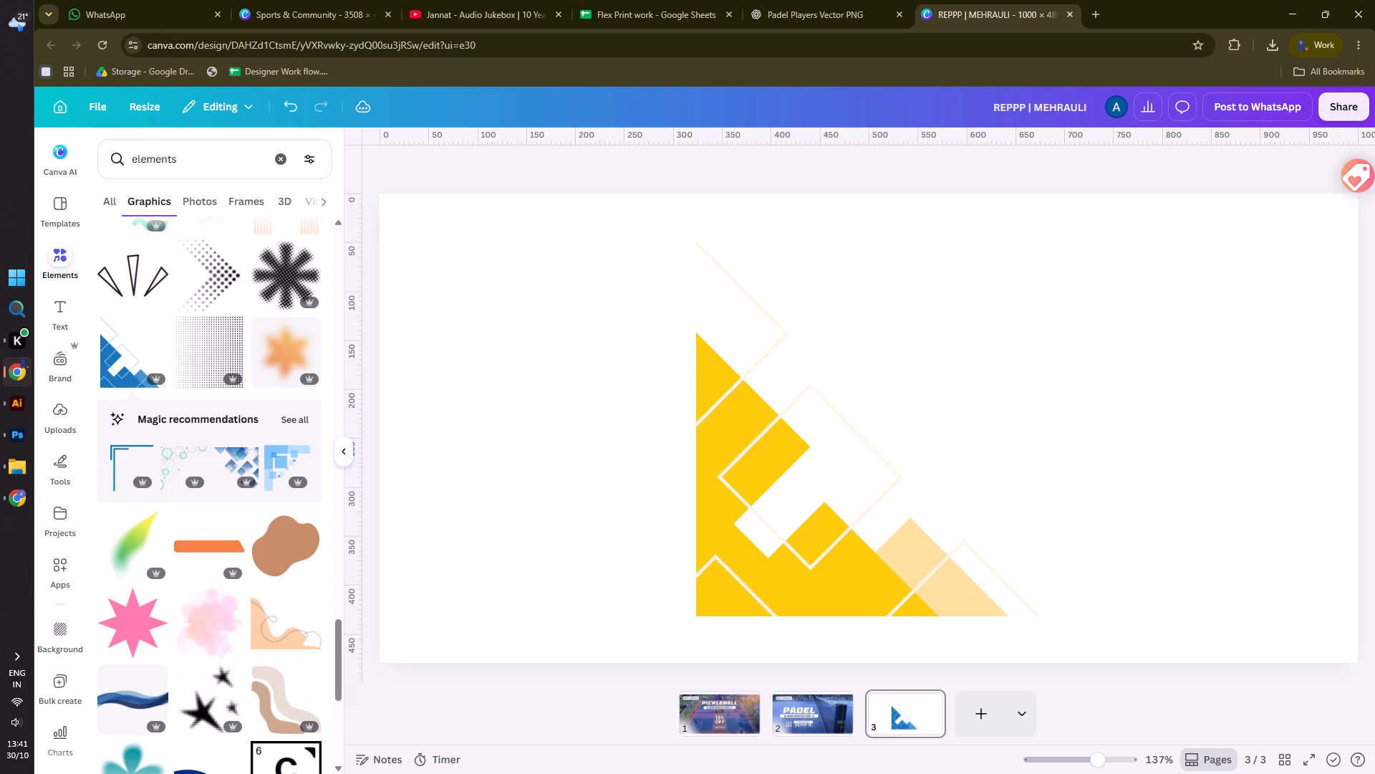
Download only page 3 of the design as a PNG with a transparent background.
click(97, 107)
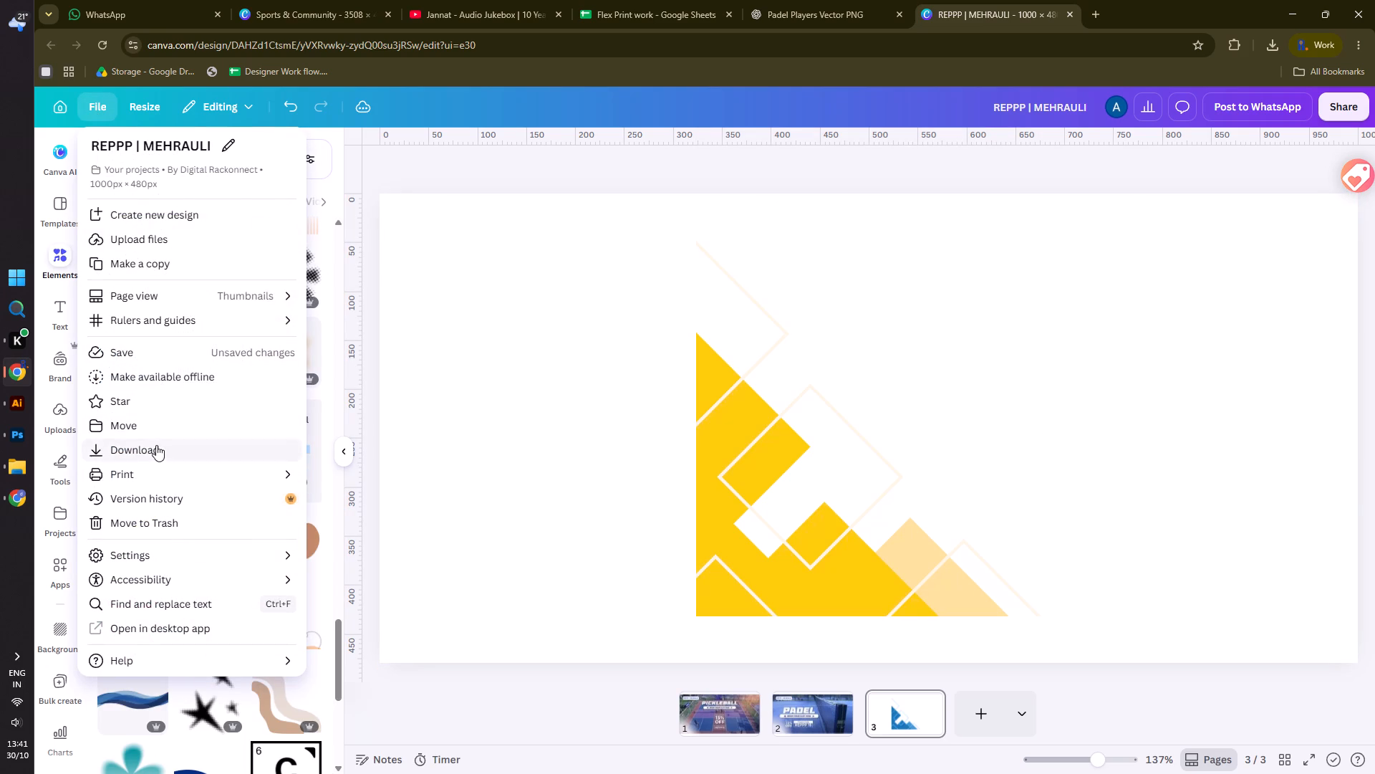
click(156, 445)
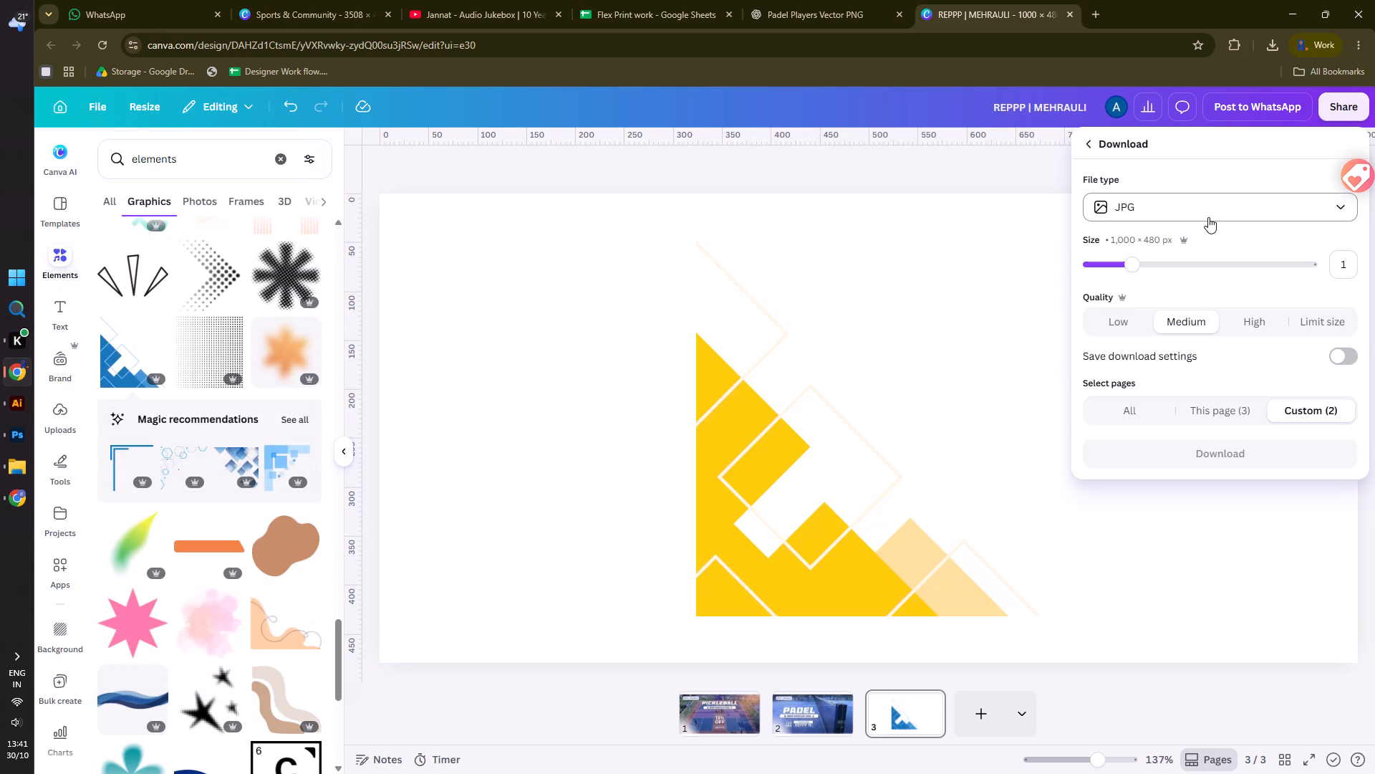
click(1301, 408)
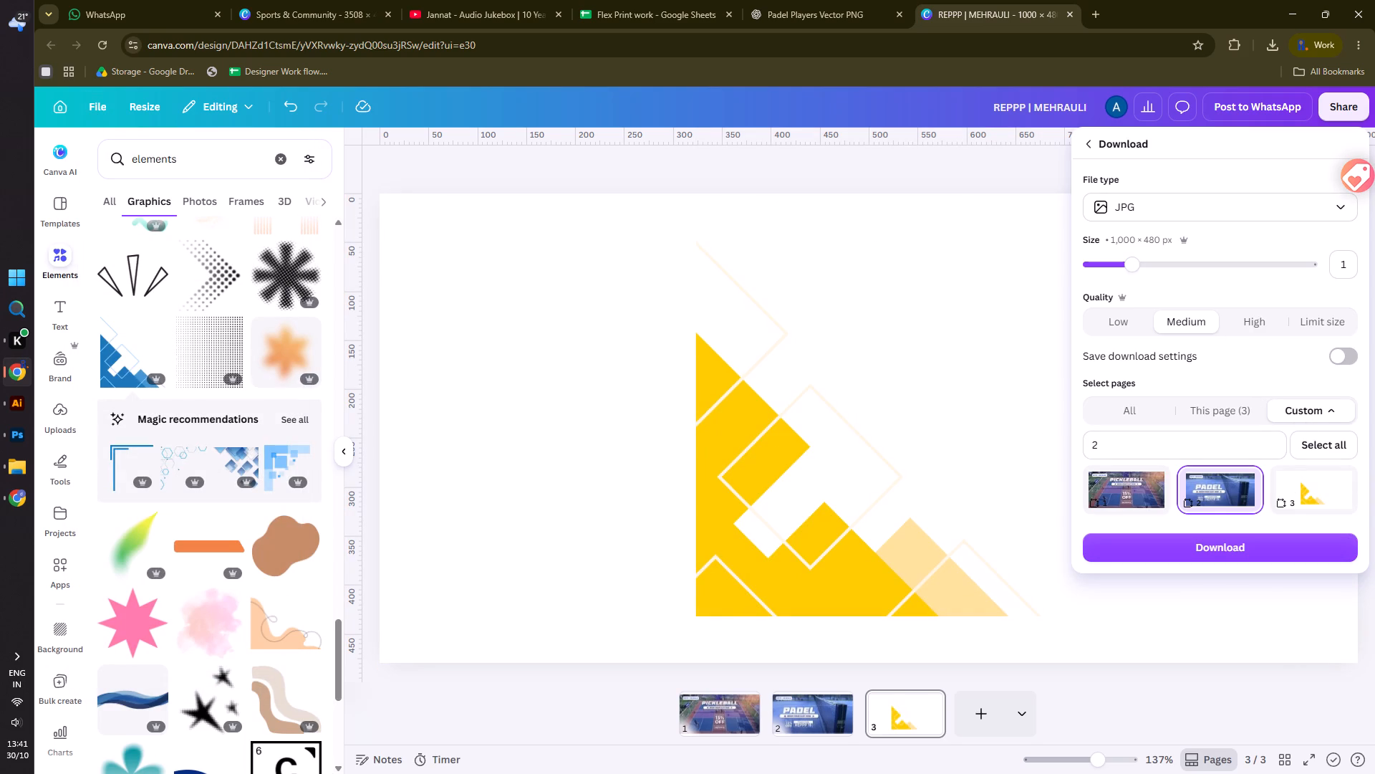
click(1288, 489)
click(1221, 507)
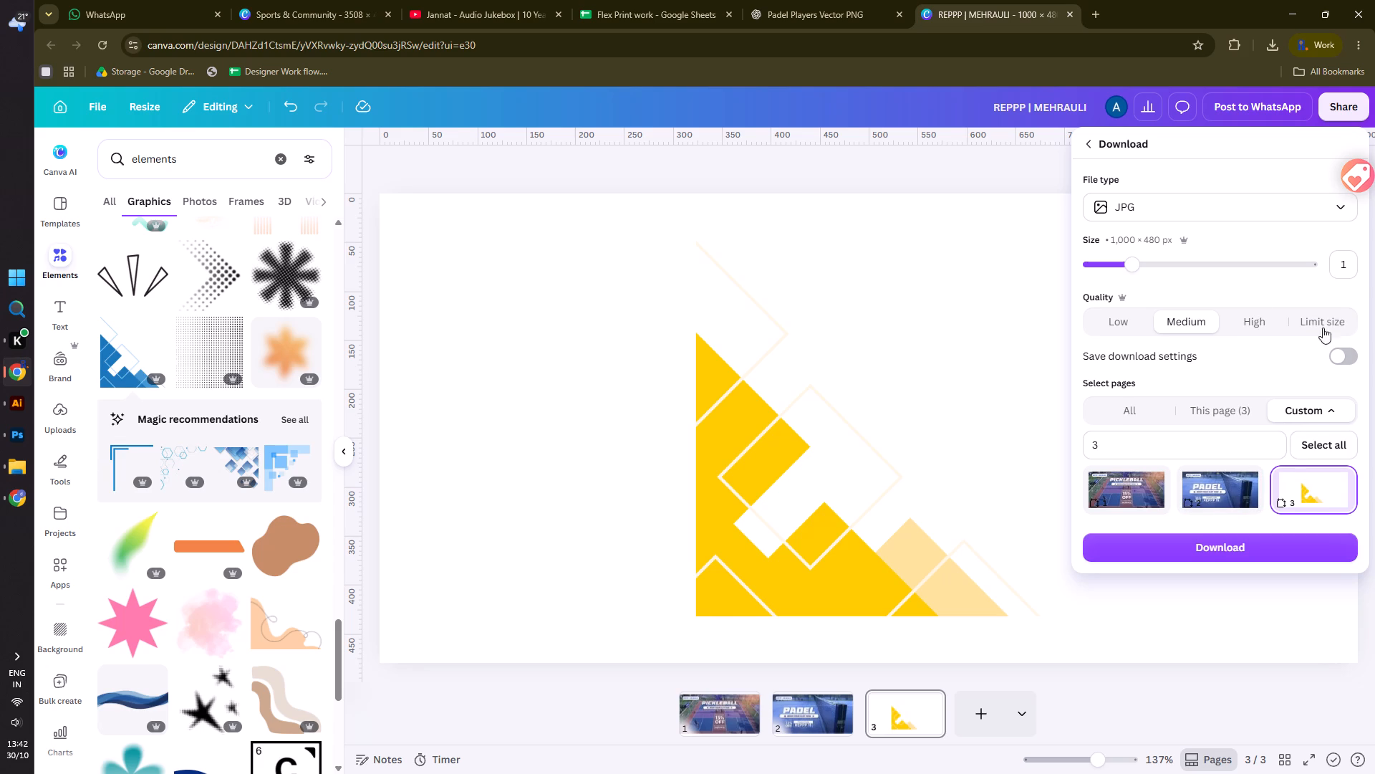
click(1150, 199)
click(1132, 291)
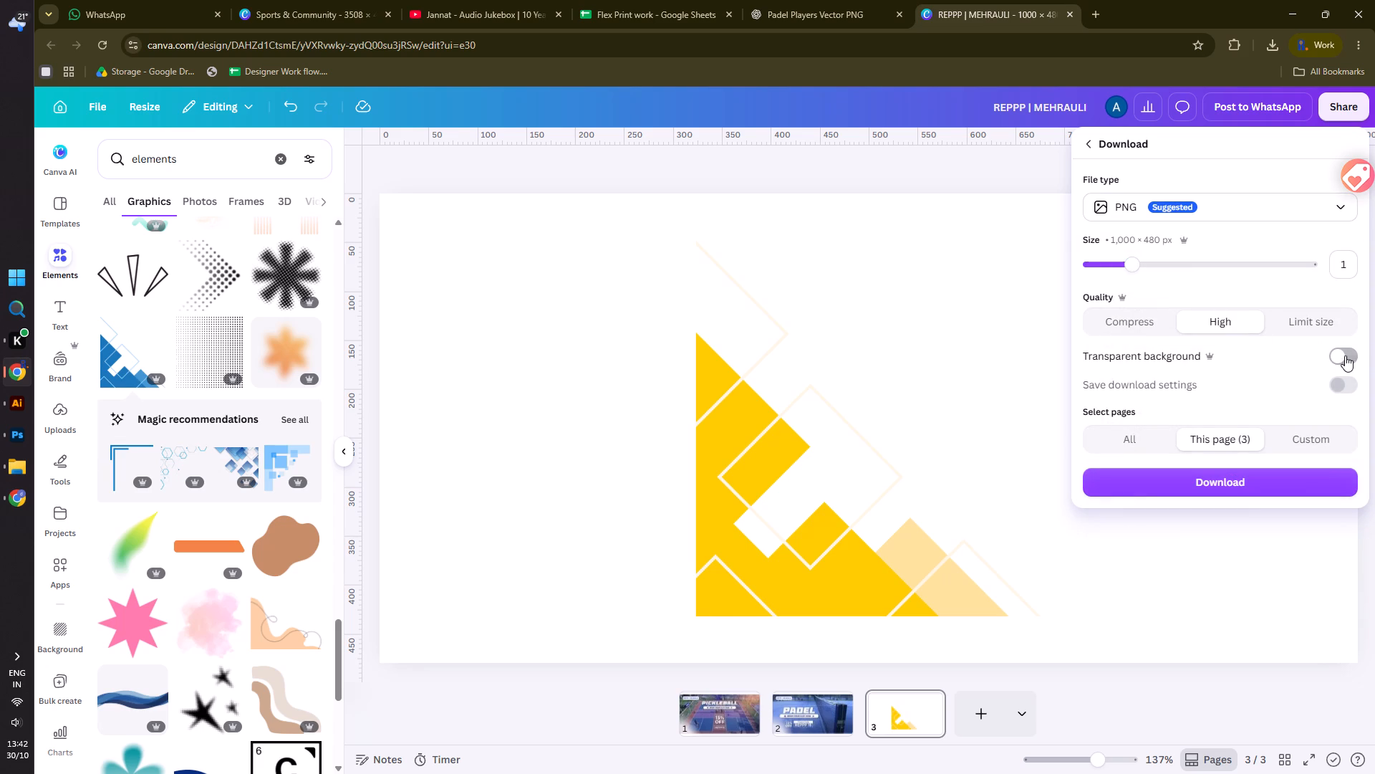
click(1346, 357)
click(1316, 440)
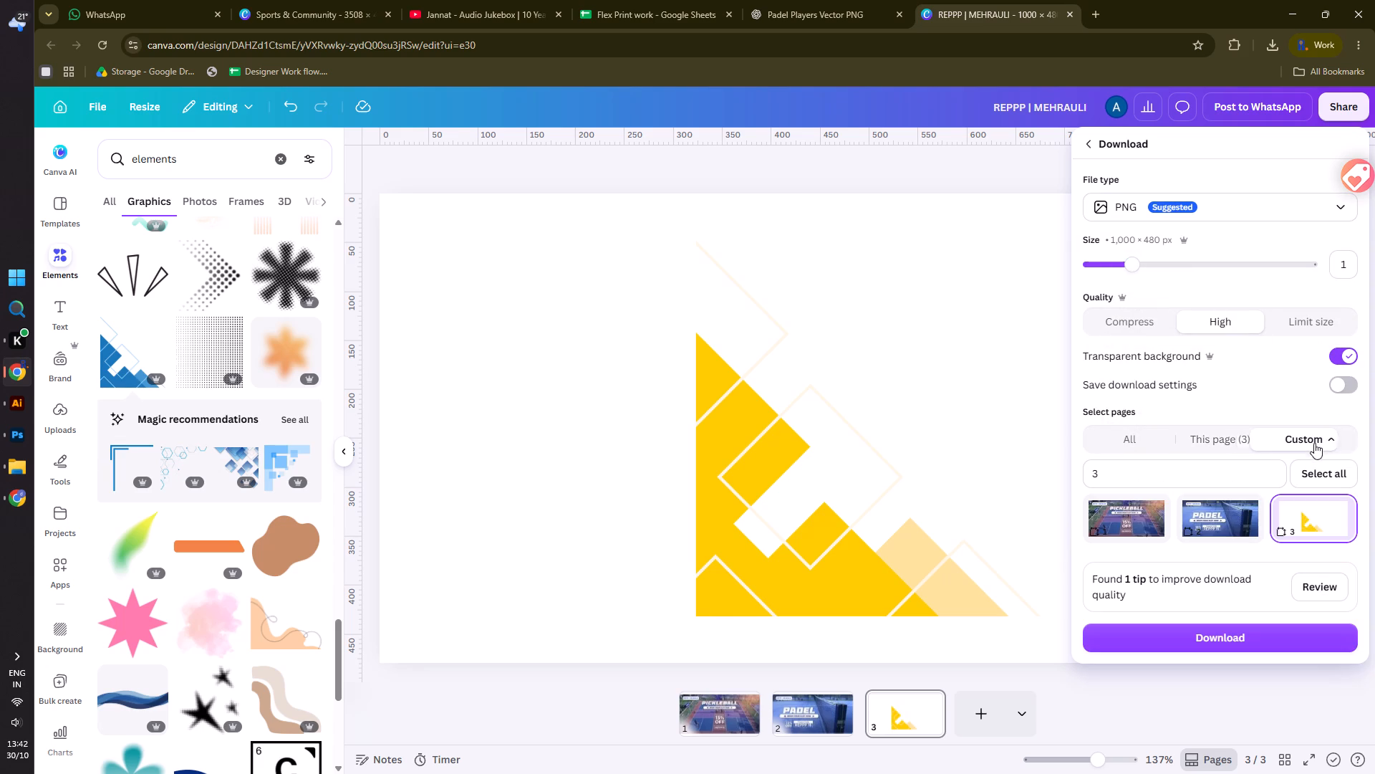
click(1250, 641)
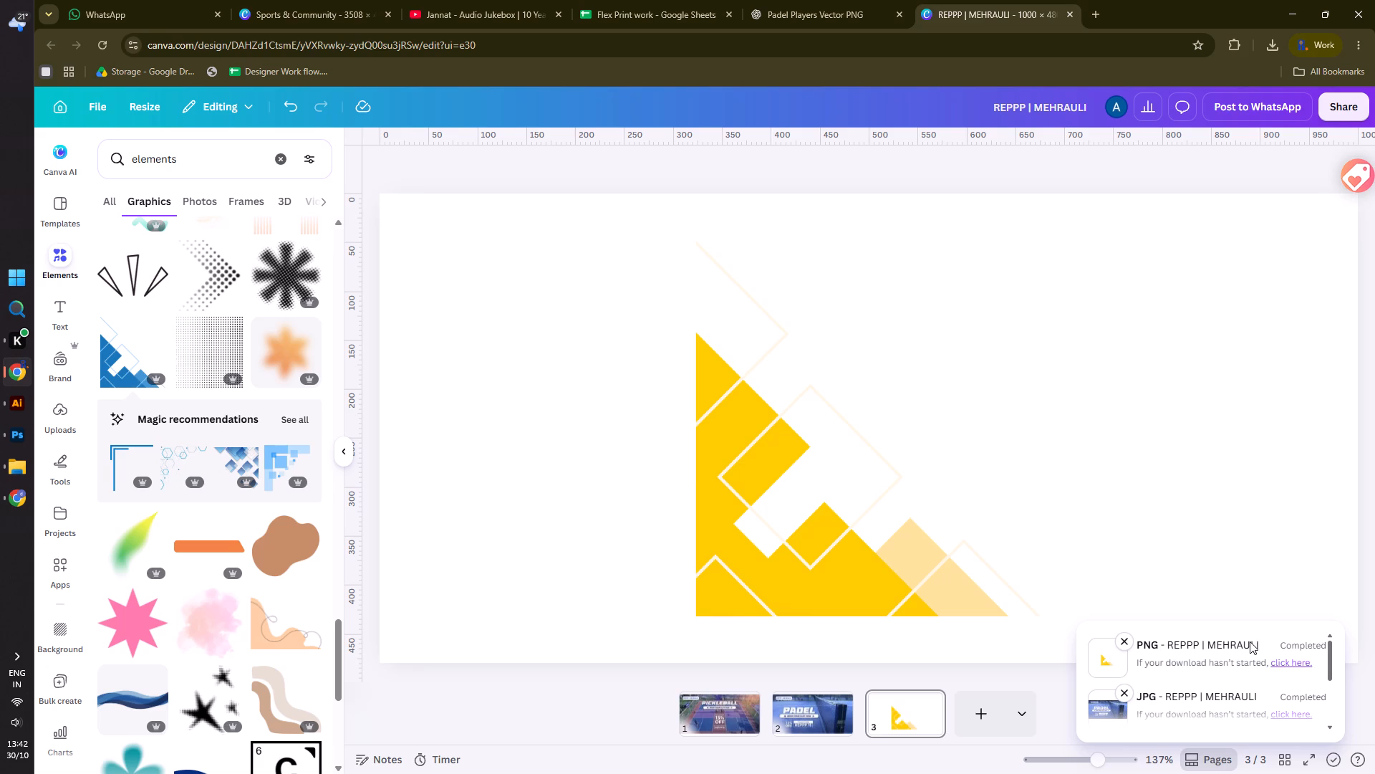
Save the downloaded PNG to the Desktop under the file name "trans".
click(190, 242)
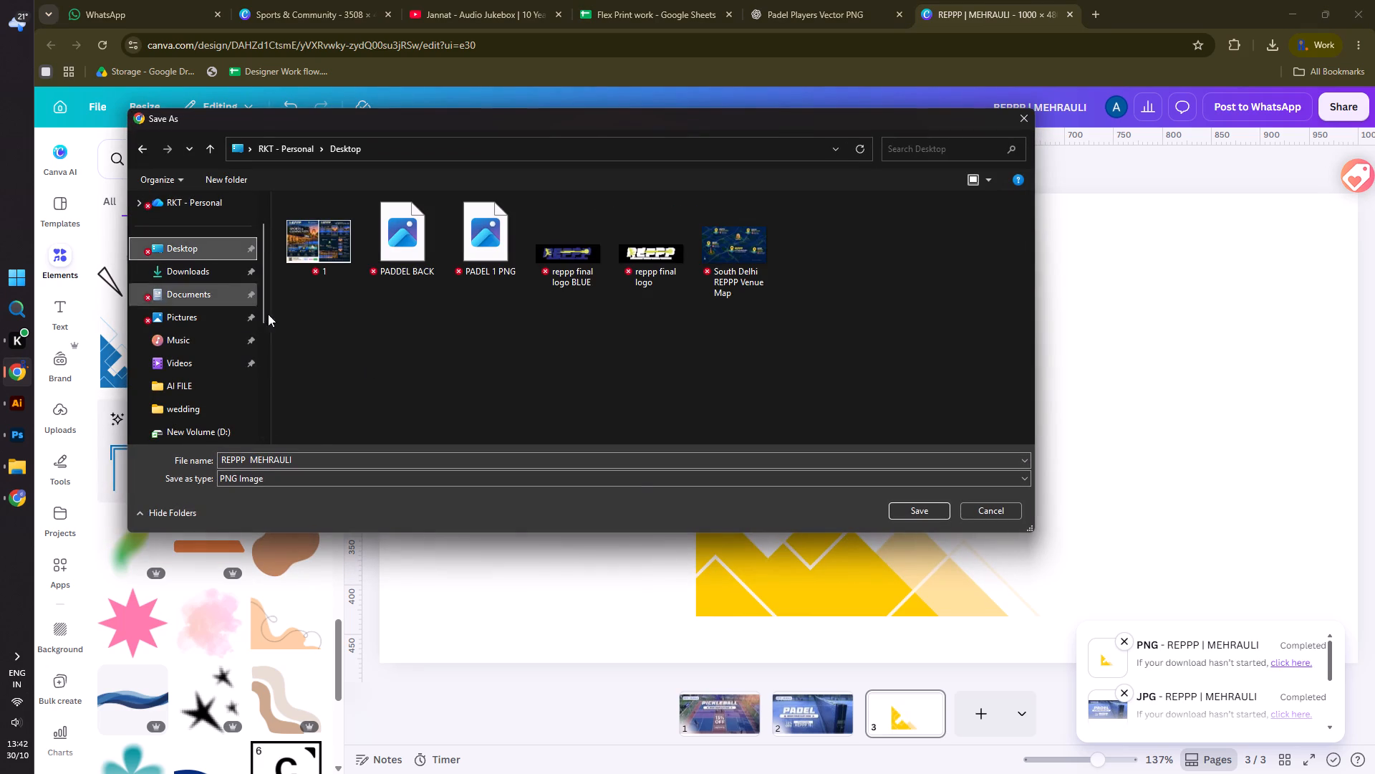
click(286, 464)
text(trans)
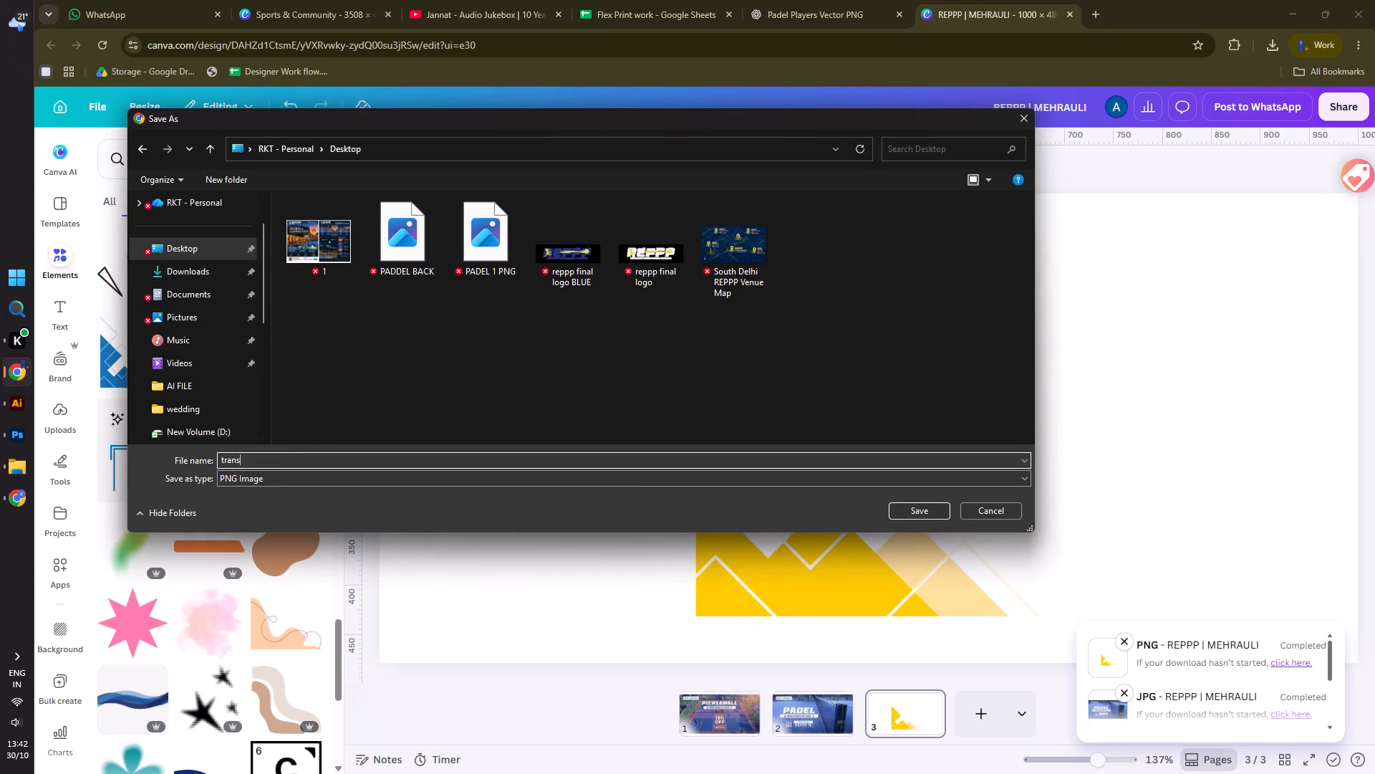
click(917, 512)
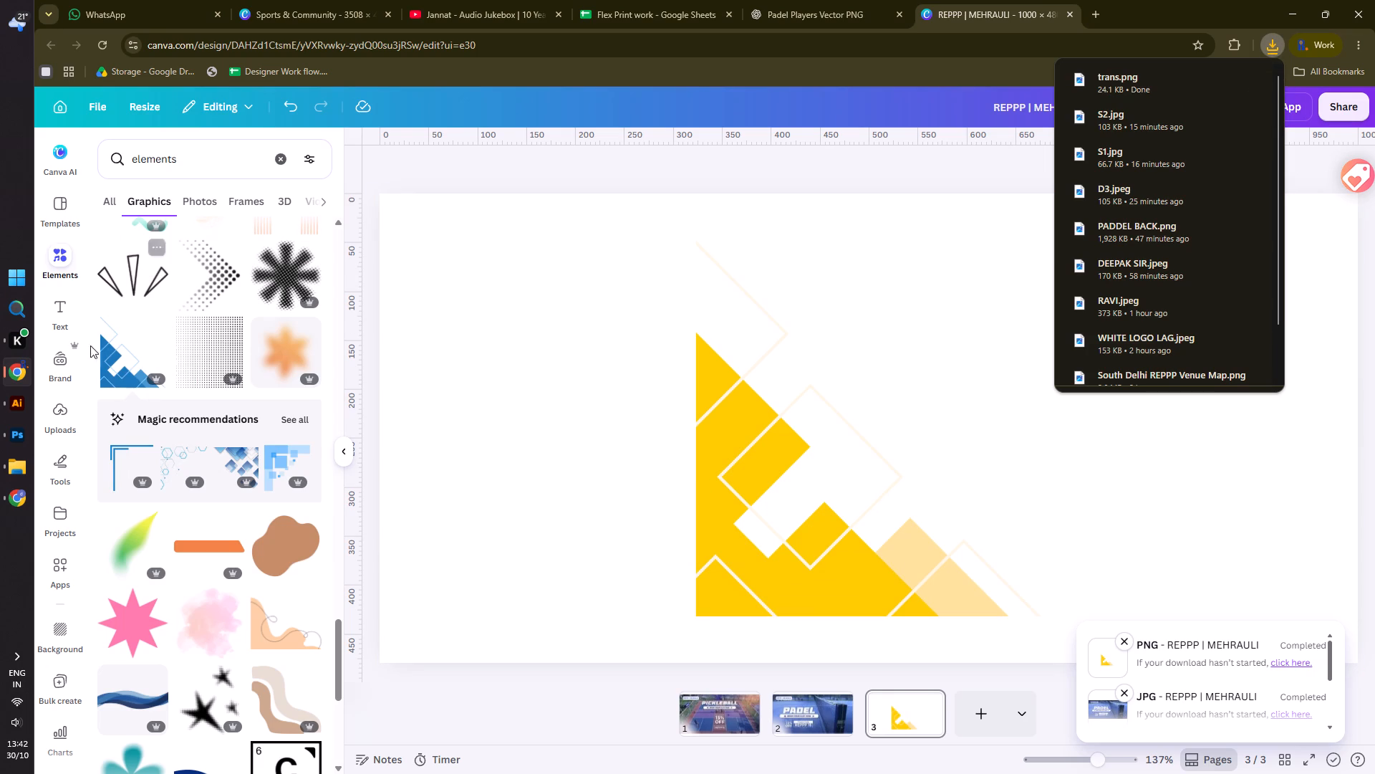
Switch to Illustrator and open the trans image from the Desktop.
click(11, 407)
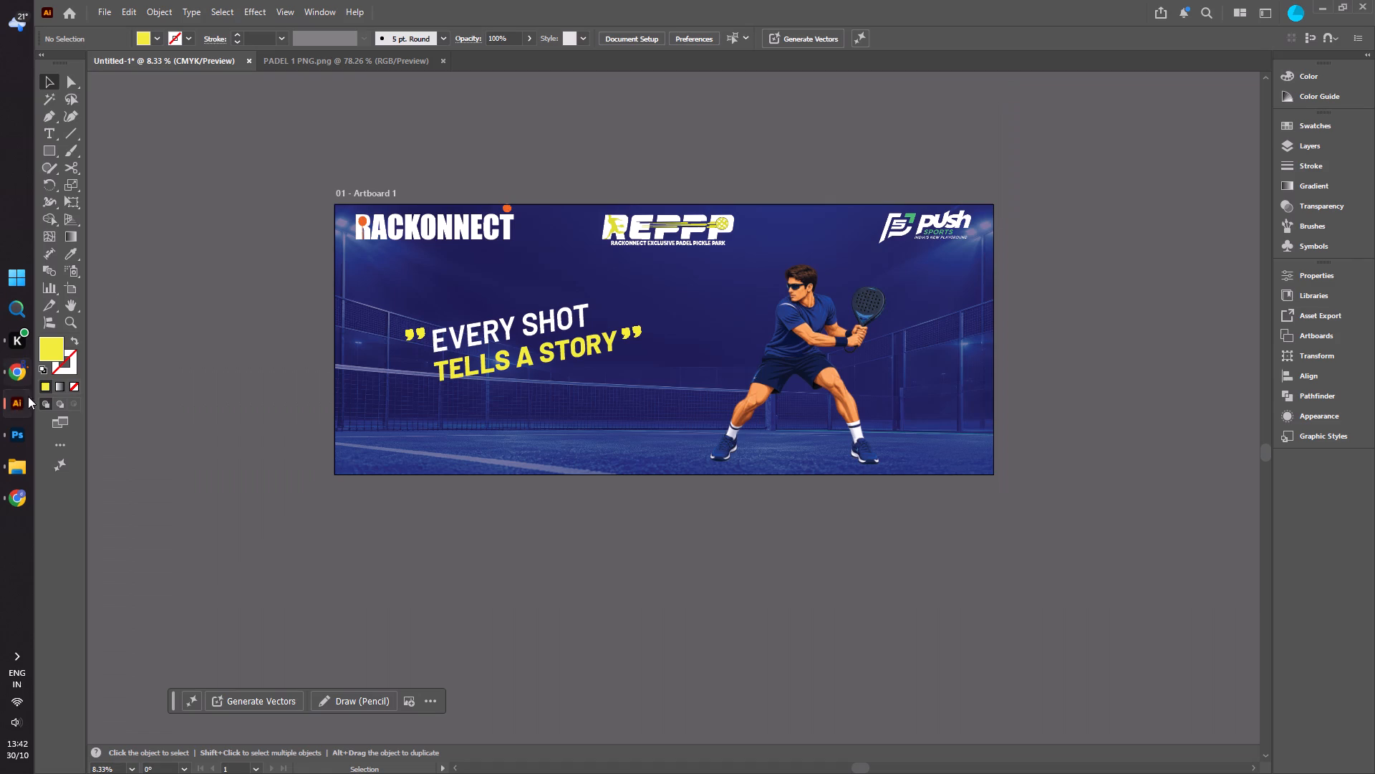
click(97, 12)
click(127, 62)
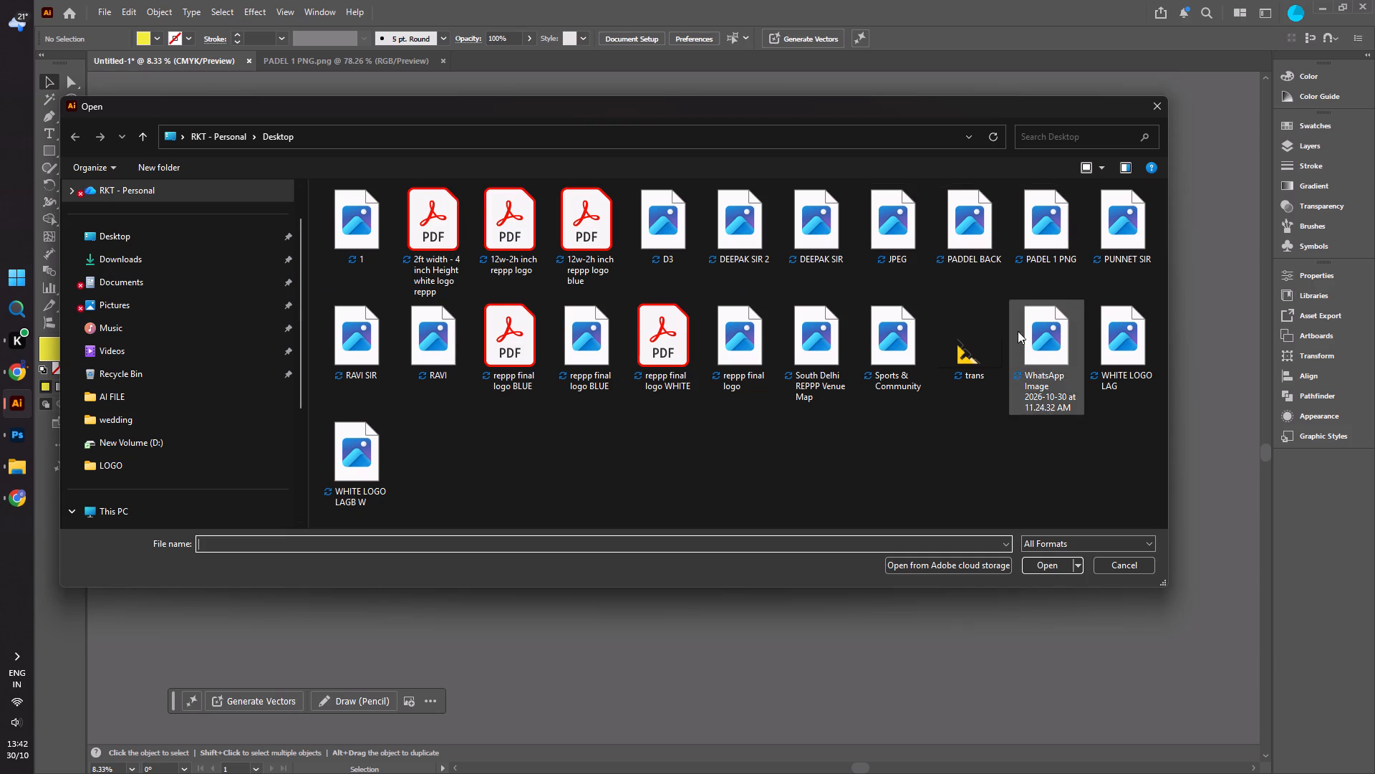
click(956, 361)
click(1054, 566)
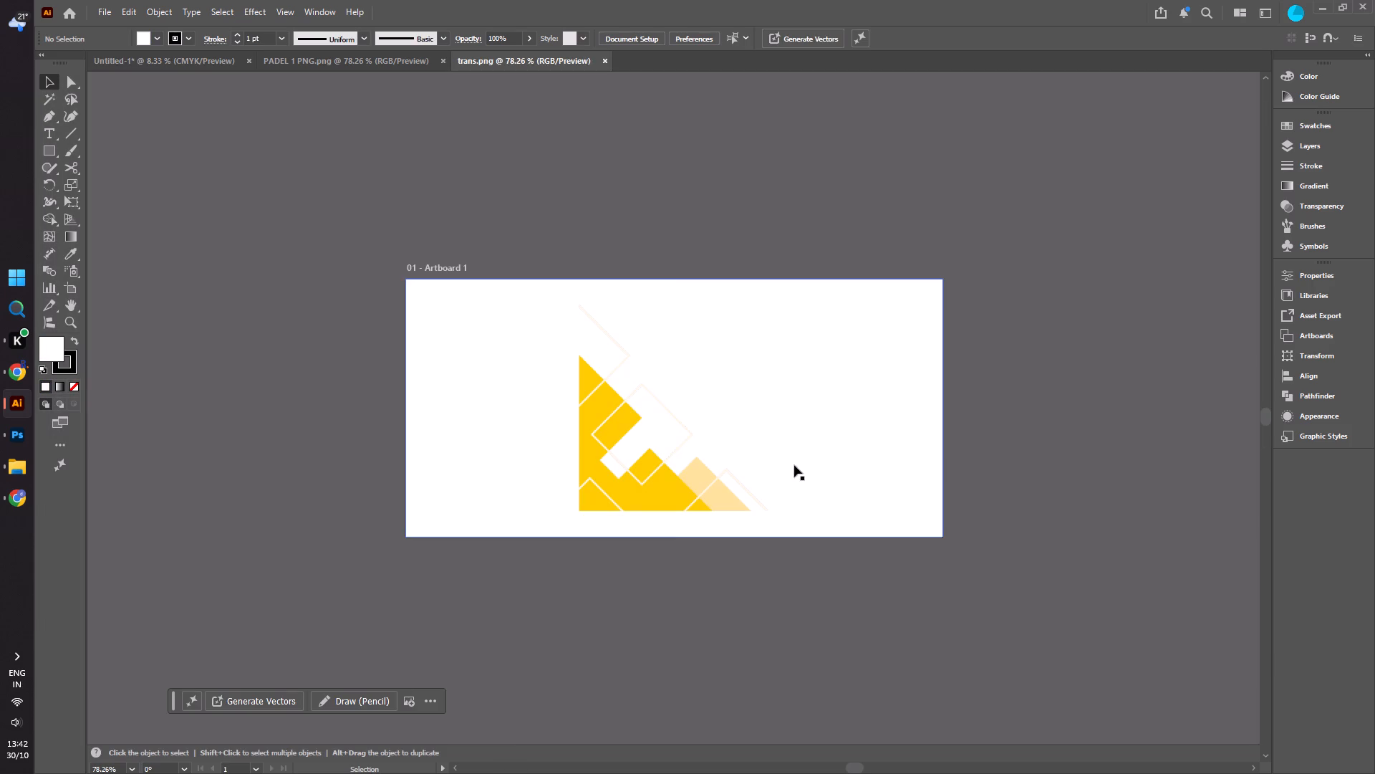
Copy the yellow corner image from trans.png and paste it into the Untitled-1 banner document.
click(650, 453)
key(ctrl+c)
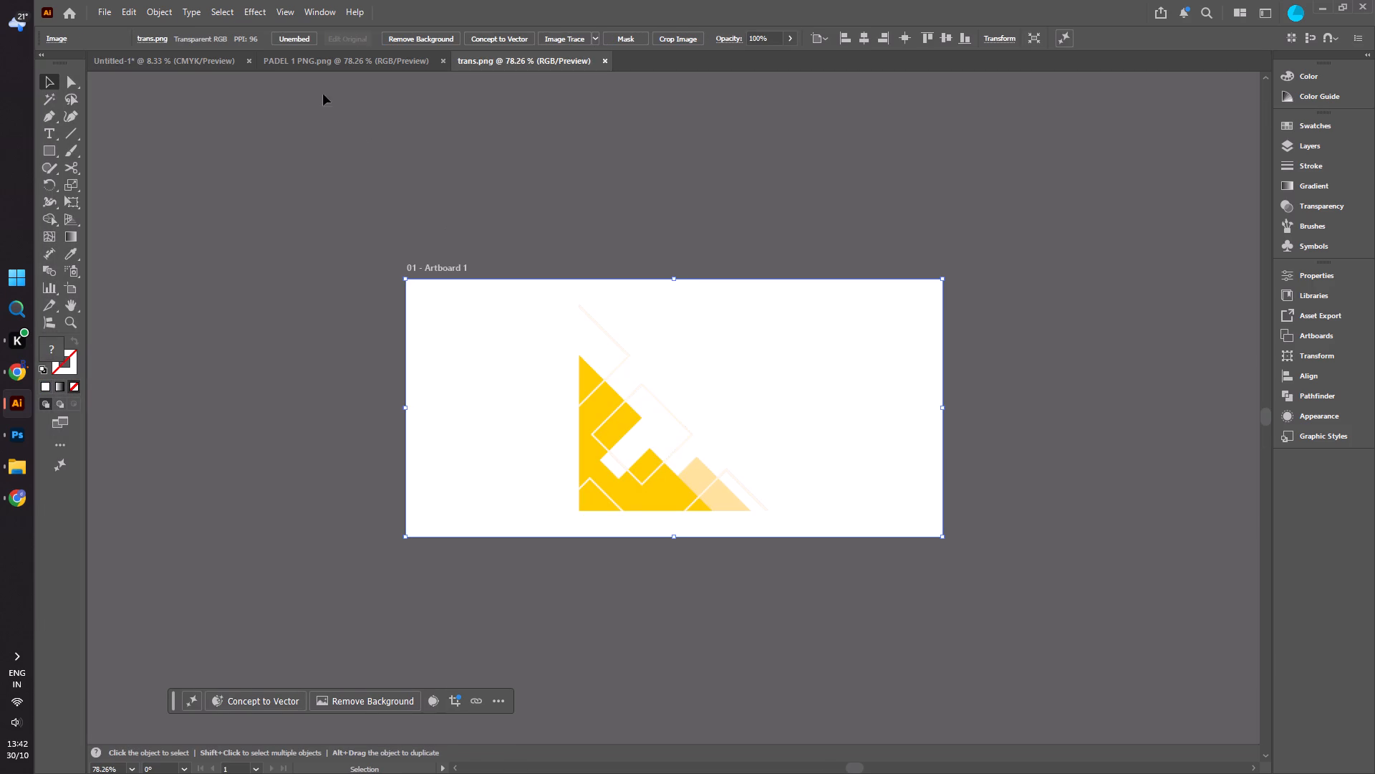
click(292, 65)
click(120, 59)
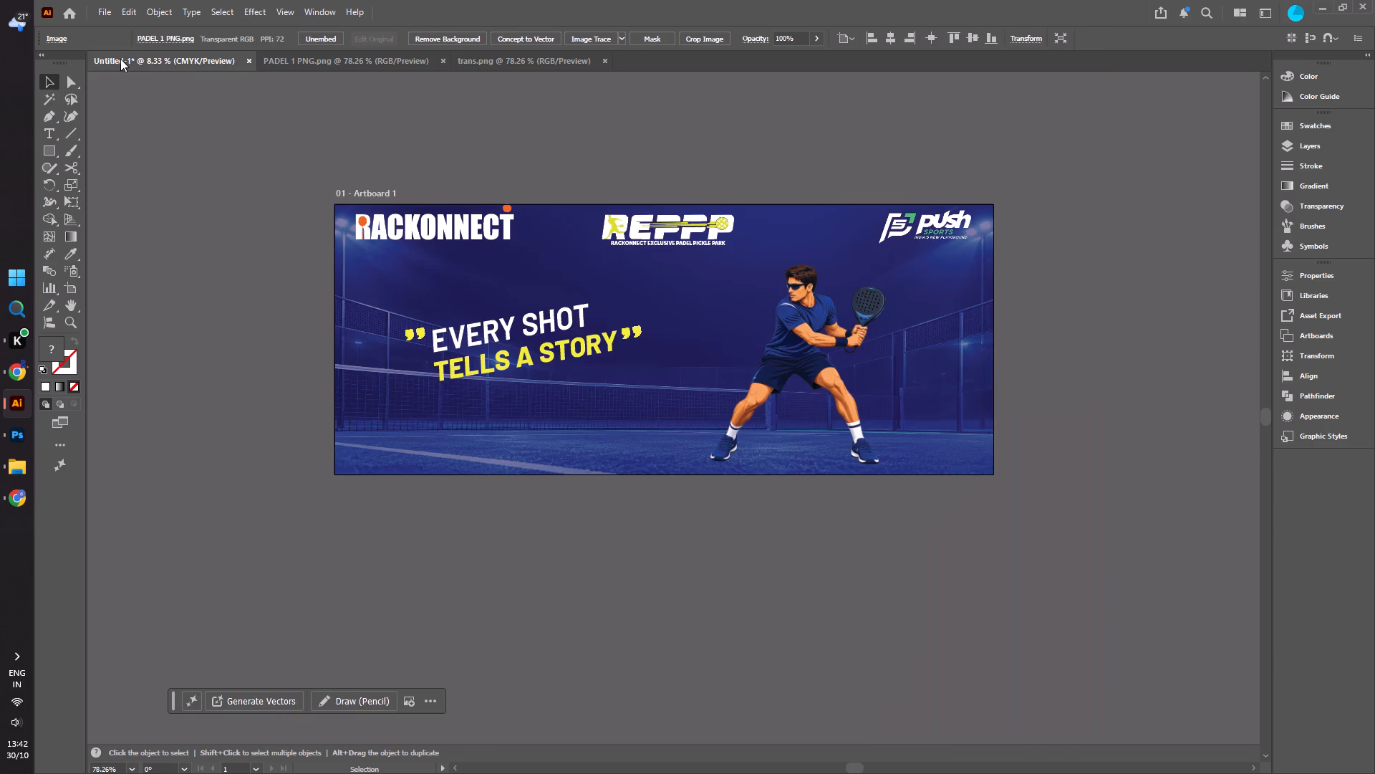
key(ctrl+v)
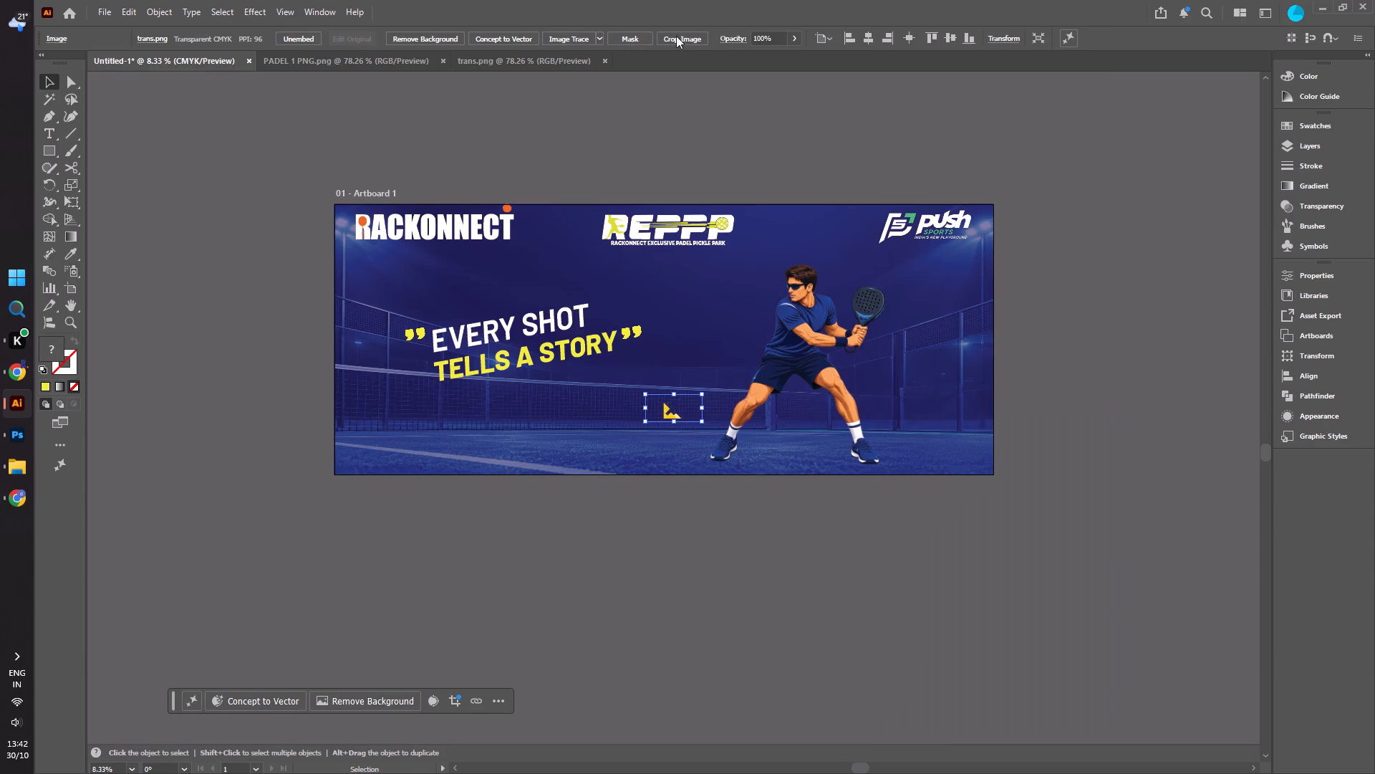
Crop the pasted image's empty margins around the corner graphic to about 0.34 by 0.39 ft.
click(696, 36)
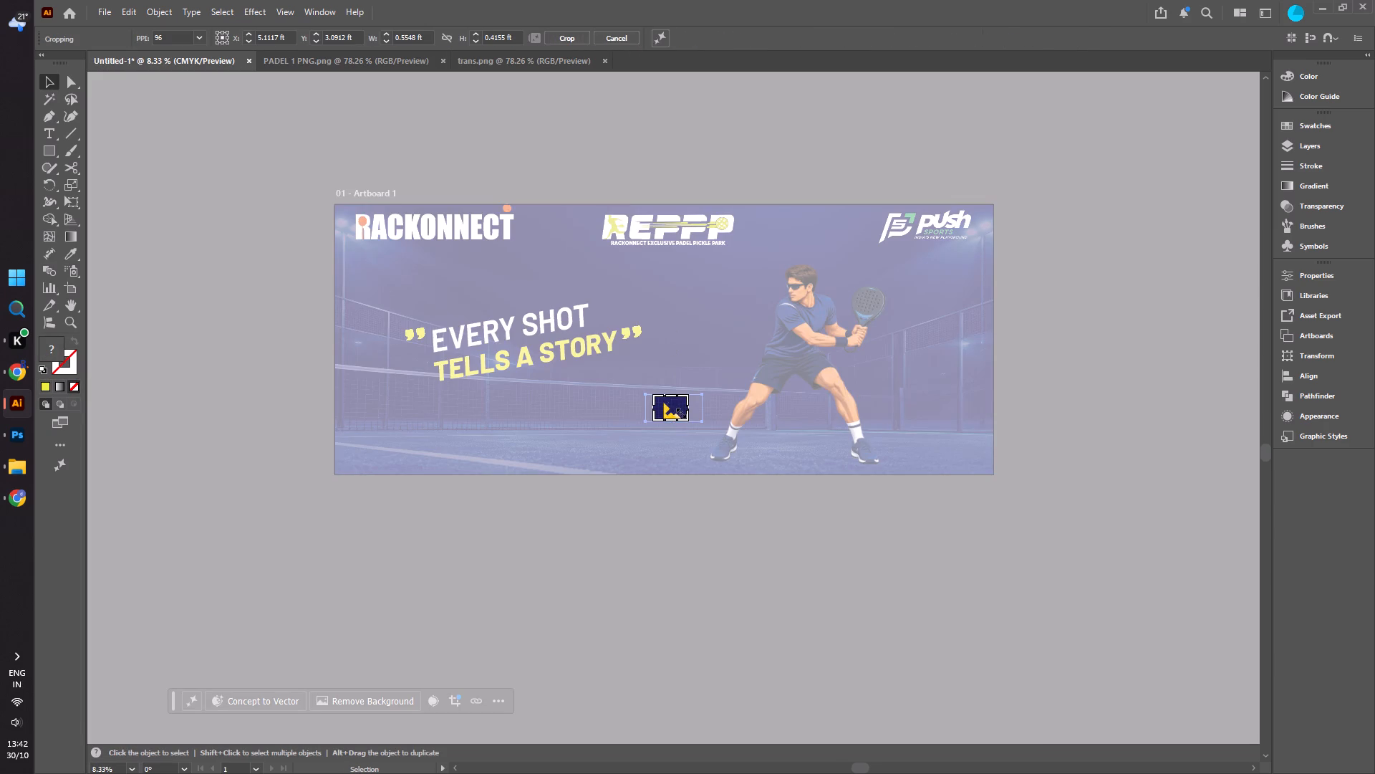
alt+scroll(665, 412, up, 7)
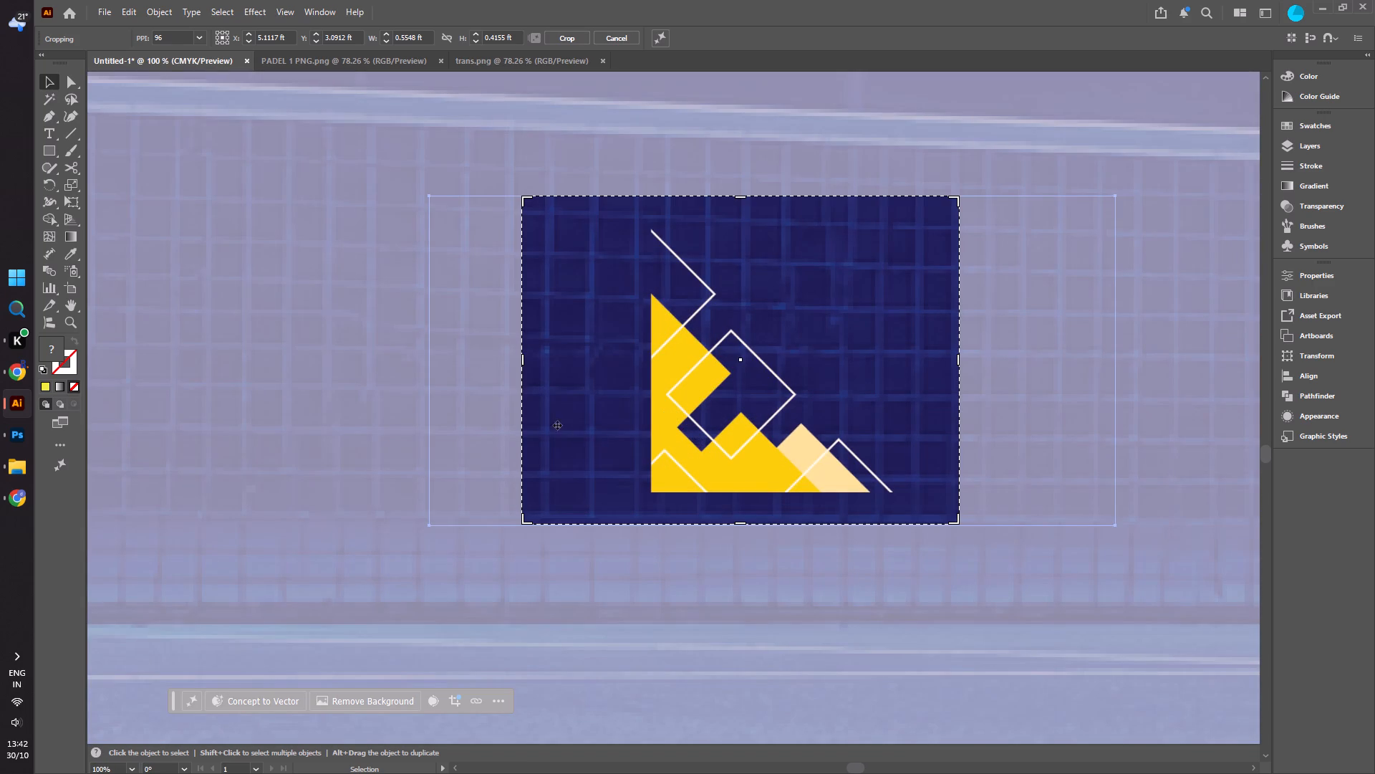
drag(524, 358, 636, 355)
drag(957, 360, 928, 365)
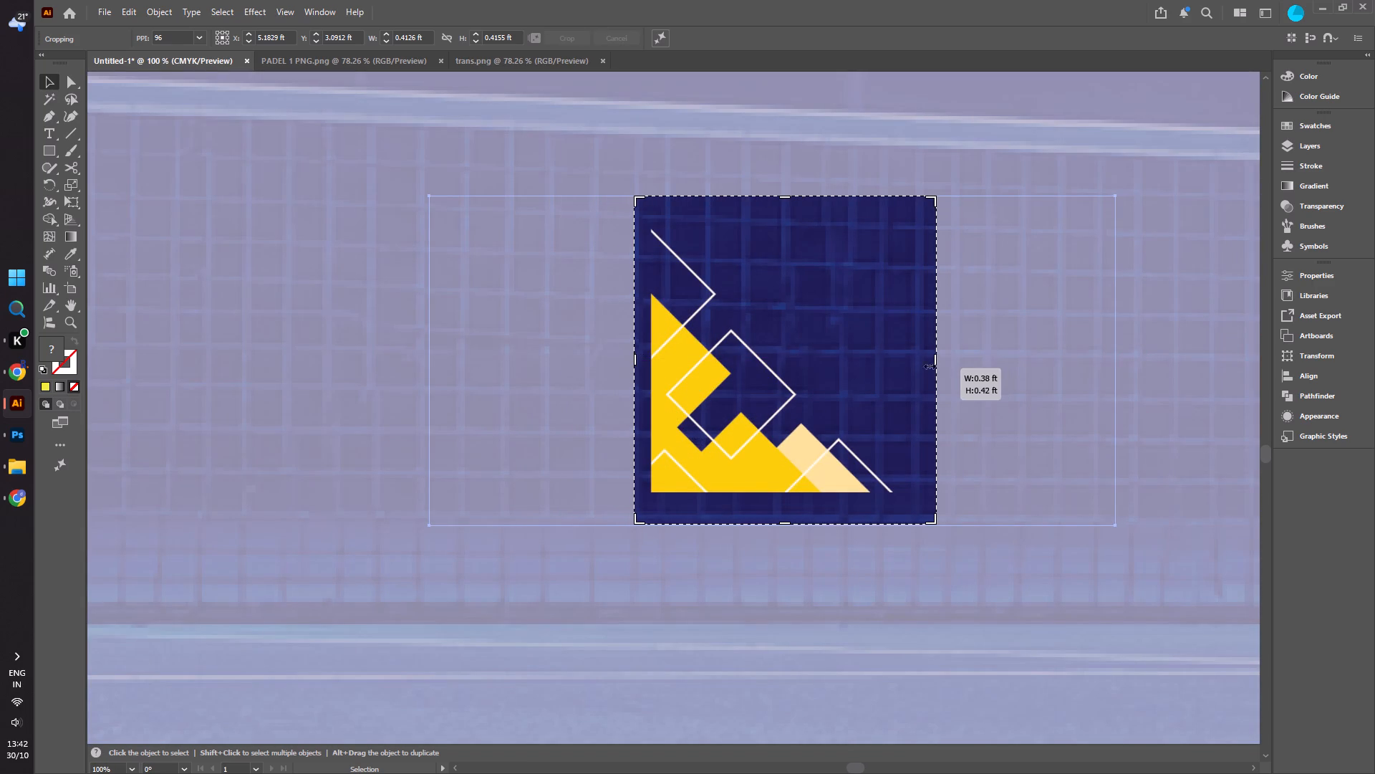
drag(928, 365, 899, 365)
click(767, 194)
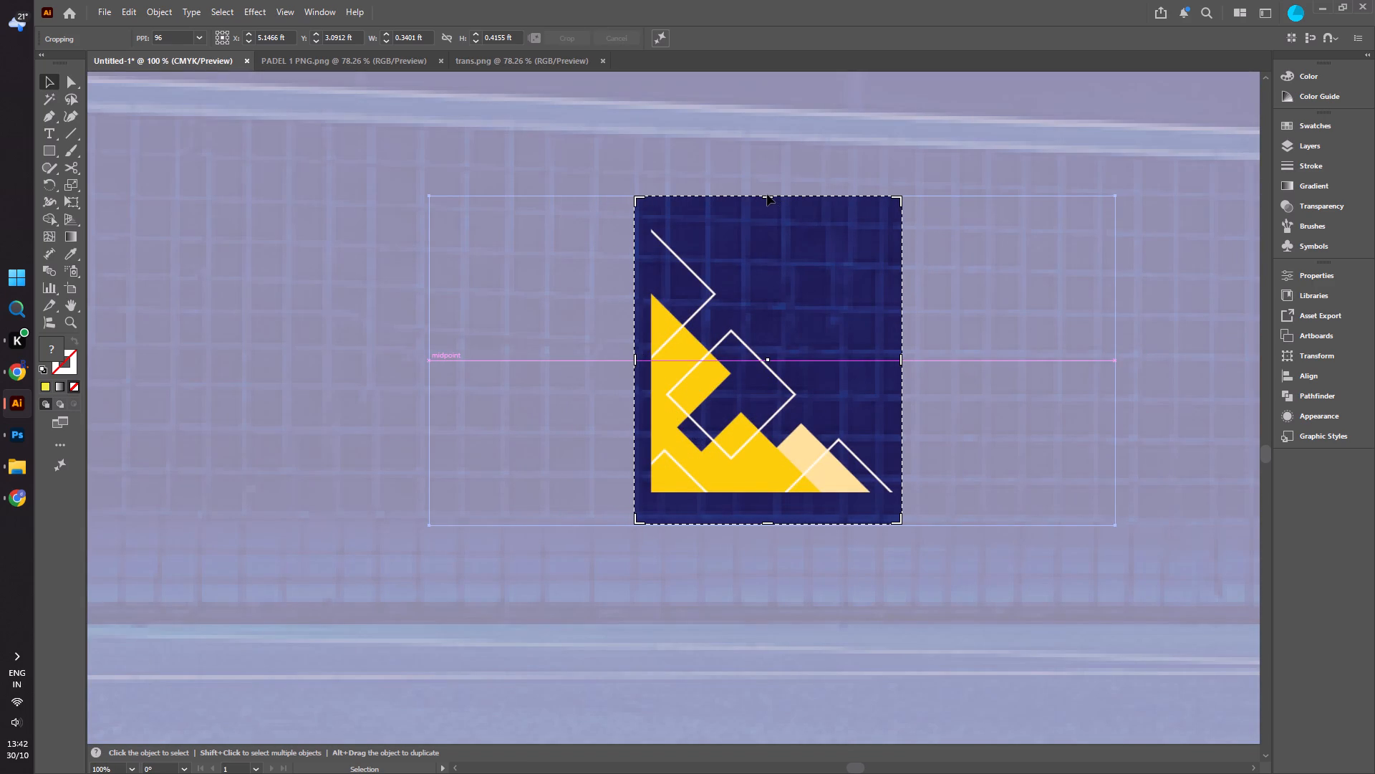
drag(764, 199, 763, 221)
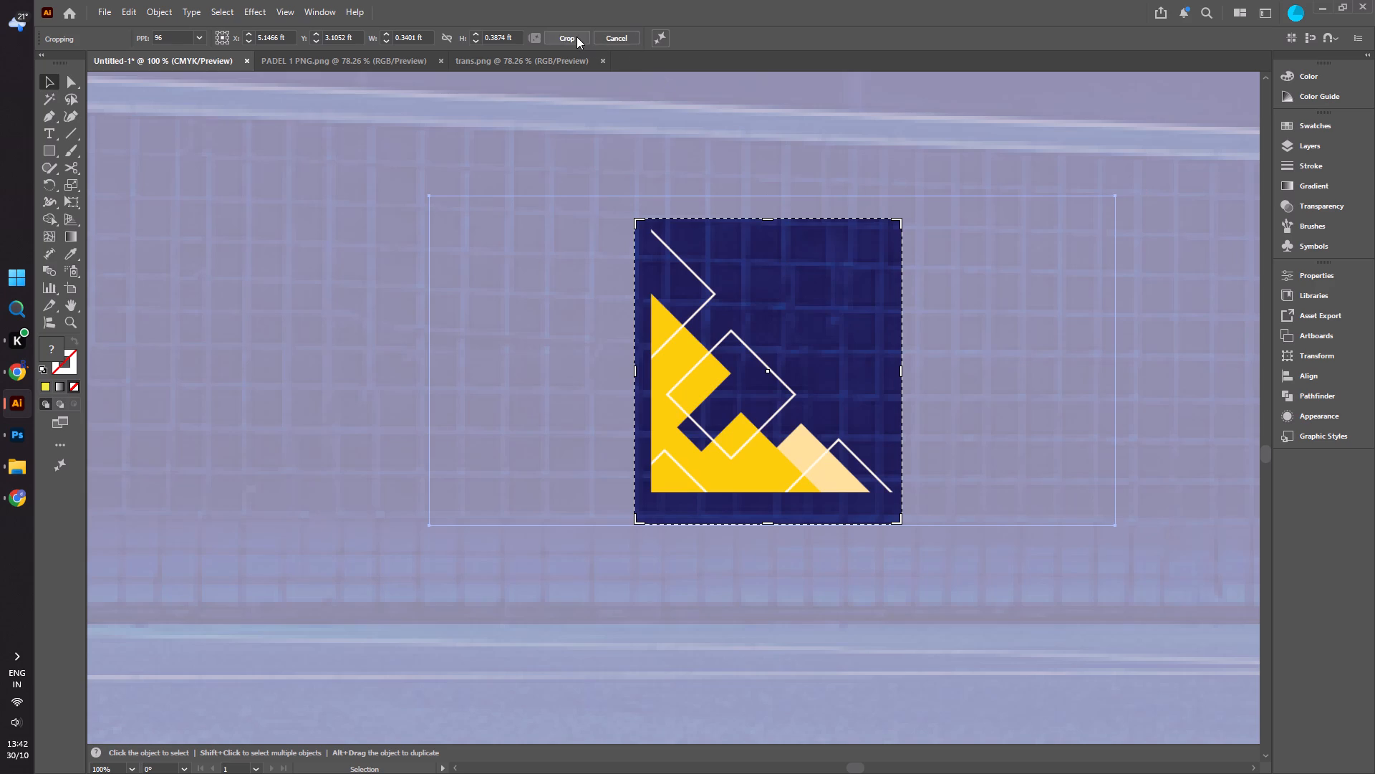
click(576, 37)
Enlarge the corner graphic to about 1.64 by 1.66 ft and fit it into the banner's bottom-left corner.
alt+scroll(680, 315, down, 6)
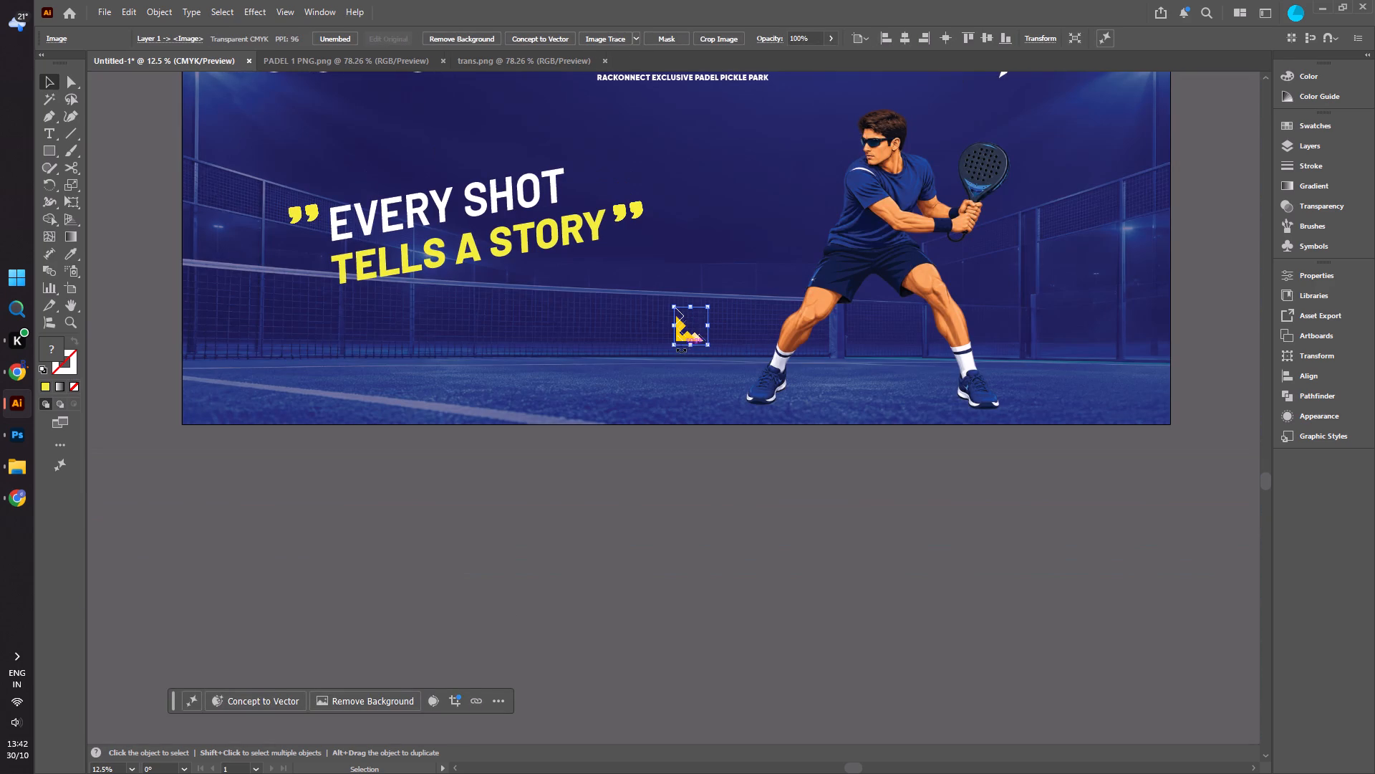
alt+drag(672, 345, 610, 408)
drag(671, 350, 233, 386)
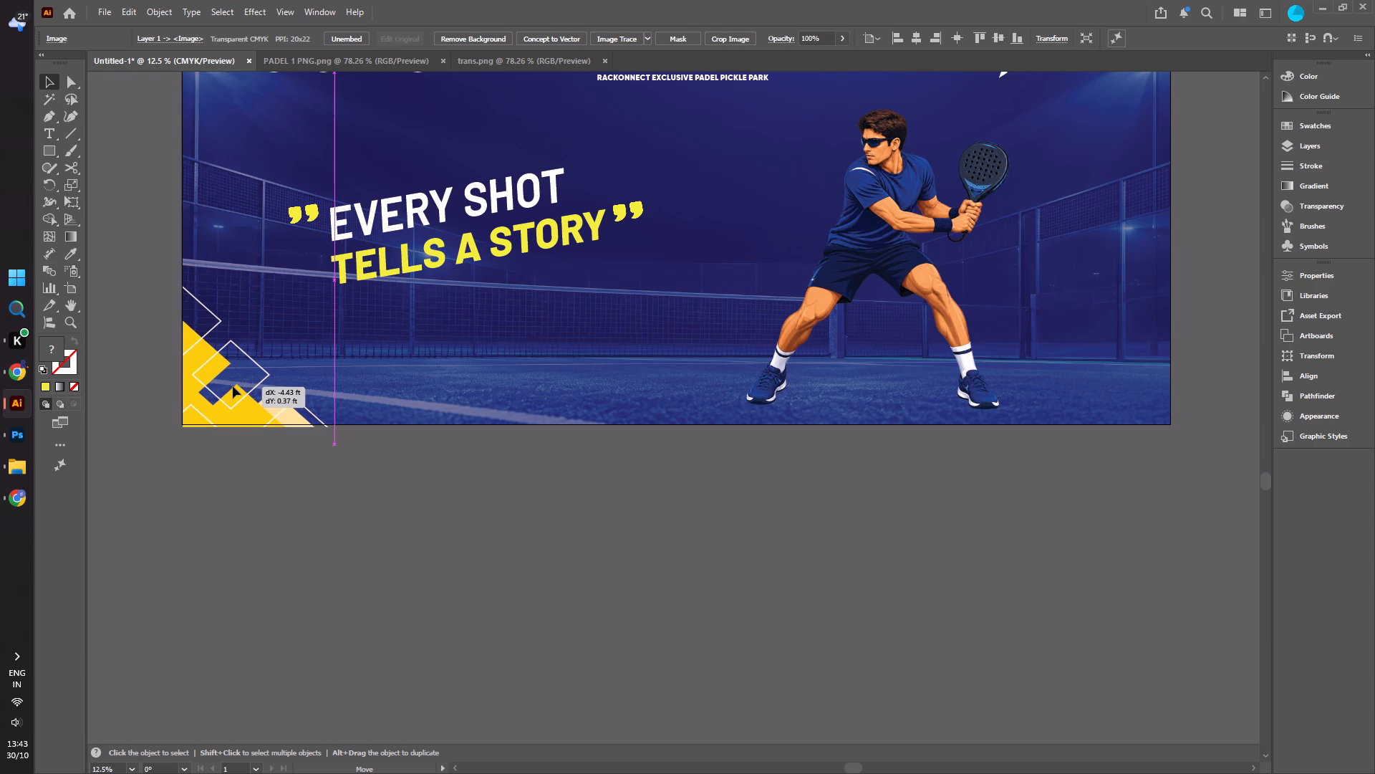
drag(233, 386, 233, 385)
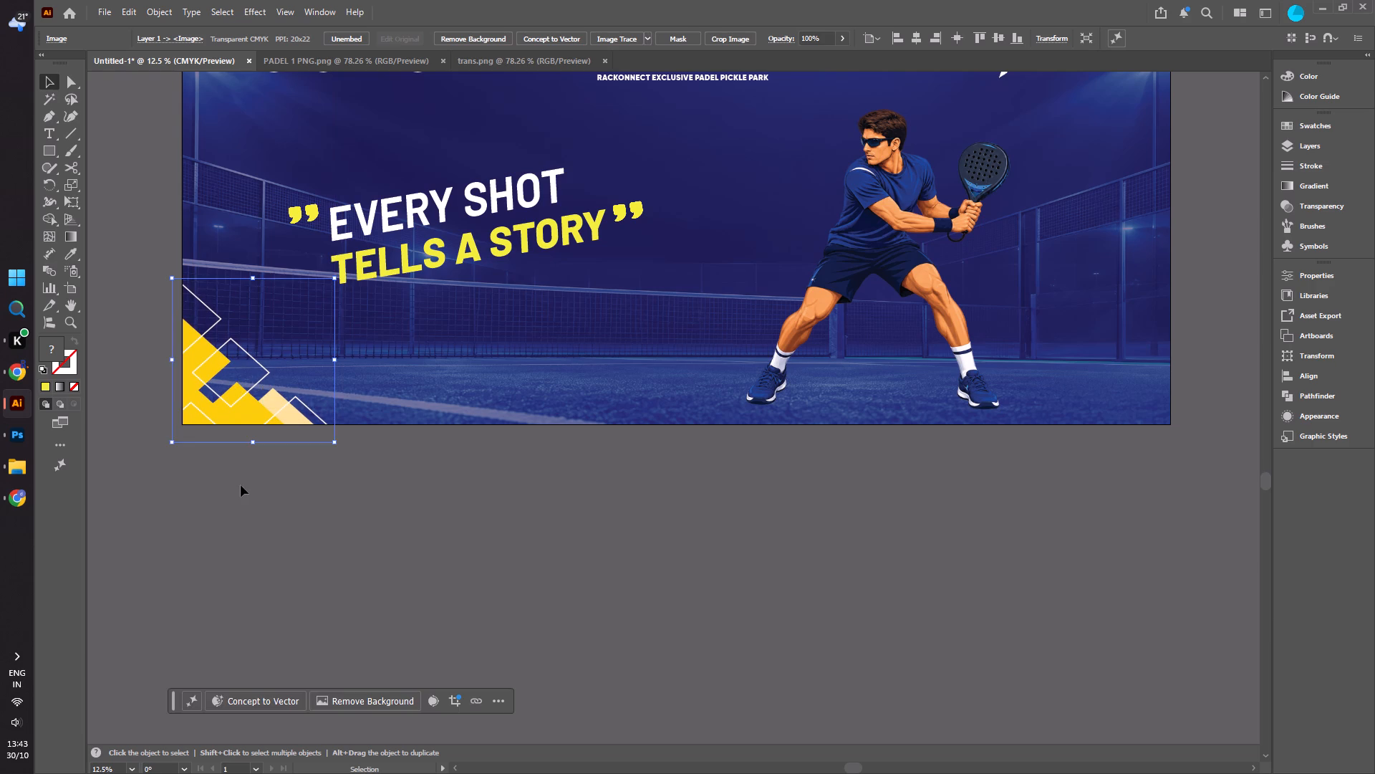
click(238, 486)
alt+scroll(256, 475, down, 3)
alt+scroll(283, 459, up, 2)
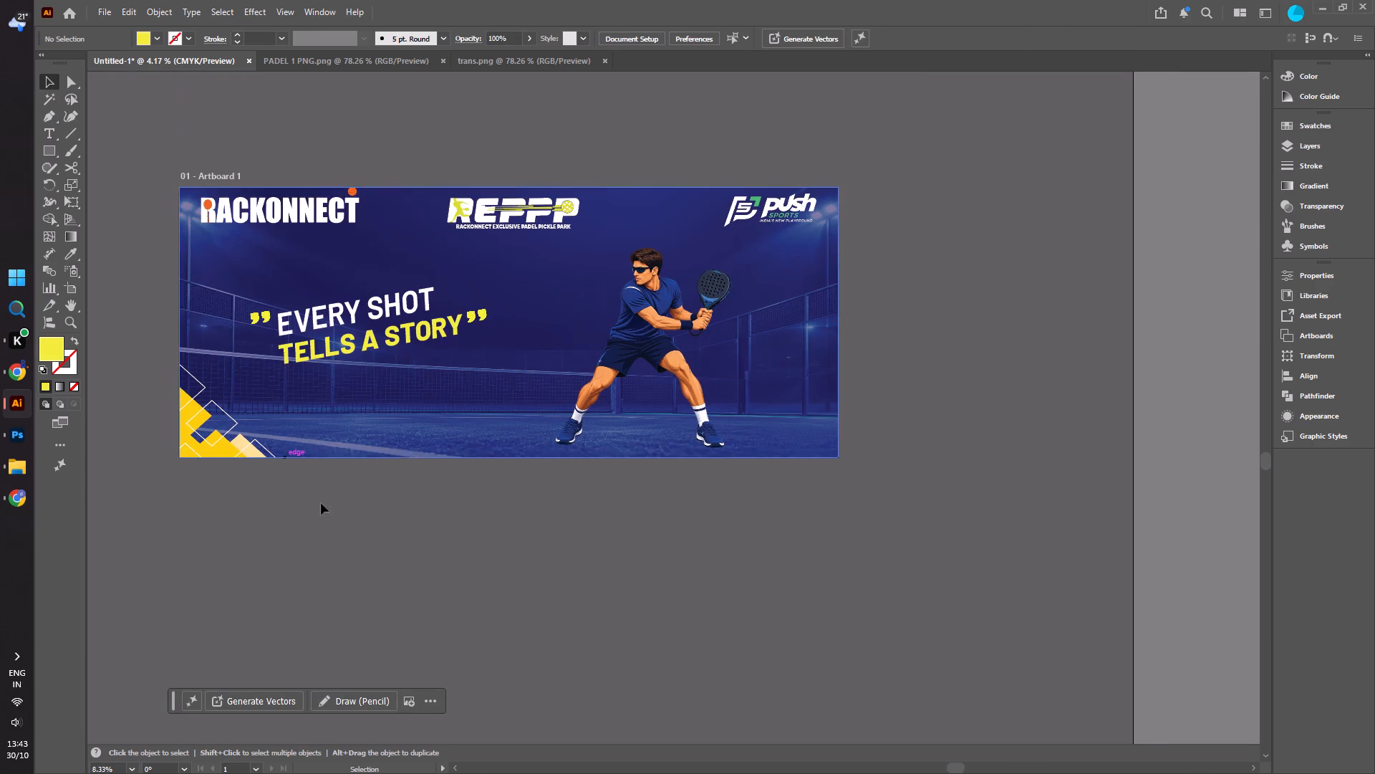
click(337, 522)
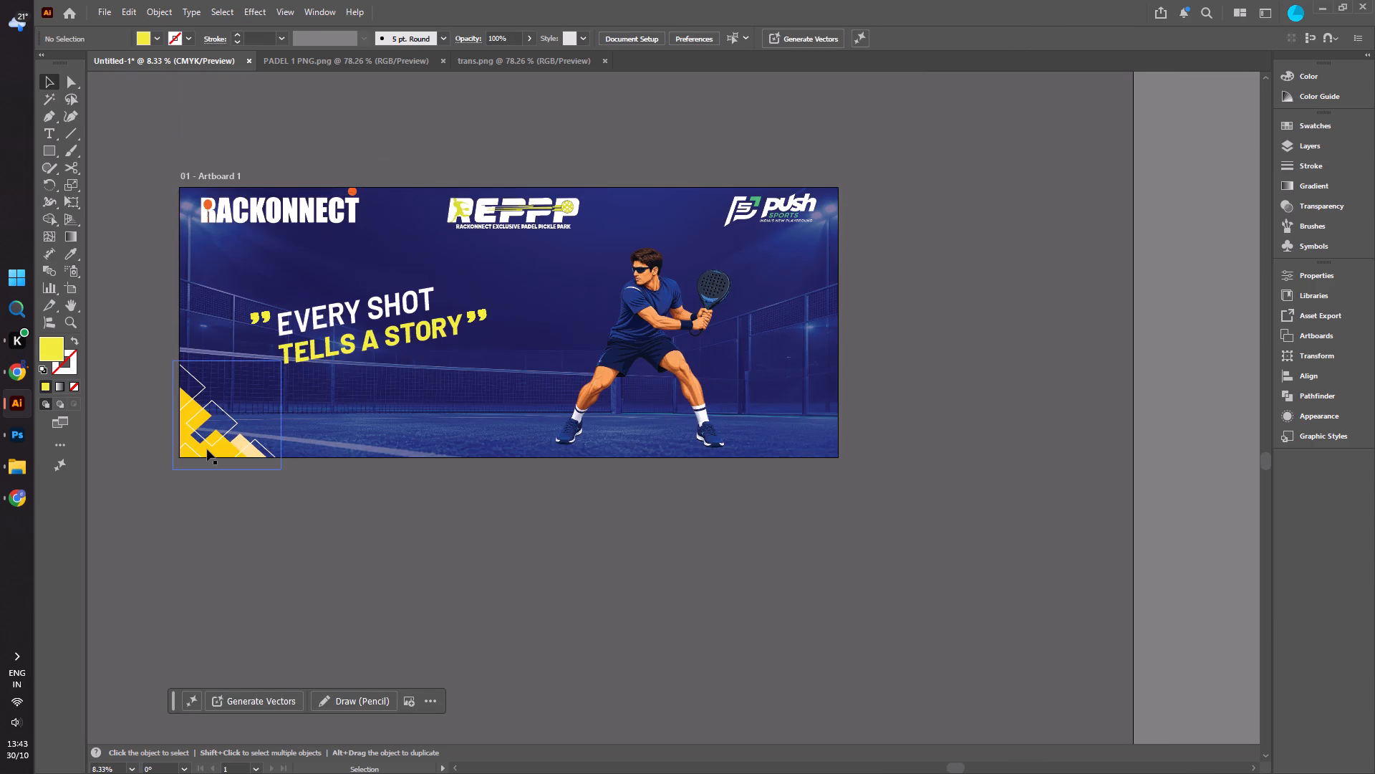
Move the yellow corner graphic to the banner's bottom-right corner and flip it horizontally.
drag(207, 449, 791, 446)
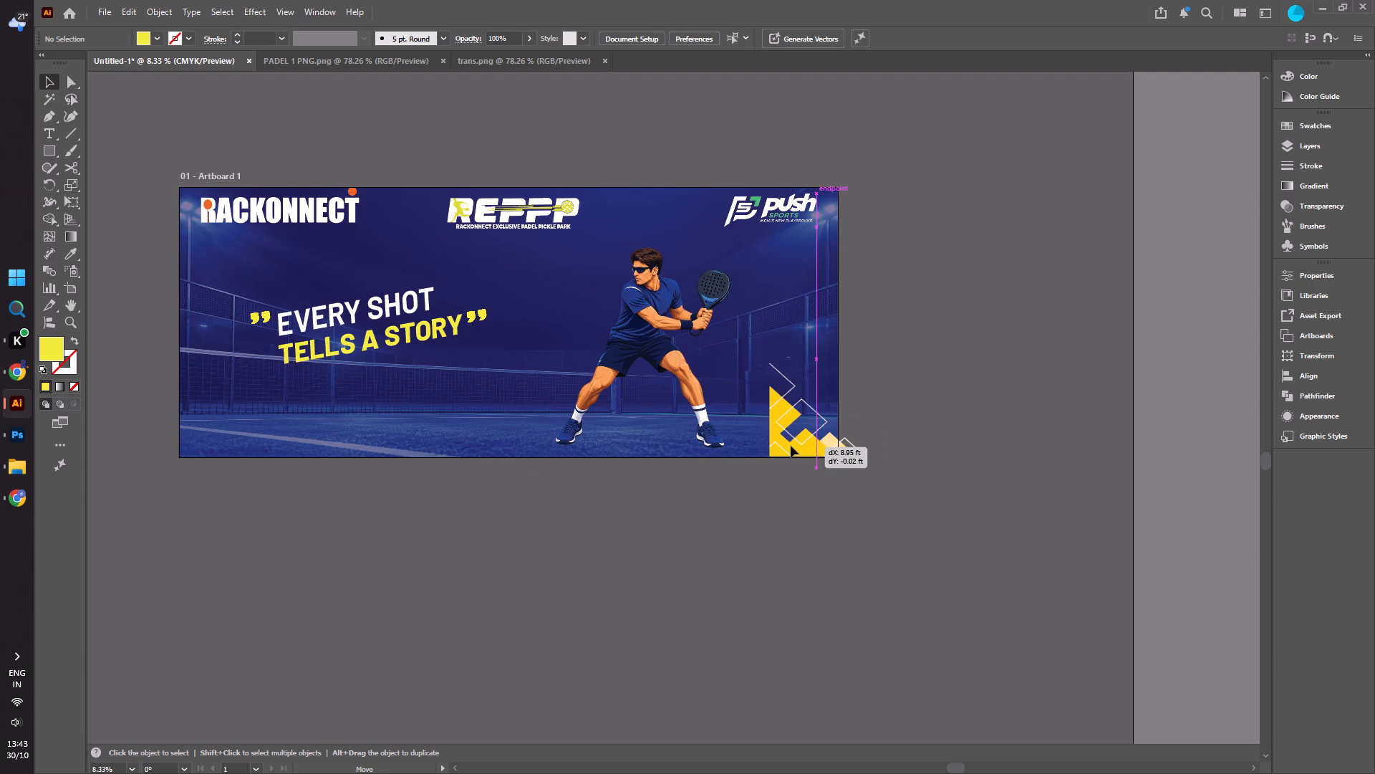
drag(791, 446, 774, 449)
click(1285, 283)
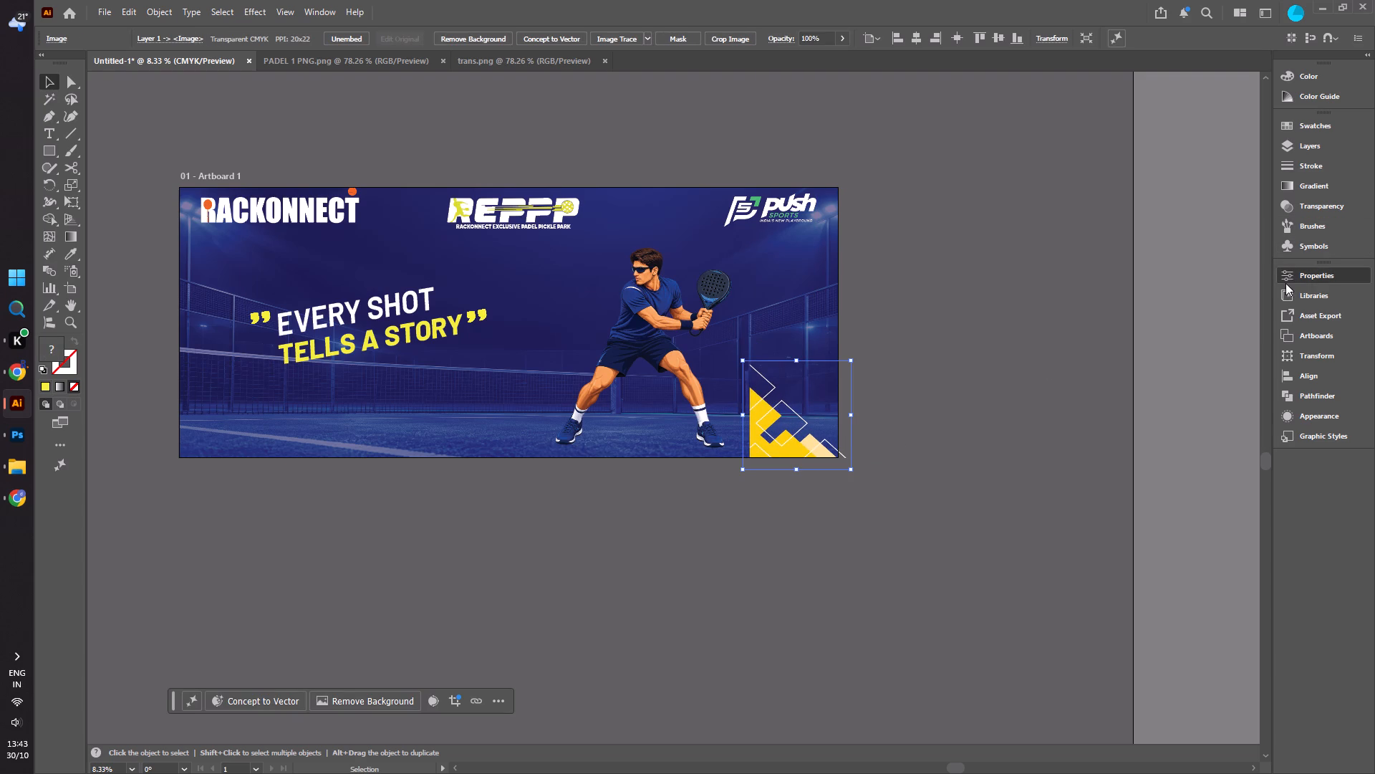
click(1205, 373)
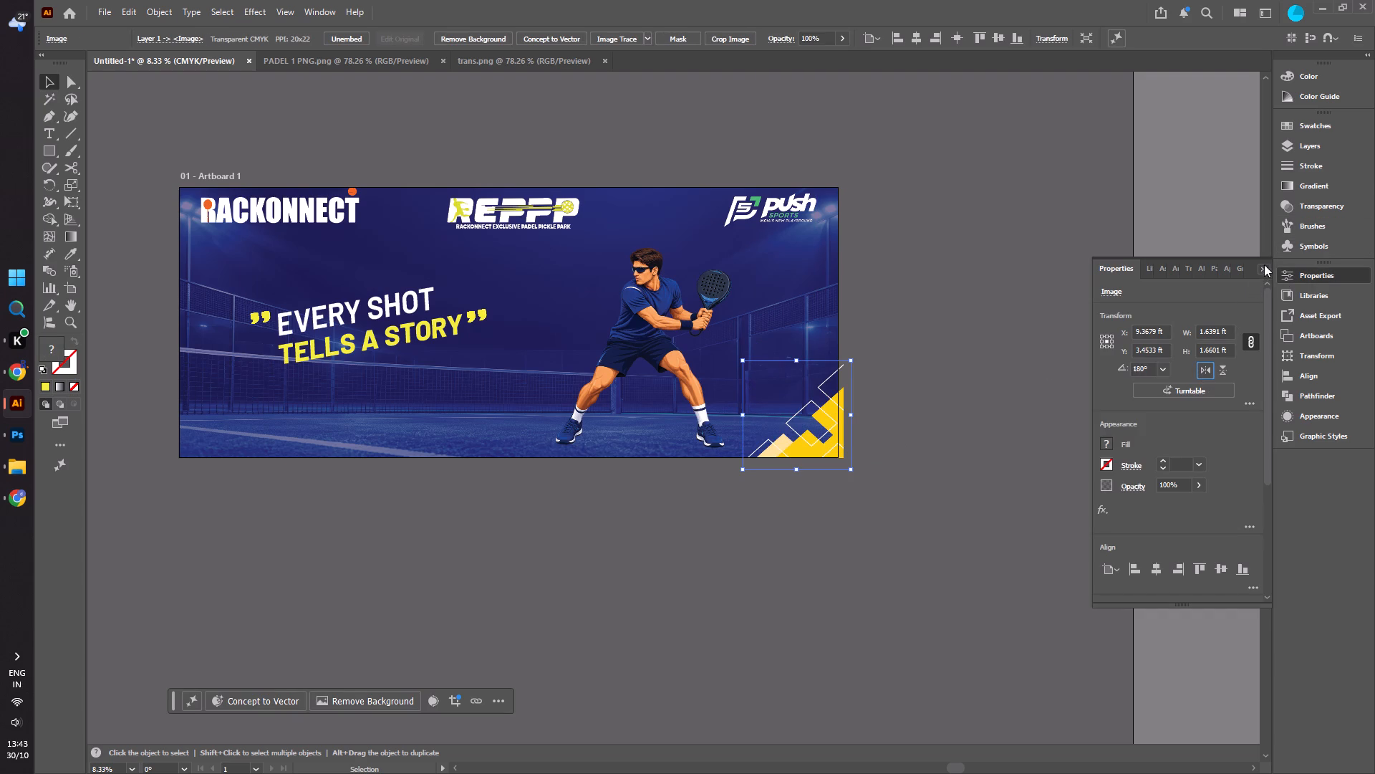
click(1264, 264)
click(1076, 259)
Align the flipped corner graphic flush with the banner's right and bottom edges.
drag(818, 433, 806, 429)
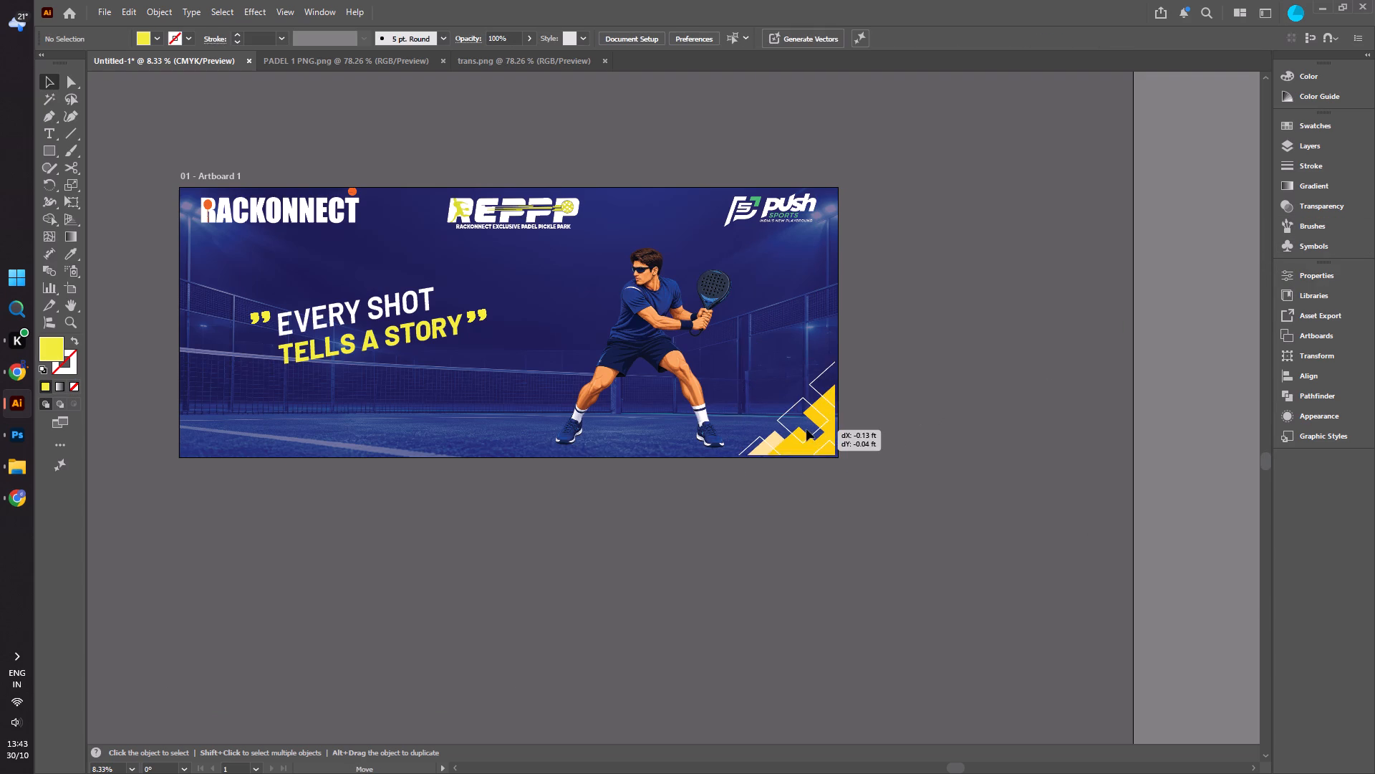
drag(806, 429, 810, 430)
alt+scroll(837, 433, up, 2)
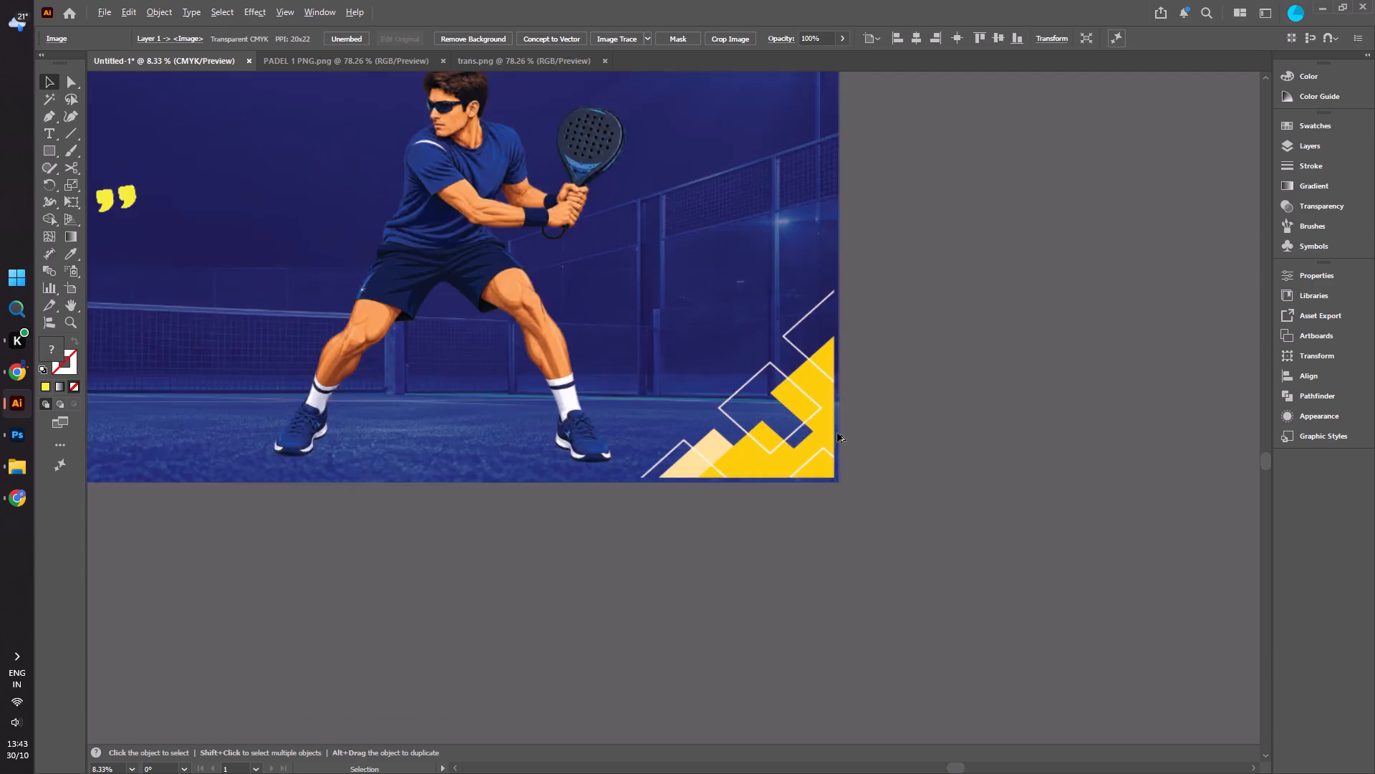
alt+scroll(837, 433, up, 3)
drag(781, 443, 796, 456)
alt+scroll(970, 337, down, 7)
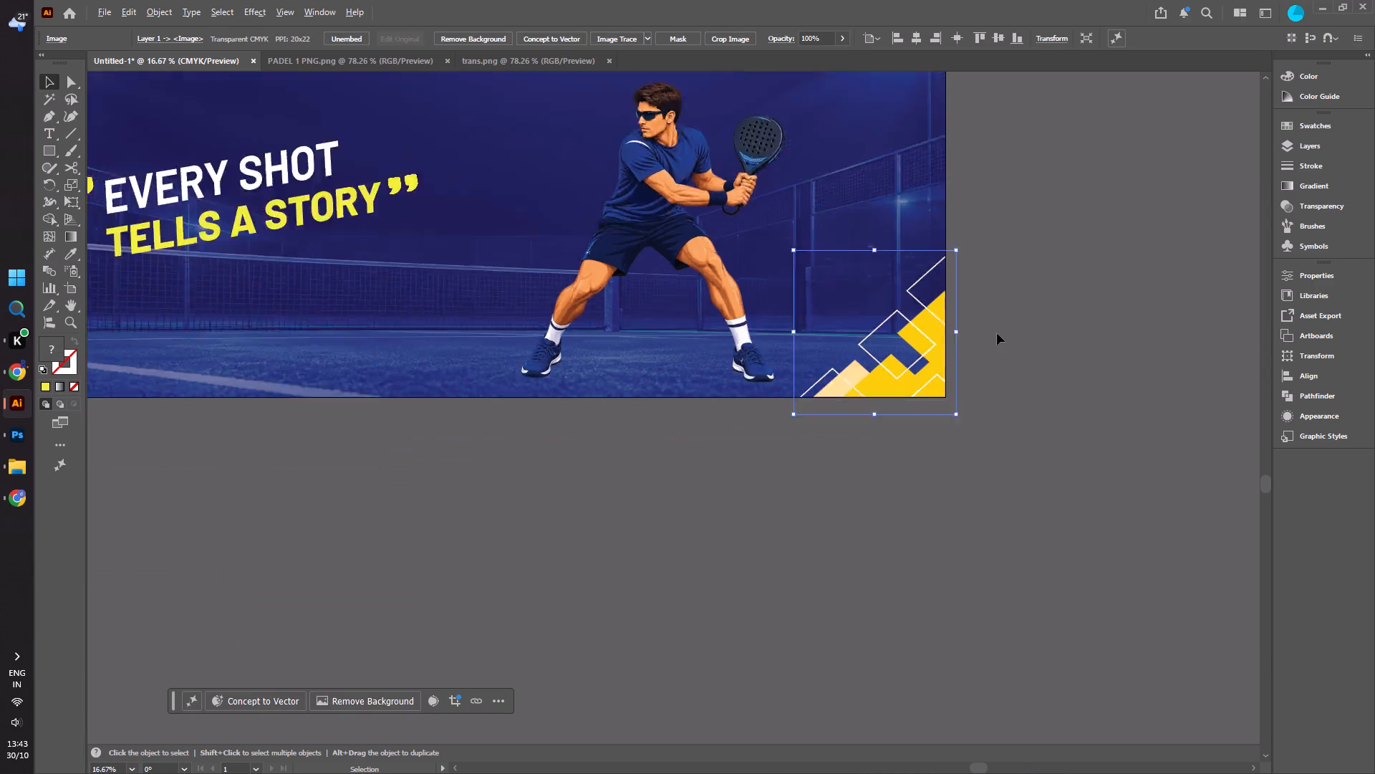
click(1025, 331)
Duplicate the yellow corner graphic into the banner's bottom-left corner and flip the copy horizontally so it mirrors the original.
scroll(1025, 331, up, 2)
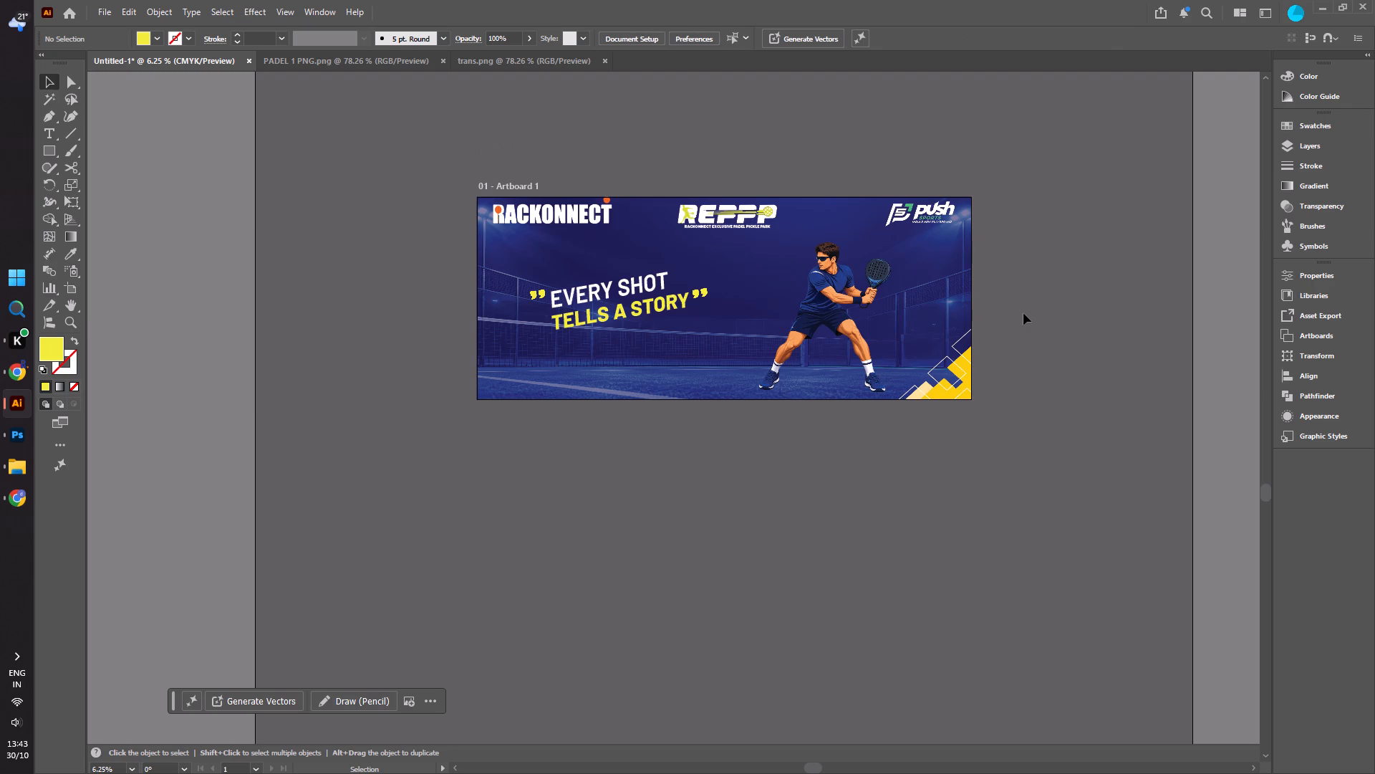
alt+scroll(998, 306, up, 1)
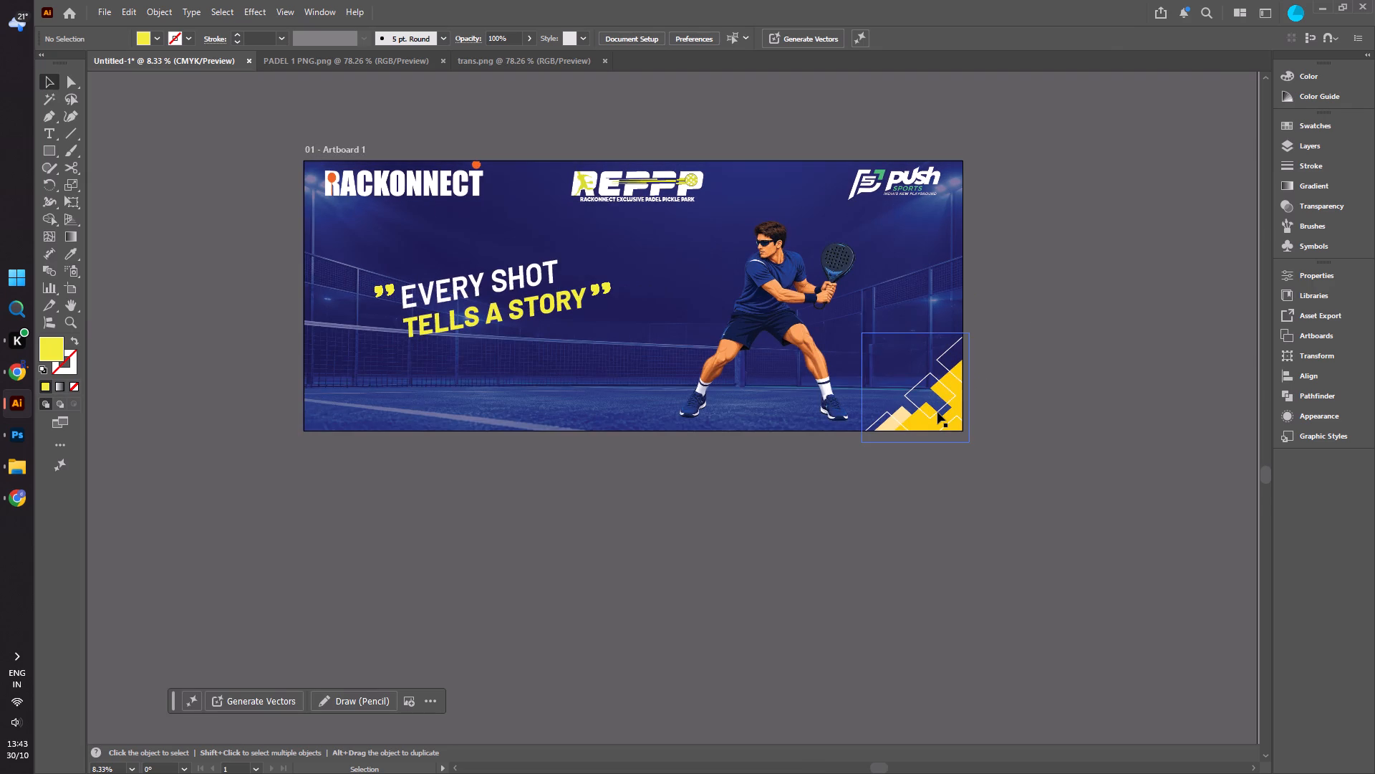
alt+drag(937, 412, 365, 406)
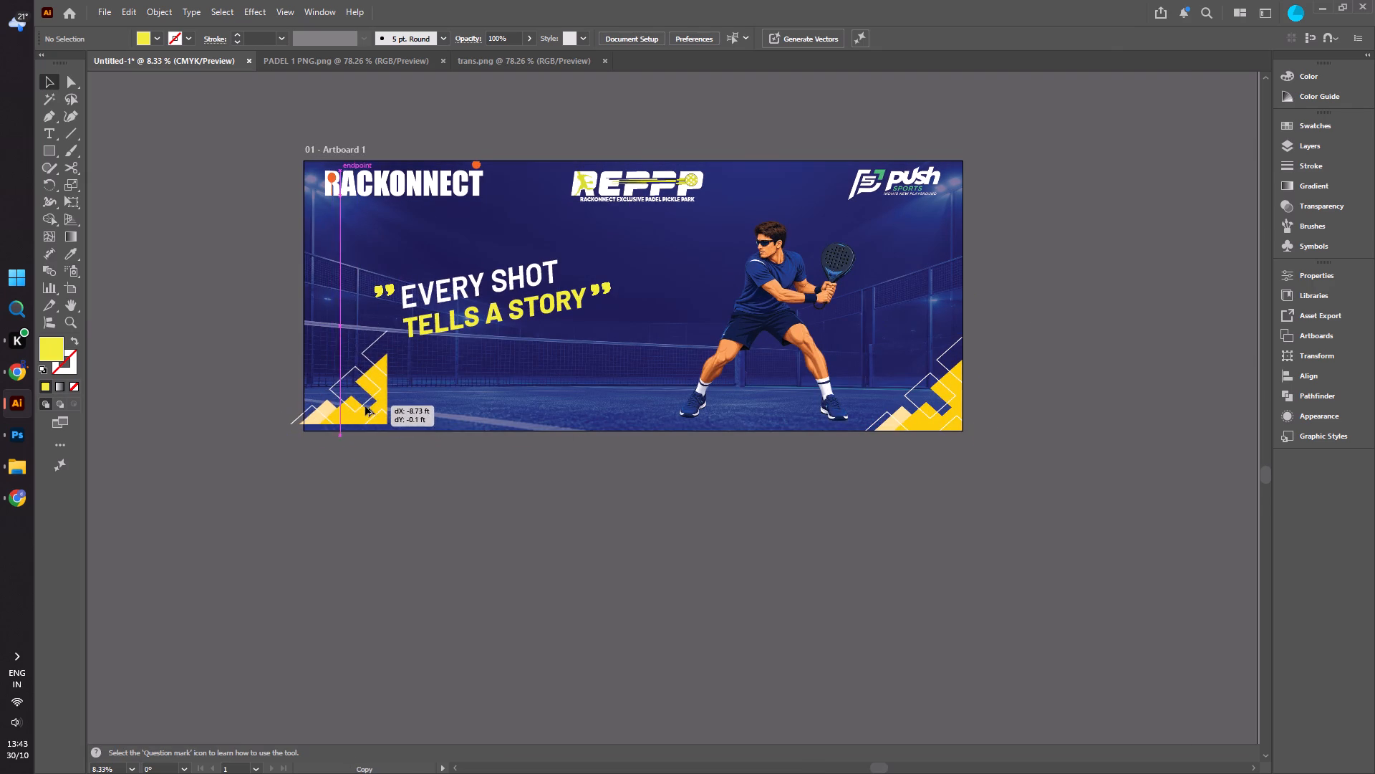
alt+drag(365, 406, 377, 411)
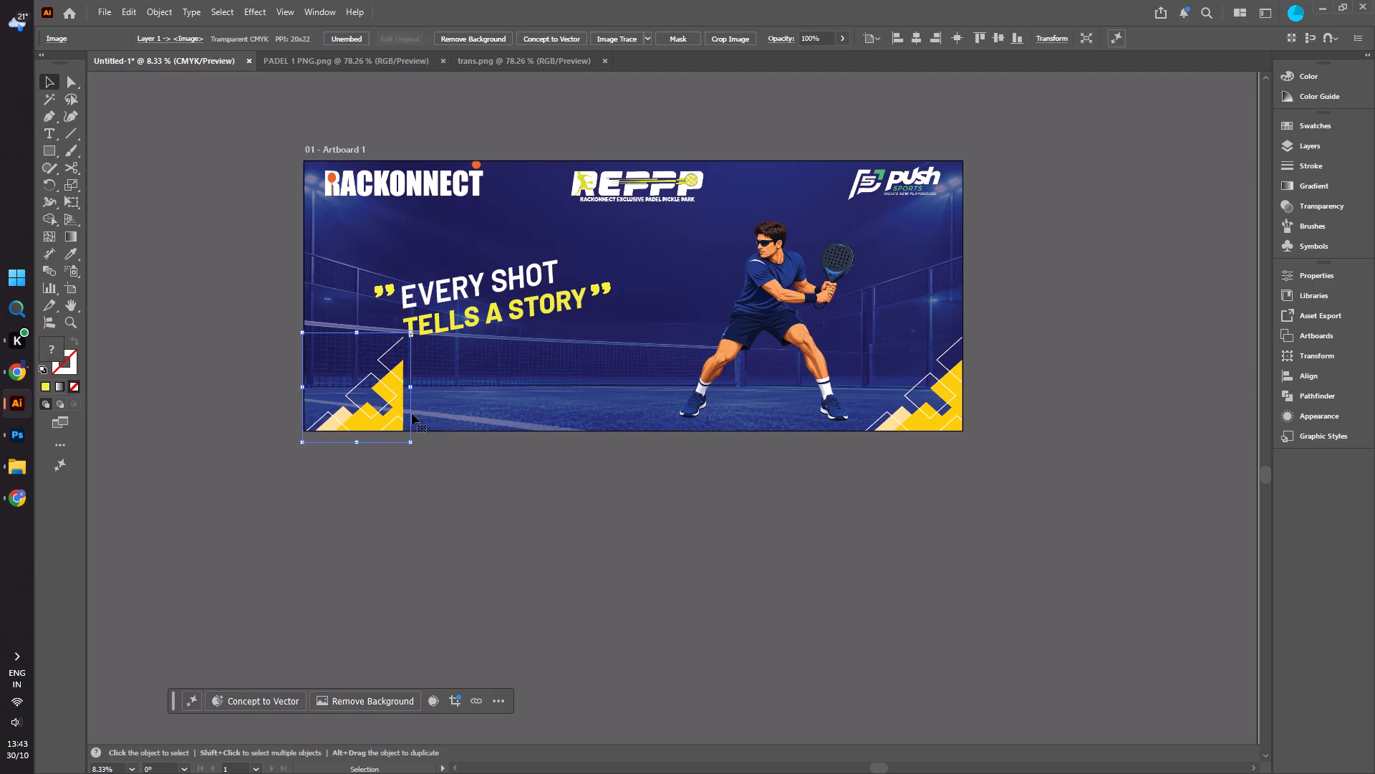
click(1302, 279)
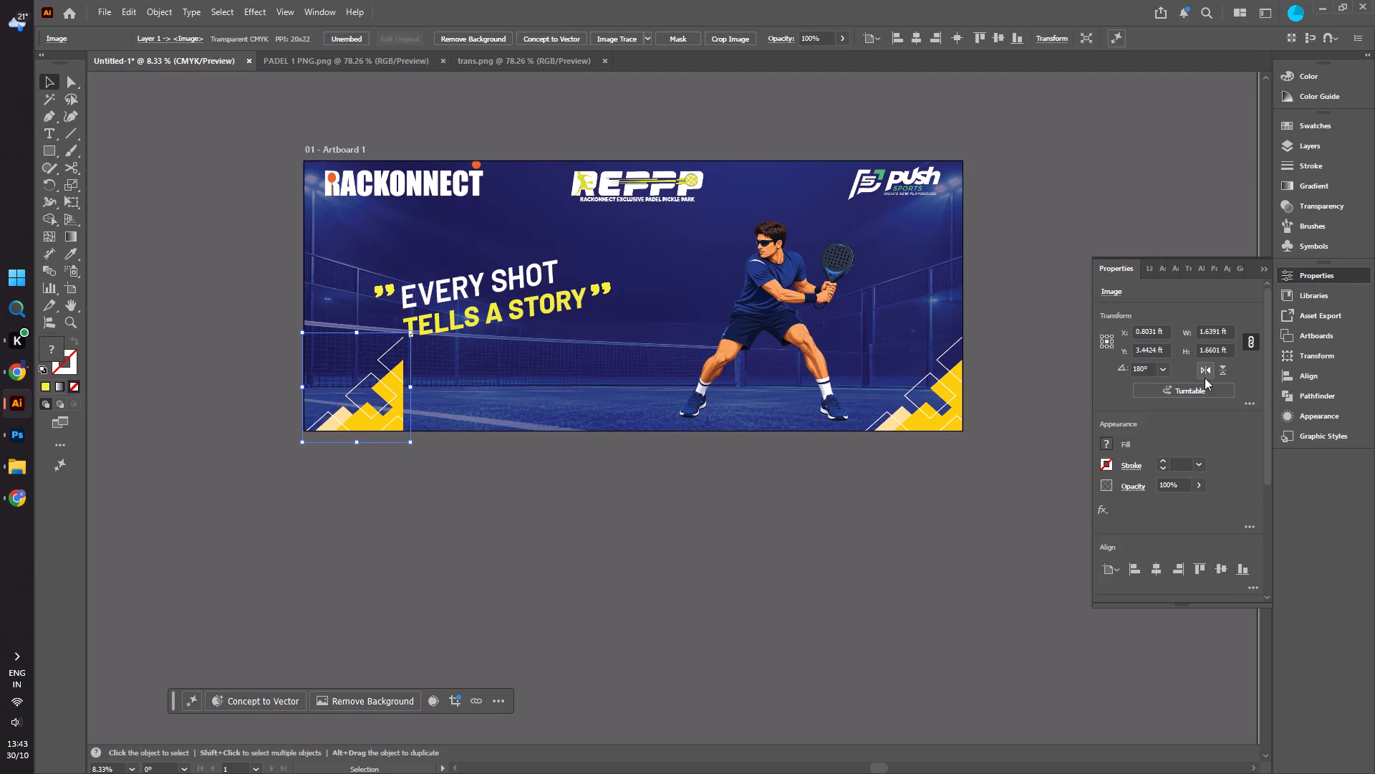
click(1205, 378)
click(516, 540)
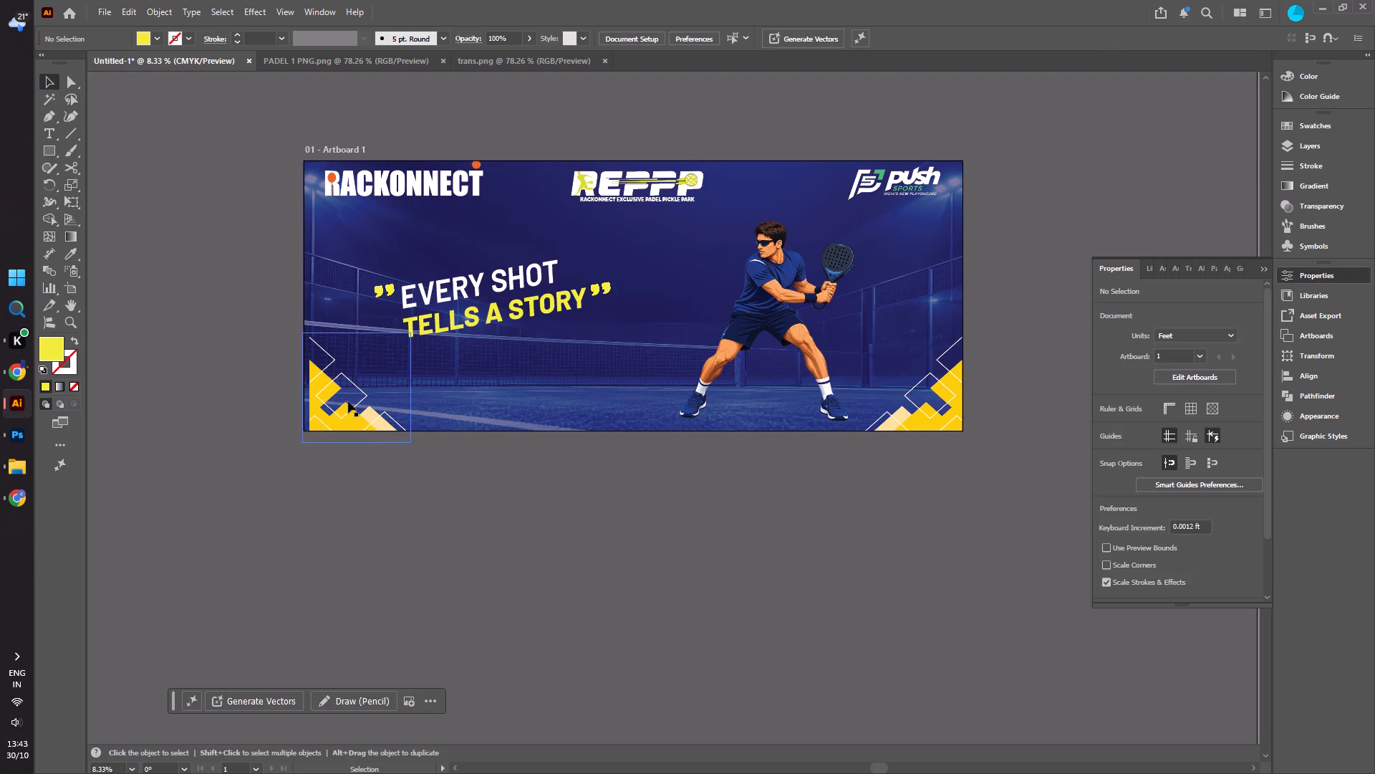
Shift the copied corner graphic sideways until its yellow shape sits flush with the banner's left edge.
click(348, 401)
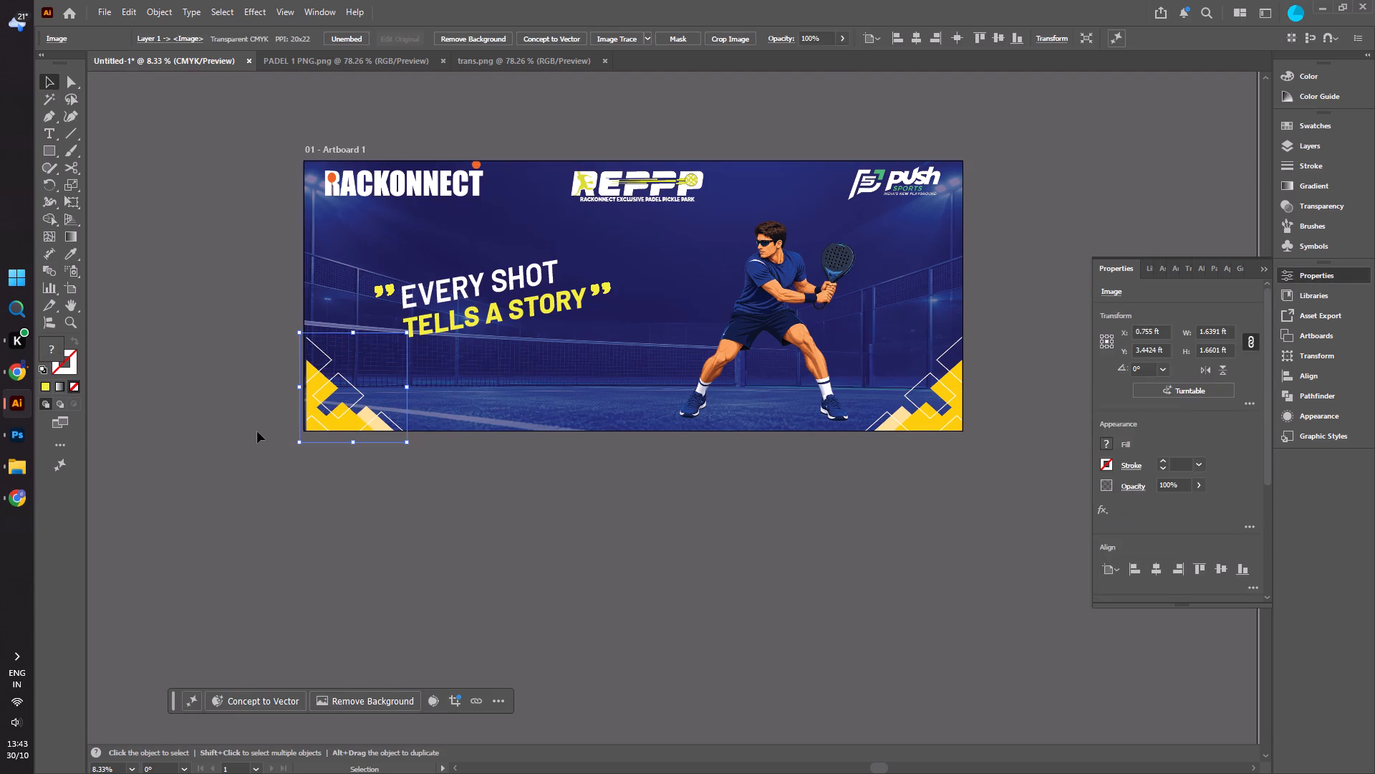
click(257, 431)
alt+scroll(276, 424, up, 4)
drag(445, 341, 438, 341)
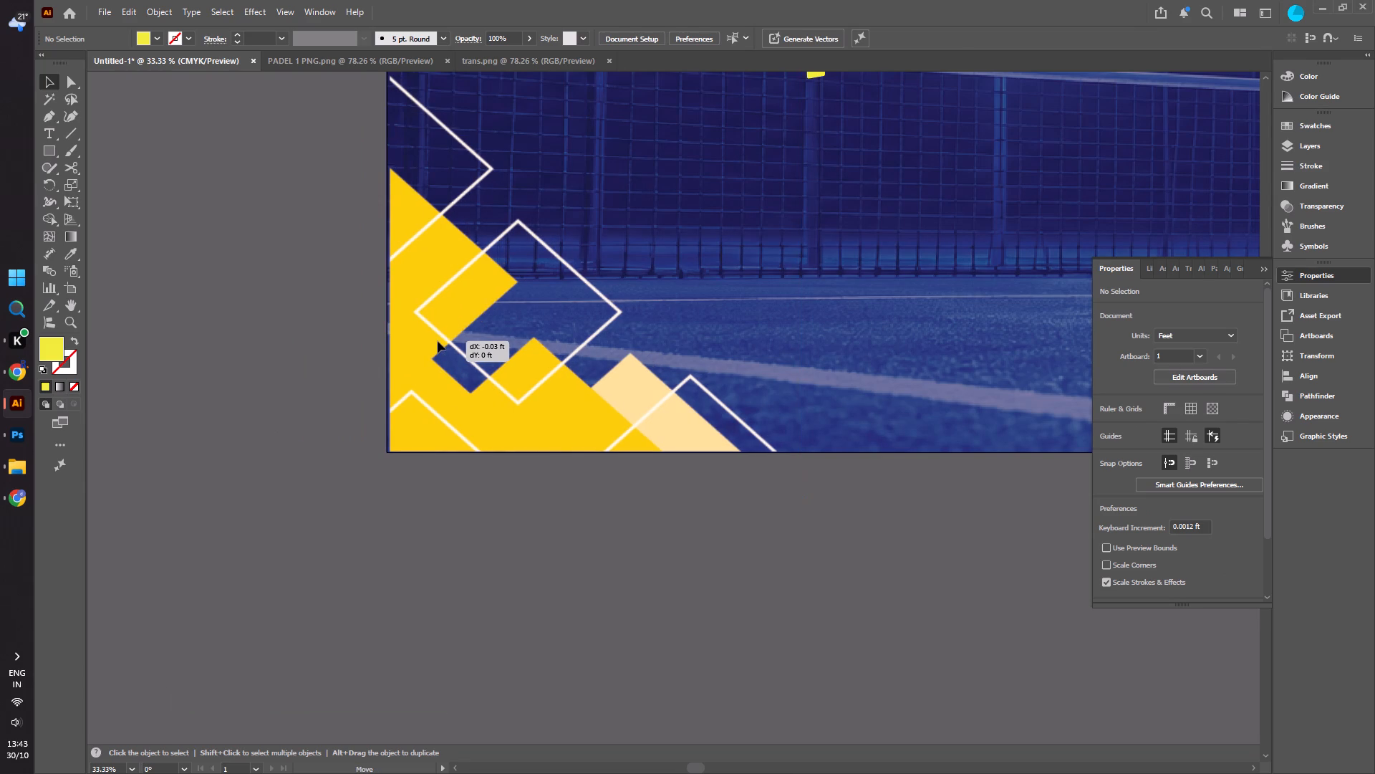
drag(438, 341, 435, 341)
click(276, 348)
alt+scroll(276, 348, down, 4)
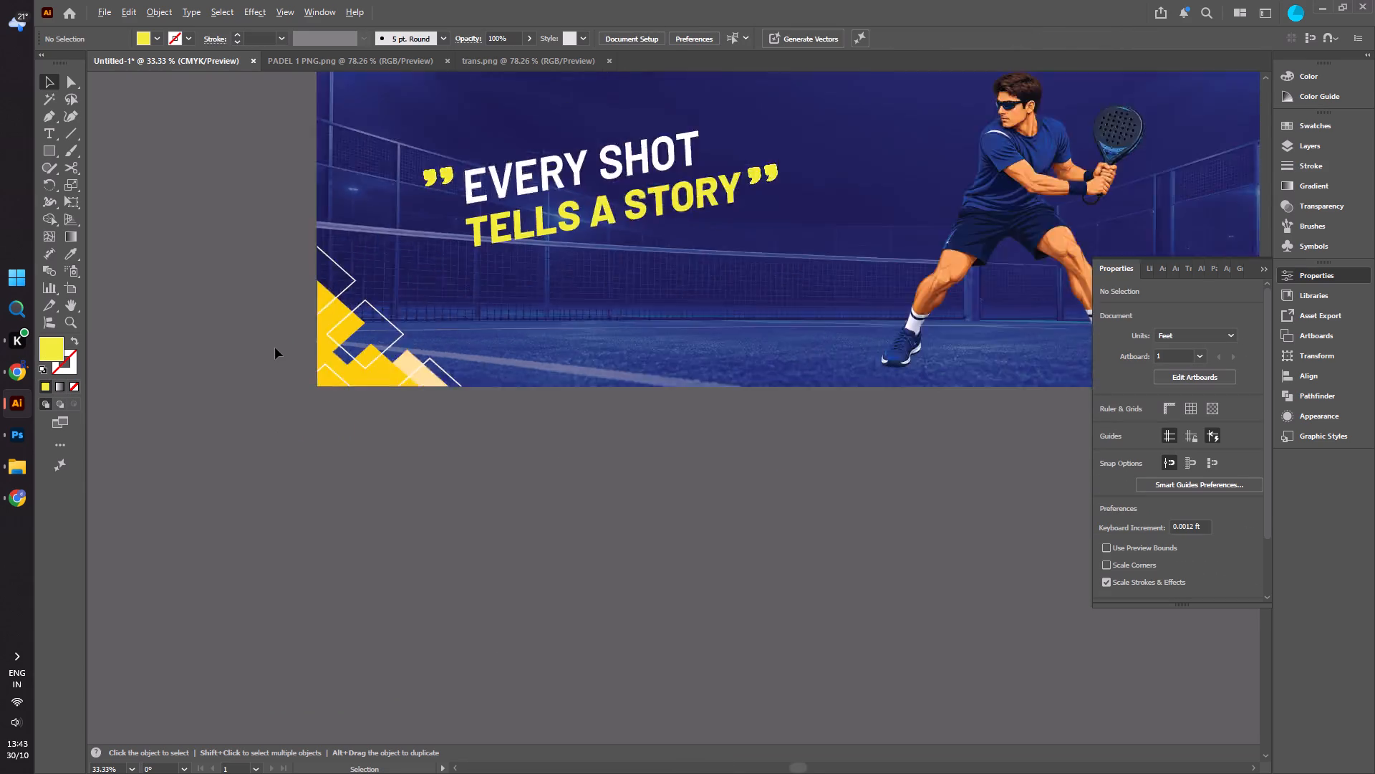
click(1258, 268)
click(889, 492)
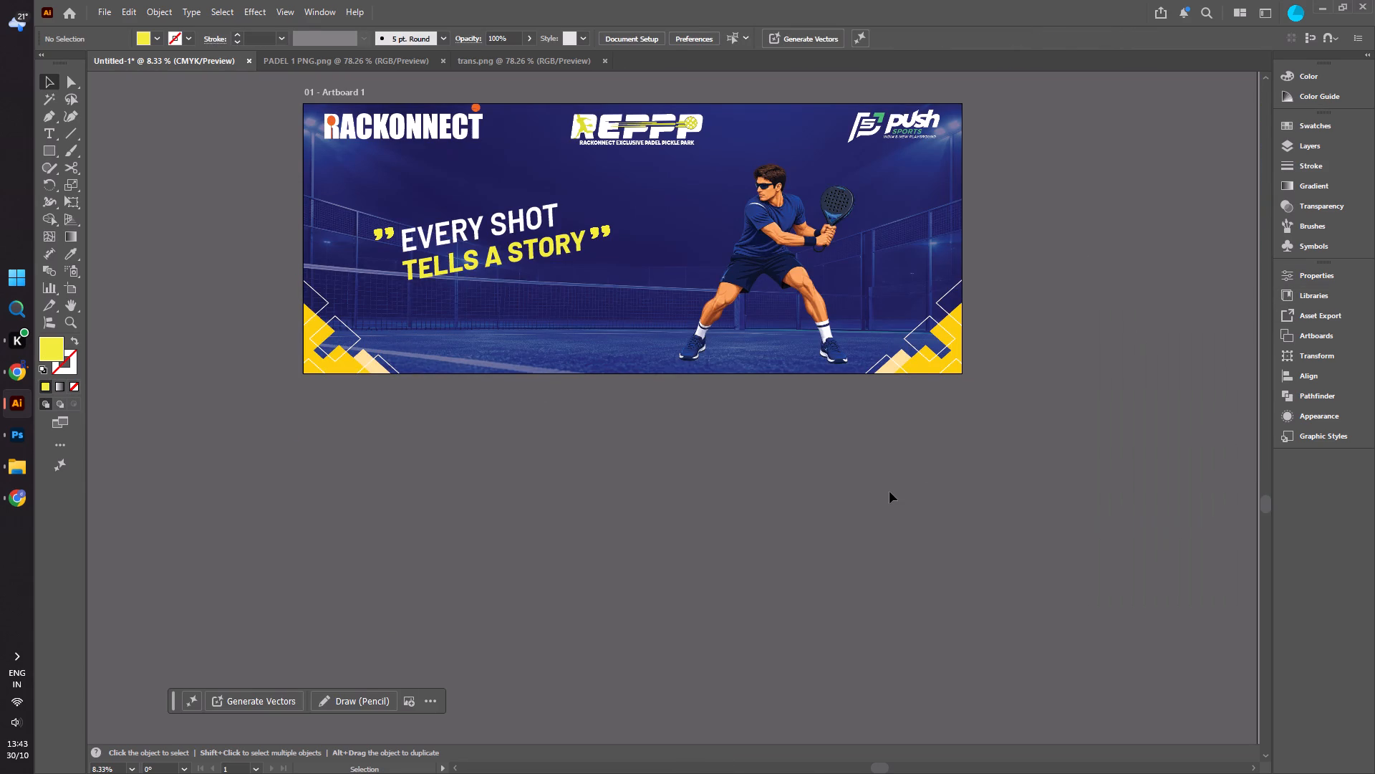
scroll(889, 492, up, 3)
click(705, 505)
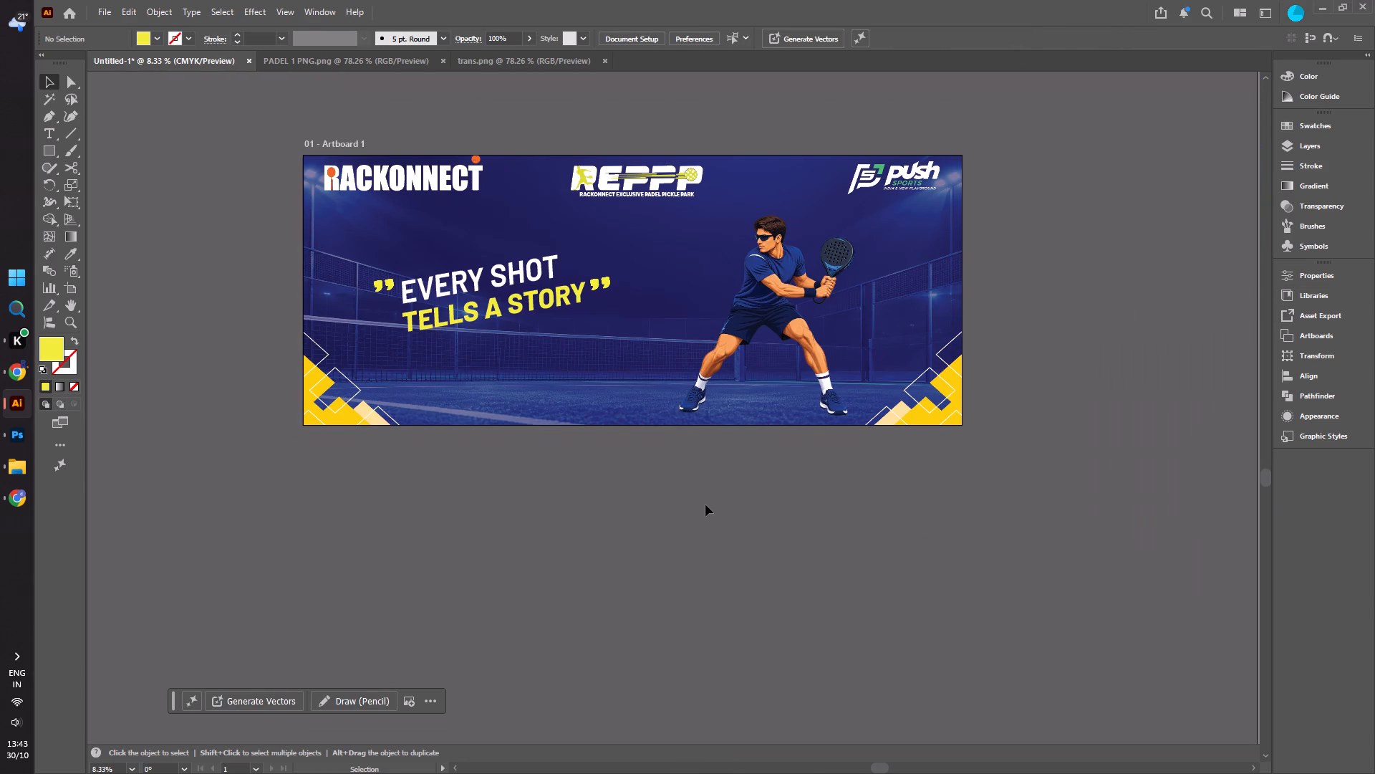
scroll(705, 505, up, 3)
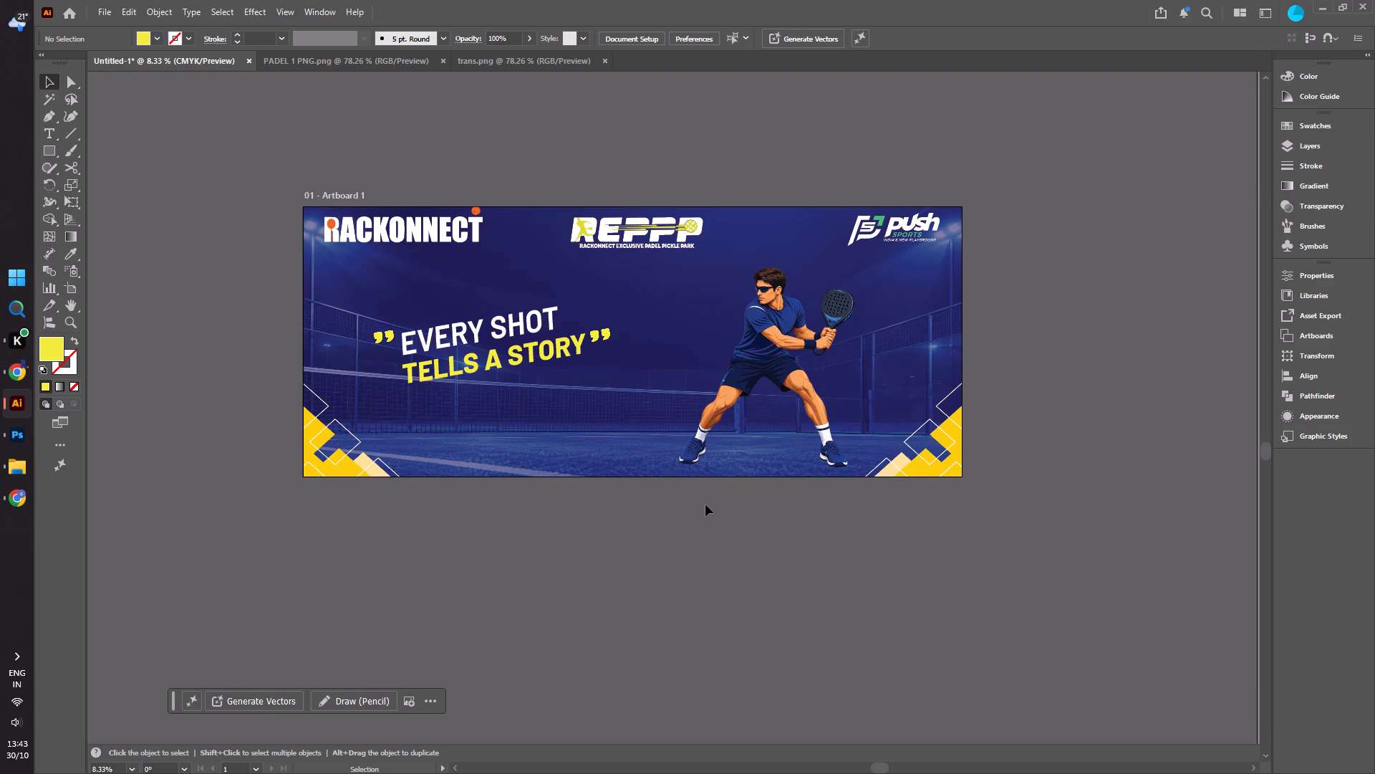
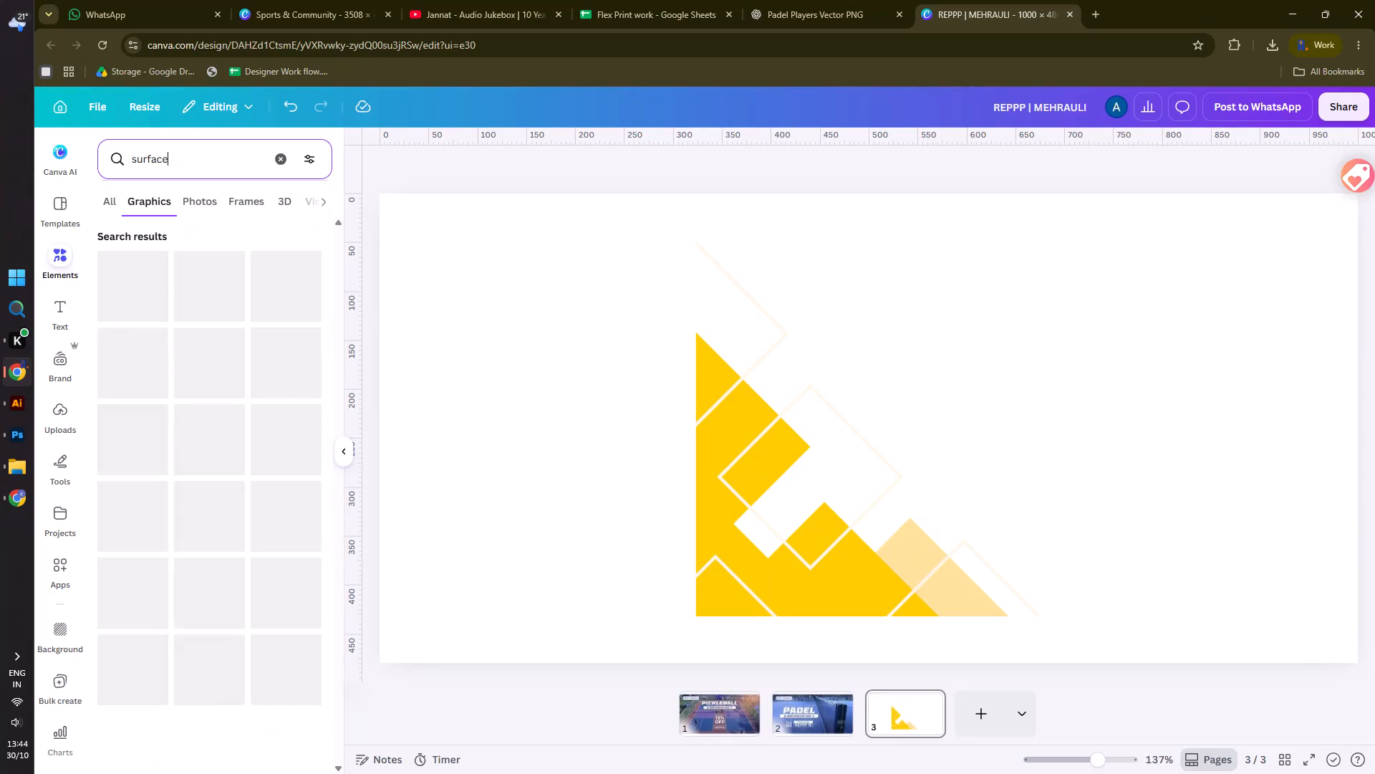
Delete the yellow corner graphic from the otherwise blank third page.
click(746, 457)
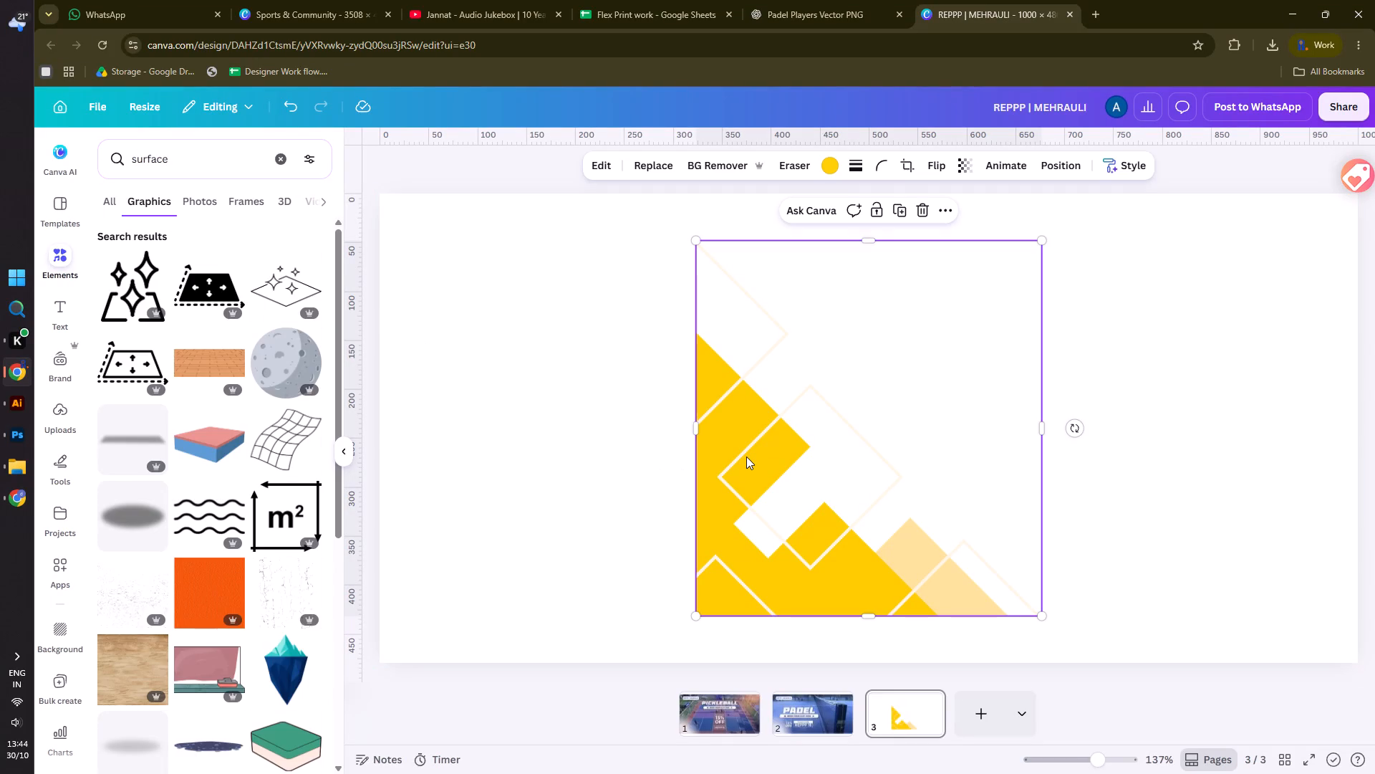
key(Delete)
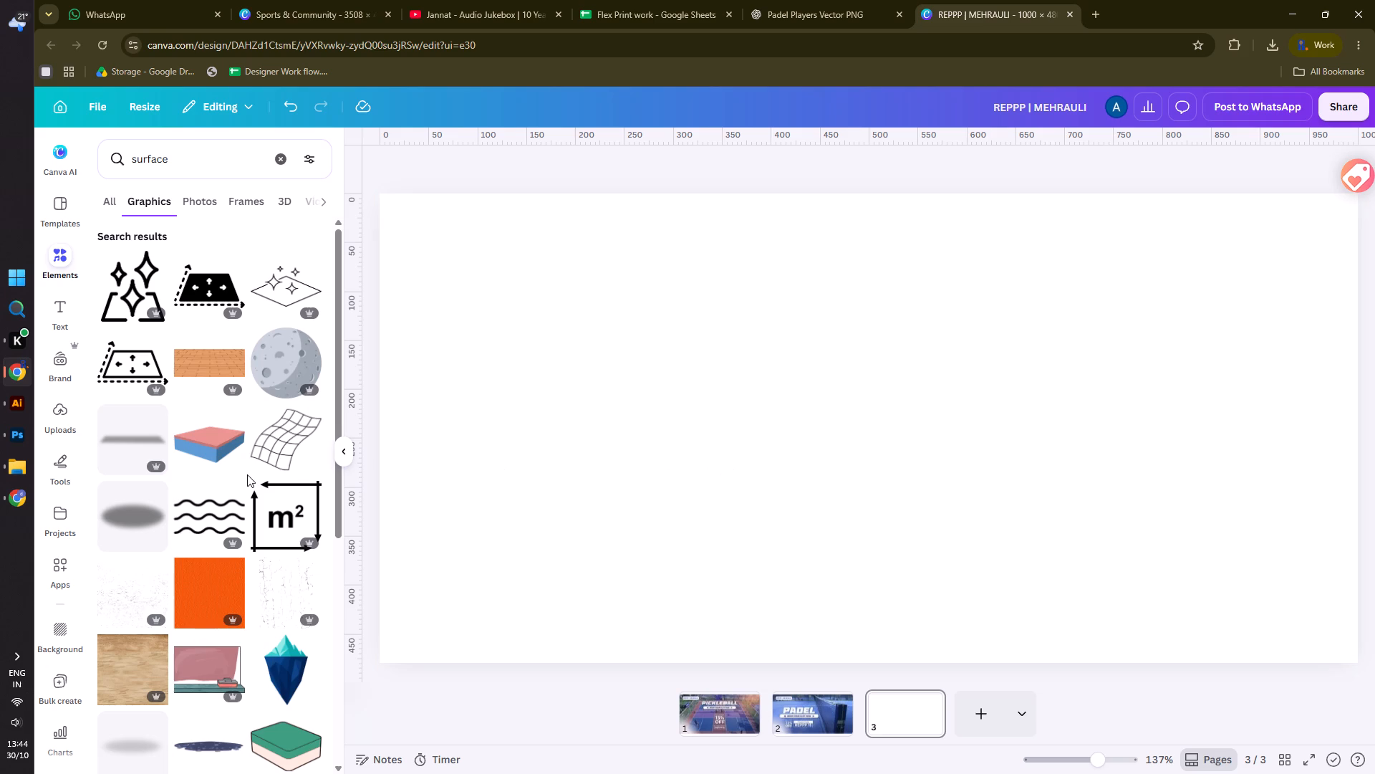
Refine the "surface" graphics search by adding to the search term.
click(175, 161)
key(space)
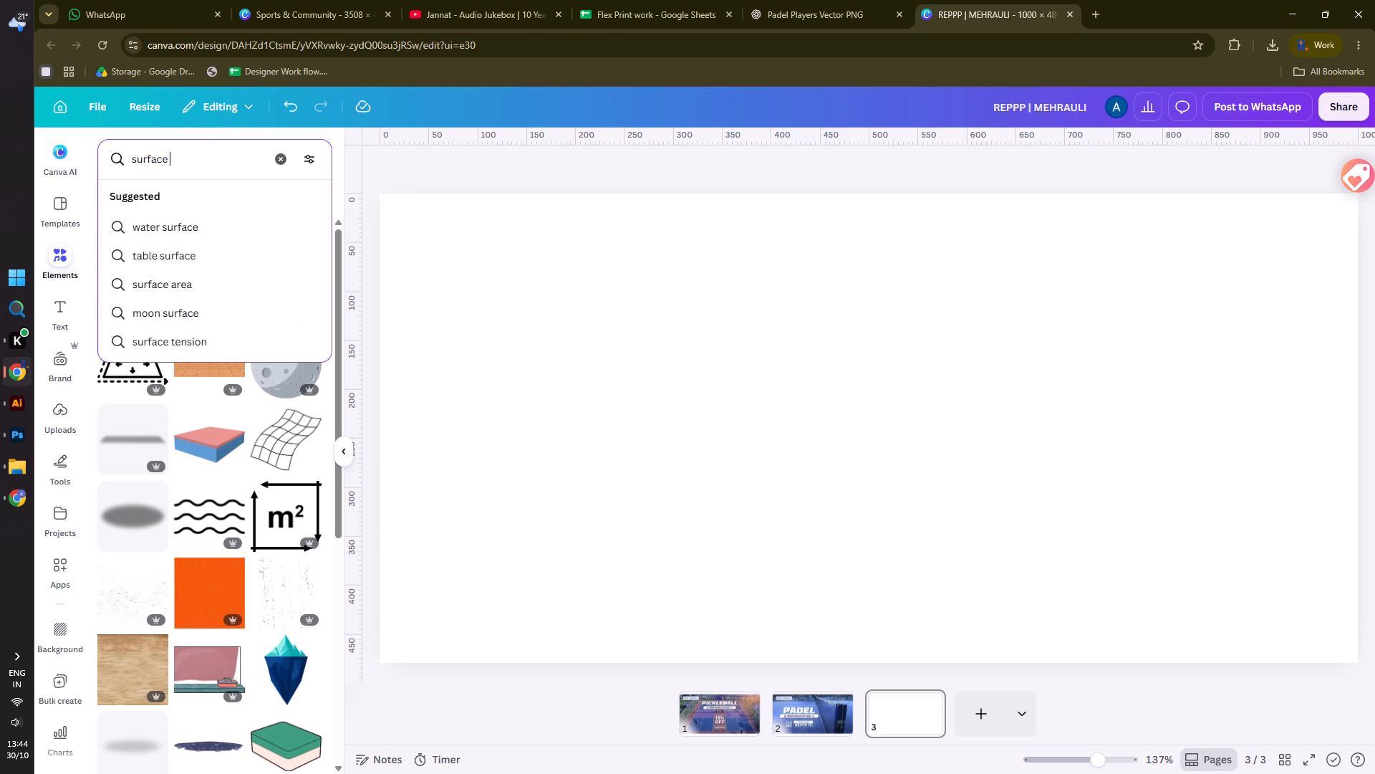
Search the Canva graphics for "surface pickleball".
text(picj)
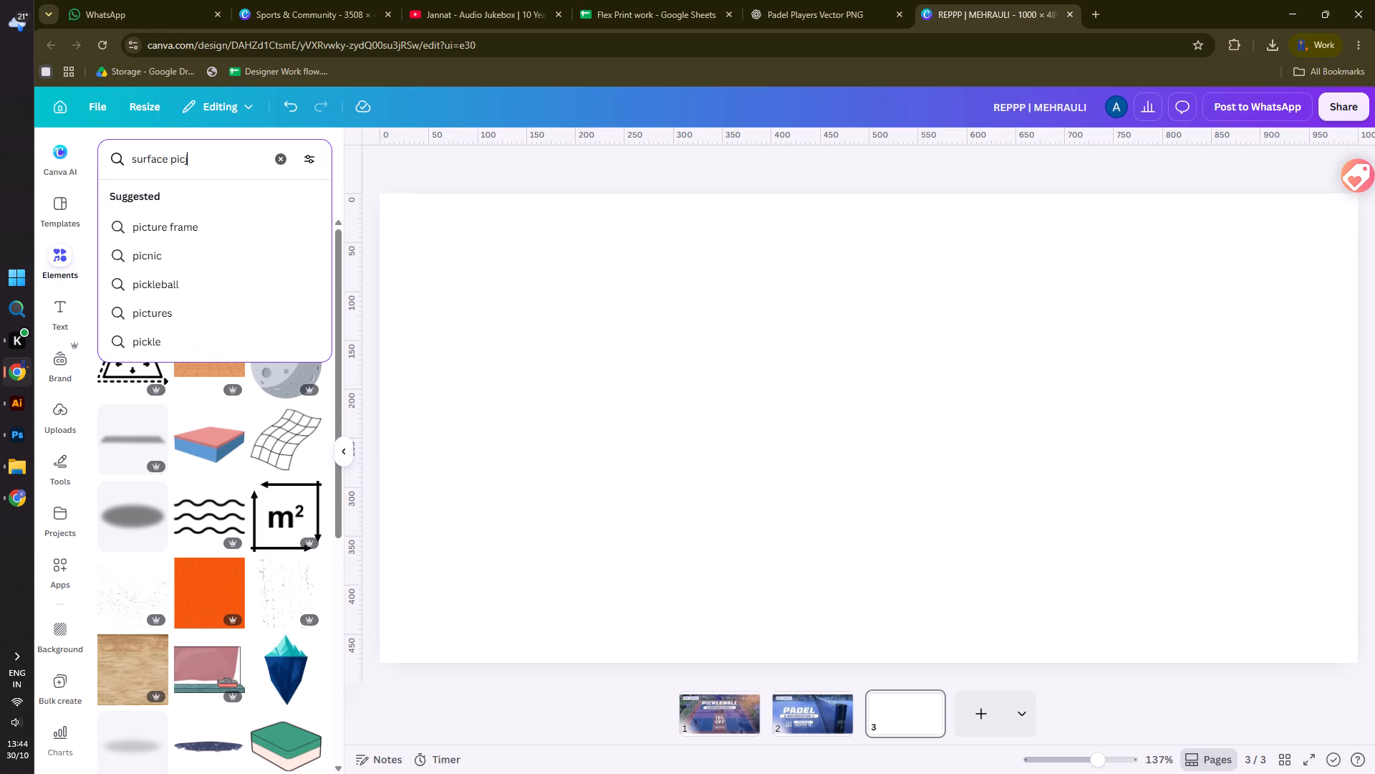
key(BackSpace)
key(k)
text(leball)
key(Return)
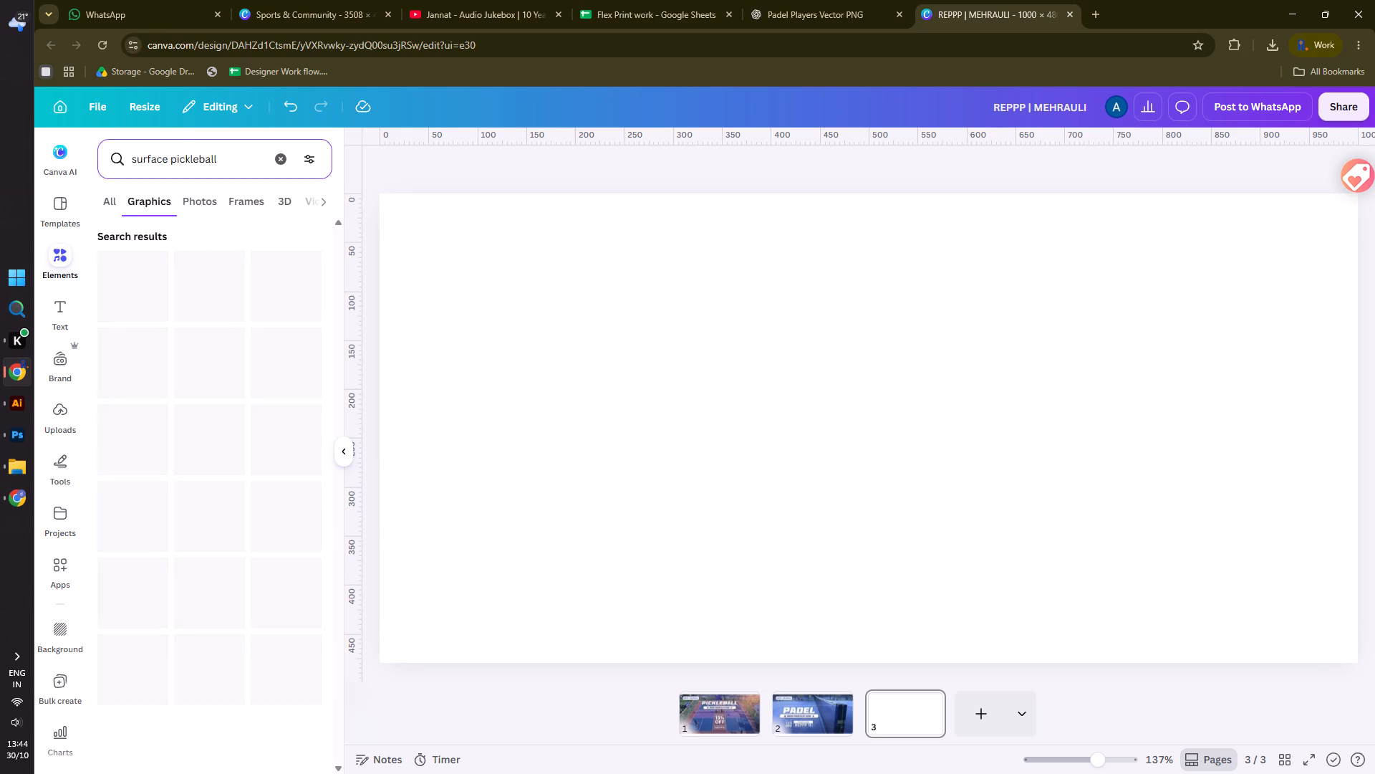
Look through the pickleball graphics for a court surface that suits the banner.
scroll(221, 537, down, 9)
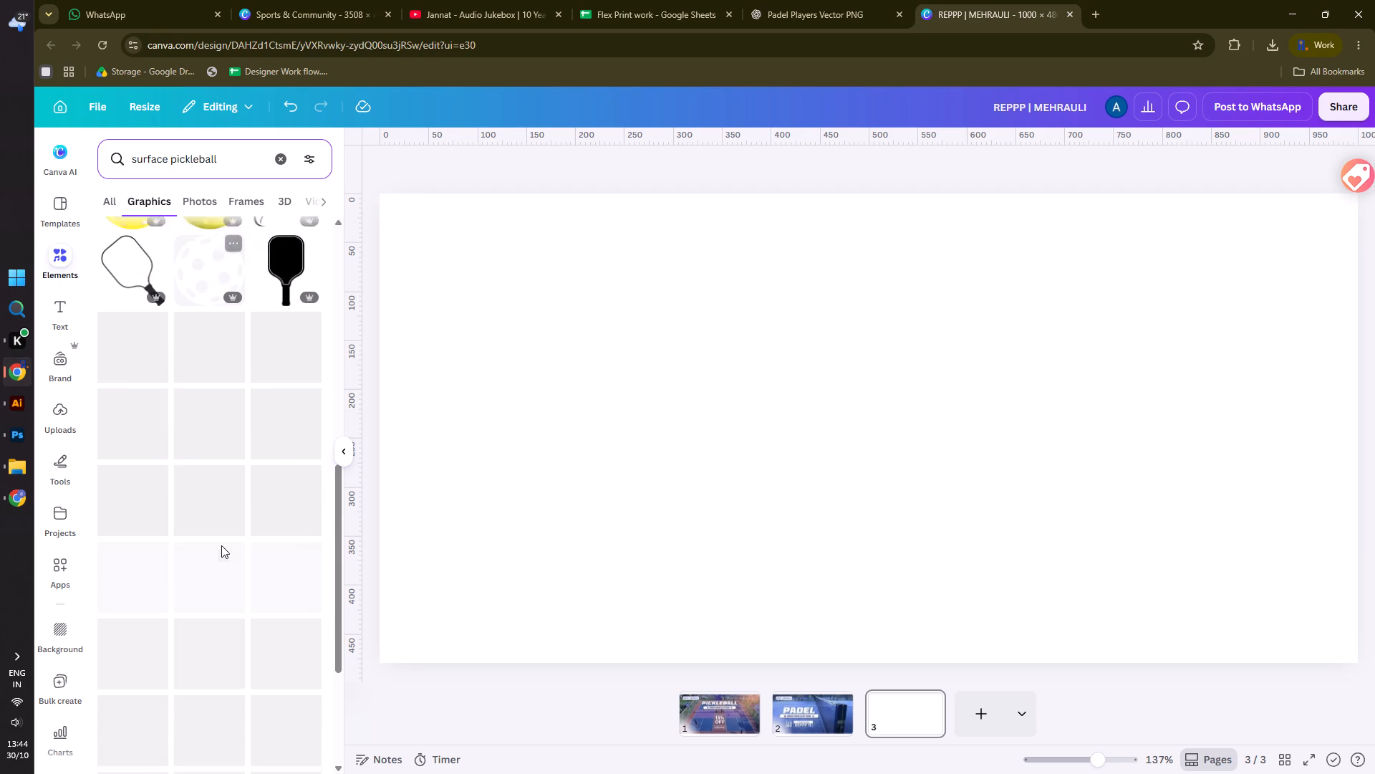
scroll(221, 545, down, 9)
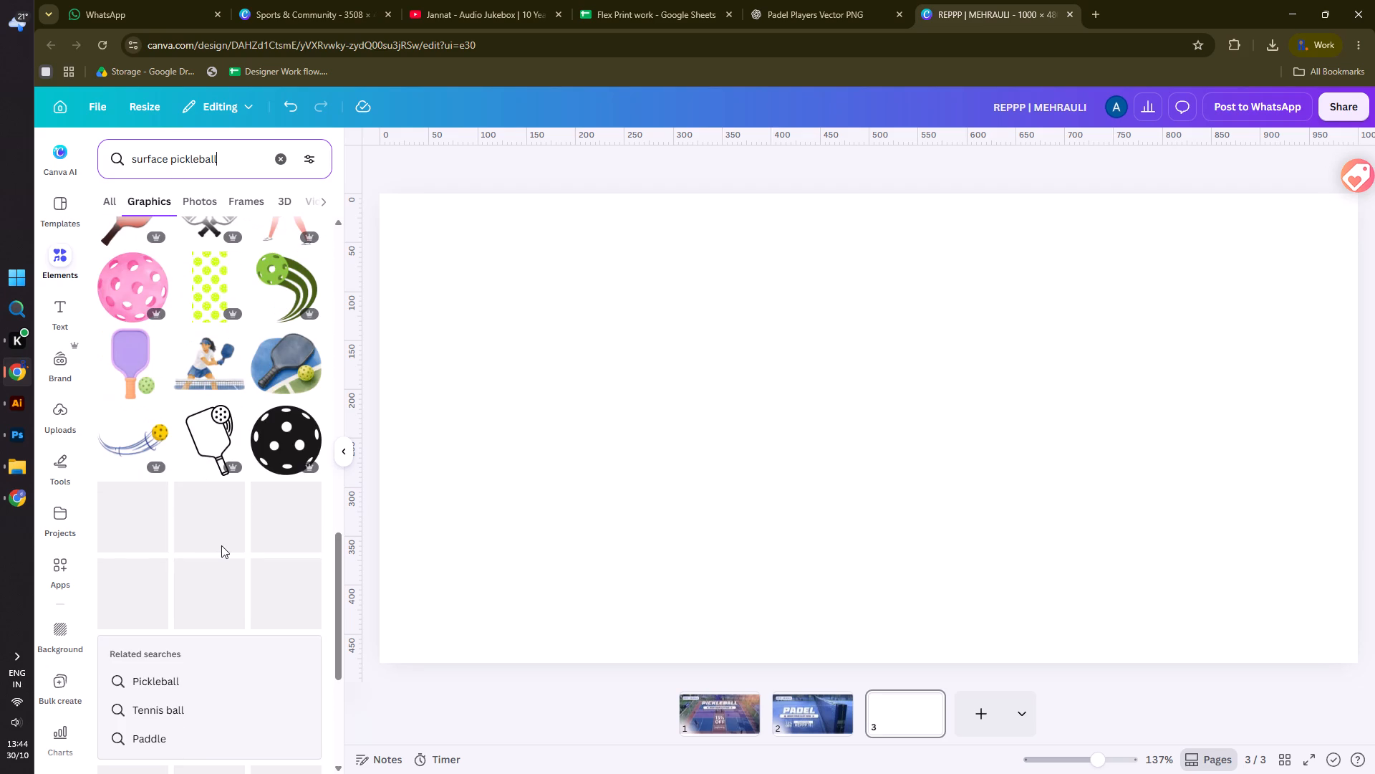
scroll(221, 545, down, 5)
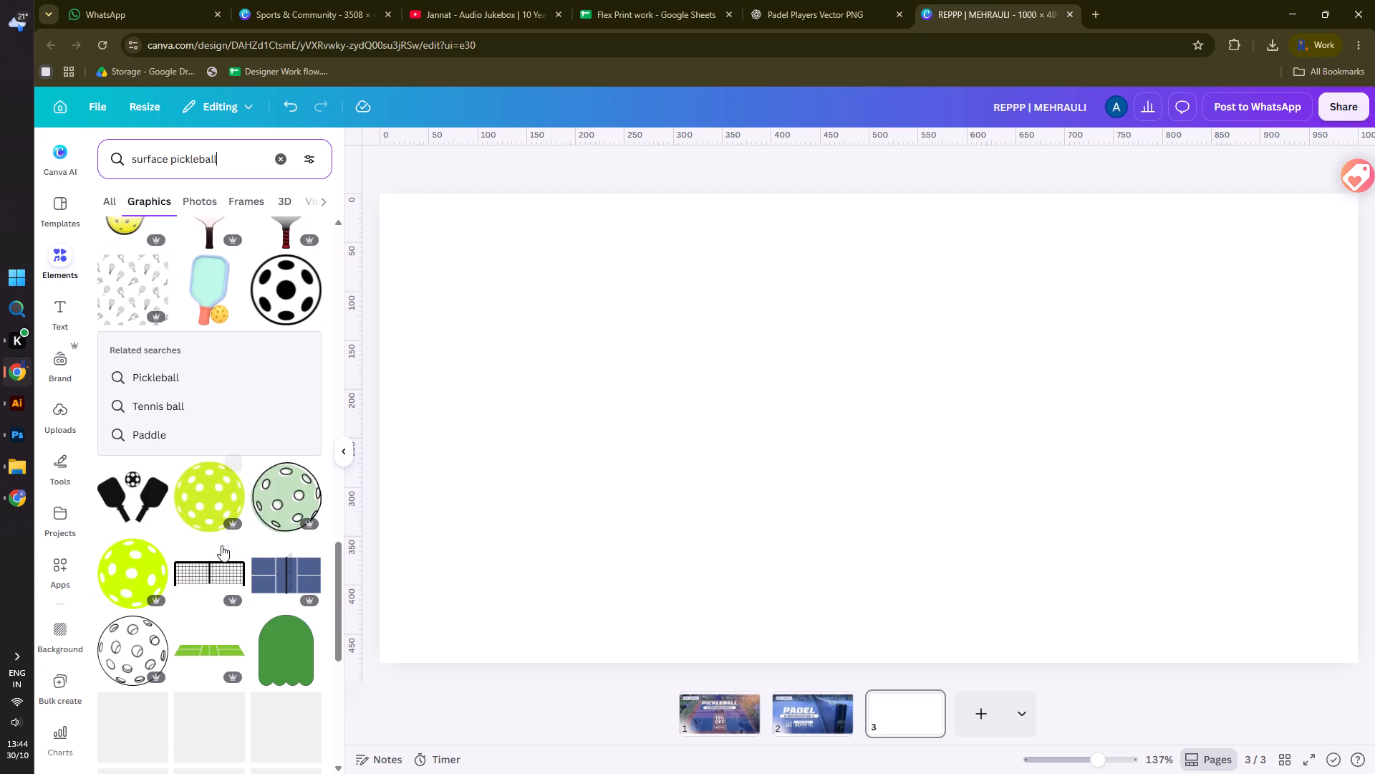
scroll(221, 545, down, 3)
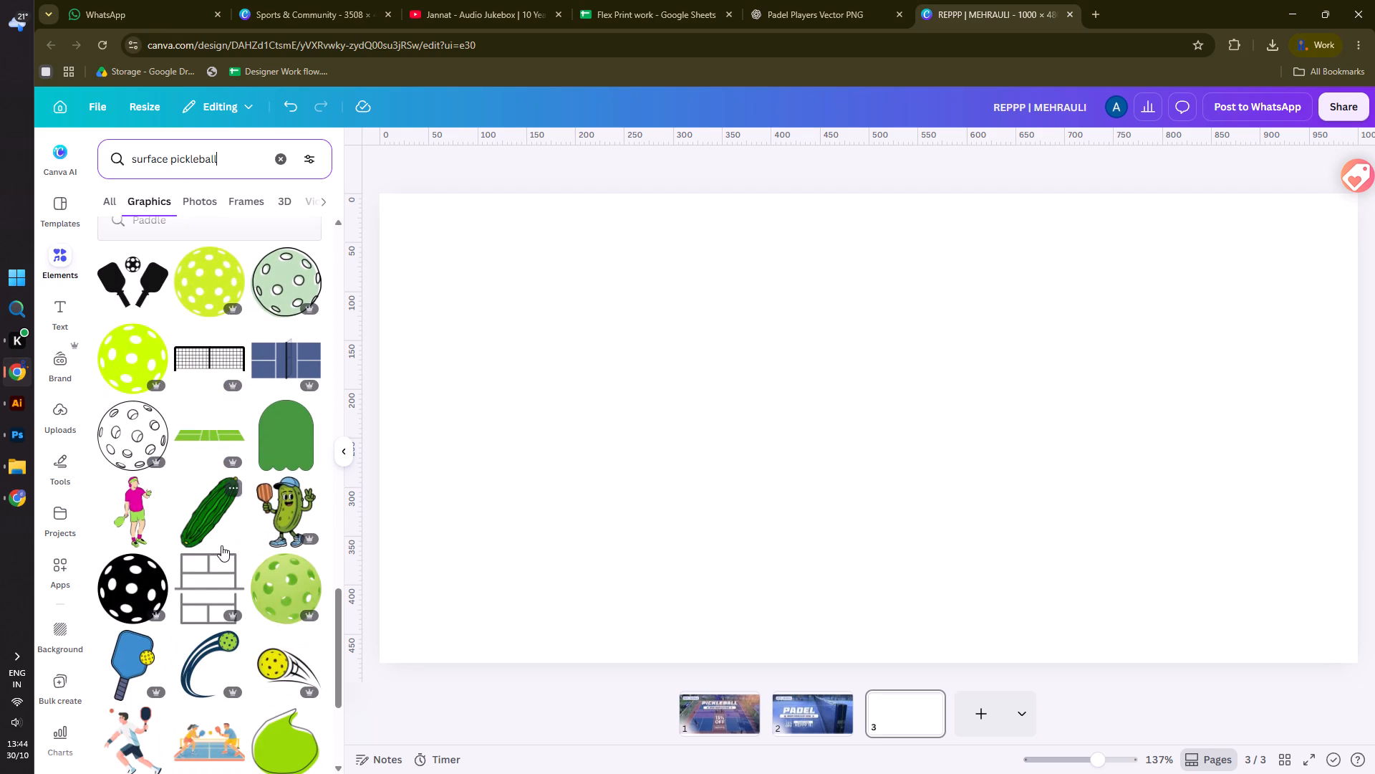
scroll(221, 545, down, 11)
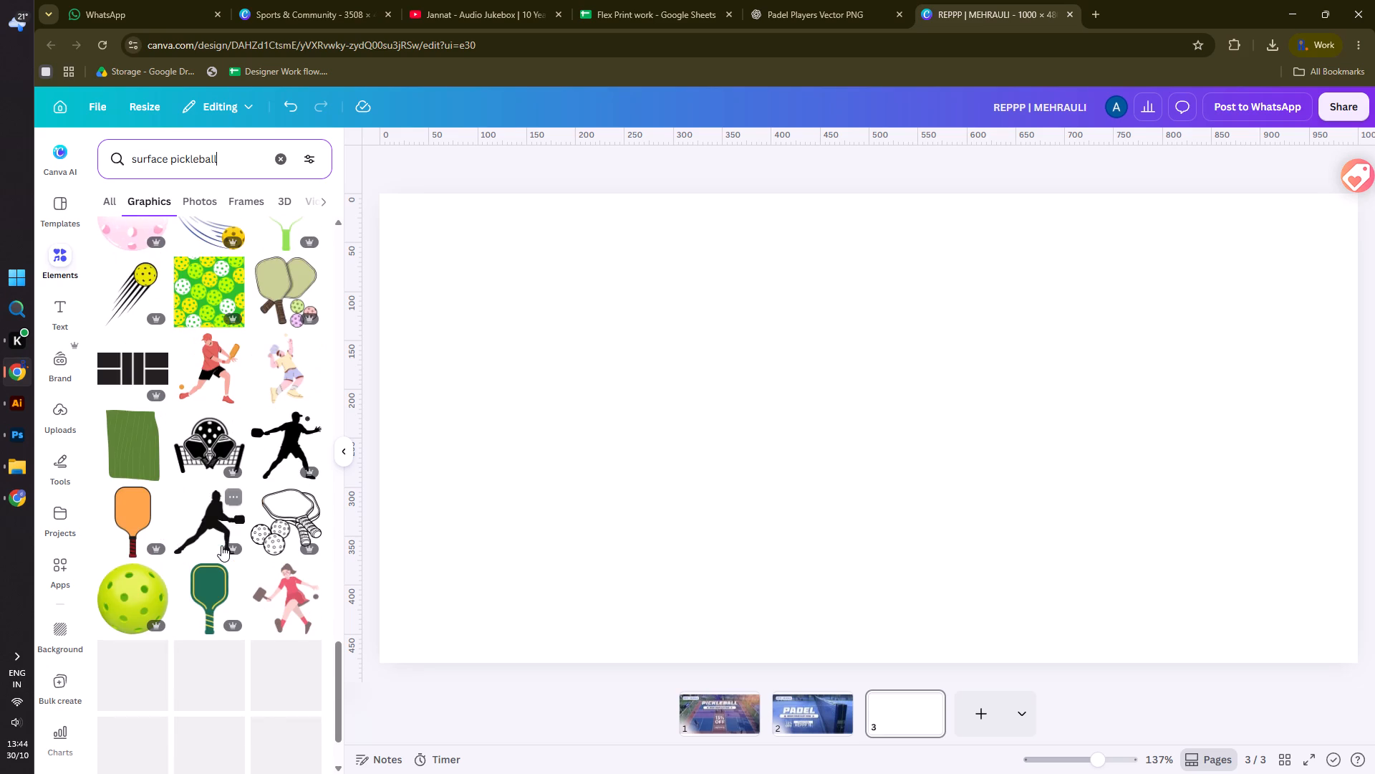
scroll(221, 545, down, 5)
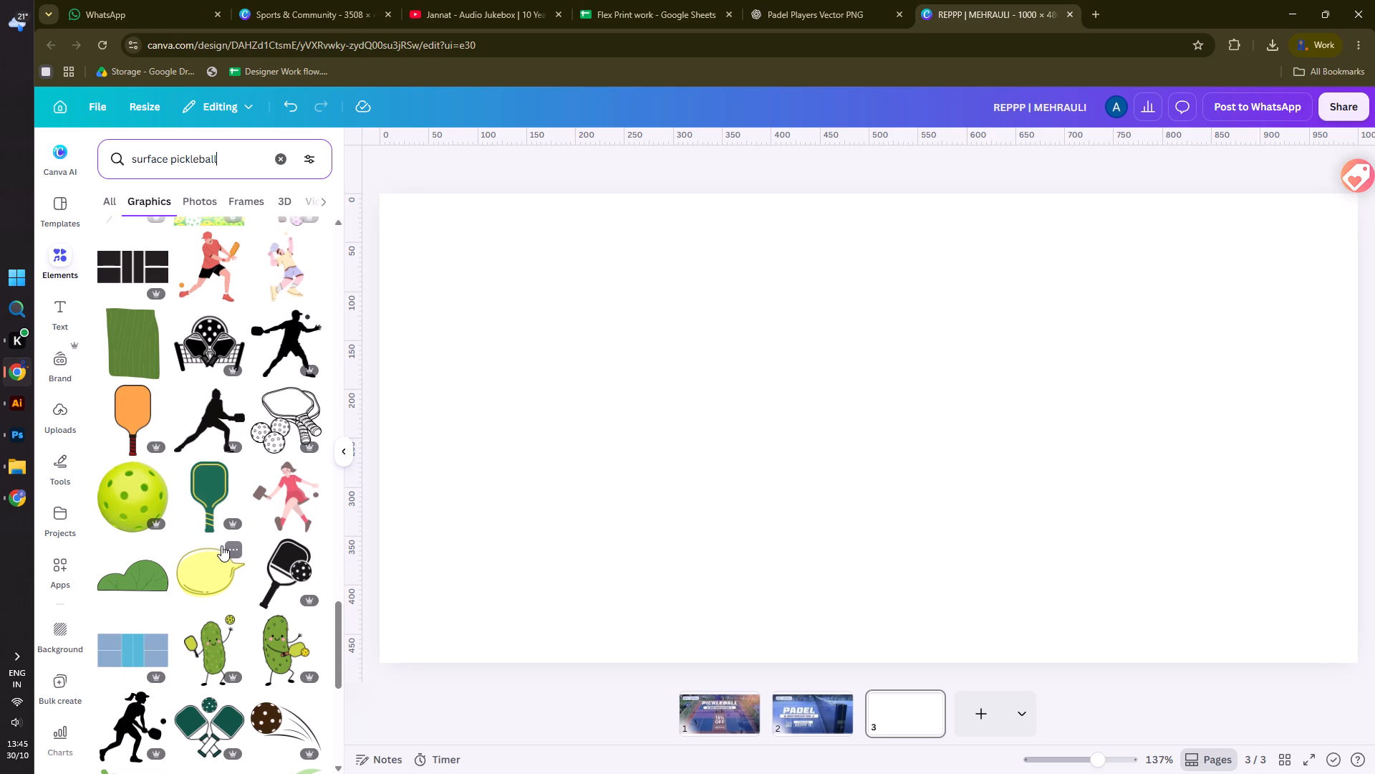
scroll(302, 520, down, 6)
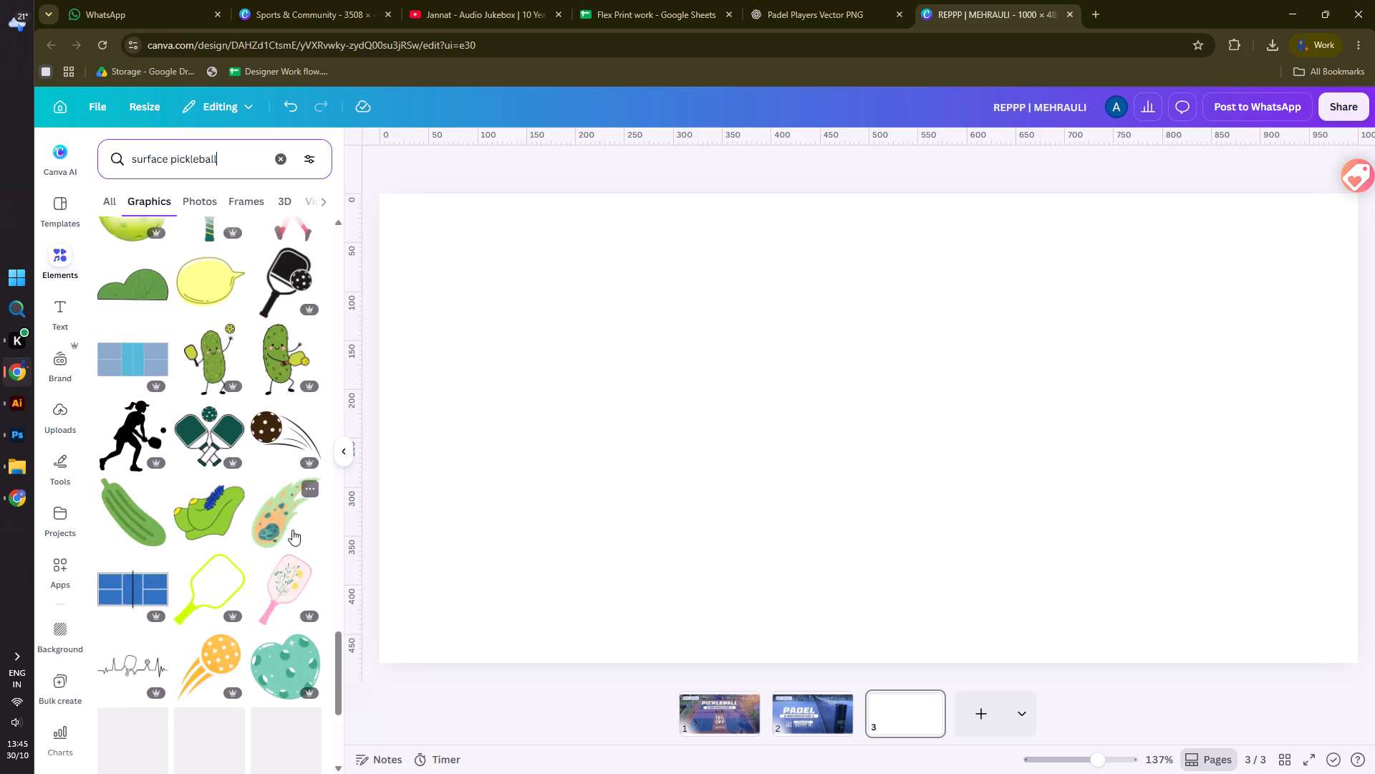
scroll(292, 530, down, 6)
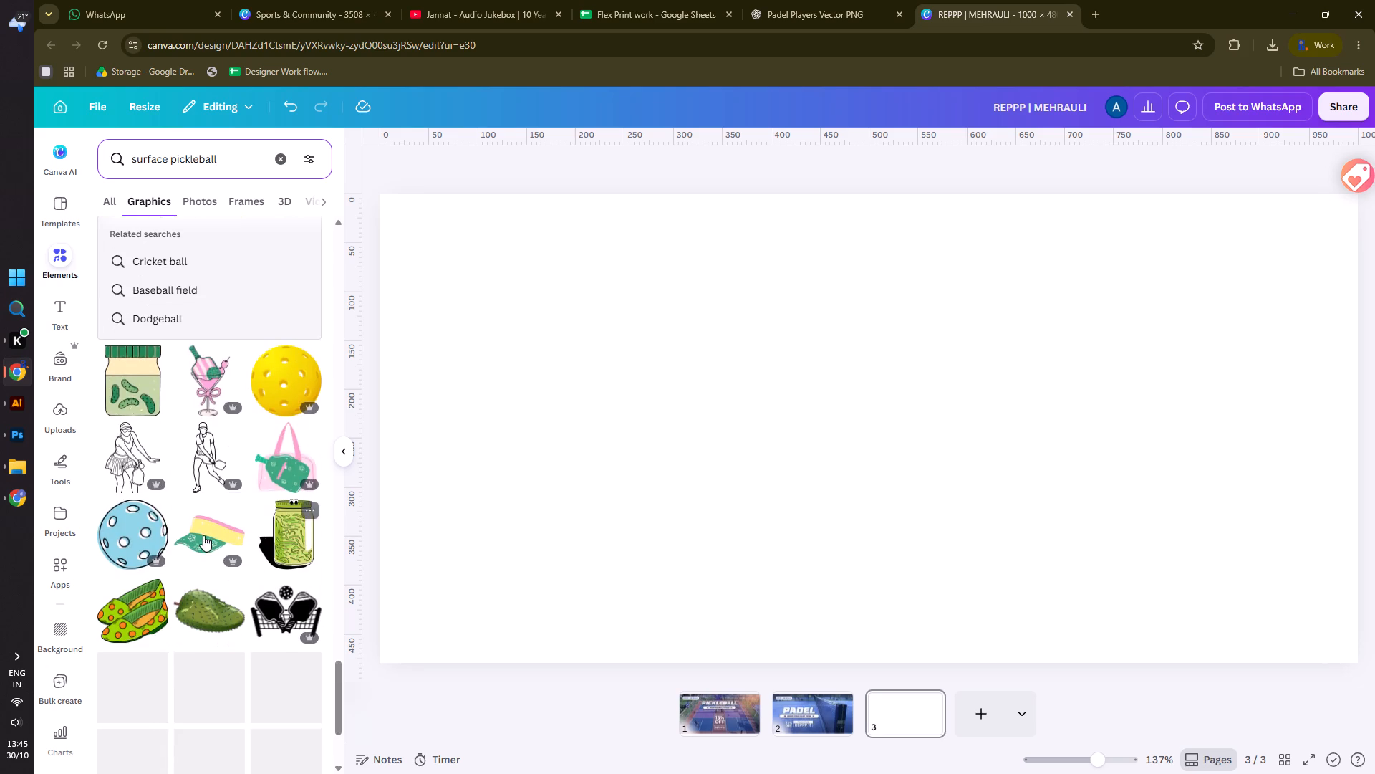
scroll(247, 565, down, 8)
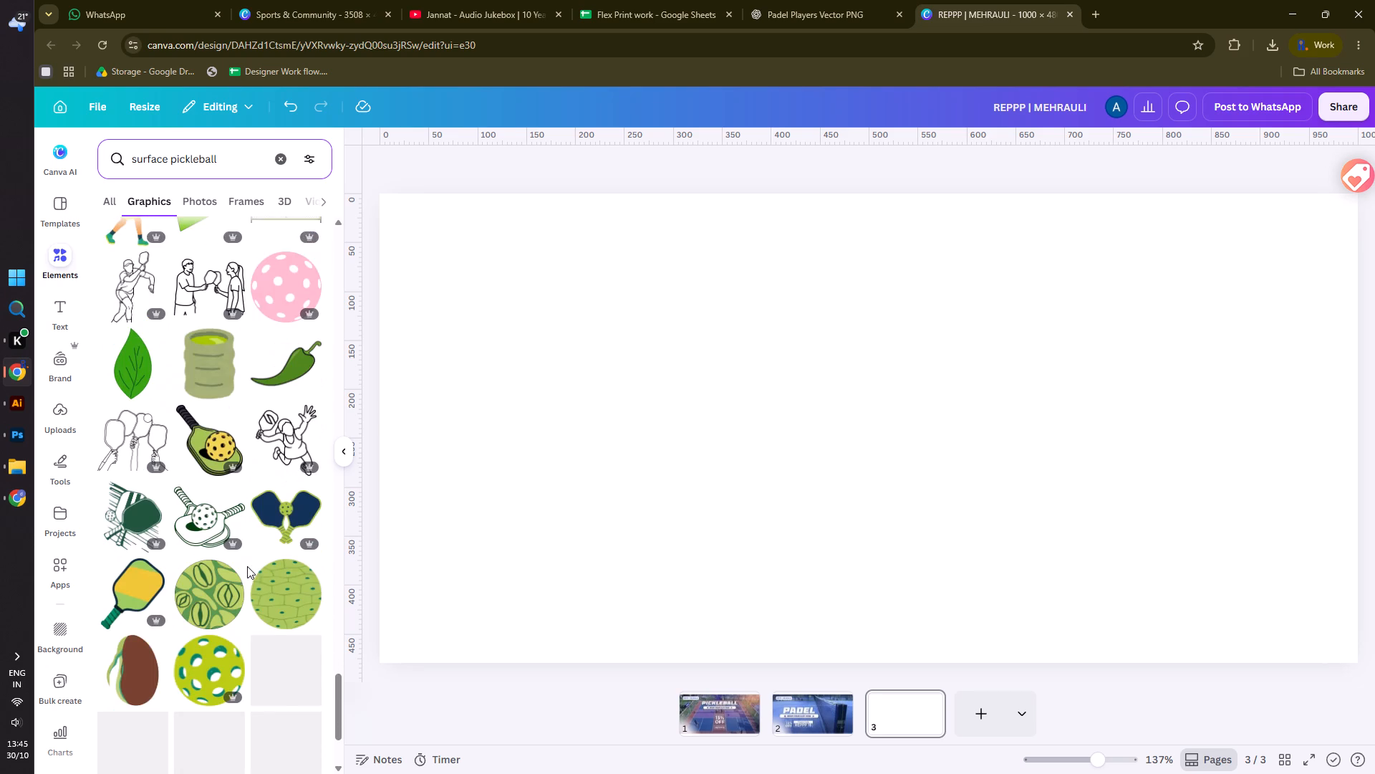
scroll(247, 566, down, 9)
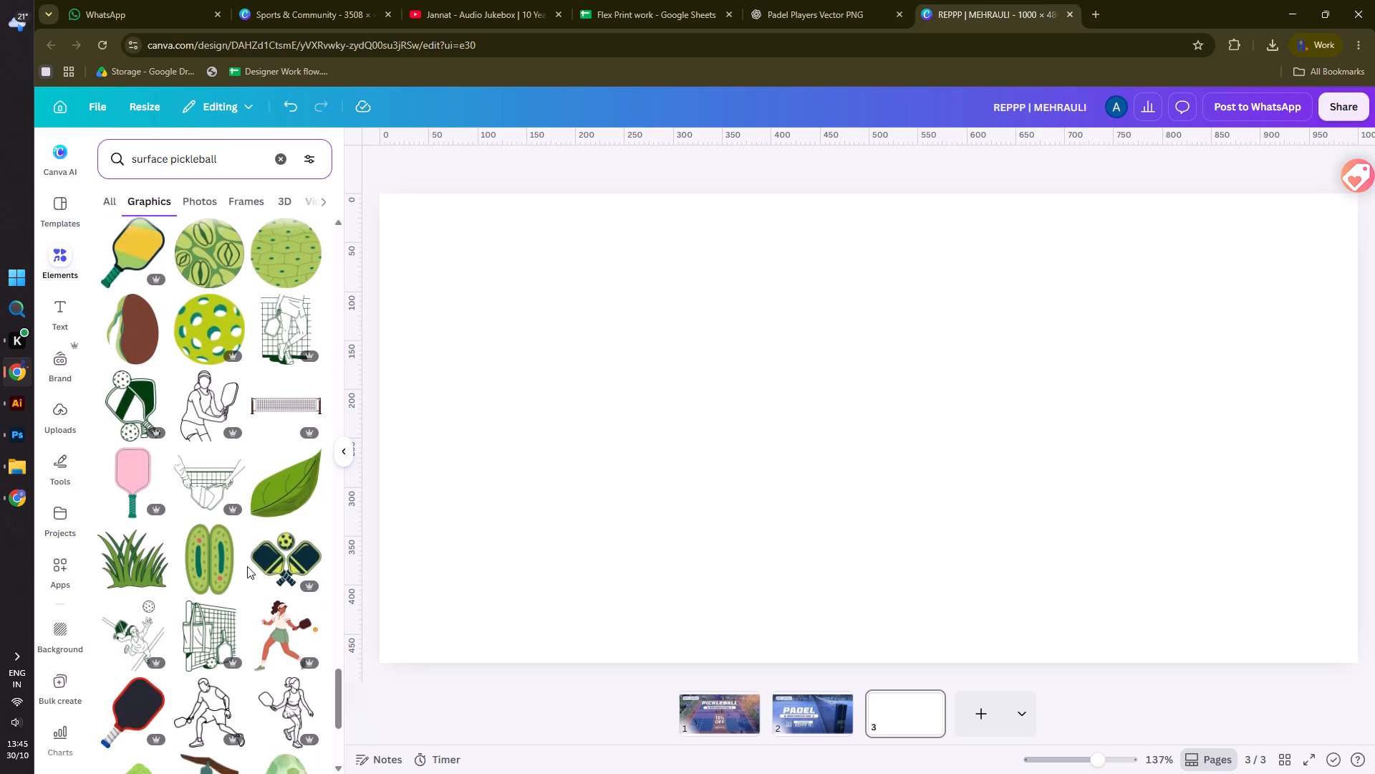
scroll(247, 566, down, 9)
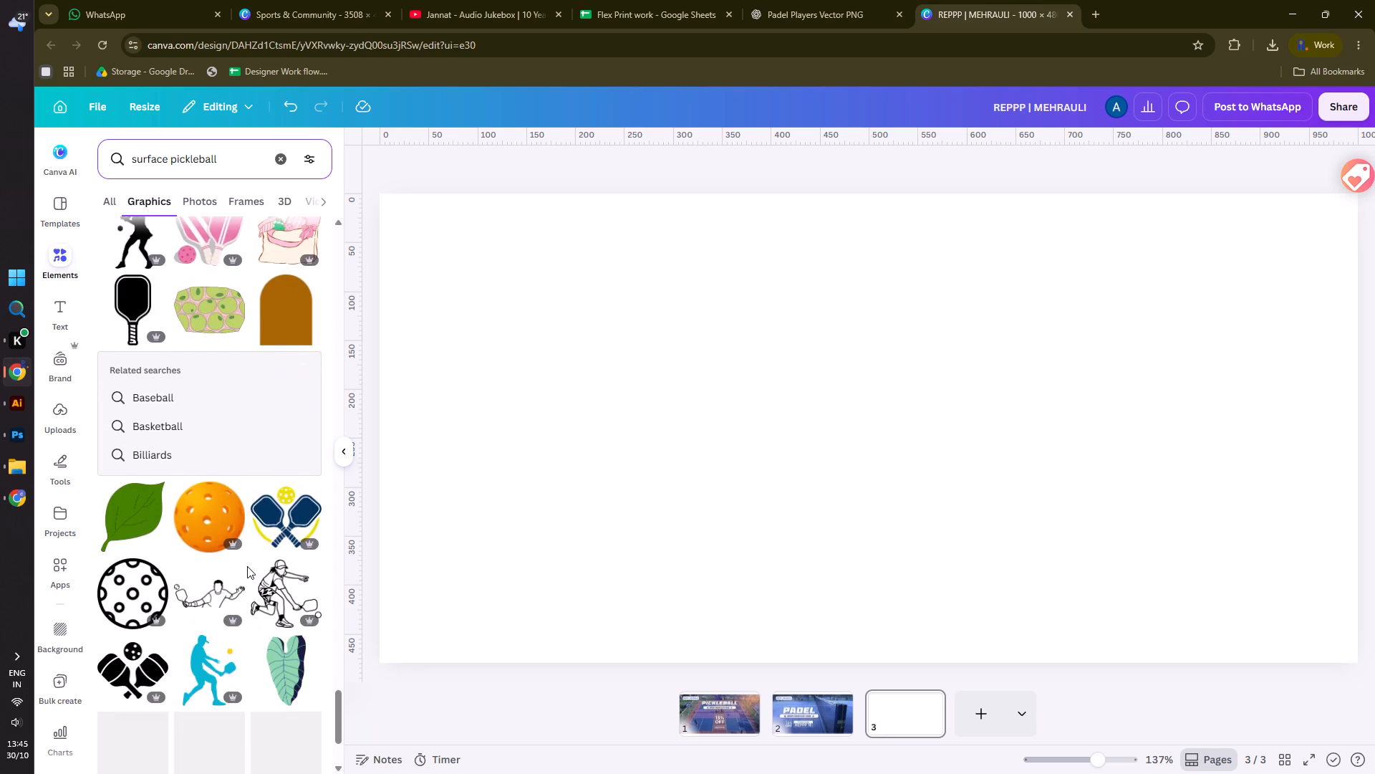
scroll(247, 566, down, 12)
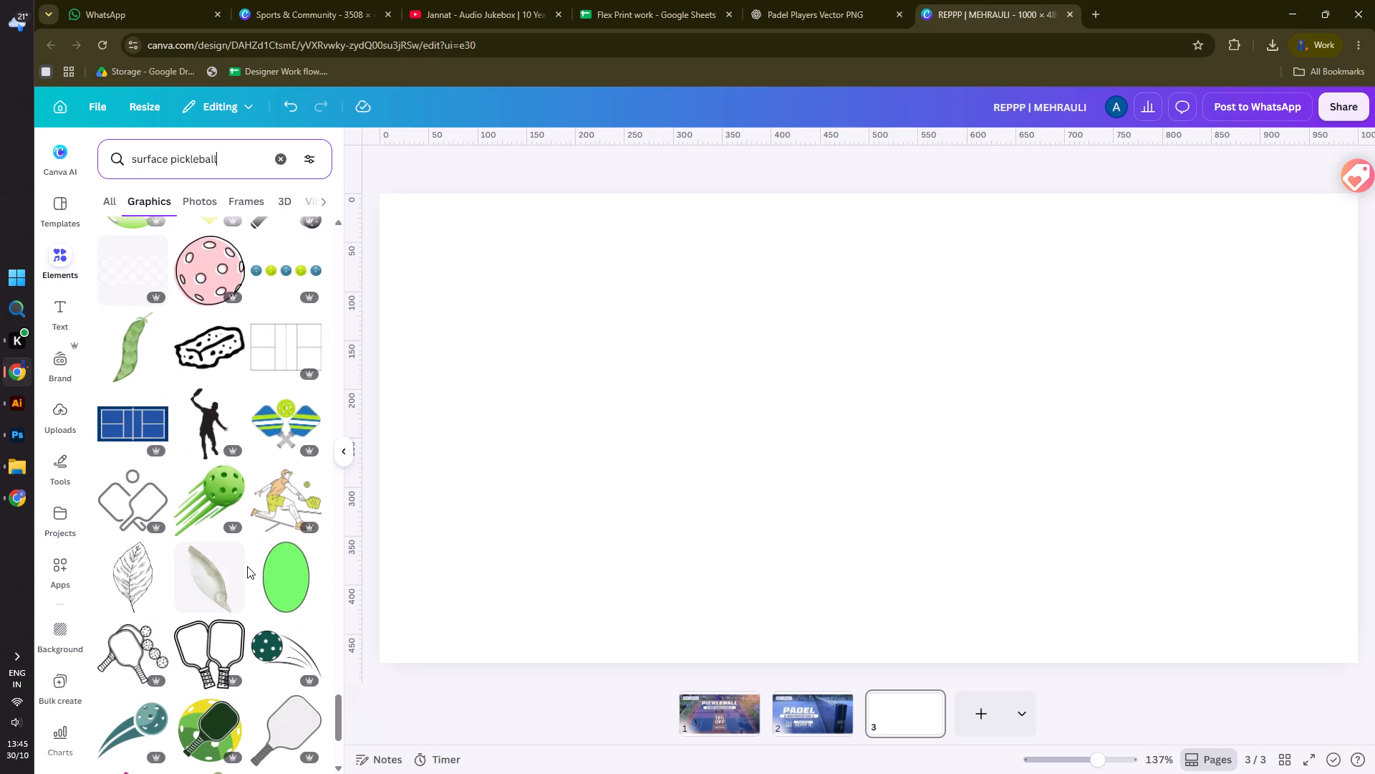
scroll(247, 566, down, 4)
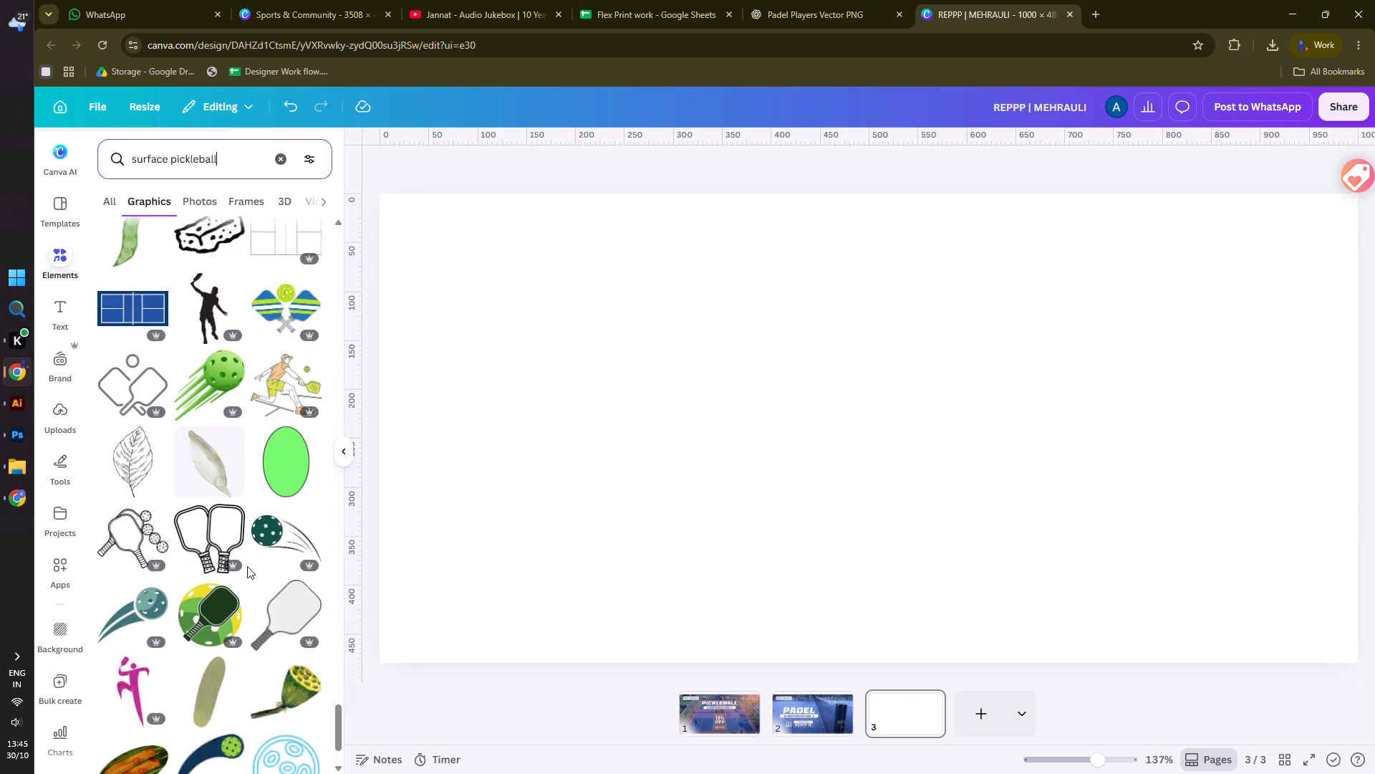
scroll(247, 566, up, 2)
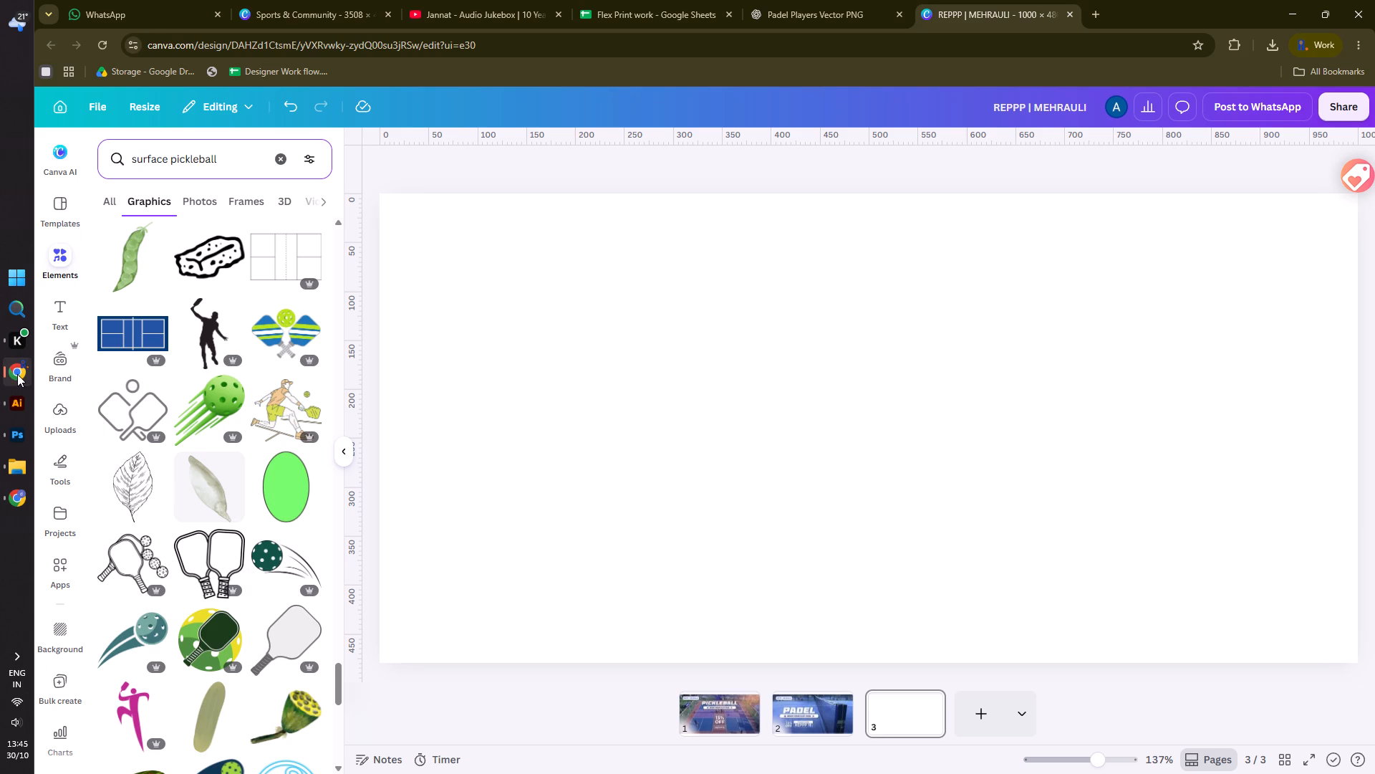
Open "10W-5H PICKLEBALL DESIGN 1 IN KHAN MARKET" from the AI FILE folder in Illustrator.
click(14, 480)
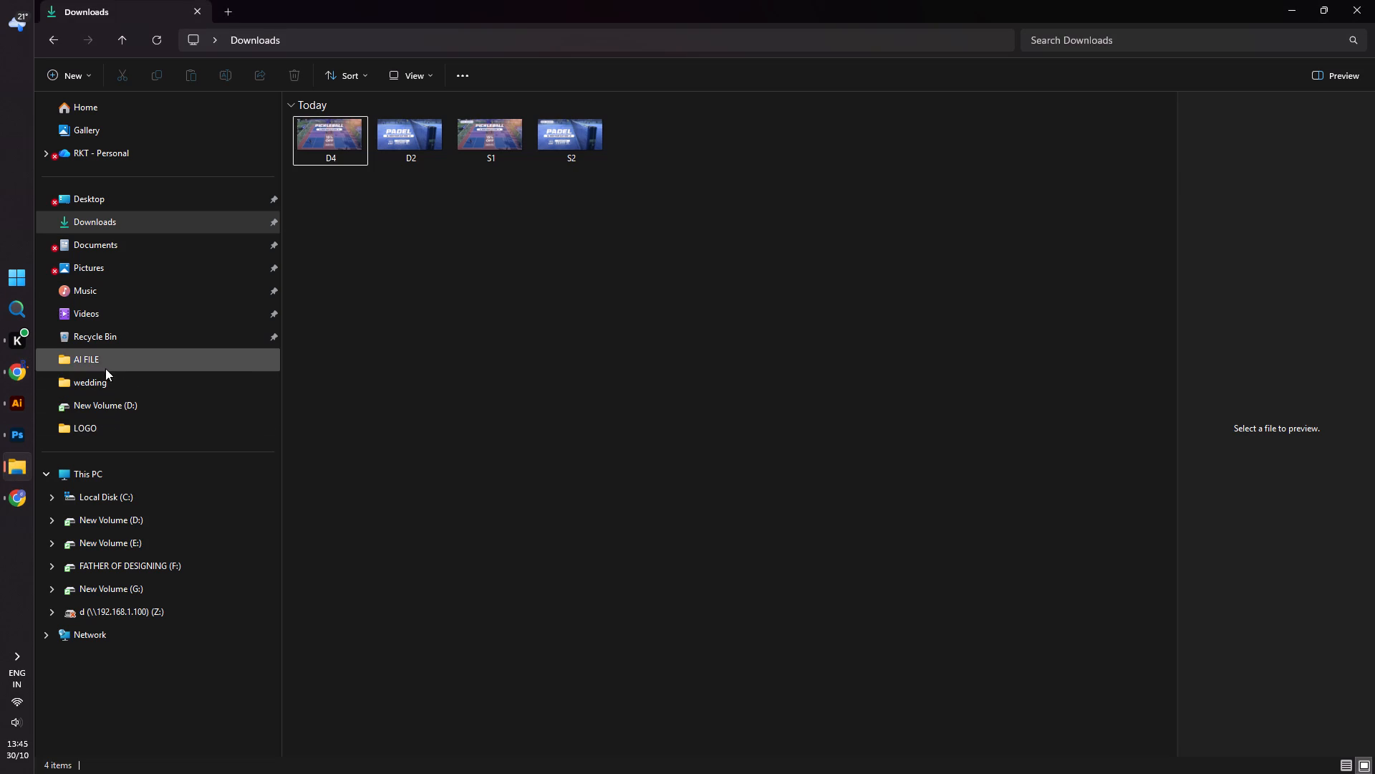
click(114, 348)
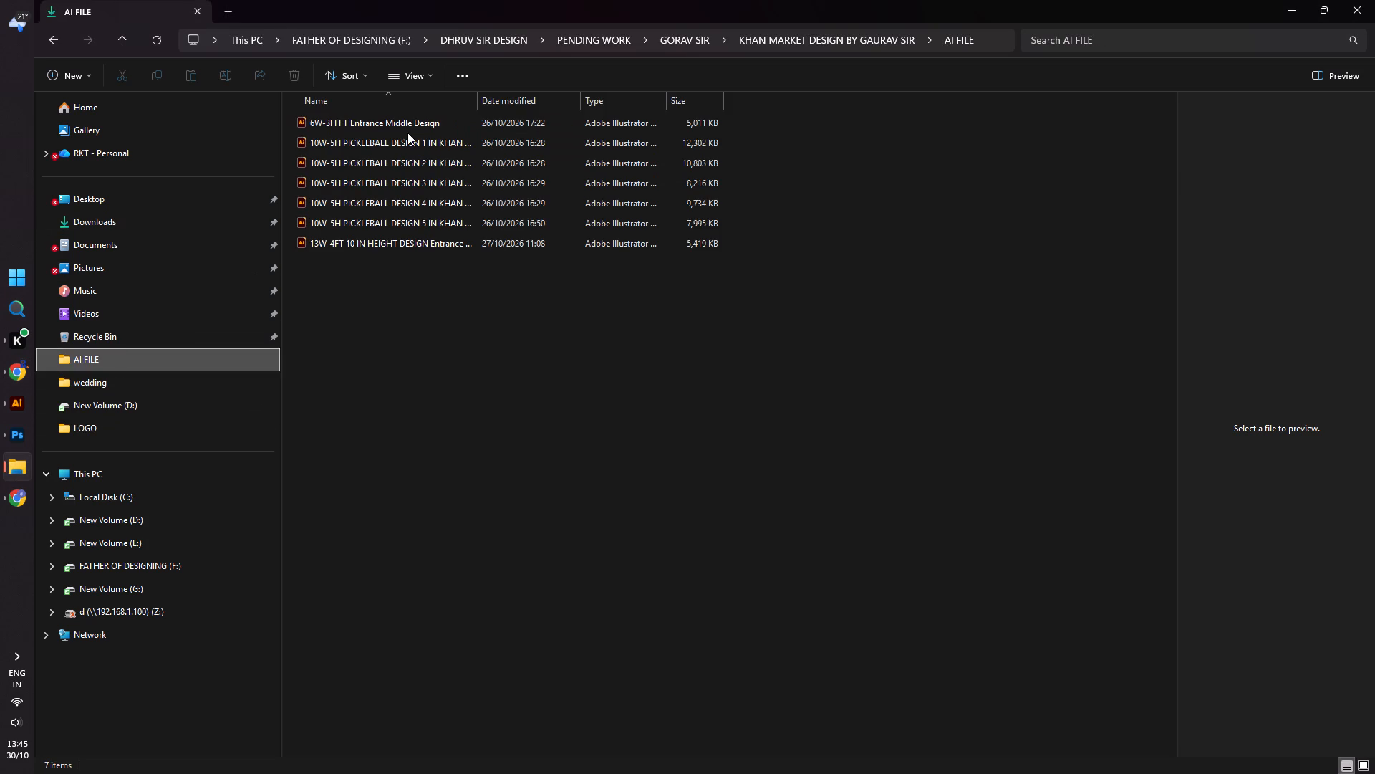
click(407, 143)
double_click(407, 143)
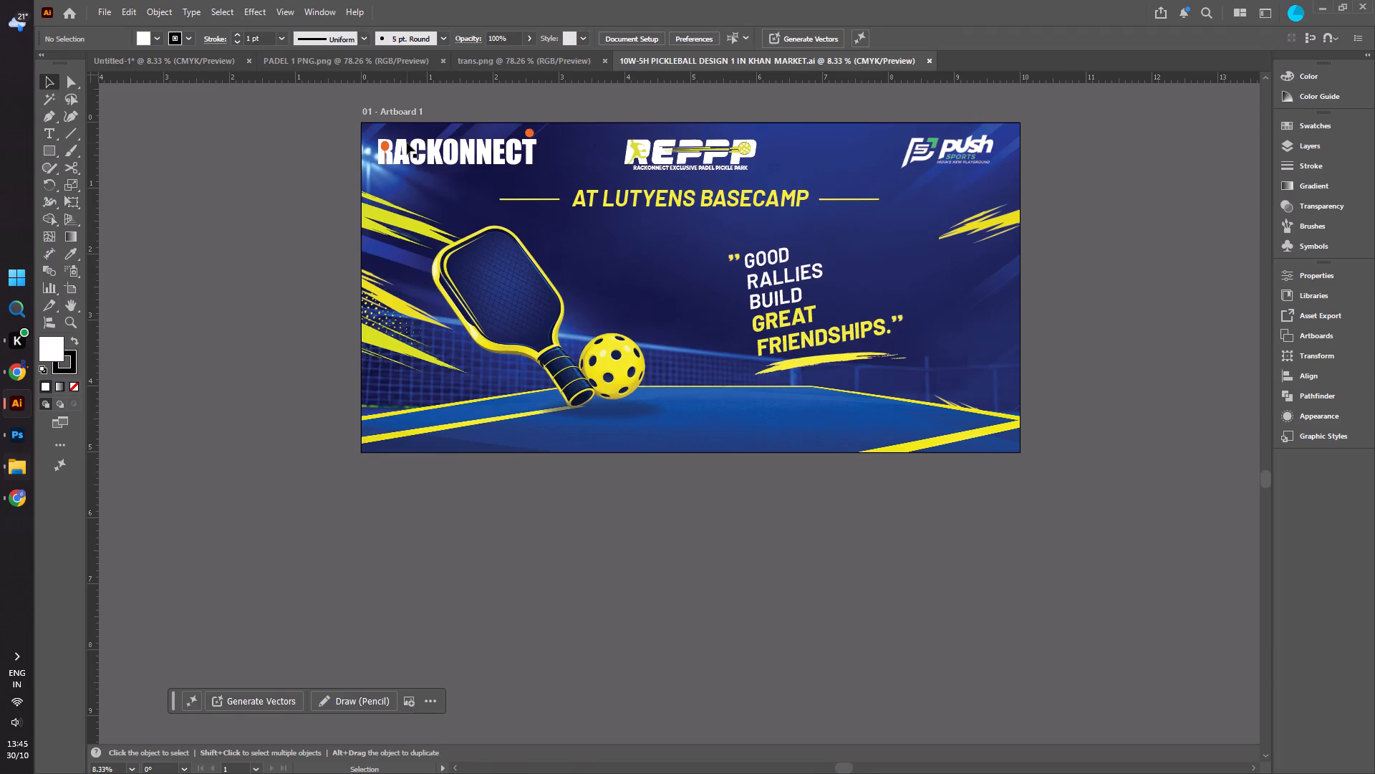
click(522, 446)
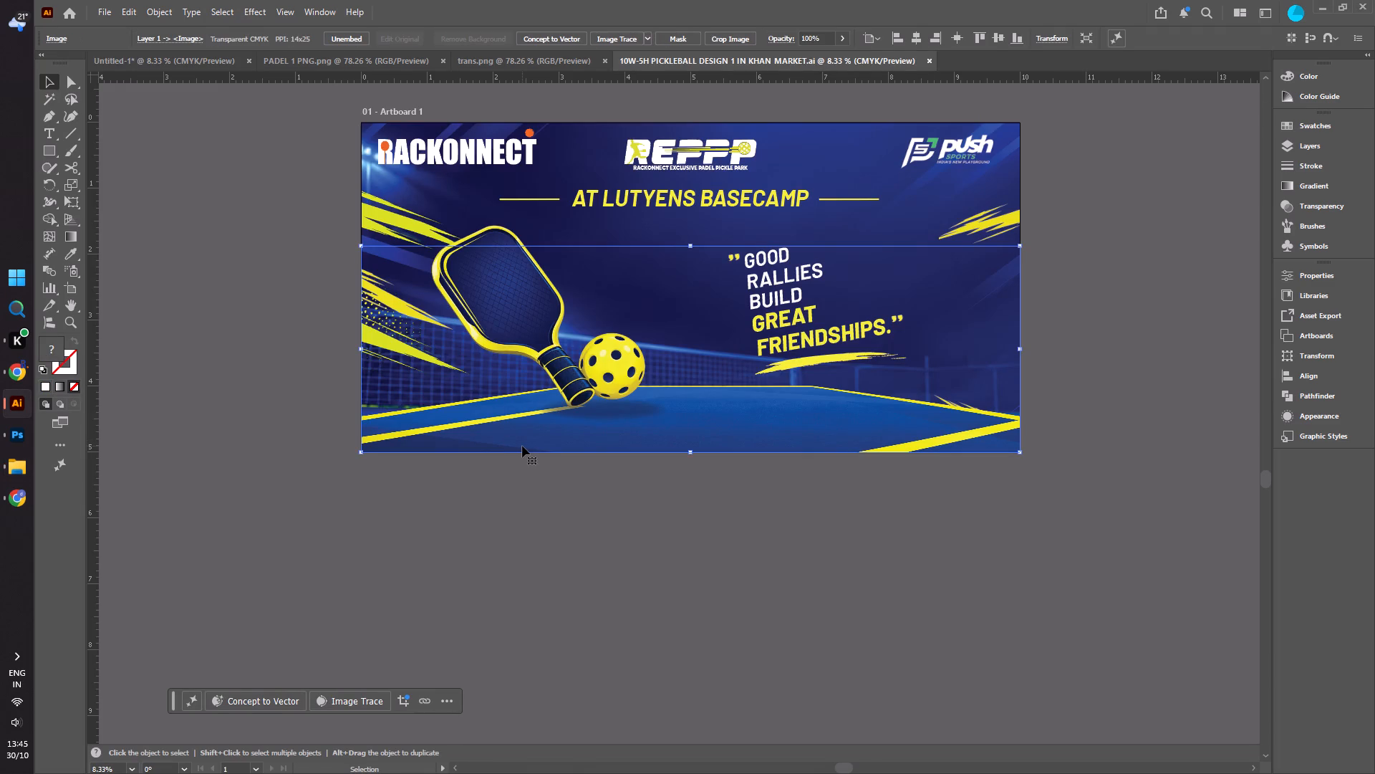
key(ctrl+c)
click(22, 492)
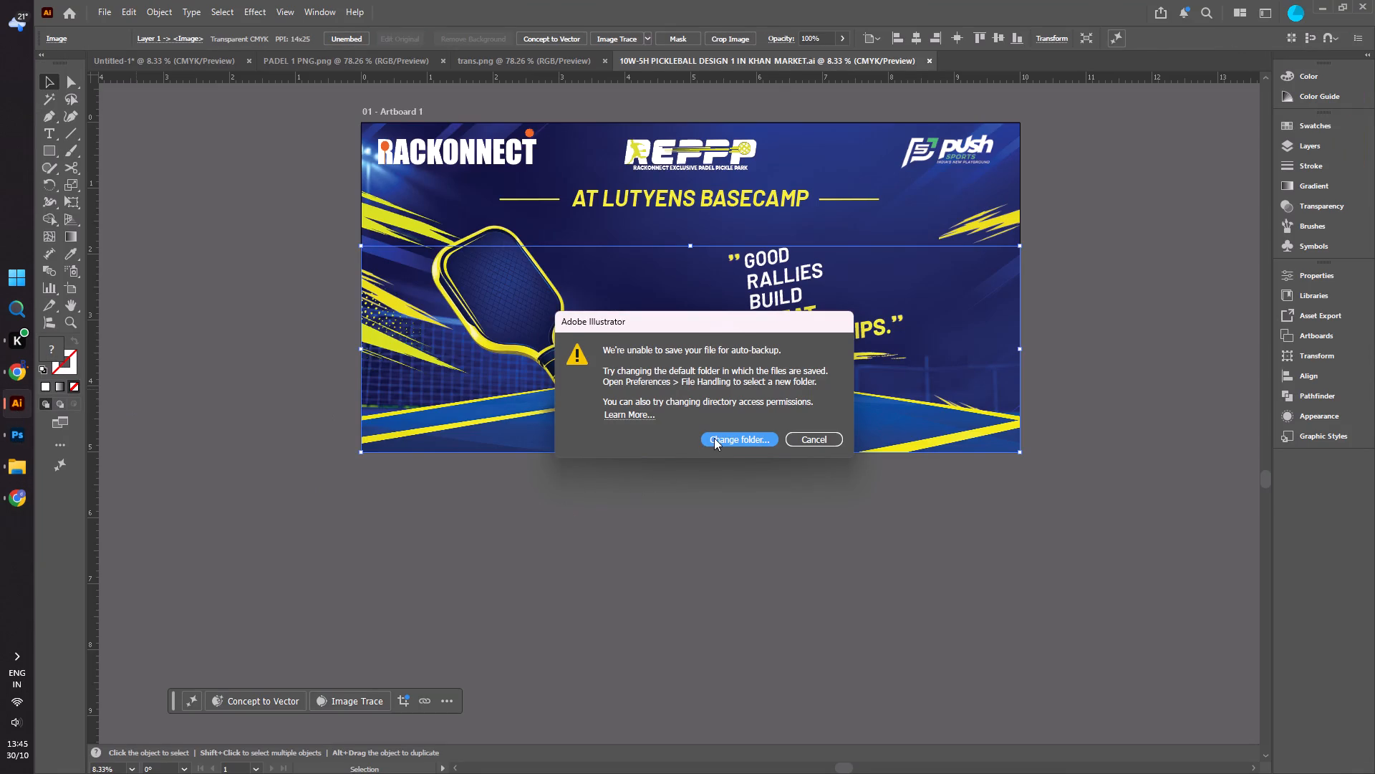
click(714, 438)
click(851, 625)
click(492, 545)
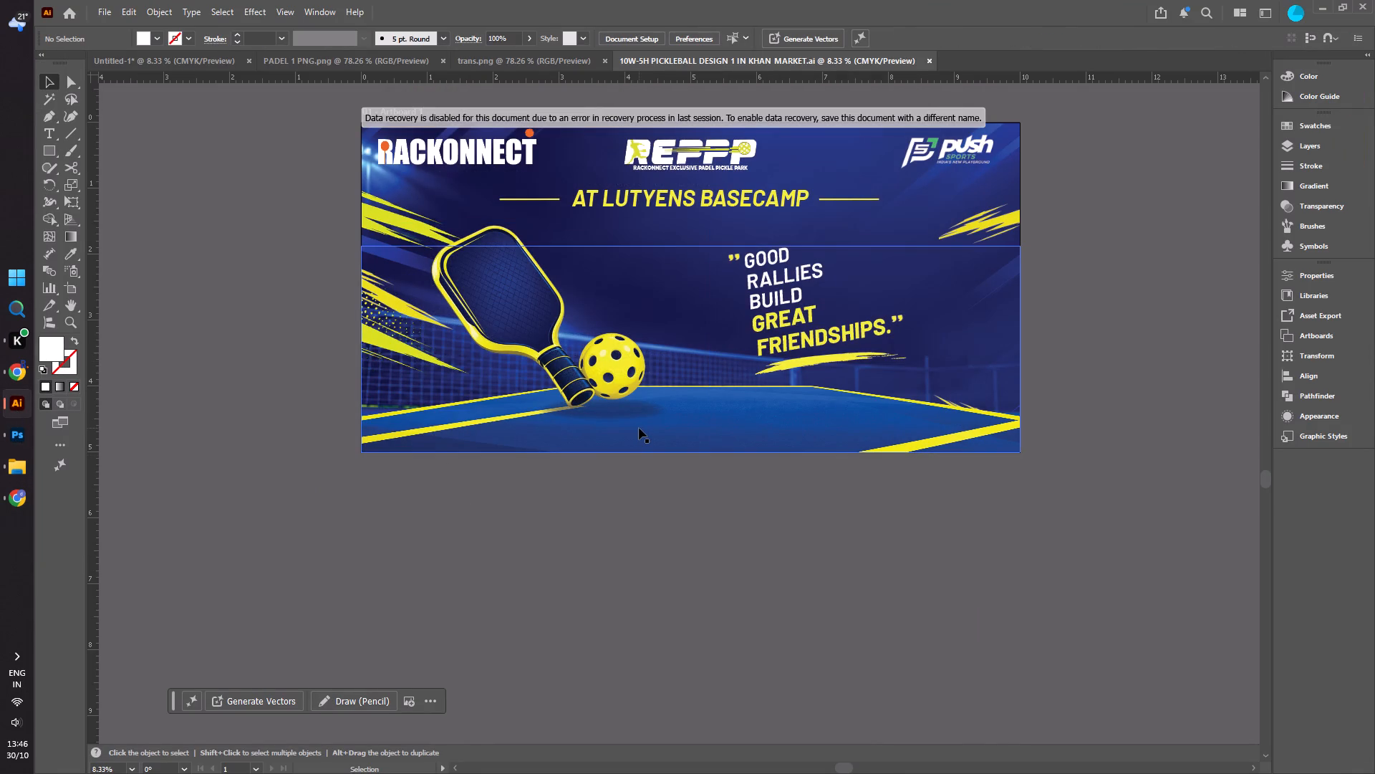
Move the blue court surface image off the artboard, well clear below the rest of the artwork.
drag(639, 428, 624, 531)
drag(296, 97, 632, 443)
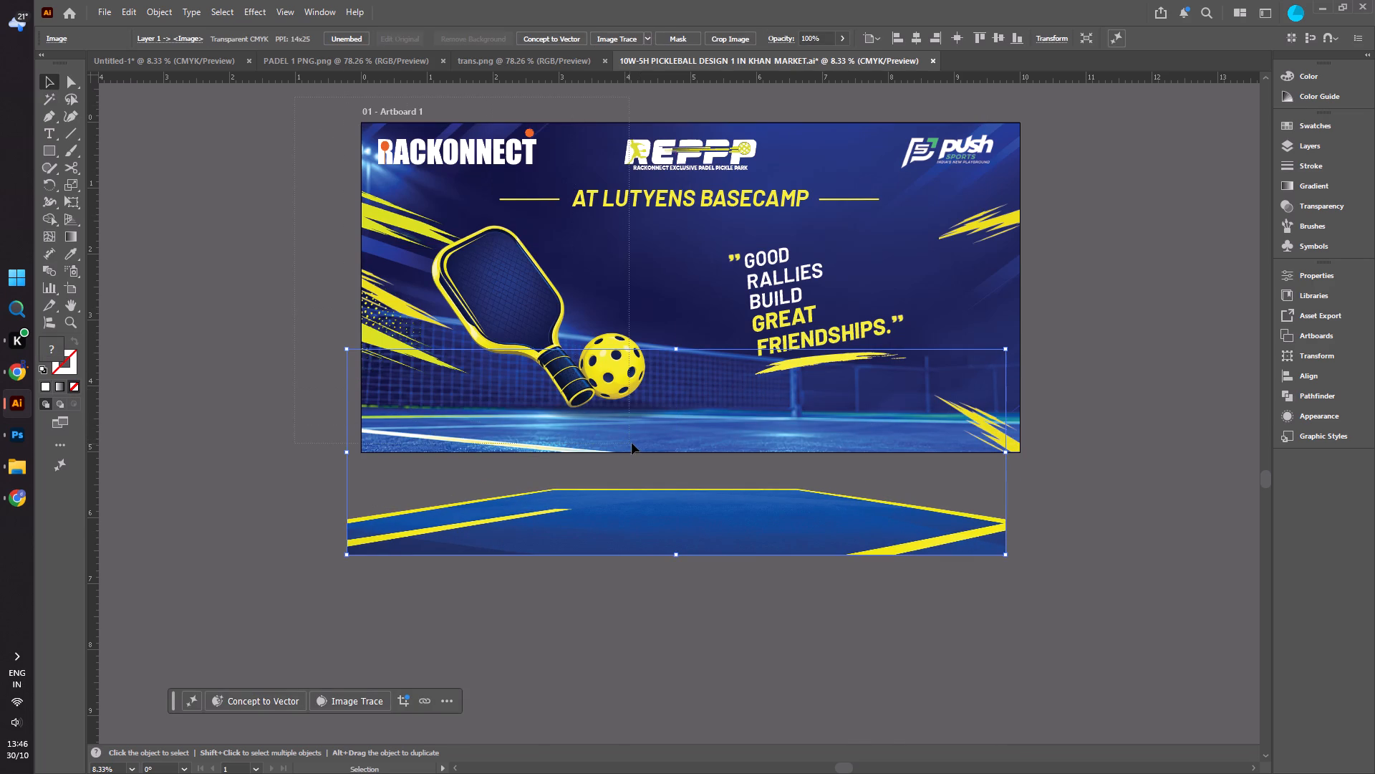
drag(632, 443, 588, 290)
click(236, 291)
drag(266, 129, 761, 532)
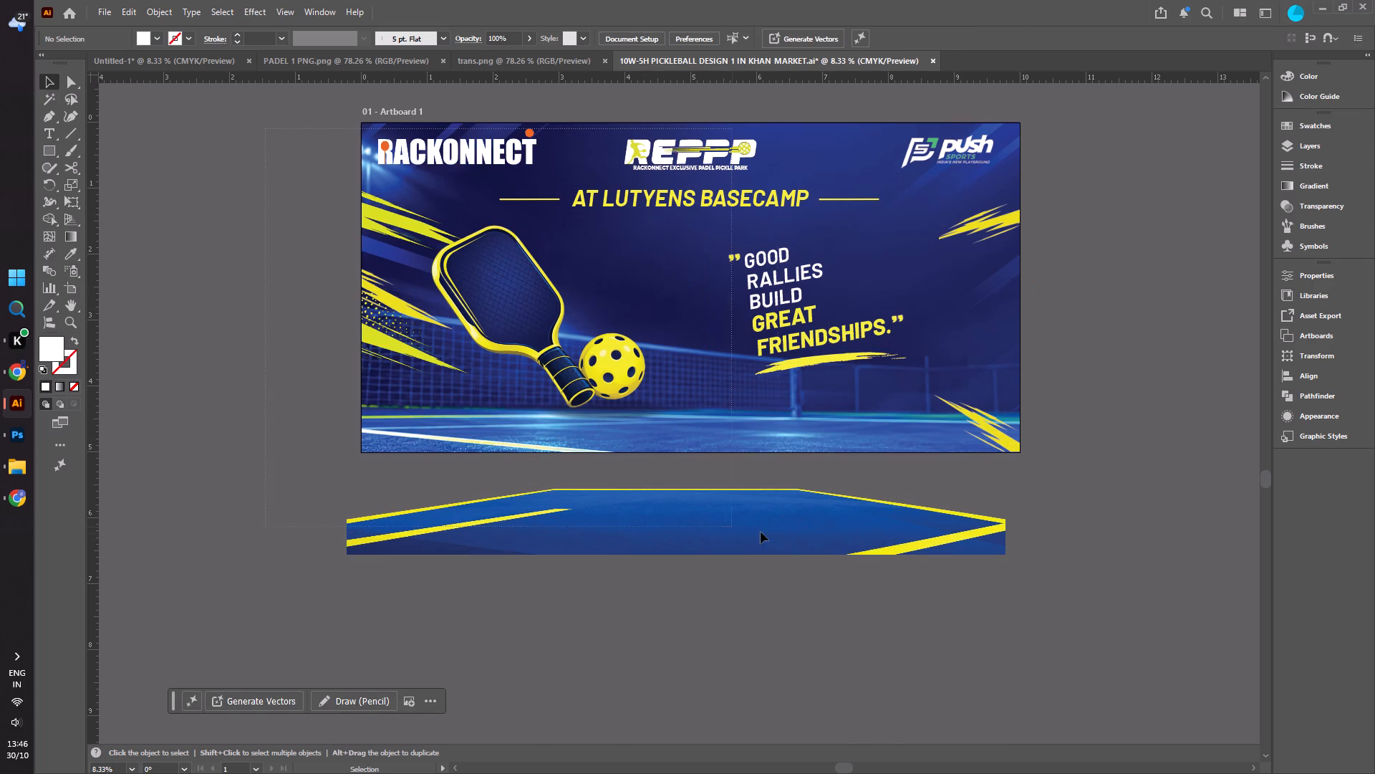
drag(761, 532, 1071, 468)
click(1138, 429)
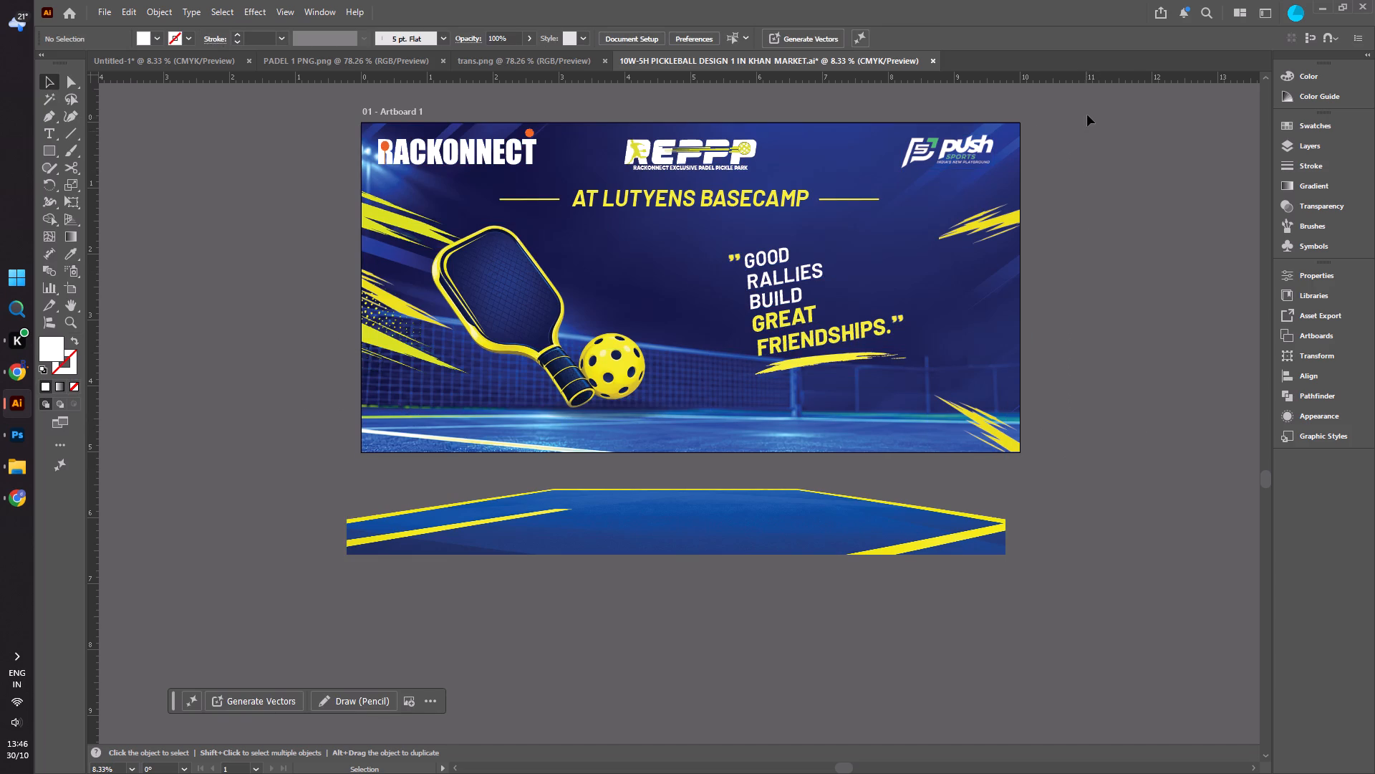
drag(1087, 115, 178, 384)
click(243, 547)
drag(510, 544, 499, 716)
Delete all the remaining artwork on the artboard, keeping only the court surface image below it.
drag(255, 110, 346, 196)
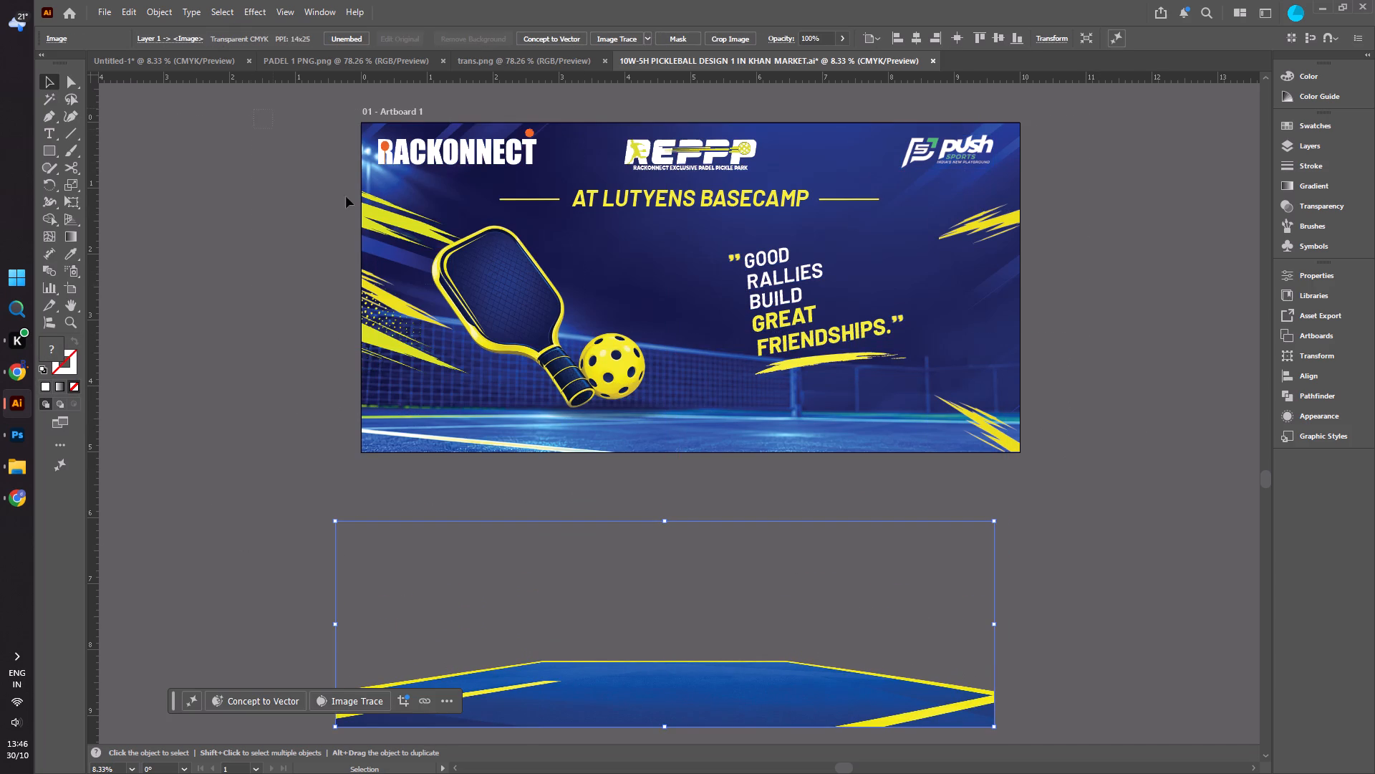
drag(346, 196, 1182, 489)
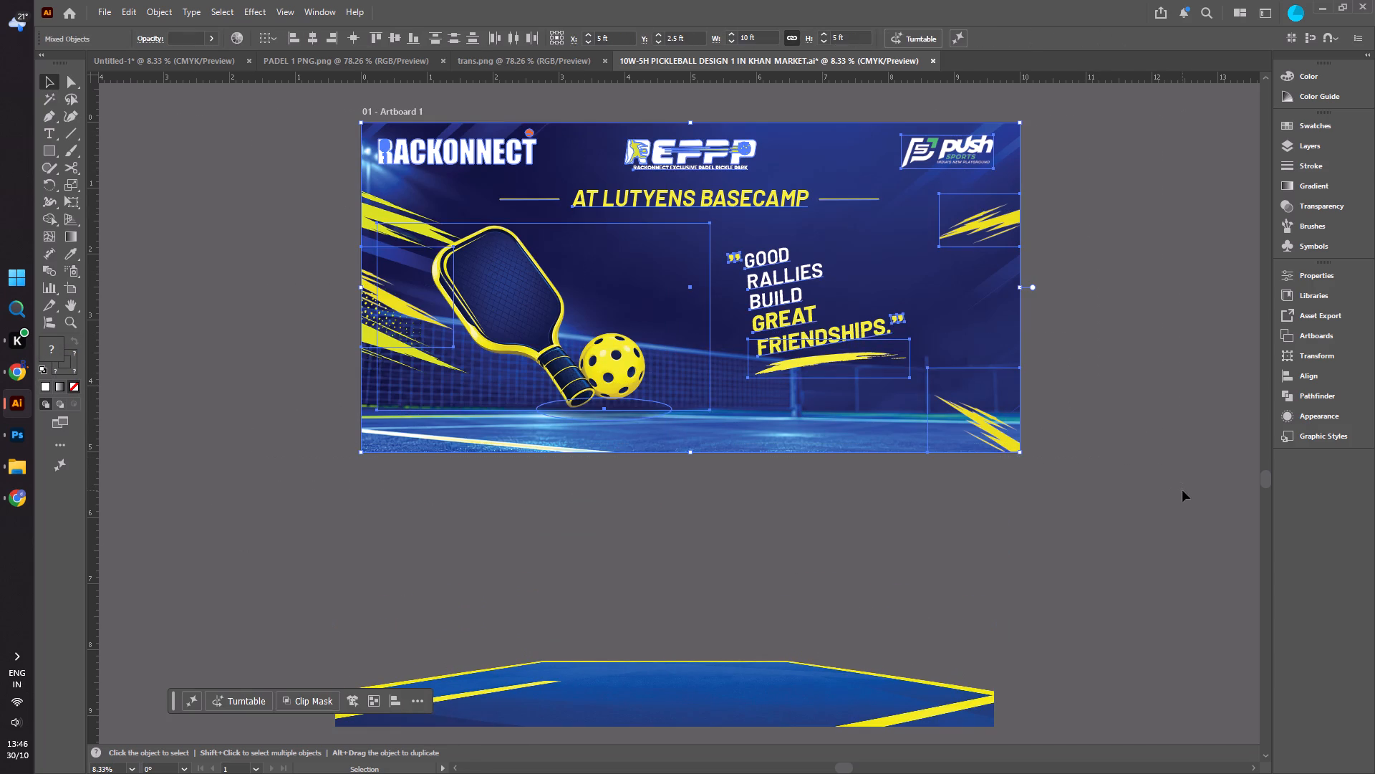
key(Delete)
Move the court surface image back onto the empty artboard with its sides flush with the left and right artboard edges.
drag(713, 695, 744, 344)
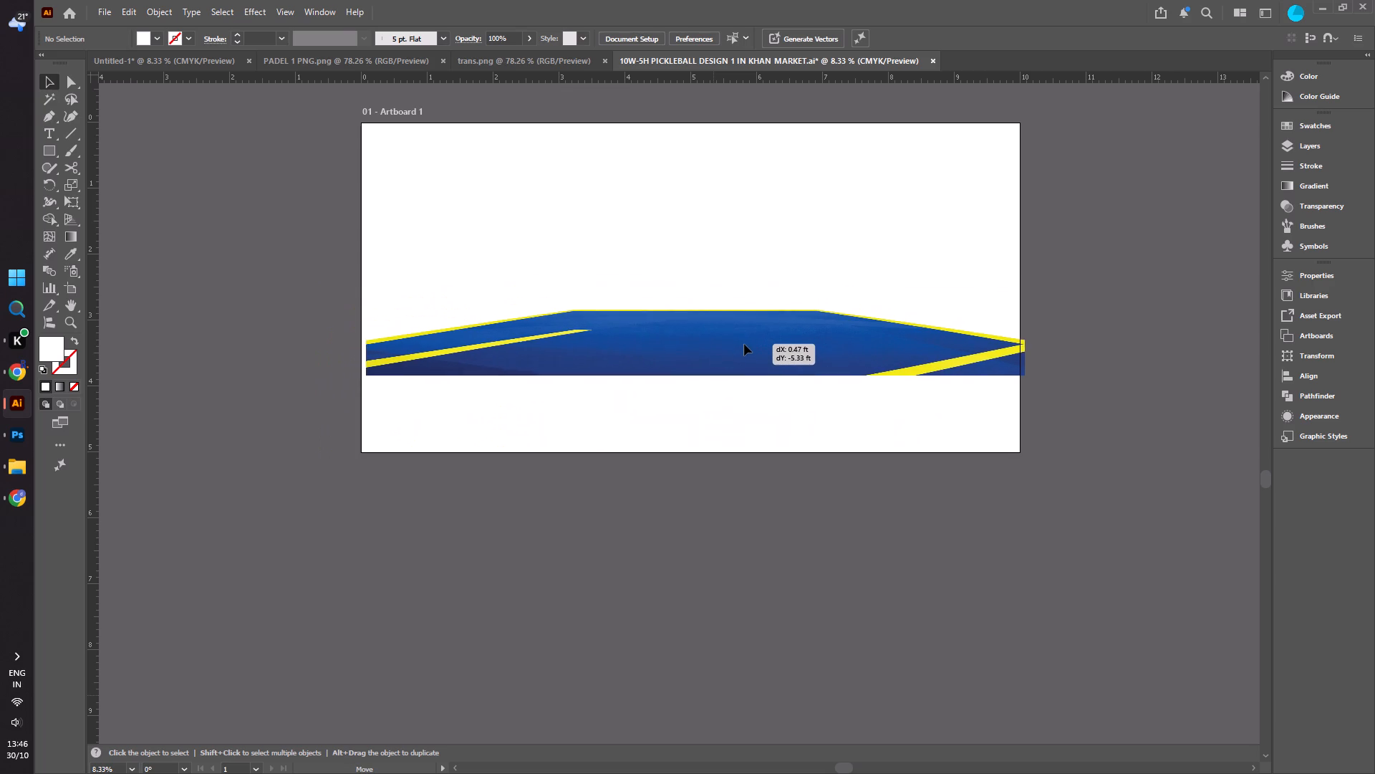
drag(744, 344, 742, 346)
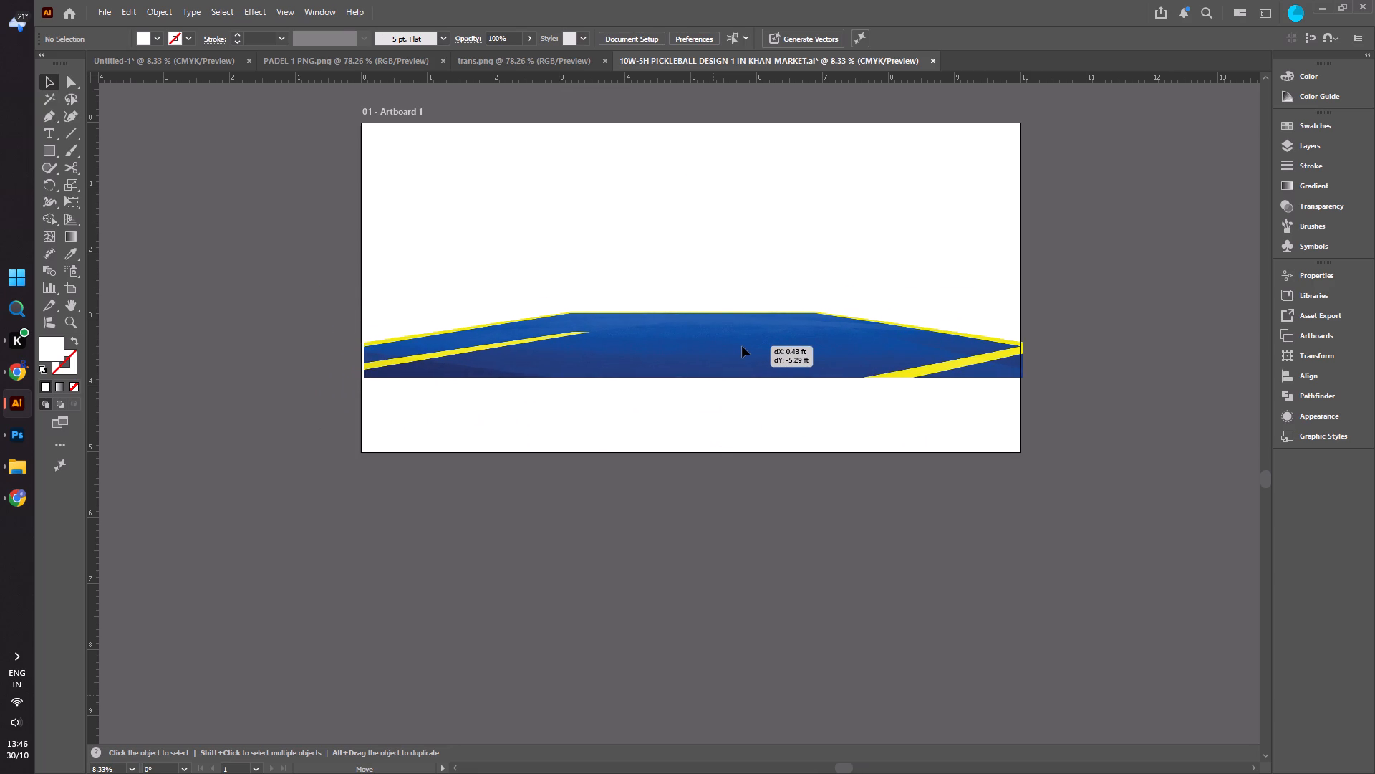
drag(742, 346, 738, 346)
click(1121, 292)
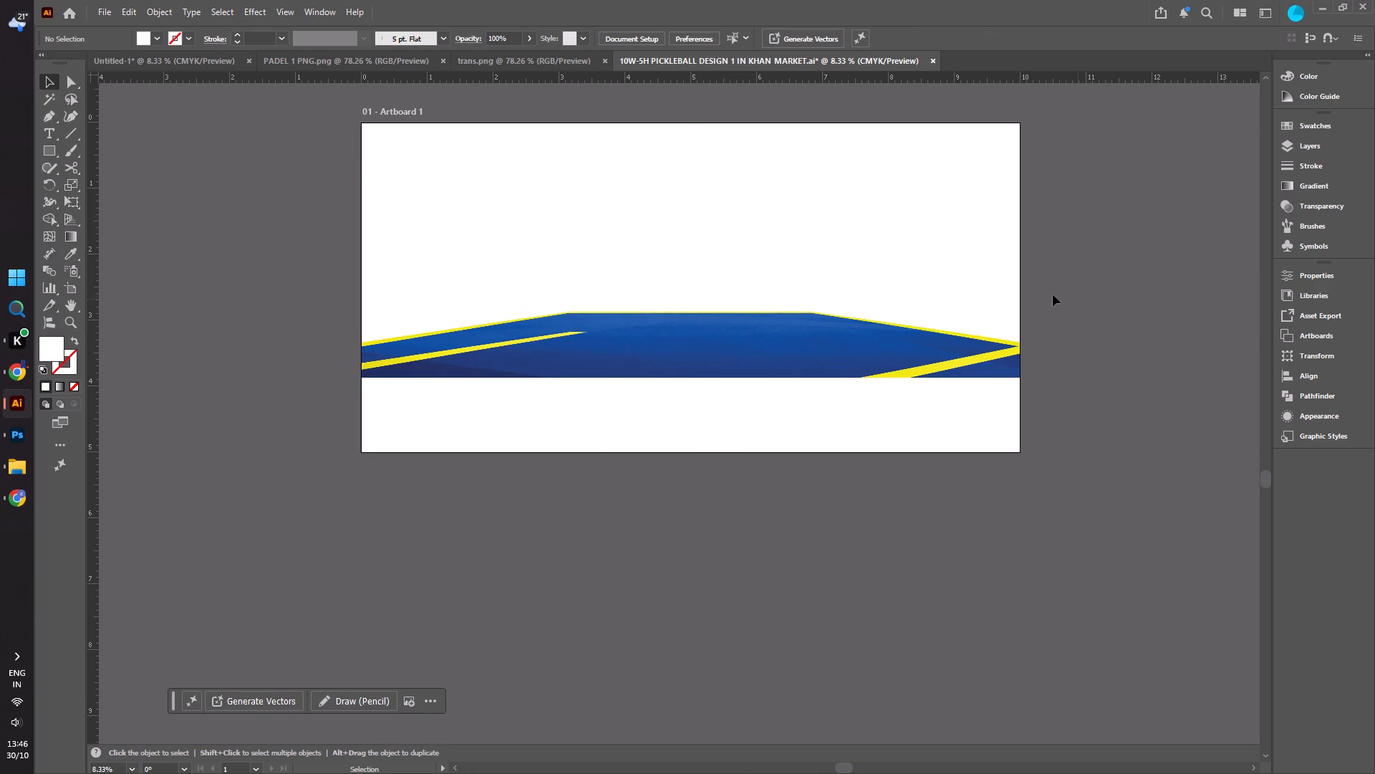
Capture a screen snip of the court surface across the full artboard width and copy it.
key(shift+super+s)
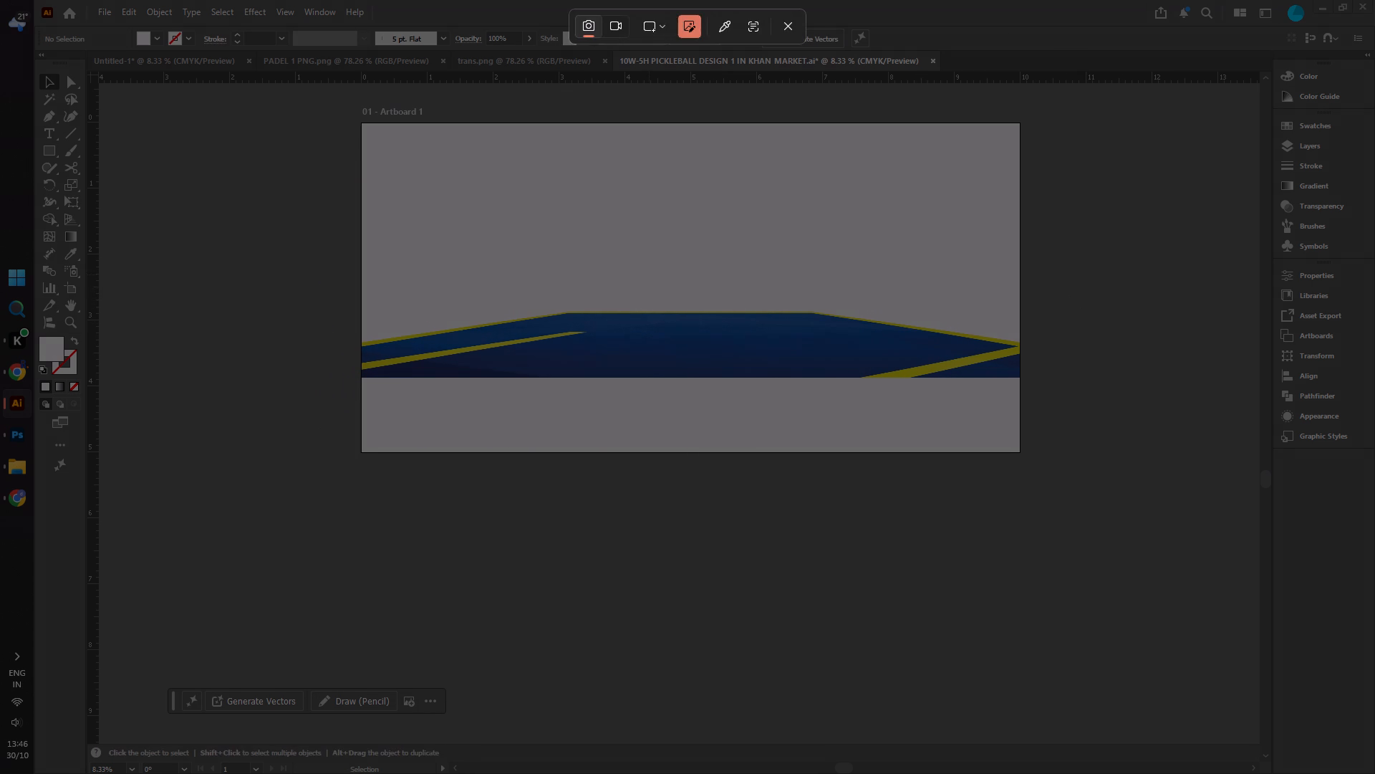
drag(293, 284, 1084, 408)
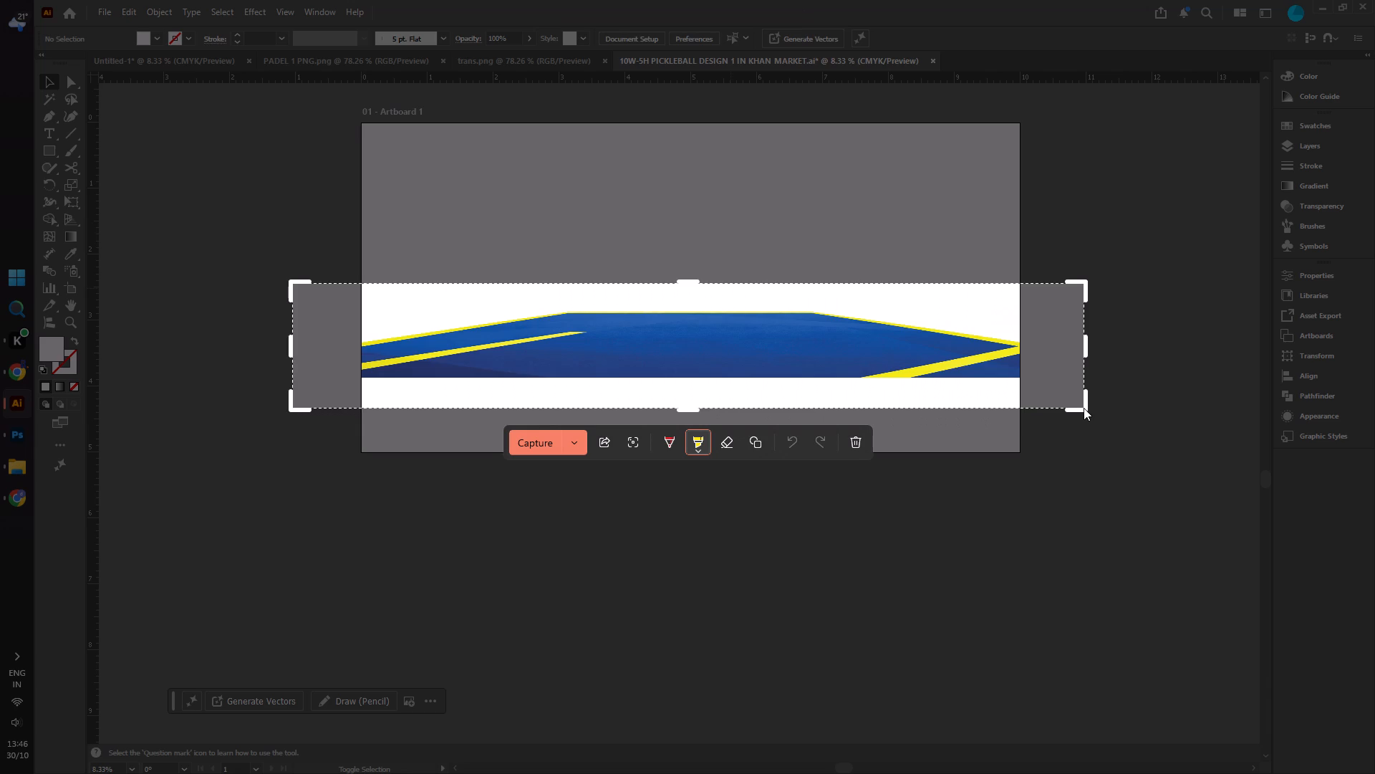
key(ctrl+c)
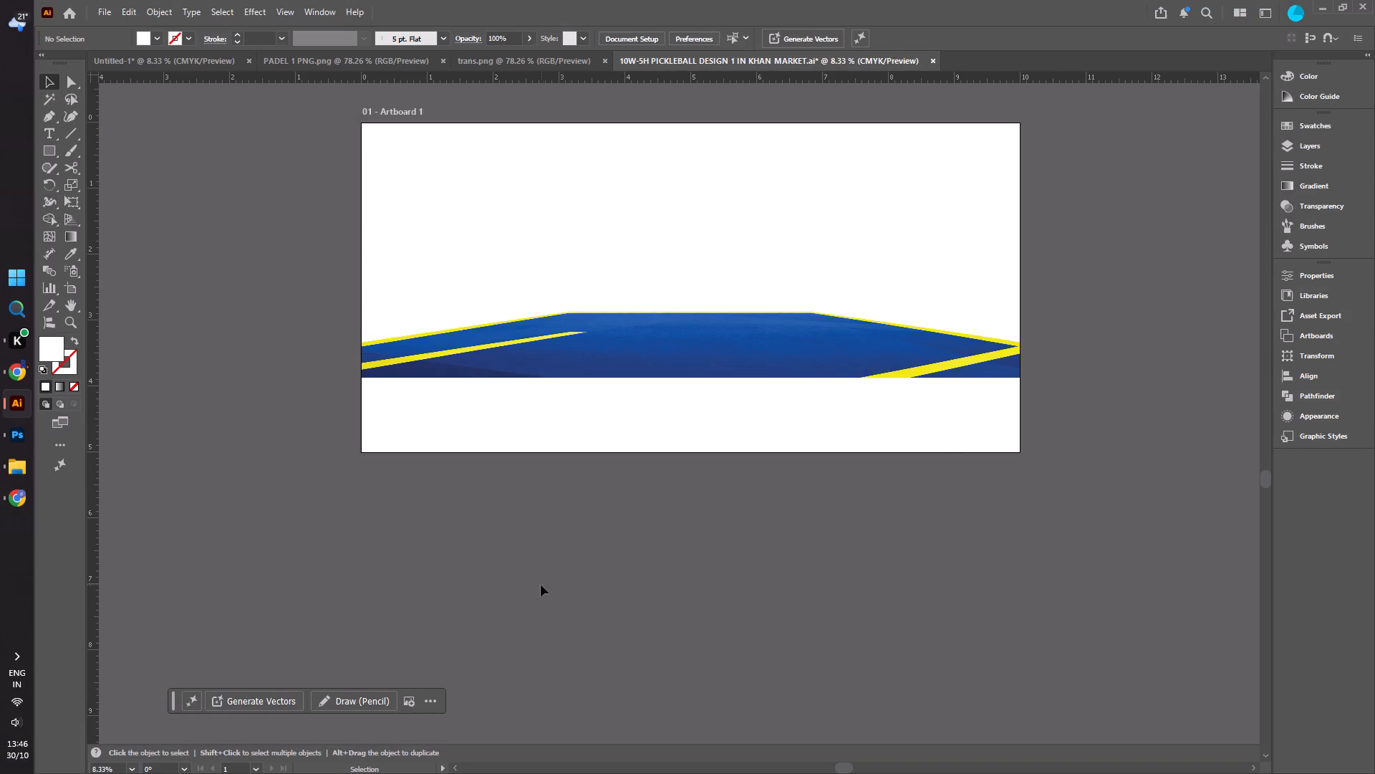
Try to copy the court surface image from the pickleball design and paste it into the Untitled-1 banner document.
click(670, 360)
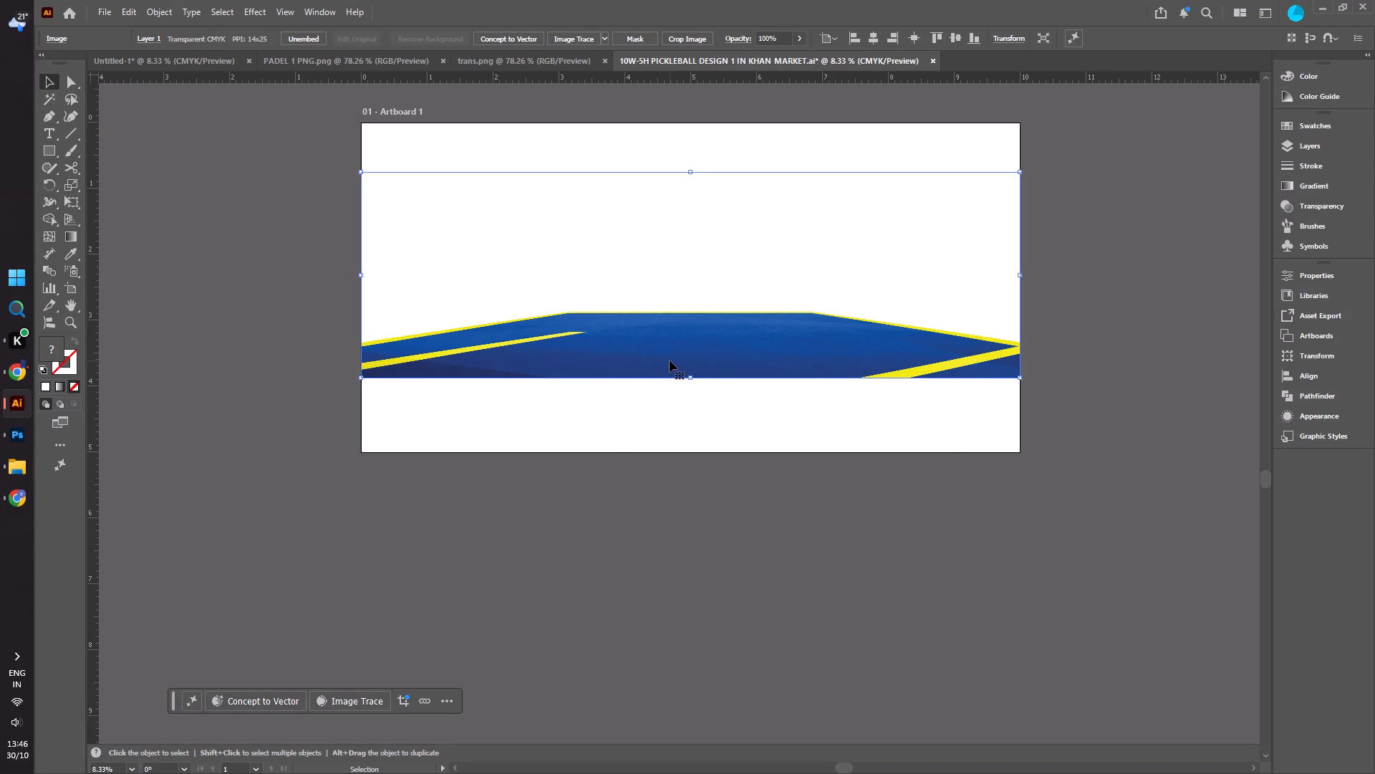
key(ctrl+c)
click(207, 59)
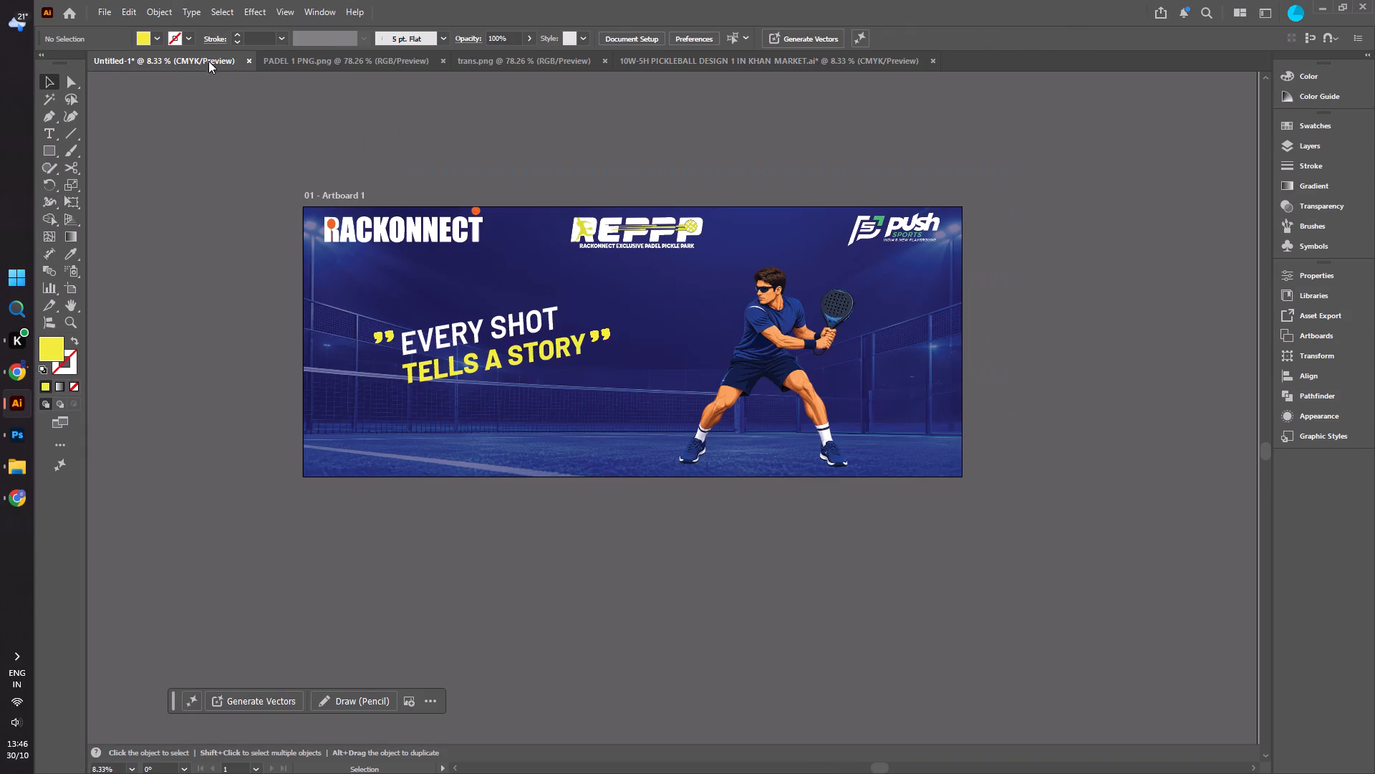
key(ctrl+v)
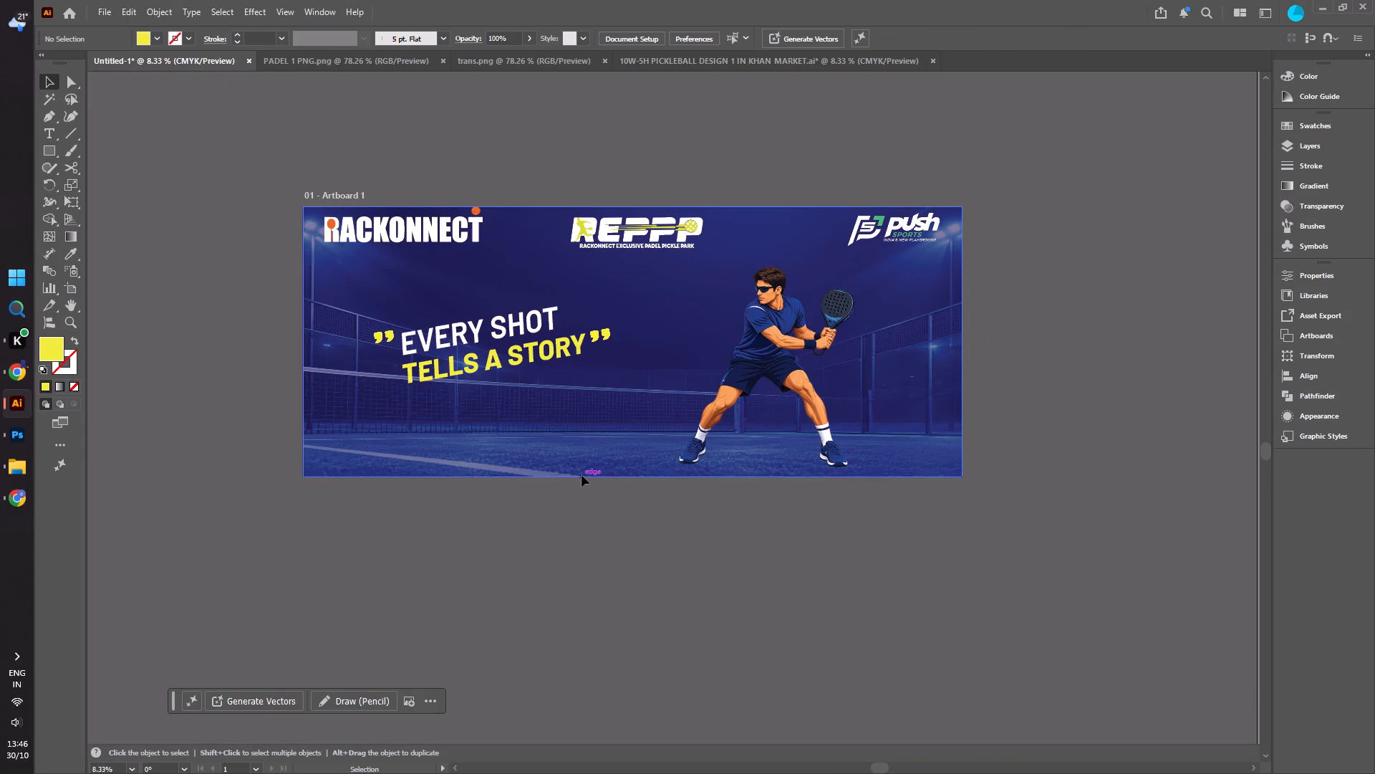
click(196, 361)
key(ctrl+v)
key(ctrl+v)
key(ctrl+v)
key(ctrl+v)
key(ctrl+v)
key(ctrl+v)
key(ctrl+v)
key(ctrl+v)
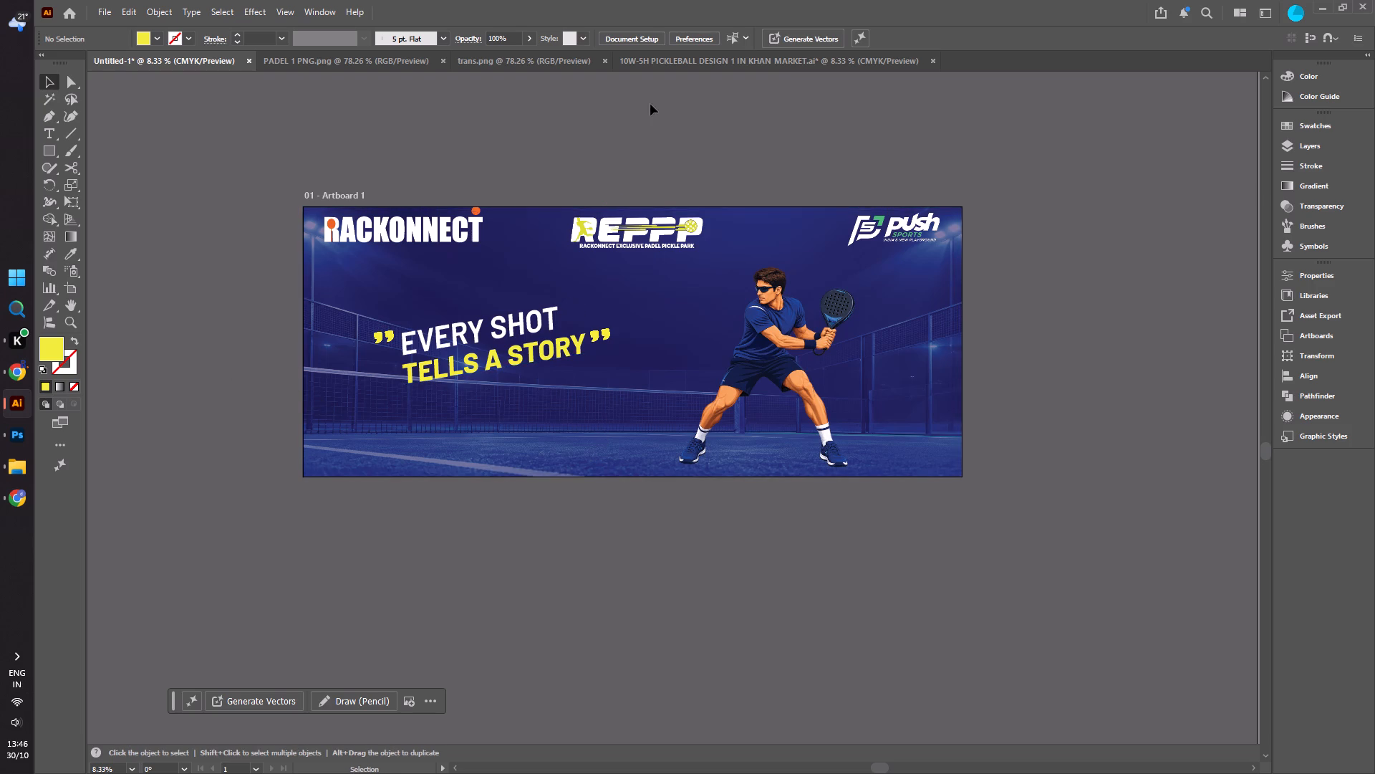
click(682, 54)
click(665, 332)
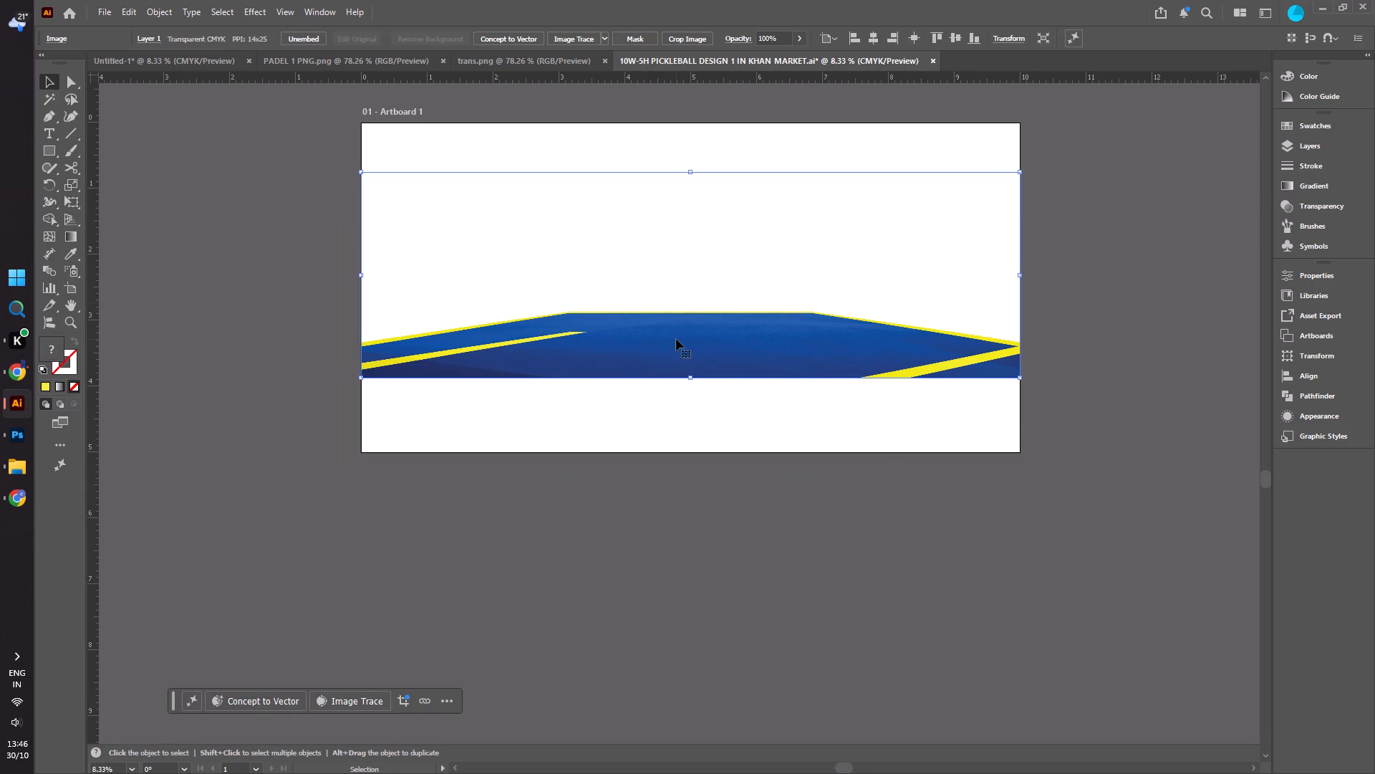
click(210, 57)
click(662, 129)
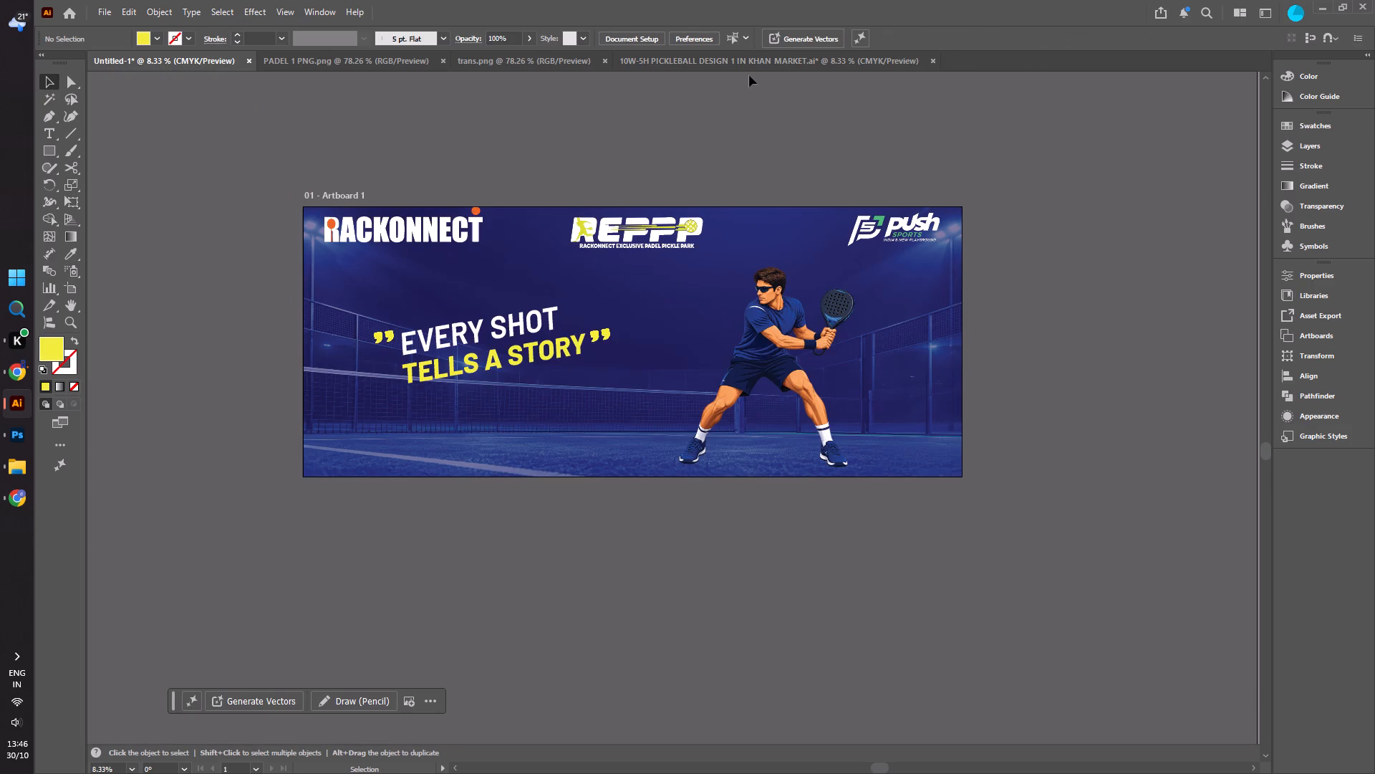
Copy the court surface image from the pickleball design into the Untitled-1 banner and place it along the artboard's bottom edge.
click(757, 61)
right_click(705, 338)
click(740, 365)
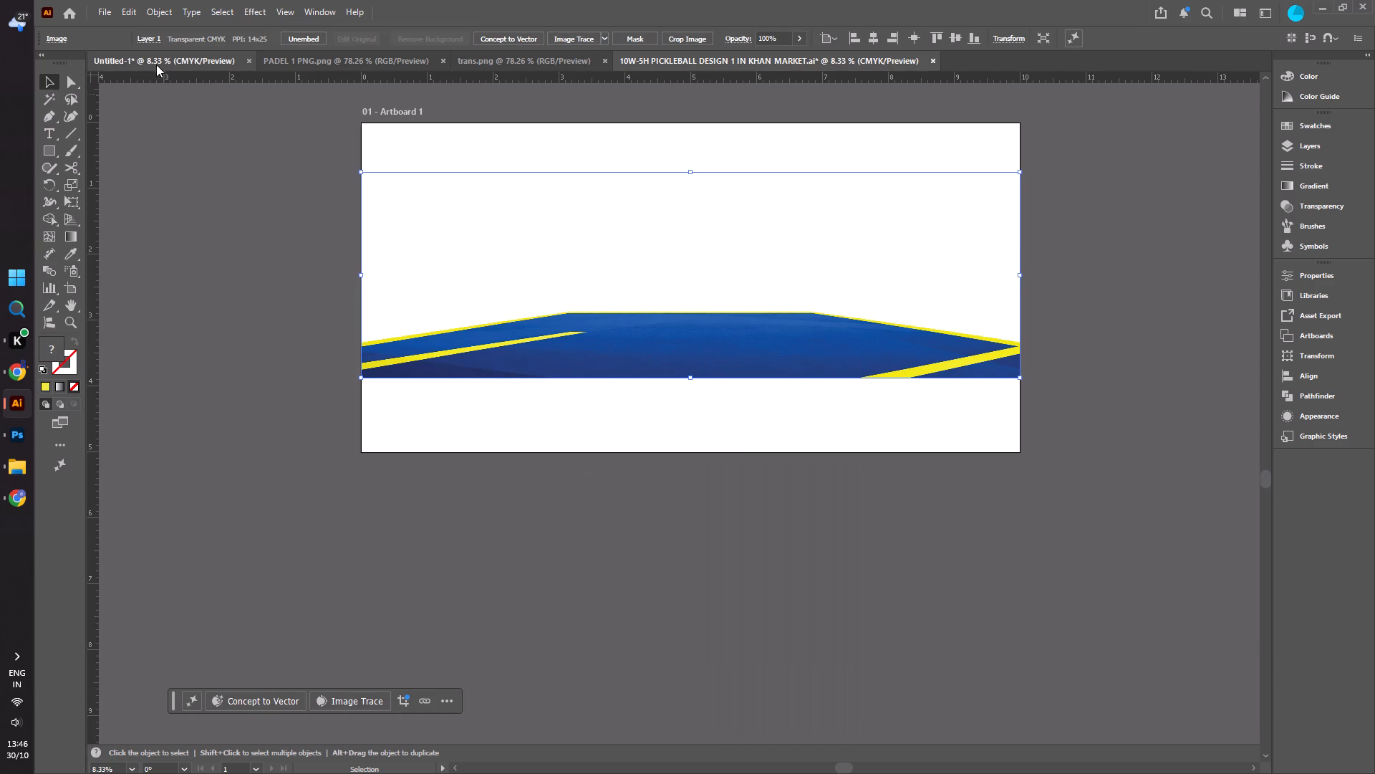
click(154, 63)
right_click(497, 295)
click(542, 341)
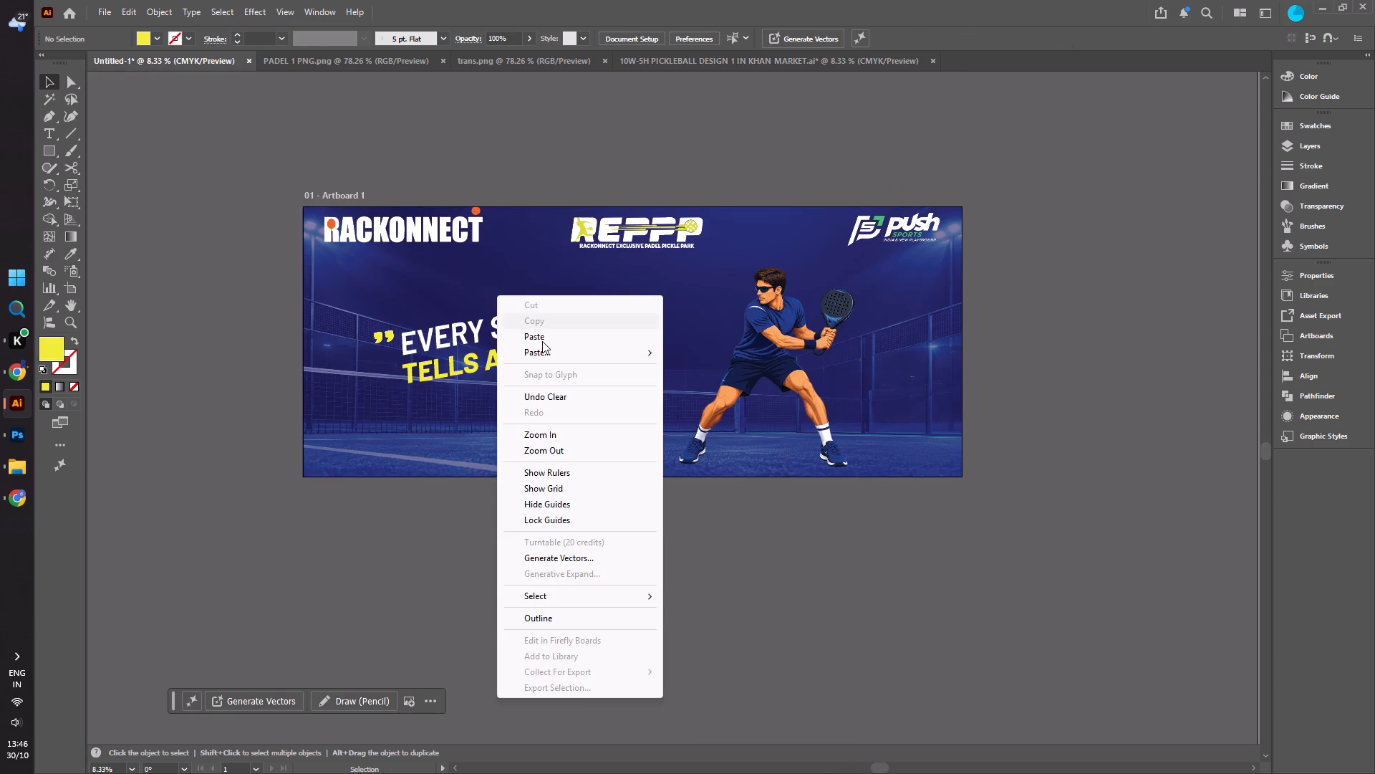
drag(677, 492, 637, 458)
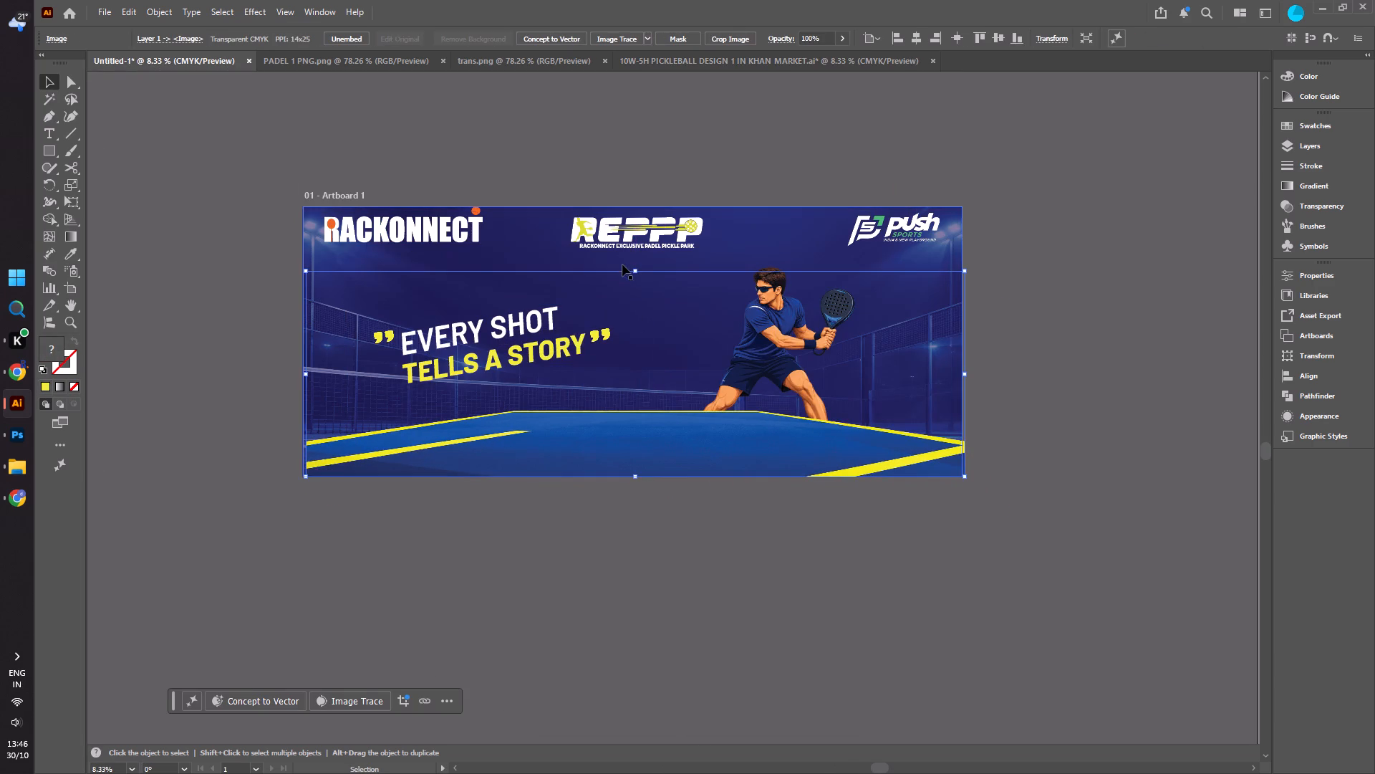
Squash the court surface image from its top edge to about 2 ft high and extend its left side to the artboard edge.
drag(634, 269, 629, 298)
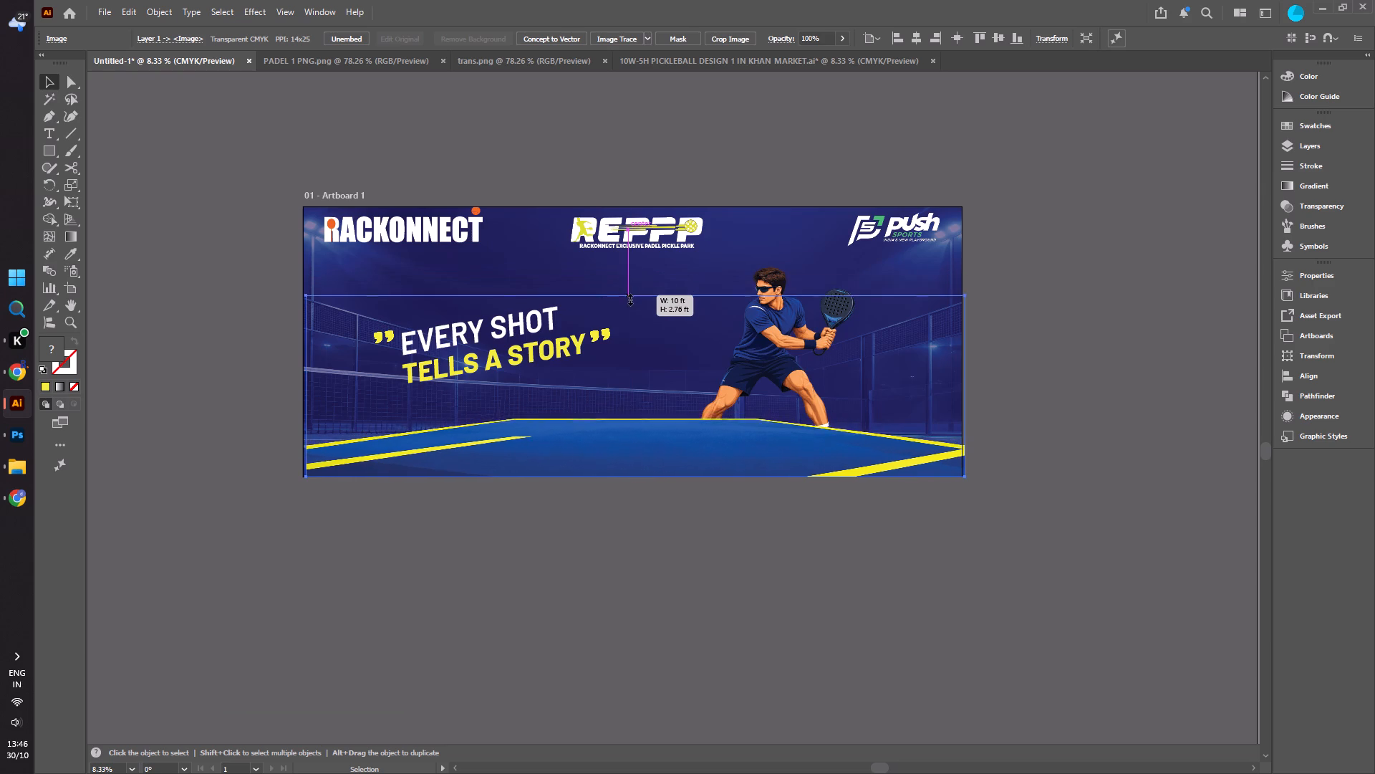
drag(629, 298, 622, 339)
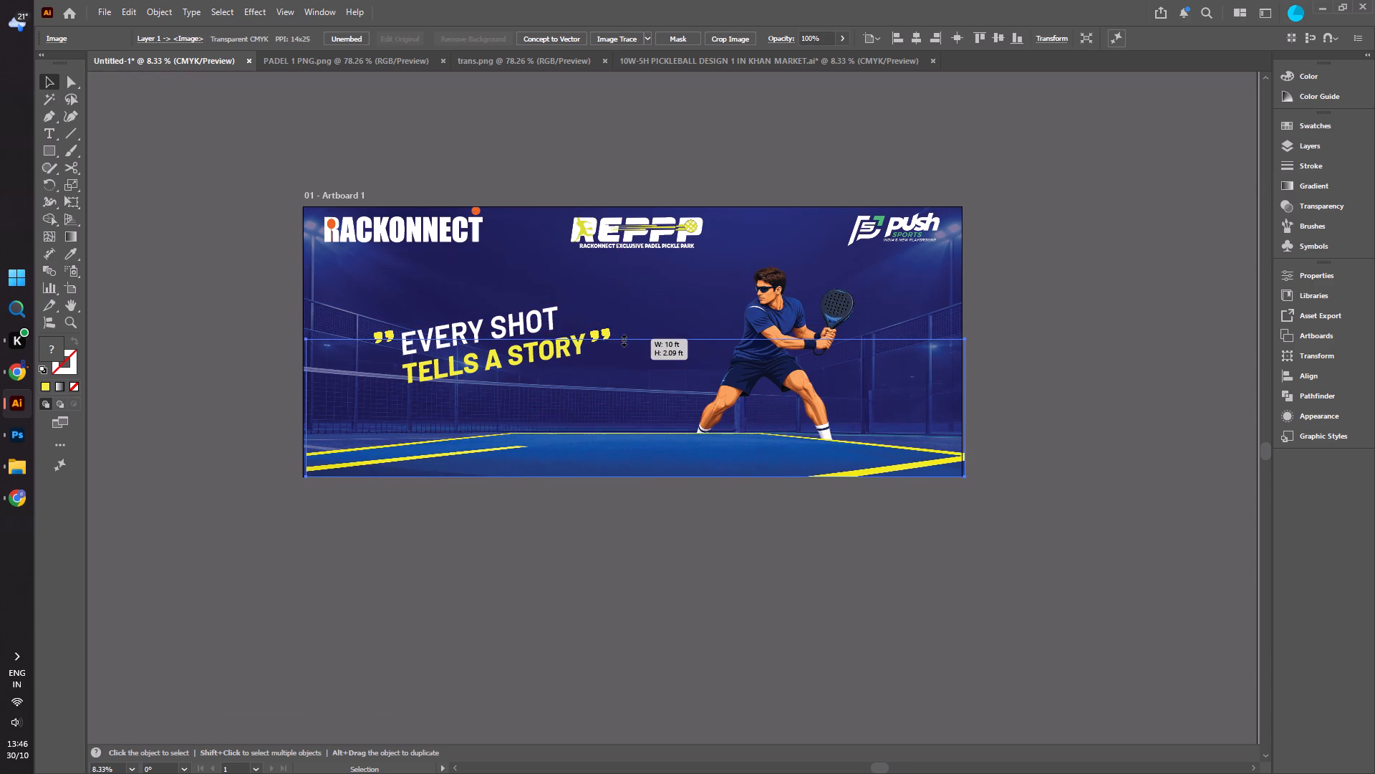
drag(622, 339, 622, 346)
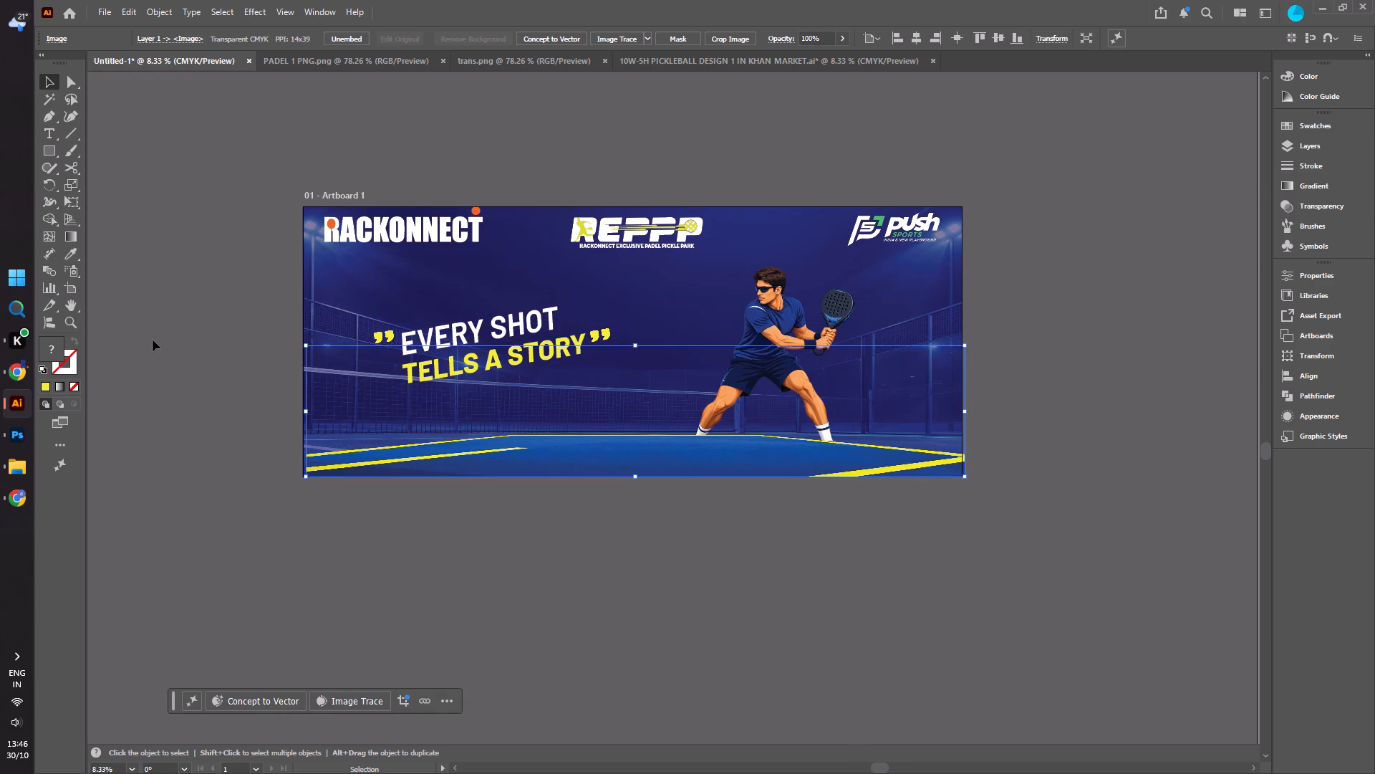
click(153, 340)
click(463, 435)
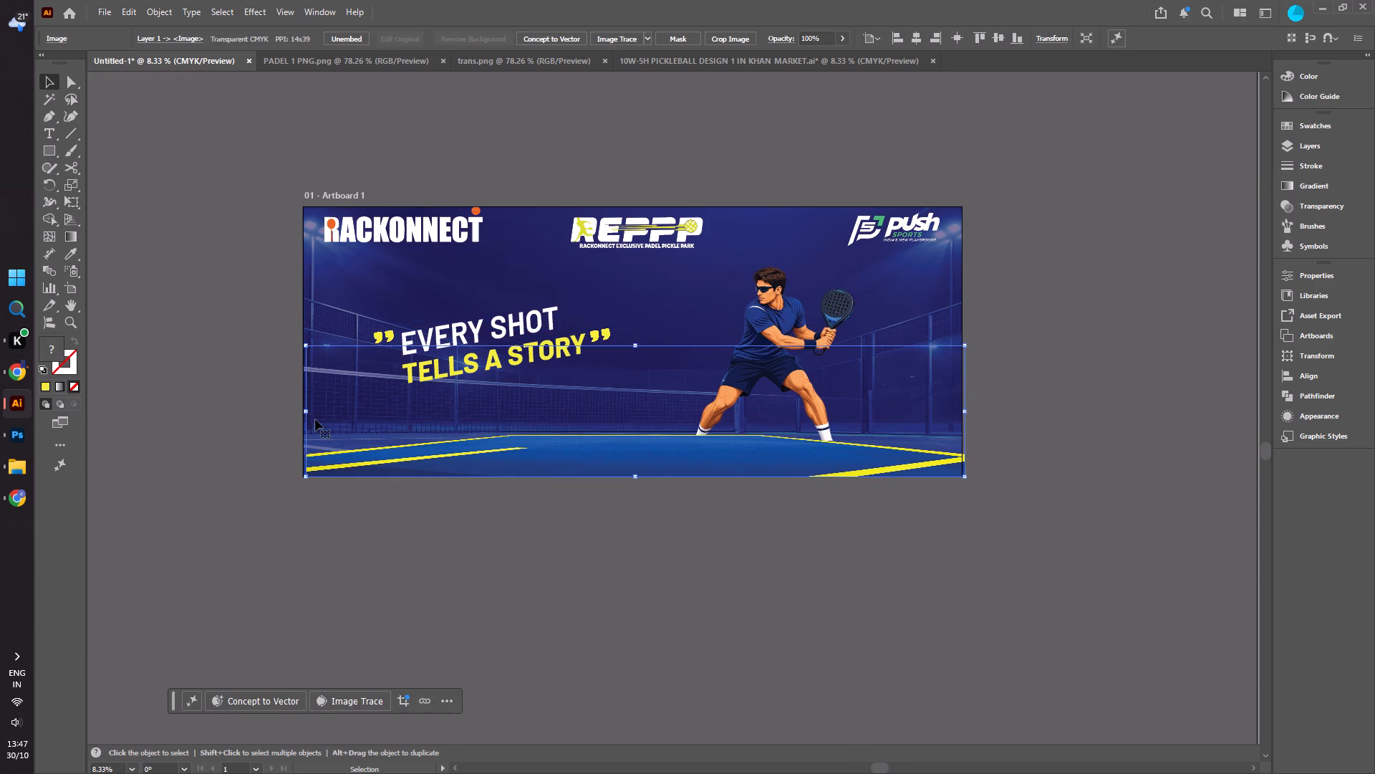
click(308, 414)
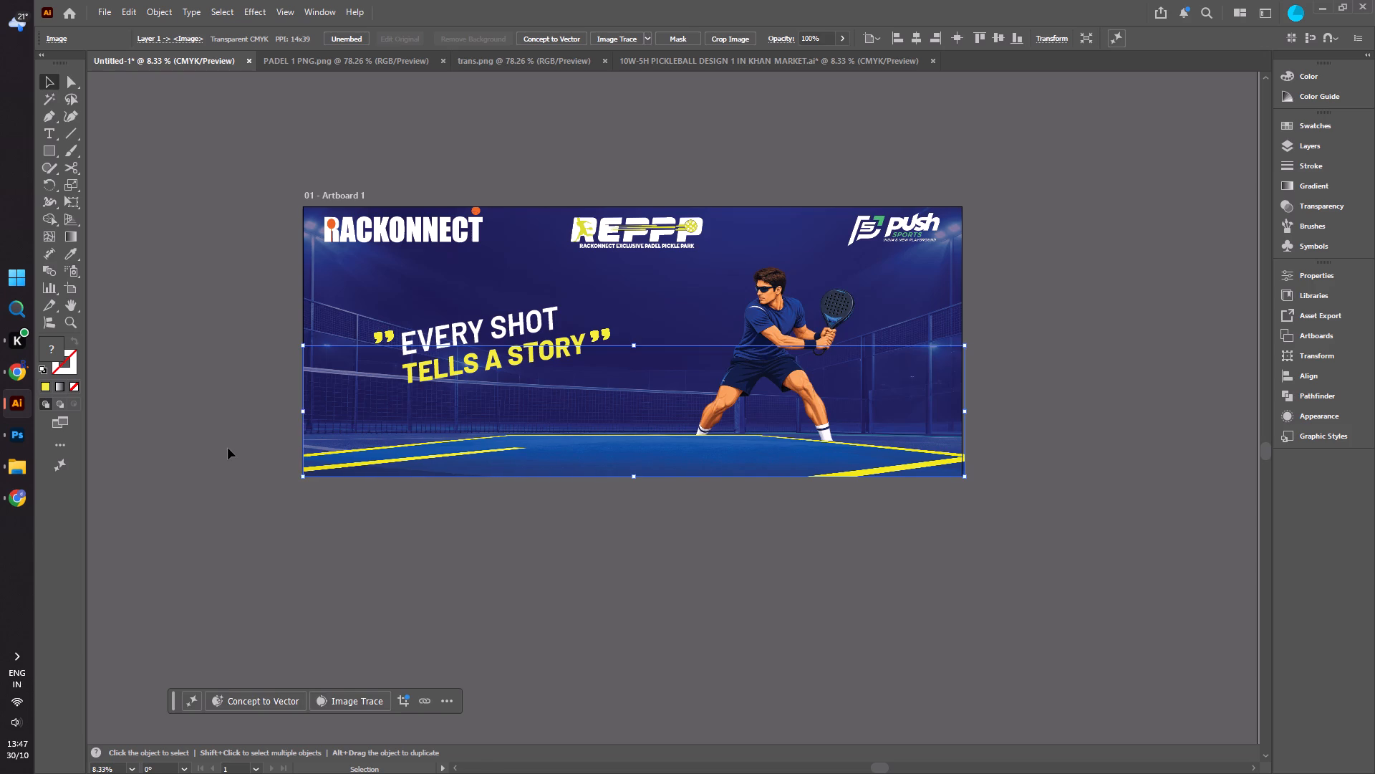
click(228, 448)
Bring the male player image in front of the court surface and clear the selection.
click(757, 301)
right_click(757, 301)
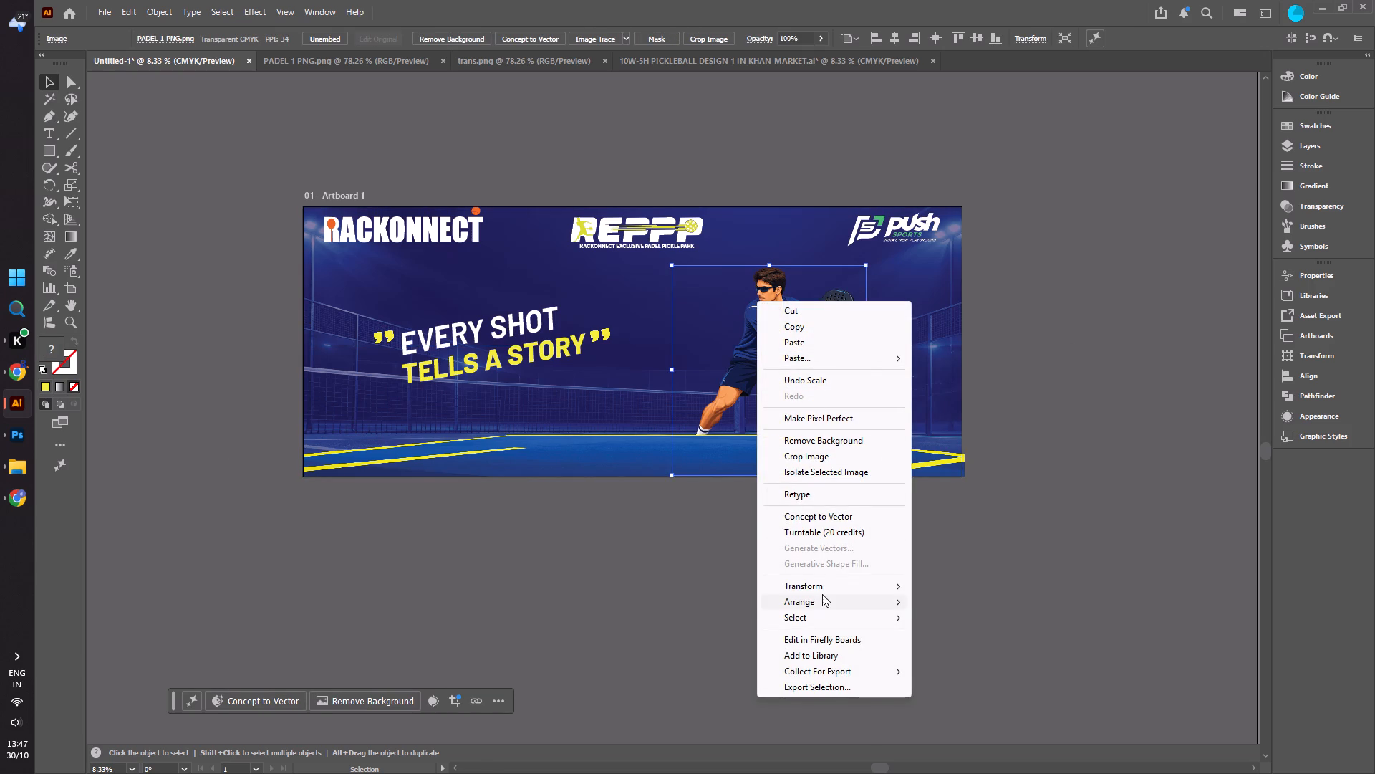
click(959, 604)
click(1159, 295)
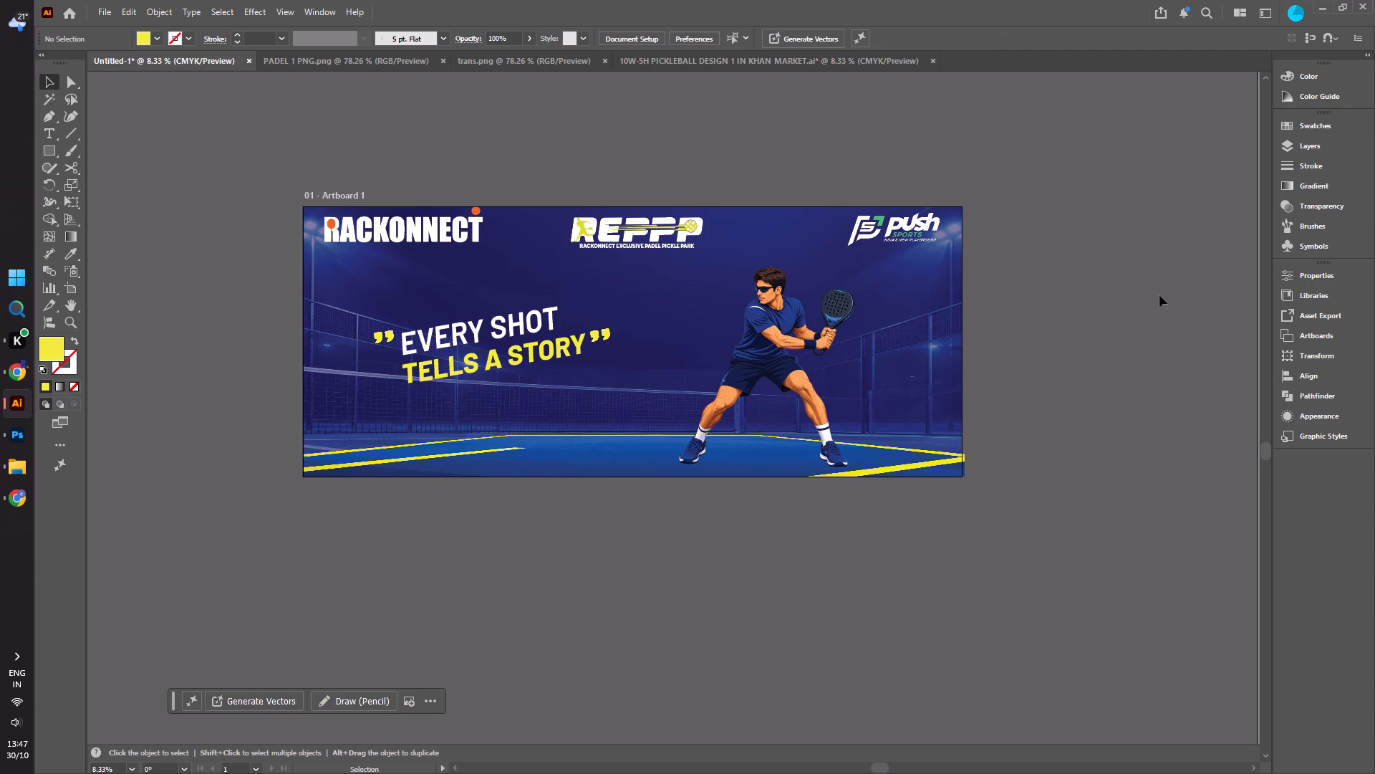
Switch to the Canva design in Chrome and add the green pickleball graphic with motion trails to blank page 3.
click(21, 371)
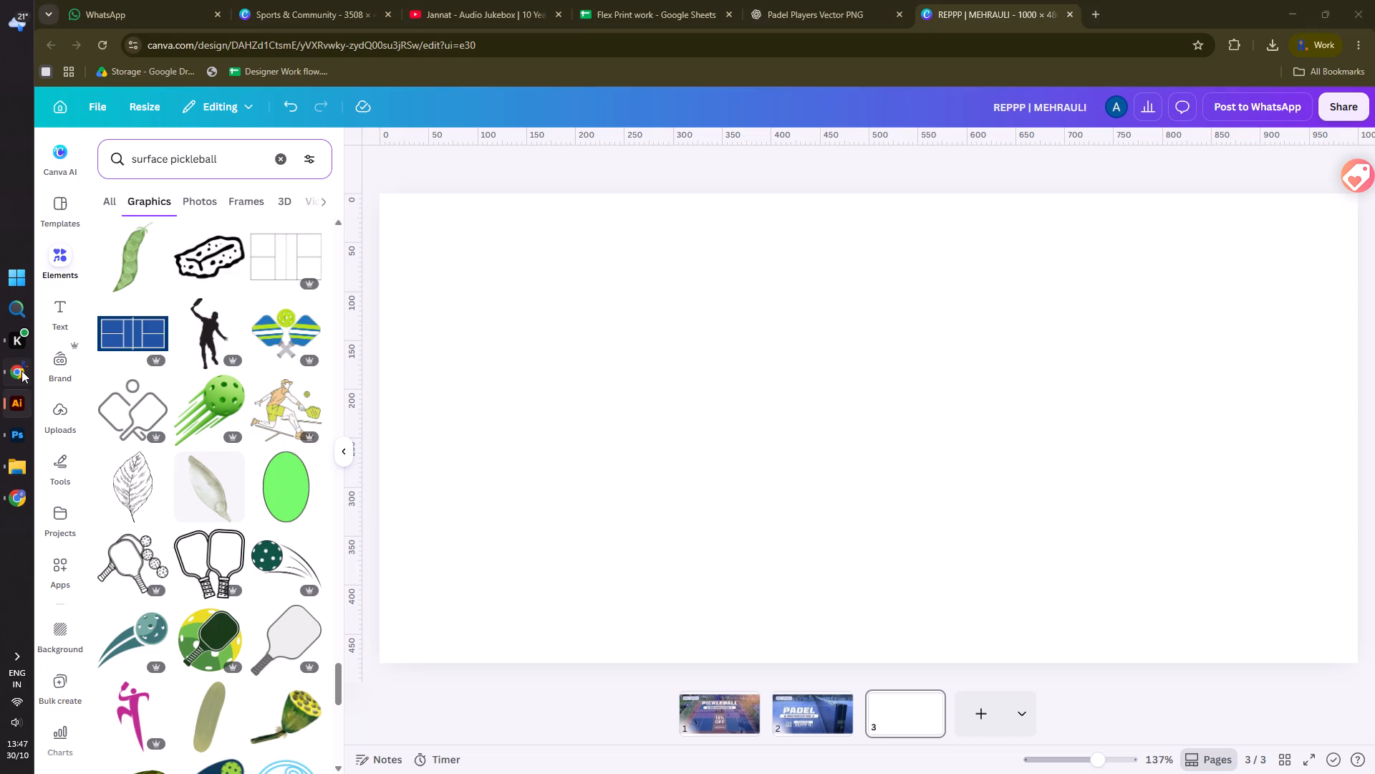
click(228, 409)
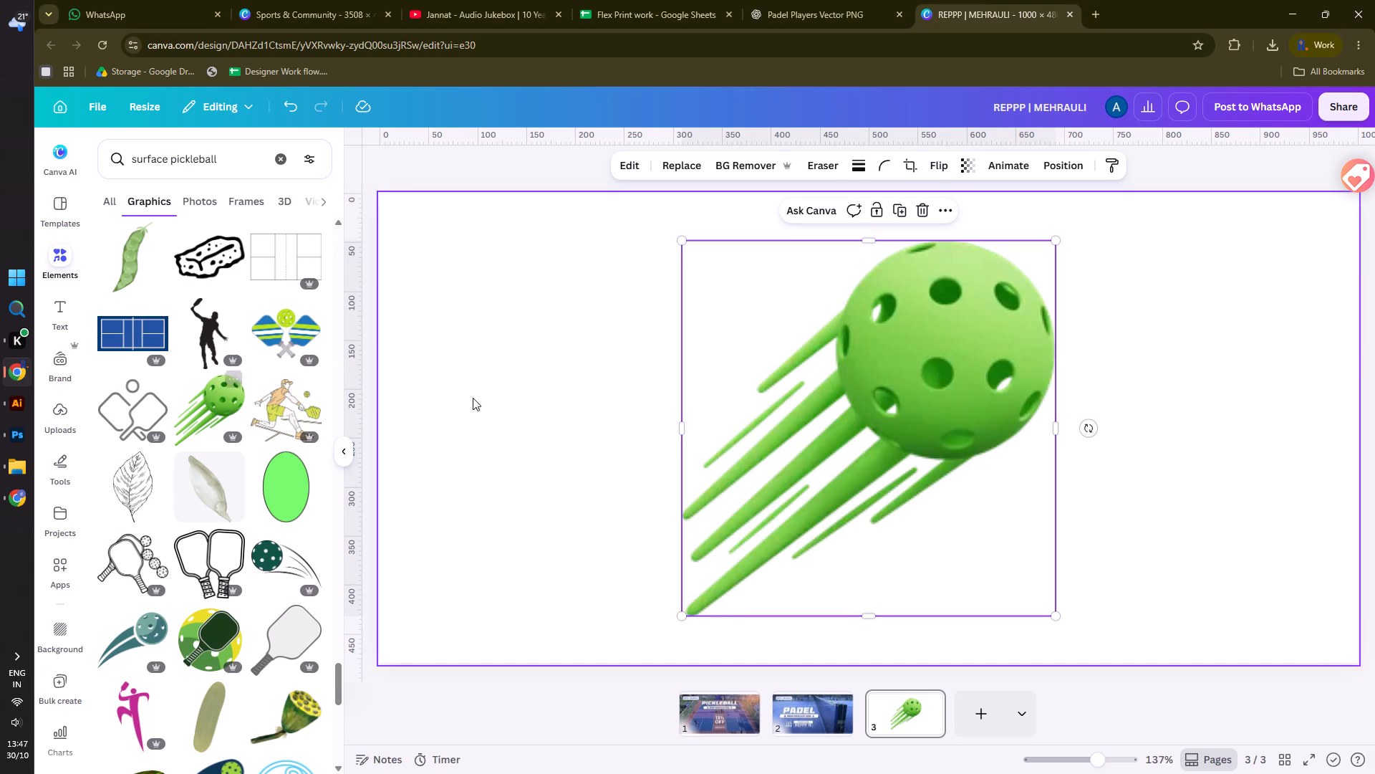
Recolour the lighter green of the pickleball graphic to yellow #FFCF00.
click(834, 167)
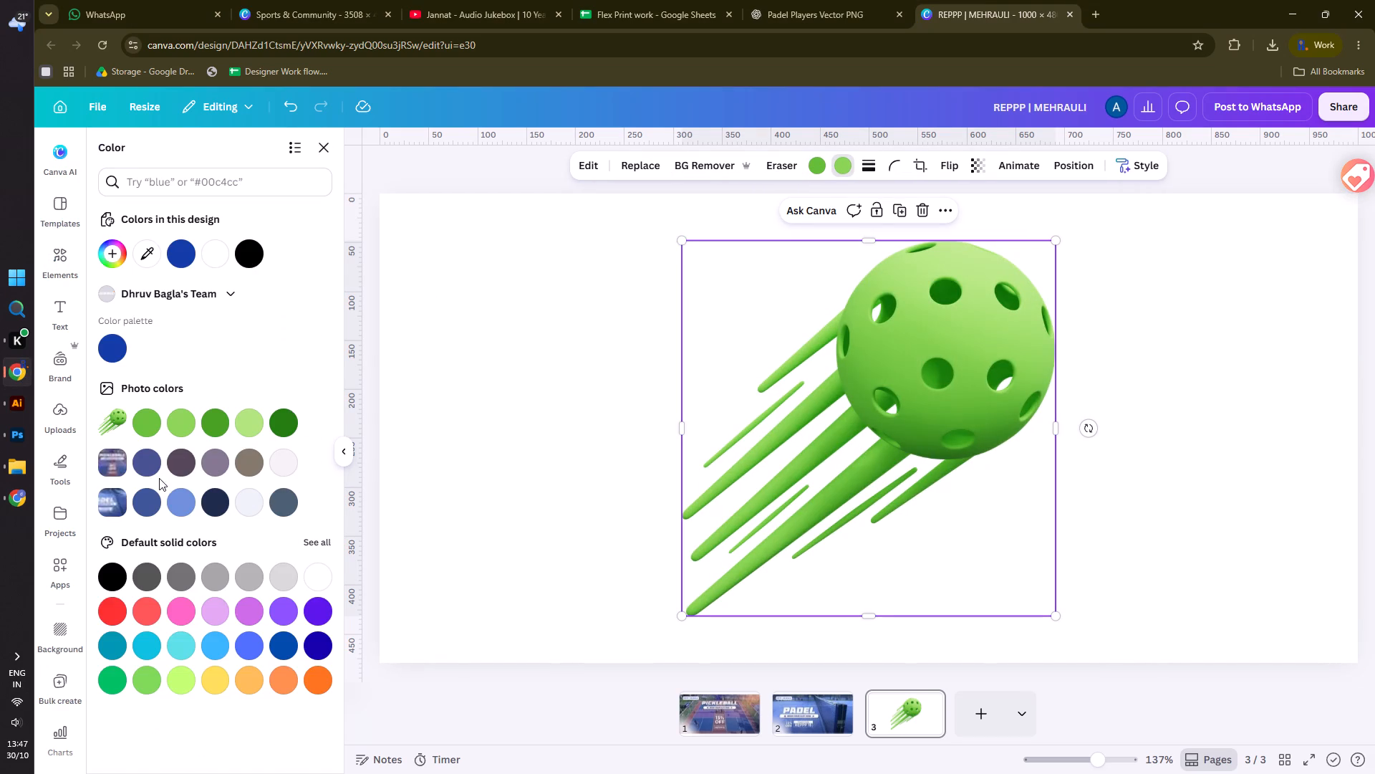
click(118, 256)
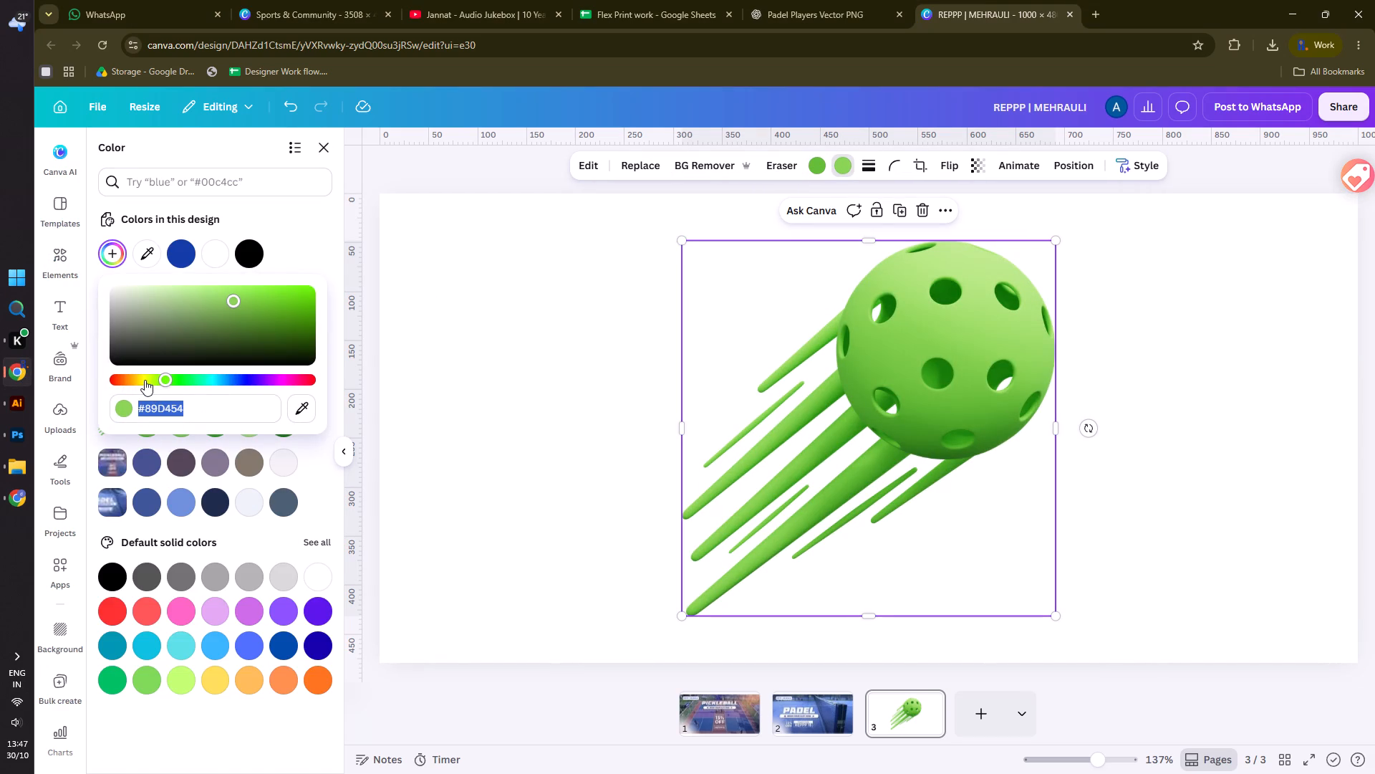
click(139, 380)
drag(240, 305, 240, 305)
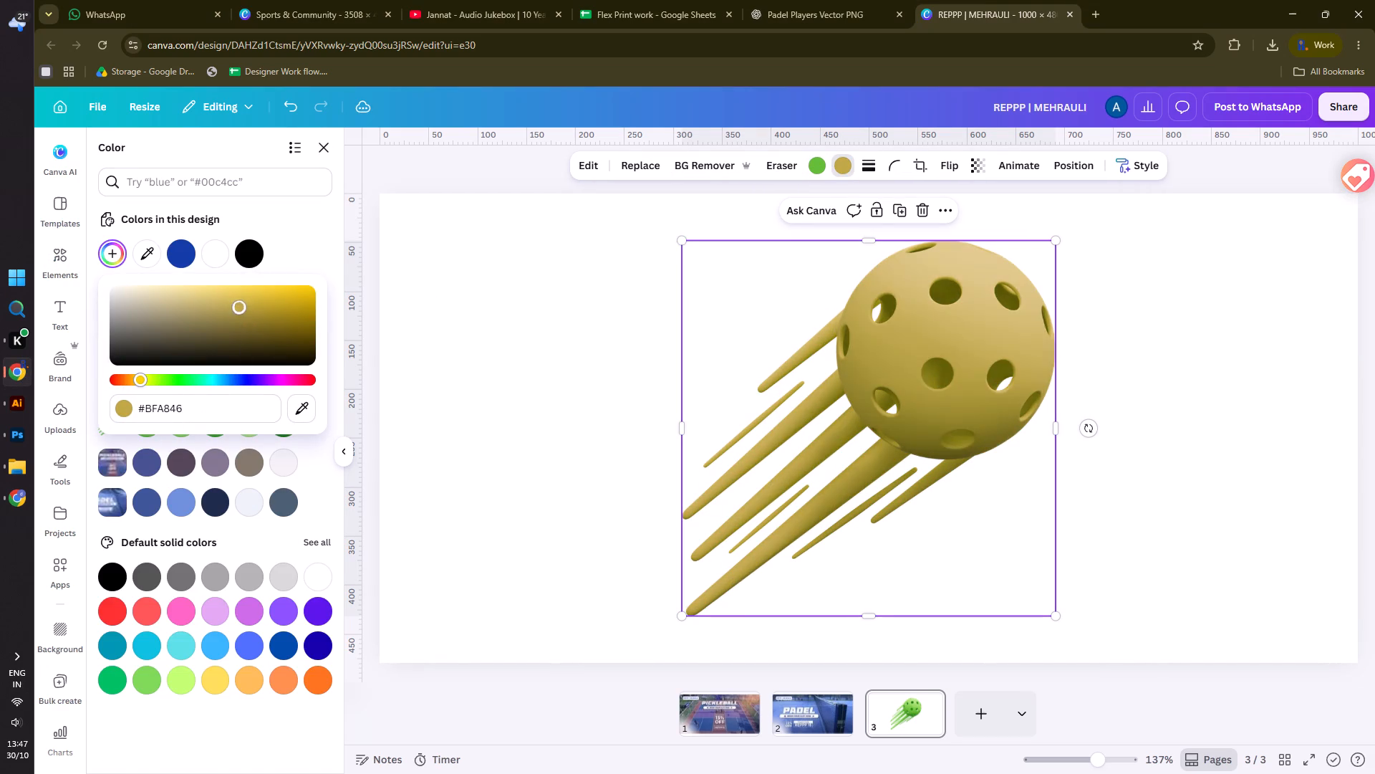
drag(240, 305, 331, 284)
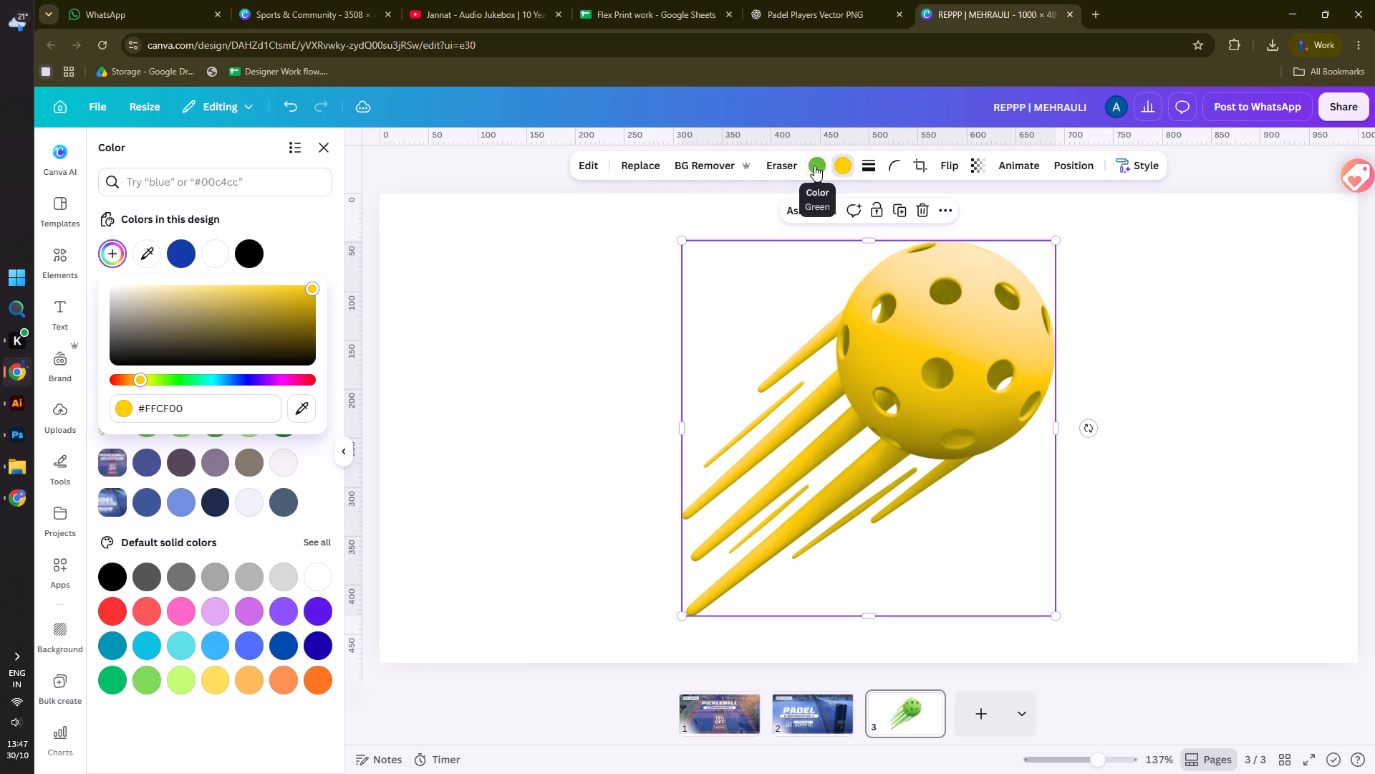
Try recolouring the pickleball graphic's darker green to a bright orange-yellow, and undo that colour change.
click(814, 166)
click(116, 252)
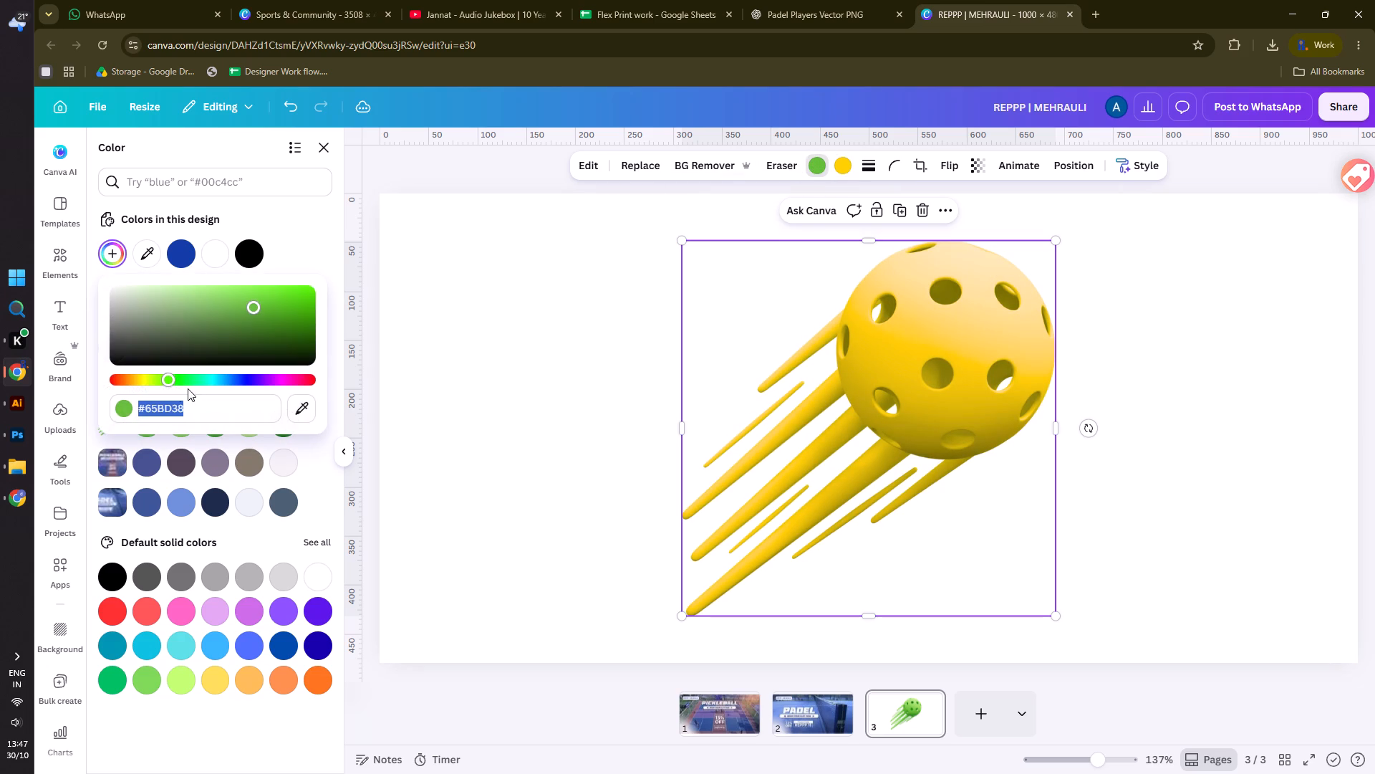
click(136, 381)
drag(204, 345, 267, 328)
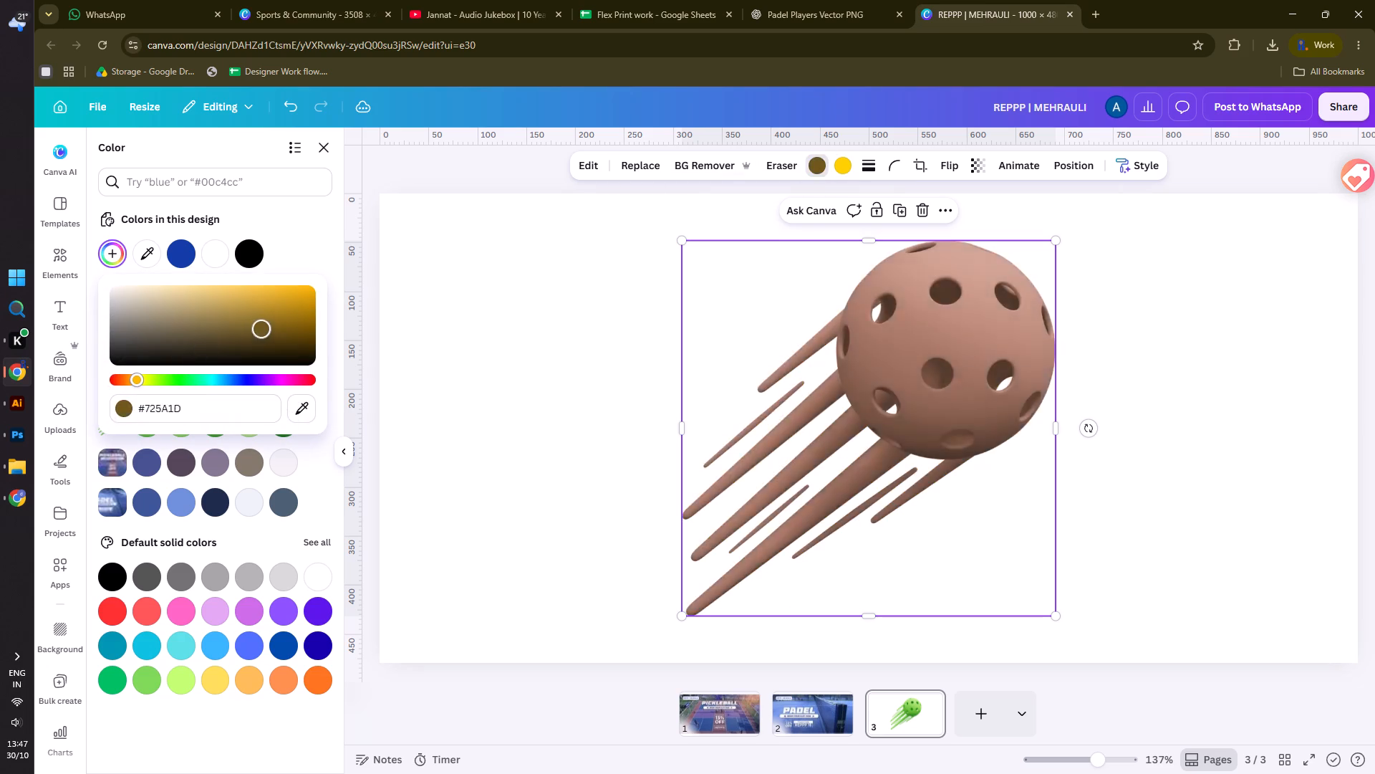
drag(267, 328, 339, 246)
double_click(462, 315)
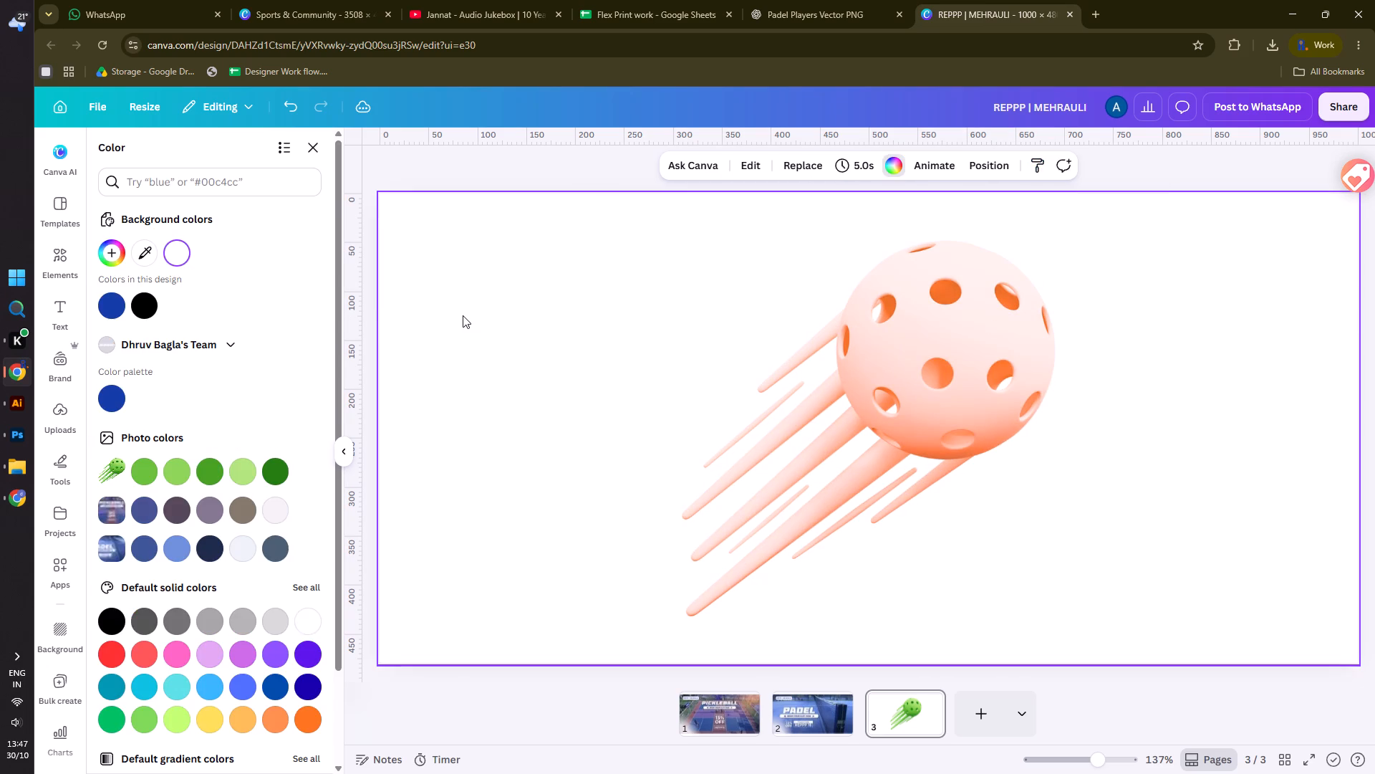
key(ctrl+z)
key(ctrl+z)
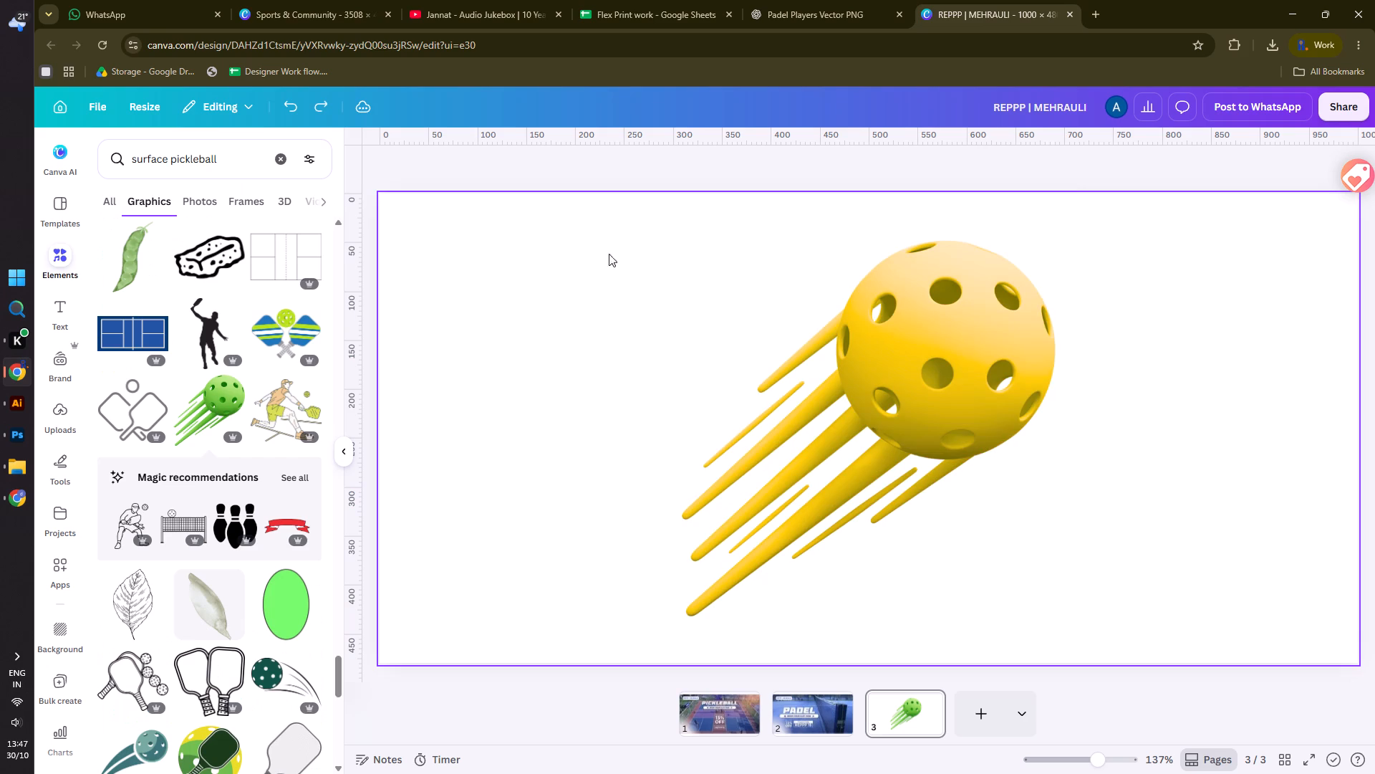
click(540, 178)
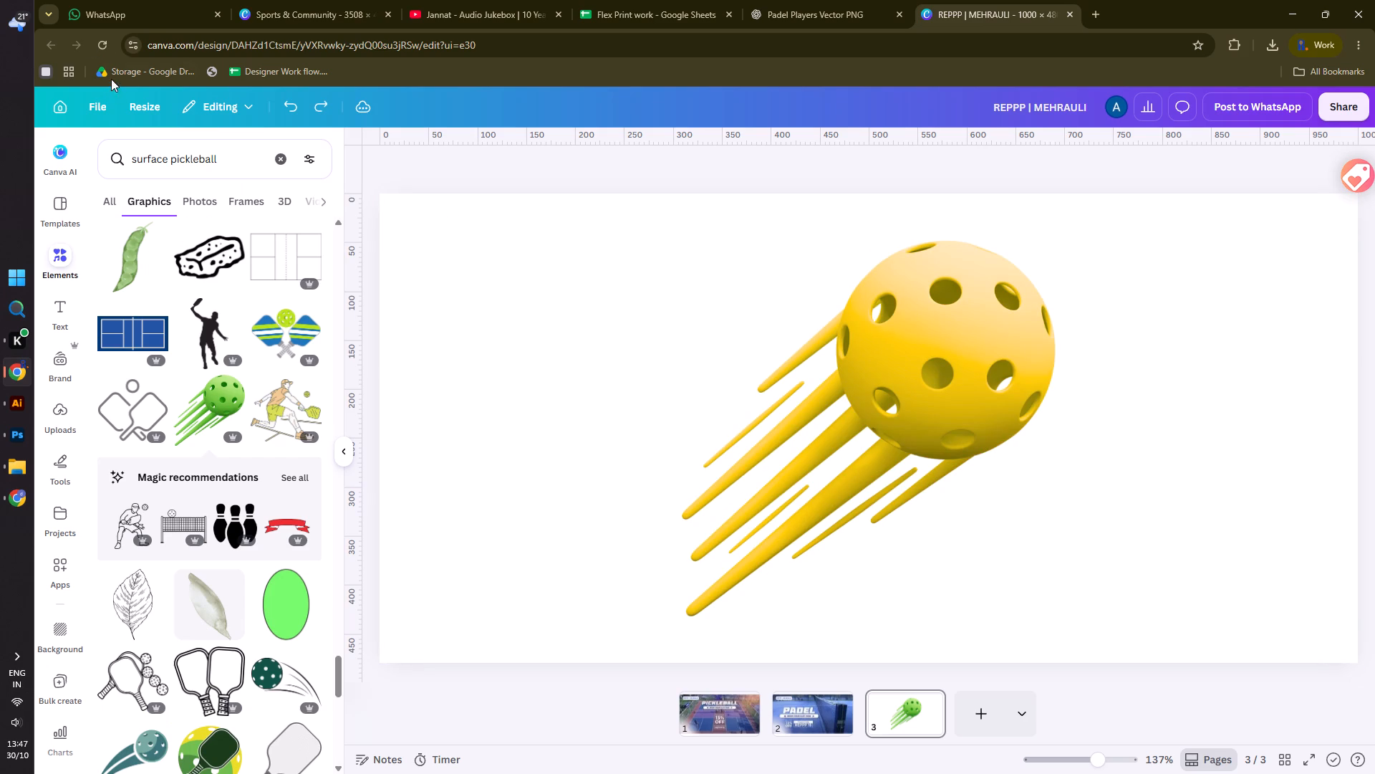
Download only page 3 with the yellow pickleball as a transparent PNG, saving it to the Desktop as "ball".
click(104, 100)
click(148, 458)
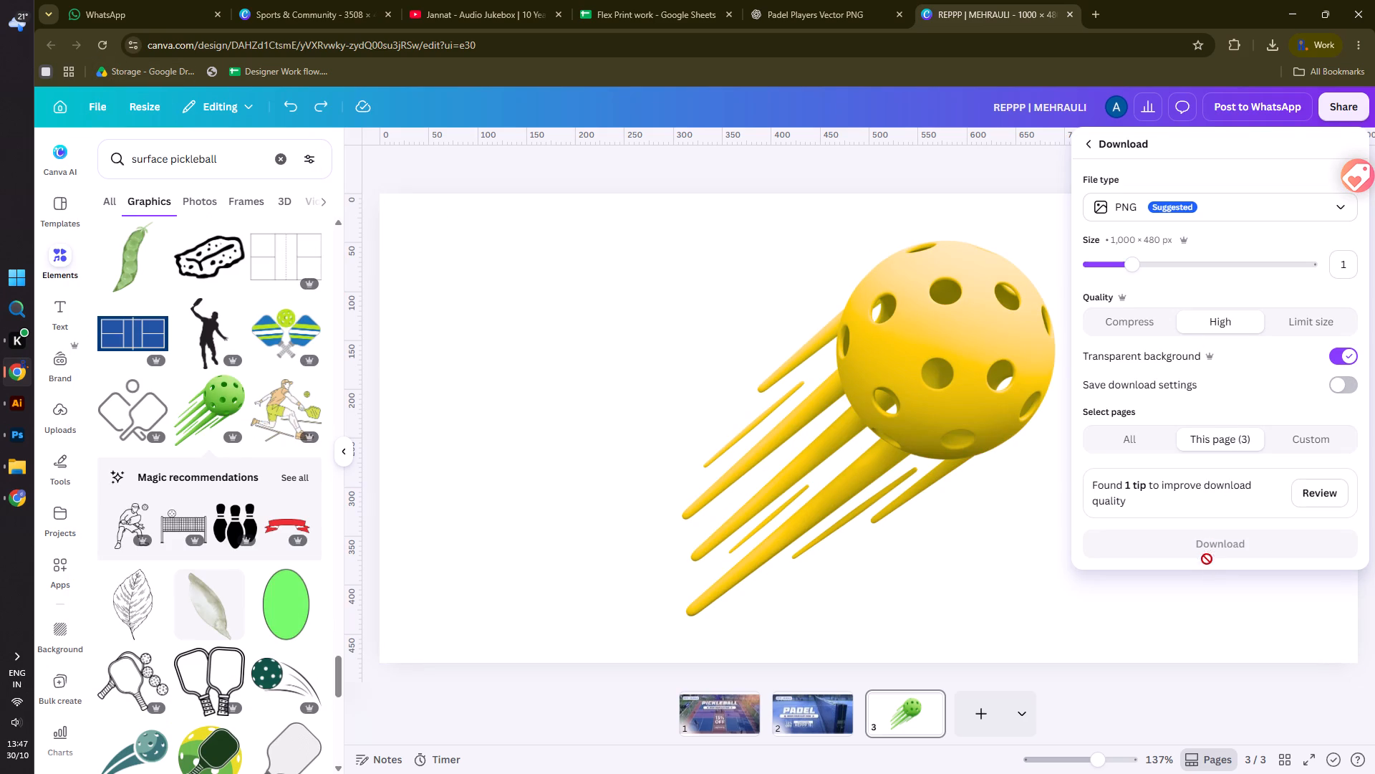
click(1301, 441)
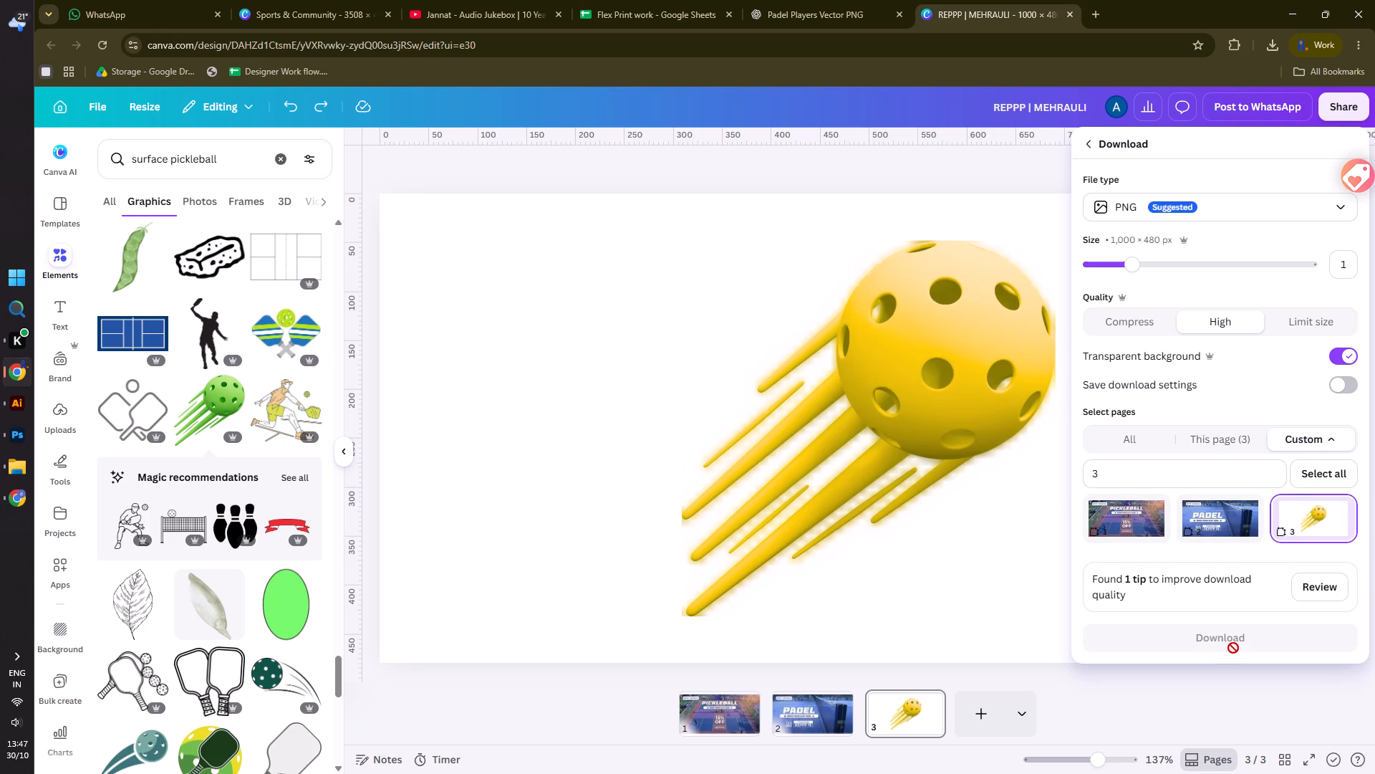
click(1248, 636)
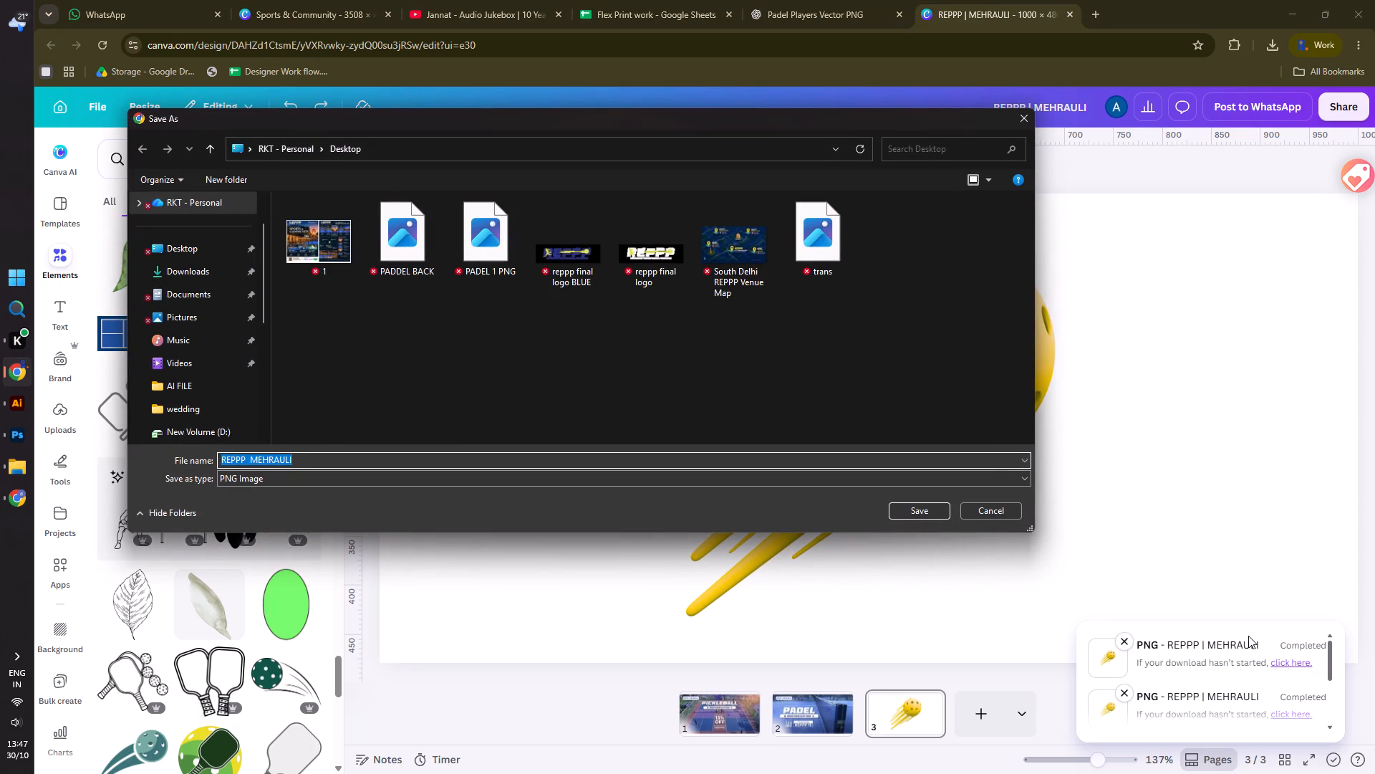
key(b)
key(a)
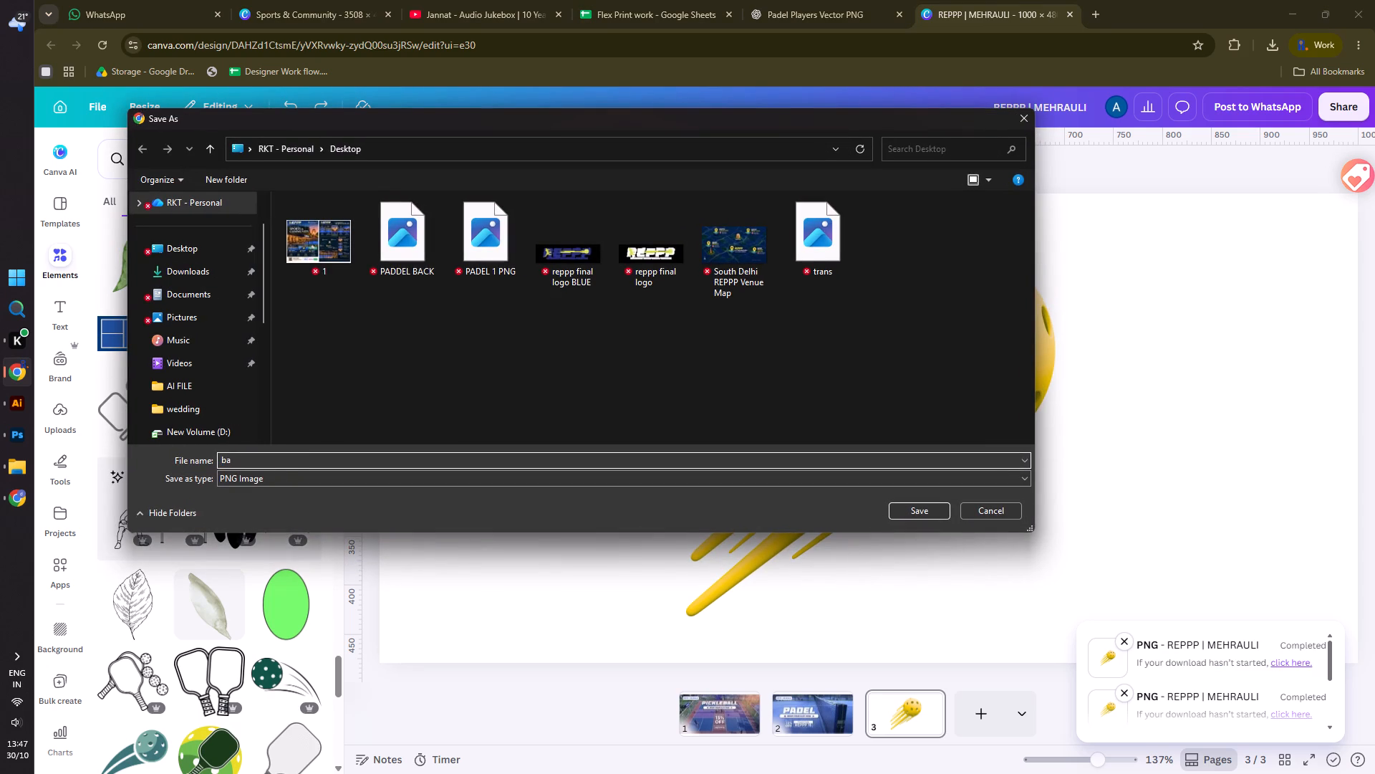
text(ll)
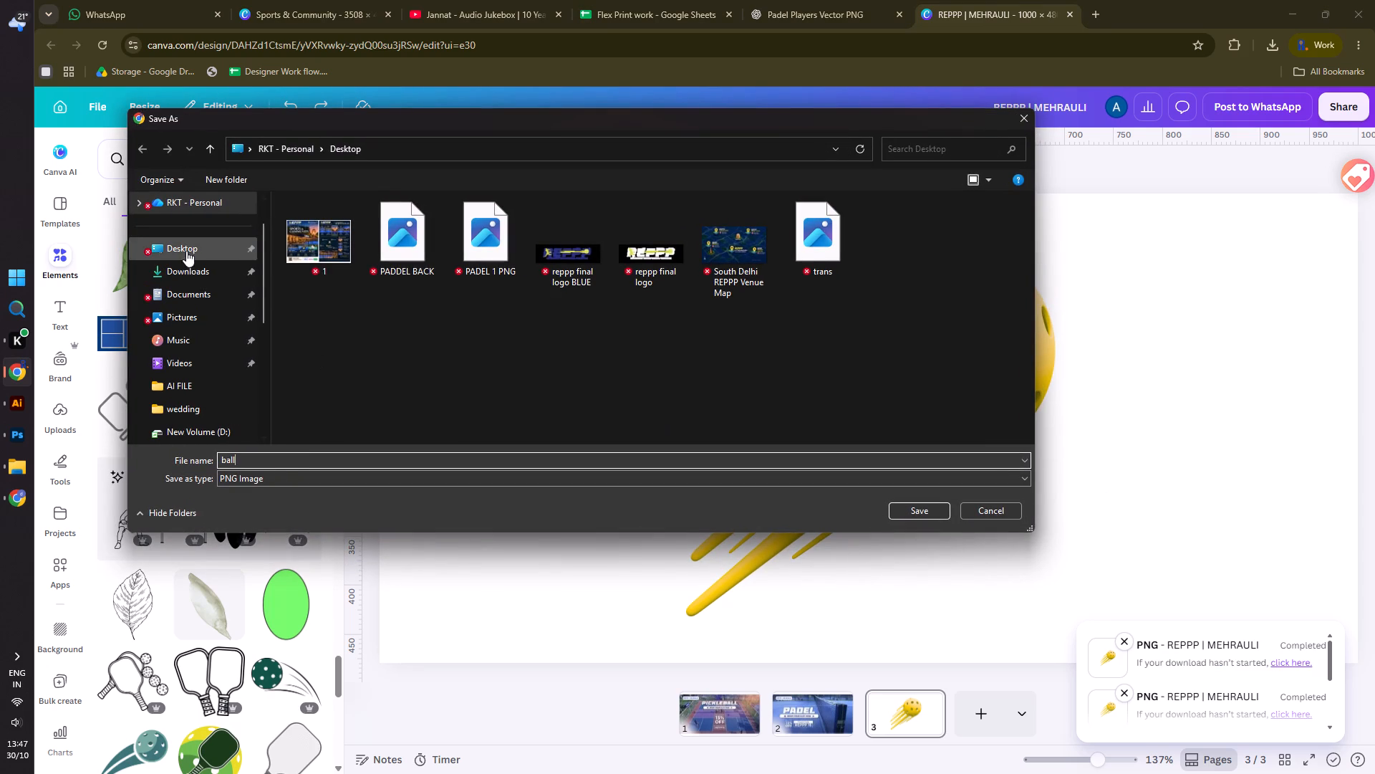
click(185, 248)
click(906, 511)
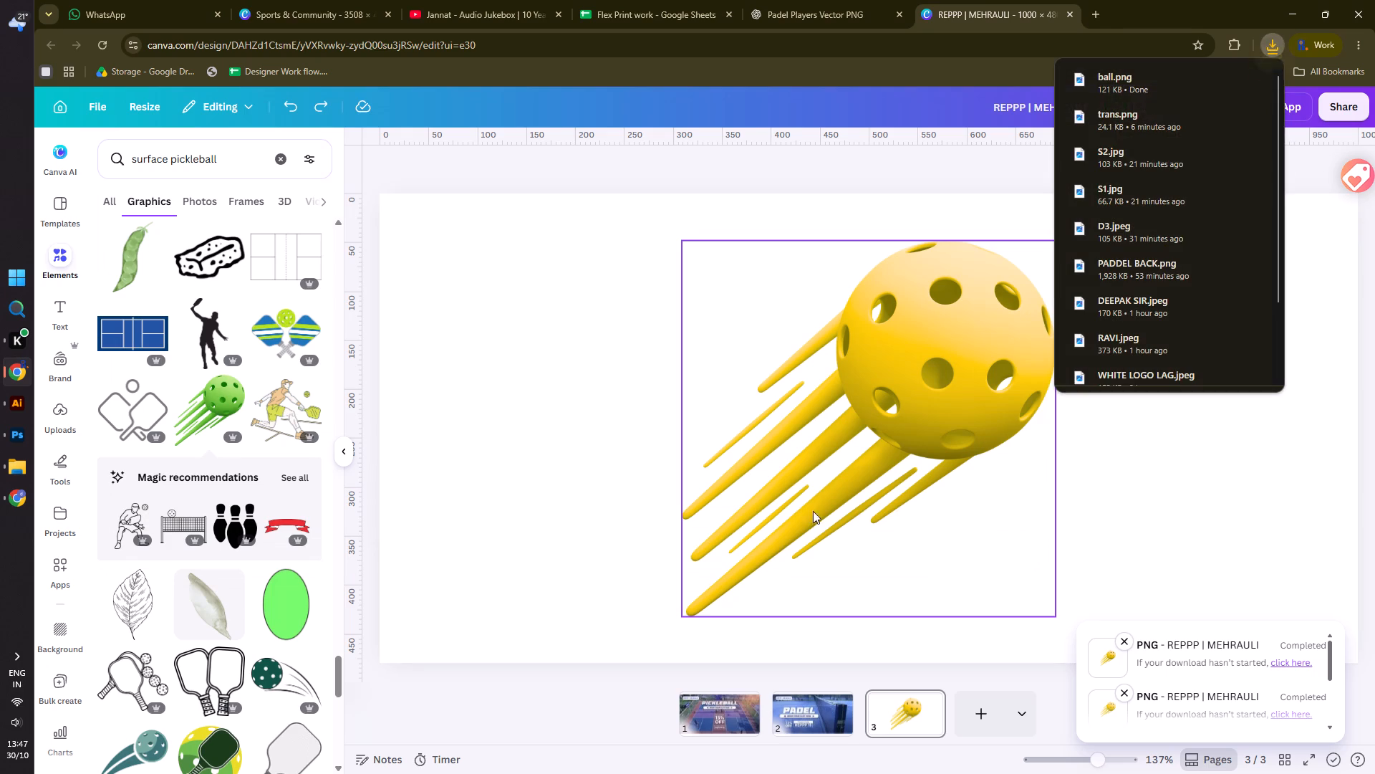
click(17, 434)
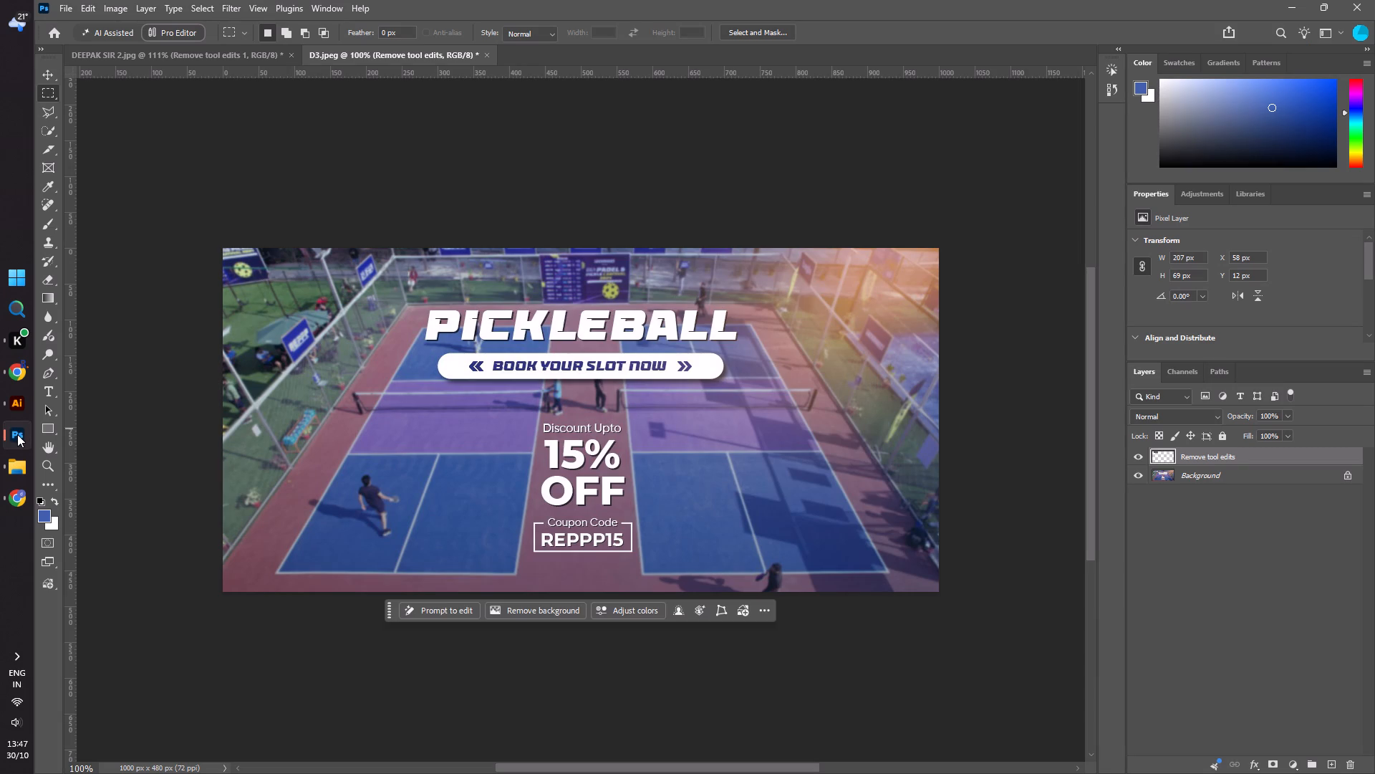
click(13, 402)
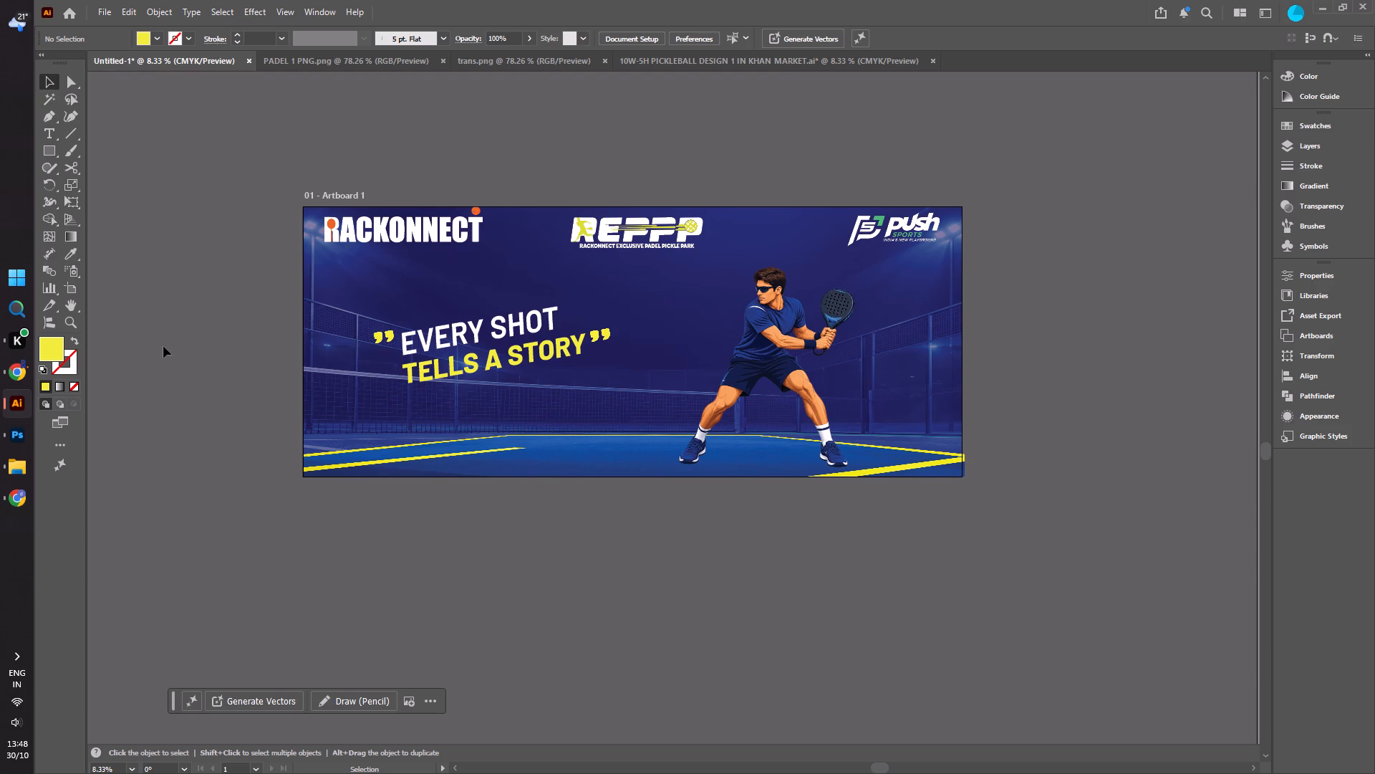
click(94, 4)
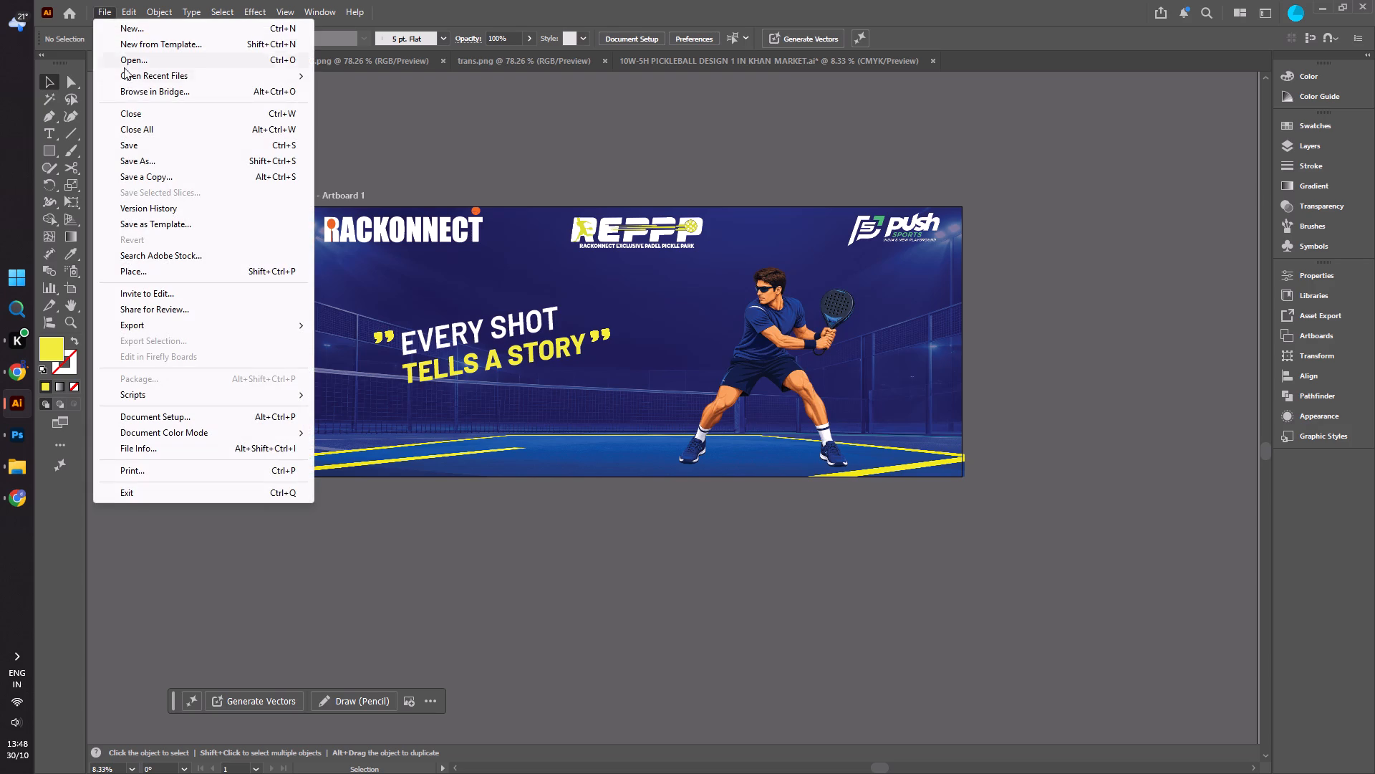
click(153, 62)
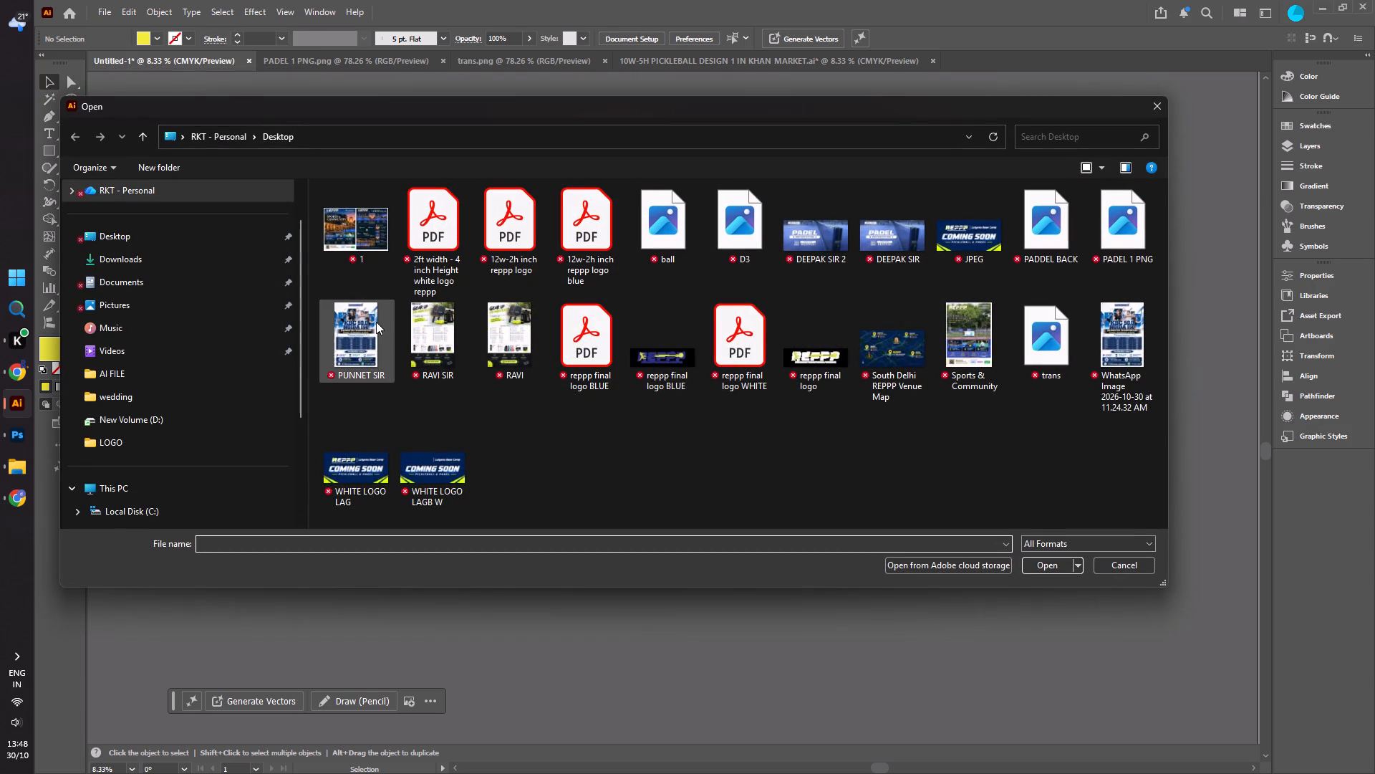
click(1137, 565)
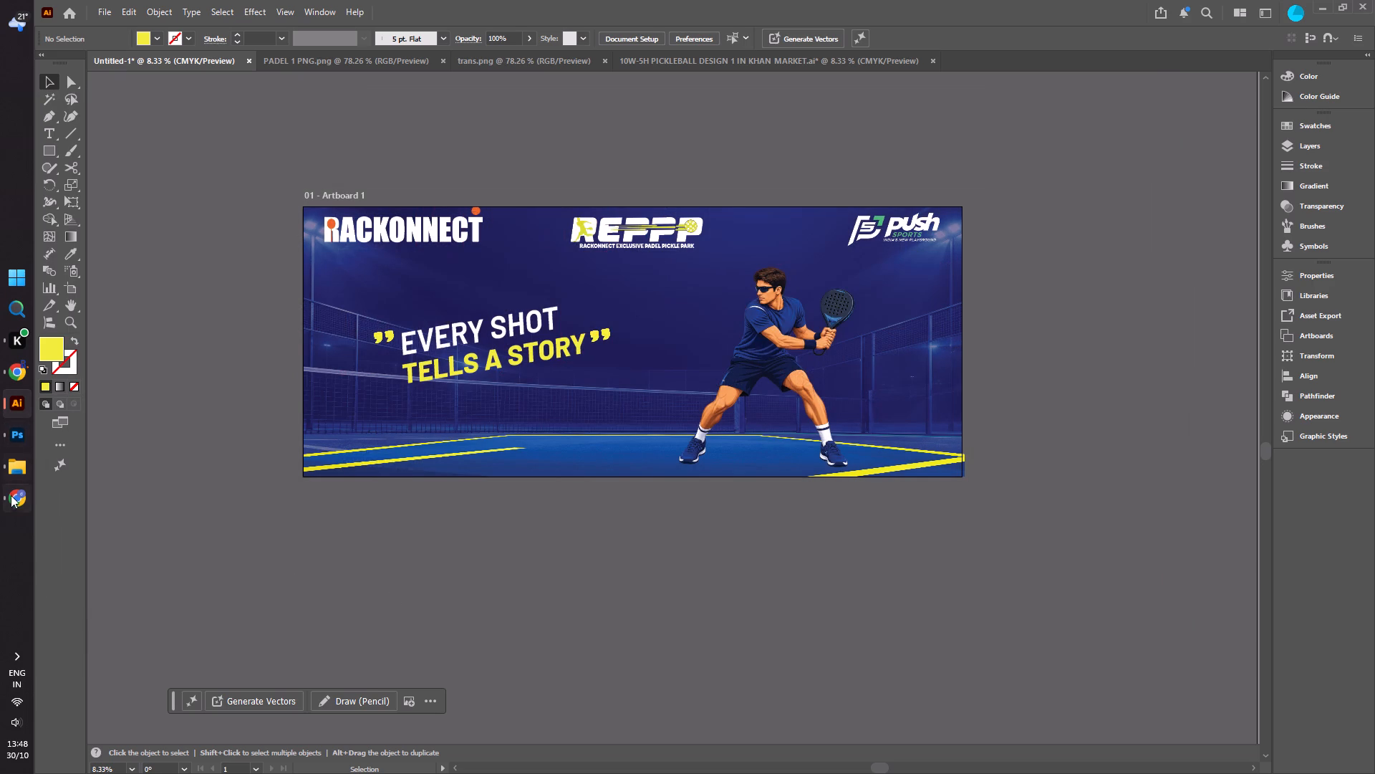
Return to Canva in Chrome, search graphics for "padel ball" and add the green ball with straight diagonal orange trails to page 3.
click(22, 366)
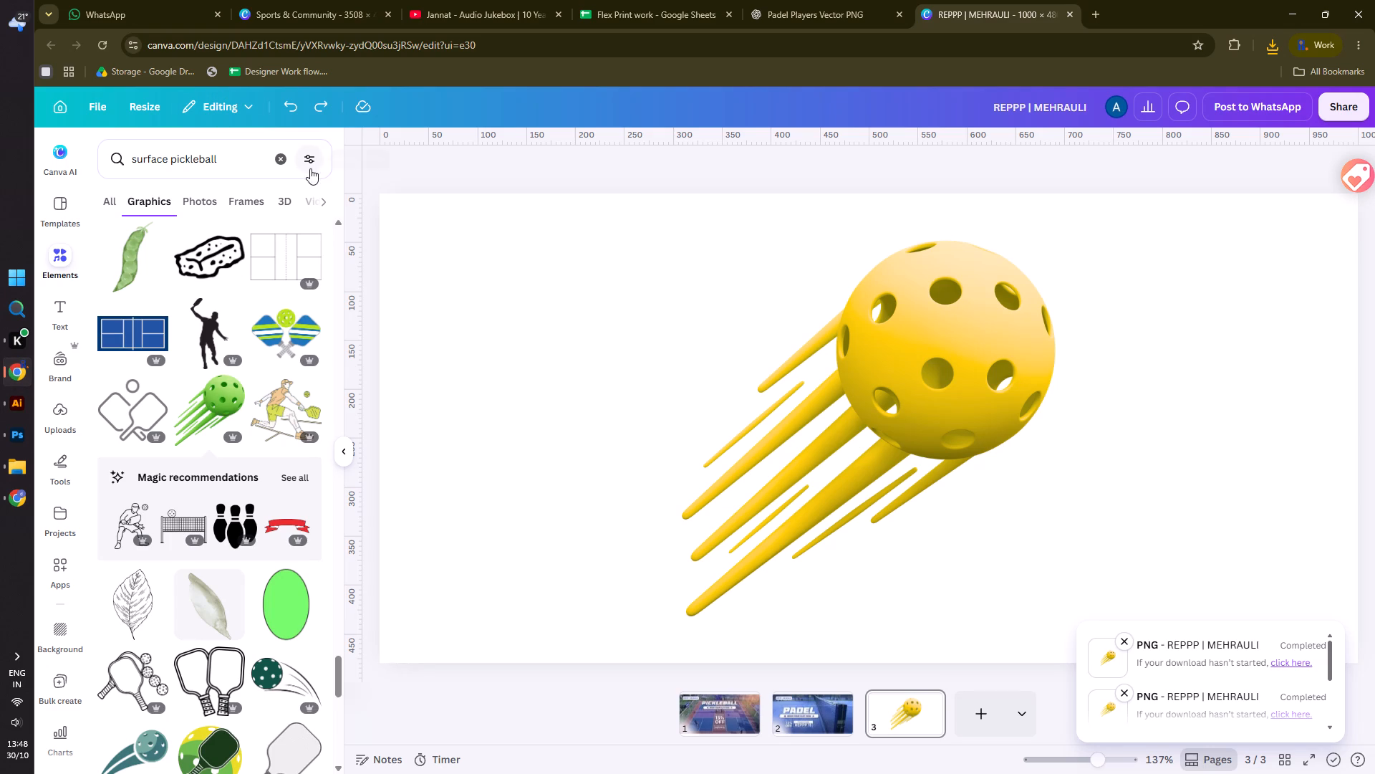
drag(243, 160, 137, 163)
click(235, 157)
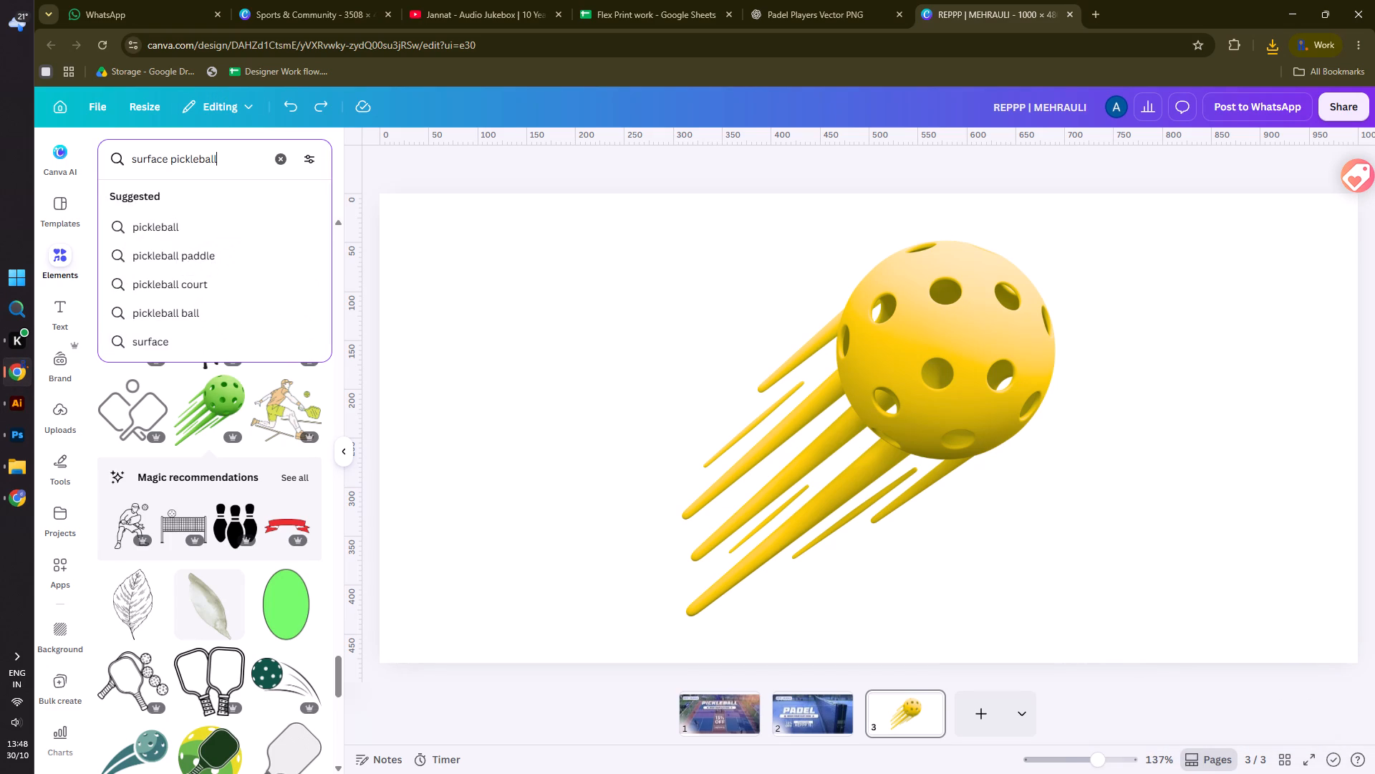
drag(235, 157, 130, 166)
text(padel ball)
key(Return)
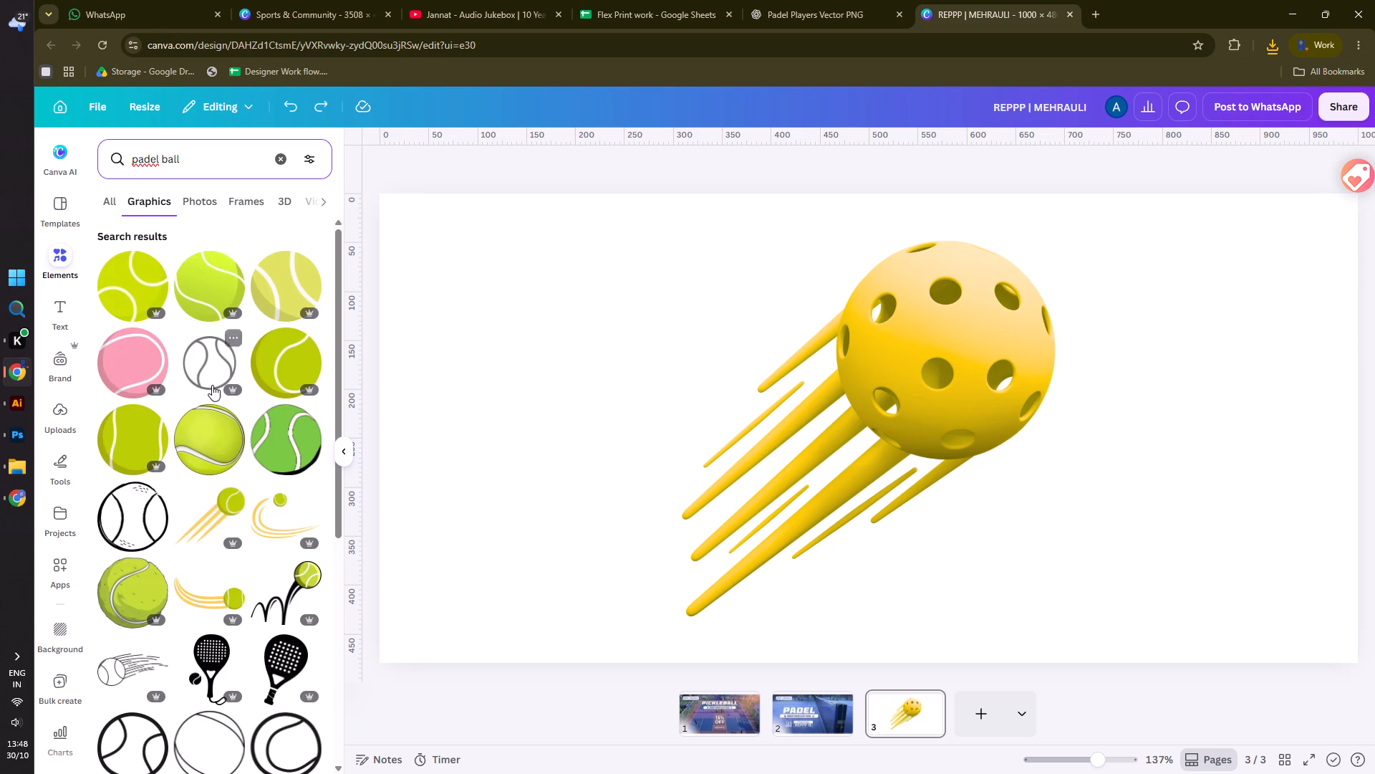
scroll(212, 385, down, 1)
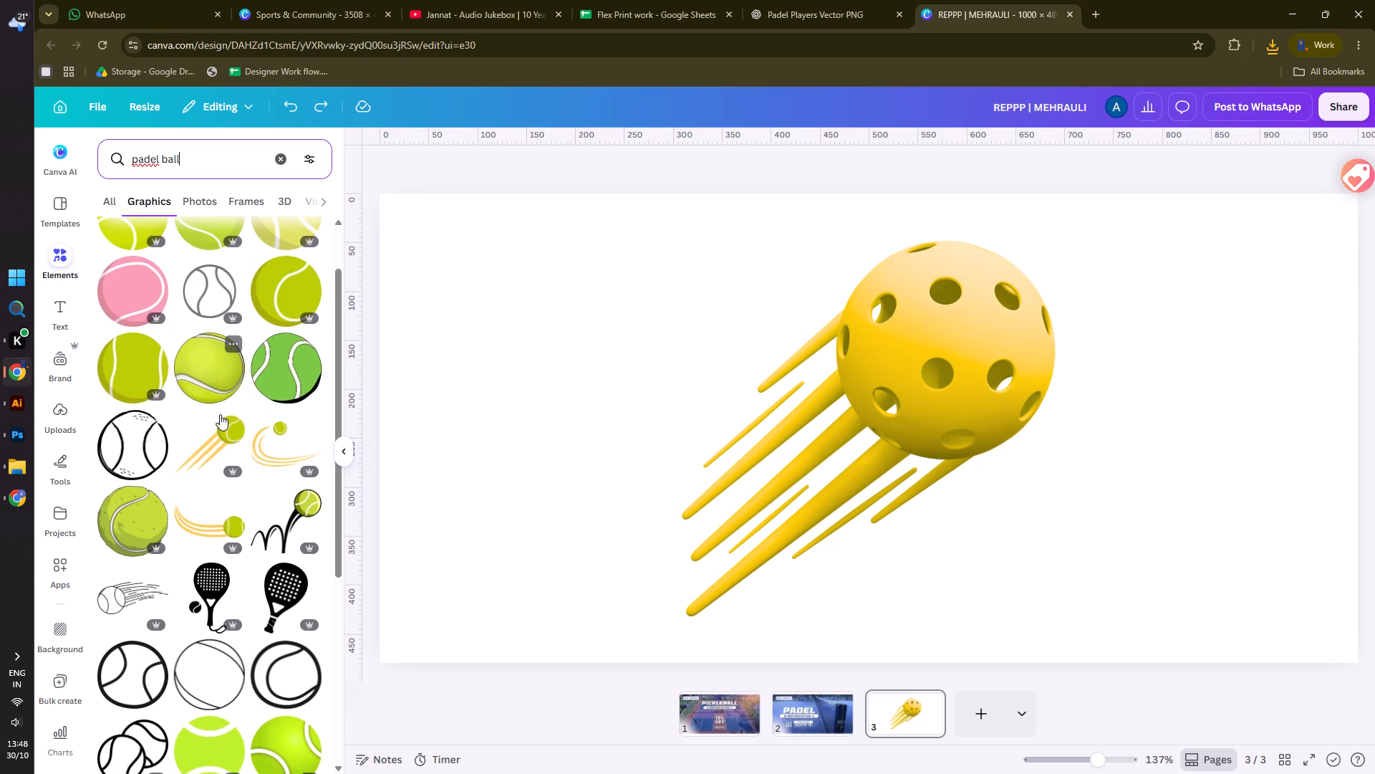
click(223, 441)
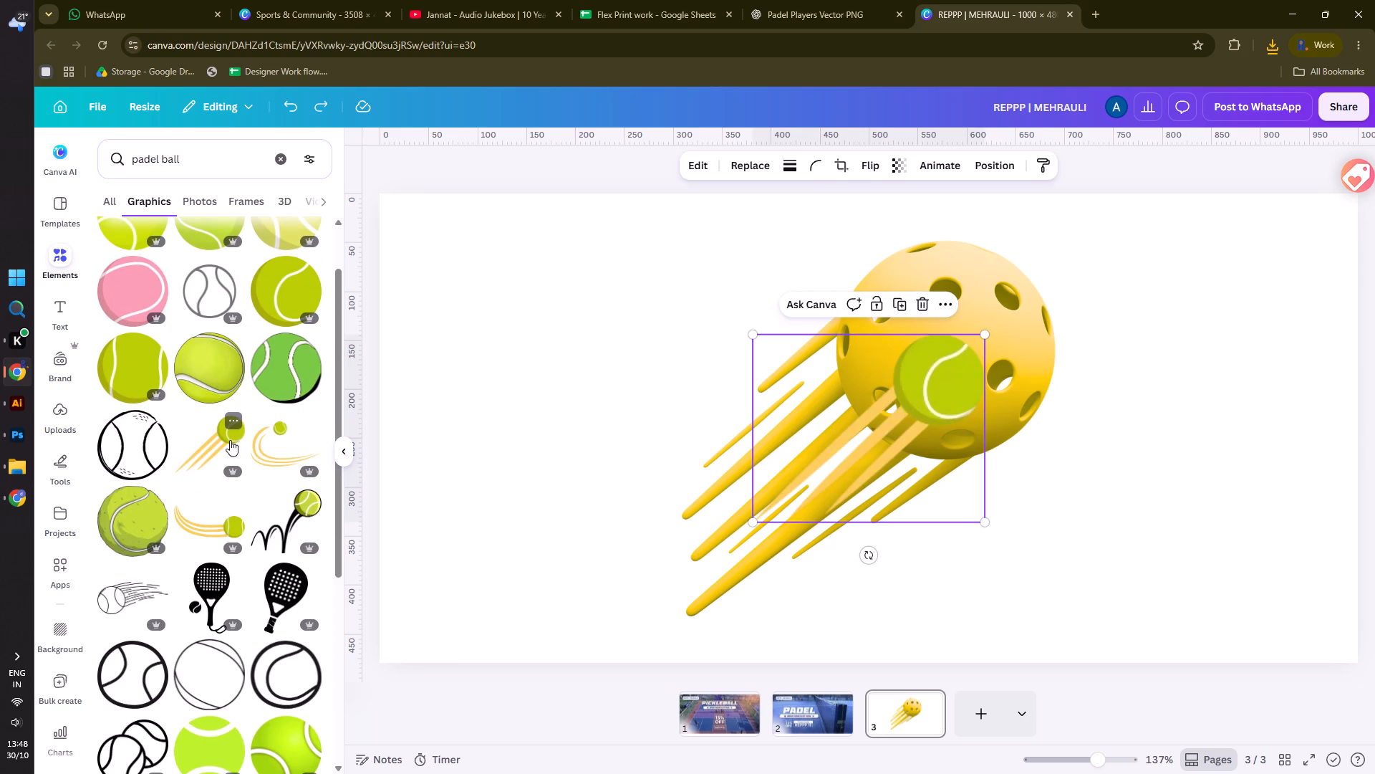
Delete the large yellow pickleball graphic from page 3, keeping the padel ball graphic.
click(1031, 307)
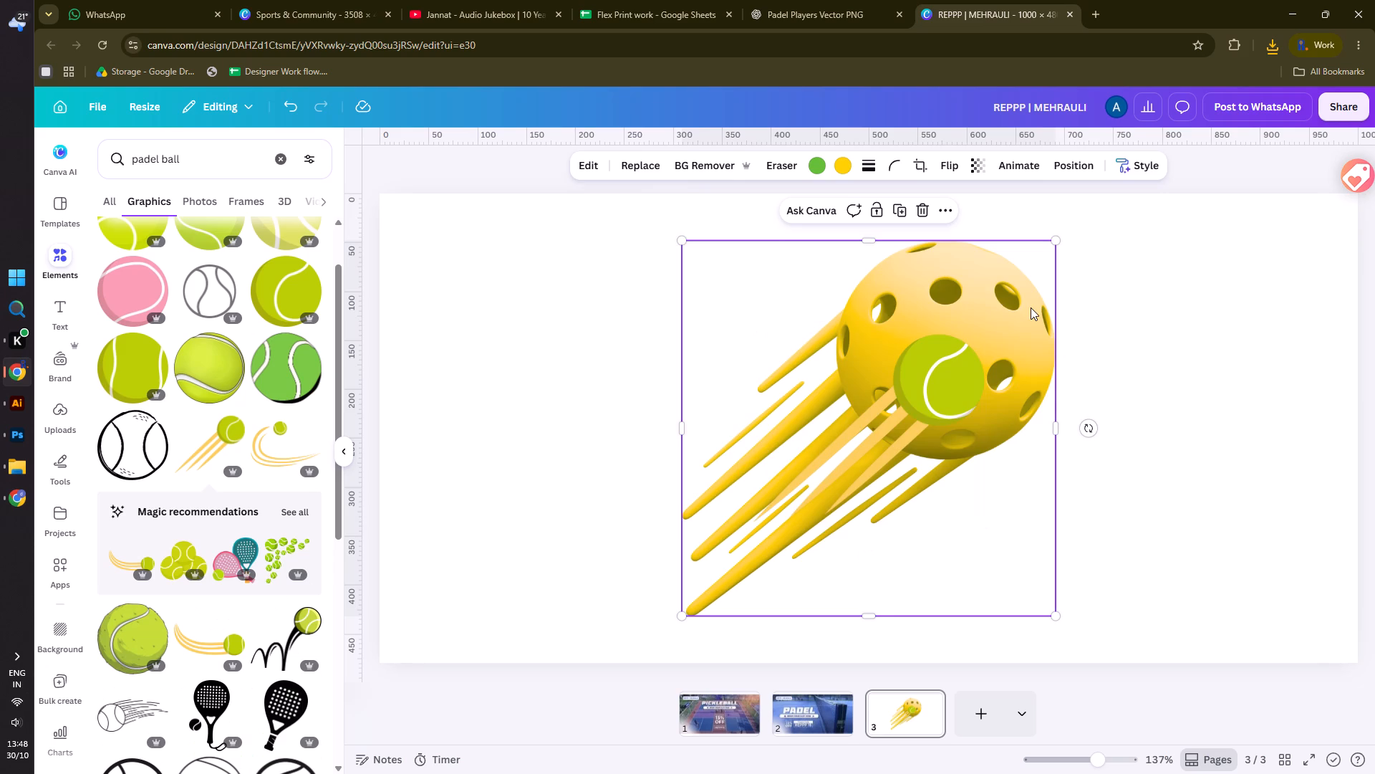
key(Delete)
Download page 3 with the padel ball as a transparent PNG to the Desktop, naming the file "padel ball".
click(87, 103)
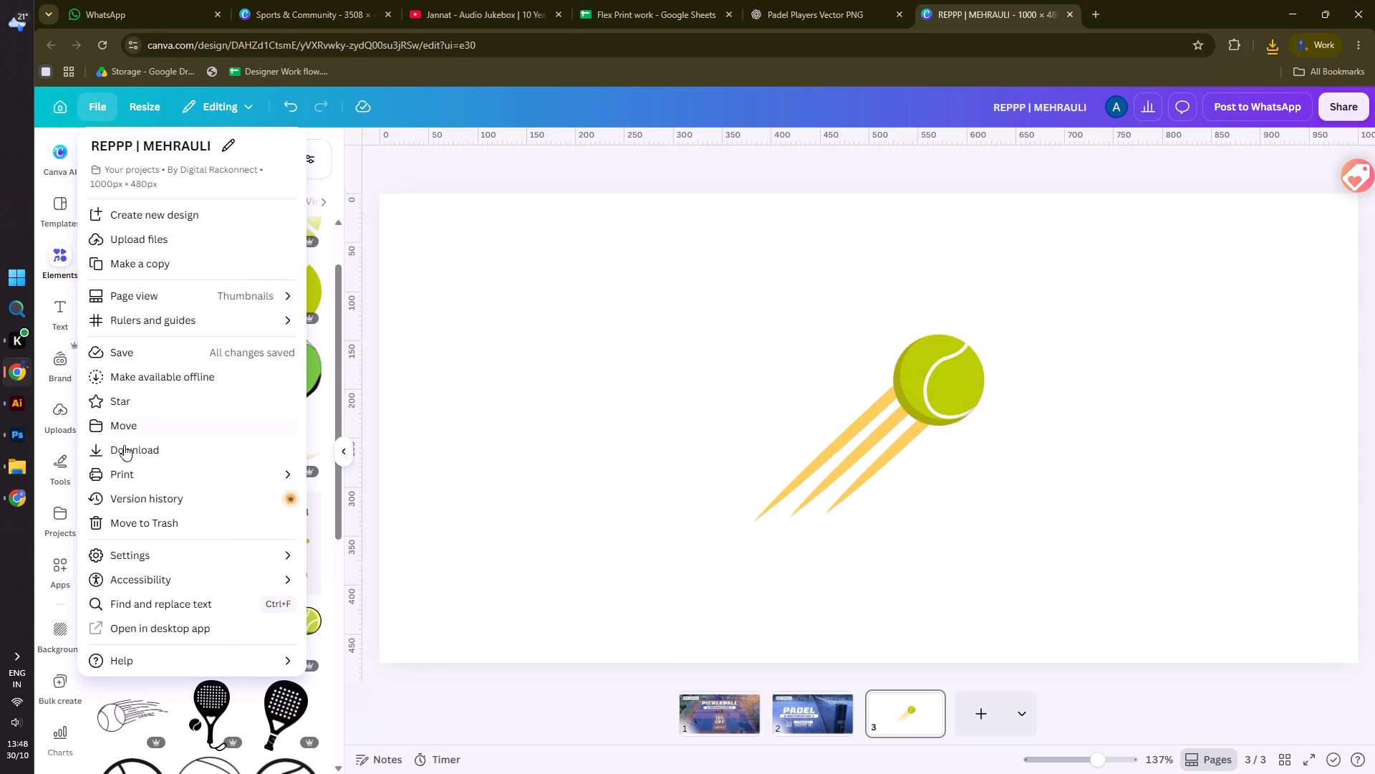
click(127, 459)
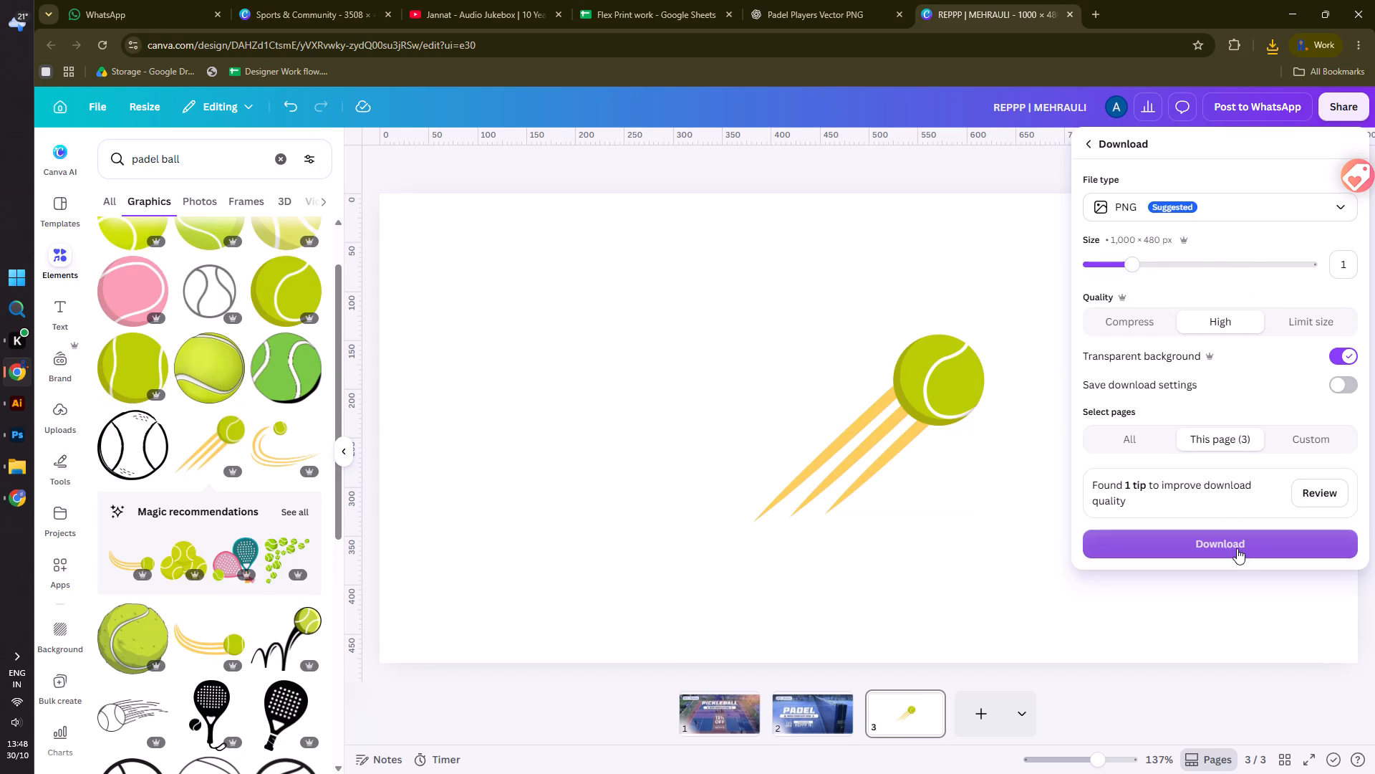
click(1237, 548)
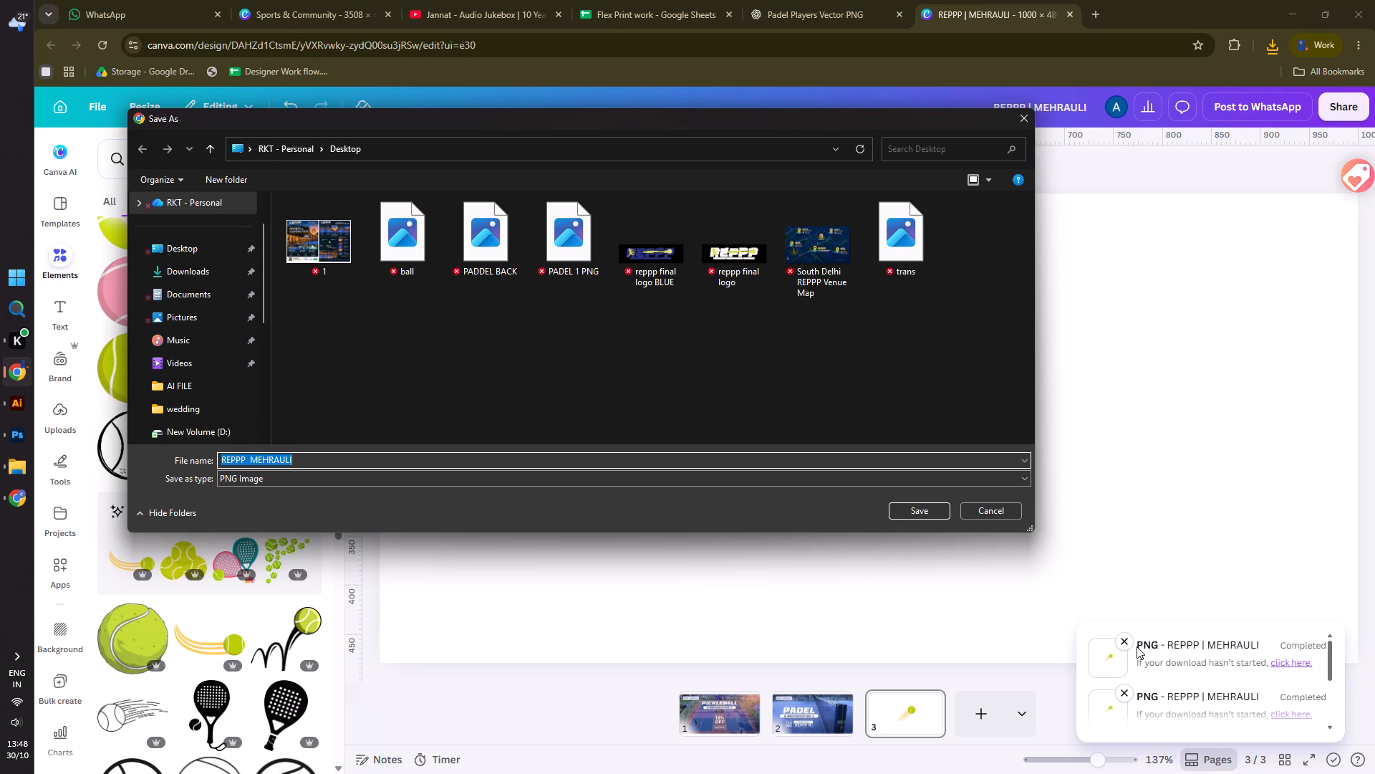
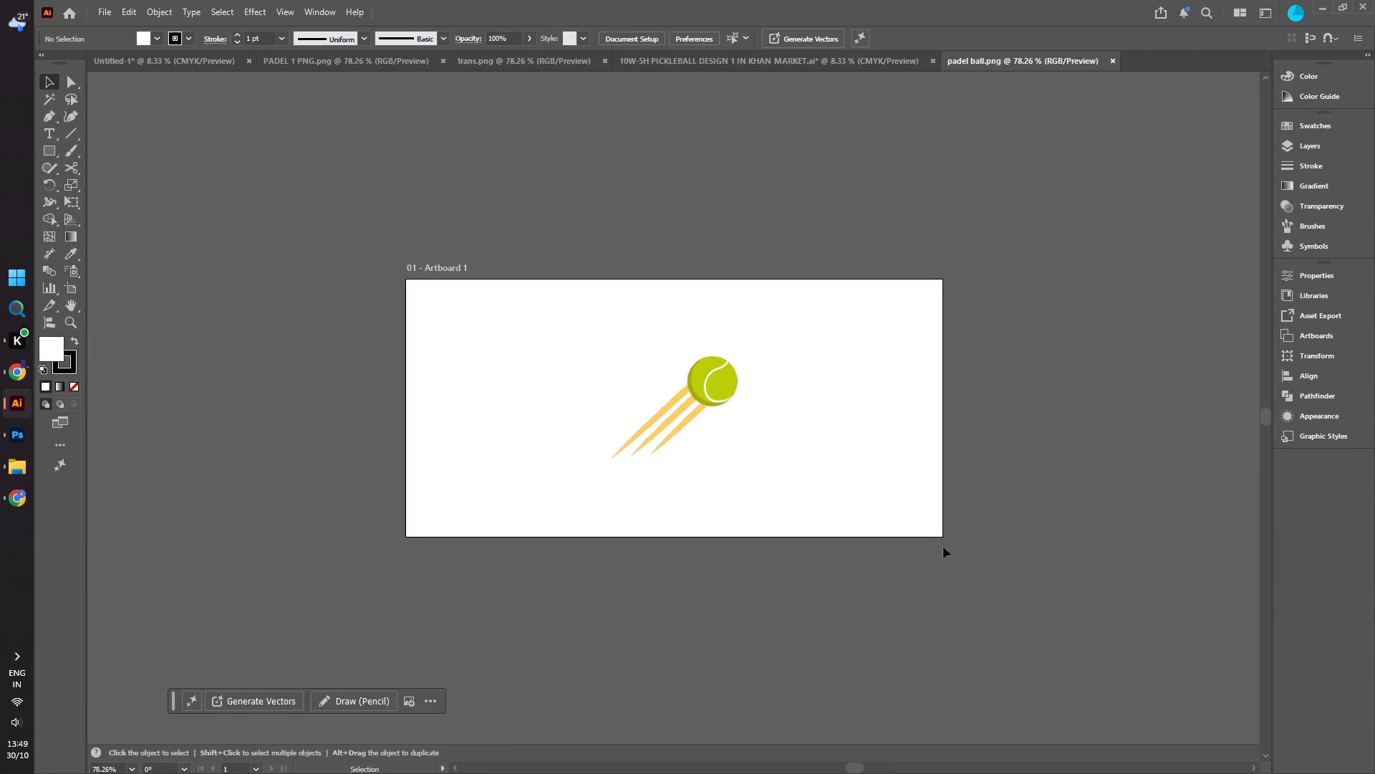
click(707, 398)
key(ctrl+c)
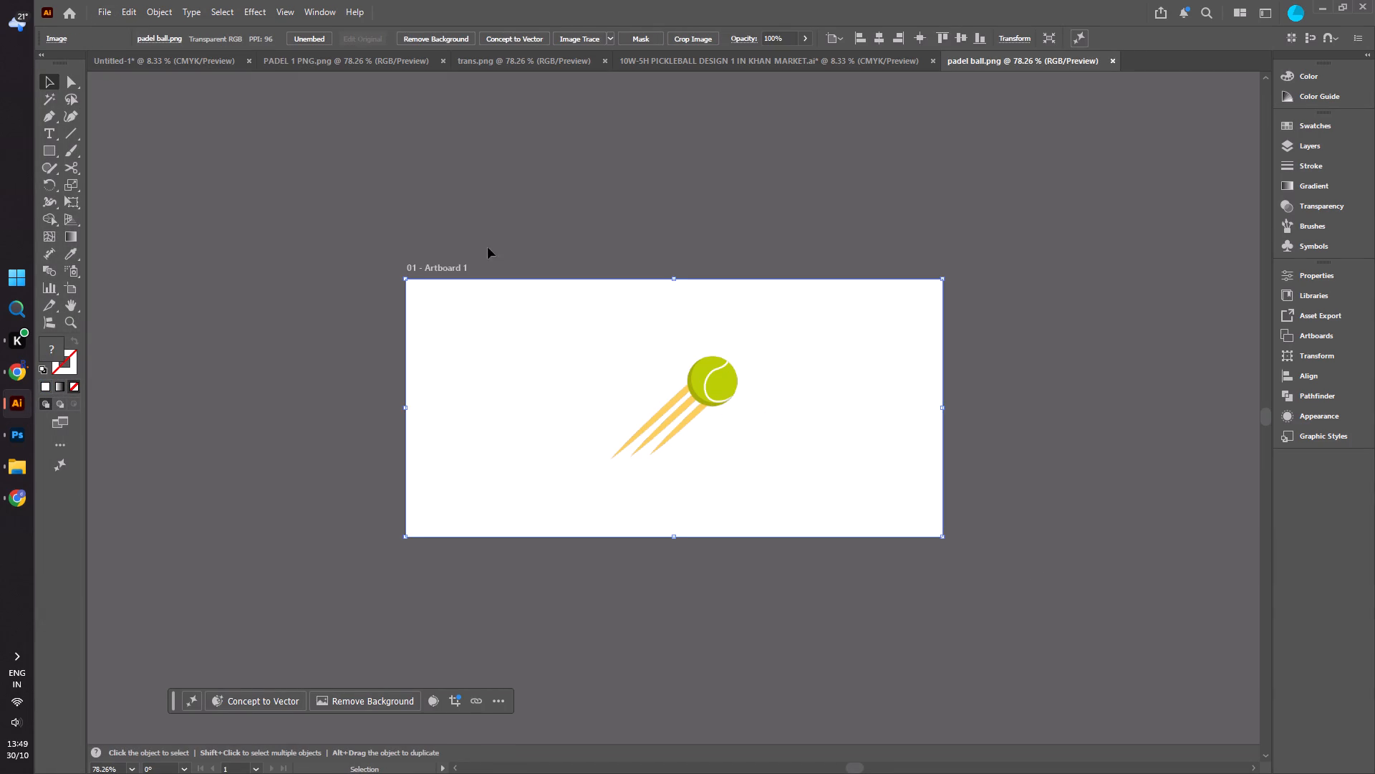
click(296, 65)
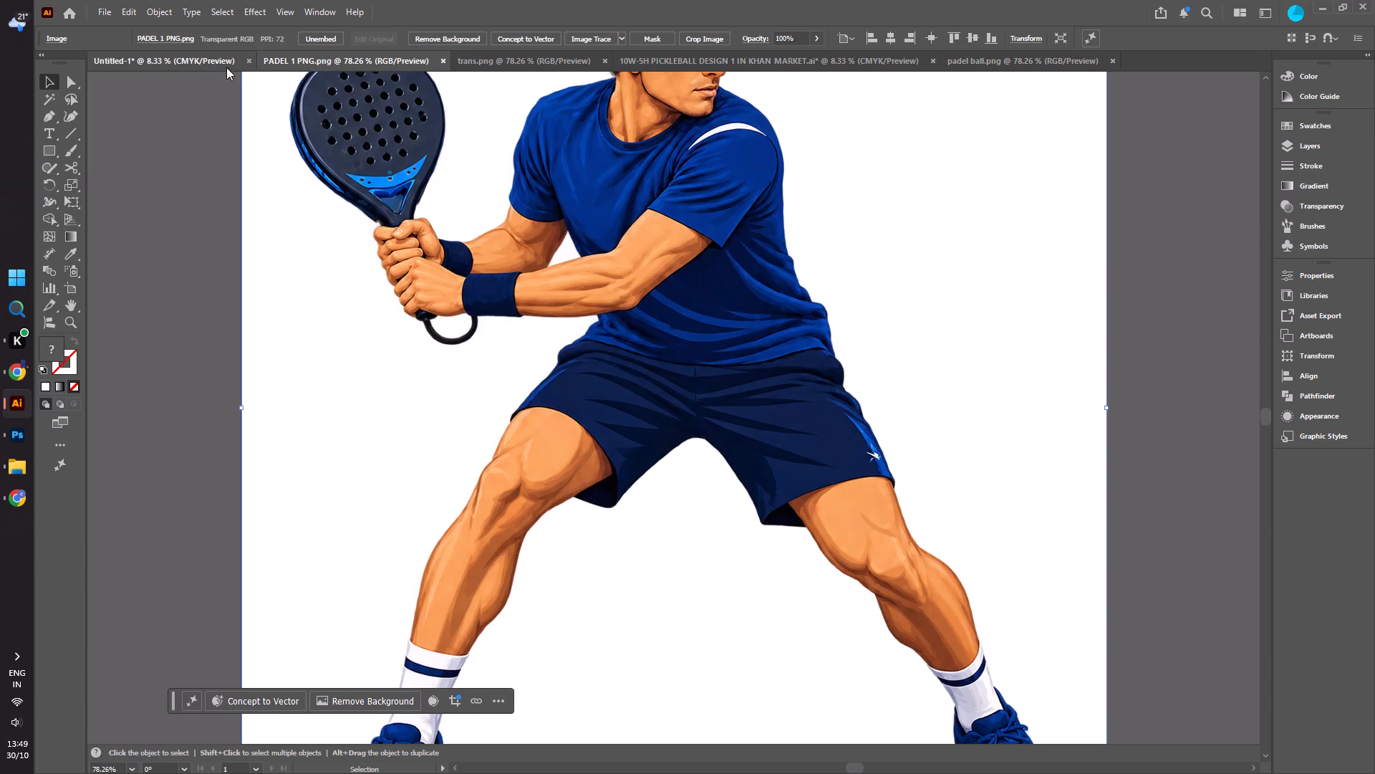
click(215, 64)
key(ctrl+v)
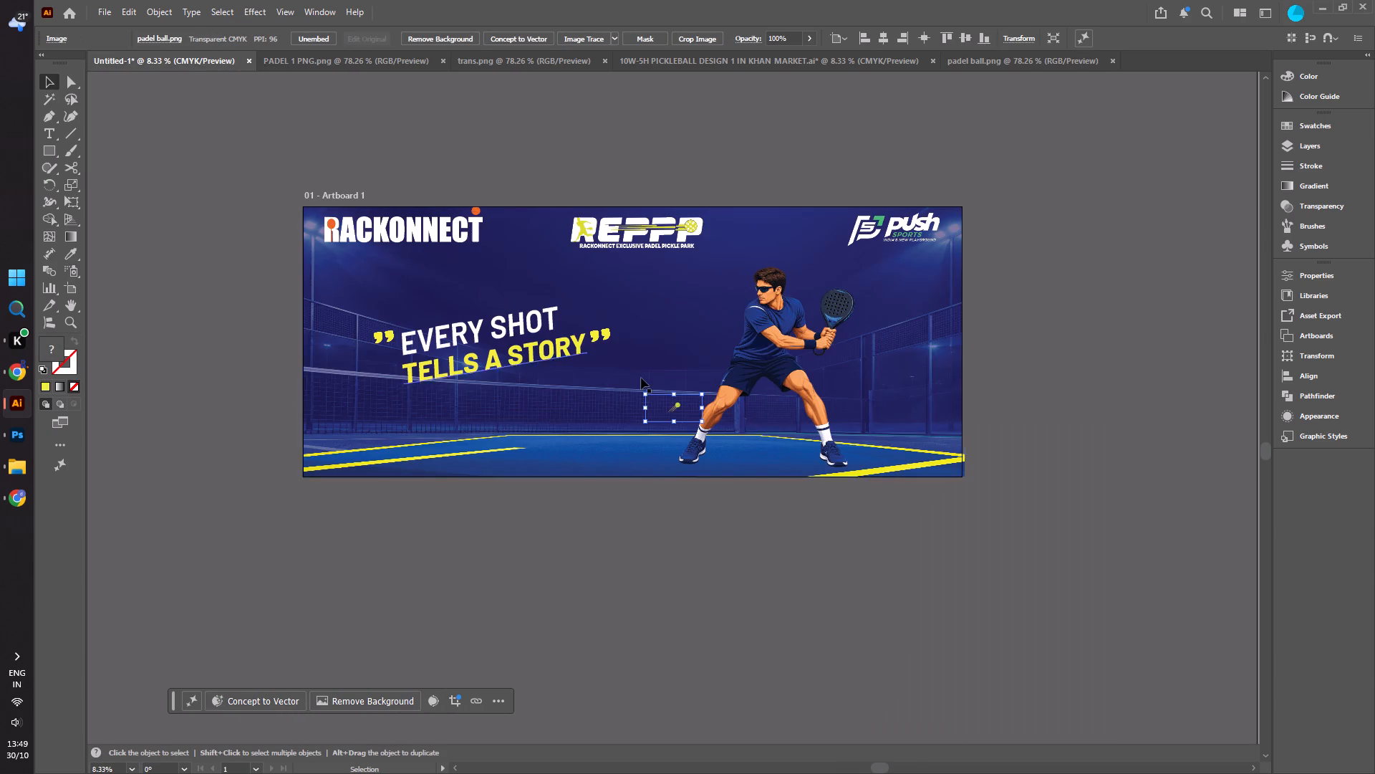
Crop the pasted padel ball image closely around the ball and trails, to about 0.28 by 0.22 ft.
click(715, 35)
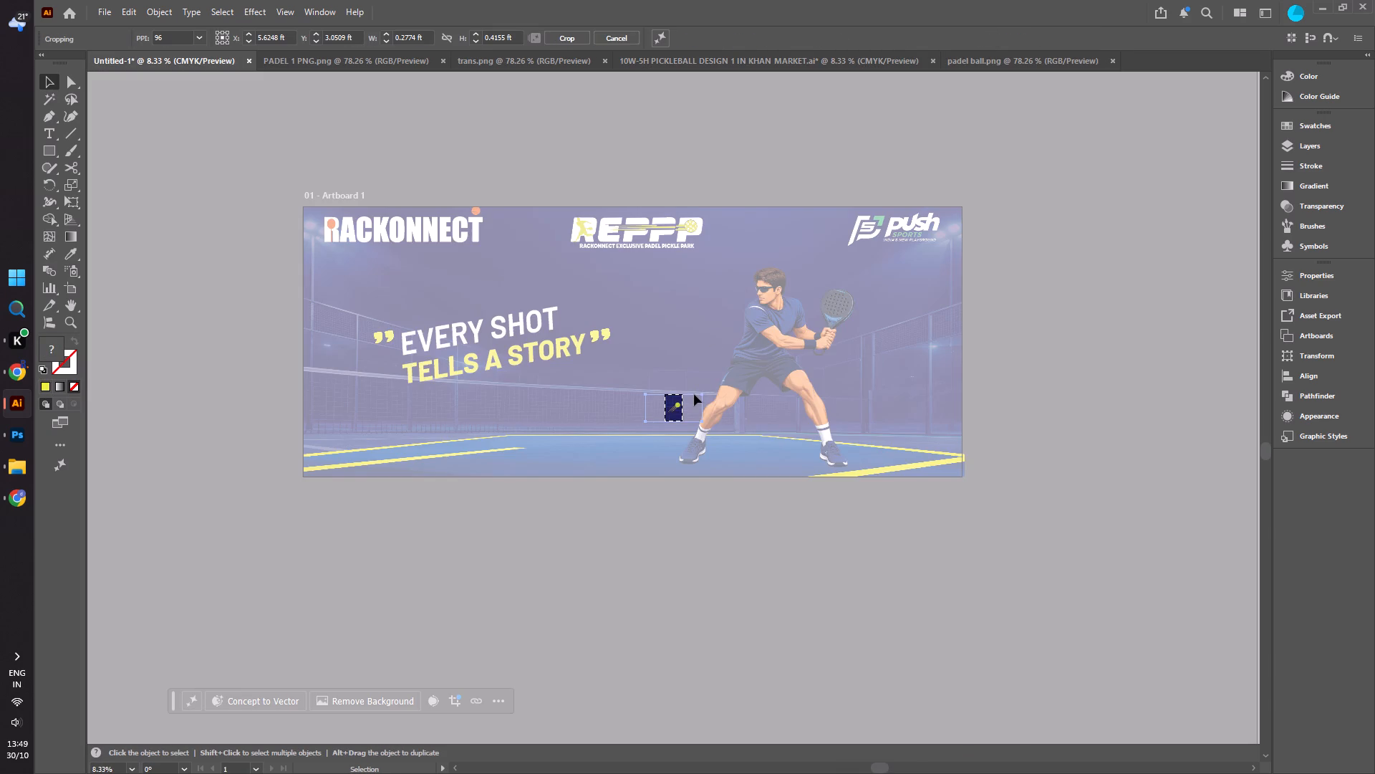
alt+scroll(692, 443, up, 7)
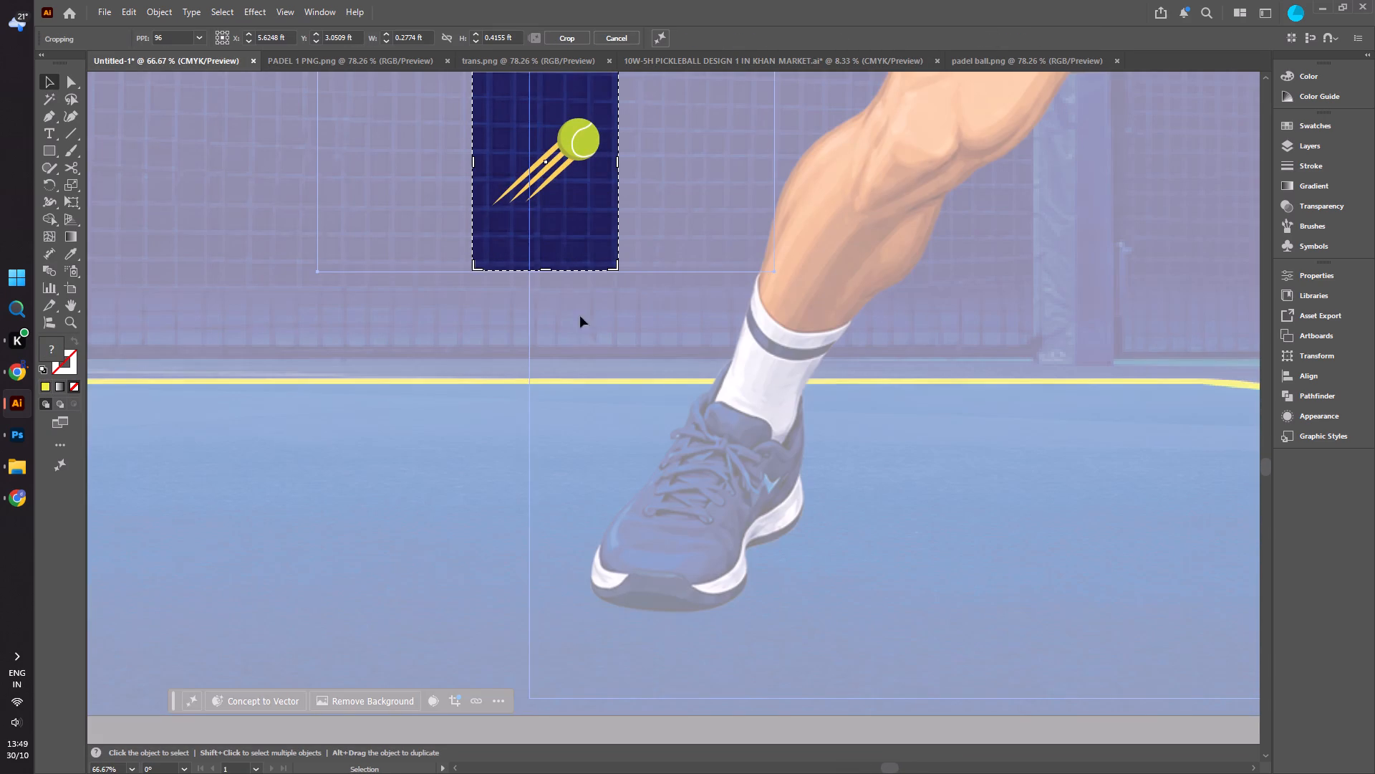
drag(544, 270, 541, 221)
scroll(541, 221, up, 3)
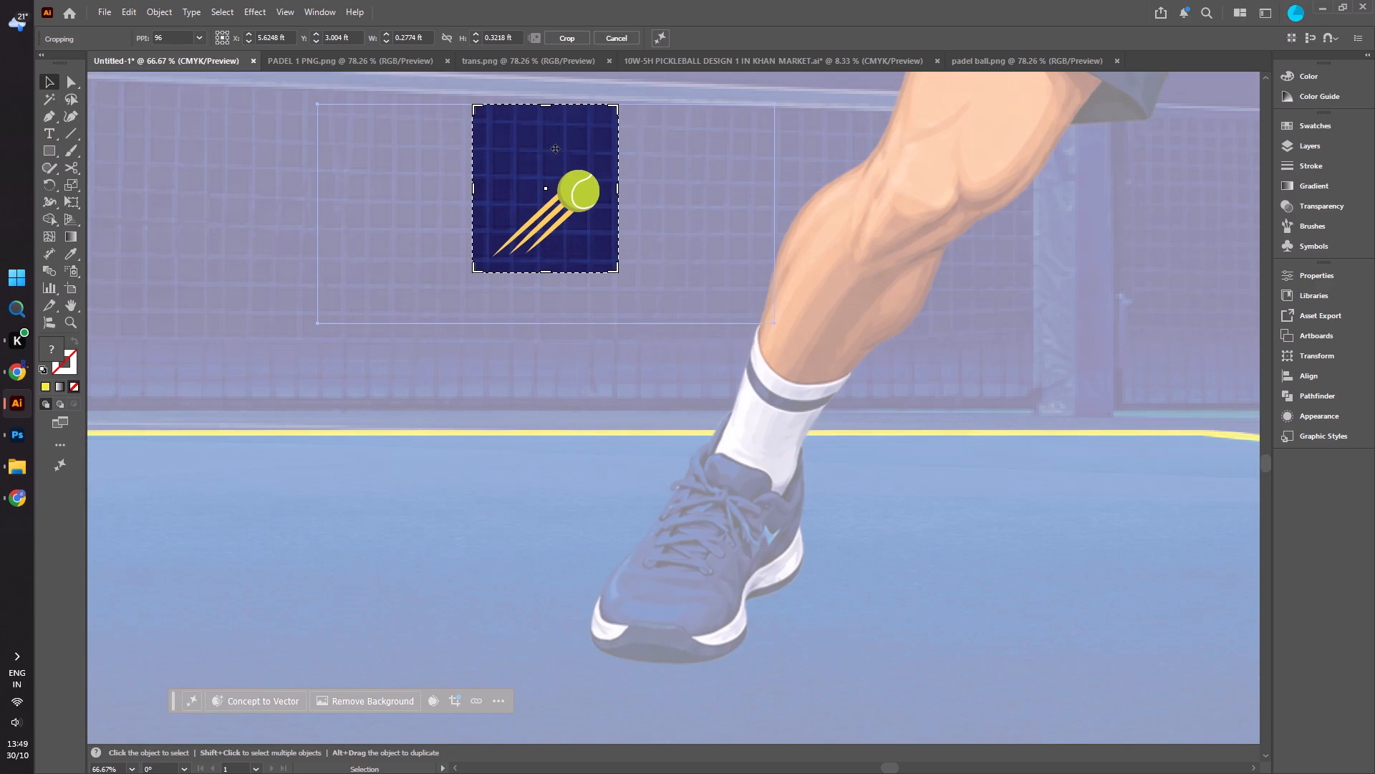
drag(544, 107, 549, 161)
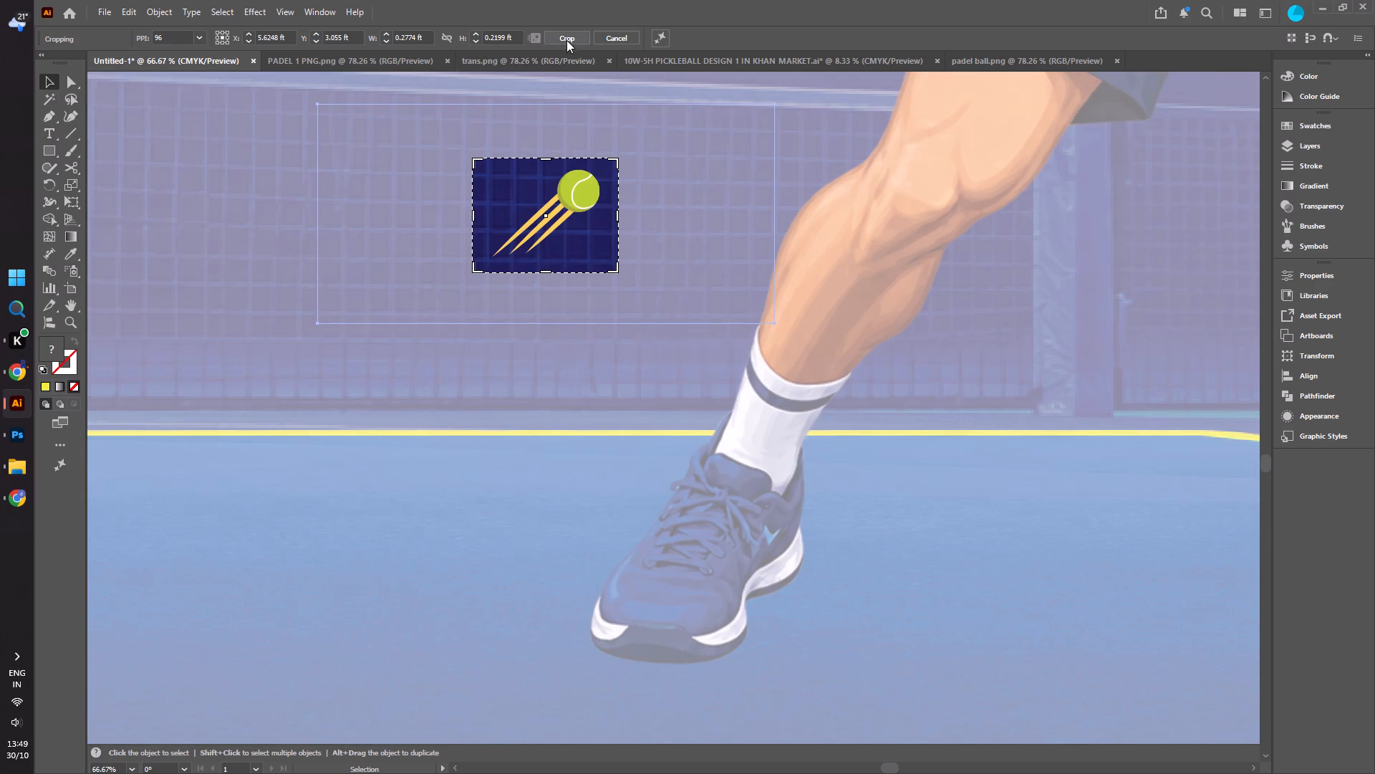
click(566, 39)
Enlarge the cropped padel ball several times over and place it between the slogan and the player, above the court surface.
alt+scroll(696, 289, down, 5)
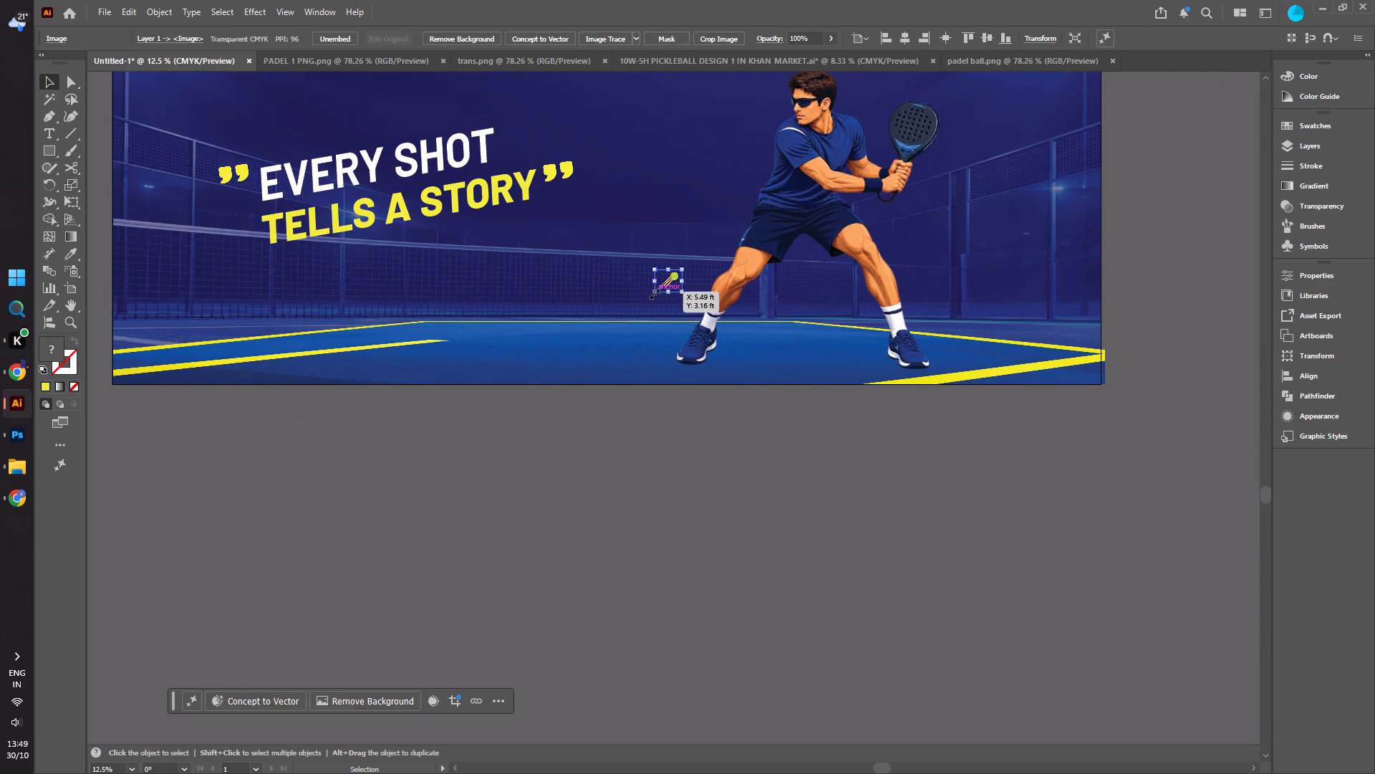
shift+drag(653, 292, 502, 402)
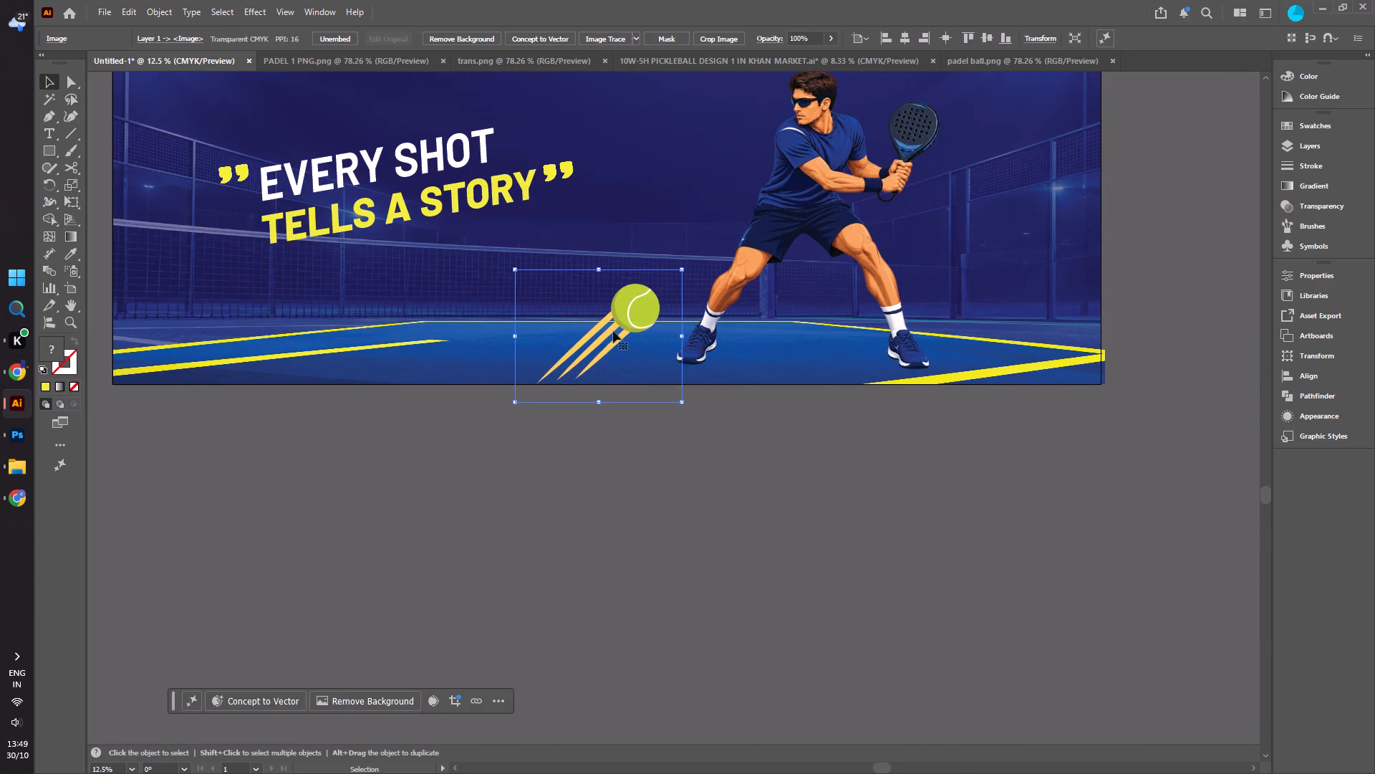
alt+scroll(614, 331, down, 4)
alt+scroll(640, 330, up, 3)
drag(582, 338, 566, 297)
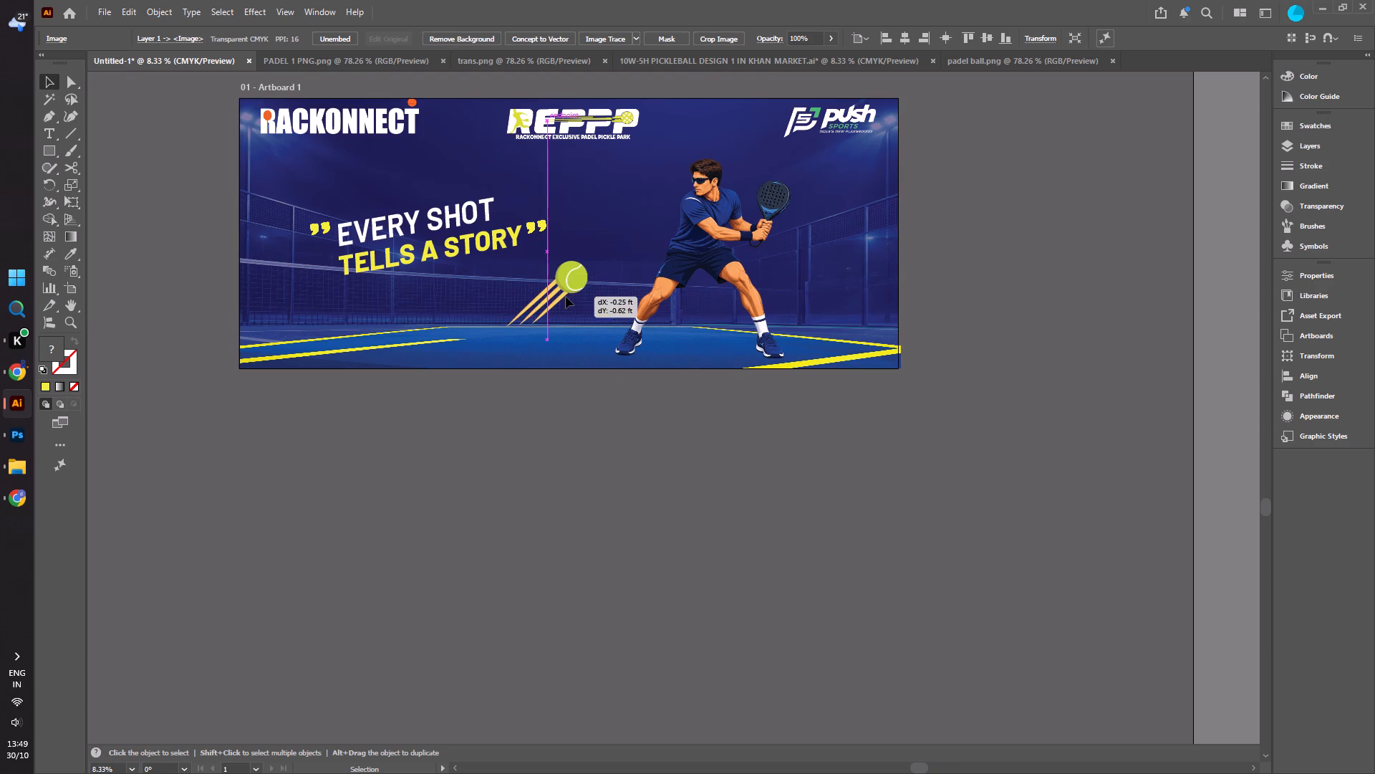
drag(566, 297, 570, 283)
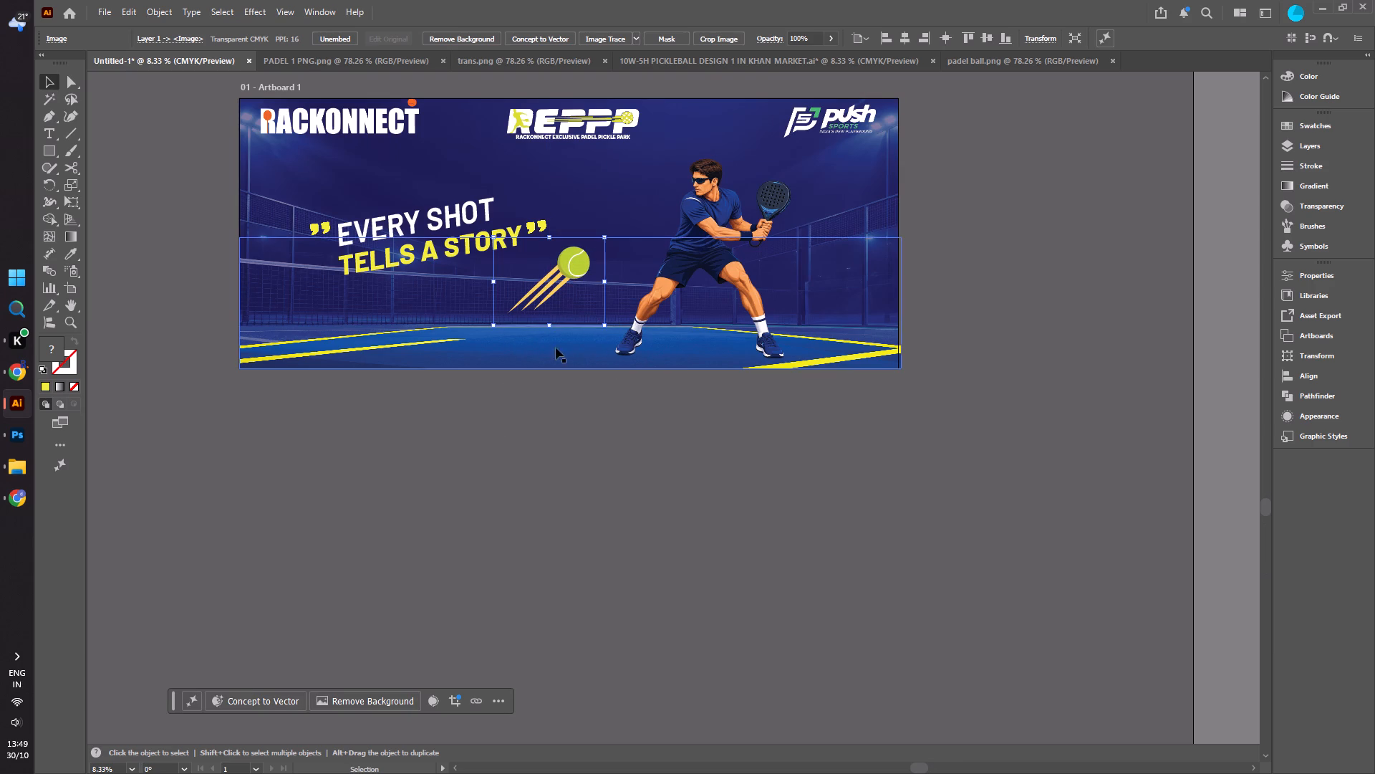
Rotate the padel ball so it flies toward the slogan with its trails toward the player, and reposition it between them.
drag(491, 333, 637, 266)
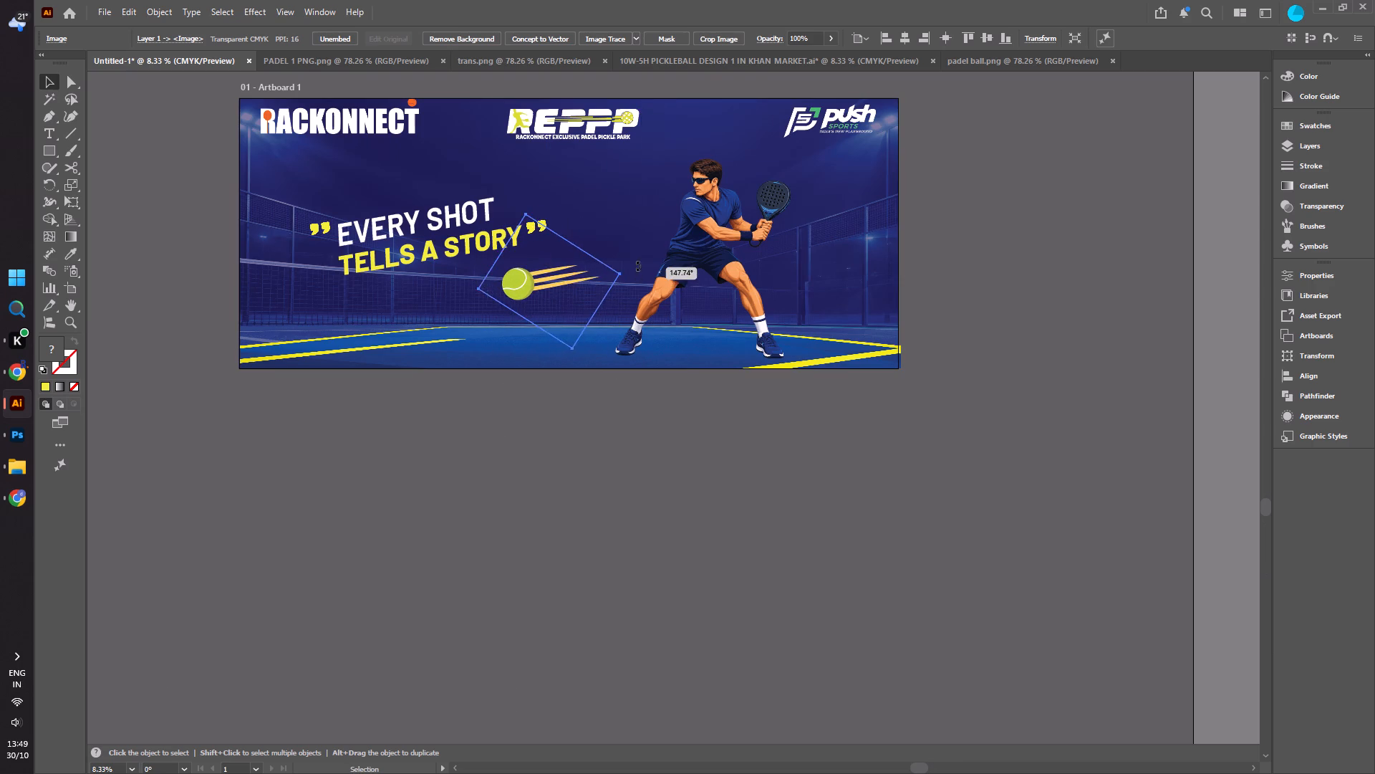
drag(637, 266, 637, 254)
drag(536, 283, 566, 272)
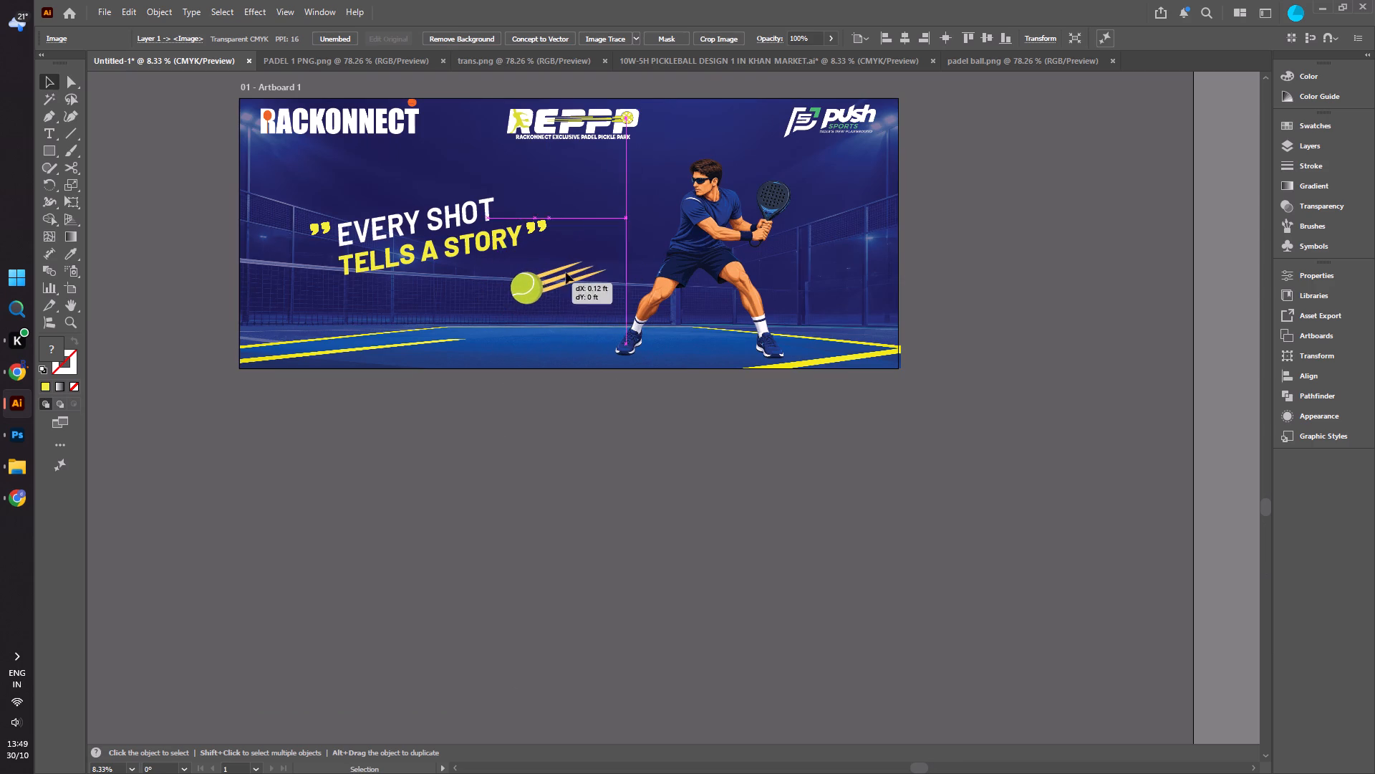
drag(566, 272, 569, 270)
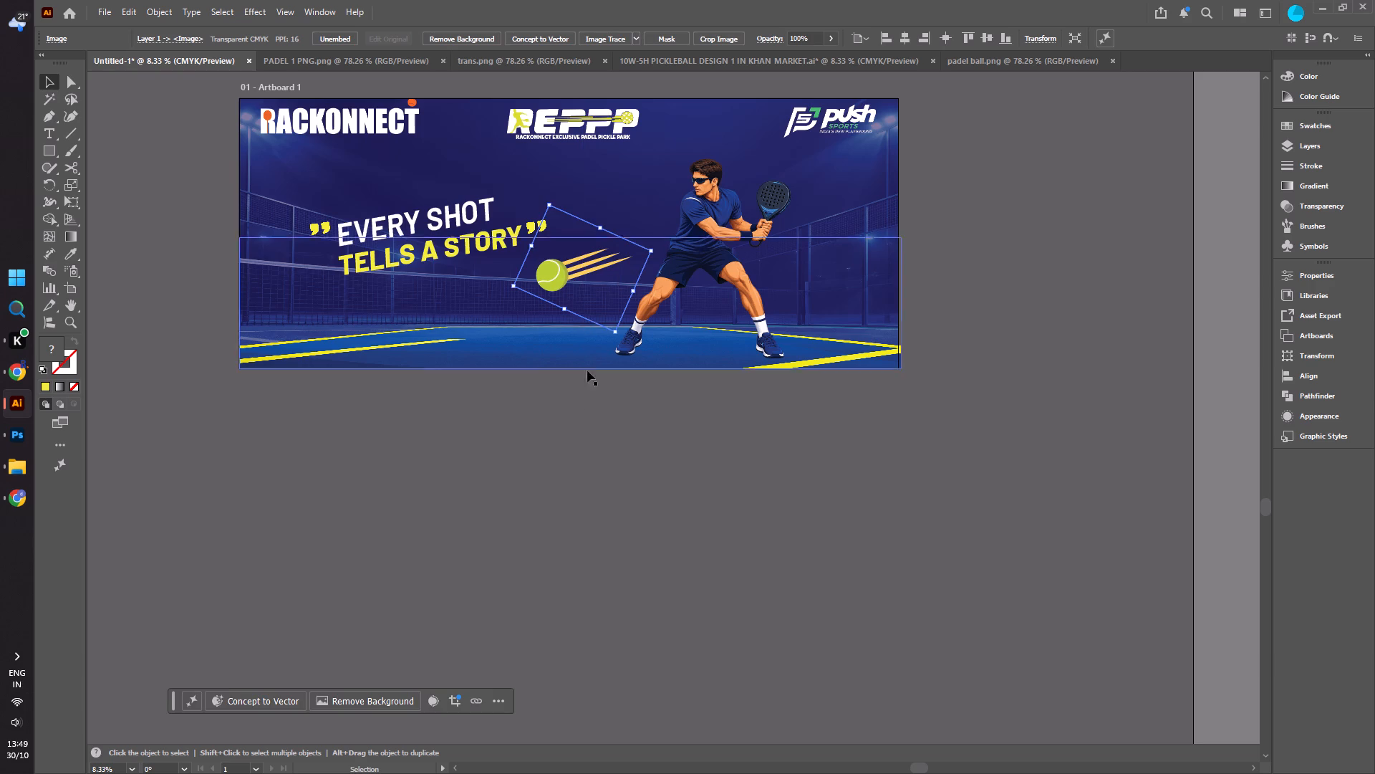
click(558, 440)
alt+scroll(574, 466, down, 2)
alt+scroll(500, 435, up, 1)
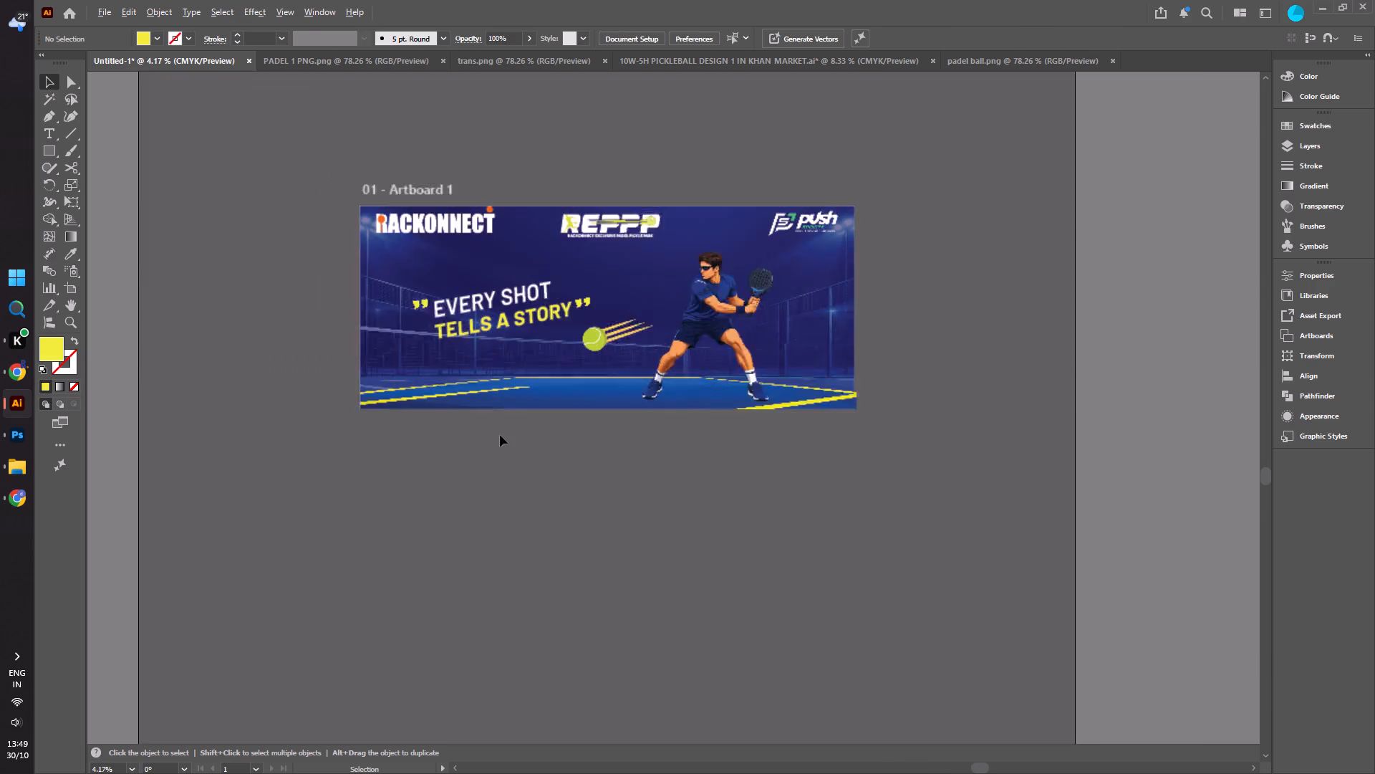
alt+scroll(500, 435, up, 1)
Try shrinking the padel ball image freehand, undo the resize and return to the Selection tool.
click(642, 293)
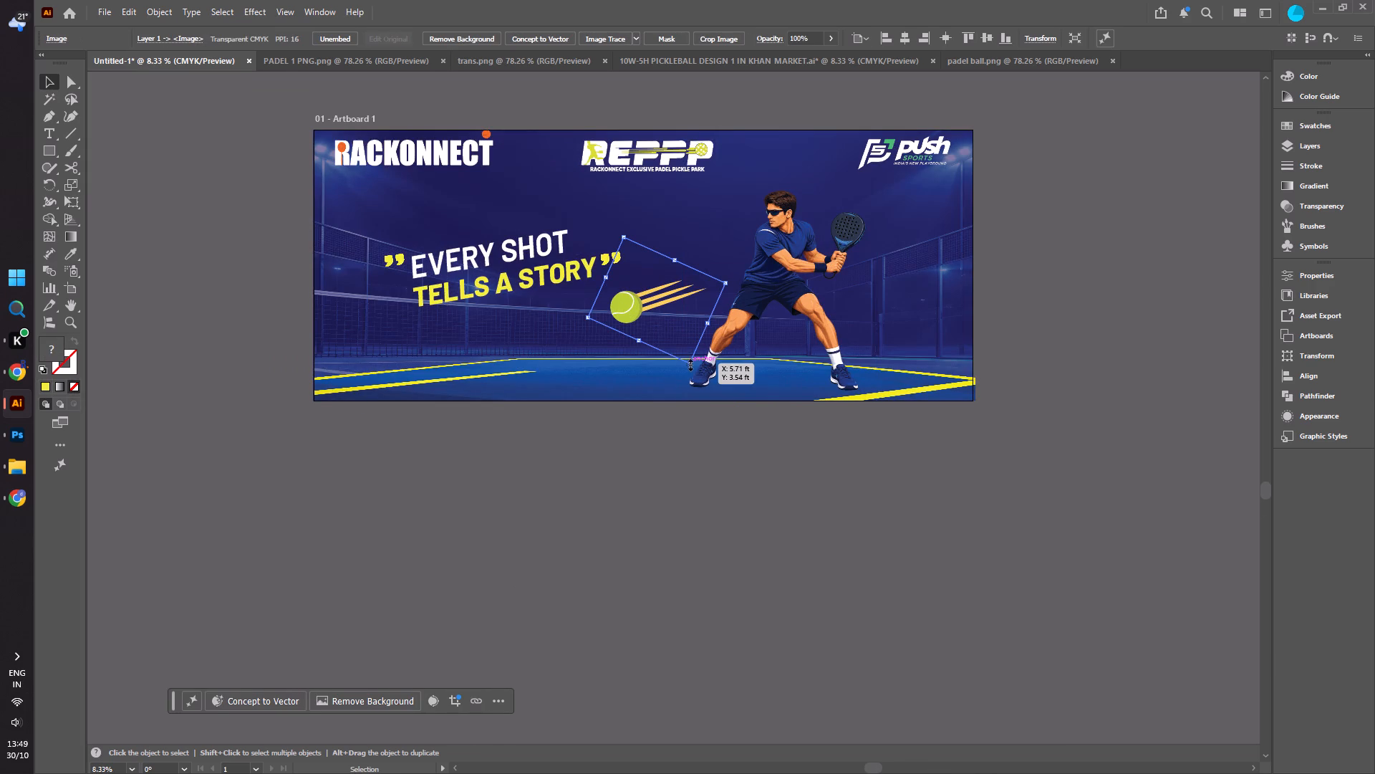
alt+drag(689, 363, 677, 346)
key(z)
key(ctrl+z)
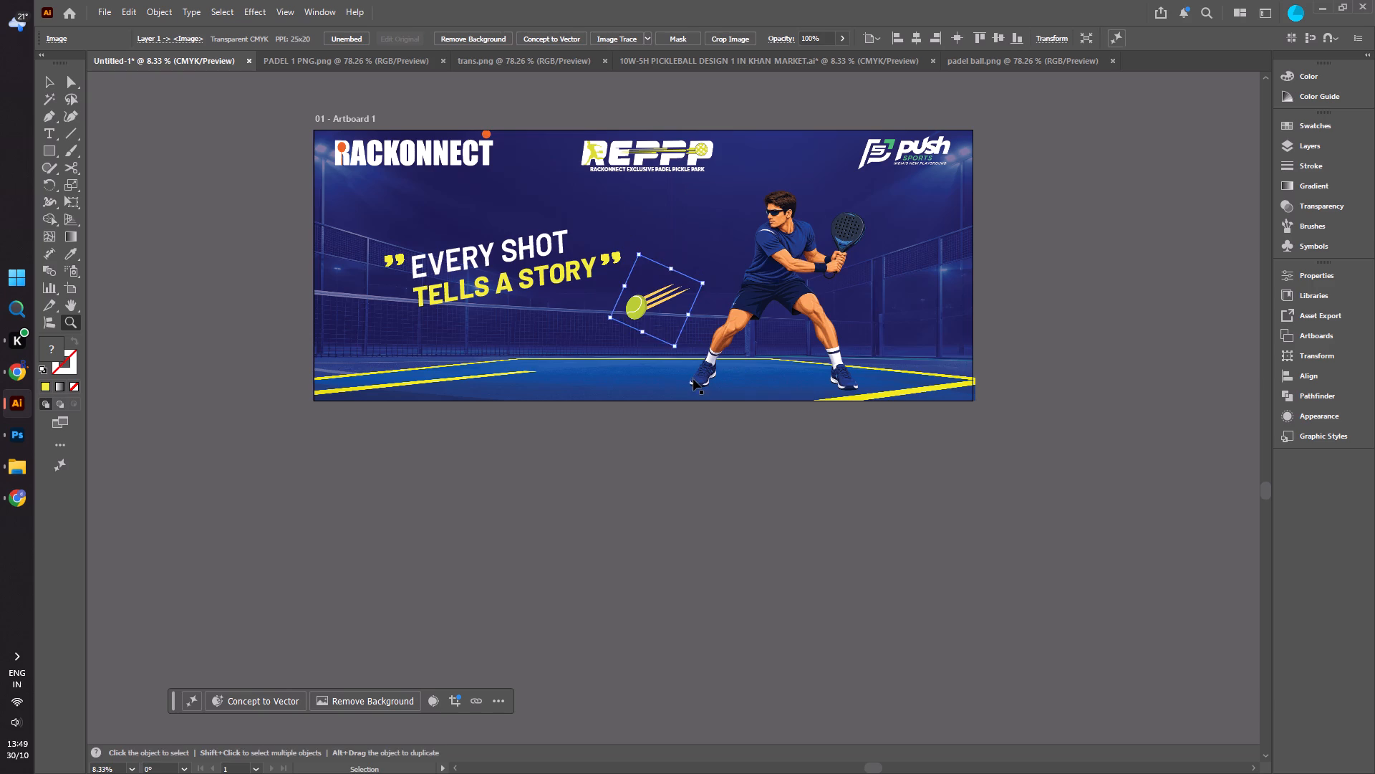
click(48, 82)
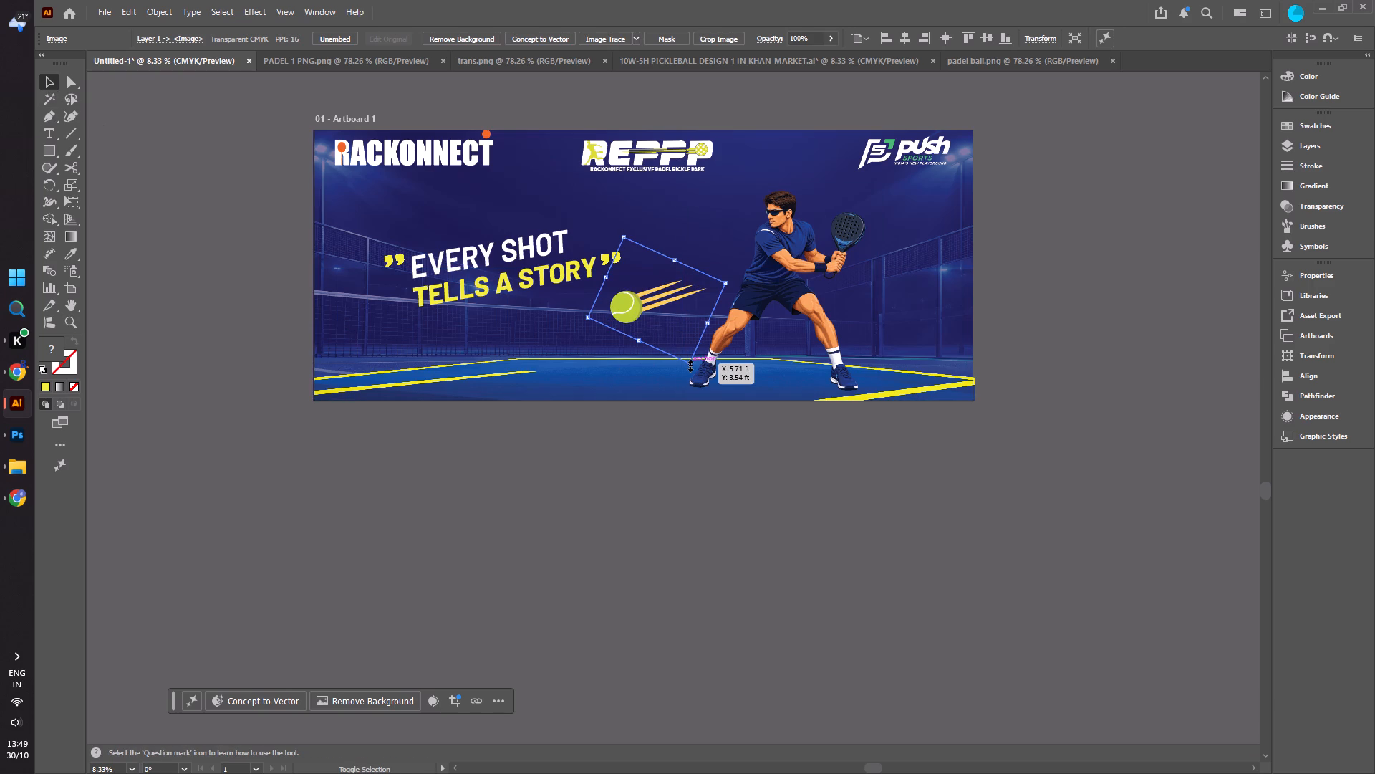
Scale the padel ball down proportionally and place it in the gap between the slogan's closing quote and the player.
shift+drag(689, 364, 672, 330)
drag(619, 275, 669, 262)
click(549, 482)
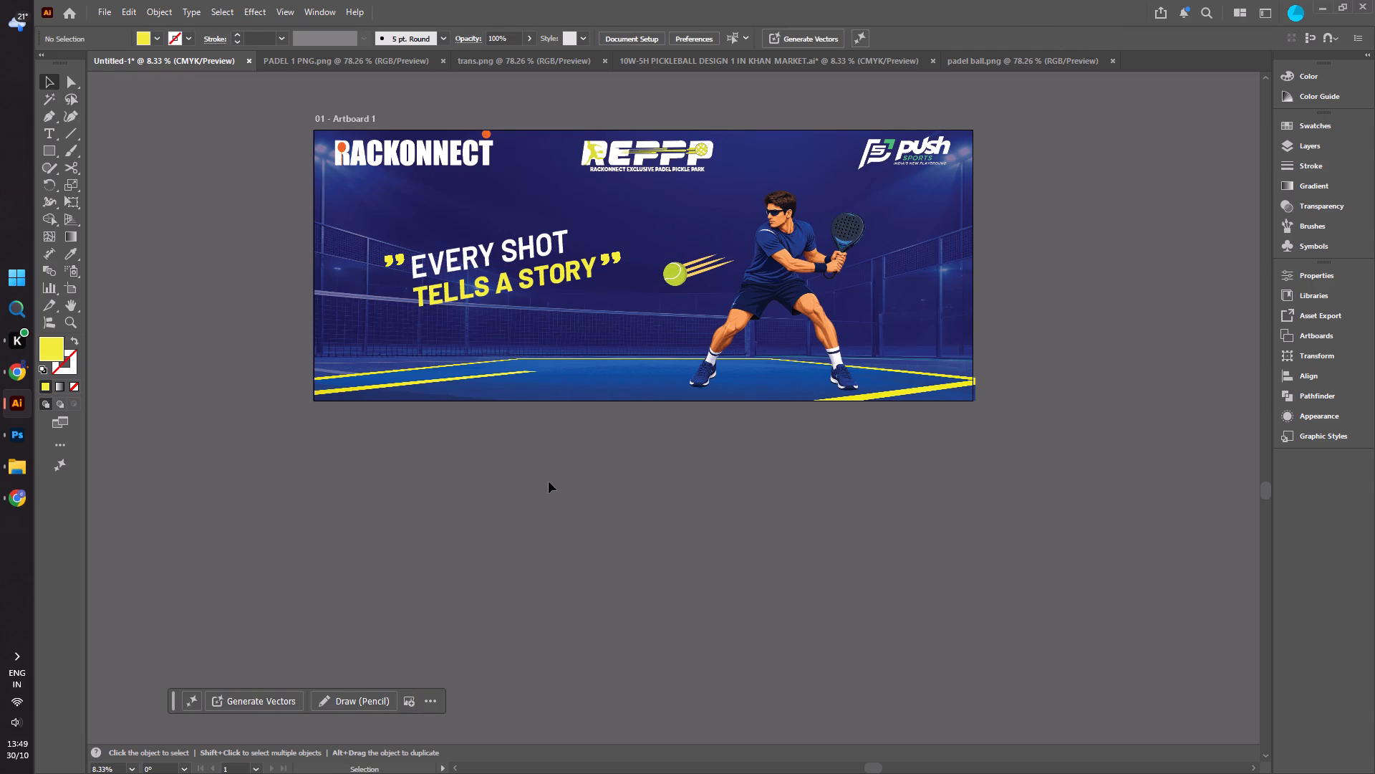
drag(670, 284, 659, 298)
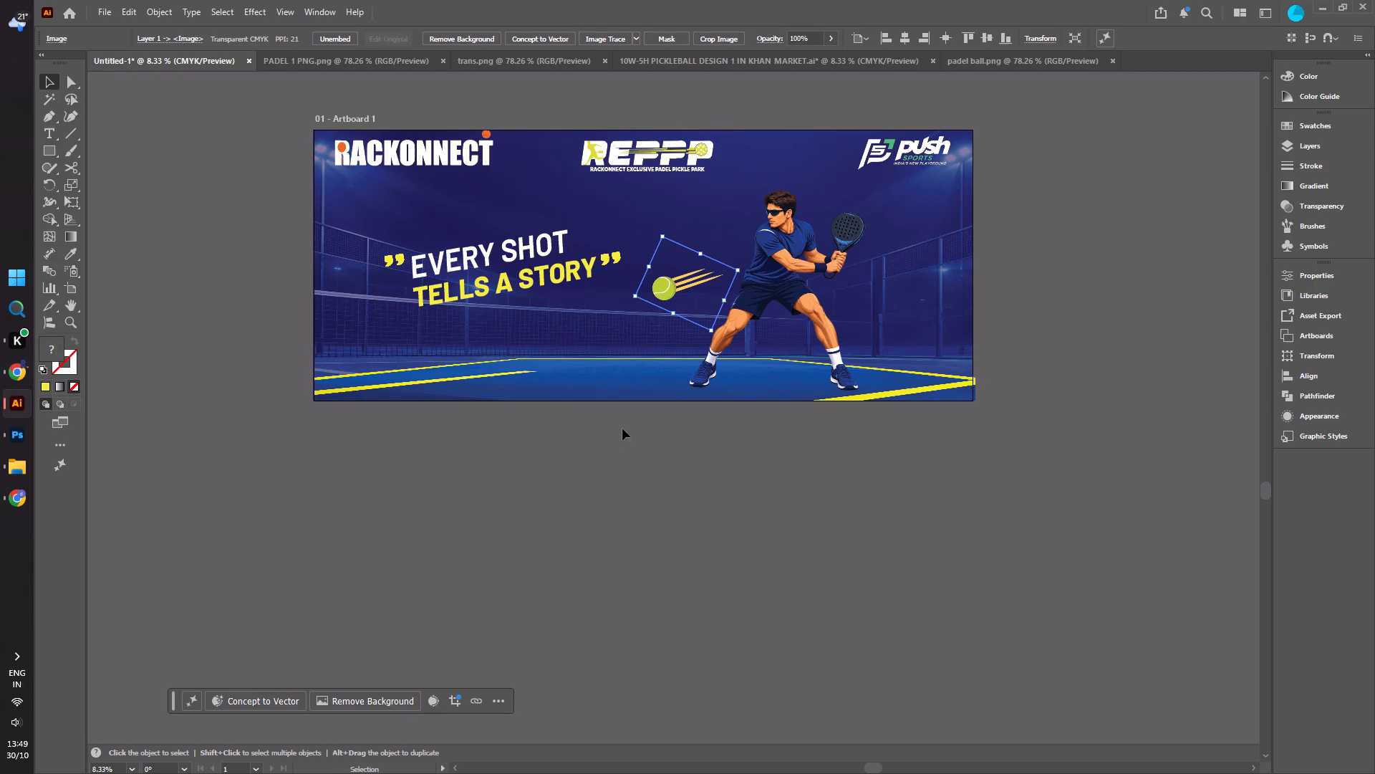
click(612, 467)
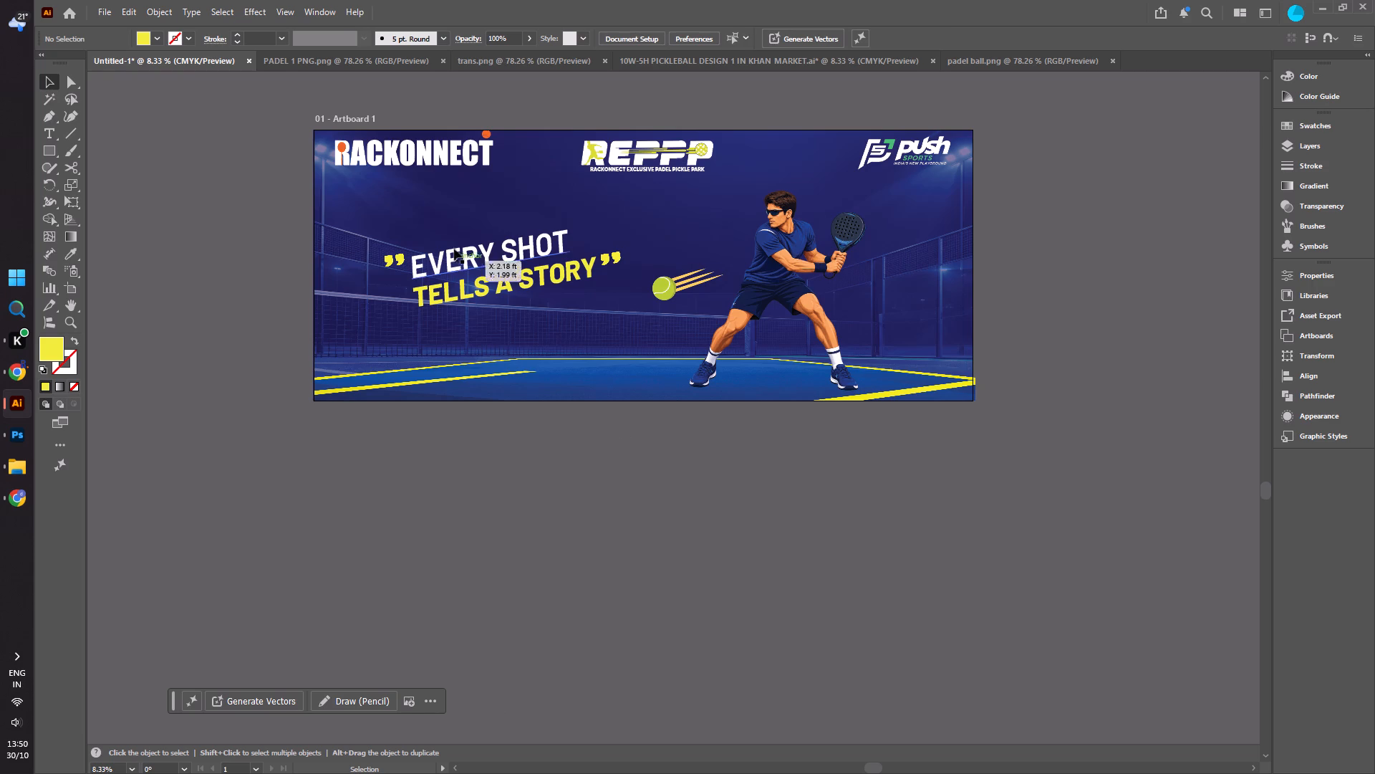
Shift the "EVERY SHOT TELLS A STORY" slogan with its quotation marks slightly toward the banner's left edge.
drag(468, 259, 455, 259)
click(419, 489)
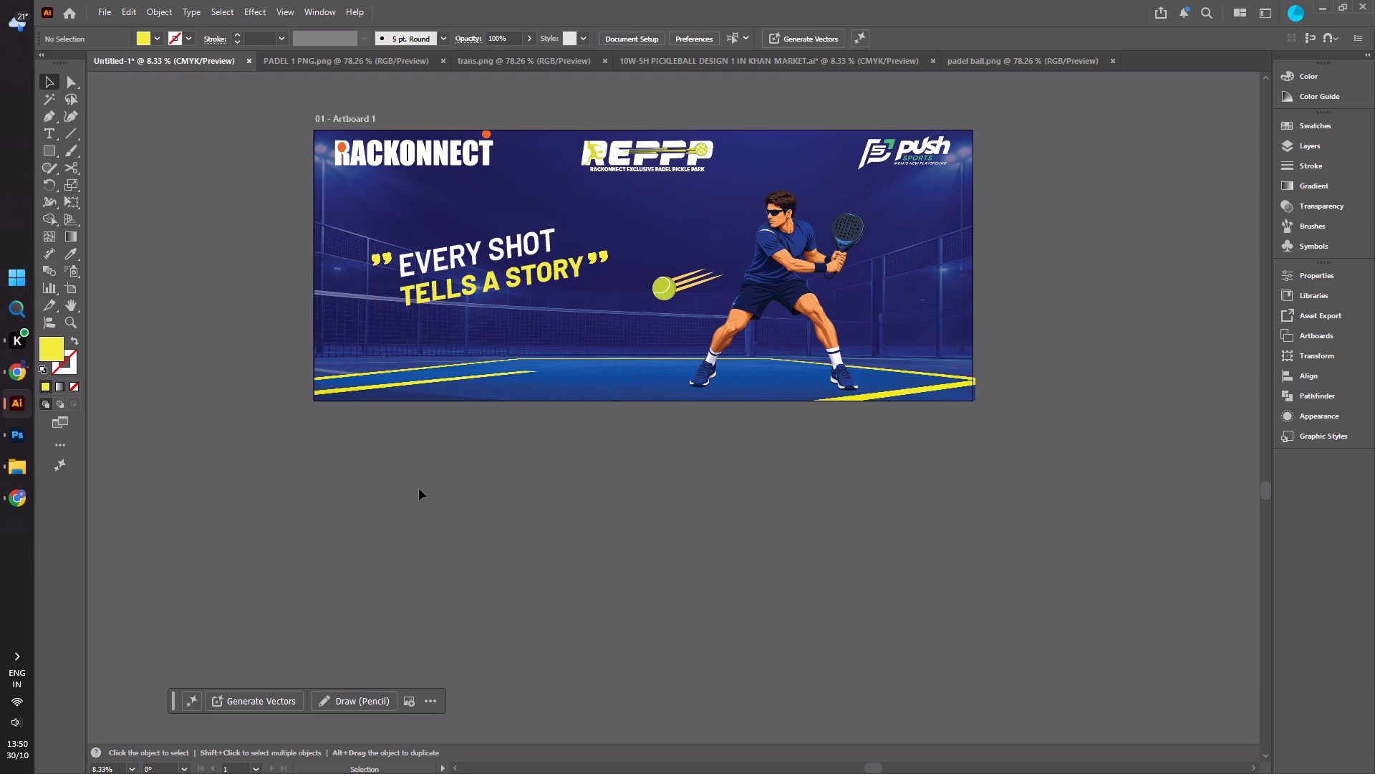
Capture a screen snip of the whole banner artboard and copy it to the clipboard.
key(shift+super+s)
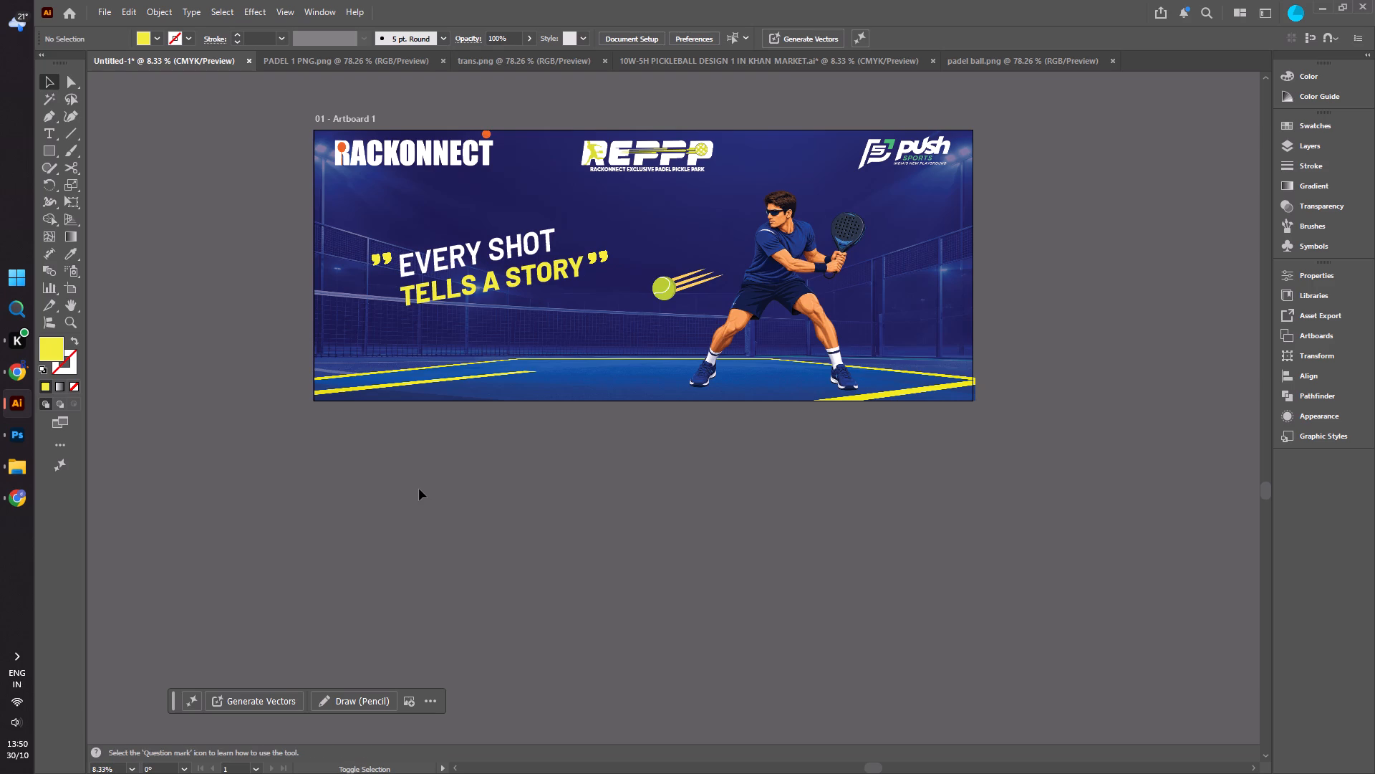
drag(315, 129, 534, 408)
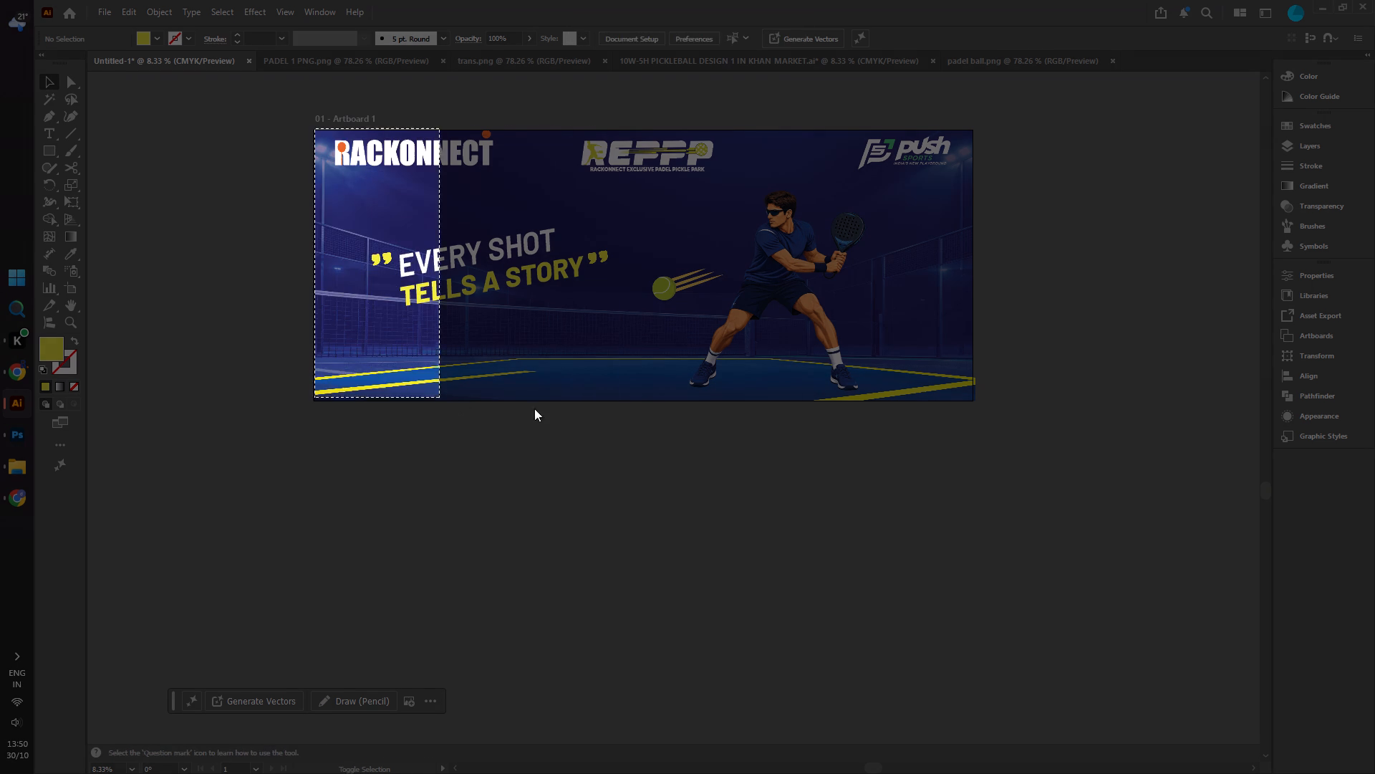
drag(534, 408, 975, 401)
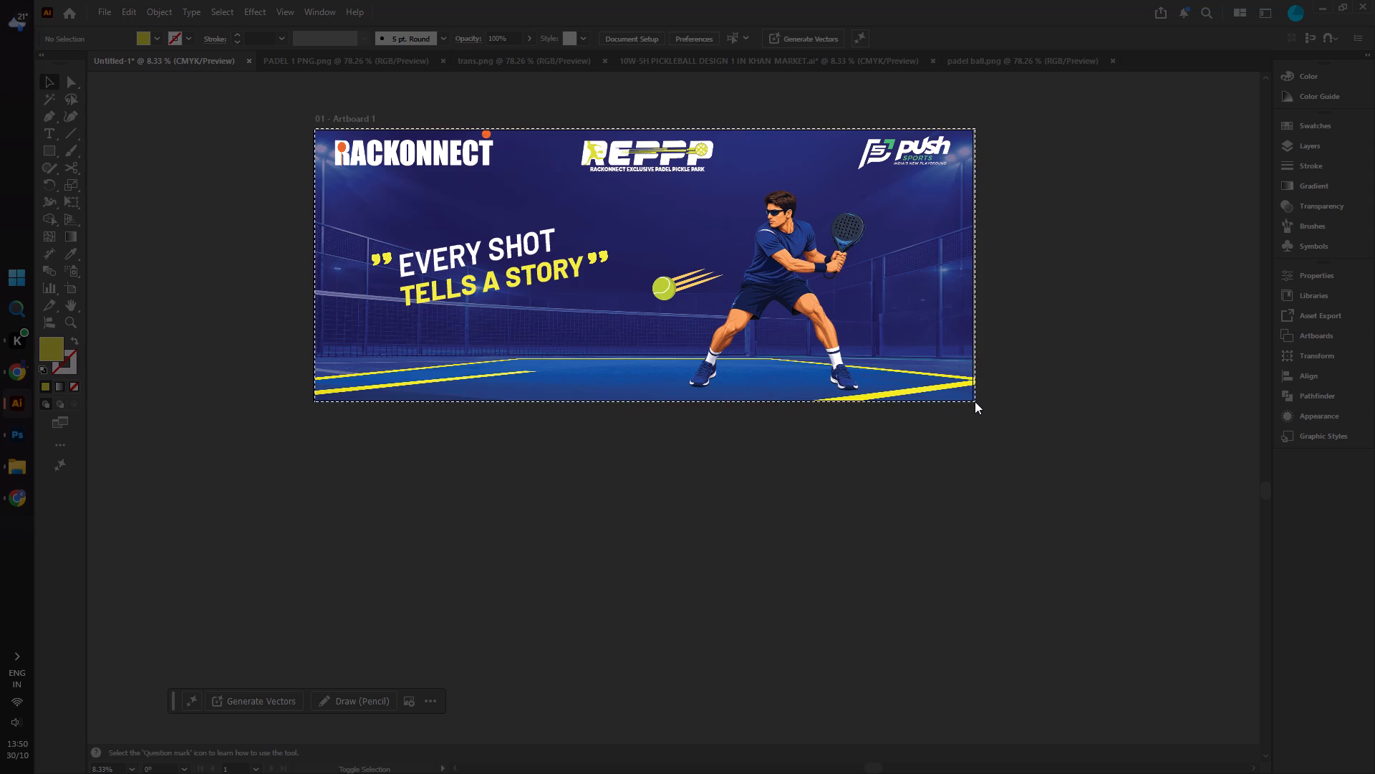
drag(975, 401, 973, 402)
key(ctrl+c)
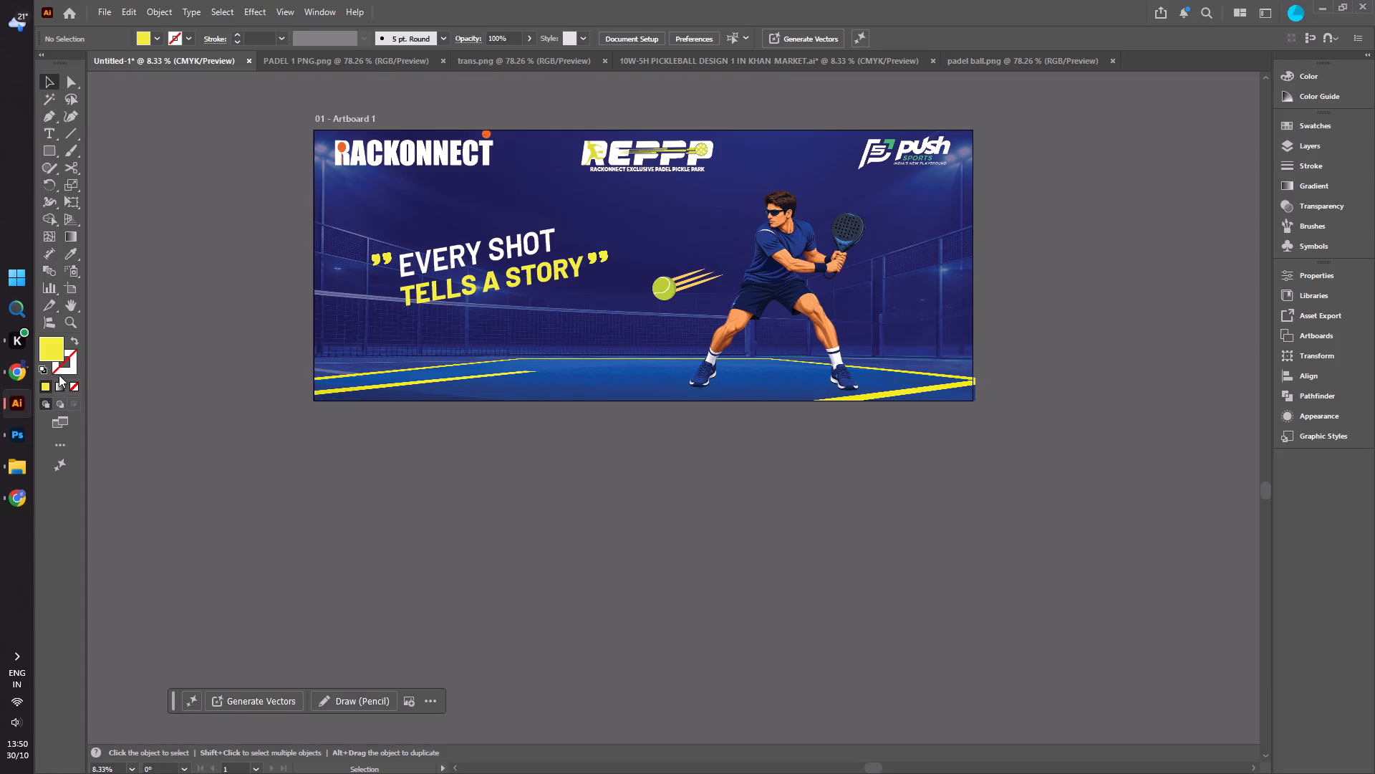
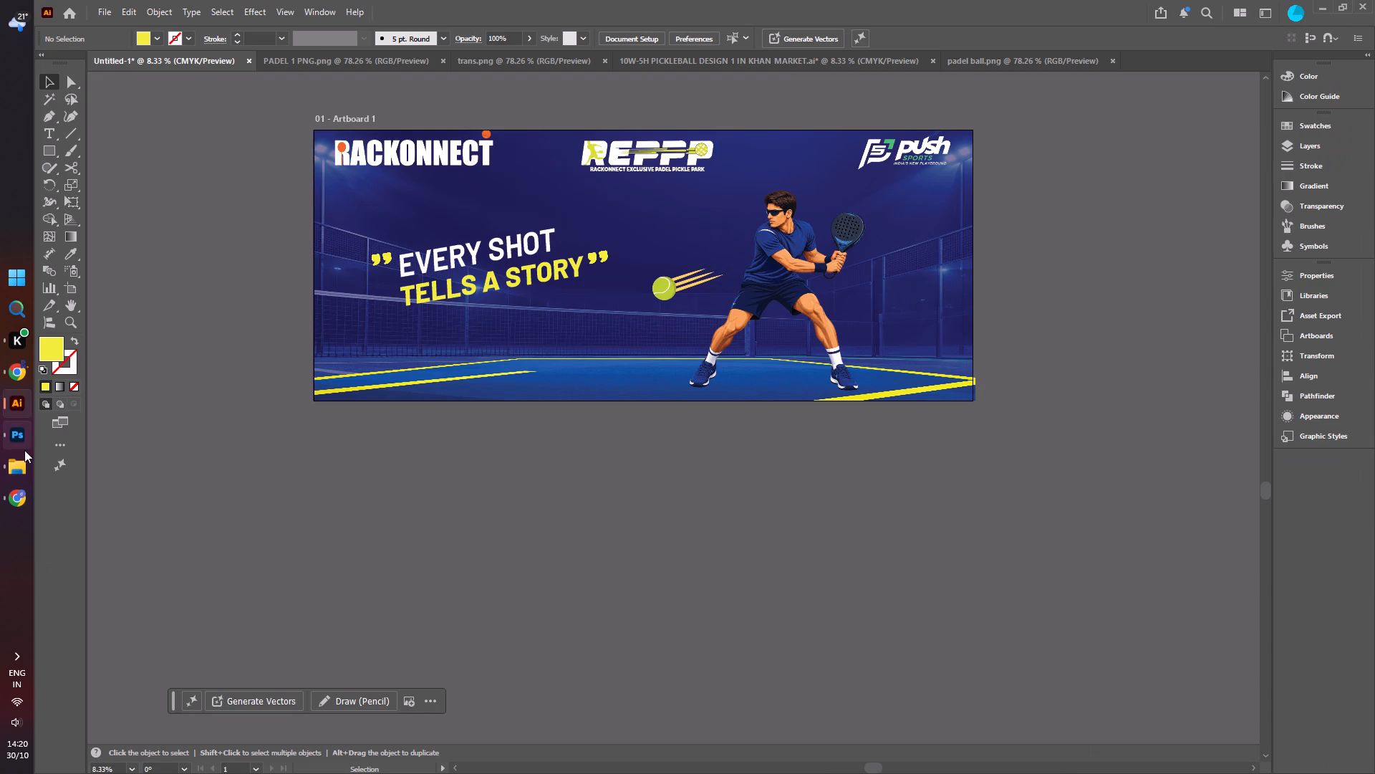
Quit Photoshop, discarding the changes to D3.jpeg and DEEPAK SIR 2.jpg.
click(18, 444)
click(1369, 9)
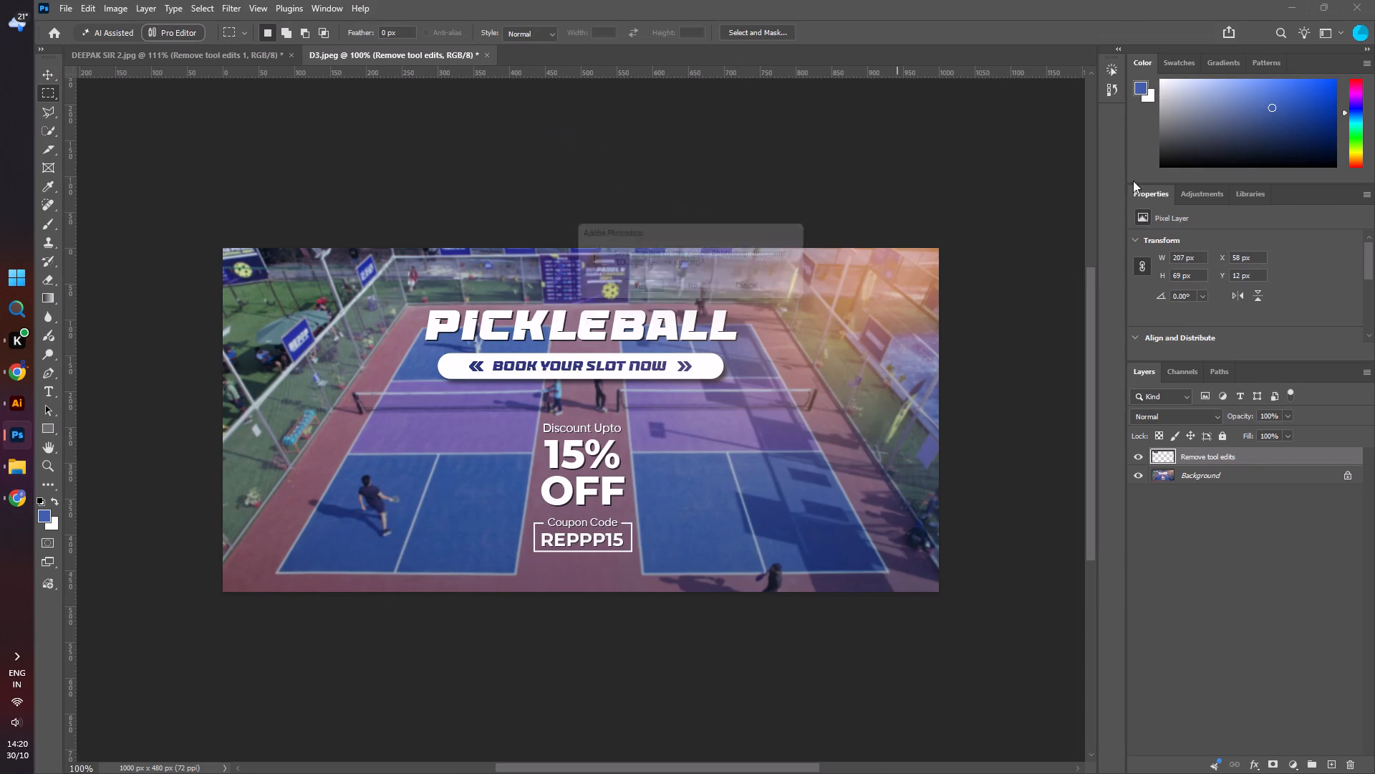
click(697, 289)
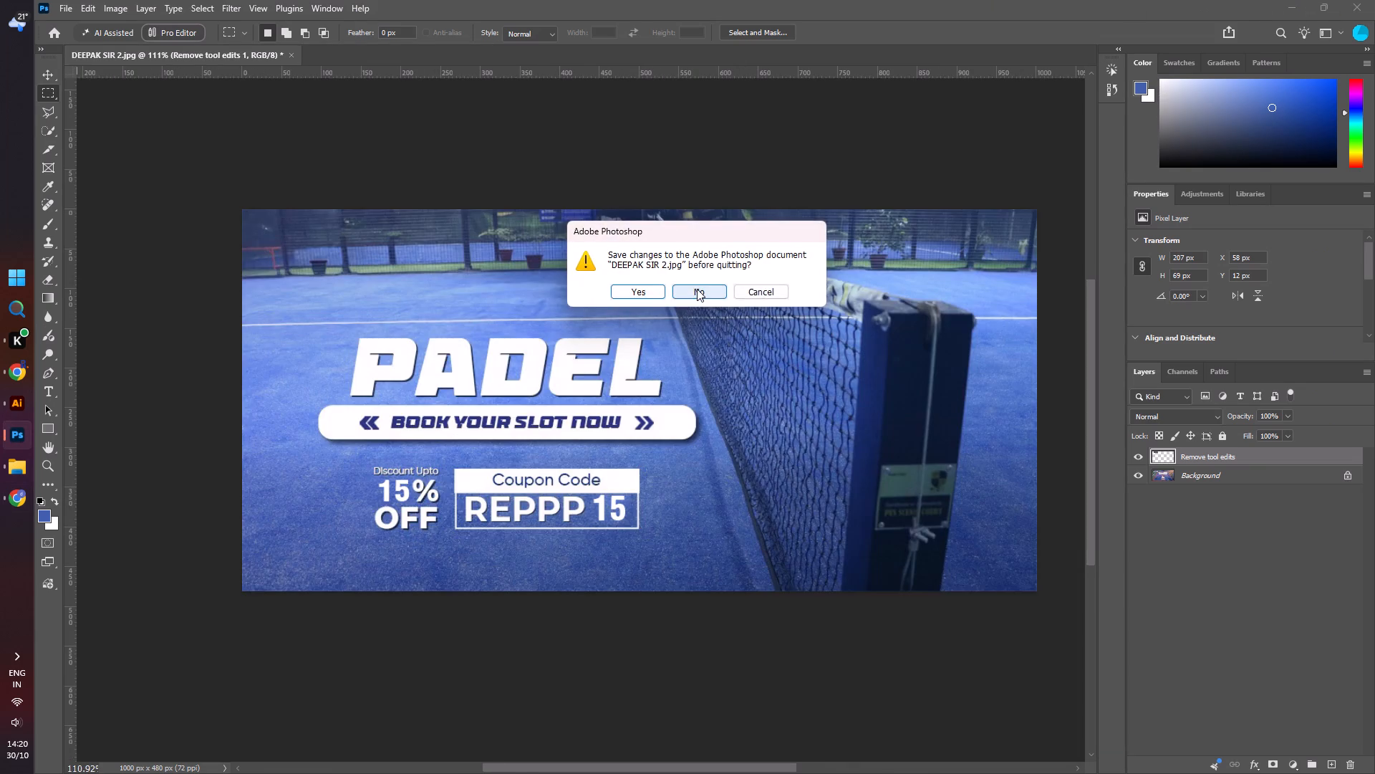
click(697, 289)
Bring up the AI FILE folder window in File Explorer and close it.
click(24, 451)
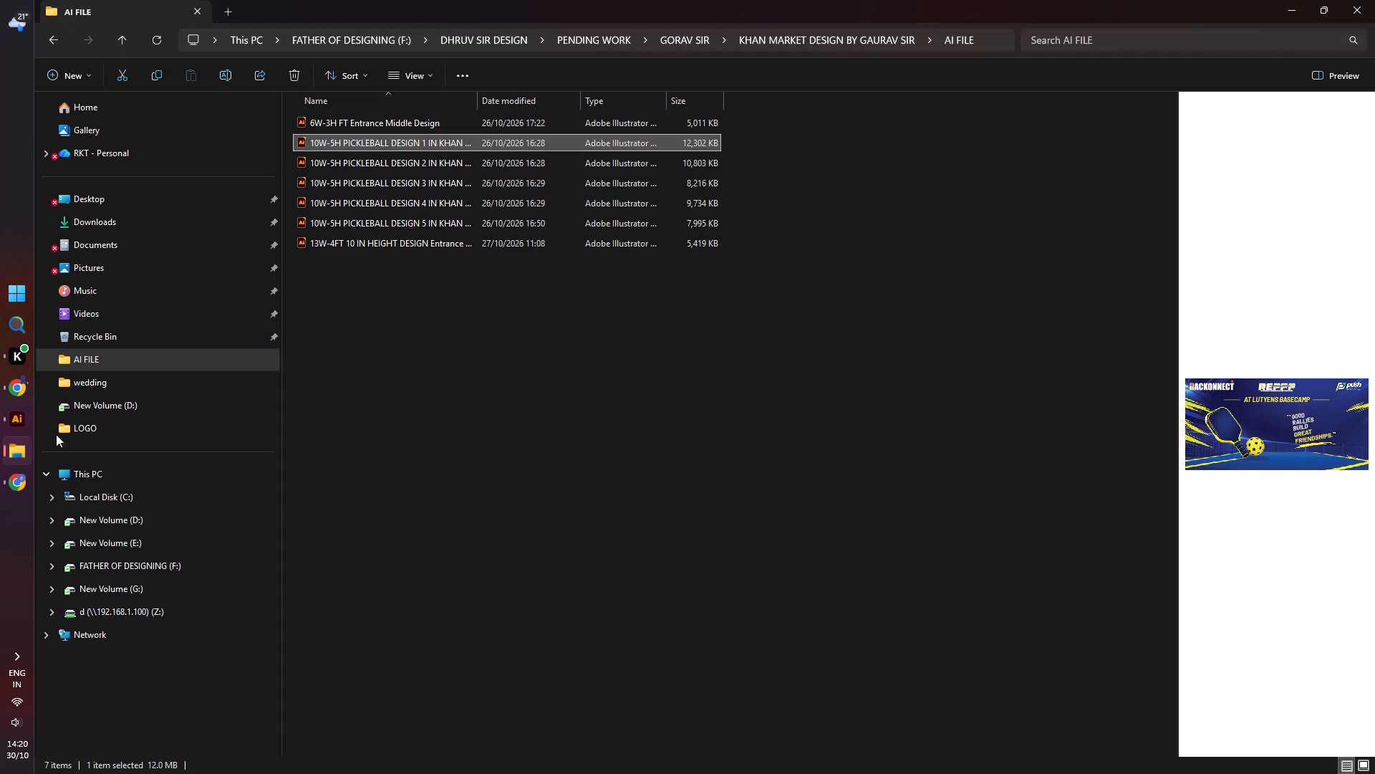
click(1369, 0)
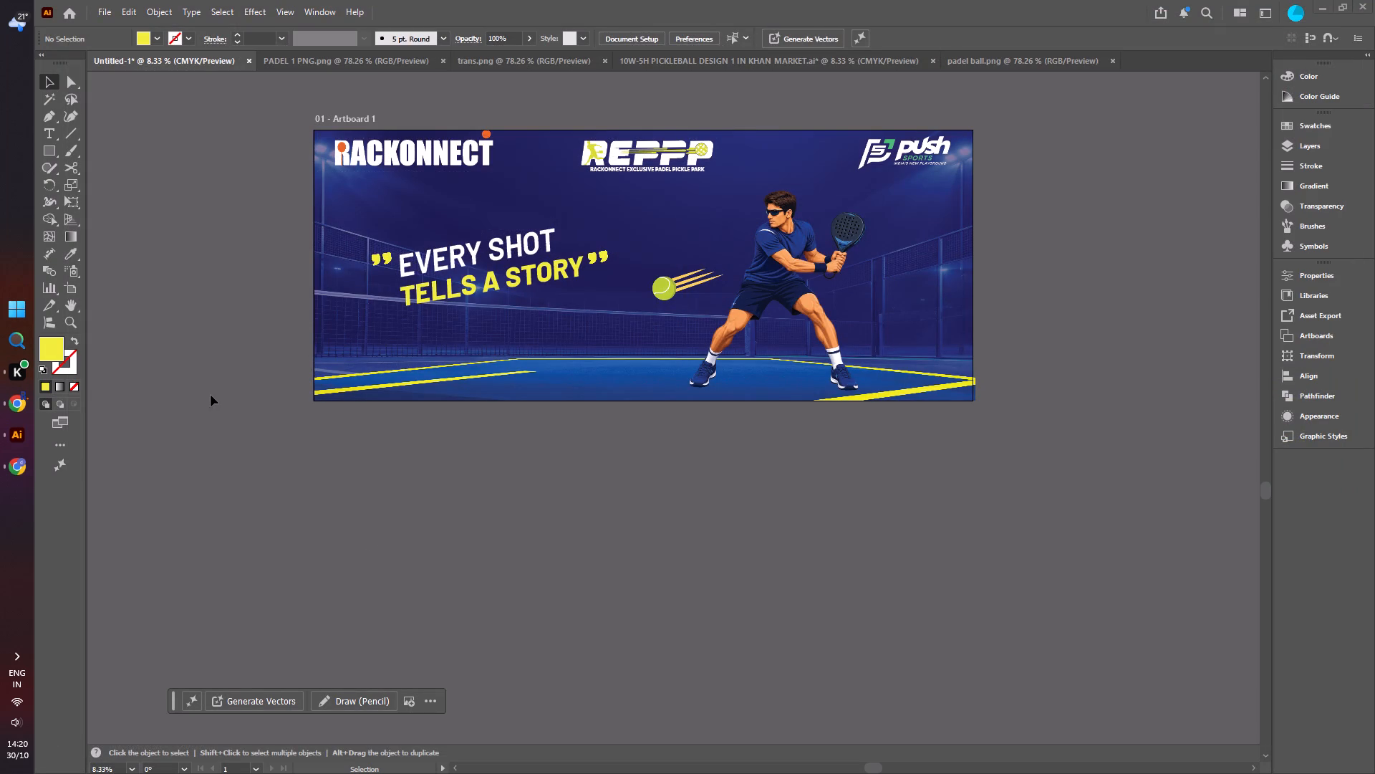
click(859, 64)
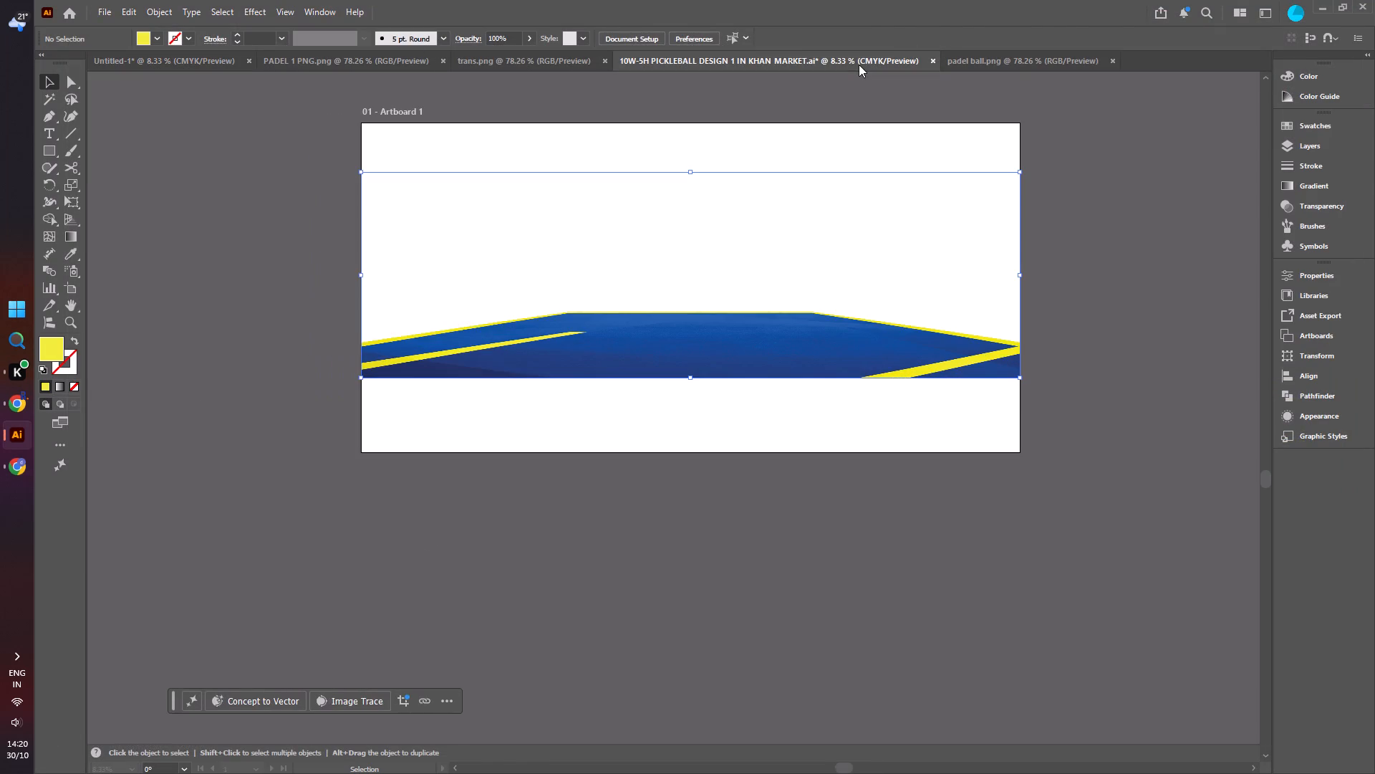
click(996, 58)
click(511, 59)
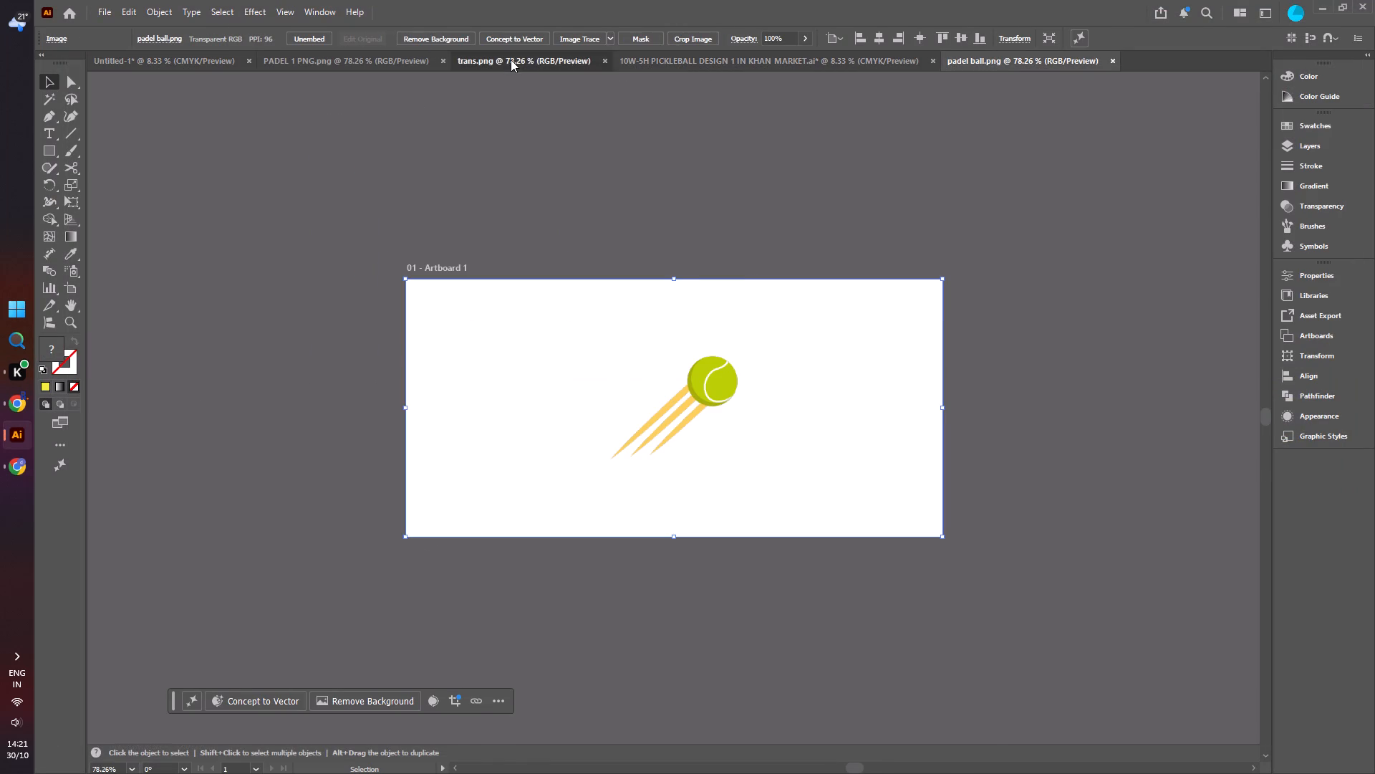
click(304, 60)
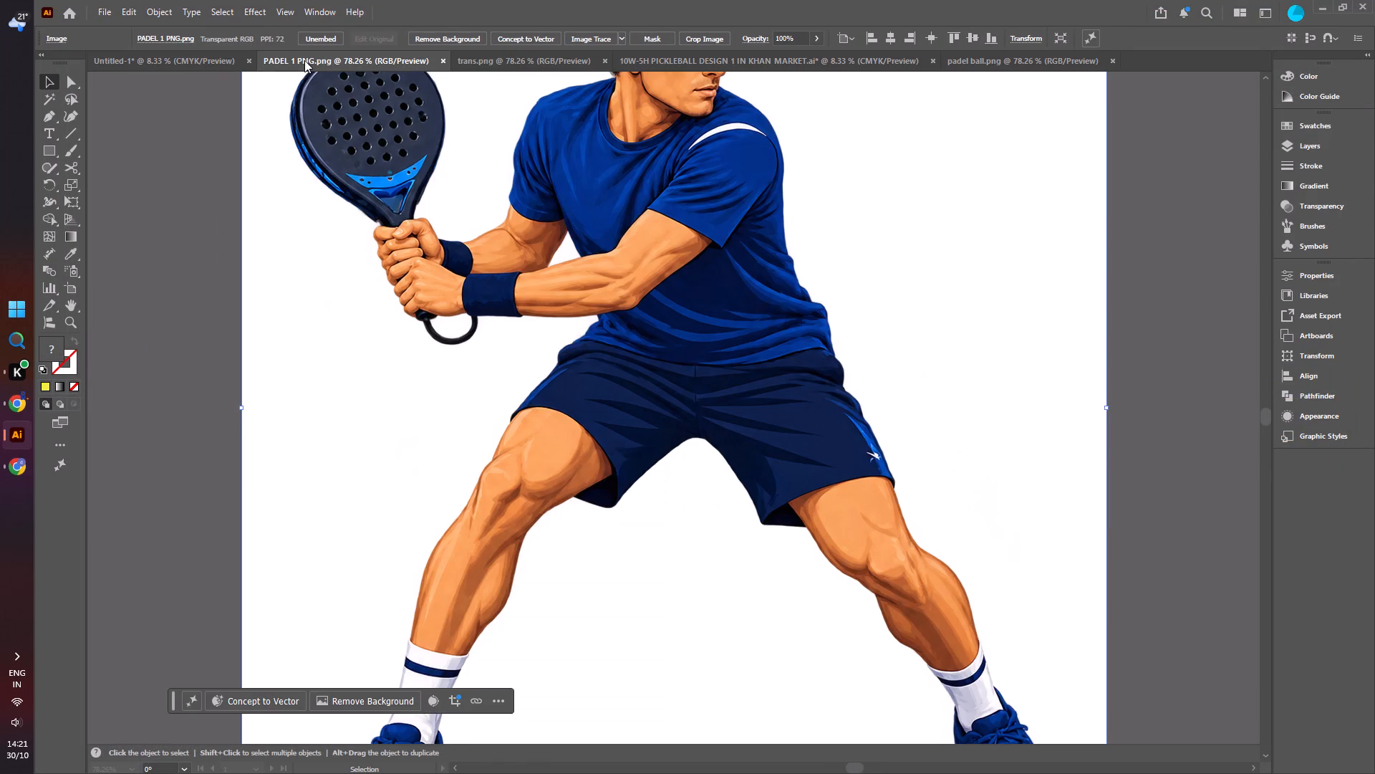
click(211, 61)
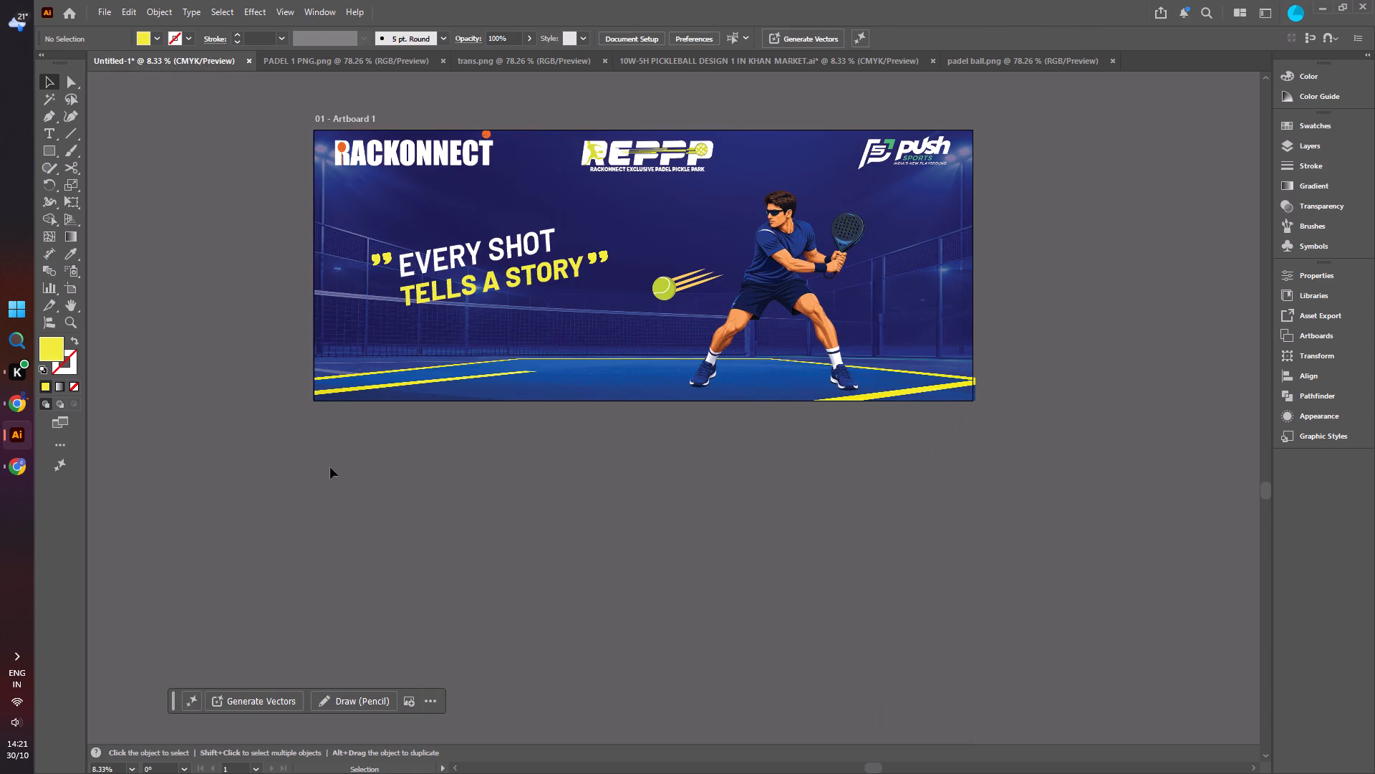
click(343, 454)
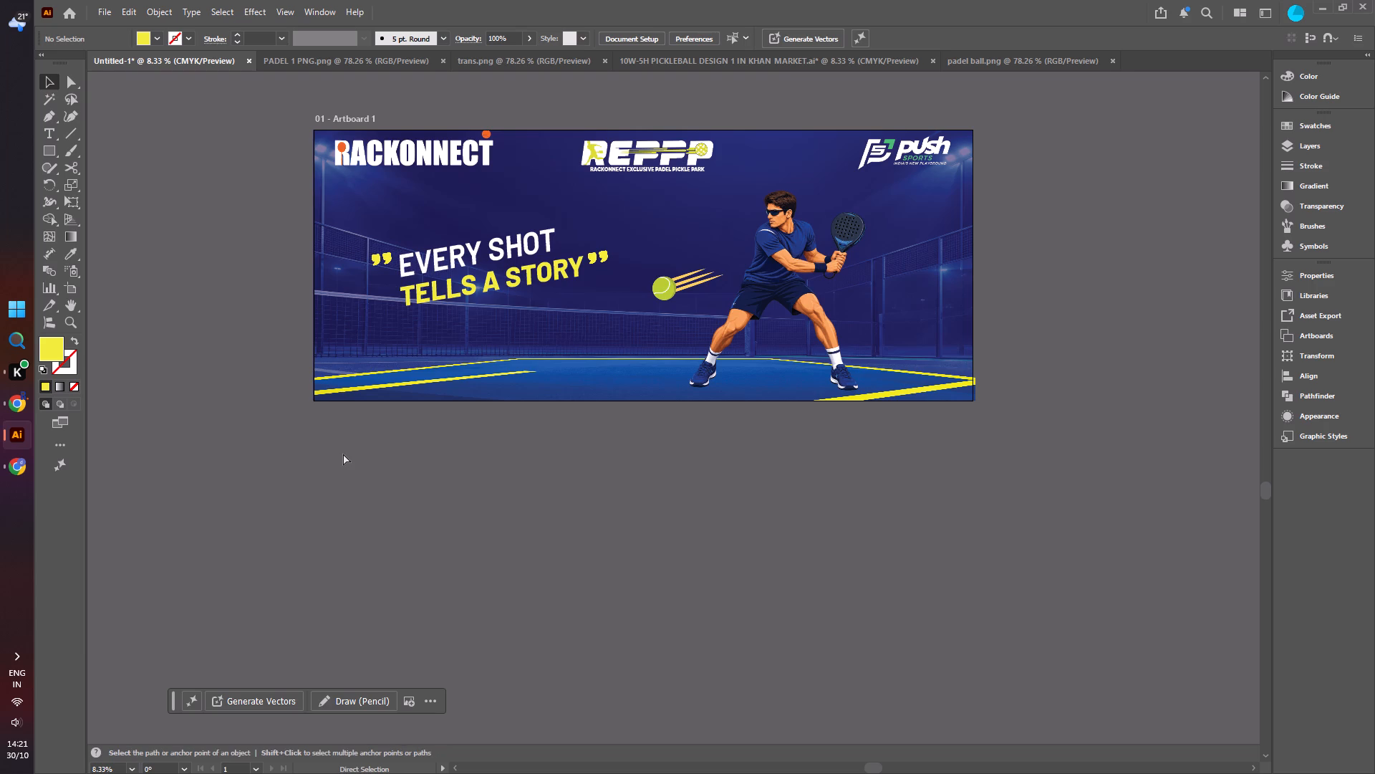
Create a new 10 ft by 4.10 ft CMYK document, accepting the file handling preferences as they are.
key(ctrl+n)
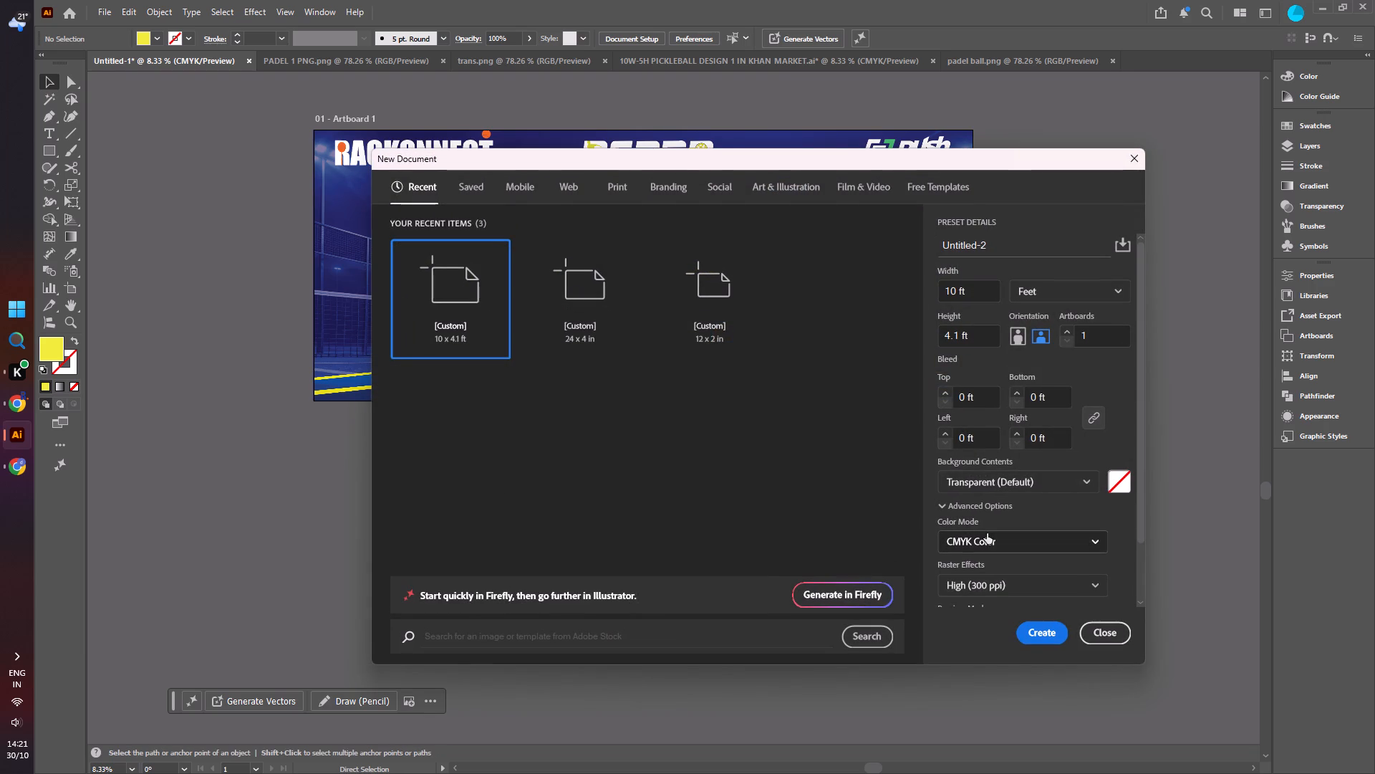
click(960, 338)
click(959, 341)
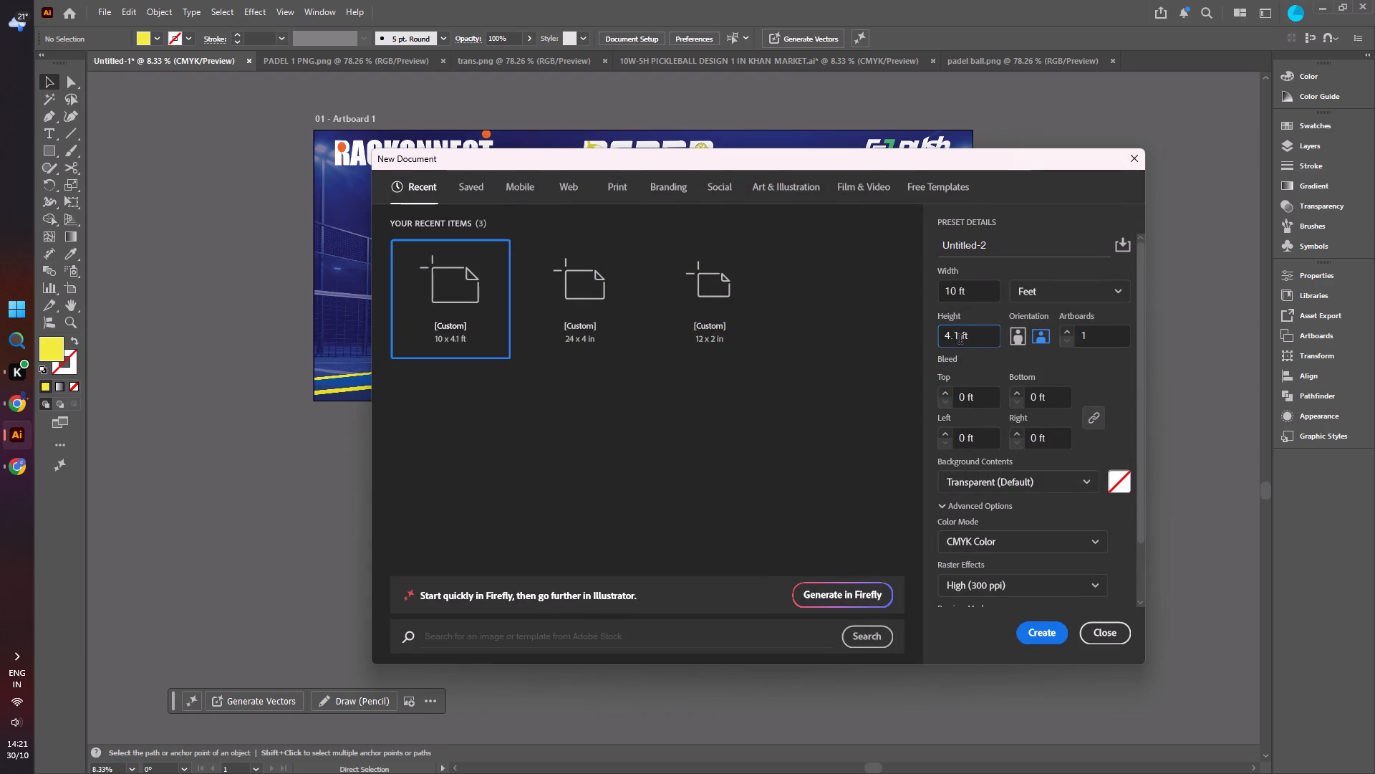
click(958, 334)
key(0)
key(Return)
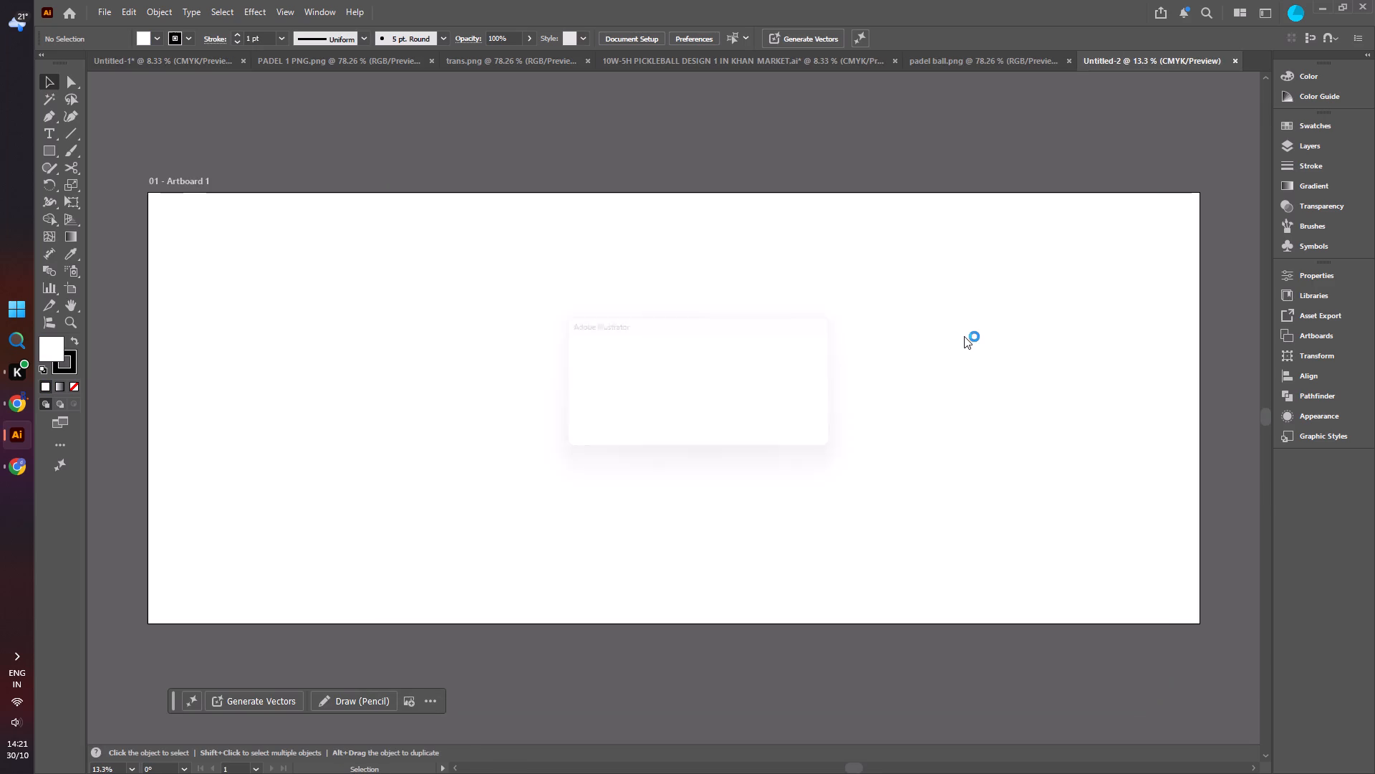
click(735, 438)
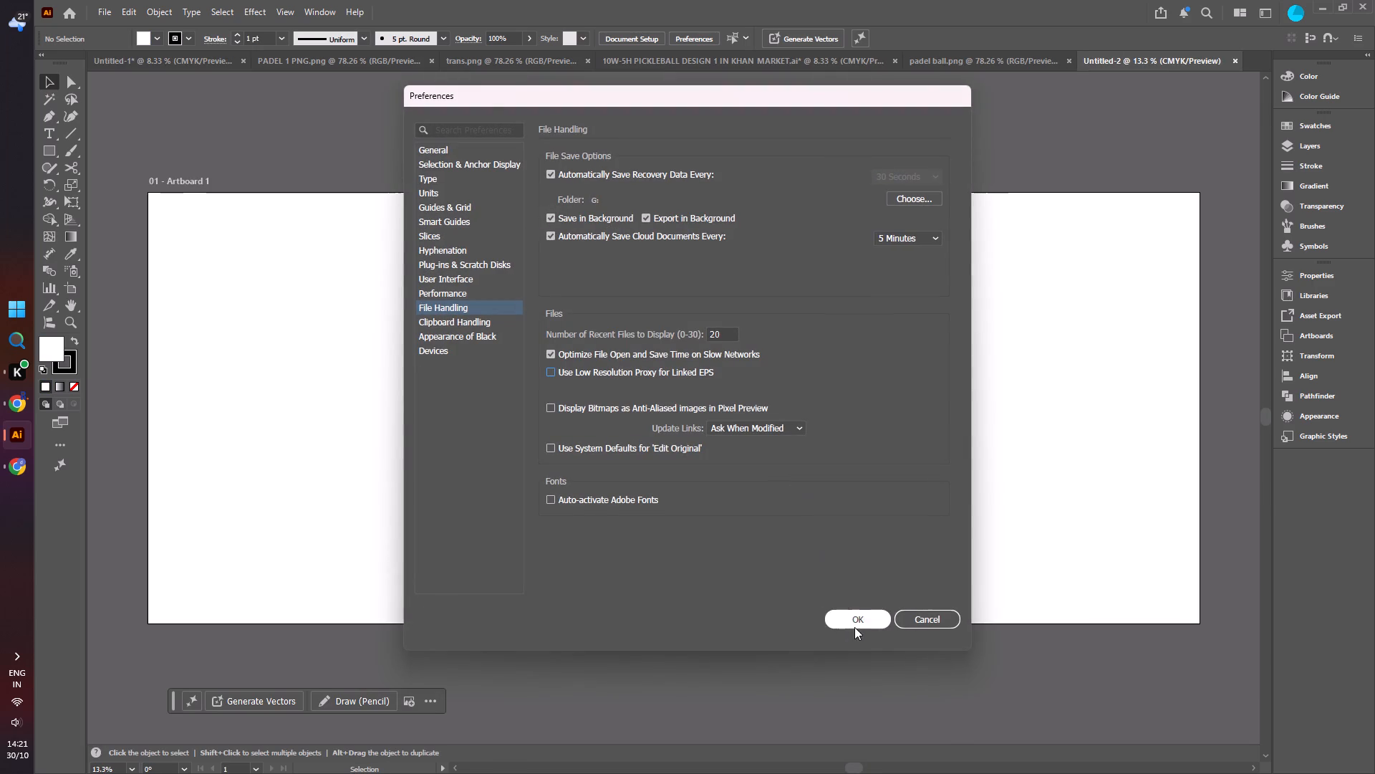
click(854, 627)
alt+scroll(734, 515, down, 2)
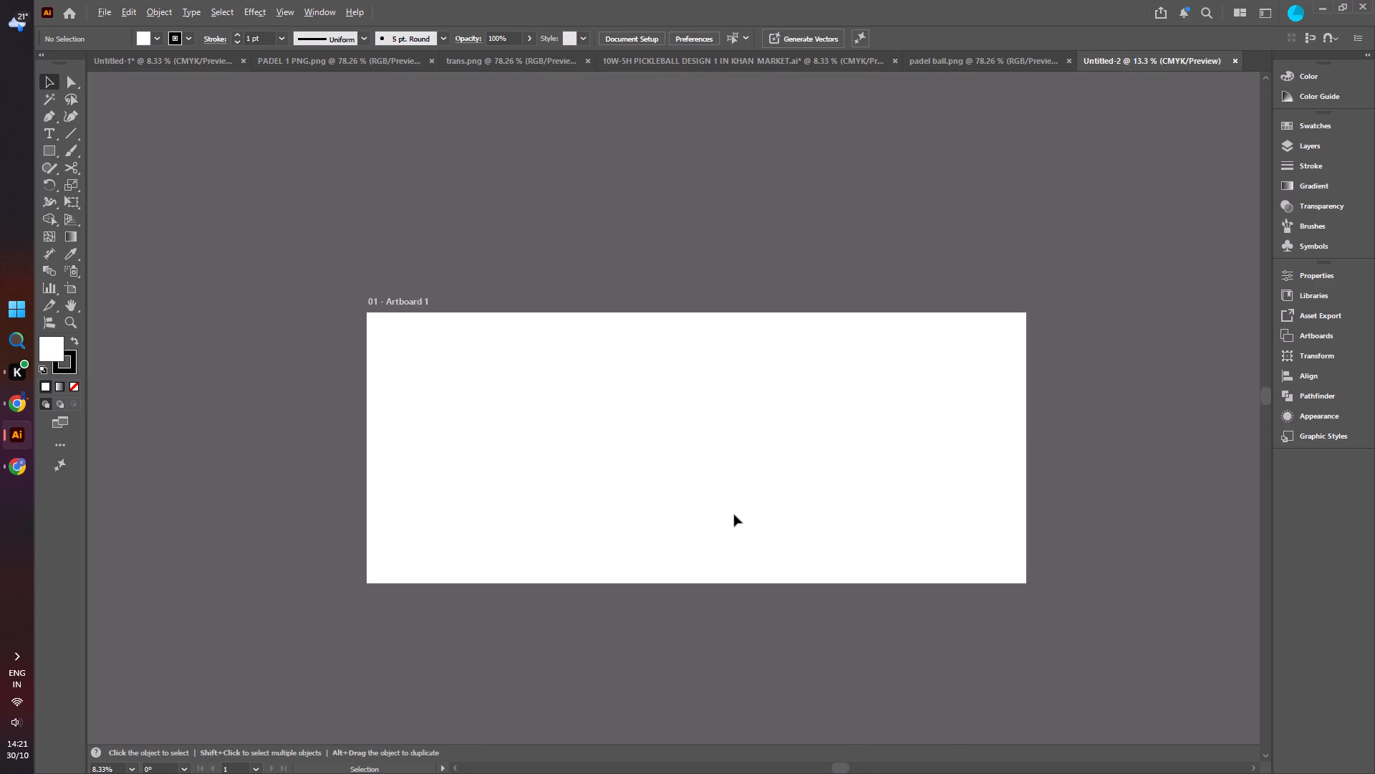
alt+scroll(734, 515, up, 1)
alt+scroll(734, 515, down, 1)
Close the source image documents PADEL 1 PNG.png and trans.png.
click(350, 59)
click(437, 62)
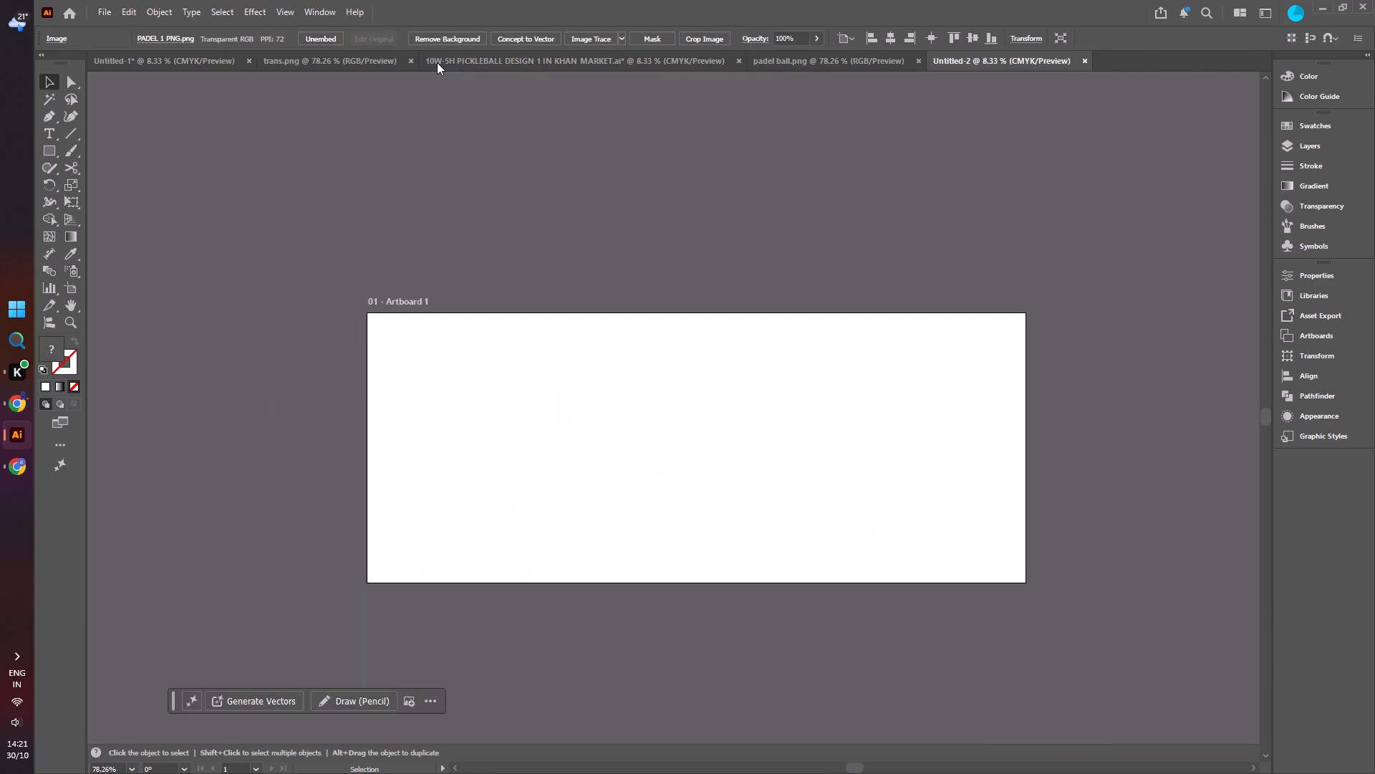
click(377, 62)
click(413, 62)
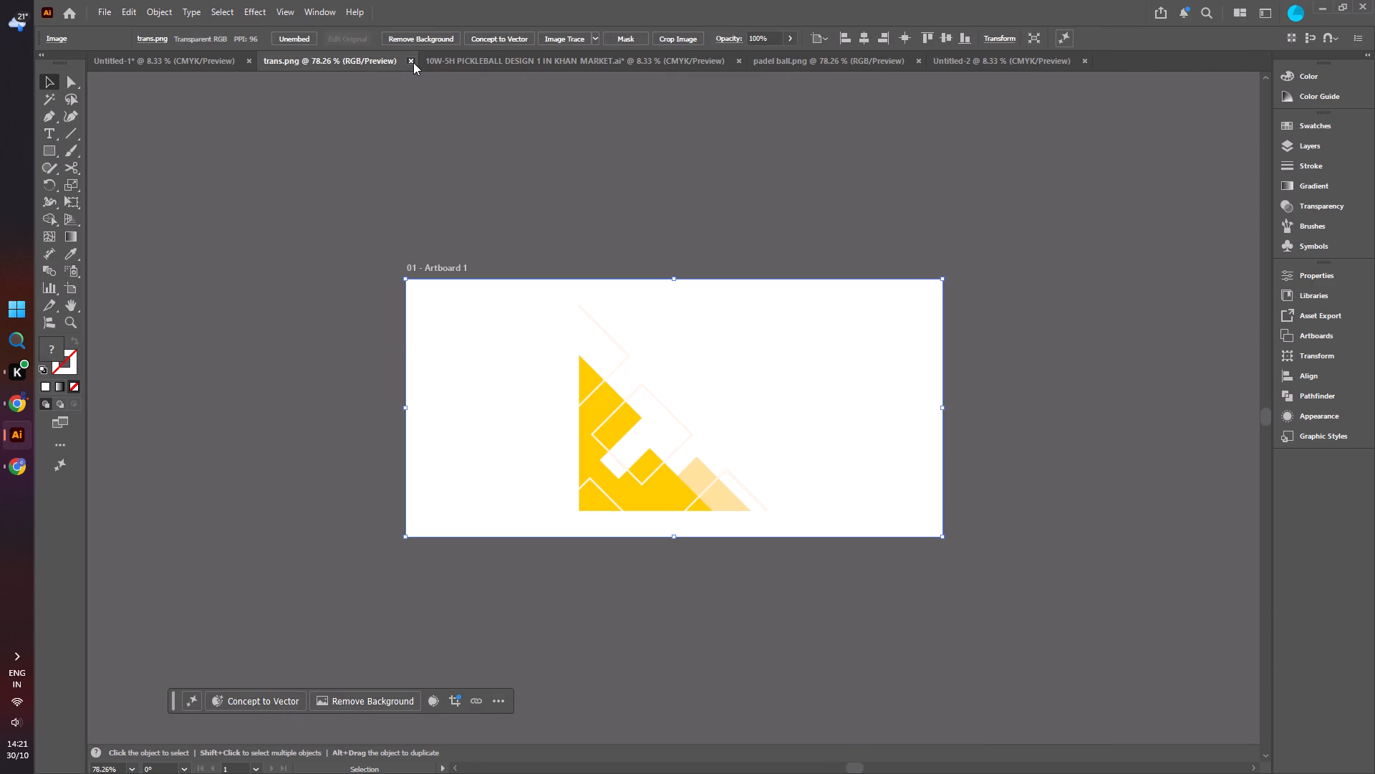
click(413, 62)
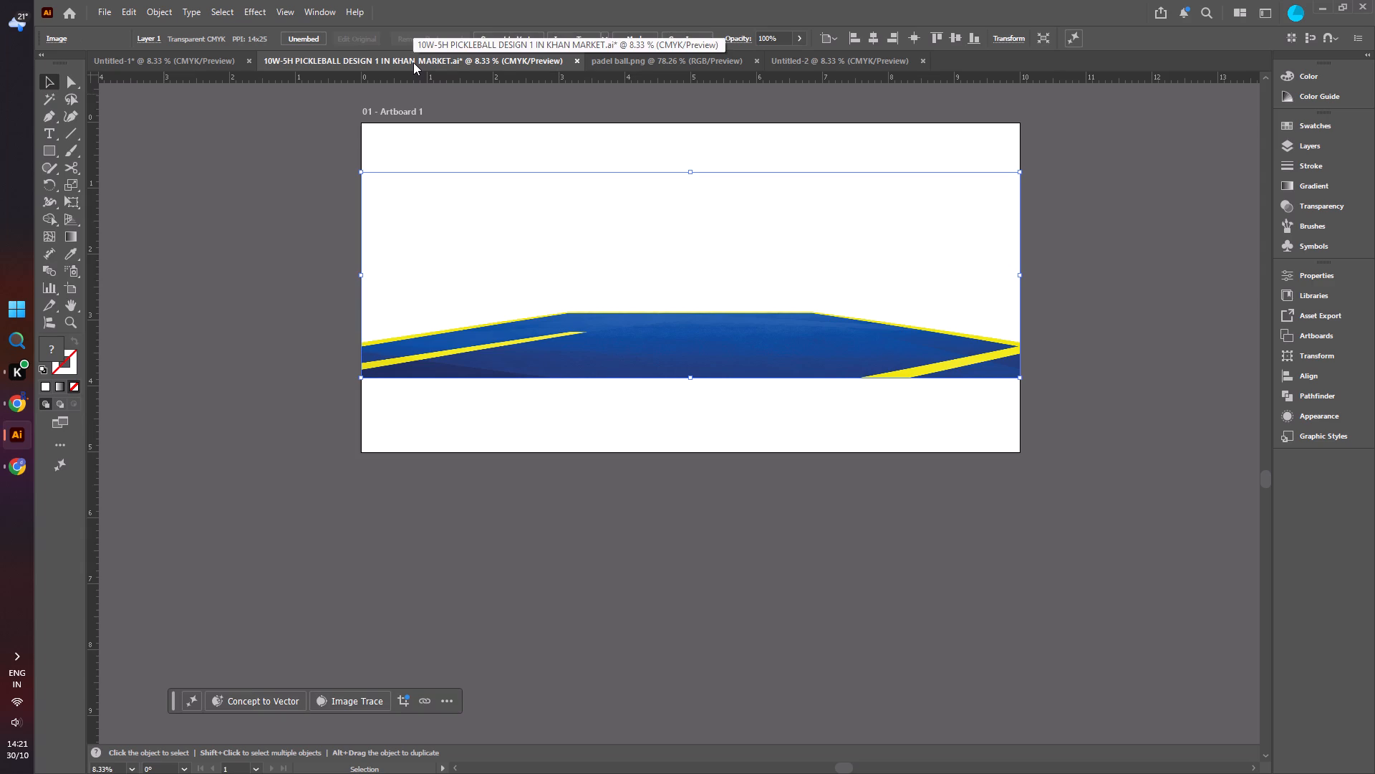
Copy all artwork from the finished padel banner in Untitled-1 and paste it into the blank Untitled-2 document.
click(619, 62)
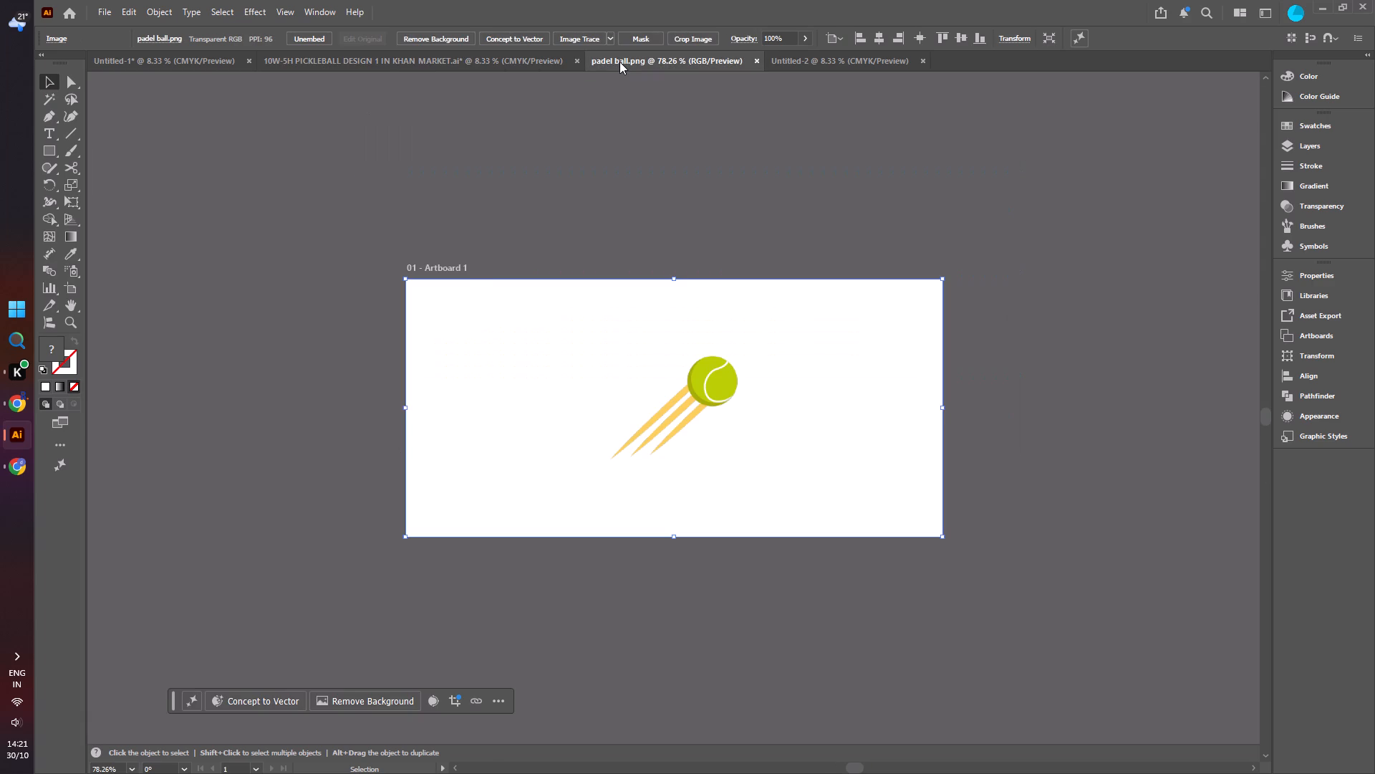
click(818, 59)
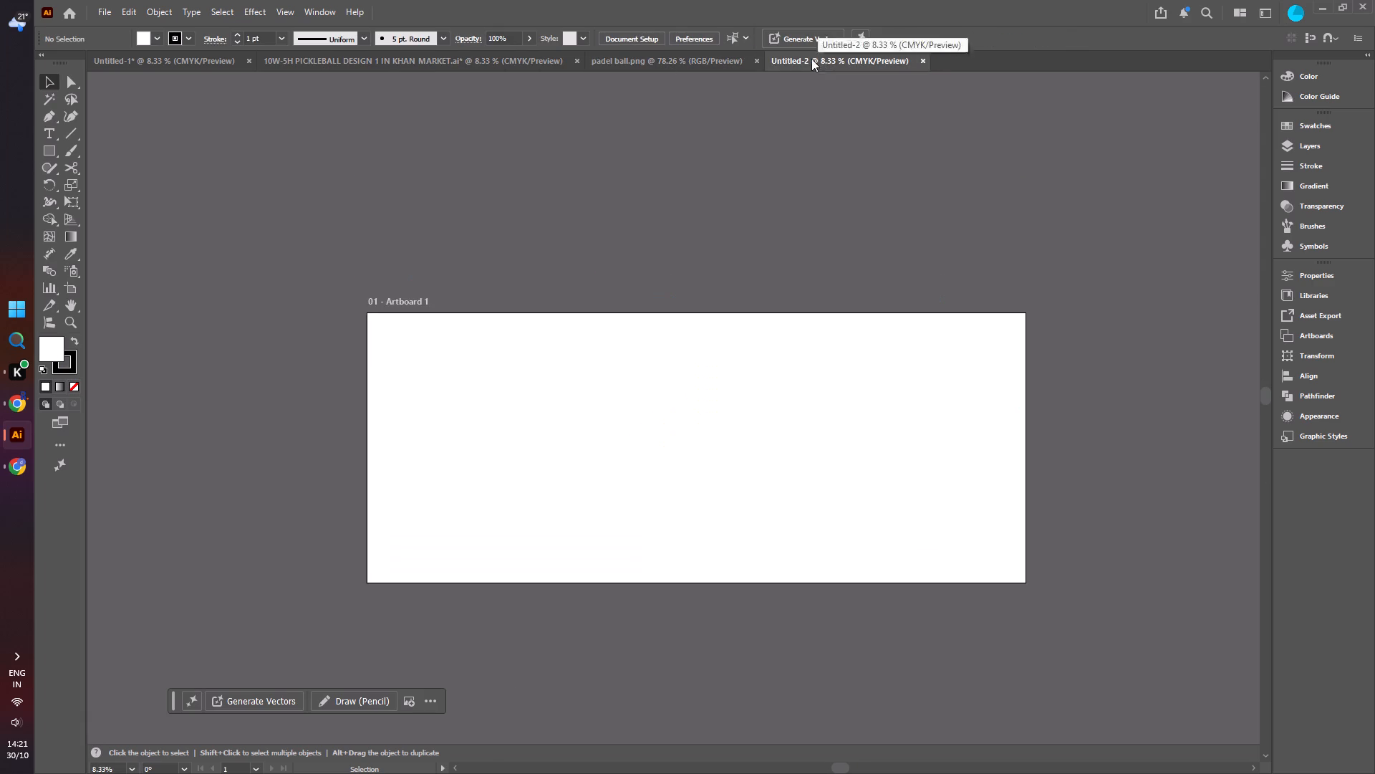
click(198, 50)
click(197, 59)
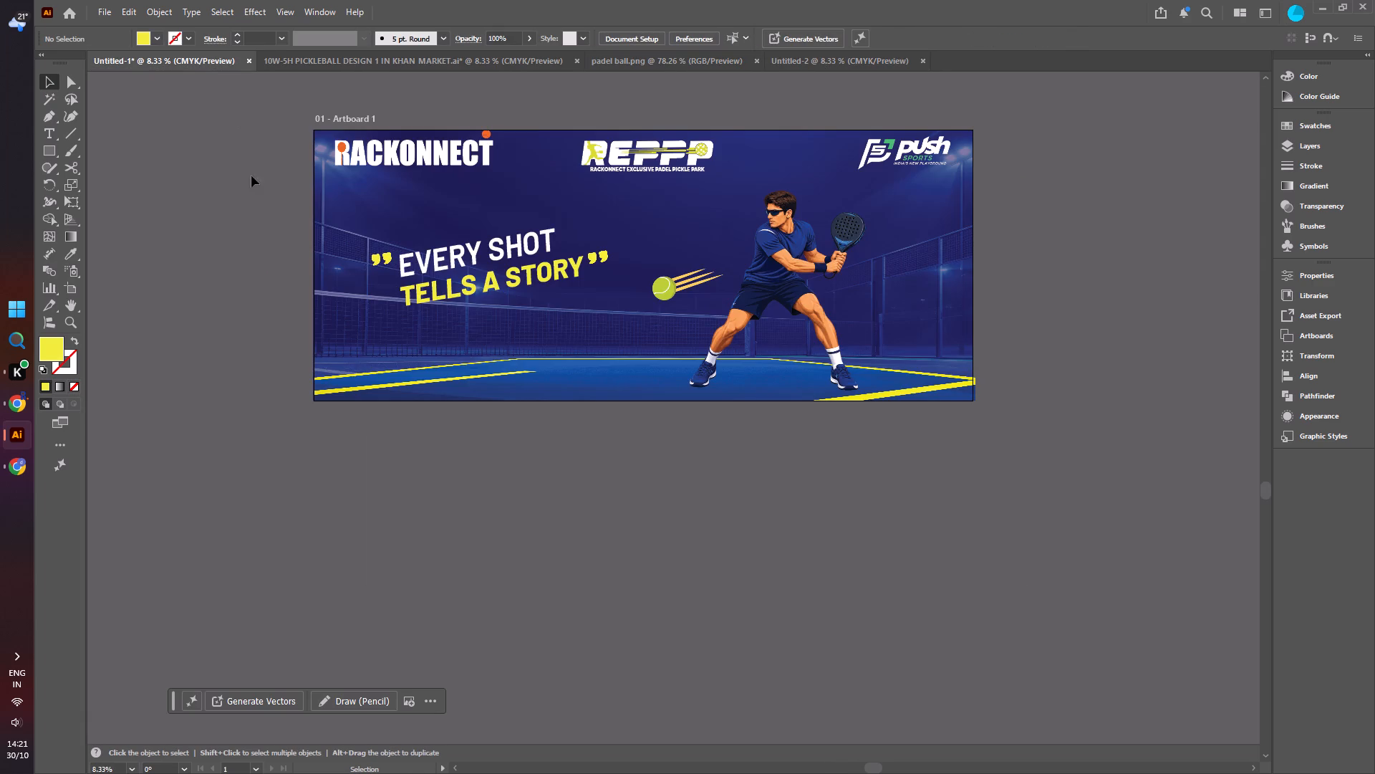
key(ctrl+a)
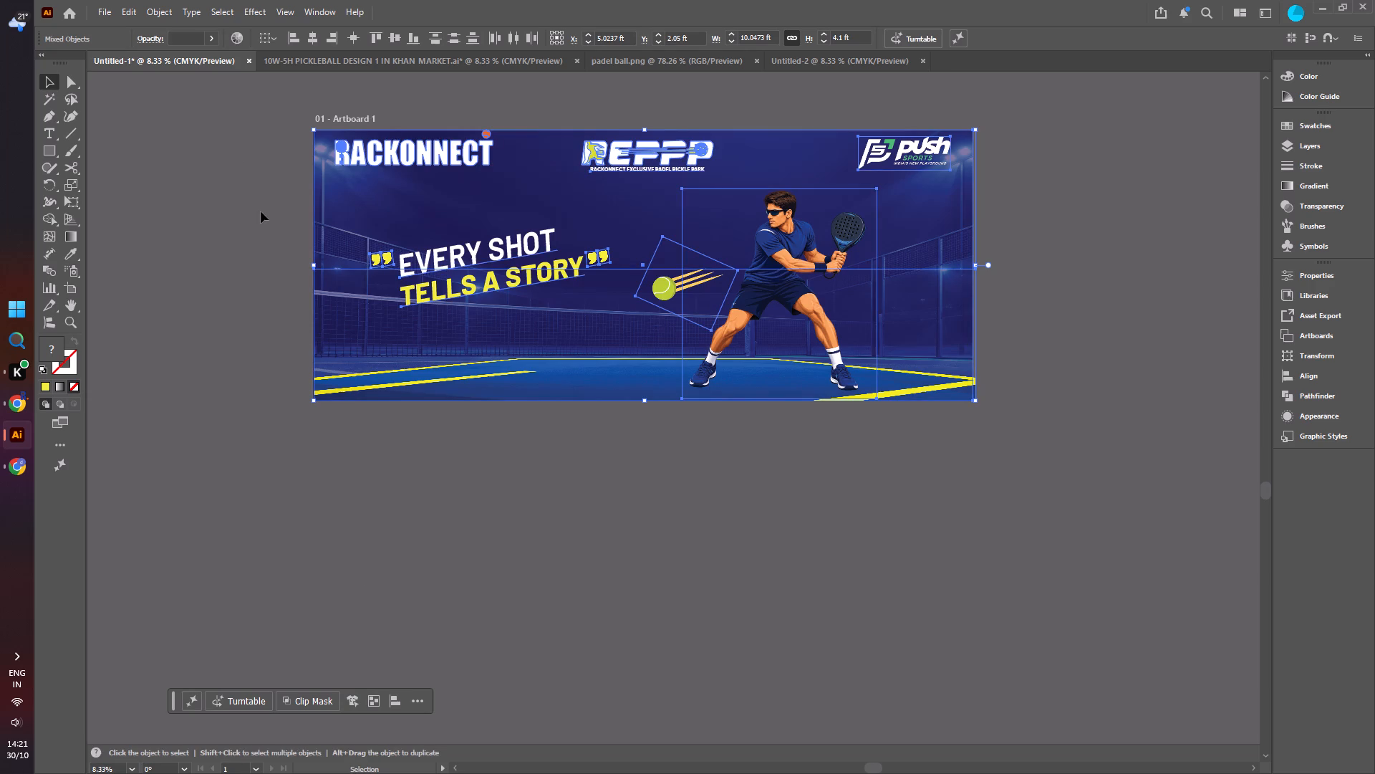
key(ctrl+c)
click(797, 57)
click(599, 414)
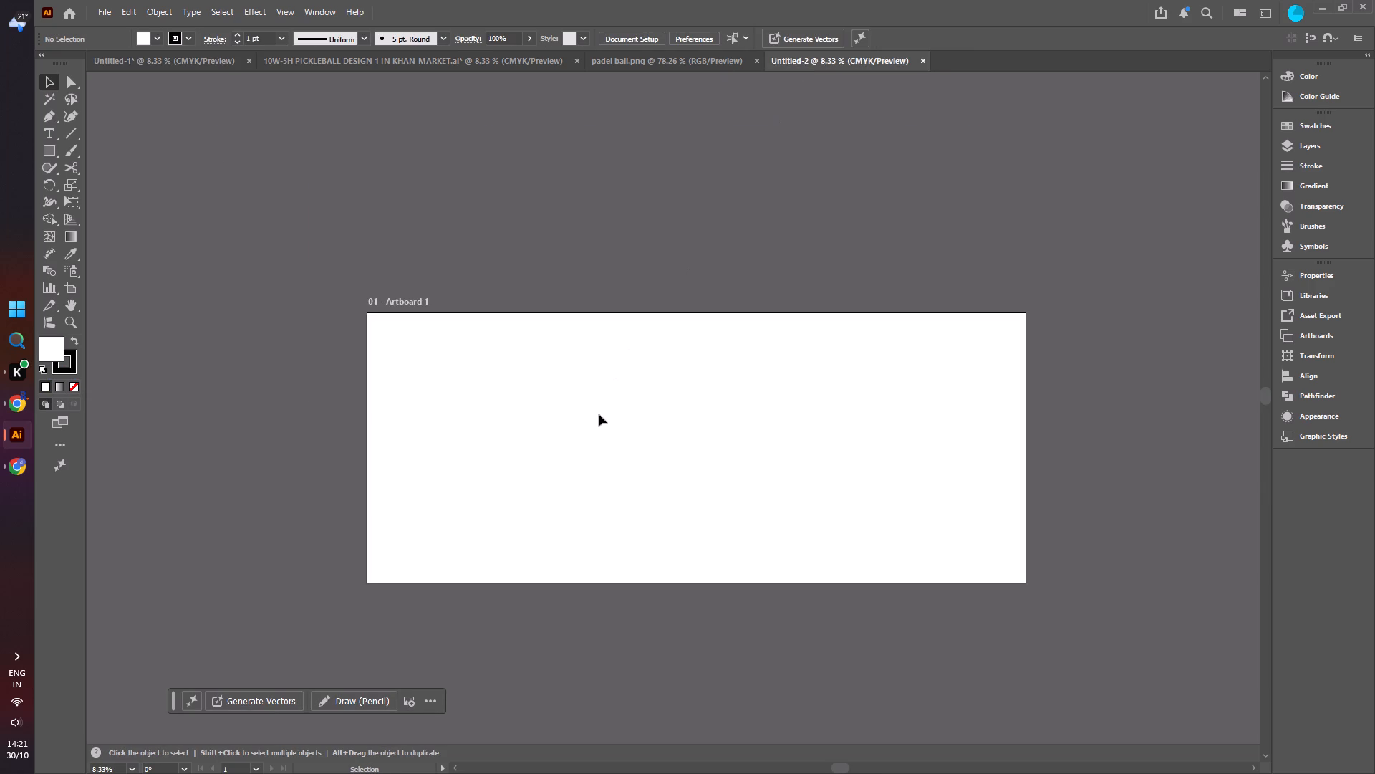
key(ctrl+v)
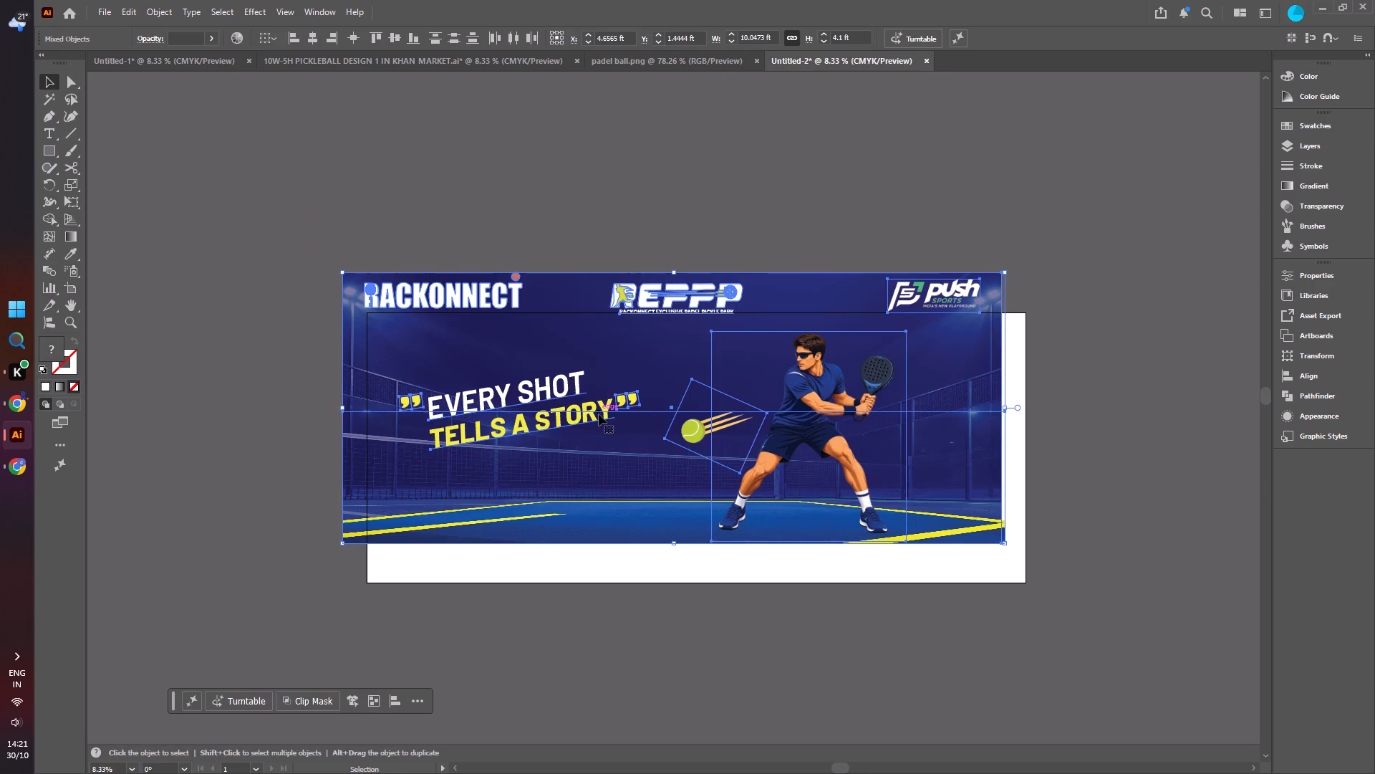
Move the pasted banner artwork onto the new artboard, centring it at X 5 ft, Y 2.05 ft.
drag(590, 355, 612, 402)
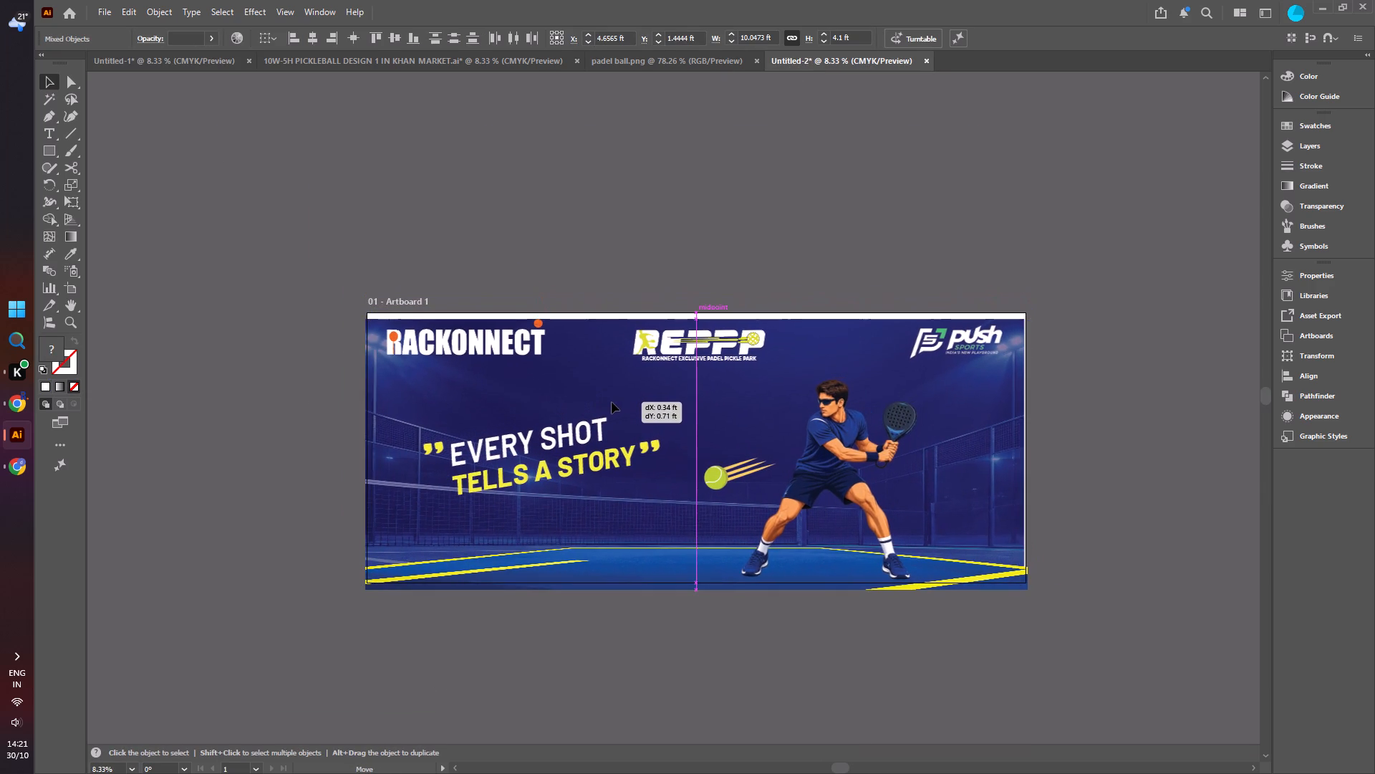
drag(612, 402, 609, 397)
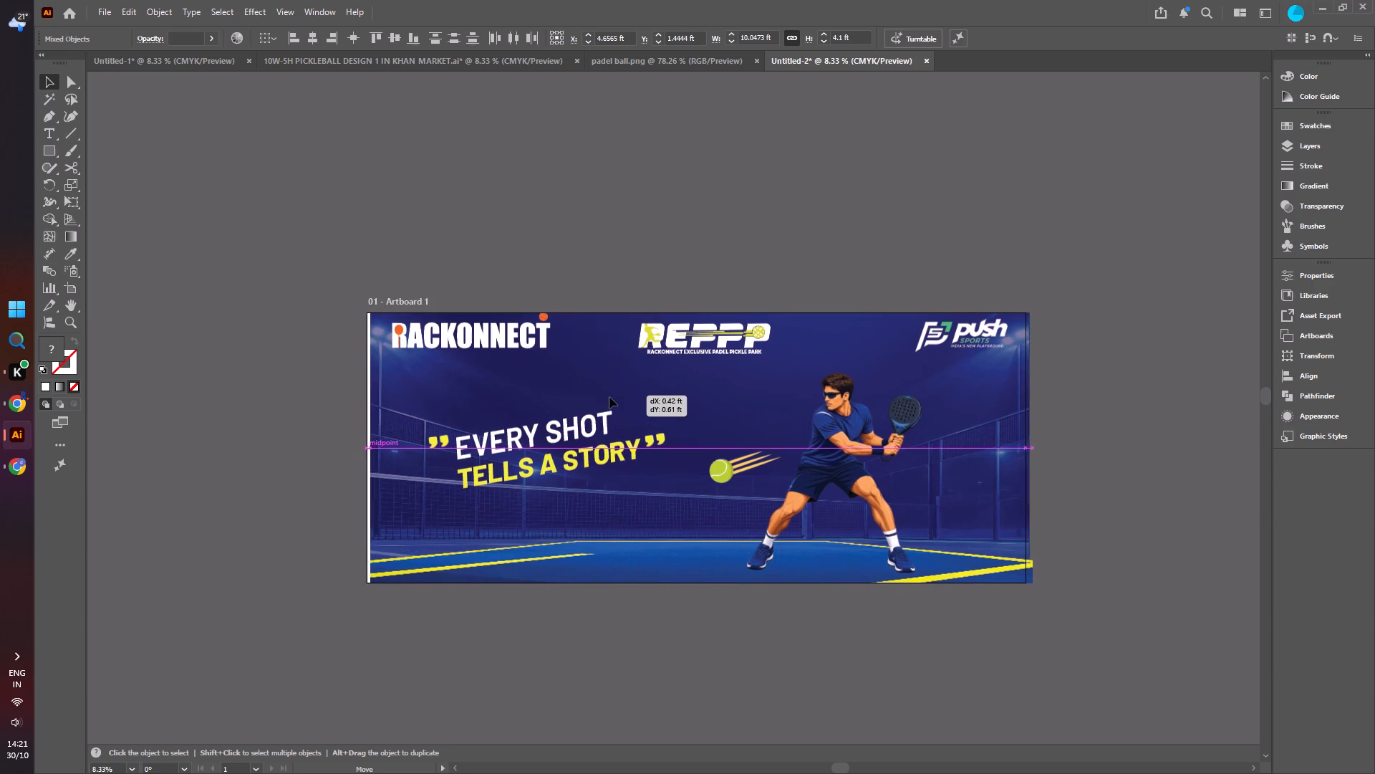
drag(609, 397, 615, 398)
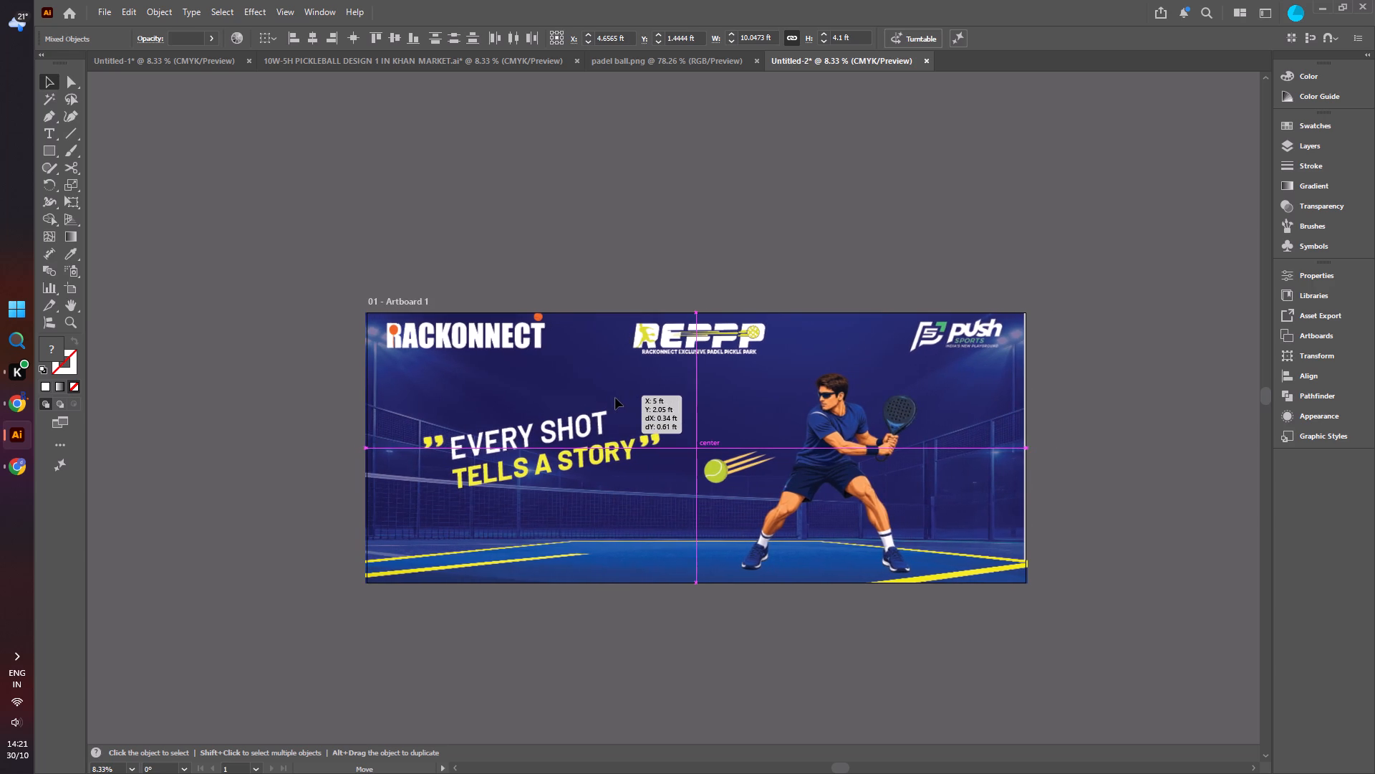
drag(615, 398, 617, 398)
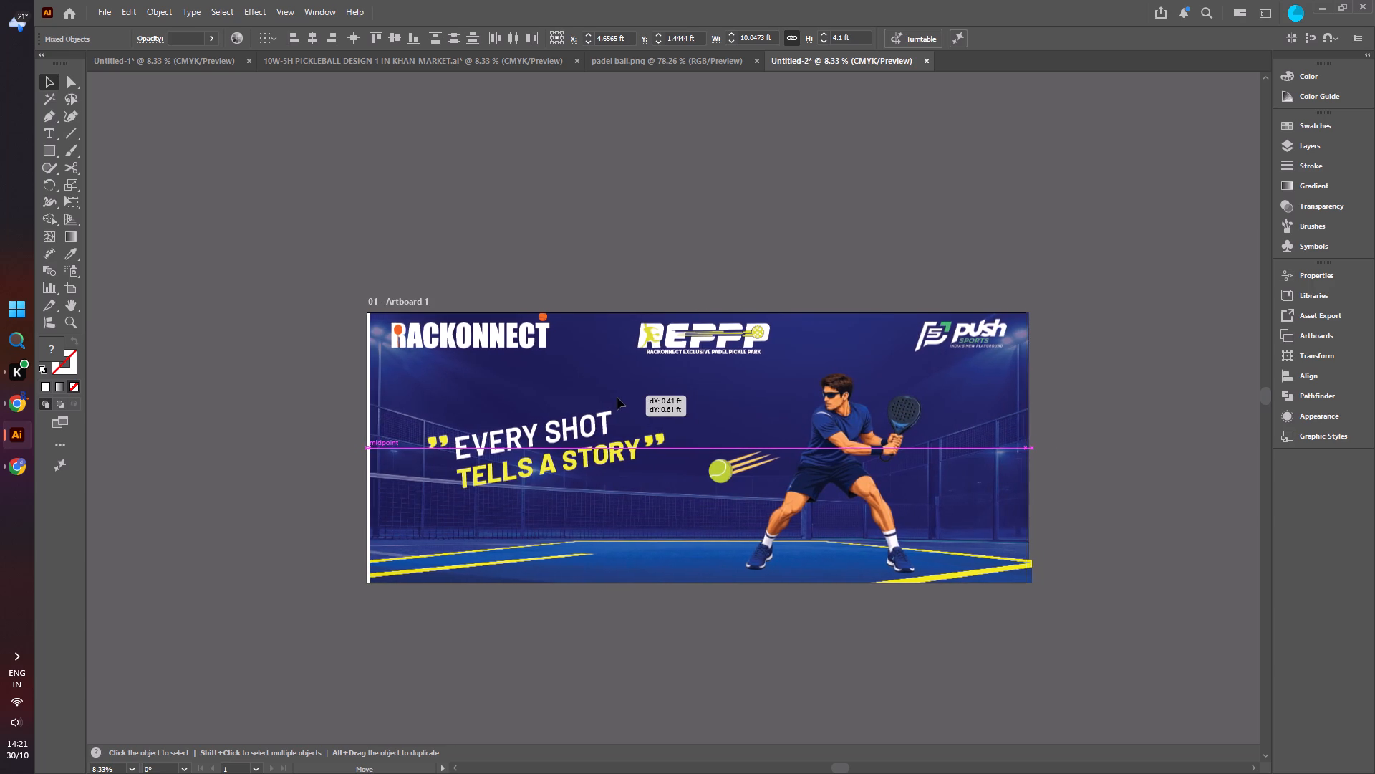
drag(617, 398, 615, 398)
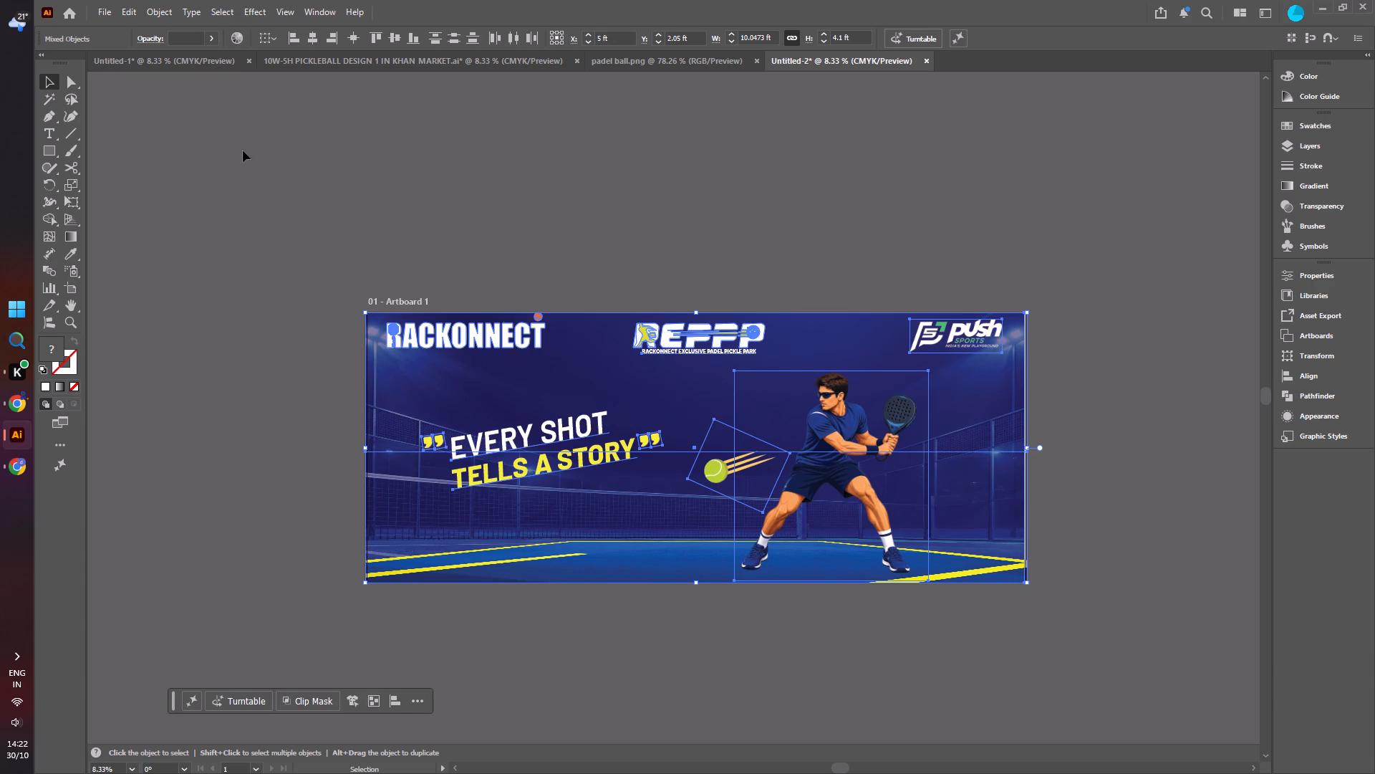
Compare the pasted banner with the original in Untitled-1, checking the background image's size and its coverage of the artboard's edge.
click(144, 59)
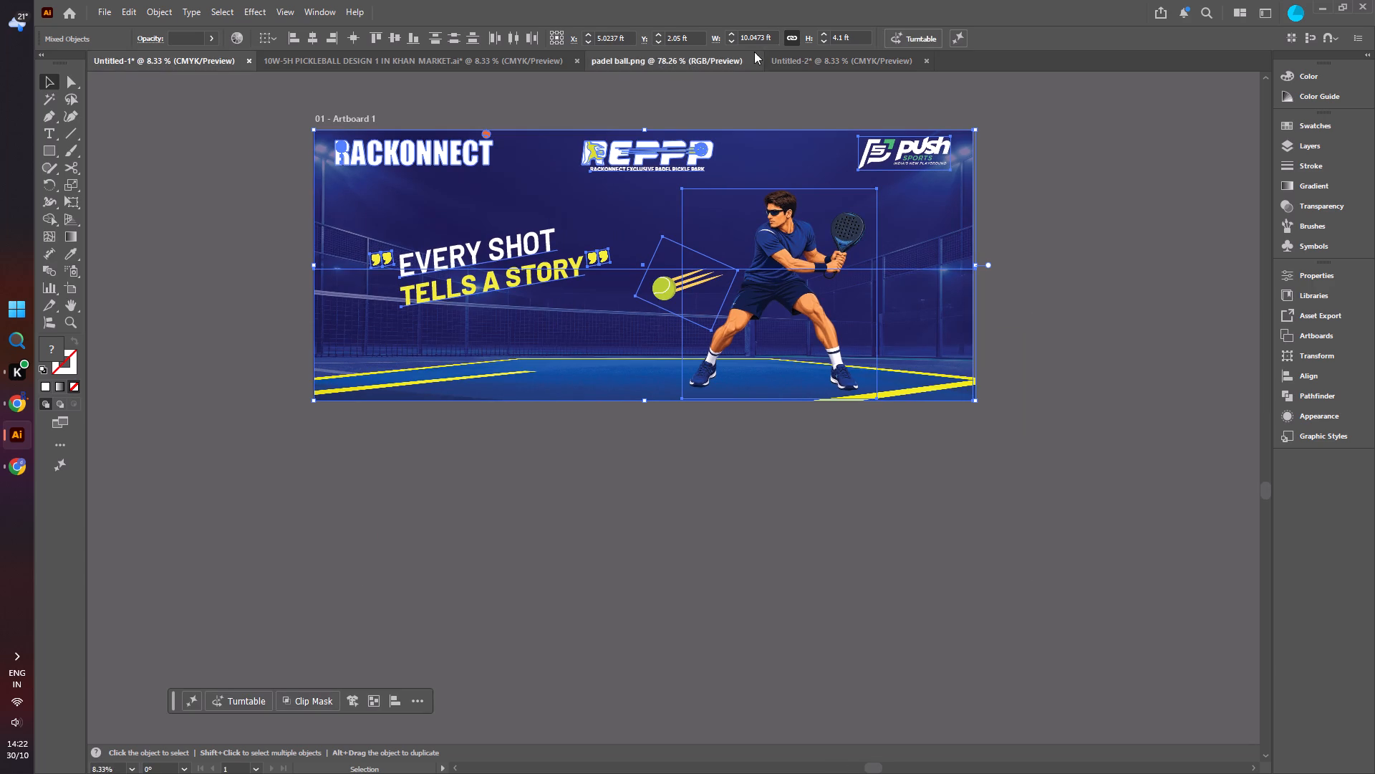
click(814, 59)
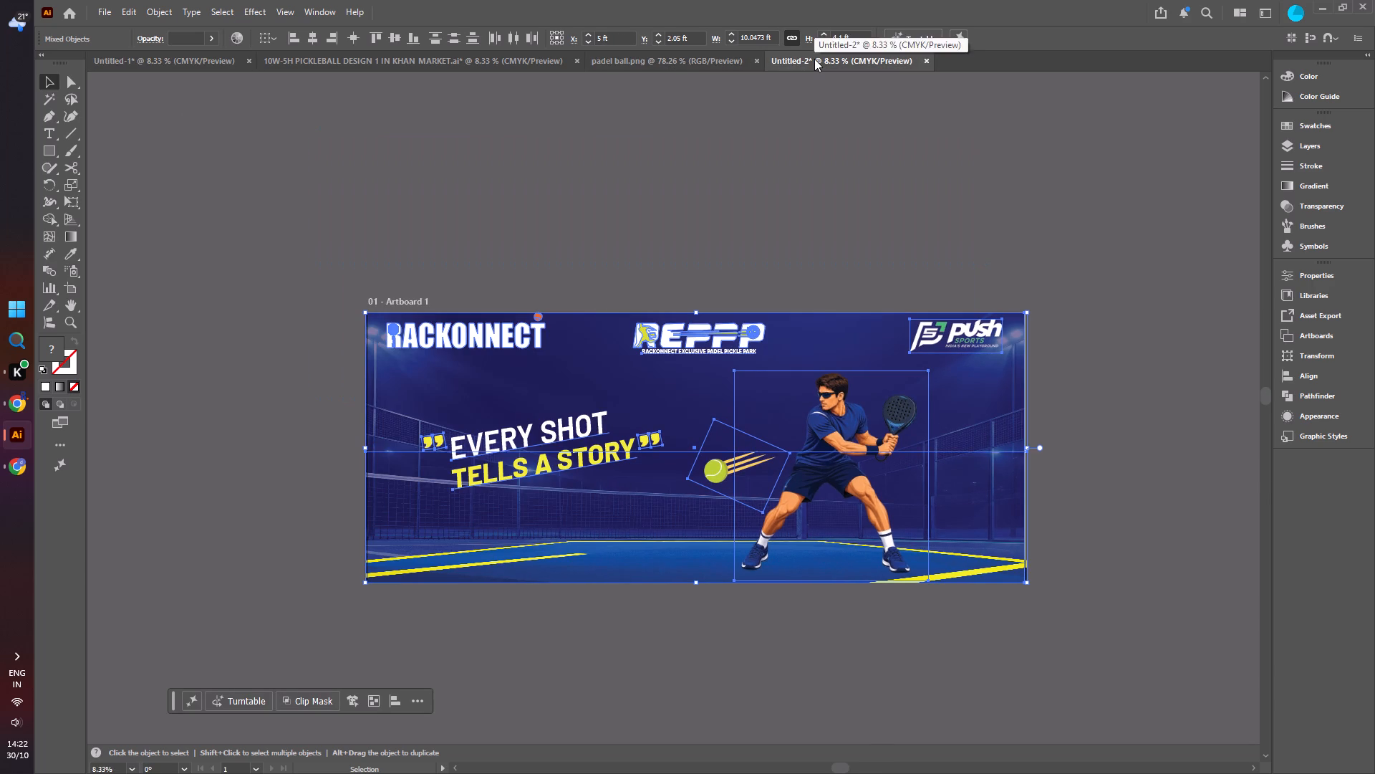
click(816, 110)
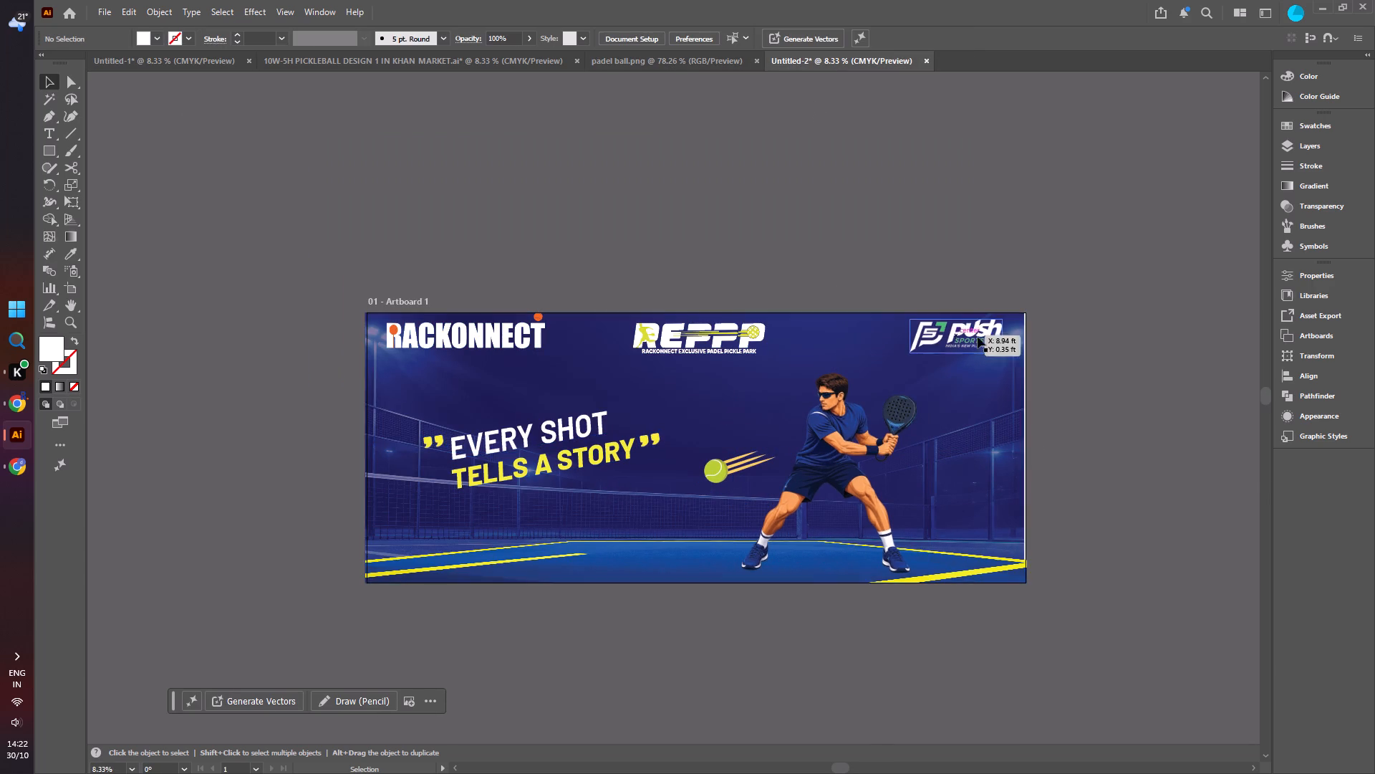
click(1025, 338)
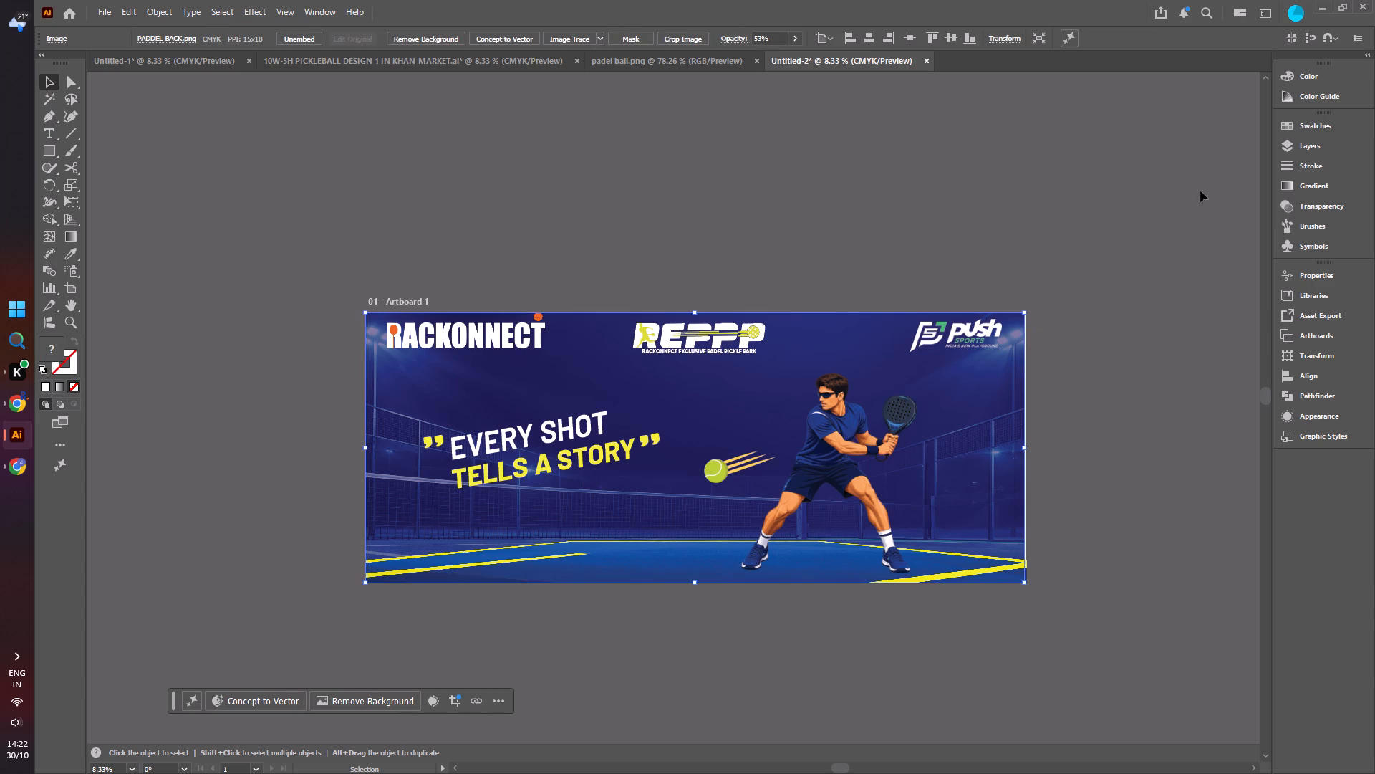
click(1288, 282)
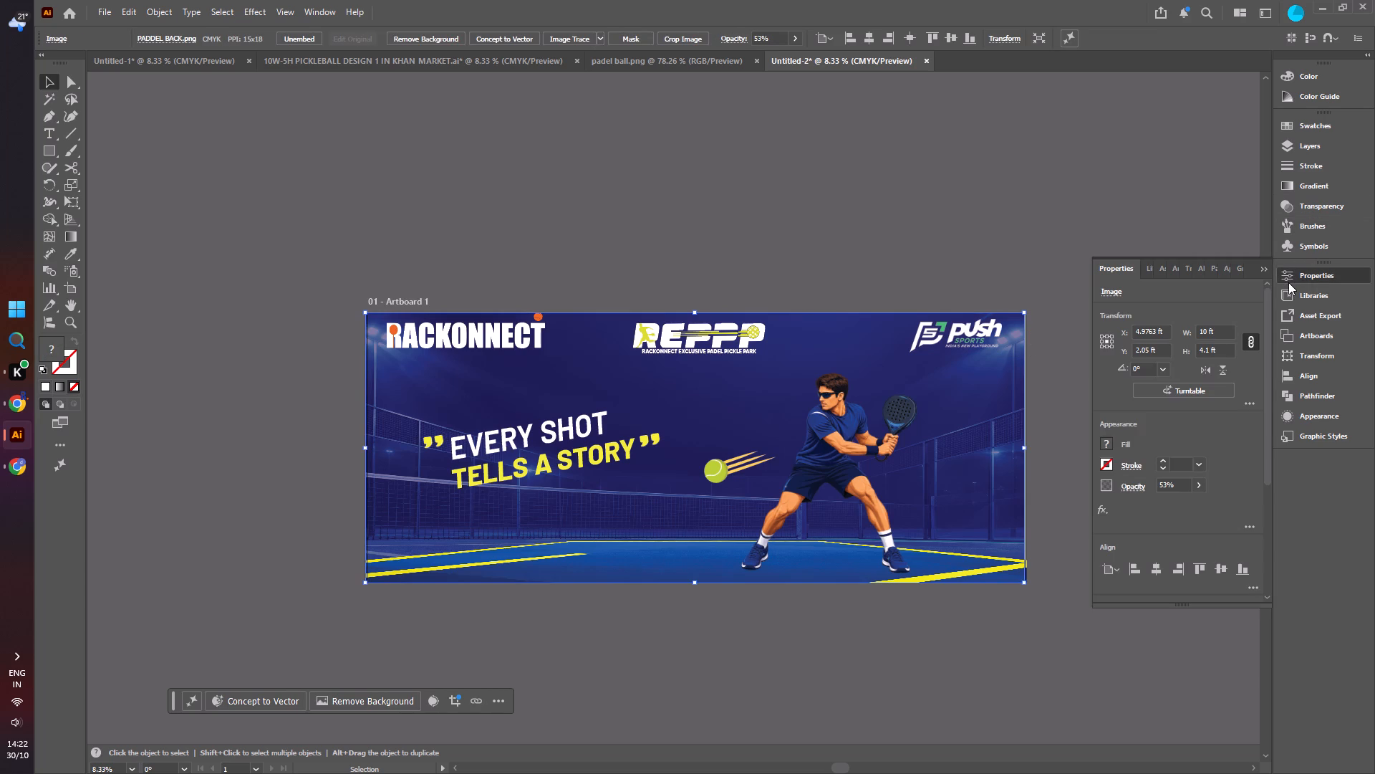
double_click(1049, 198)
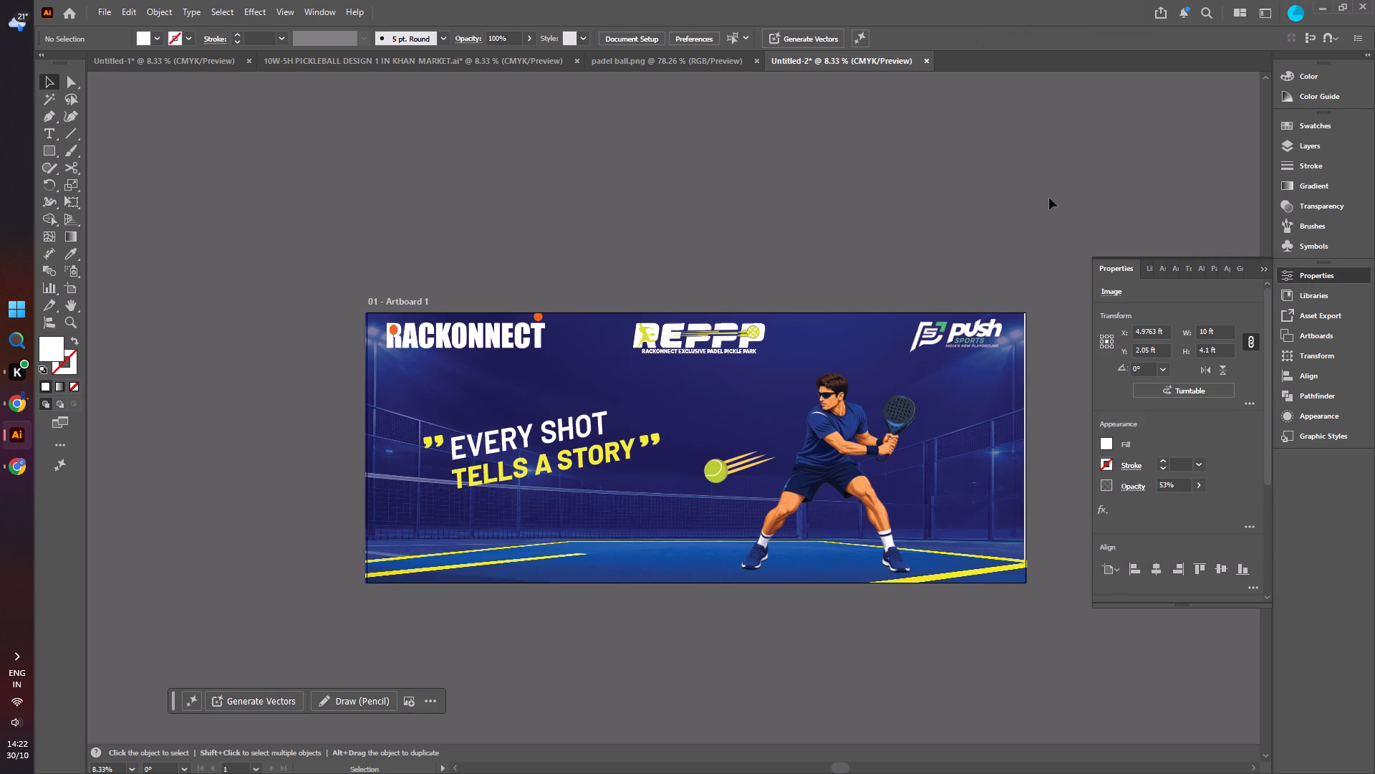
alt+scroll(998, 447, up, 2)
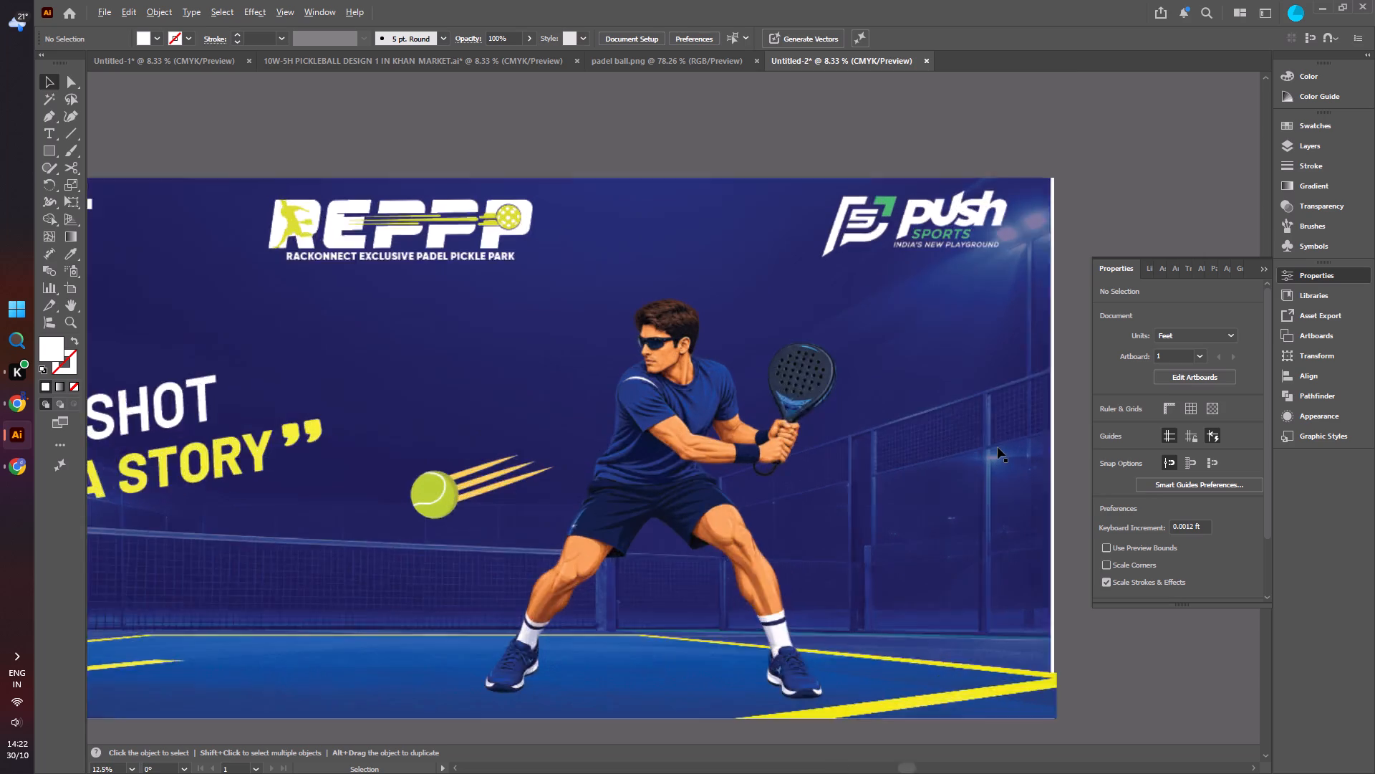
alt+scroll(998, 447, up, 1)
click(1080, 309)
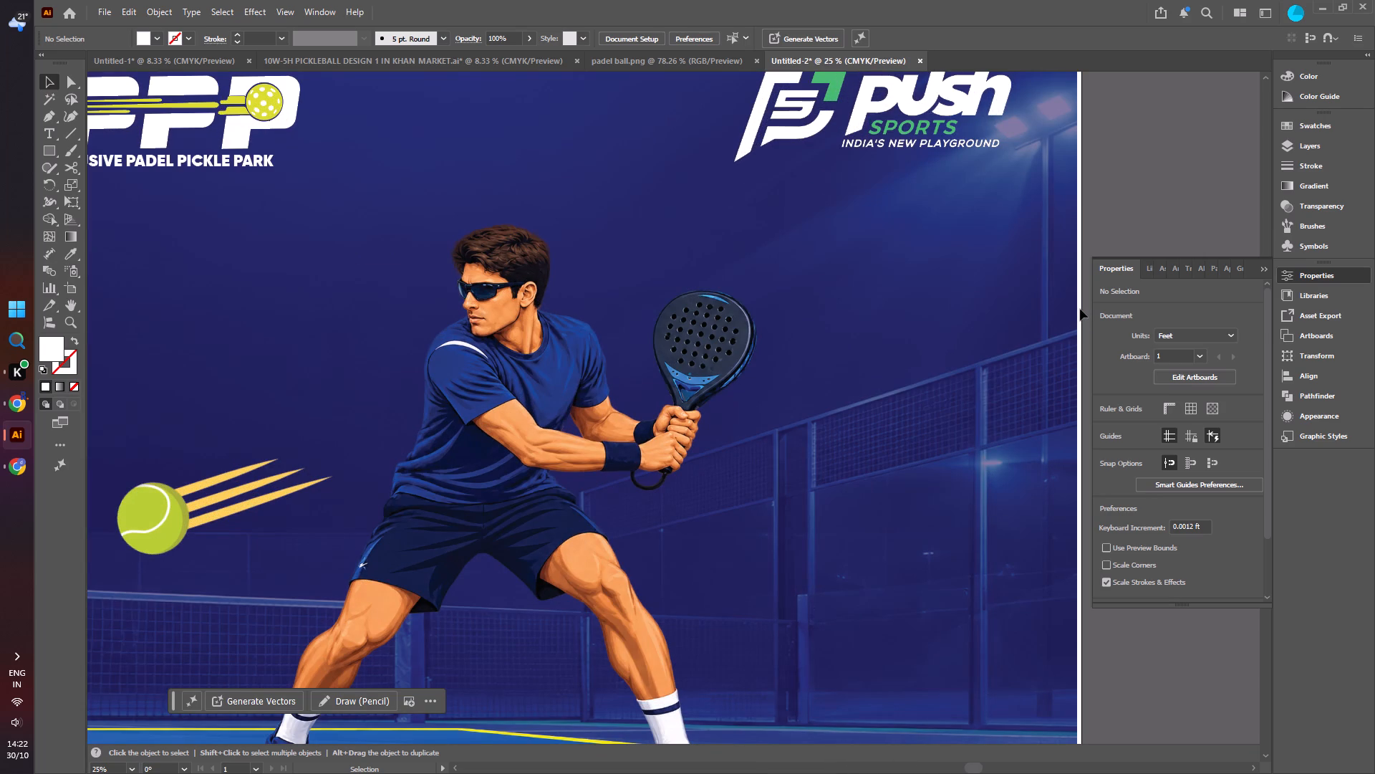
Check the artboard's dimensions in Untitled-2, leaving artboard editing without changes.
click(1210, 377)
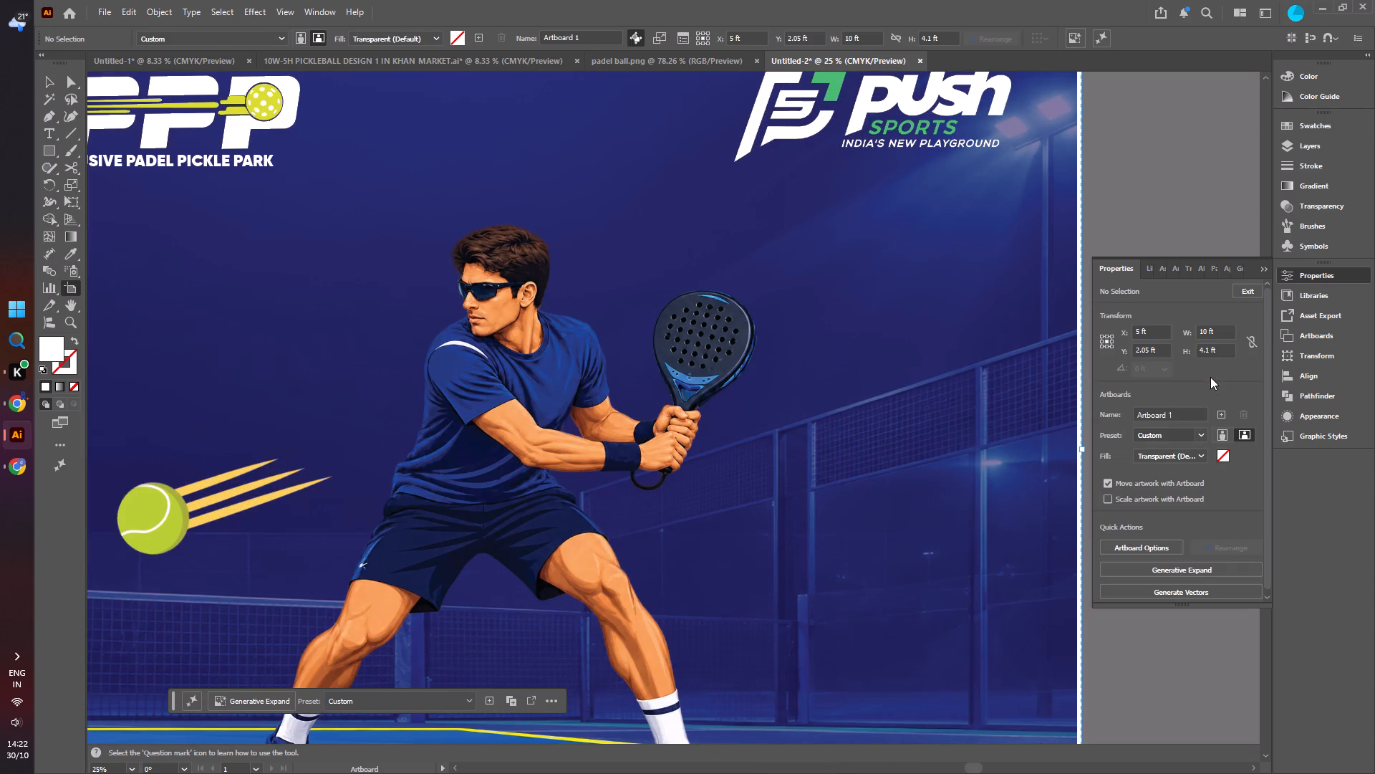
click(1262, 268)
alt+scroll(1008, 382, down, 3)
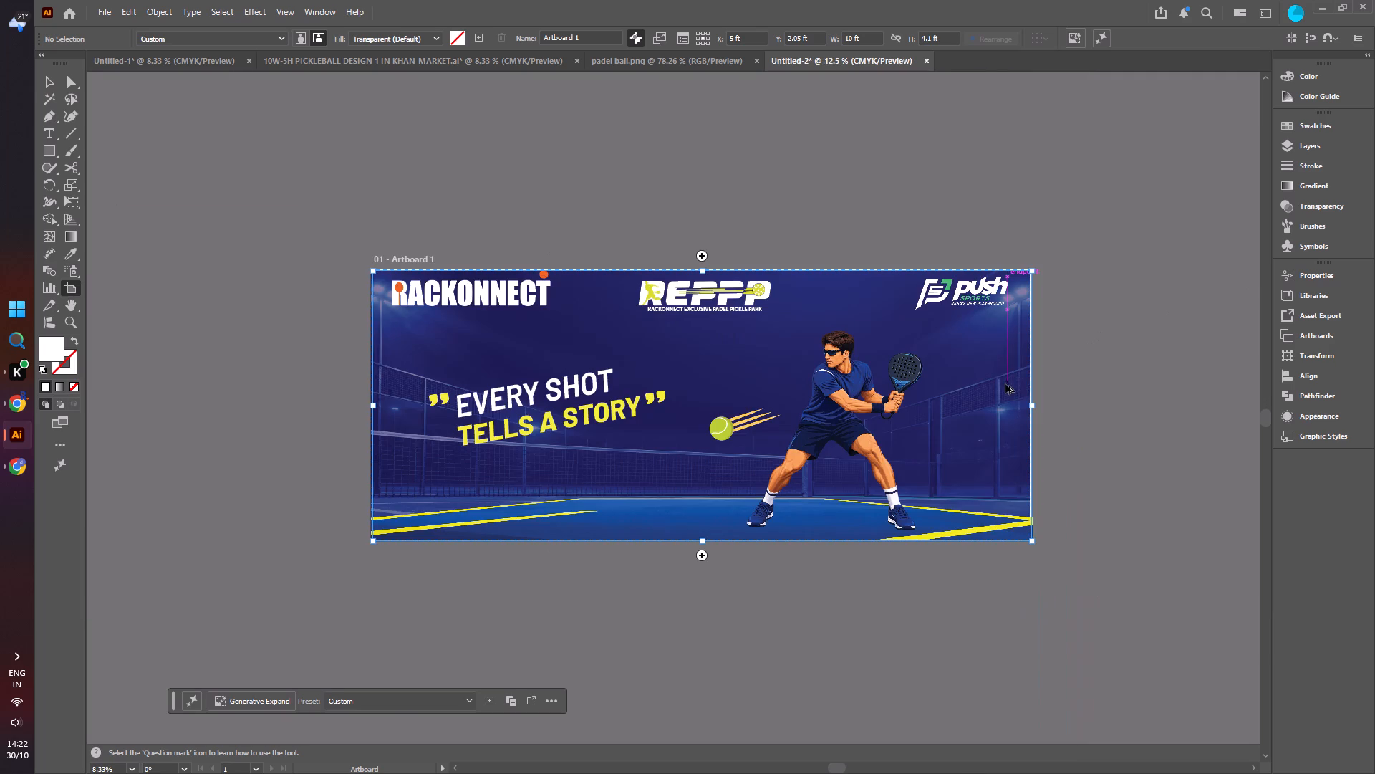
click(44, 80)
click(180, 145)
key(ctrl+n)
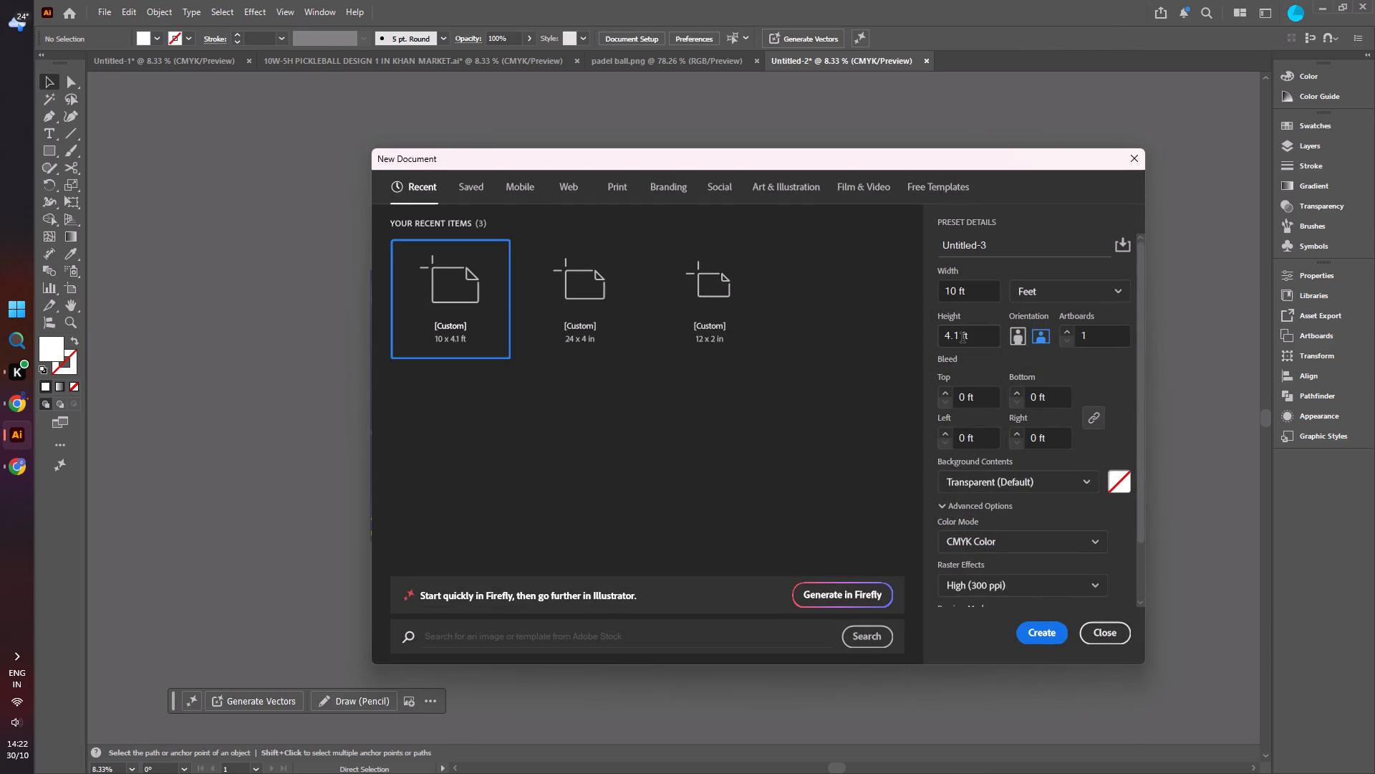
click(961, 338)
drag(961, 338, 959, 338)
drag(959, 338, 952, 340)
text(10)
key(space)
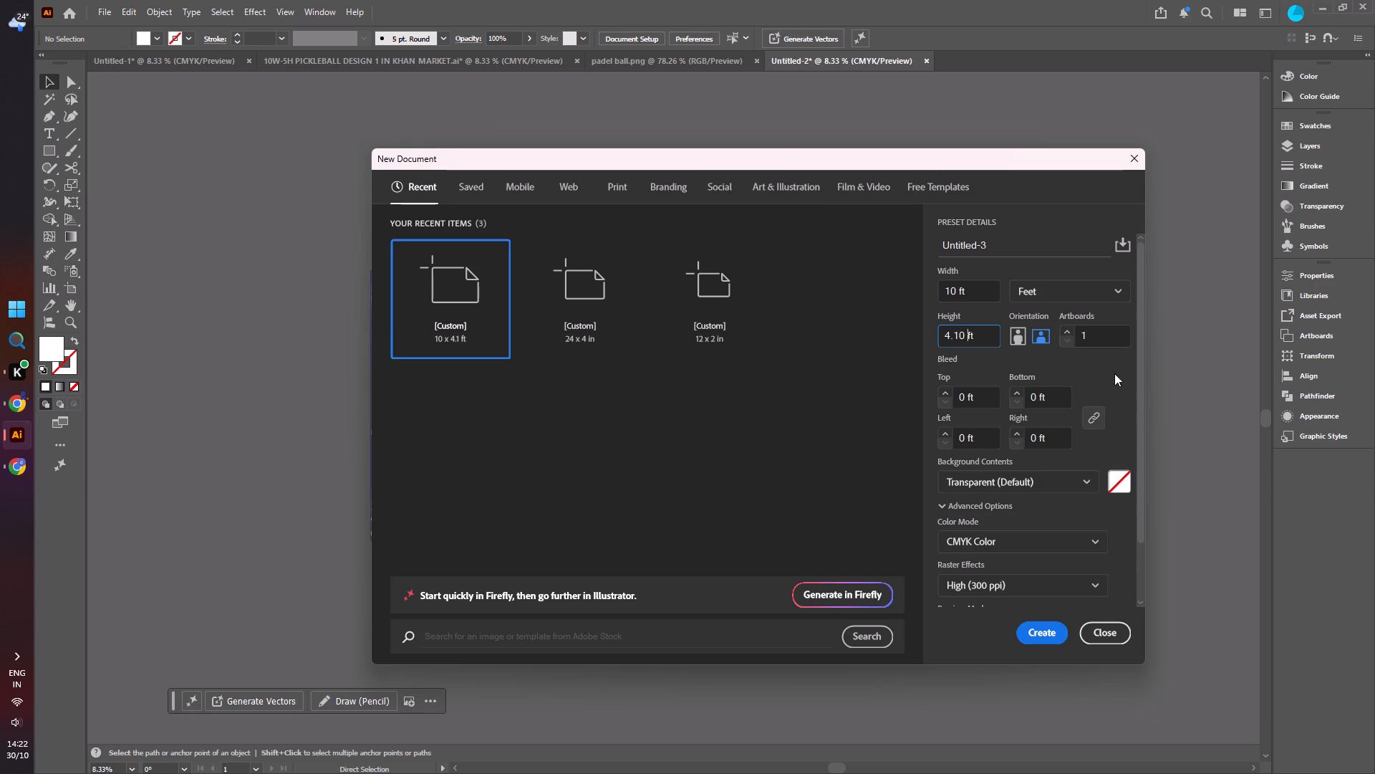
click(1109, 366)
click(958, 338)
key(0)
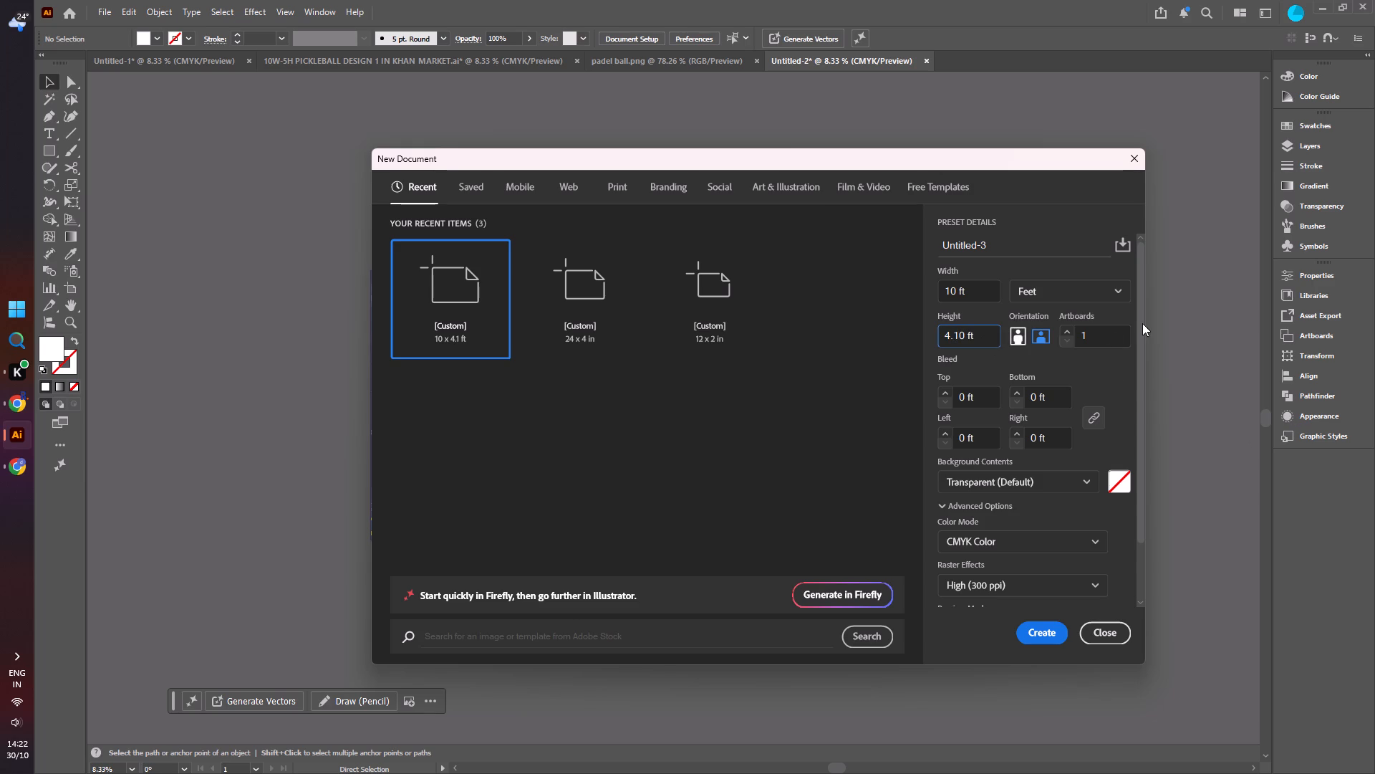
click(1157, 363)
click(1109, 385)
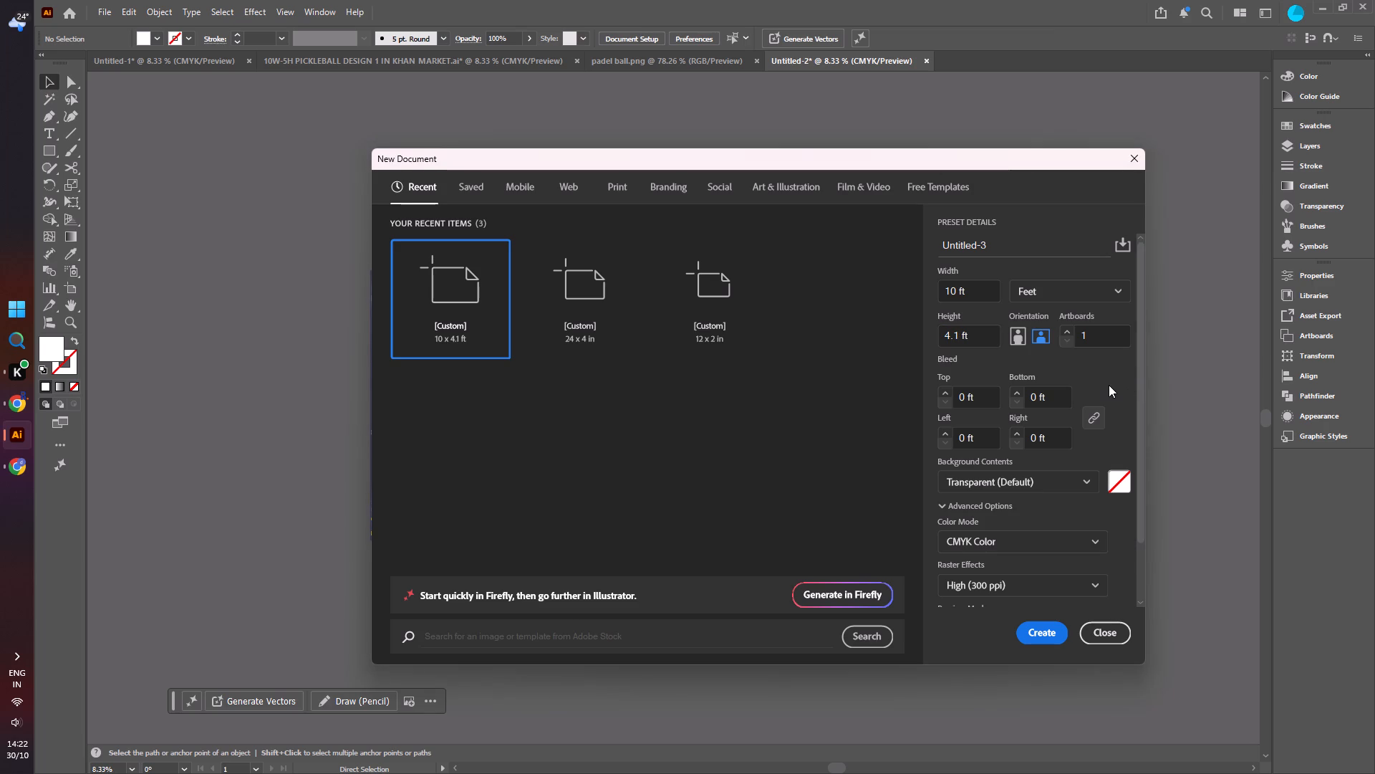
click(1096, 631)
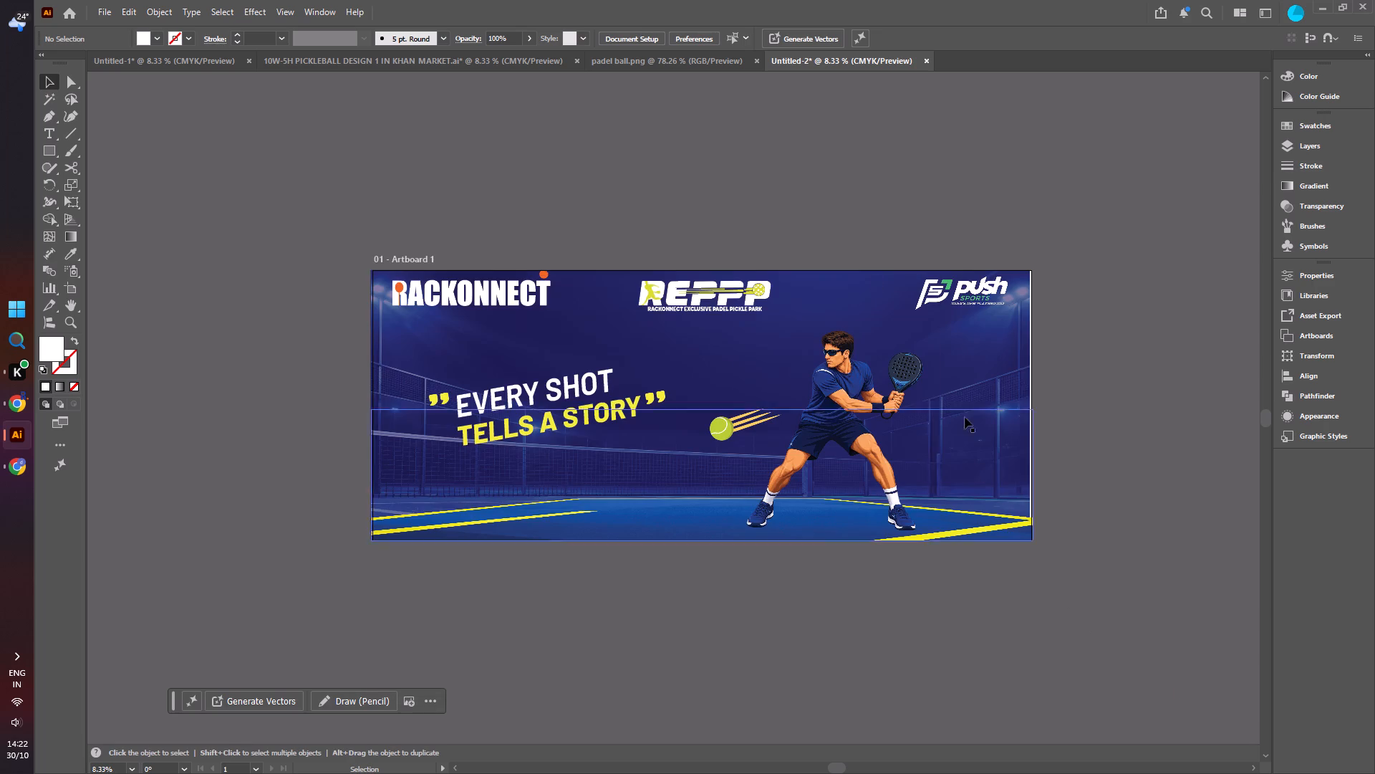
Close the Untitled-2 document without saving its changes, going back to the original banner in Untitled-1.
click(924, 61)
click(767, 412)
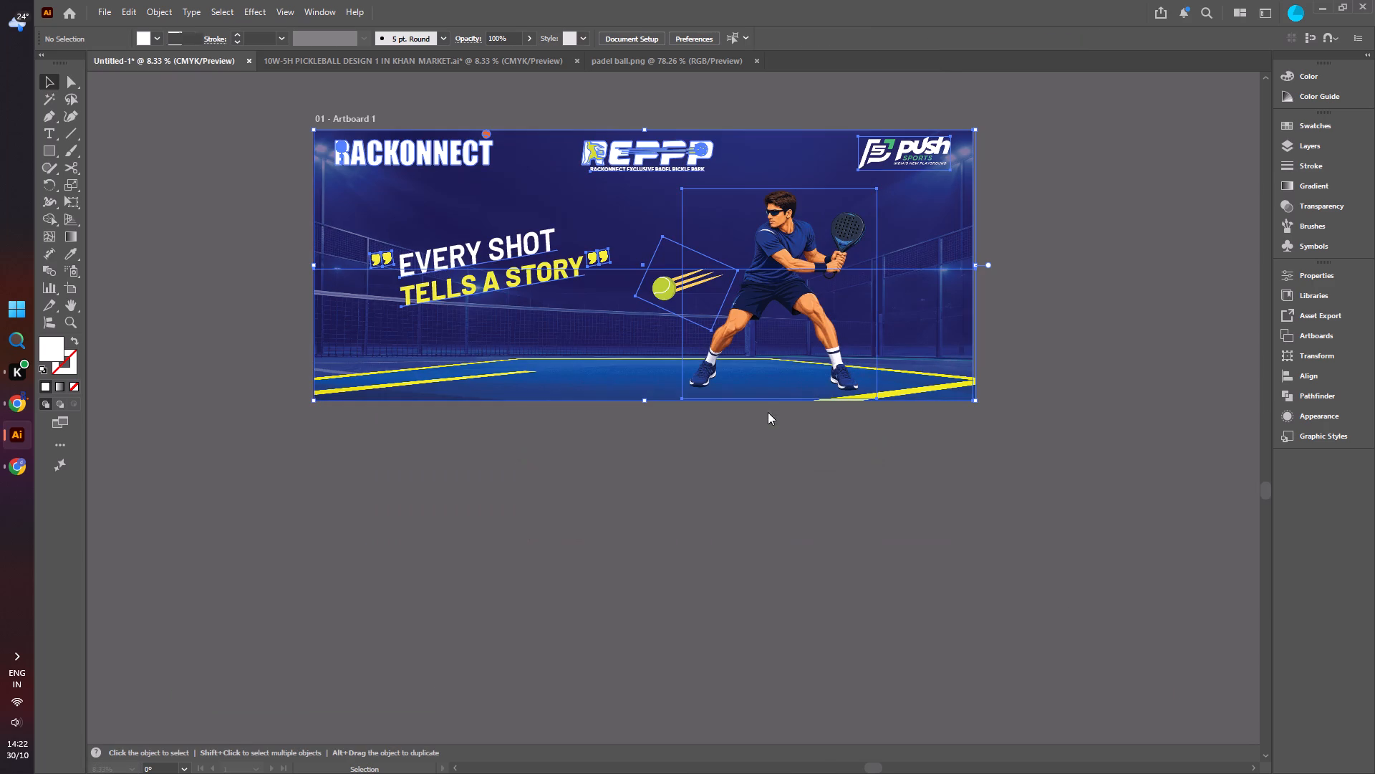
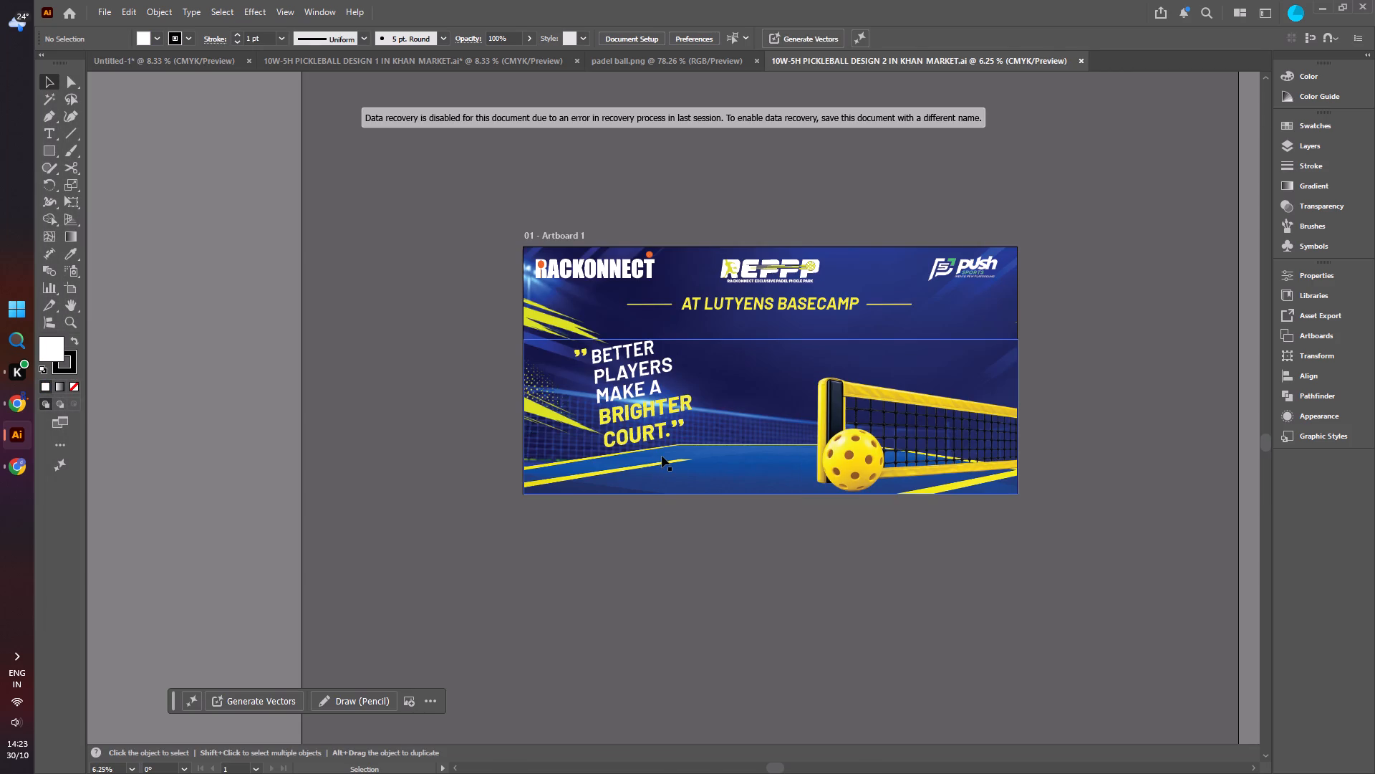
Close the PICKLEBALL DESIGN 2 document and open 10W-5H PICKLEBALL DESIGN 3 IN KHAN MARKET.ai from the AI FILE folder.
click(1079, 61)
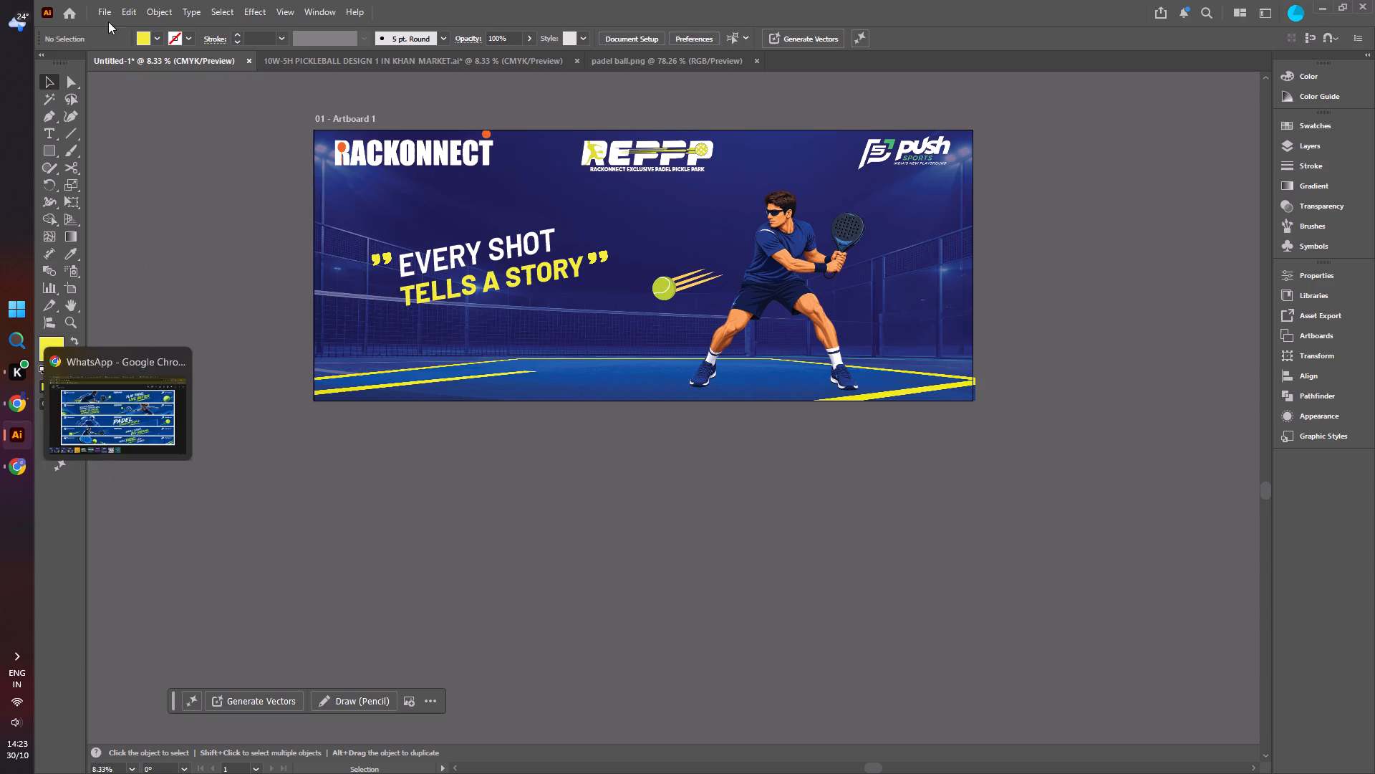
click(105, 5)
click(143, 62)
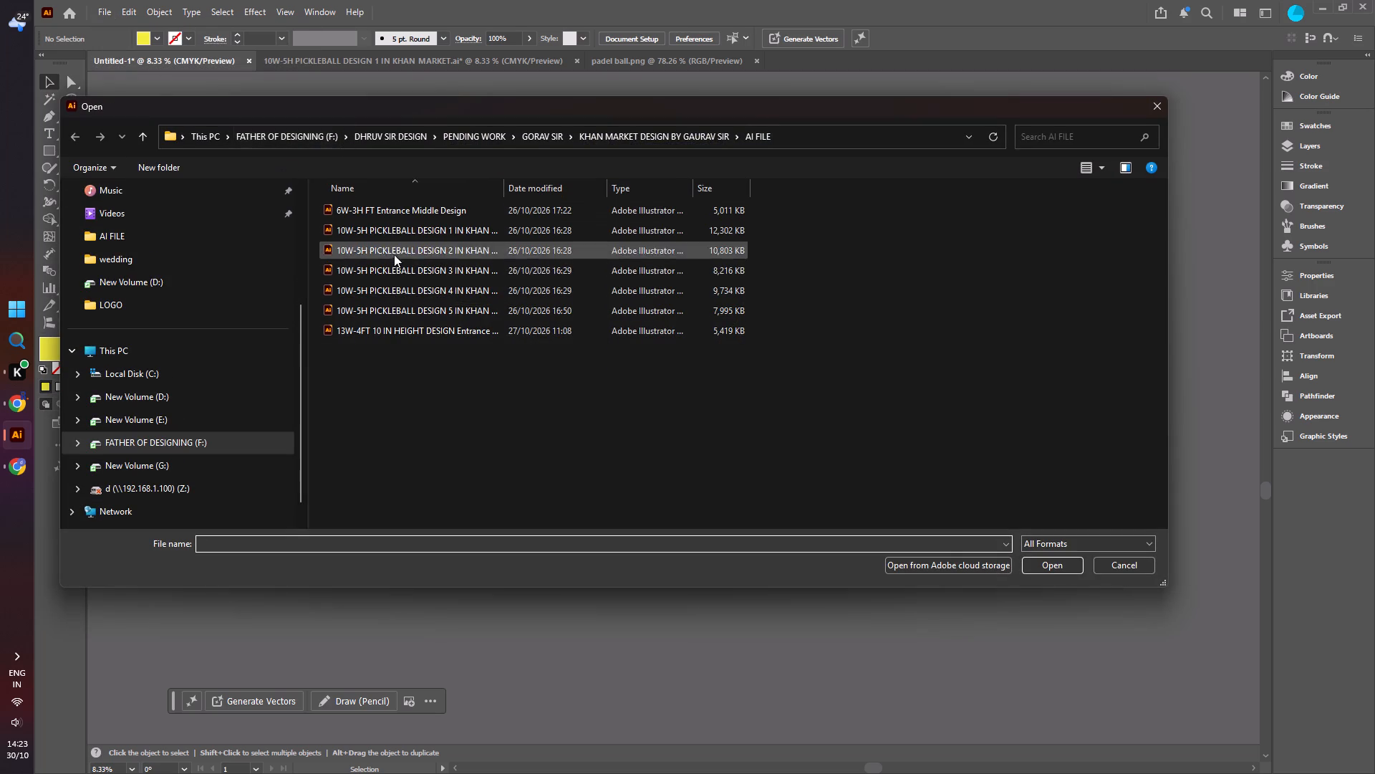
click(402, 272)
click(1025, 565)
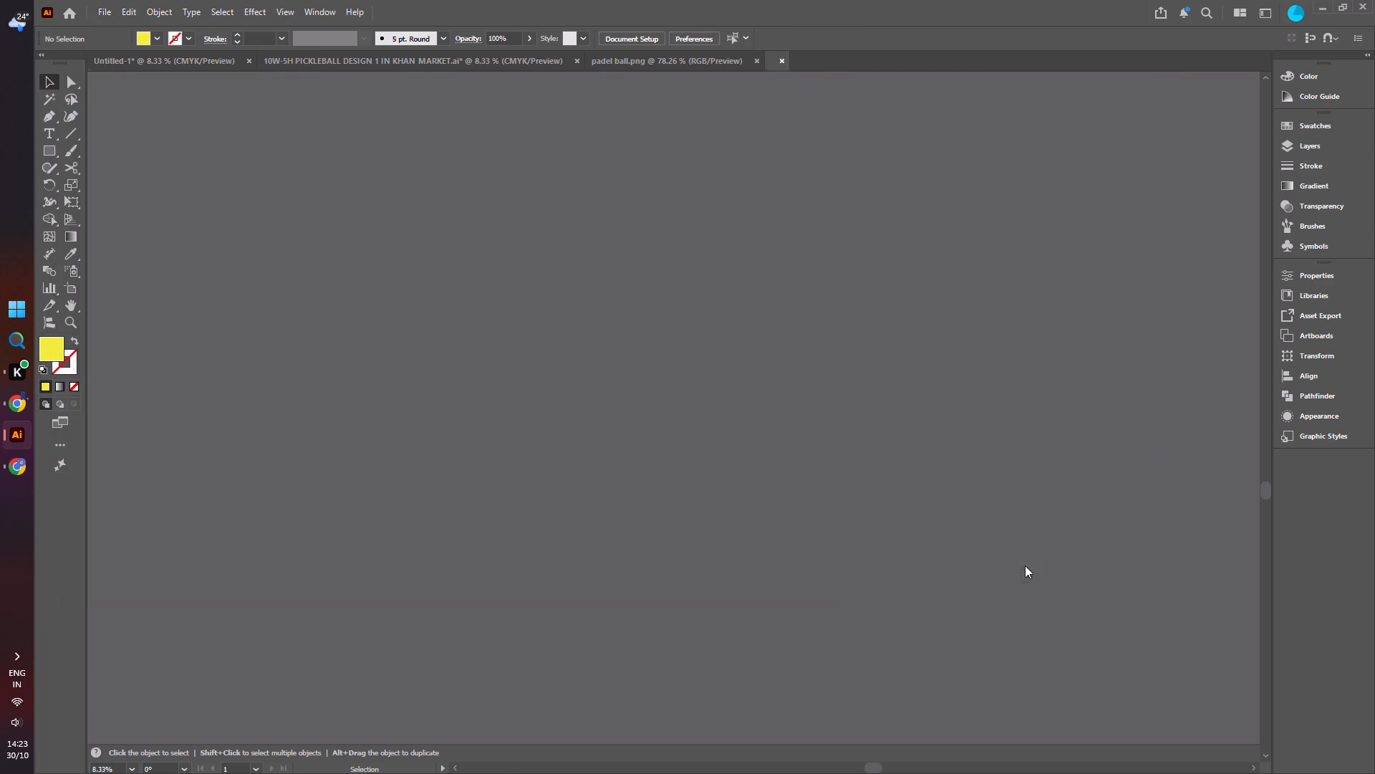
Copy the yellow brush stroke below the design 3 quote into Untitled-1 and place it under "TELLS A STORY".
click(675, 454)
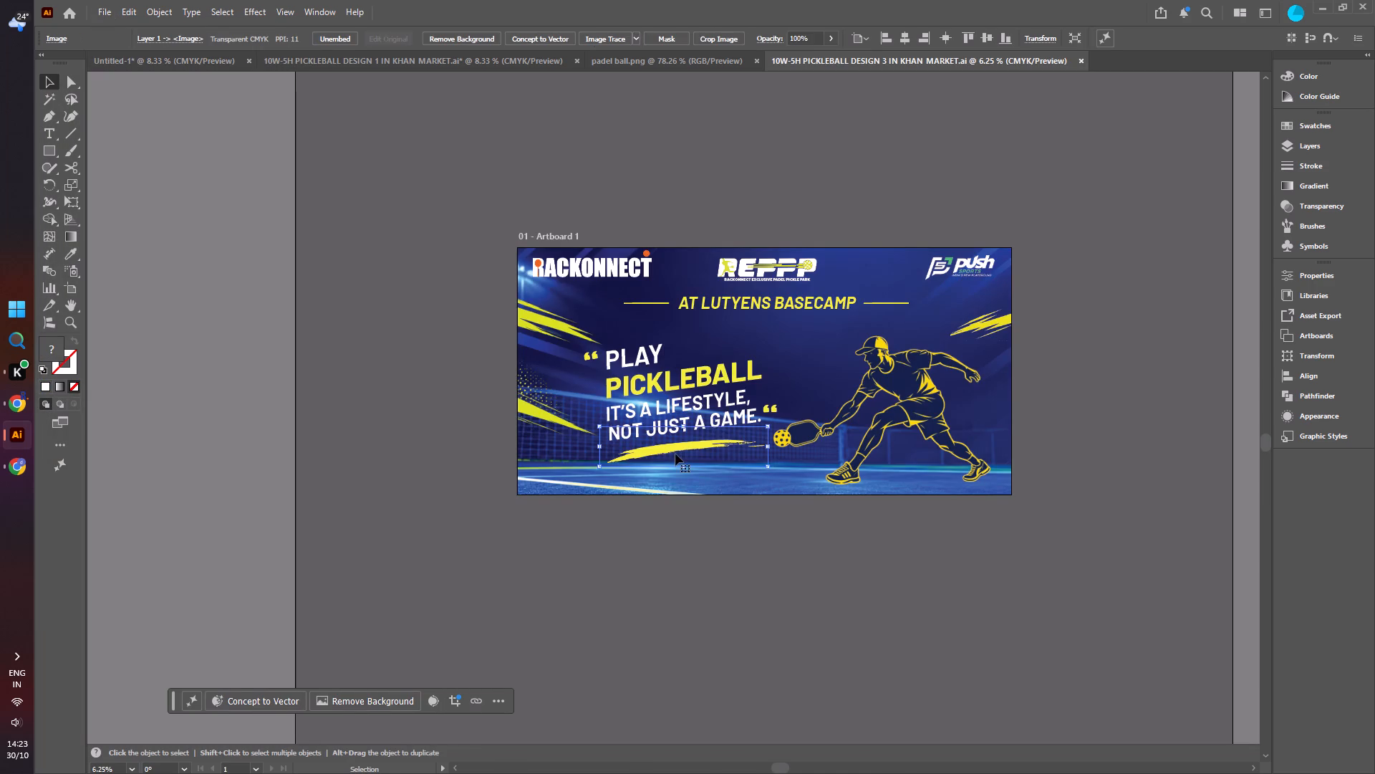
key(ctrl+c)
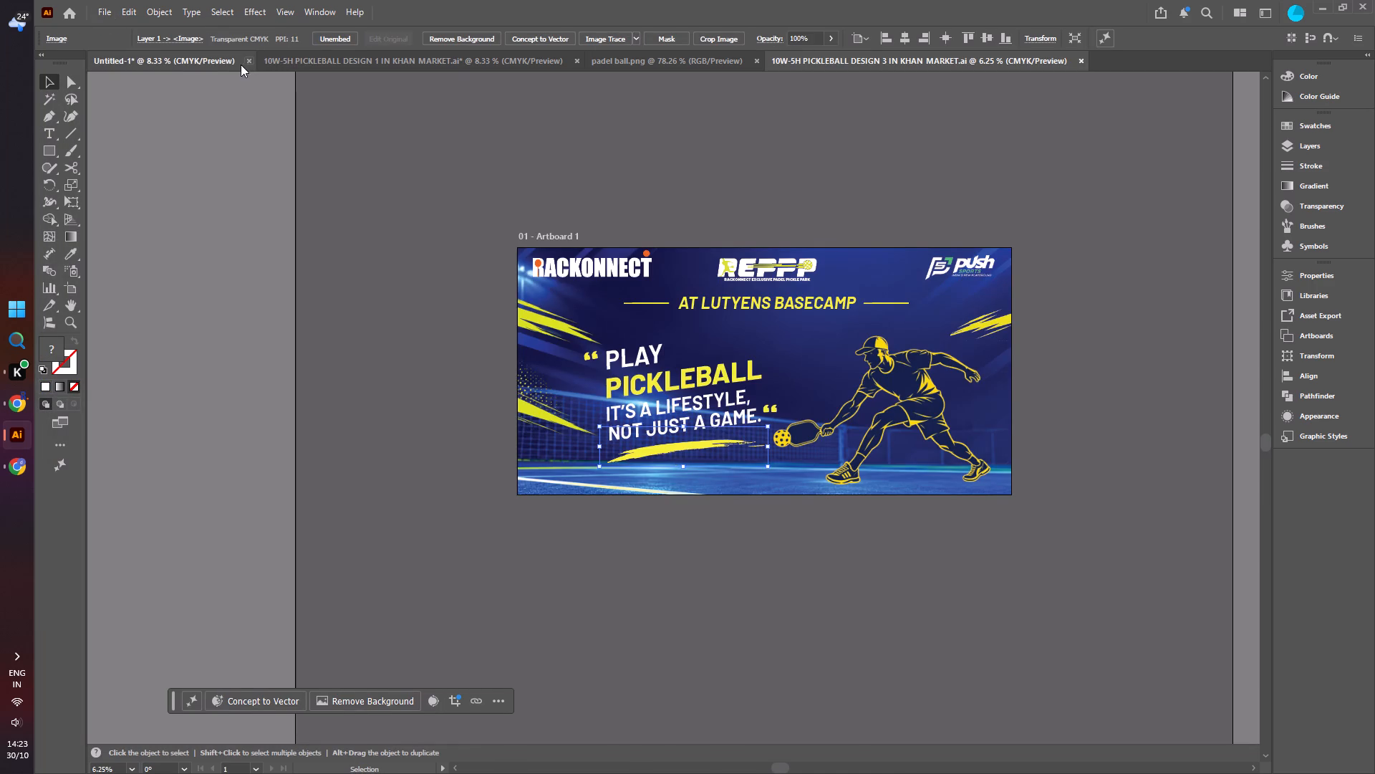
click(190, 64)
key(ctrl+v)
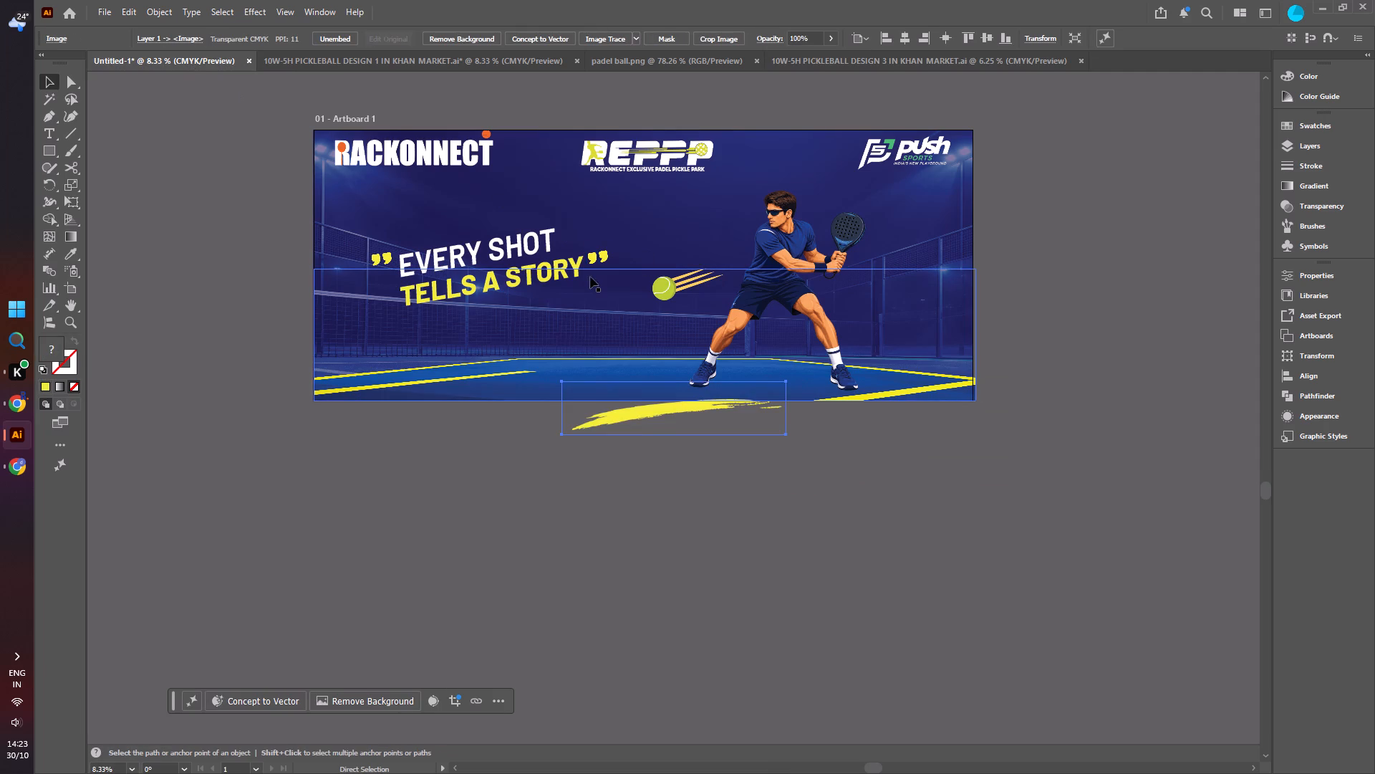
drag(645, 408, 475, 307)
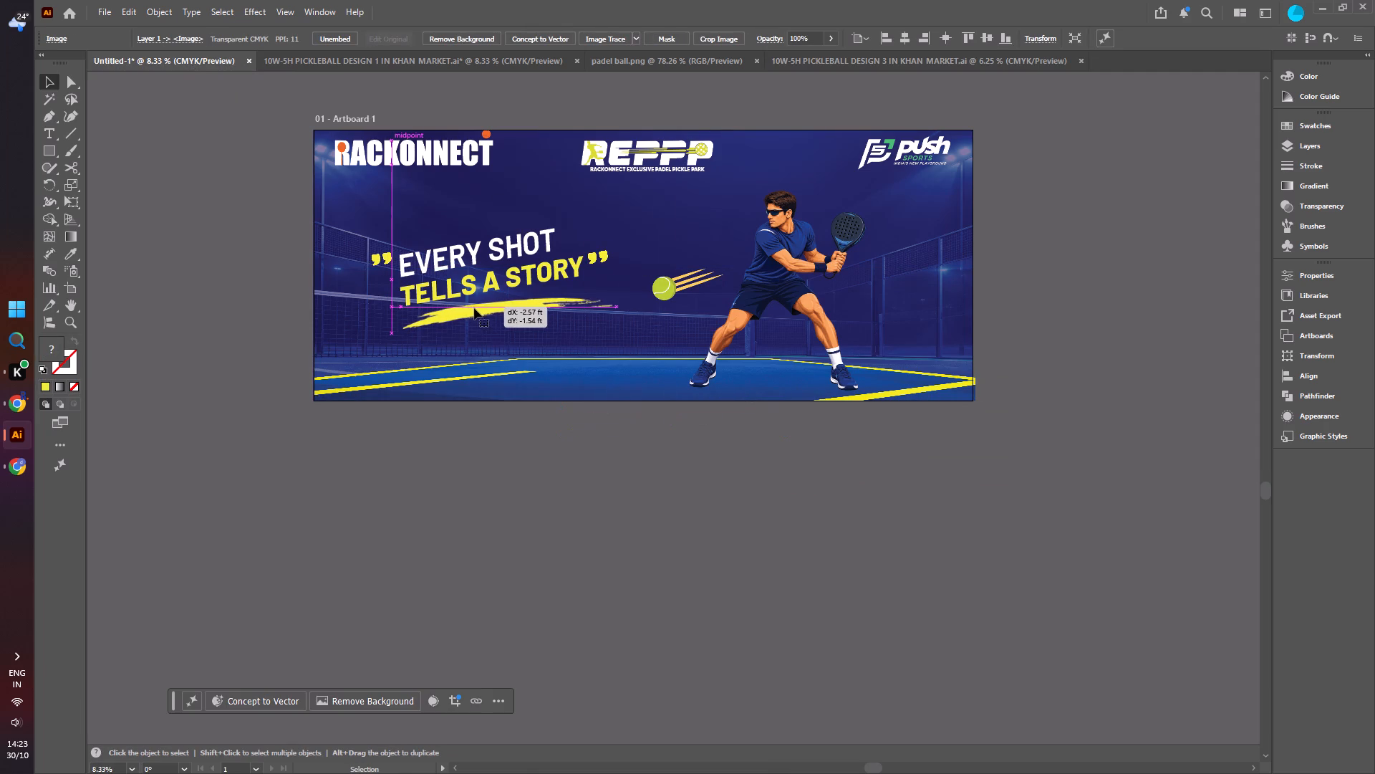
click(212, 343)
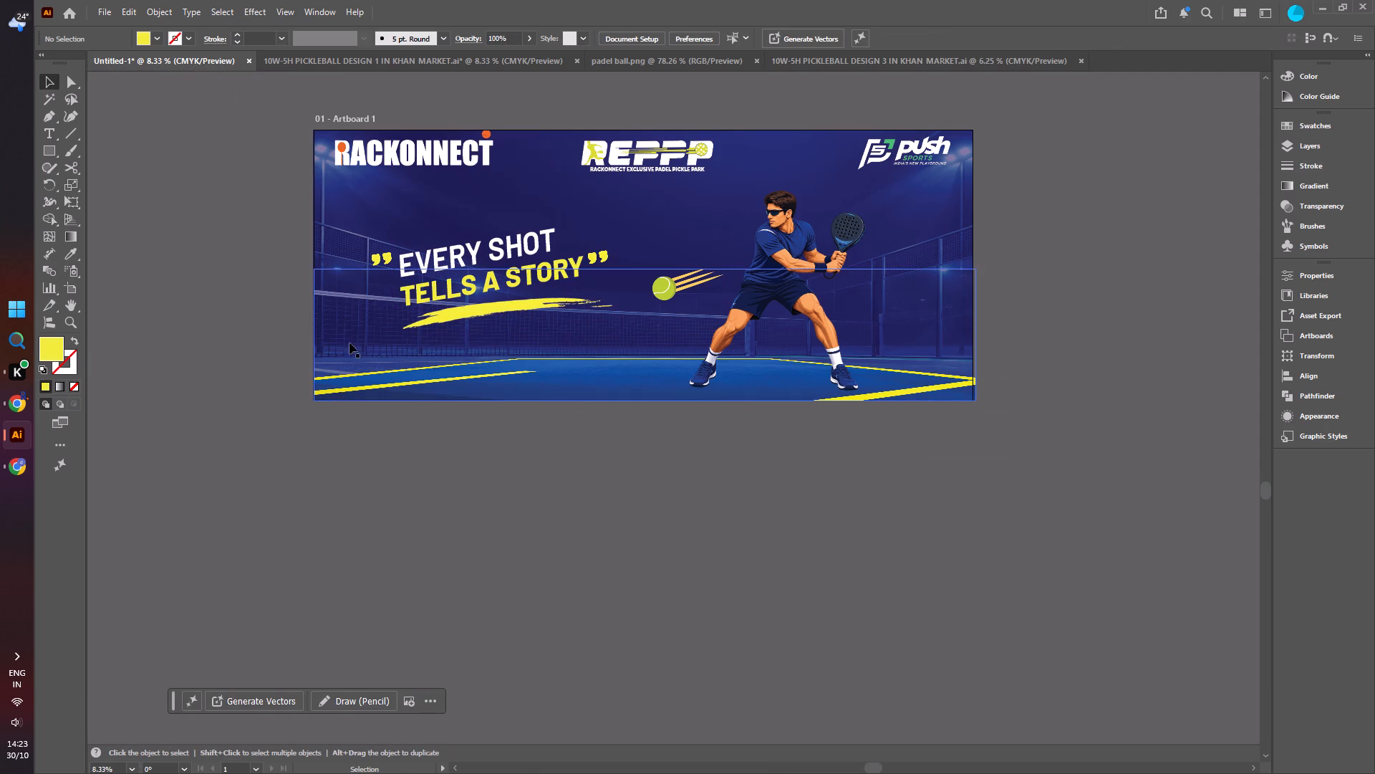
Flatten the yellow brush stroke, move it just below "TELLS A STORY" and rotate it about 5° to follow the text's slant.
click(469, 322)
drag(503, 336, 506, 330)
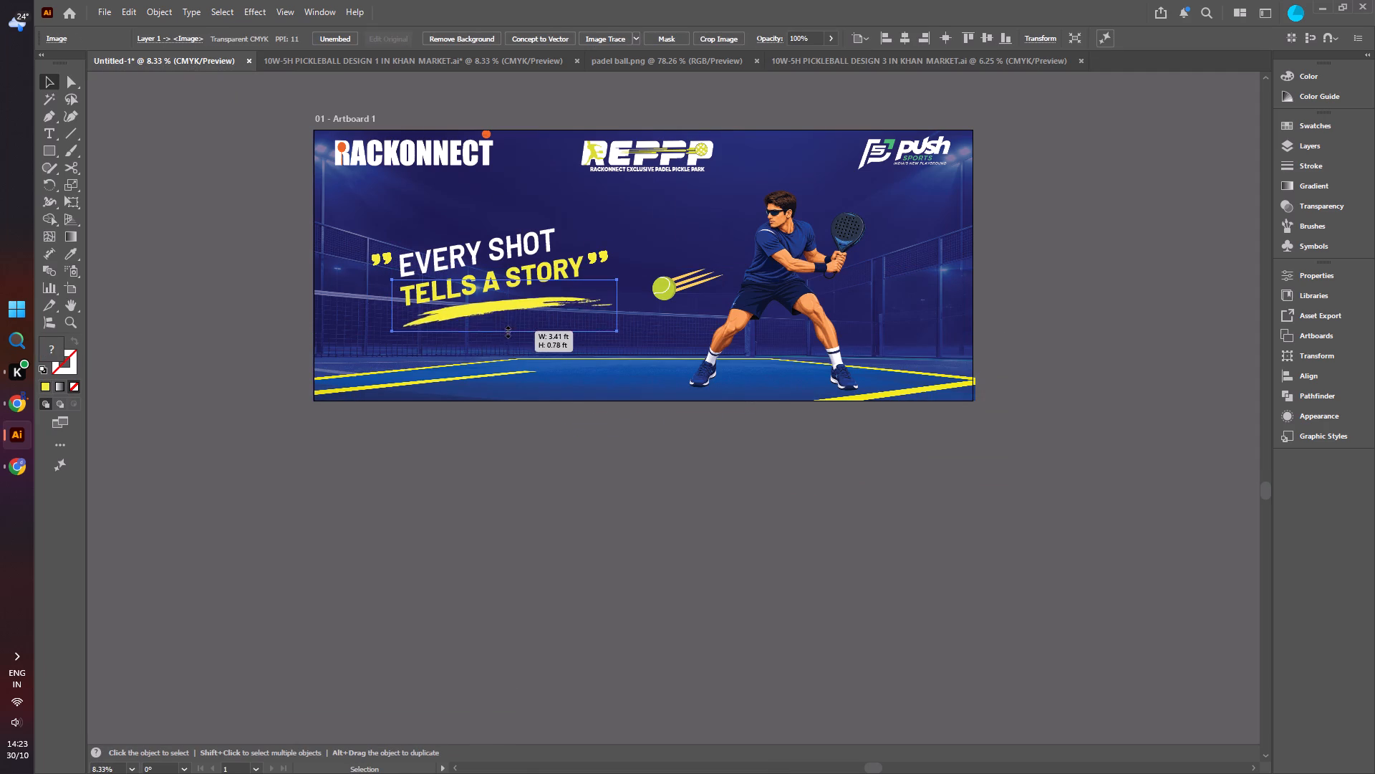
drag(506, 330, 506, 310)
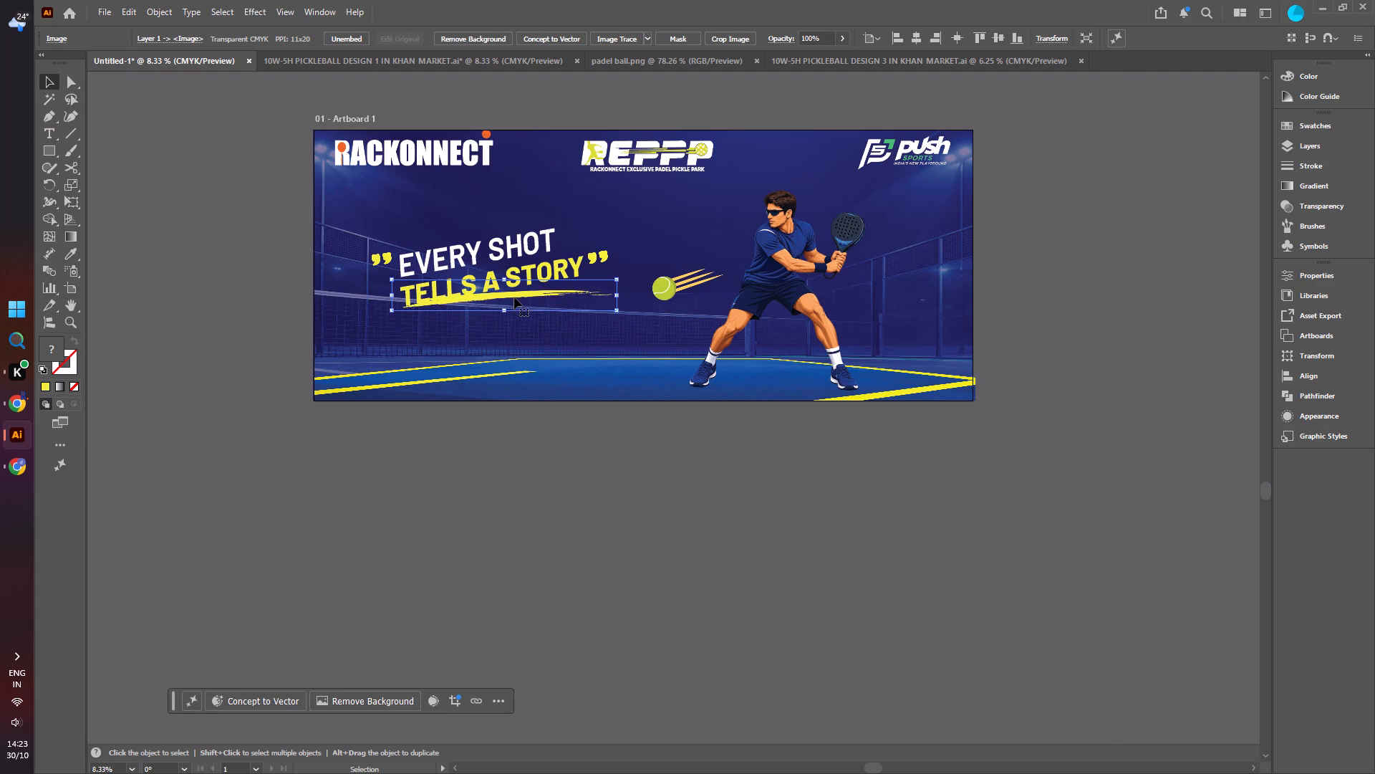
drag(514, 297, 515, 309)
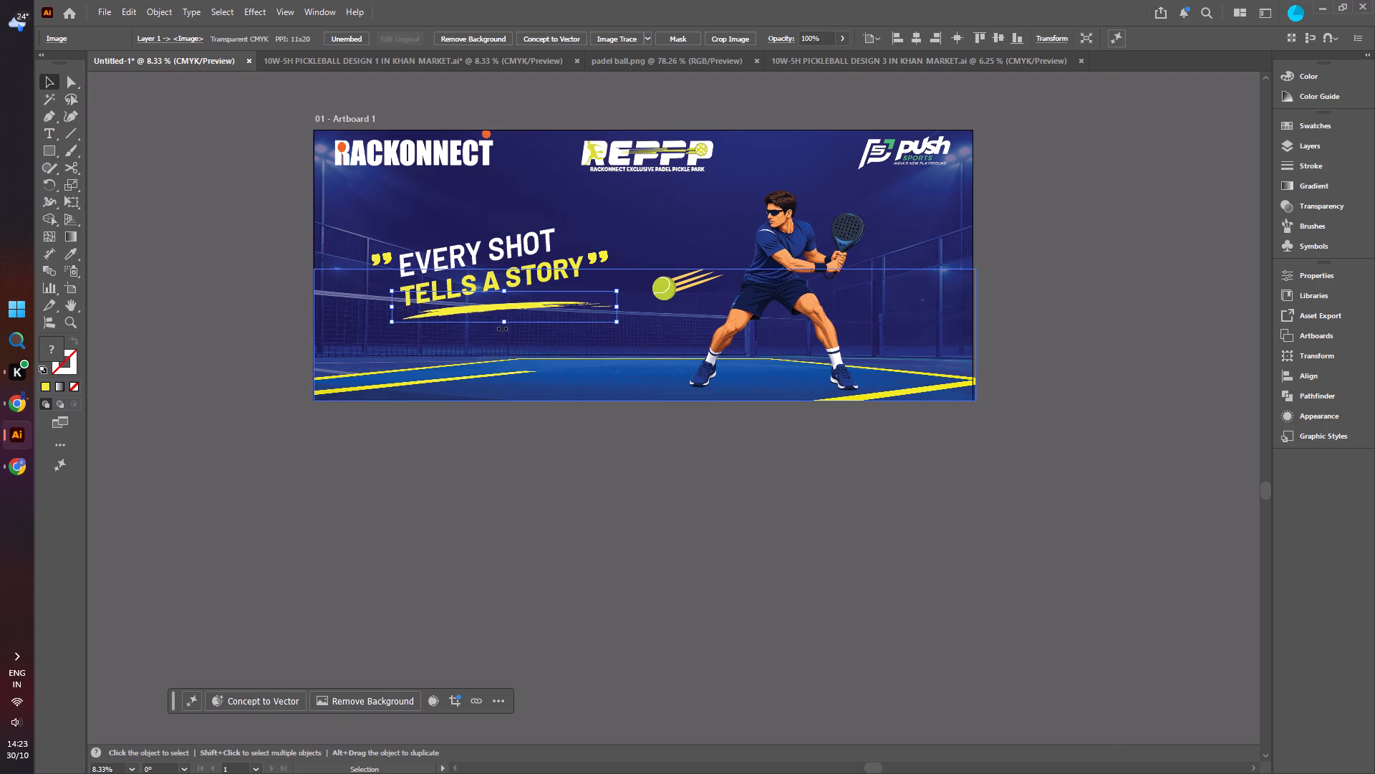
click(501, 329)
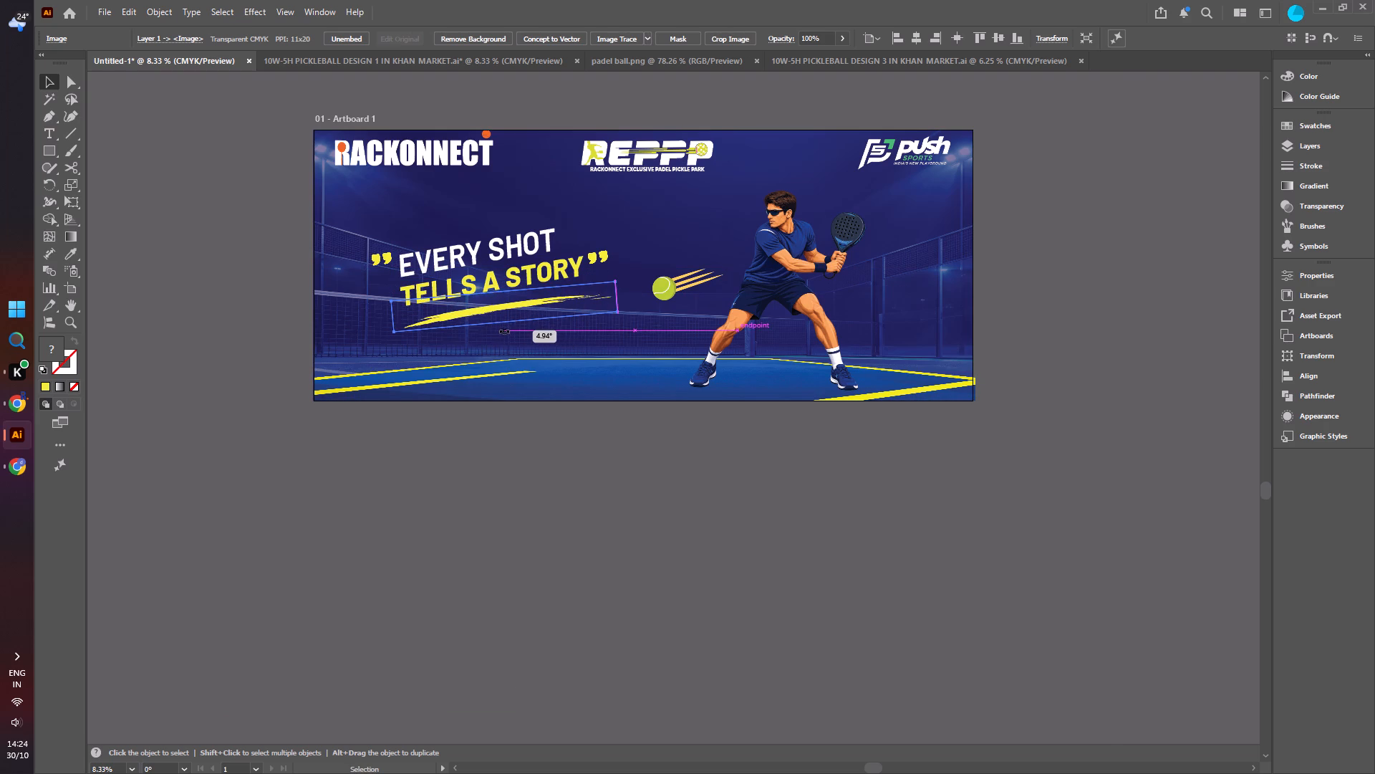
click(201, 338)
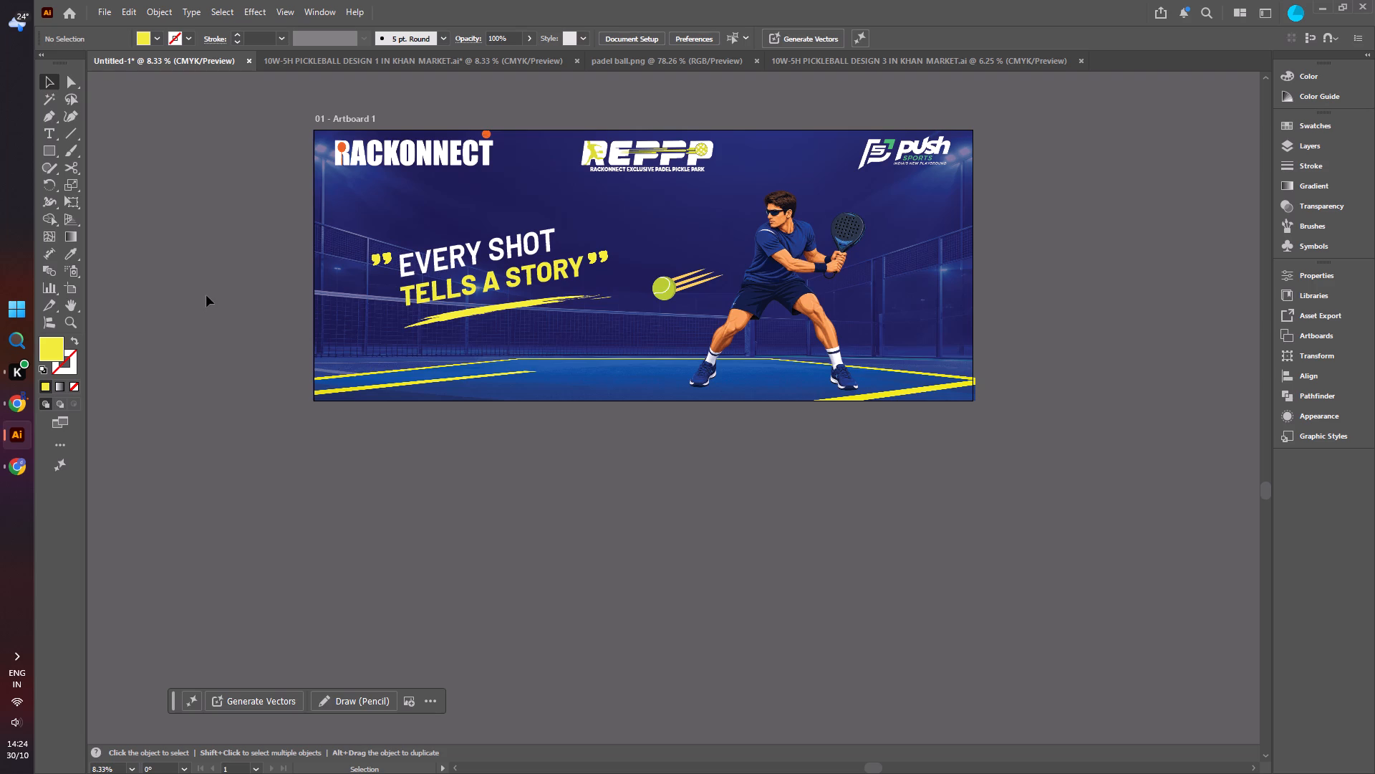
Take a rectangular screen snip of the banner, fitting the capture area to the artboard's edges.
key(shift+super+s)
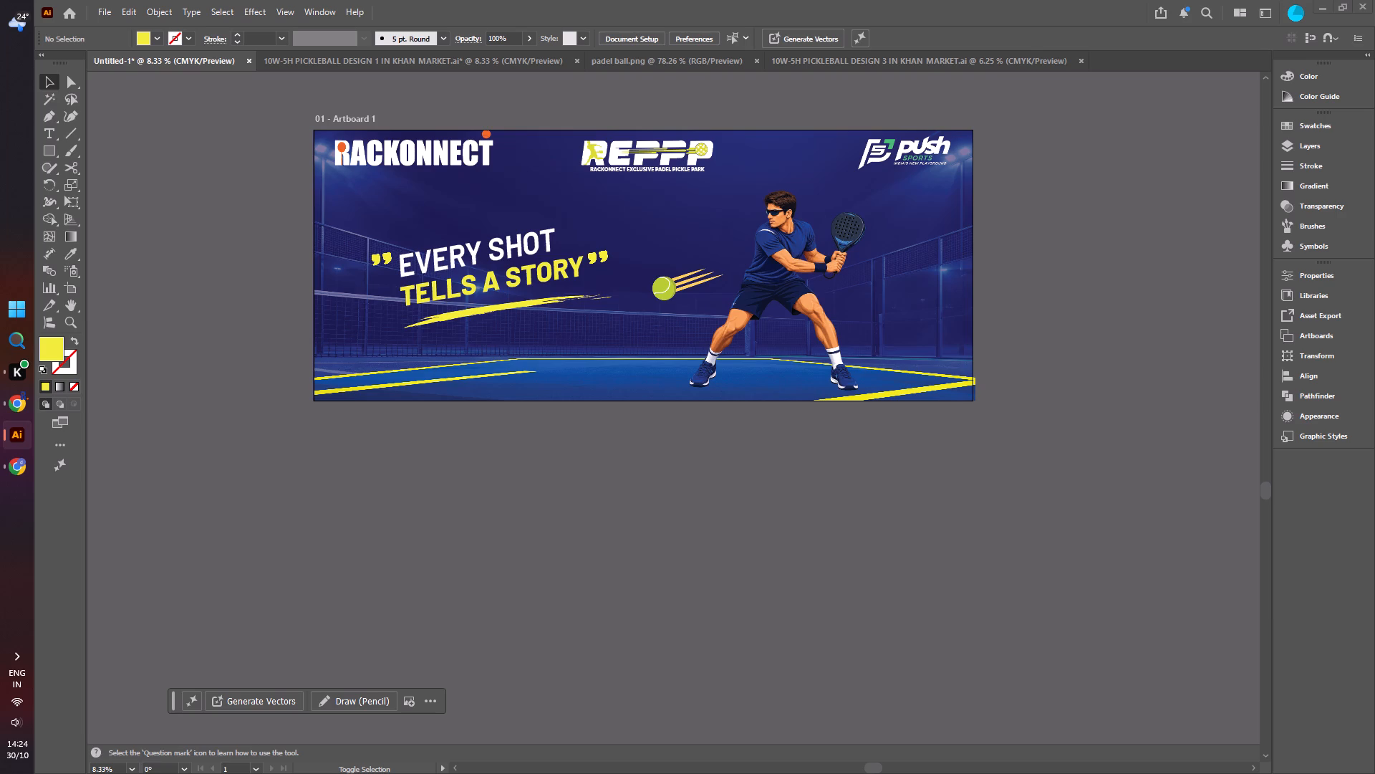
drag(308, 128, 983, 402)
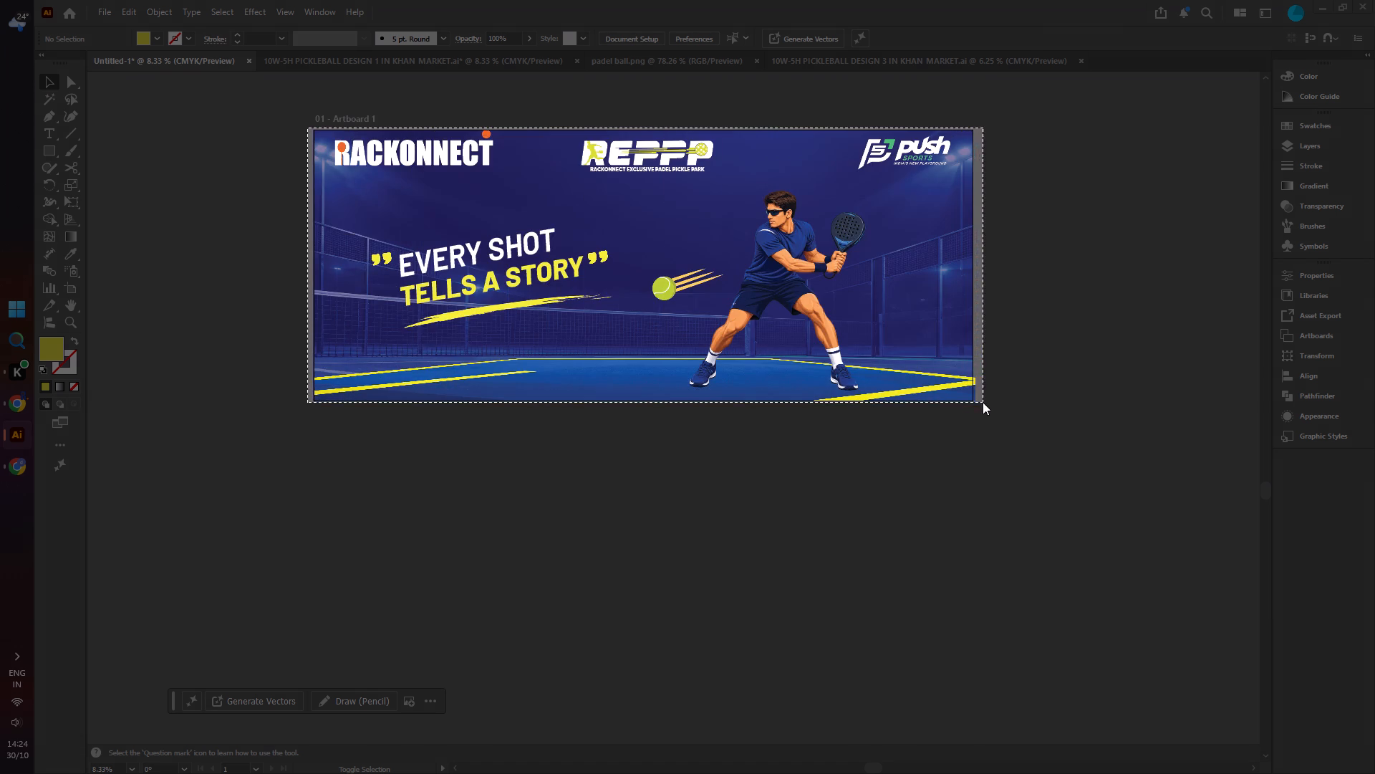
drag(983, 402, 973, 403)
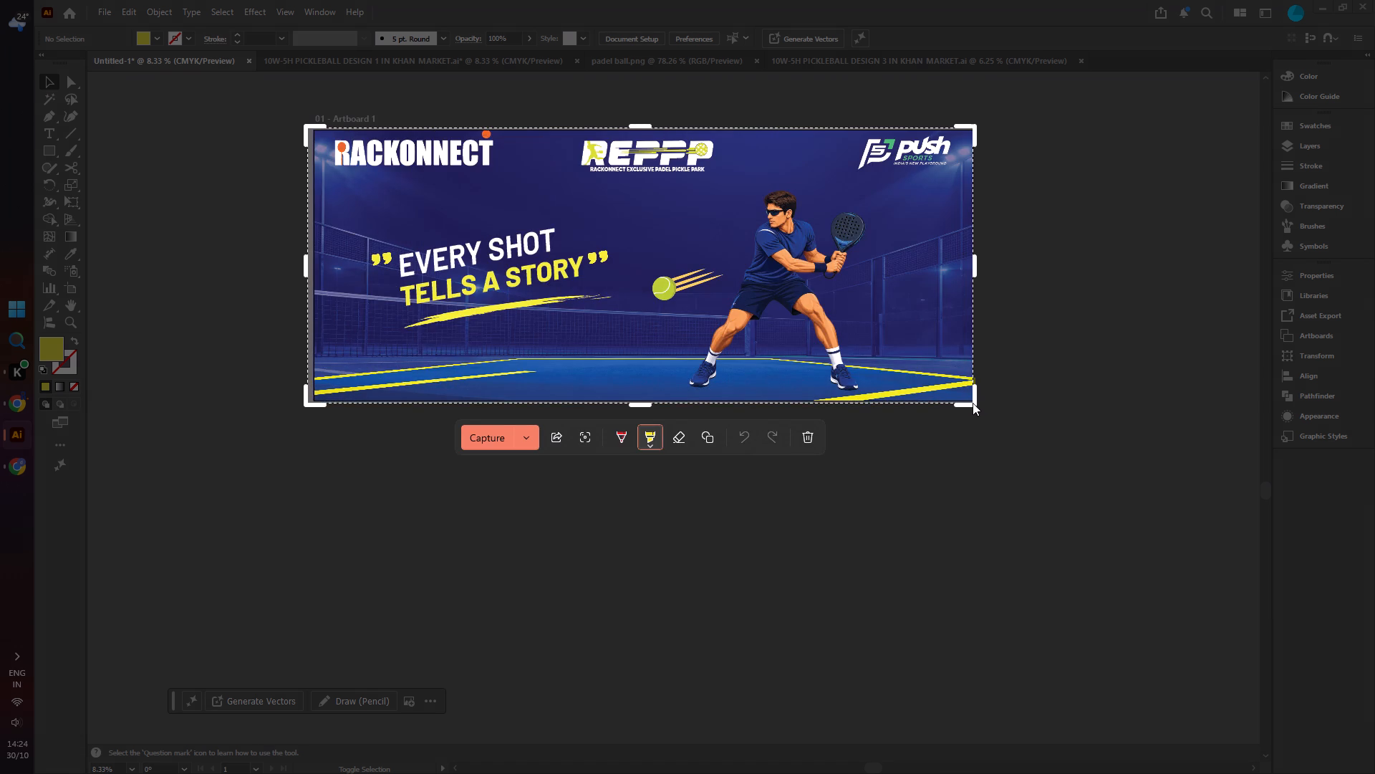
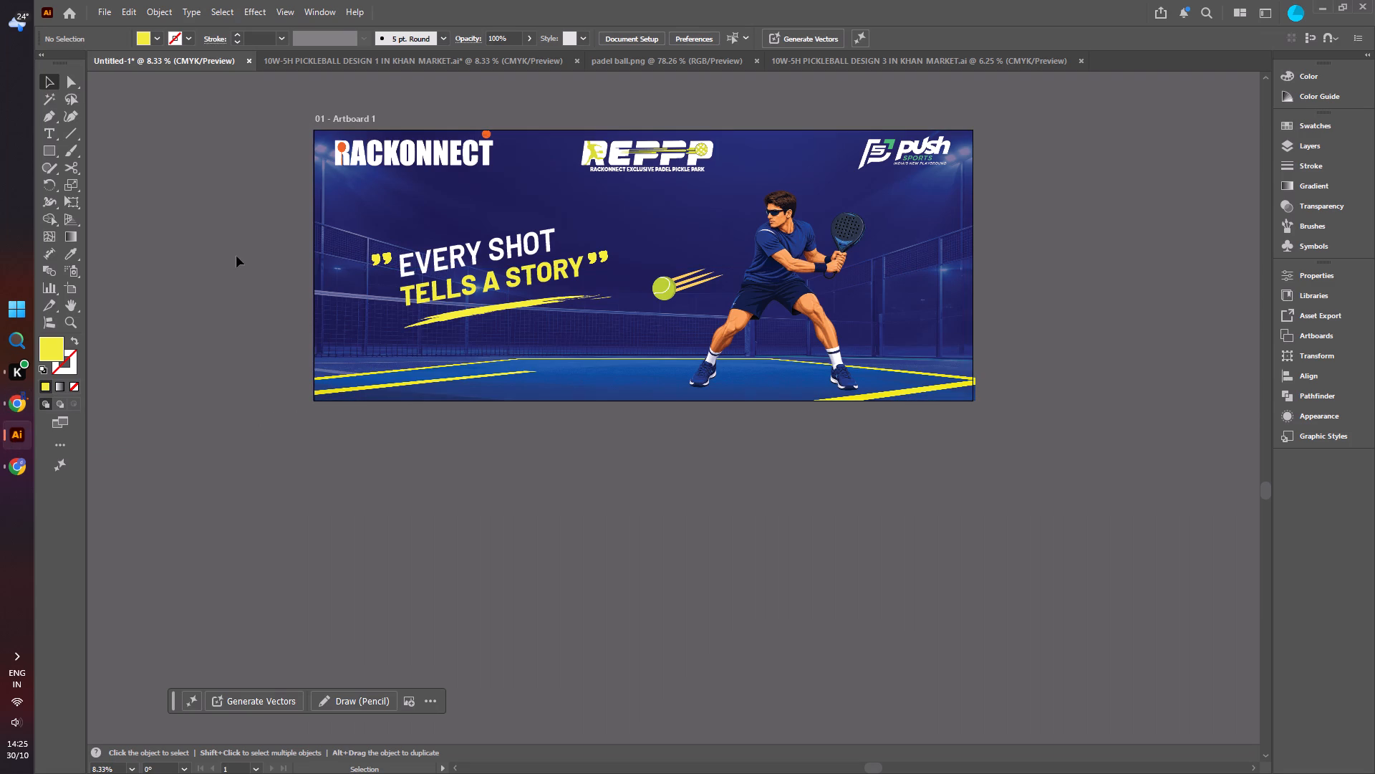
Review the PICKLEBALL DESIGN 3 document and deselect its yellow brush stroke.
click(813, 59)
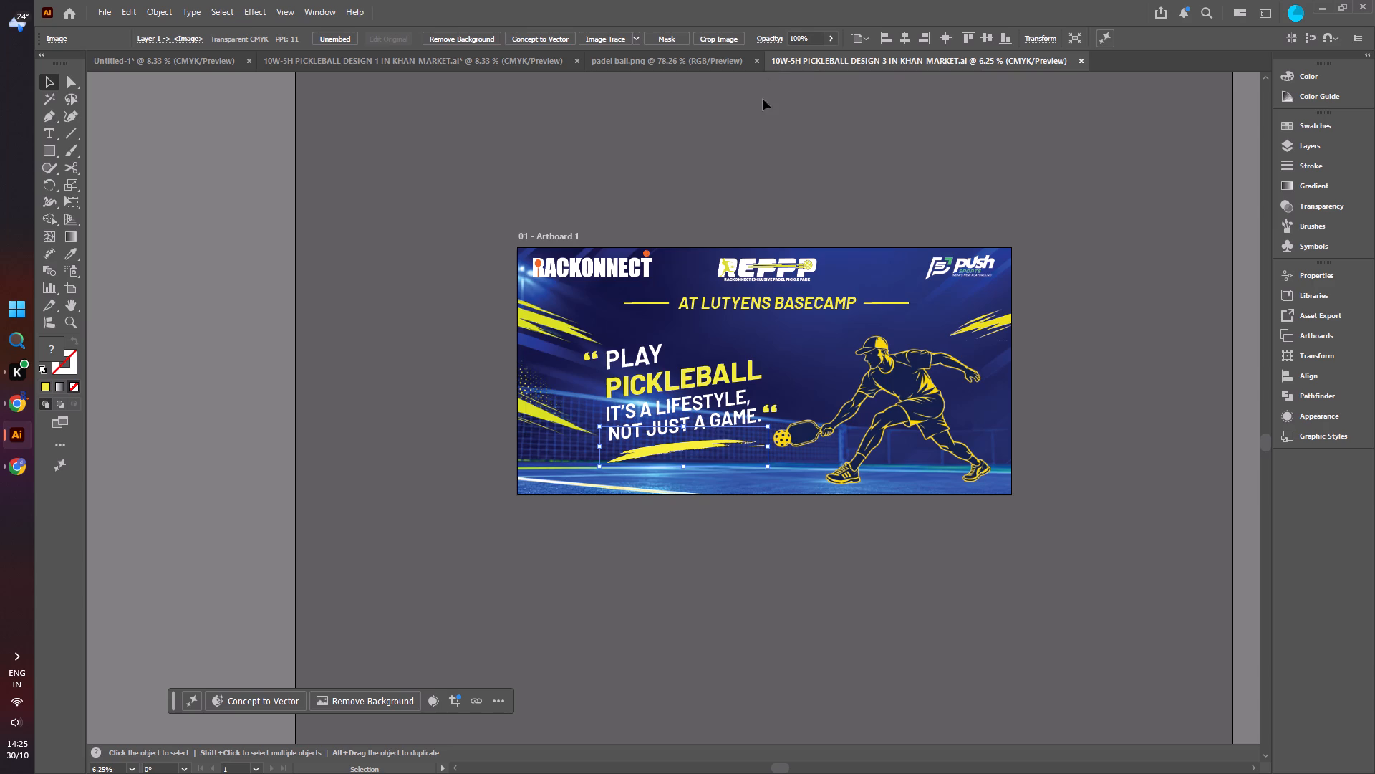
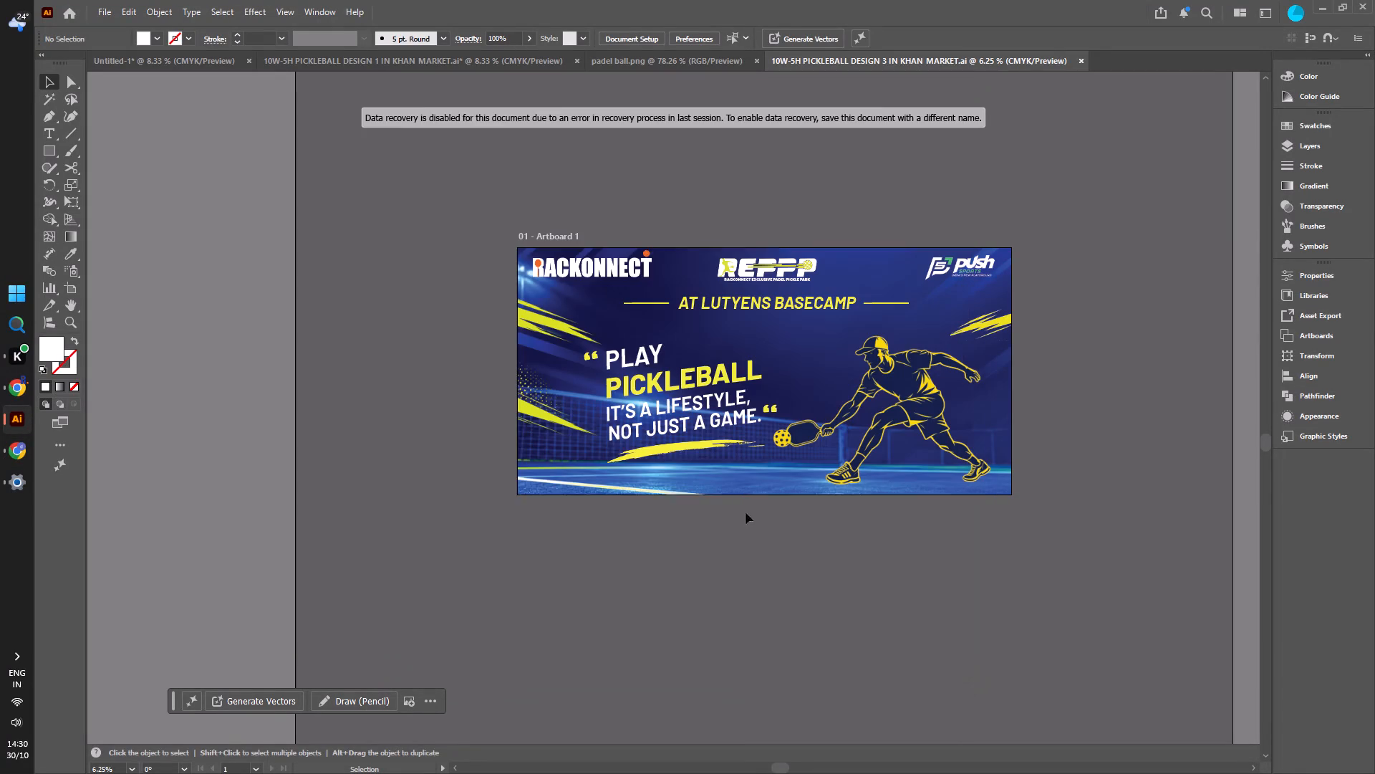
Look over the open banner documents, comparing the "Every Shot Tells a Story" design with the court graphic and the "Play Pickleball" design.
click(187, 66)
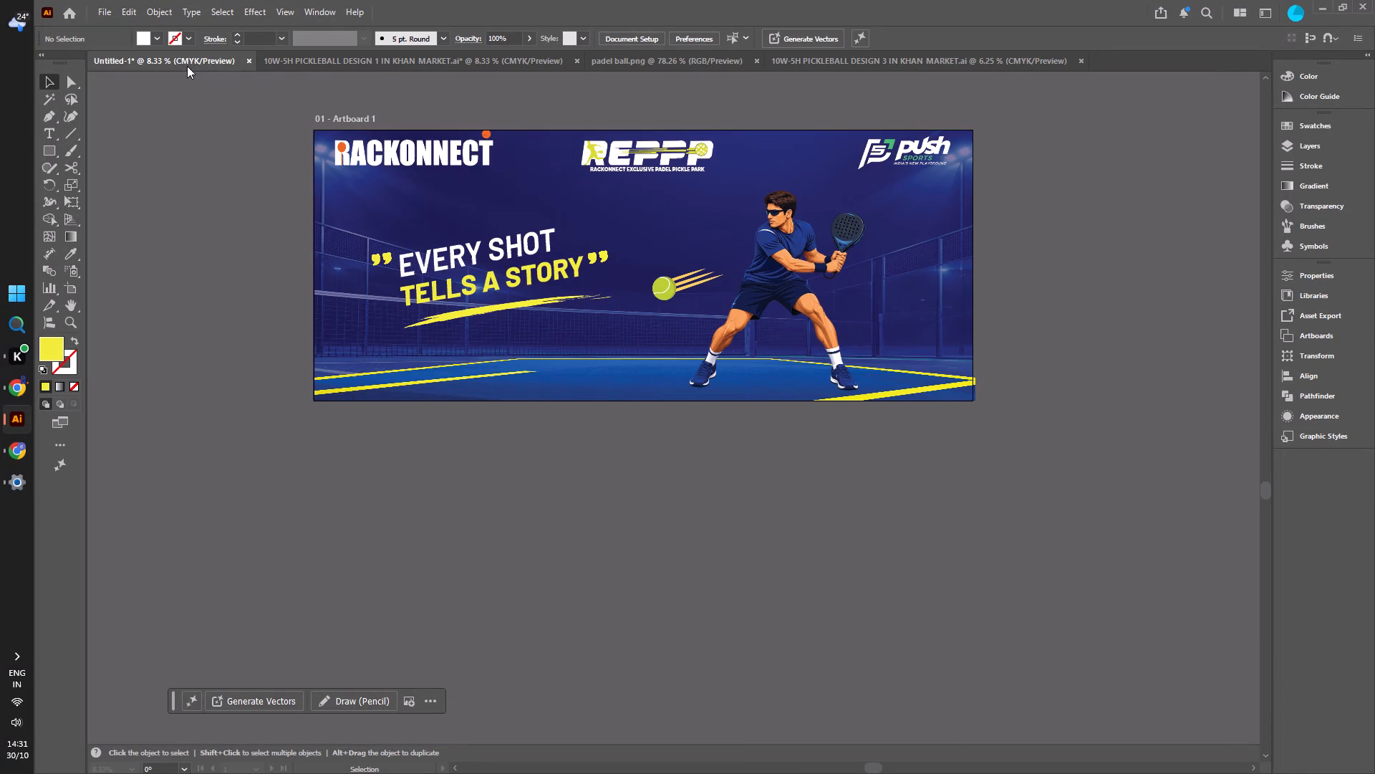
scroll(554, 199, up, 2)
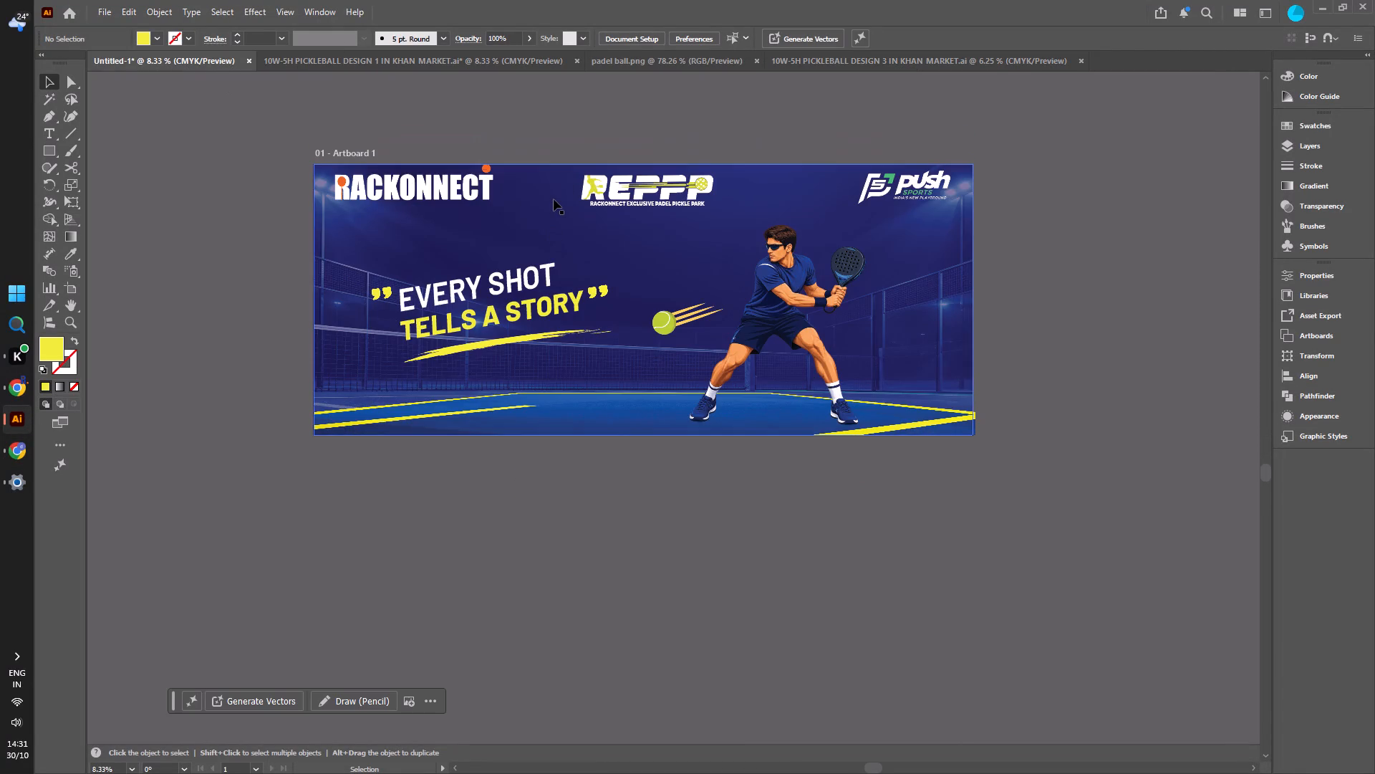
click(339, 55)
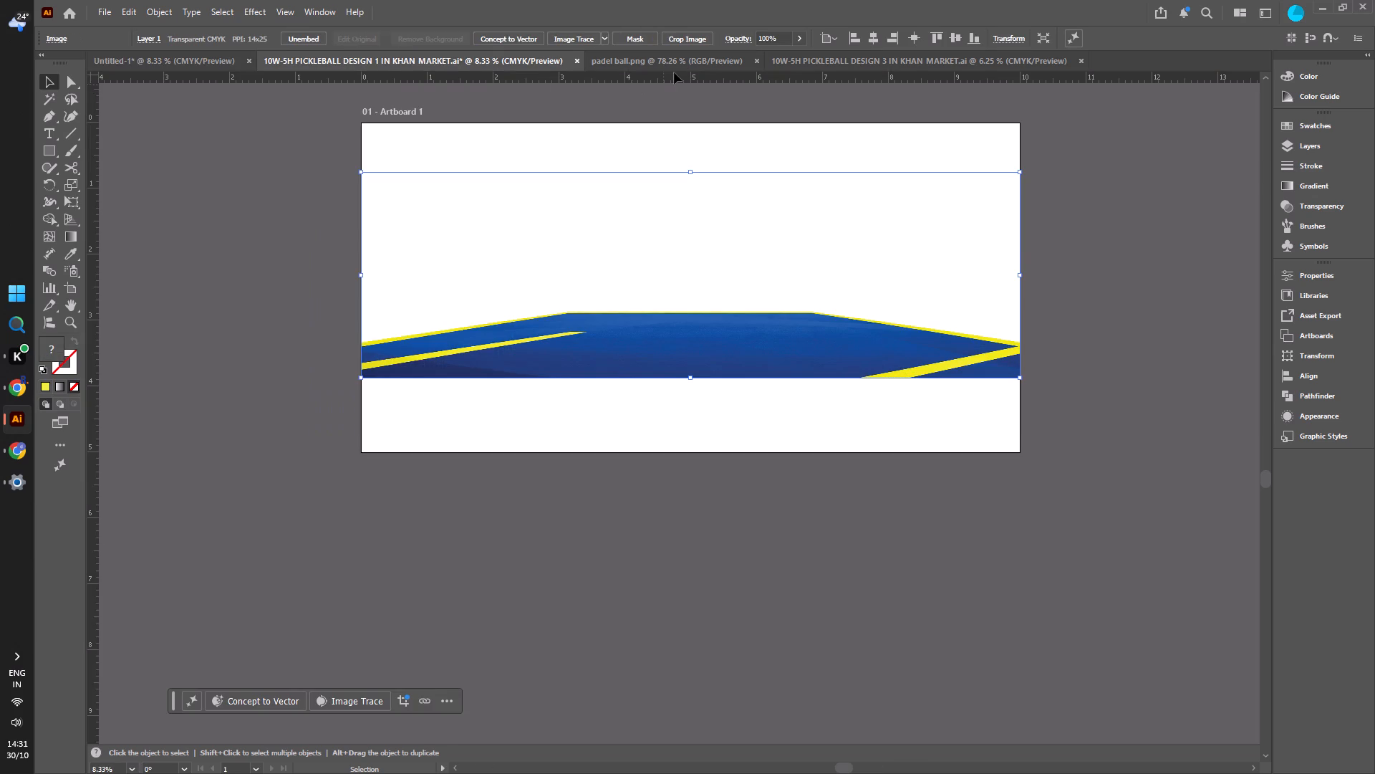
click(692, 61)
click(853, 64)
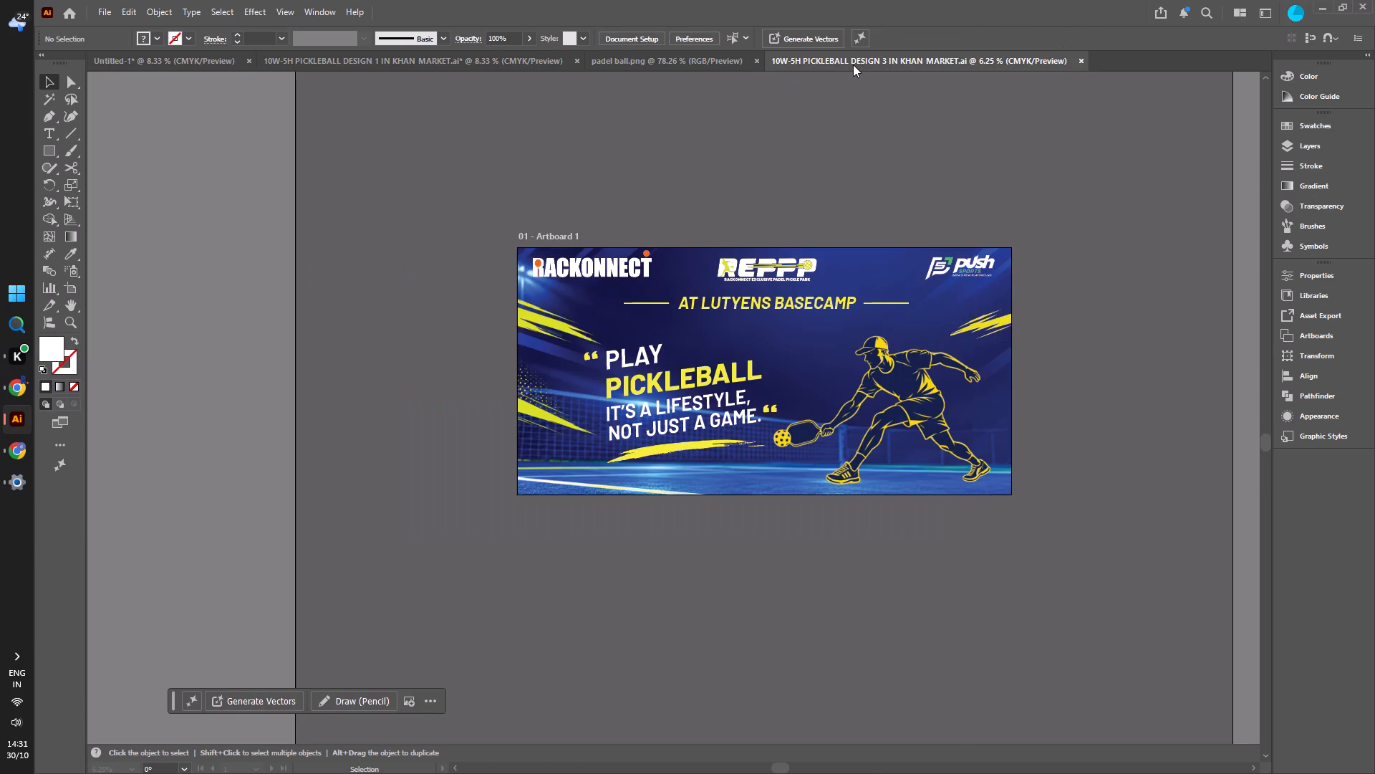
click(722, 167)
click(143, 57)
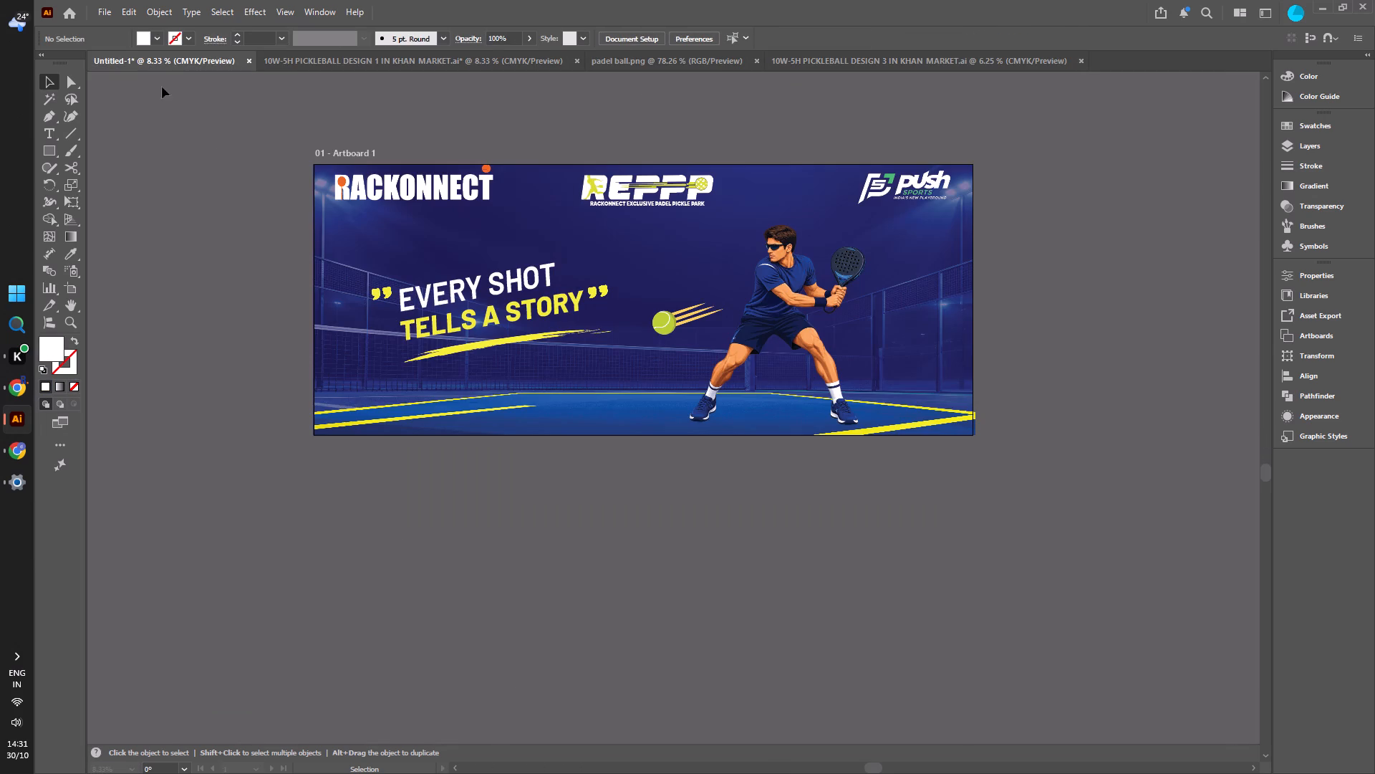
Open the setup for a new document alongside the "Every Shot Tells a Story" banner.
key(ctrl+n)
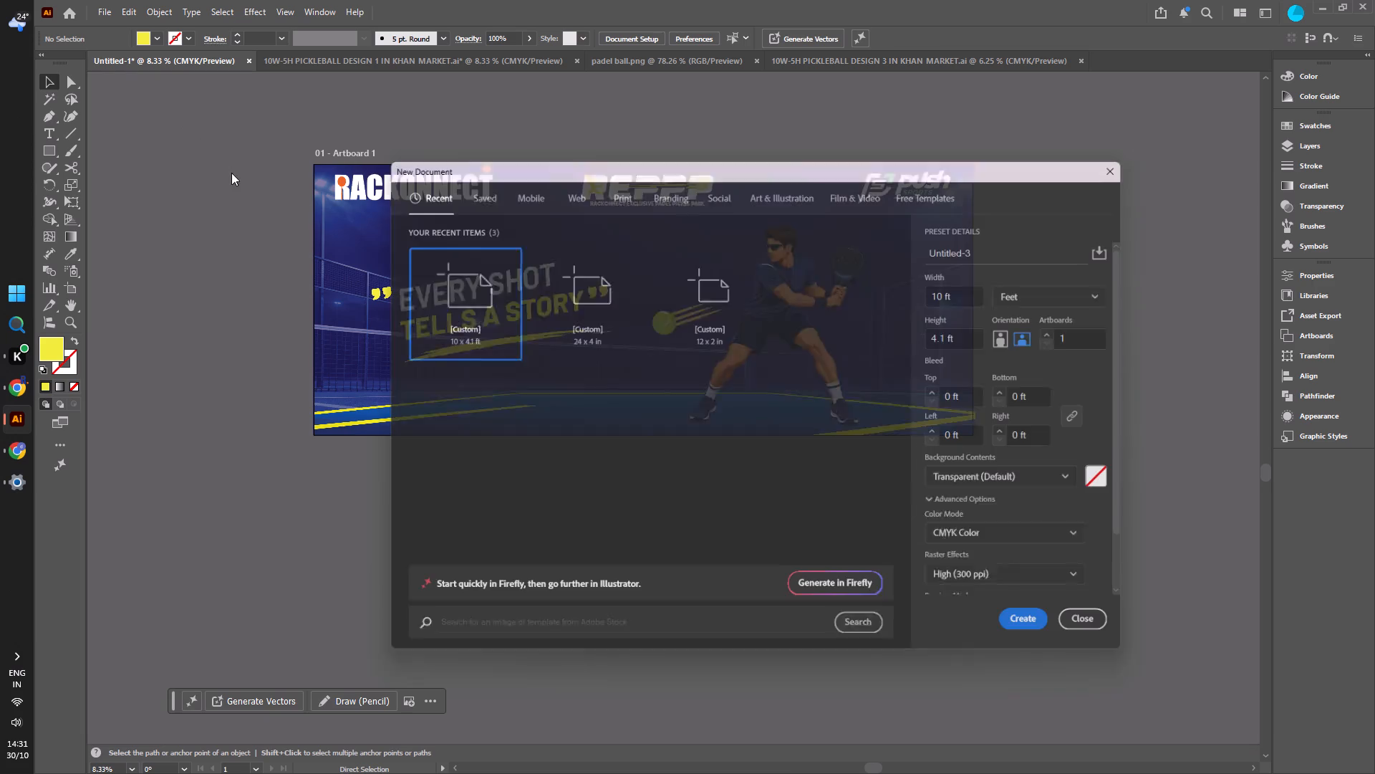
Create a new CMYK document 10 ft wide and 4.1 ft high.
click(1043, 630)
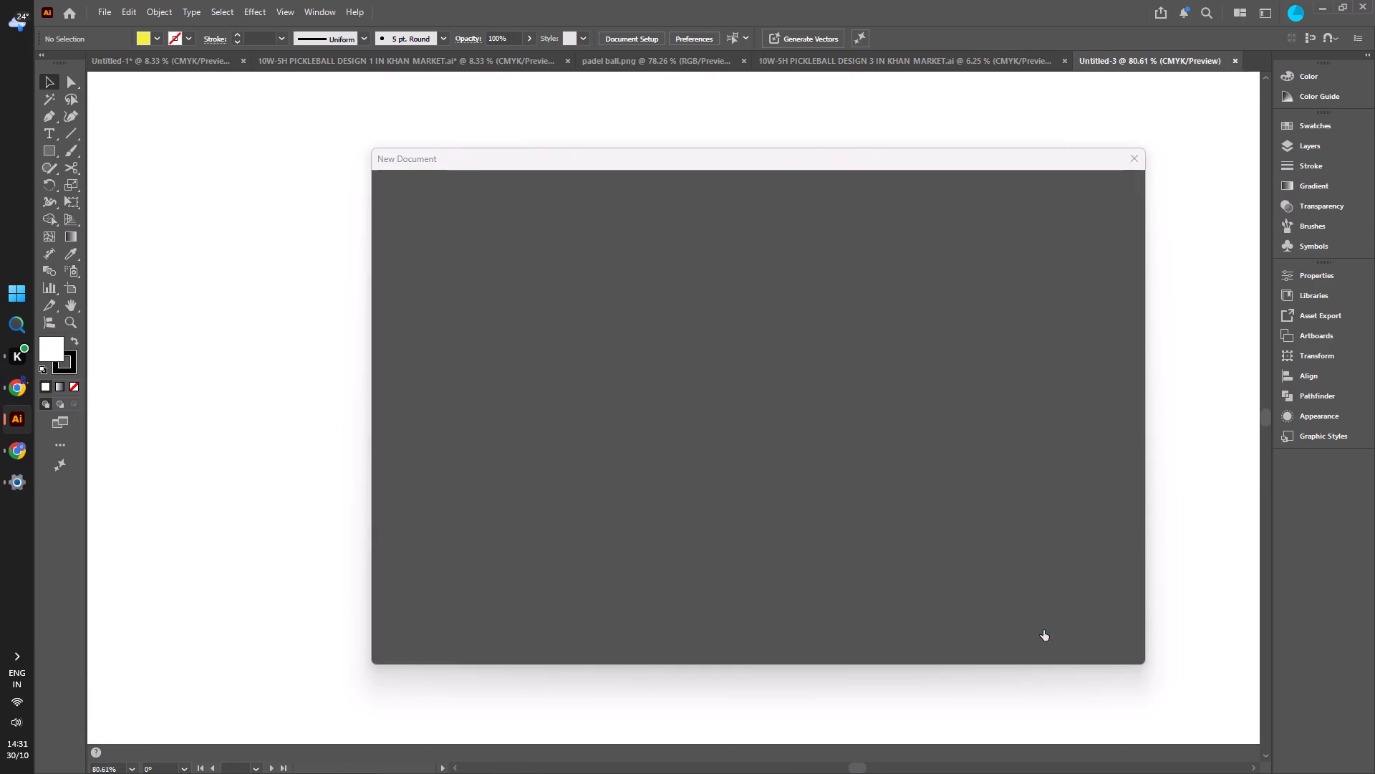
Copy all the padel banner artwork from Untitled-1 into the new document and fit it over the artboard.
click(177, 59)
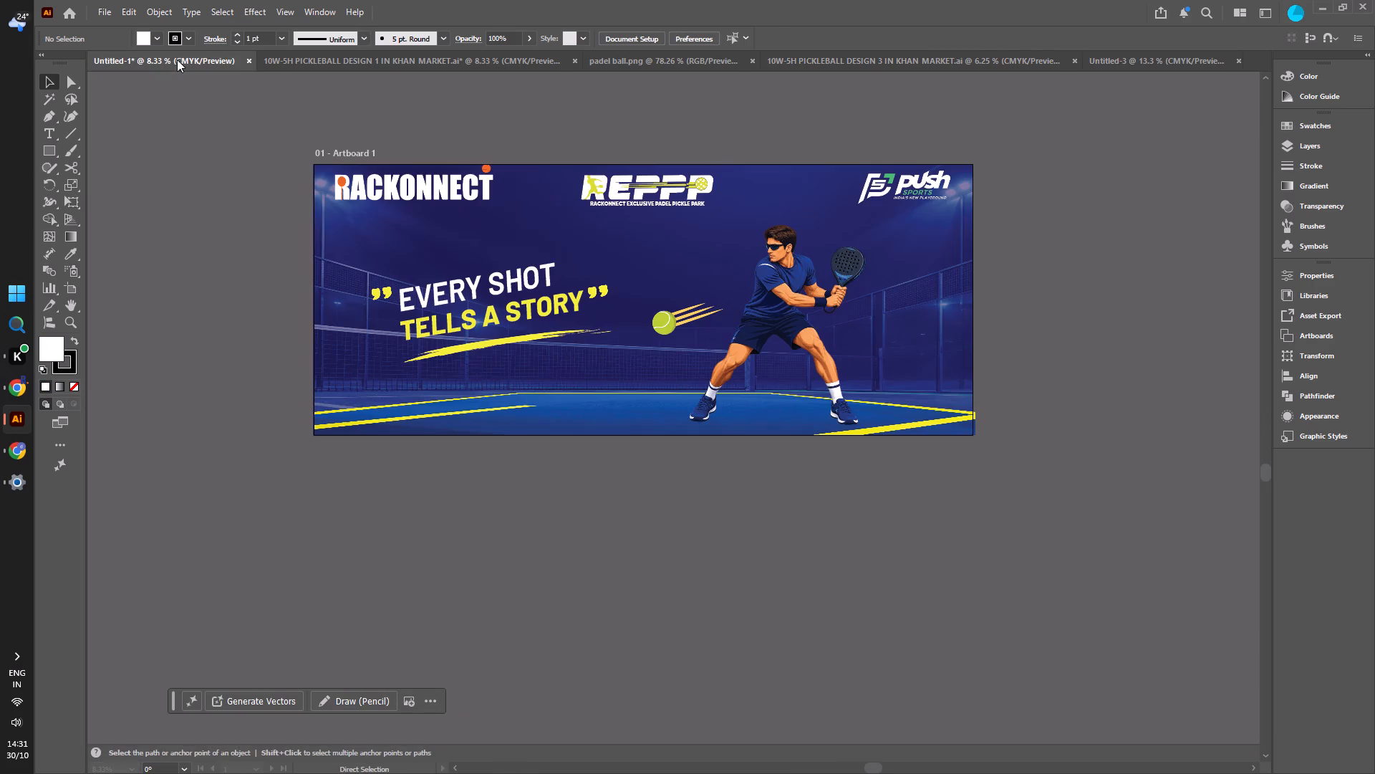
click(508, 220)
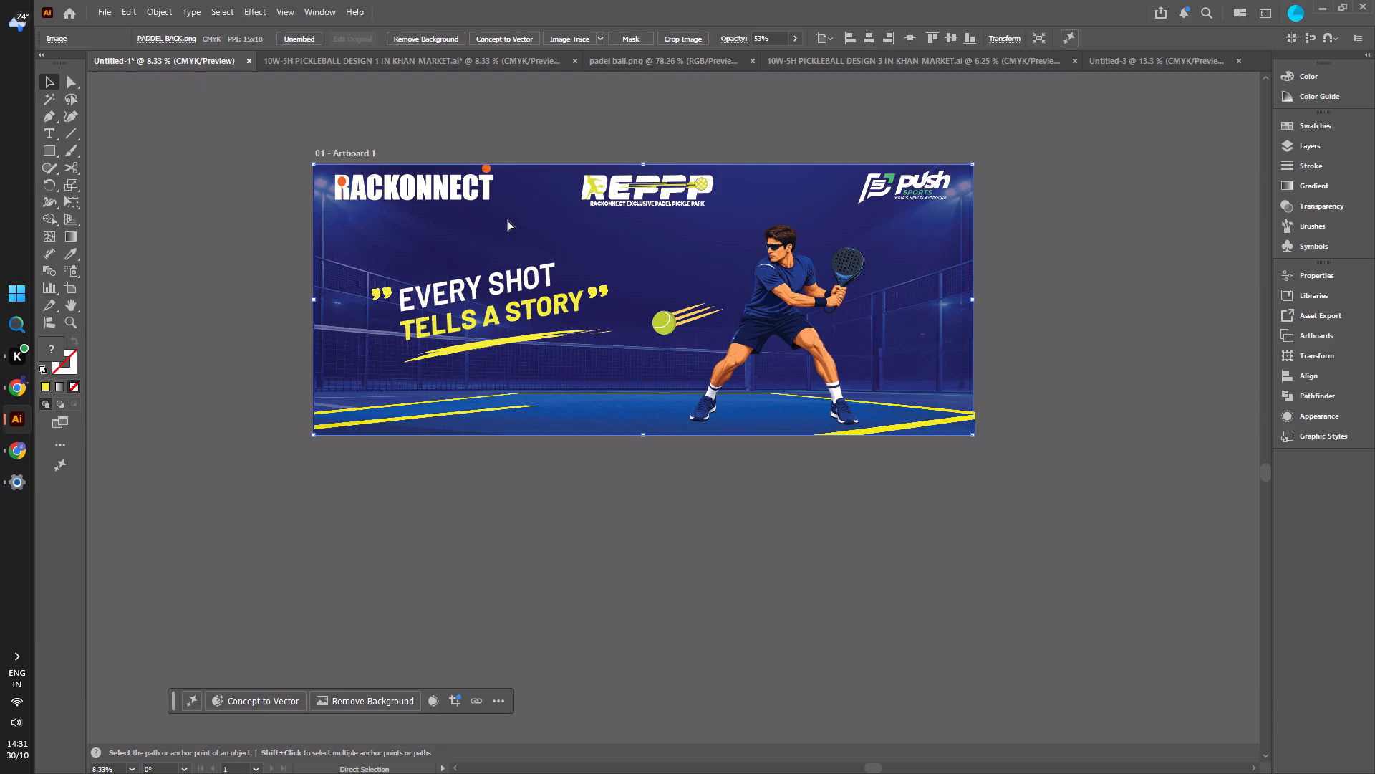
key(ctrl+a)
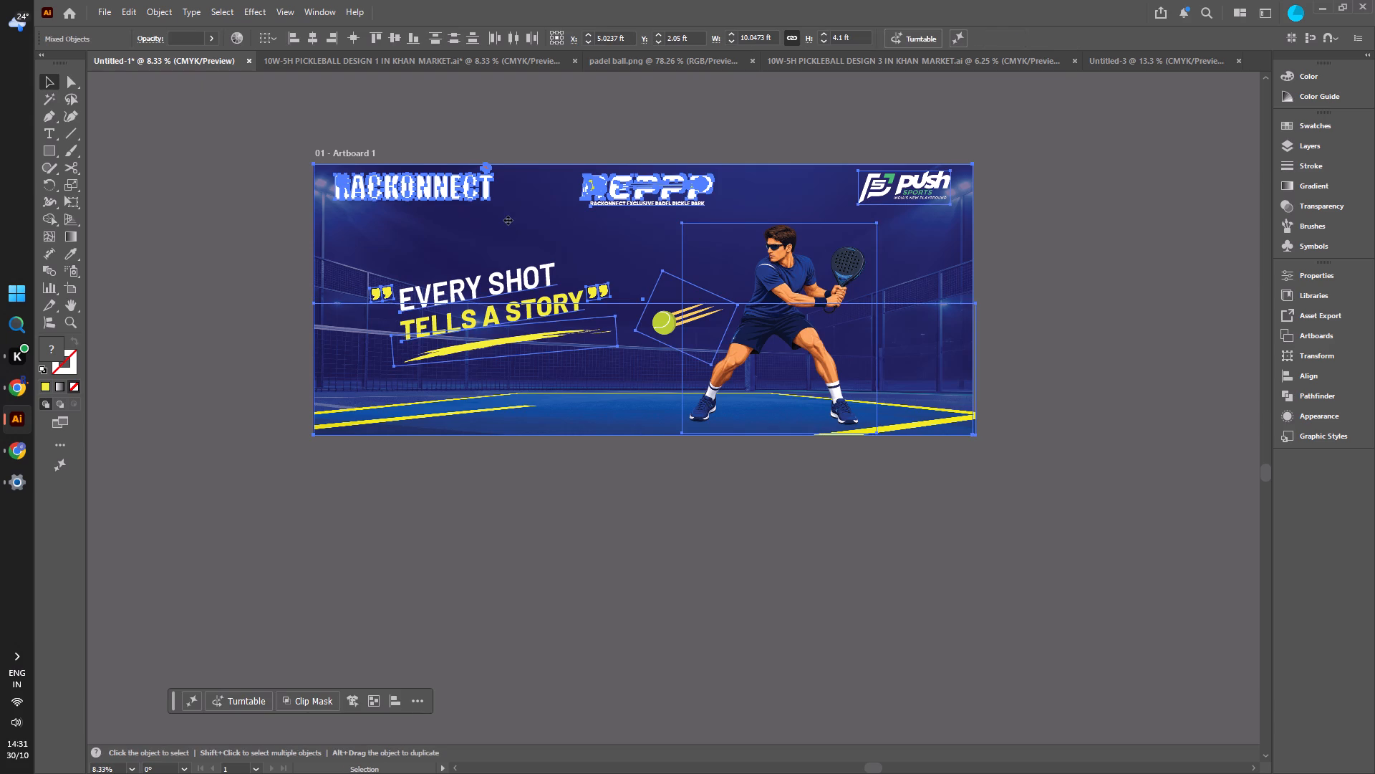
key(ctrl+c)
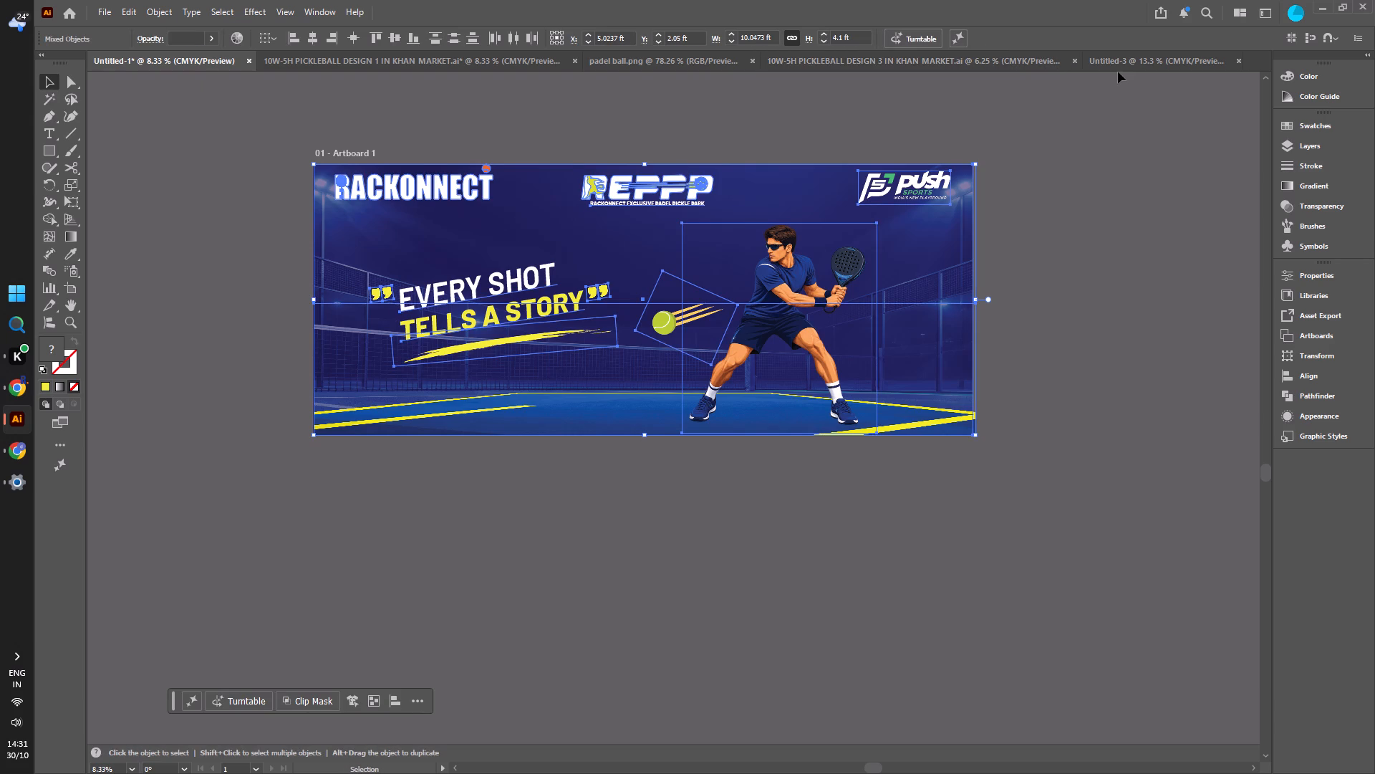
click(1121, 67)
click(787, 402)
key(ctrl+v)
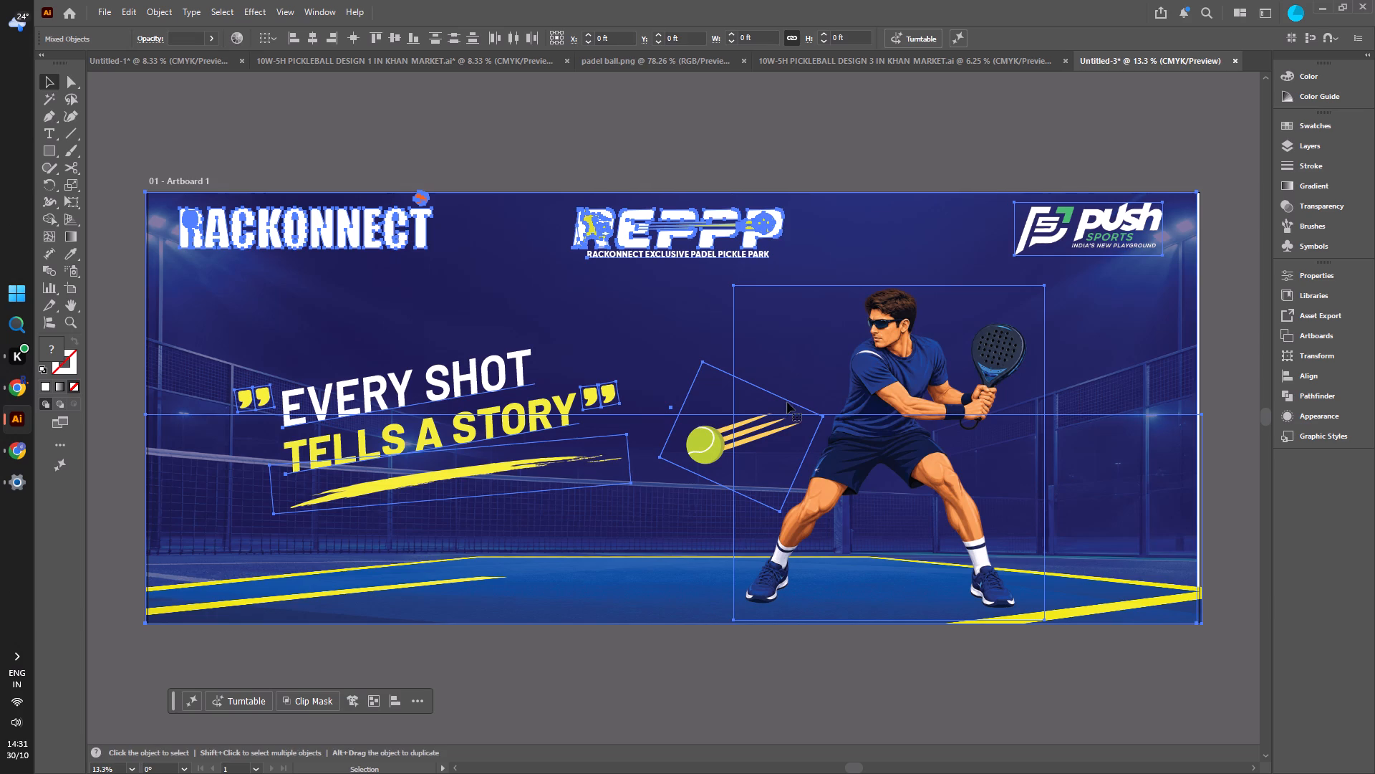
click(624, 371)
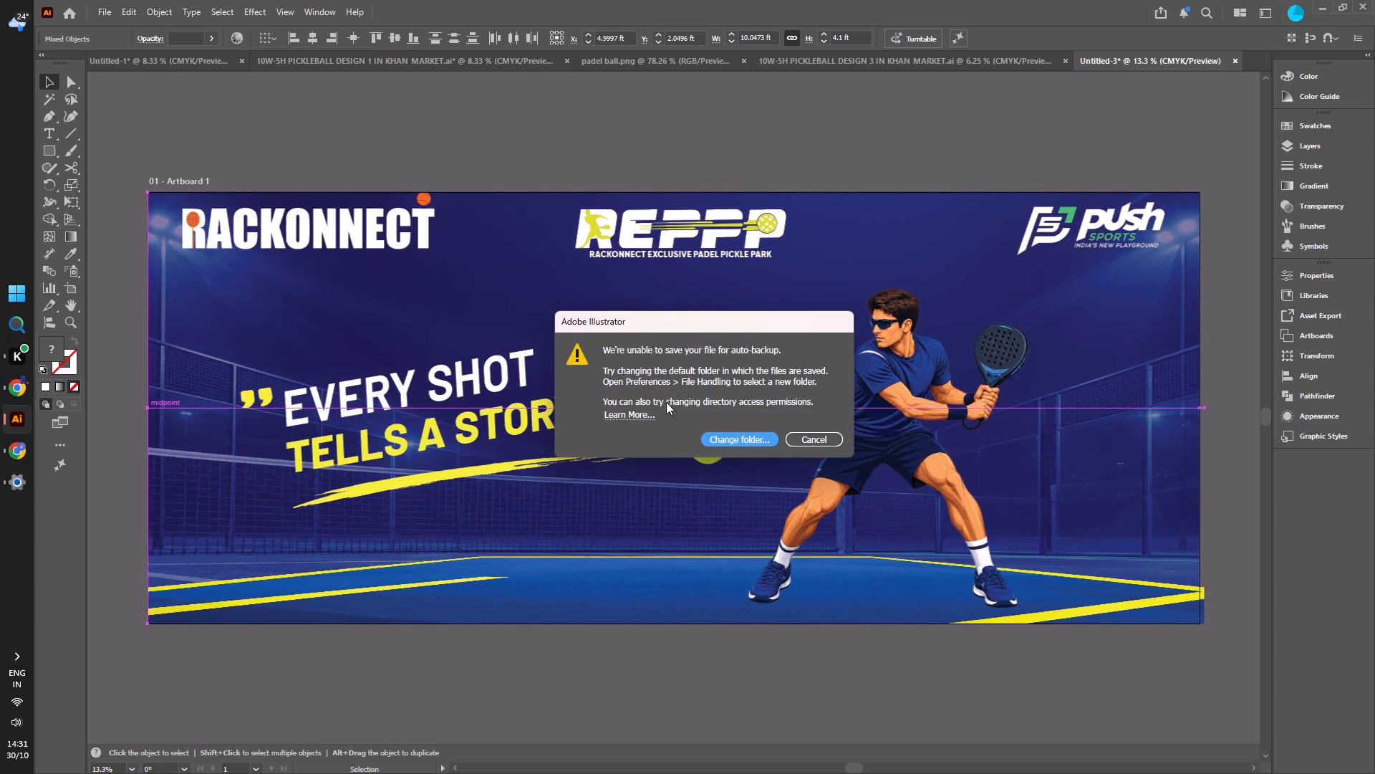
Open the file handling preferences for the auto-backup folder, accept the existing settings and deselect the artwork.
click(717, 437)
click(848, 621)
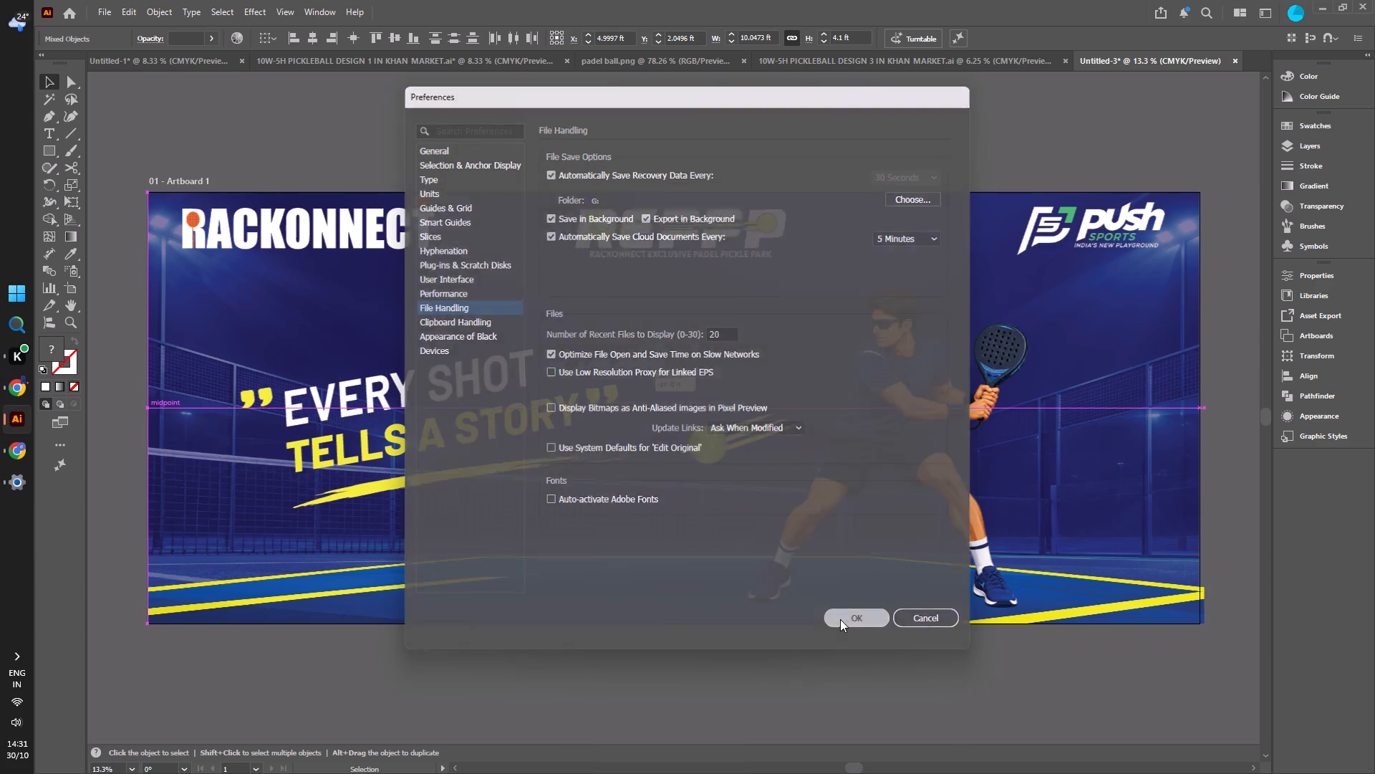
click(526, 134)
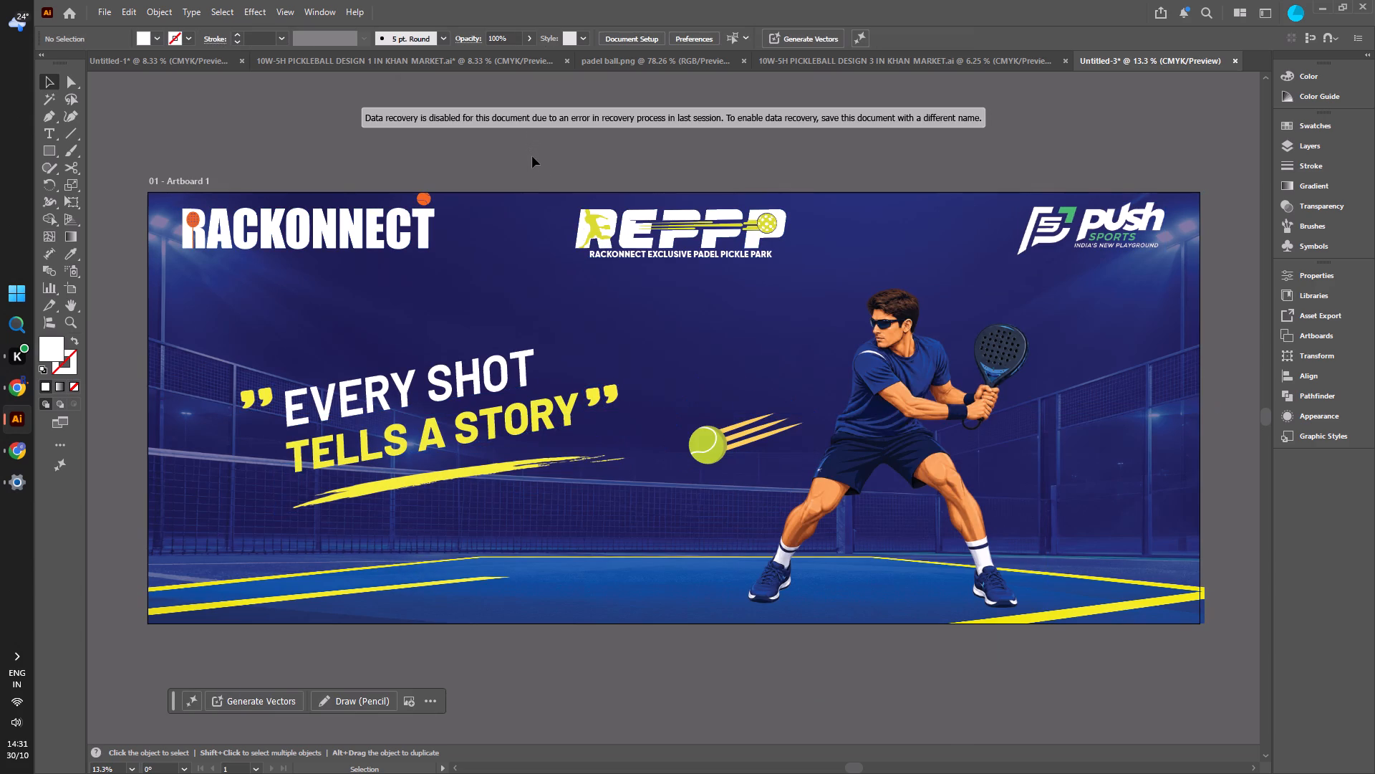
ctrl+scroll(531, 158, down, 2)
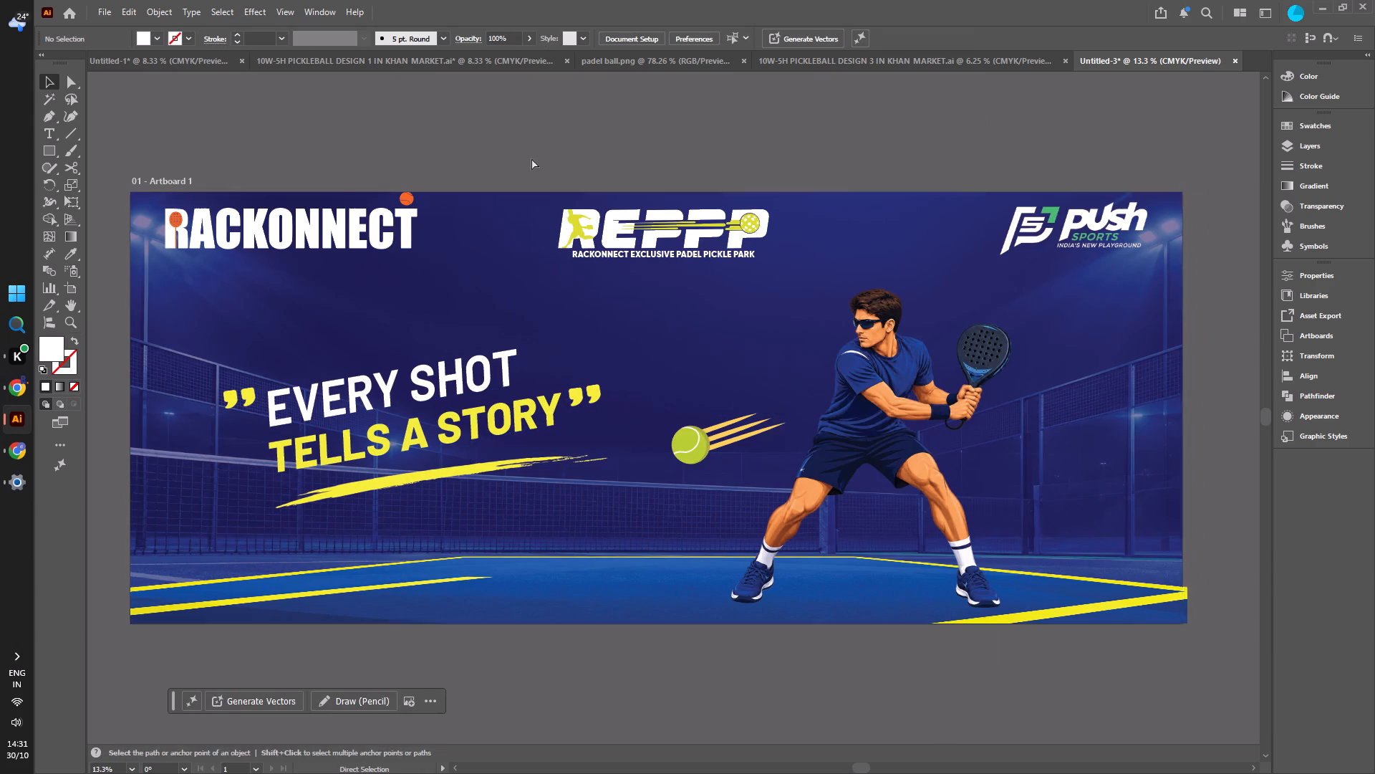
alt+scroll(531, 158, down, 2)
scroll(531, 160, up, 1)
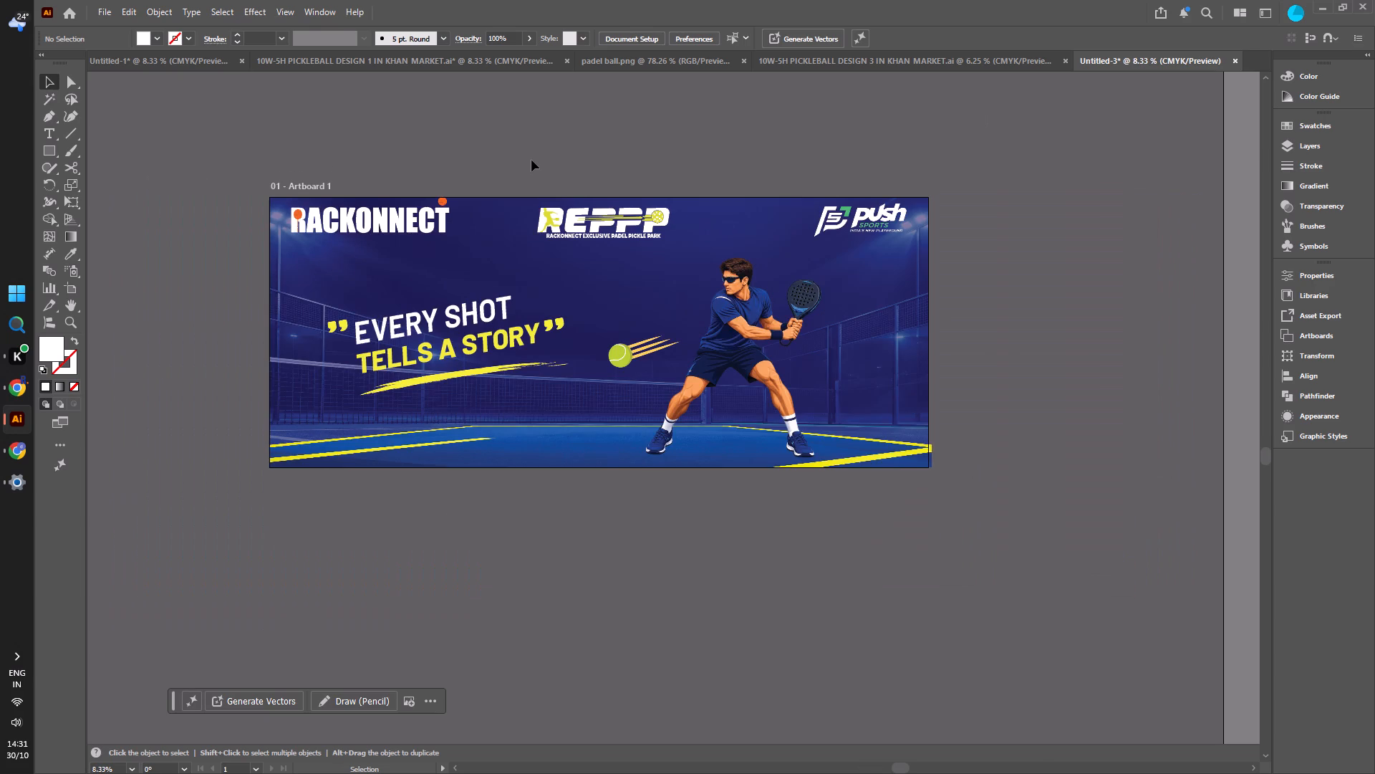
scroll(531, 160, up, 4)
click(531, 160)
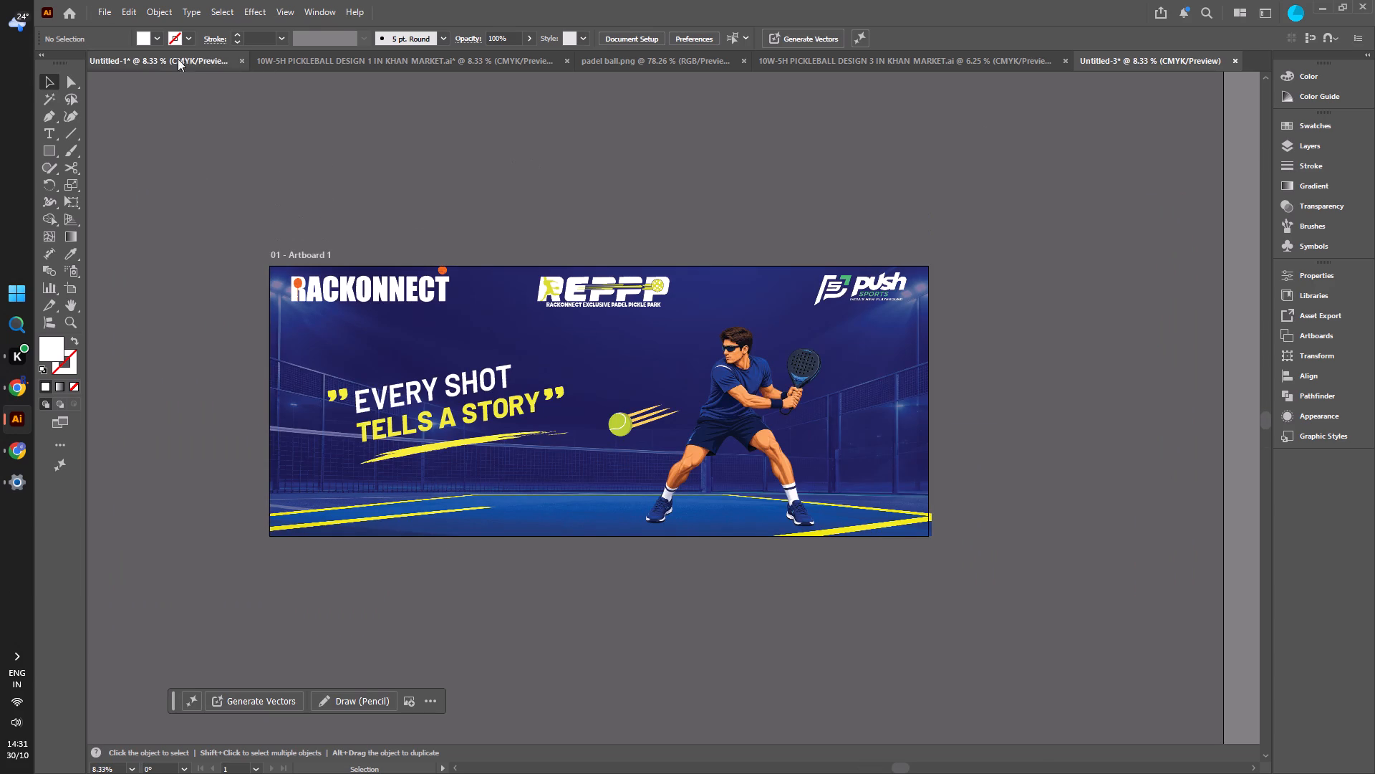
Close the pickleball design 1 document without saving its changes, and close padel ball.png.
click(183, 60)
click(366, 61)
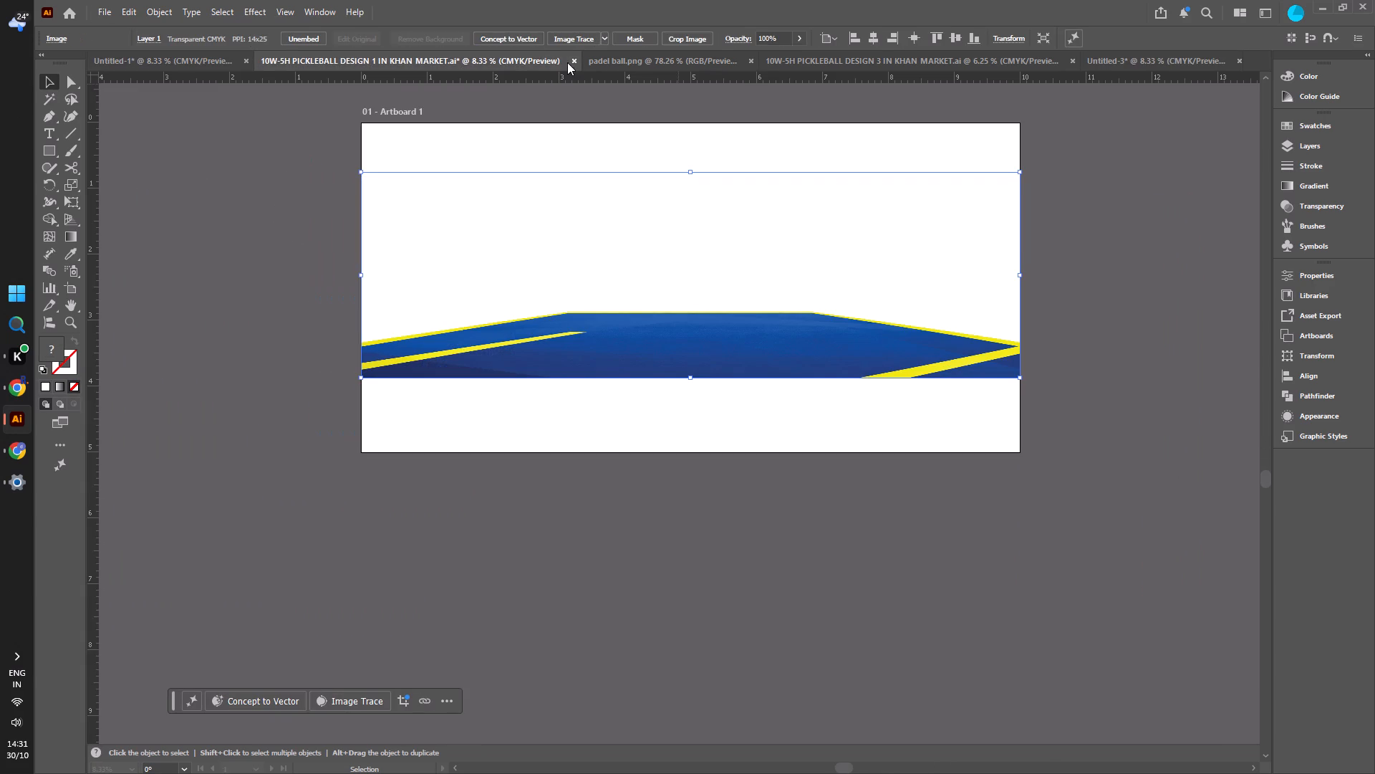
click(571, 61)
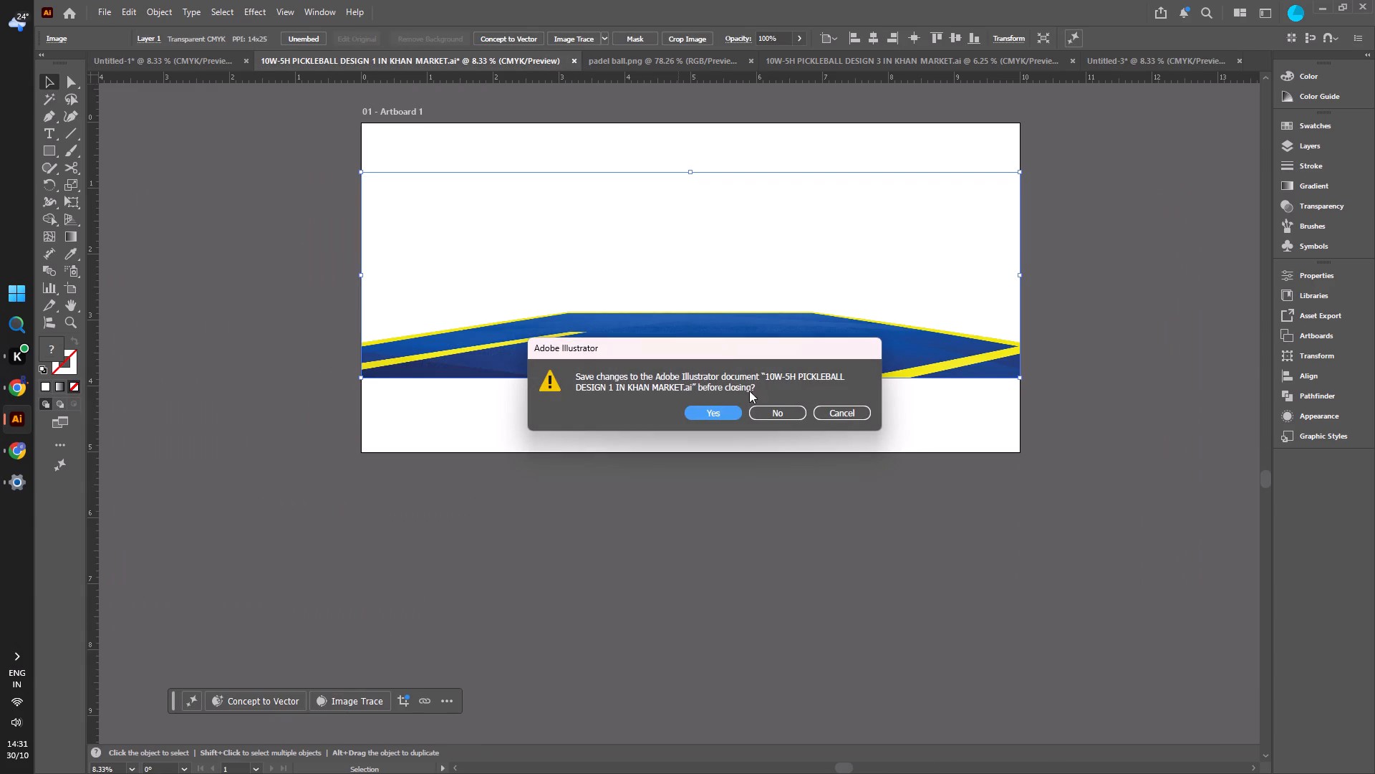
click(767, 415)
click(349, 58)
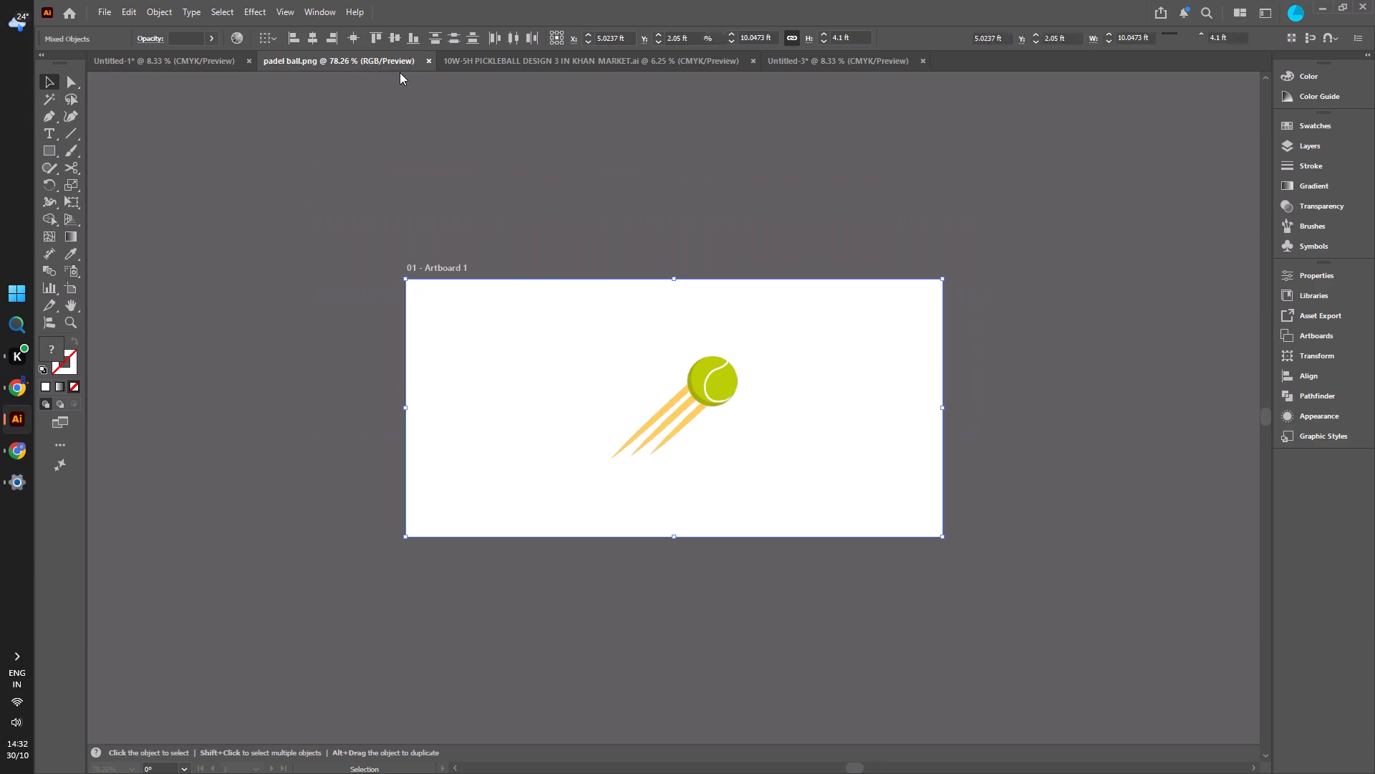
click(428, 64)
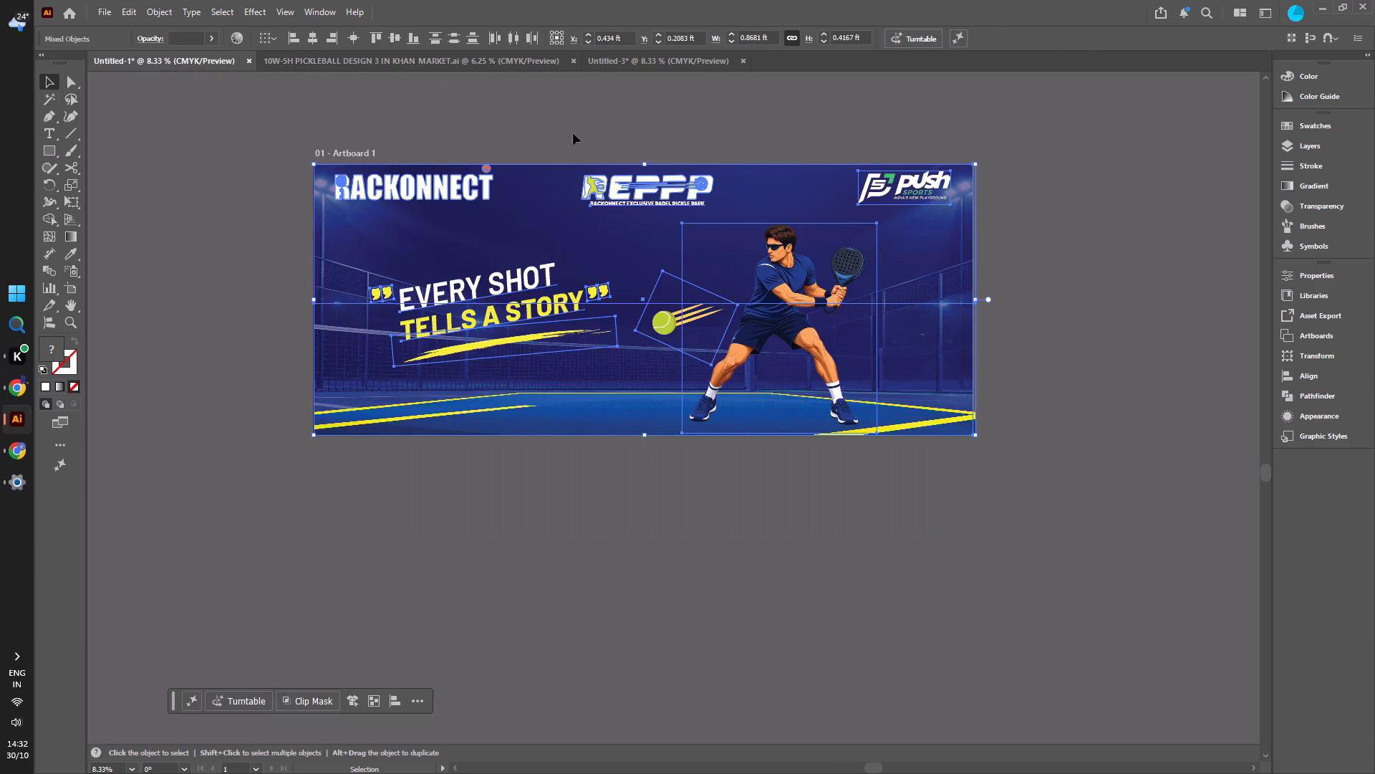
Look over the pickleball design 3 banner for reference and return to the Untitled-3 padel banner.
click(468, 56)
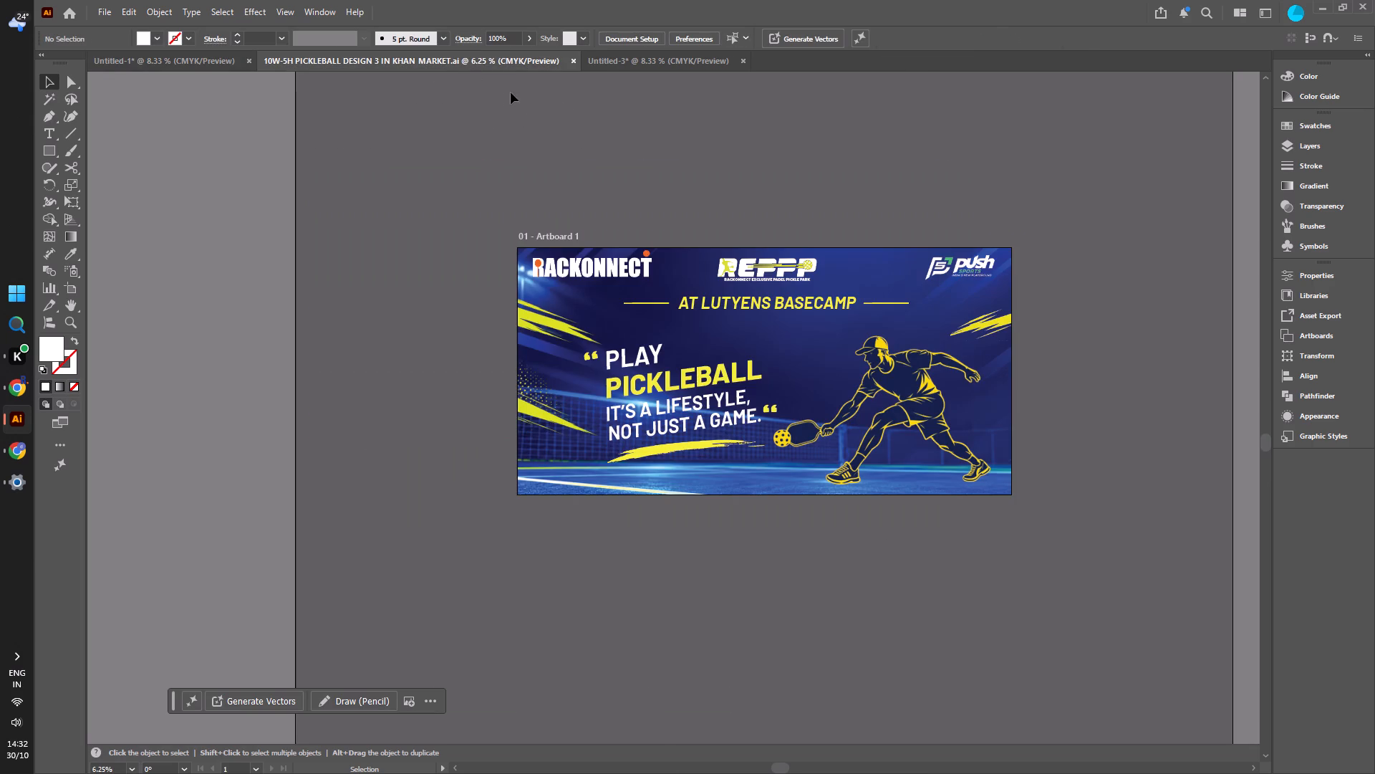
click(528, 120)
drag(778, 767, 952, 734)
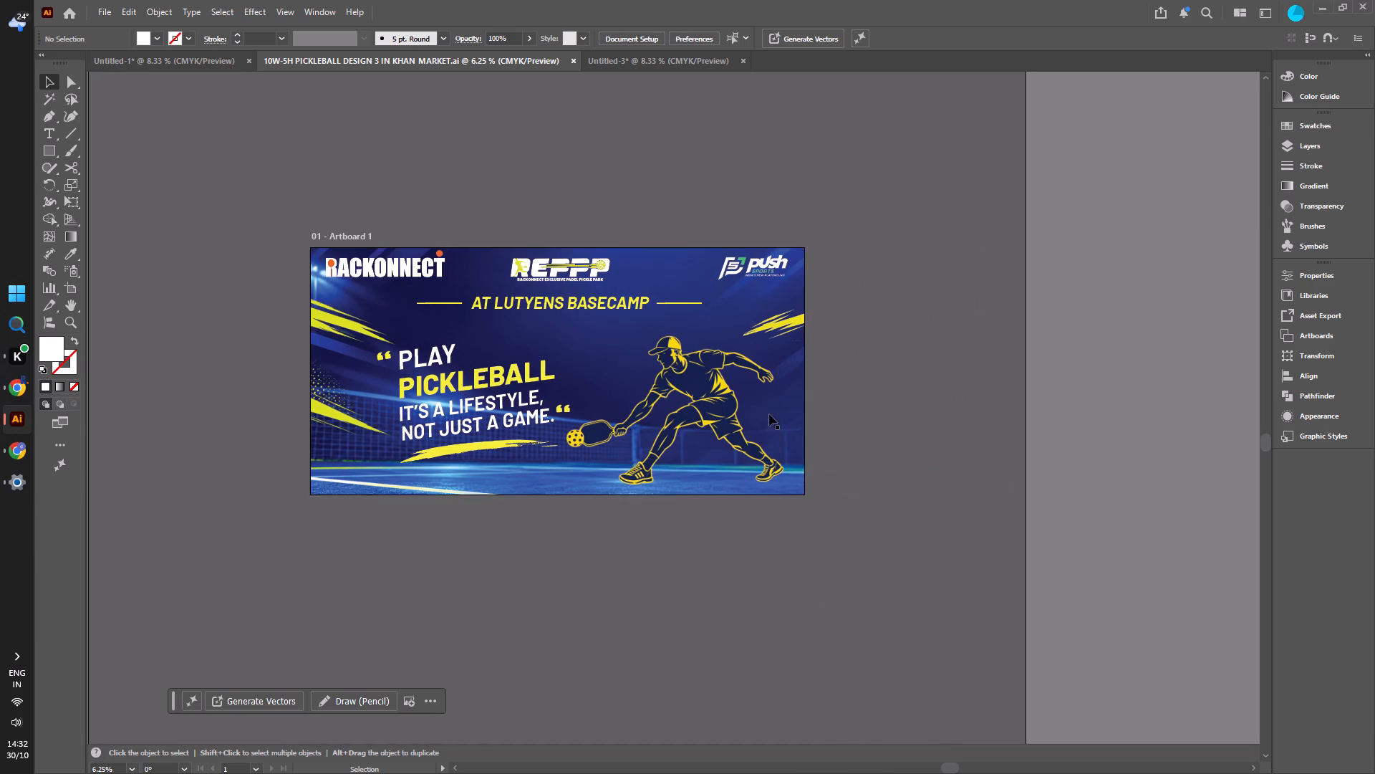
click(635, 62)
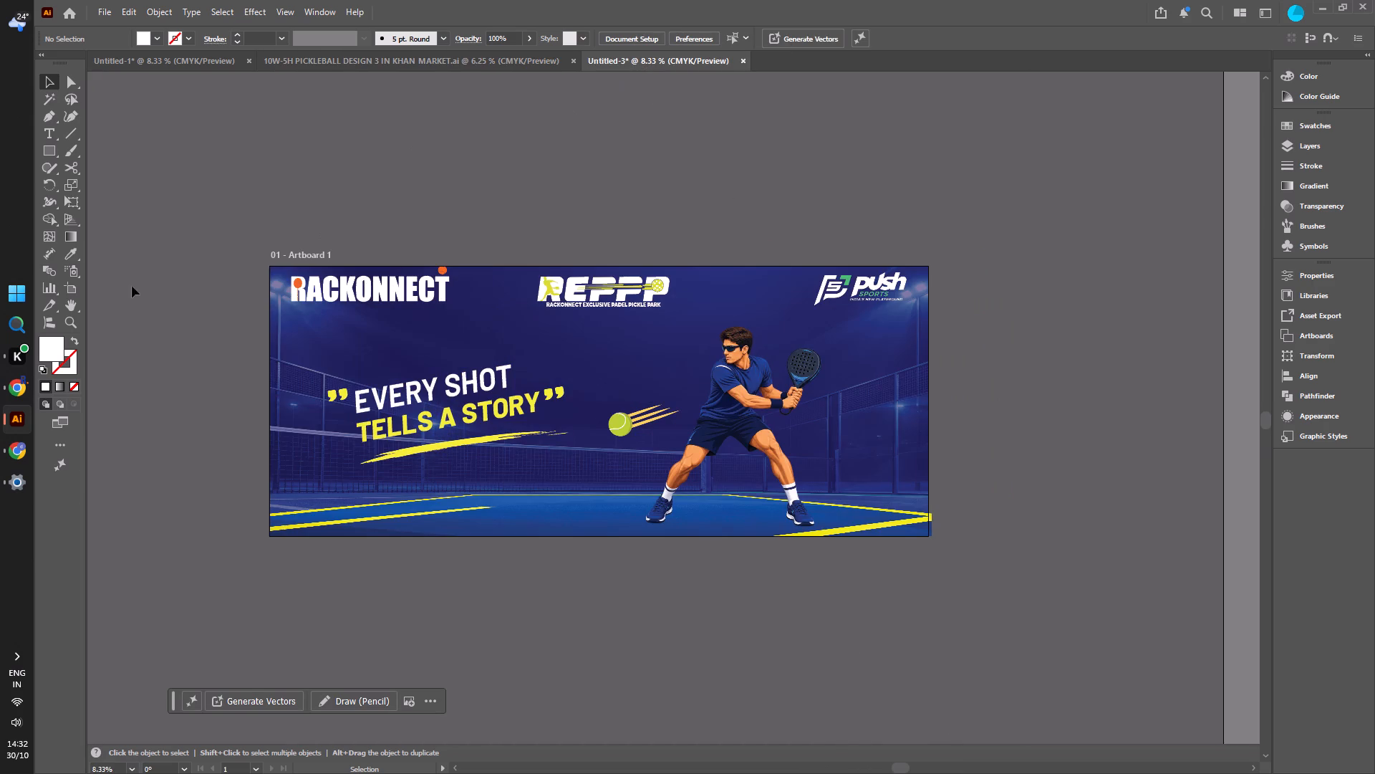
Switch to the Chrome window with the Himesh Reshammiya melodies video on YouTube.
click(13, 445)
click(11, 384)
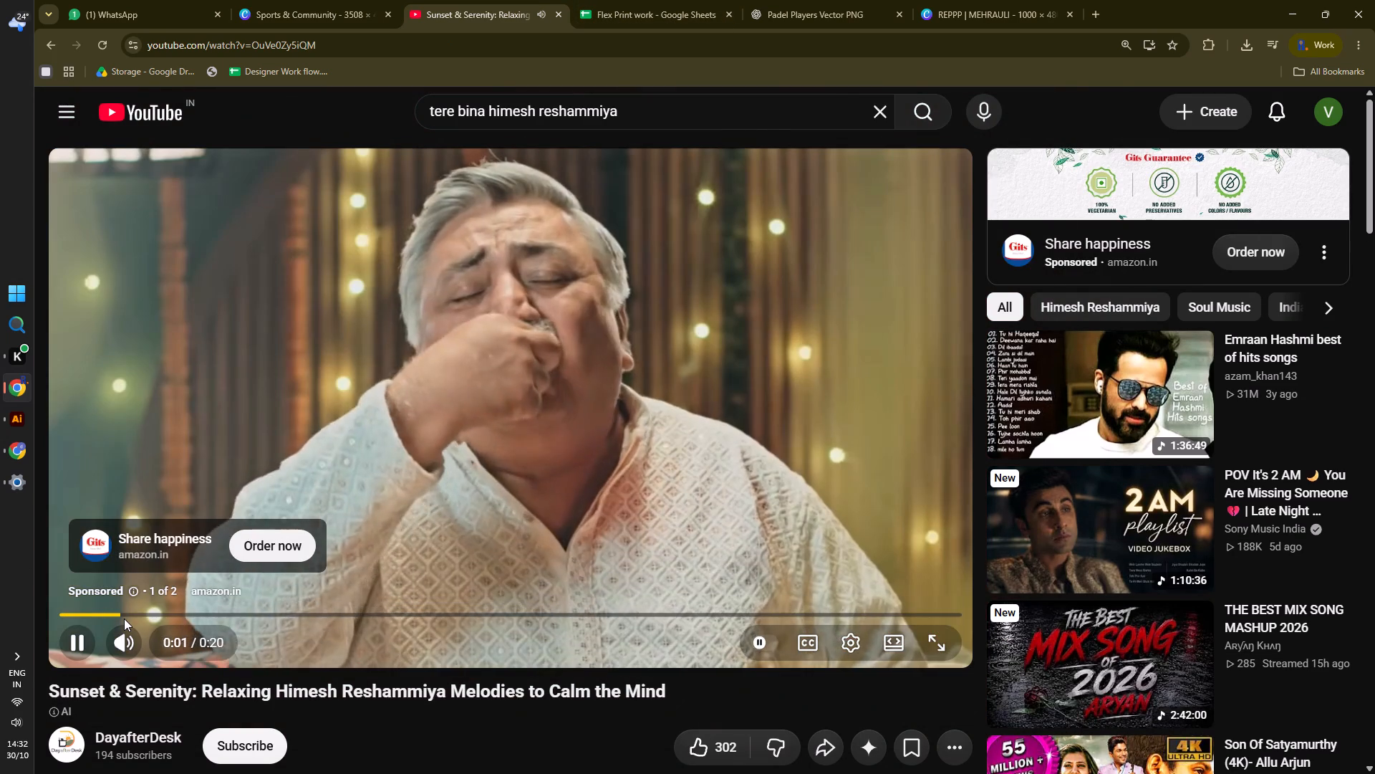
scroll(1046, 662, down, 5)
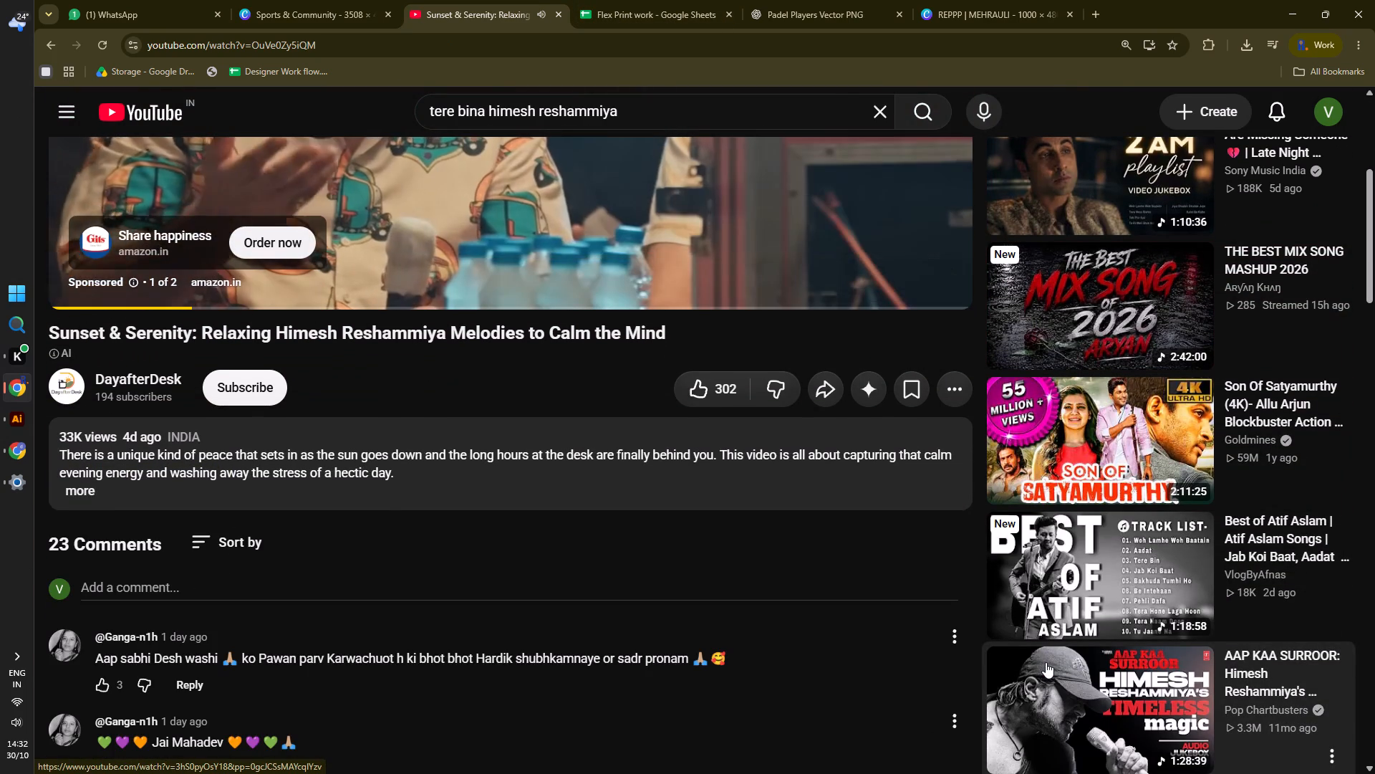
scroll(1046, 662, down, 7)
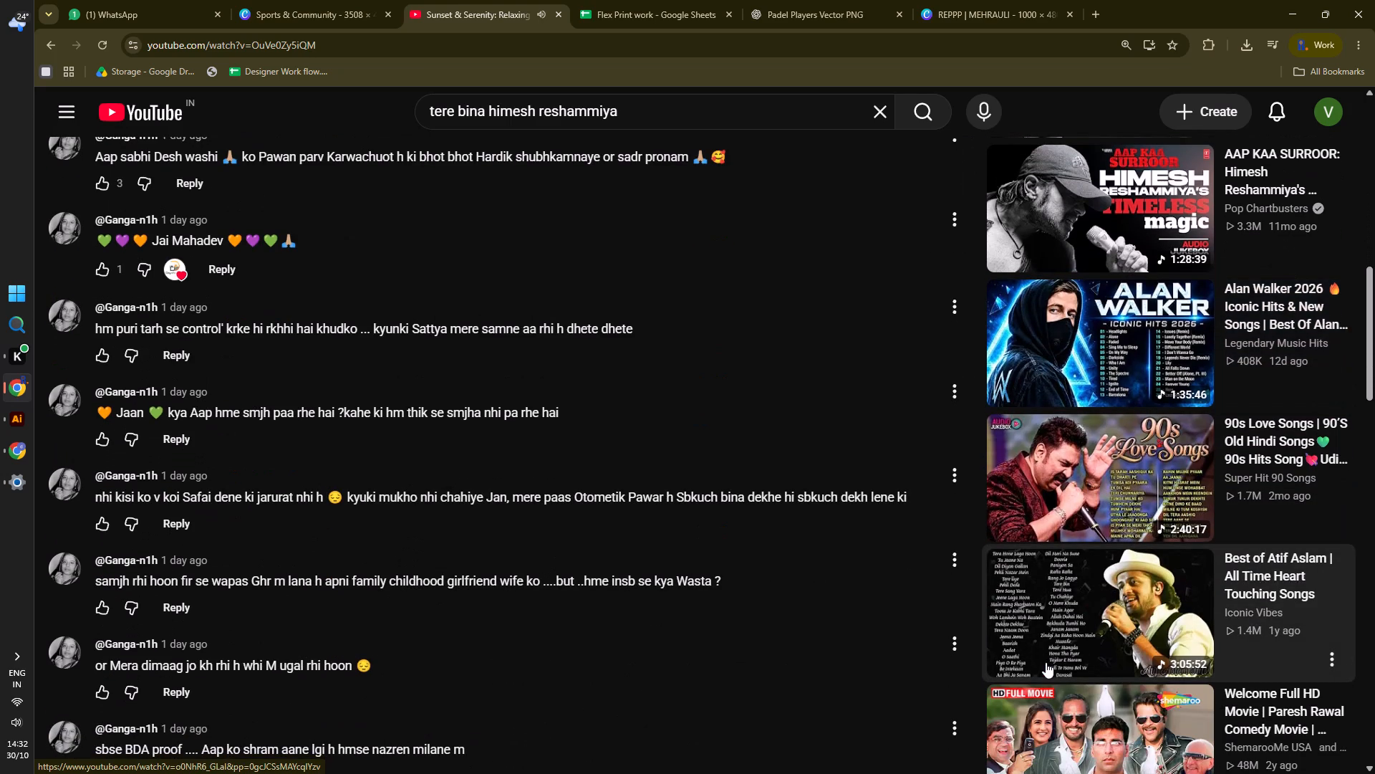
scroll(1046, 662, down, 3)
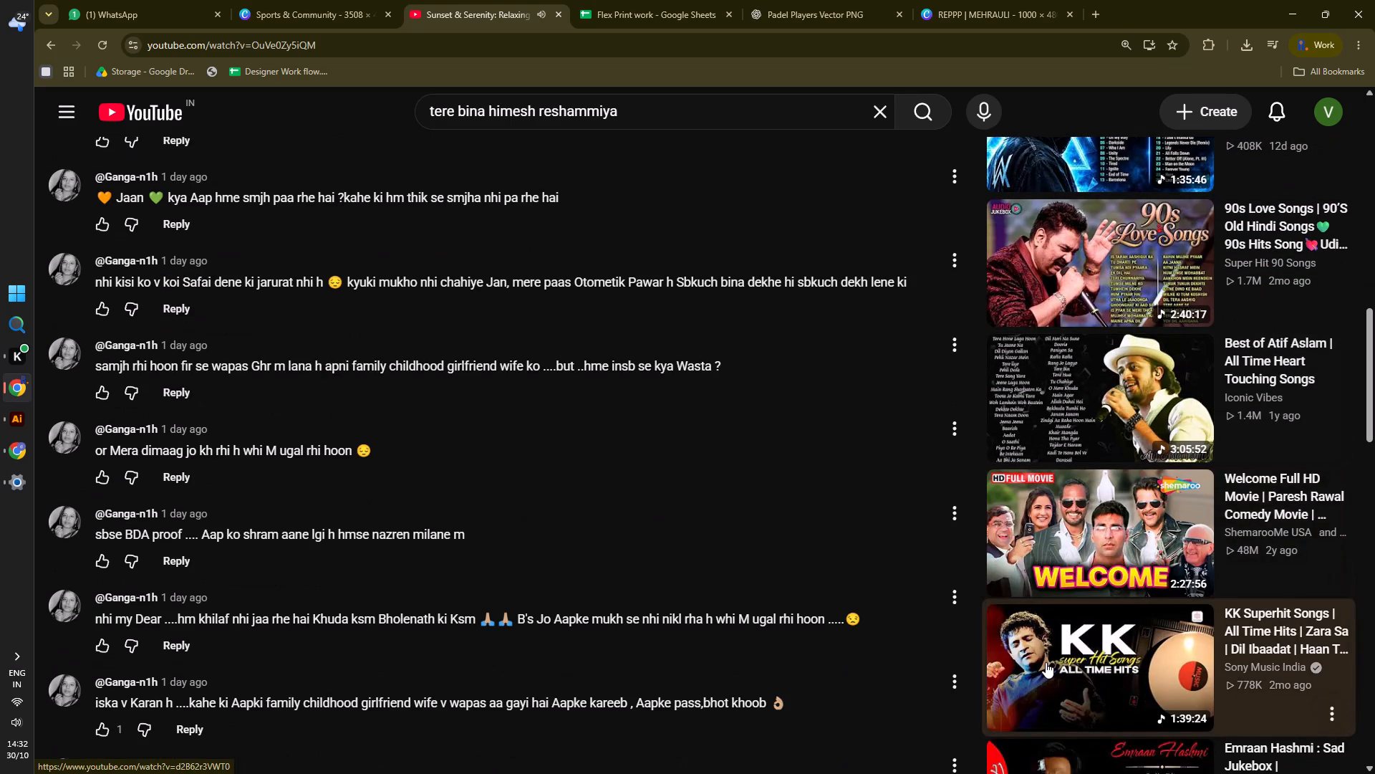
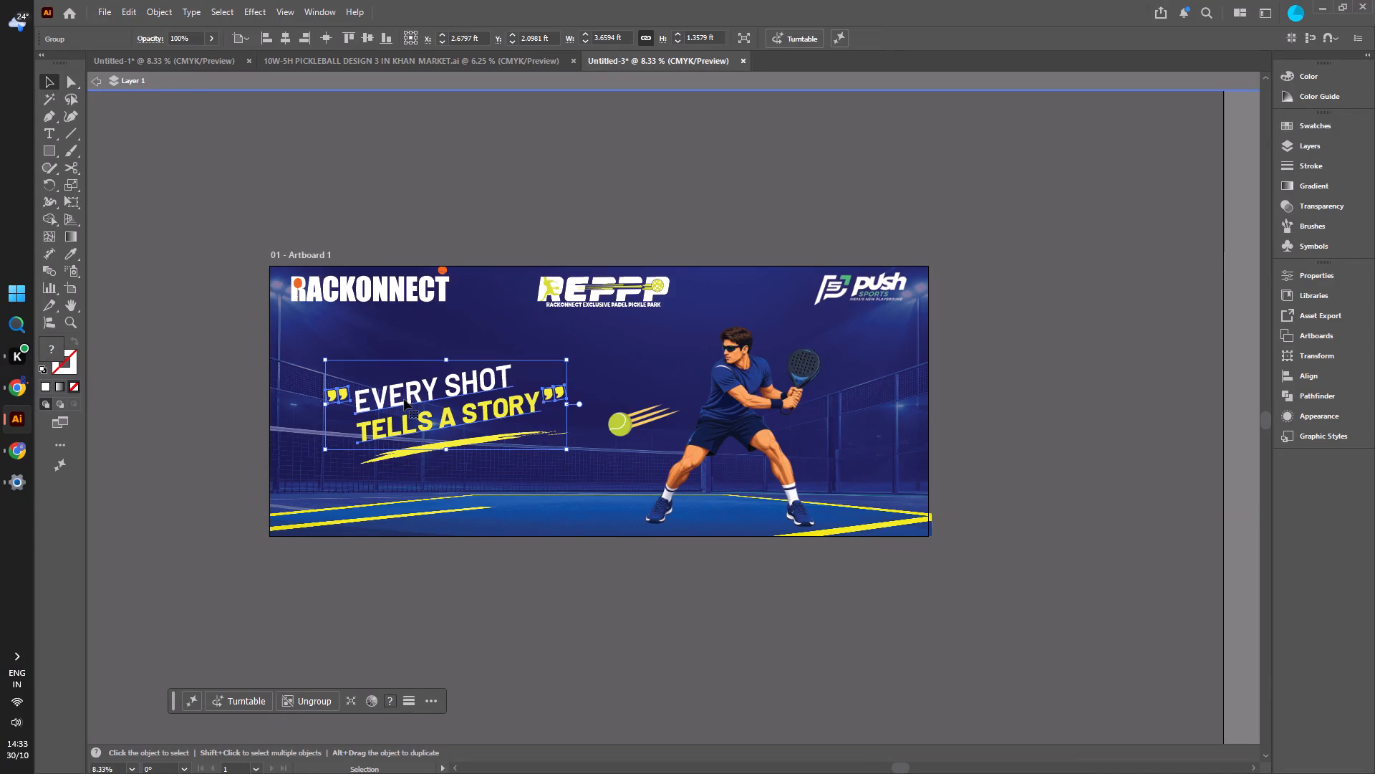
Ungroup the "EVERY SHOT TELLS A STORY" slogan group and deselect it.
click(329, 694)
click(188, 566)
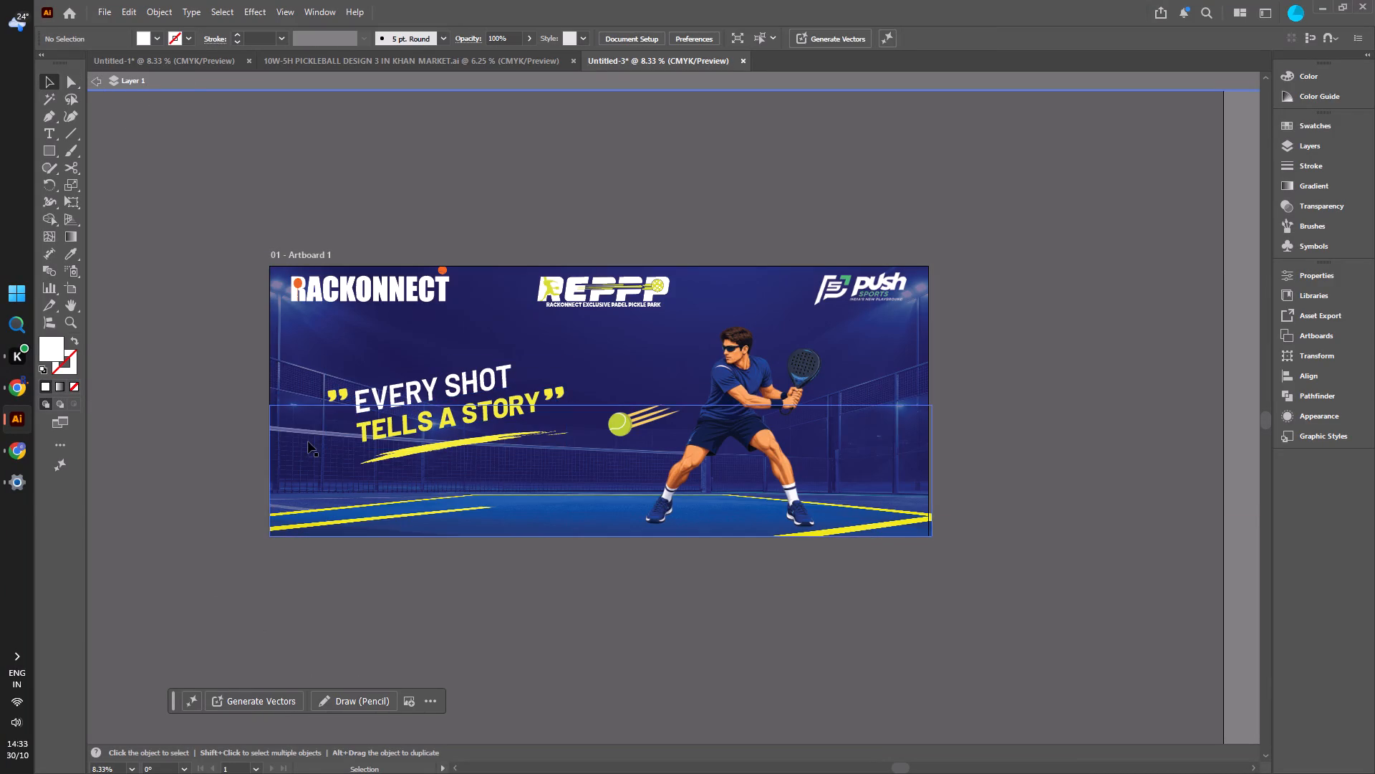
Replace the white "EVERY SHOT" line of the slogan with new wording beginning "PLA".
click(386, 393)
click(386, 393)
double_click(386, 393)
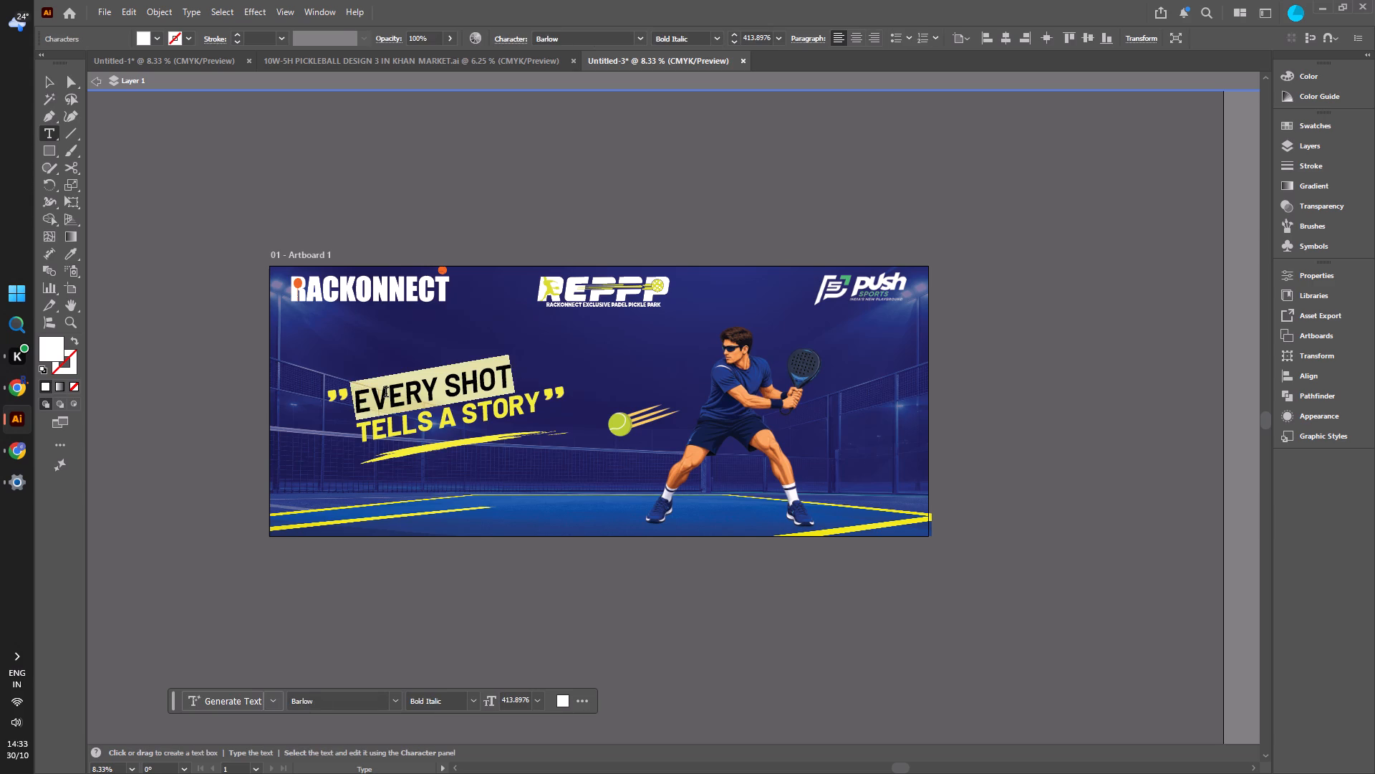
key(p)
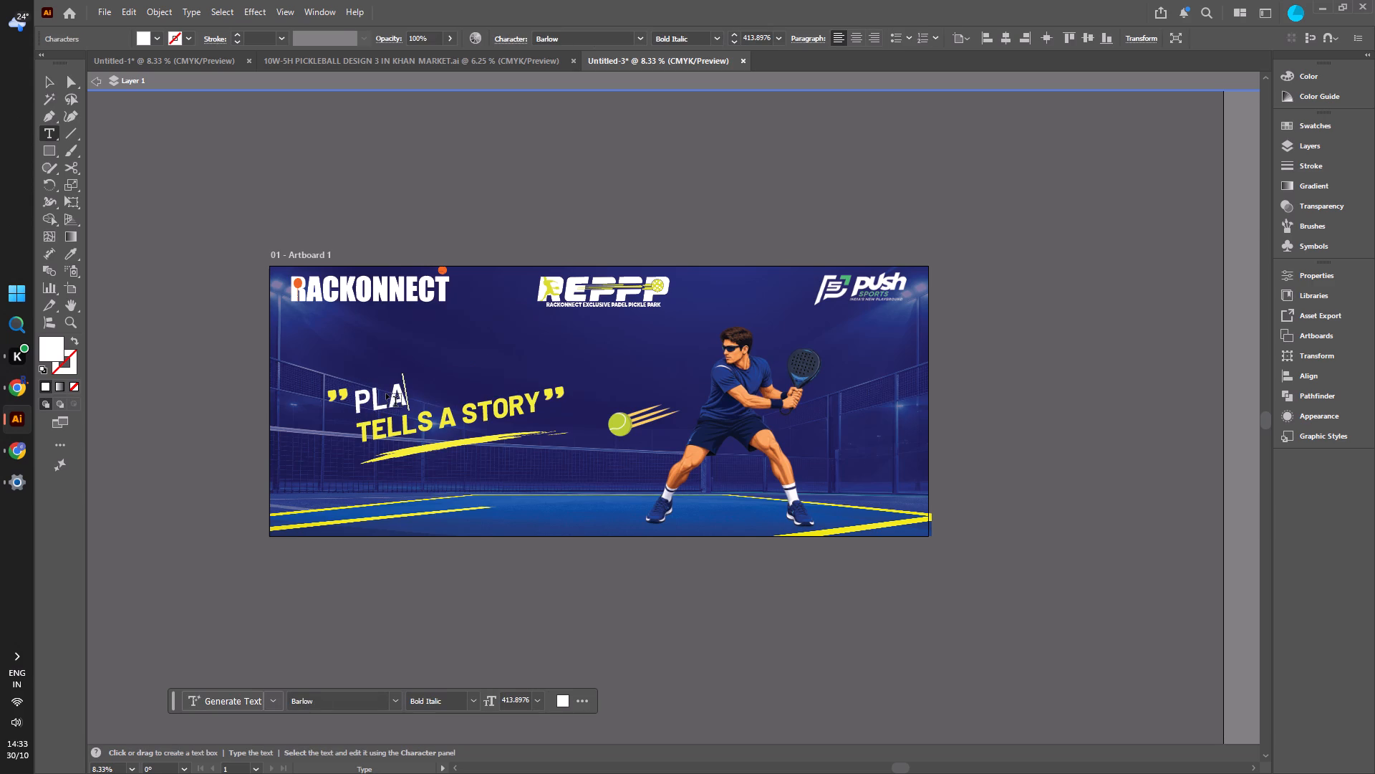
Complete the headline's white first line as PLAY PADEL and leave isolation mode.
text(Y)
key(space)
text(PADEL)
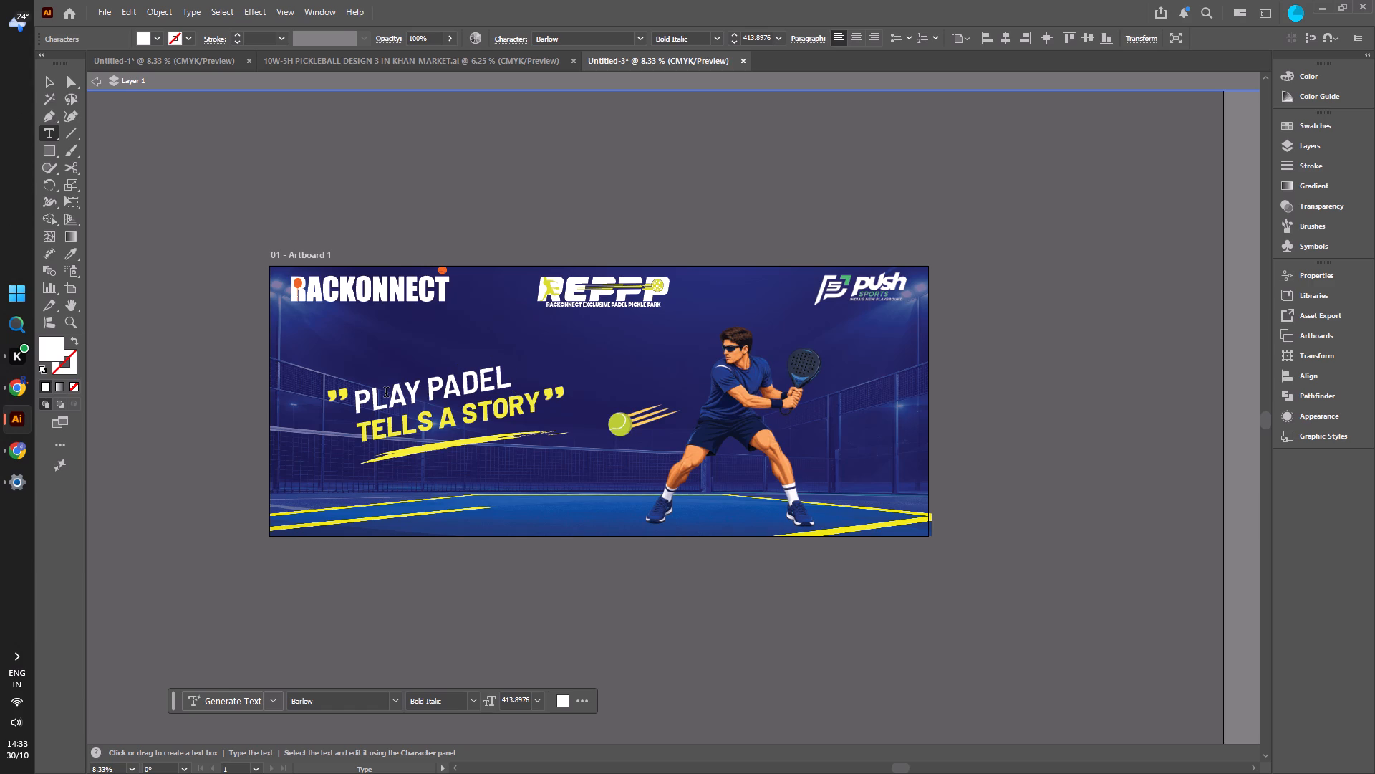
click(49, 79)
click(170, 201)
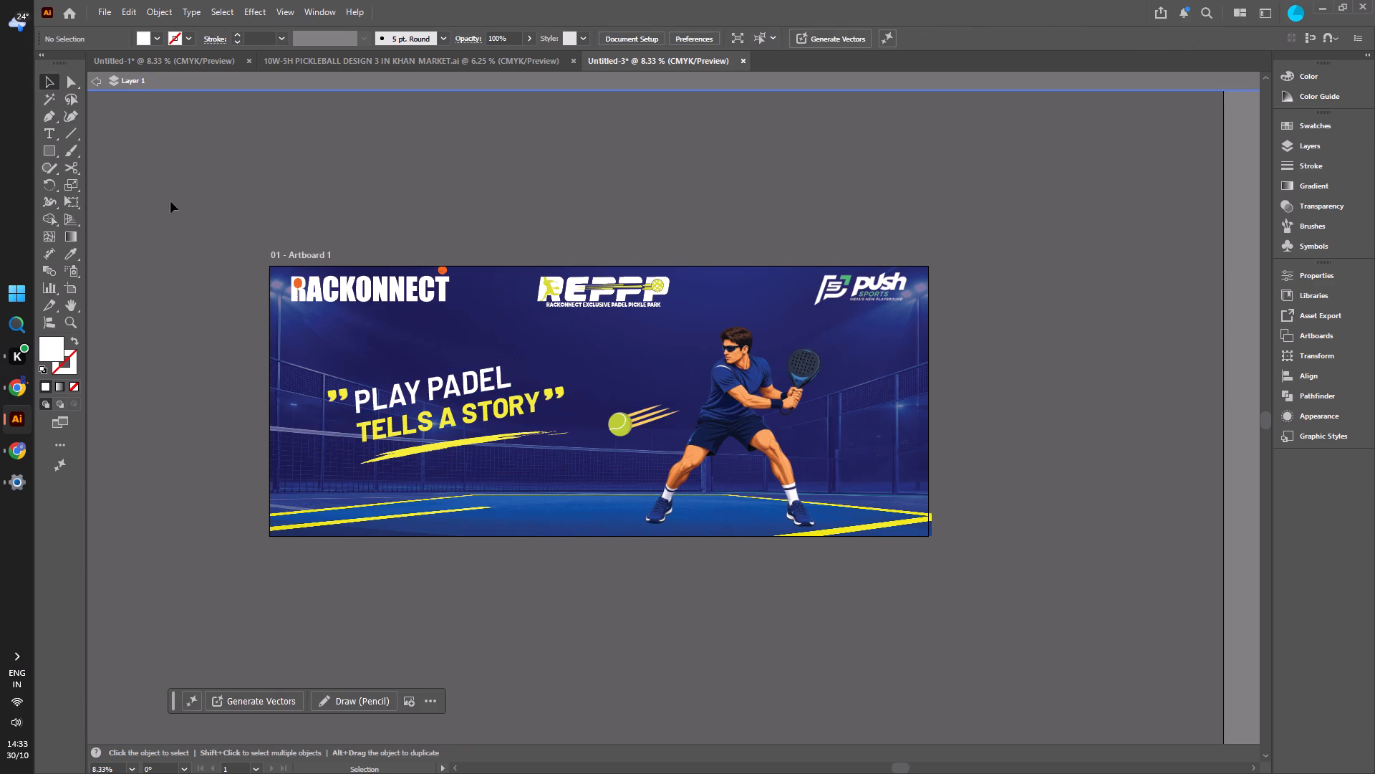
click(92, 77)
click(127, 161)
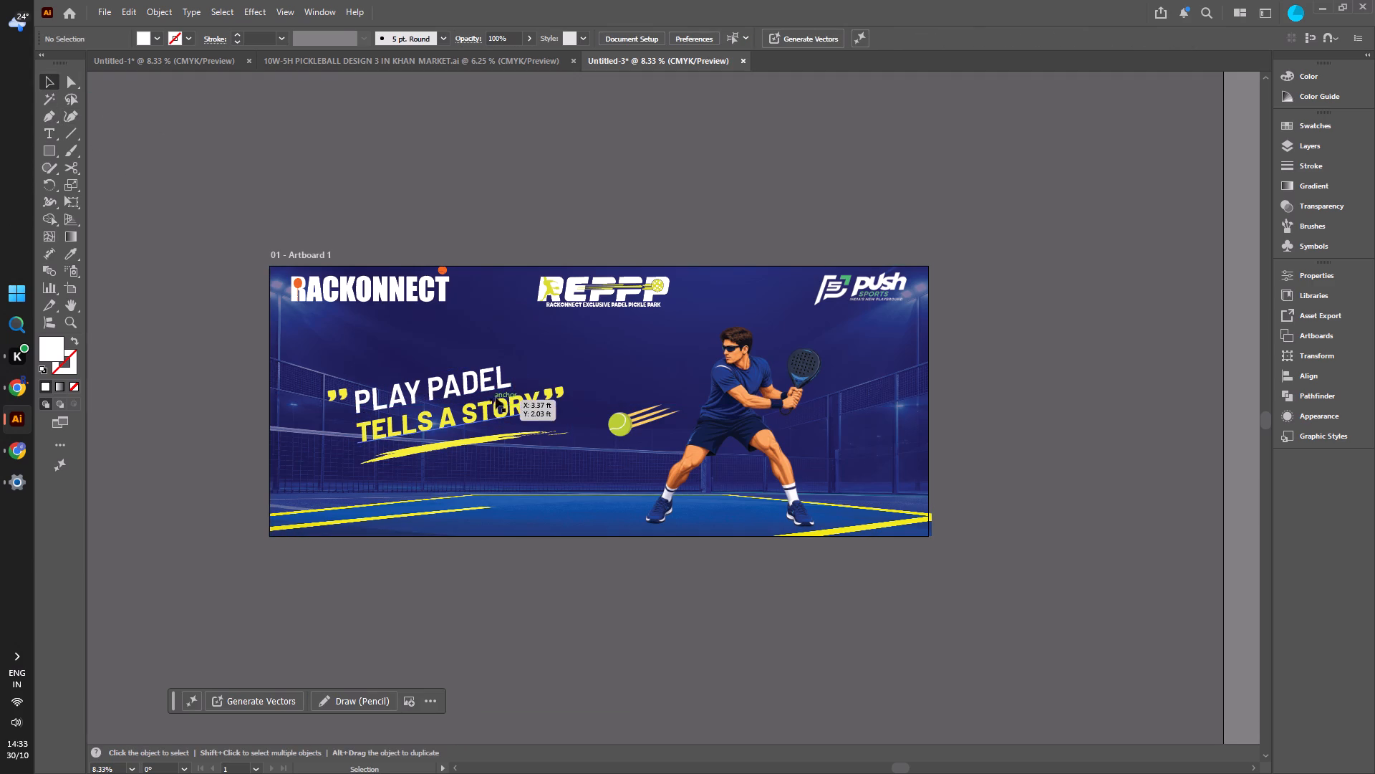
Replace the headline's yellow second line, TELLS A STORY, with LIVE BETTER.
double_click(513, 398)
double_click(513, 398)
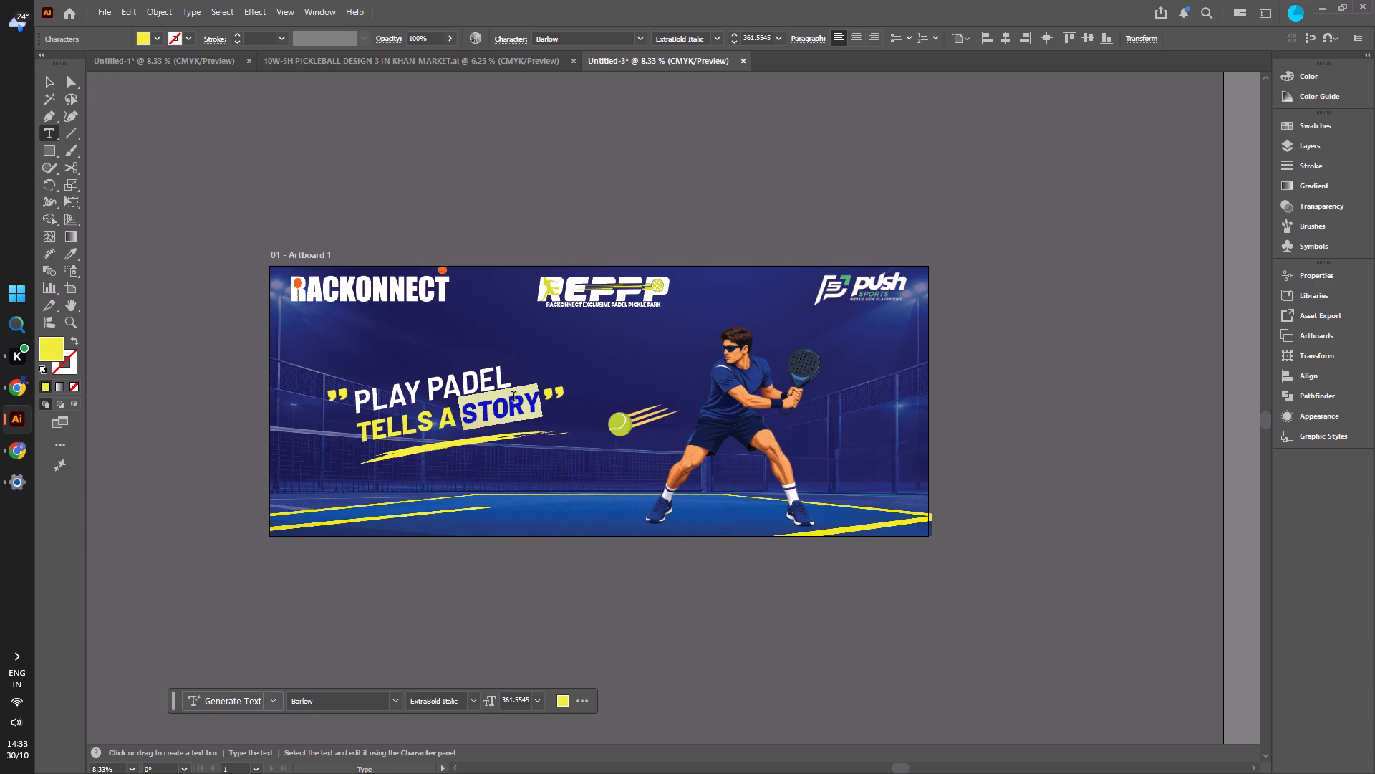
triple_click(513, 398)
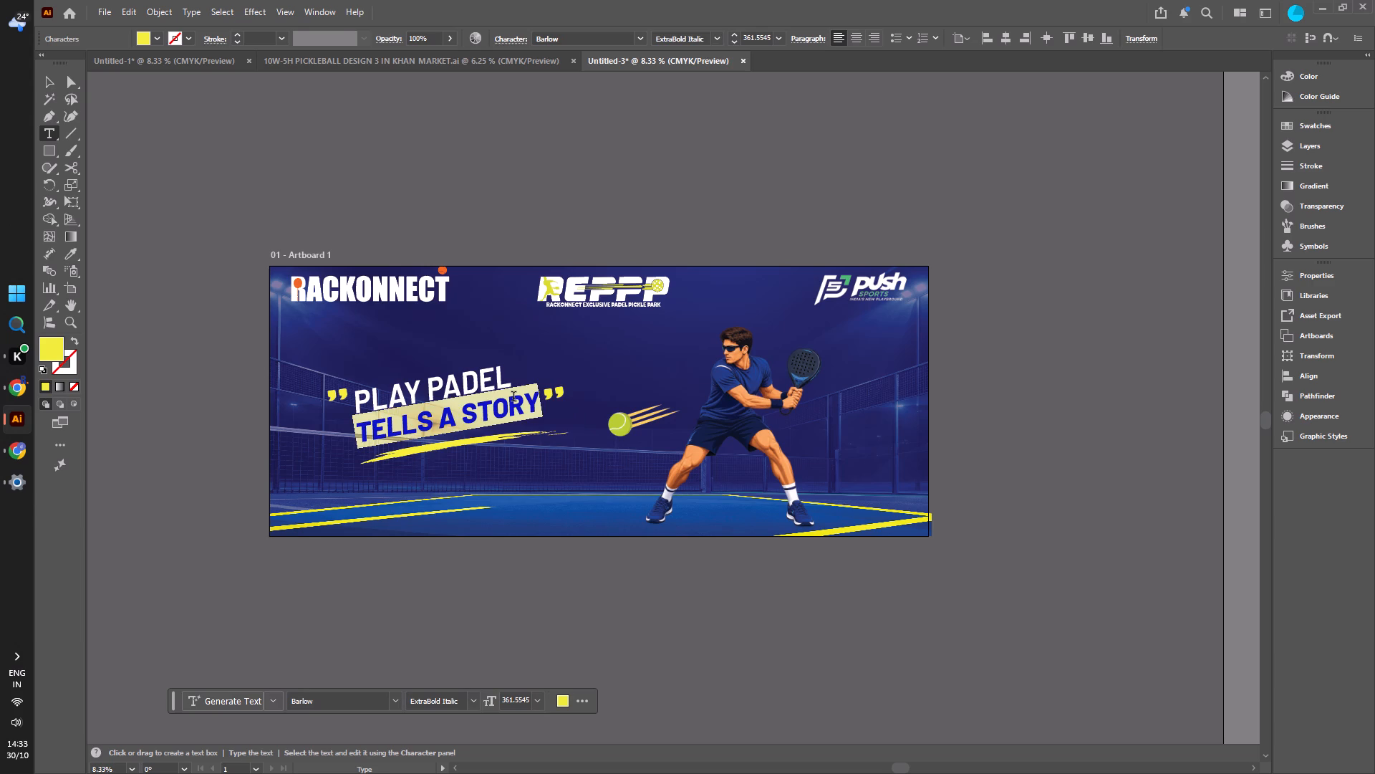
text(LI)
text(VE)
key(space)
text(BE)
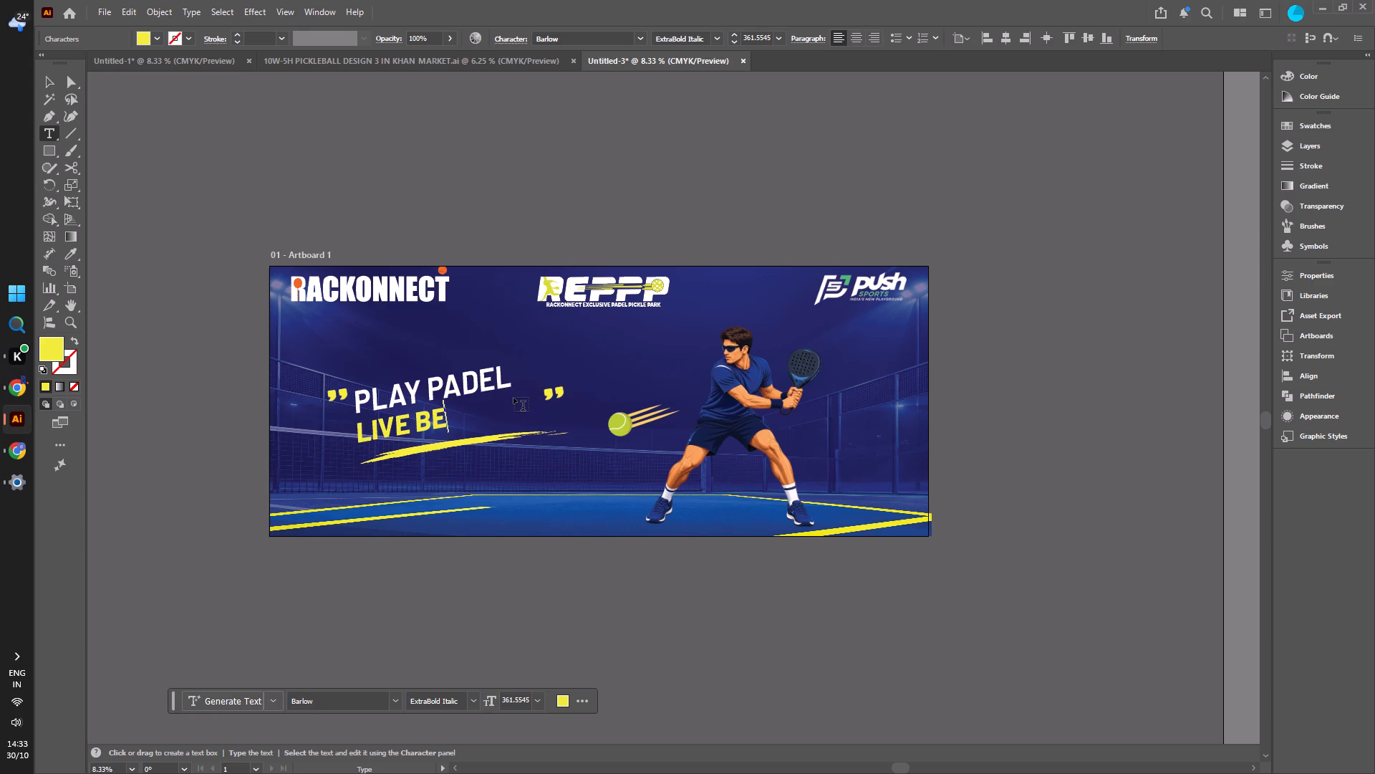
text(TTER)
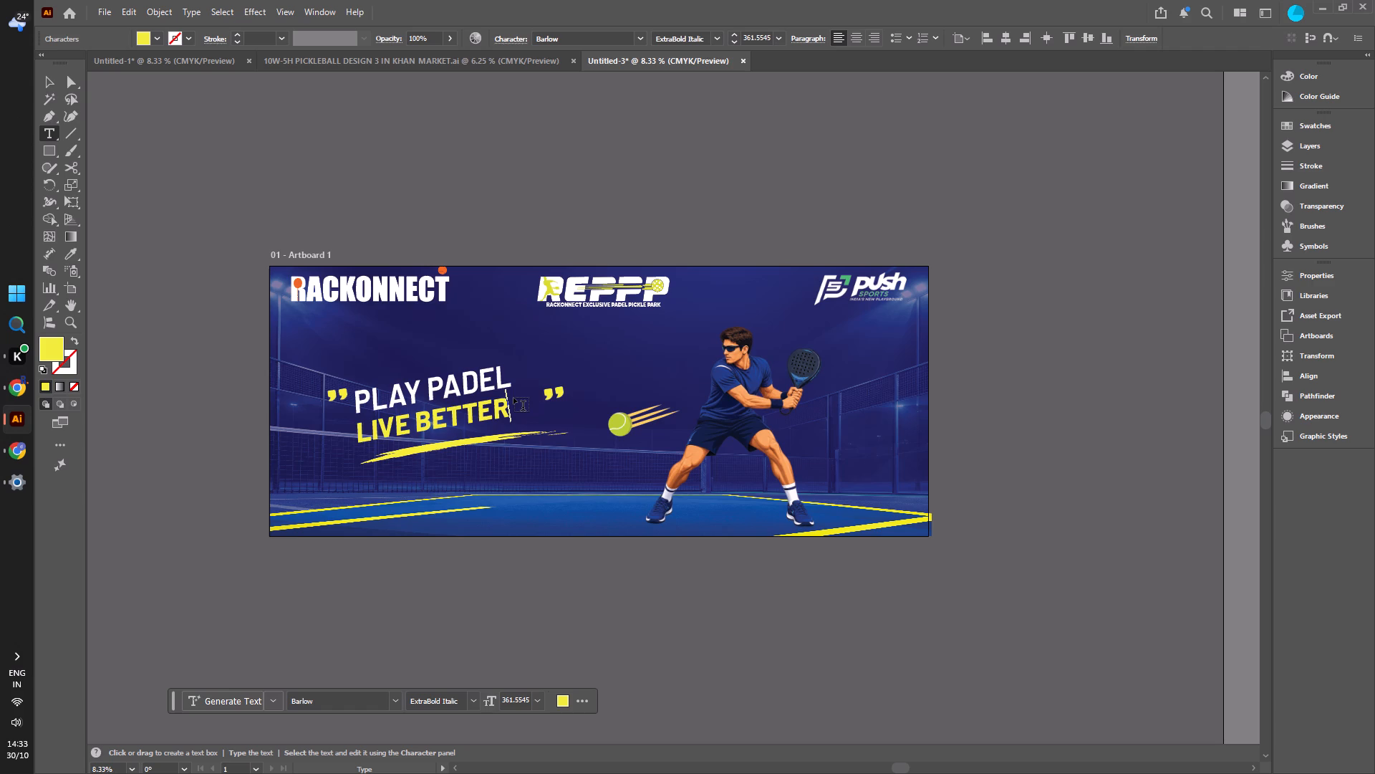
click(44, 78)
click(98, 204)
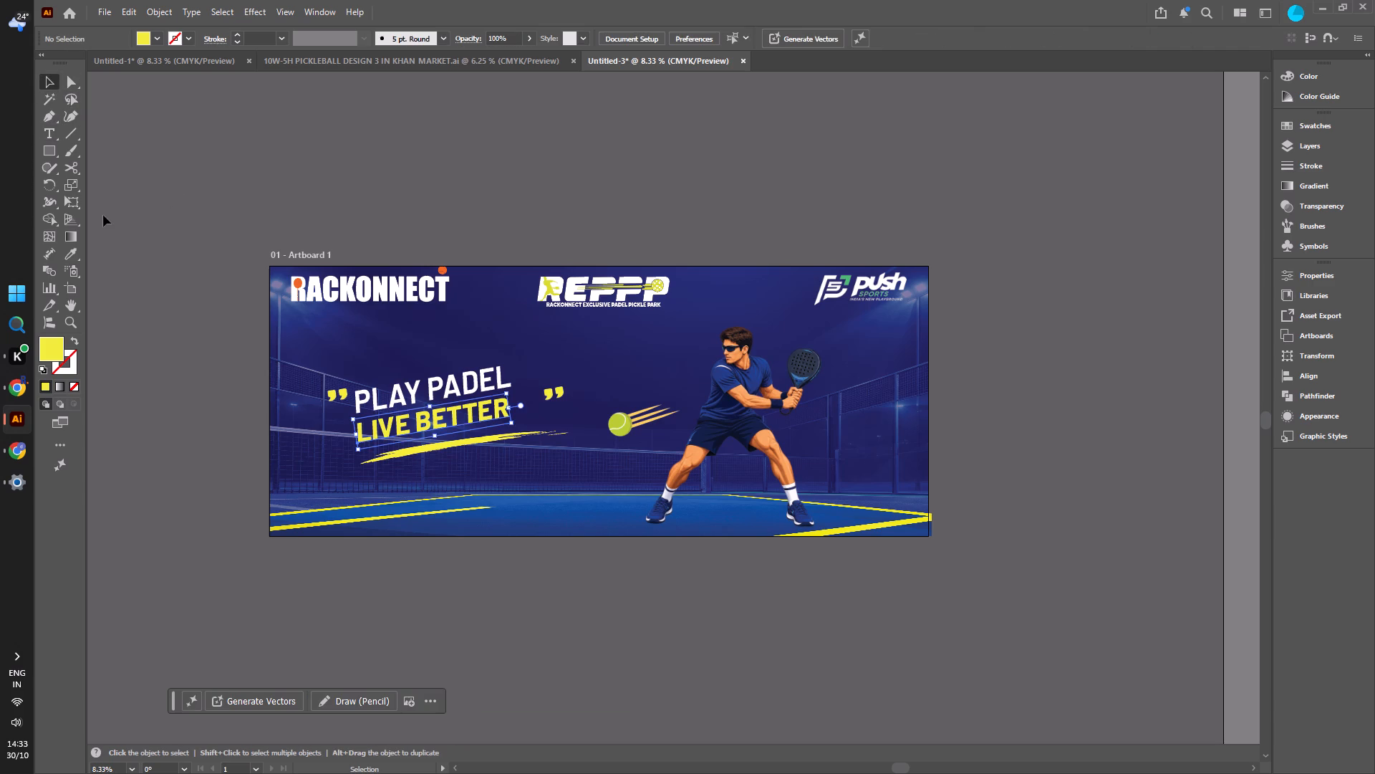
Scale the PLAY PADEL line down proportionally to about 359 pt so it sits centred above LIVE BETTER.
click(441, 389)
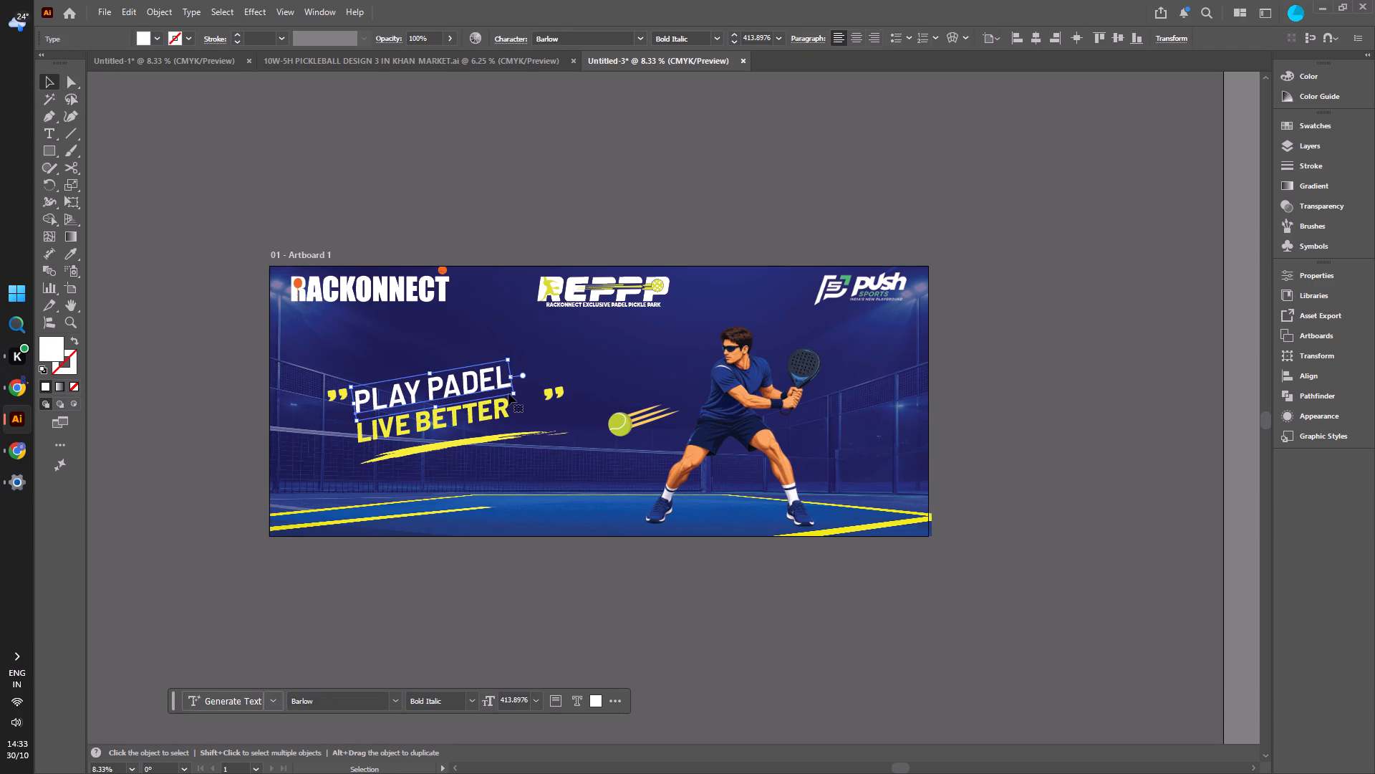
drag(512, 393, 503, 390)
key(ctrl+z)
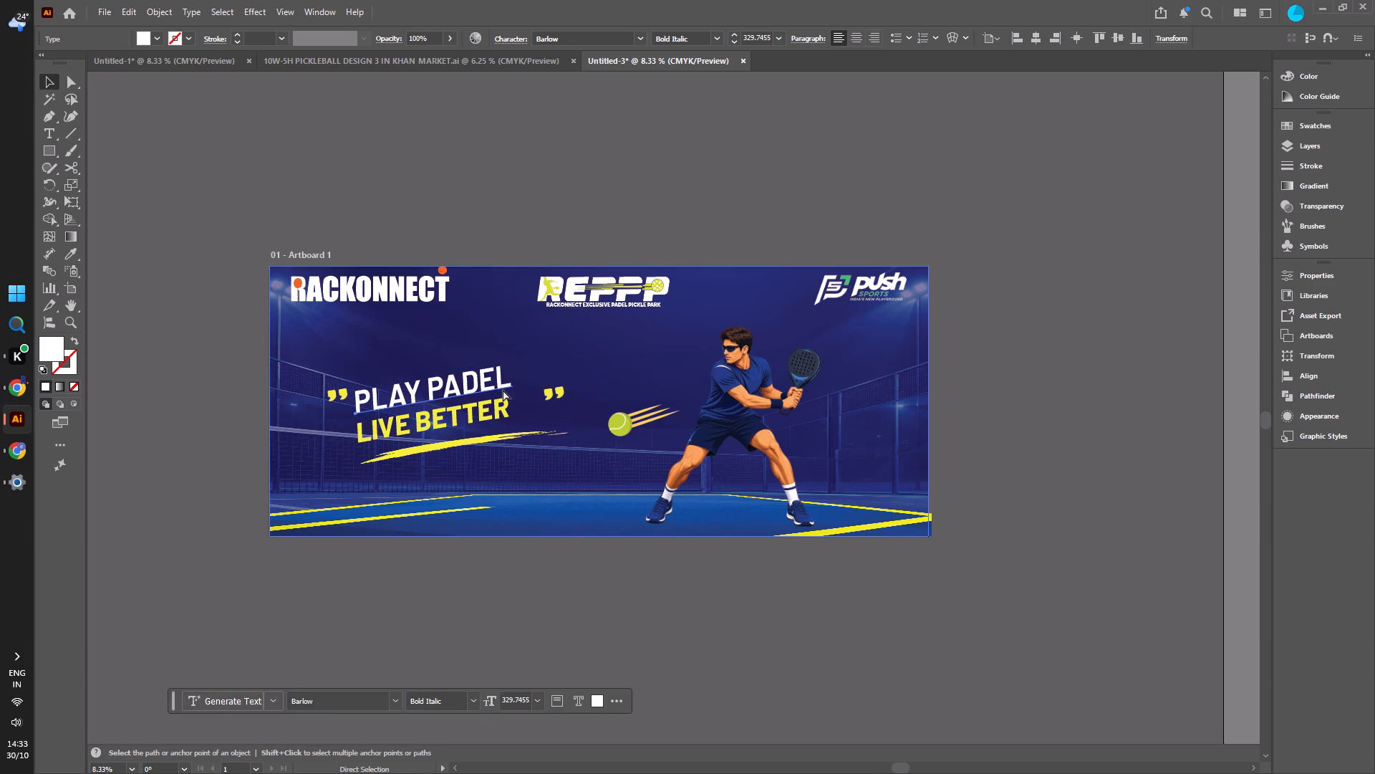
alt+drag(513, 393, 505, 393)
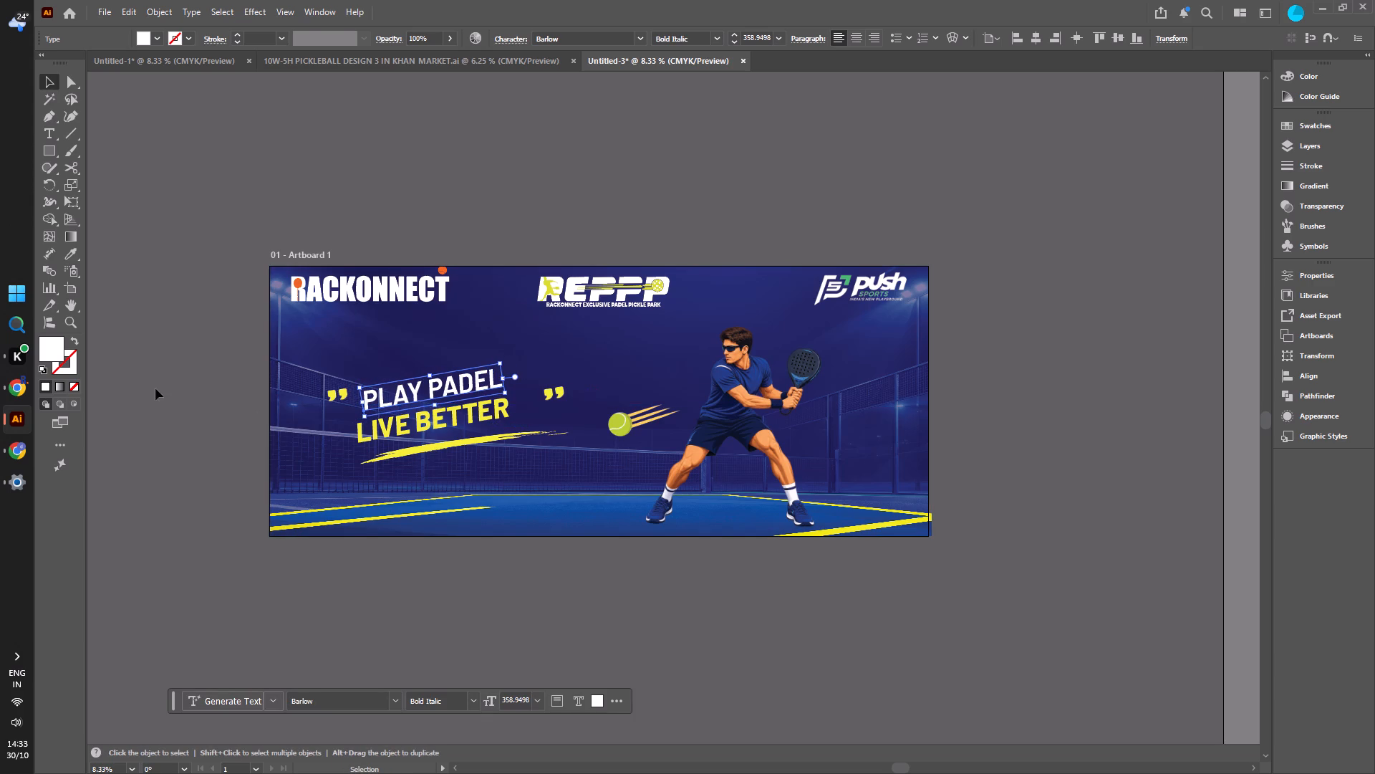
click(155, 360)
click(427, 391)
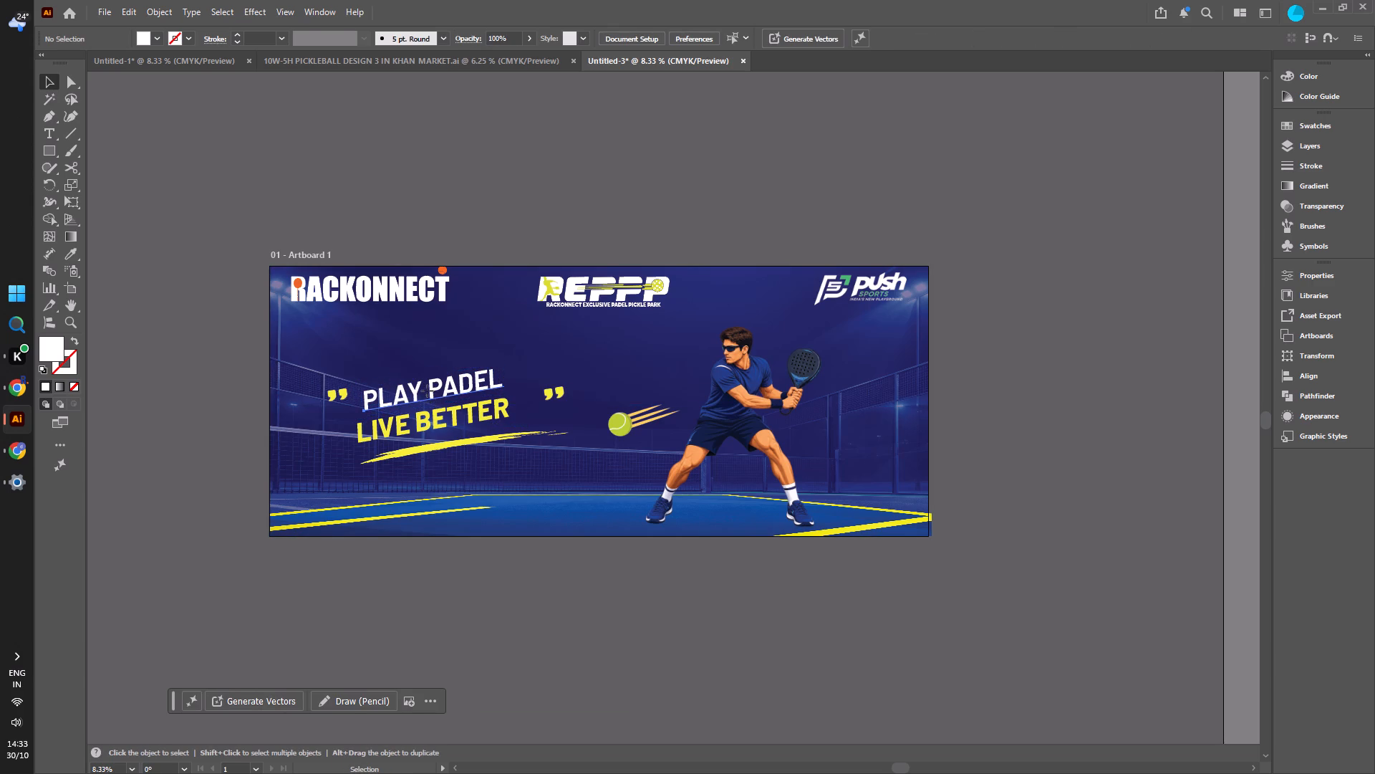
click(188, 431)
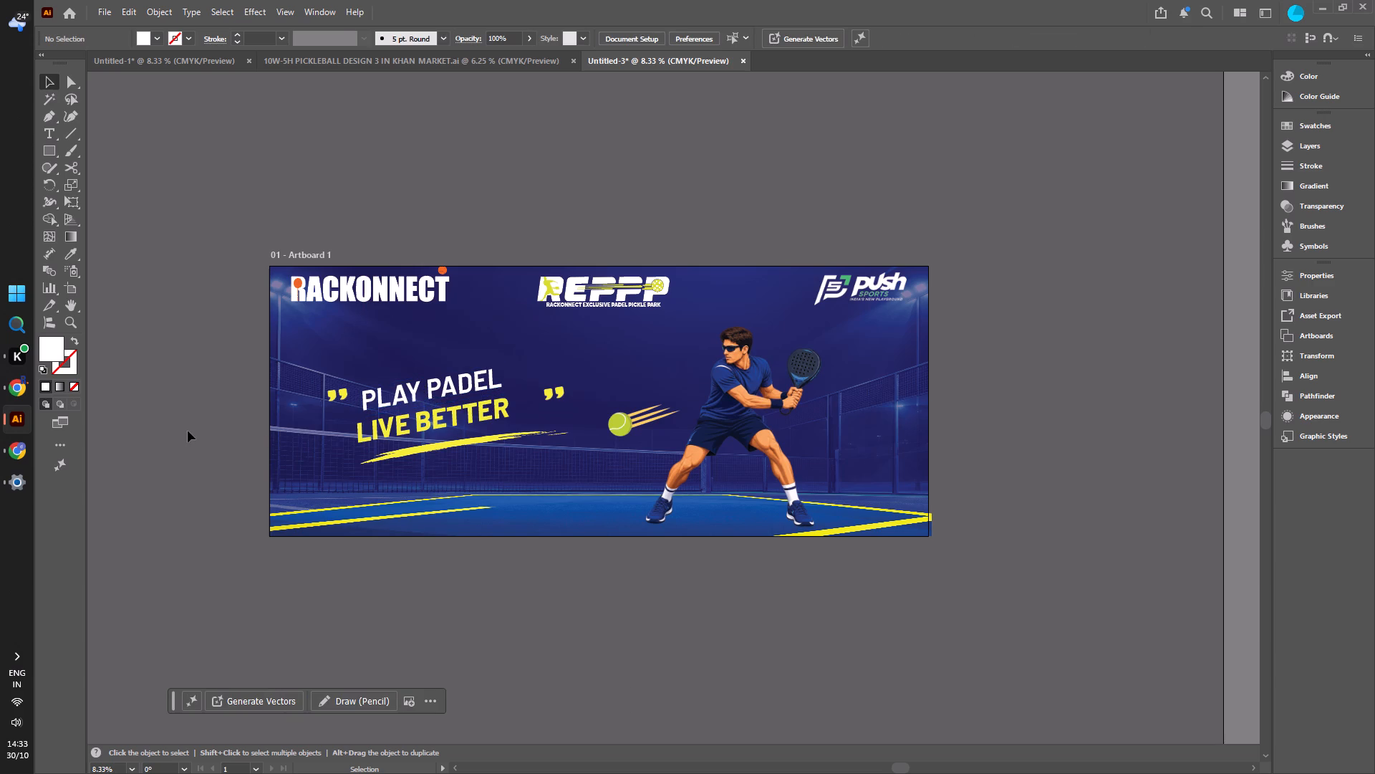
Move both closing quotation mark images left until they sit just beside the end of the shortened headline.
click(545, 394)
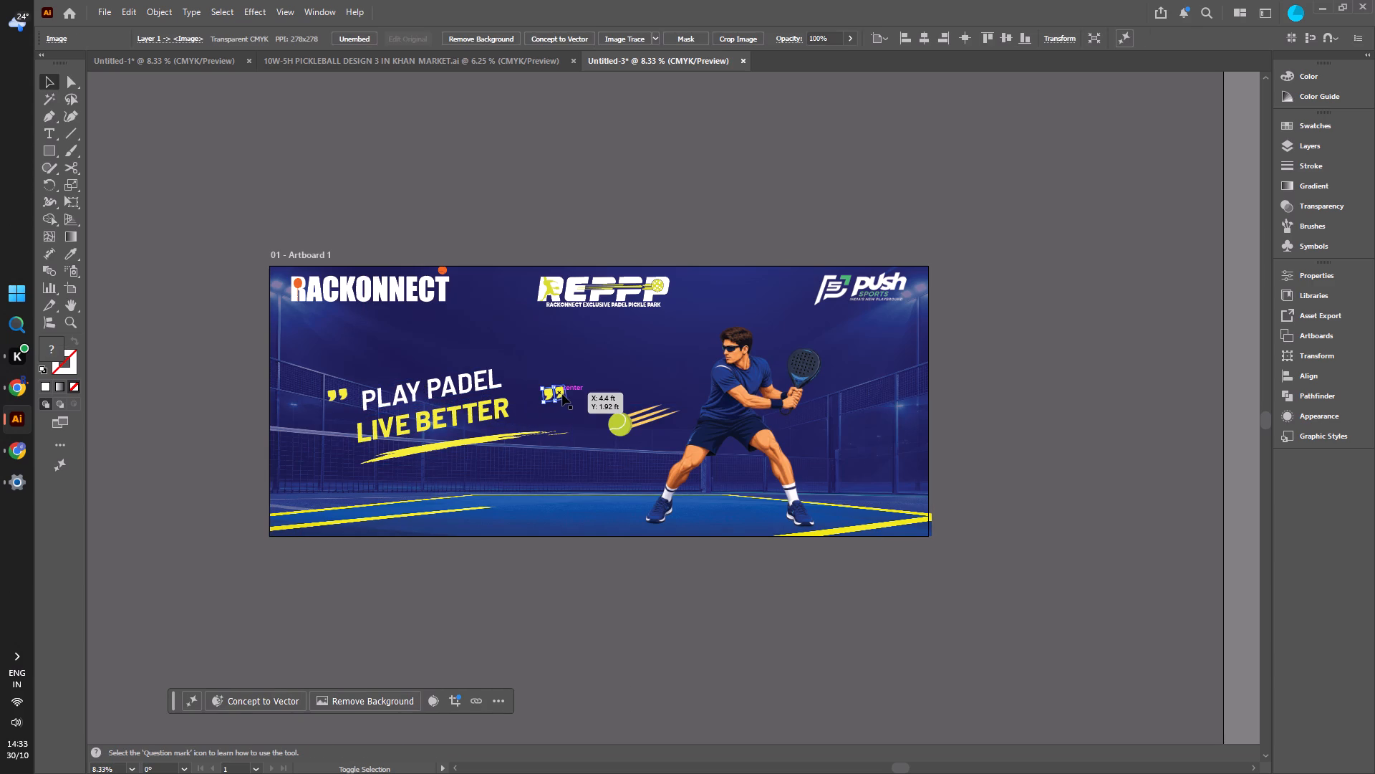
shift+click(562, 394)
key(Left)
key(Left)
key(Left)
key(Left)
key(Left)
key(Left)
key(Left)
key(Left)
key(Left)
key(Left)
key(Left)
key(Left)
key(Left)
key(Left)
key(Left)
key(Left)
key(Left)
key(Left)
key(Left)
key(Left)
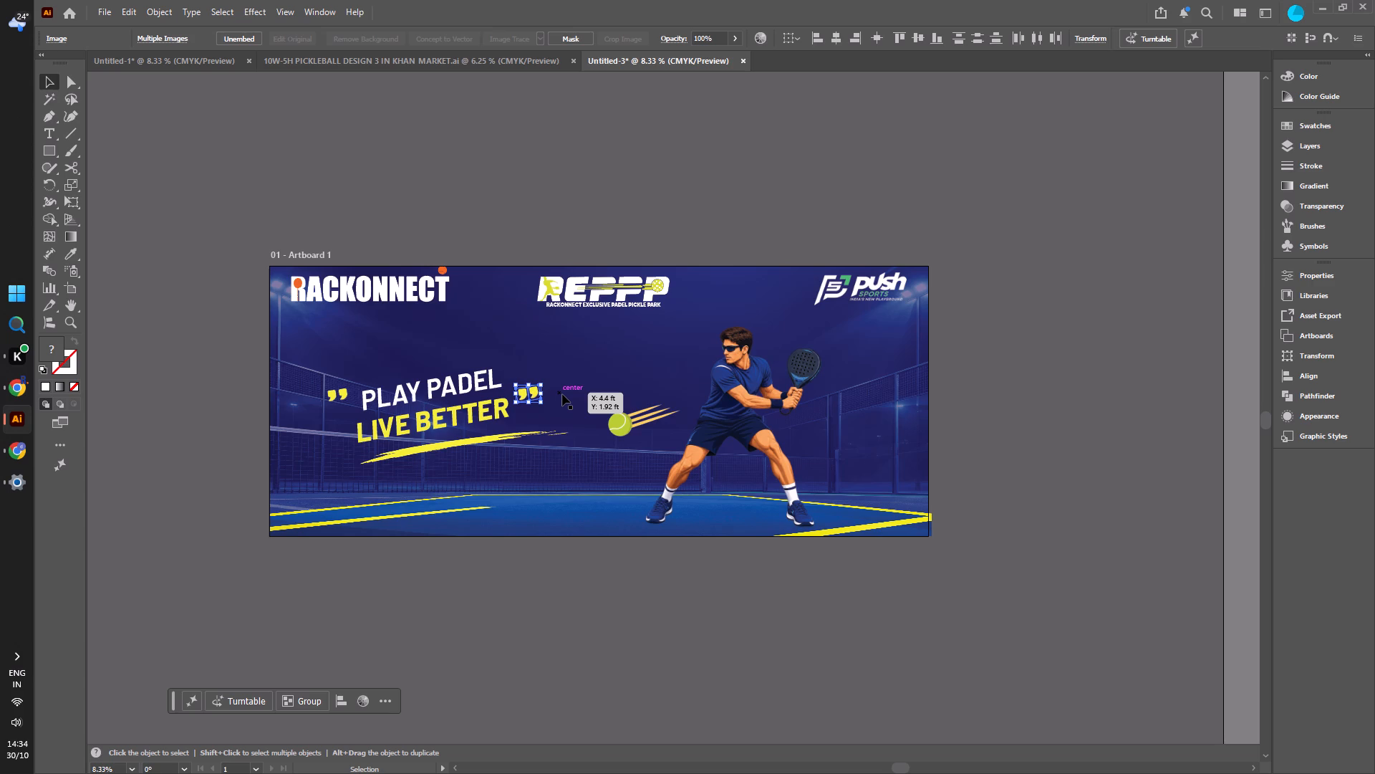
Nudge the yellow brush-stroke underline left and slightly up to sit beneath the LIVE BETTER line.
click(418, 450)
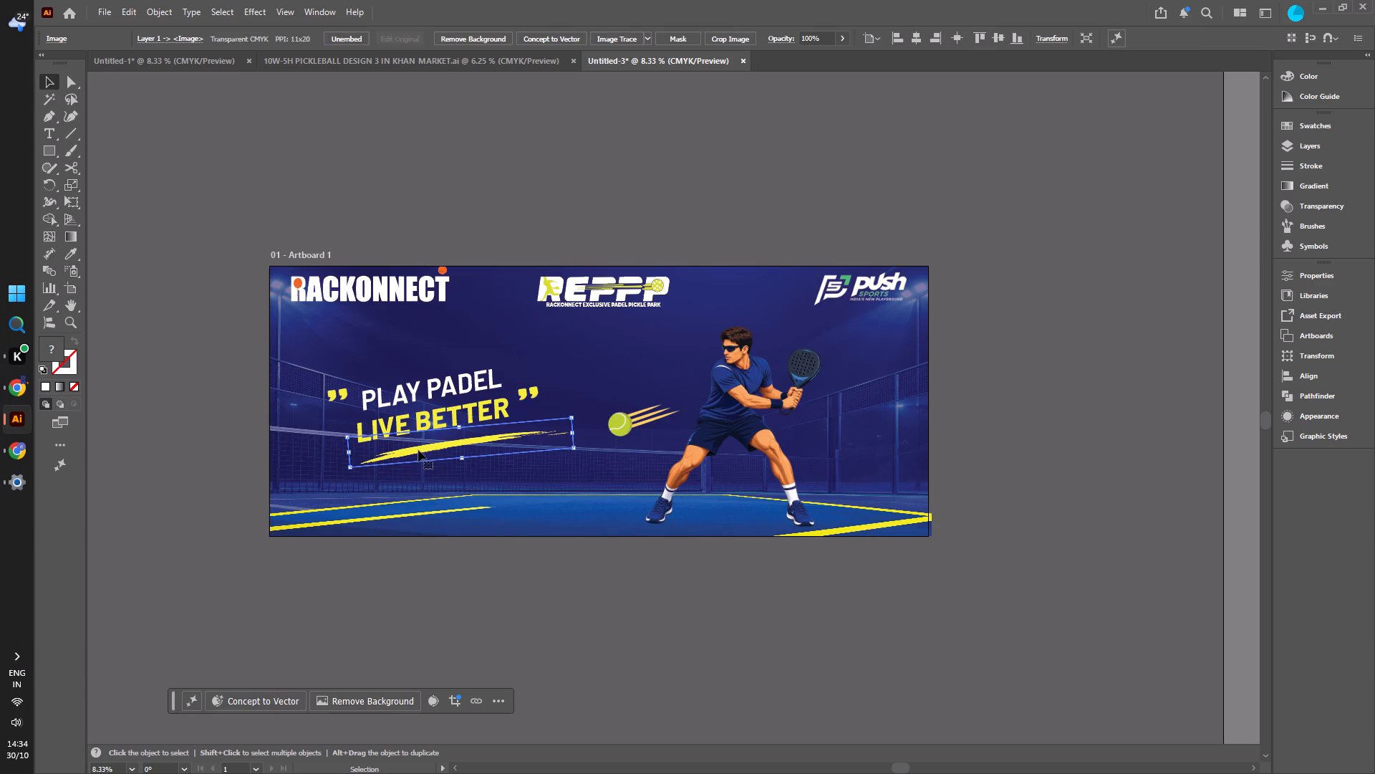
key(Left)
key(Left)
key(Left)
key(Left)
key(Left)
key(Left)
key(Left)
key(Left)
key(Left)
key(Left)
key(Left)
key(Left)
key(Left)
key(Left)
key(Left)
key(Left)
key(Left)
key(Left)
key(Left)
key(Left)
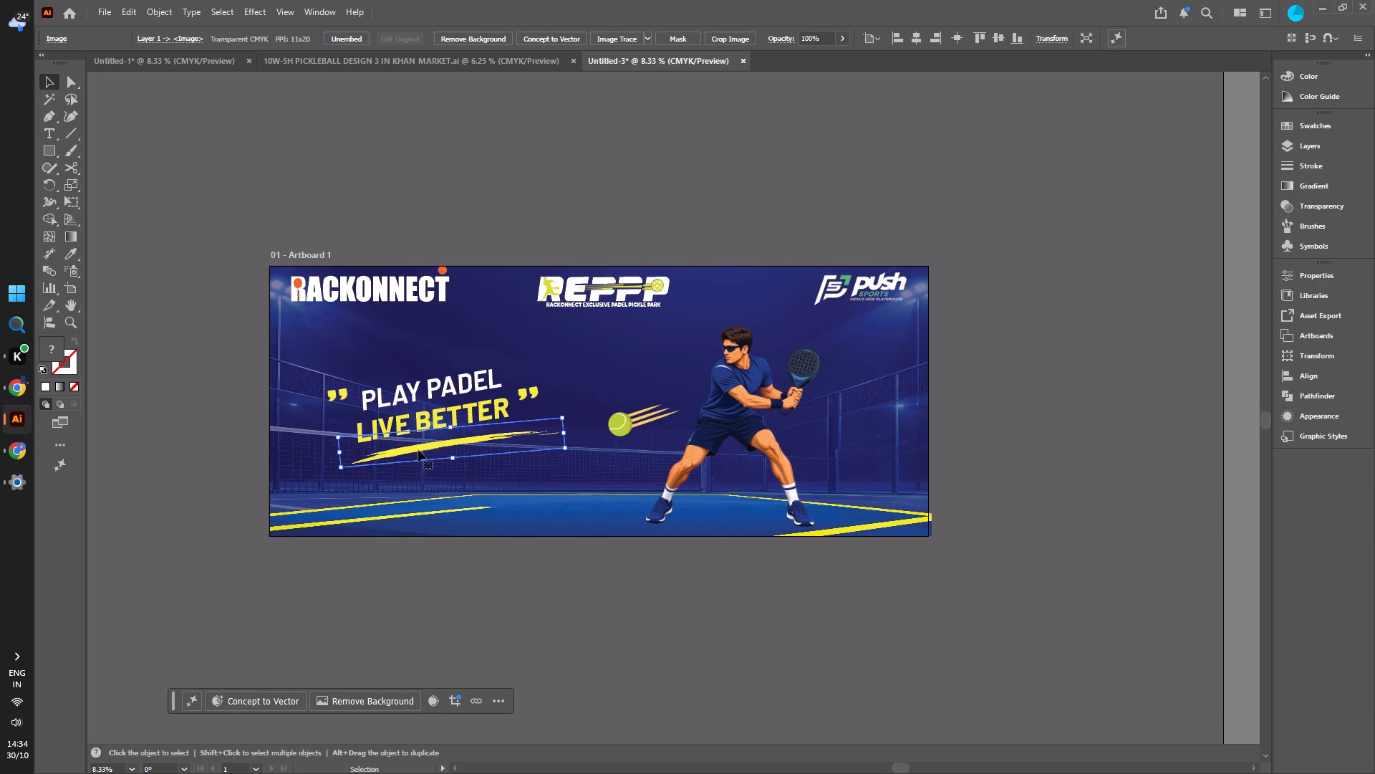
key(Up)
key(Up)
key(Up)
key(Up)
key(Up)
key(Up)
key(Up)
key(Up)
key(Up)
key(Up)
key(Up)
key(Up)
key(Up)
key(Up)
key(Up)
key(Up)
key(Up)
key(Up)
key(Up)
key(Up)
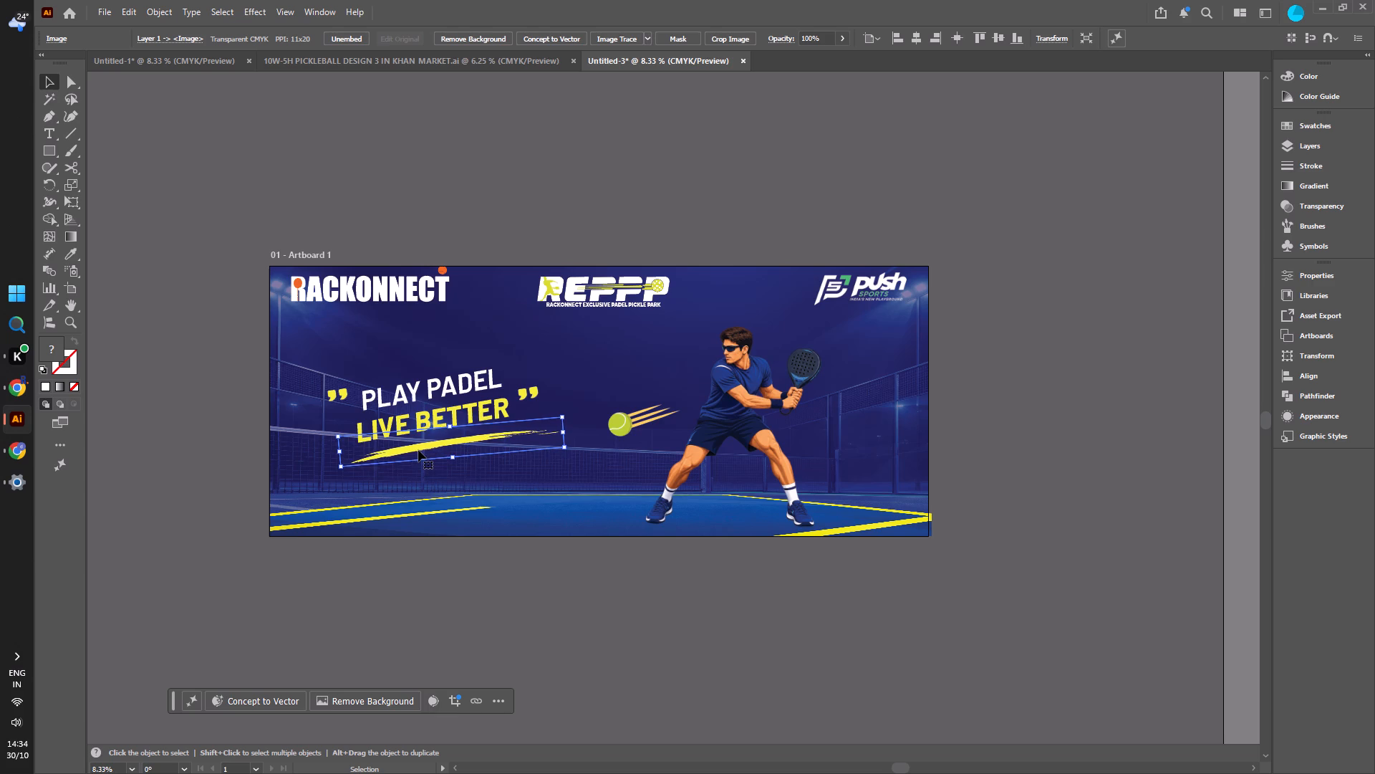
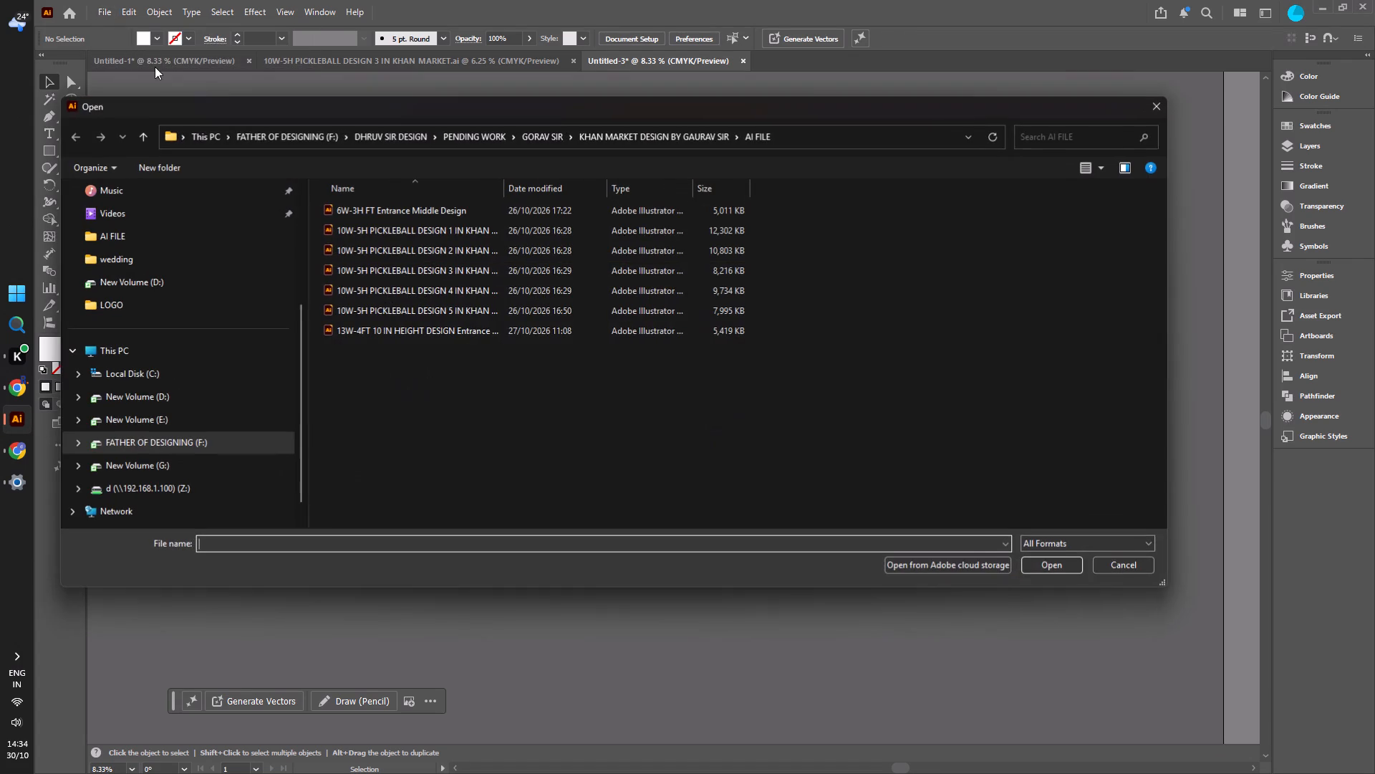
scroll(150, 305, up, 5)
scroll(150, 305, down, 1)
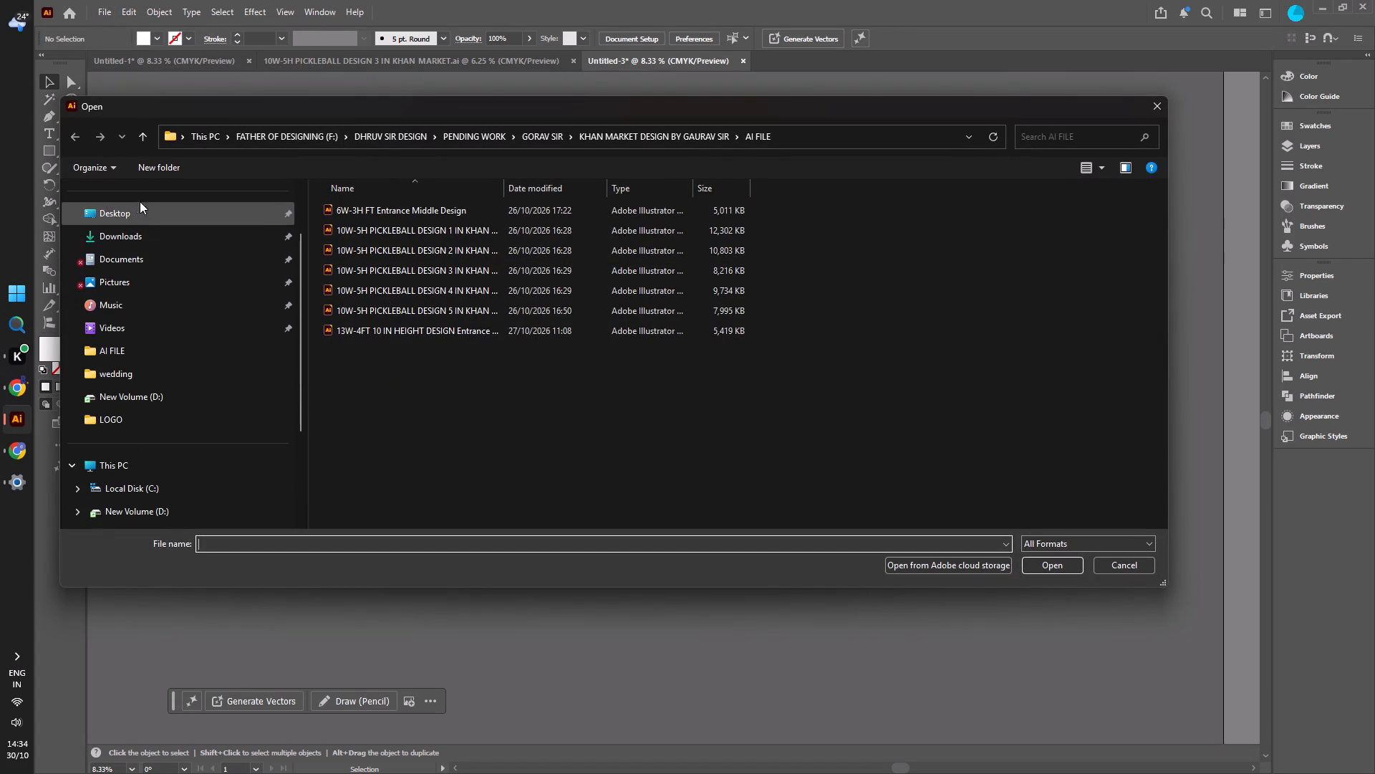
click(140, 201)
click(141, 221)
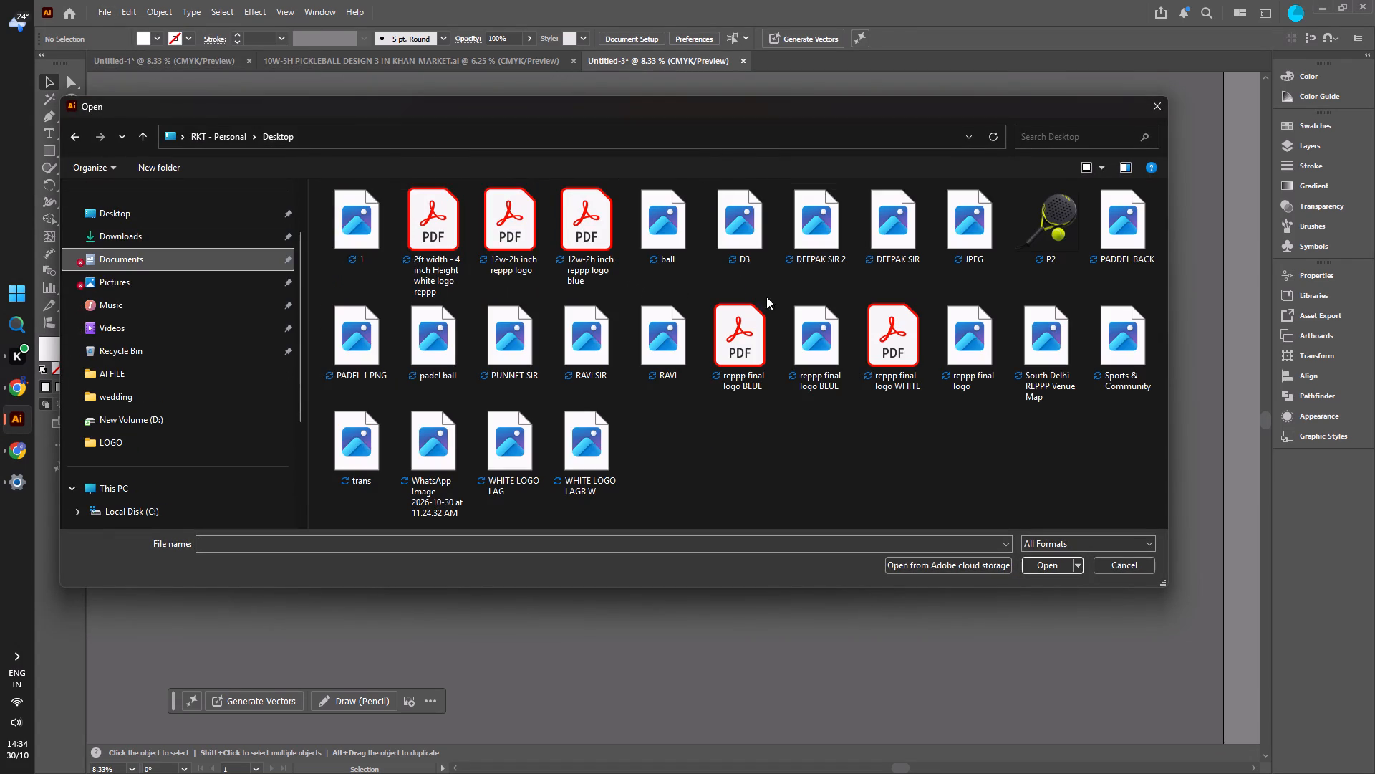
click(1045, 224)
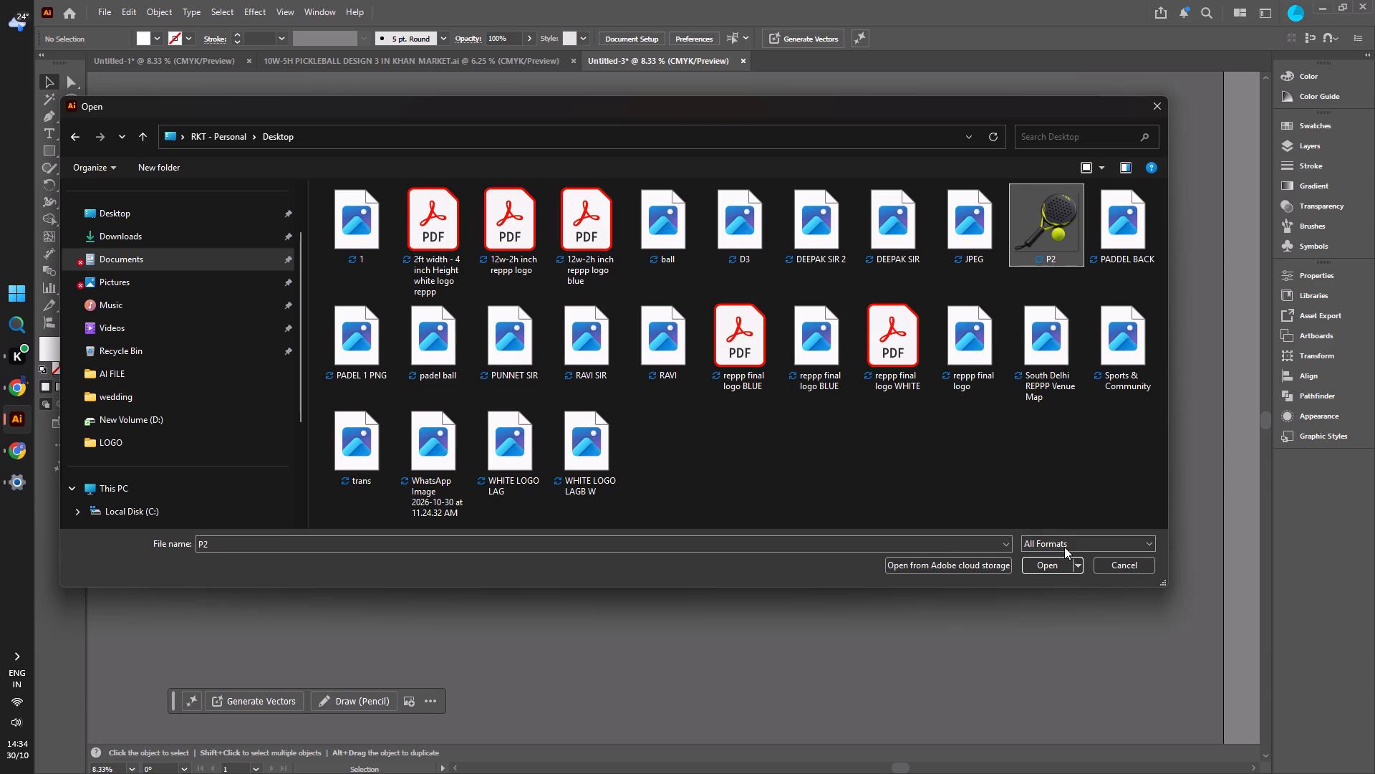
click(1055, 560)
click(742, 362)
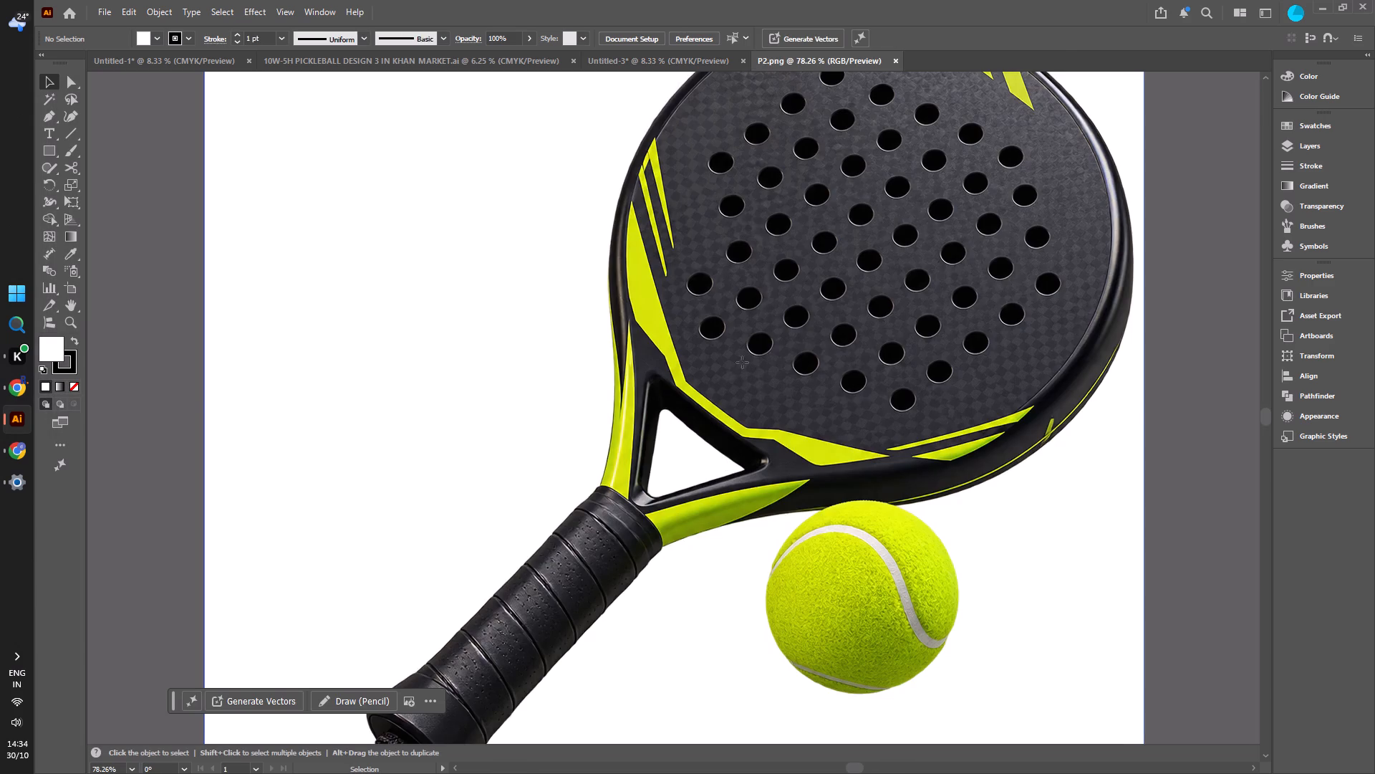
key(ctrl+c)
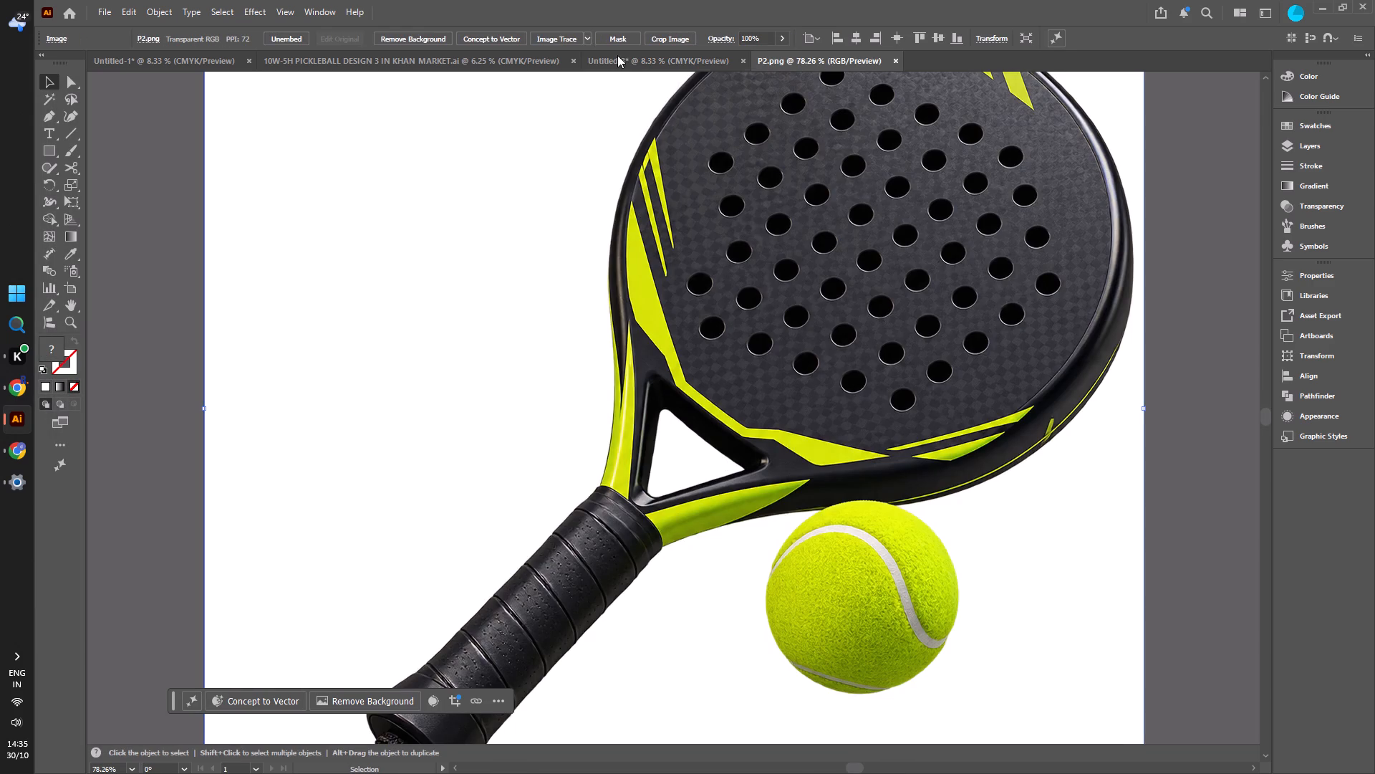
Delete the padel player and the flying ball from the banner in Untitled-3.
click(617, 55)
click(743, 423)
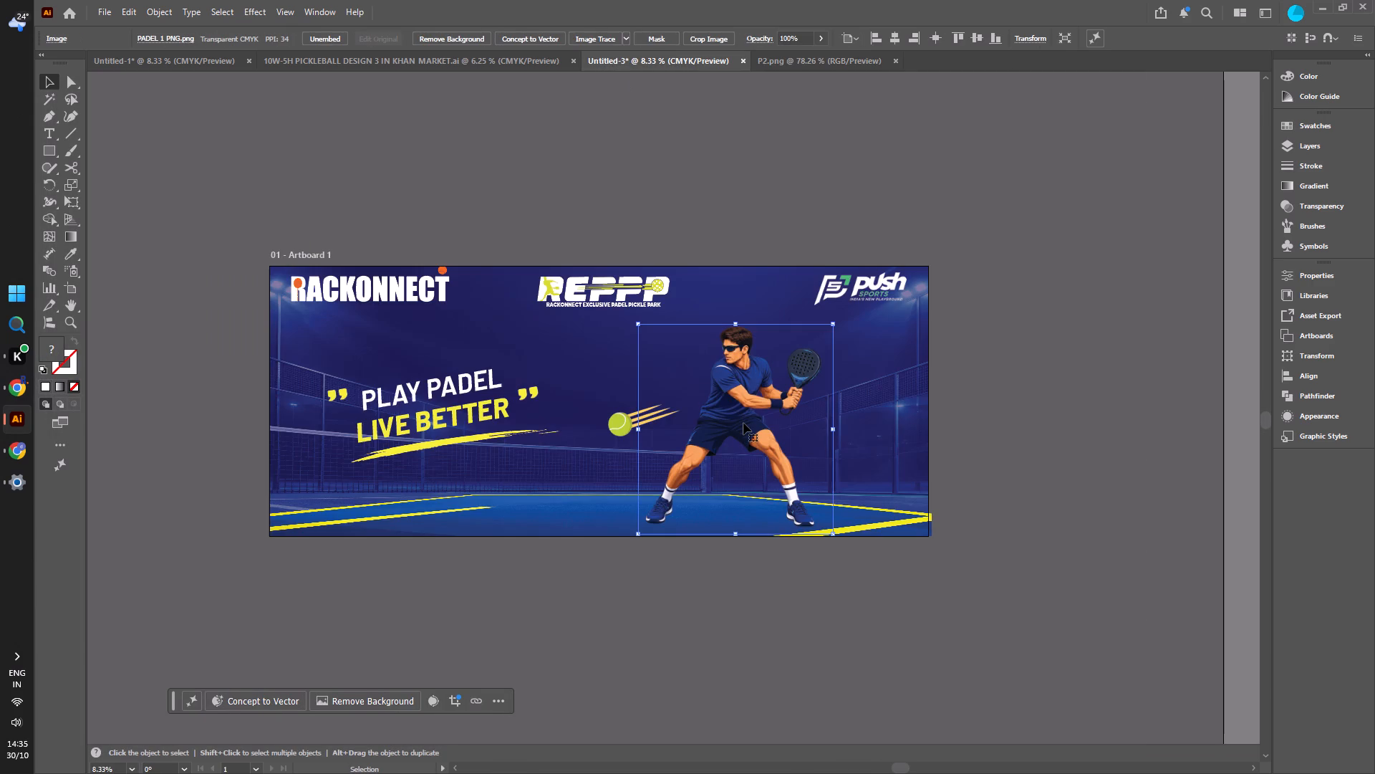
key(Delete)
click(617, 427)
key(Delete)
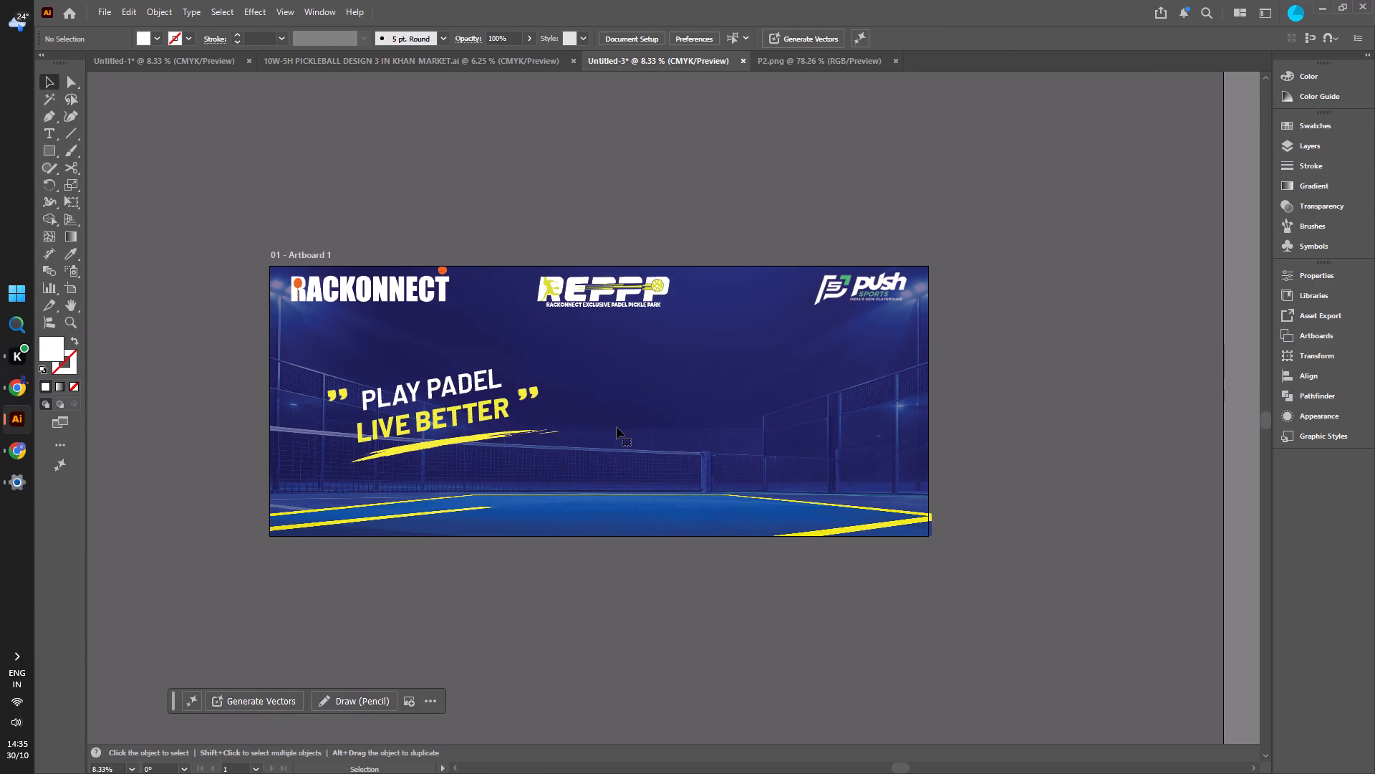
Copy the racket and ball picture from P2.png and paste it onto the Untitled-3 banner.
key(v)
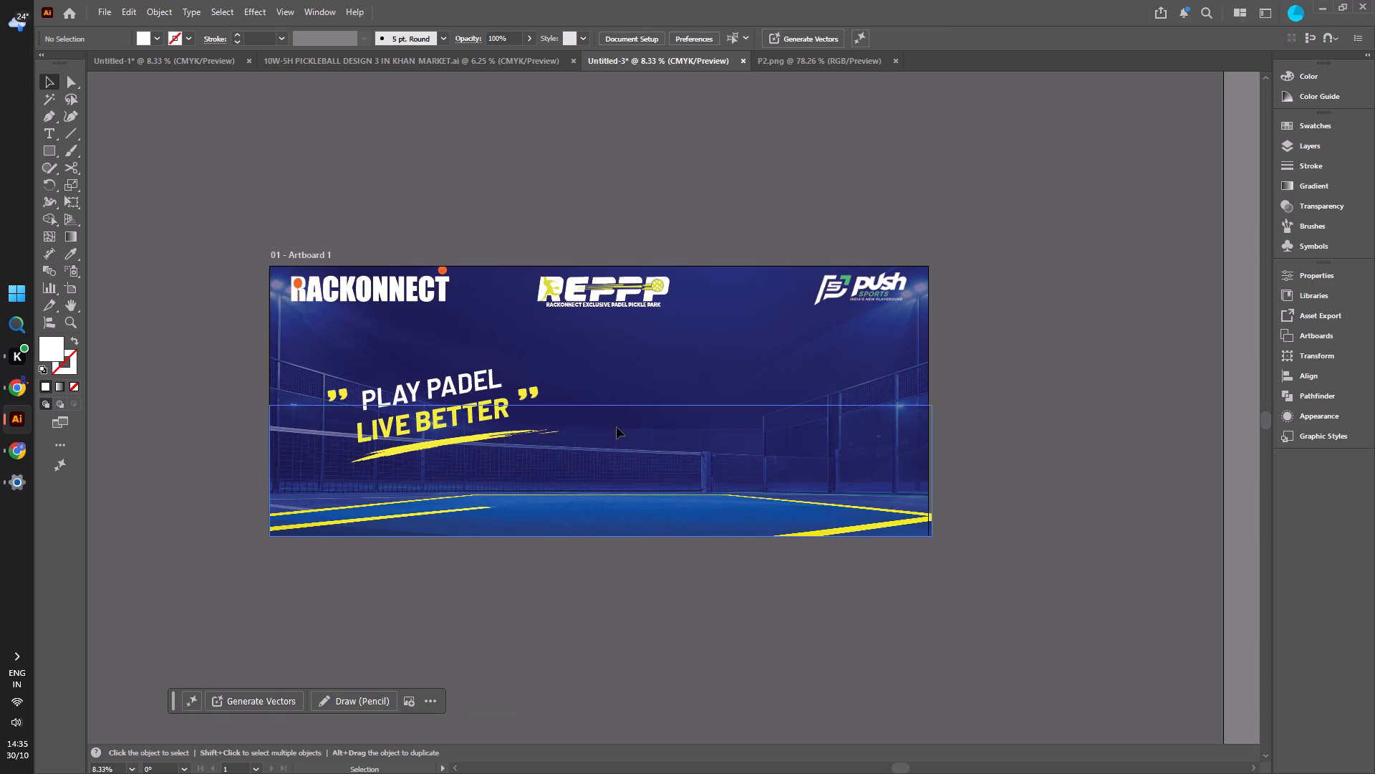
click(714, 209)
key(v)
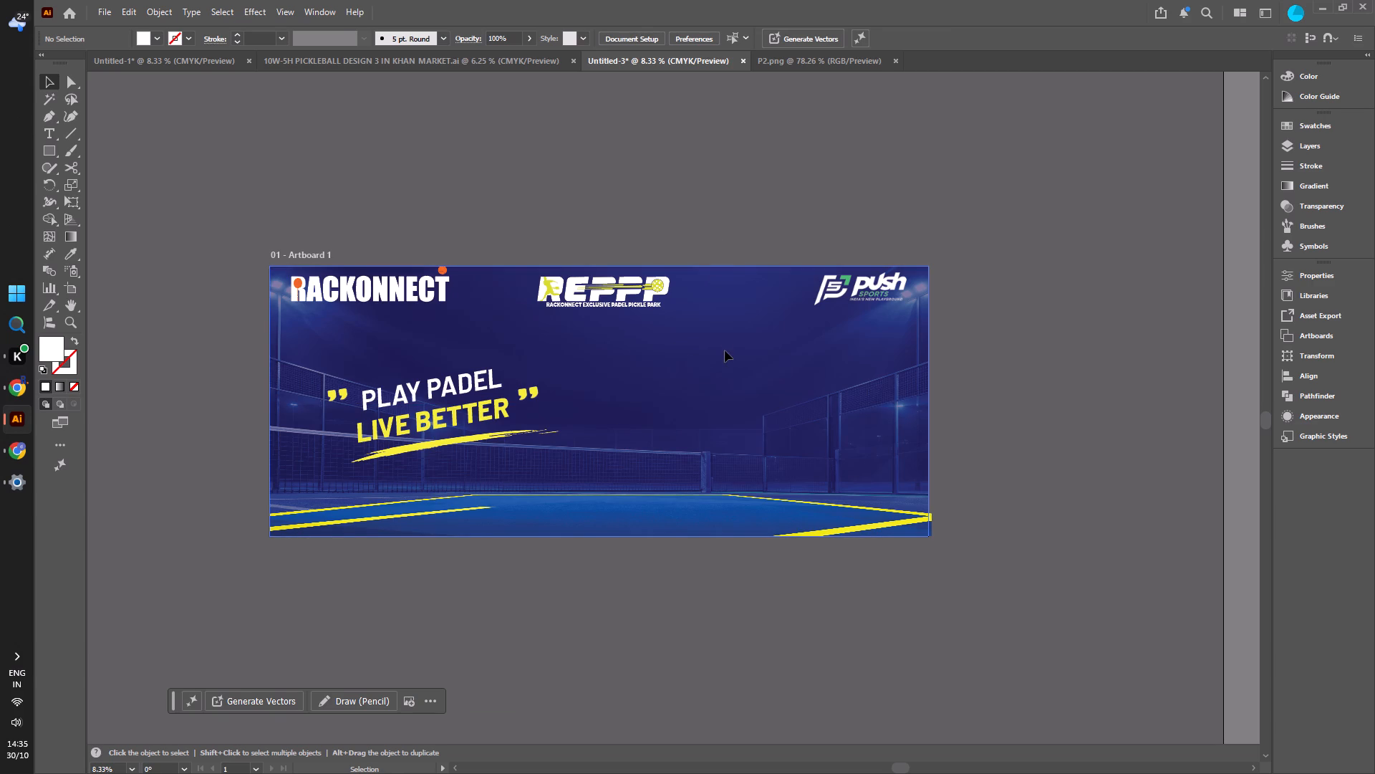
click(773, 57)
click(785, 229)
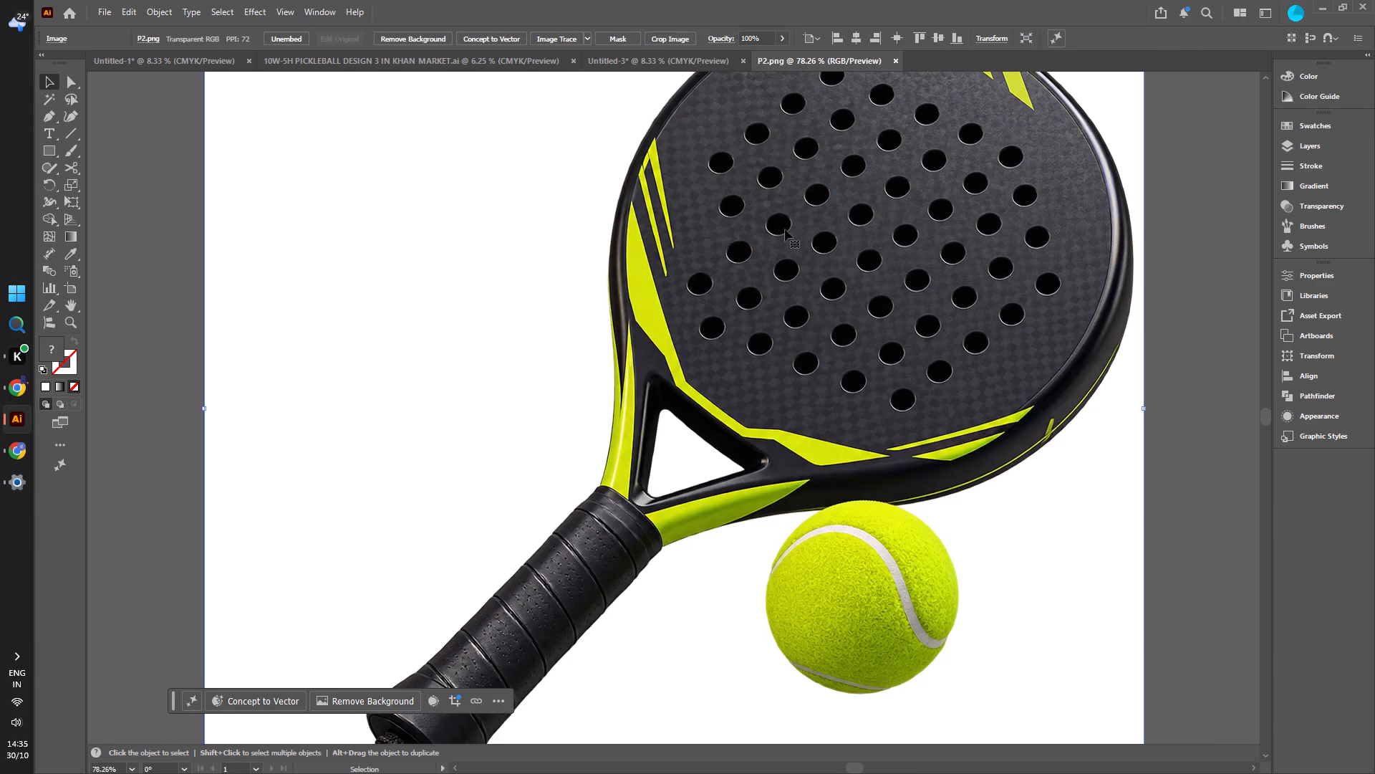
right_click(785, 229)
click(821, 268)
right_click(800, 201)
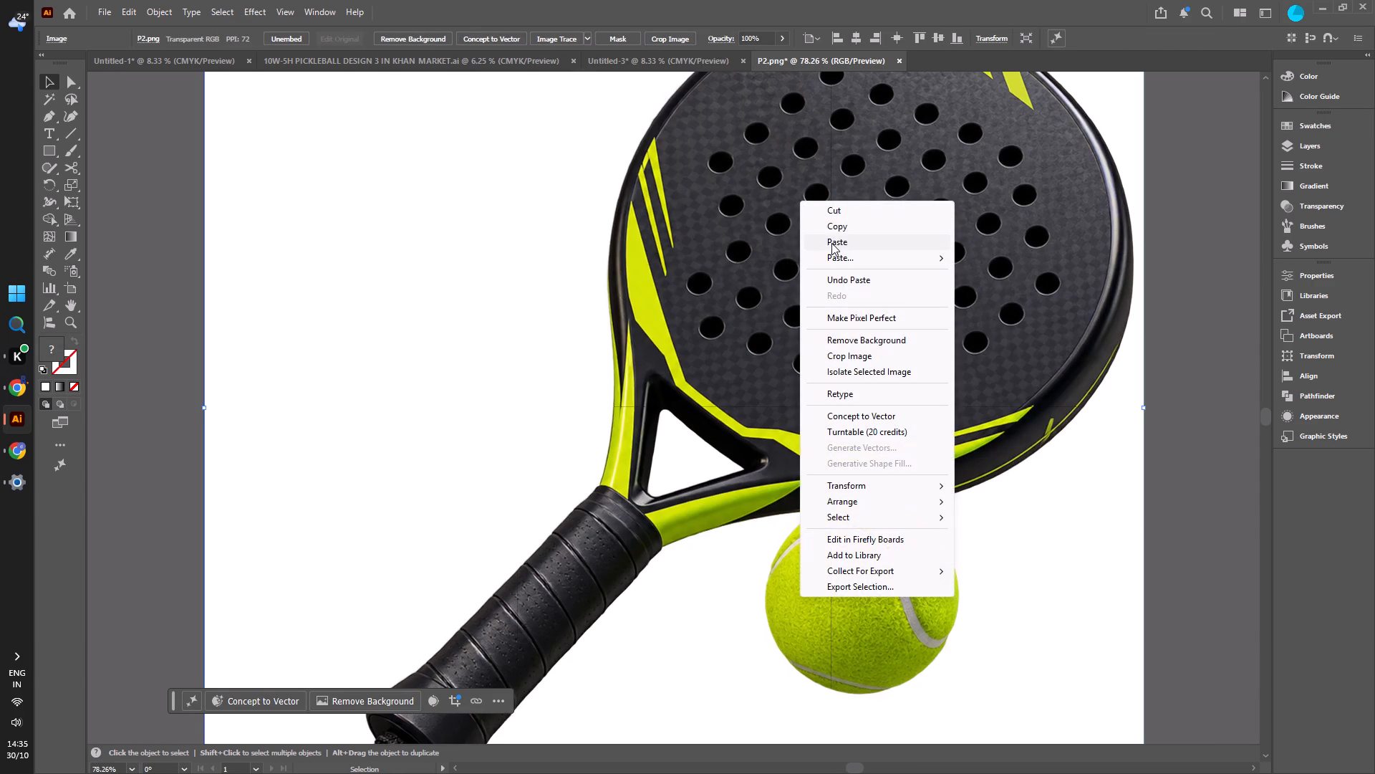
click(837, 229)
click(638, 62)
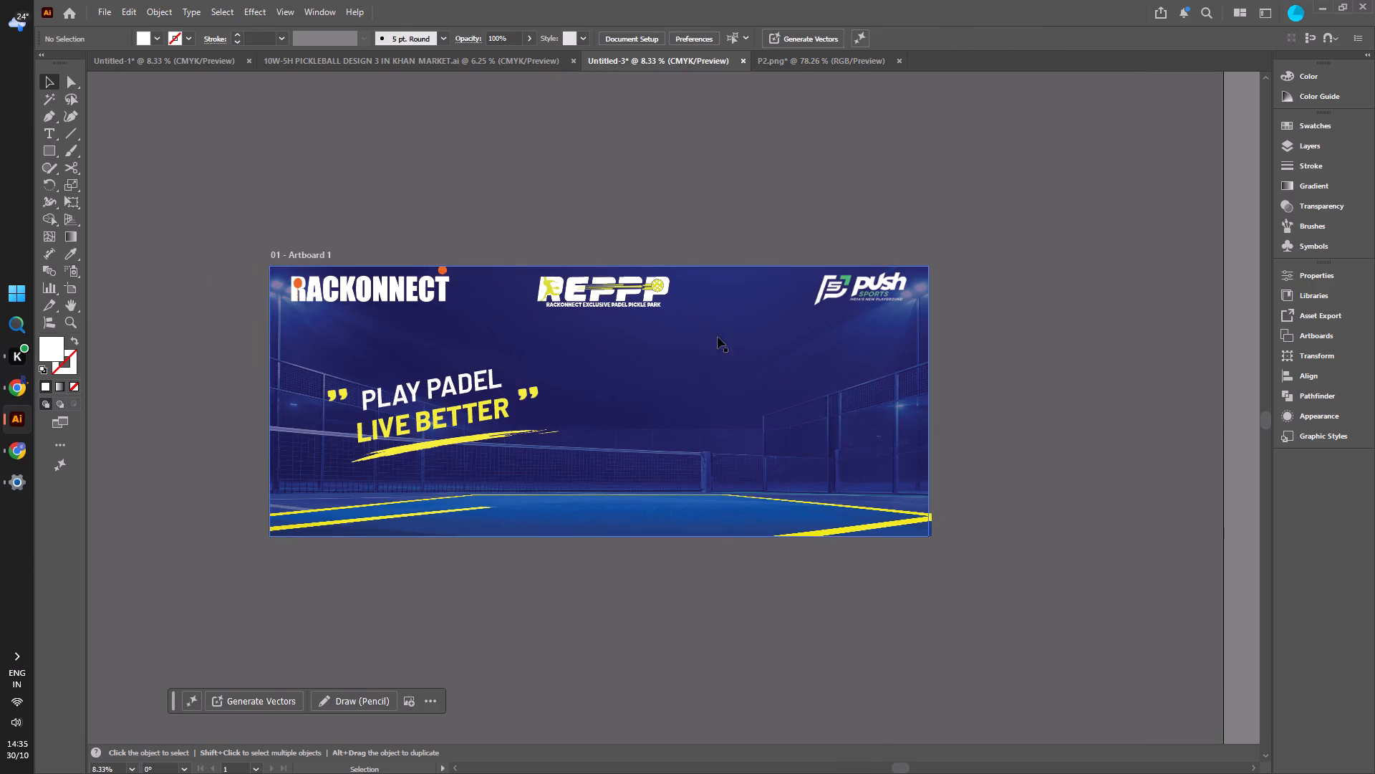
right_click(718, 337)
click(761, 376)
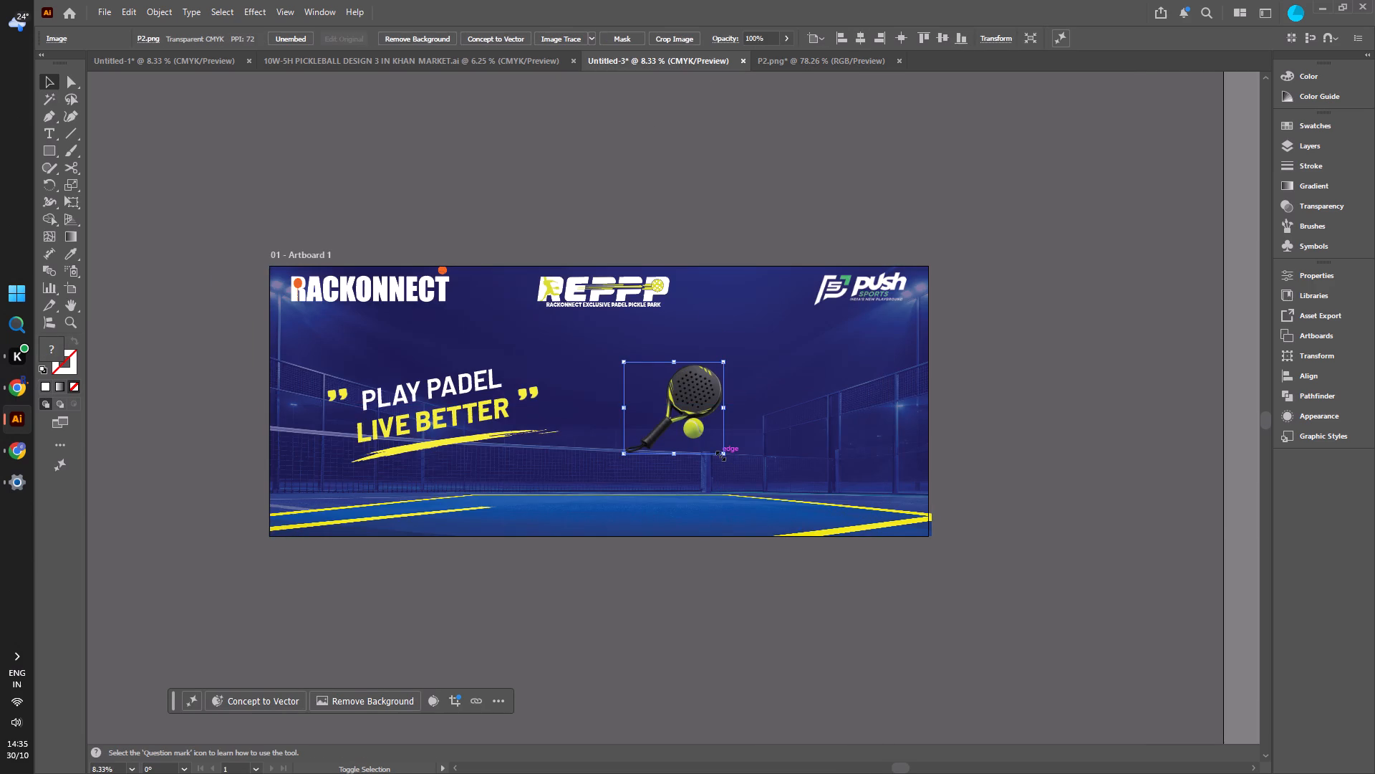
Enlarge the racket and ball picture to about 3 ft wide and place it on the banner's right half, below the logos.
shift+drag(719, 454, 814, 579)
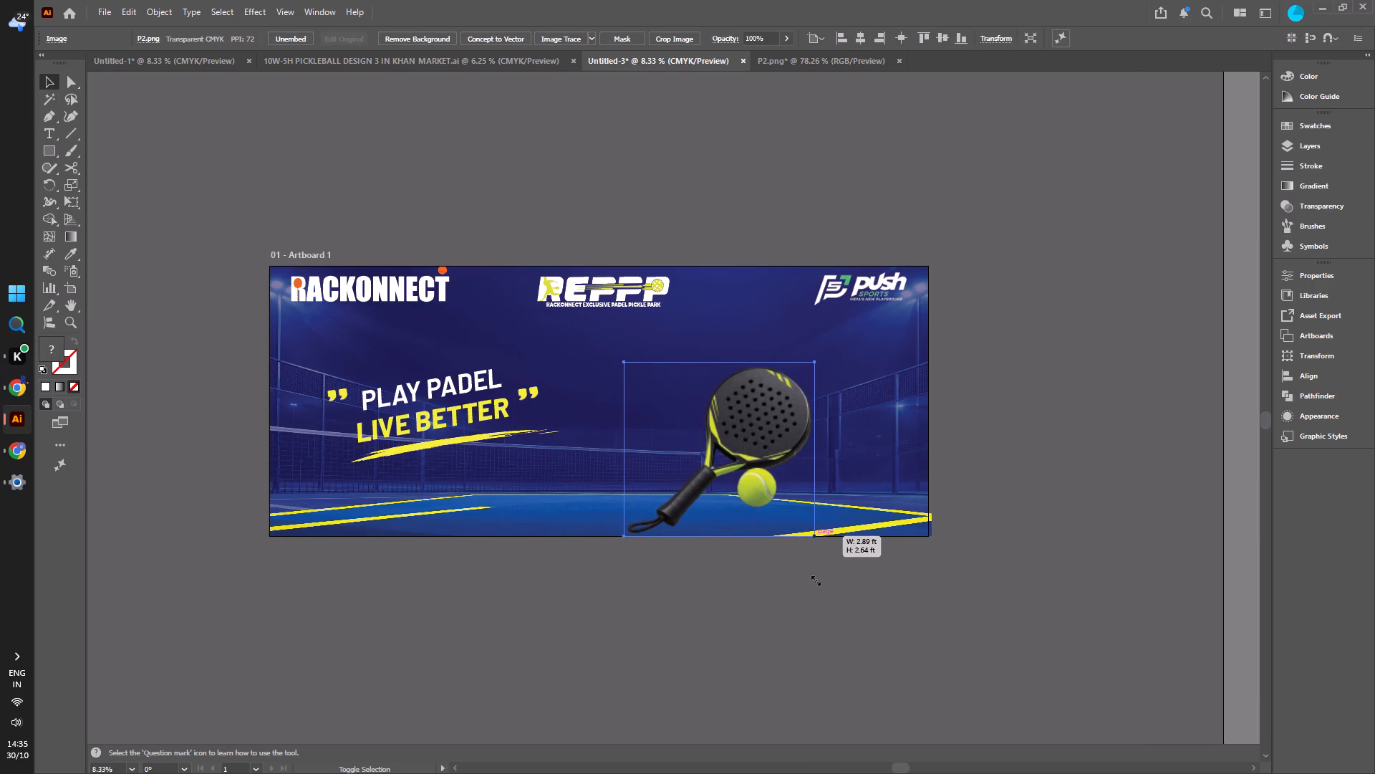
shift+drag(814, 579, 820, 586)
drag(792, 439, 801, 446)
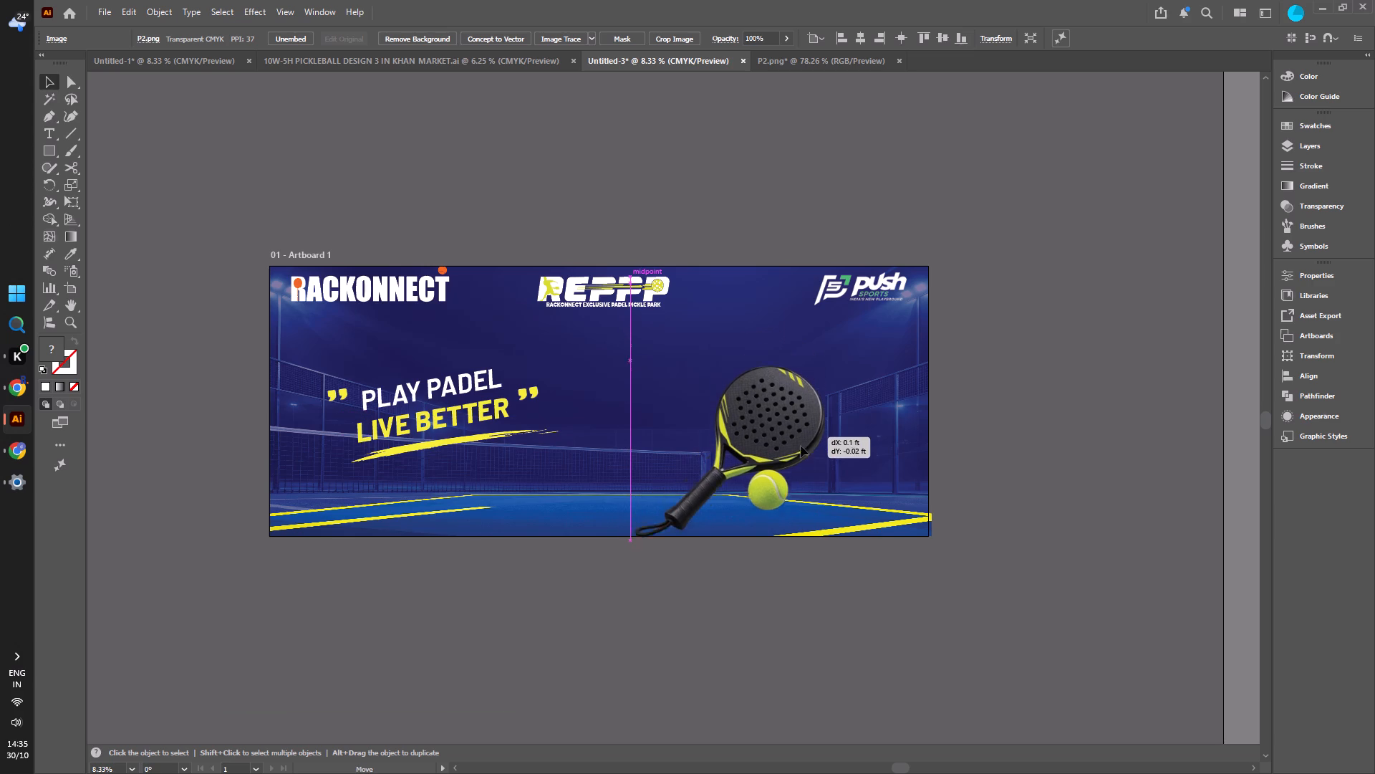
drag(801, 446, 802, 405)
click(1021, 362)
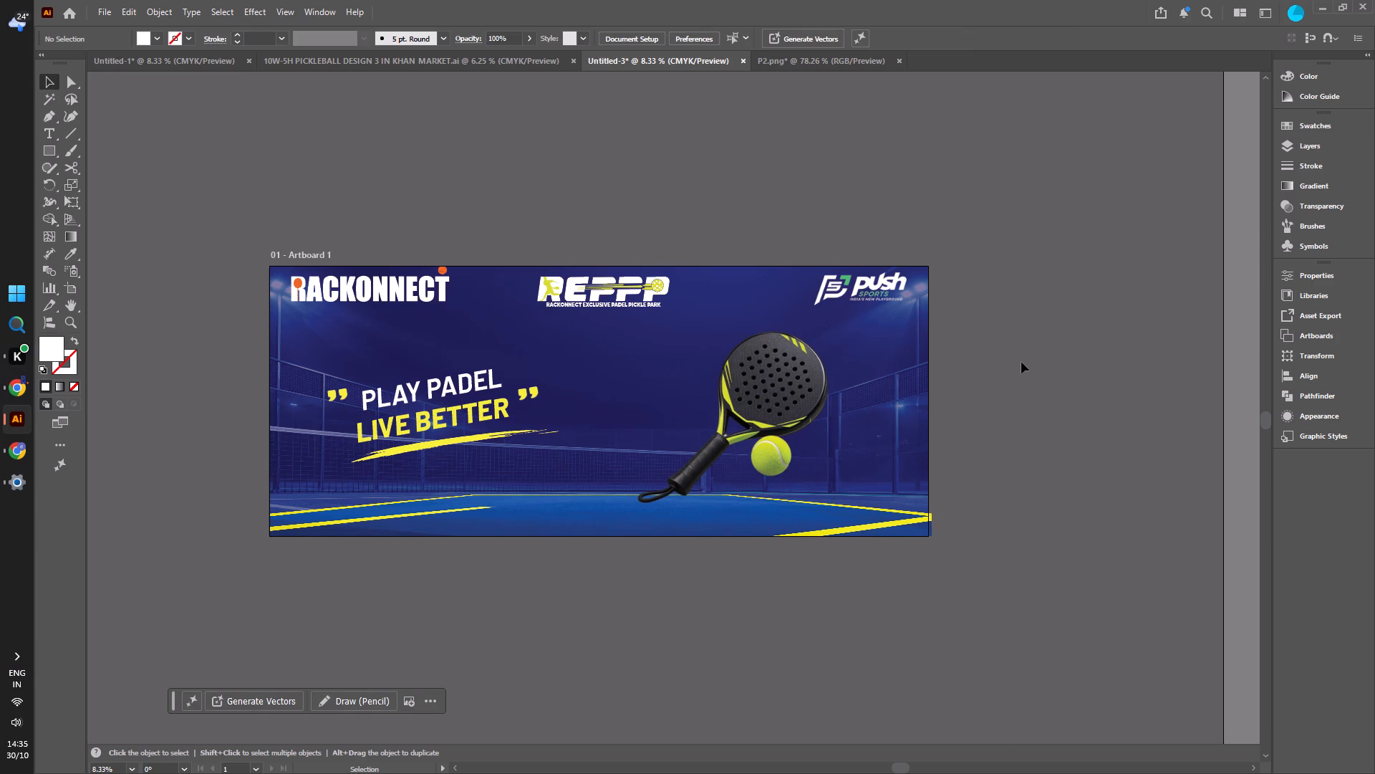
Rotate the racket and ball picture a few degrees counter-clockwise and shift it slightly down toward the court floor.
click(809, 401)
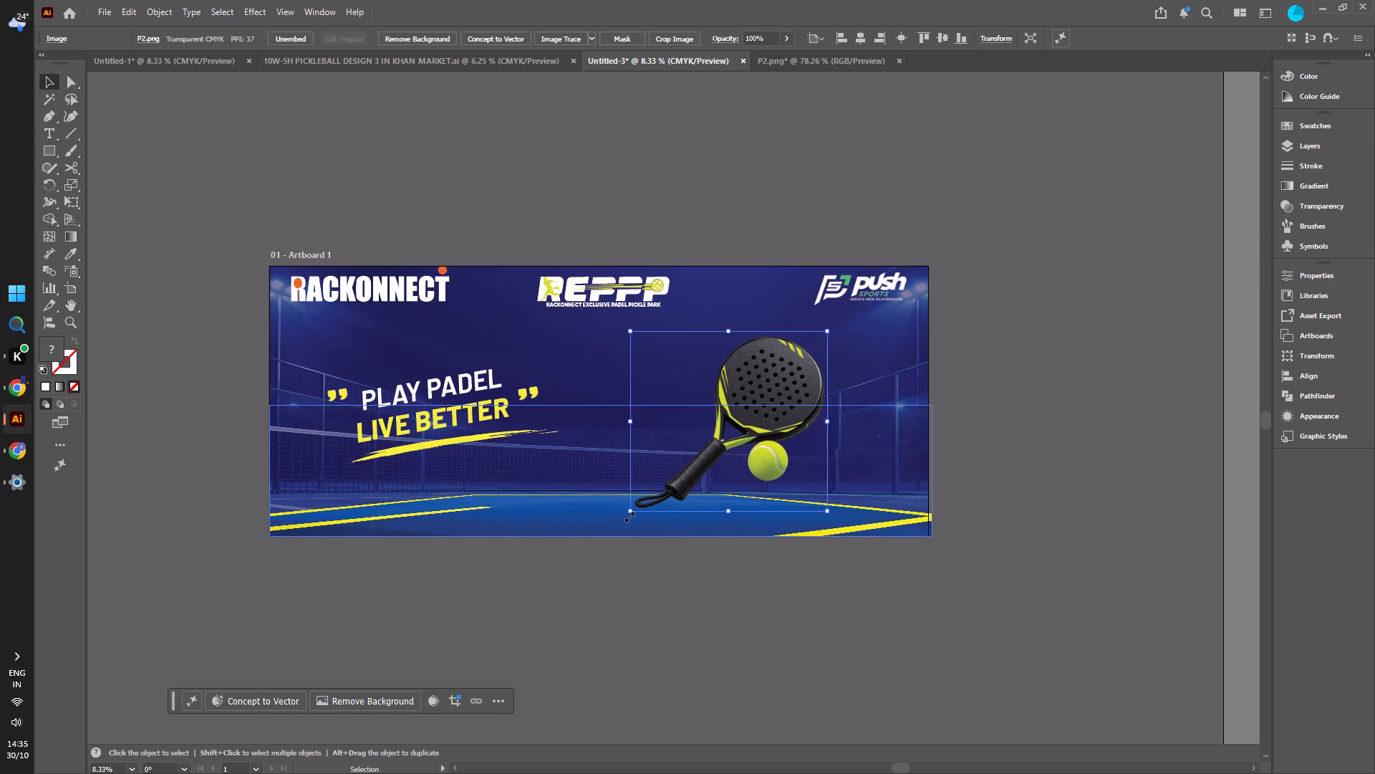
drag(638, 513, 846, 464)
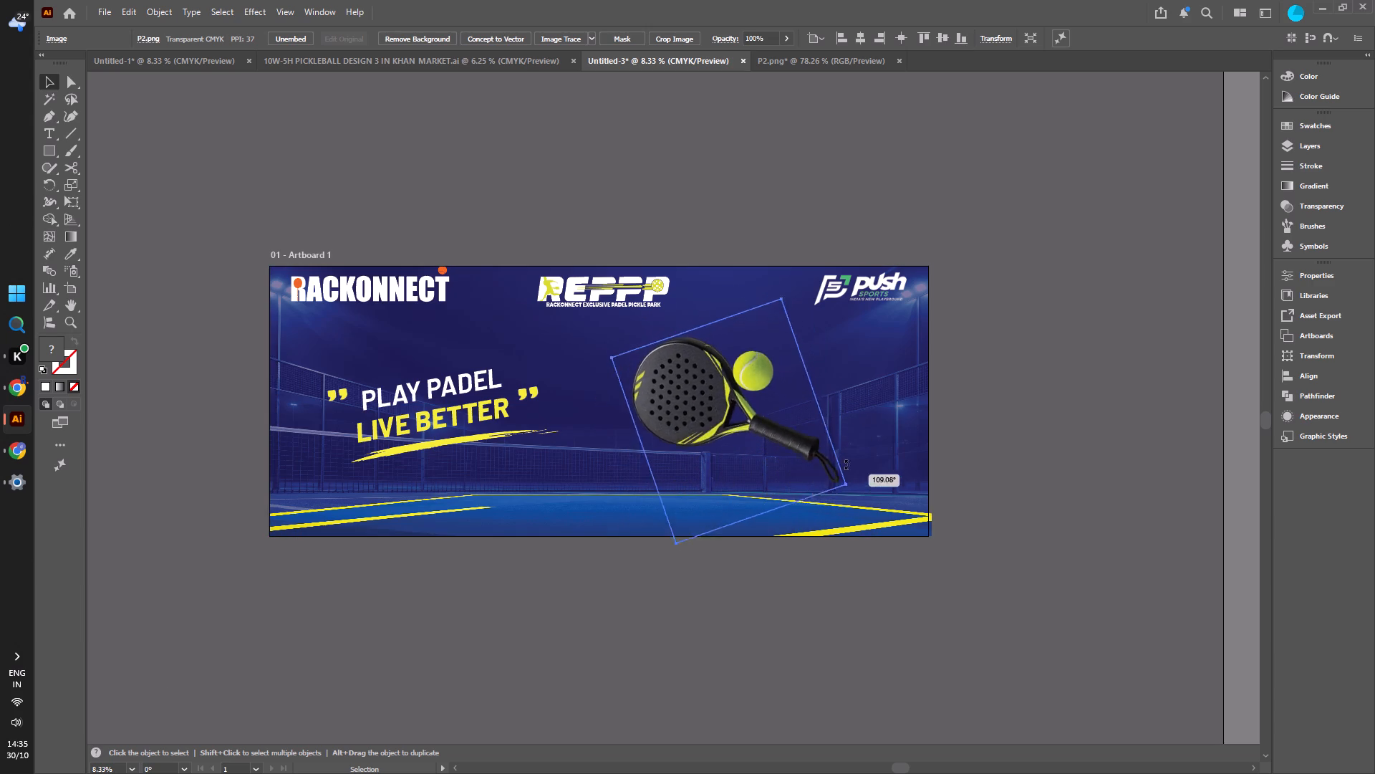
drag(846, 464, 799, 547)
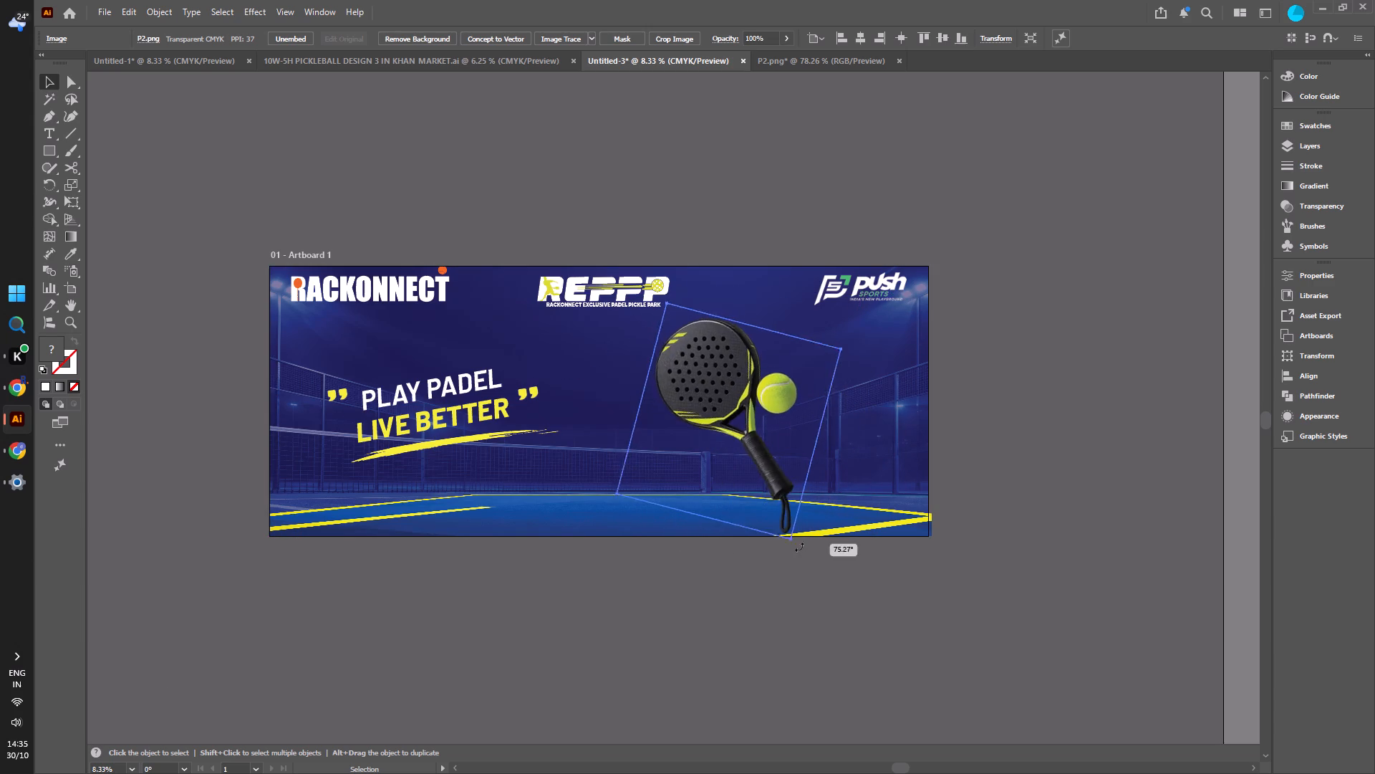
drag(799, 547, 642, 506)
click(1058, 313)
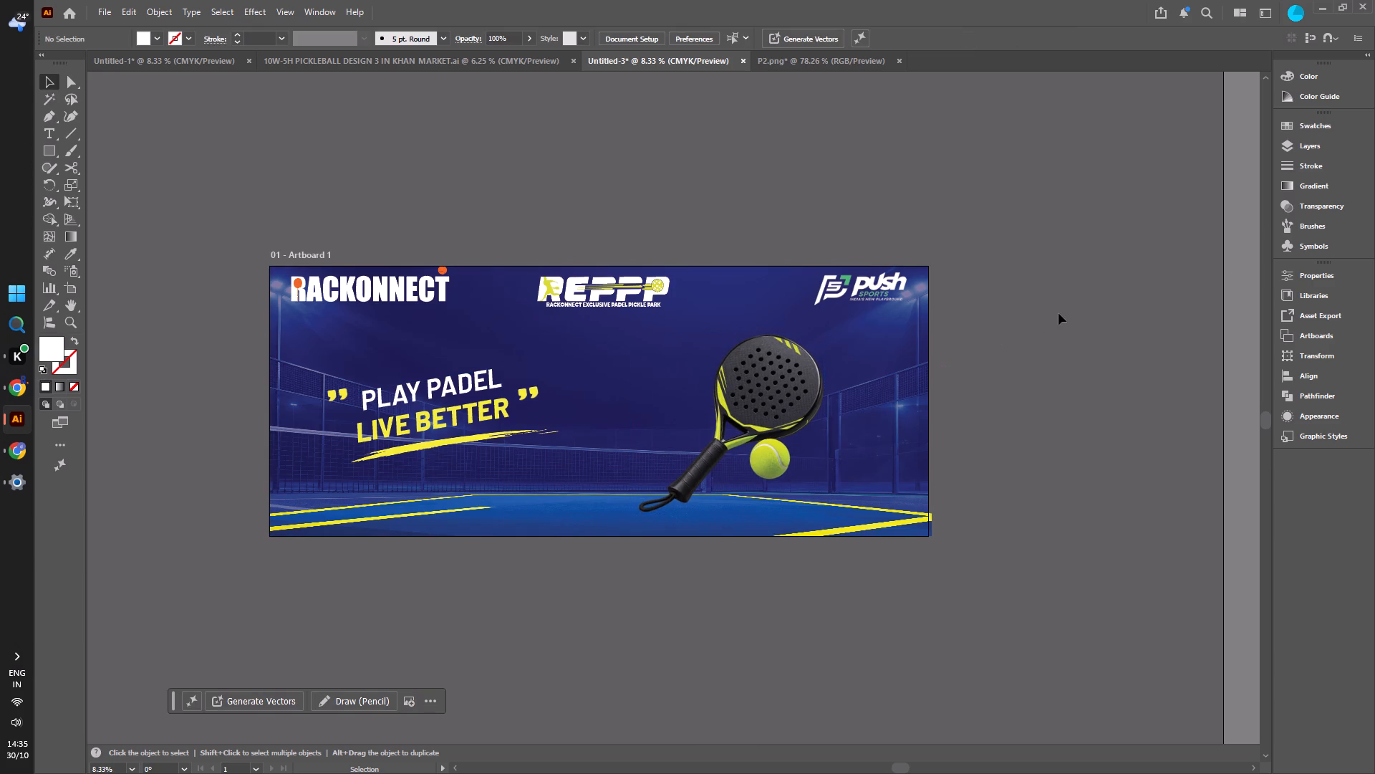
drag(793, 378, 791, 391)
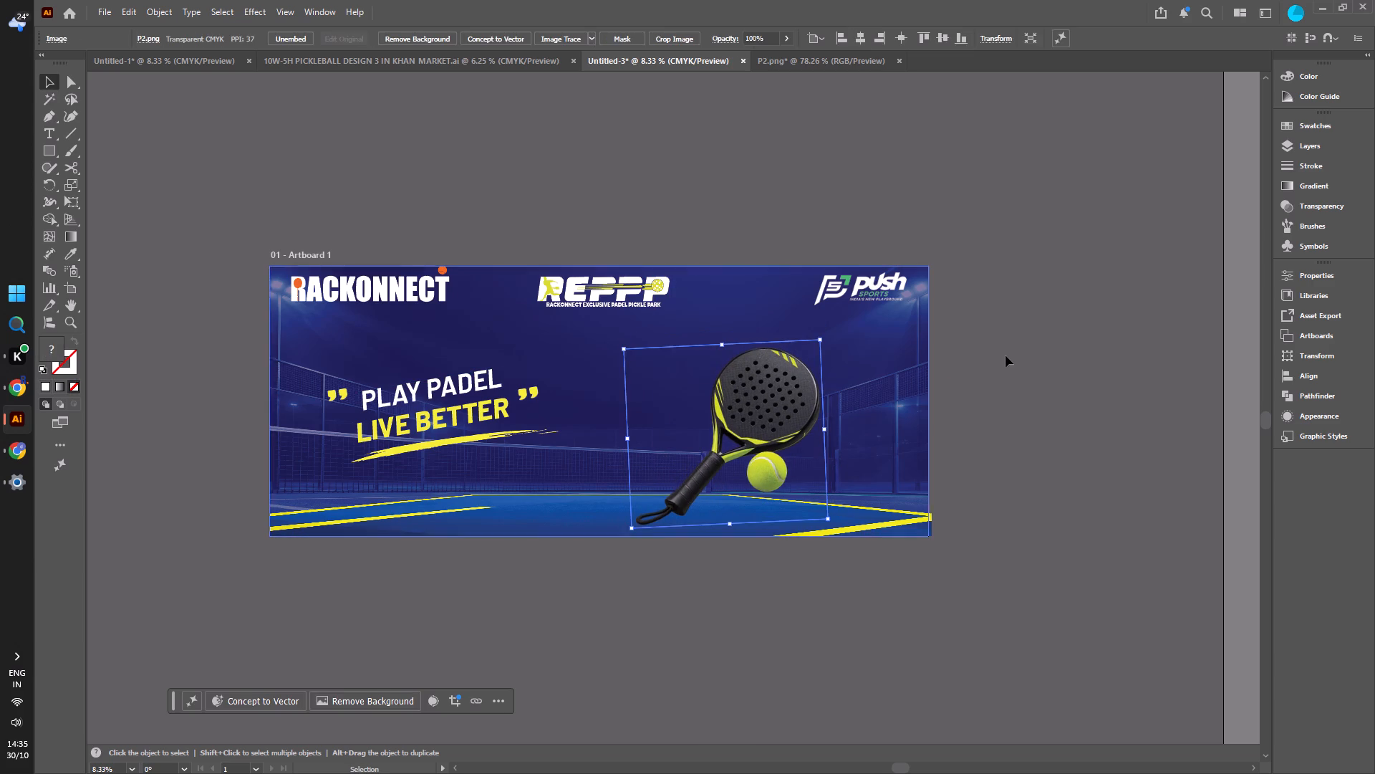
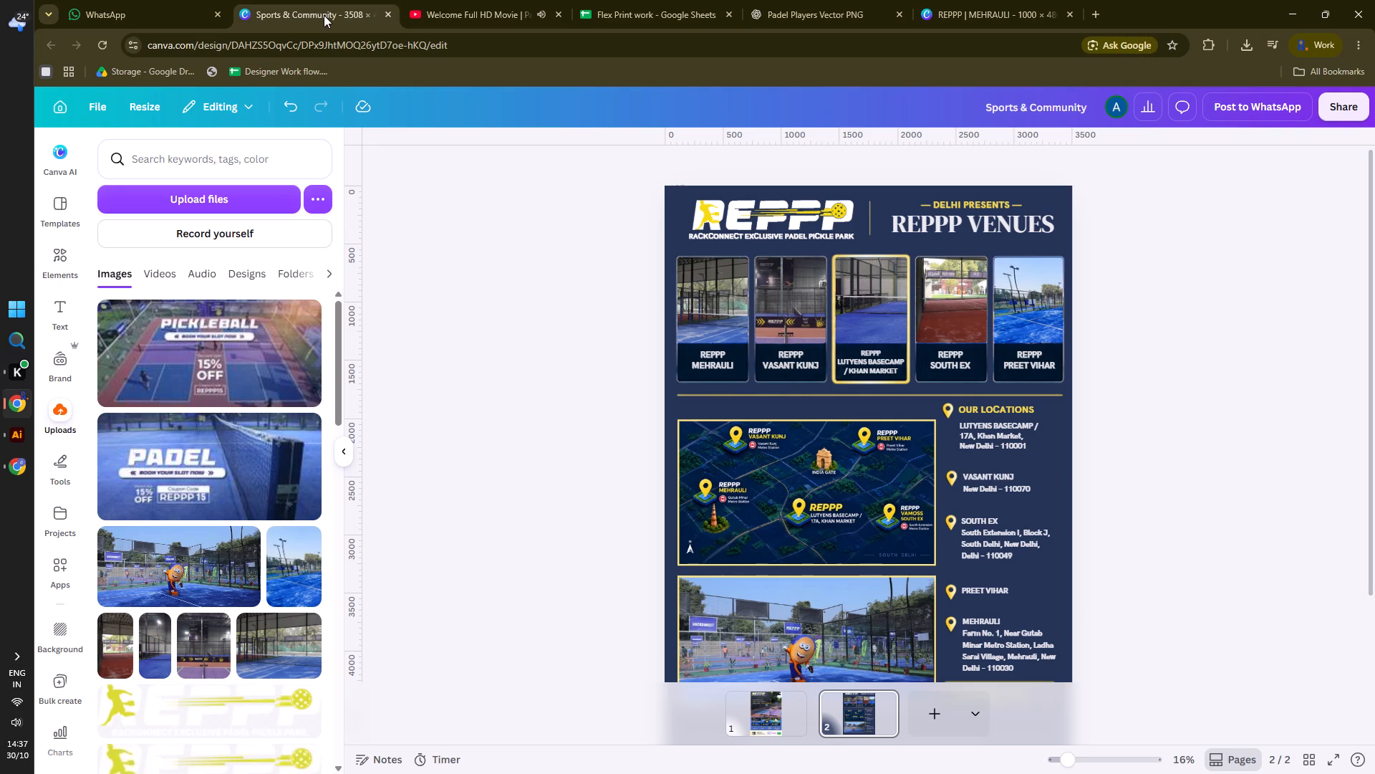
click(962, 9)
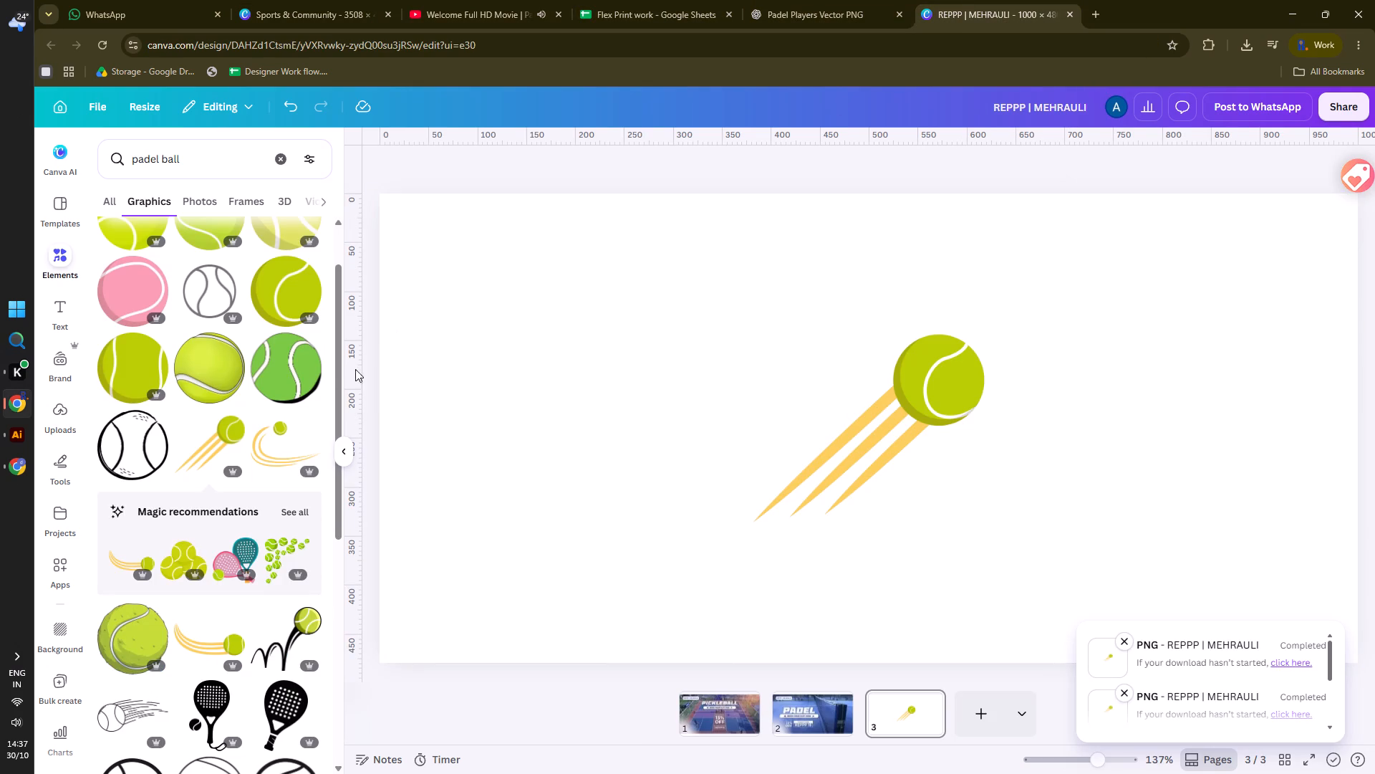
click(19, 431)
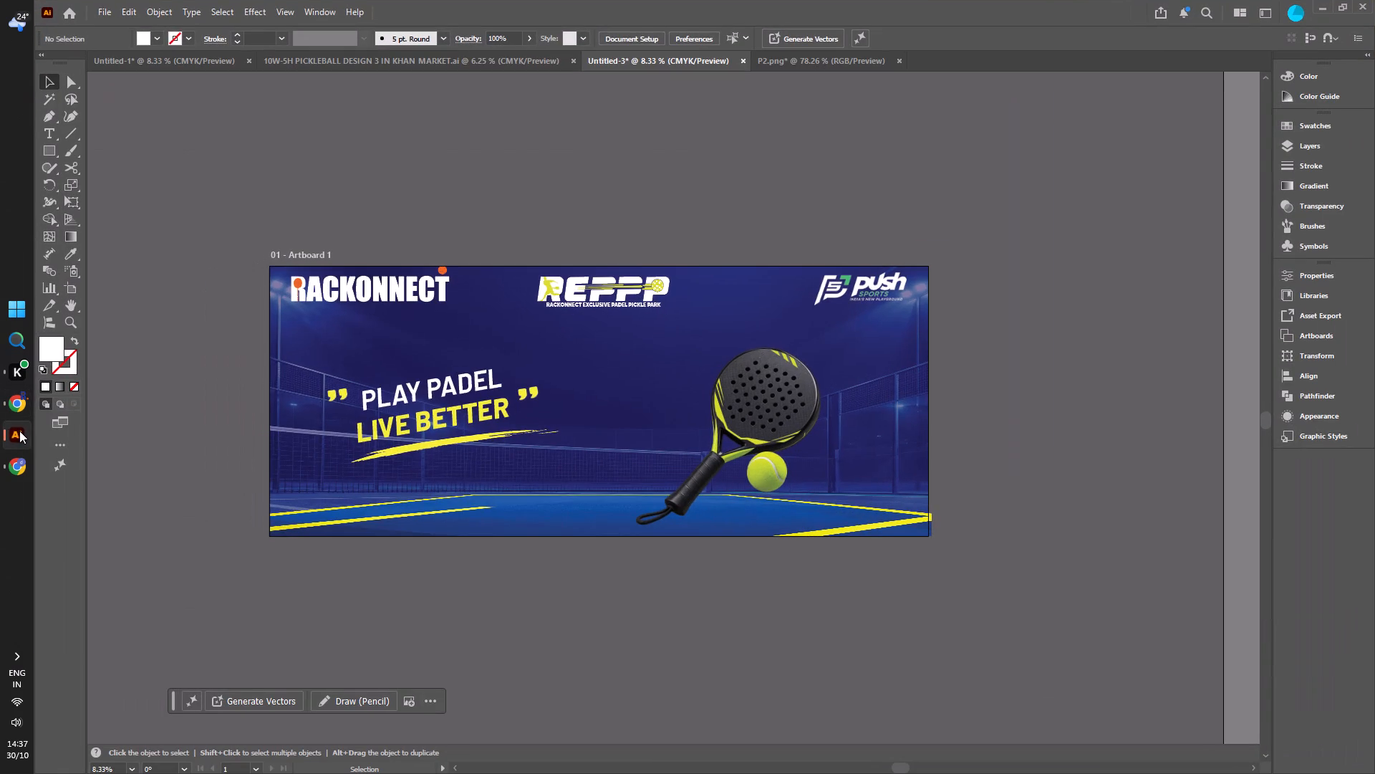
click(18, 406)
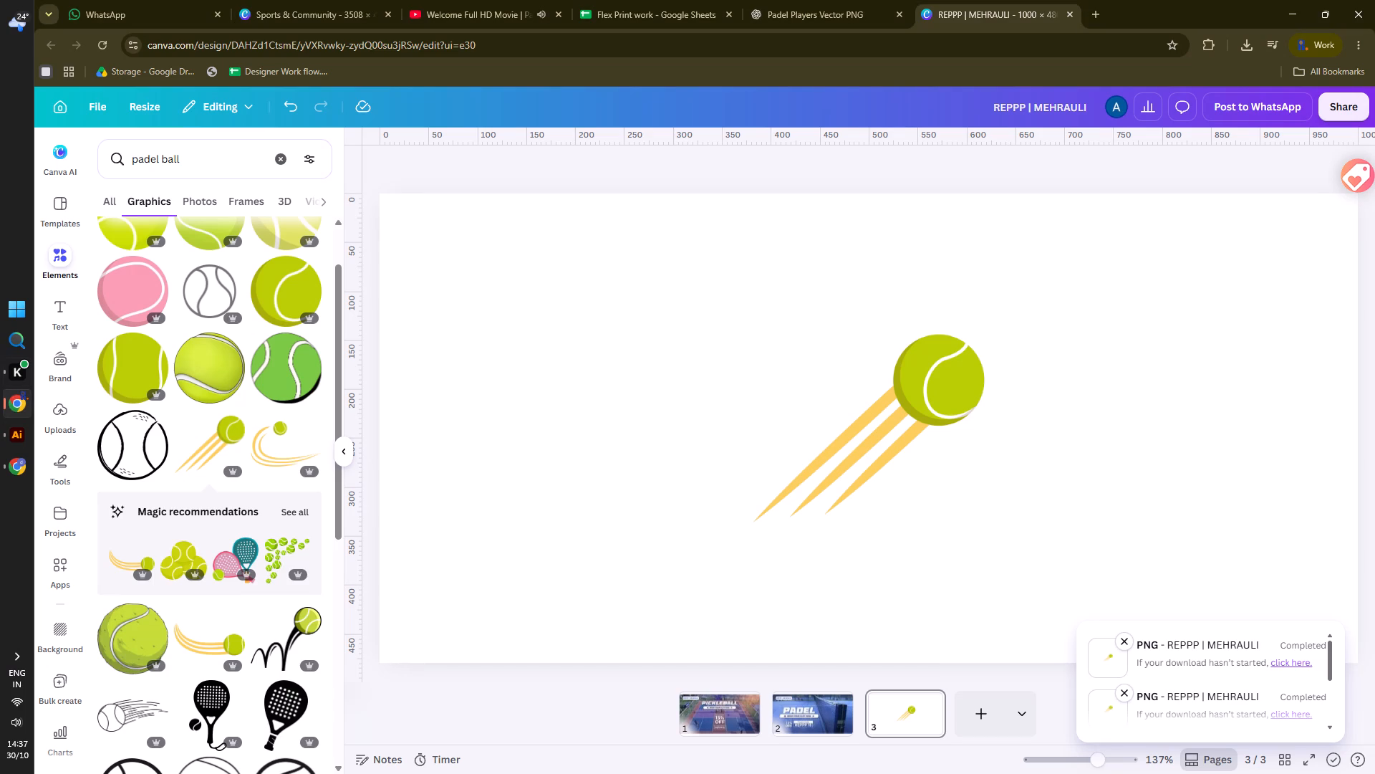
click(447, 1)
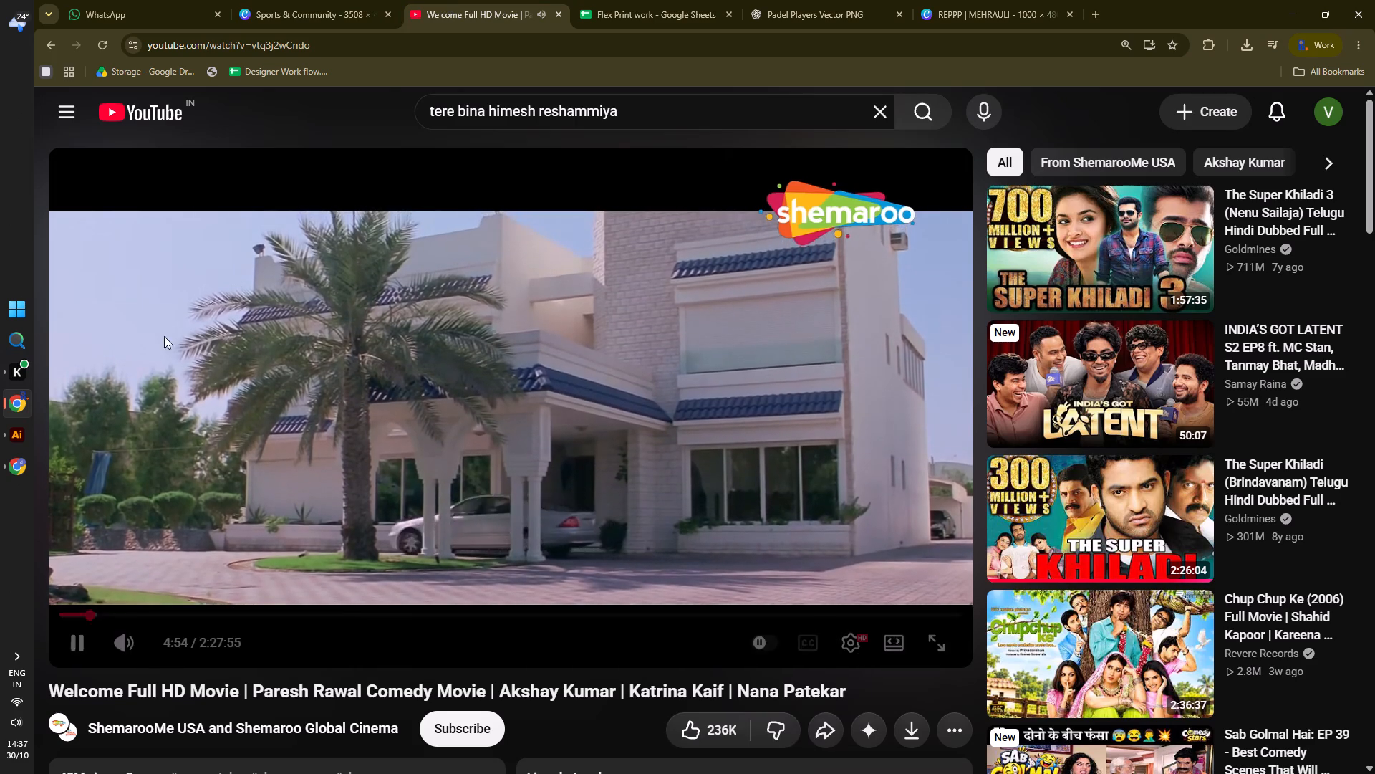
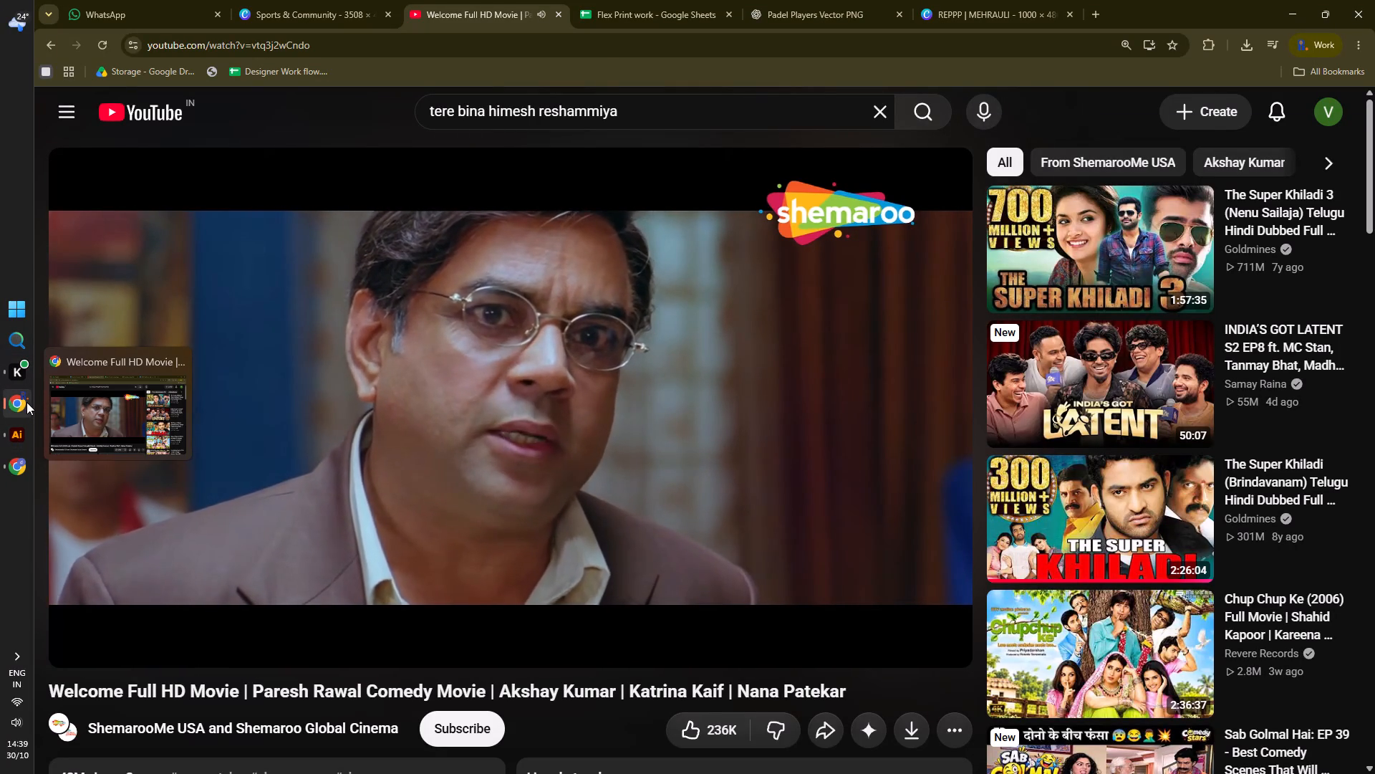
click(26, 402)
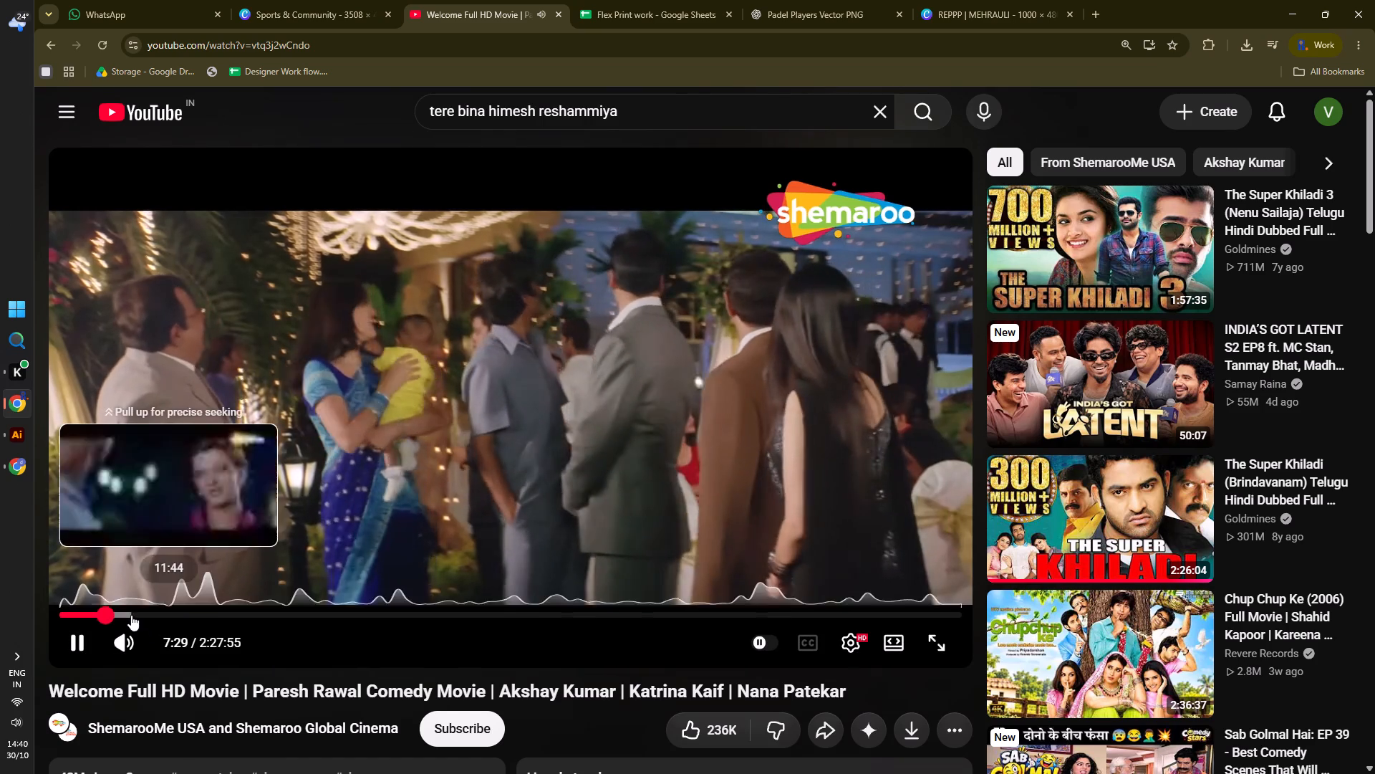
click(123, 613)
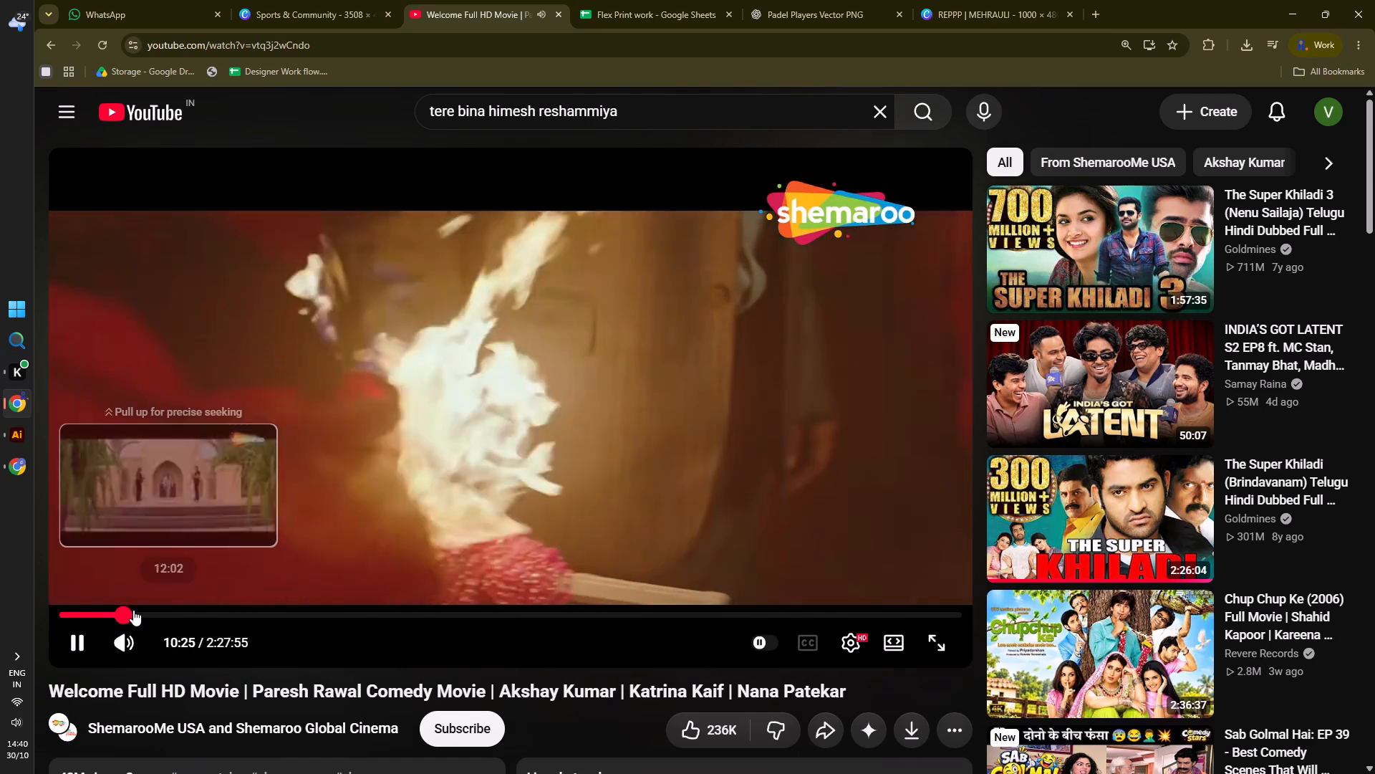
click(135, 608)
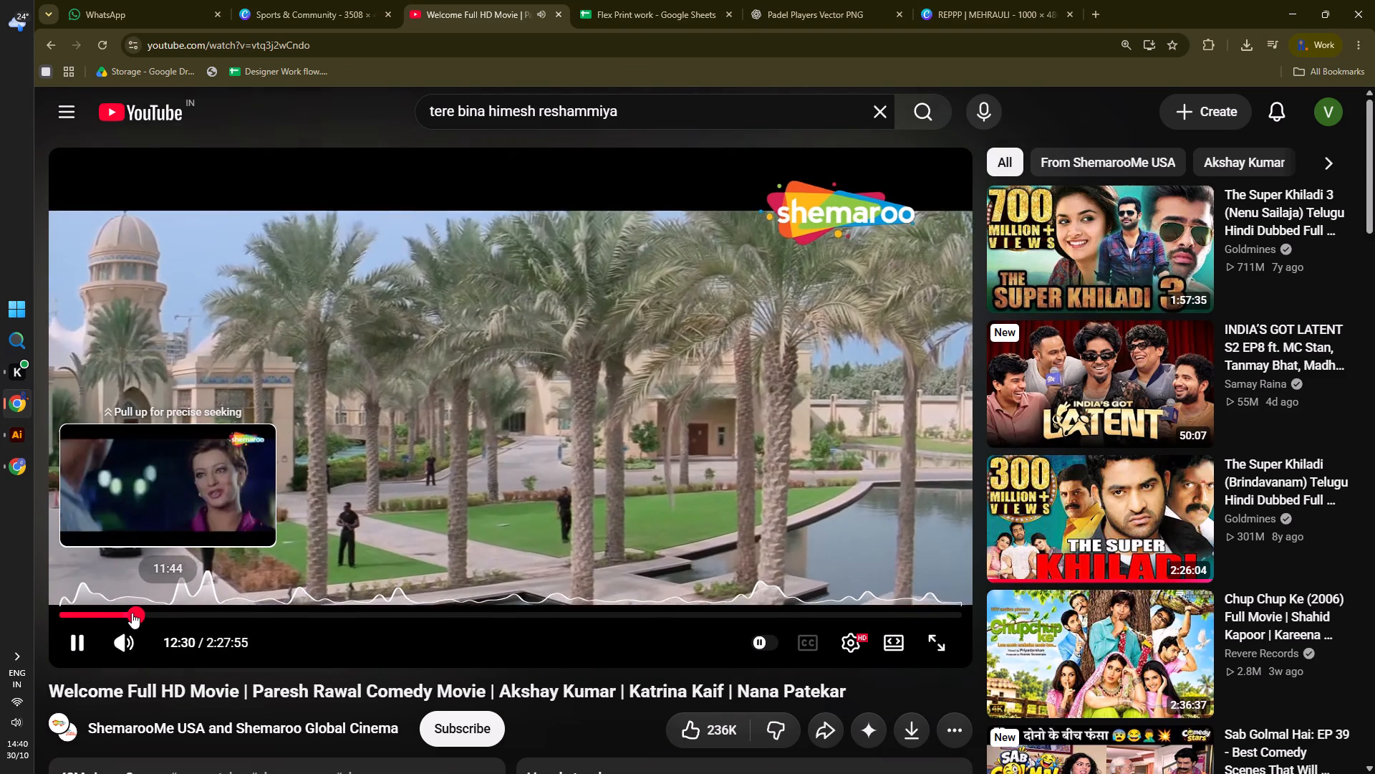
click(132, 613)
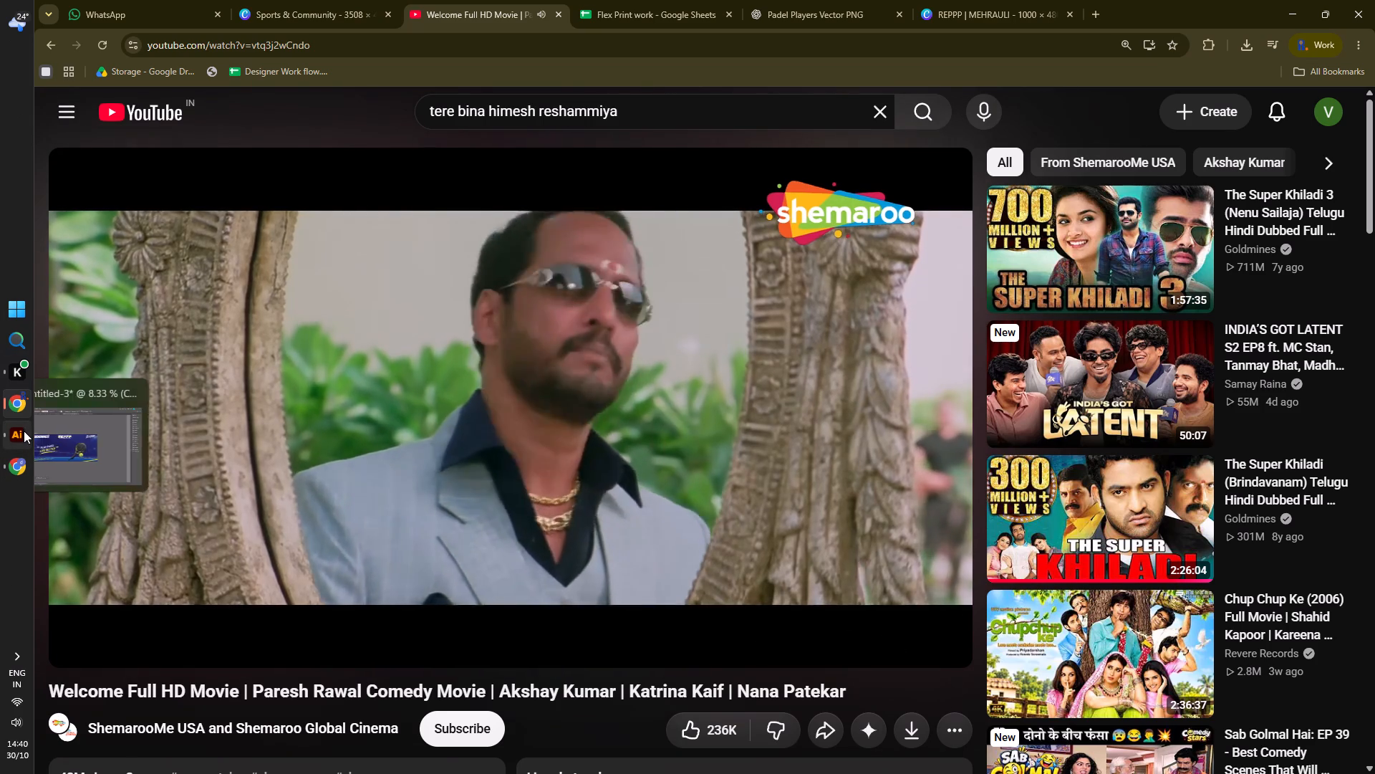
Switch to Illustrator and shift the racket-and-ball image on the padel banner horizontally to the right by about 0.08 ft.
click(24, 431)
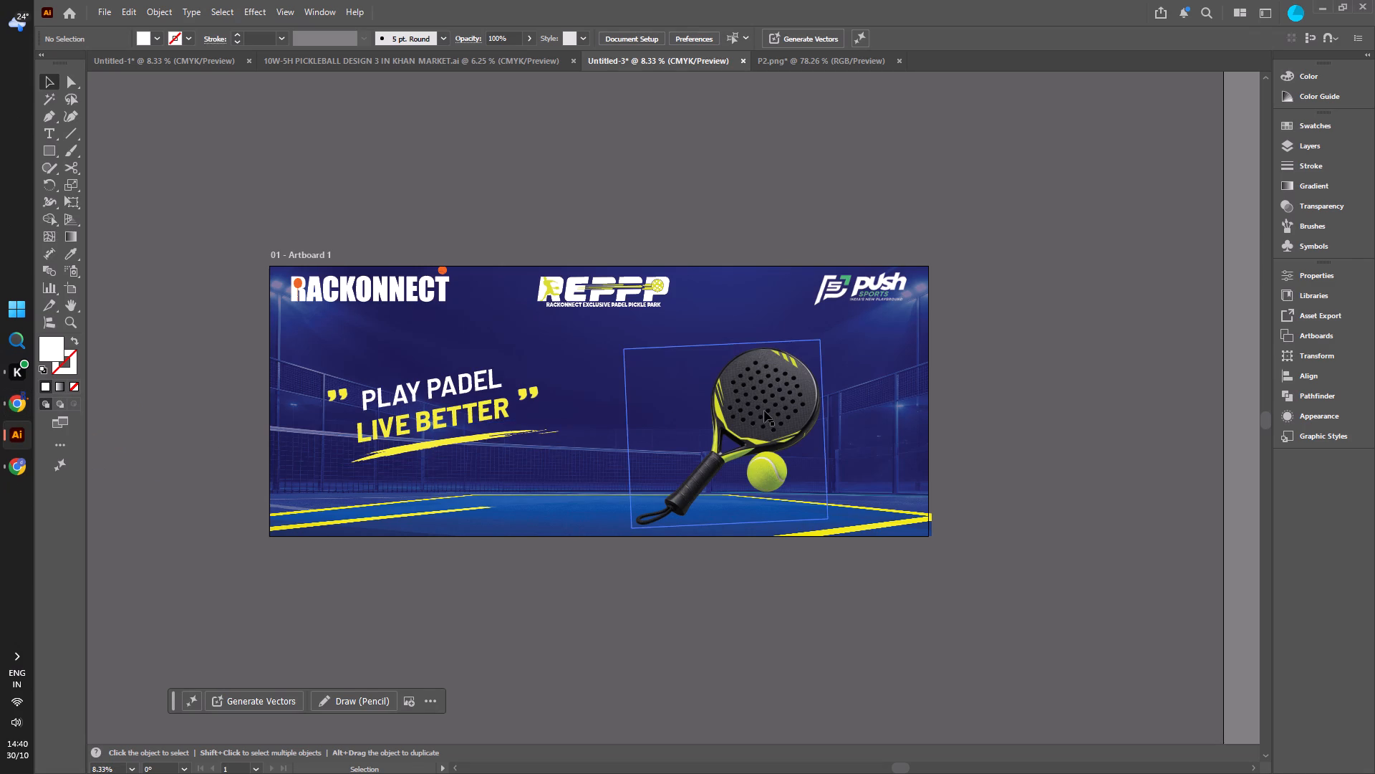
drag(768, 411, 773, 411)
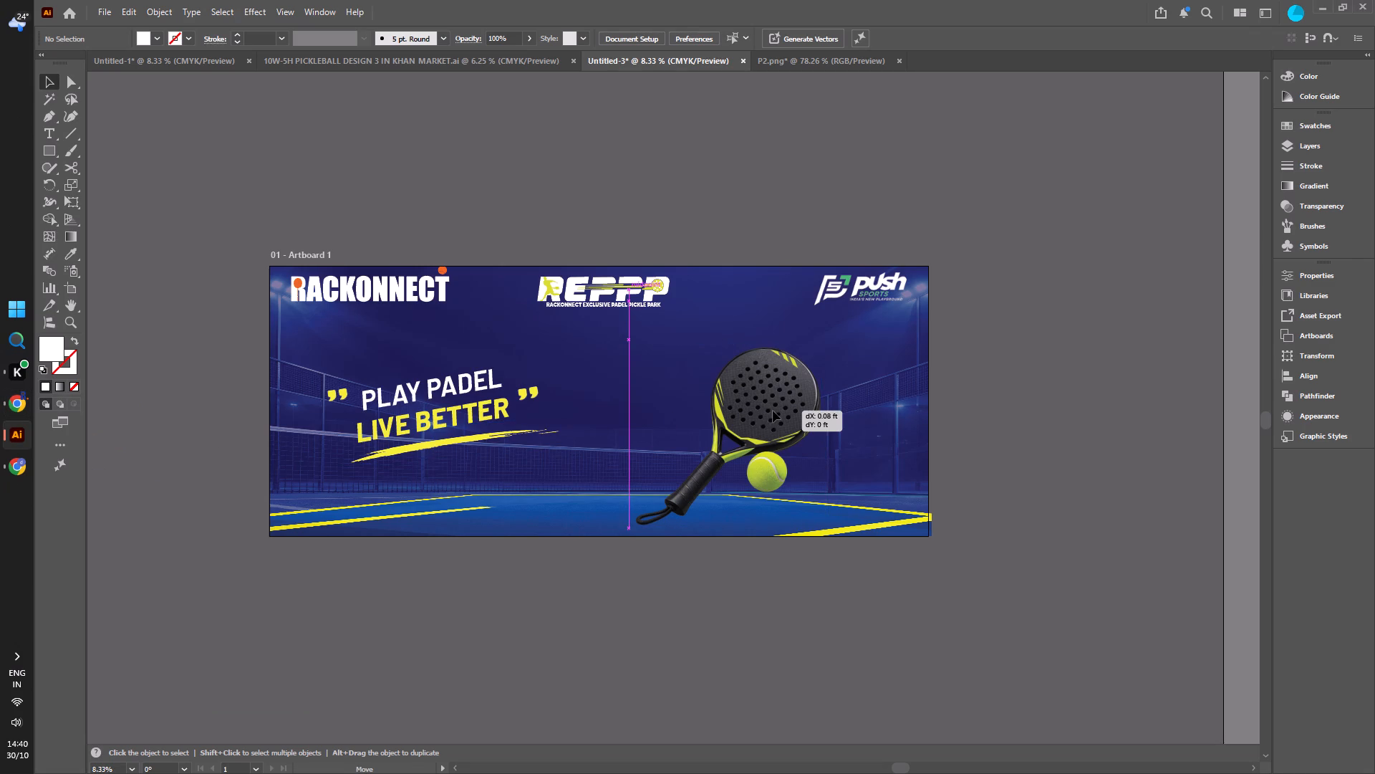
Nudge the racket-and-ball image slightly further right on the "Play Padel Live Better" banner and deselect it.
drag(773, 411, 777, 412)
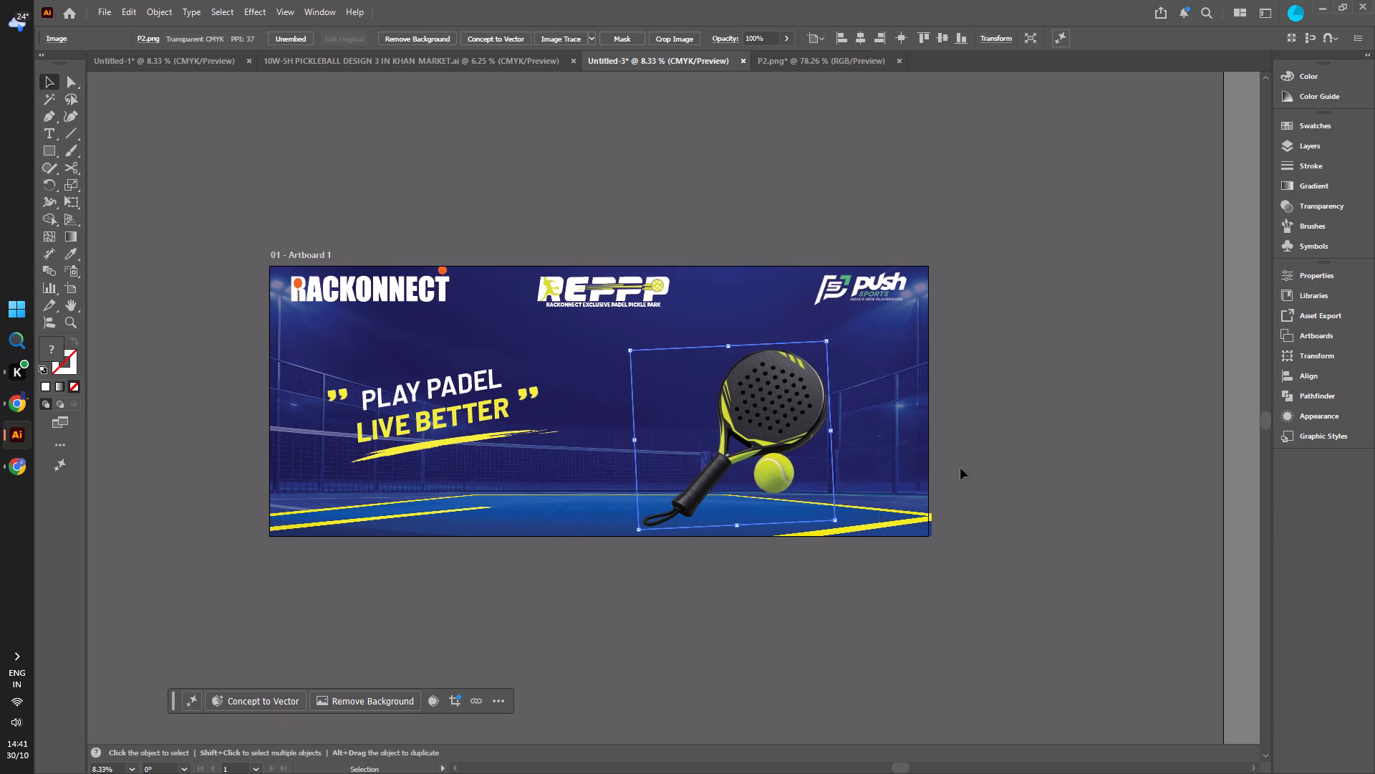
click(1053, 380)
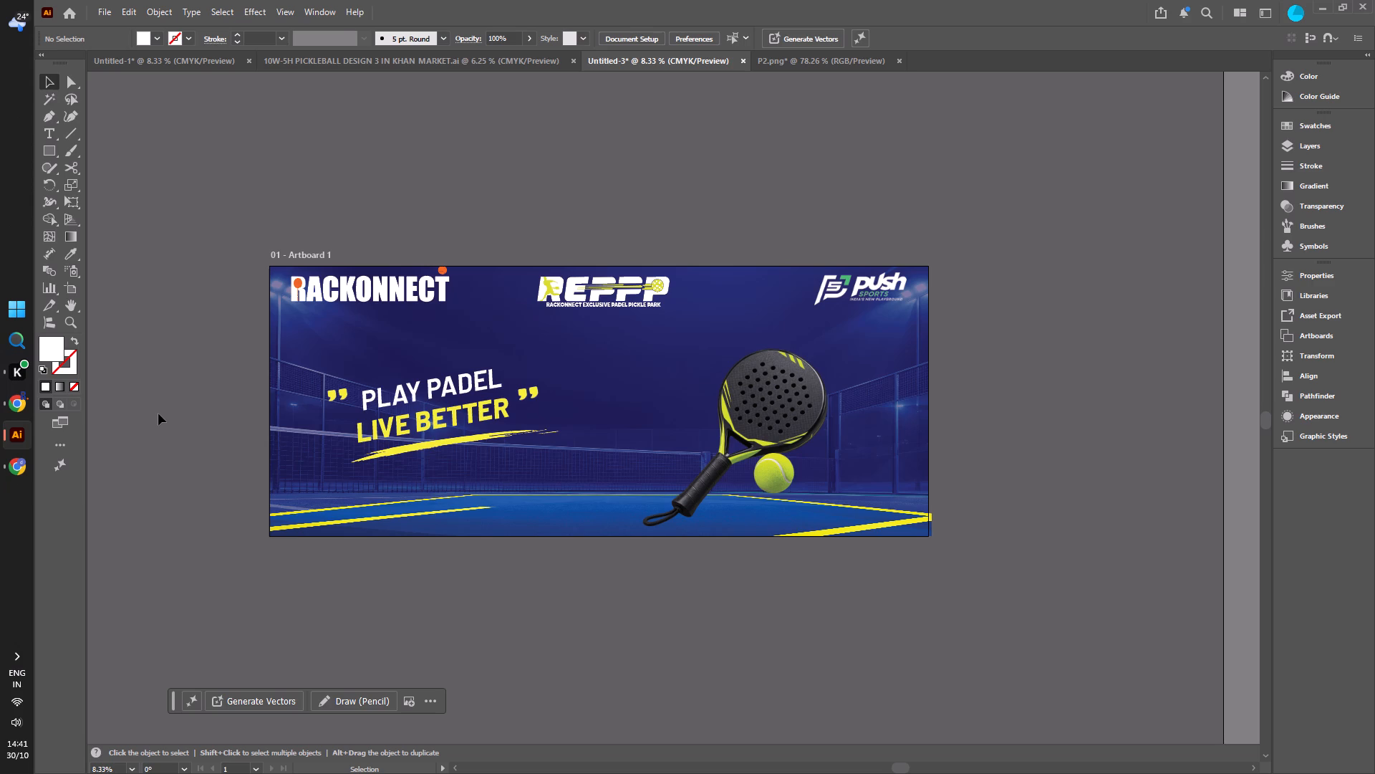
Switch to Chrome and look through the open Sports & Community design and the Padel Players Vector PNG chat.
click(26, 406)
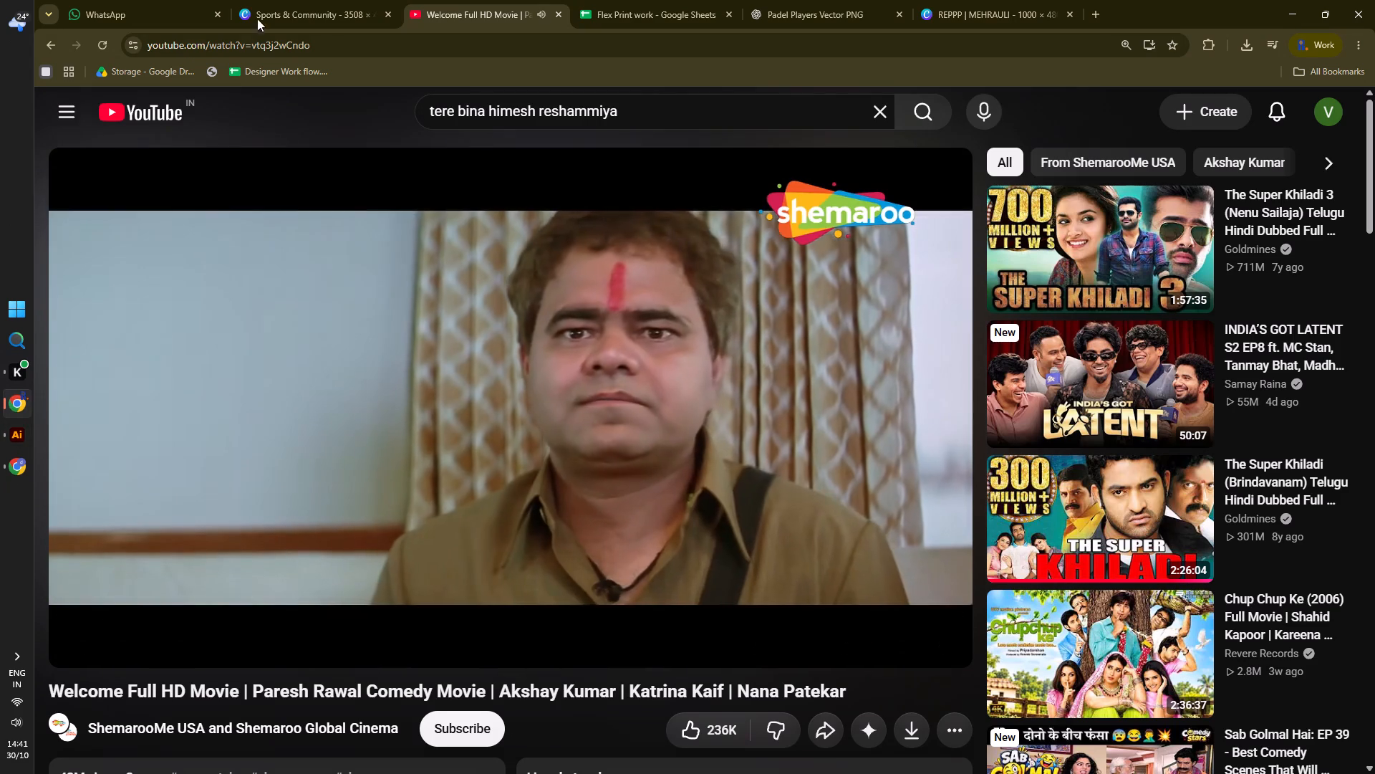
click(266, 9)
click(827, 0)
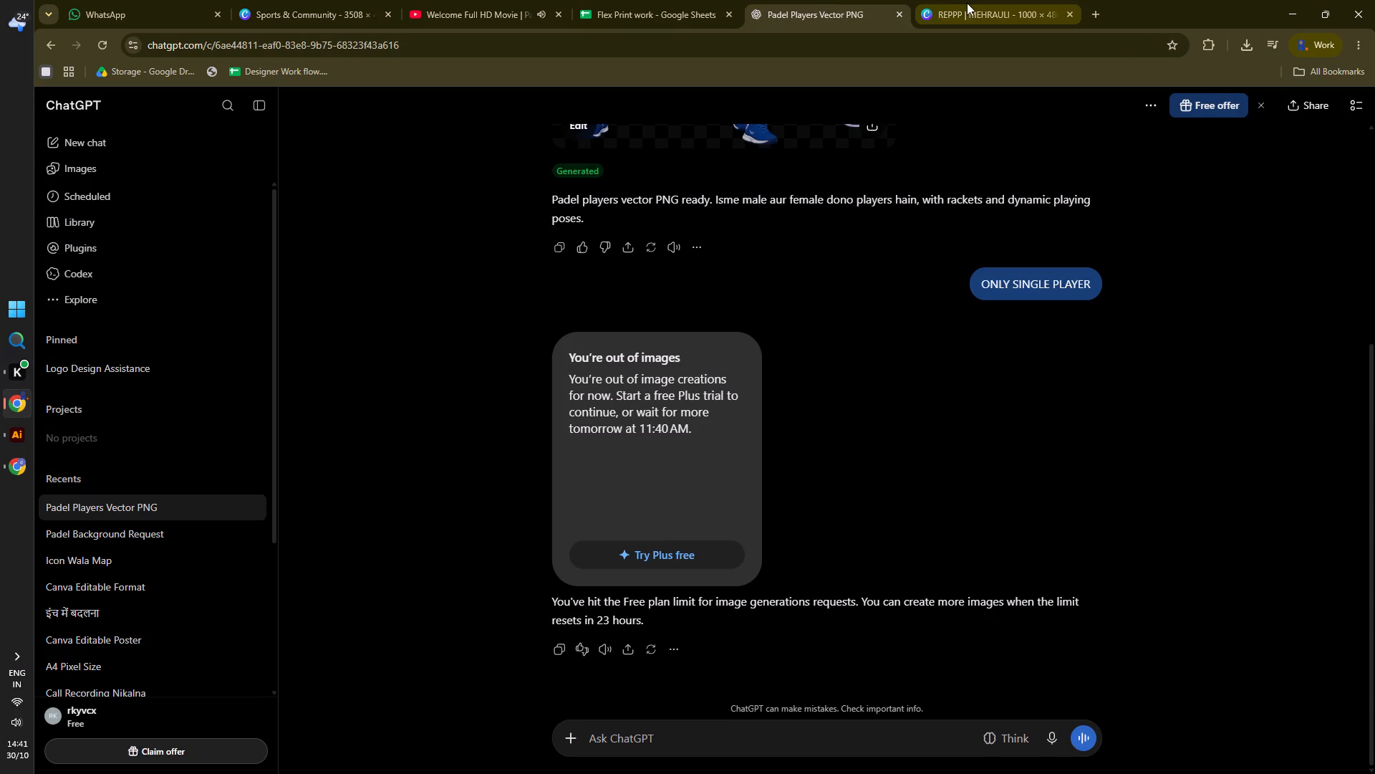
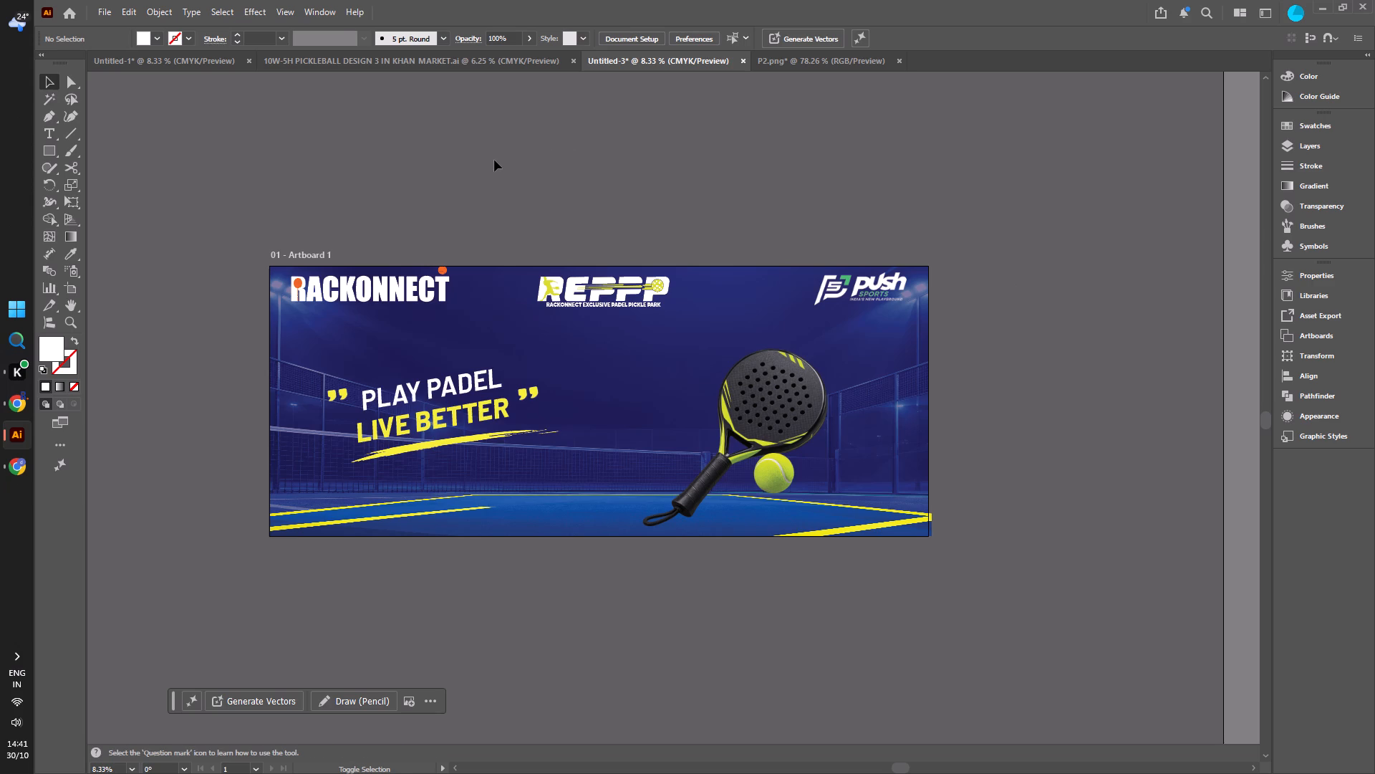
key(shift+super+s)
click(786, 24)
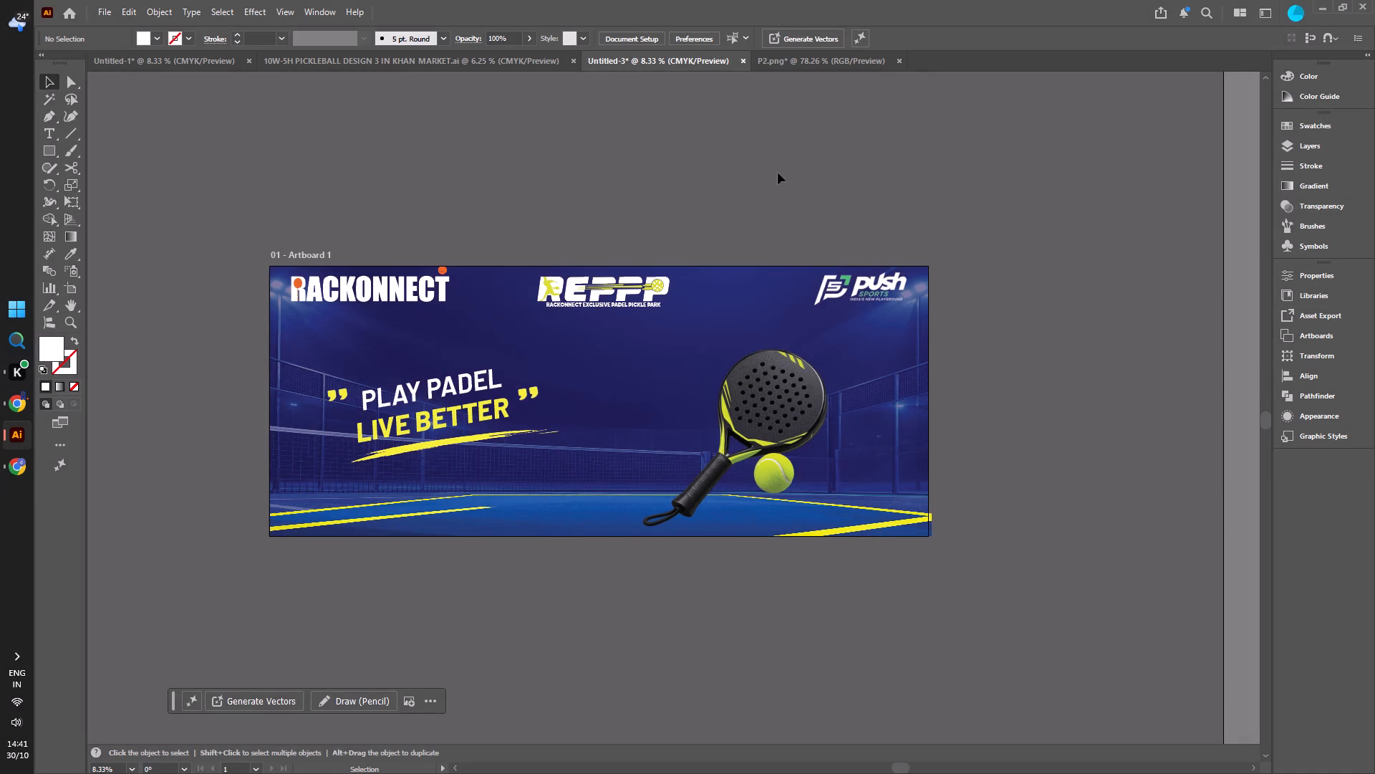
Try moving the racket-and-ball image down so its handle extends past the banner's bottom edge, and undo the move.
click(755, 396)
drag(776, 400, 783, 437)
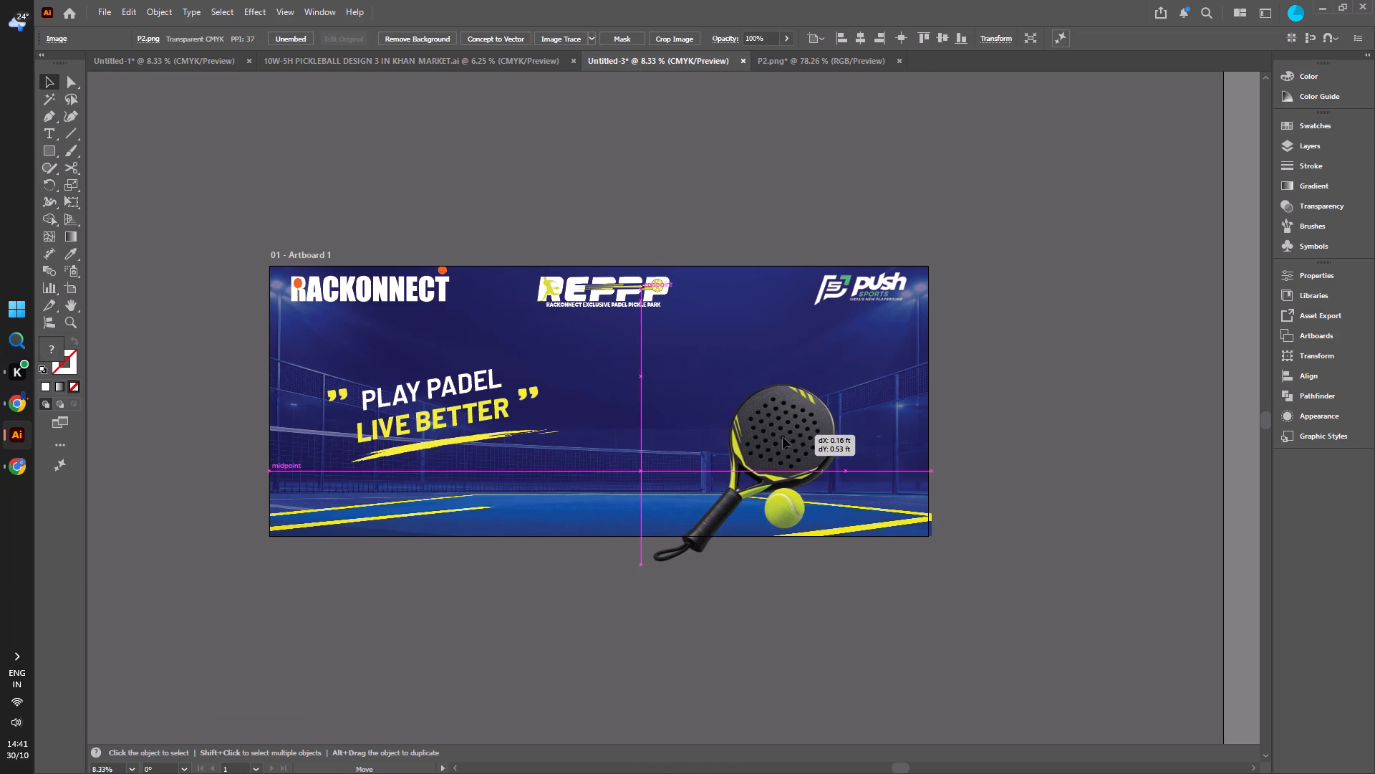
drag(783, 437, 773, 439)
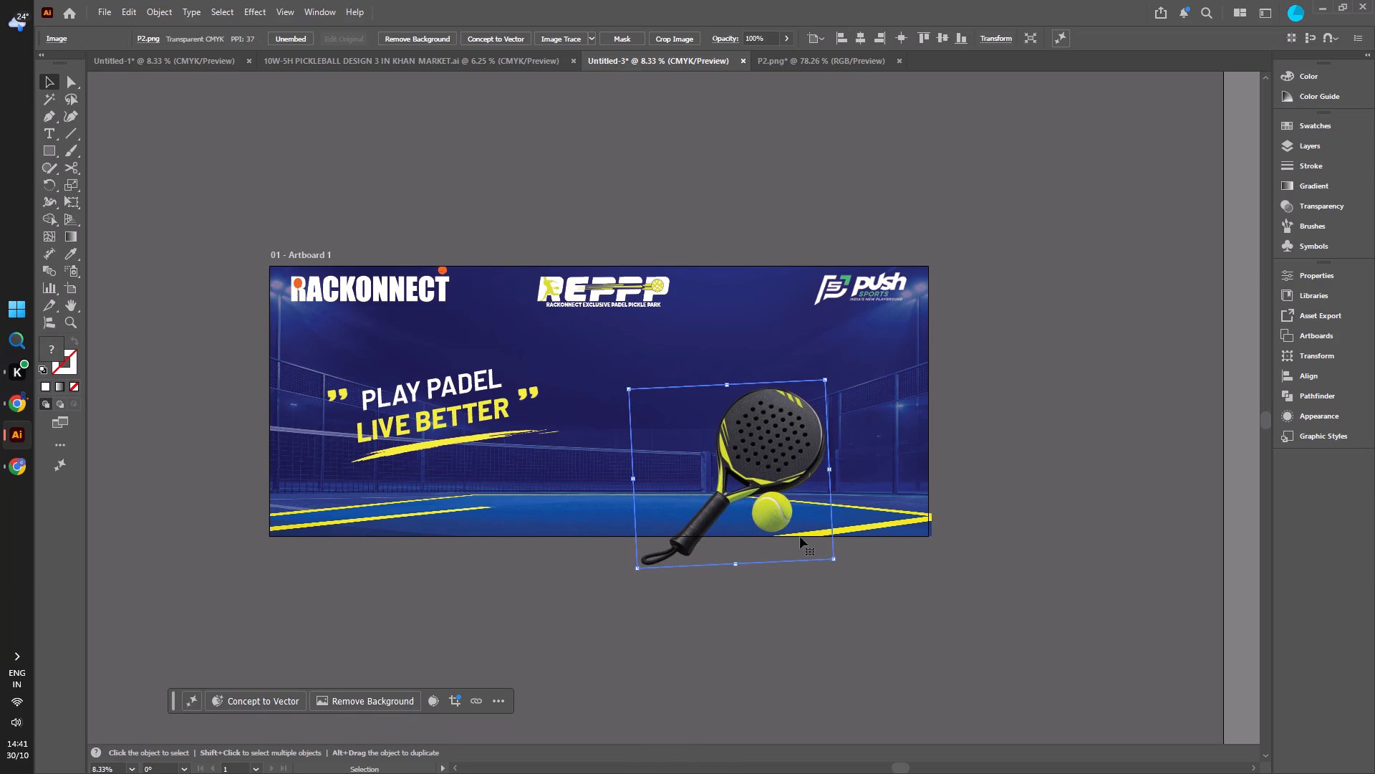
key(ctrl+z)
Enlarge the racket-and-ball image to about 3.25 by 3 ft and nudge it slightly down and to the left on the banner.
shift+drag(634, 353, 609, 343)
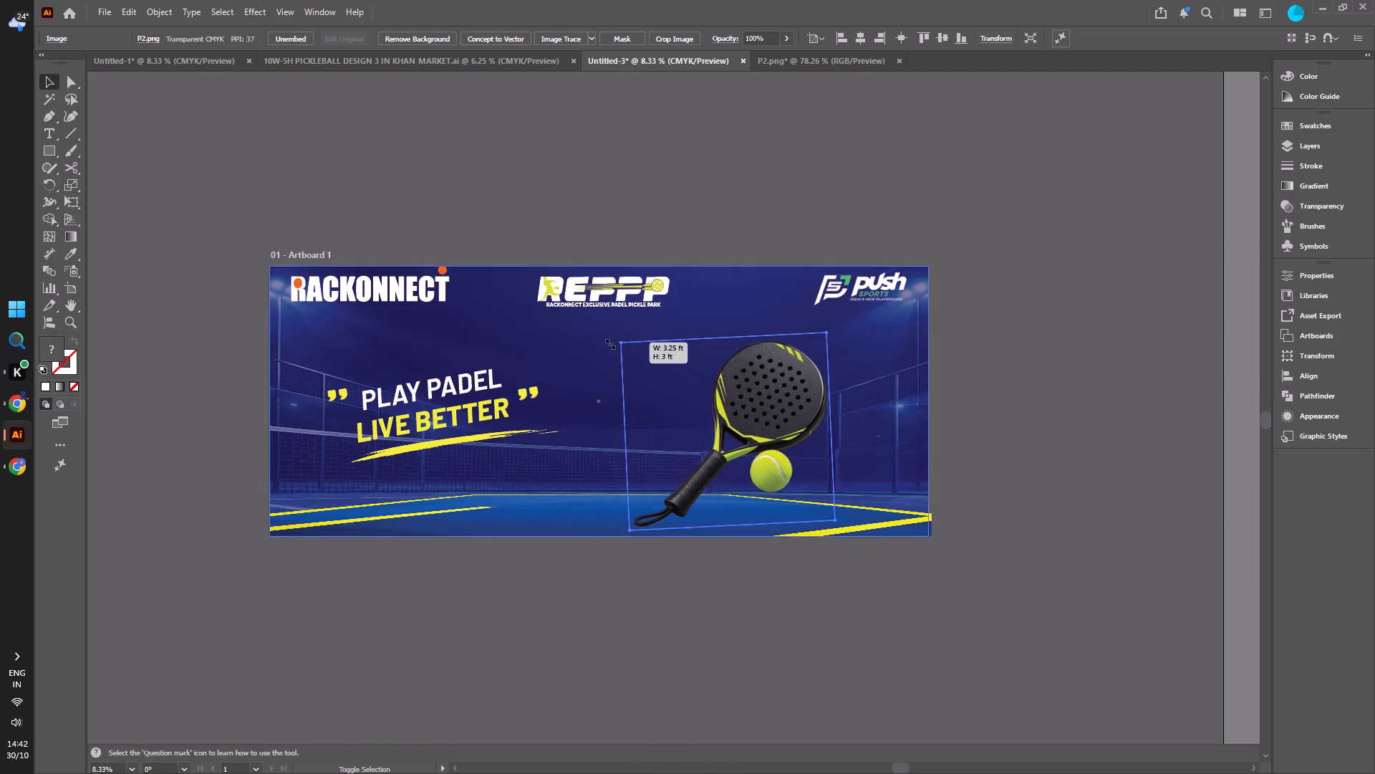
shift+drag(609, 343, 608, 340)
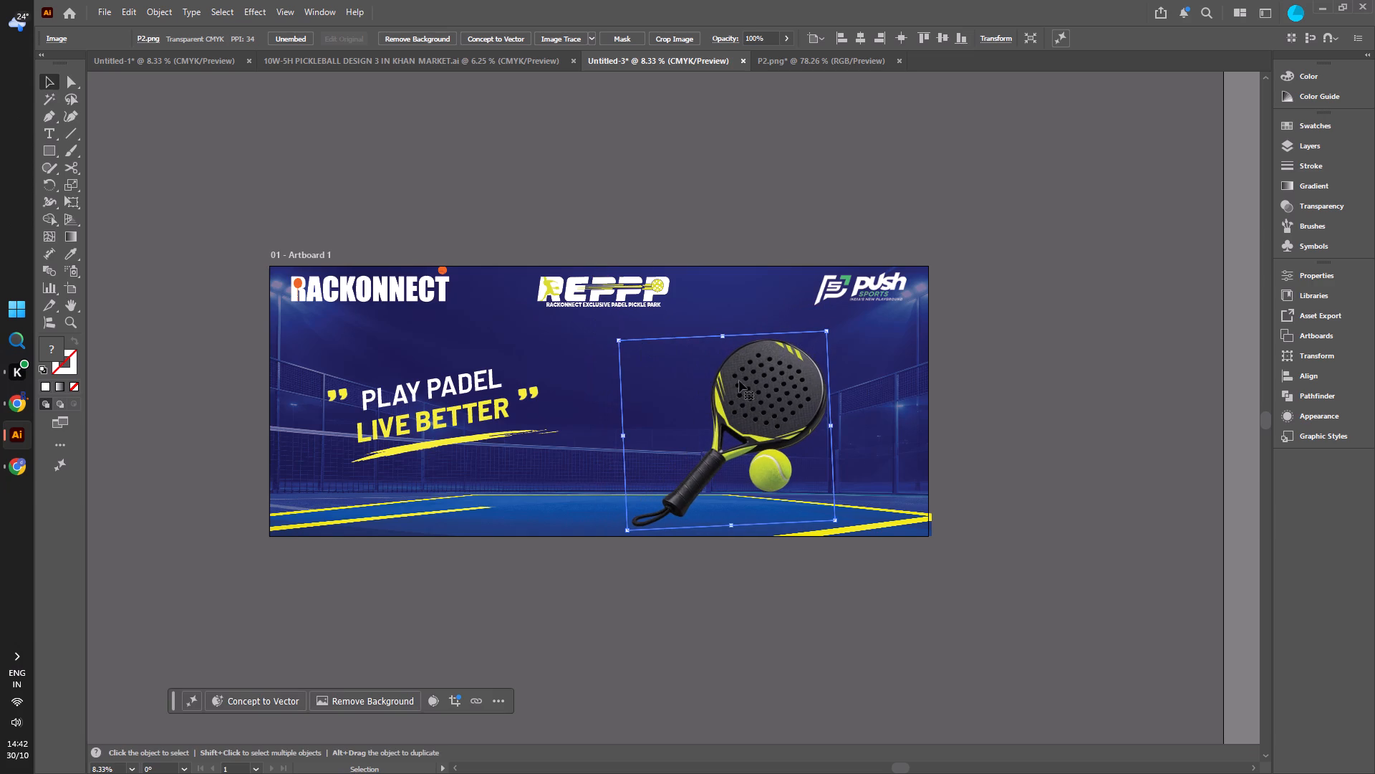
drag(747, 383, 743, 390)
click(680, 602)
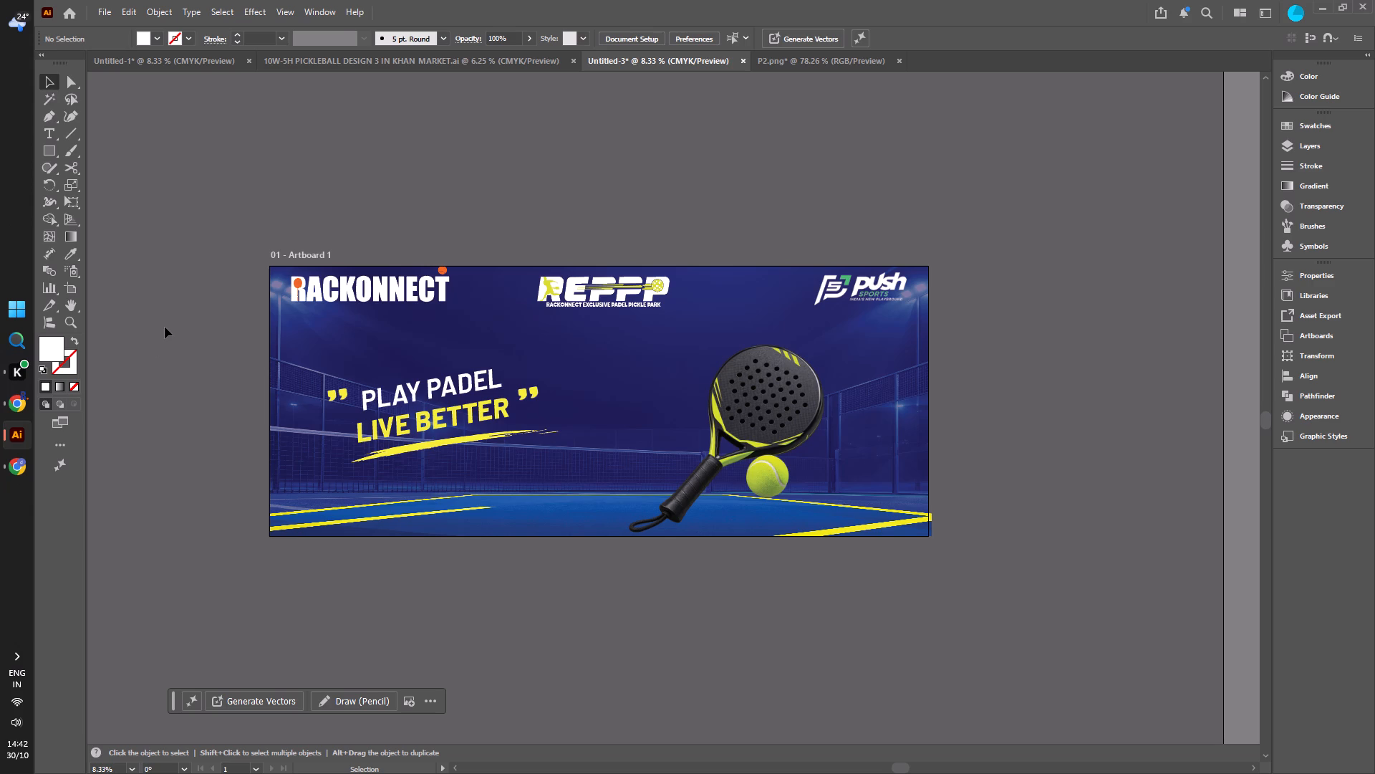
key(shift+super+s)
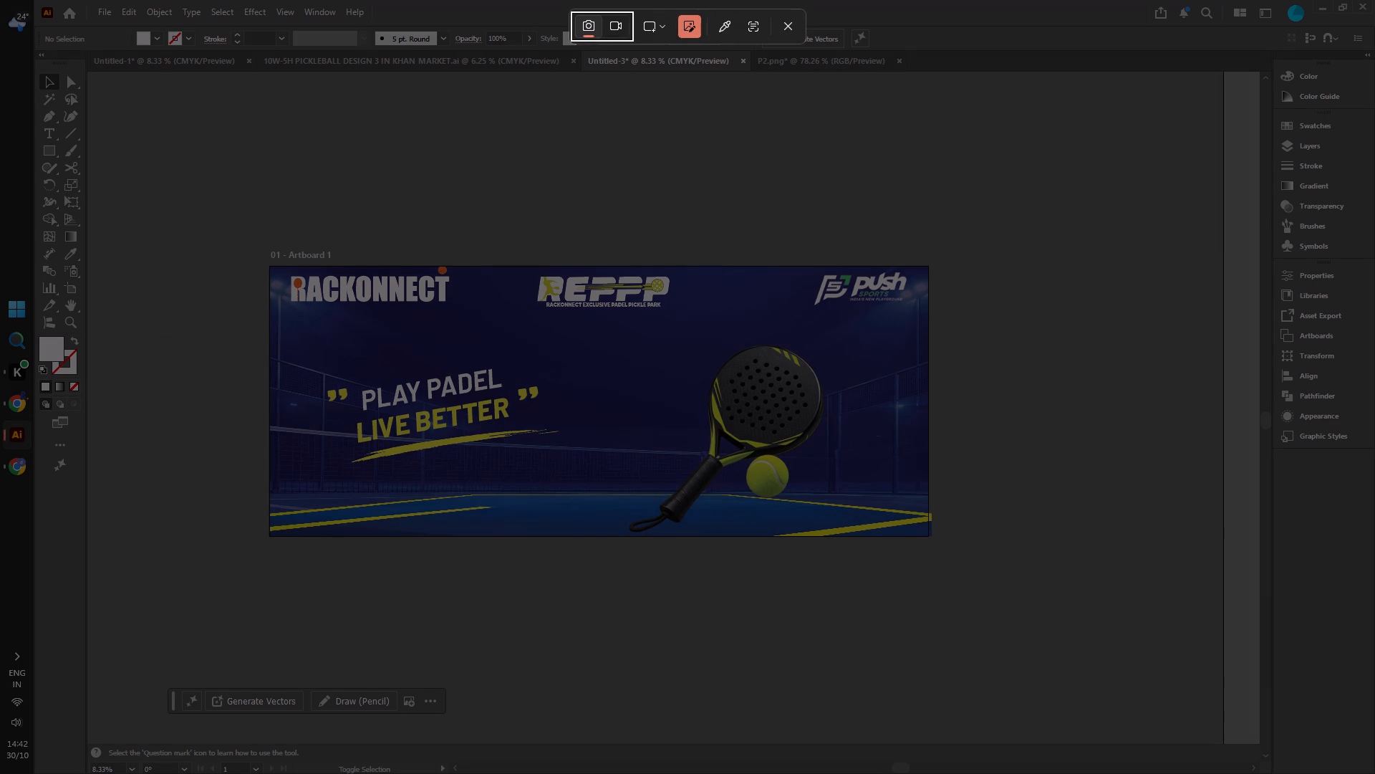
click(787, 25)
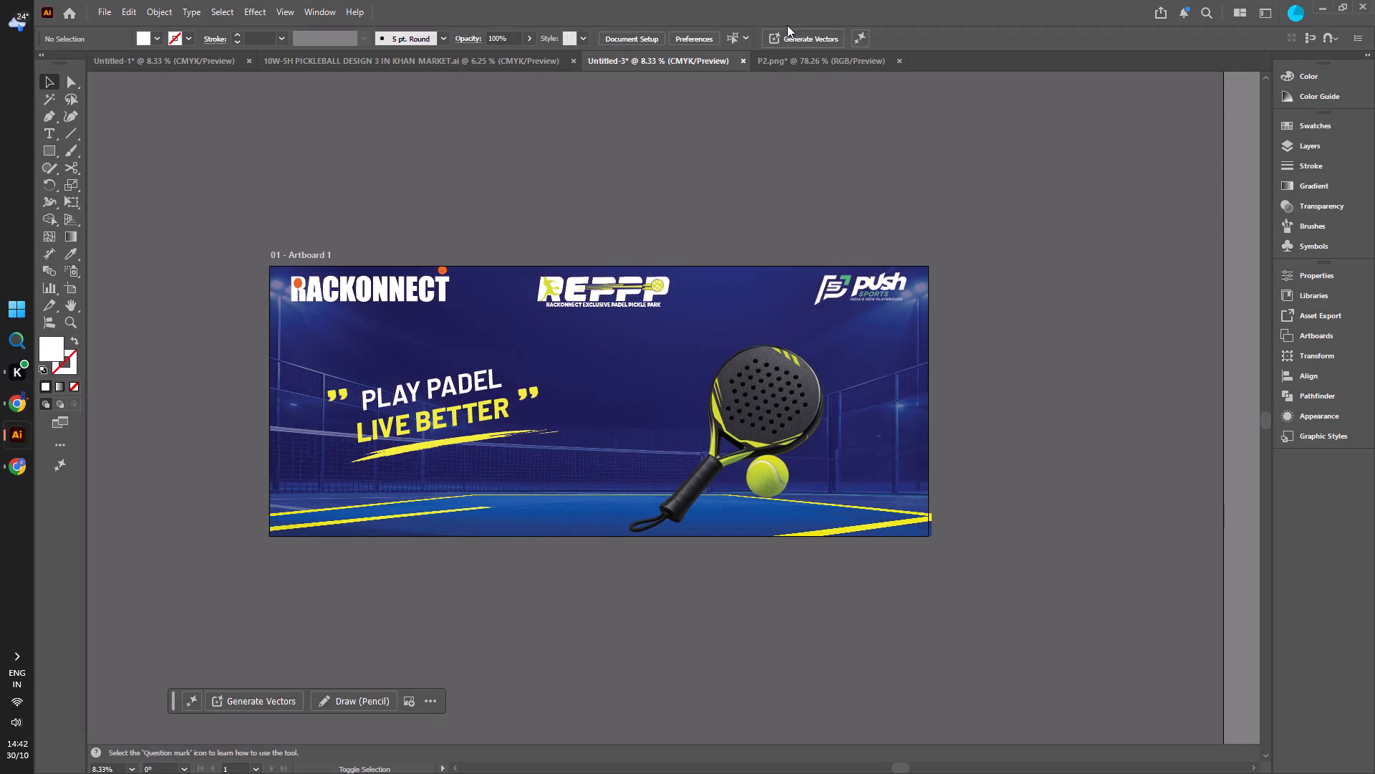
Move the Rackonnect, REPPP and Push Sports logos together down by about 0.07 ft from the banner's top edge.
click(397, 291)
shift+click(570, 291)
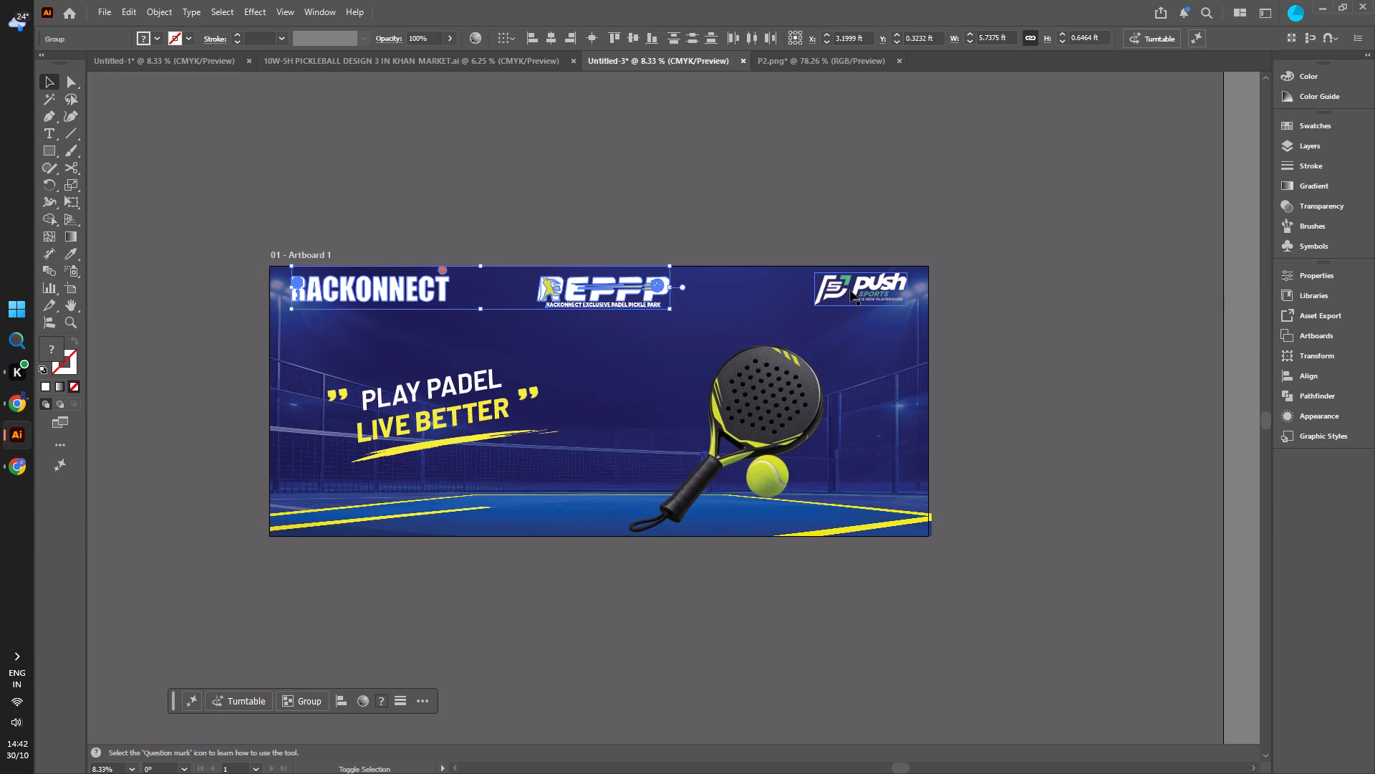
shift+click(850, 290)
key(Down)
key(Down)
key(Down)
key(Down)
key(Down)
key(Down)
key(Down)
key(Down)
key(Down)
key(Down)
key(Down)
key(Down)
key(Down)
key(Down)
key(Down)
key(Down)
key(Down)
key(Down)
key(Down)
key(Down)
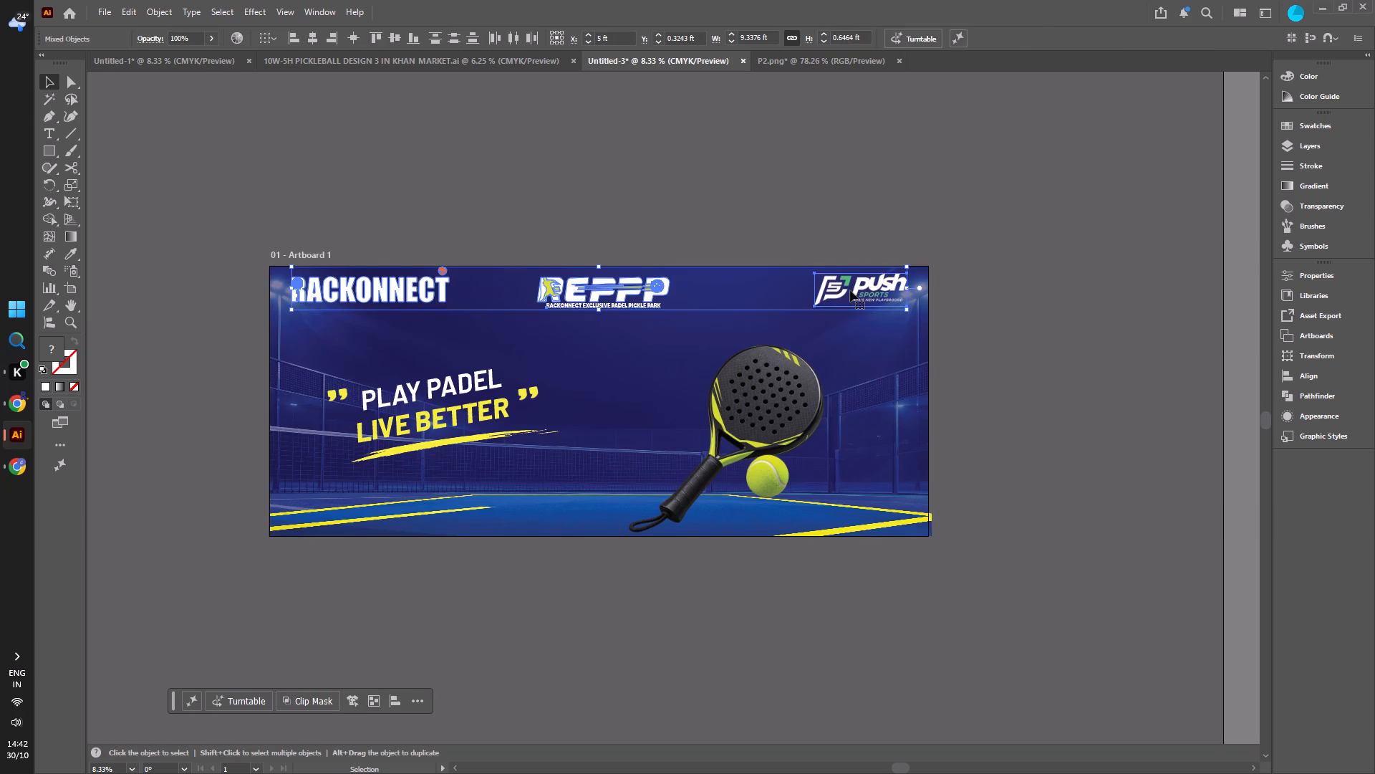
click(1016, 239)
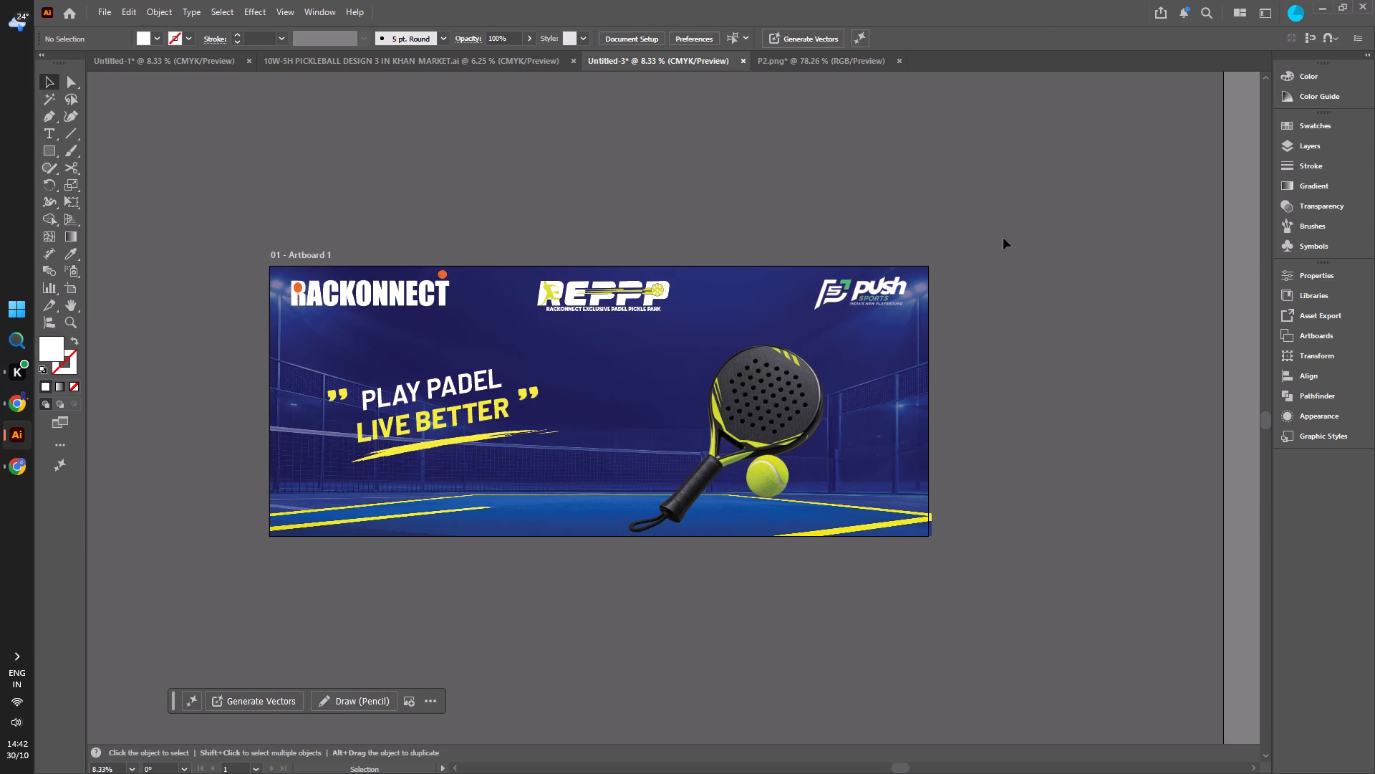
Capture a screenshot of the whole padel banner, cropped to the artboard edges.
key(shift+super+s)
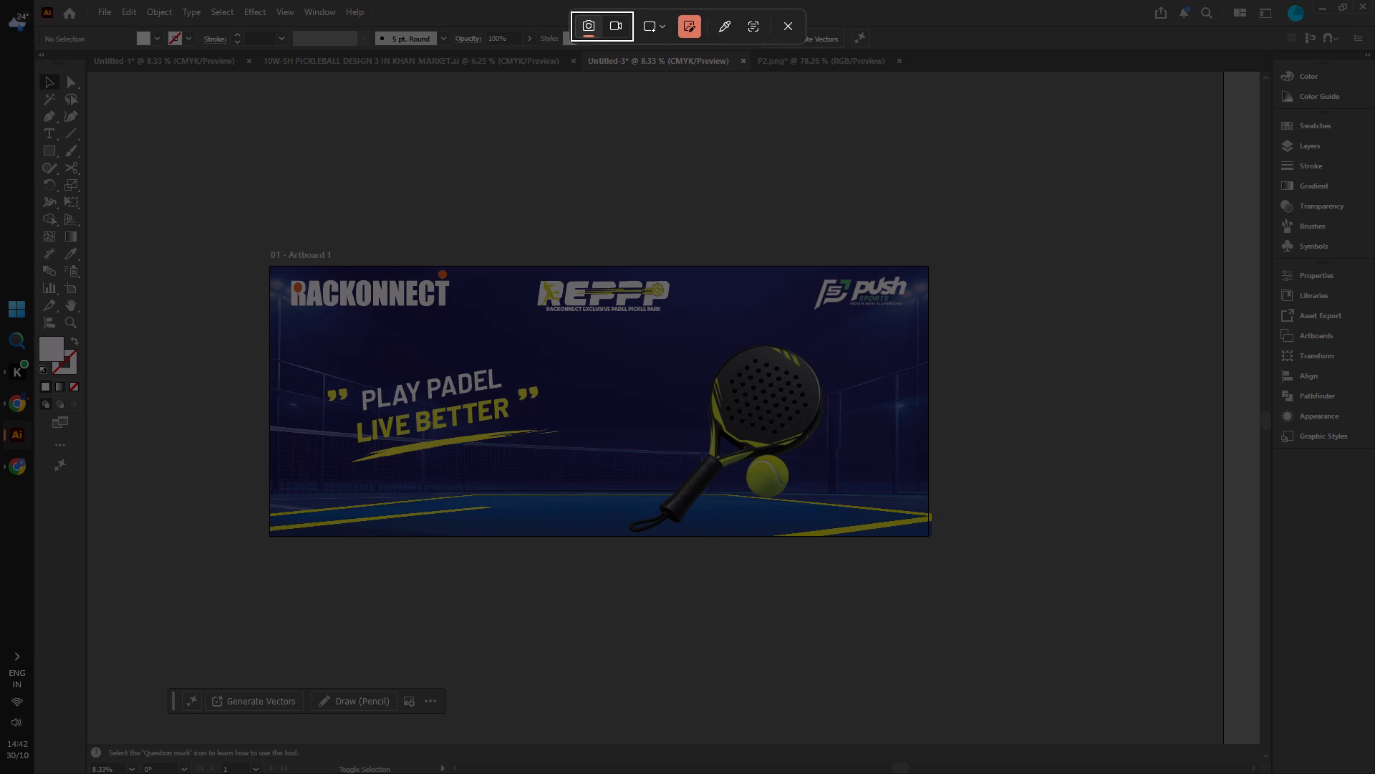
drag(270, 267, 489, 502)
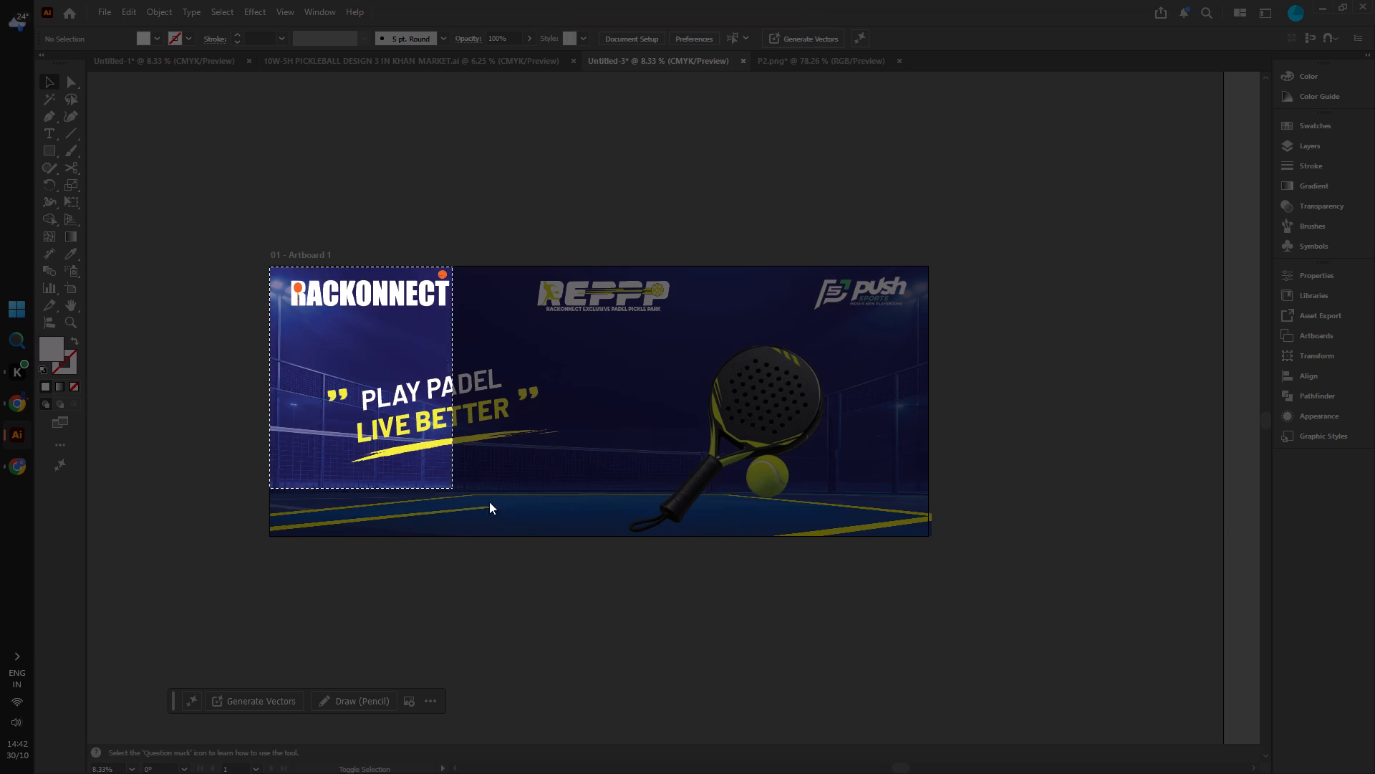
drag(489, 502, 924, 535)
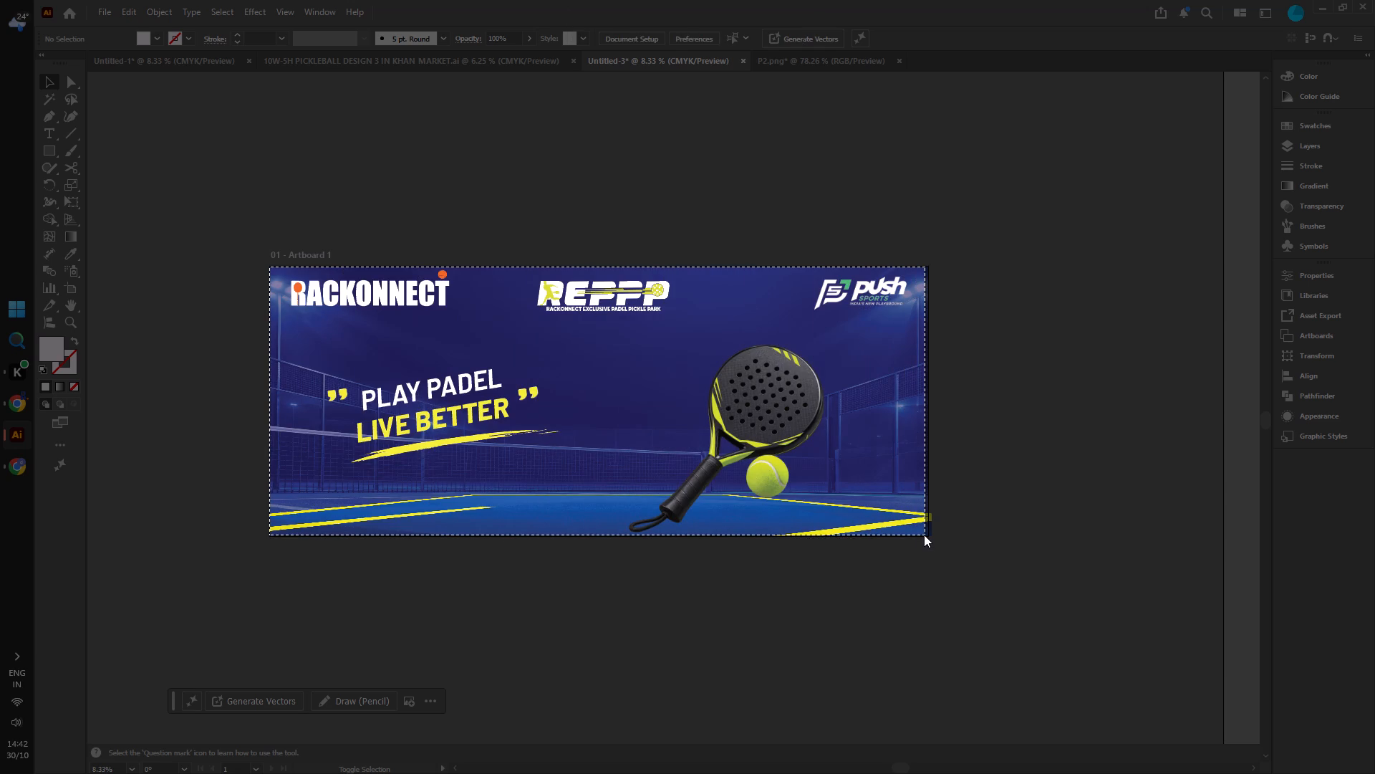
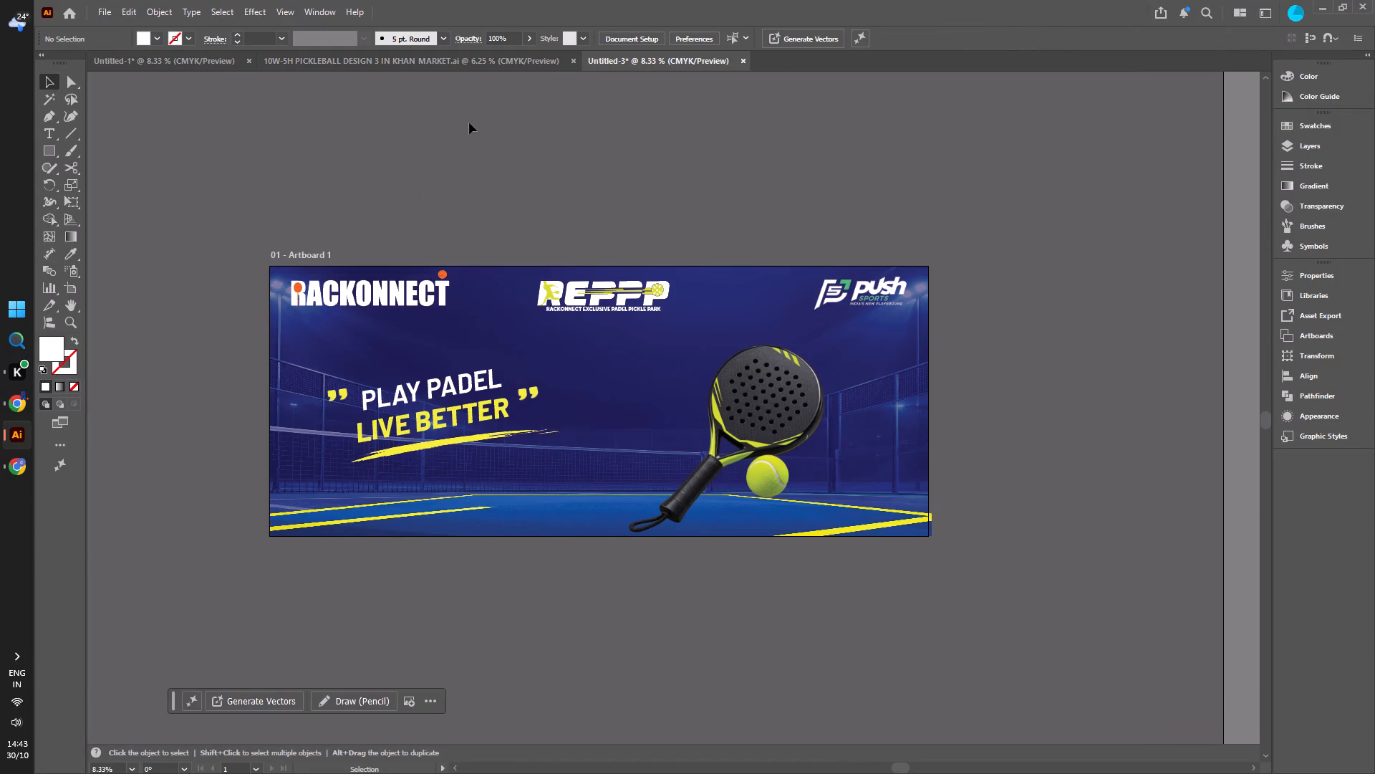
Create a new 10 x 4.1 ft landscape document in CMYK color with one artboard.
key(ctrl+n)
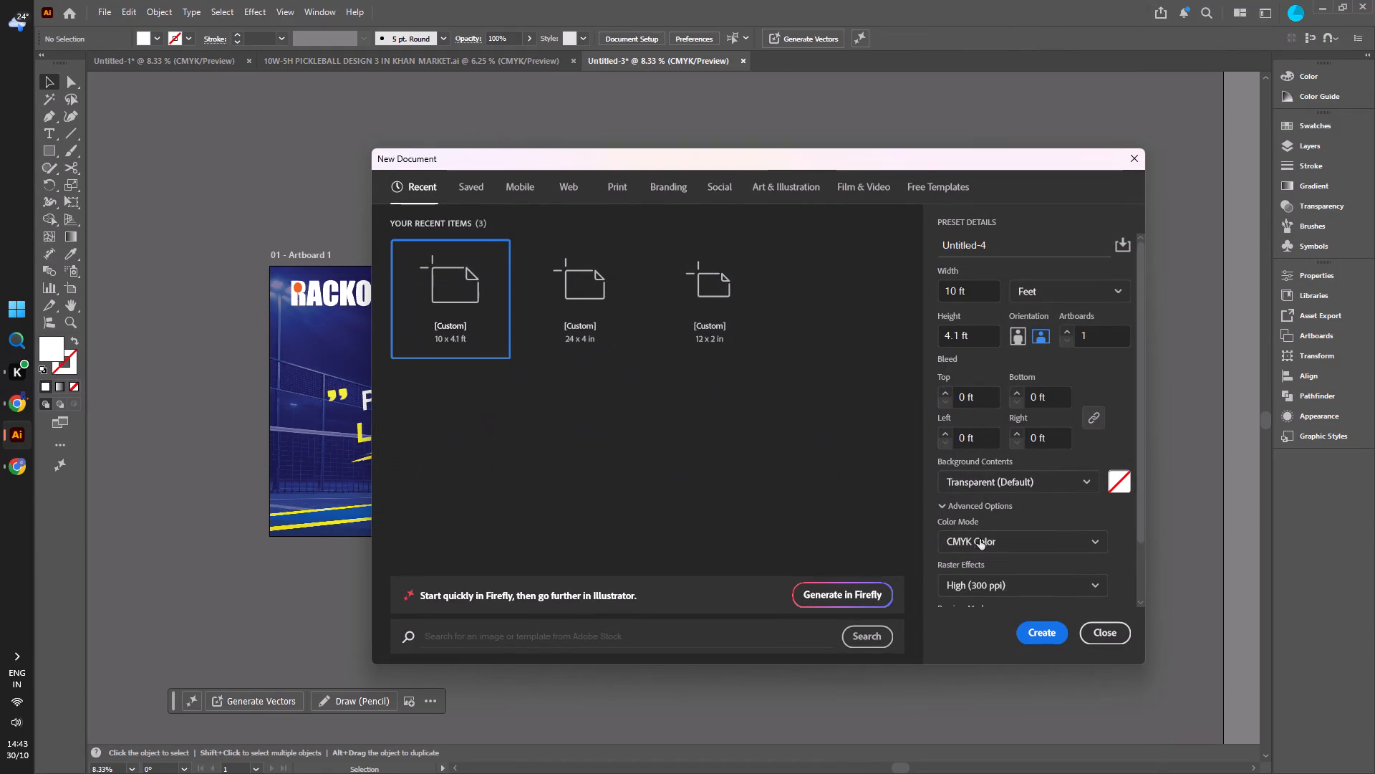
click(1051, 632)
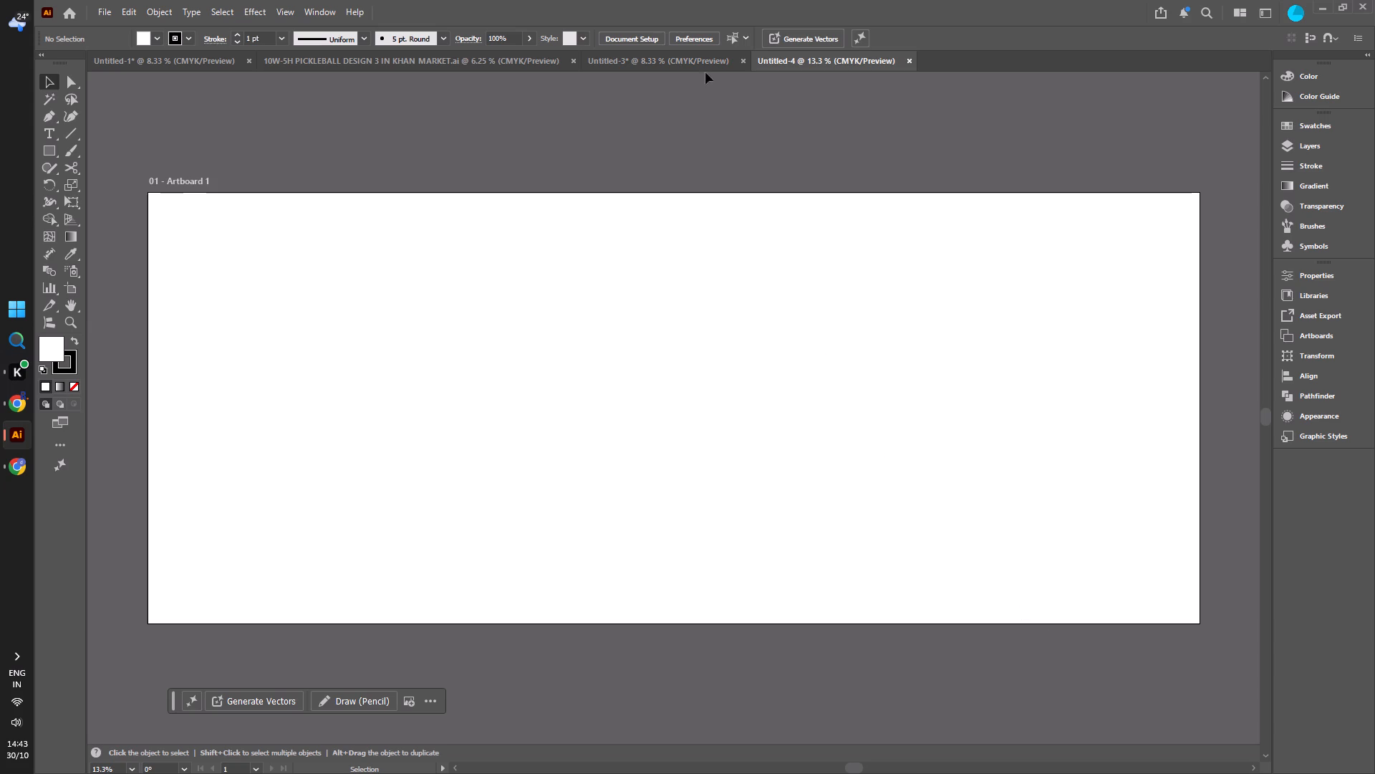
Copy all banner artwork from Untitled-3 into the new document and shift it about 0.02 ft right to meet the artboard's left edge.
click(652, 52)
click(521, 211)
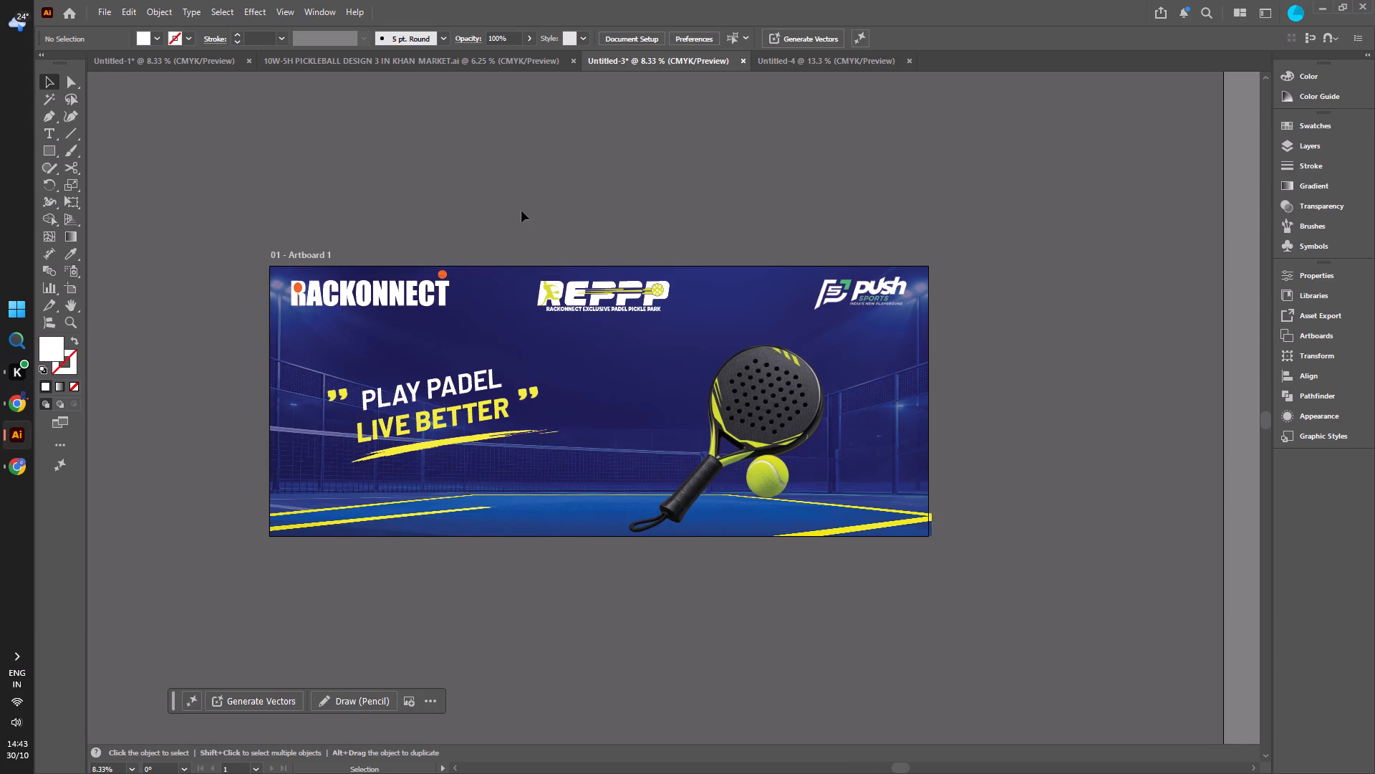
key(ctrl+a)
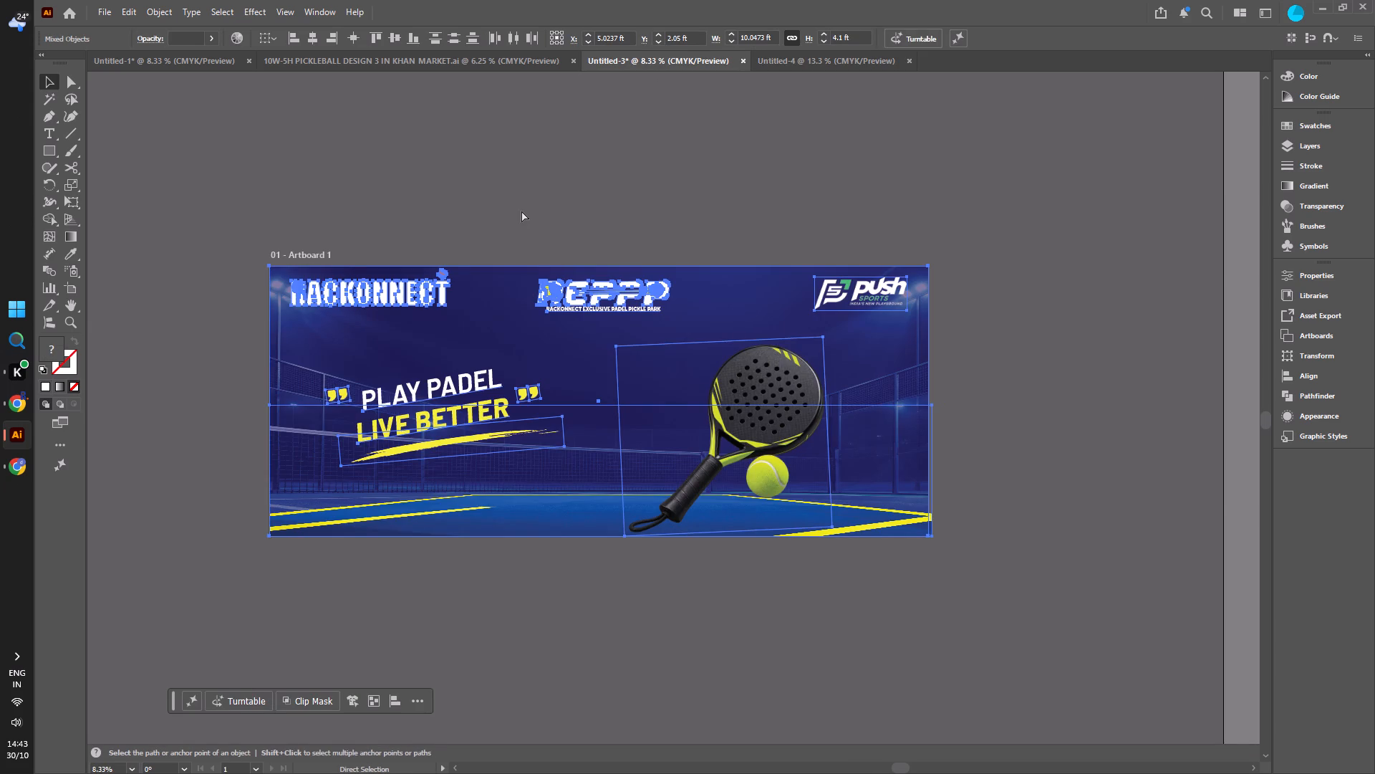
key(ctrl+c)
click(817, 62)
click(702, 320)
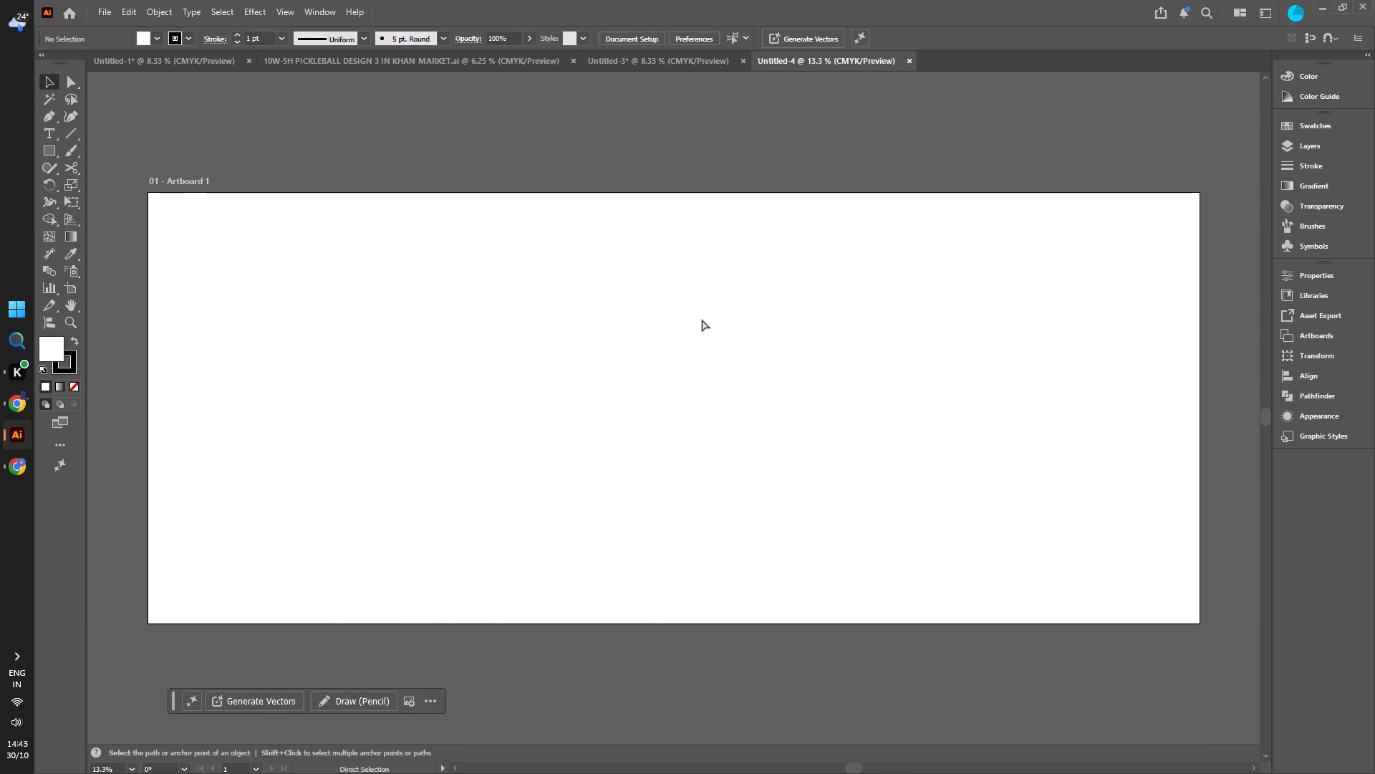
key(ctrl+v)
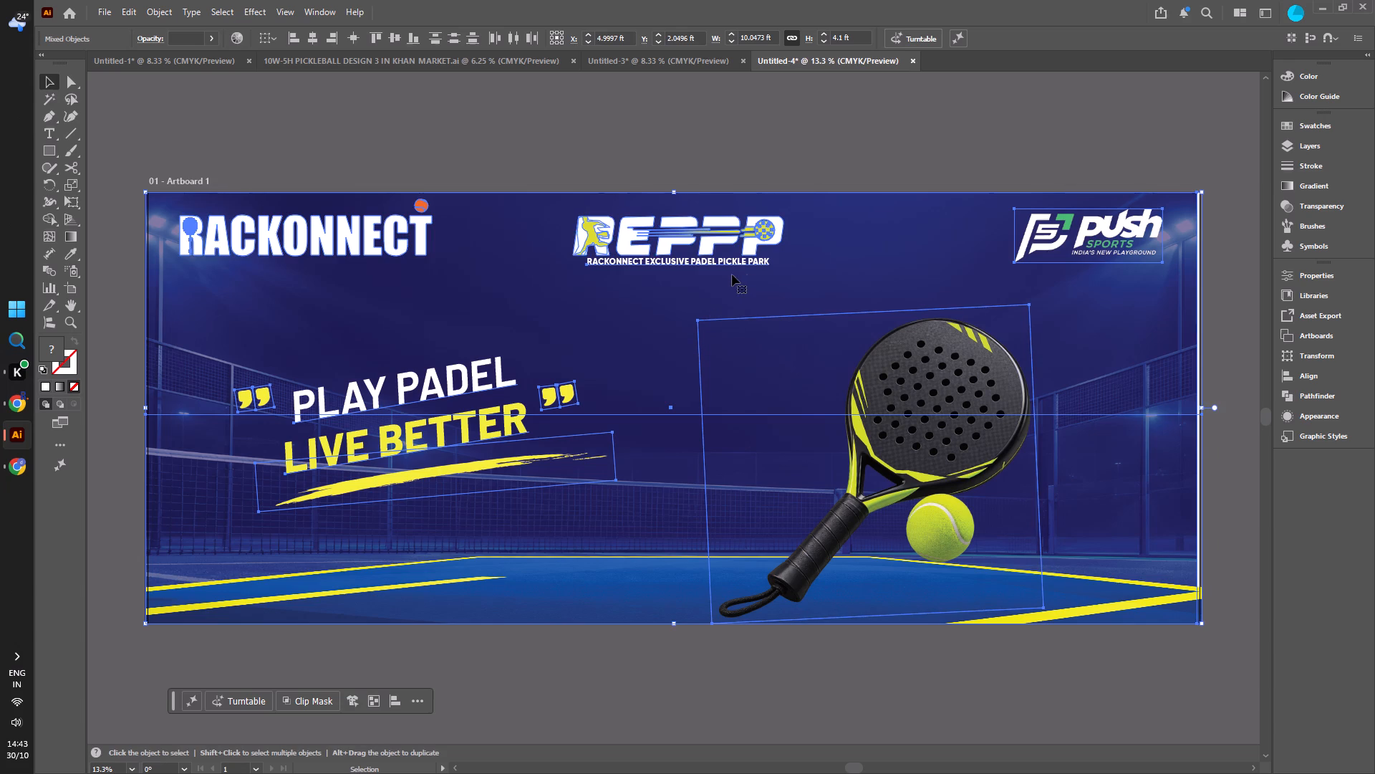
click(730, 274)
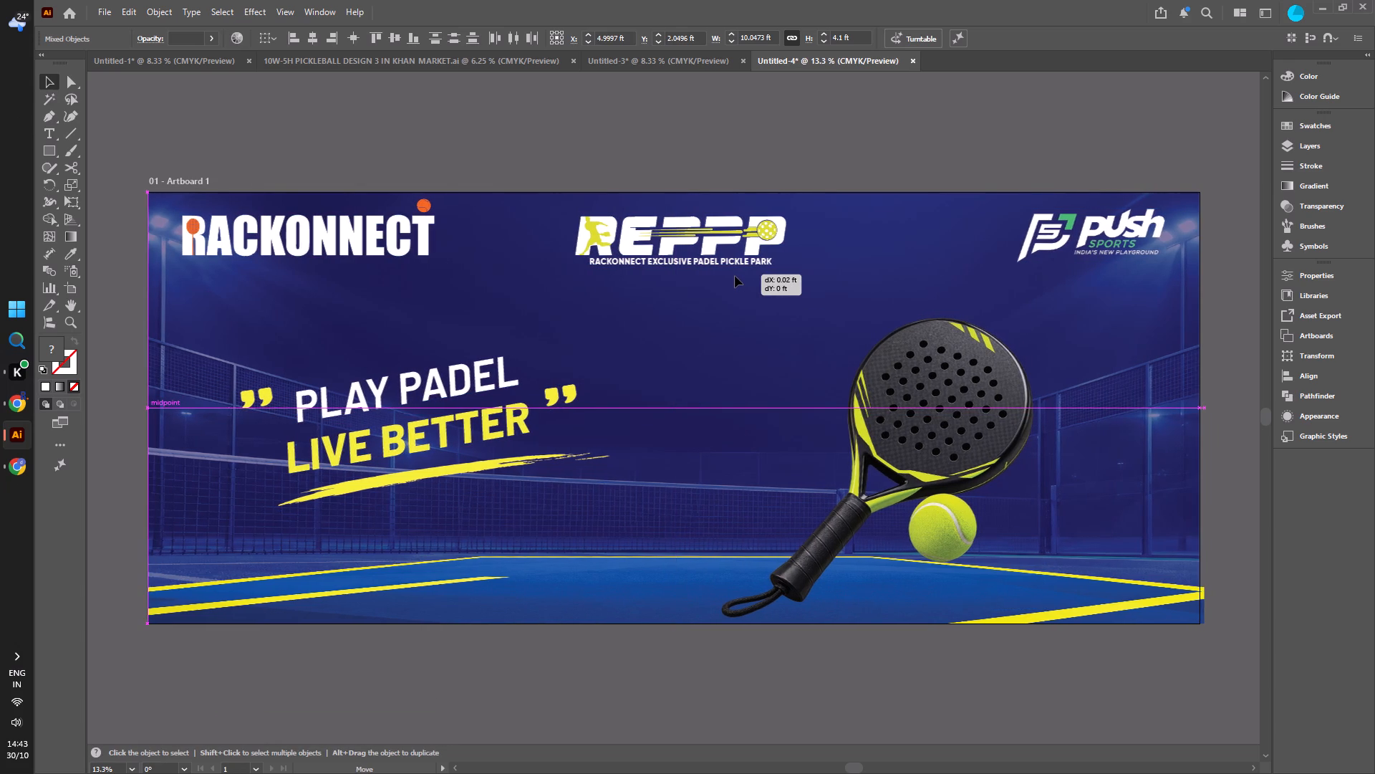
click(672, 123)
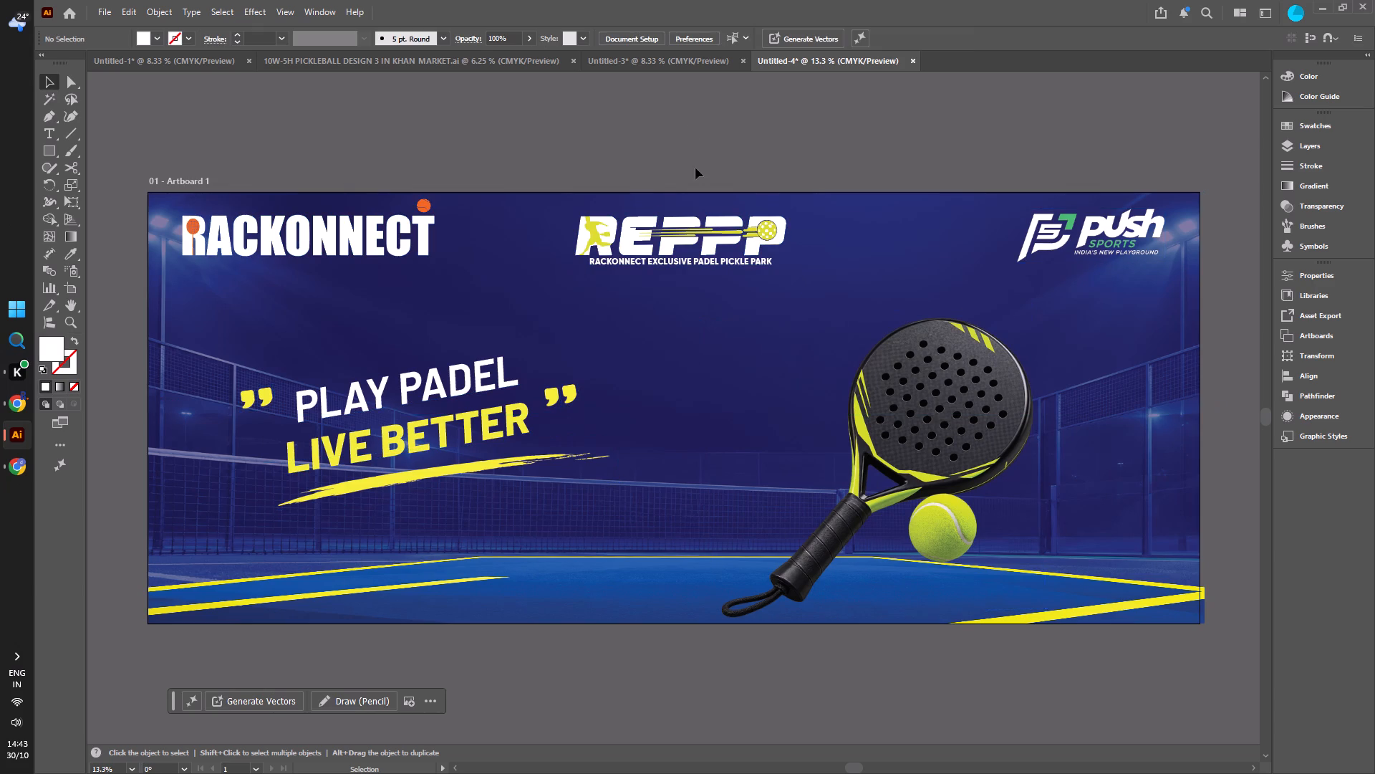
Delete the racket-and-ball image from the copied banner in the new document.
click(867, 403)
key(Delete)
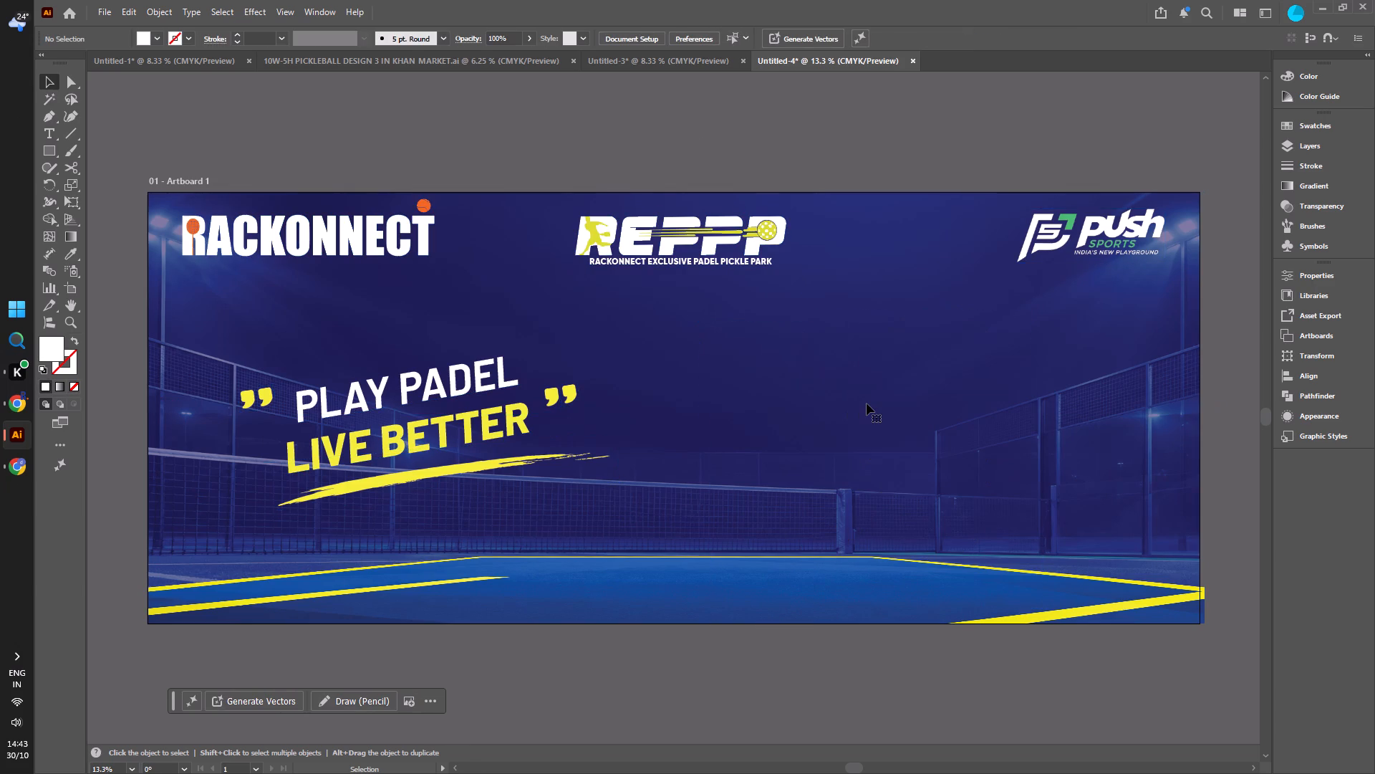
Clear the auto-backup alert by opening the File Handling preferences and accepting the current settings.
alt+scroll(867, 403, down, 2)
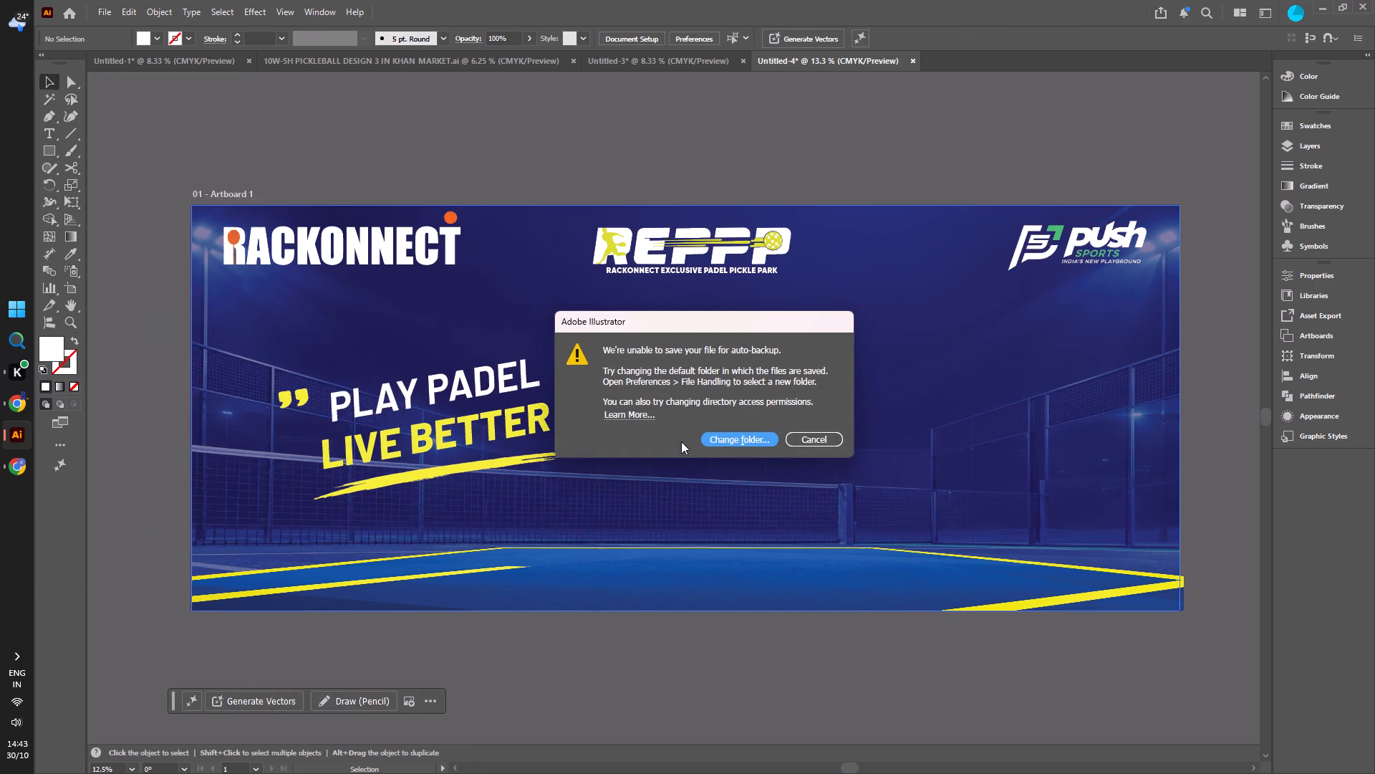
click(706, 439)
click(841, 616)
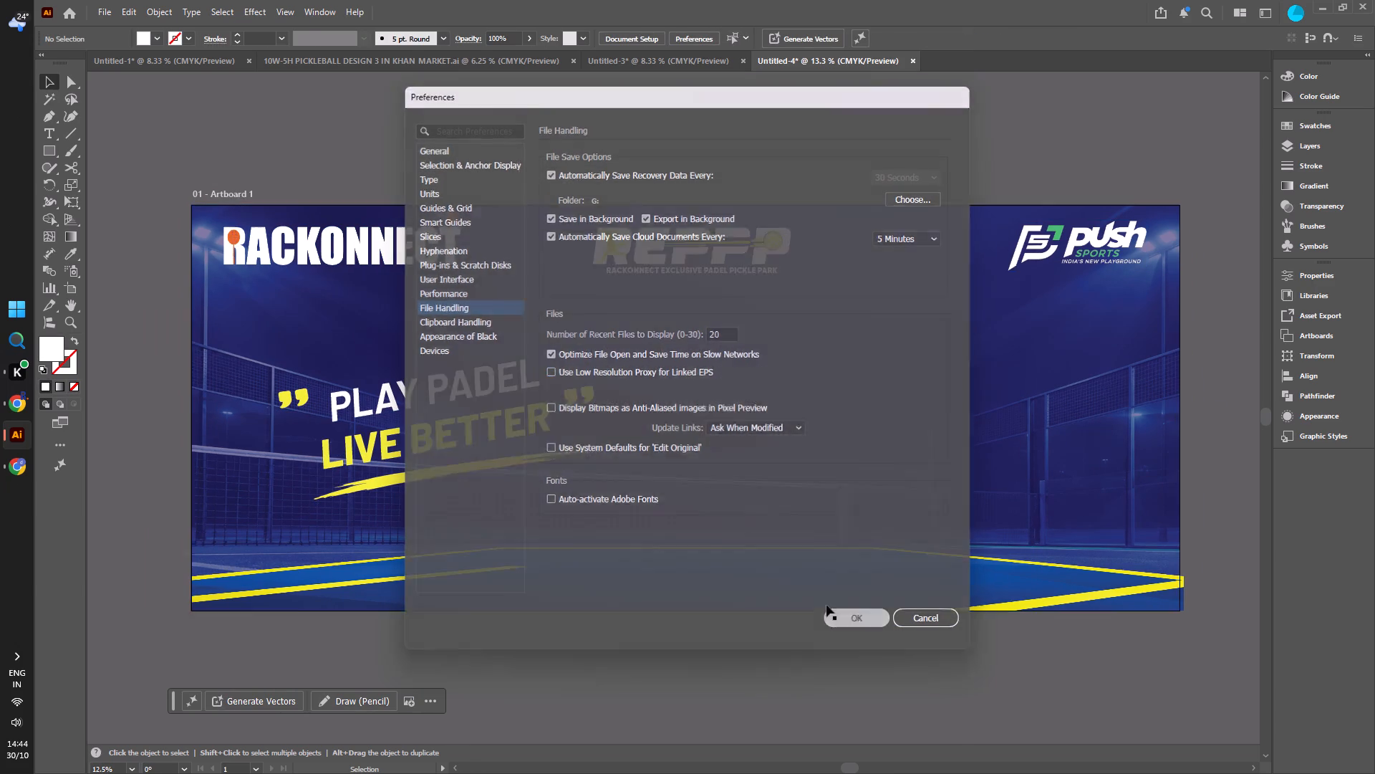
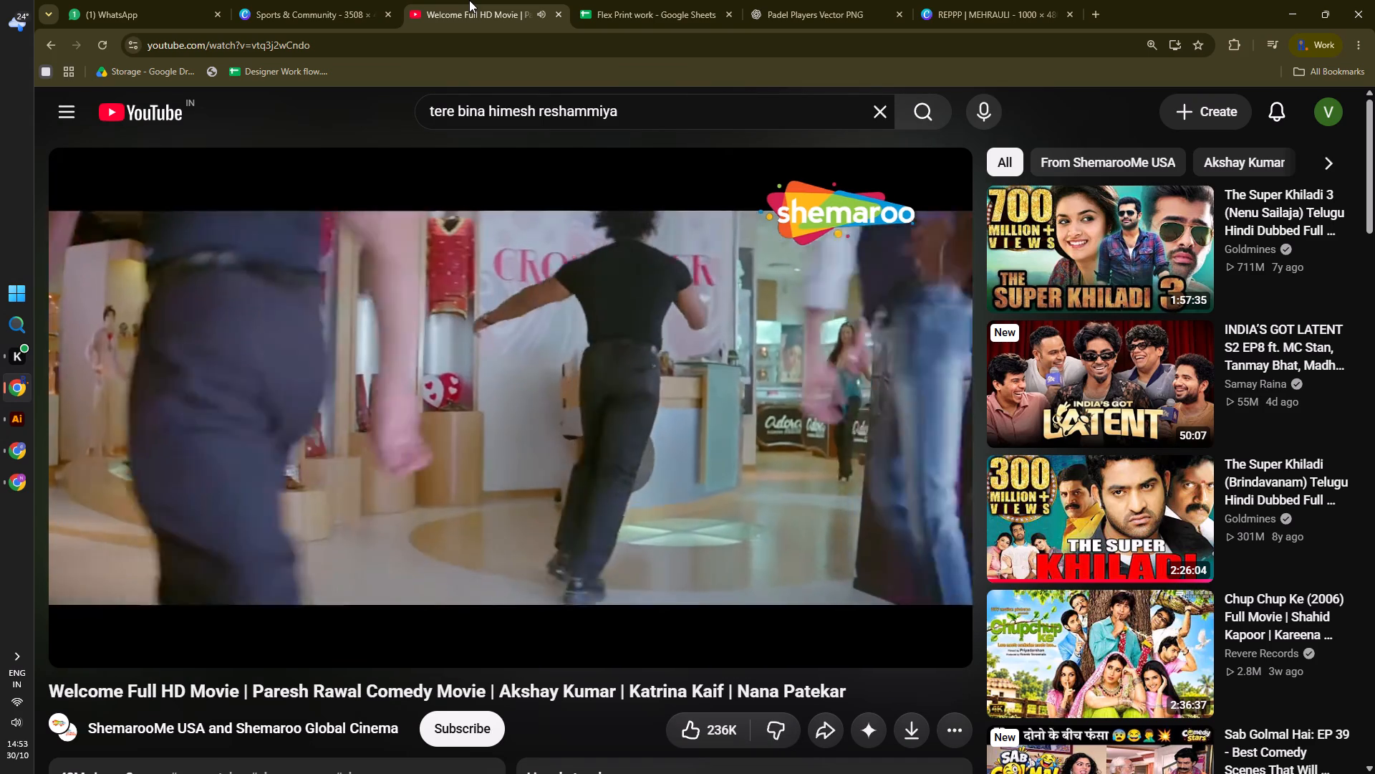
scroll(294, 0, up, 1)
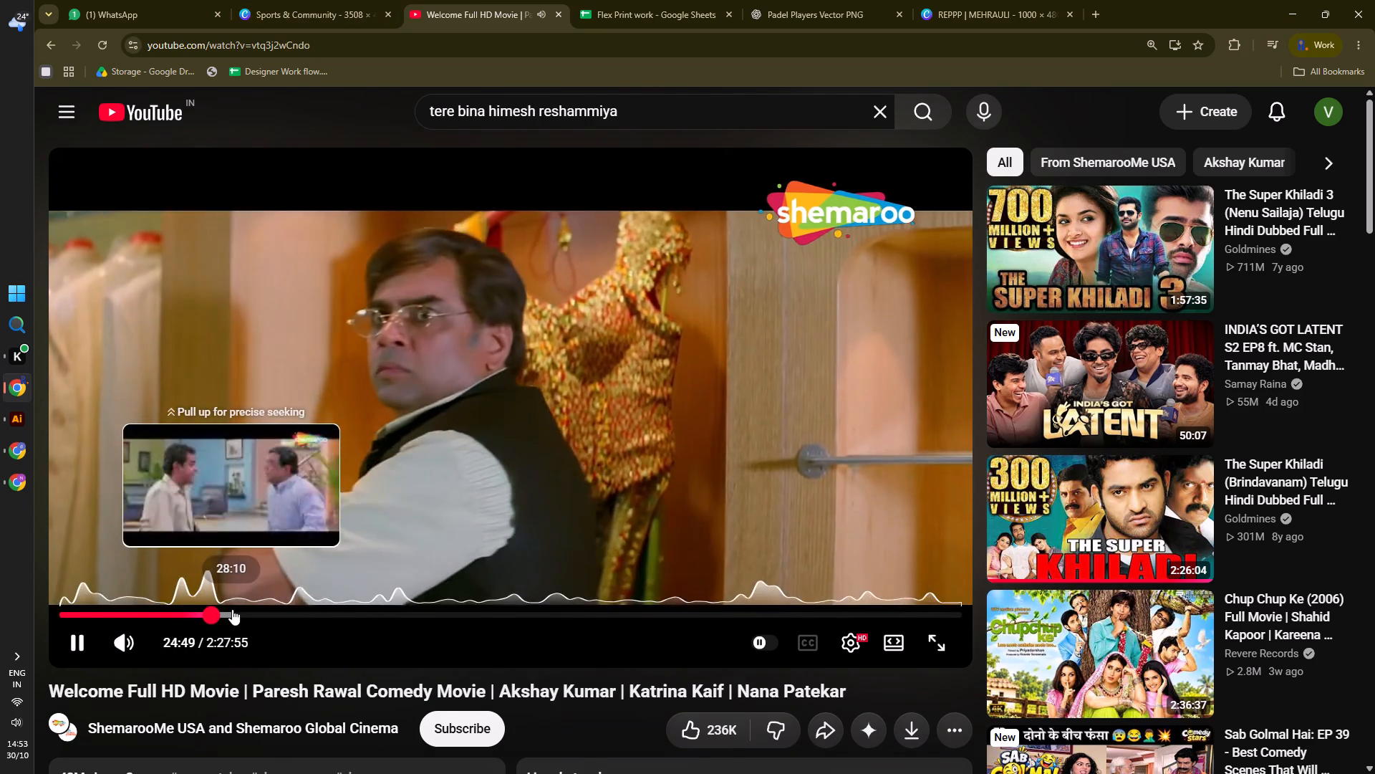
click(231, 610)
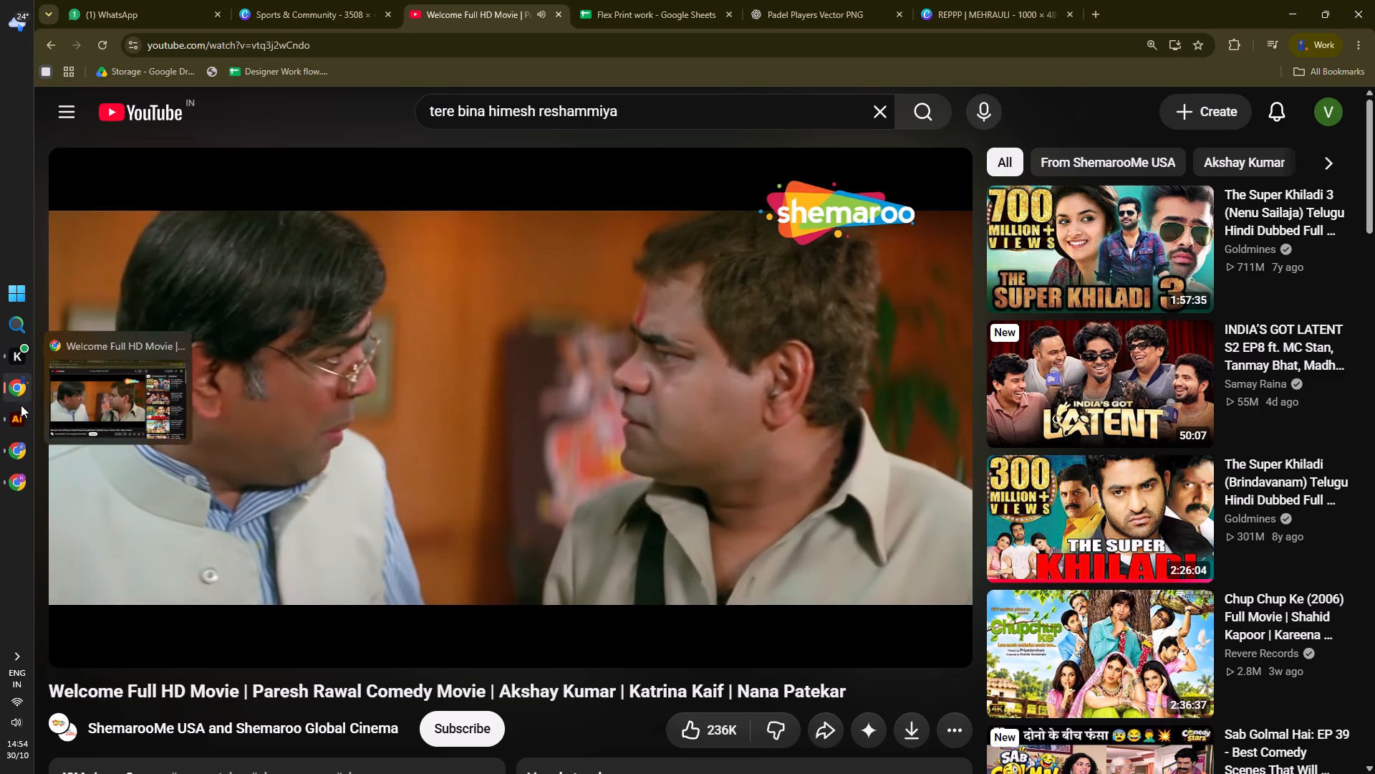
Switch to Illustrator and replace the white PLAY PADEL text with "GOOD PLAYERS" in capitals.
click(22, 418)
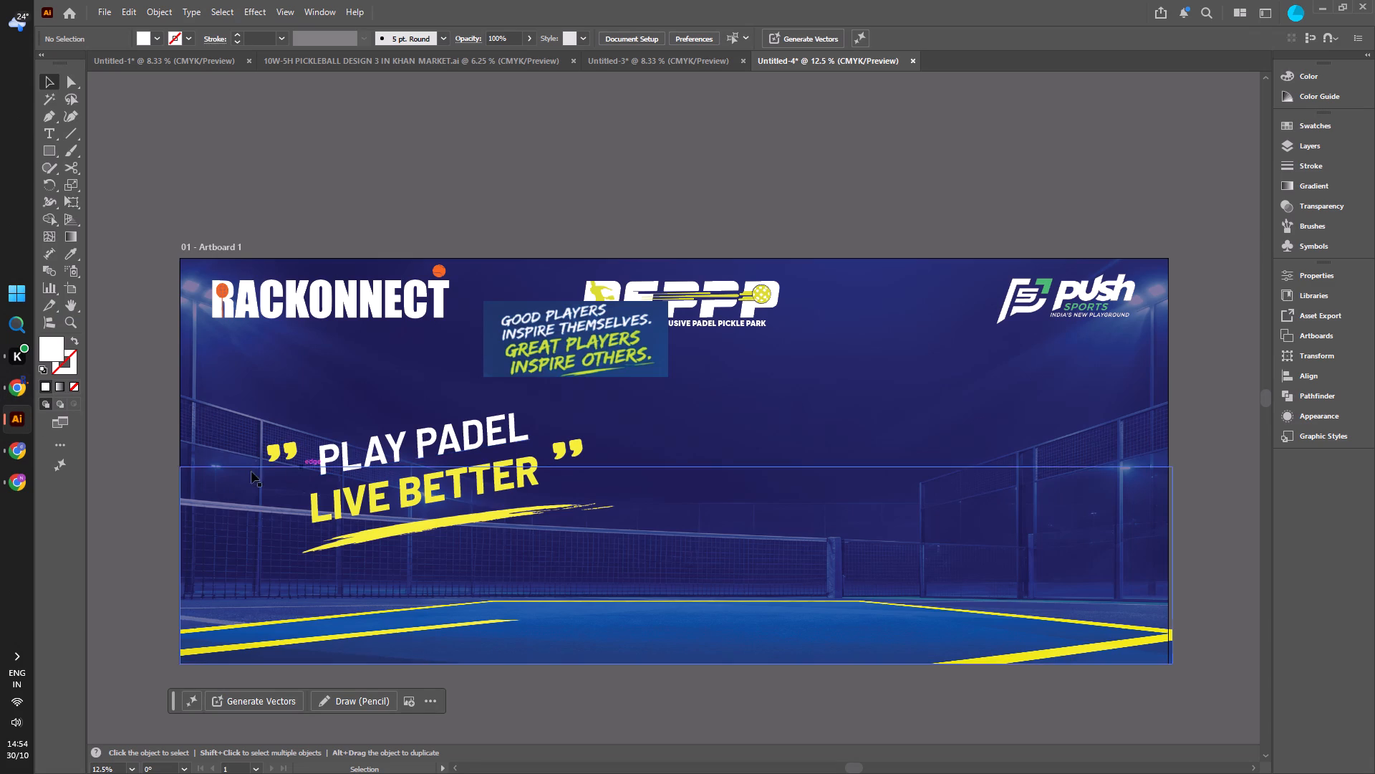
double_click(377, 457)
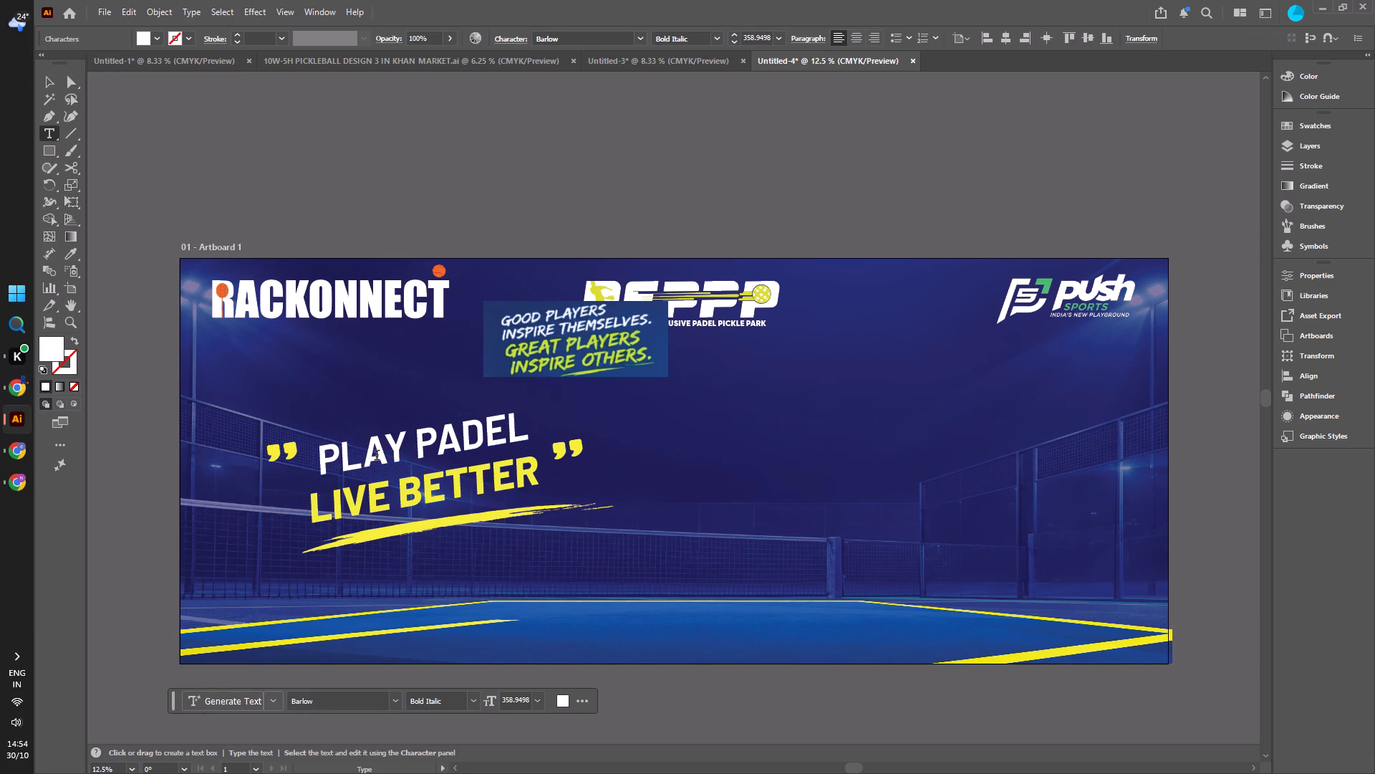
double_click(377, 457)
click(377, 457)
triple_click(377, 457)
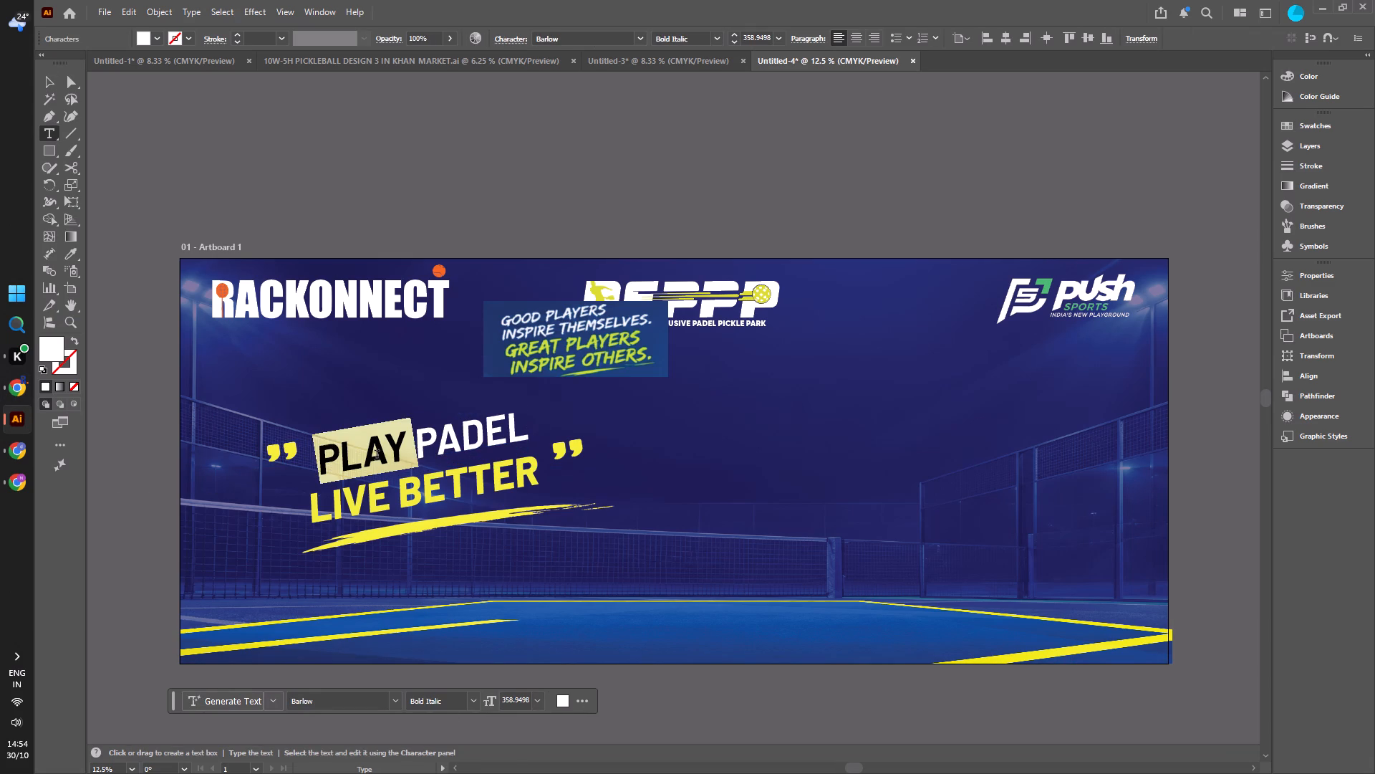
click(377, 457)
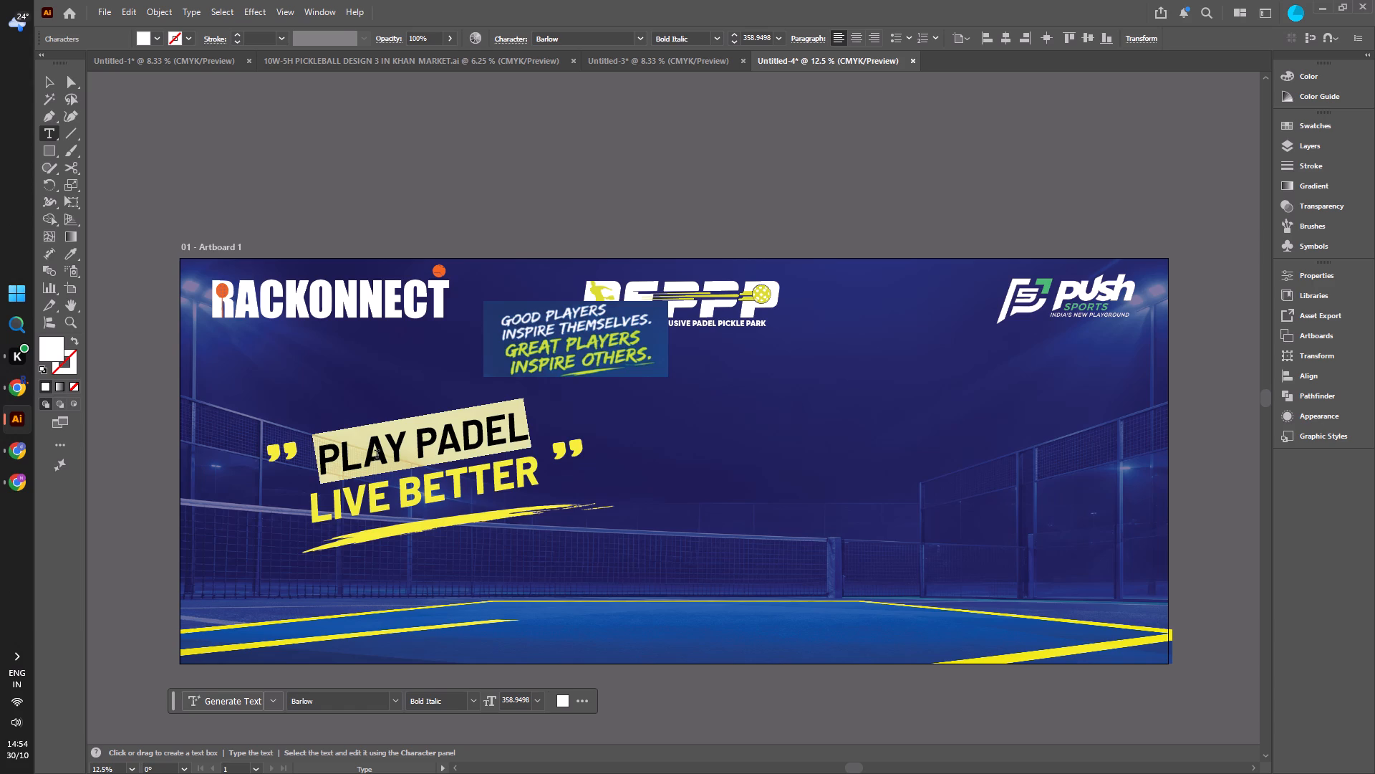
text(goo)
key(BackSpace)
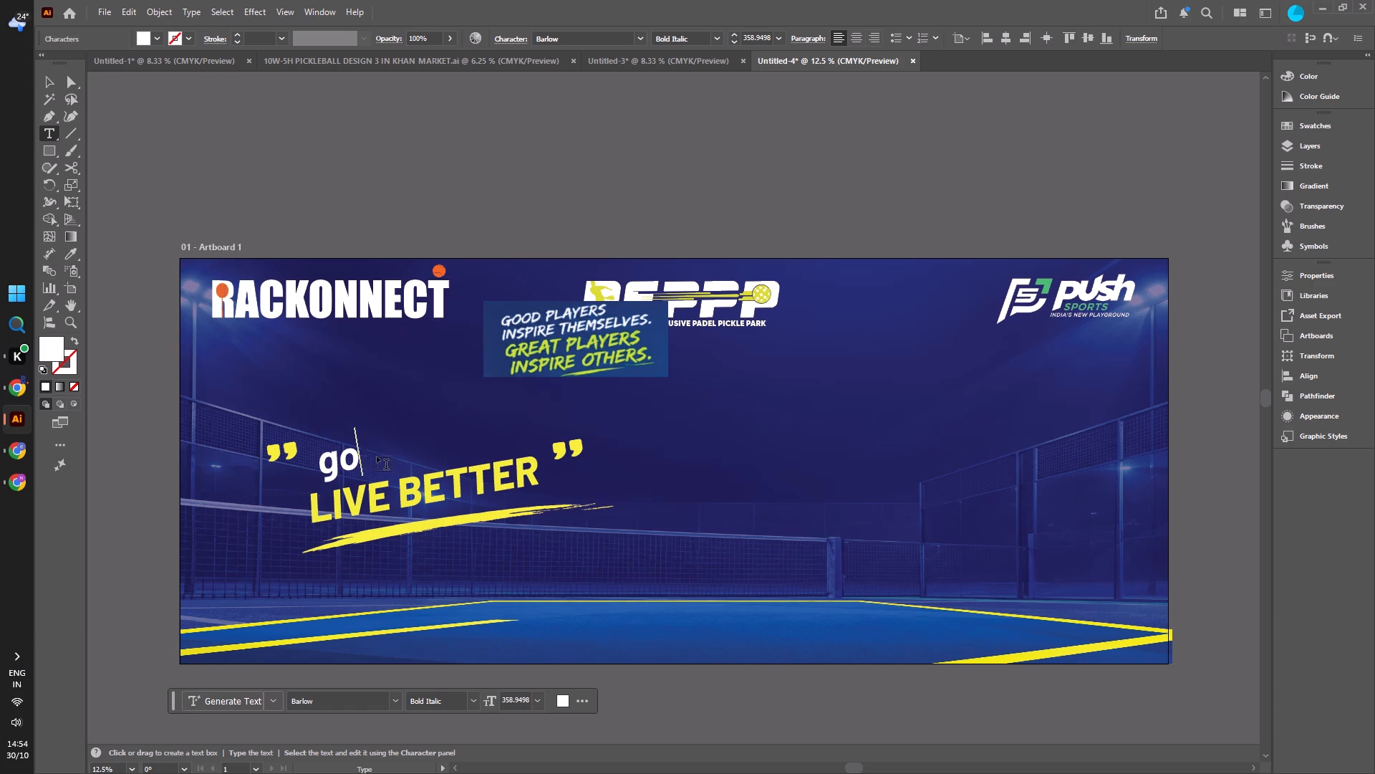
key(BackSpace)
key(BackSpace)
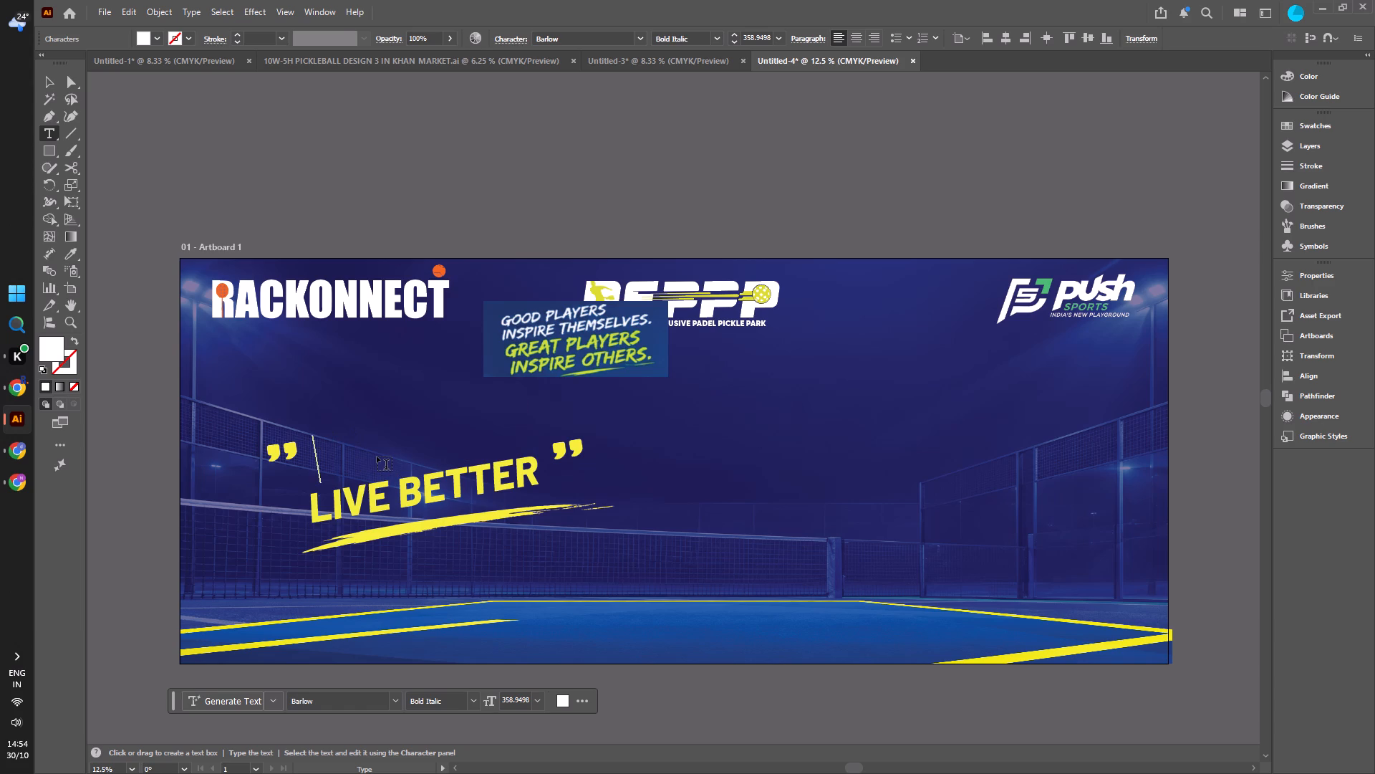
text(GOO)
text(D)
key(space)
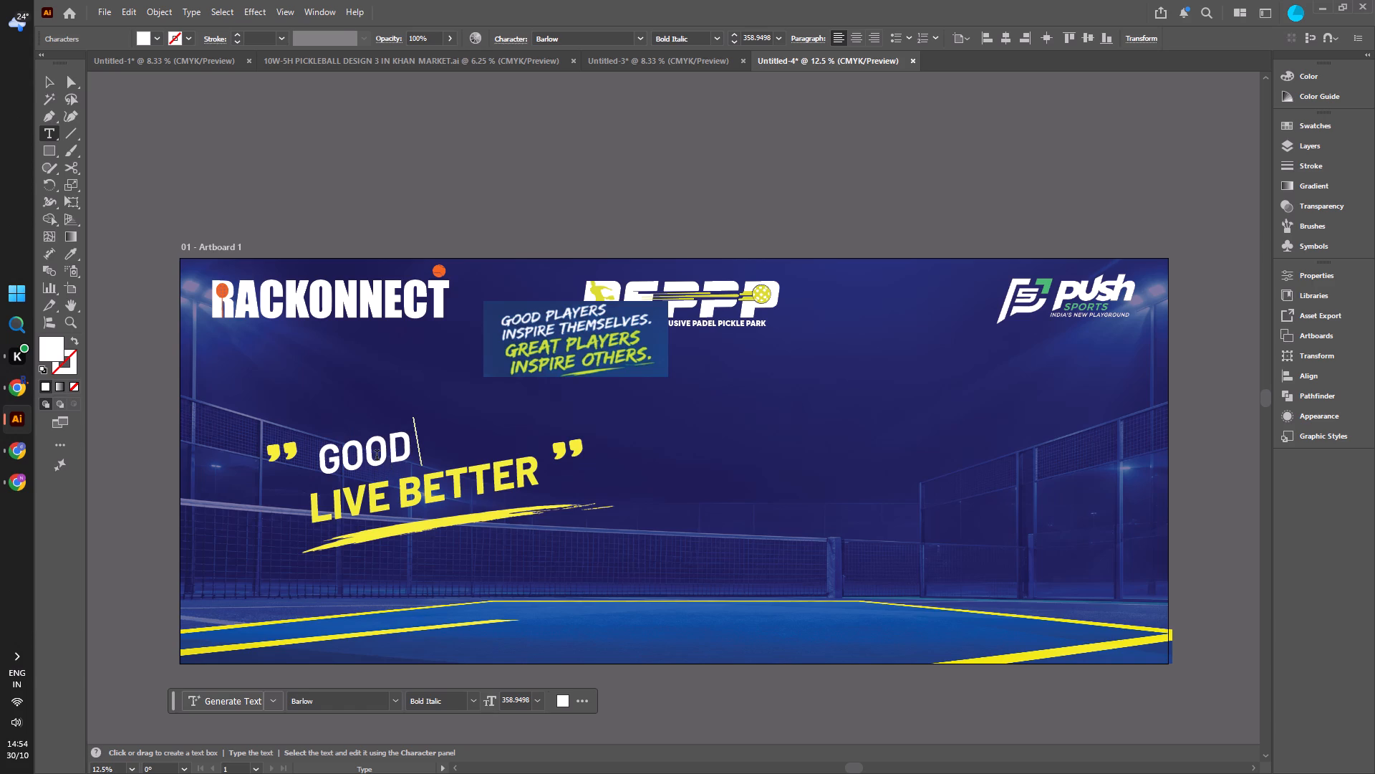
text(PLA)
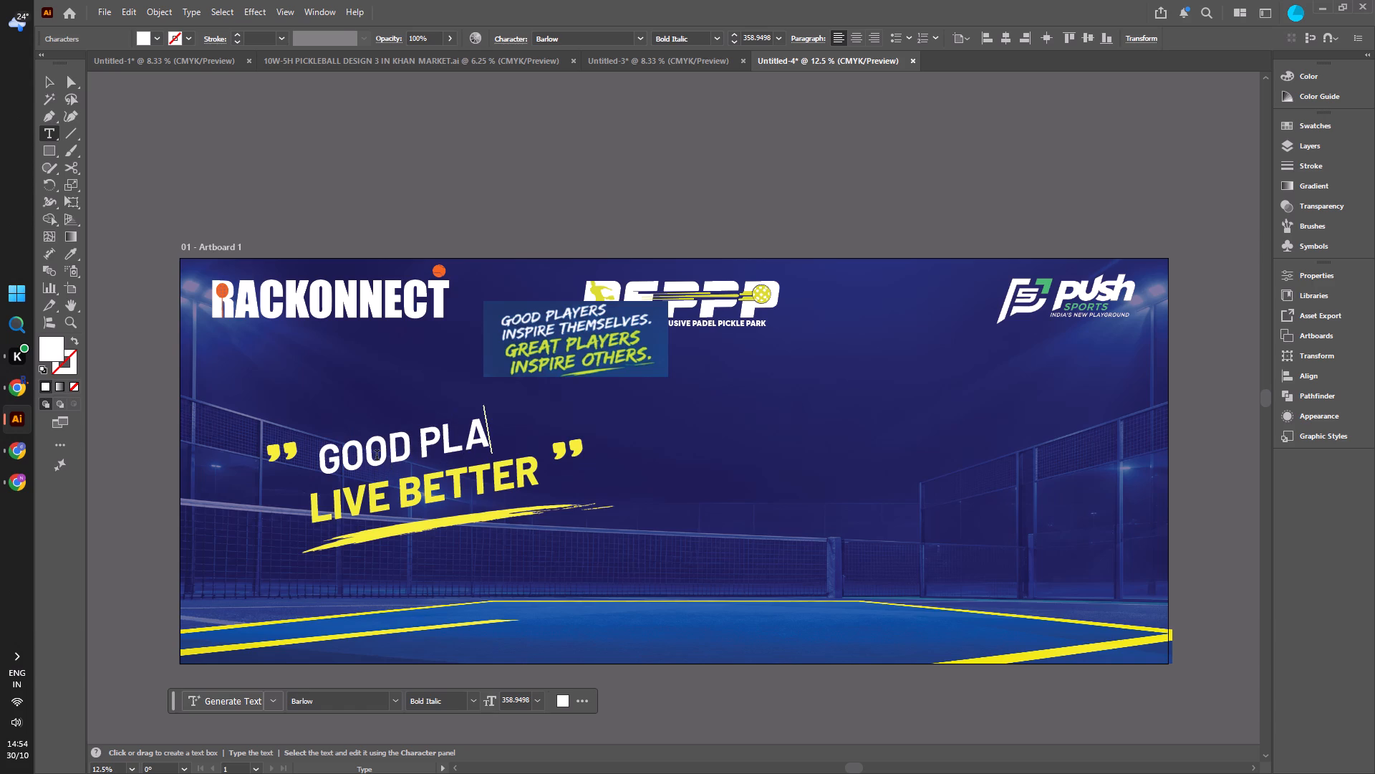
text(YERS)
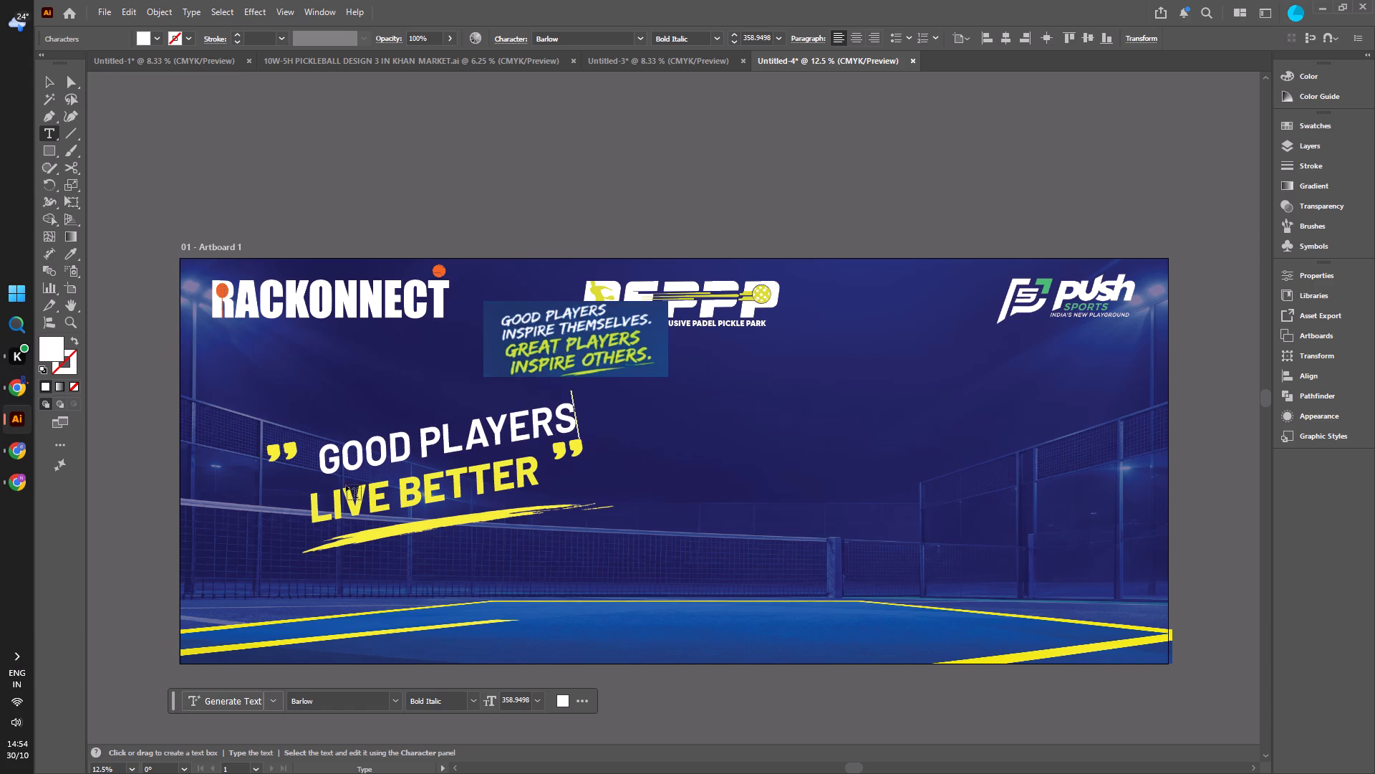
click(52, 84)
click(125, 130)
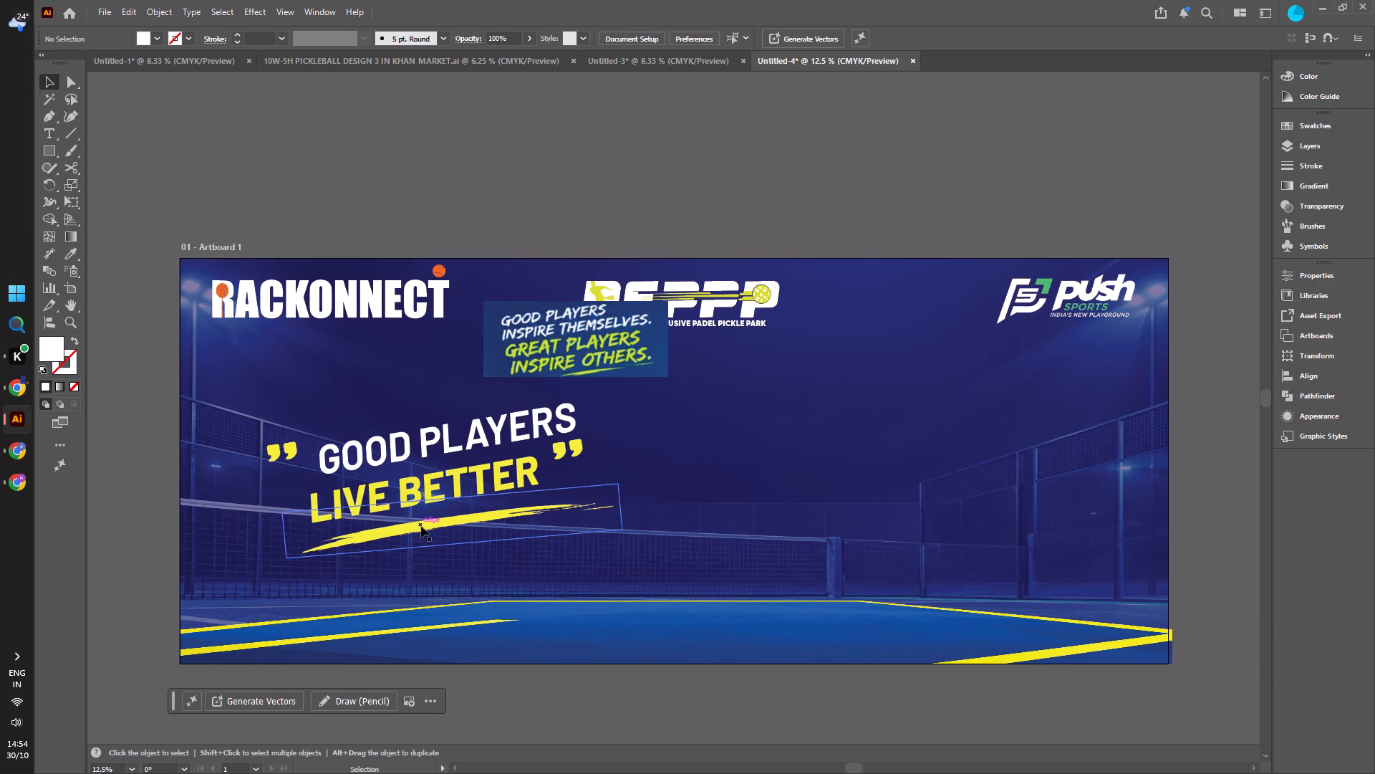
Move the yellow brush-stroke underline from under LIVE BETTER to the empty area below and between the REPPP and Push Sports logos.
click(491, 459)
click(510, 502)
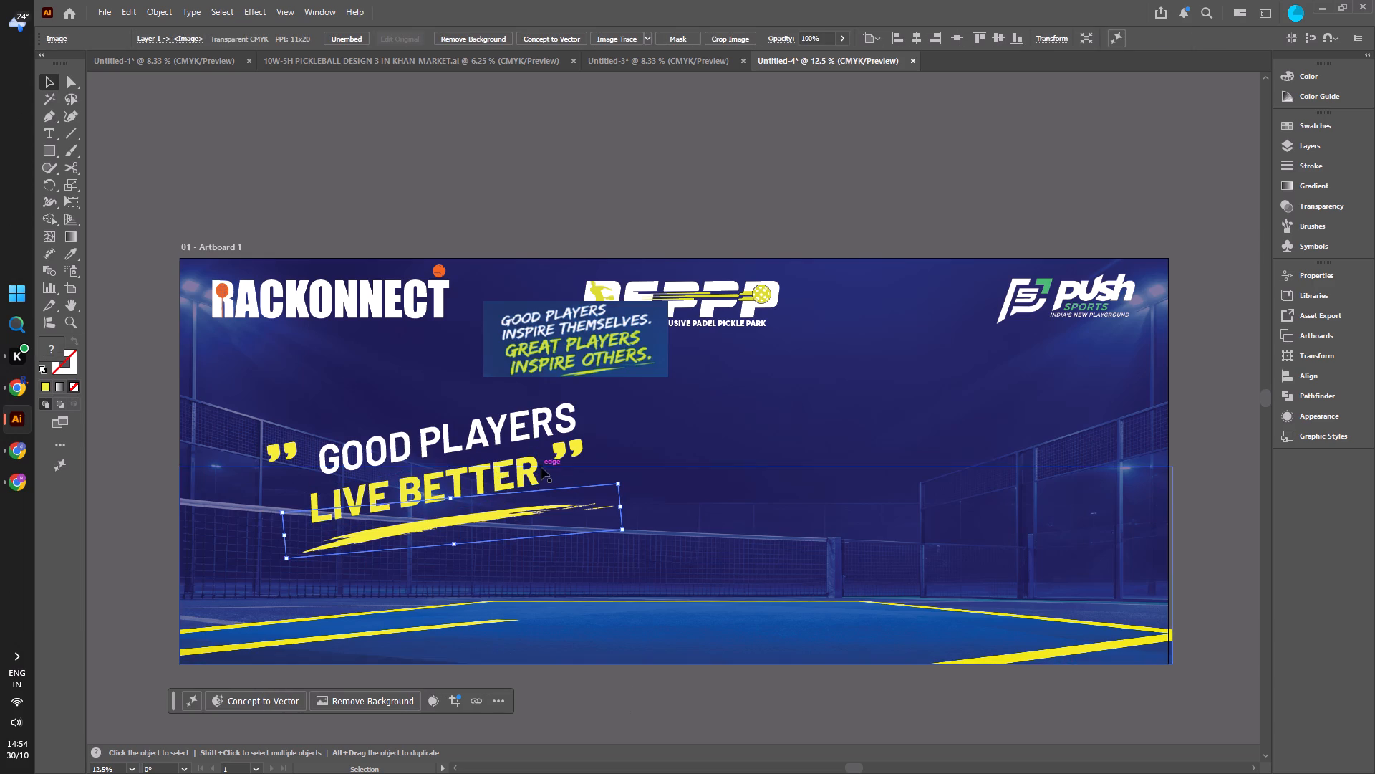
click(554, 450)
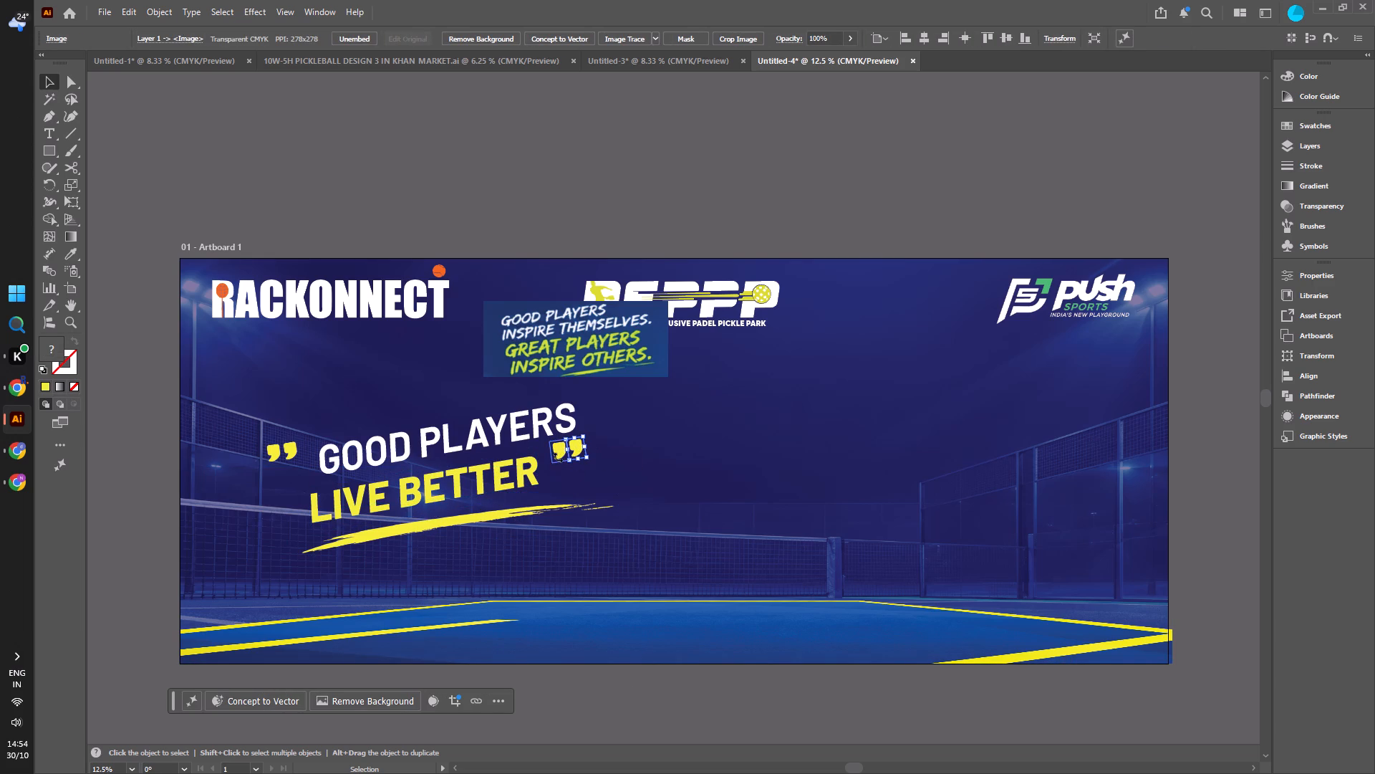
click(501, 460)
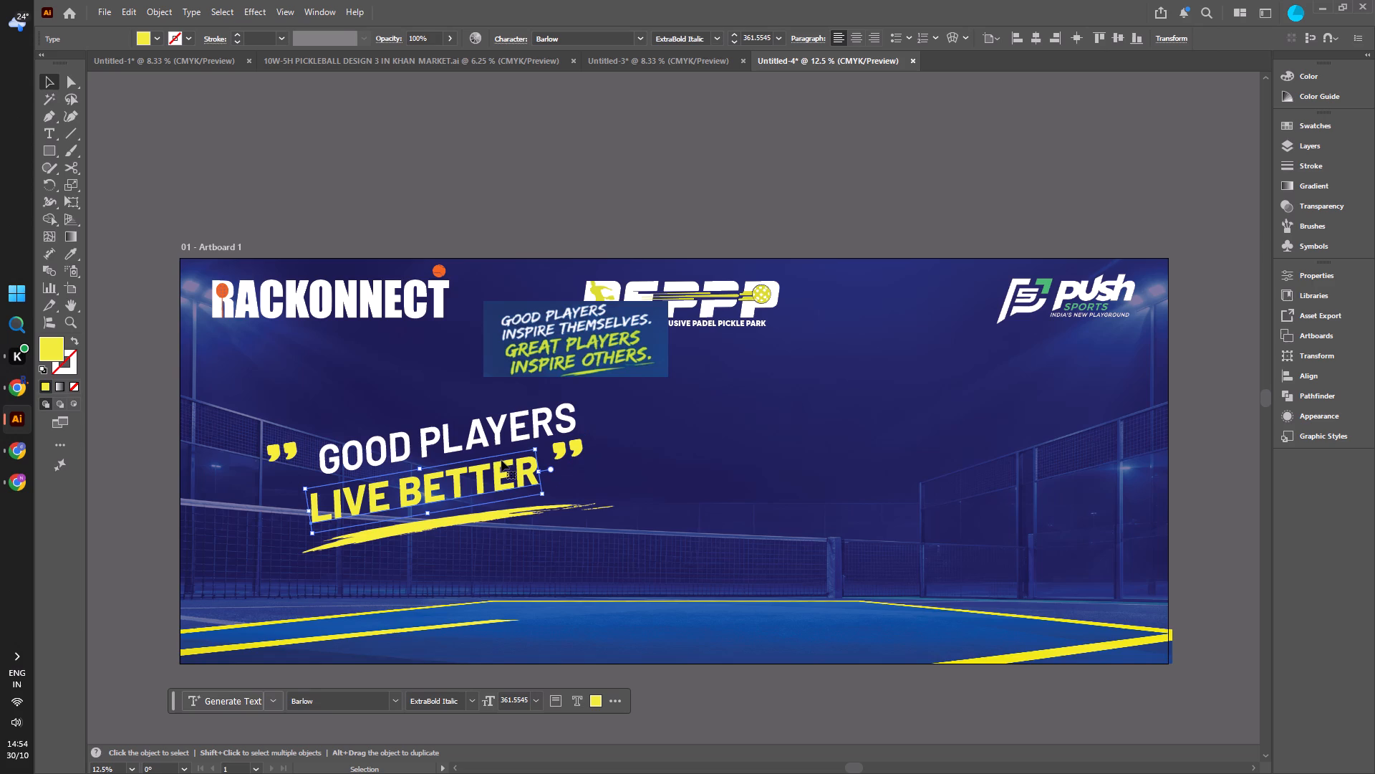
drag(512, 505, 937, 368)
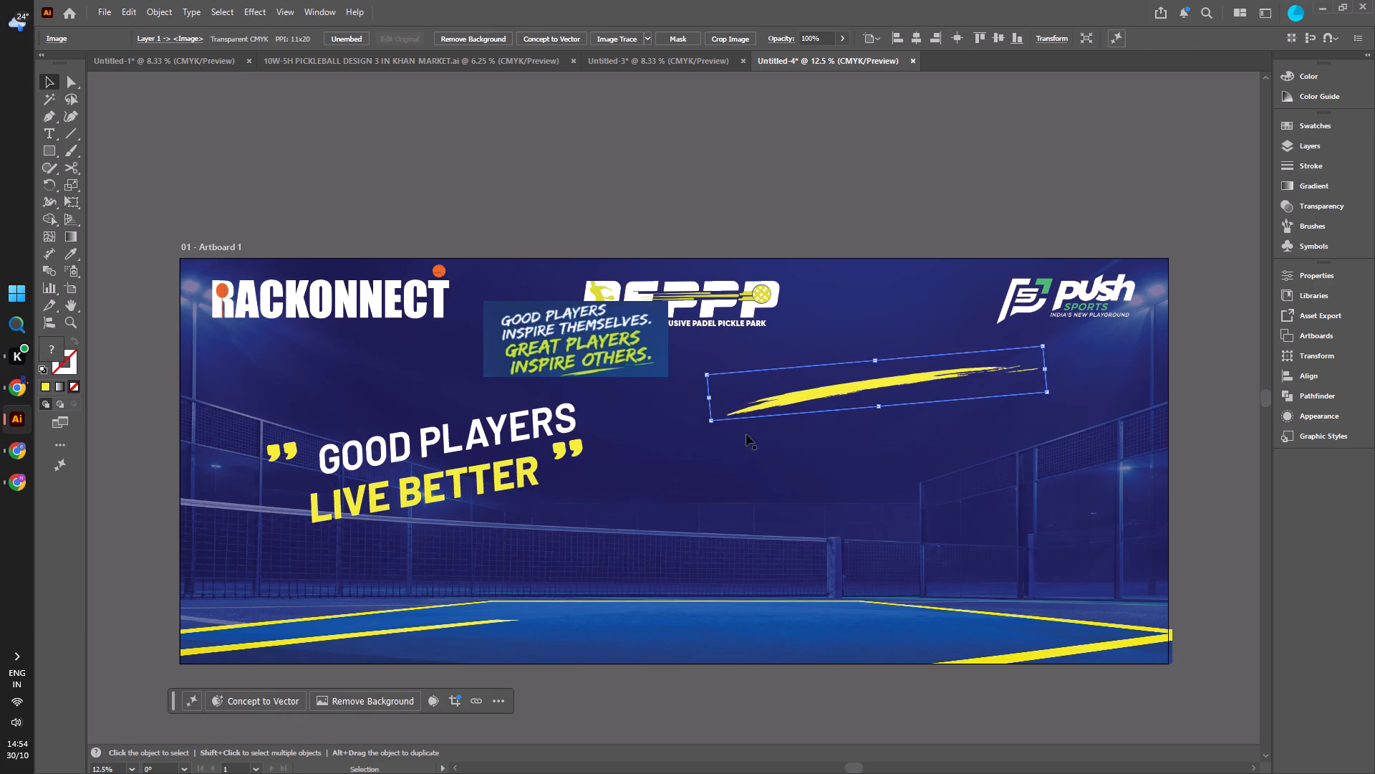
Group the two yellow closing quote marks after the slogan and move them beside the relocated brush stroke.
click(579, 449)
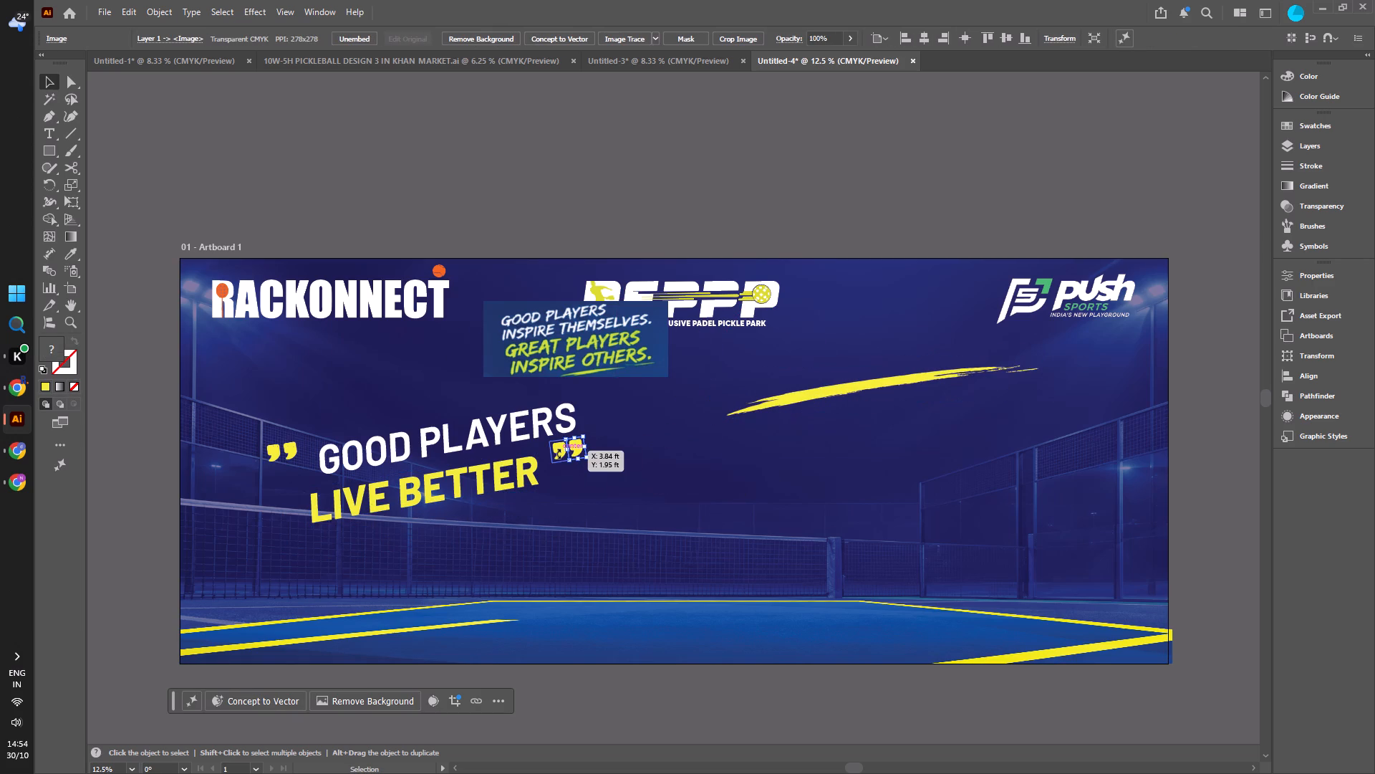
key(ctrl+g)
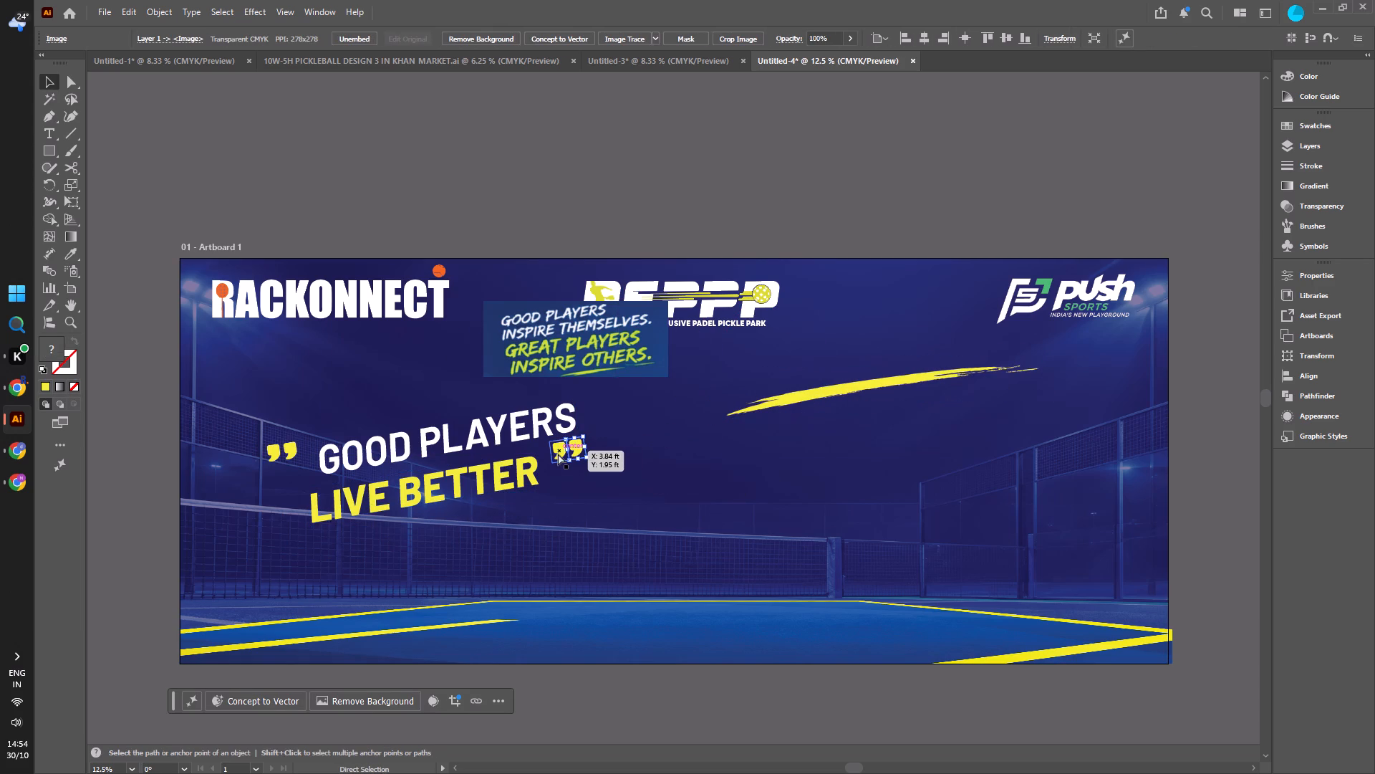
click(129, 389)
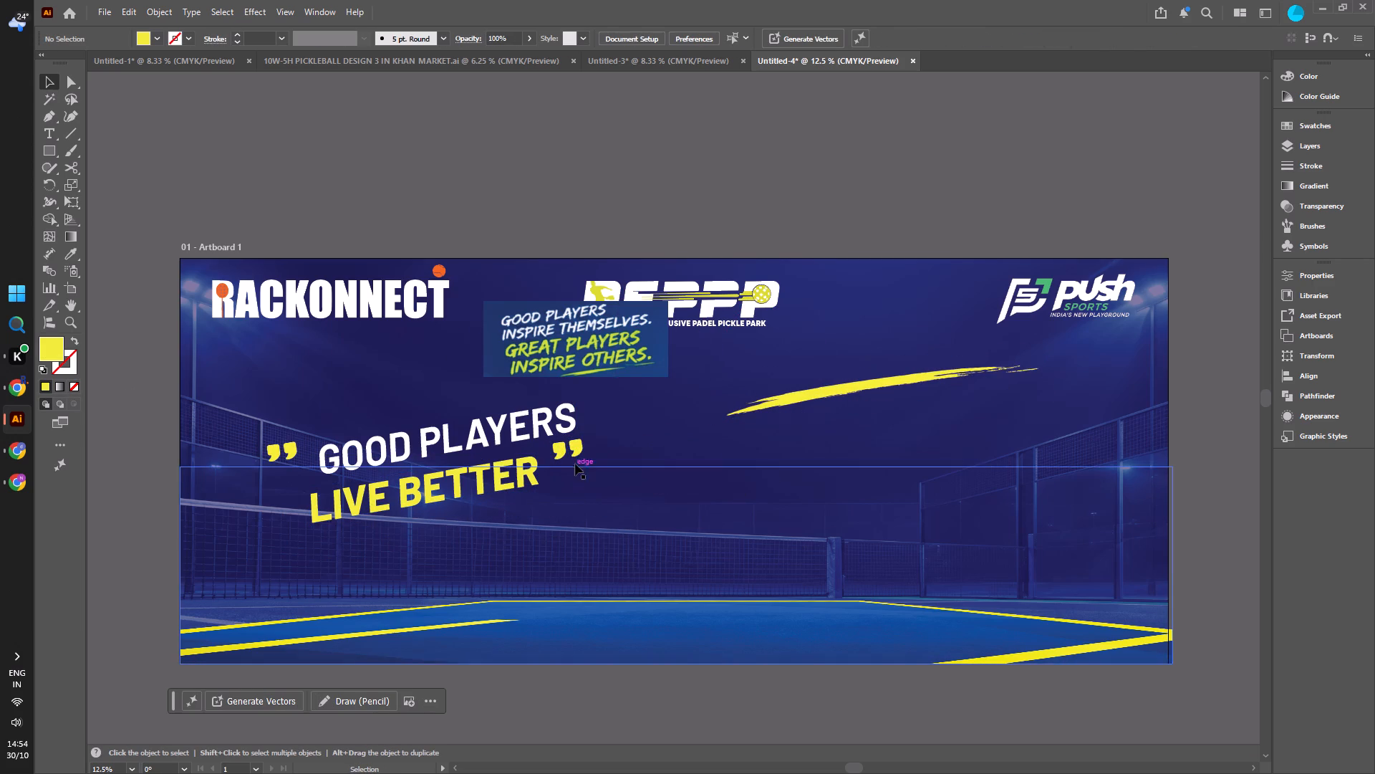
click(578, 451)
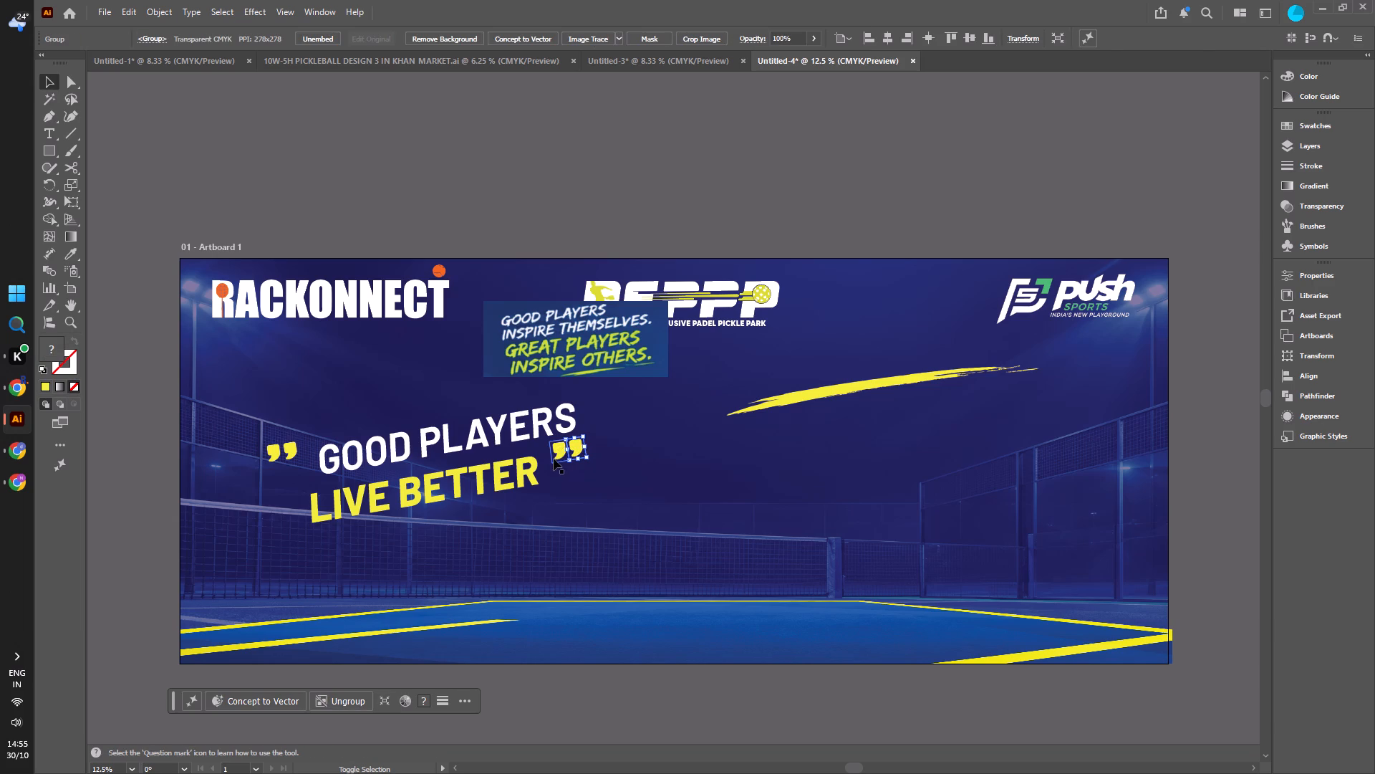
shift+click(554, 459)
key(ctrl+g)
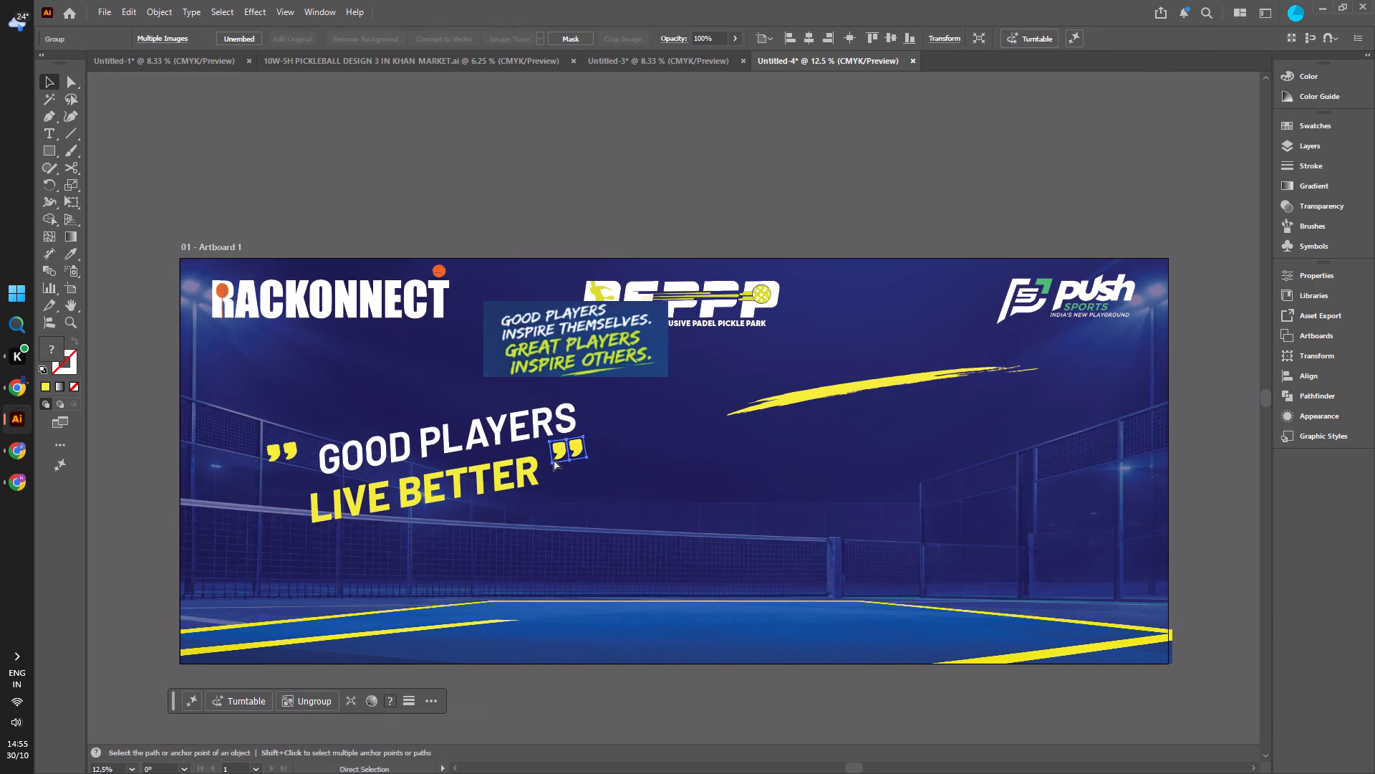
click(137, 466)
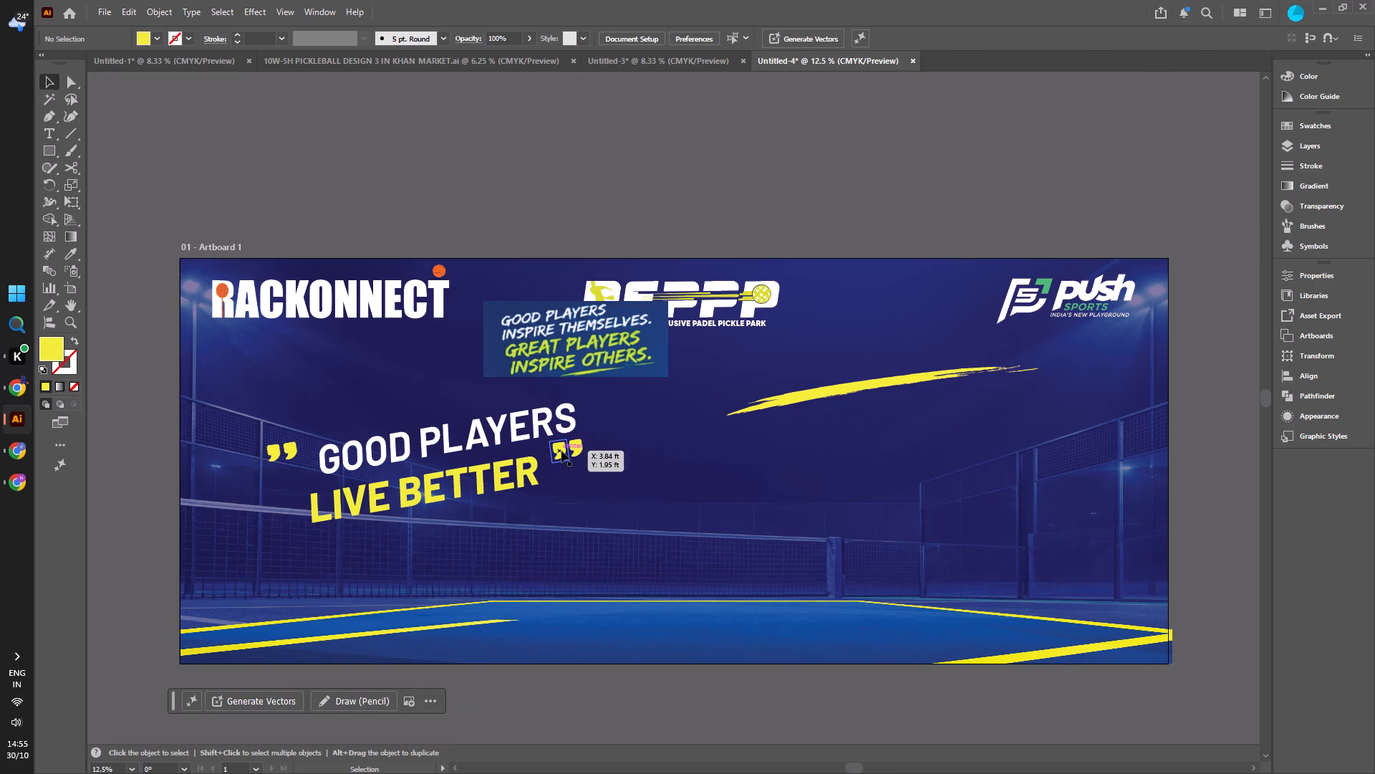
drag(561, 451, 719, 386)
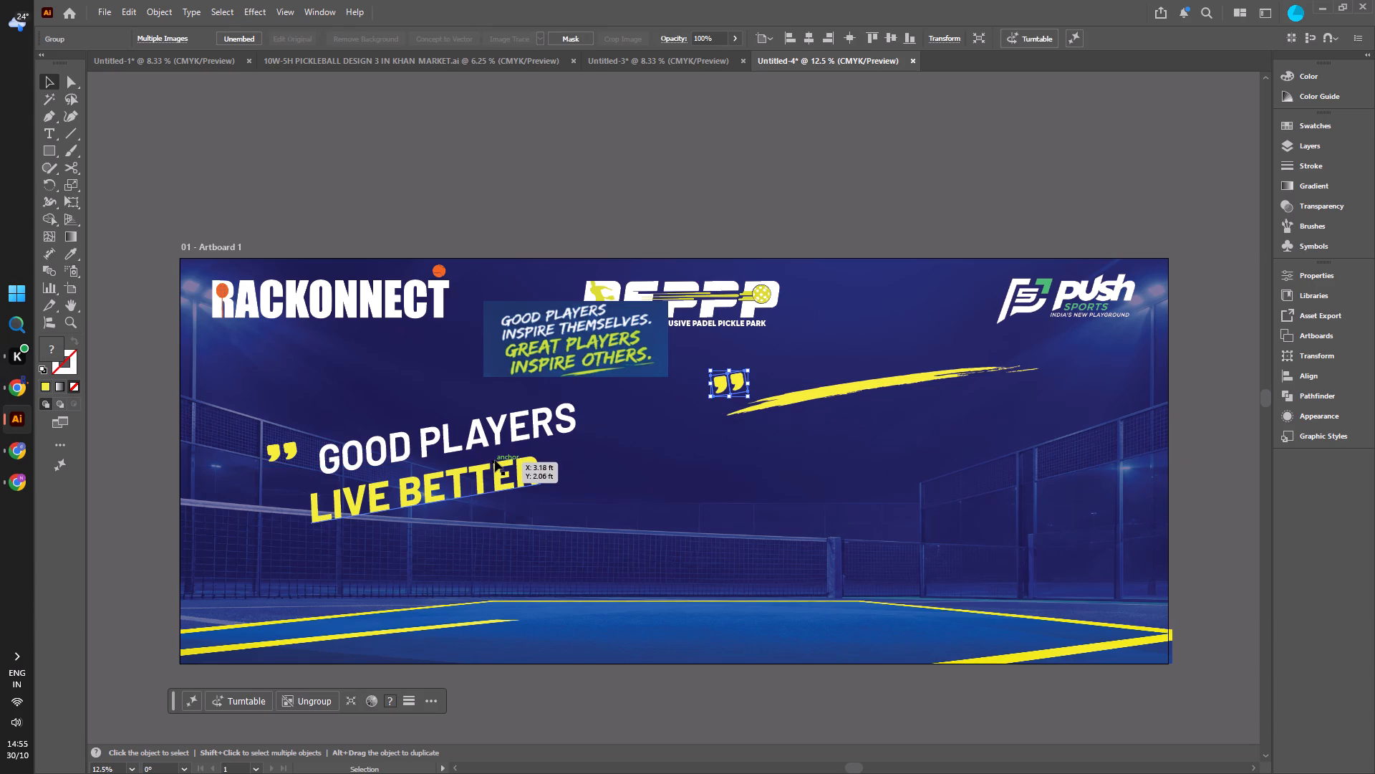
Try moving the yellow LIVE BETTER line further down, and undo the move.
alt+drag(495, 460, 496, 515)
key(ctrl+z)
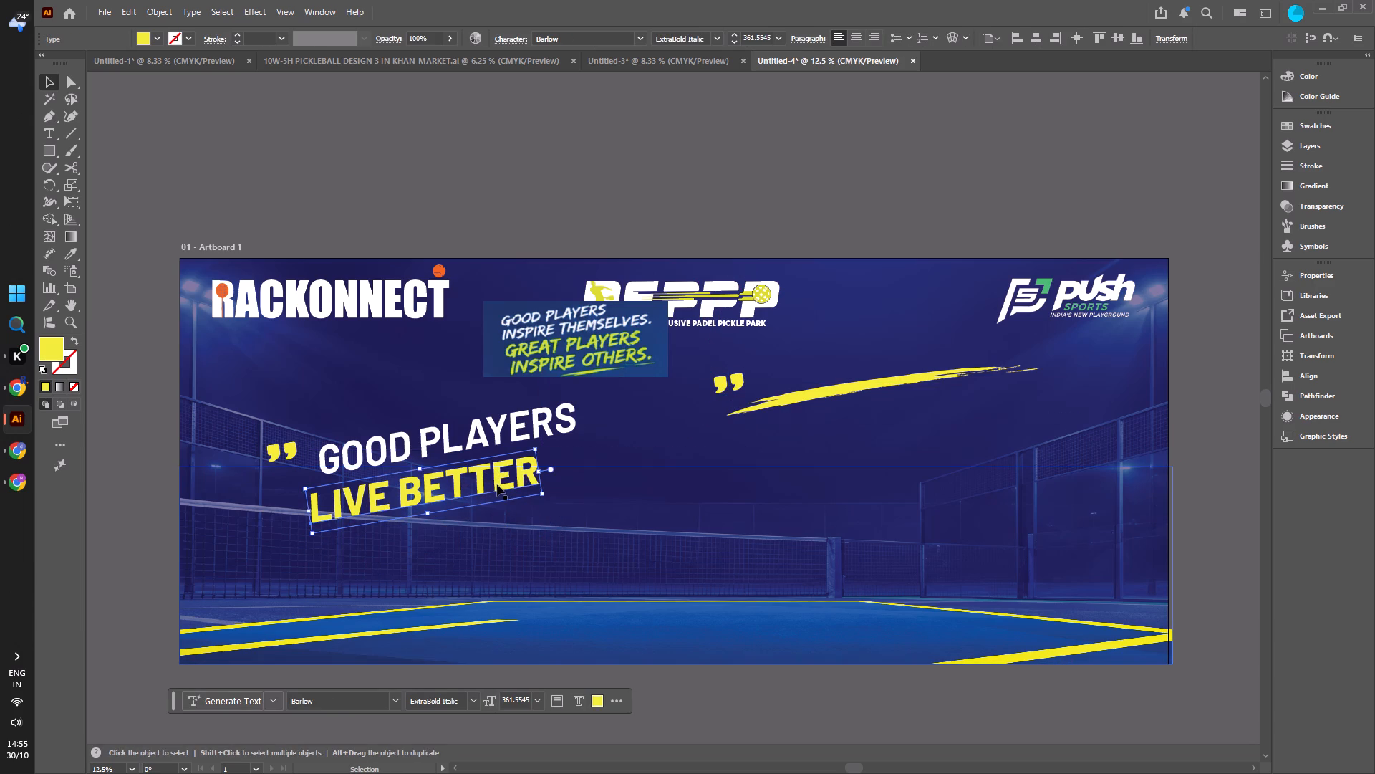
Move the blue court floor image with yellow lines straight down off the artboard, clear of the slogan.
drag(497, 483, 497, 535)
drag(554, 643, 556, 668)
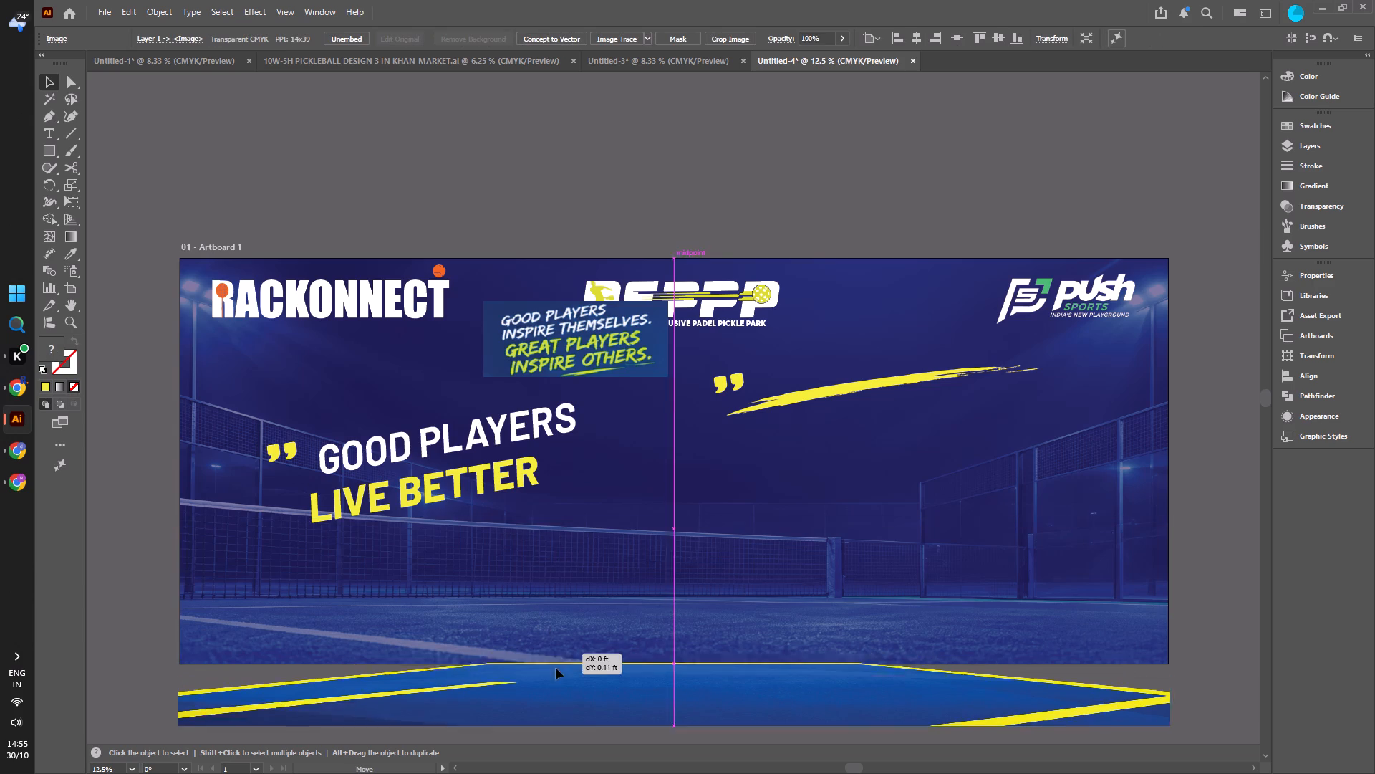
drag(556, 668, 556, 734)
Move the yellow LIVE BETTER line down about 0.39 ft, leaving a gap beneath GOOD PLAYERS.
click(474, 482)
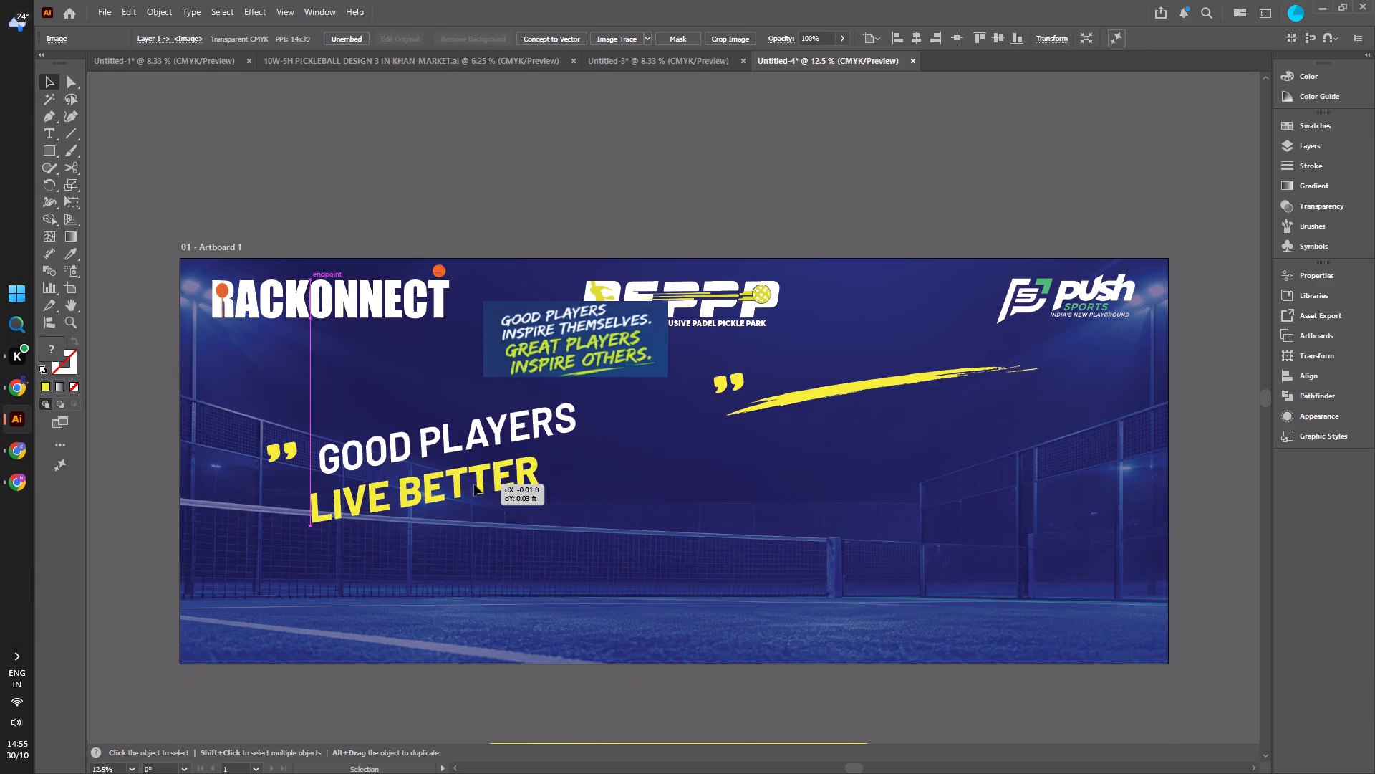
drag(476, 474, 486, 513)
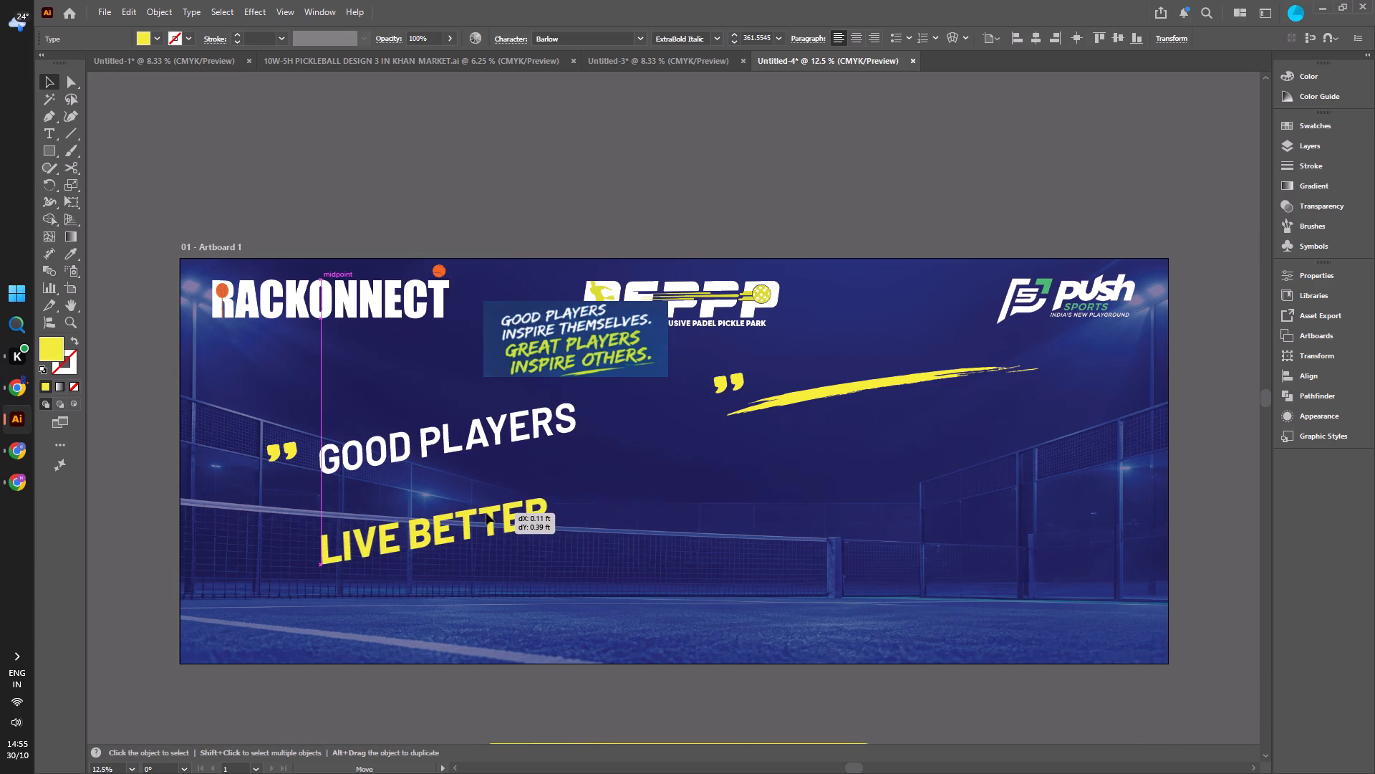
Duplicate the white GOOD PLAYERS line twice to stack three lines, shifting the yellow LIVE BETTER line down beneath the copies.
drag(486, 513, 491, 527)
drag(488, 440, 492, 479)
drag(488, 538, 488, 549)
alt+drag(478, 475, 483, 513)
drag(488, 550, 488, 552)
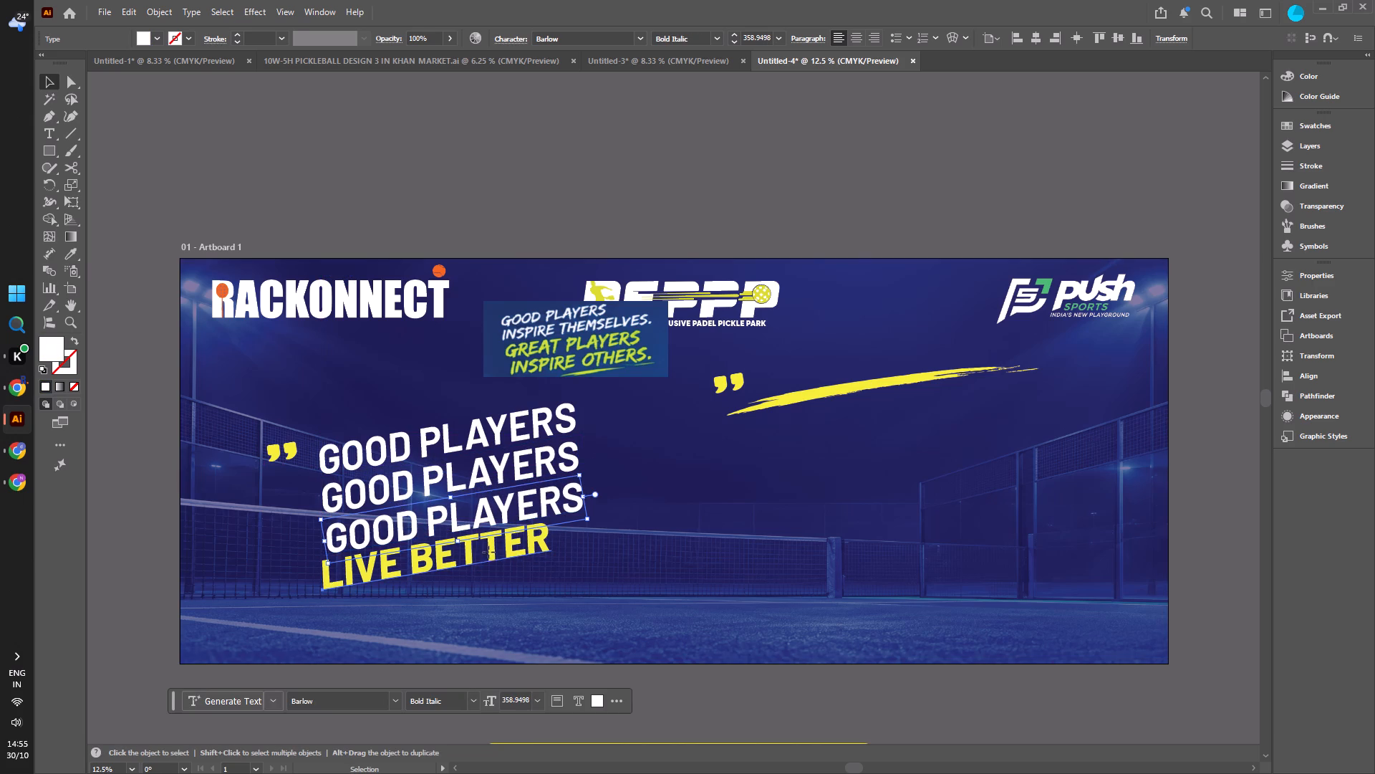
drag(488, 552, 496, 555)
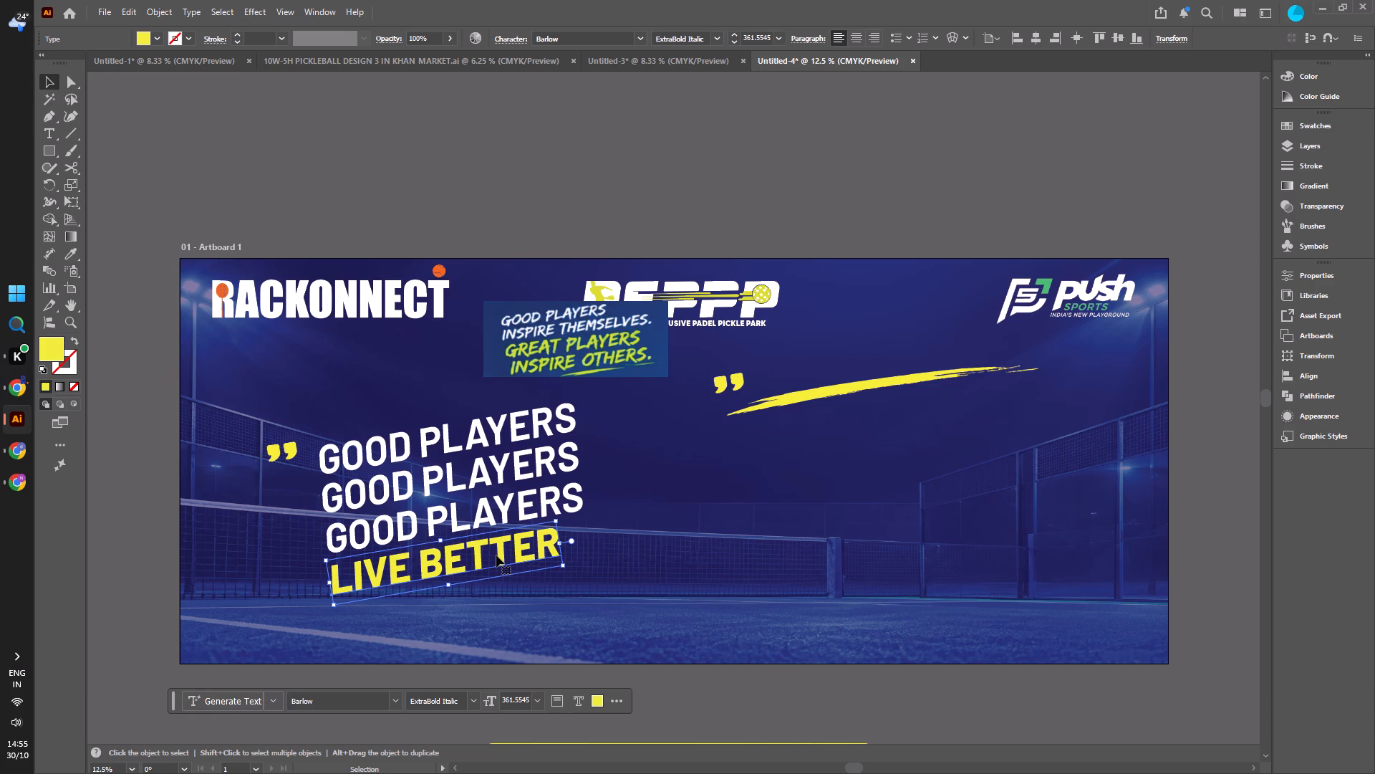
Replace the text of the second GOOD PLAYERS line with INSPIRE THEMSELVES.
triple_click(399, 493)
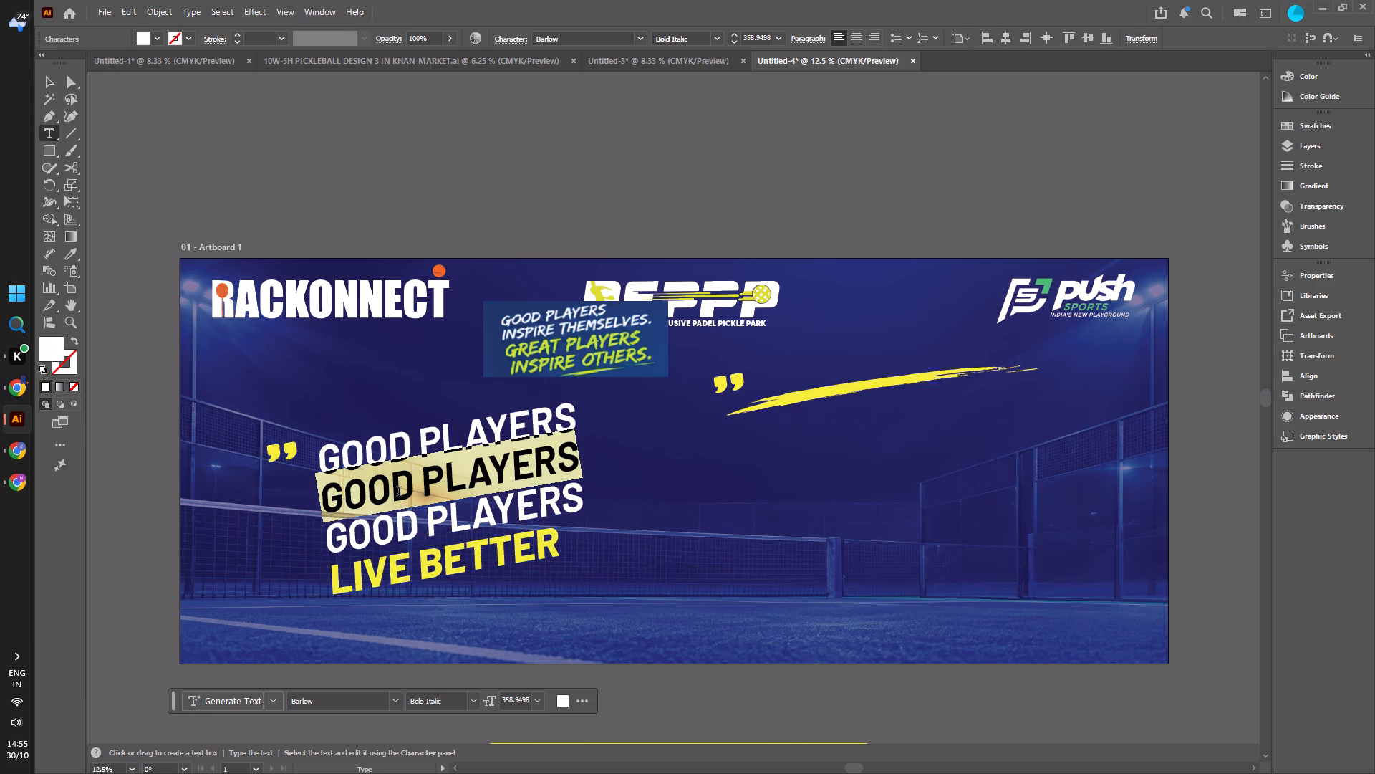
text(IN)
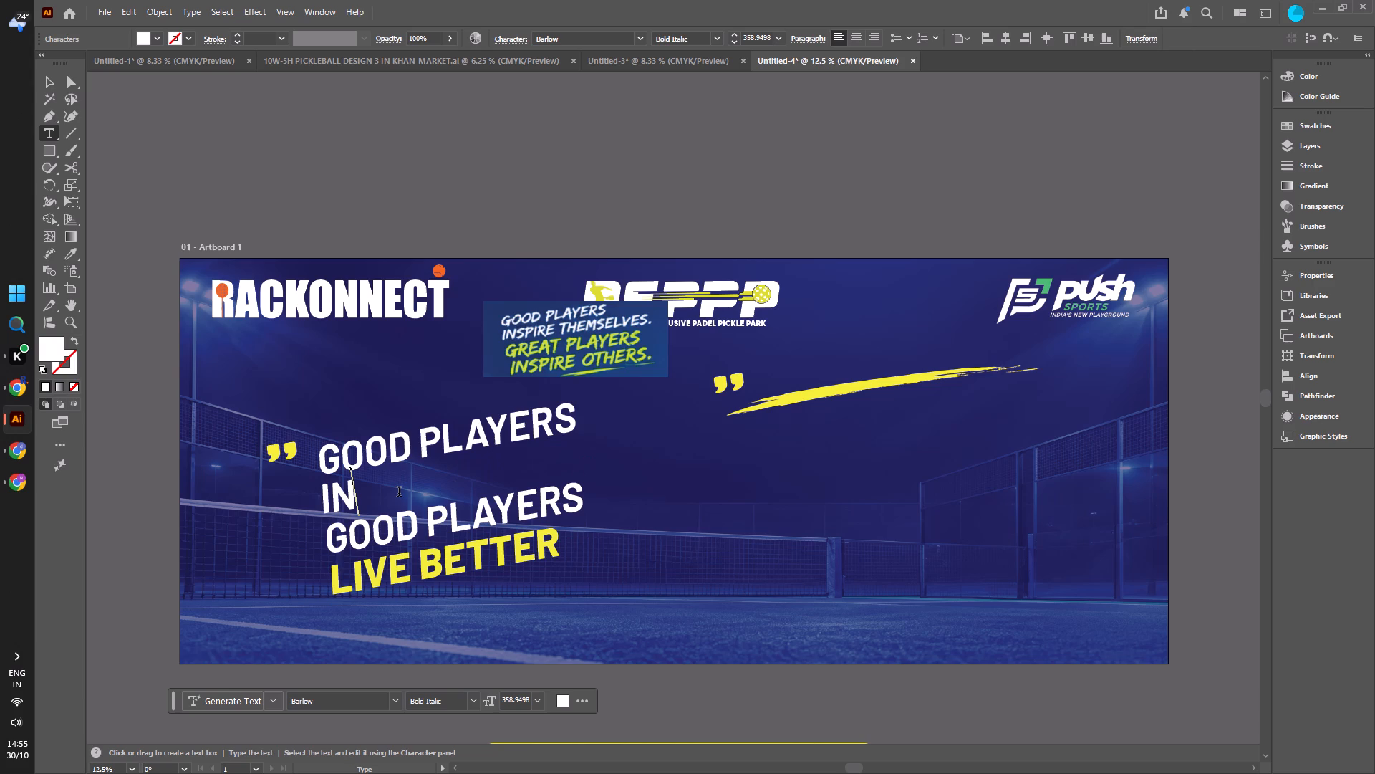
text(SPIRE)
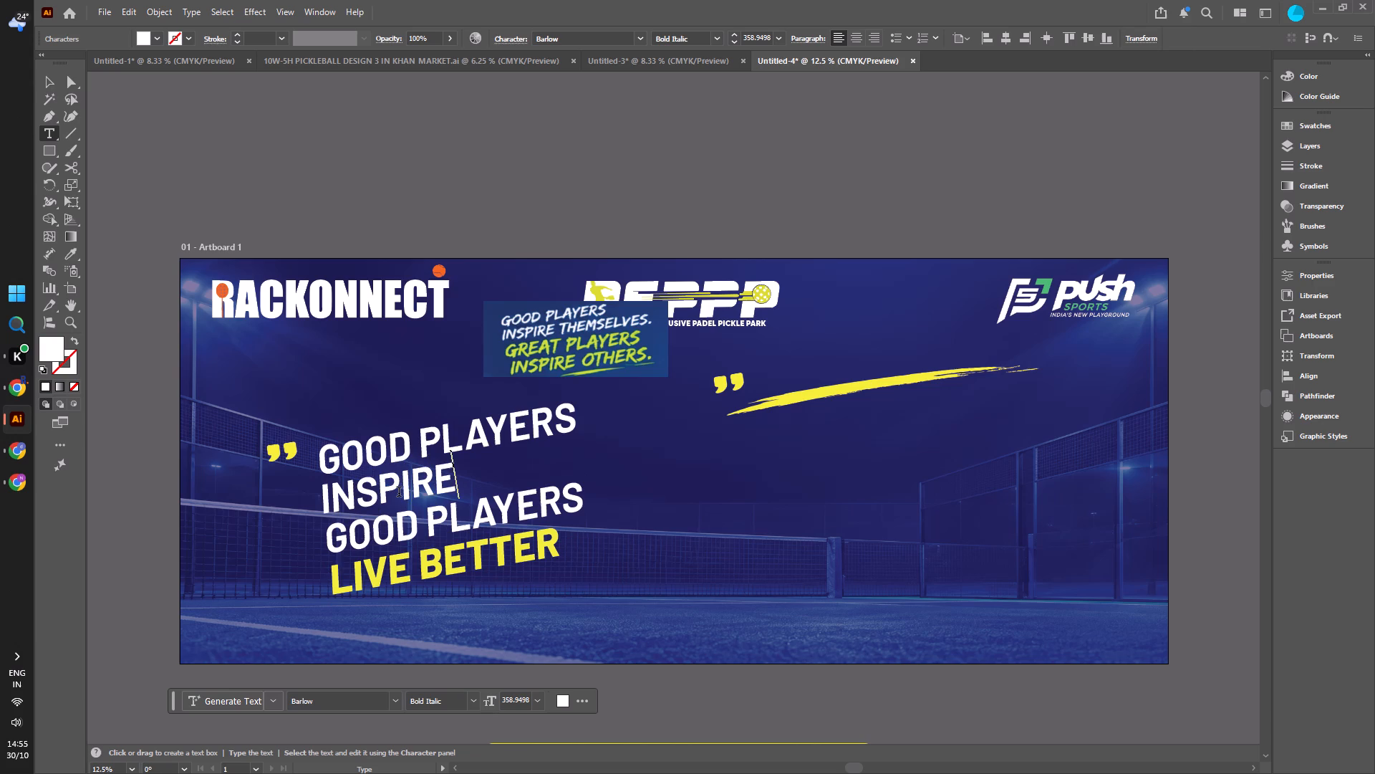
key(space)
text(THE)
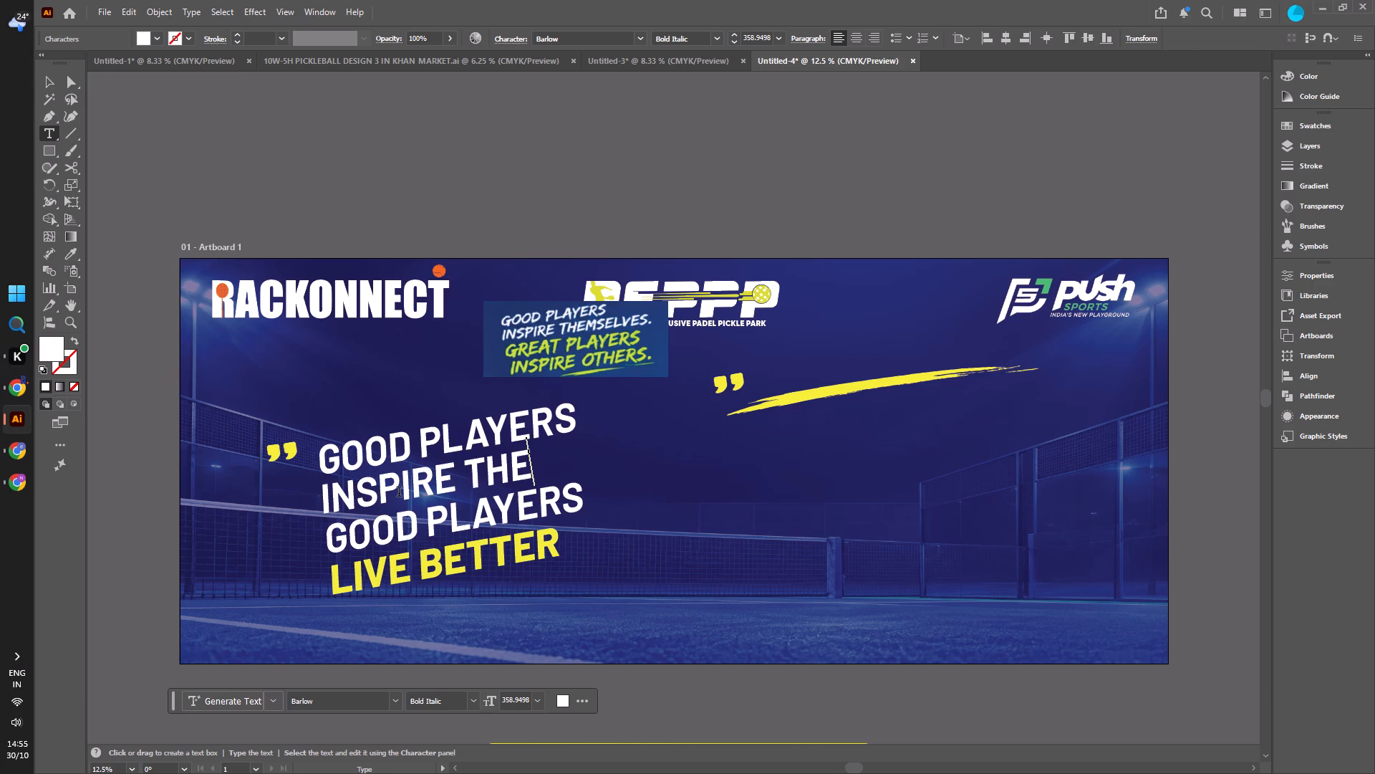
key(m)
text(SE)
text(LVES)
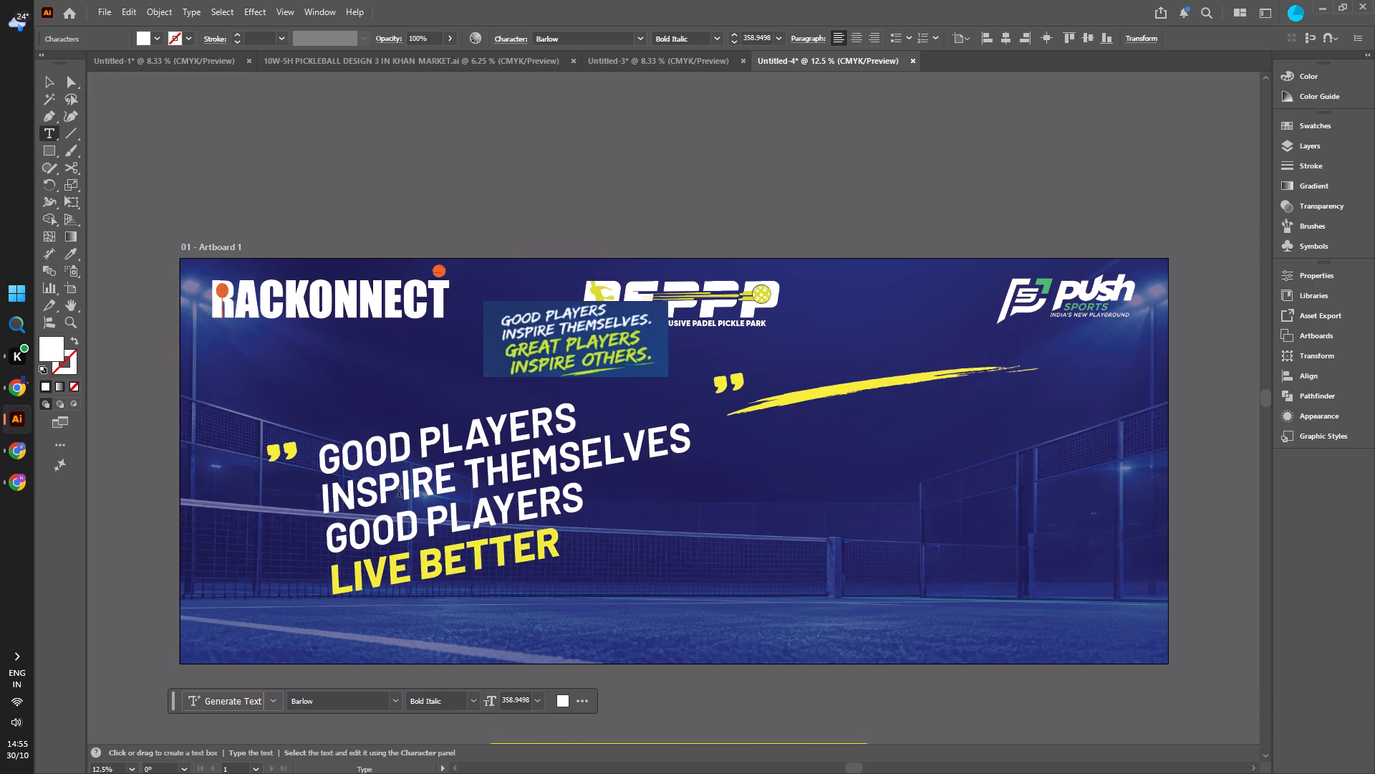
Replace the text of the third slogan line with GREAT PLAYERS.
triple_click(393, 530)
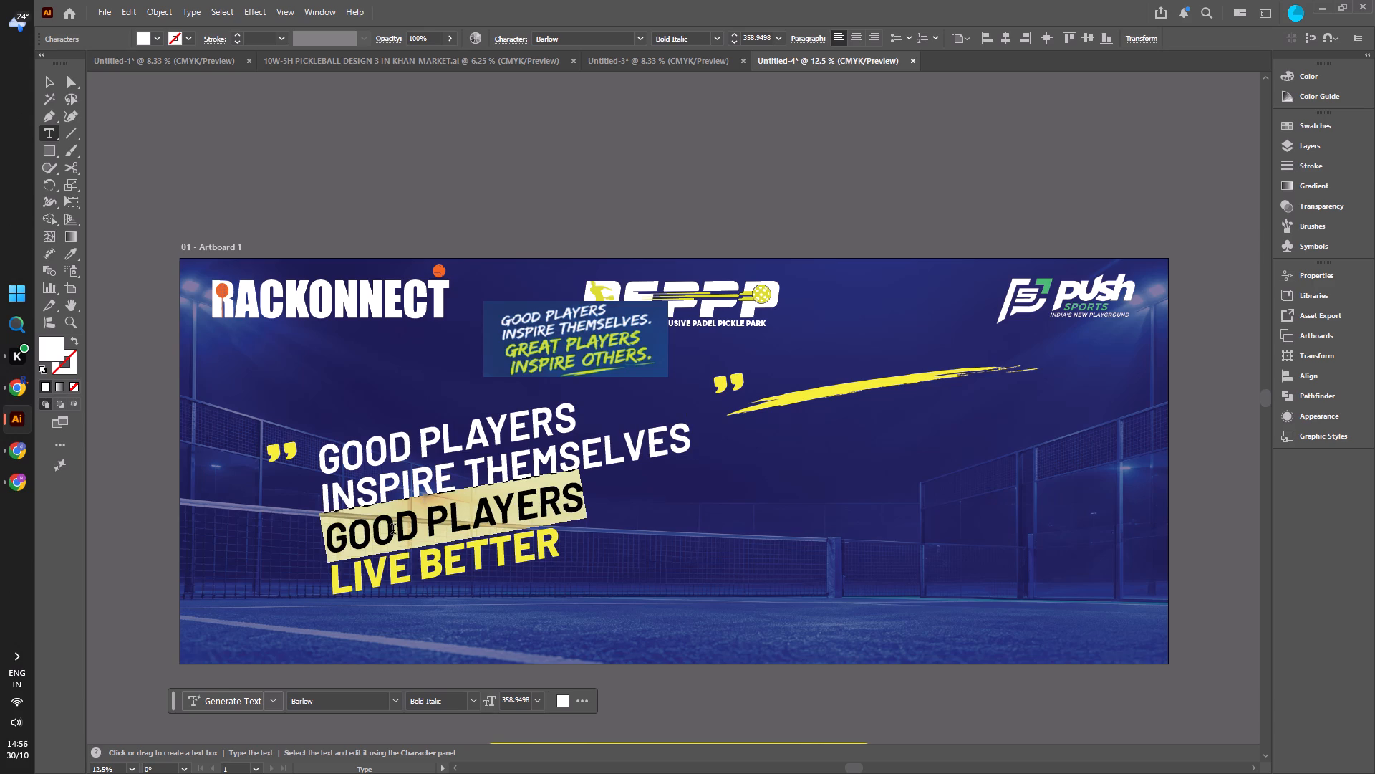
text(GREATE)
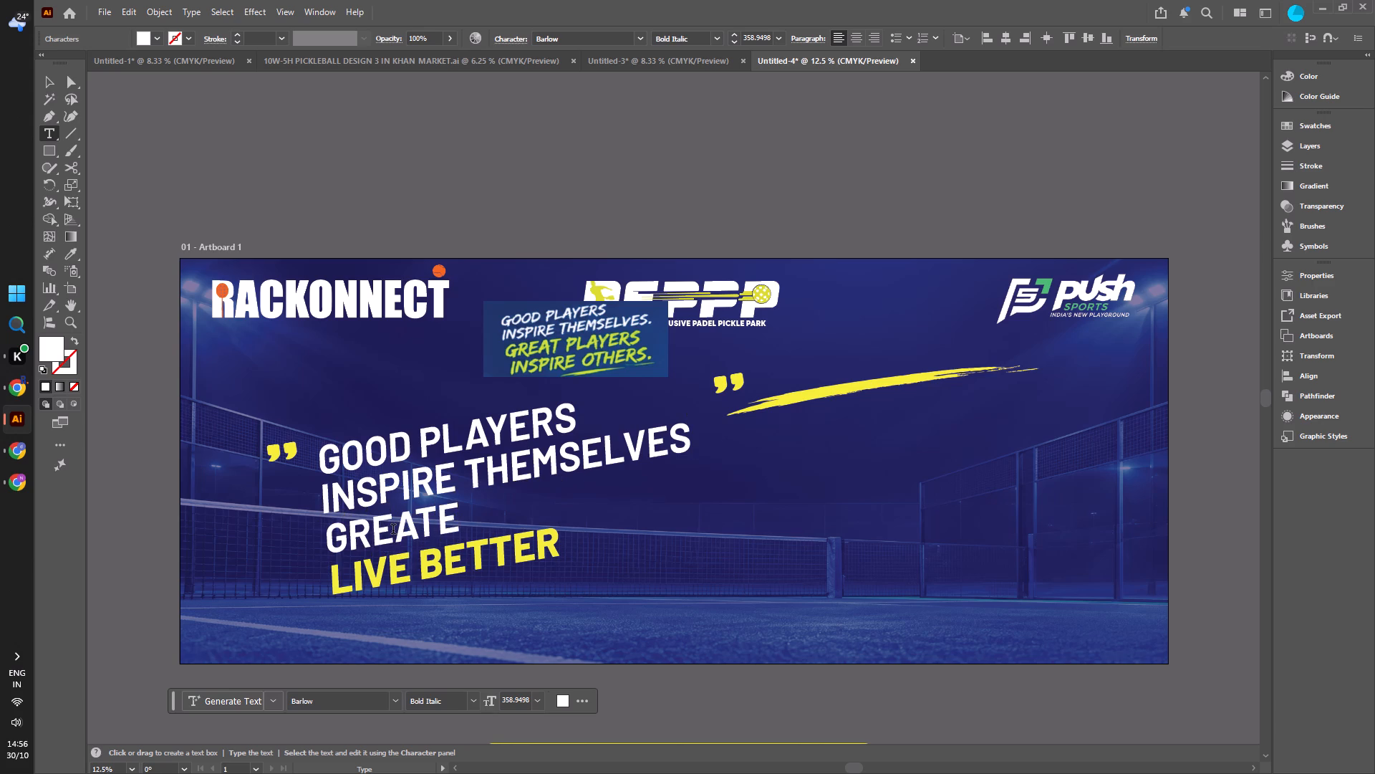
key(BackSpace)
key(BackSpace)
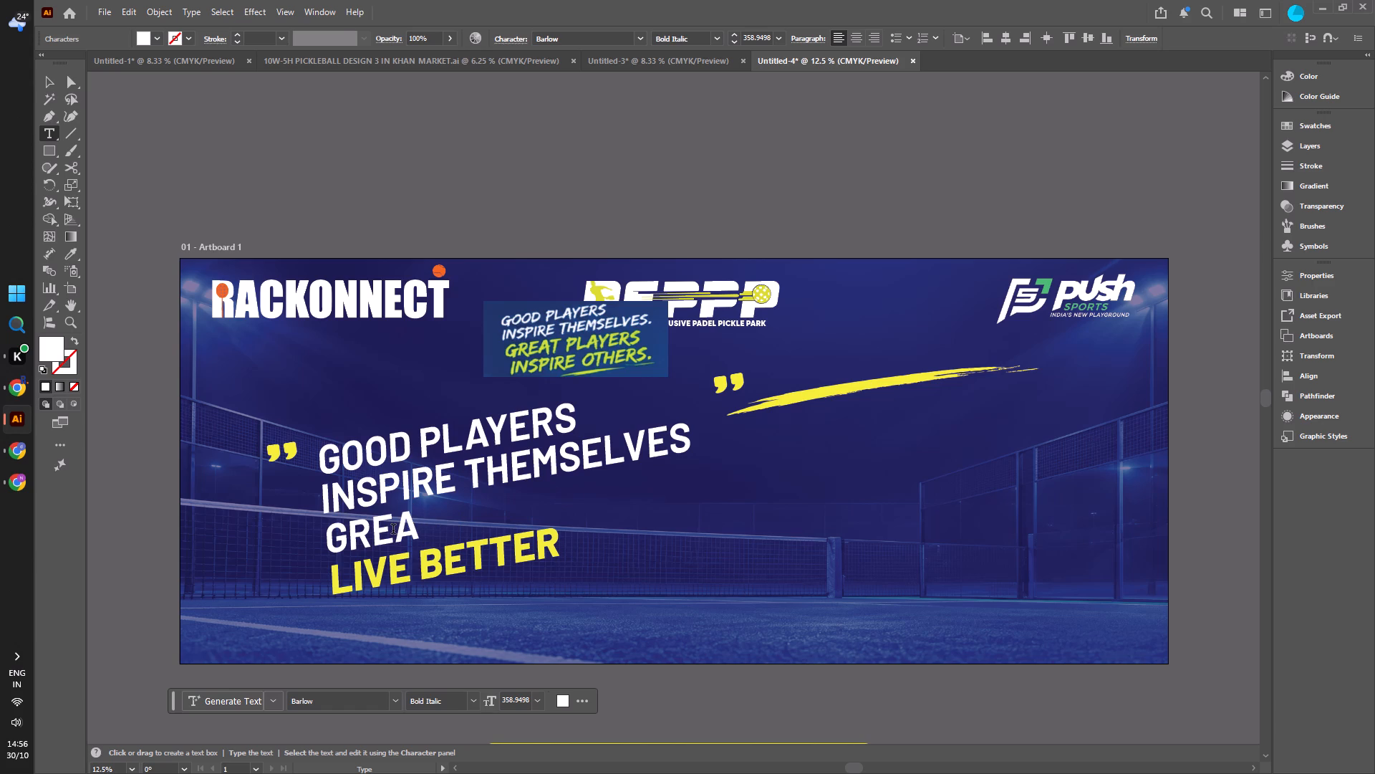
key(t)
key(space)
text(PLAY)
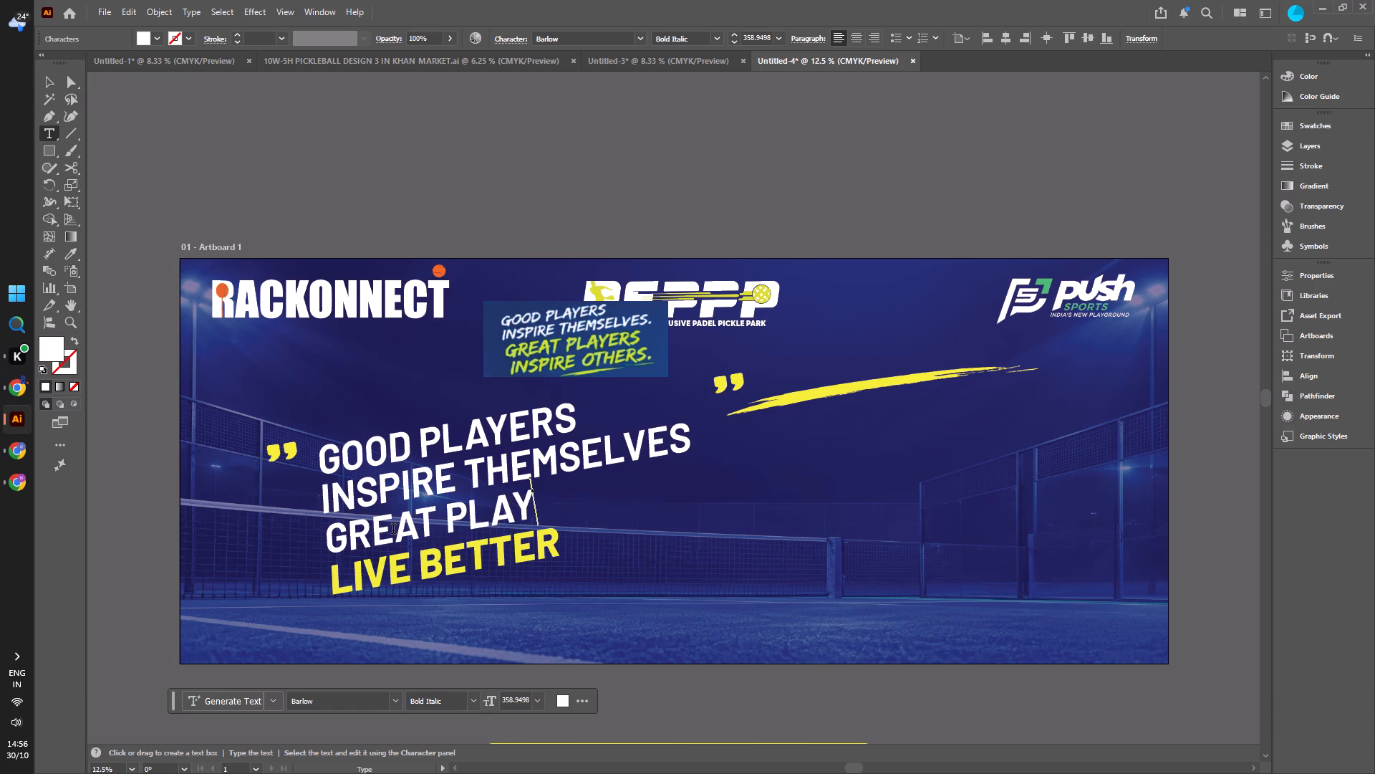
text(ERS)
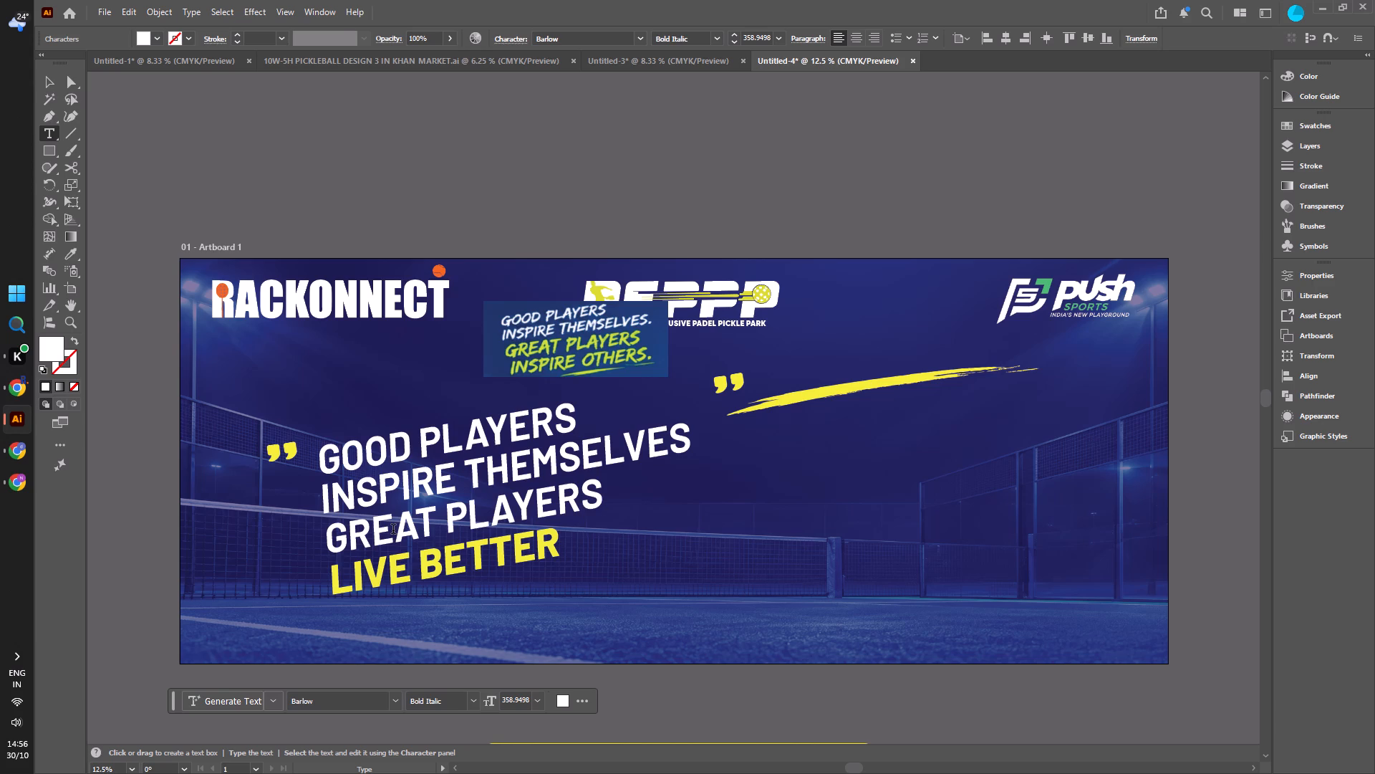
Add a full stop at the end of the INSPIRE THEMSELVES line.
click(688, 445)
key(period)
Replace the yellow LIVE BETTER text with "INSPIRE OTHERS.", including the full stop.
triple_click(454, 568)
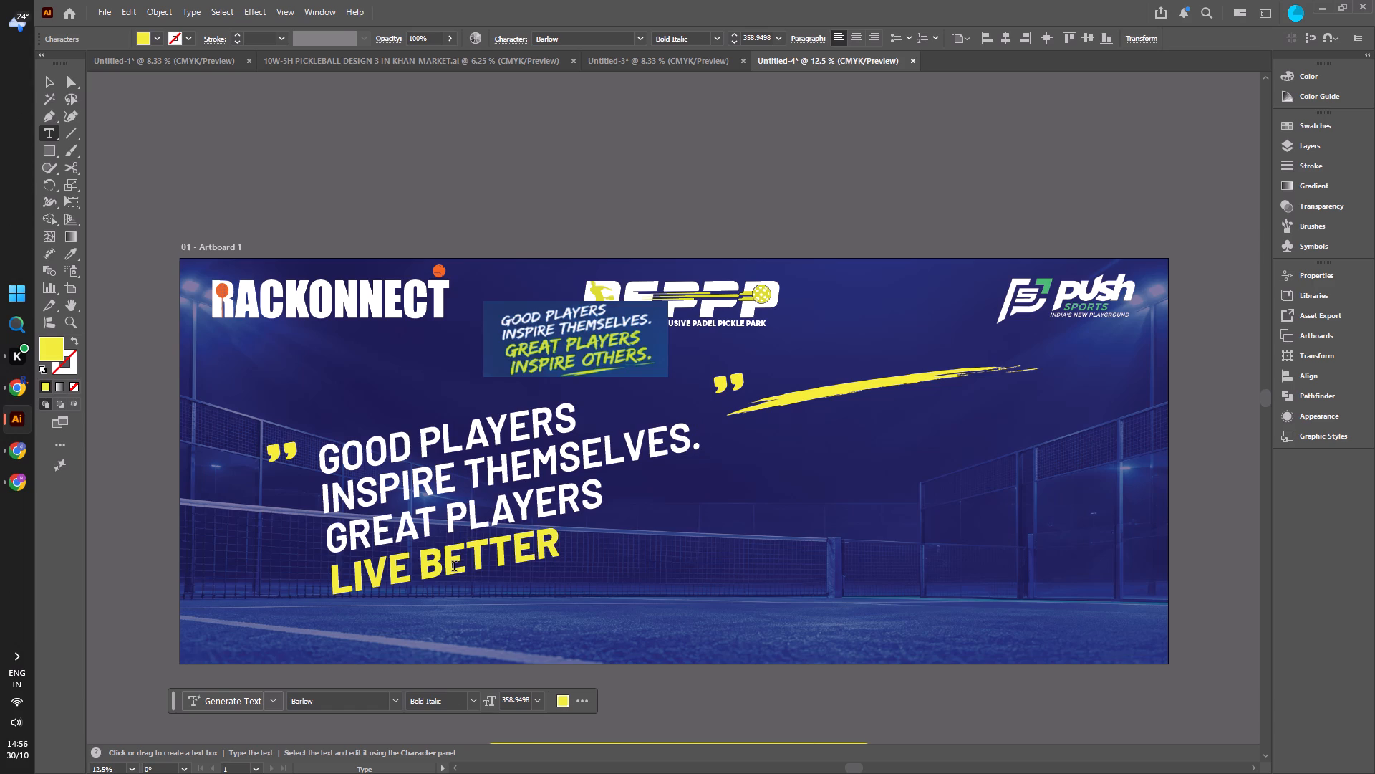
text(IN)
text(SPIRE)
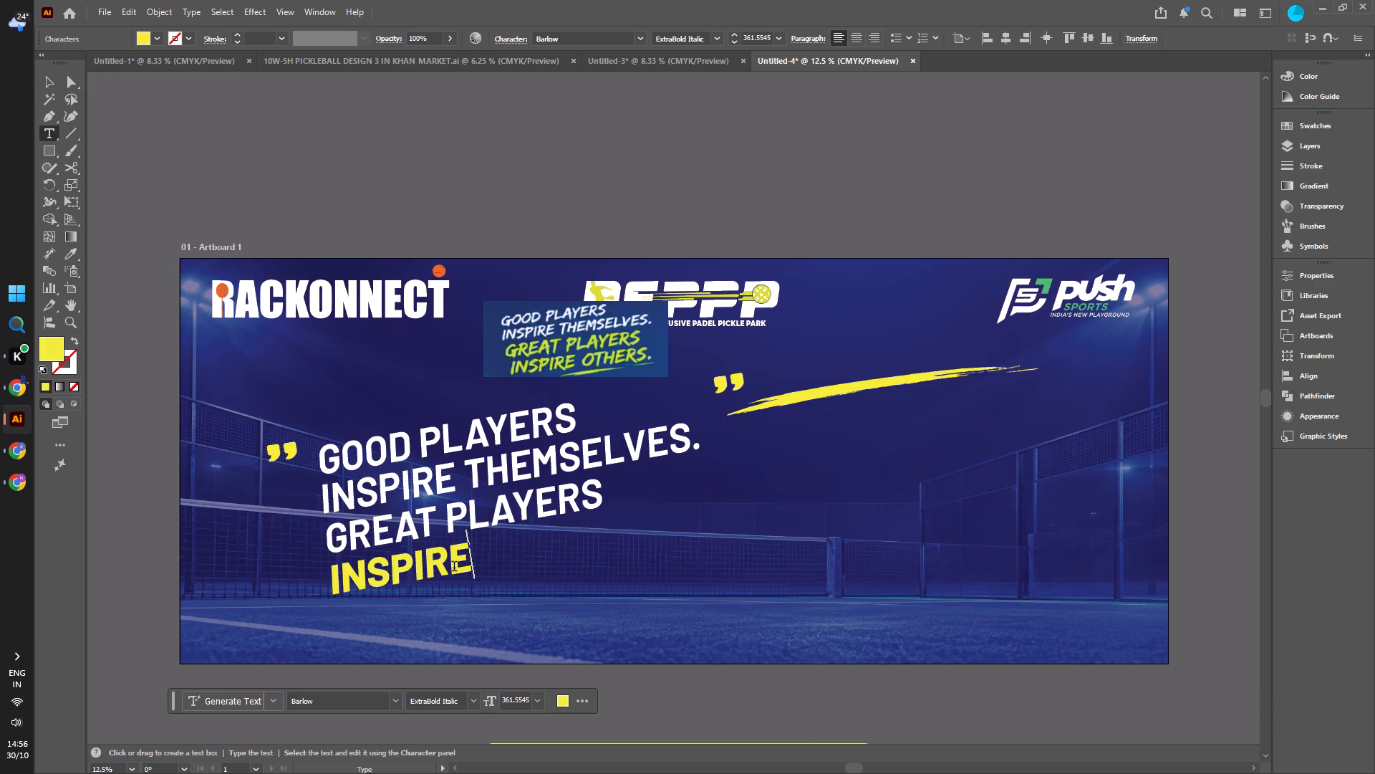
key(space)
text(OTHERS)
key(period)
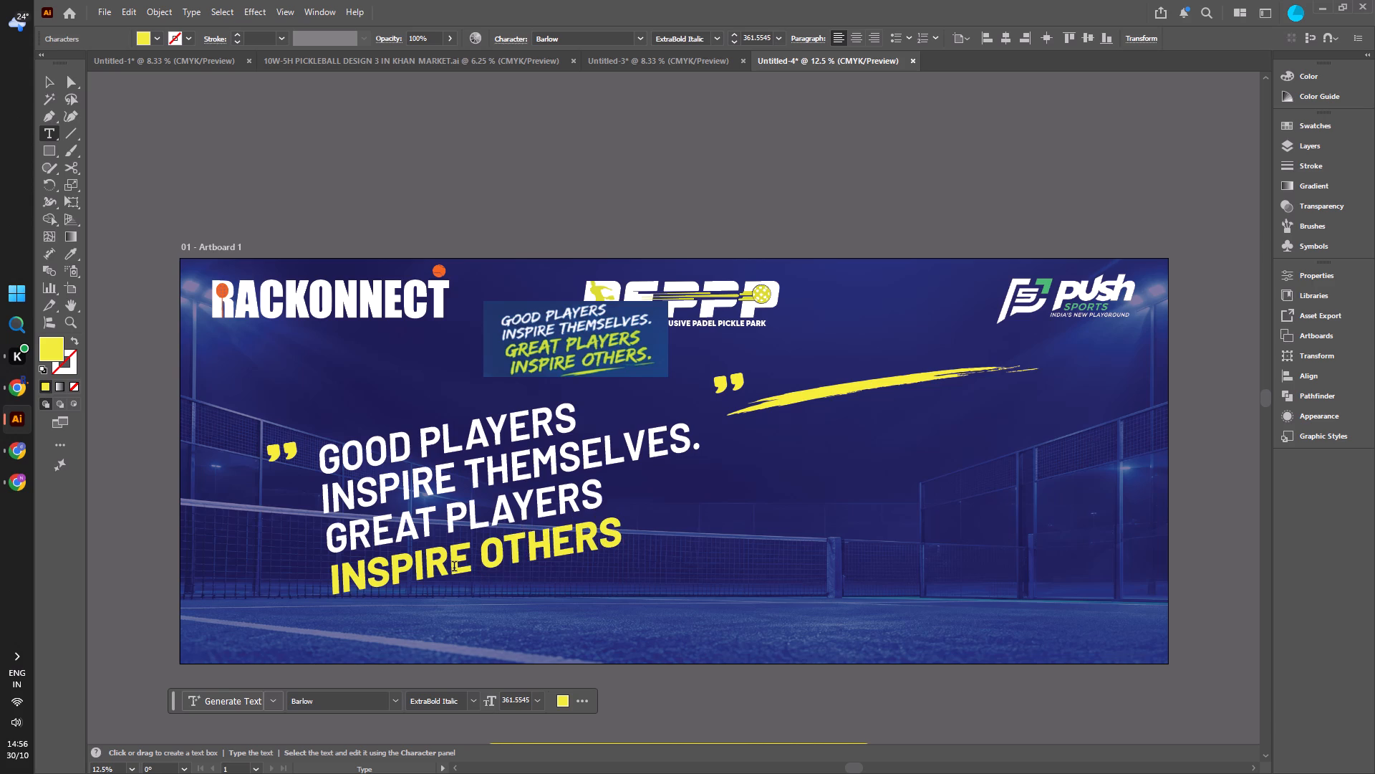
click(54, 85)
click(186, 139)
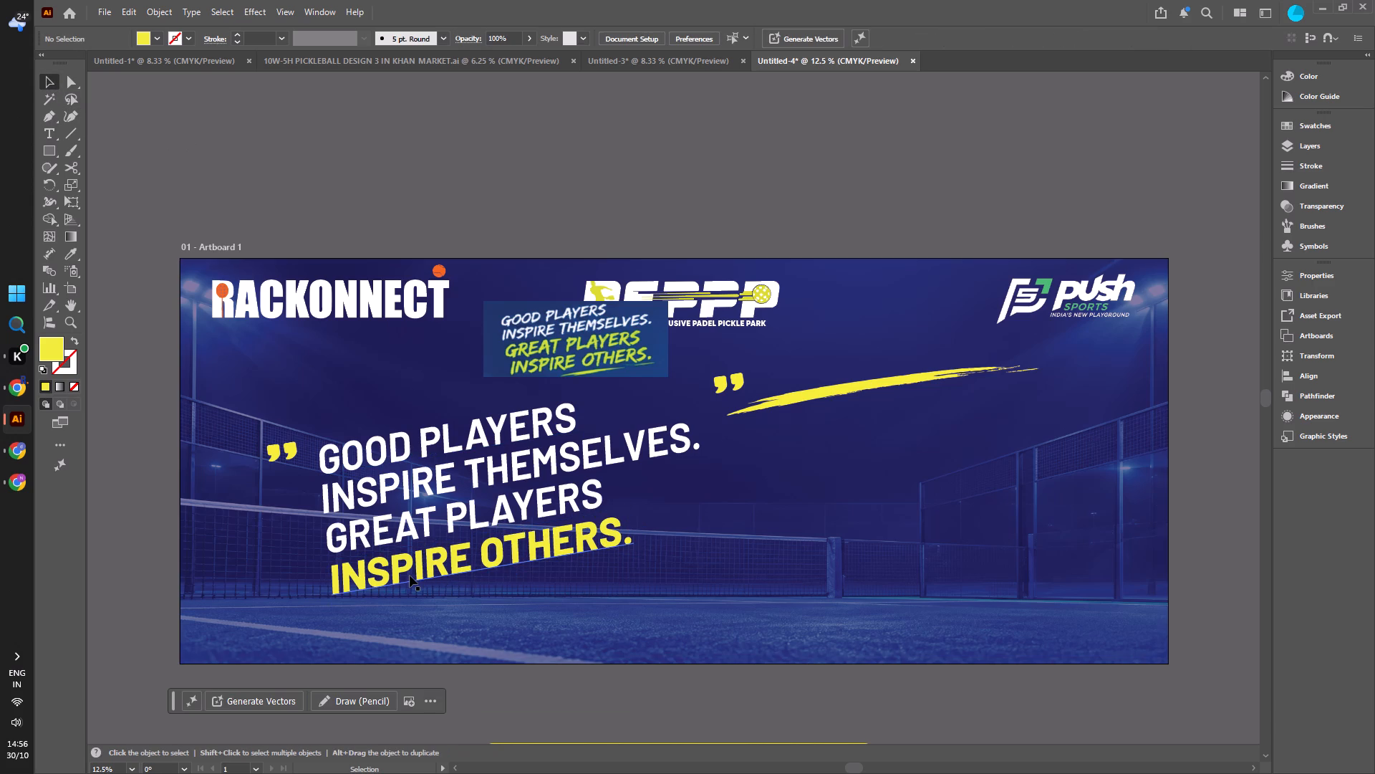
Recolour the GREAT PLAYERS text yellow to match the INSPIRE OTHERS. line.
triple_click(391, 537)
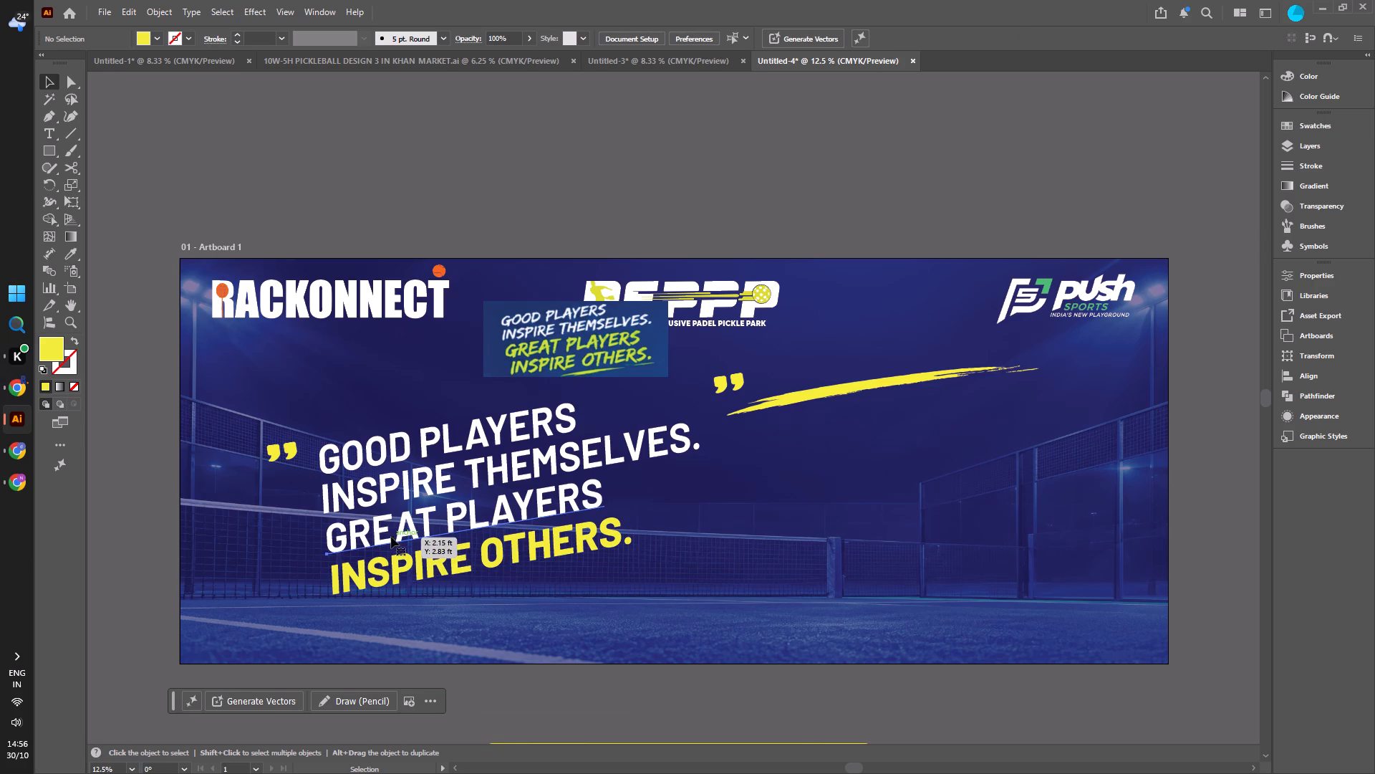
click(145, 39)
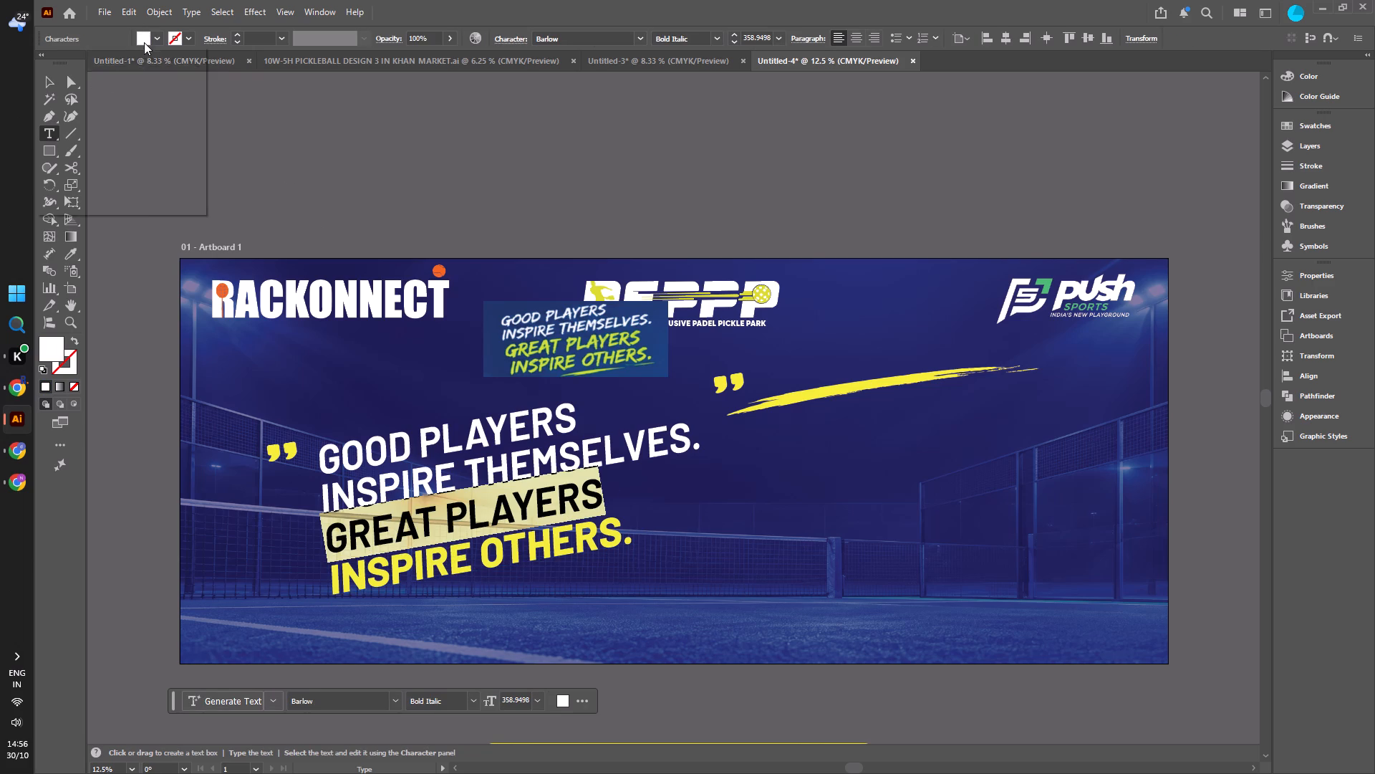
click(107, 102)
click(265, 143)
click(265, 143)
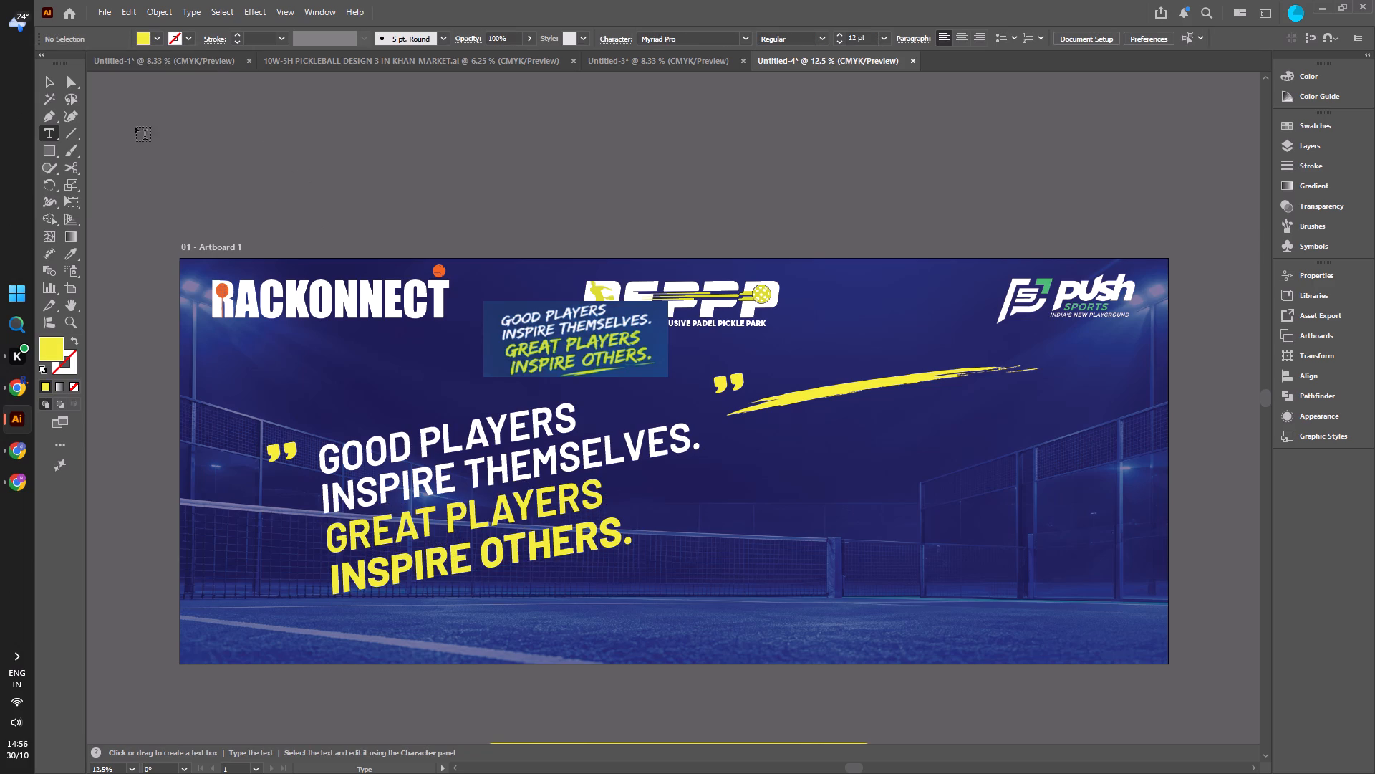
click(40, 82)
click(181, 112)
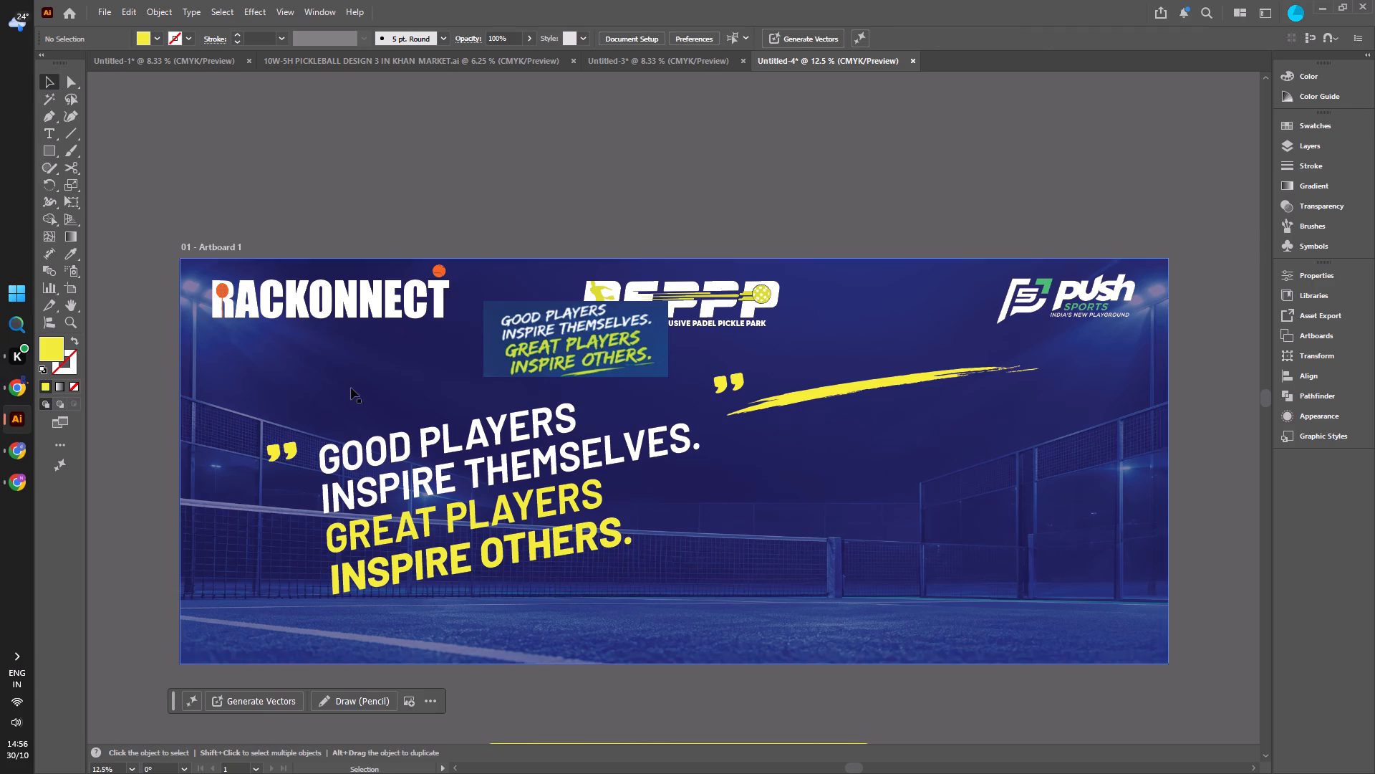
Scale the INSPIRE THEMSELVES. line down proportionally to about 290.5 pt and reposition it slightly beneath GOOD PLAYERS.
click(431, 483)
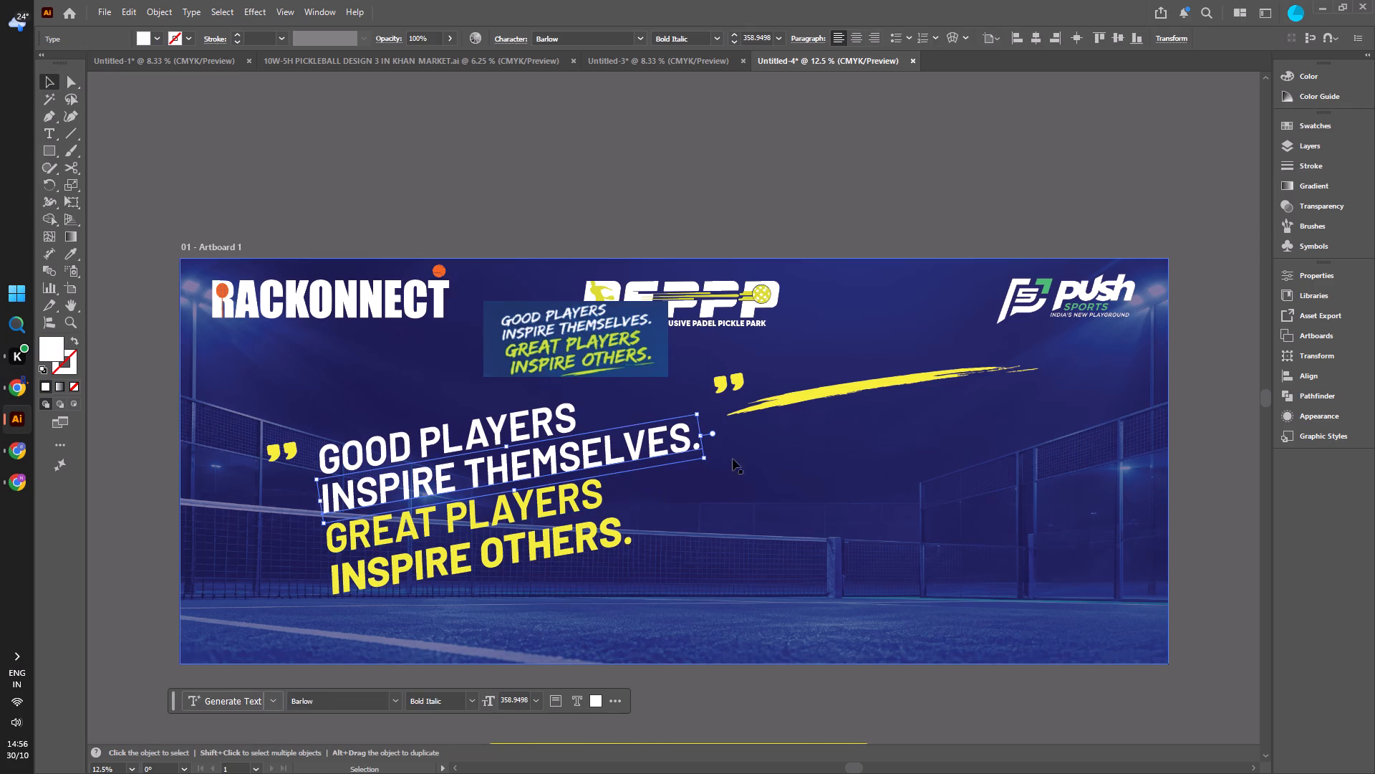
alt+drag(704, 460, 688, 452)
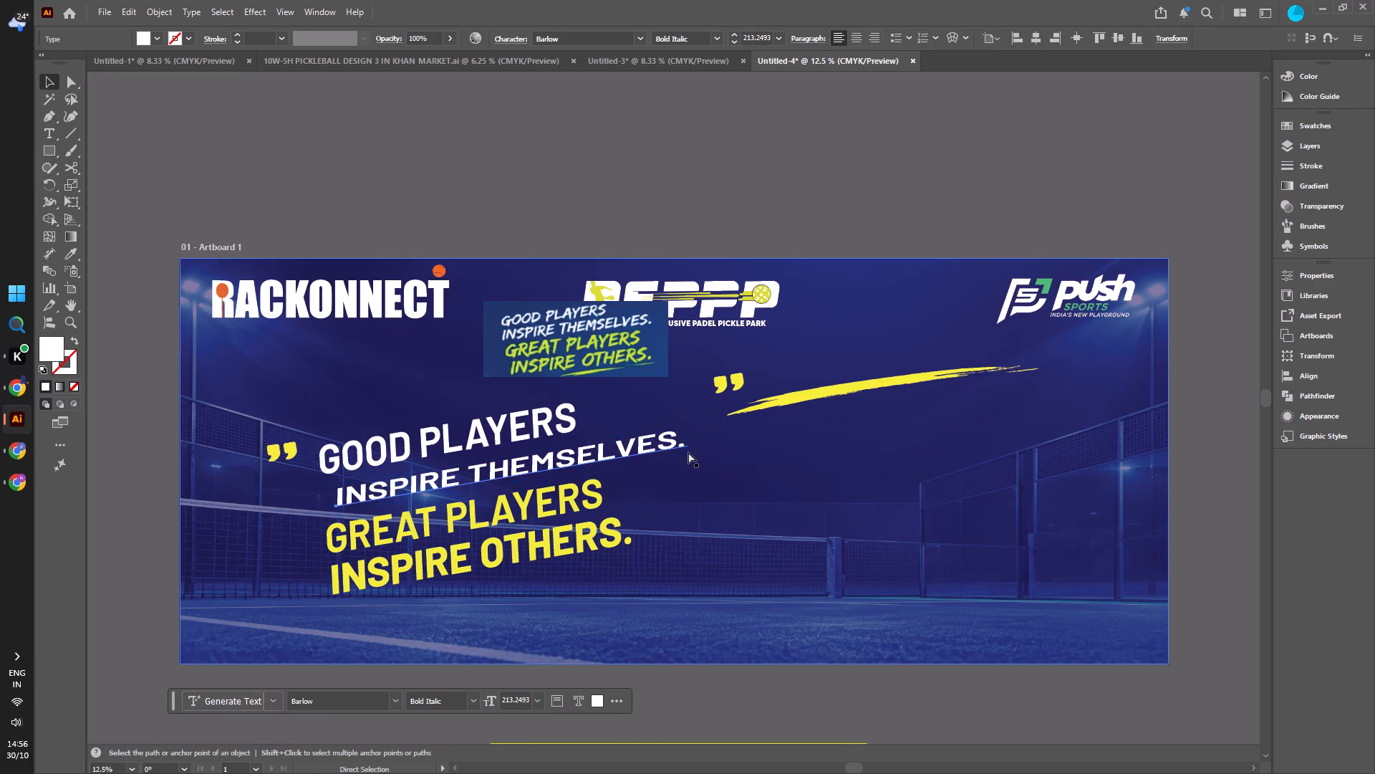
key(ctrl+z)
shift+drag(704, 460, 689, 455)
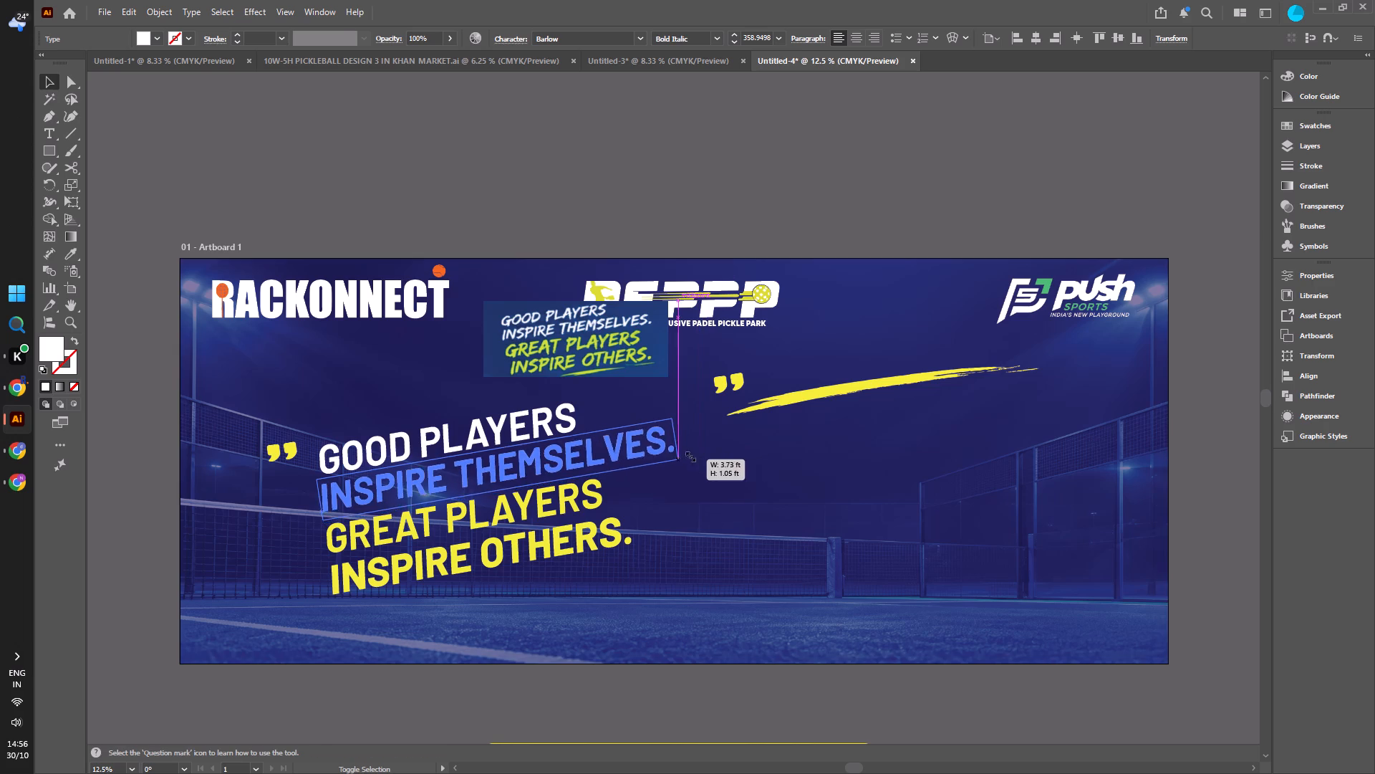
shift+drag(689, 455, 675, 453)
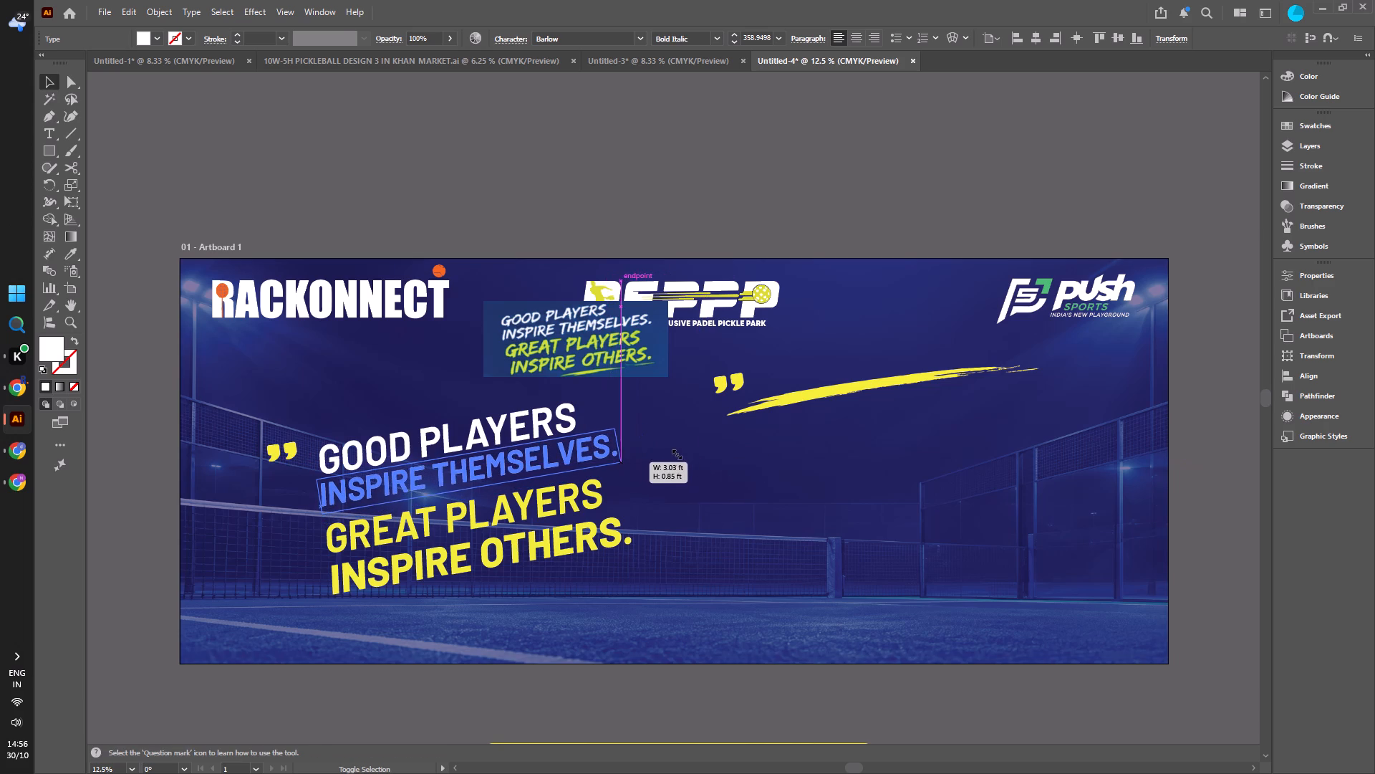
shift+drag(675, 453, 680, 454)
drag(498, 470, 505, 470)
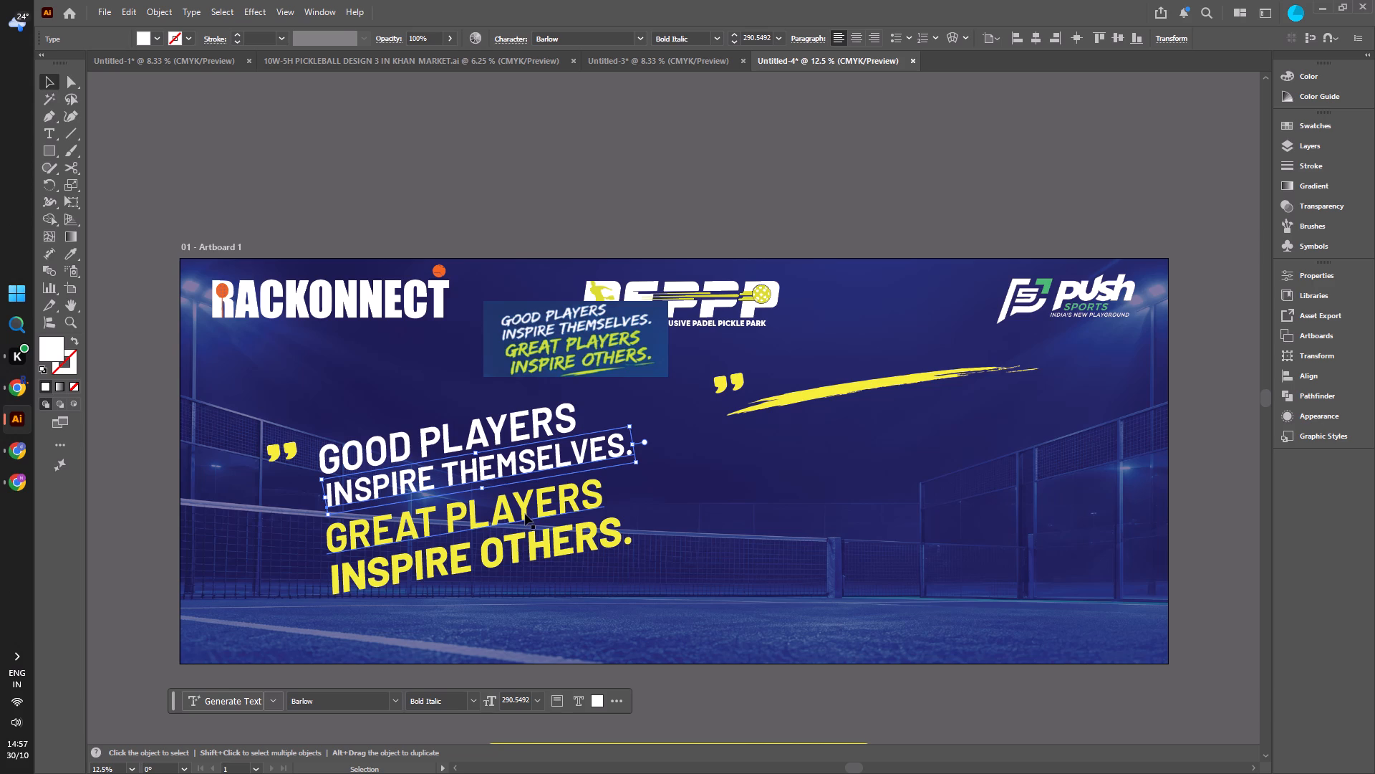
Scale the yellow GREAT PLAYERS line down proportionally to about 316.4 pt.
click(525, 514)
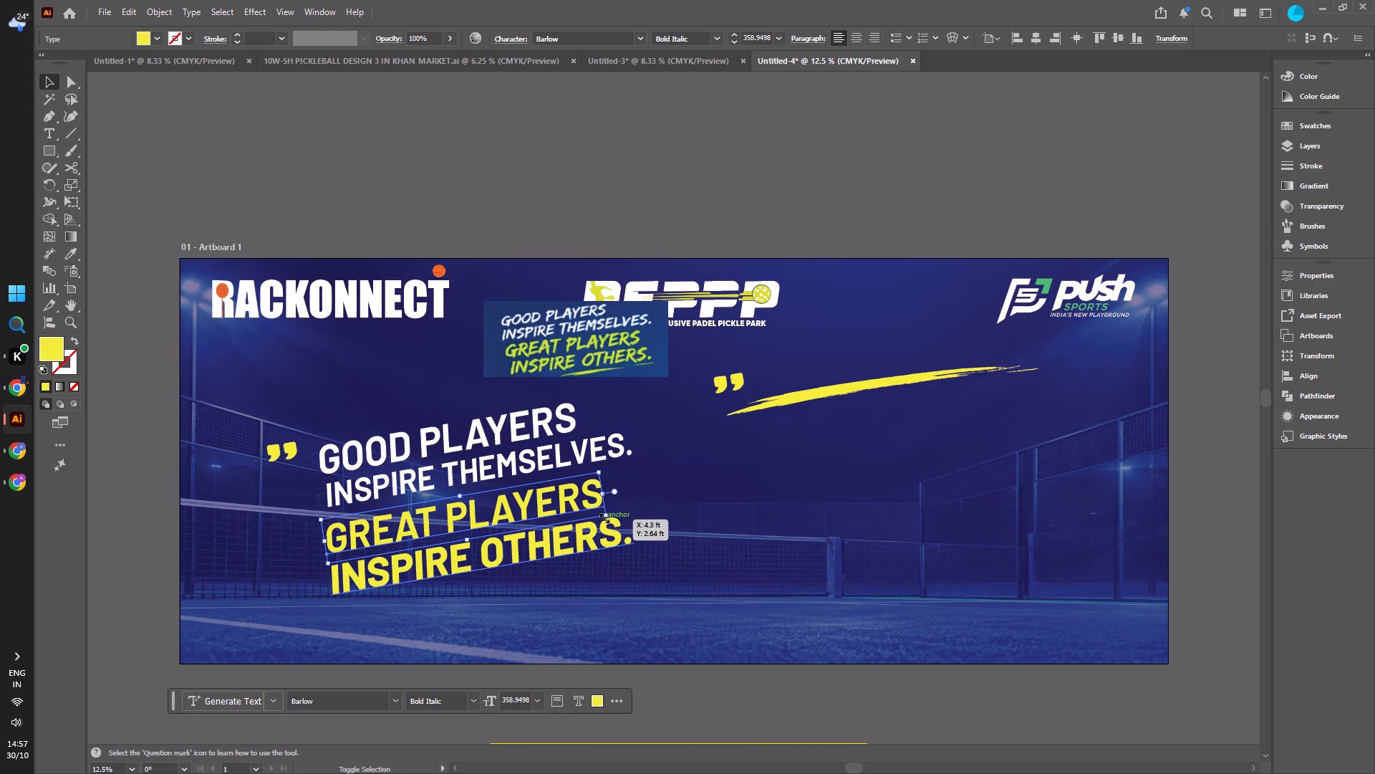
shift+drag(604, 515, 593, 512)
click(130, 320)
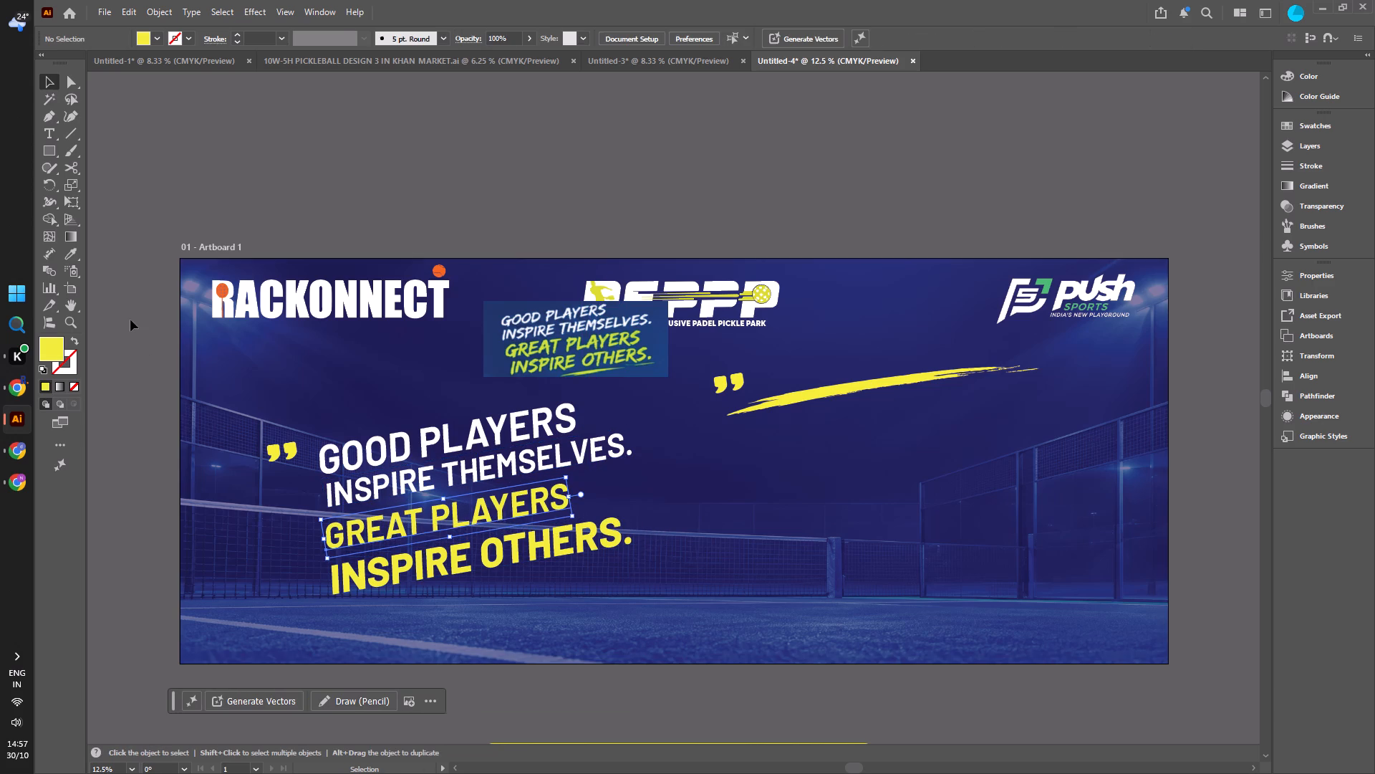
Even out the slogan spacing by nudging INSPIRE THEMSELVES. about 0.04 ft down and left, and GREAT PLAYERS and INSPIRE OTHERS. slightly up.
click(444, 527)
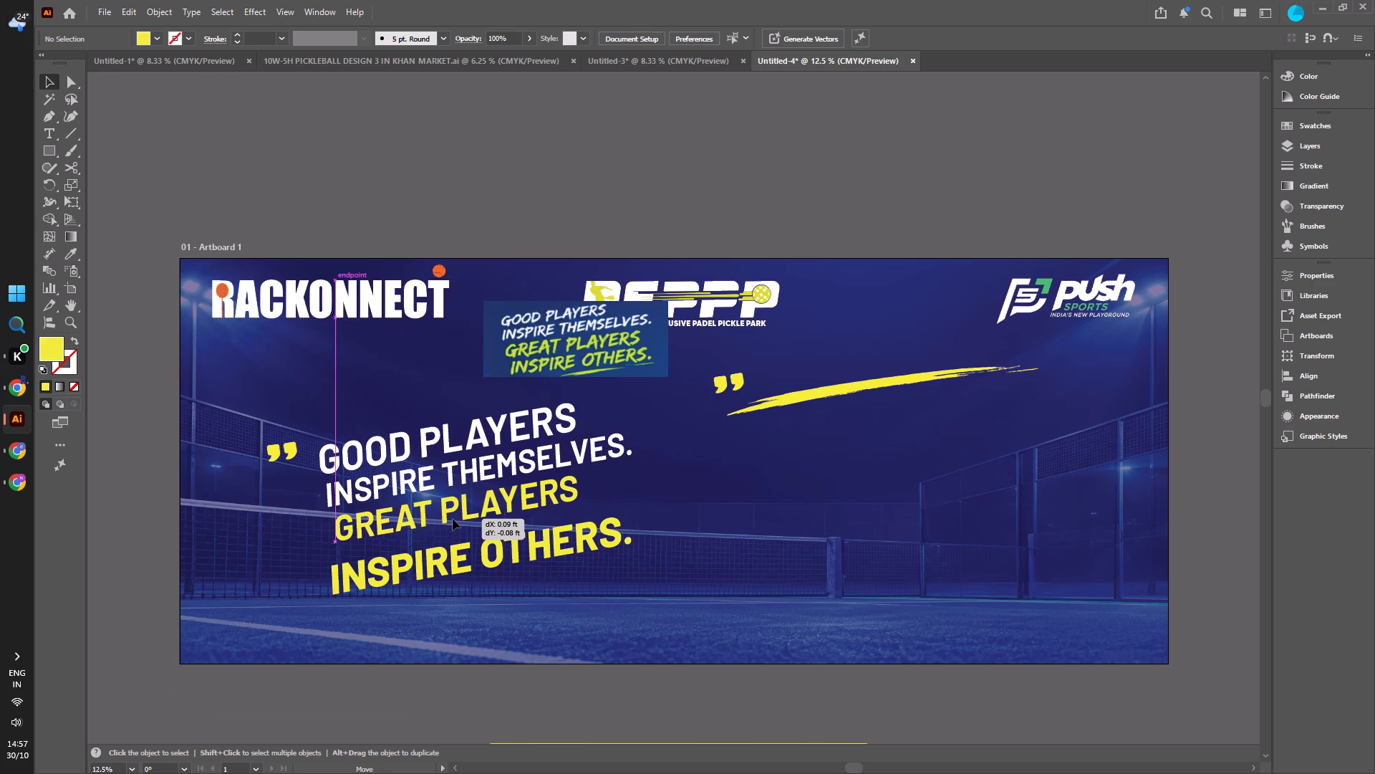
click(458, 477)
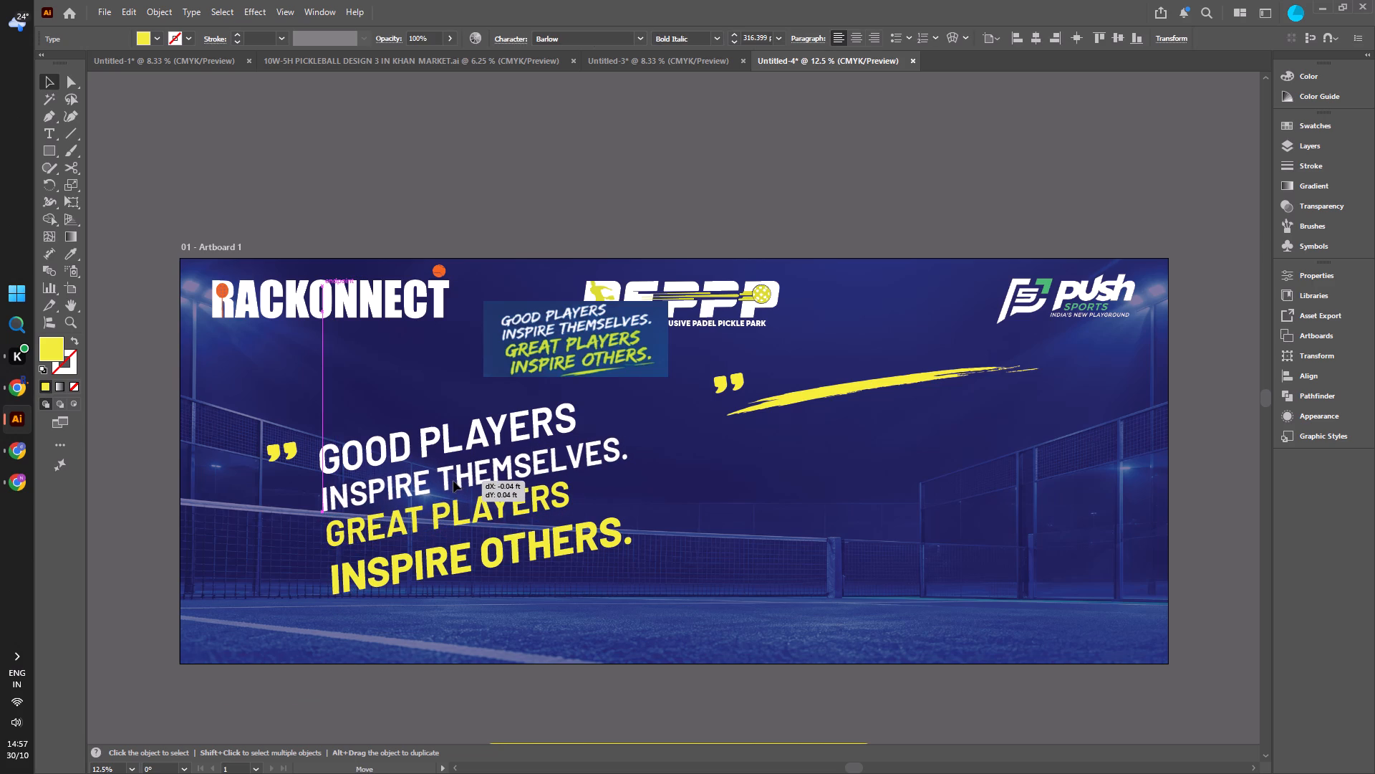
click(168, 483)
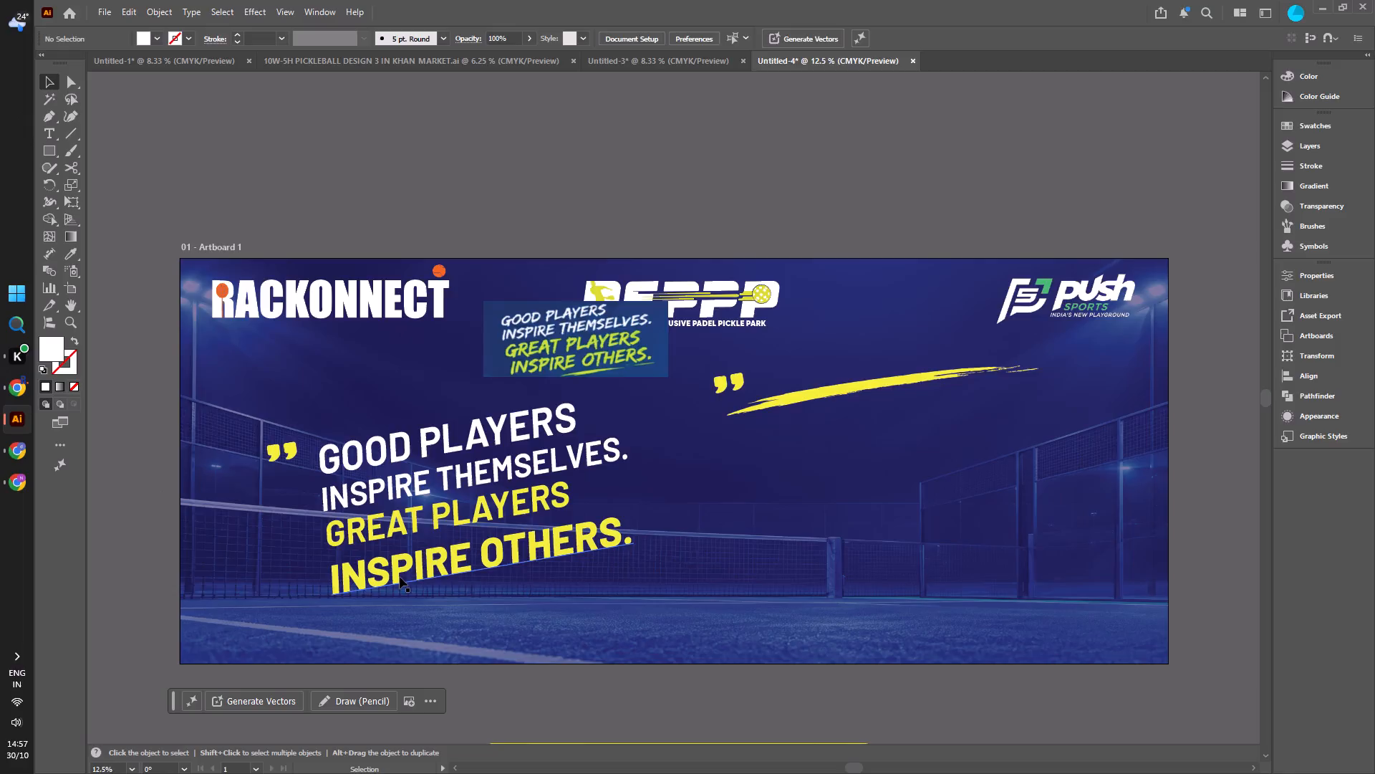
drag(400, 577, 400, 570)
Delete the slogan reference image overlapping the REPPP logo.
click(567, 321)
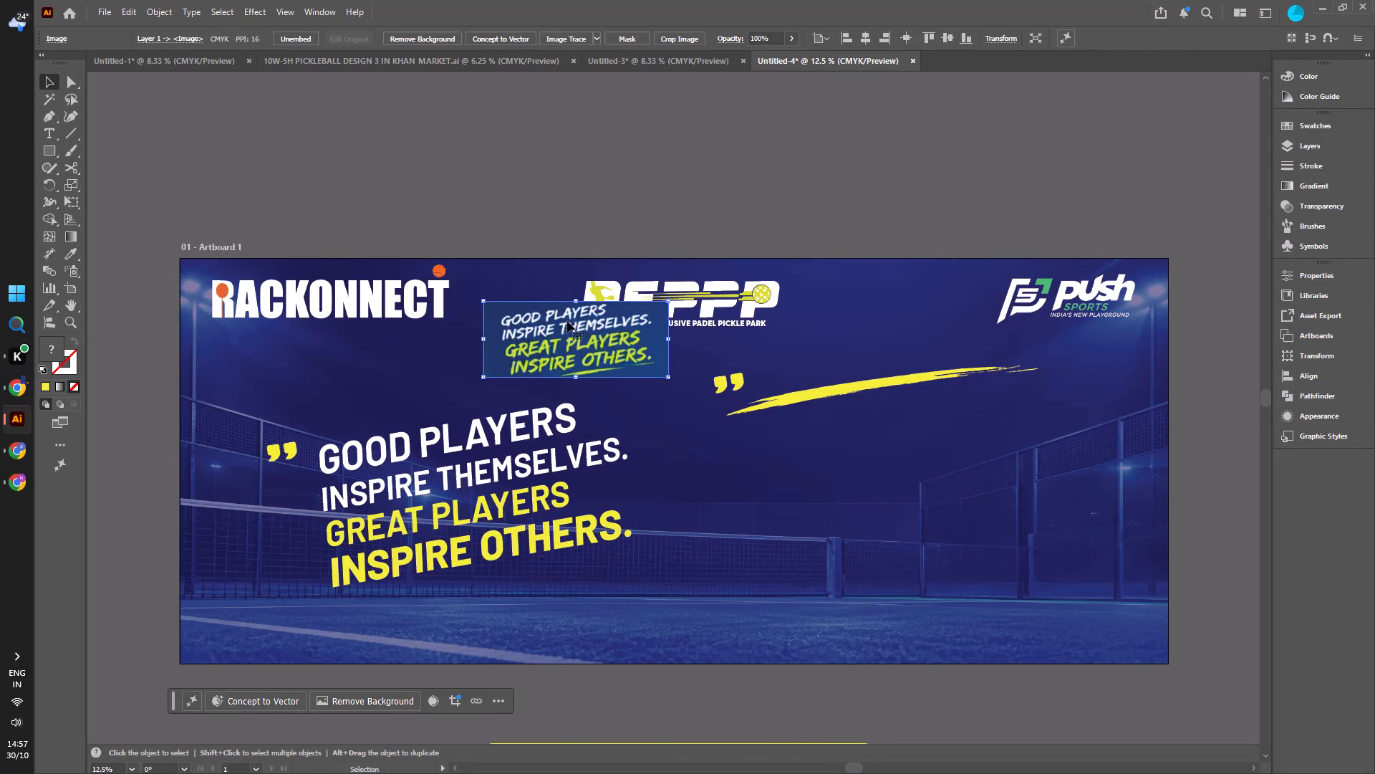
key(Delete)
Place the yellow brush stroke beneath INSPIRE OTHERS. and the loose yellow quotation marks at the end of that line.
click(801, 397)
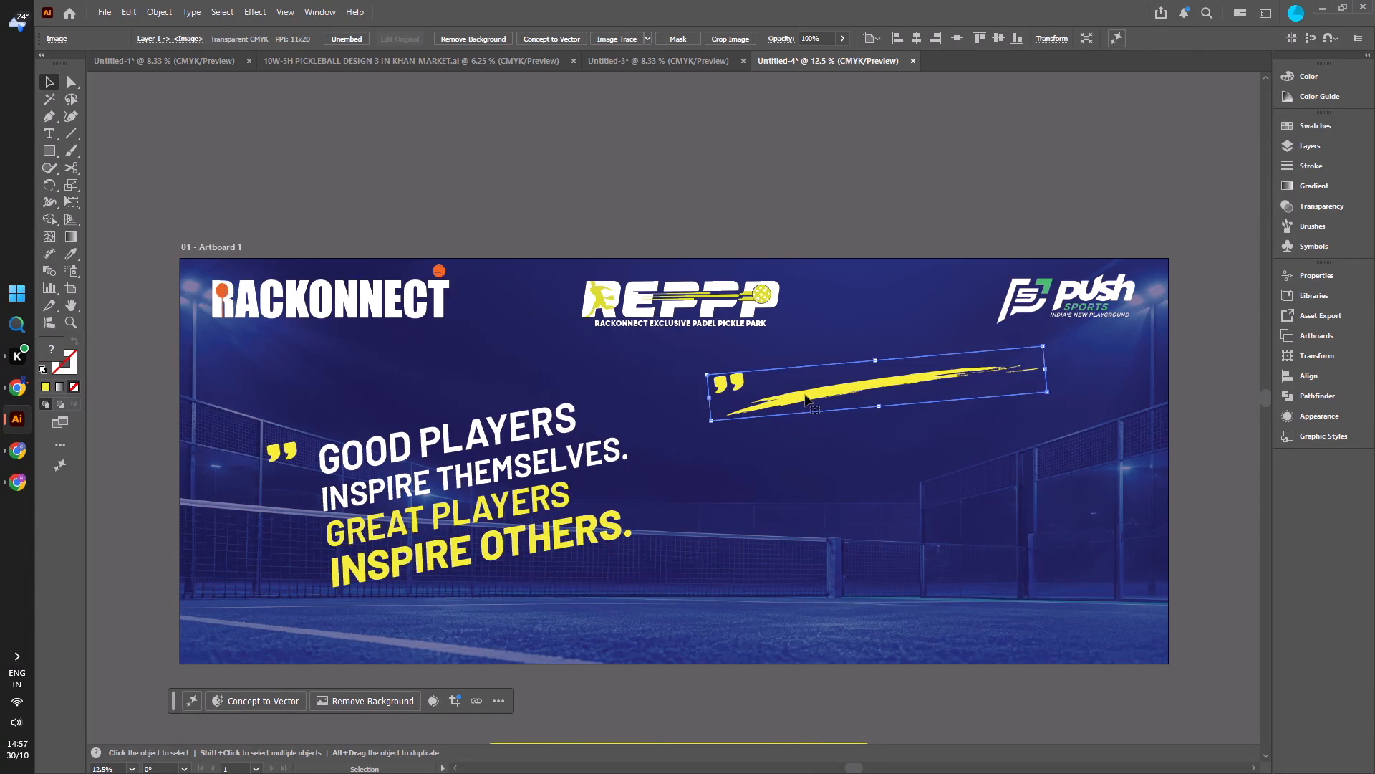
drag(805, 395, 408, 602)
click(150, 455)
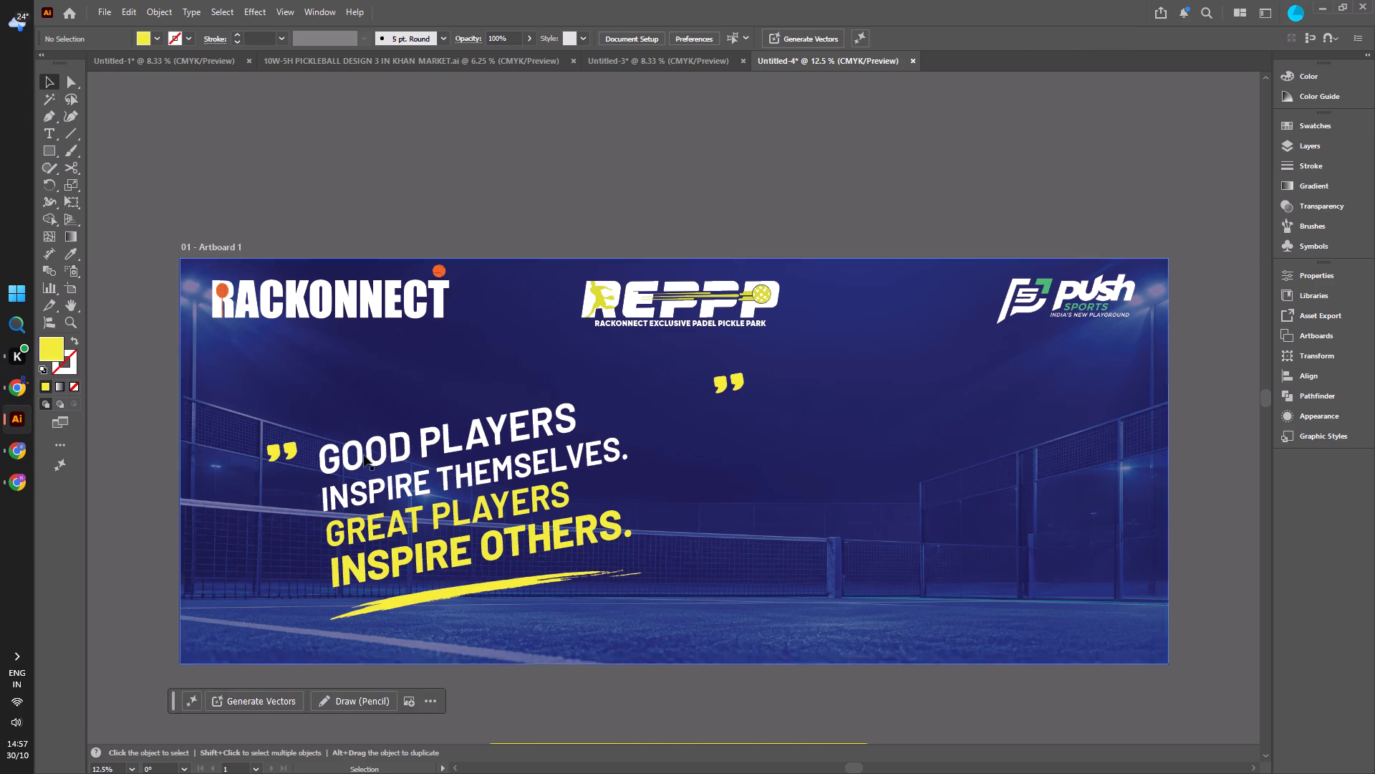
drag(737, 386, 647, 512)
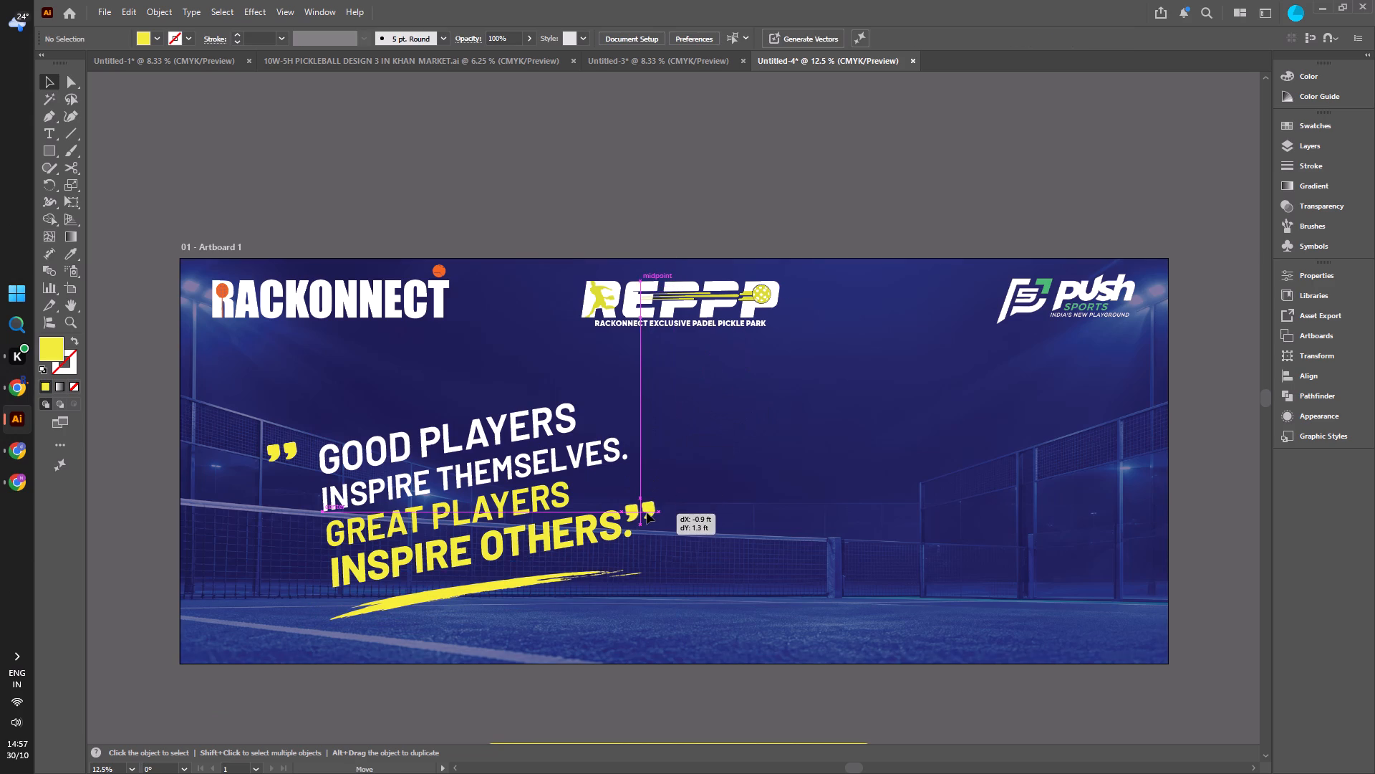
drag(647, 512, 652, 509)
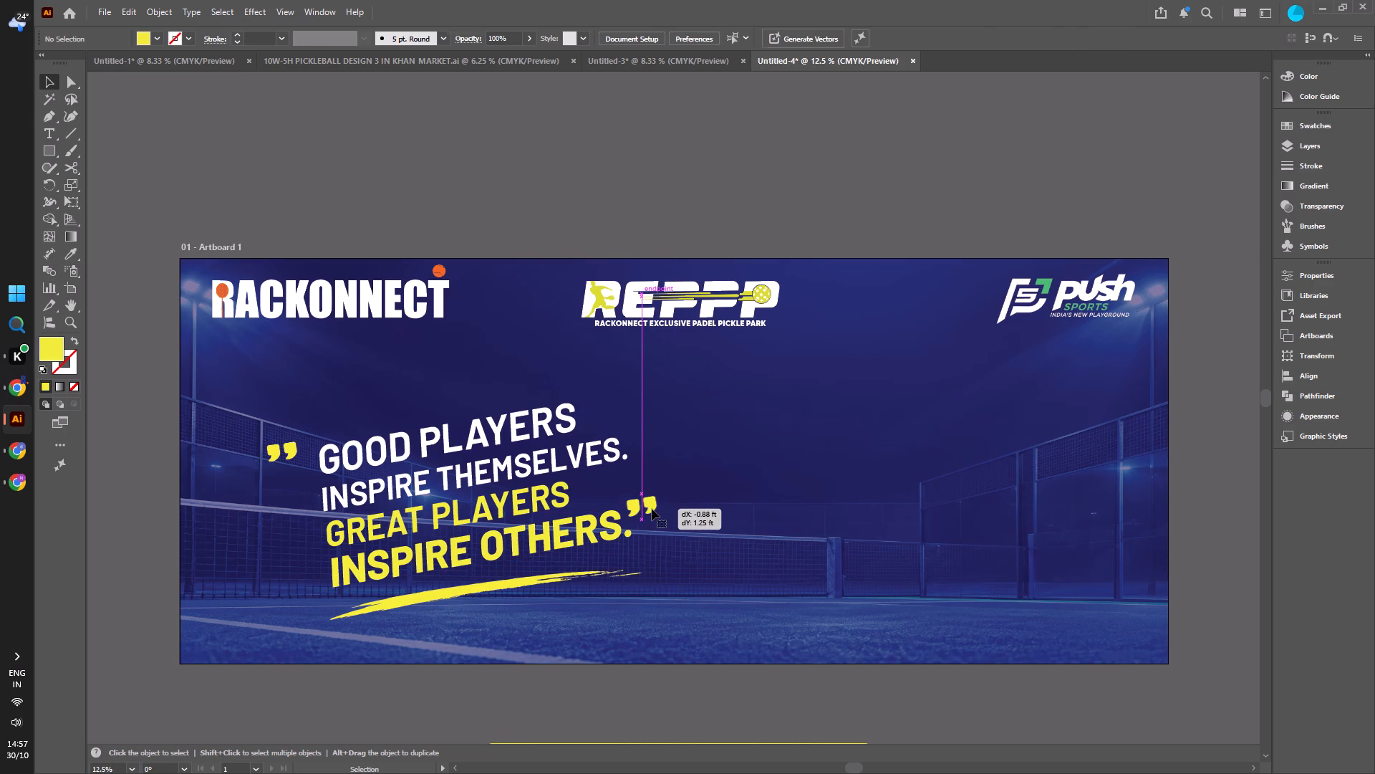
Group the four slogan lines together with both pairs of quotation marks and the brush-stroke underline.
alt+scroll(649, 507, down, 3)
click(394, 514)
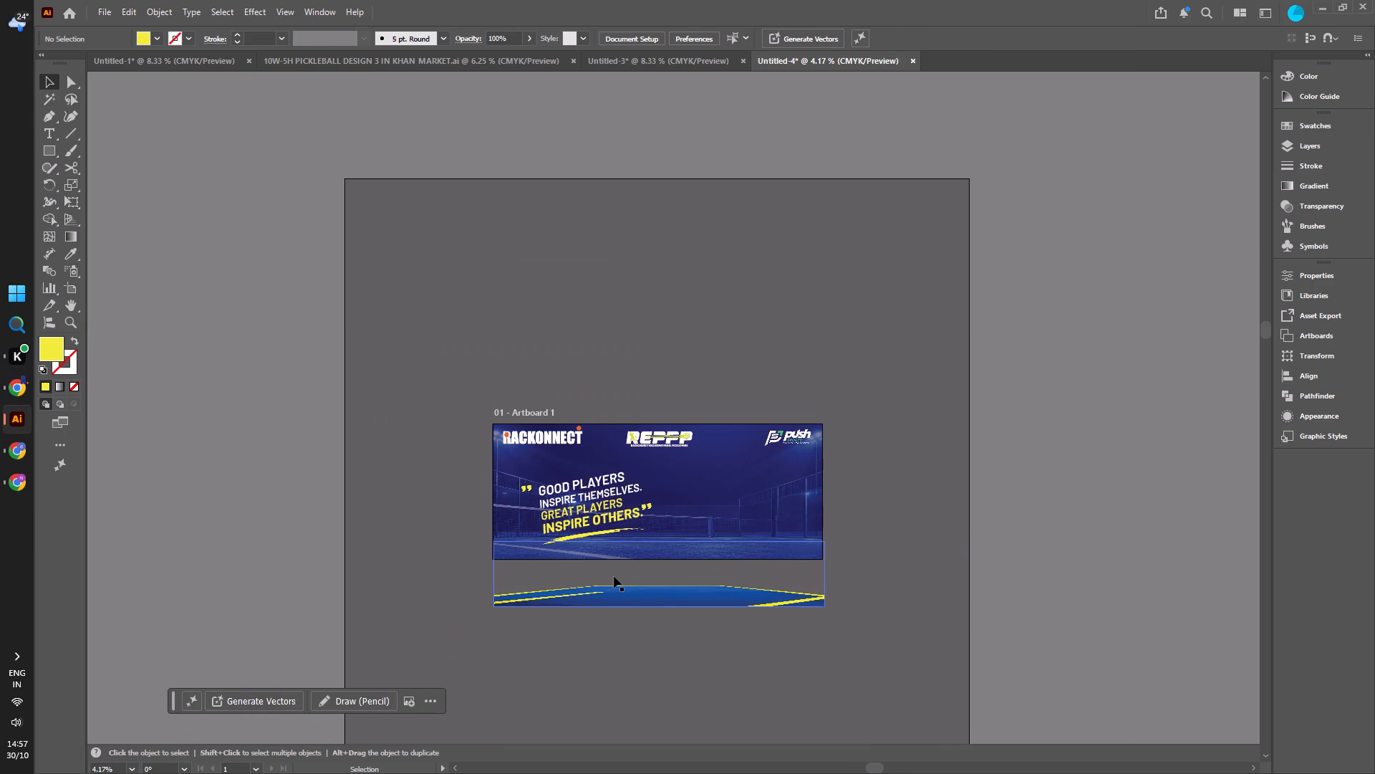
alt+scroll(614, 576, up, 2)
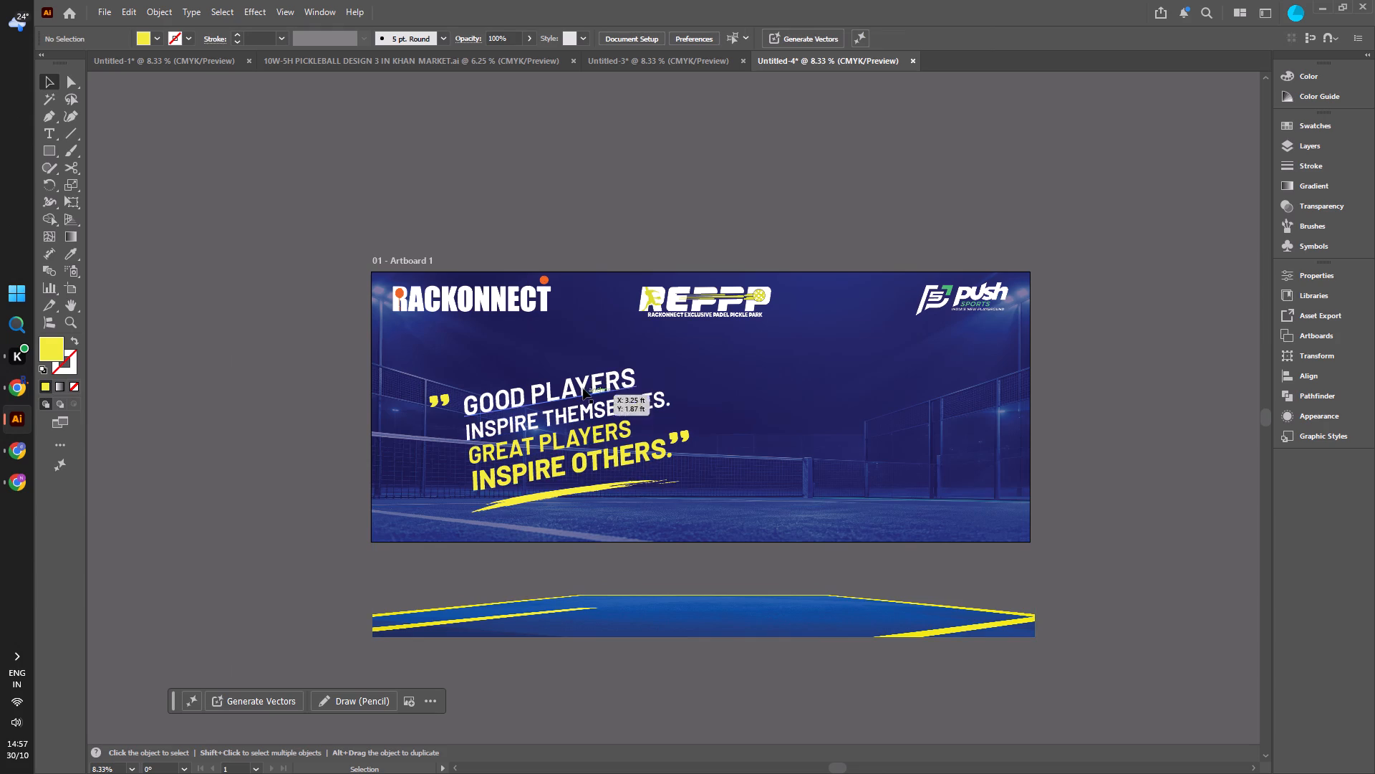
click(582, 386)
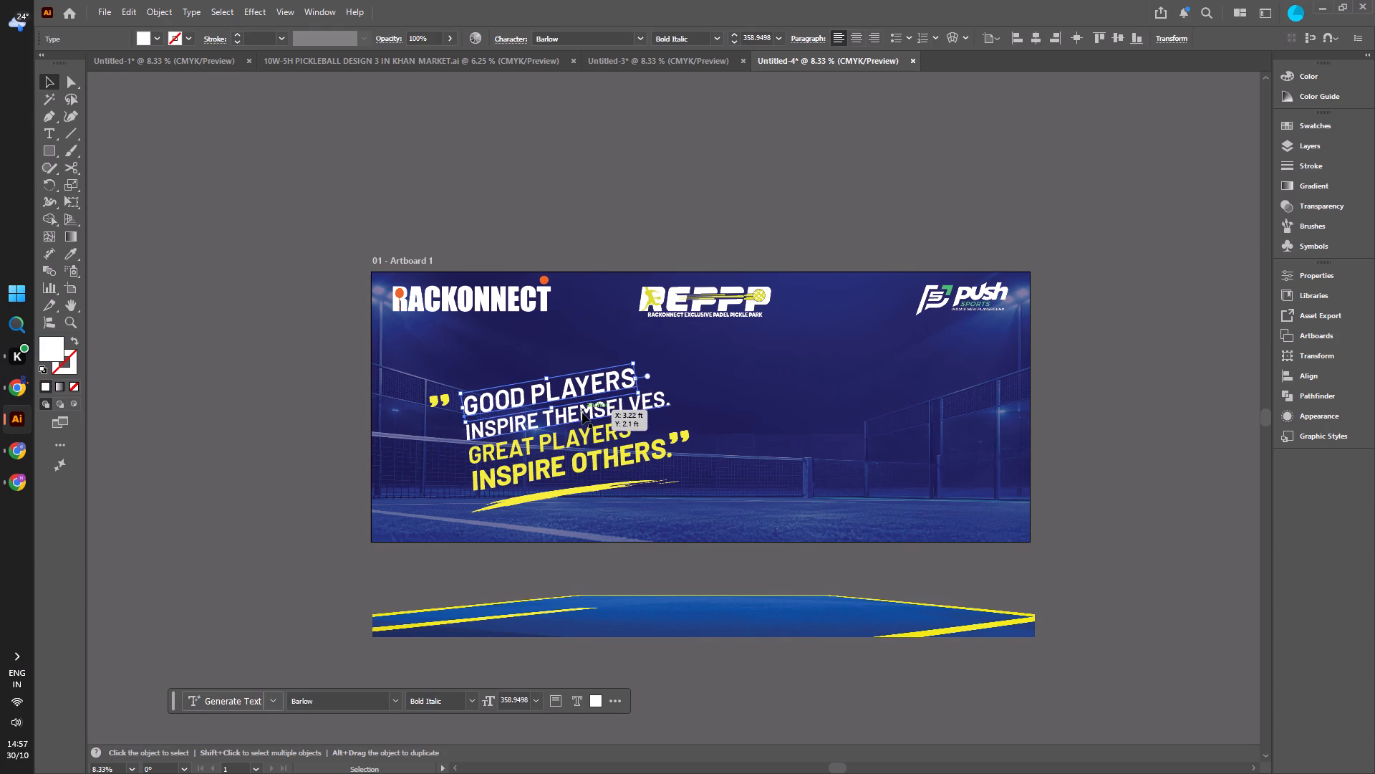
shift+click(582, 413)
shift+click(586, 441)
shift+click(591, 464)
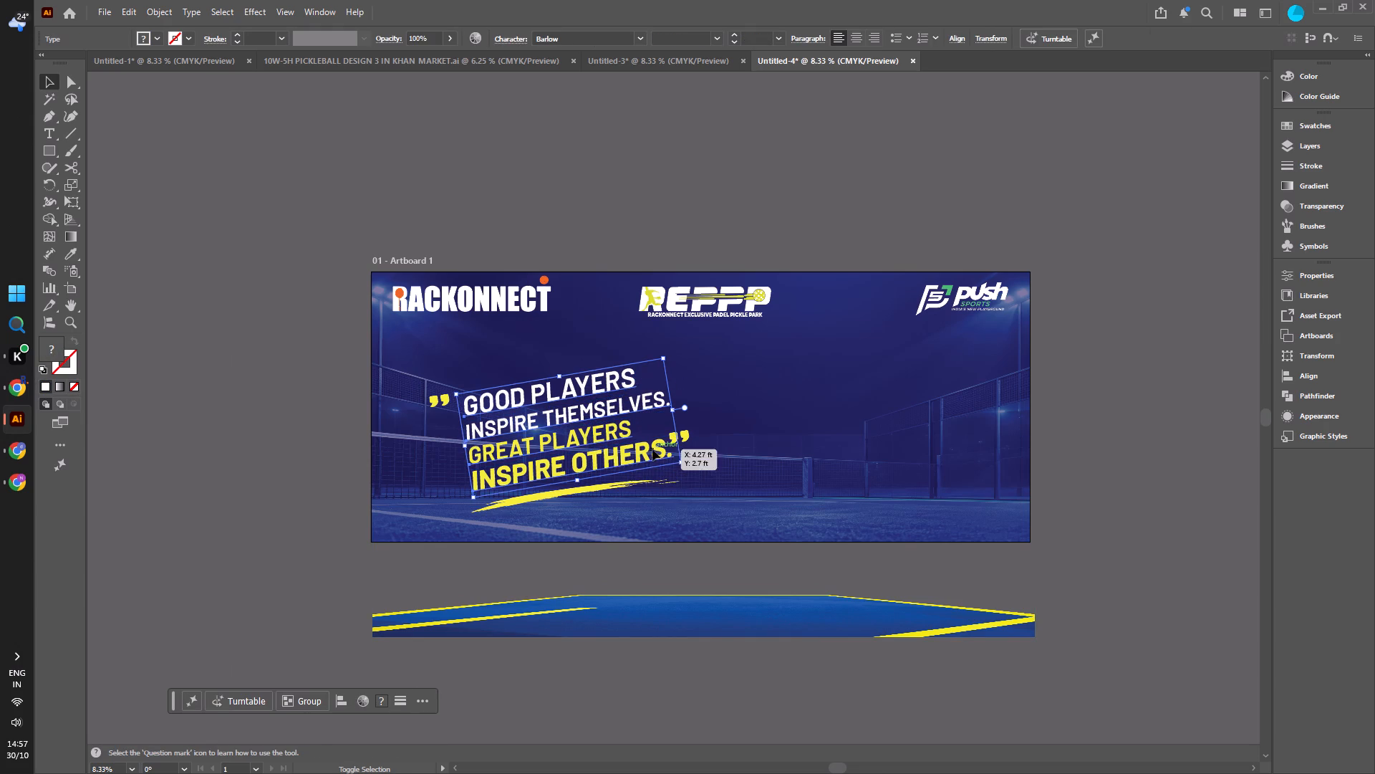
shift+click(685, 435)
shift+click(633, 485)
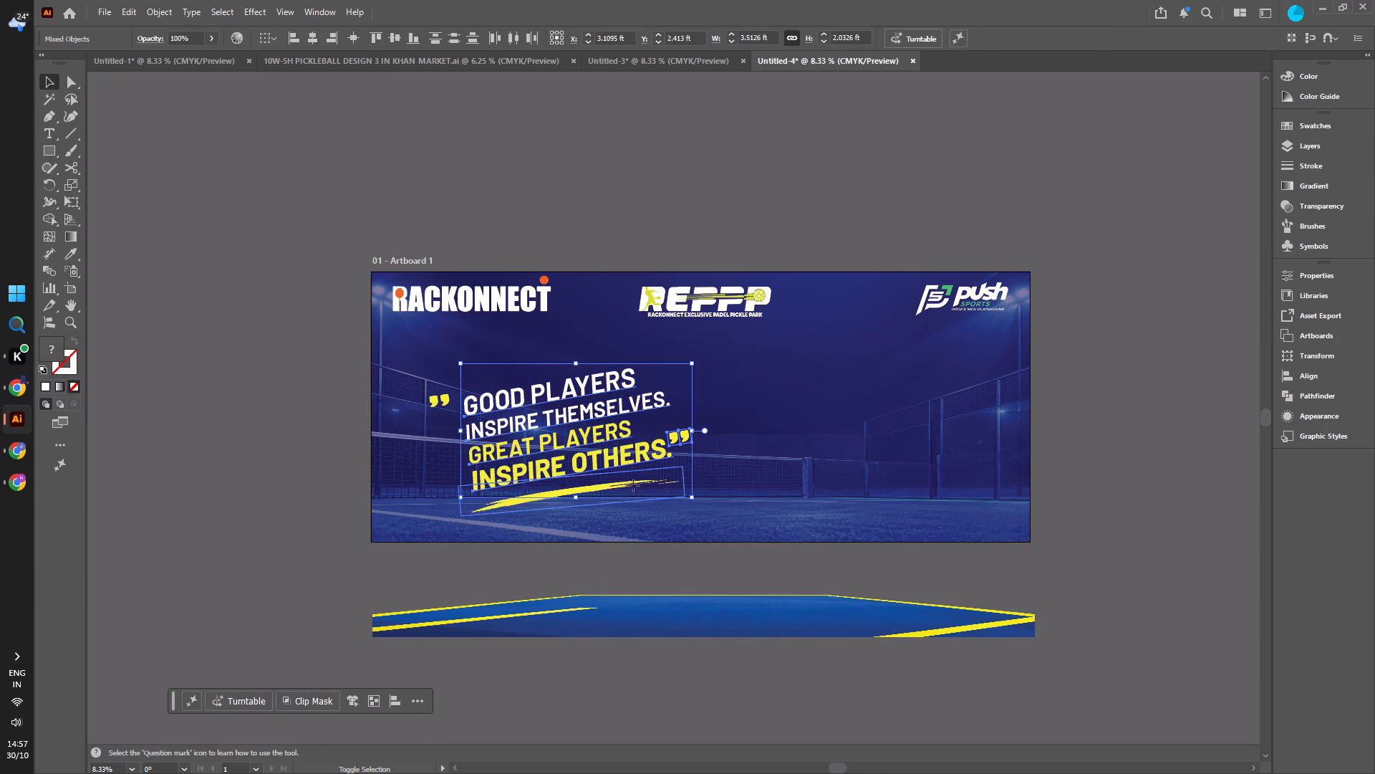
shift+click(437, 398)
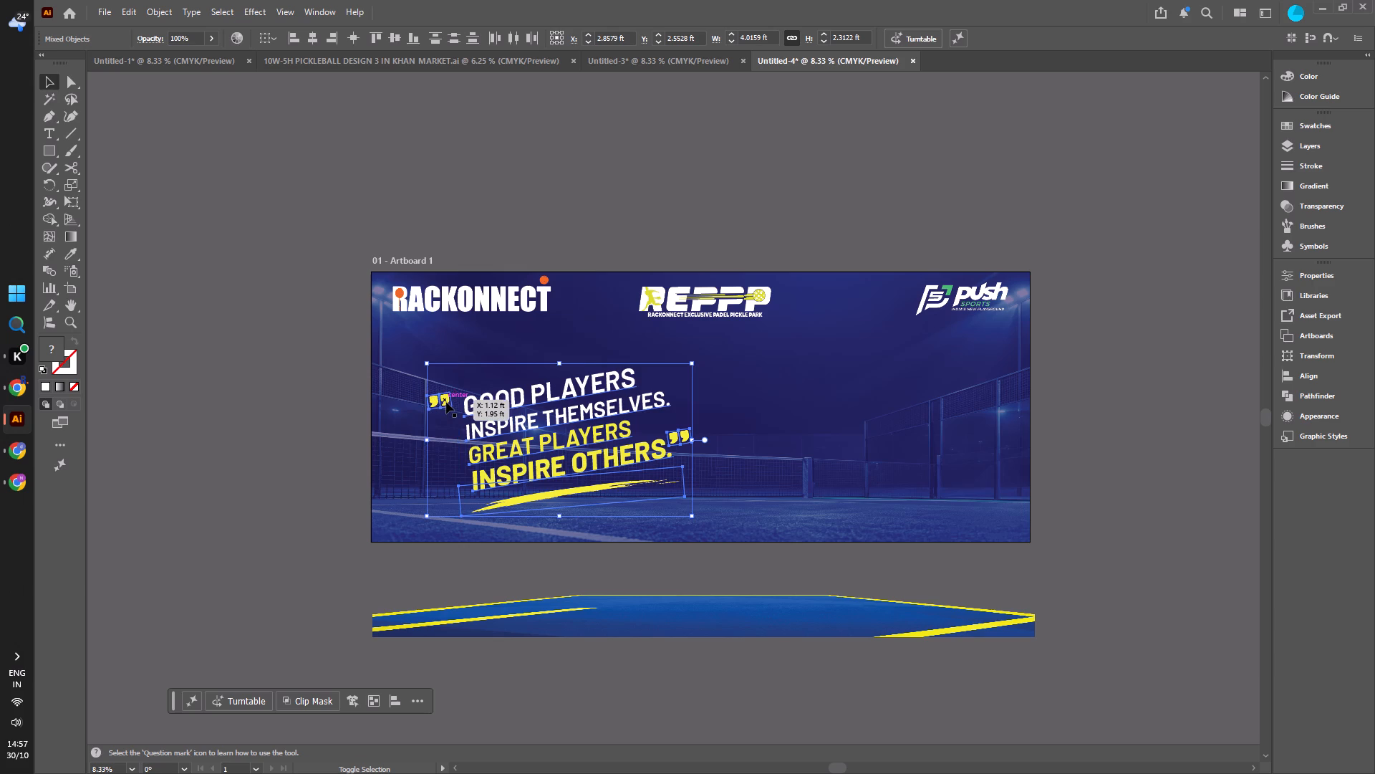
shift+click(446, 402)
key(ctrl+g)
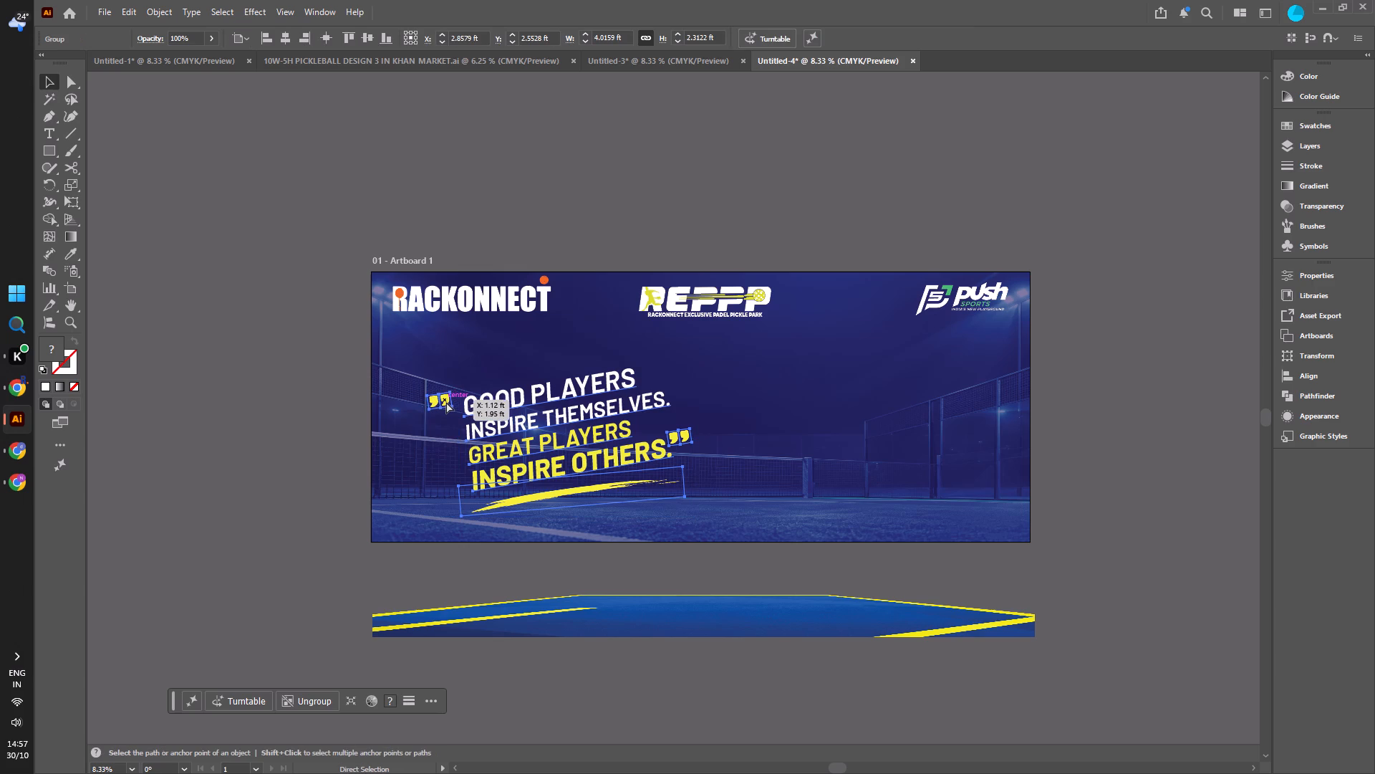
Scale the slogan group down proportionally to about 3.22 ft wide and shift it slightly right and down.
shift+drag(694, 517, 676, 502)
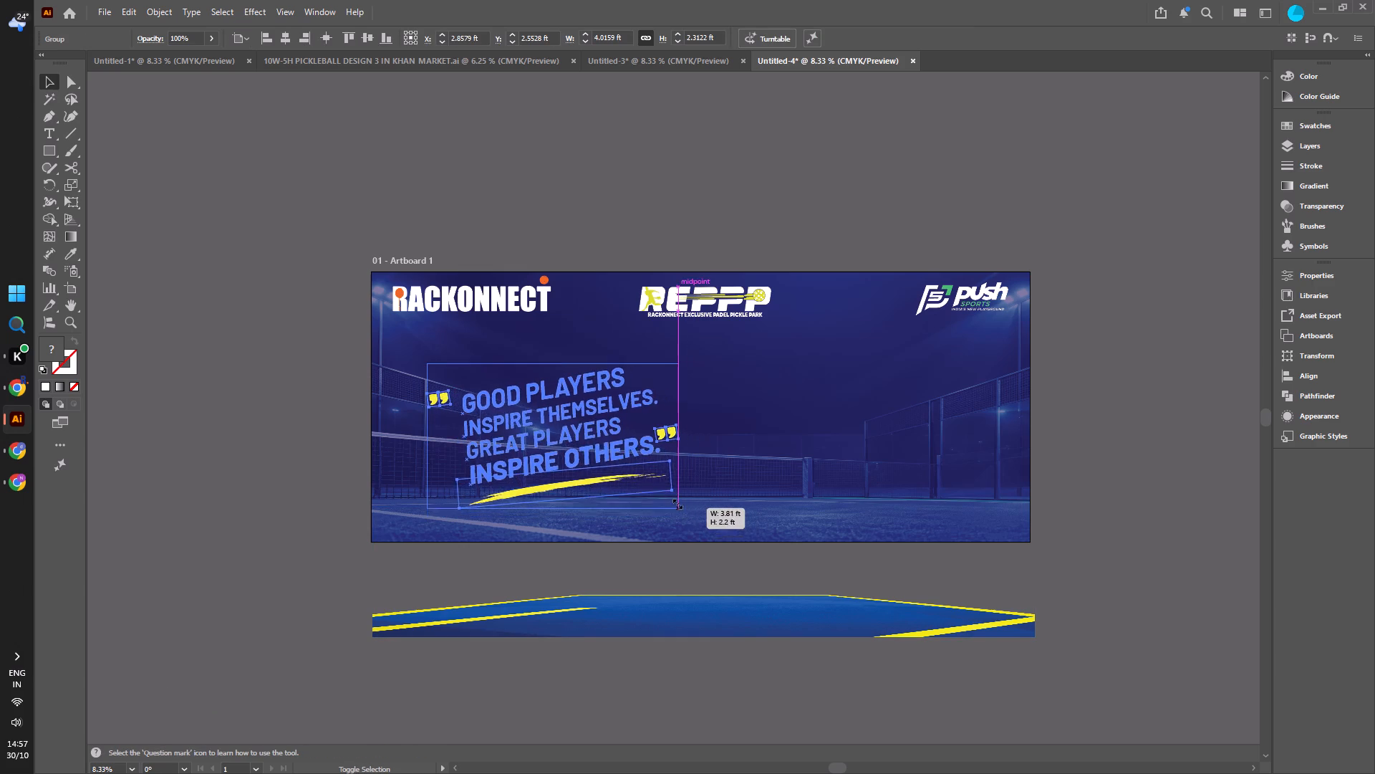
shift+drag(676, 502, 652, 486)
drag(537, 429, 556, 432)
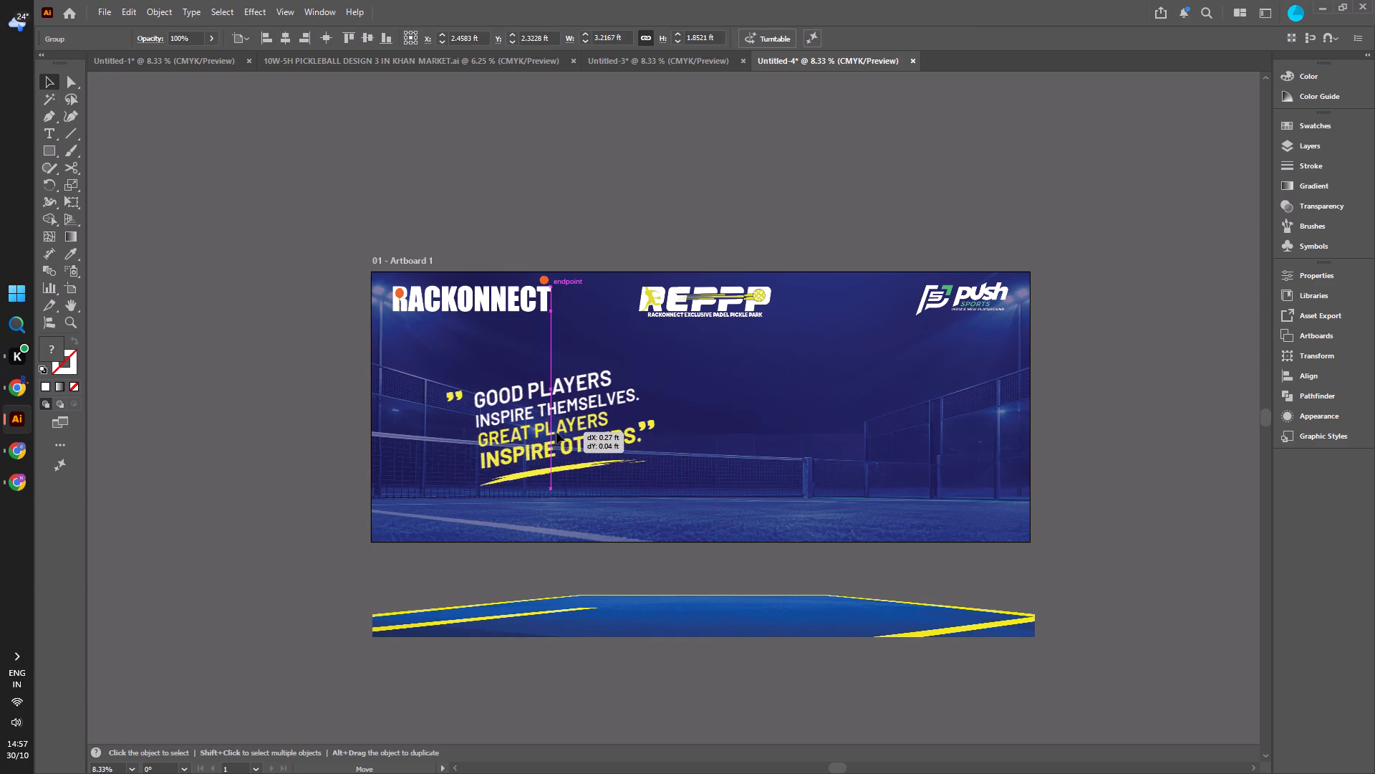
drag(556, 432, 551, 436)
click(257, 389)
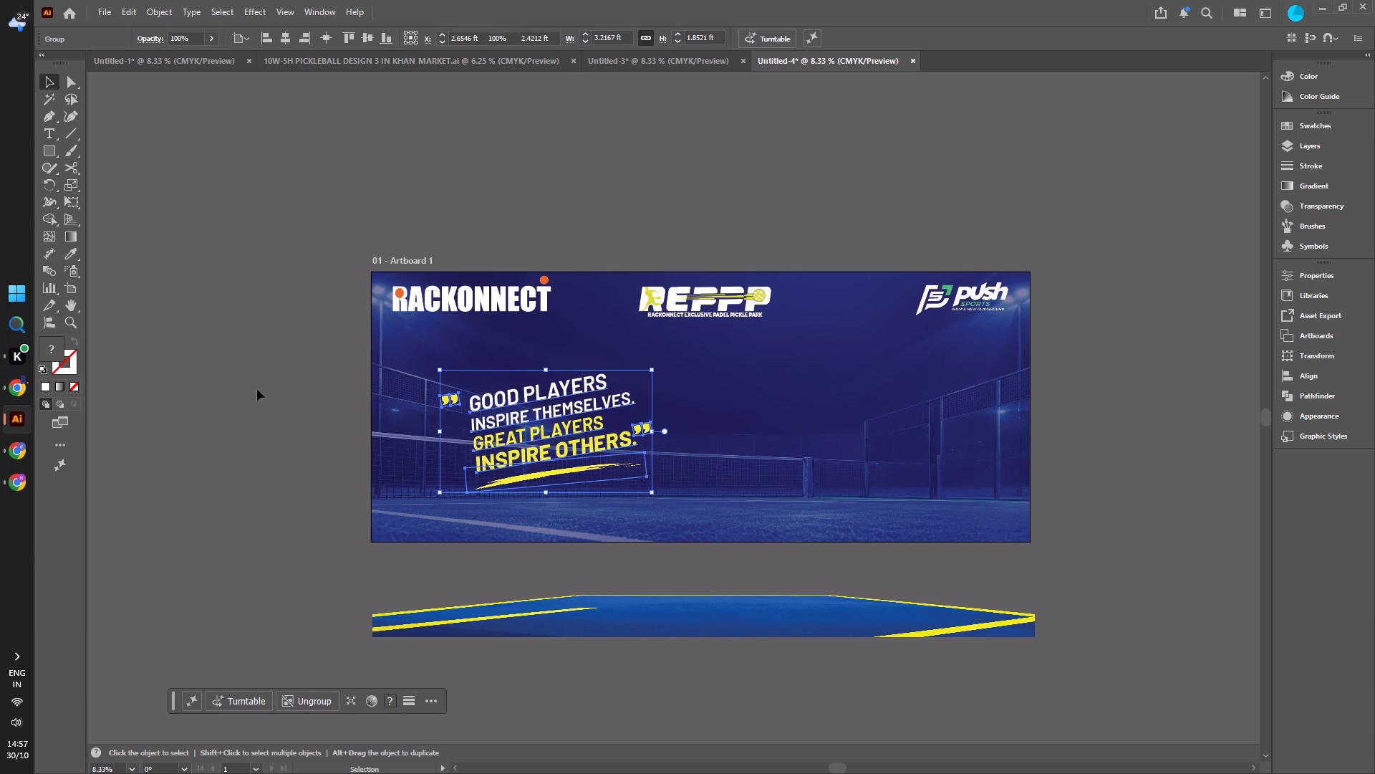
Move the blue court floor with yellow lines up about 1.4 ft onto the banner's bottom edge.
drag(670, 613, 665, 525)
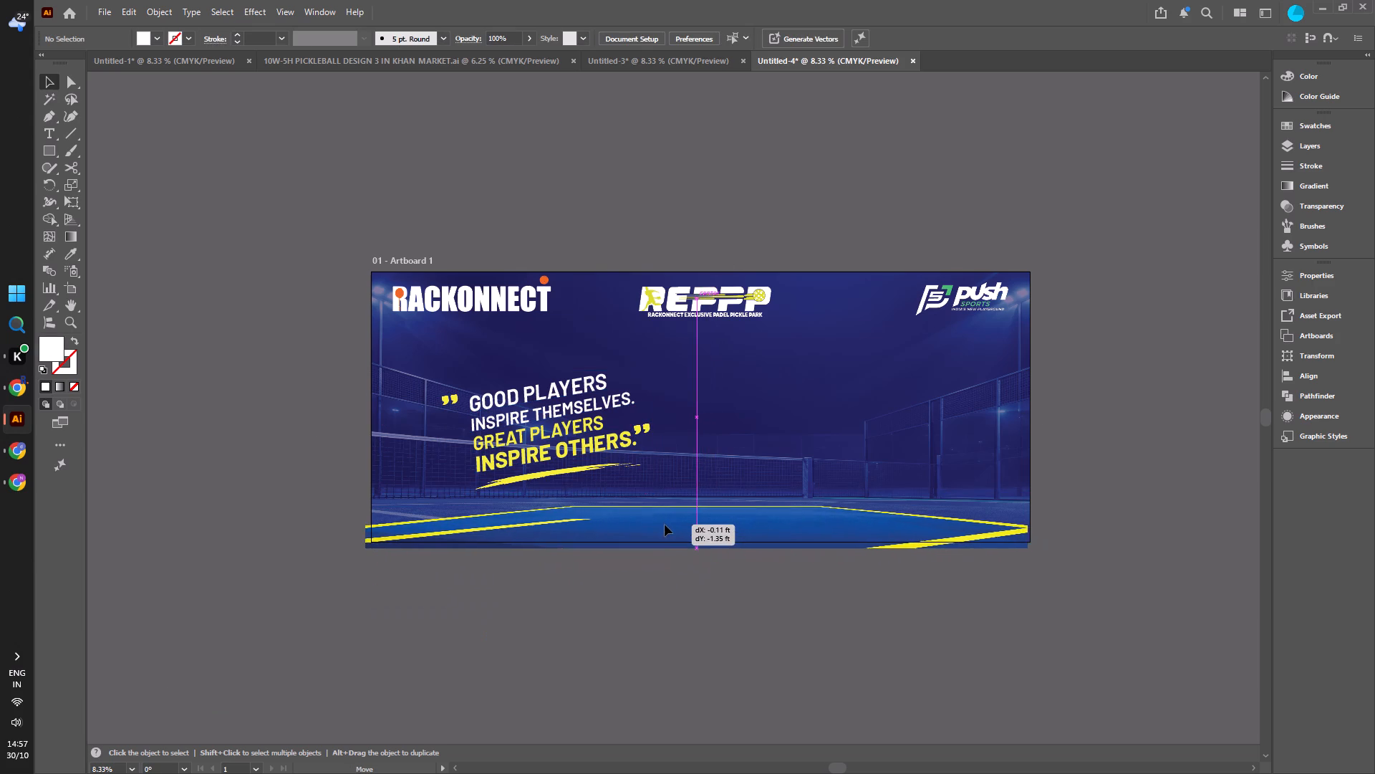
drag(665, 525, 667, 517)
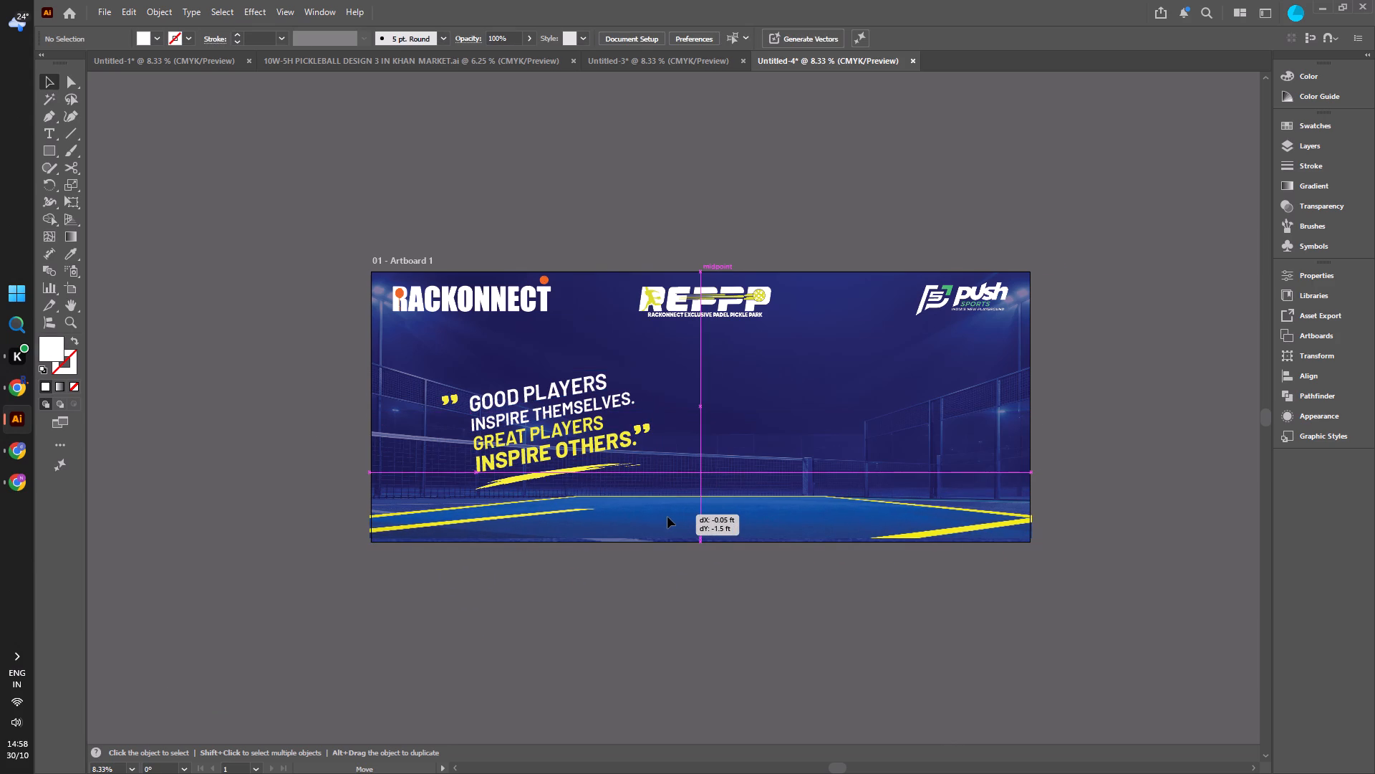
drag(667, 517, 667, 523)
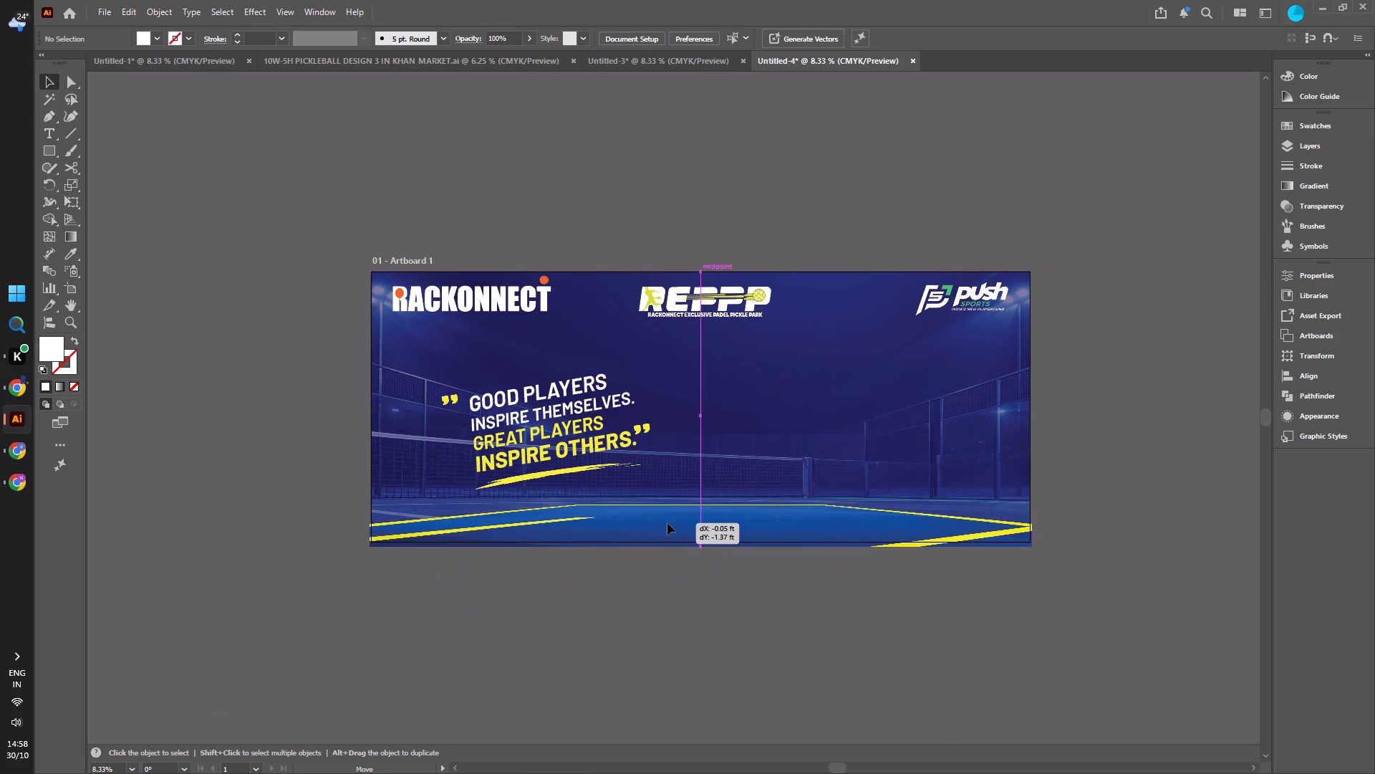
drag(667, 523, 675, 515)
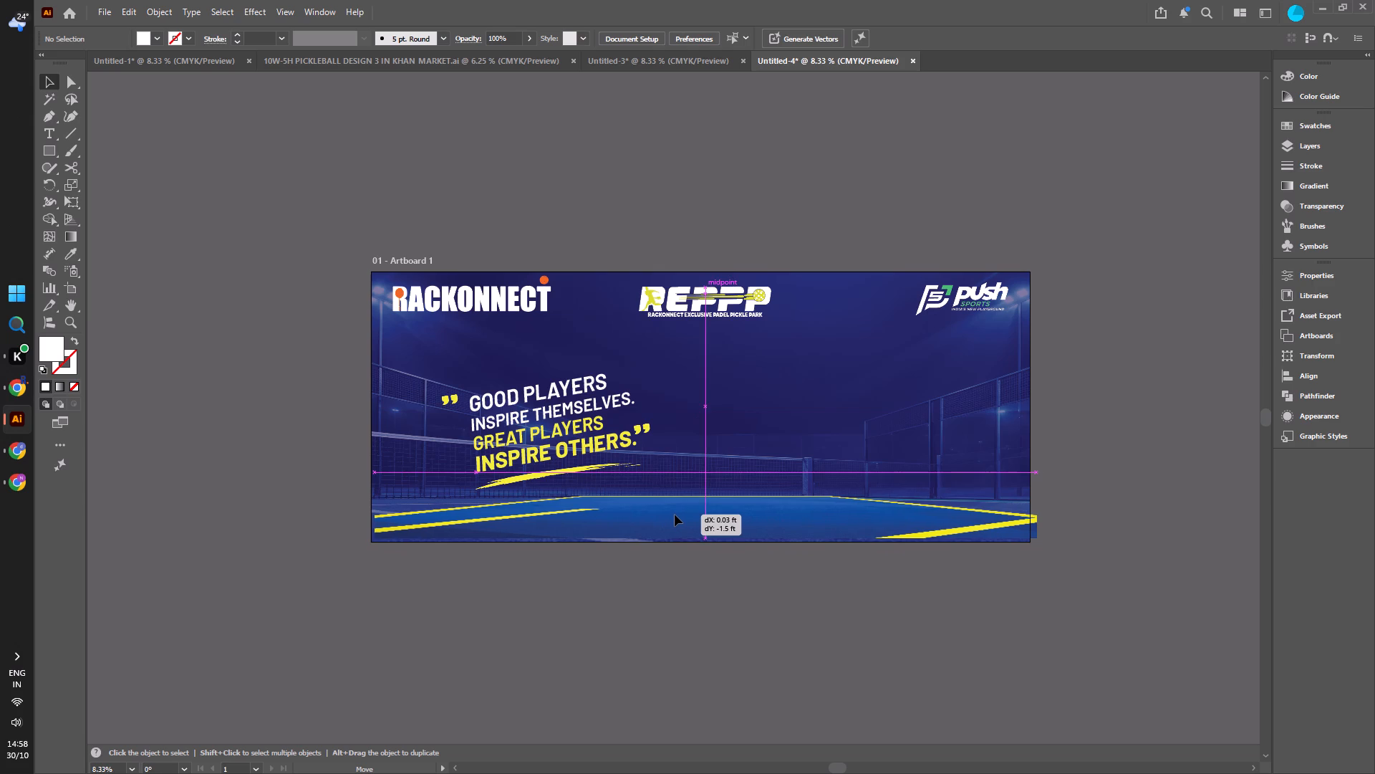
drag(675, 515, 670, 519)
click(668, 624)
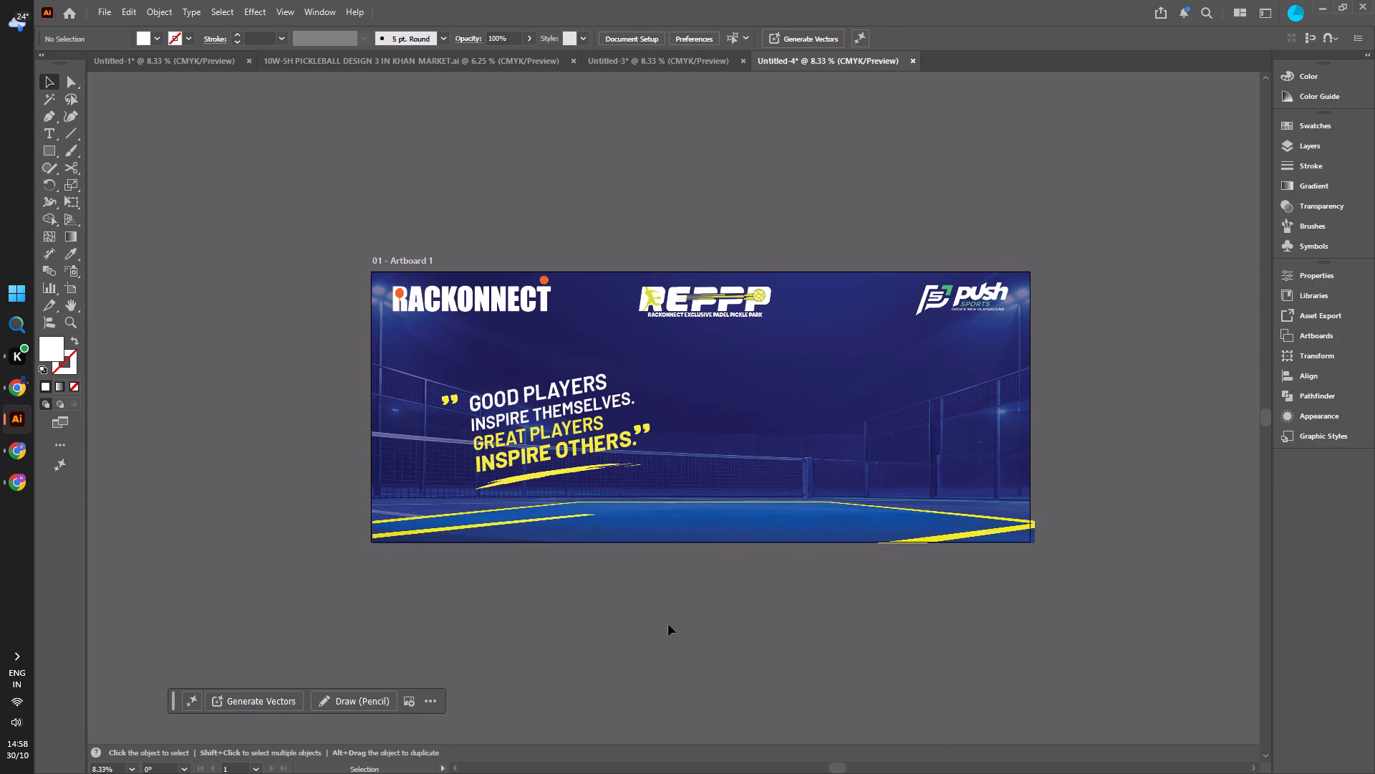
Lower the slogan group by about 0.14 ft and enlarge it slightly from its upper right corner.
drag(574, 409, 574, 419)
click(573, 601)
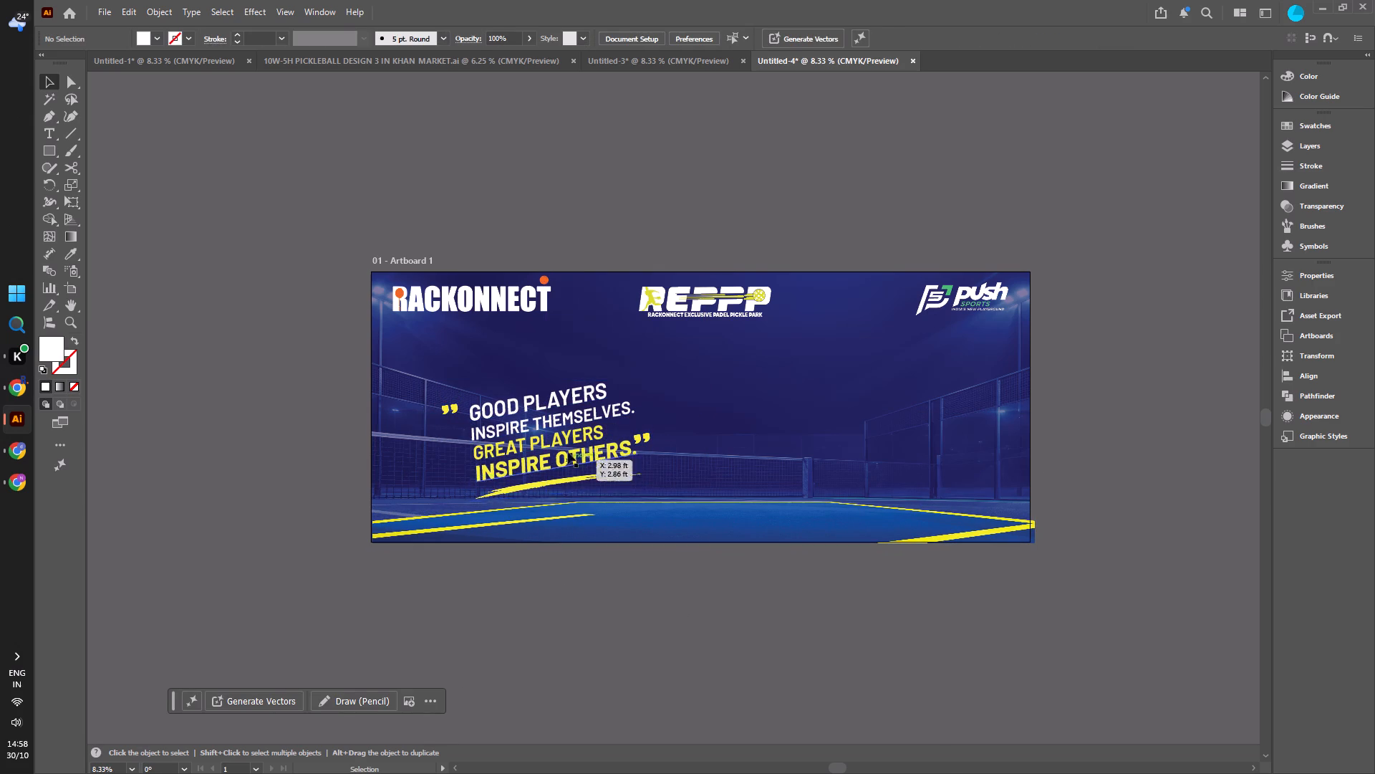
click(565, 429)
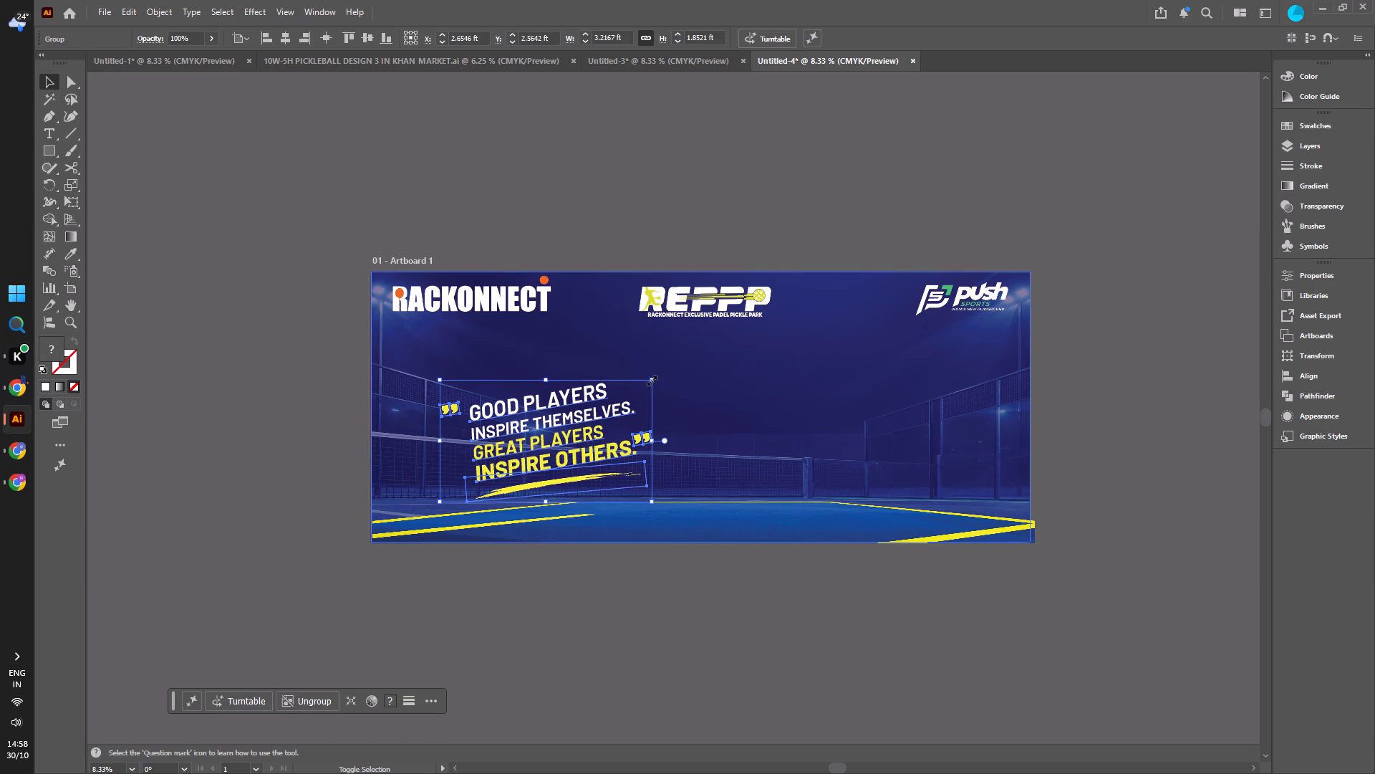
shift+drag(650, 379, 665, 365)
click(485, 606)
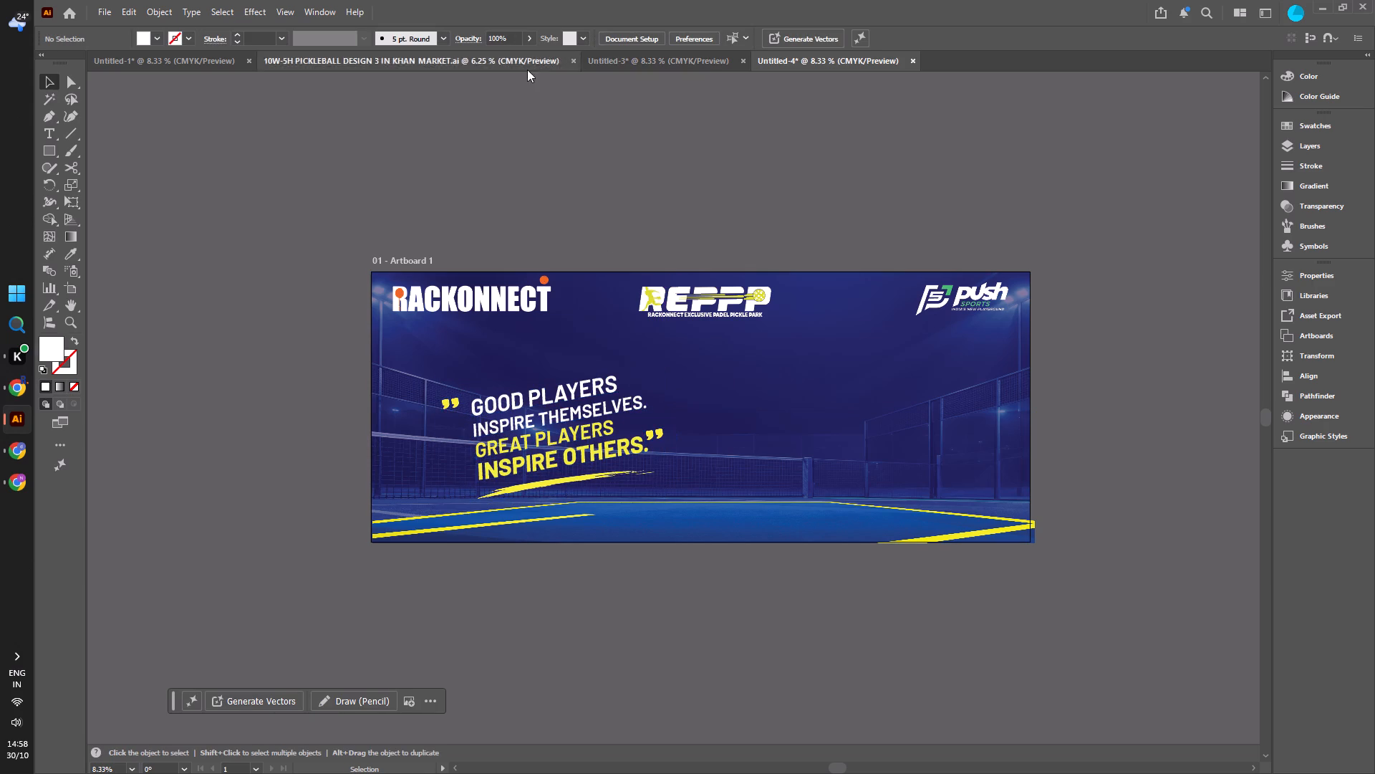
Switch to Chrome and save the full-body woman player image from ChatGPT to the Desktop as a PNG named LADKI.
click(16, 484)
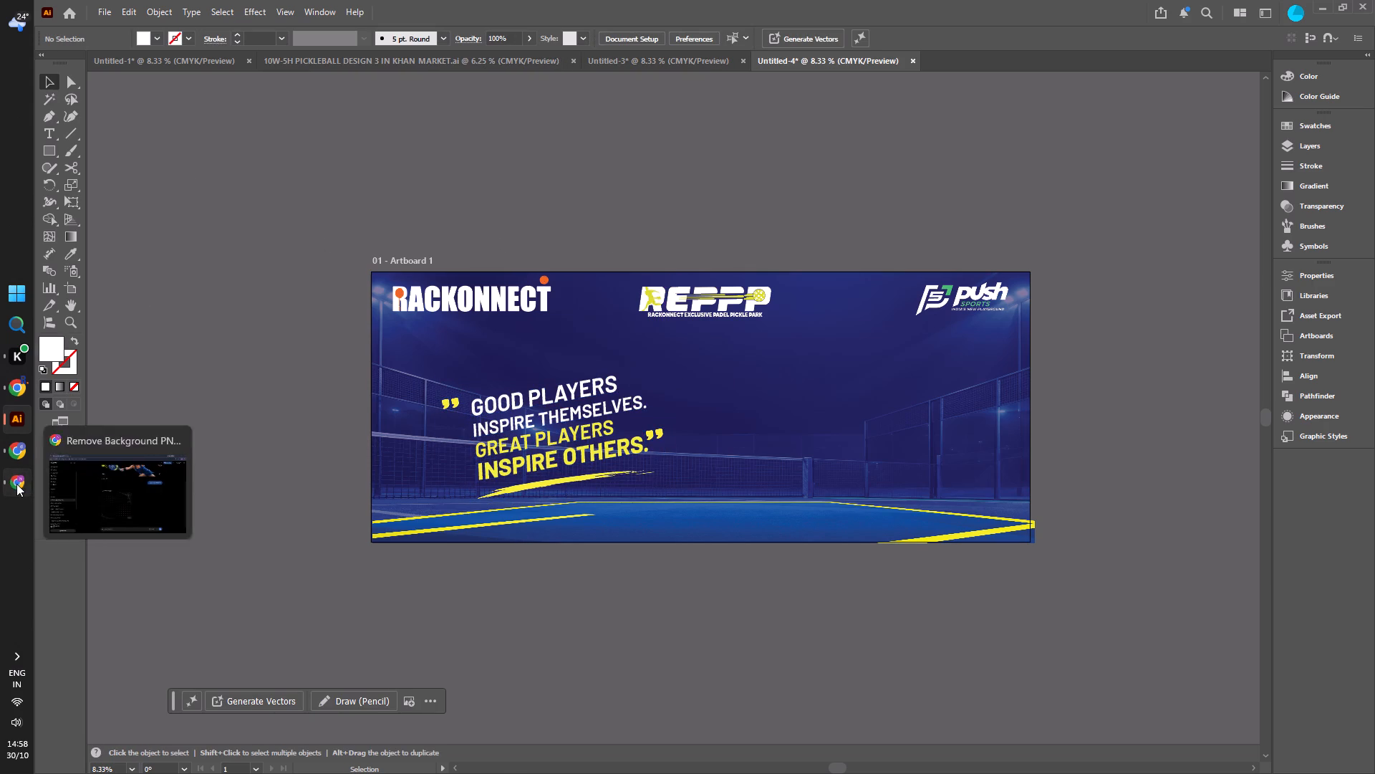
scroll(700, 482, down, 3)
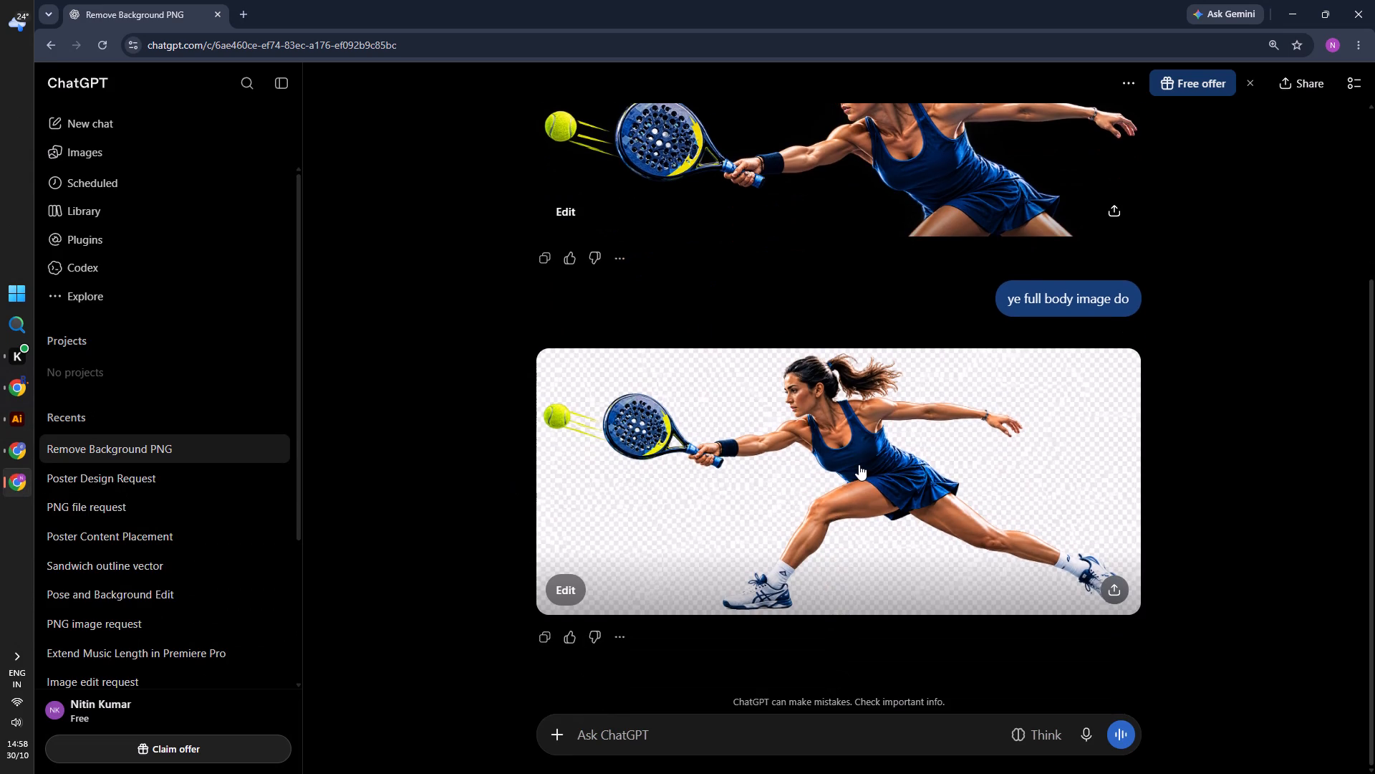
click(859, 464)
right_click(859, 464)
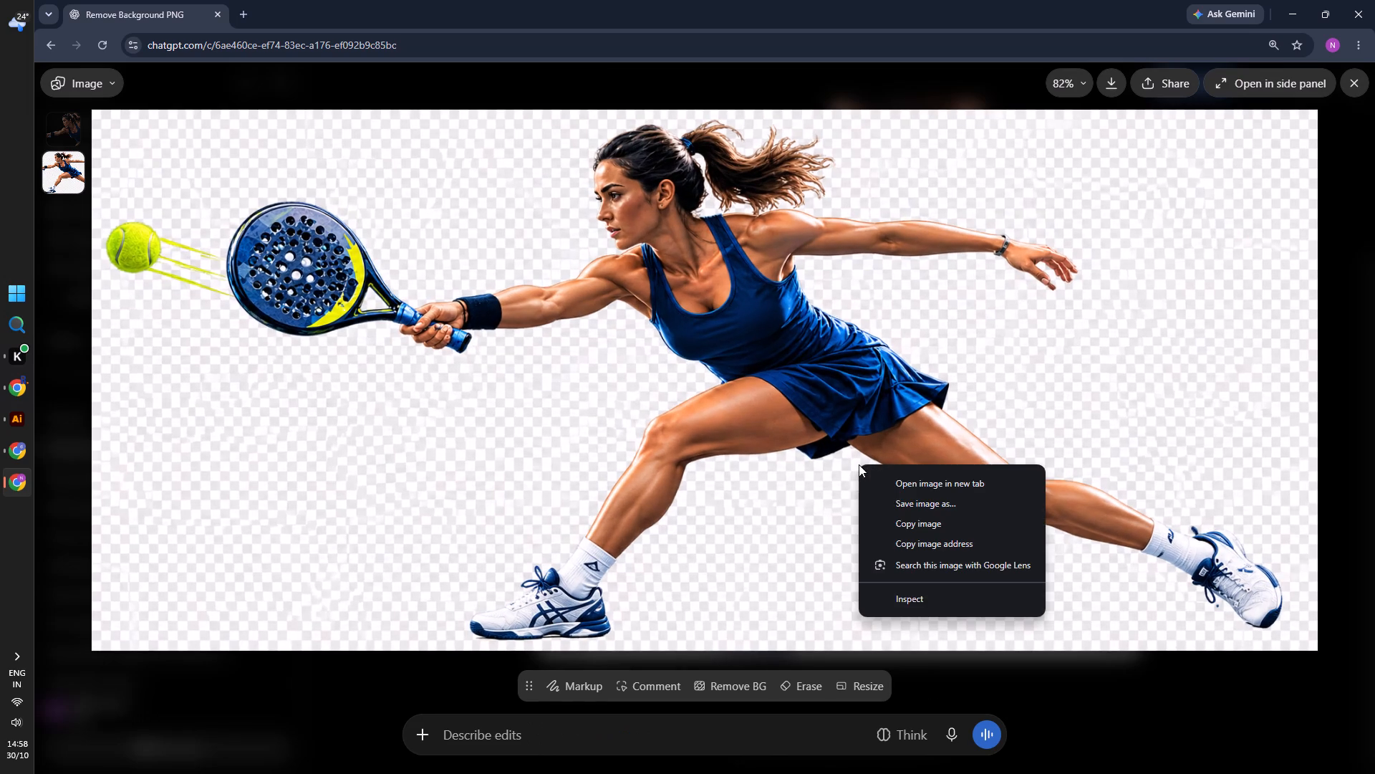
click(916, 497)
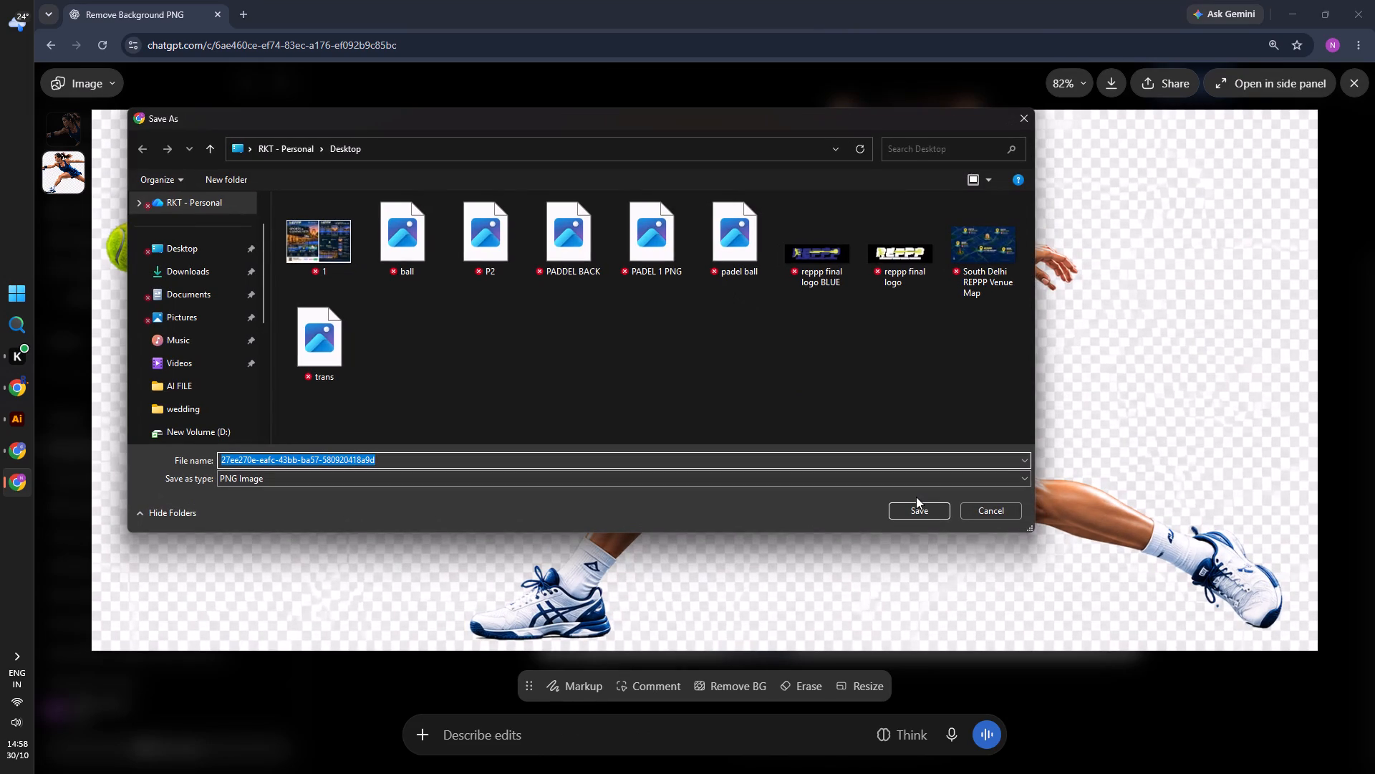
text(LADKI)
key(Return)
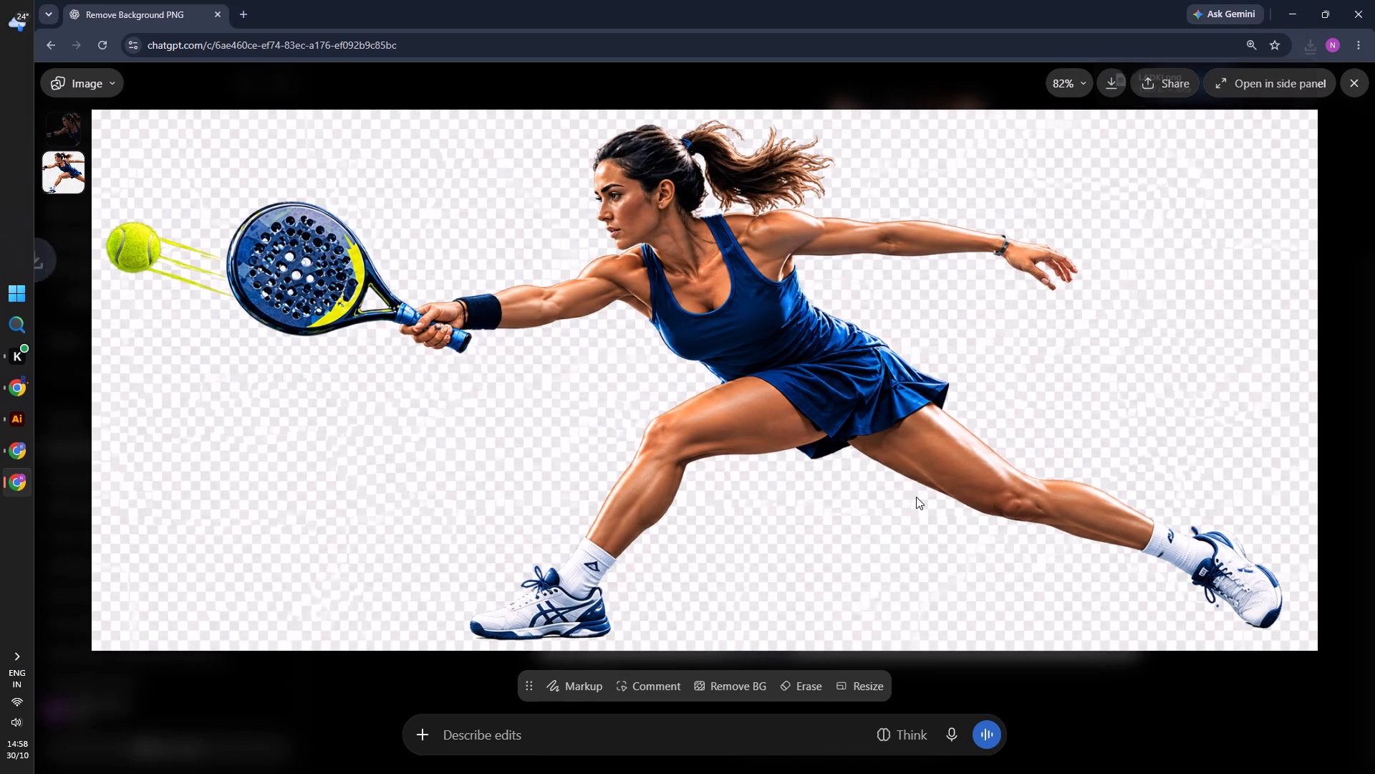
Back in Illustrator, open LADKI from the Desktop and copy the player image into the Untitled-4 banner.
click(5, 420)
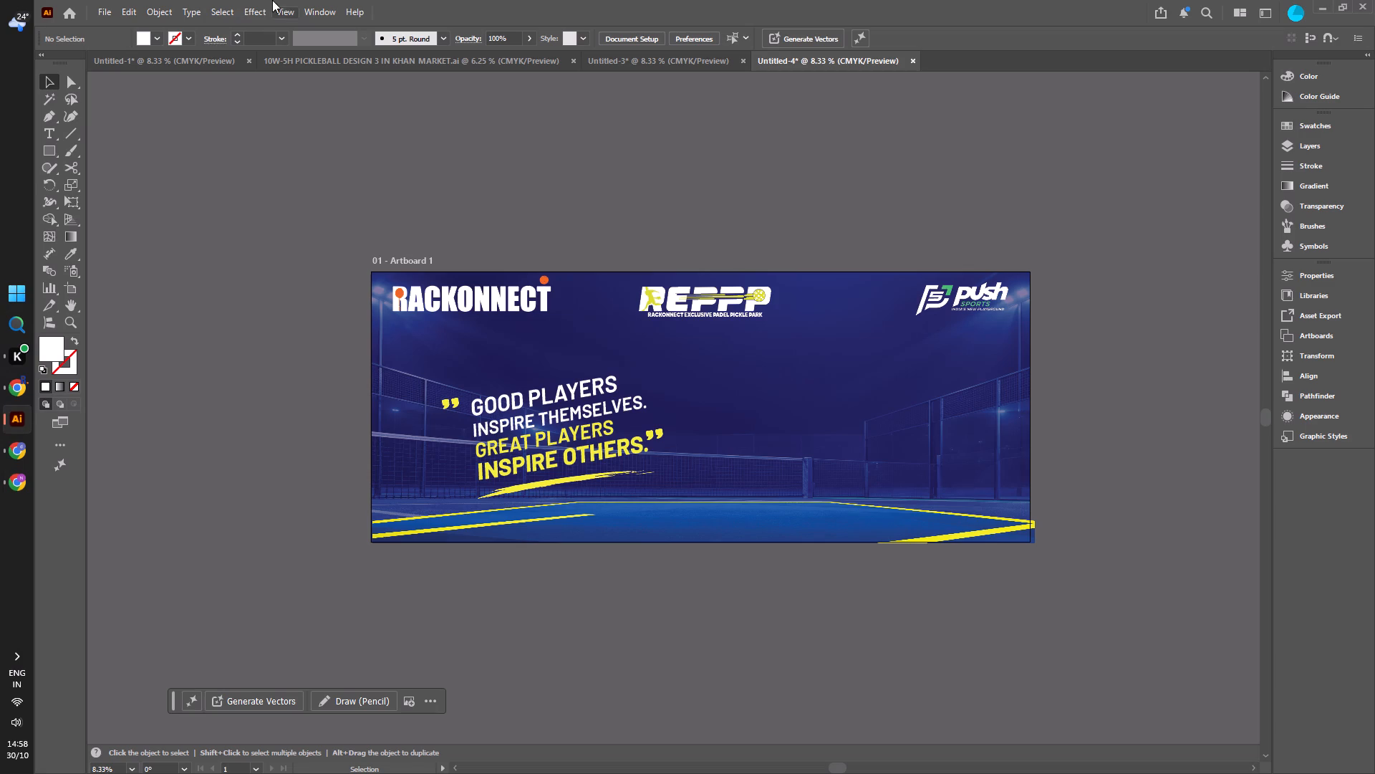
click(108, 5)
click(155, 61)
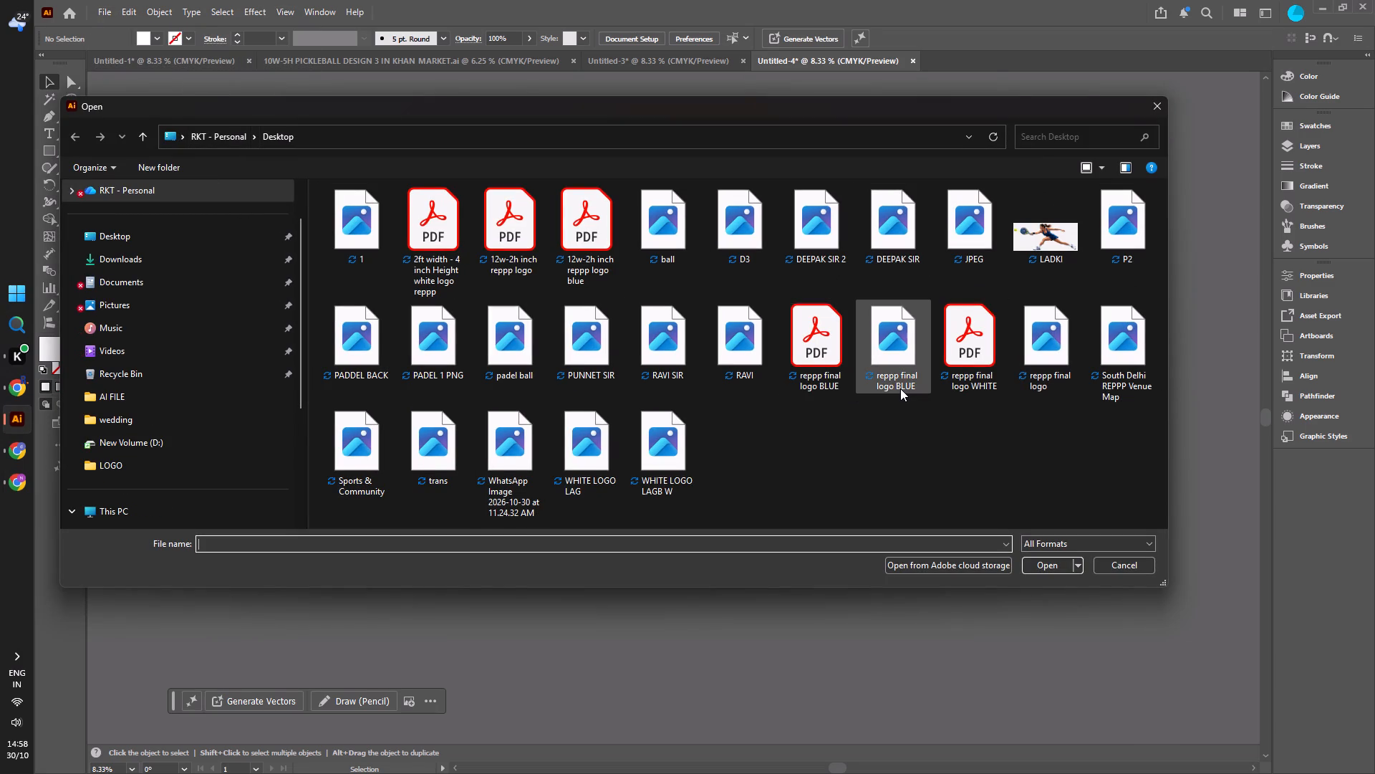
click(1060, 236)
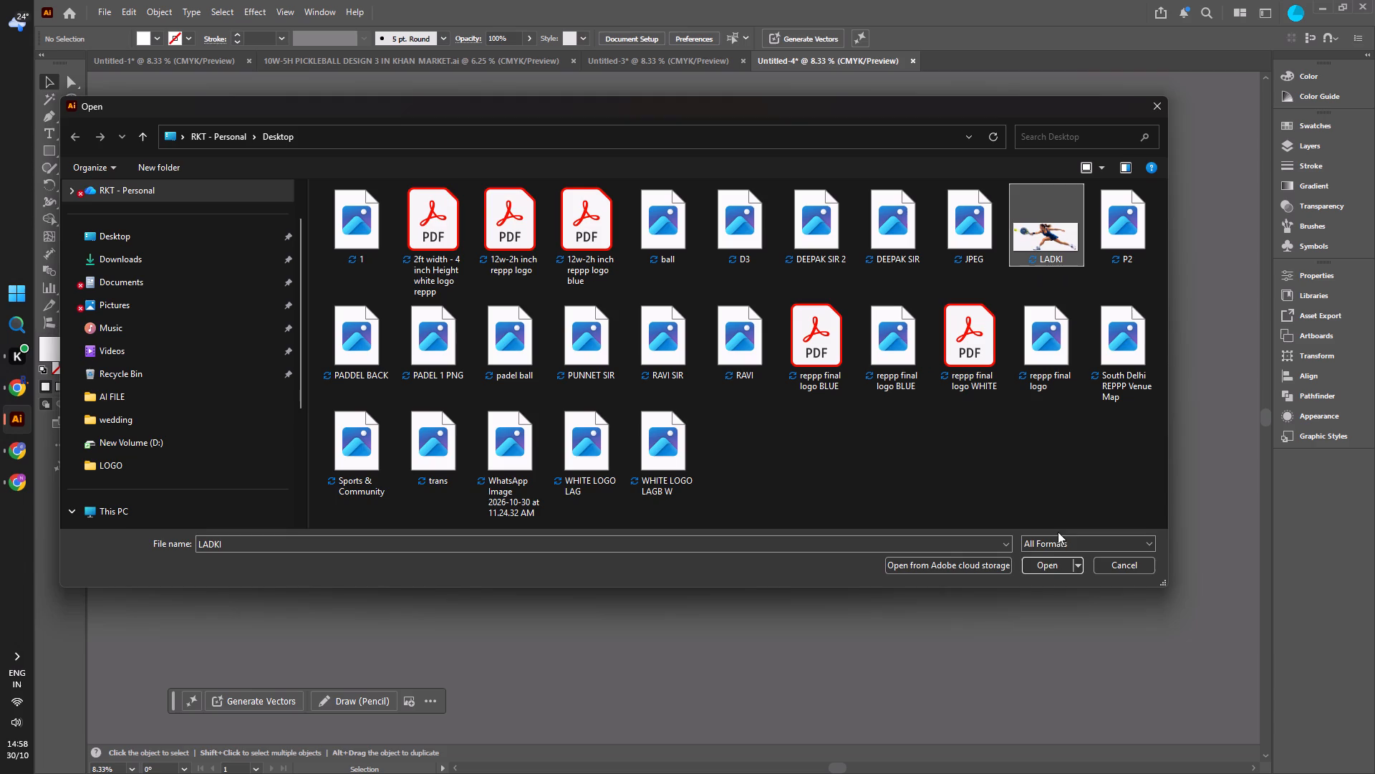
click(1040, 564)
click(730, 371)
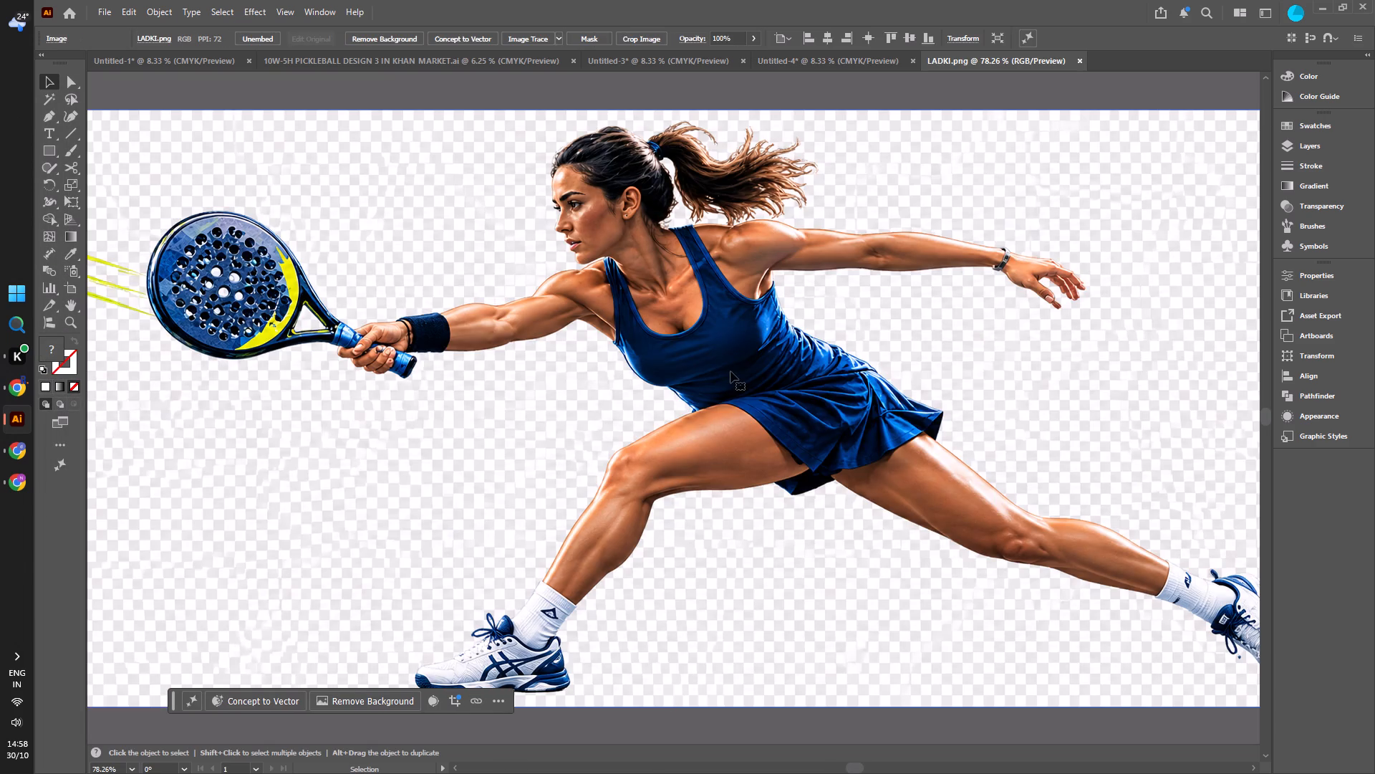
key(ctrl+c)
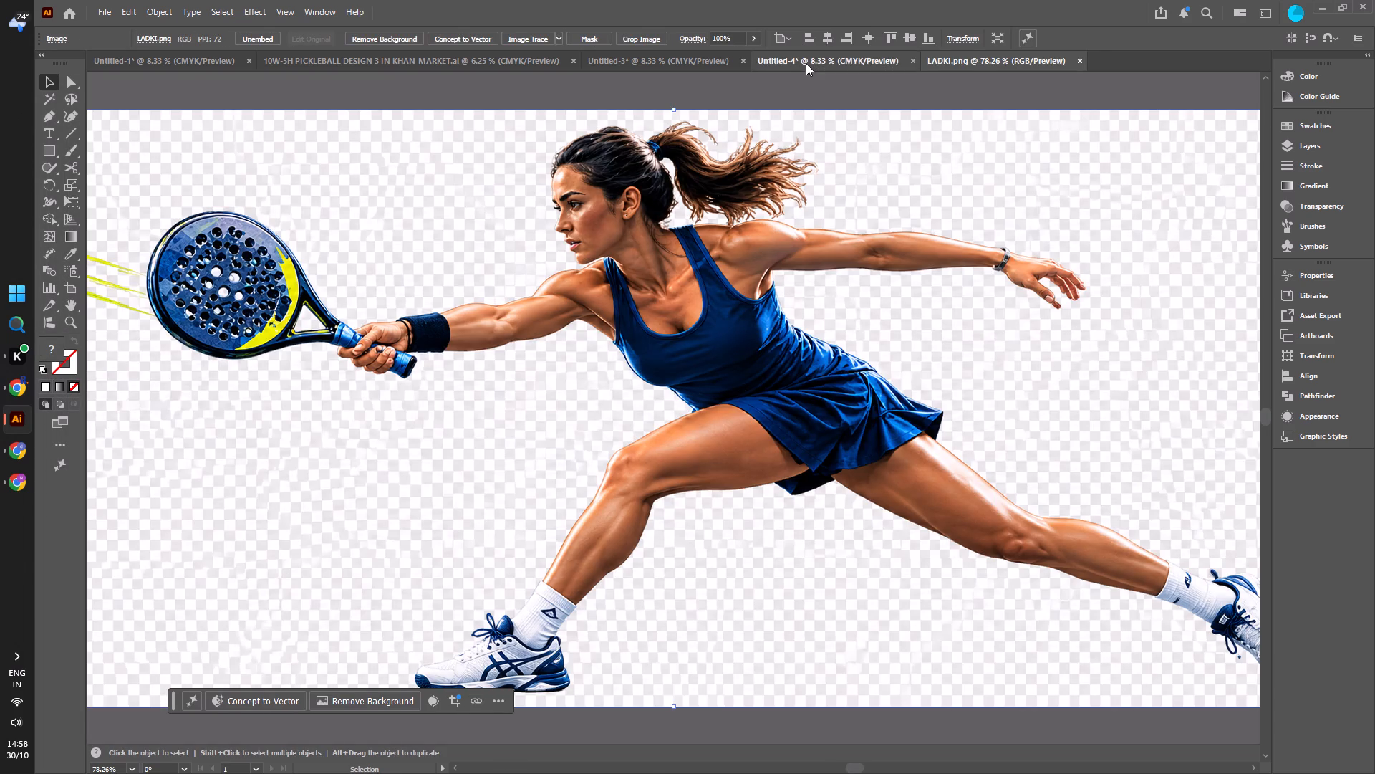
click(806, 63)
key(ctrl+v)
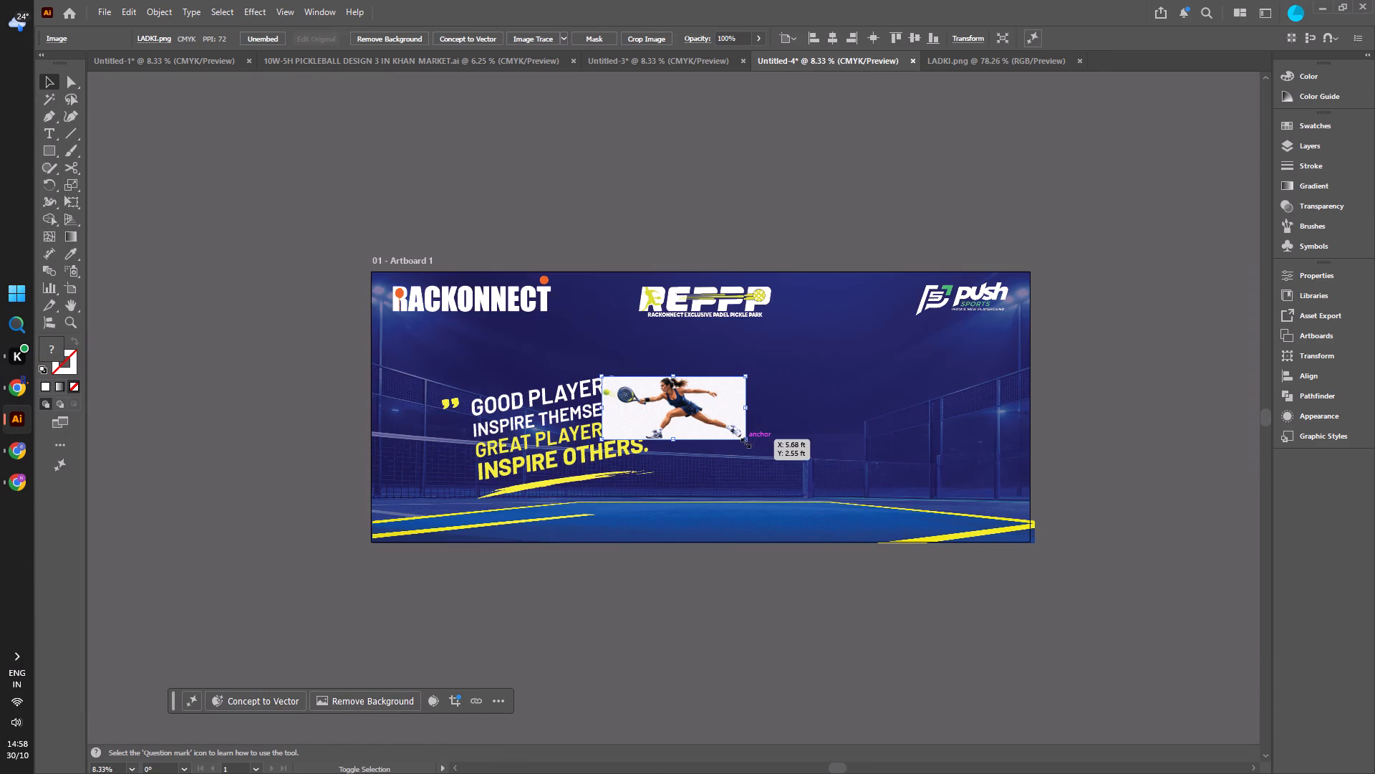
Enlarge the player image proportionally so it spans from the slogan to nearly the banner's right edge, just above its bottom edge.
shift+drag(744, 441, 958, 570)
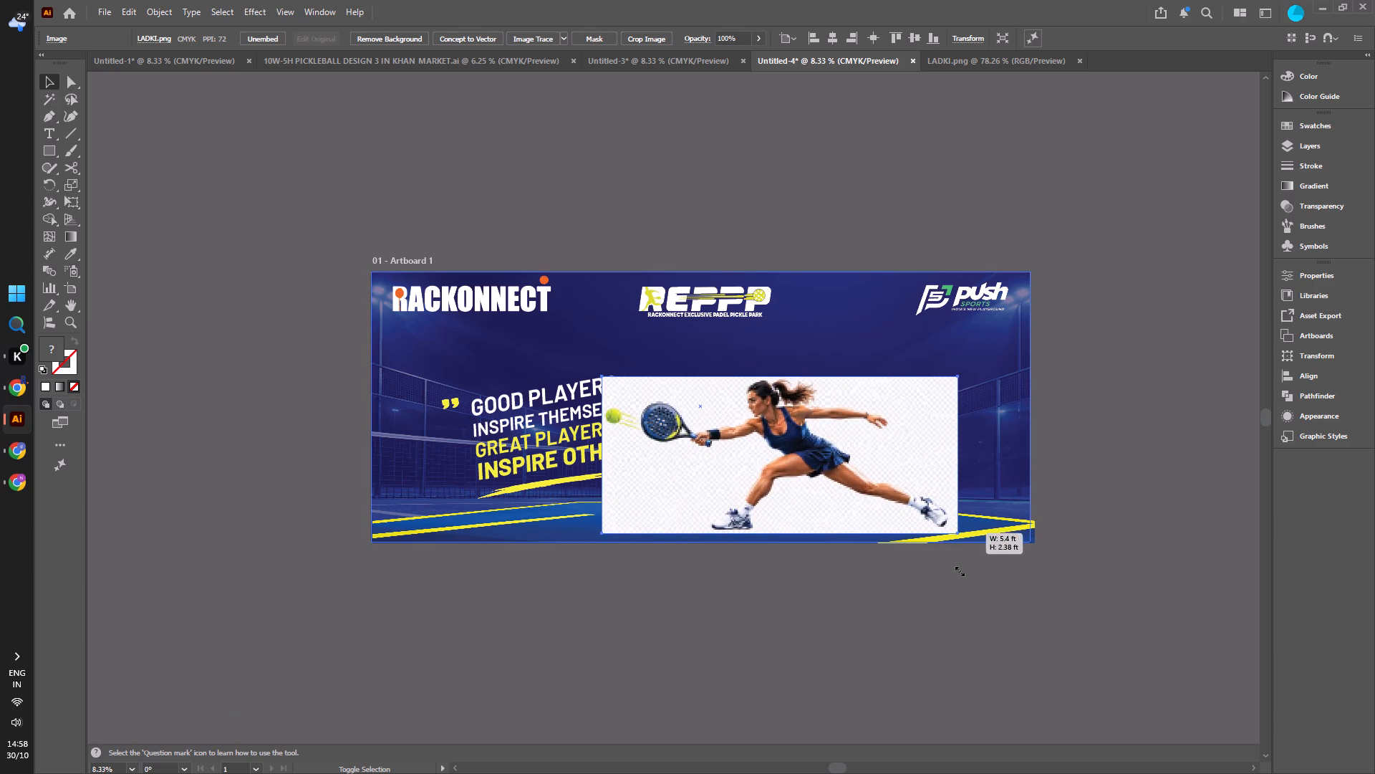
shift+drag(958, 570, 968, 576)
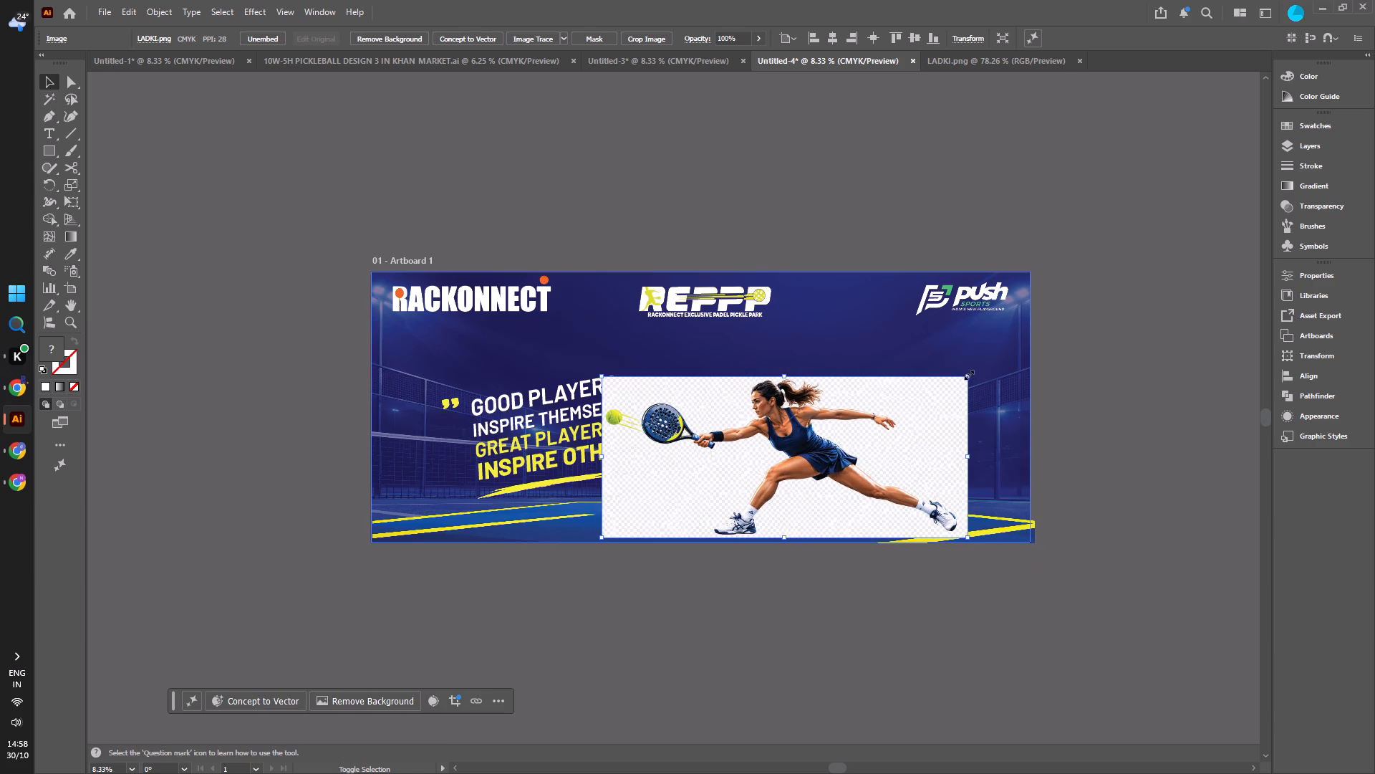
shift+drag(968, 376, 1026, 330)
Remove the checkered background from the player image.
click(388, 705)
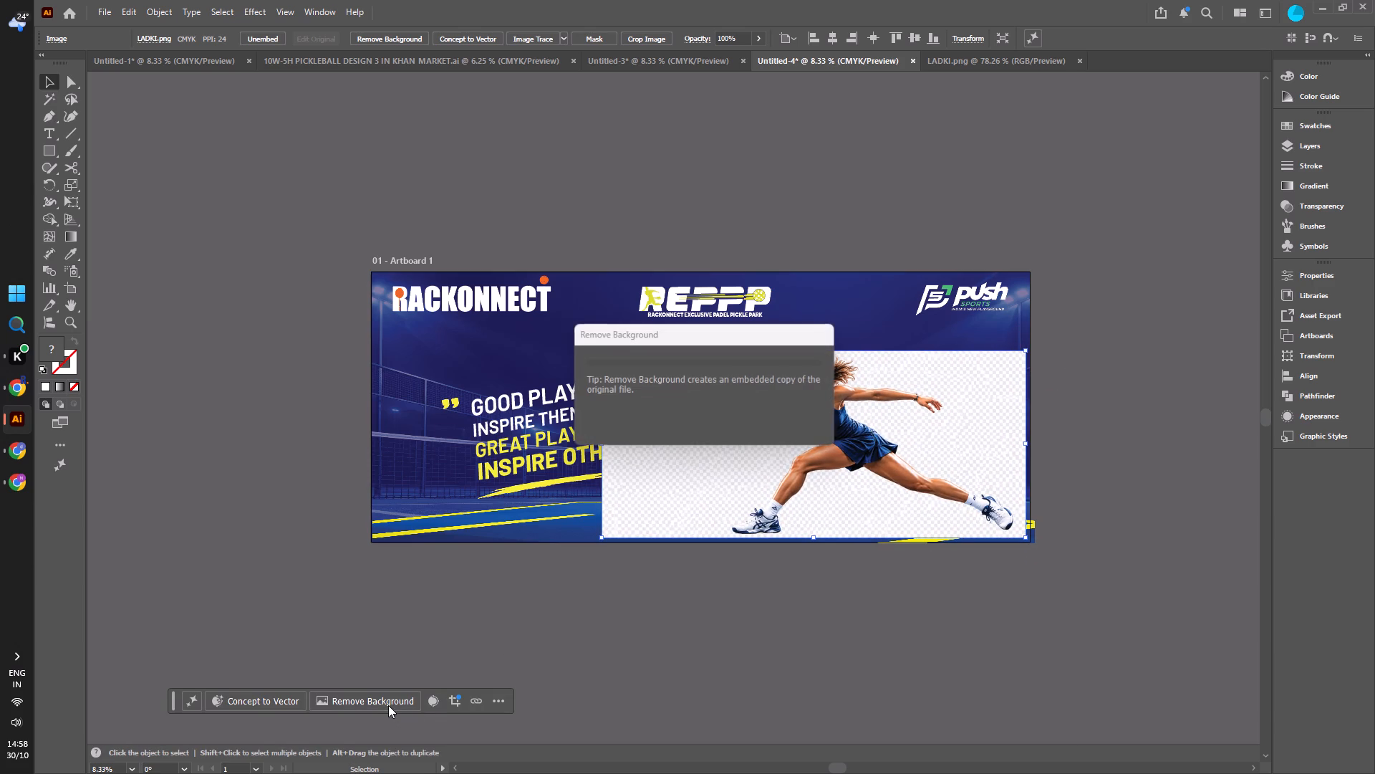
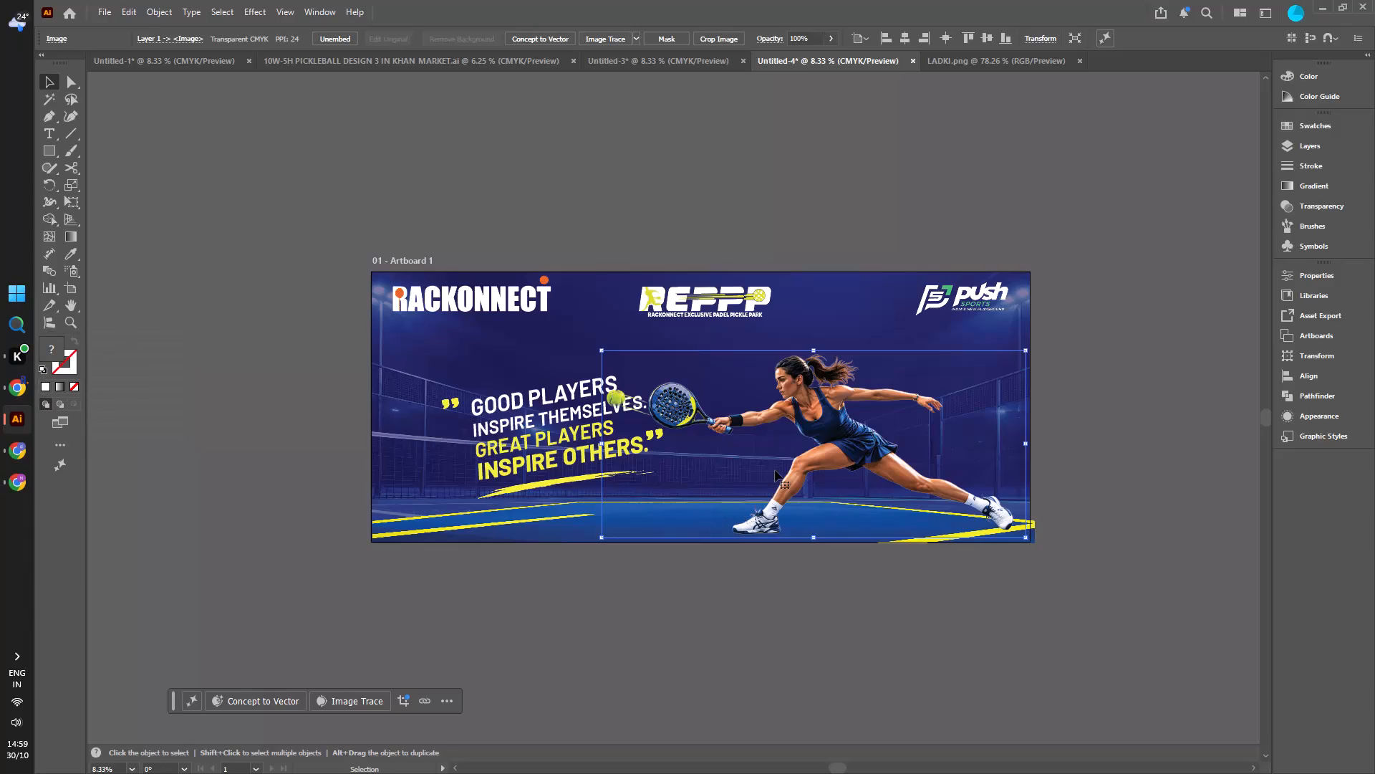
Move the player image rightward until her rear foot passes the banner's right edge and the image base meets the bottom edge.
drag(840, 423, 851, 423)
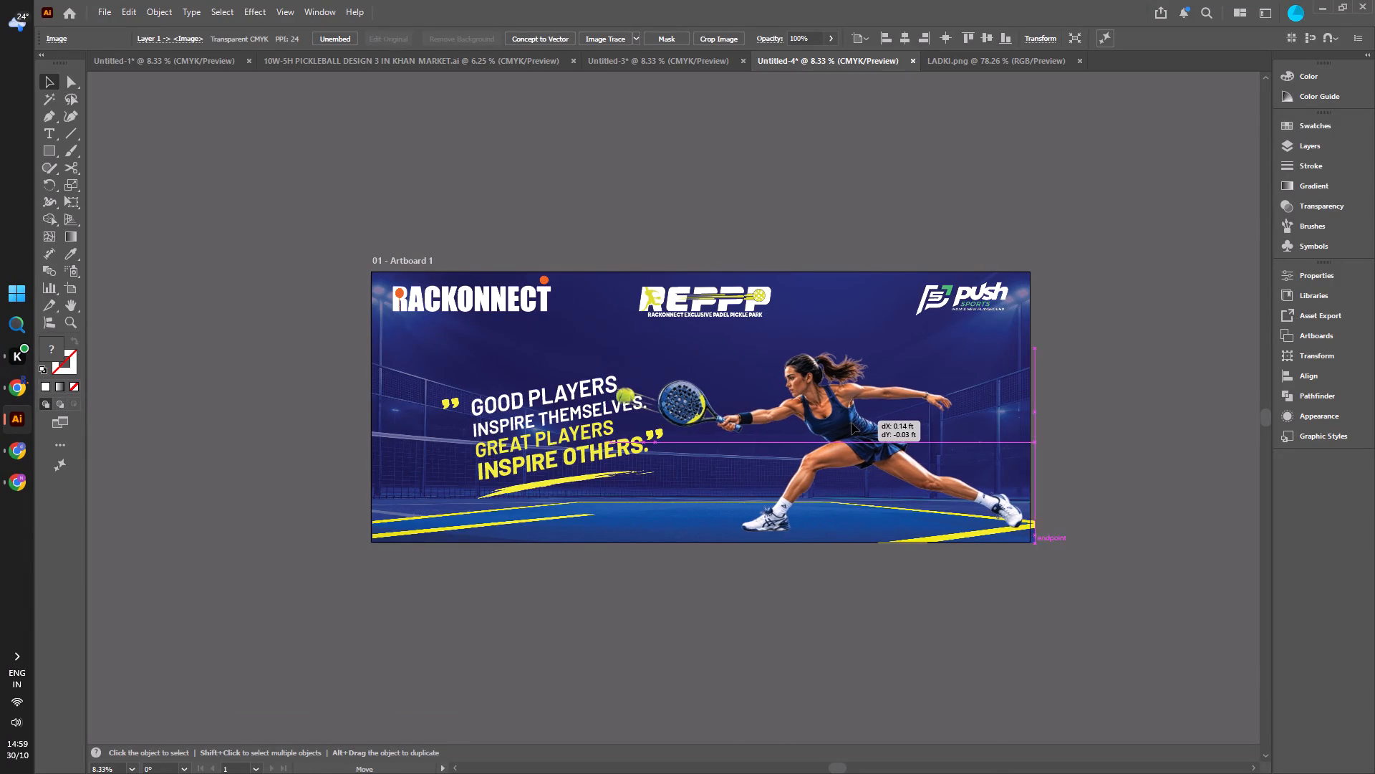
drag(851, 423, 957, 429)
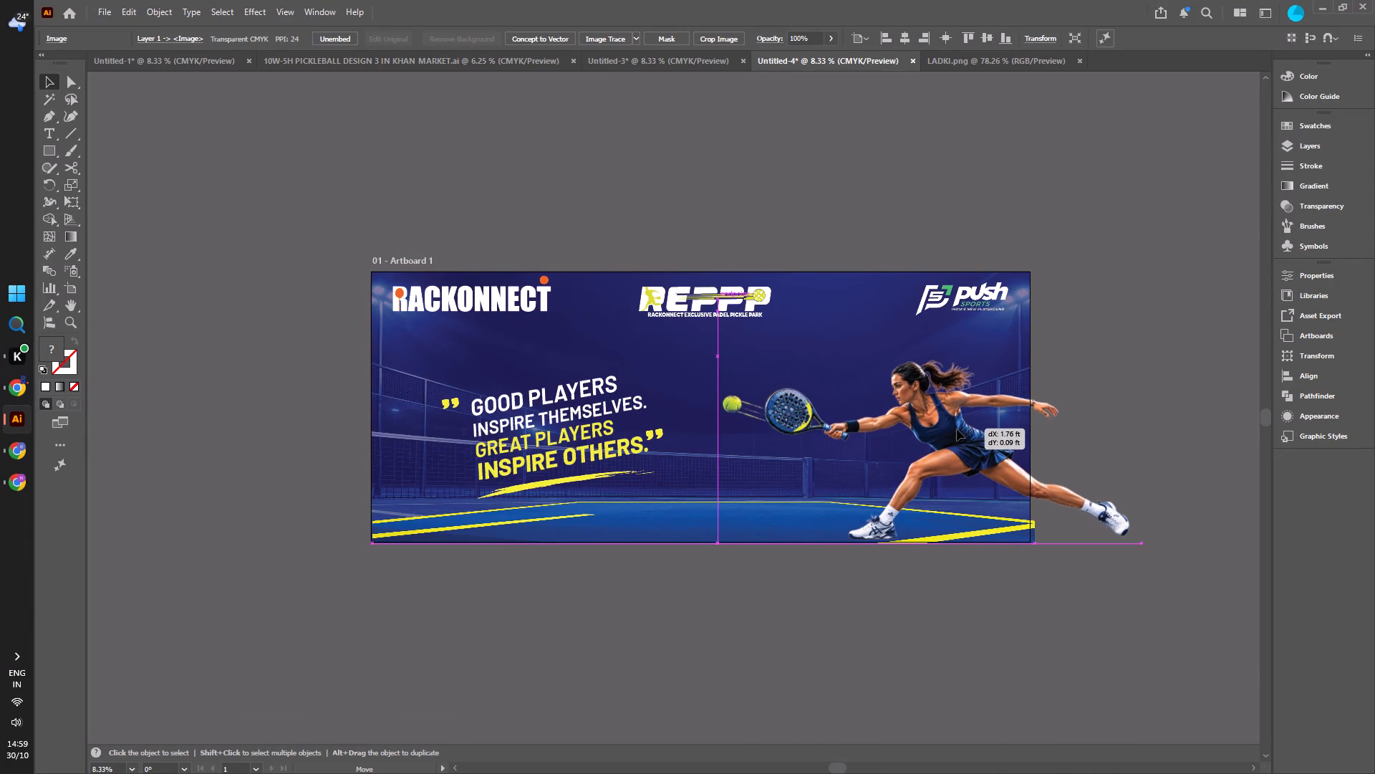
drag(957, 429, 950, 431)
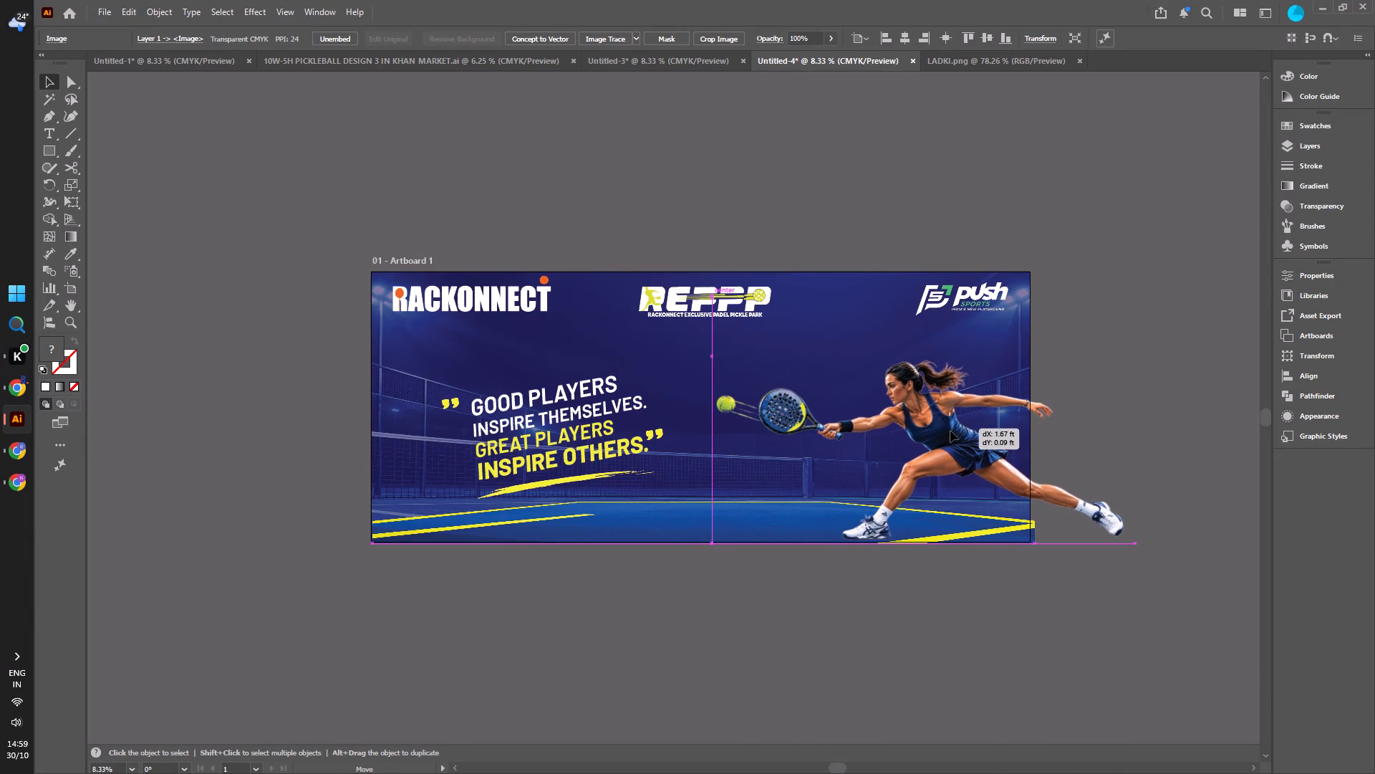
drag(950, 431, 928, 429)
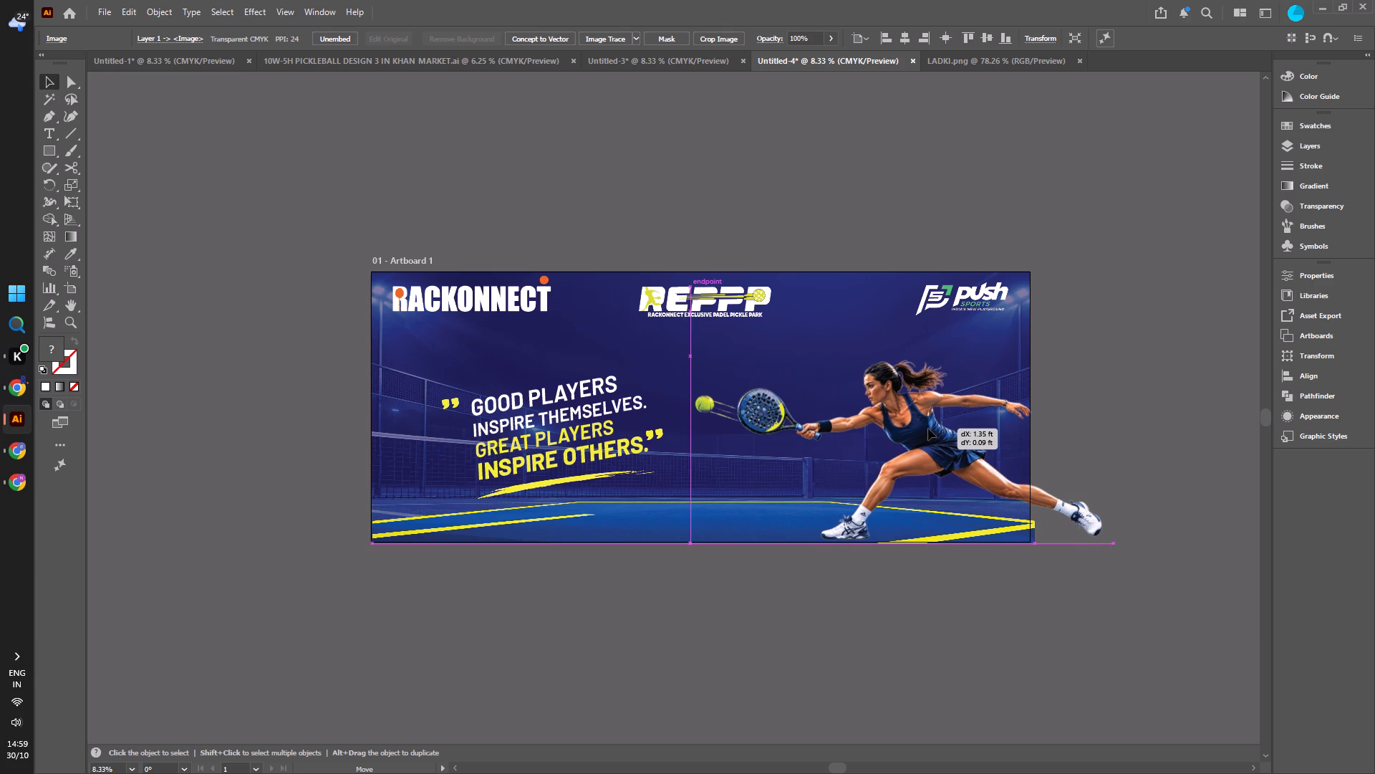
drag(928, 429, 935, 430)
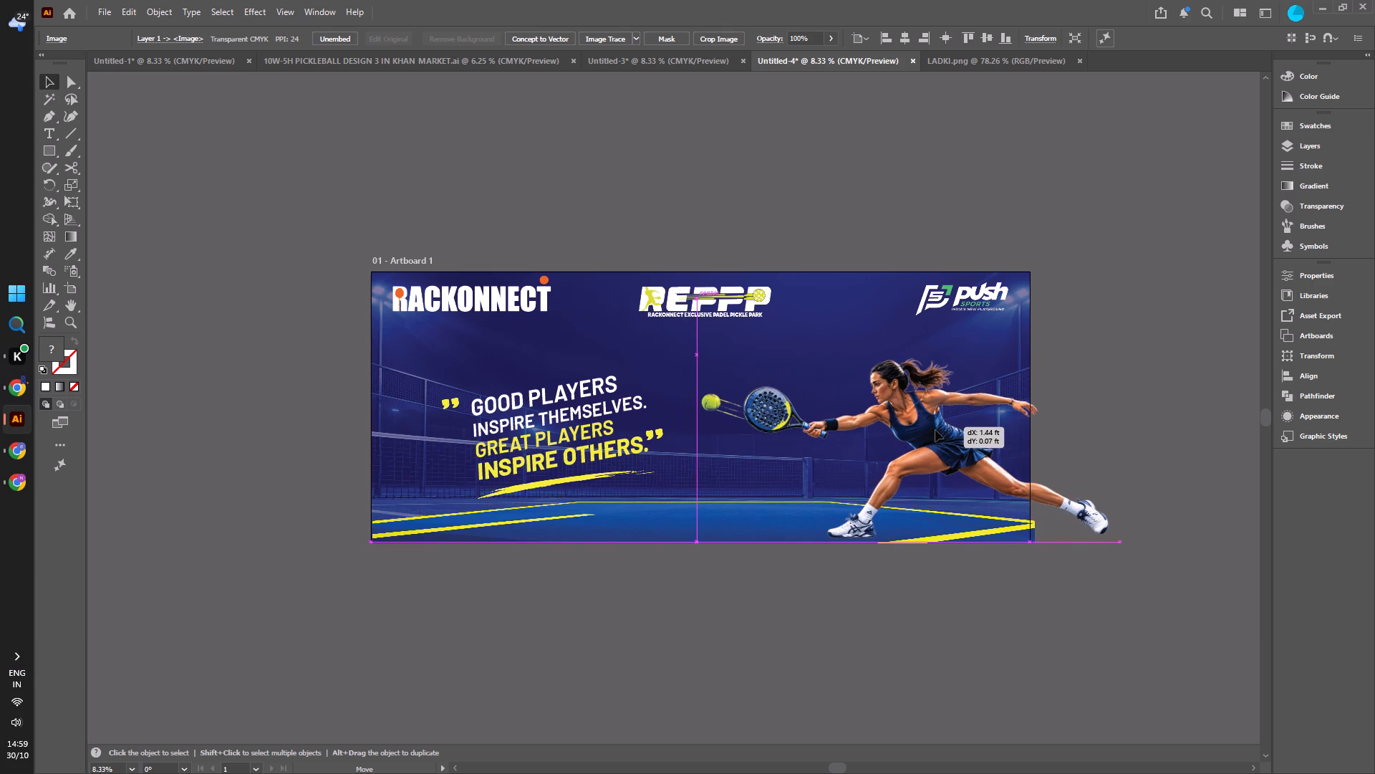
drag(935, 430, 926, 430)
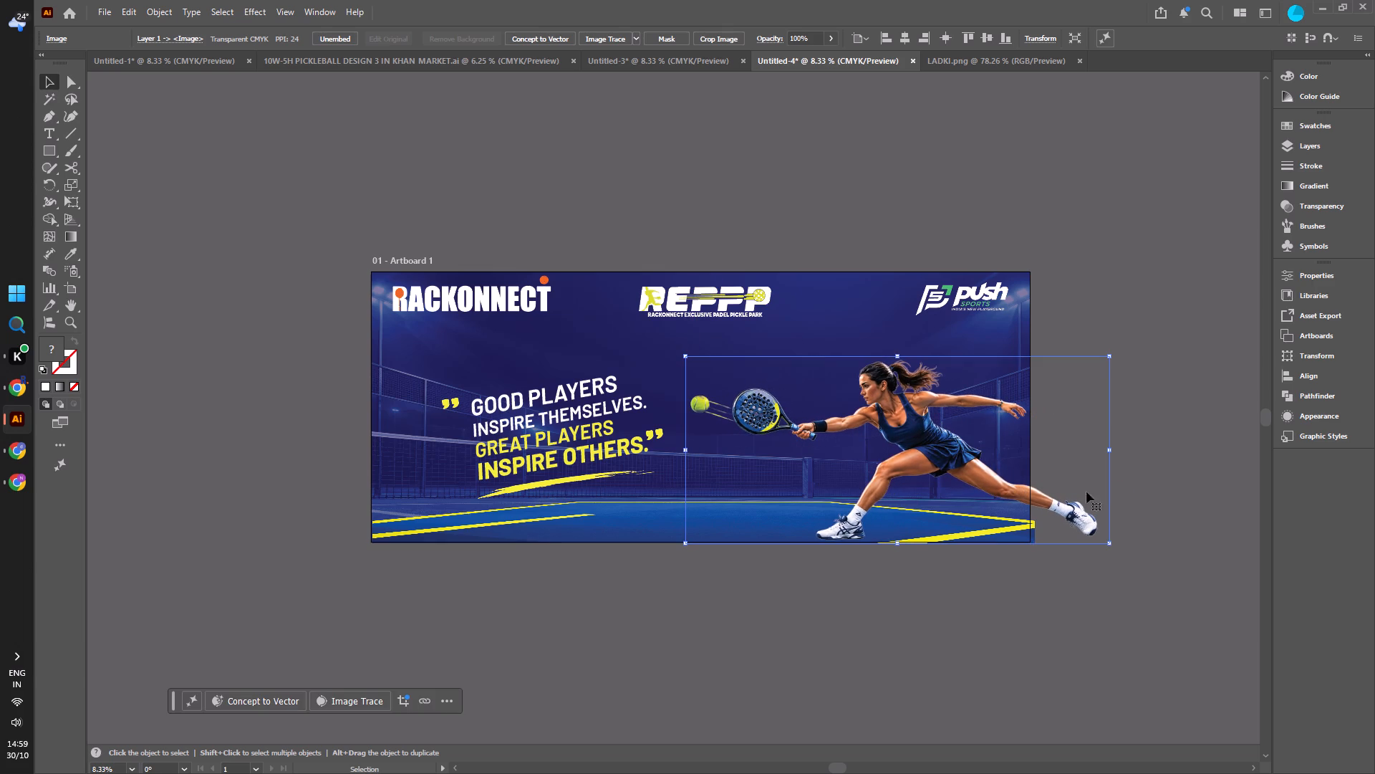
Crop the player image at the banner's right edge to about 5.23 ft wide, keeping the full racket and ball on the left.
click(723, 40)
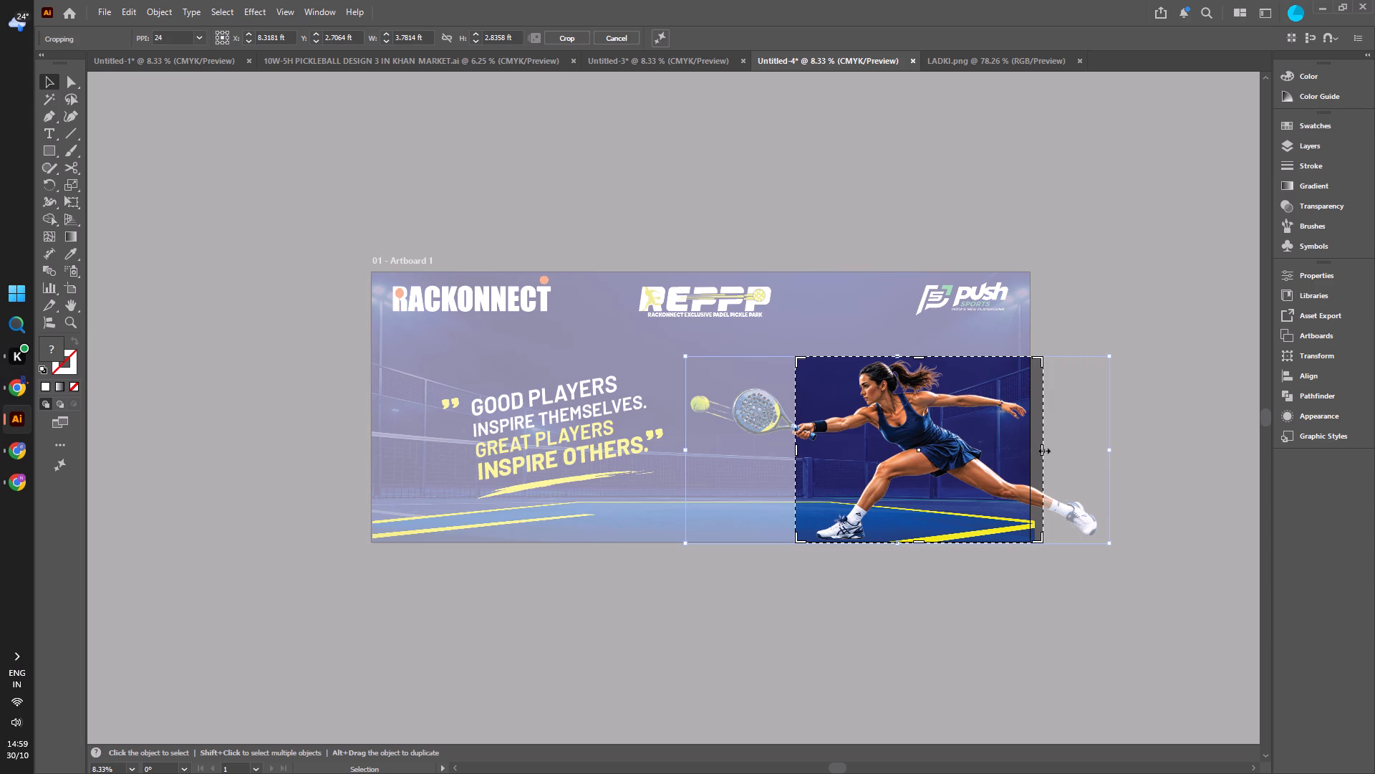
drag(1043, 449, 1027, 452)
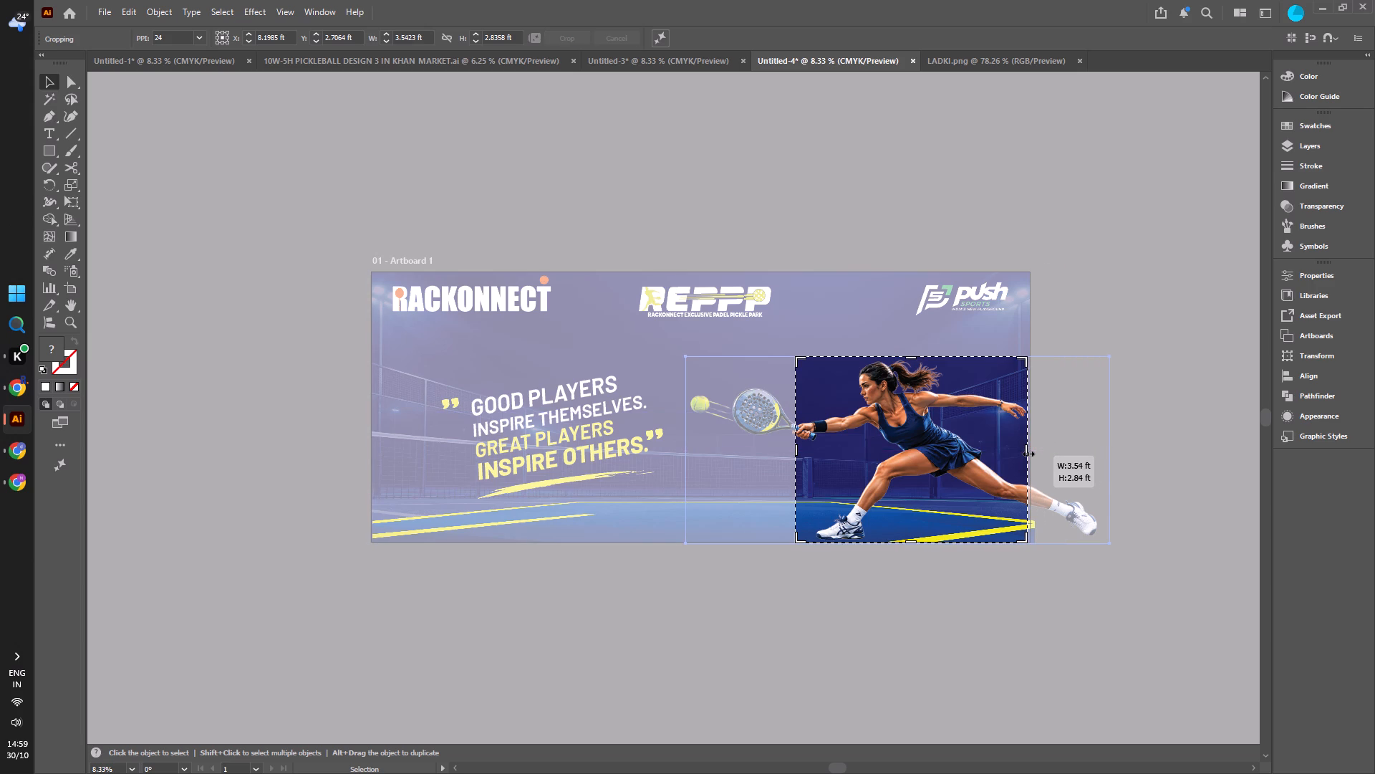
drag(1027, 452, 1030, 451)
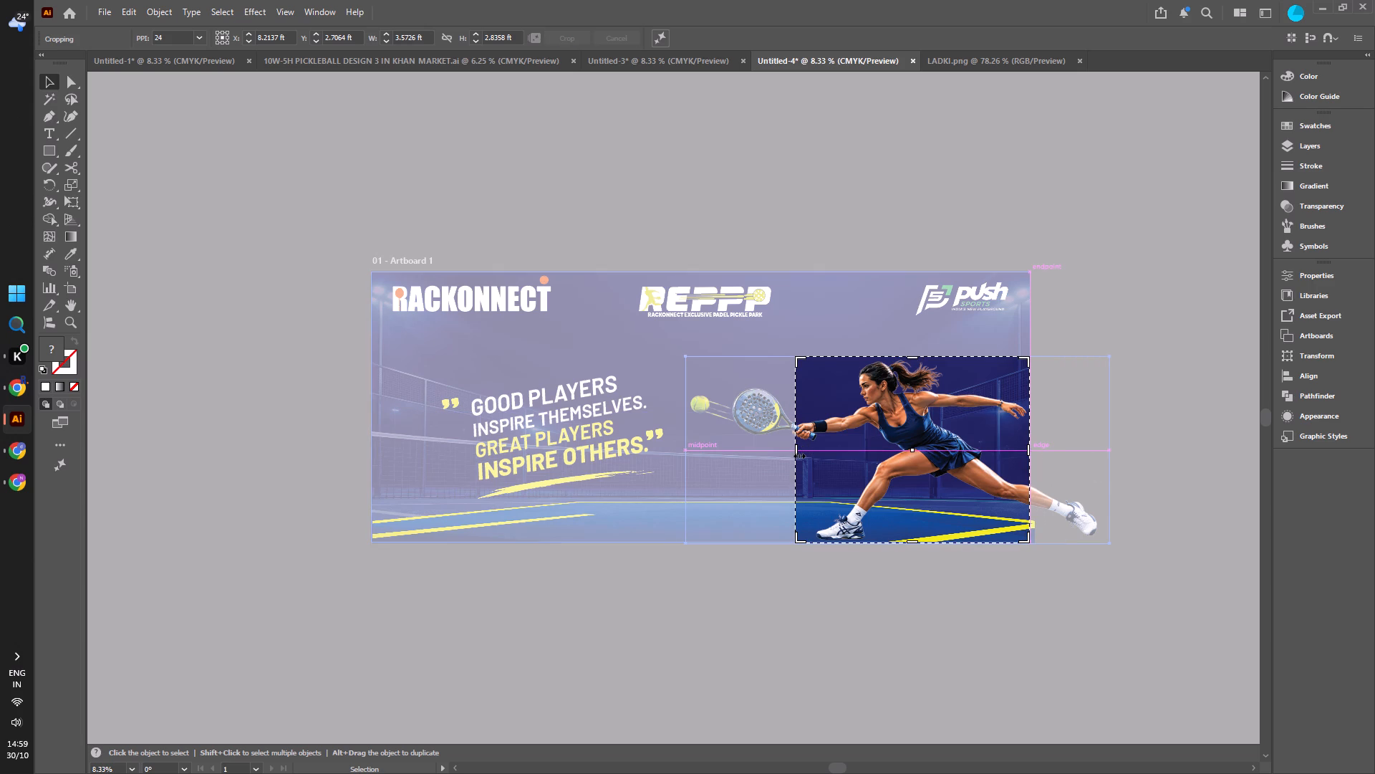
drag(798, 454, 685, 445)
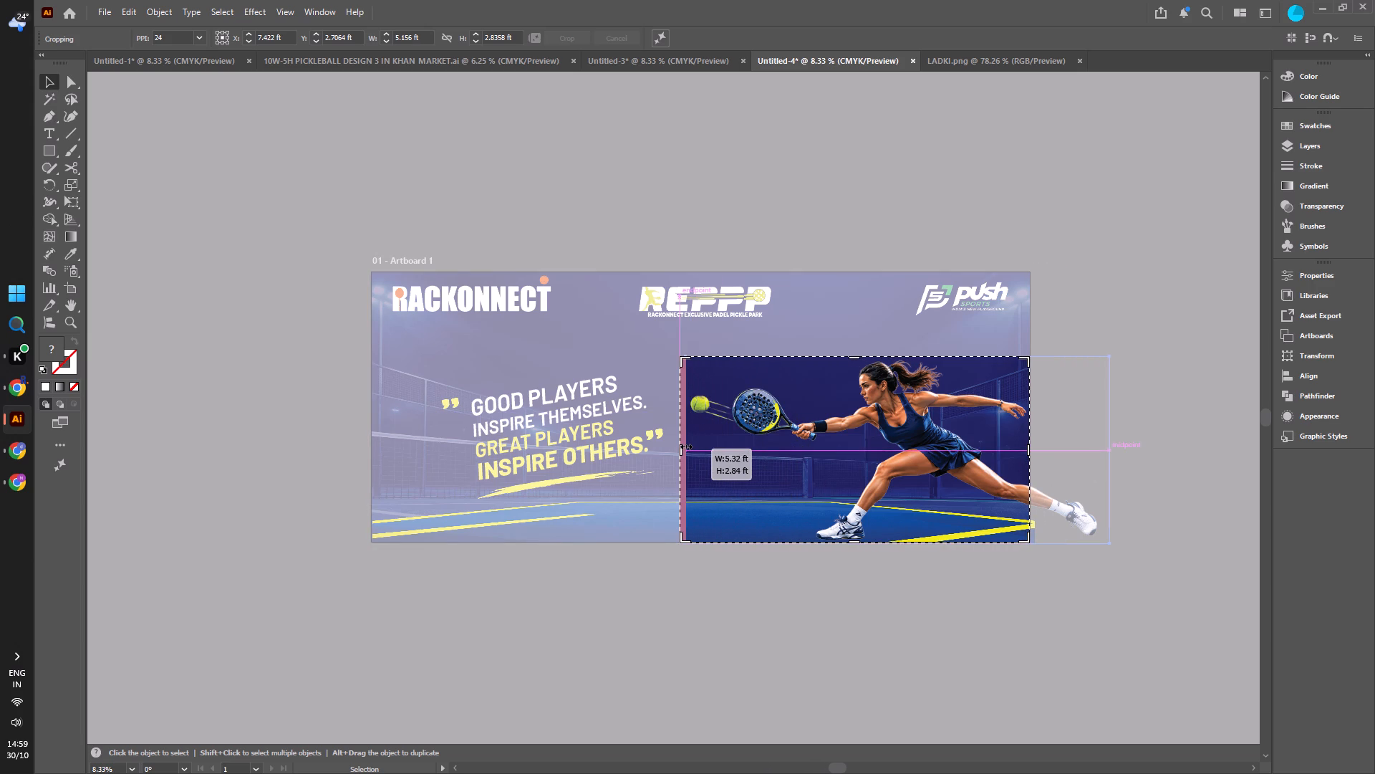
drag(685, 445, 689, 442)
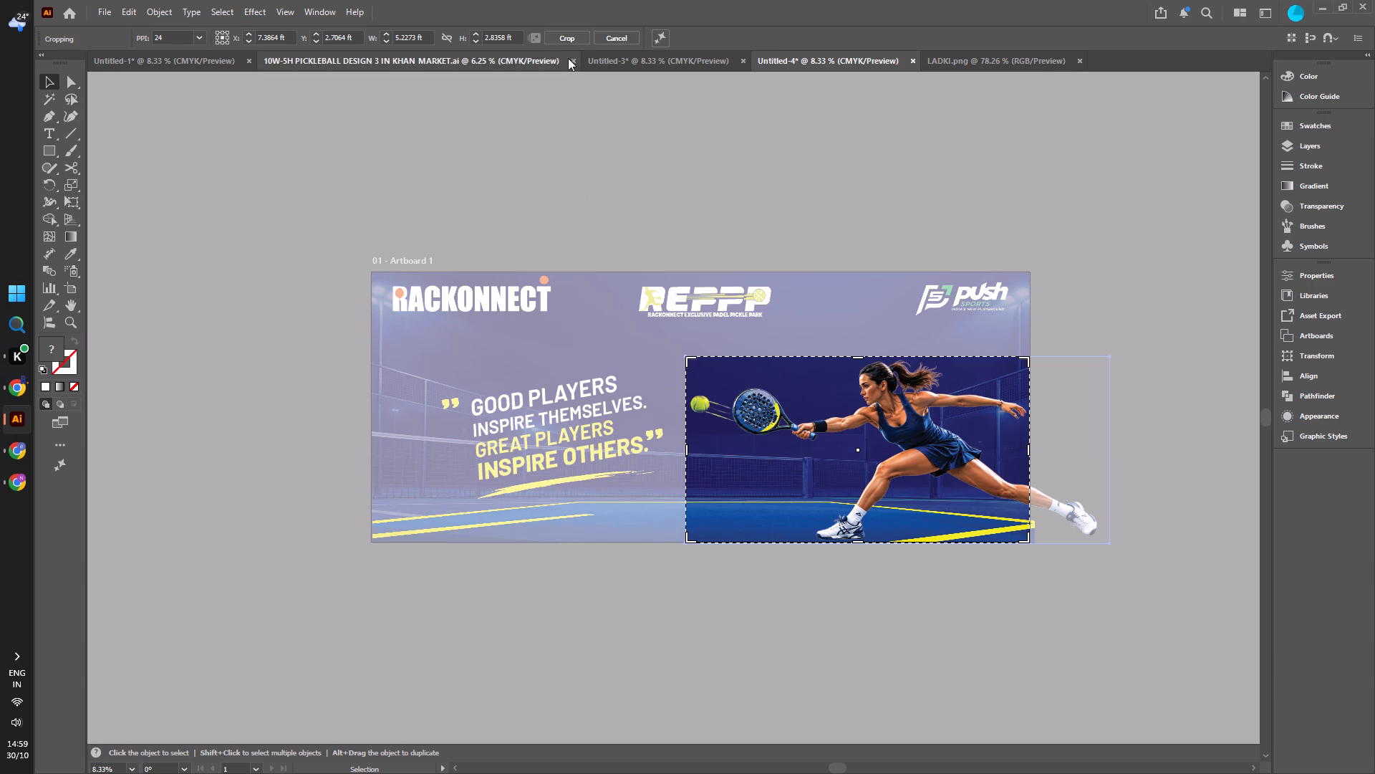
click(568, 39)
click(643, 186)
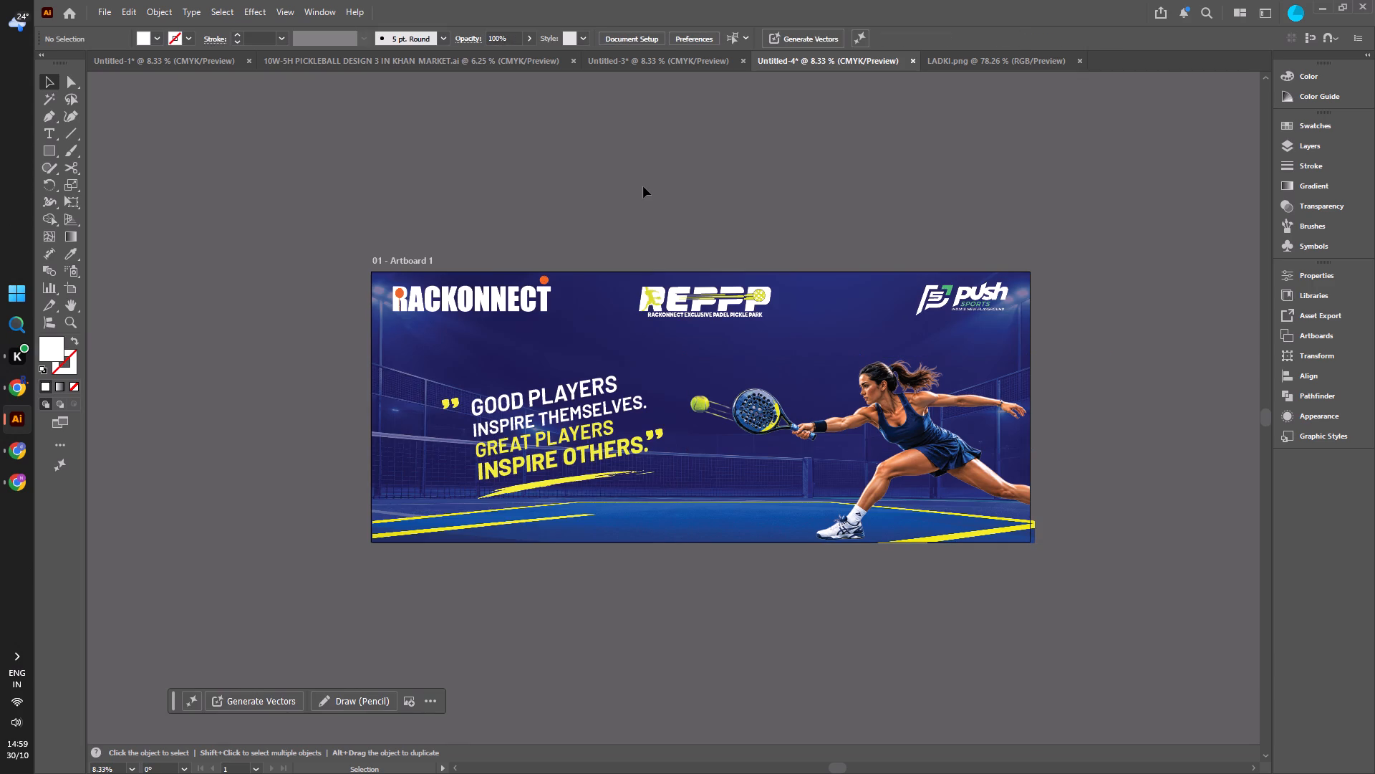
Shift the court floor image slightly left and down toward the banner's left and bottom edges.
click(503, 596)
click(39, 80)
click(246, 158)
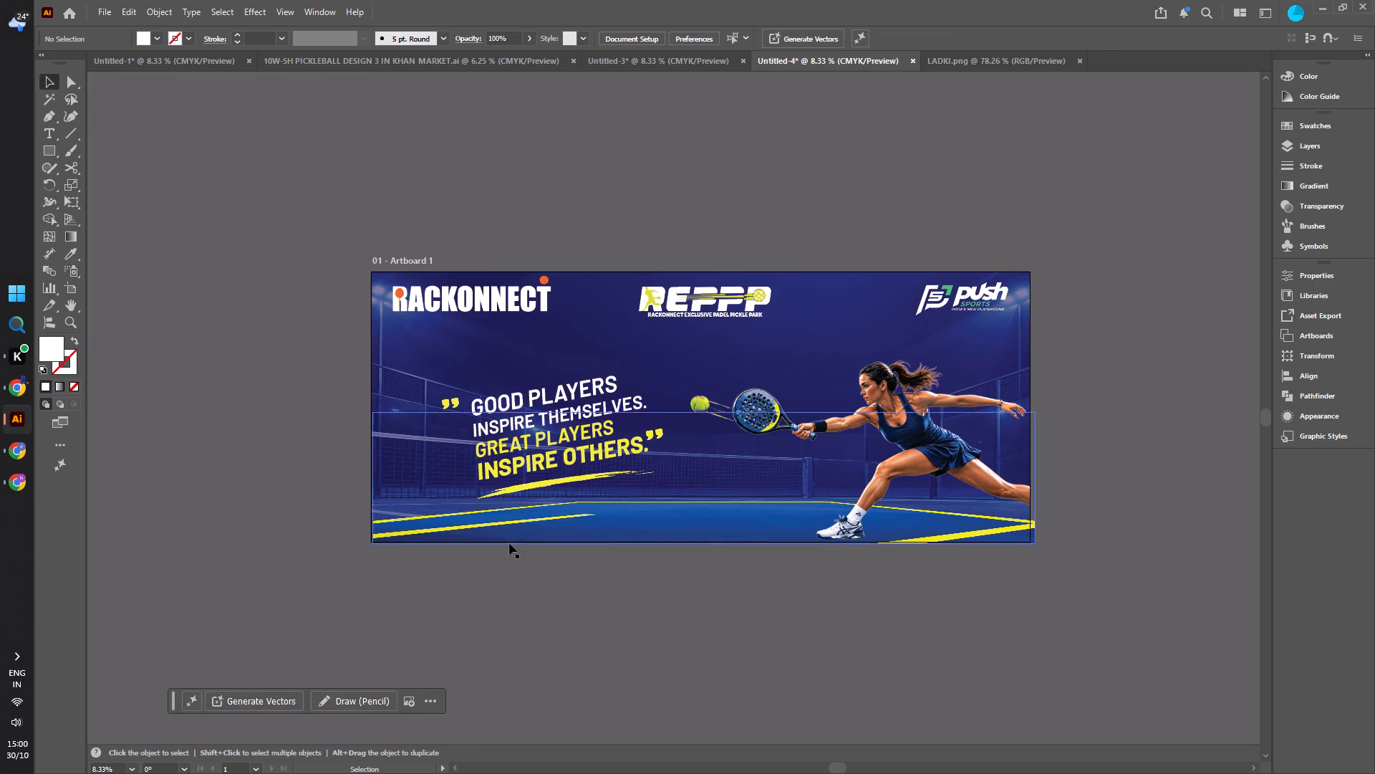
click(625, 540)
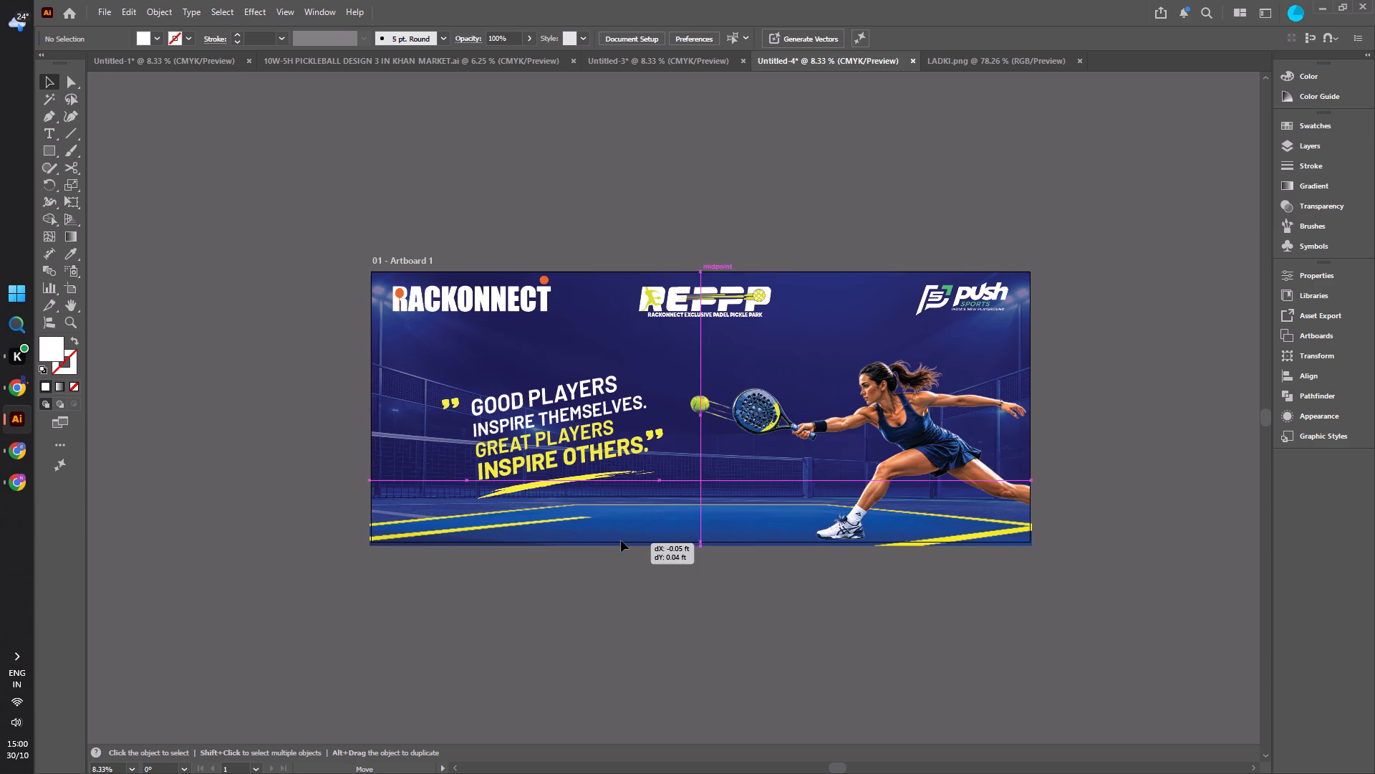
ctrl+scroll(621, 540, up, 4)
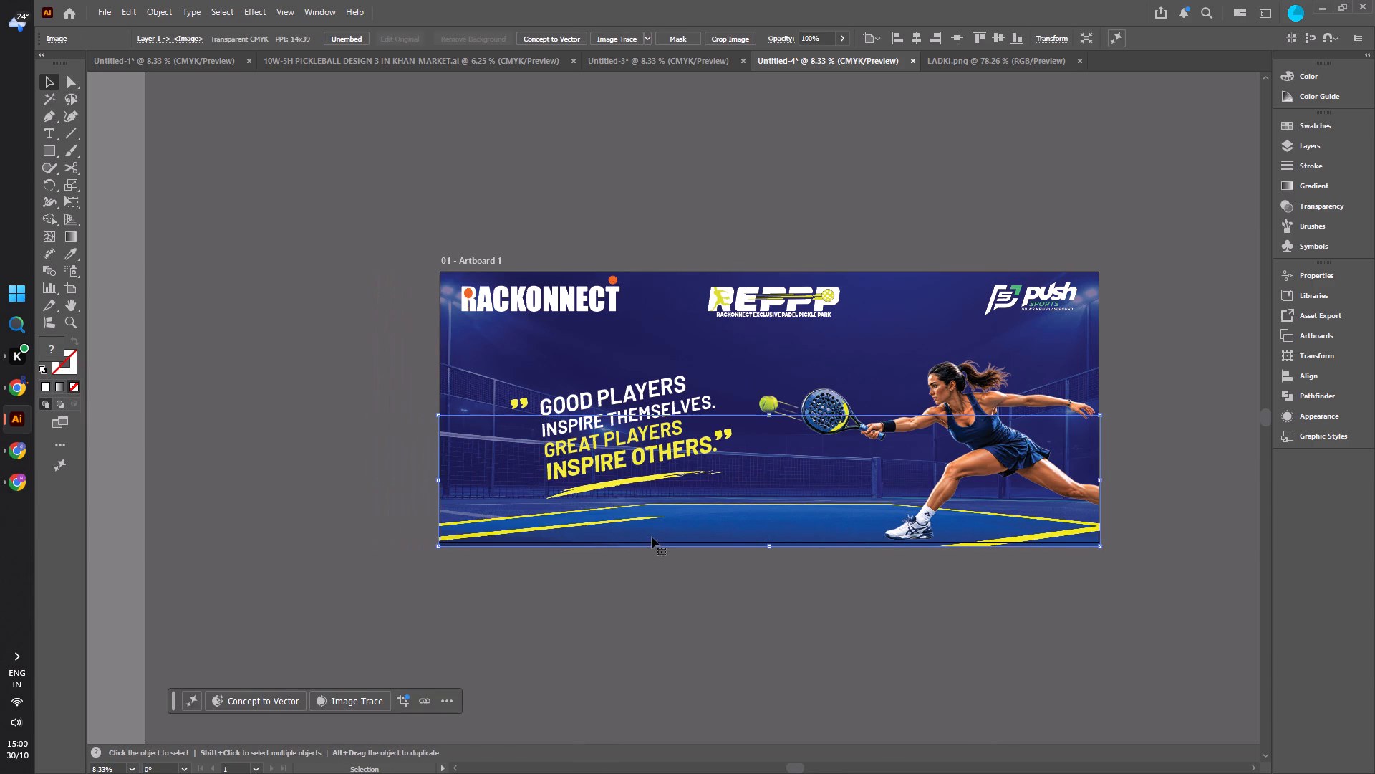
alt+scroll(652, 537, up, 3)
scroll(652, 537, down, 1)
alt+scroll(614, 542, down, 1)
drag(592, 516, 592, 511)
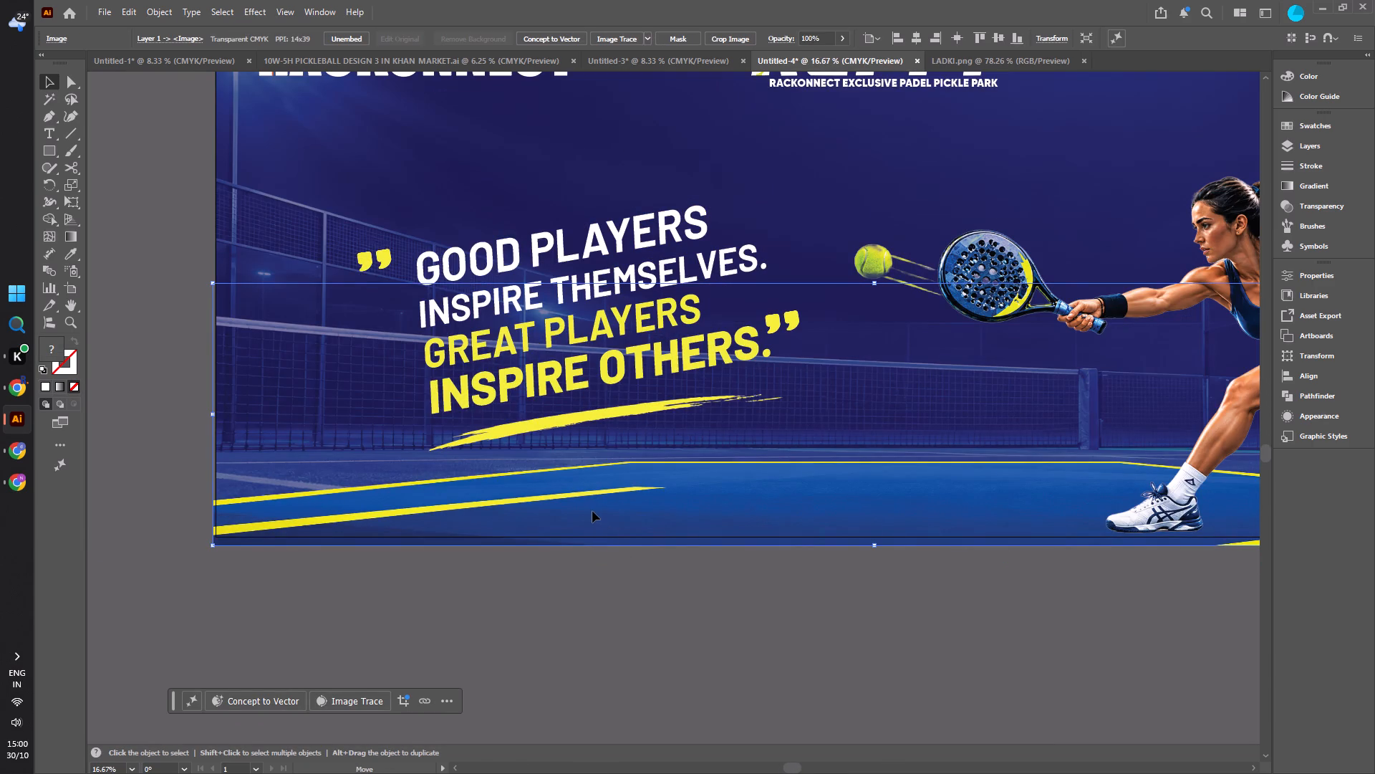
drag(592, 511, 594, 507)
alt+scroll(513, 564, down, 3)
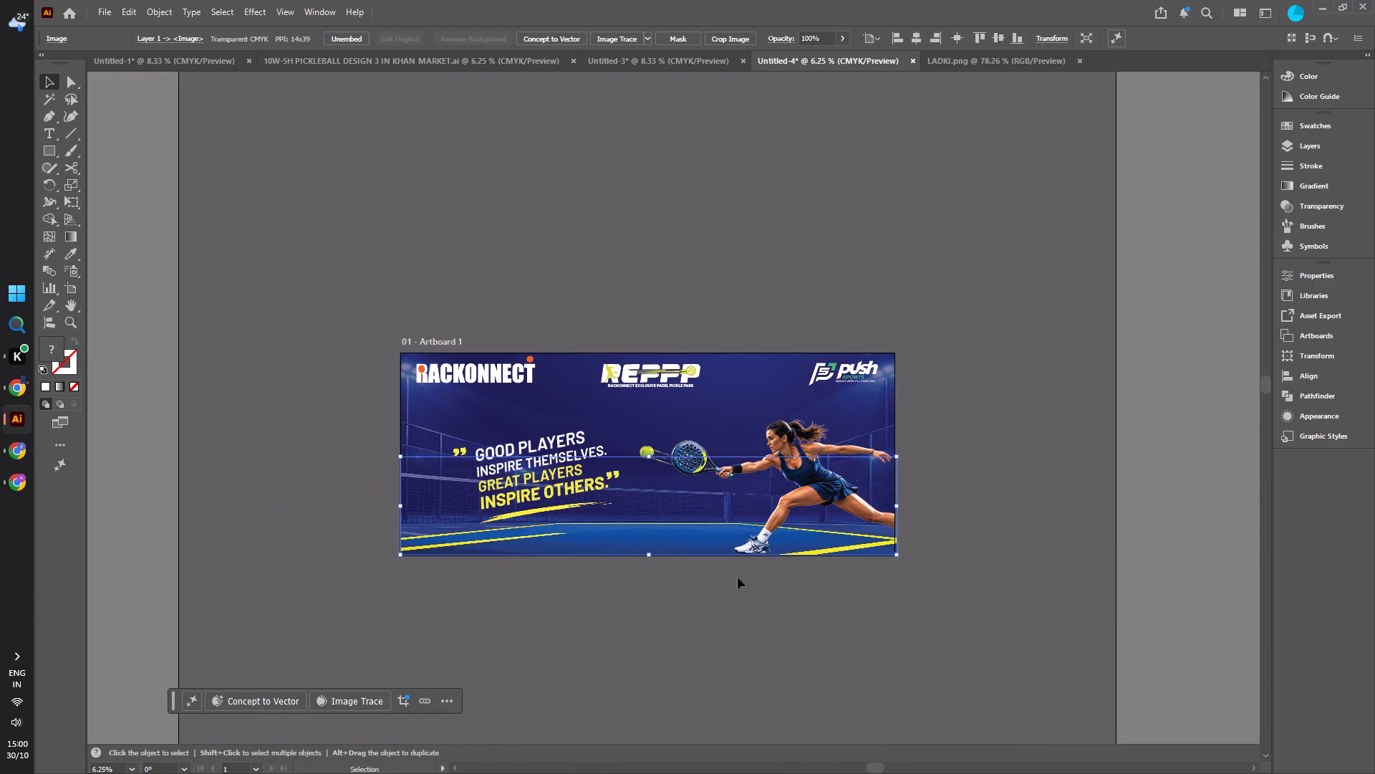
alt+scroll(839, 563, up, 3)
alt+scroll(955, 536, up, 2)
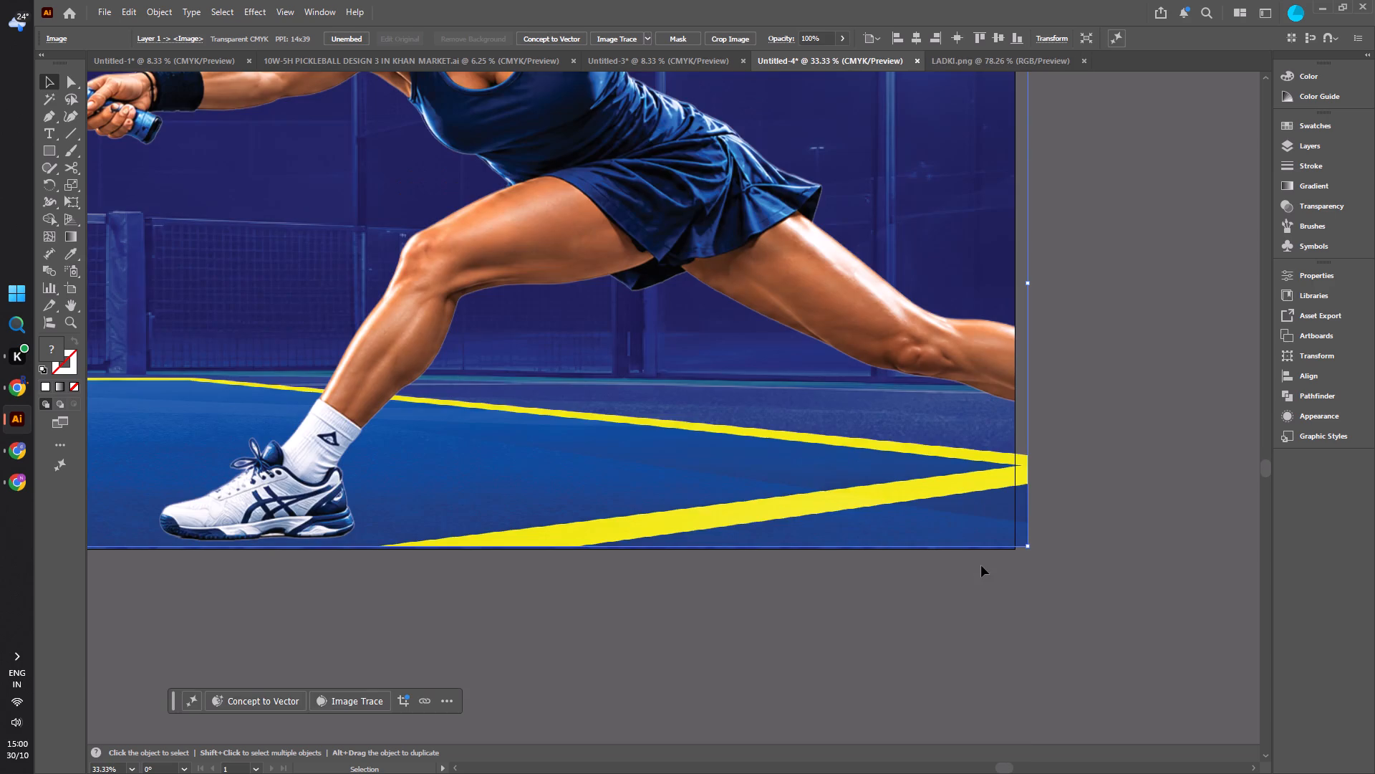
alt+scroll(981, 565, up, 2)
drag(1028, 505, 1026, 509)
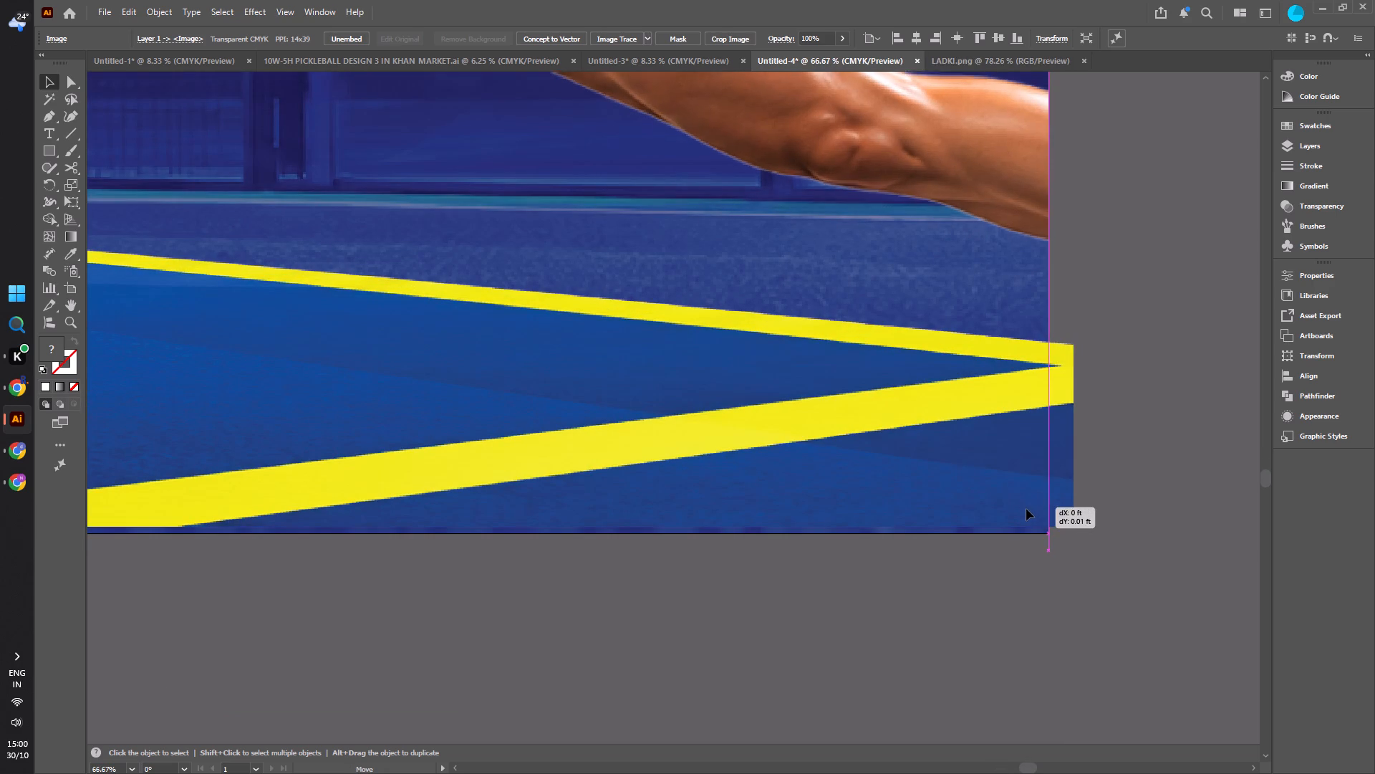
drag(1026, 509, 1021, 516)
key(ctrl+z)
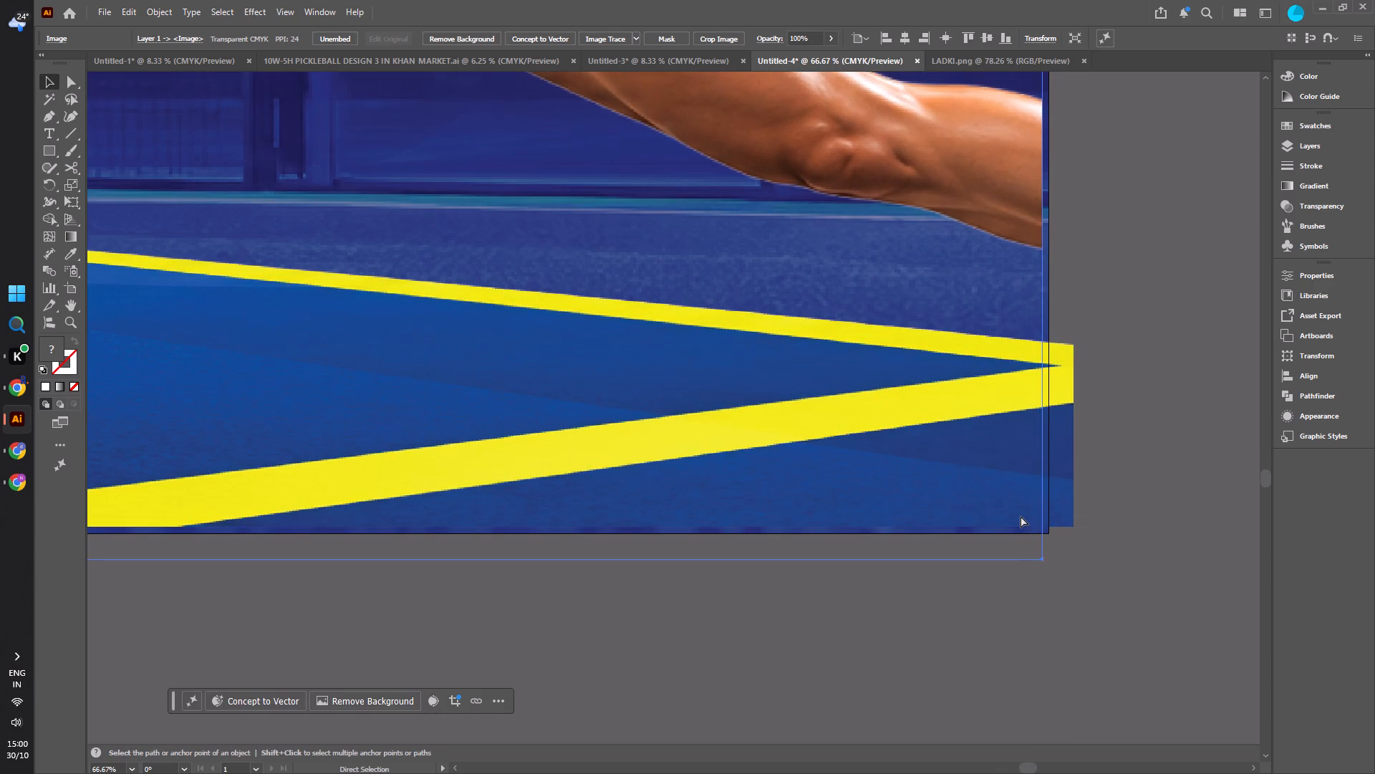
Move the court floor image so its bottom-right corner sits exactly on the banner's bottom-right corner.
click(1158, 422)
drag(1063, 471, 1060, 477)
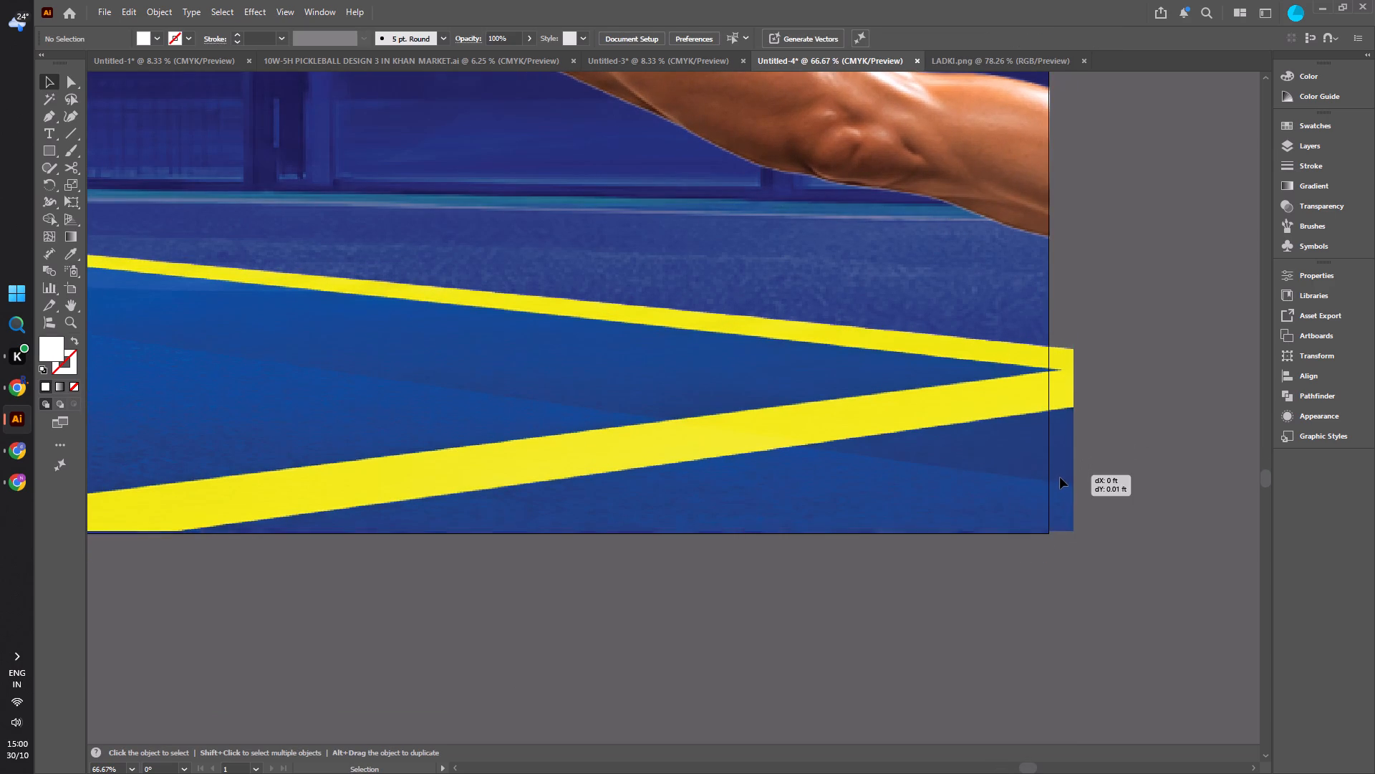
drag(1060, 477, 1039, 474)
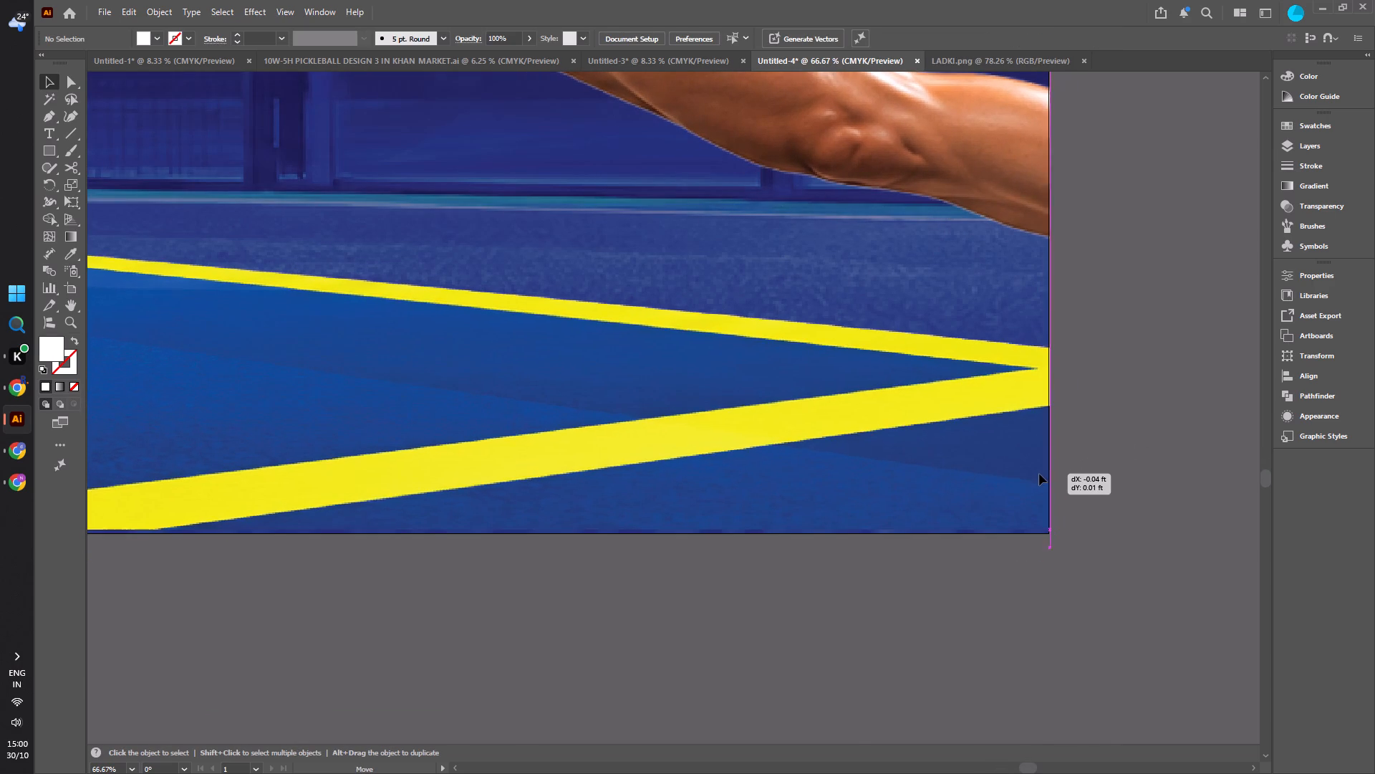
drag(1039, 474, 1036, 478)
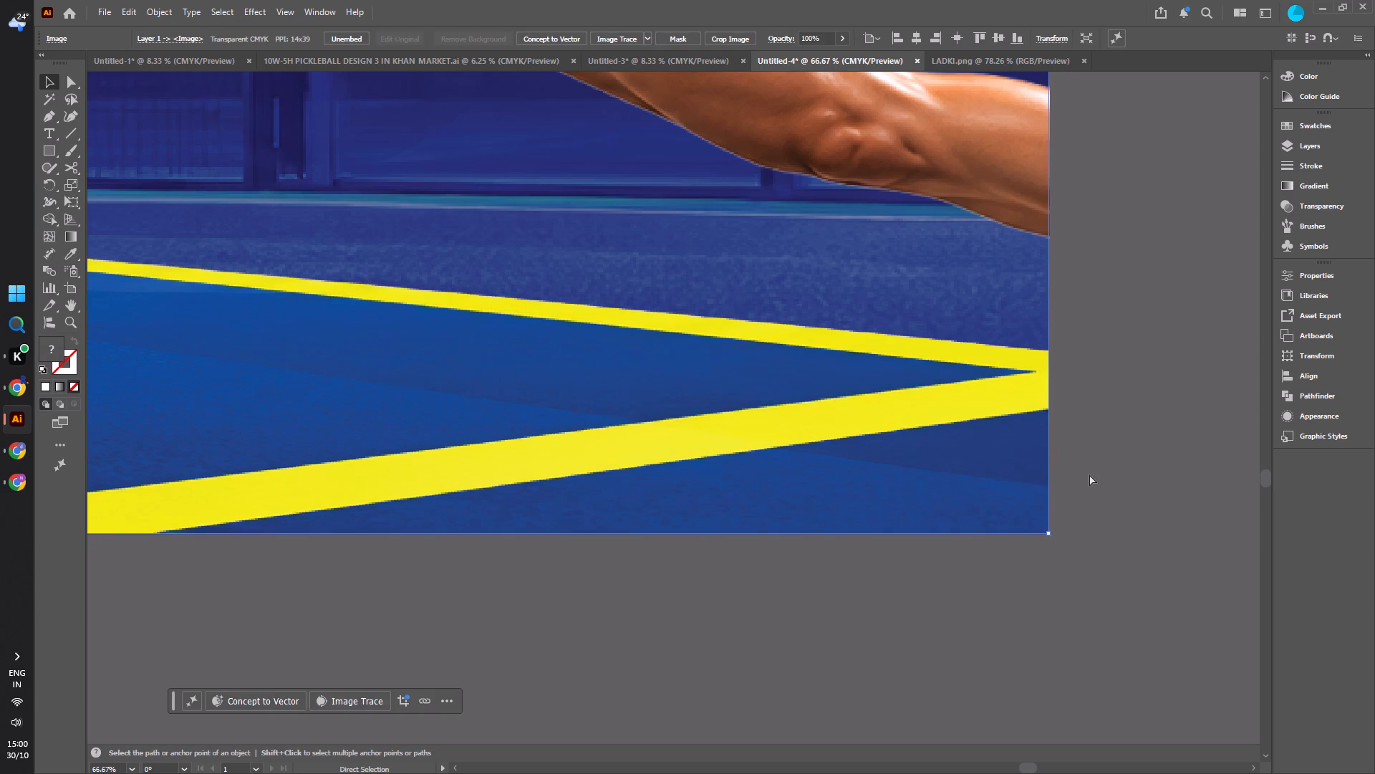
Narrow the court floor image from its left side so that edge lines up with the banner's left edge.
ctrl+scroll(1089, 474, down, 4)
alt+scroll(1089, 474, down, 7)
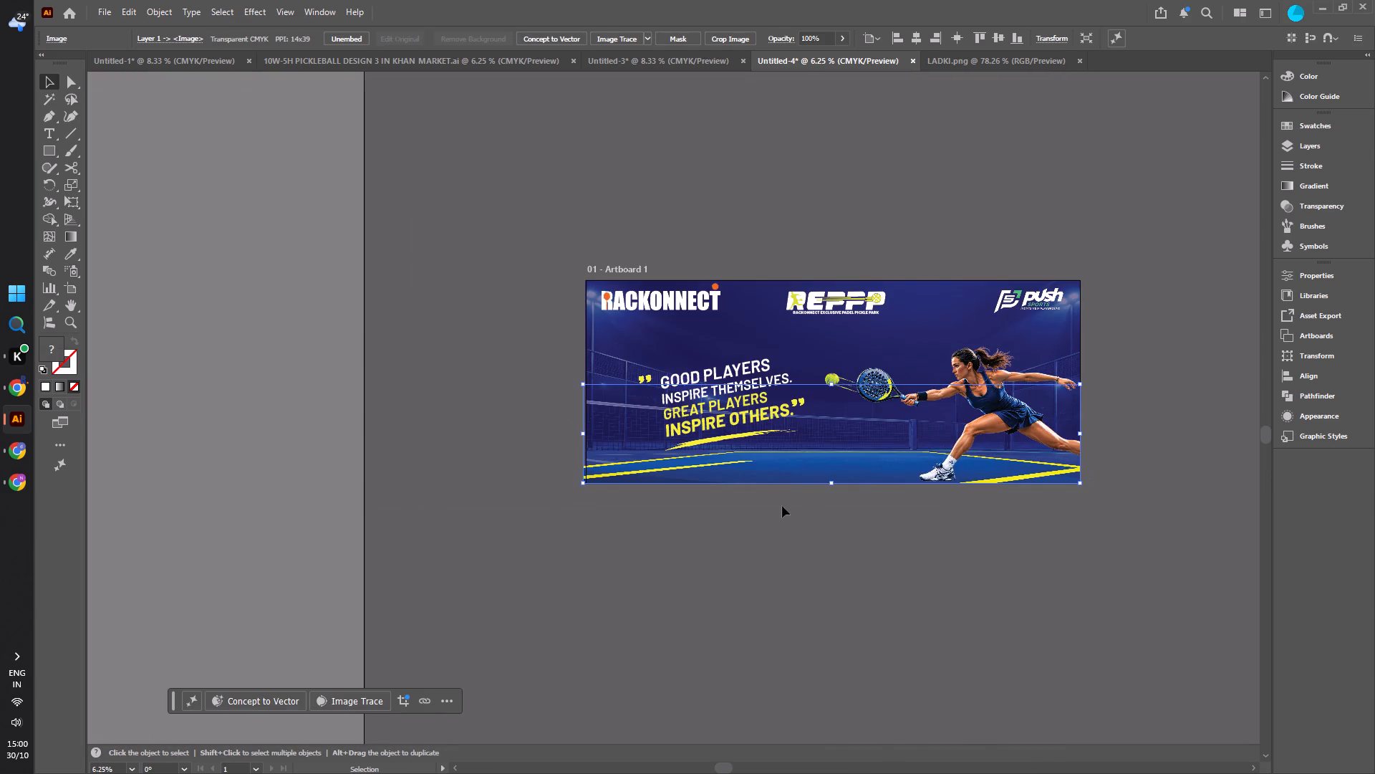
alt+scroll(655, 499, up, 2)
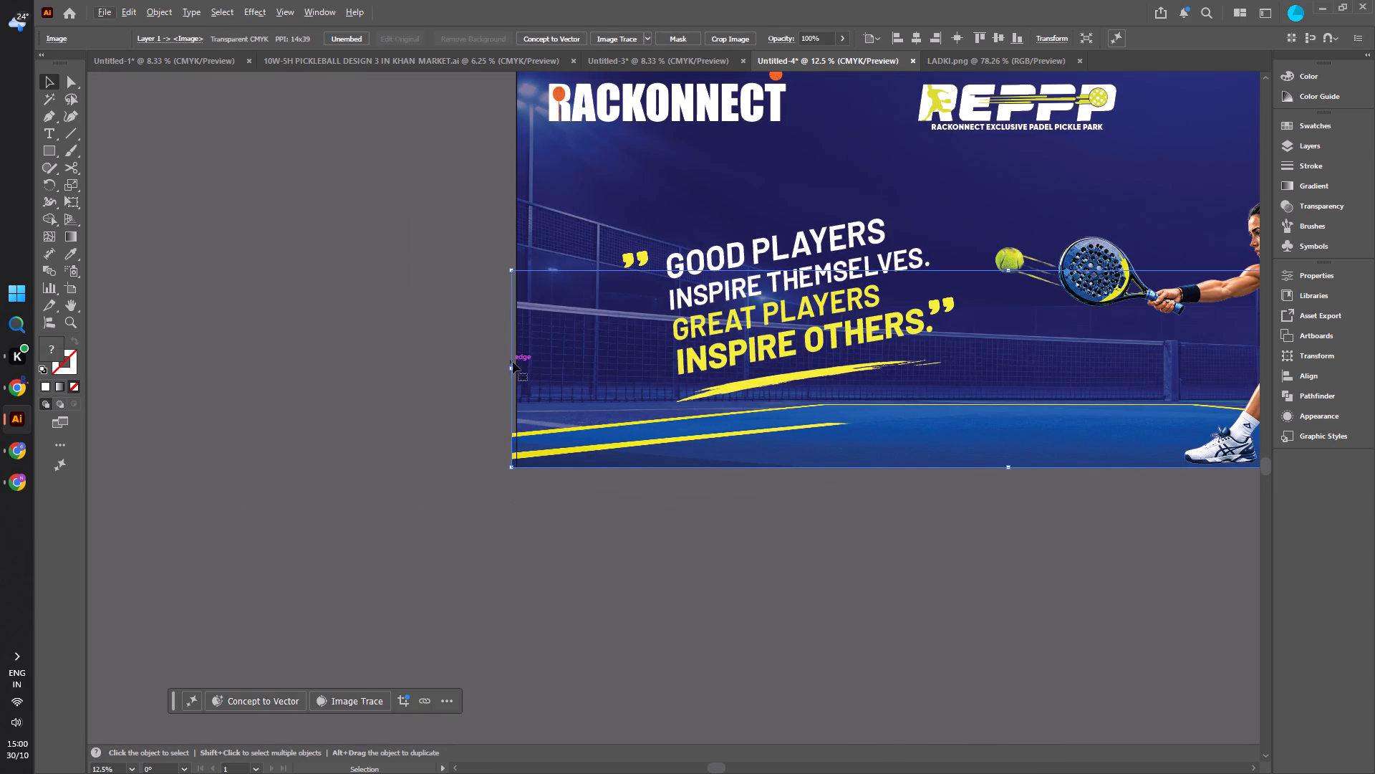
click(510, 368)
click(441, 408)
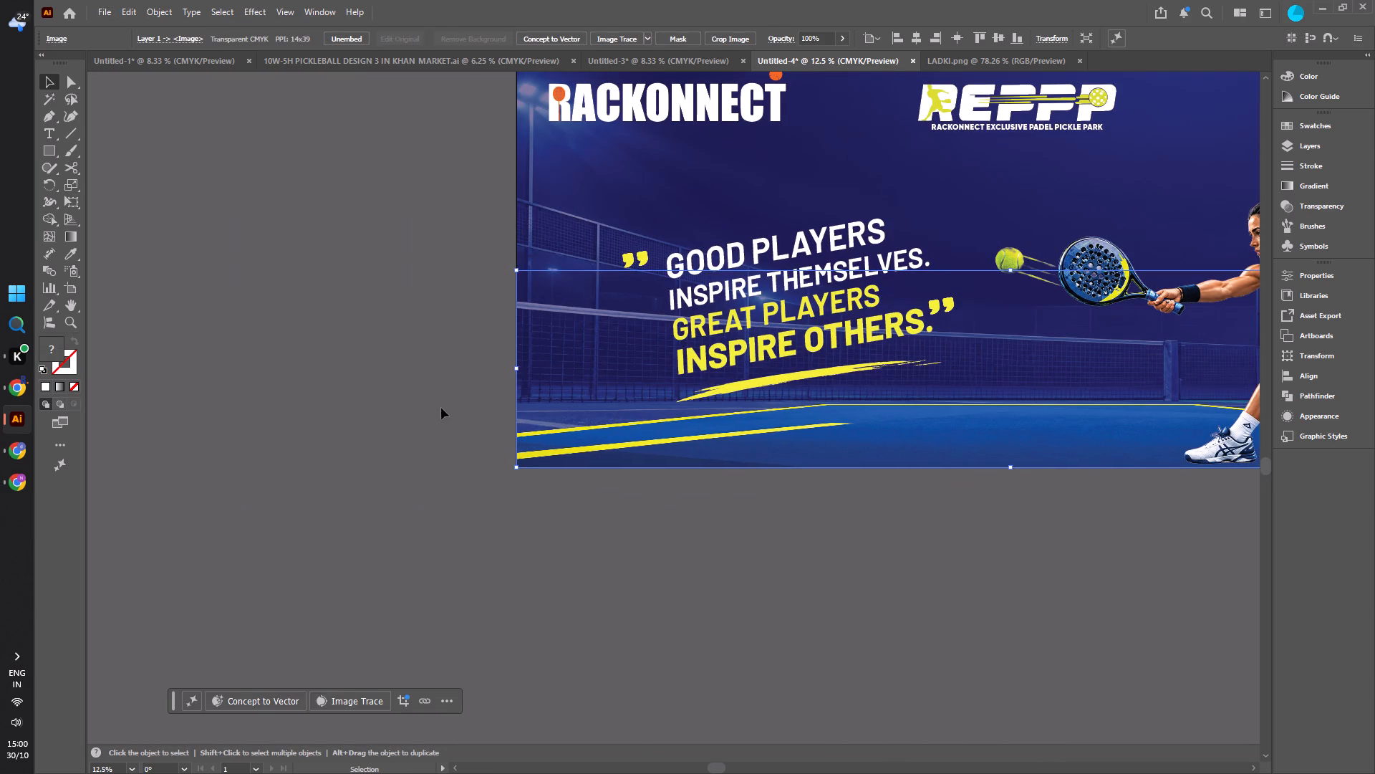
Bring the whole banner into view, capture a screenshot of exactly the artboard area, and copy it.
alt+scroll(385, 472, down, 2)
alt+scroll(686, 512, up, 2)
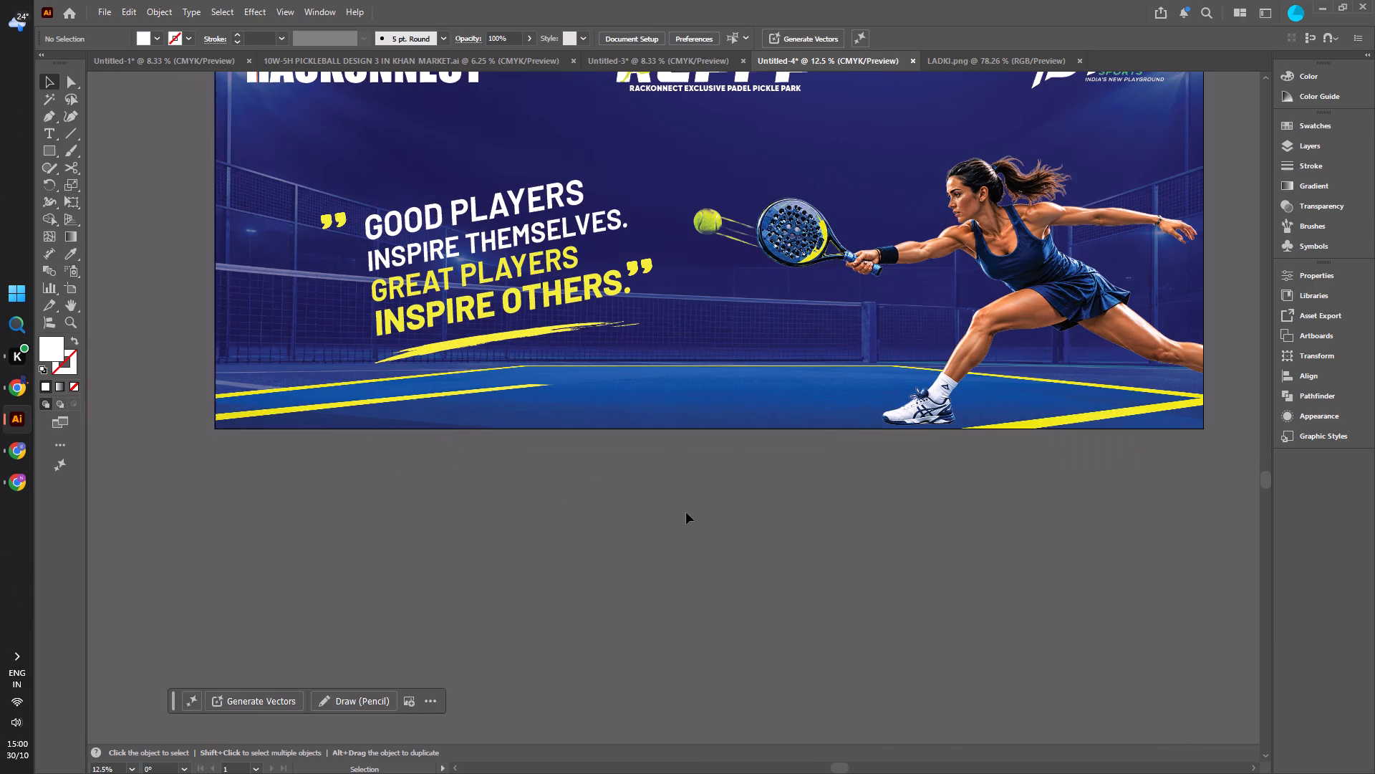
scroll(685, 515, up, 5)
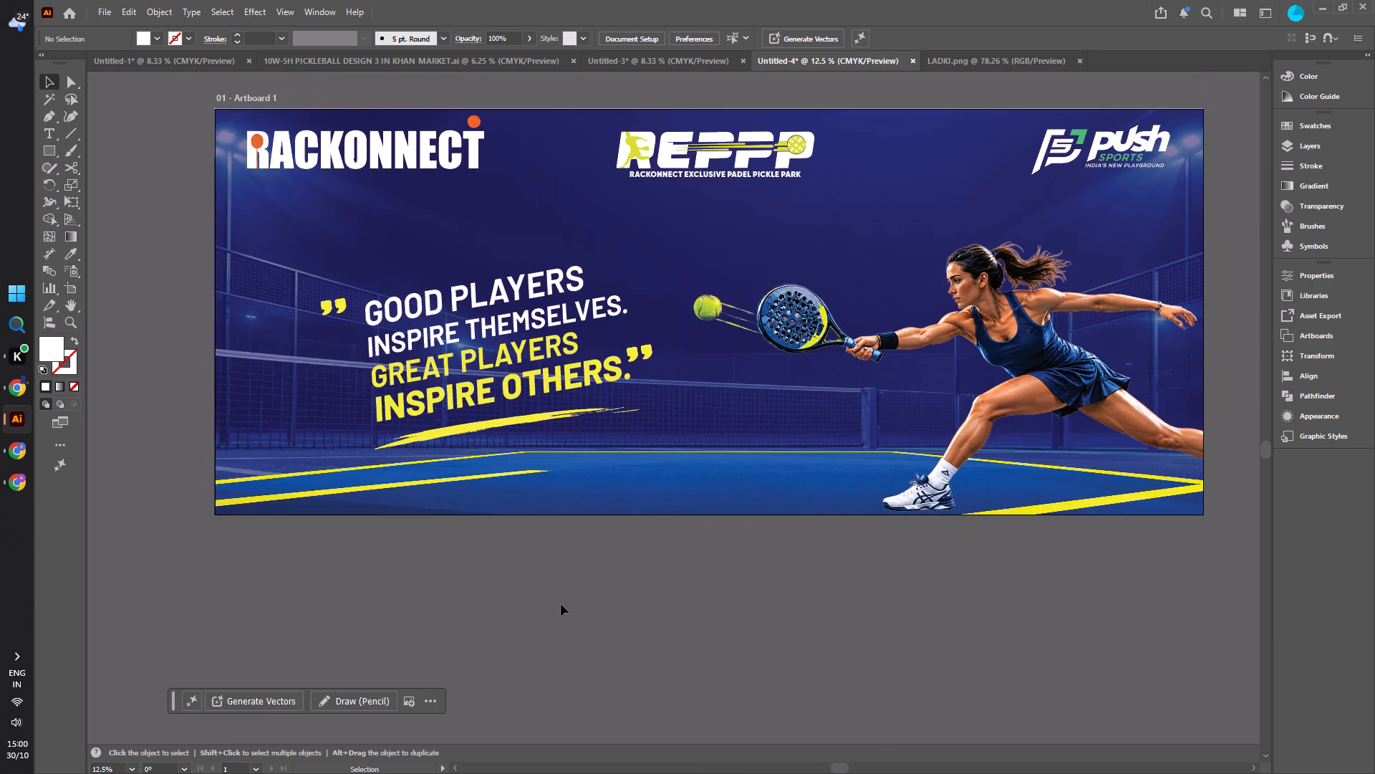
key(shift+super+s)
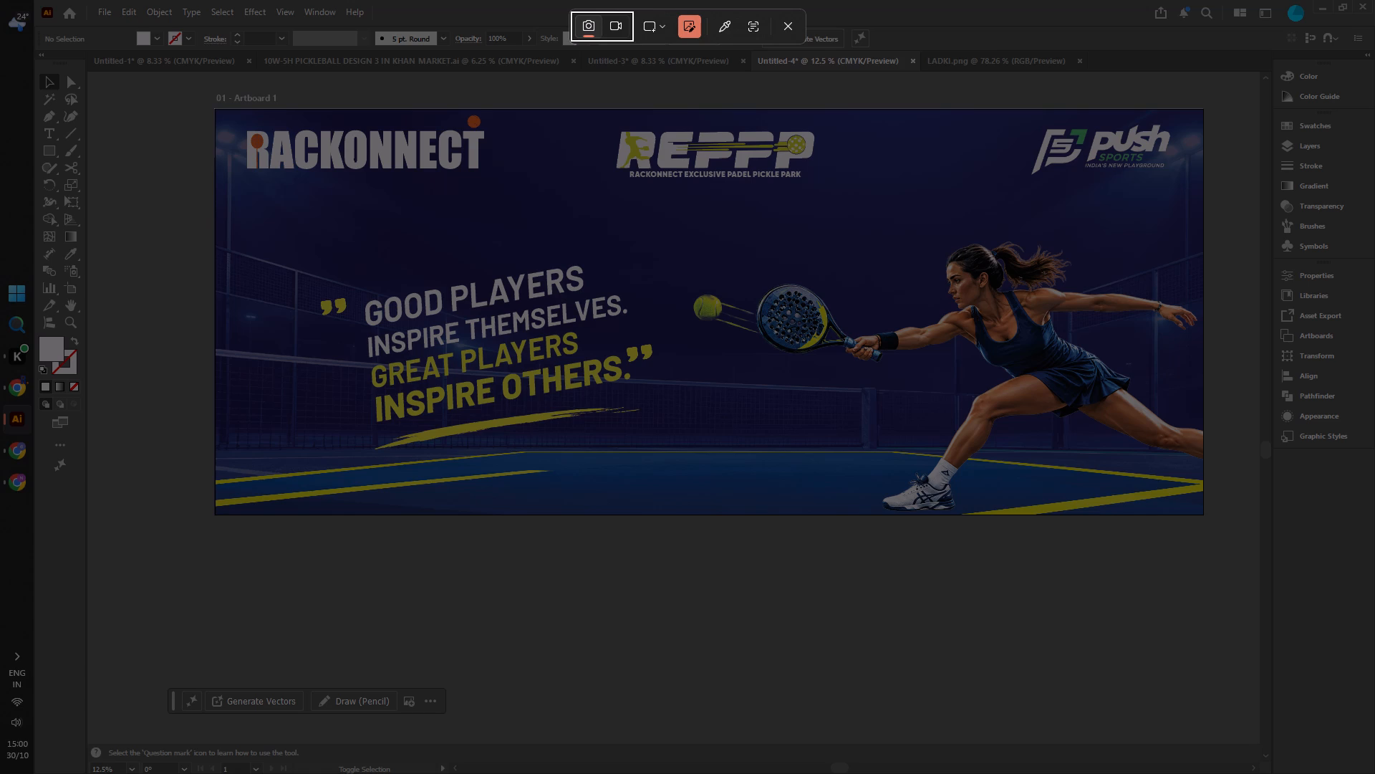
drag(216, 109, 1204, 515)
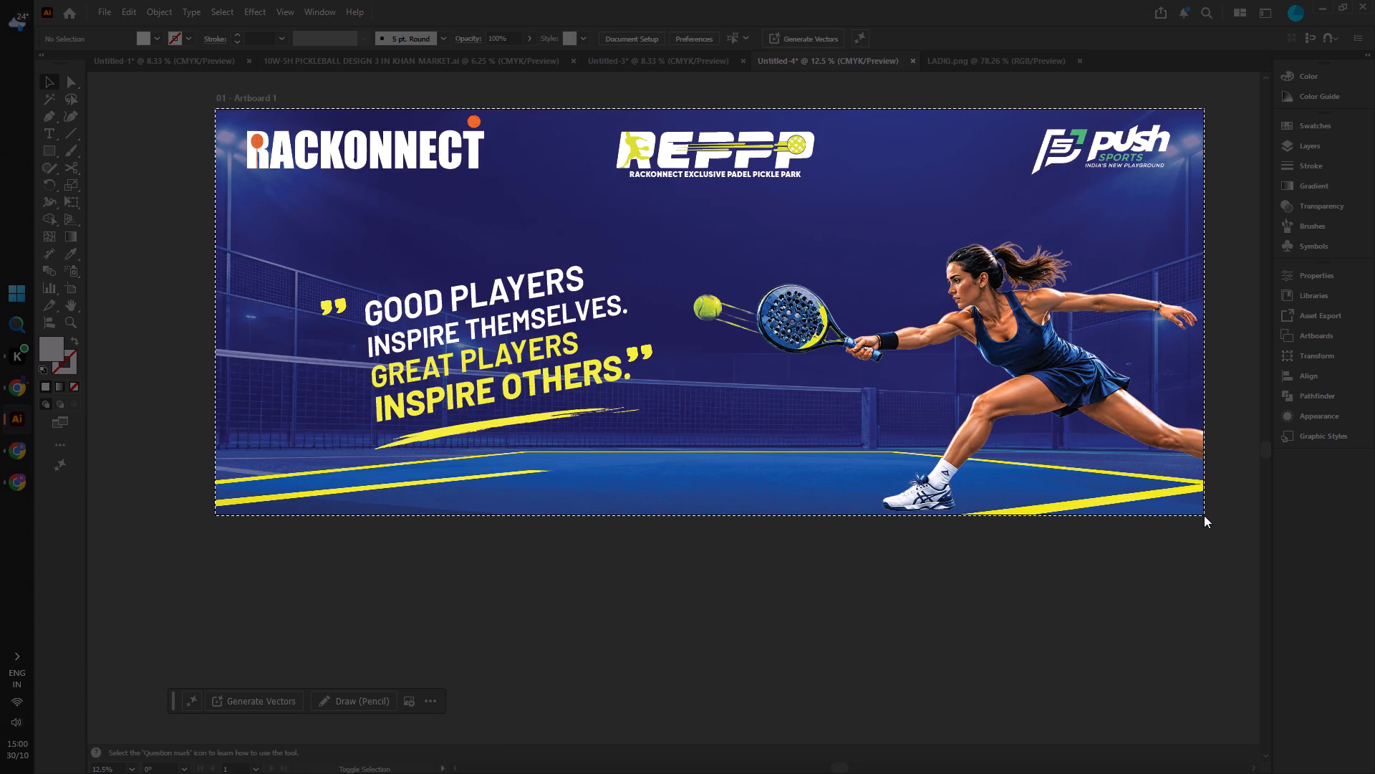
drag(1204, 515, 1204, 513)
key(ctrl+c)
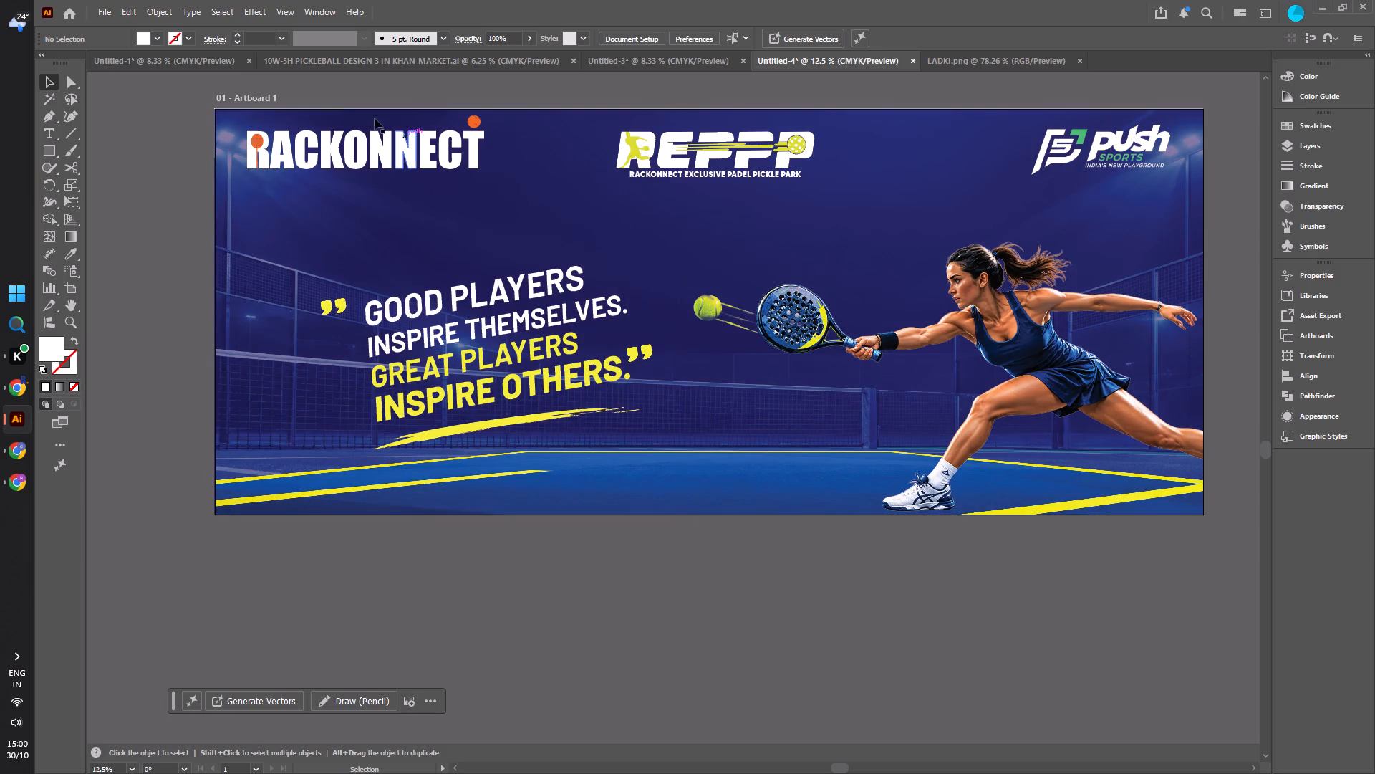
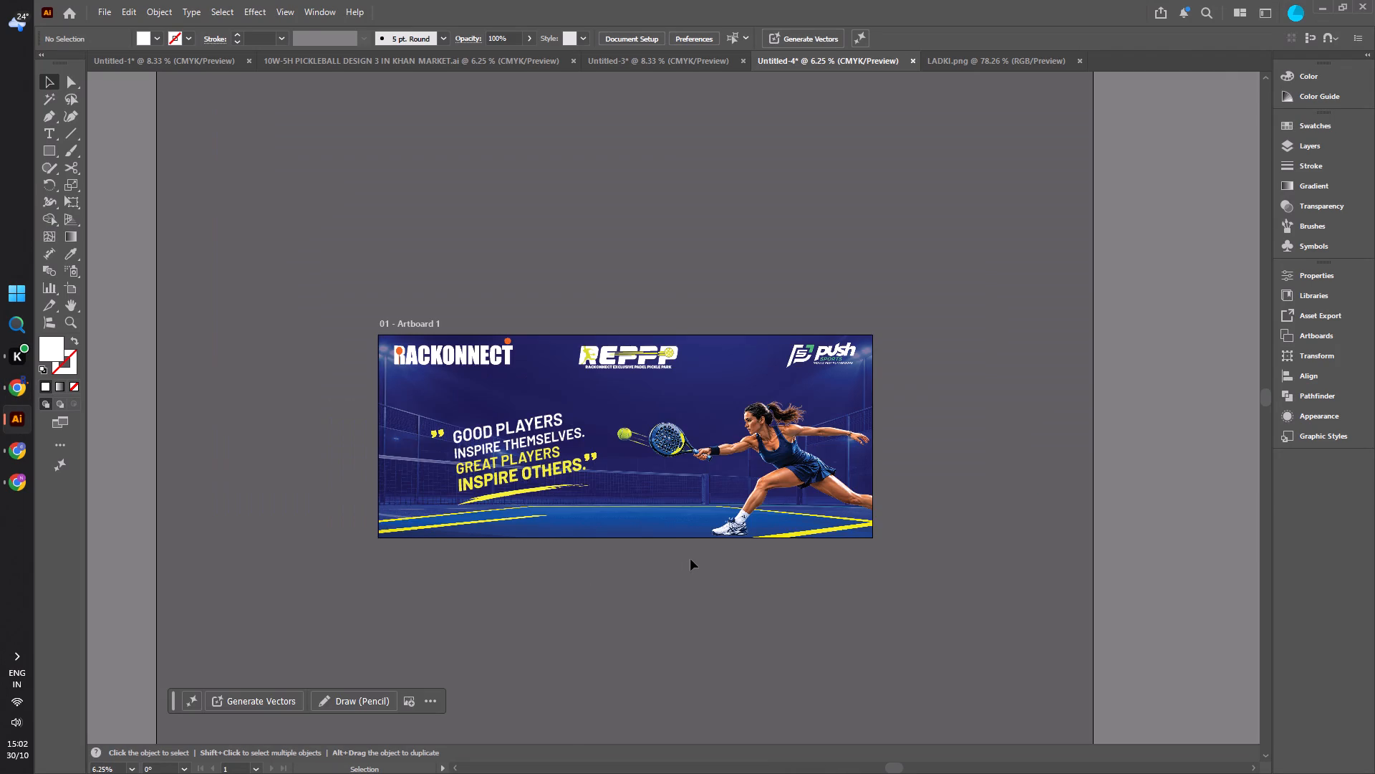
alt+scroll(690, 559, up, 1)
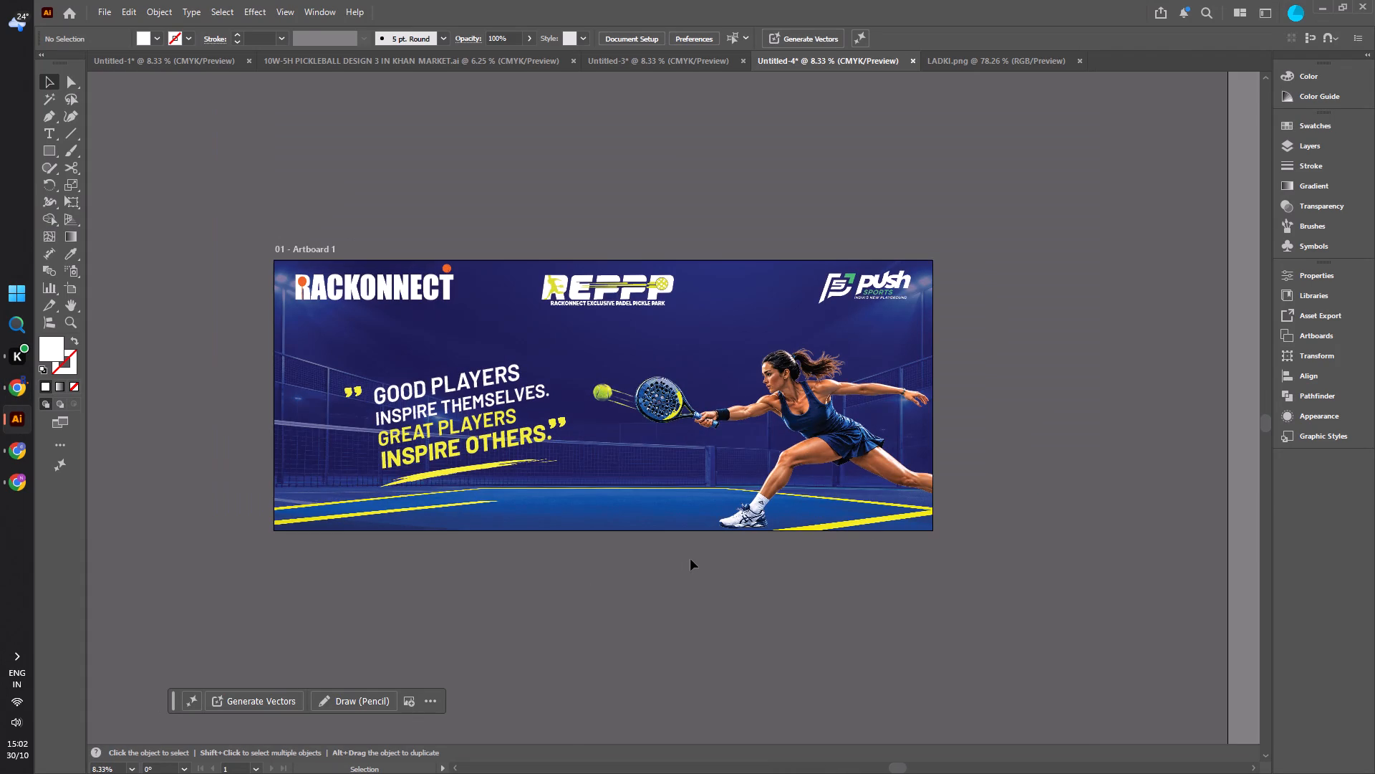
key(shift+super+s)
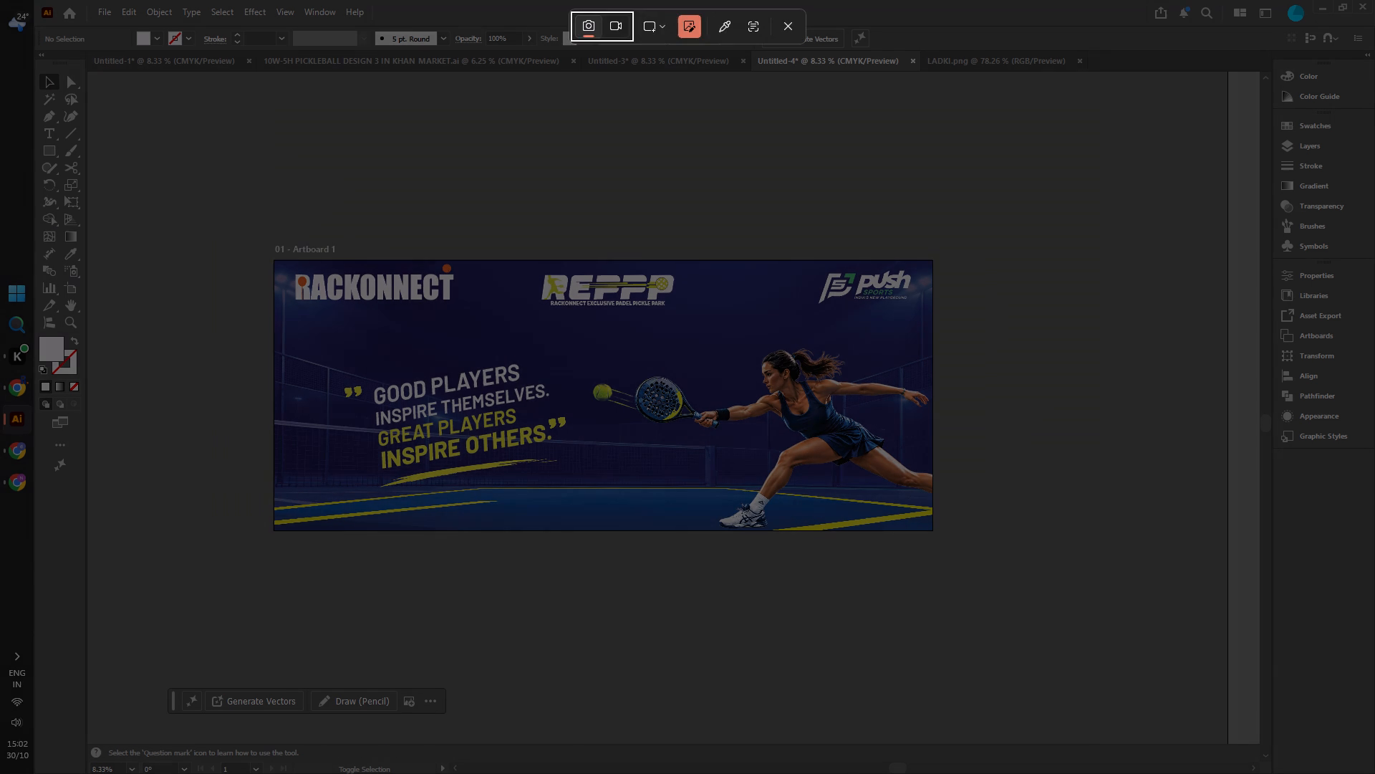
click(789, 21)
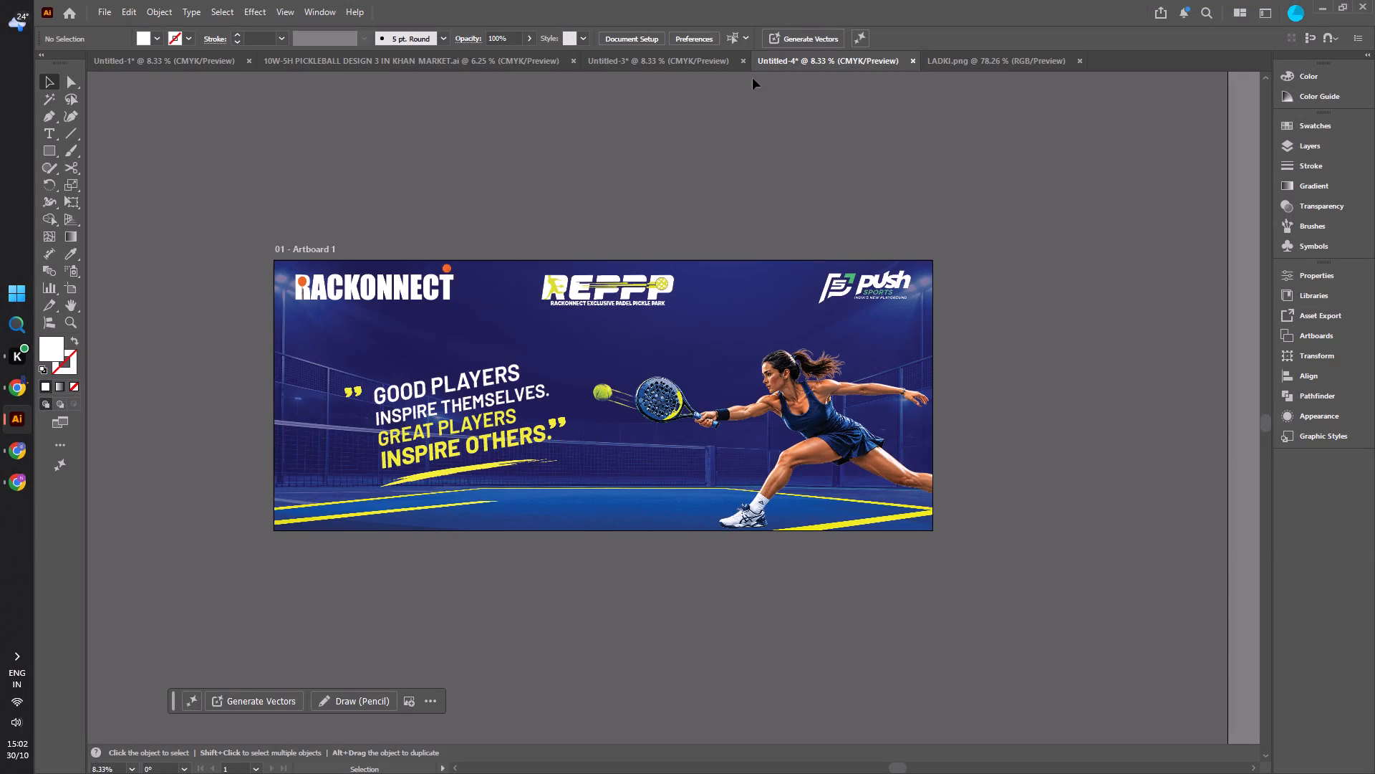
Create a new landscape CMYK document measuring 10 ft by 4.1 ft, with one artboard and 300 ppi raster effects.
key(ctrl+n)
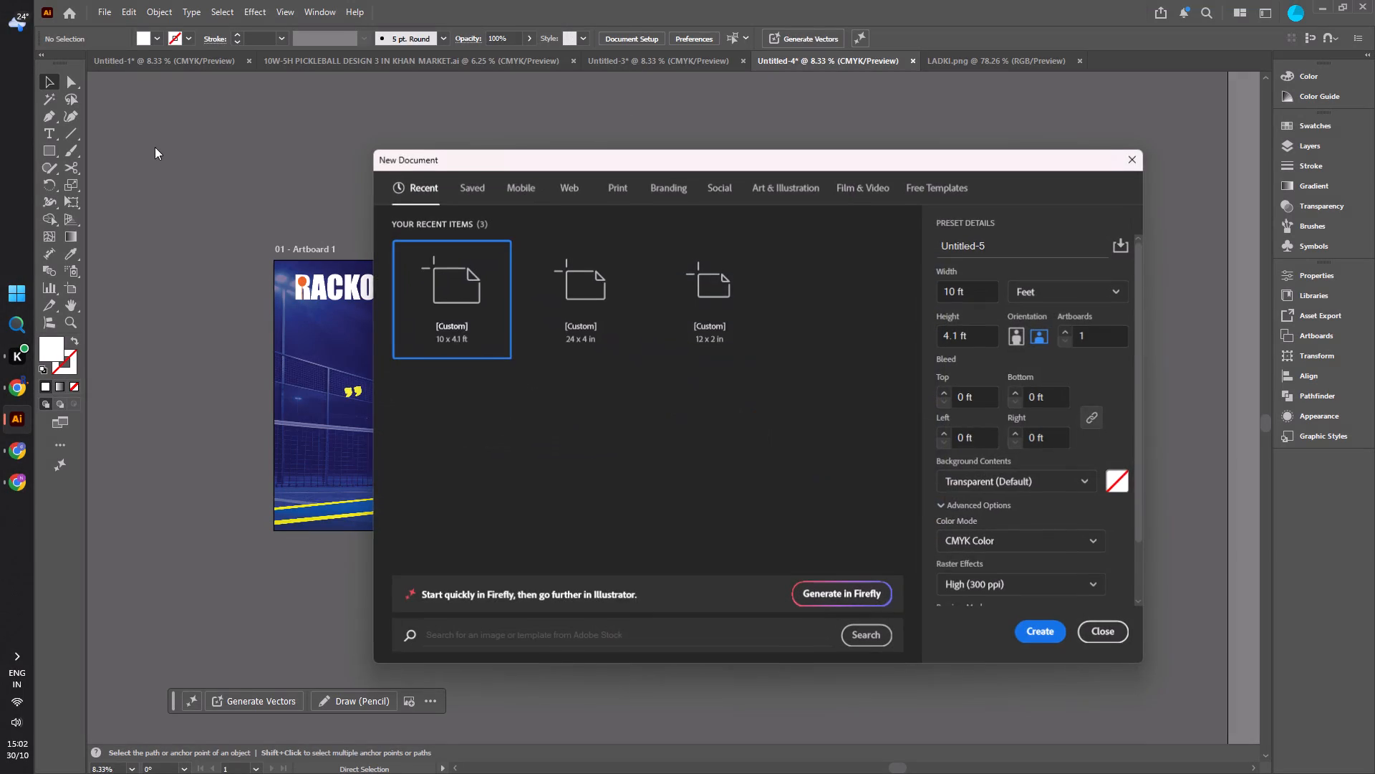
click(1053, 639)
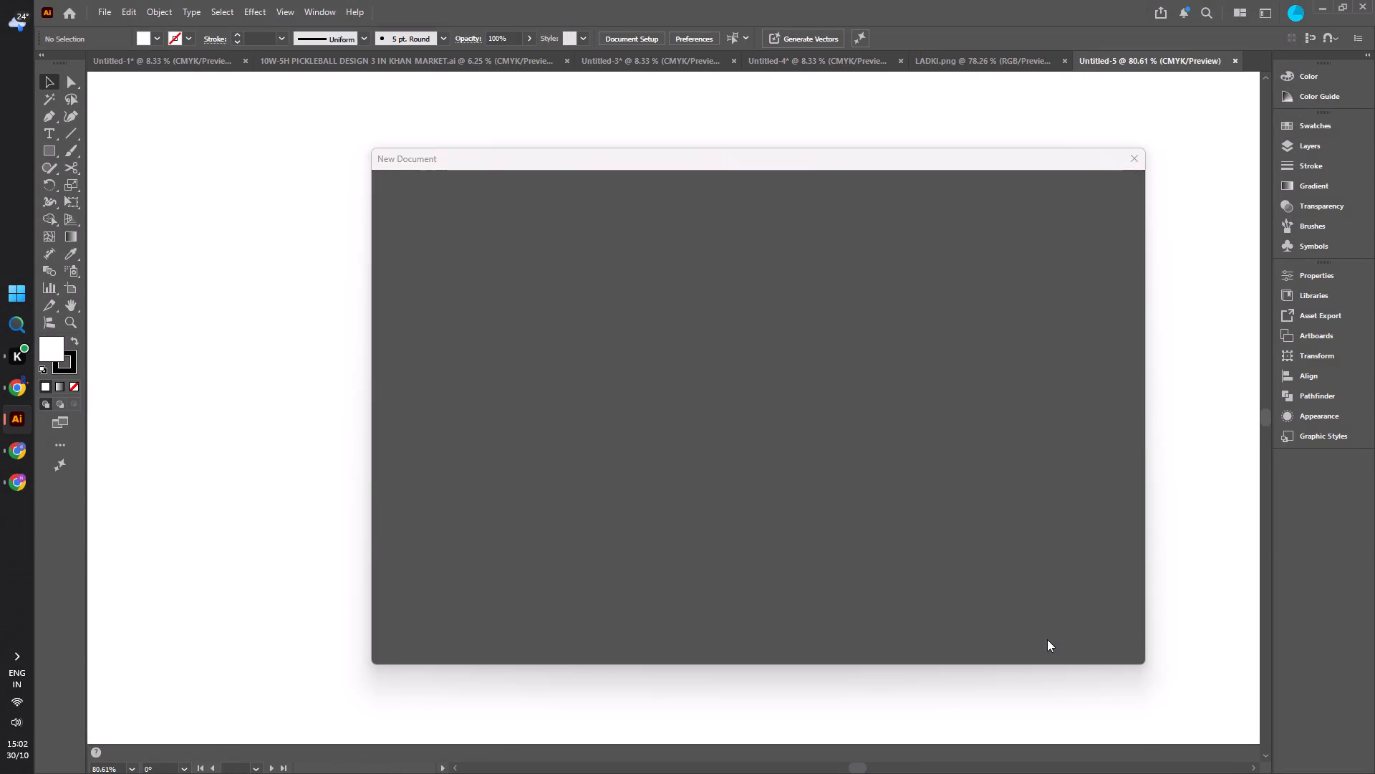
Close the LADKI.png image document of the woman player.
click(940, 66)
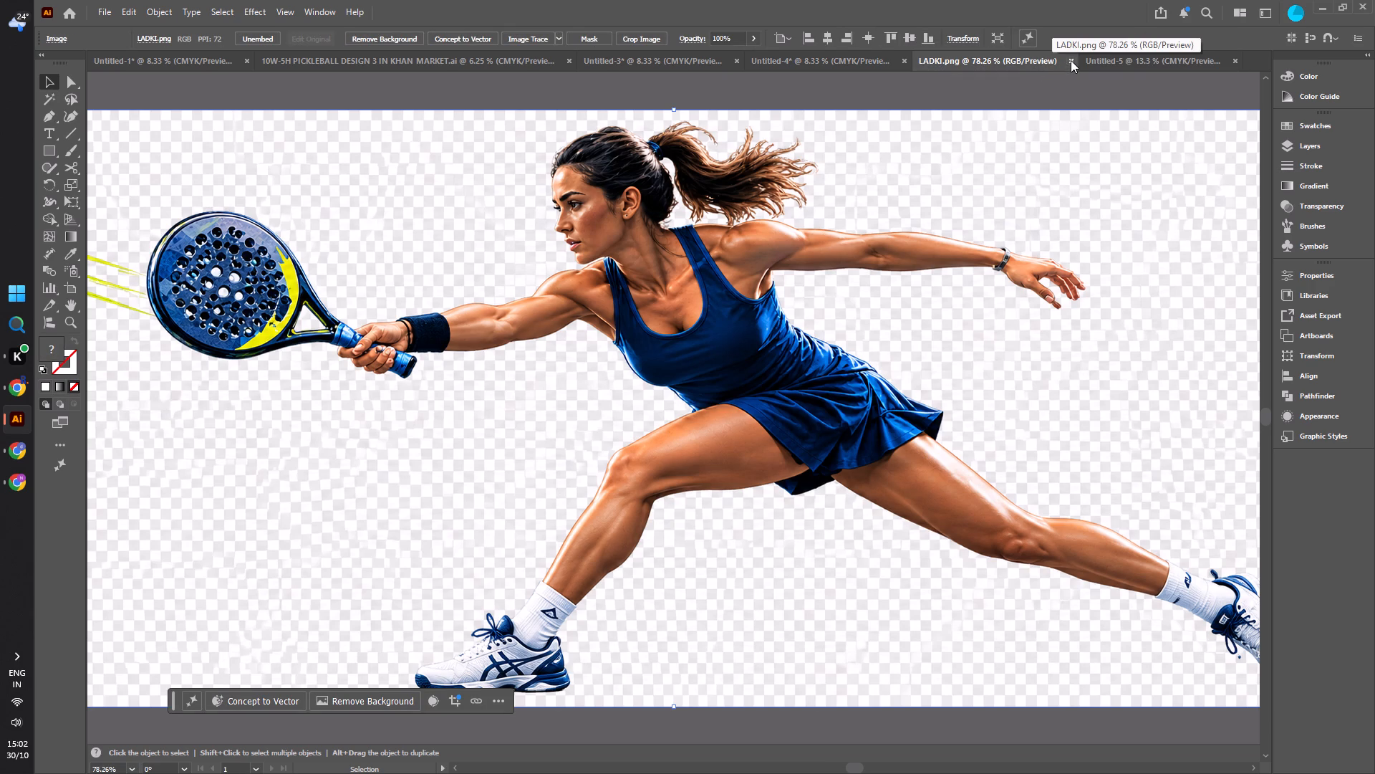
click(1071, 60)
Look through the open banner documents to compare the existing designs and choose which one to reuse.
click(515, 64)
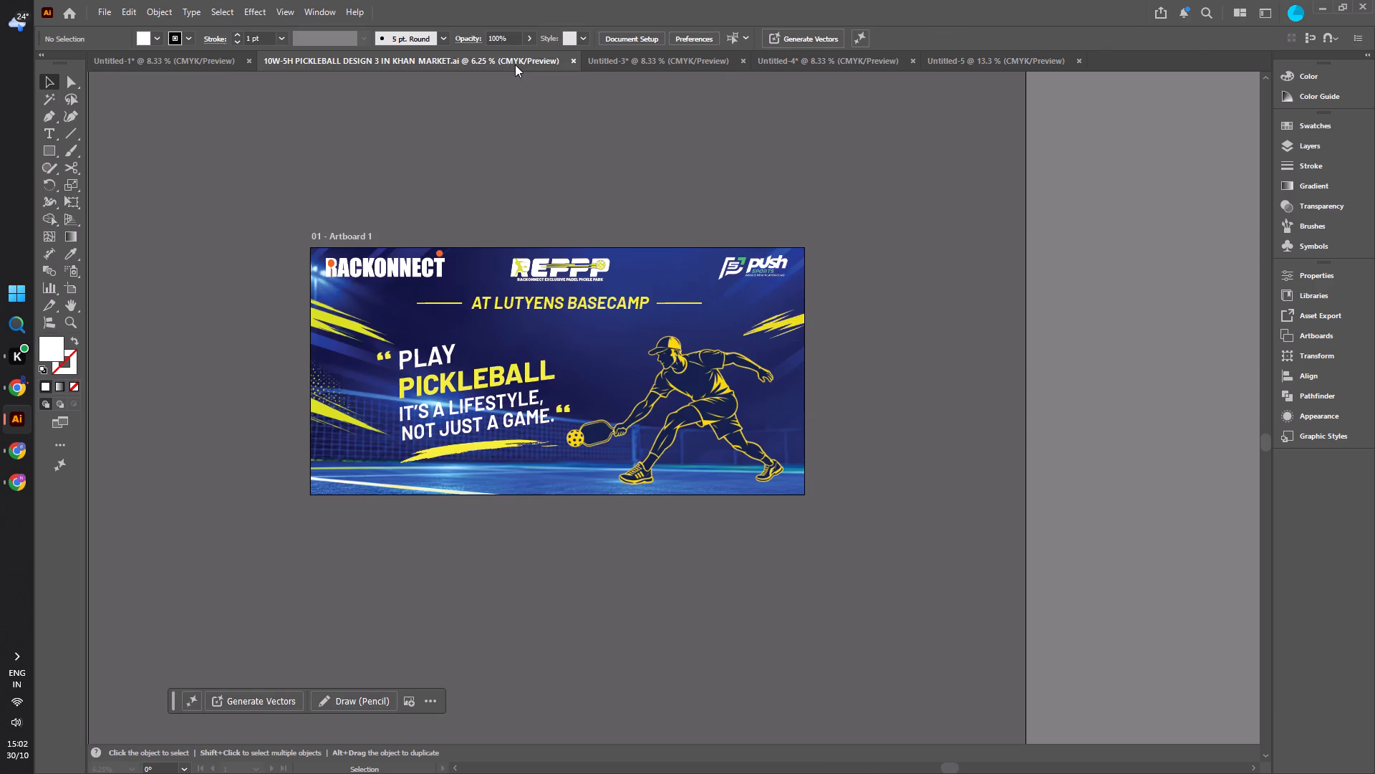
click(569, 150)
click(977, 62)
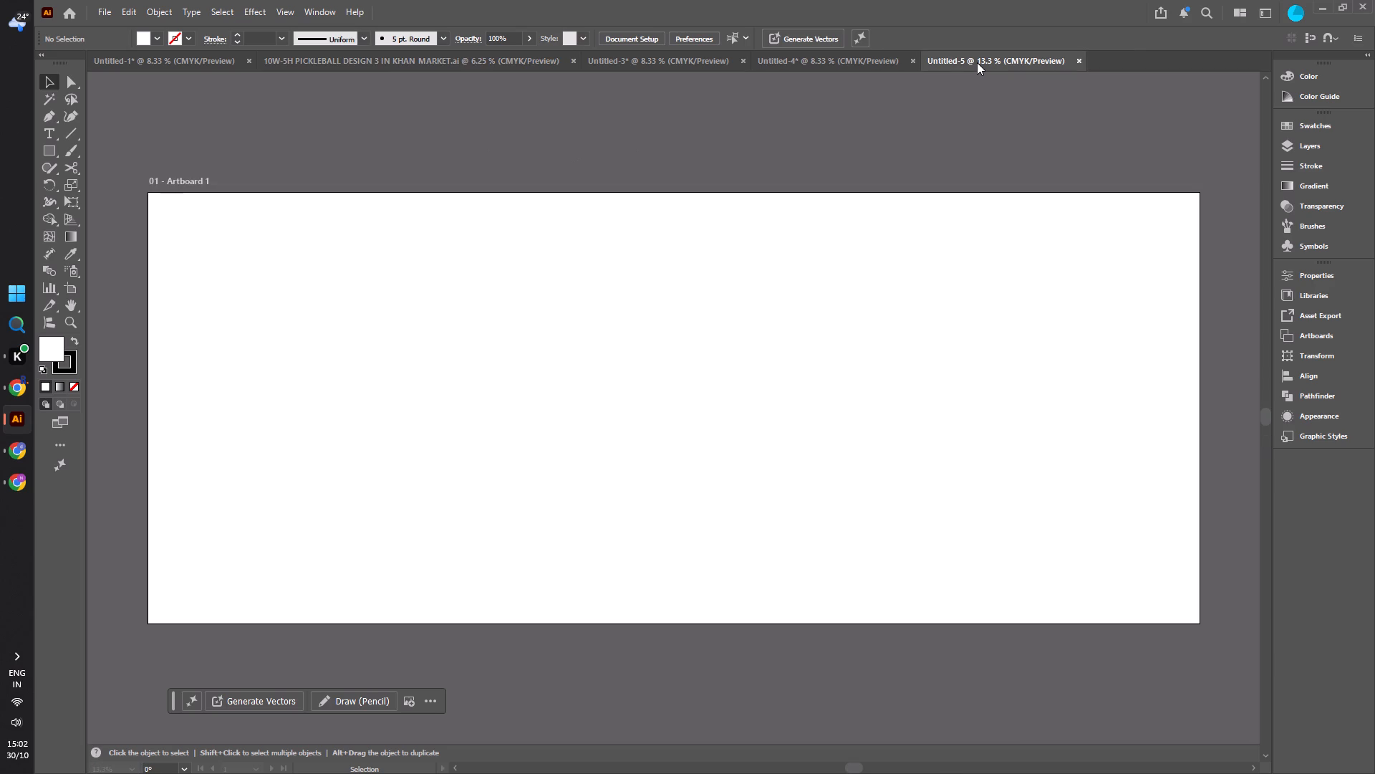
click(824, 67)
click(633, 176)
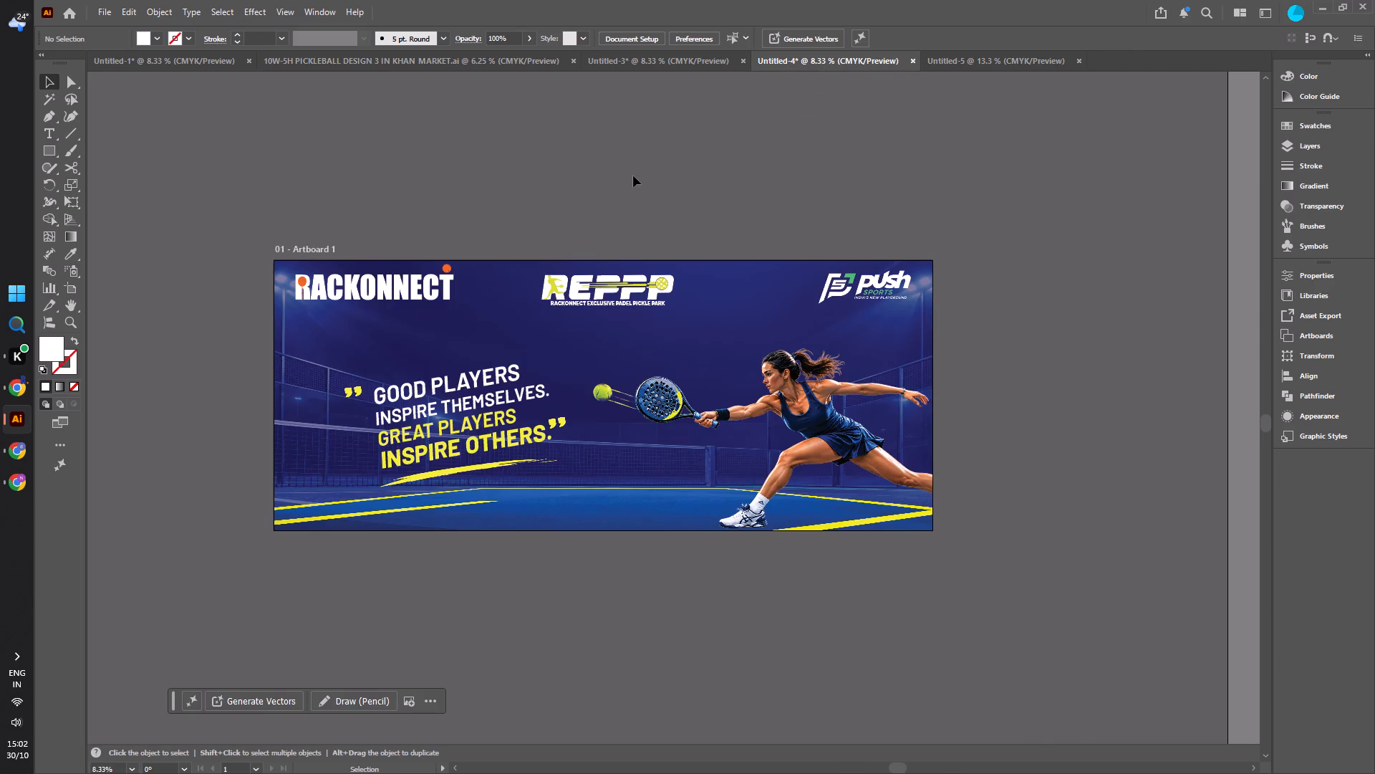
click(629, 67)
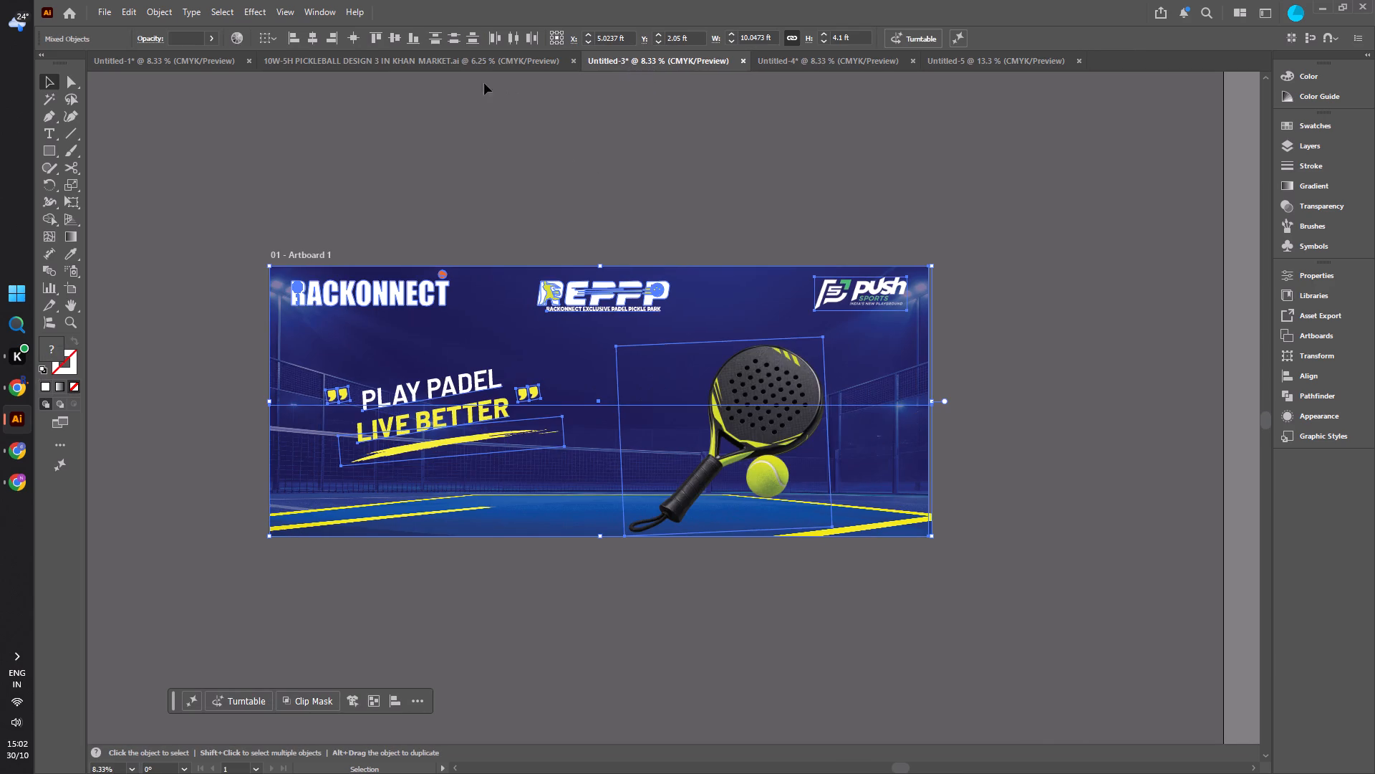
click(445, 63)
Copy all artwork from the "EVERY SHOT TELLS A STORY" banner and paste it into the new blank document.
click(201, 65)
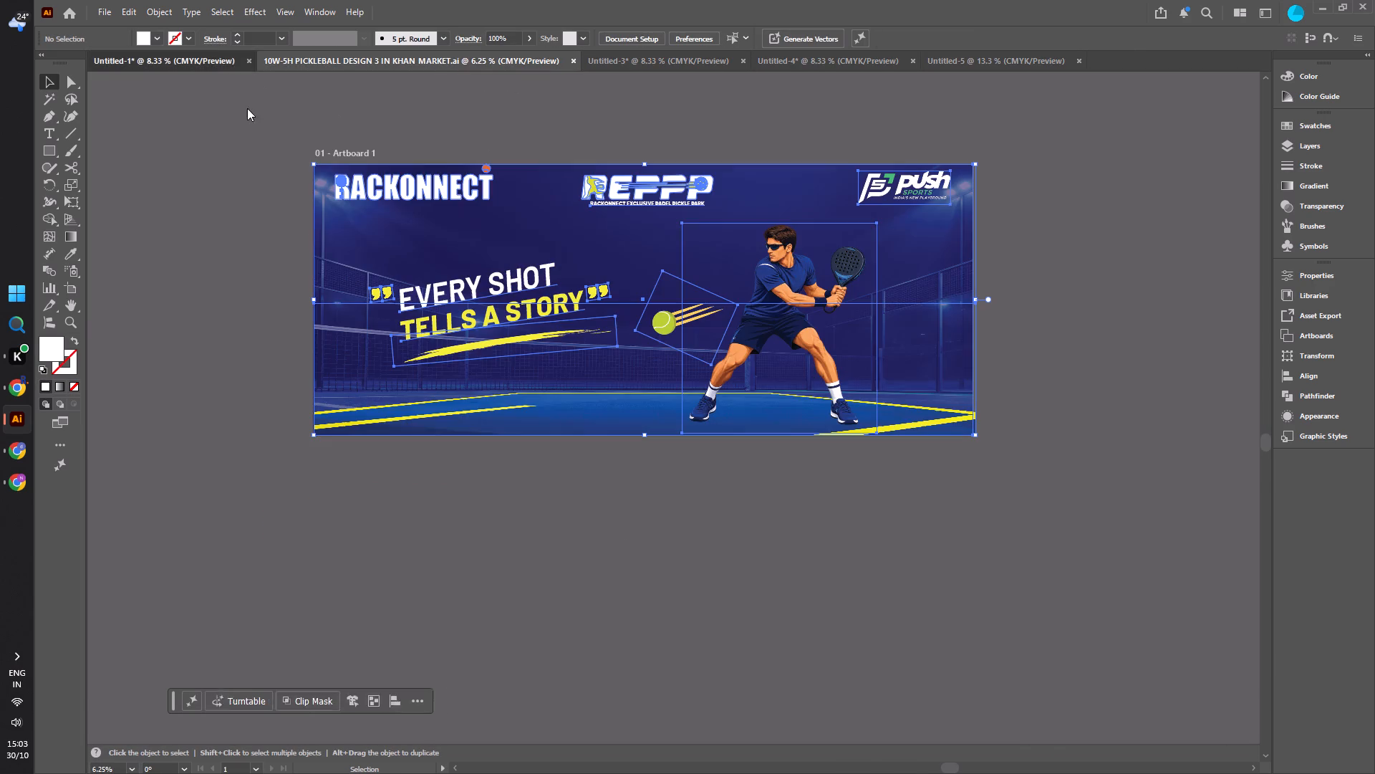
click(127, 201)
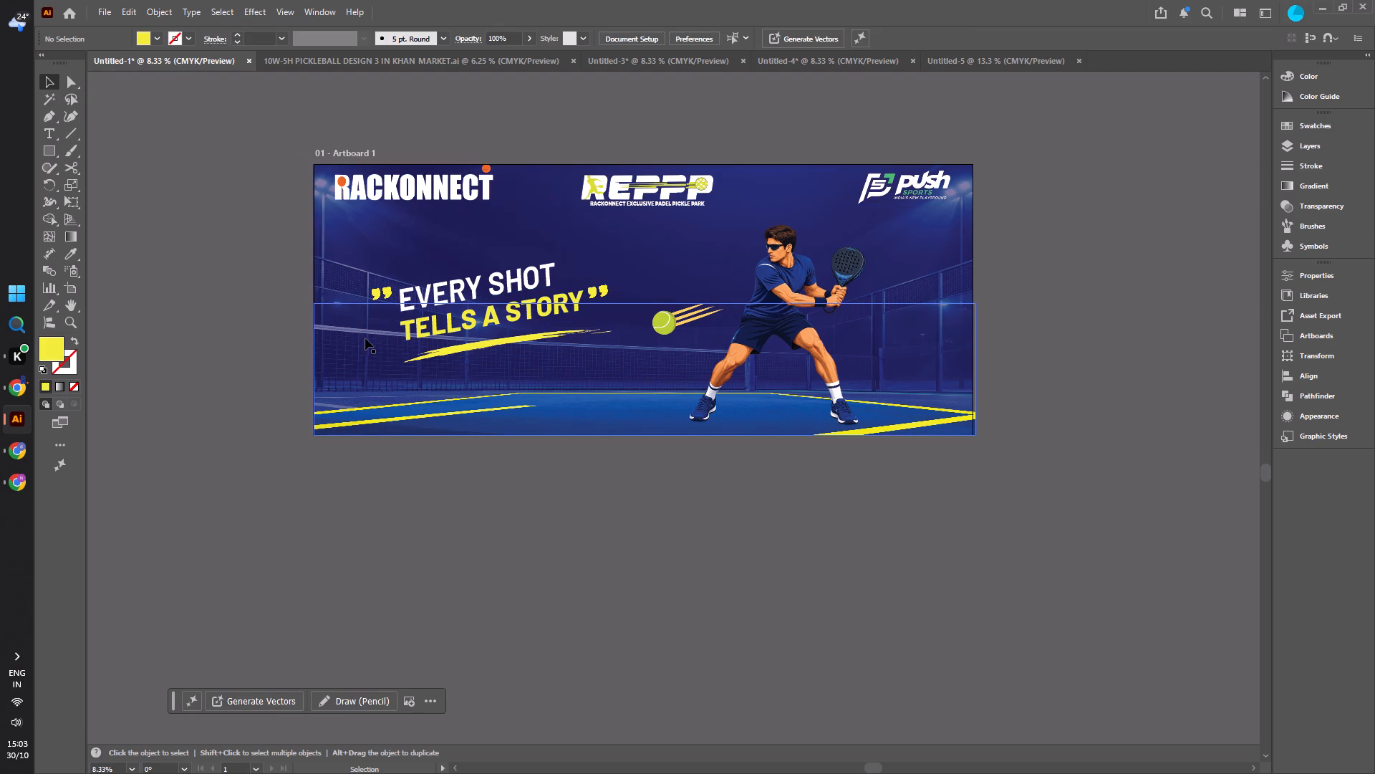
key(ctrl+a)
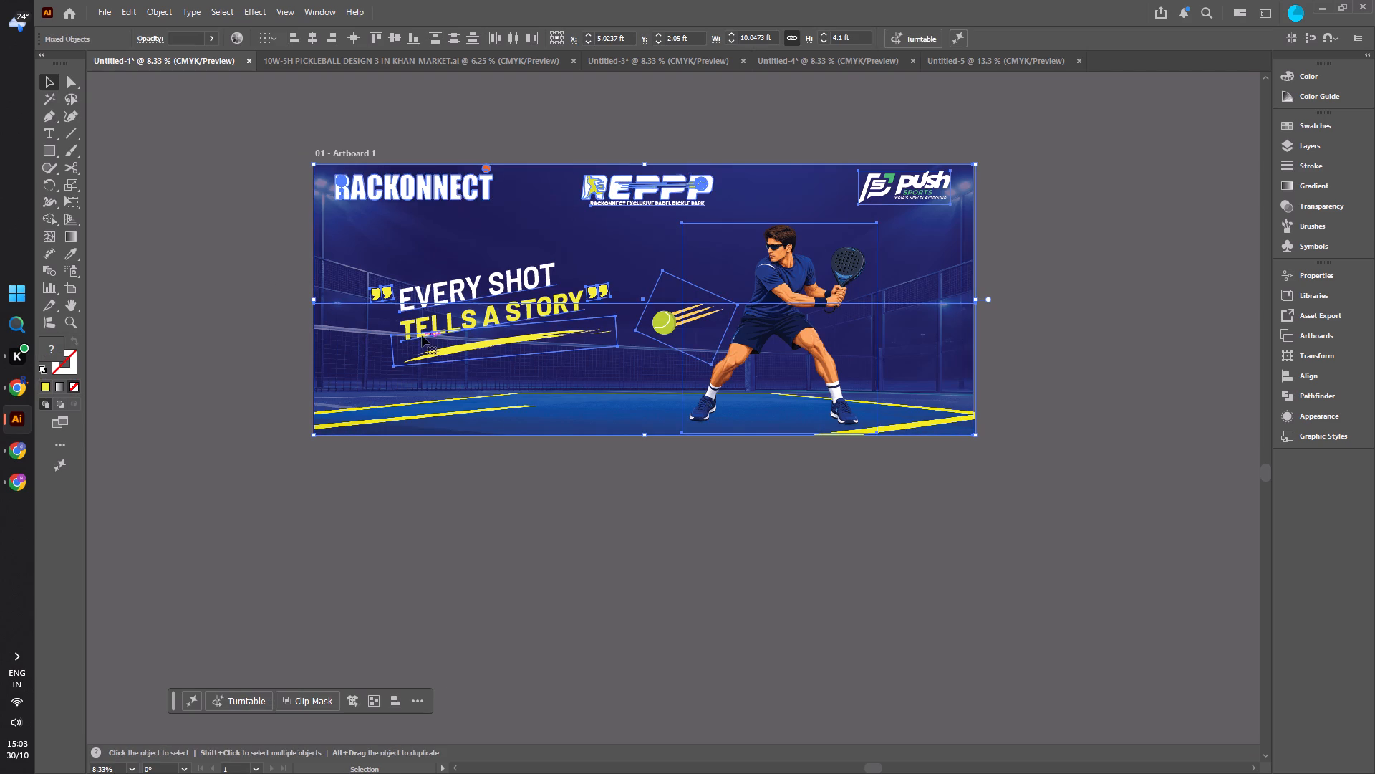
key(ctrl+c)
click(995, 69)
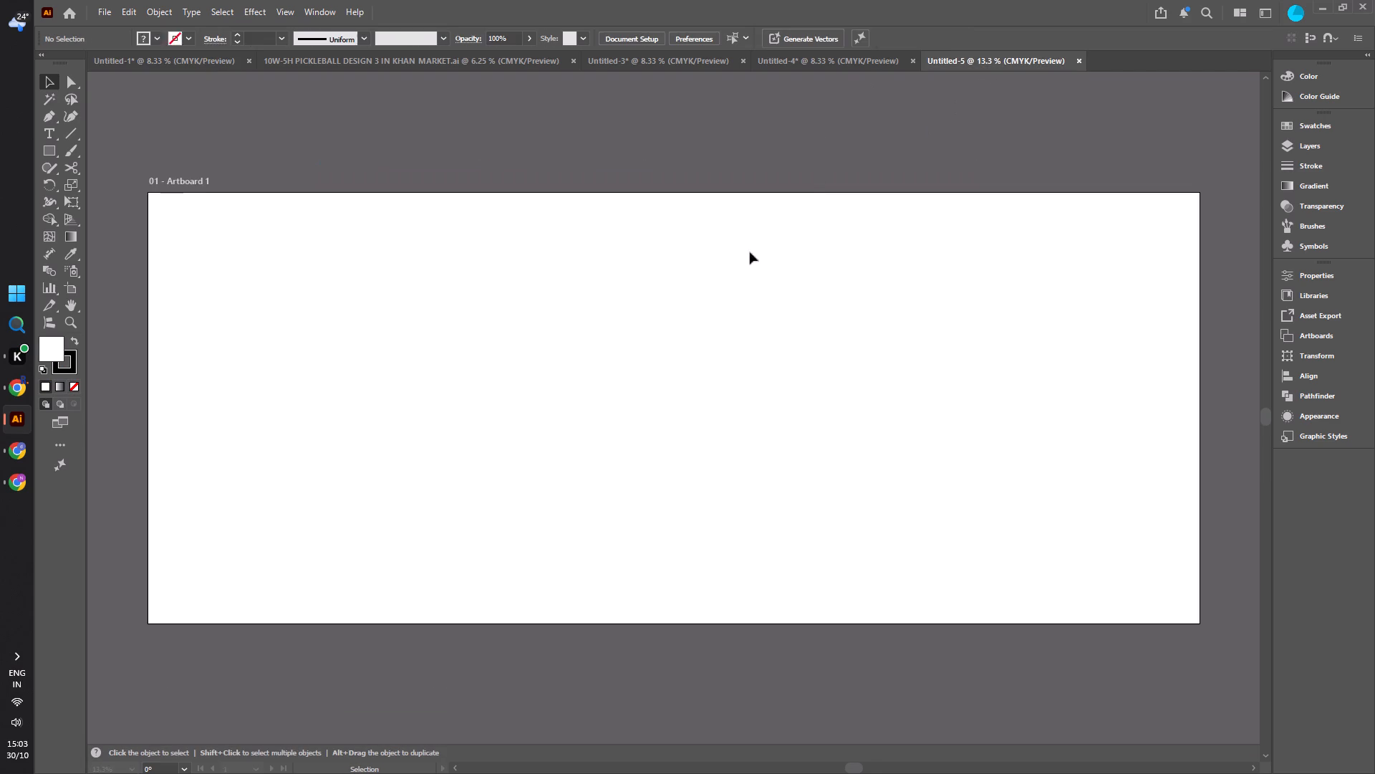
click(720, 292)
key(ctrl+v)
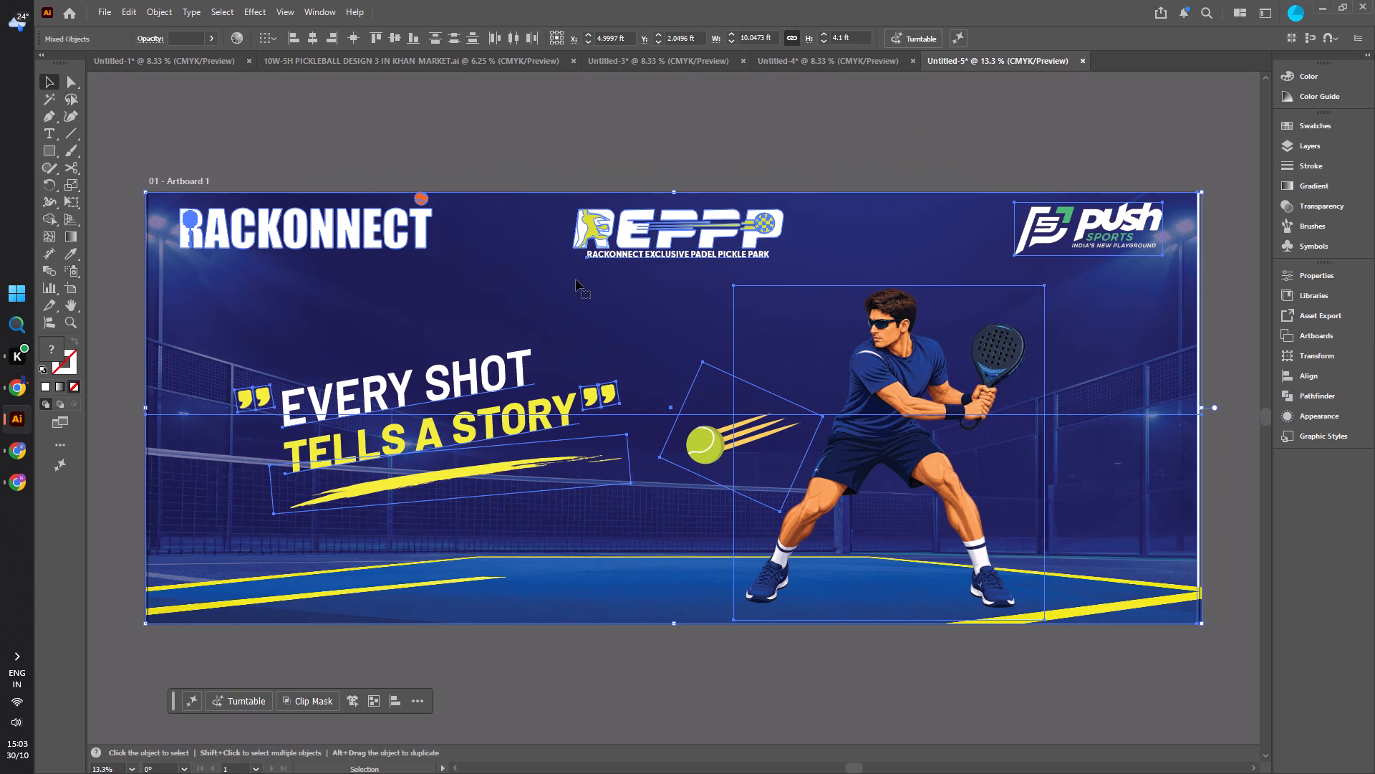
Shift the pasted artwork about 0.02 ft horizontally so its left edge snaps to the artboard's left edge.
click(576, 279)
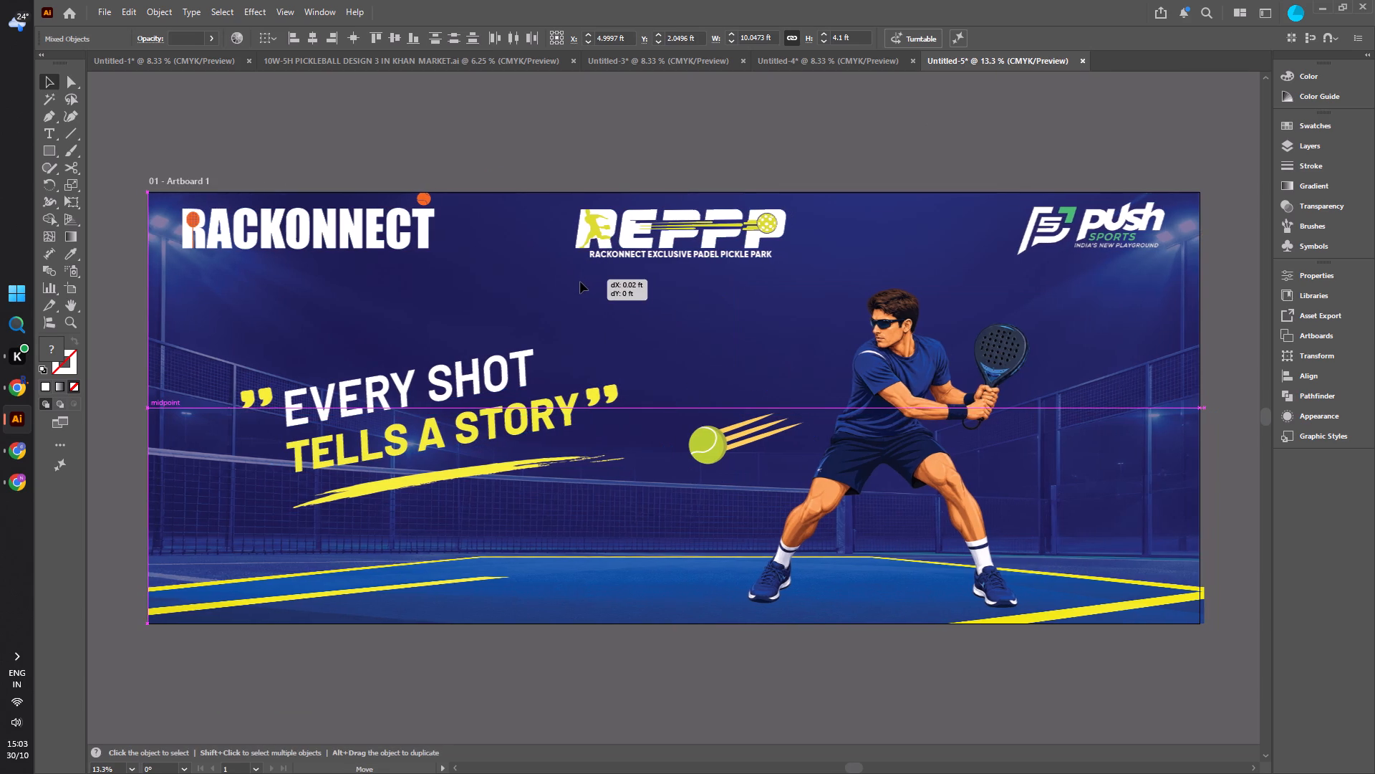
click(581, 118)
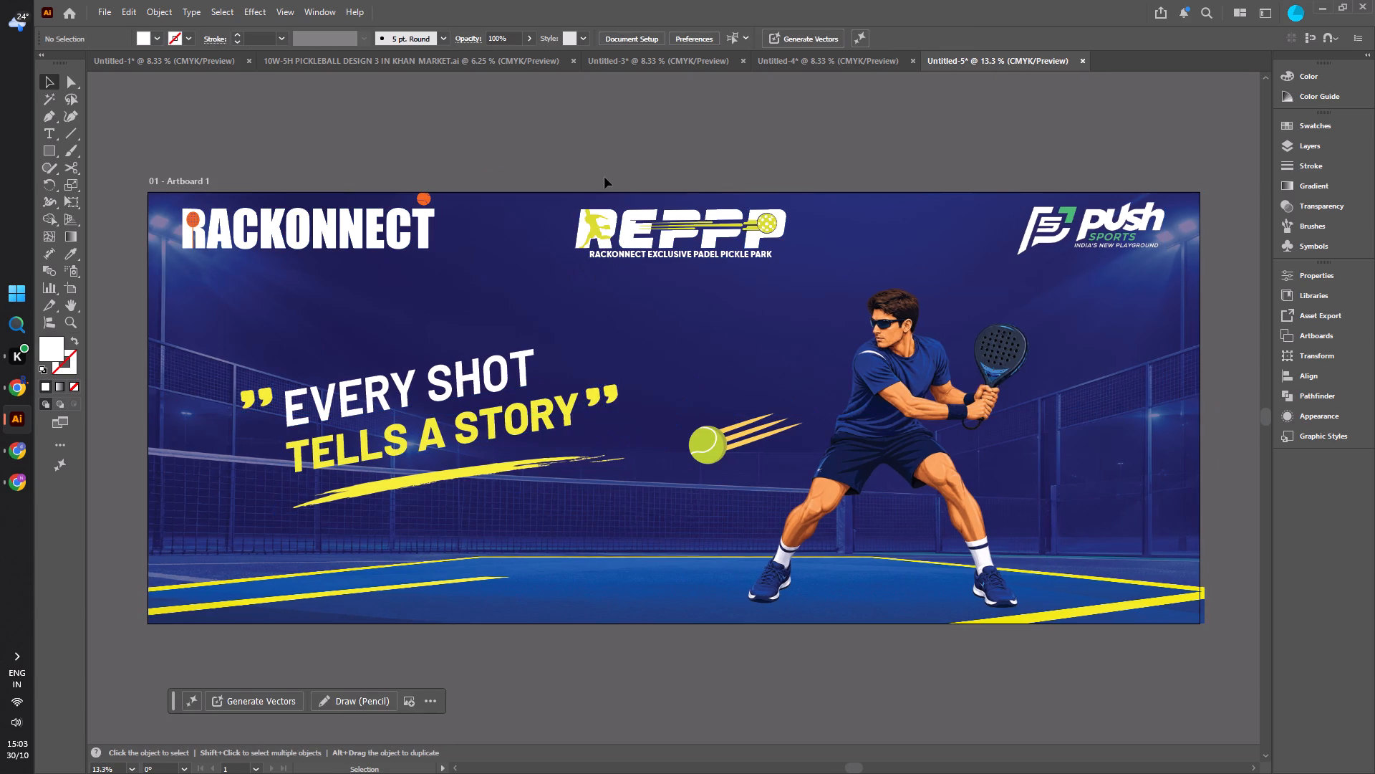
alt+scroll(605, 181, down, 2)
scroll(621, 196, up, 3)
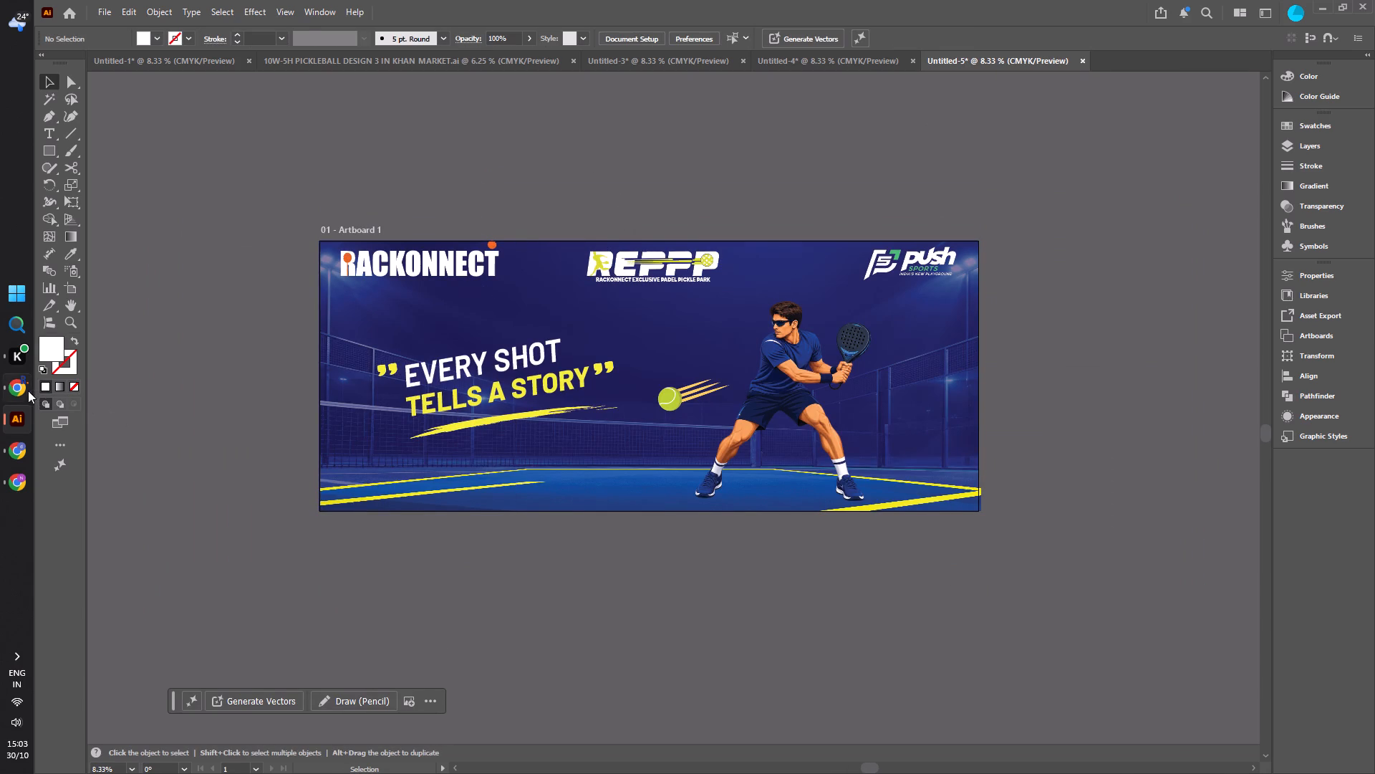
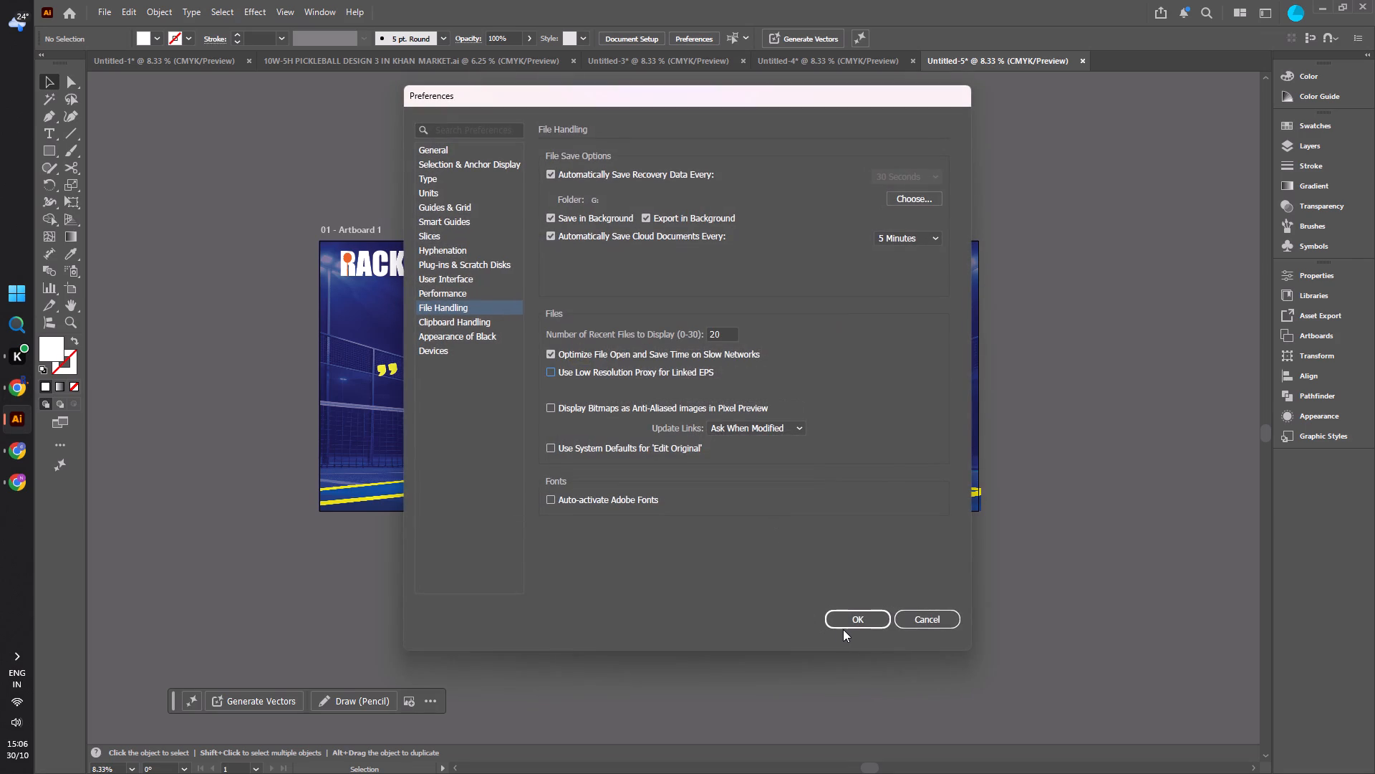
Apply the File Handling preferences and return to the new banner document with nothing selected.
click(843, 629)
click(844, 619)
click(466, 569)
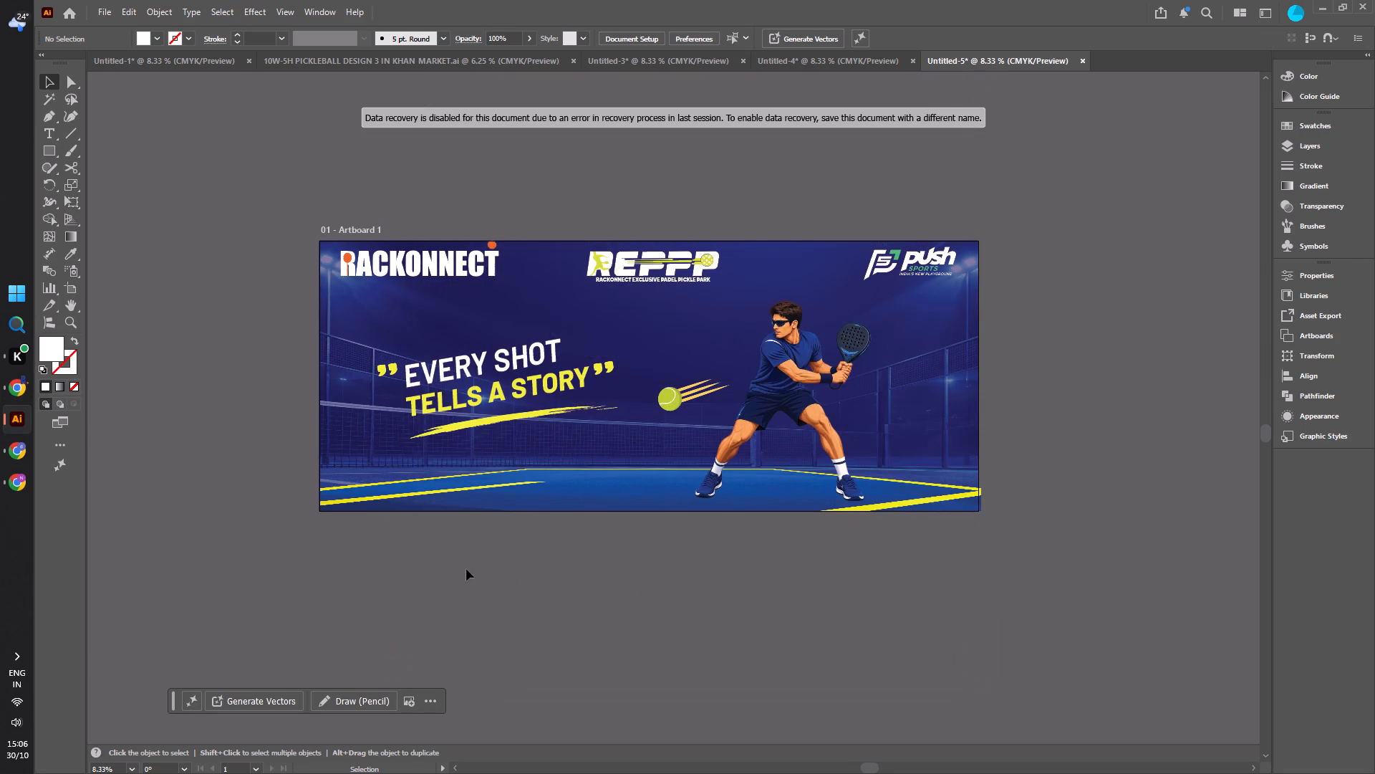
Switch to the Untitled-1 banner document and ungroup its "EVERY SHOT TELLS A STORY" slogan into separate objects.
click(183, 60)
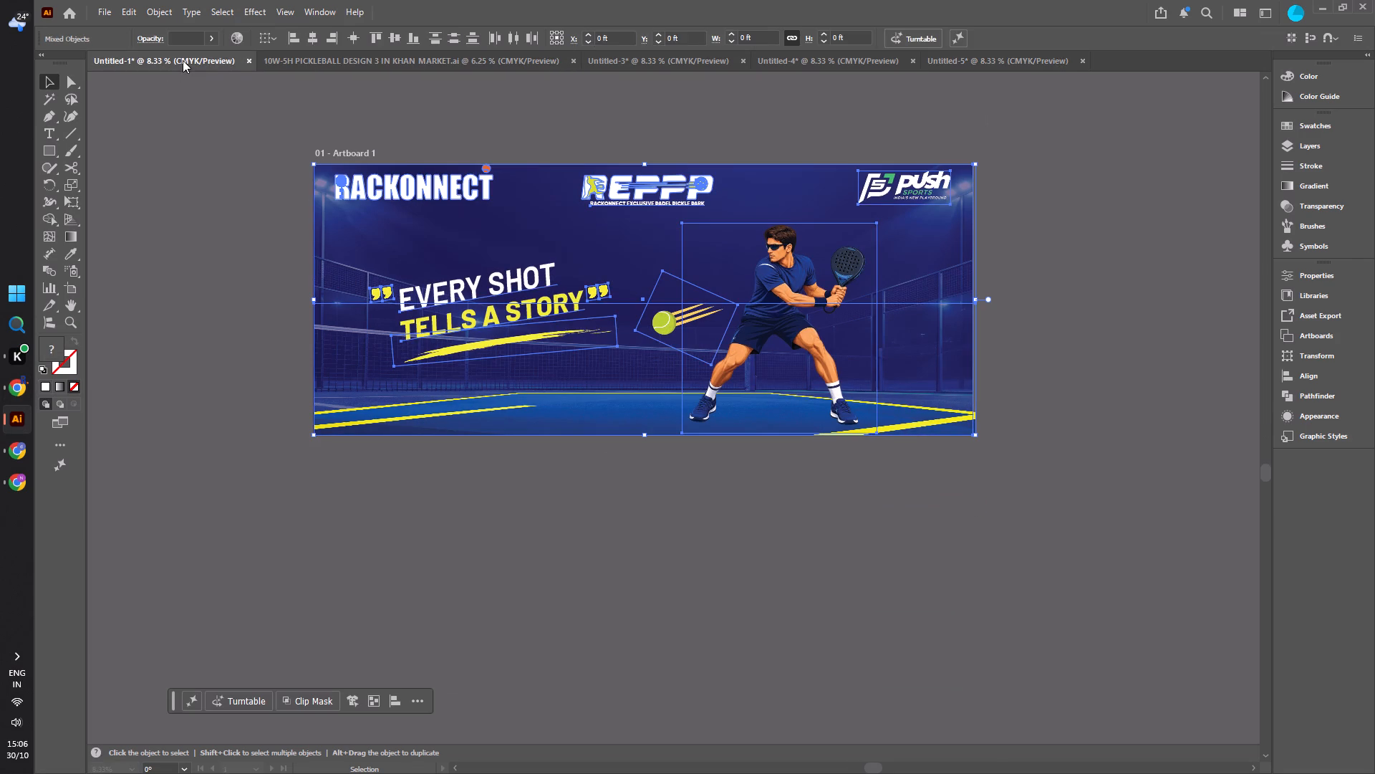
click(232, 244)
scroll(243, 302, up, 1)
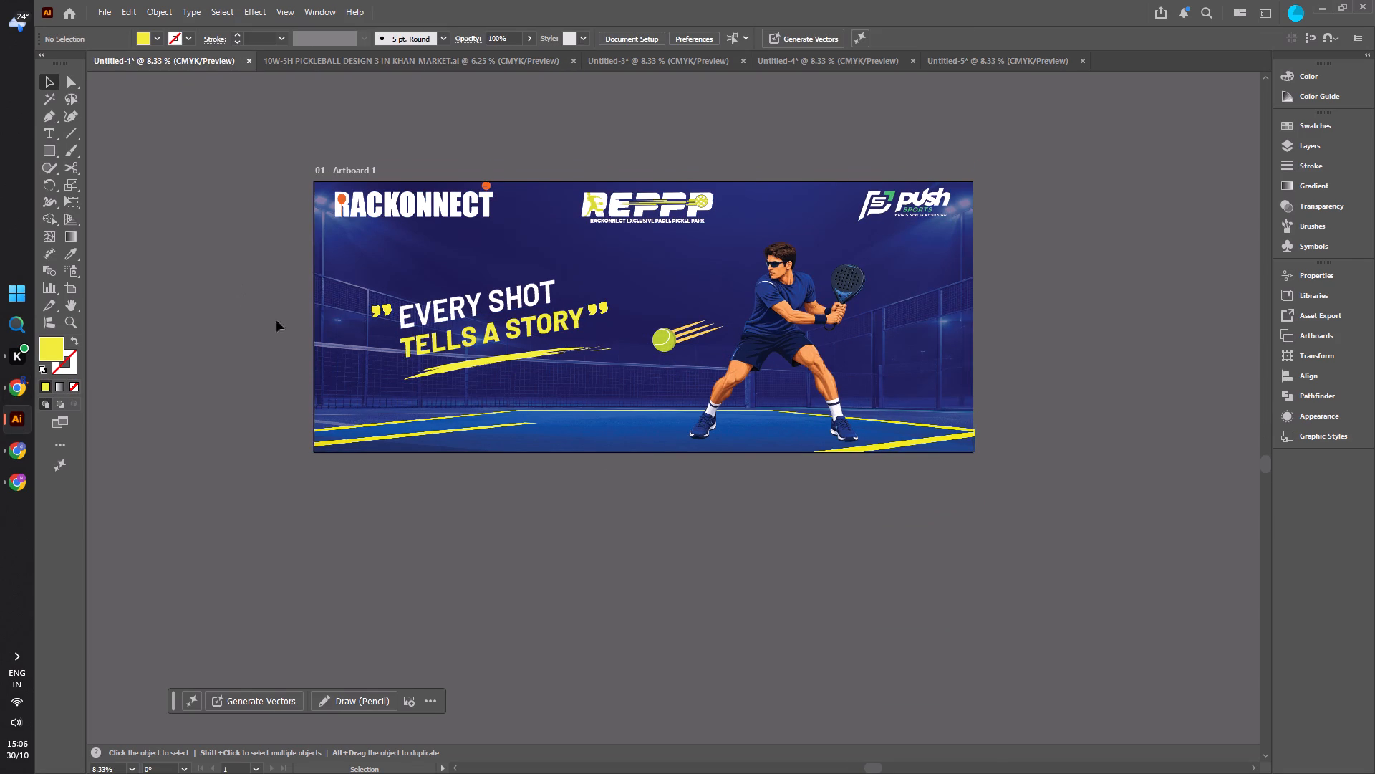
alt+scroll(615, 385, down, 1)
alt+scroll(465, 348, up, 1)
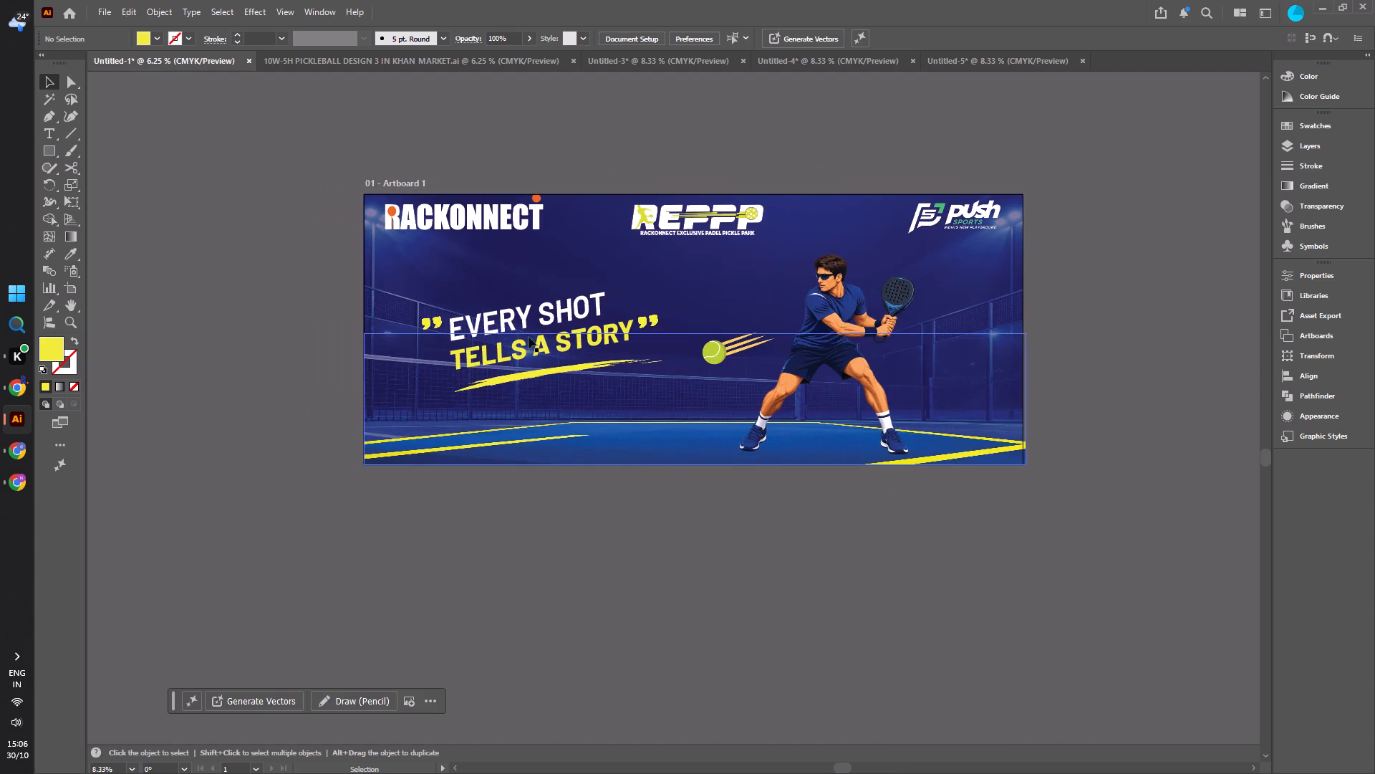
click(534, 319)
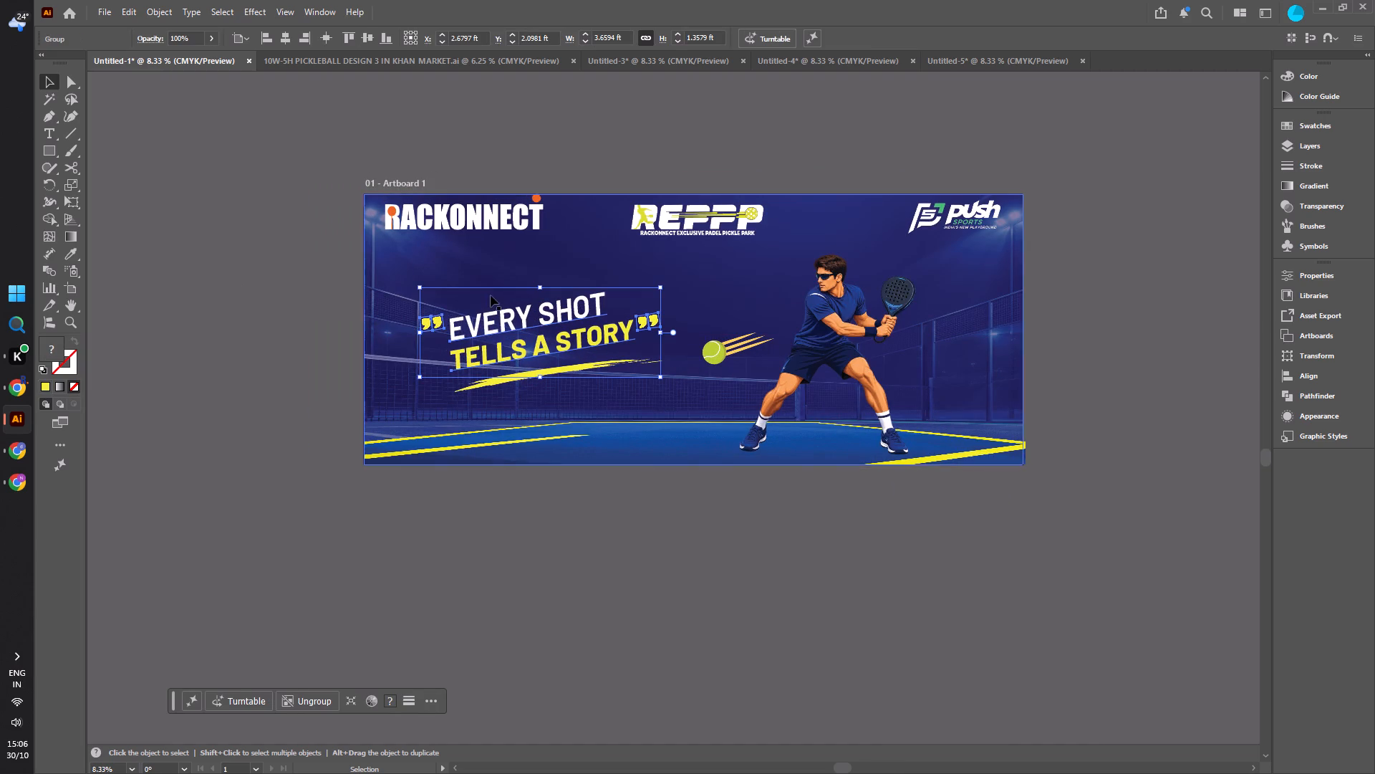
click(314, 699)
click(257, 464)
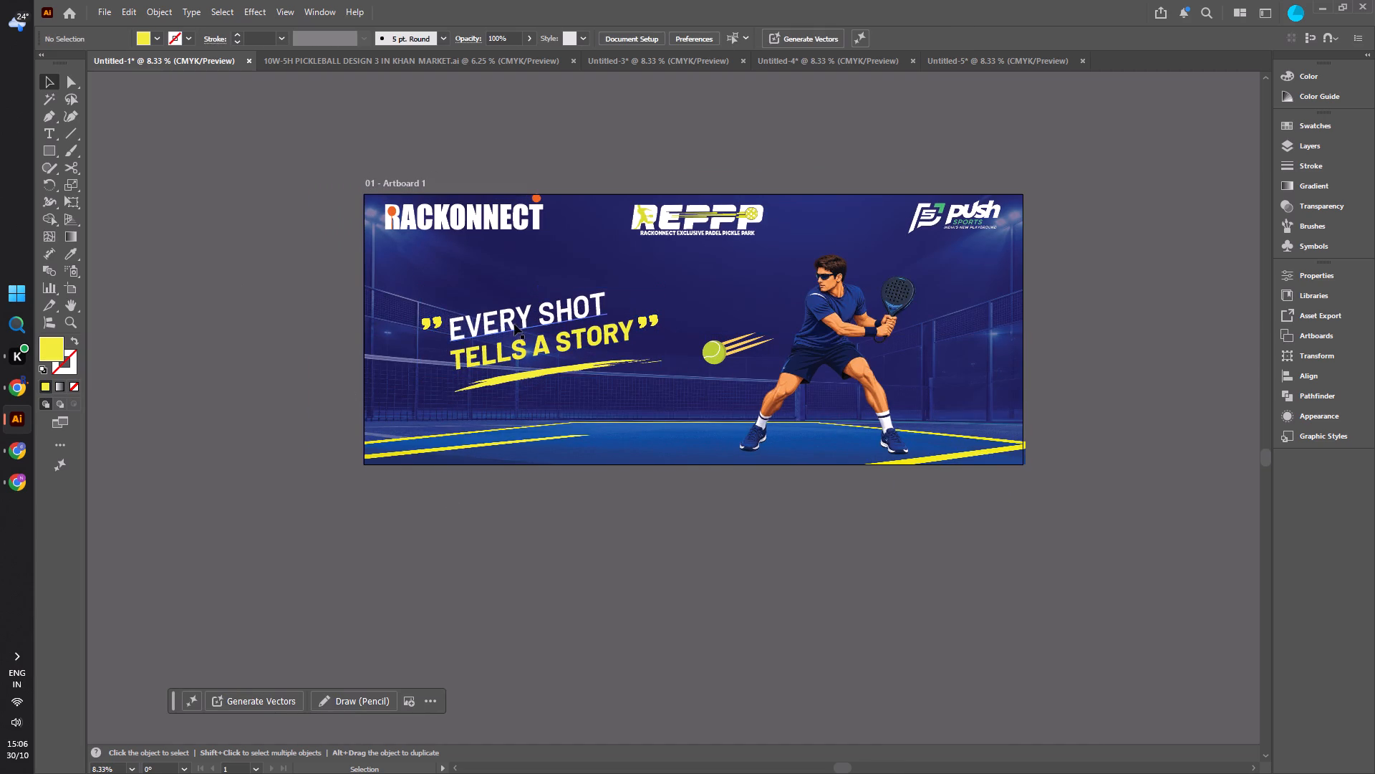
Rotate the "EVERY SHOT" text to nearly horizontal and move it up, clear of the "TELLS A STORY" line.
click(517, 322)
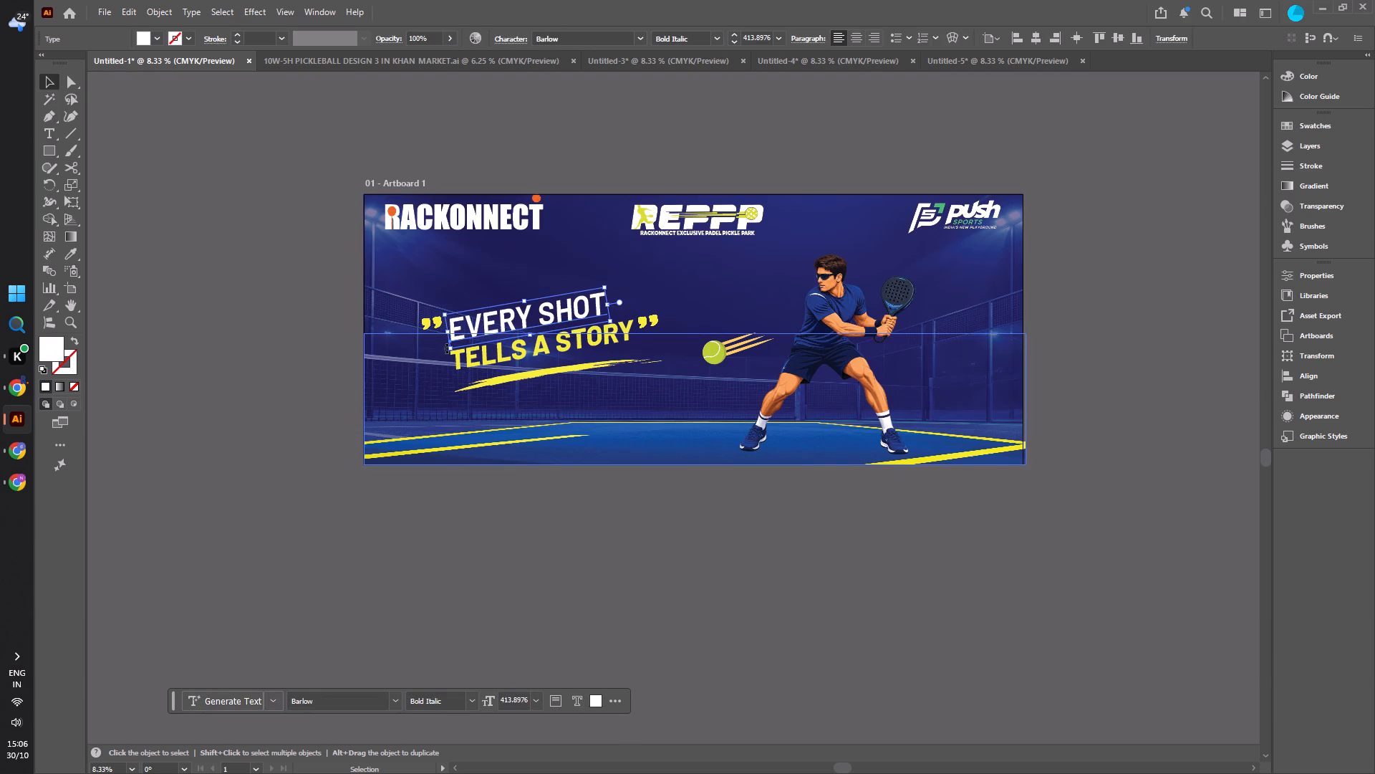
drag(445, 348, 440, 333)
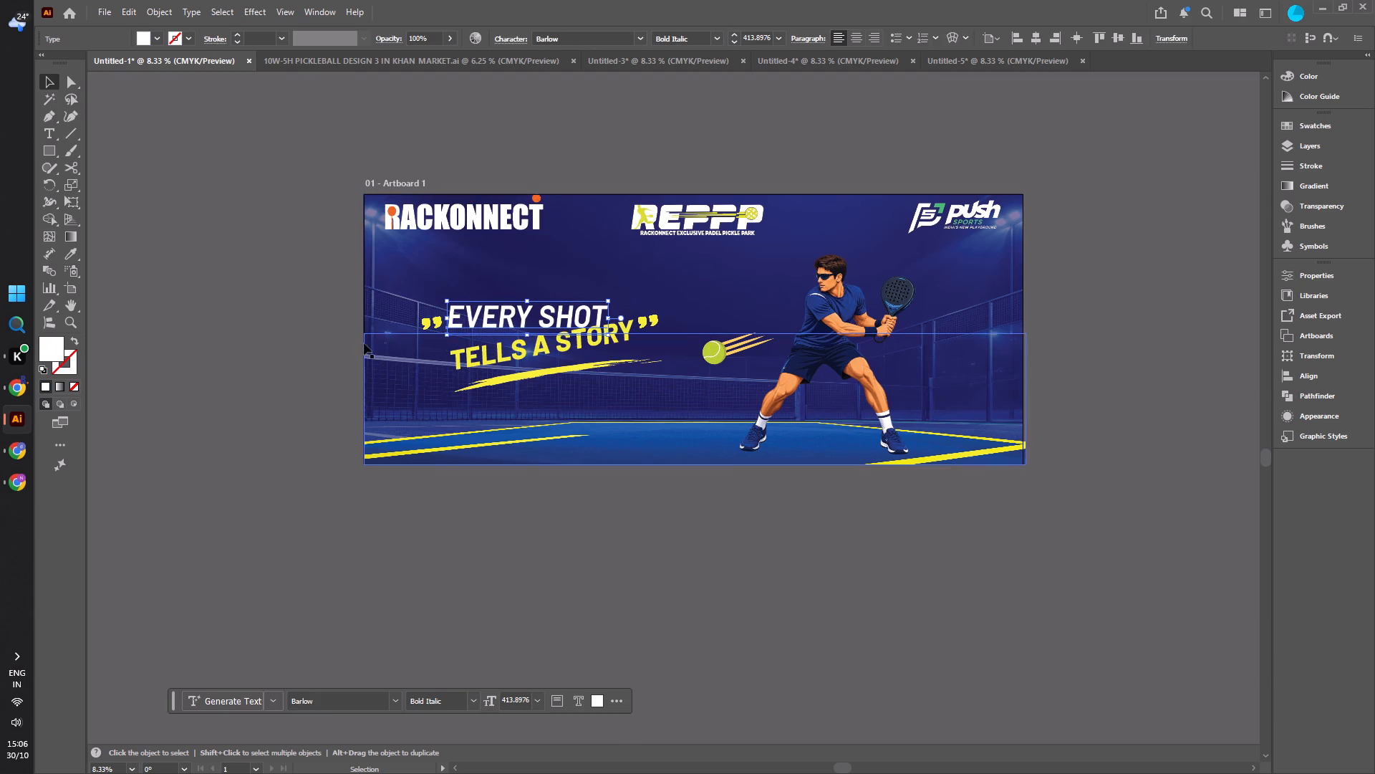
click(218, 301)
drag(520, 317, 526, 304)
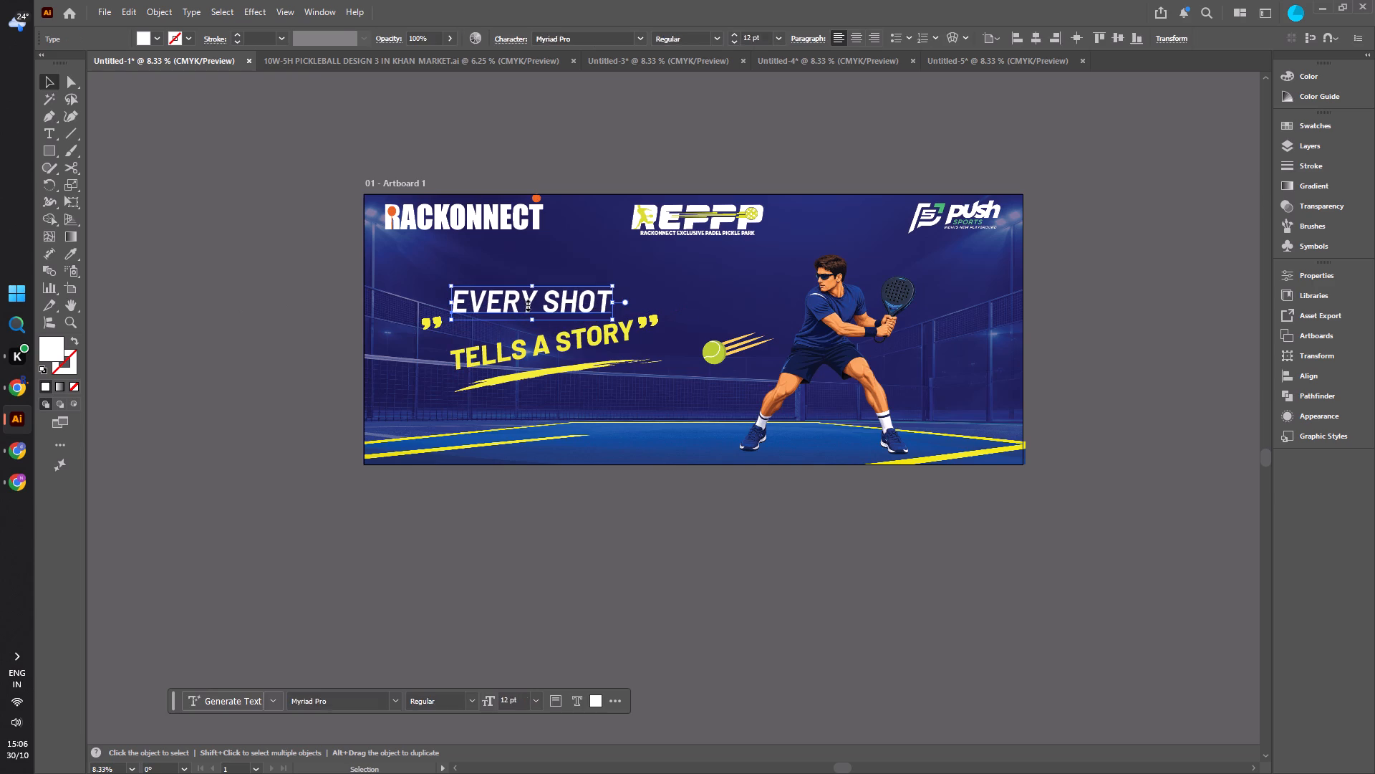
alt+scroll(526, 304, up, 3)
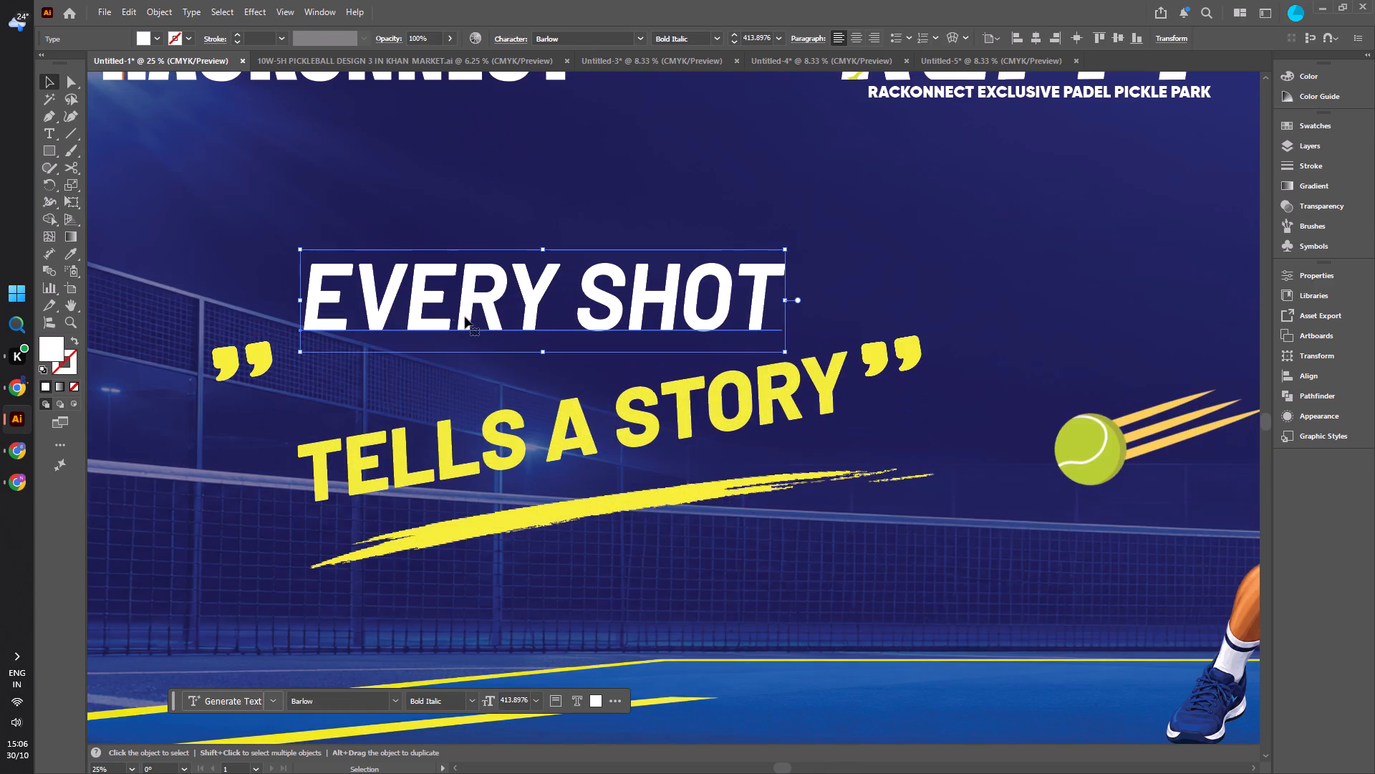
click(291, 348)
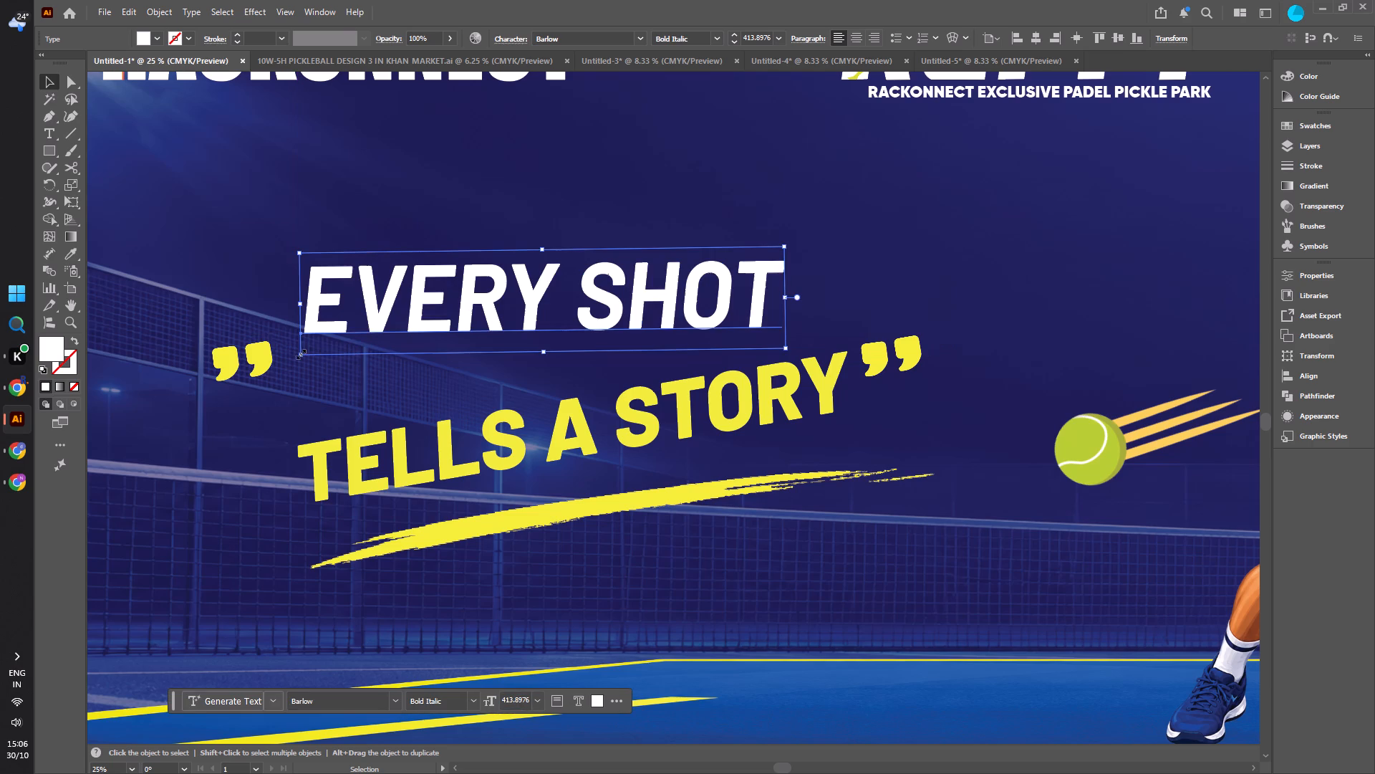
Set the "EVERY SHOT" text to the SemiBold style of Barlow.
click(719, 40)
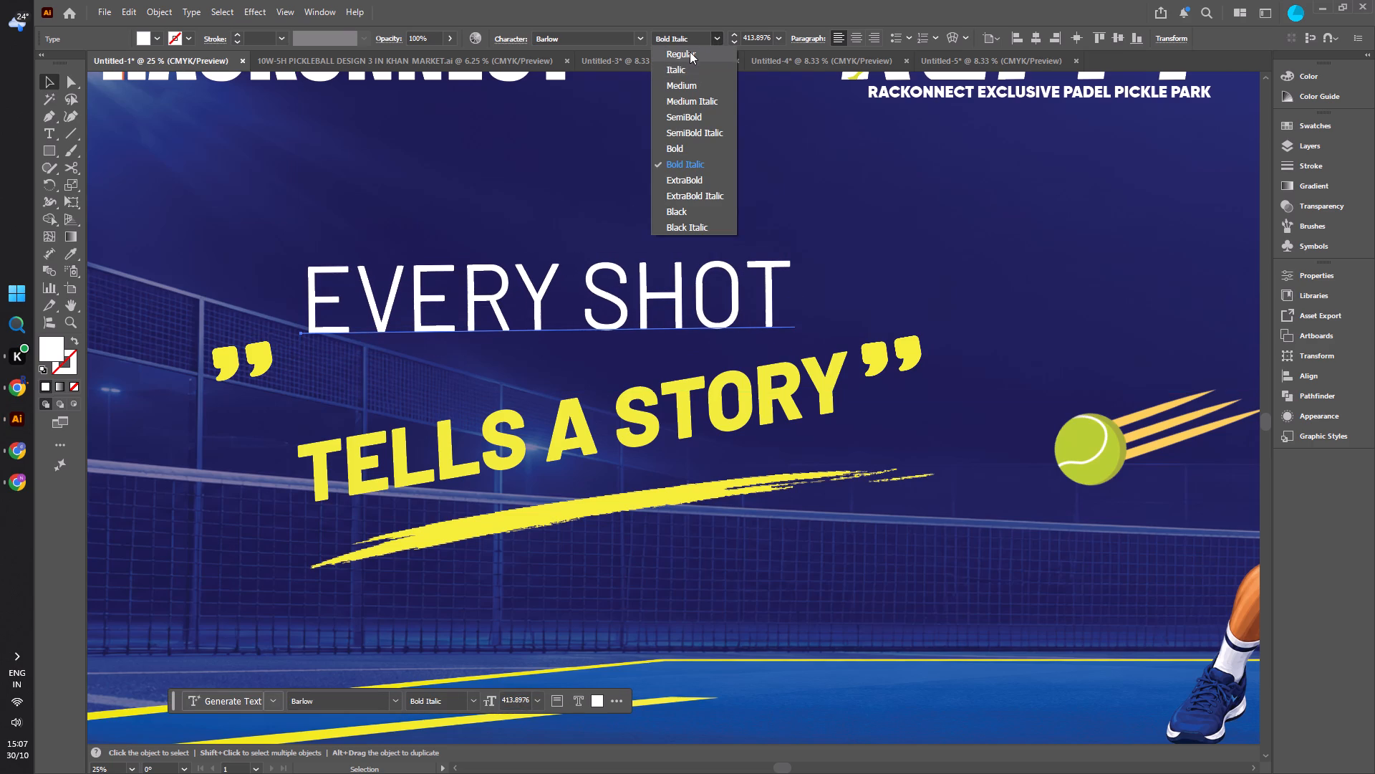
click(685, 113)
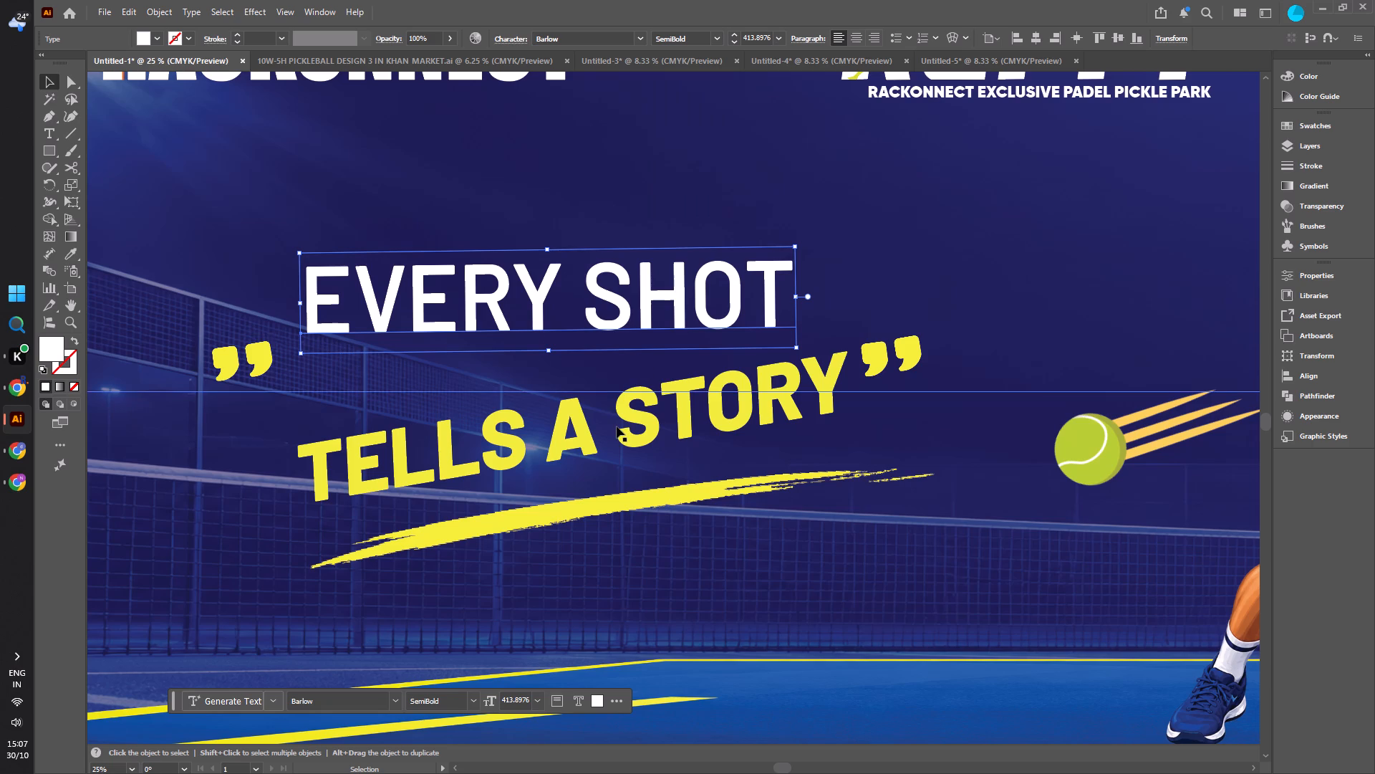
Rotate the "TELLS A STORY" text to 0° and set its font style to Barlow SemiBold.
click(769, 368)
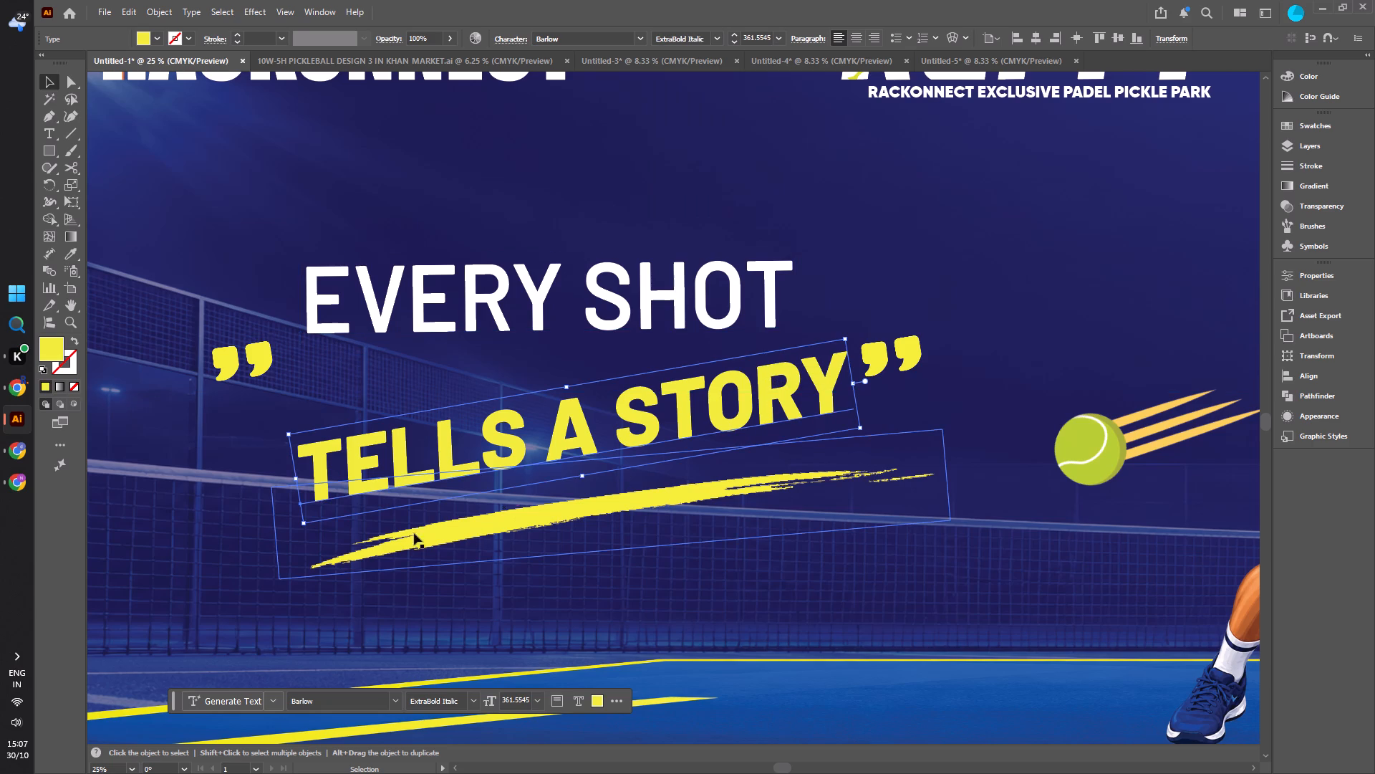
drag(297, 520, 287, 467)
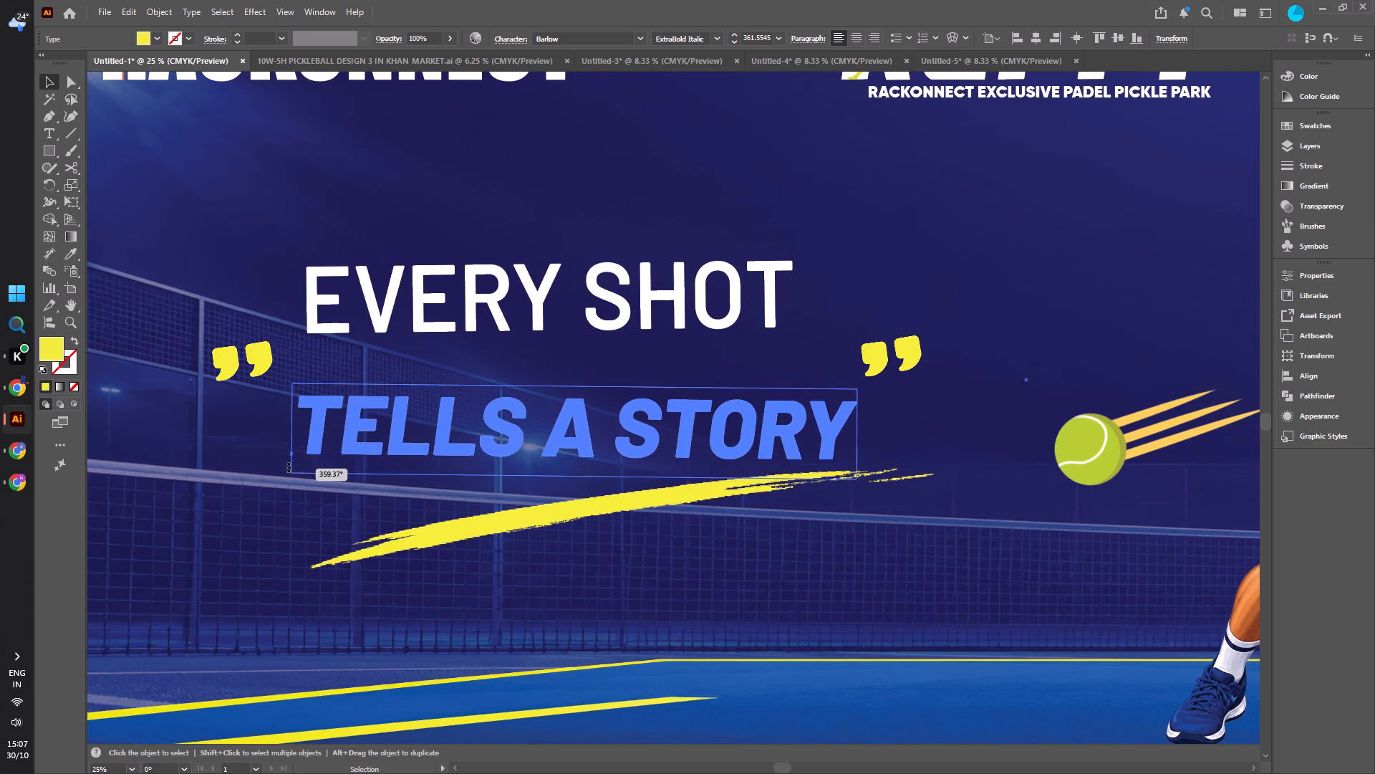
drag(287, 467, 286, 471)
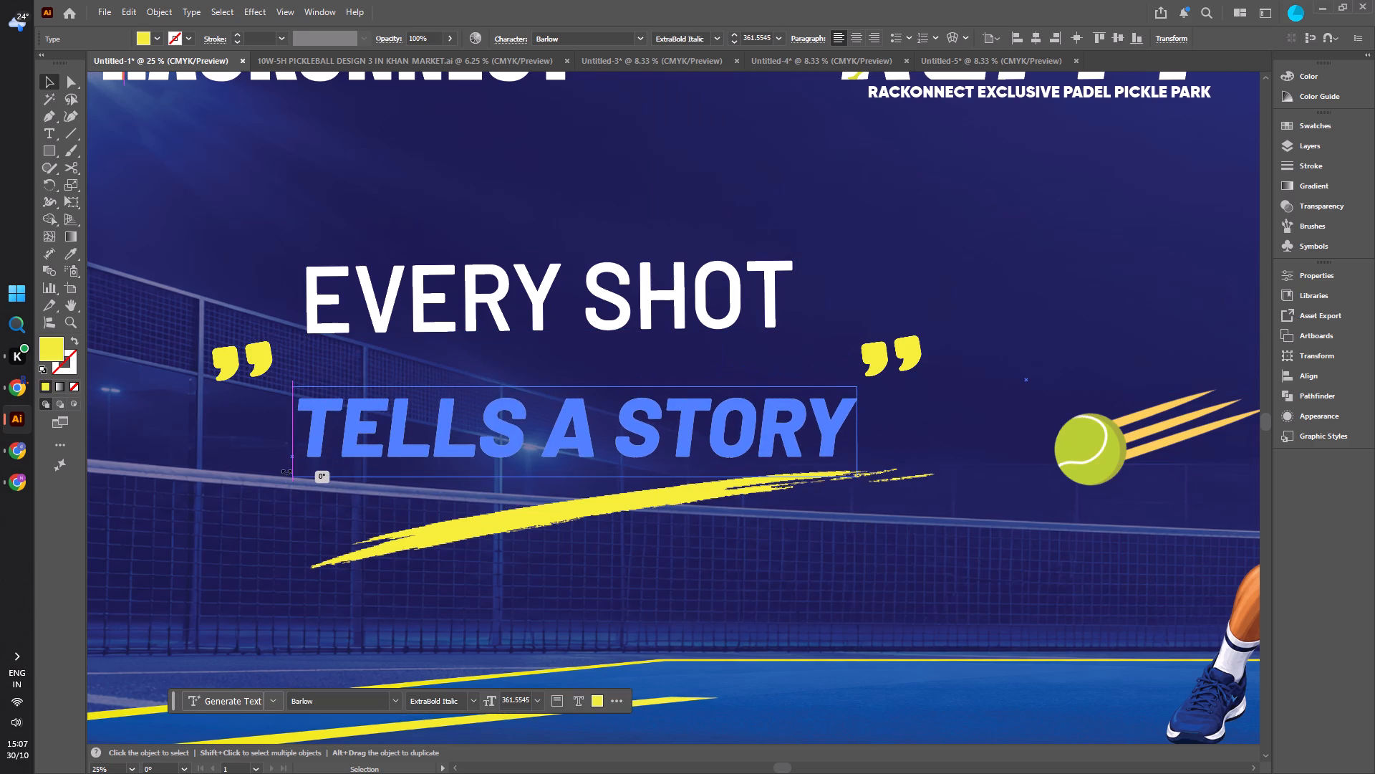
click(711, 37)
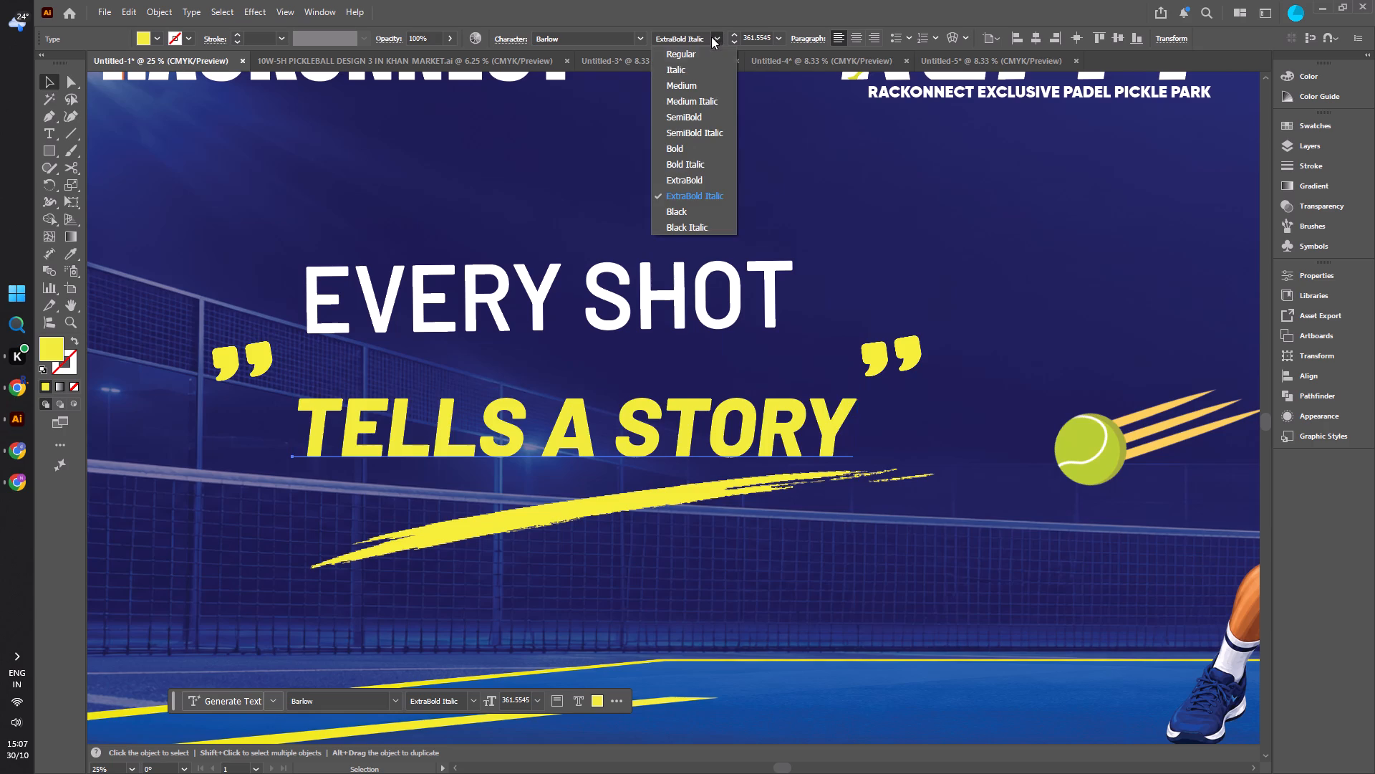
click(700, 115)
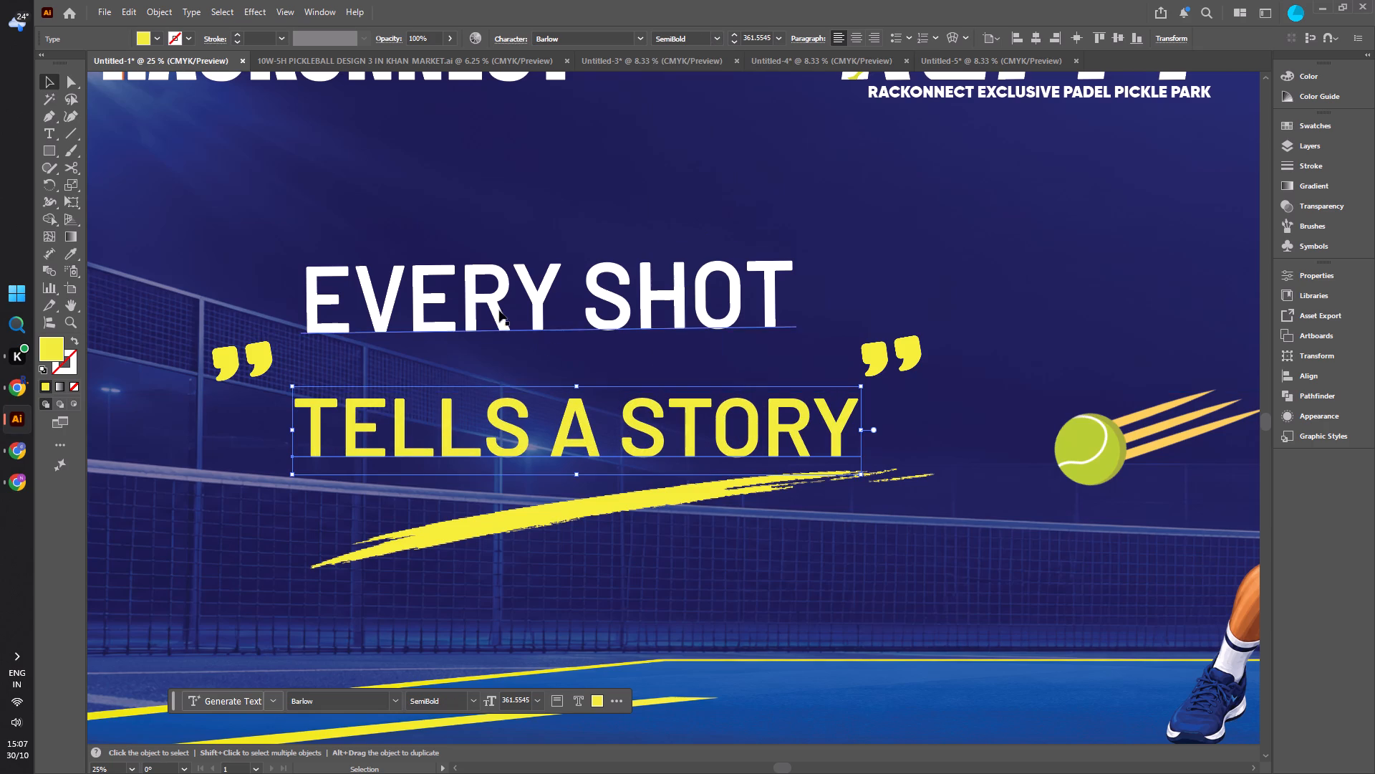
click(46, 83)
Move the blue court floor image down so it extends past the artboard's lower edge.
alt+scroll(302, 269, down, 3)
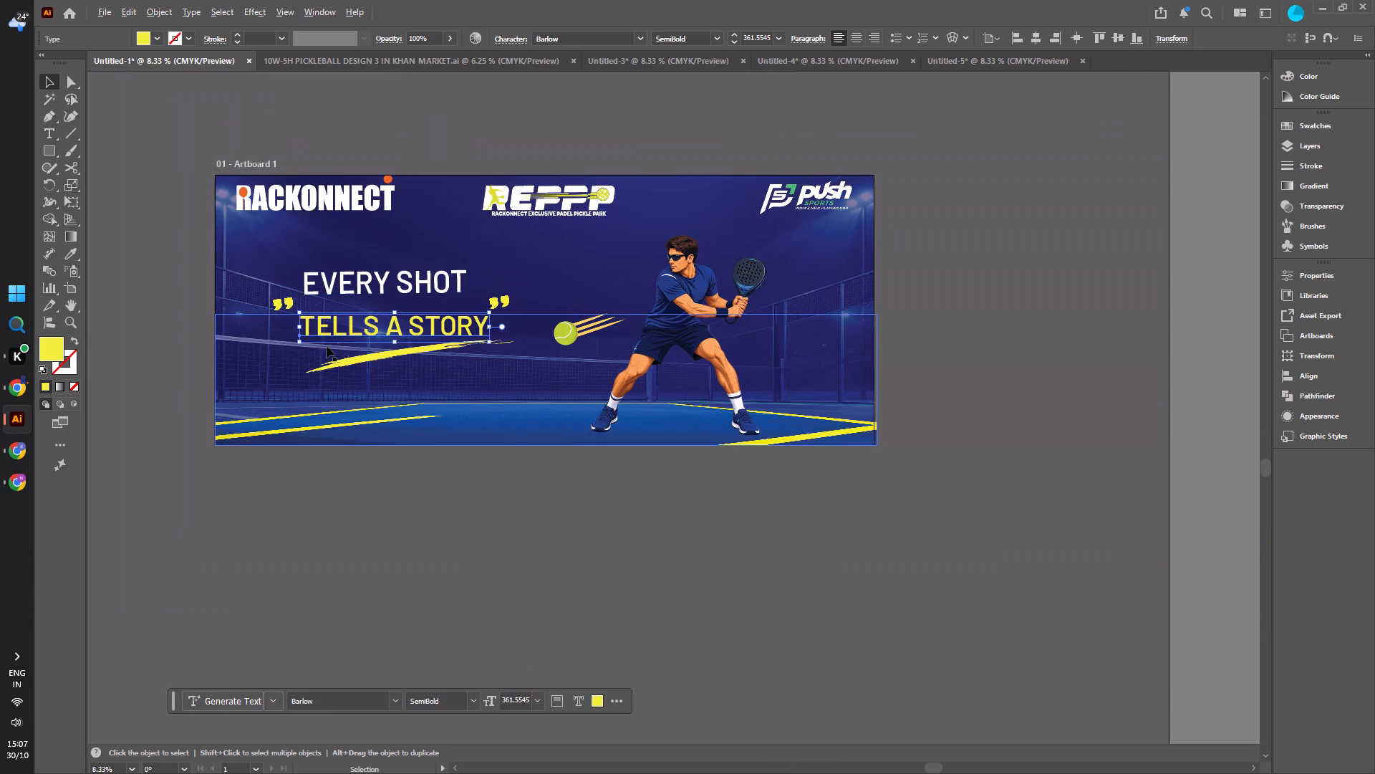
click(132, 293)
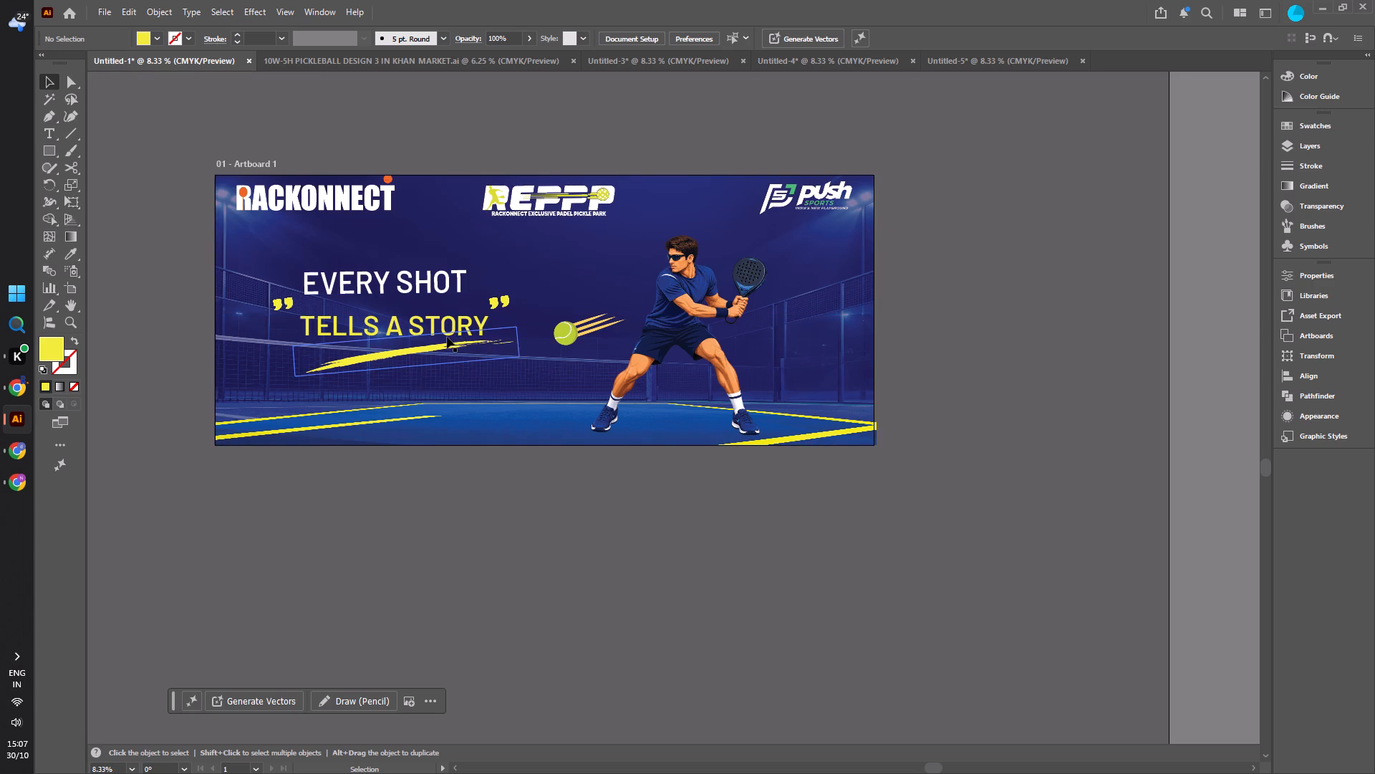
drag(520, 393, 521, 432)
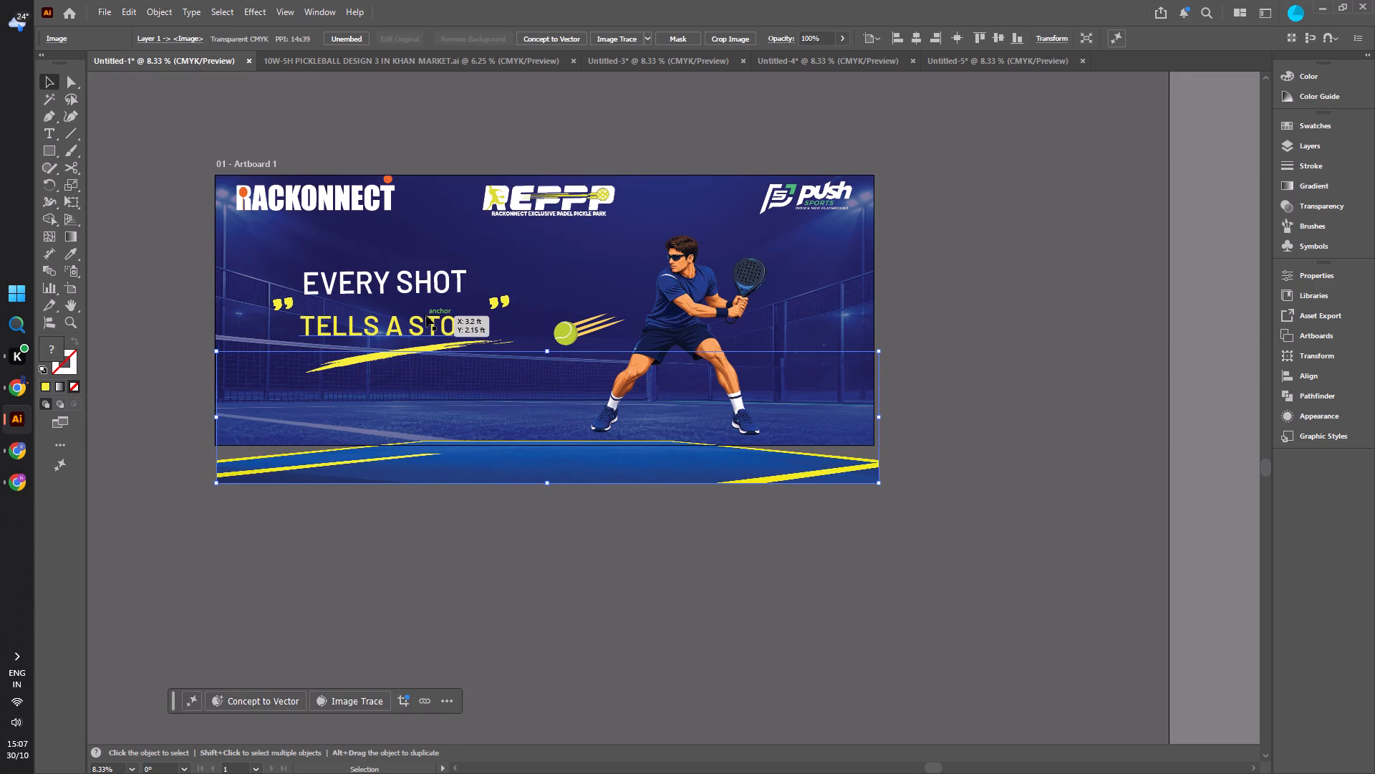
Move the "TELLS A STORY" text up and slightly left so it sits directly beneath "EVERY SHOT".
click(421, 323)
drag(421, 324, 411, 311)
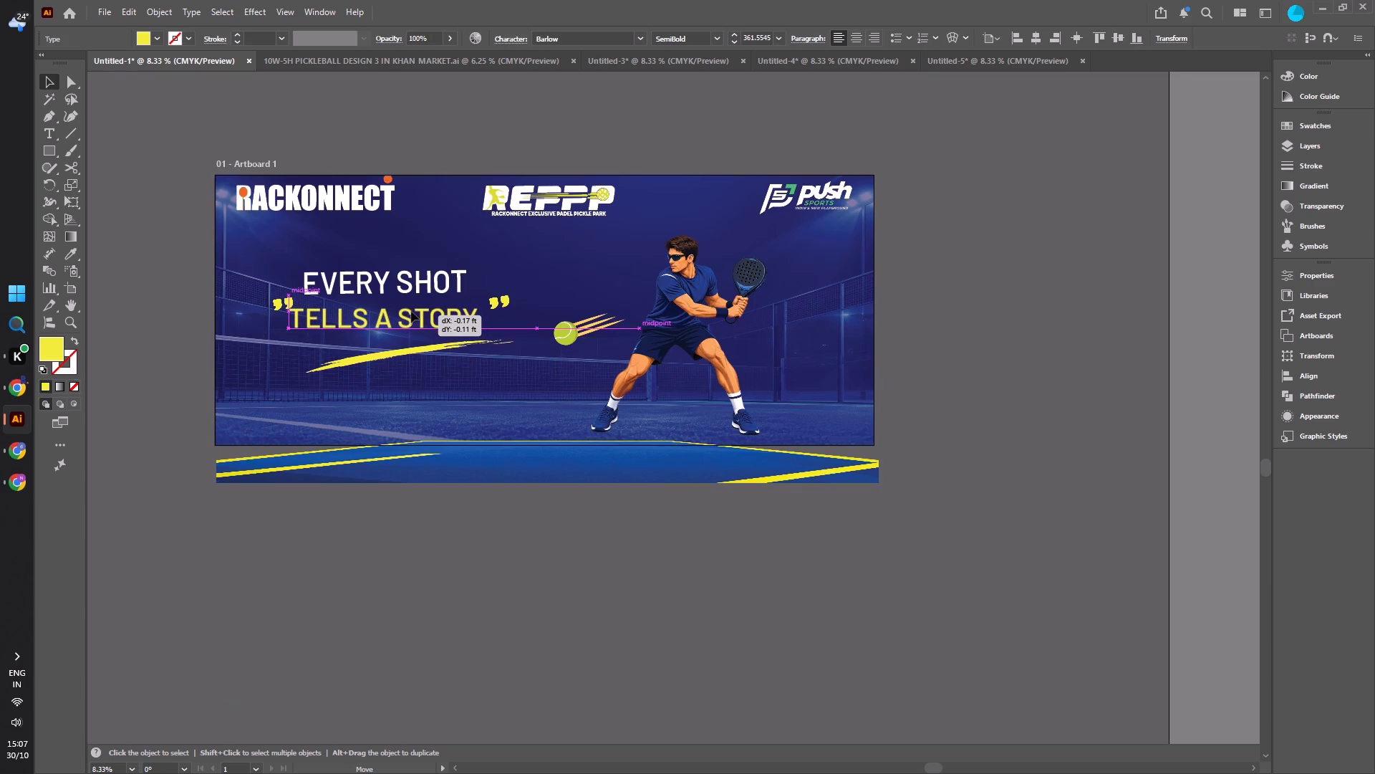
drag(411, 311, 411, 307)
click(149, 325)
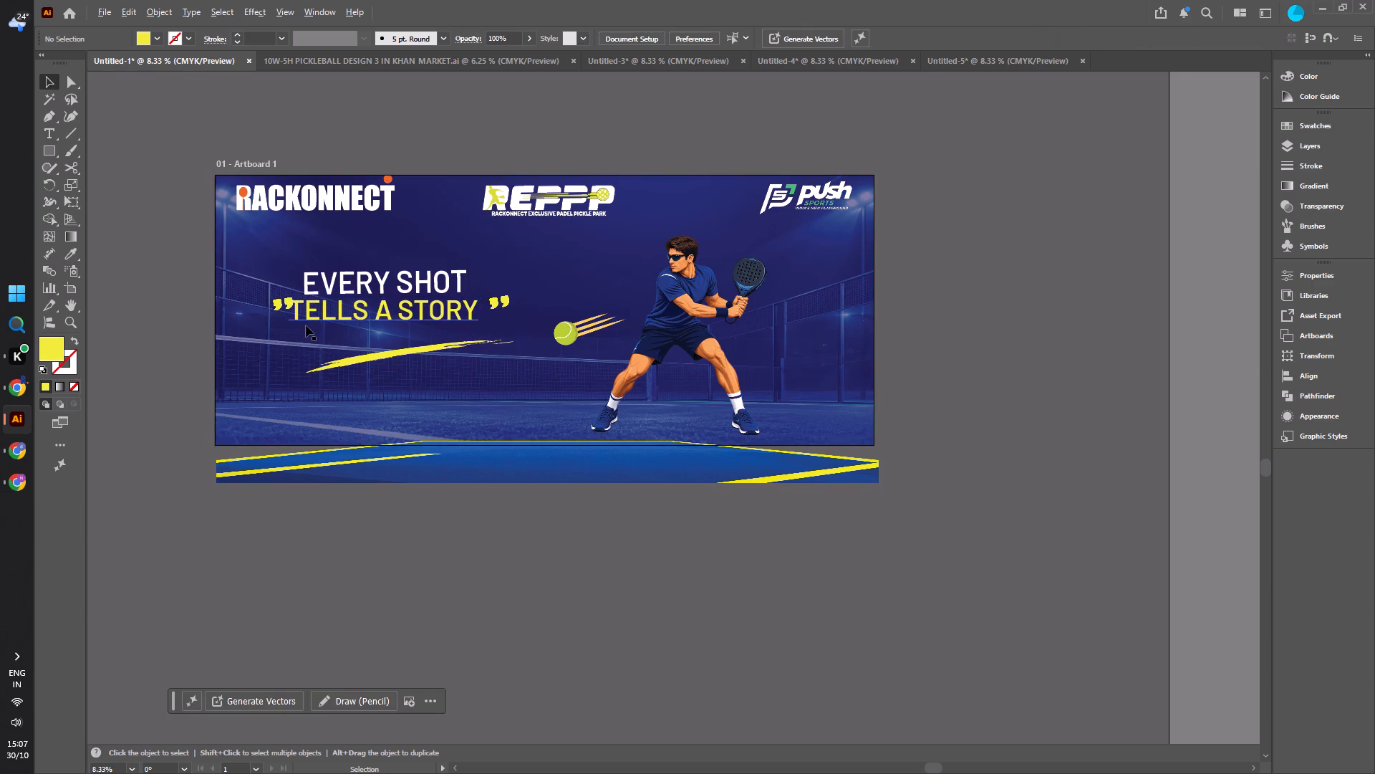
alt+scroll(308, 325, up, 2)
drag(385, 295, 392, 297)
Group the two opening quotation mark images, and group the two closing quotation mark images separately.
click(261, 282)
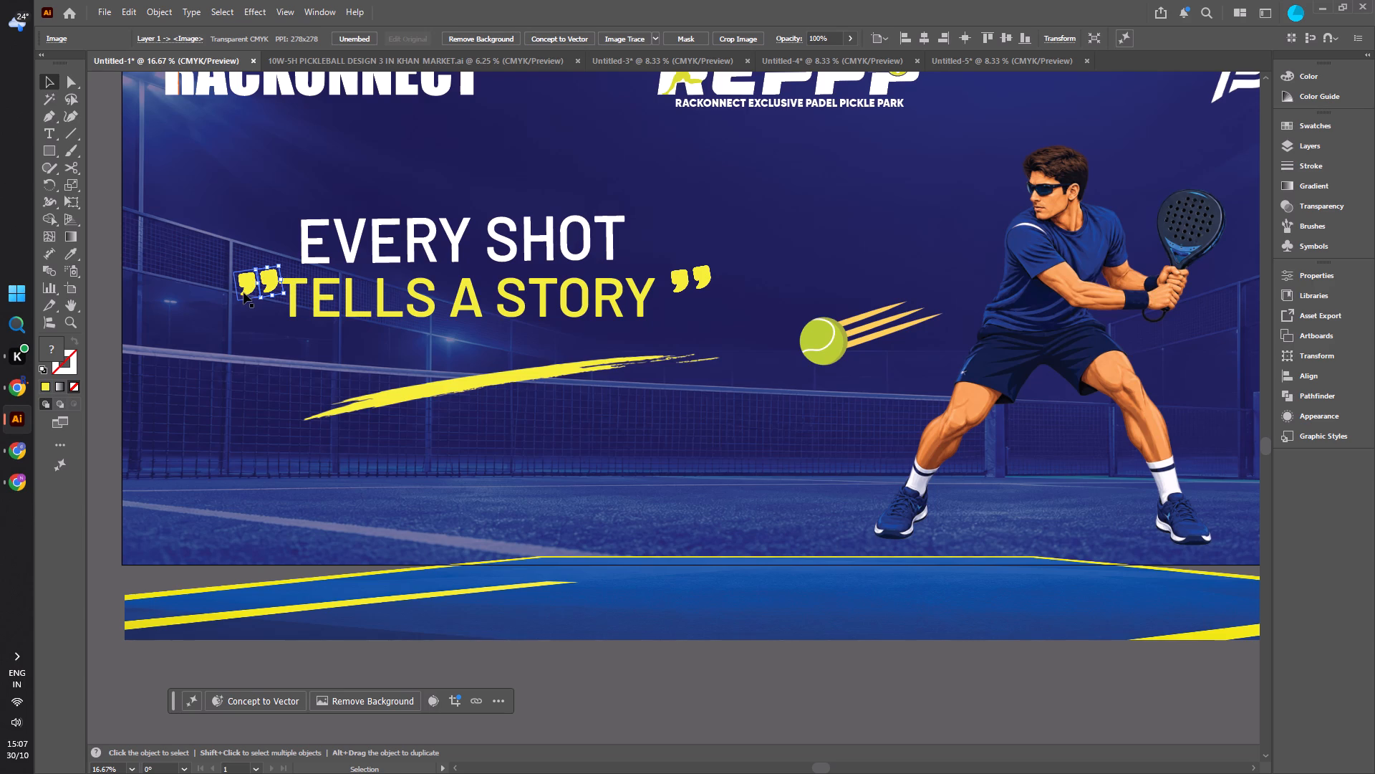
shift+click(243, 292)
click(290, 700)
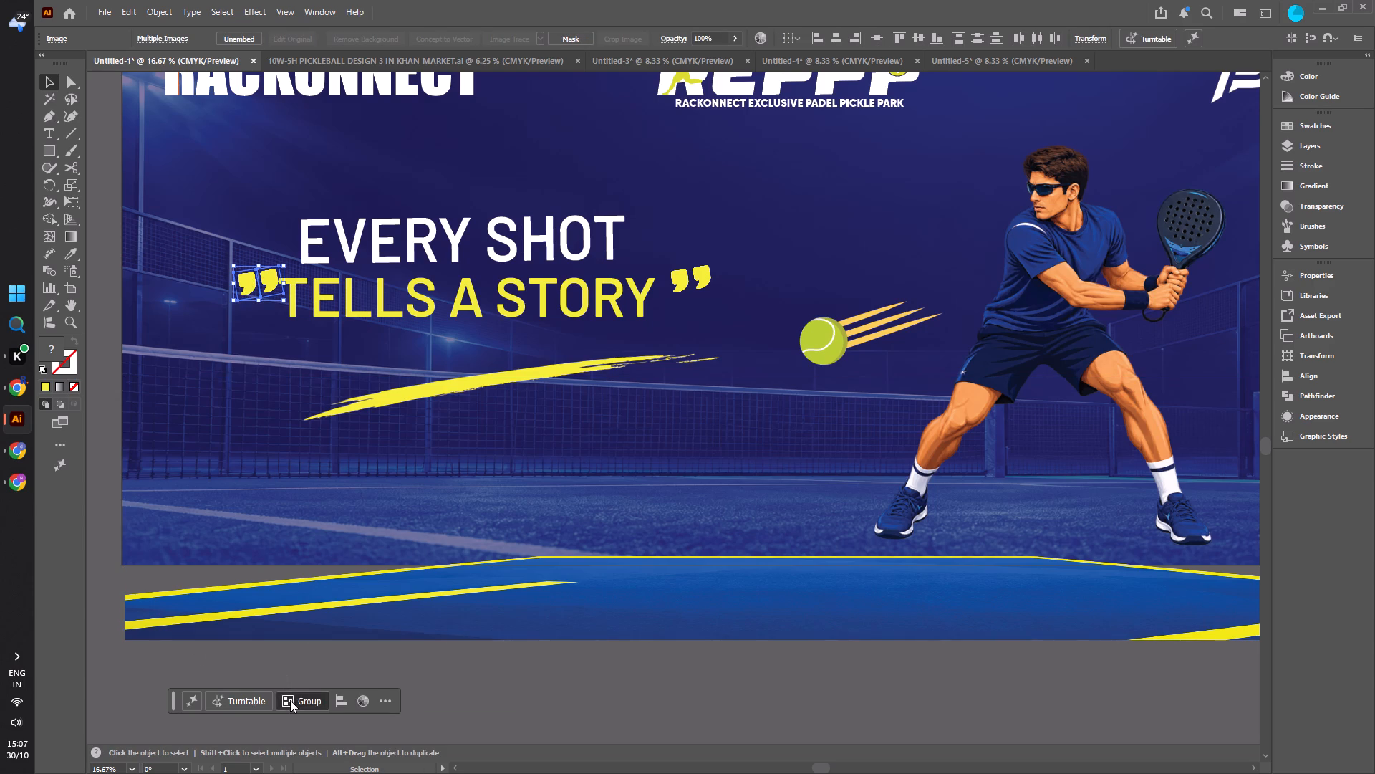
click(532, 681)
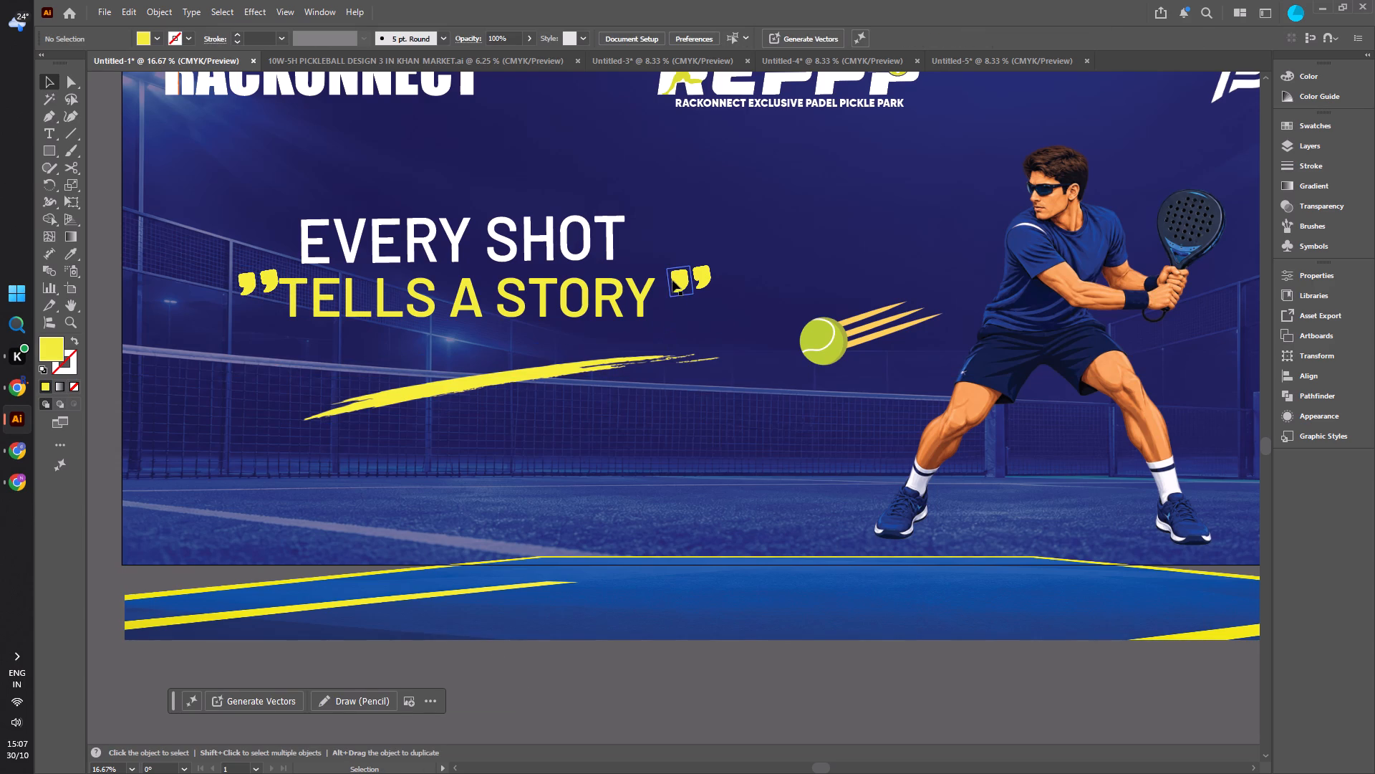
click(672, 280)
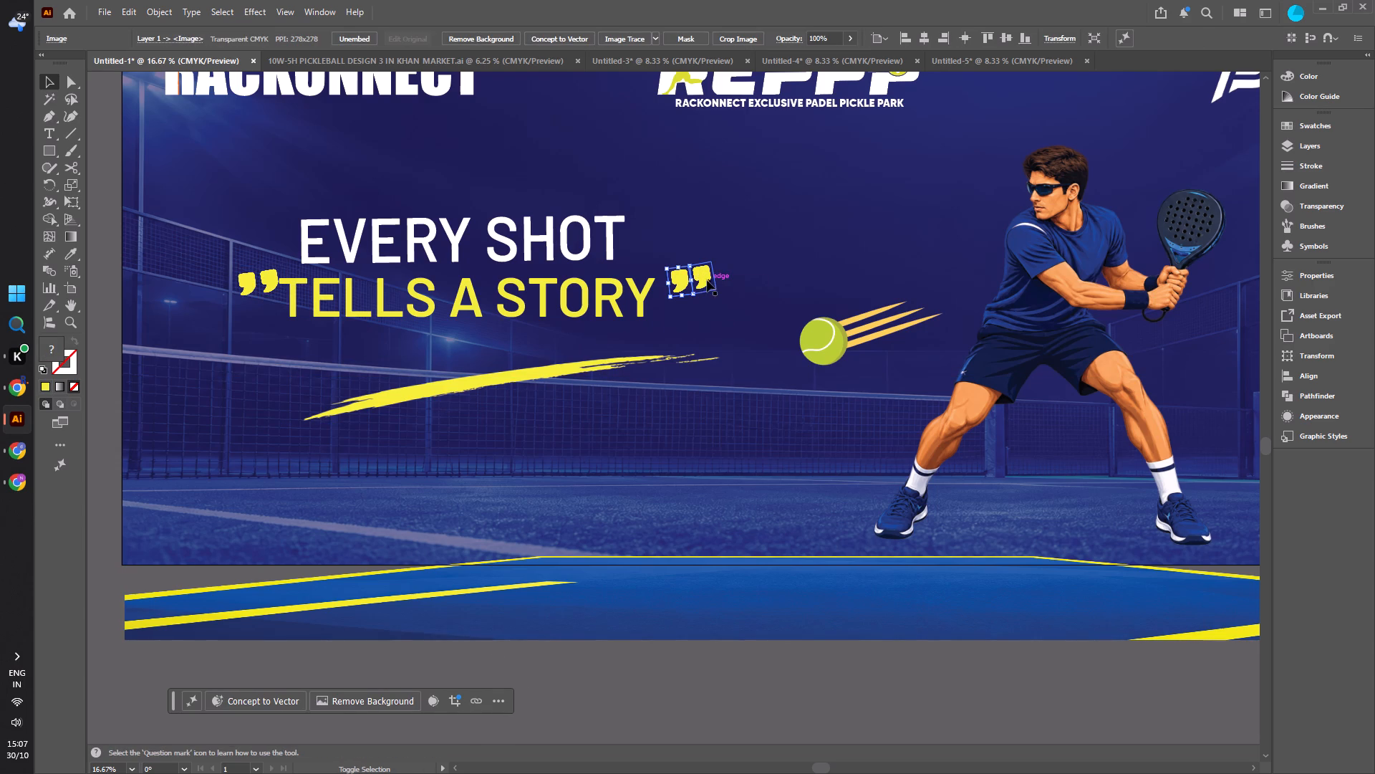
shift+click(707, 280)
click(298, 701)
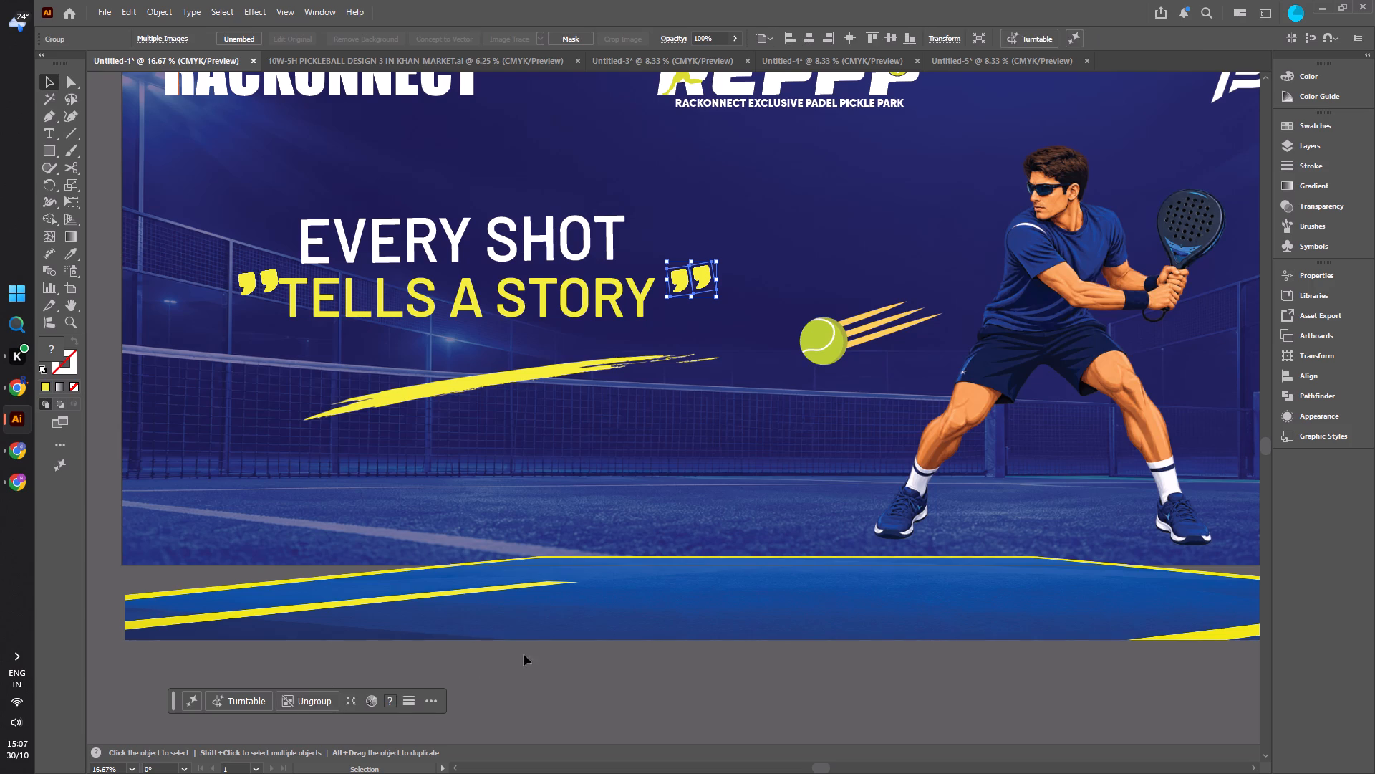
Move the opening quotation mark group up beside "EVERY SHOT" and rotate it to about 350° so it sits level.
click(592, 644)
drag(254, 275, 256, 239)
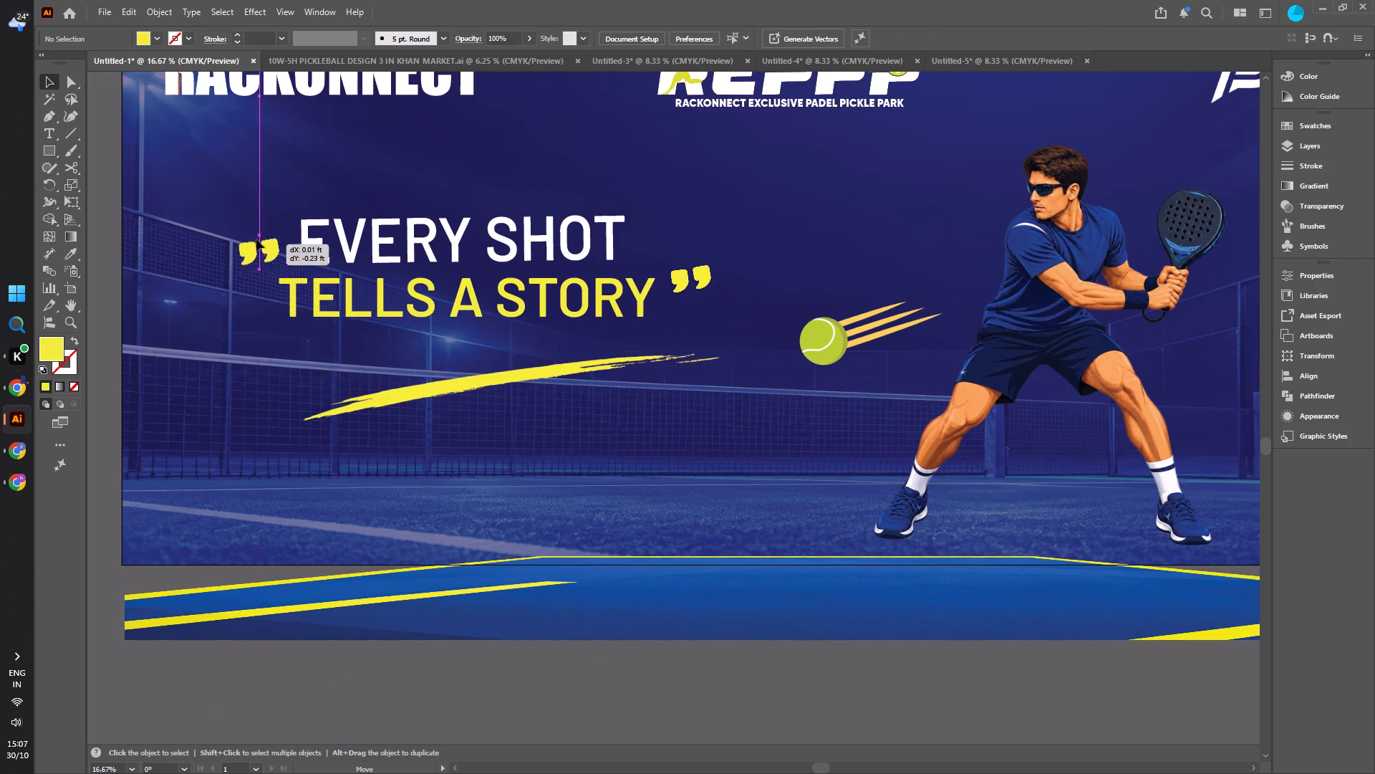
drag(256, 239, 254, 218)
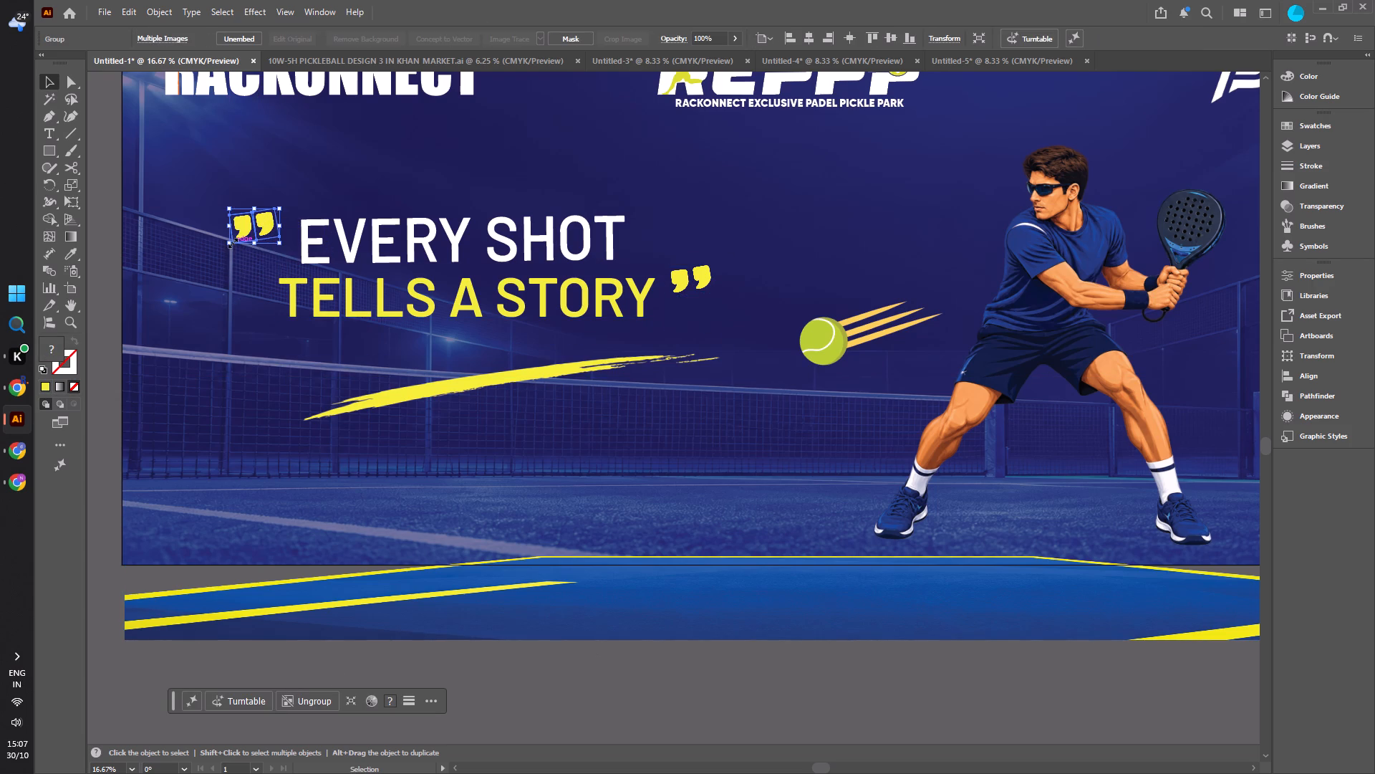
click(226, 249)
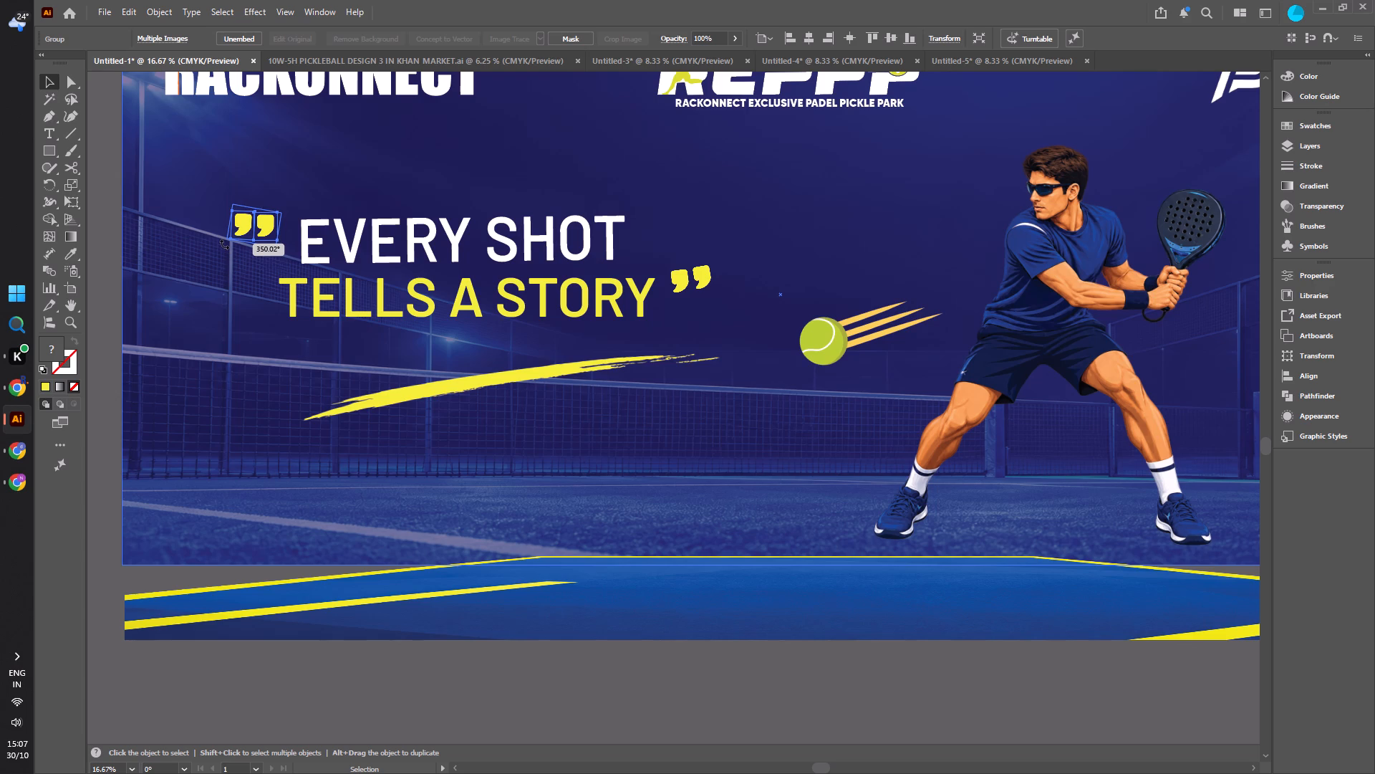
click(205, 258)
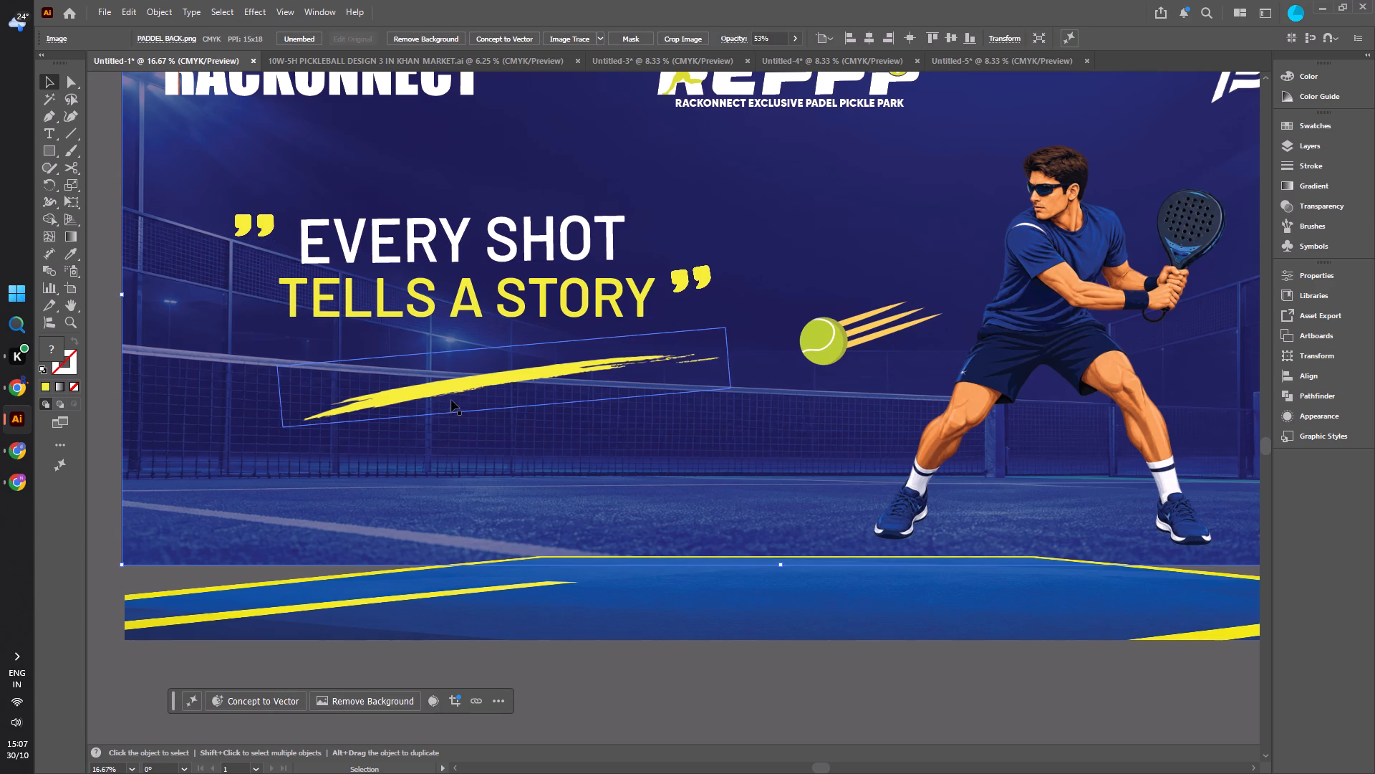
Move the yellow brush stroke up and slightly left so it sits directly beneath "TELLS A STORY".
drag(451, 400, 427, 365)
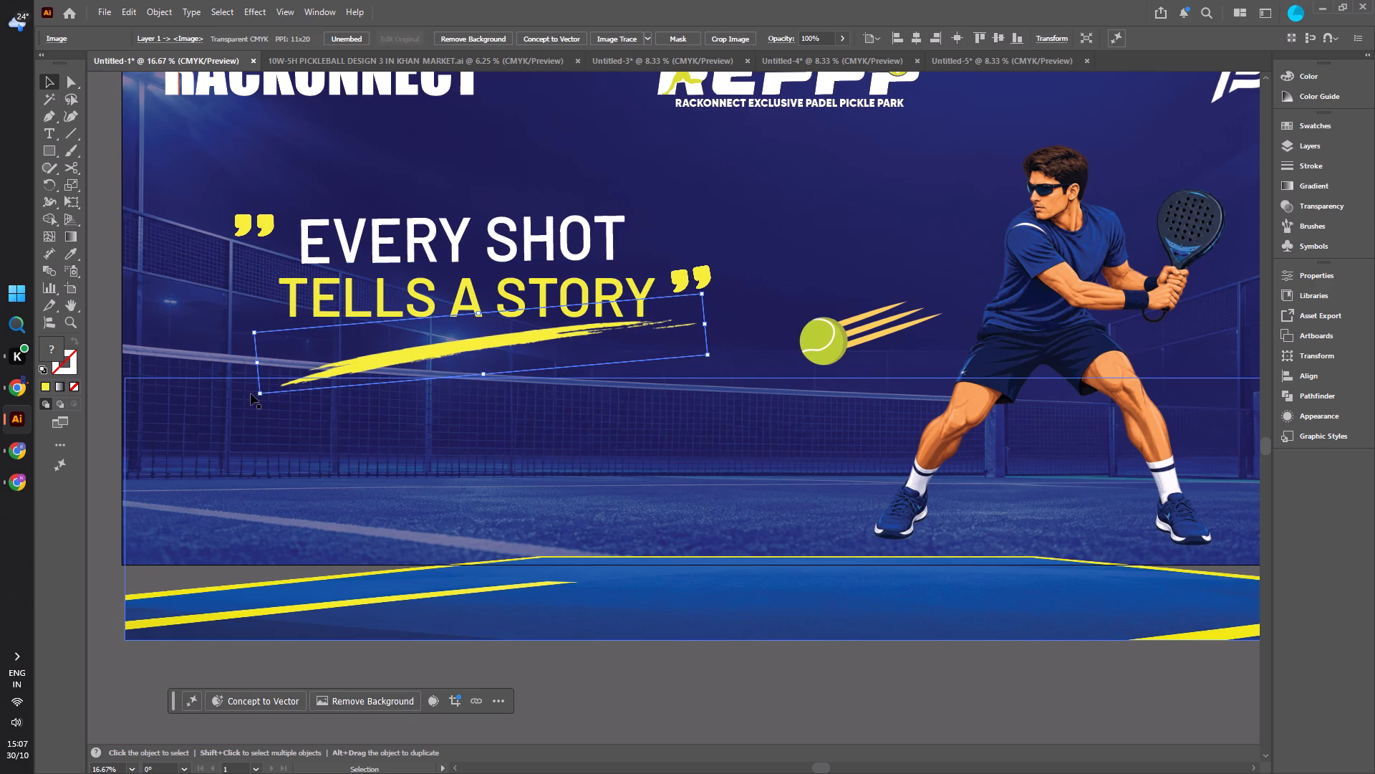
Switch to the Chrome browser.
click(17, 385)
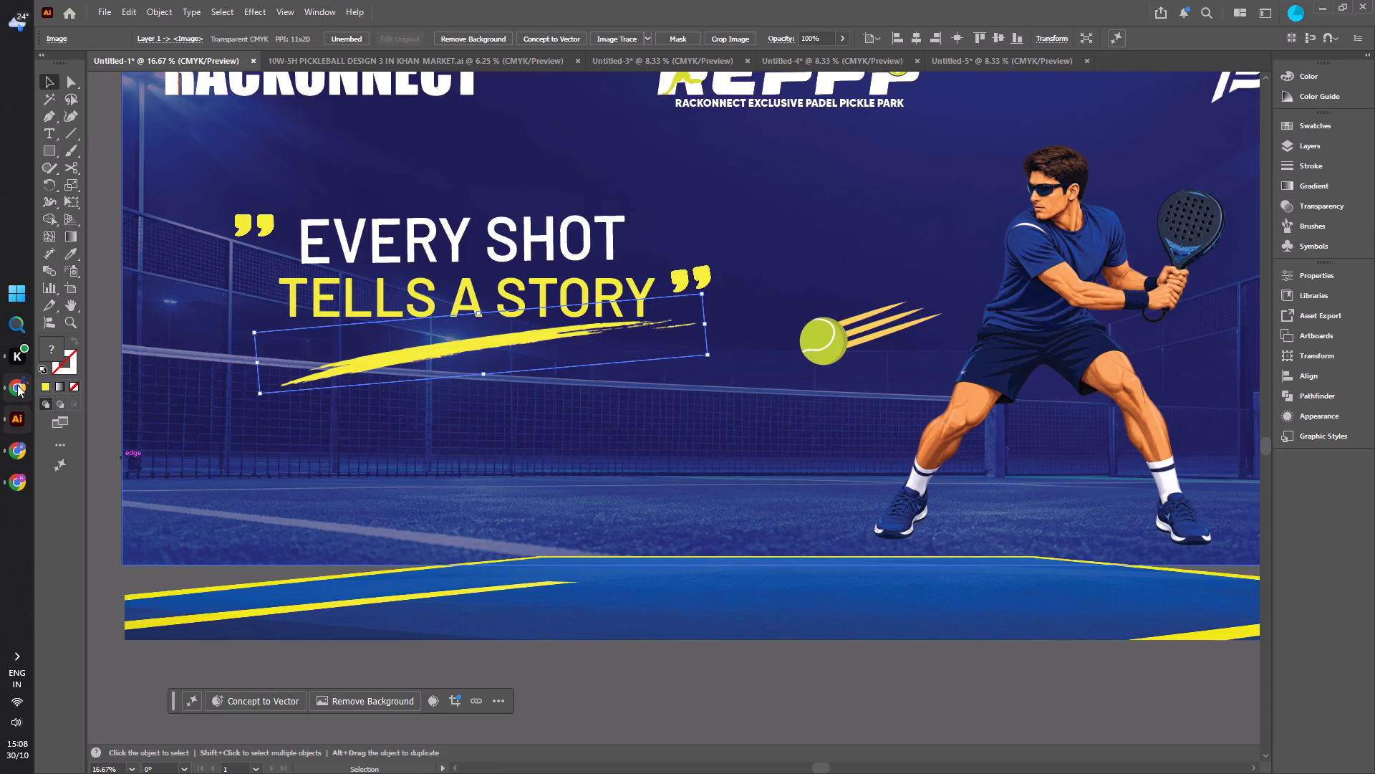
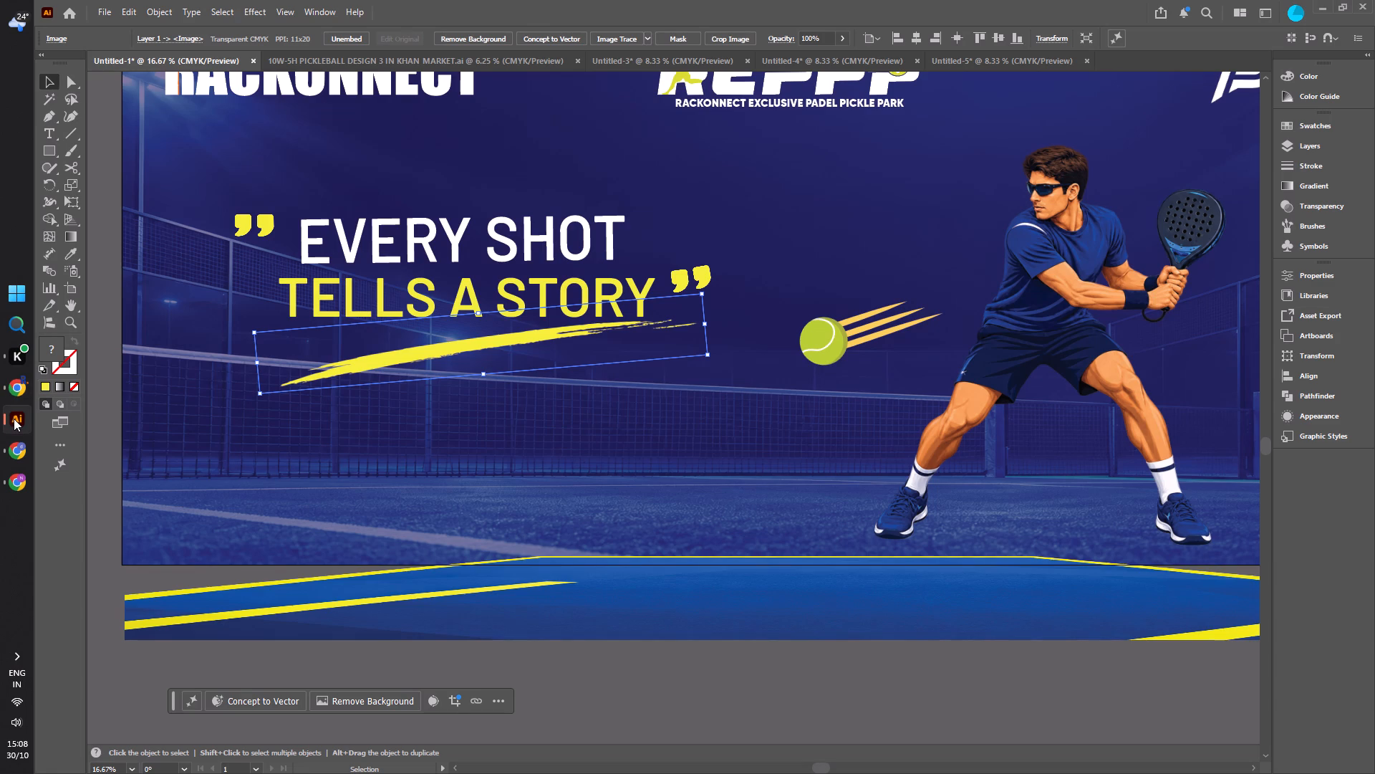
Rotate the yellow brush stroke beneath "TELLS A STORY" so its bounding box is level with the text.
click(476, 380)
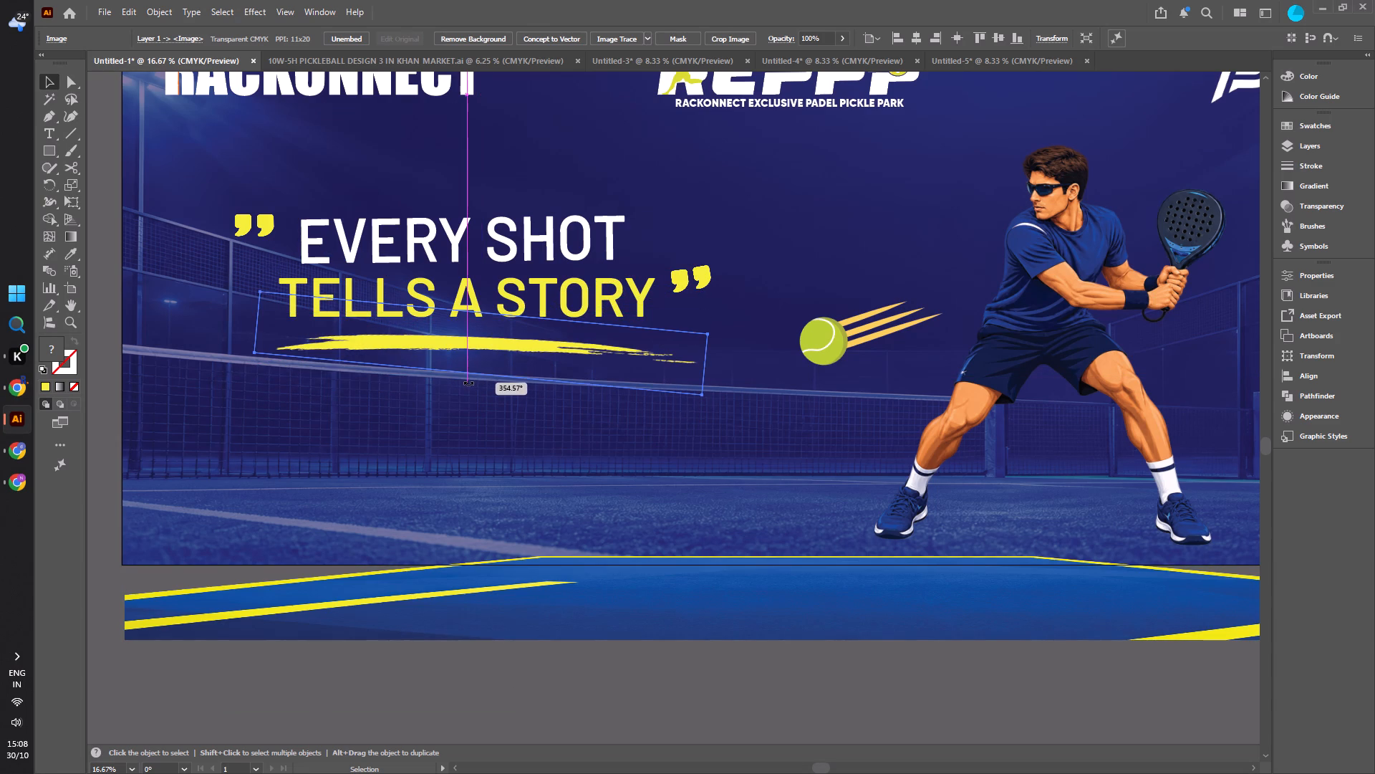
click(690, 194)
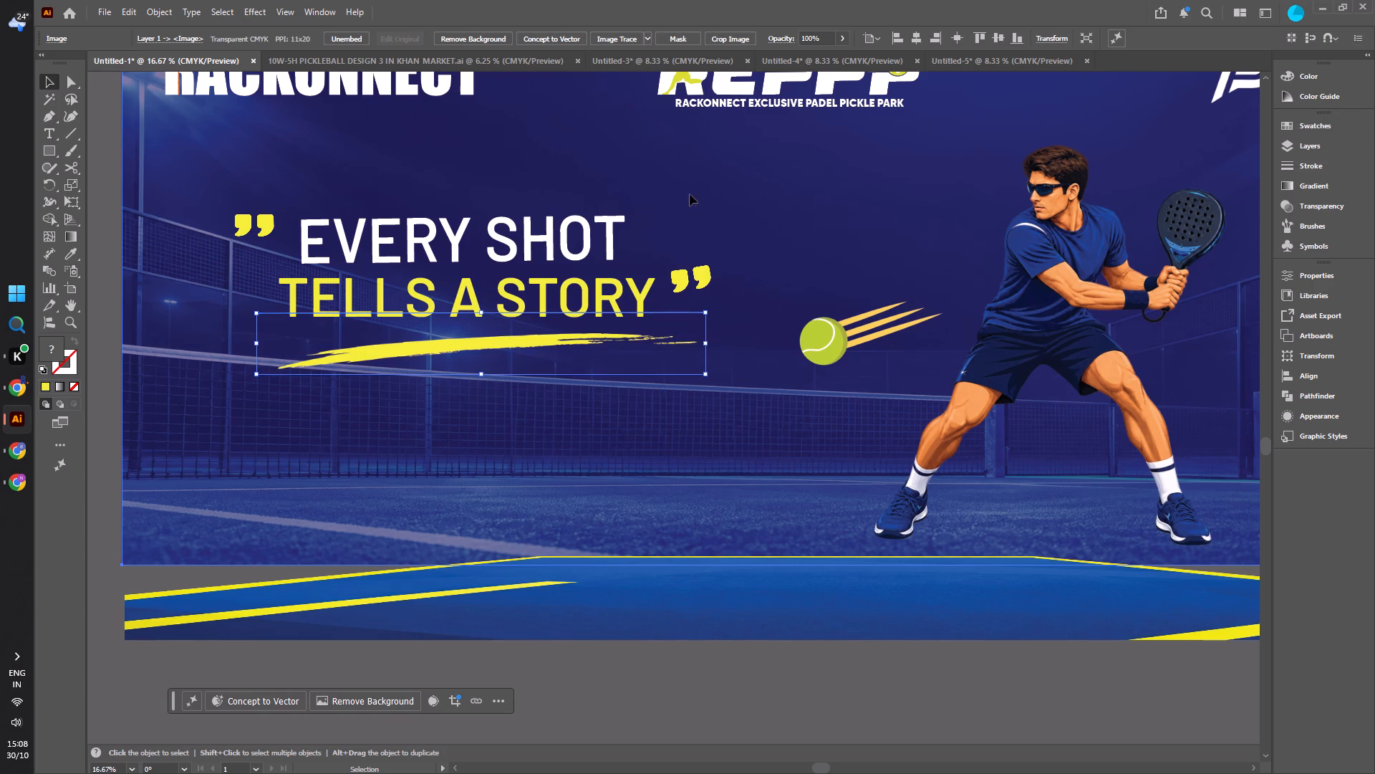
Move the blue court floor image further down so its visible court surface sits just below the artboard's lower edge.
alt+scroll(539, 226, down, 1)
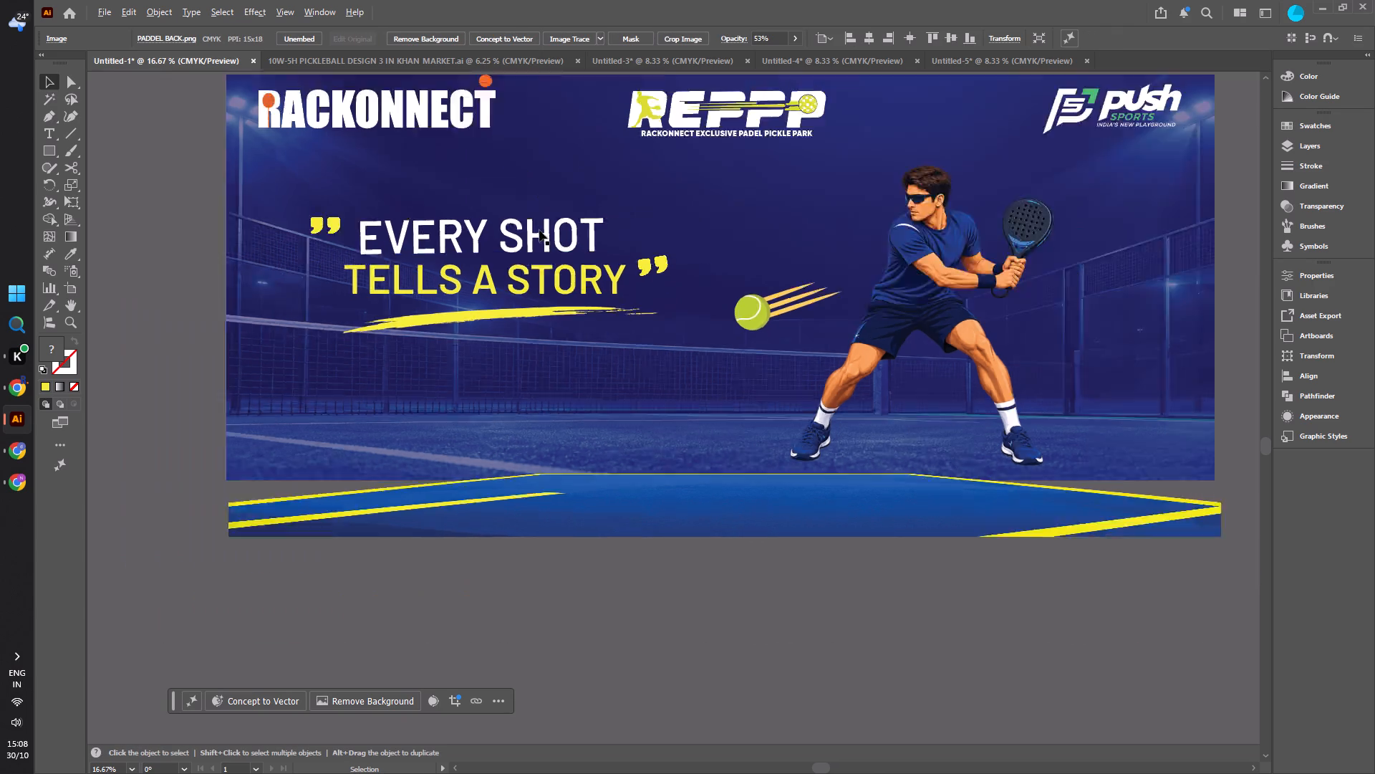
alt+scroll(539, 230, down, 2)
drag(604, 360, 602, 376)
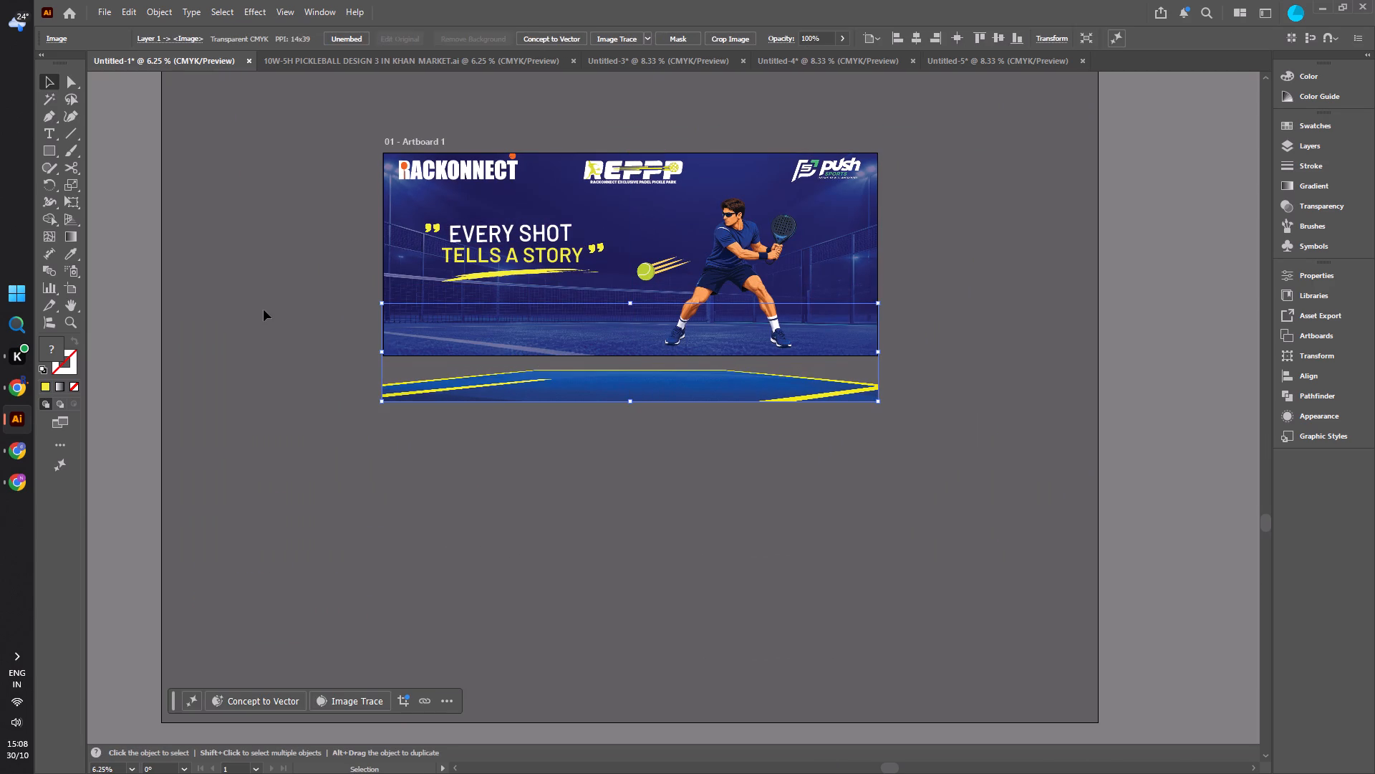
click(259, 300)
Browse the installed fonts and preview alternatives to Barlow on the "EVERY SHOT" text.
alt+scroll(377, 231, up, 2)
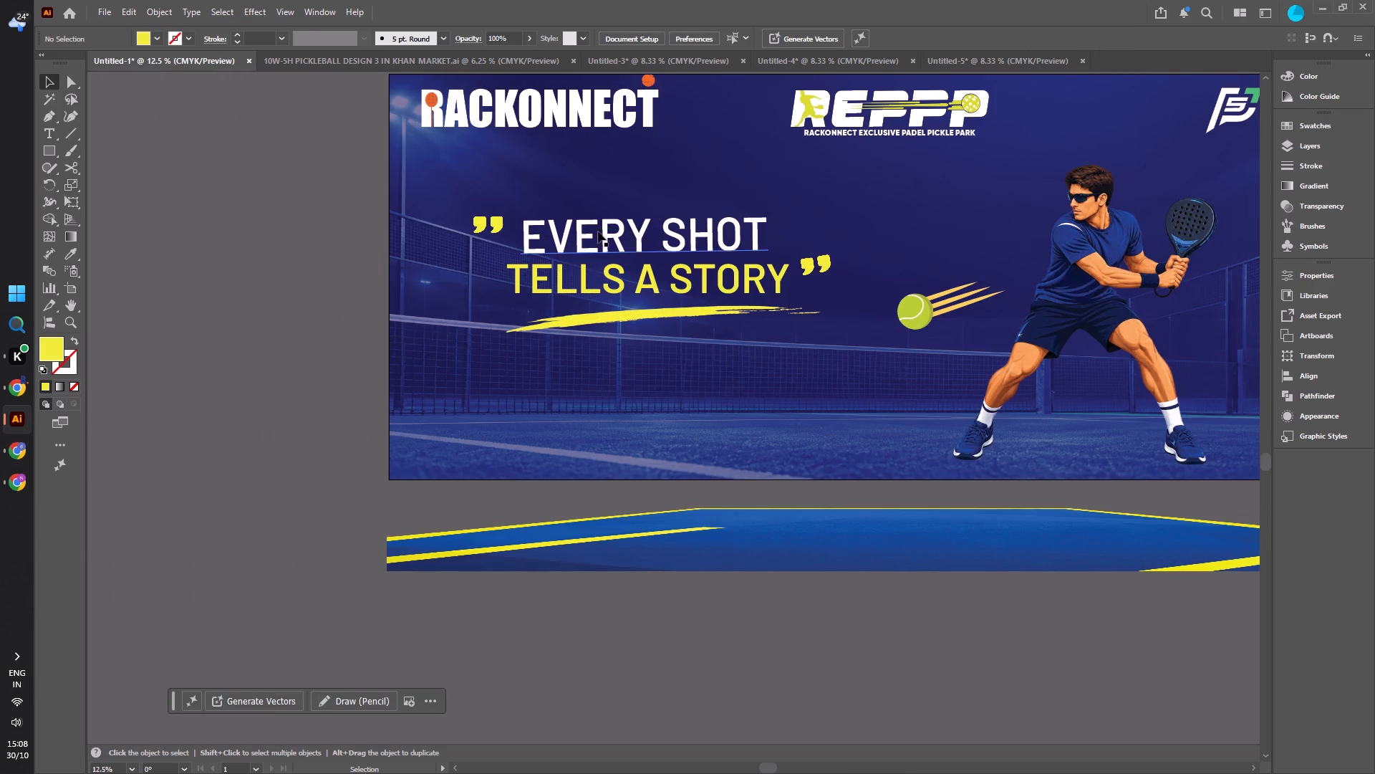
scroll(598, 231, up, 2)
click(604, 266)
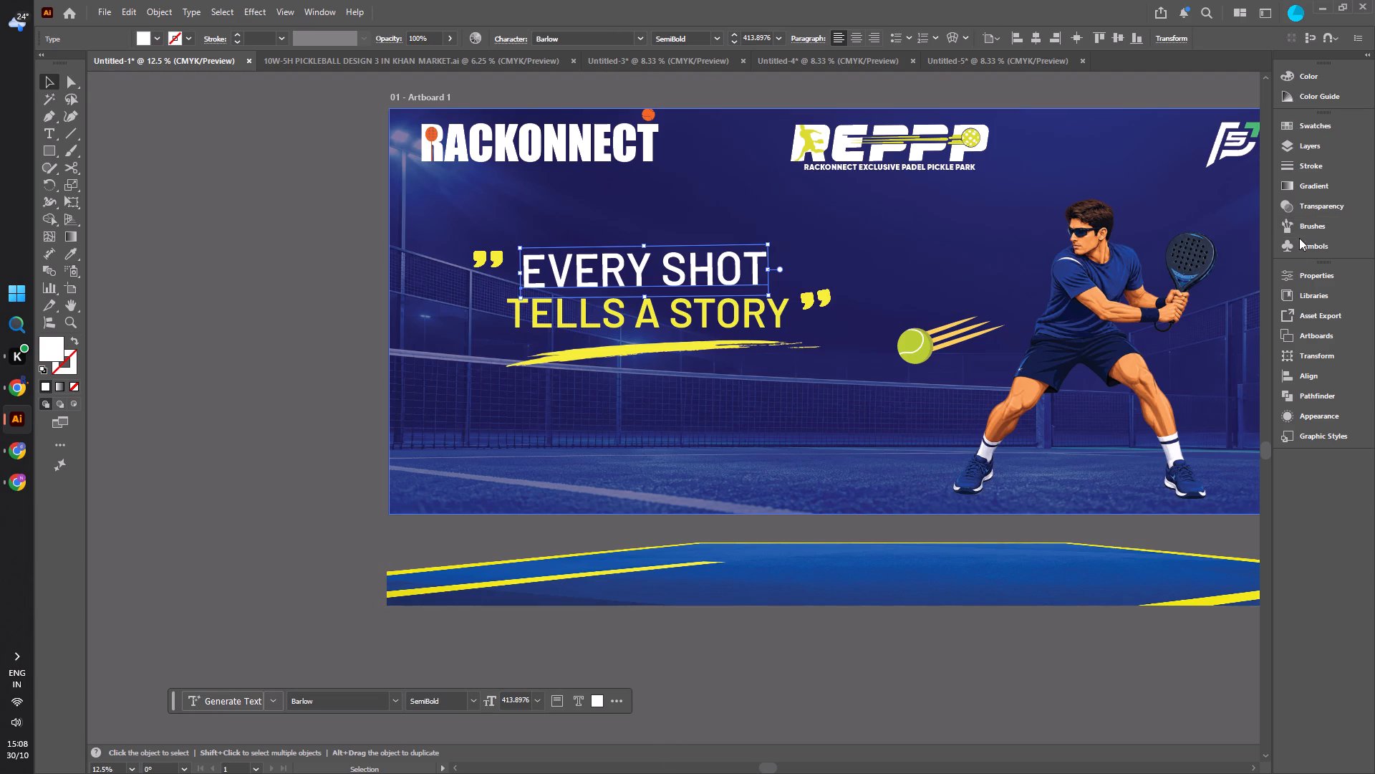
click(1286, 269)
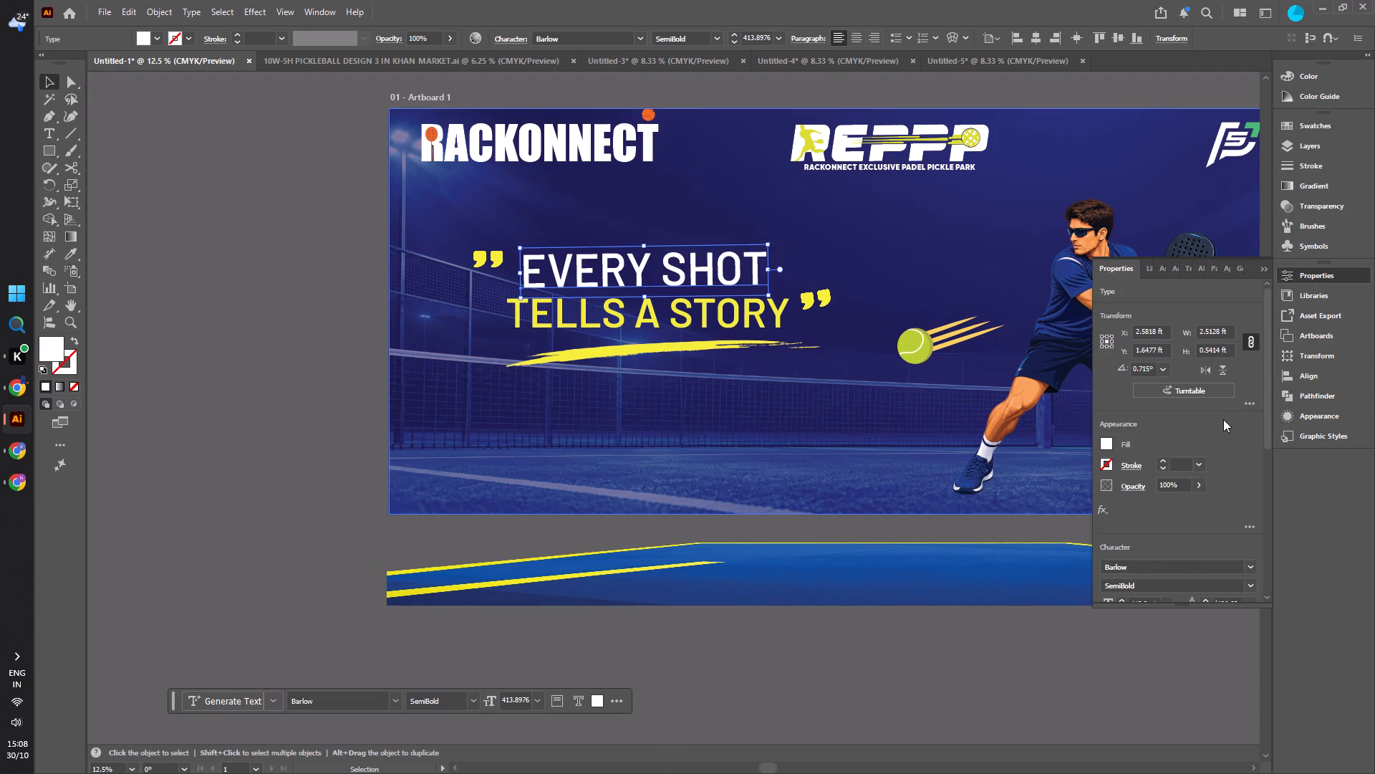
scroll(1214, 479, down, 6)
click(1245, 503)
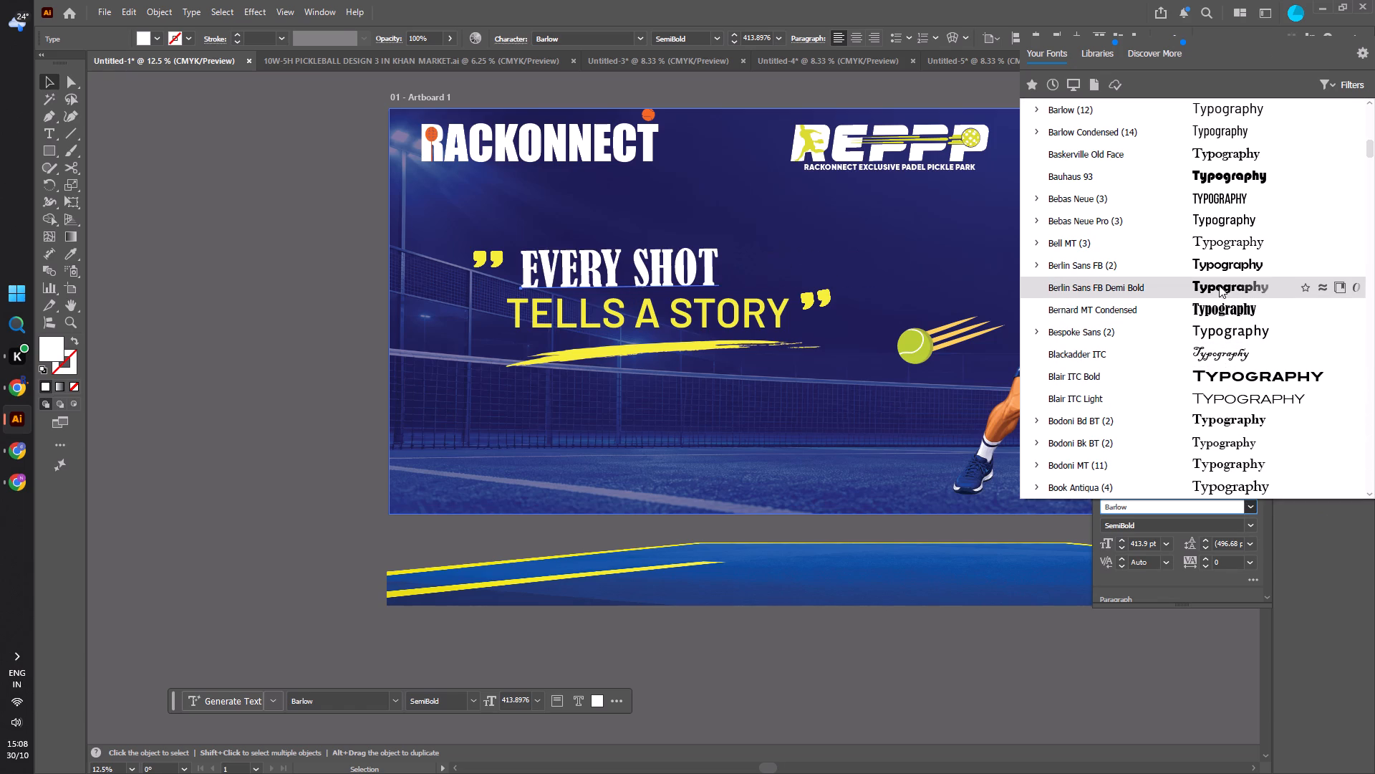
scroll(1219, 285, up, 4)
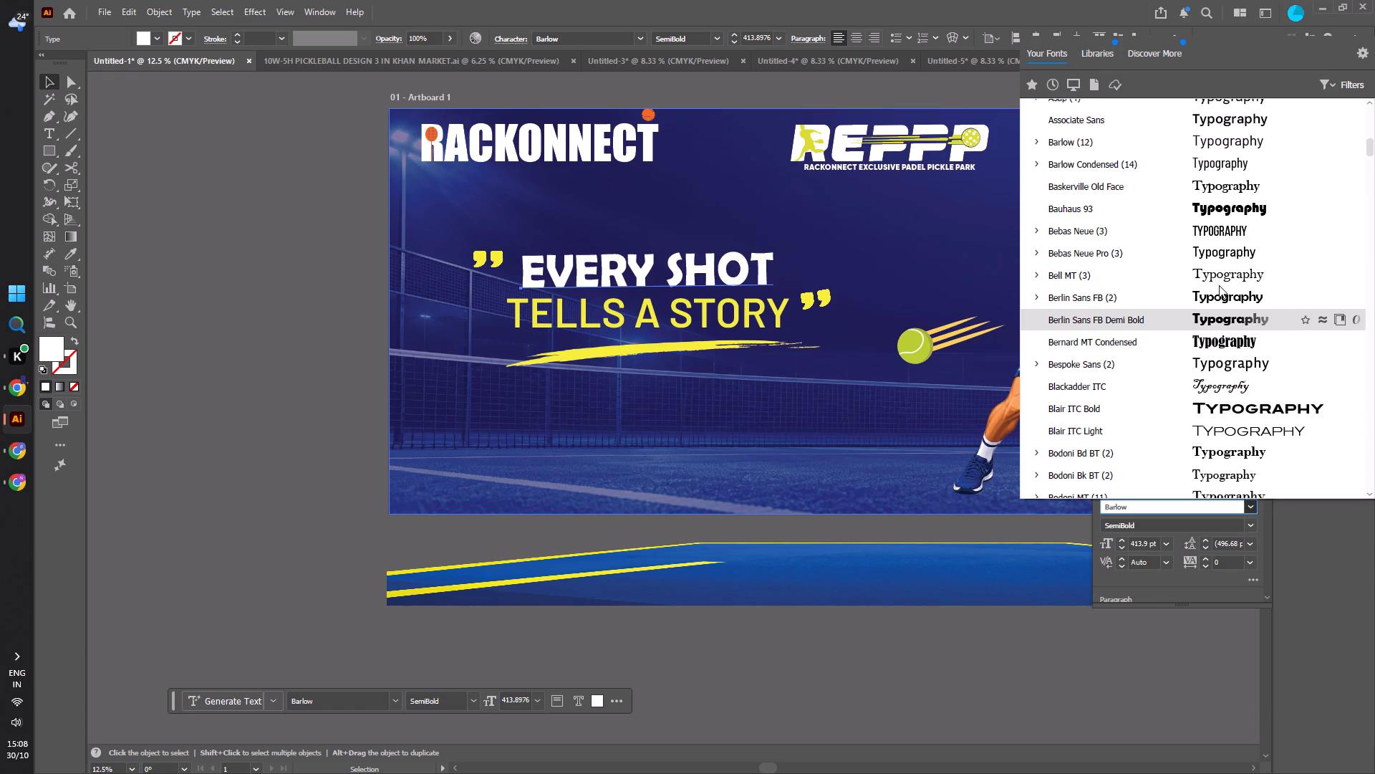
scroll(1219, 285, up, 20)
scroll(1219, 285, up, 12)
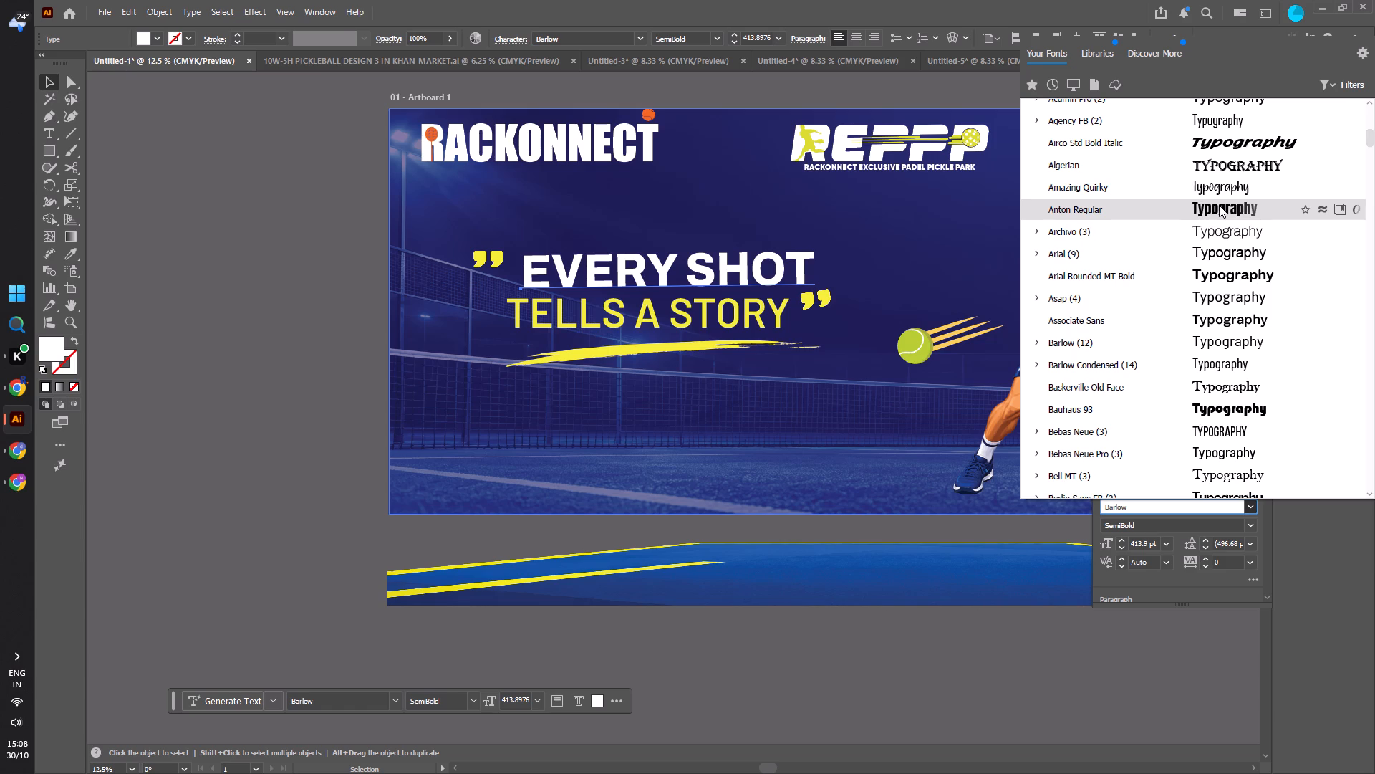
scroll(1219, 205, up, 8)
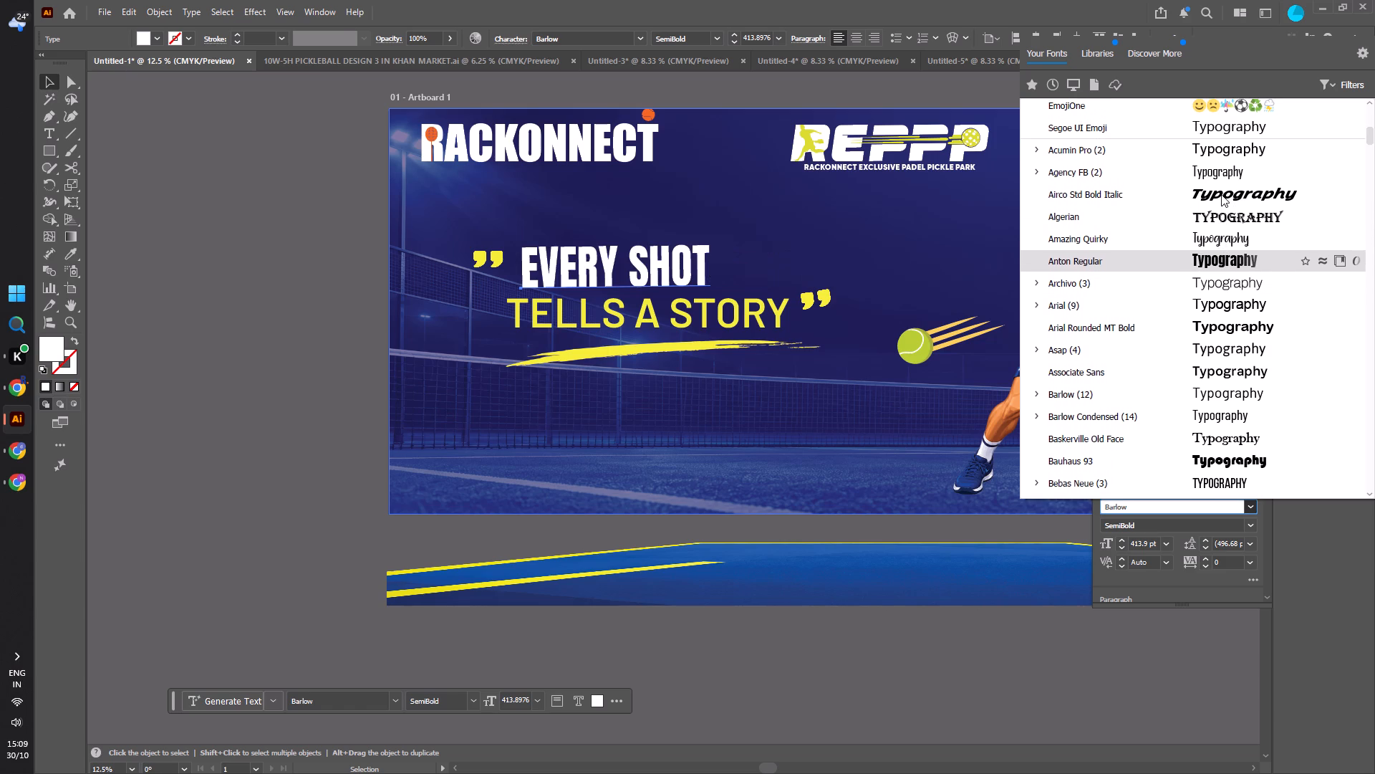
scroll(1221, 194, up, 3)
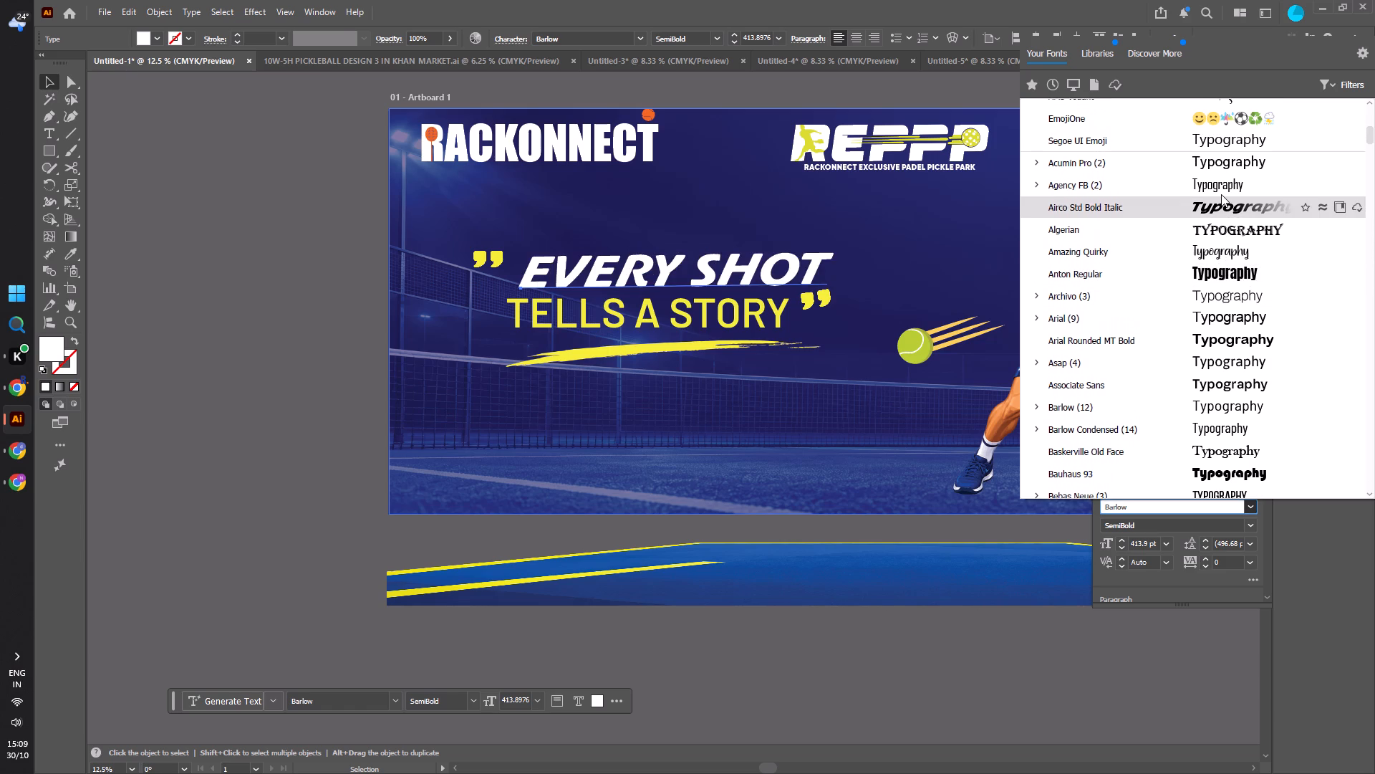
scroll(1221, 194, up, 20)
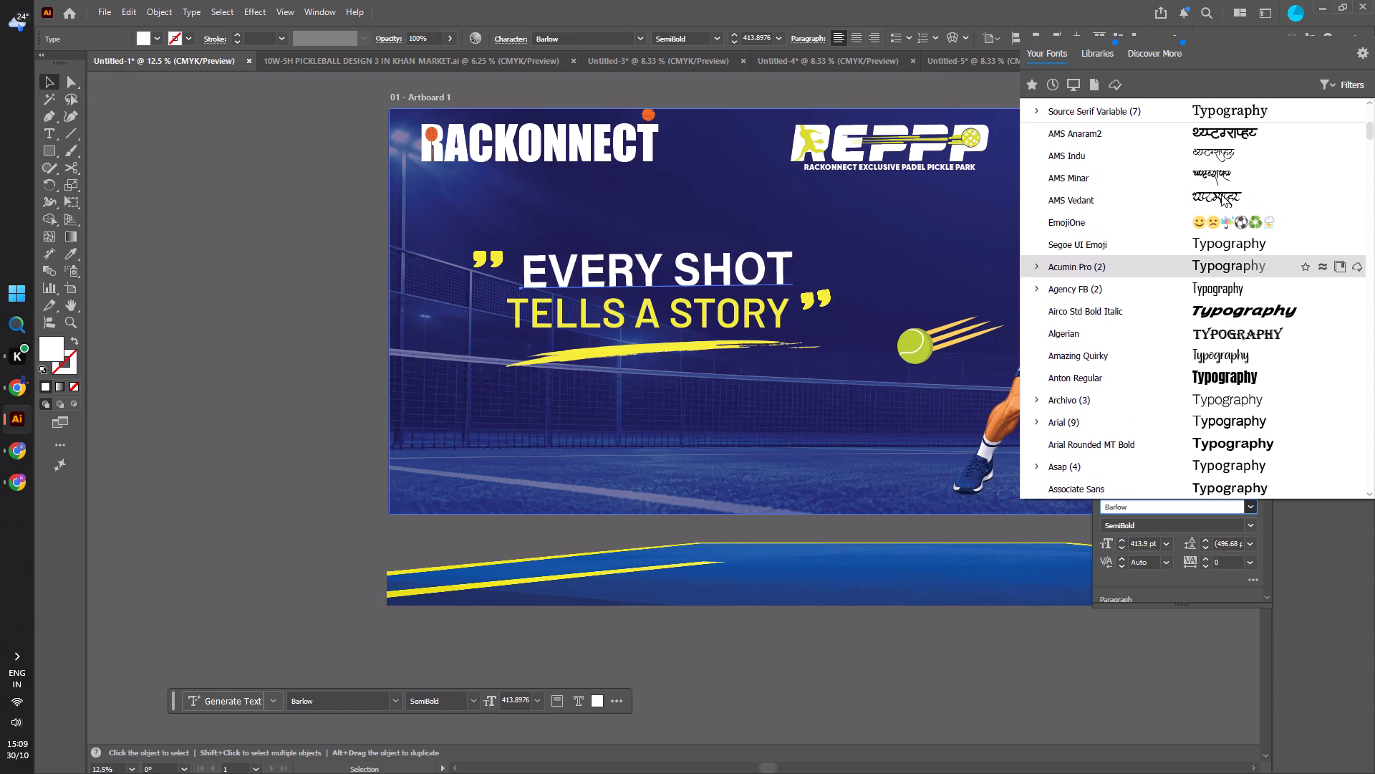
scroll(1221, 194, up, 20)
scroll(1221, 194, up, 14)
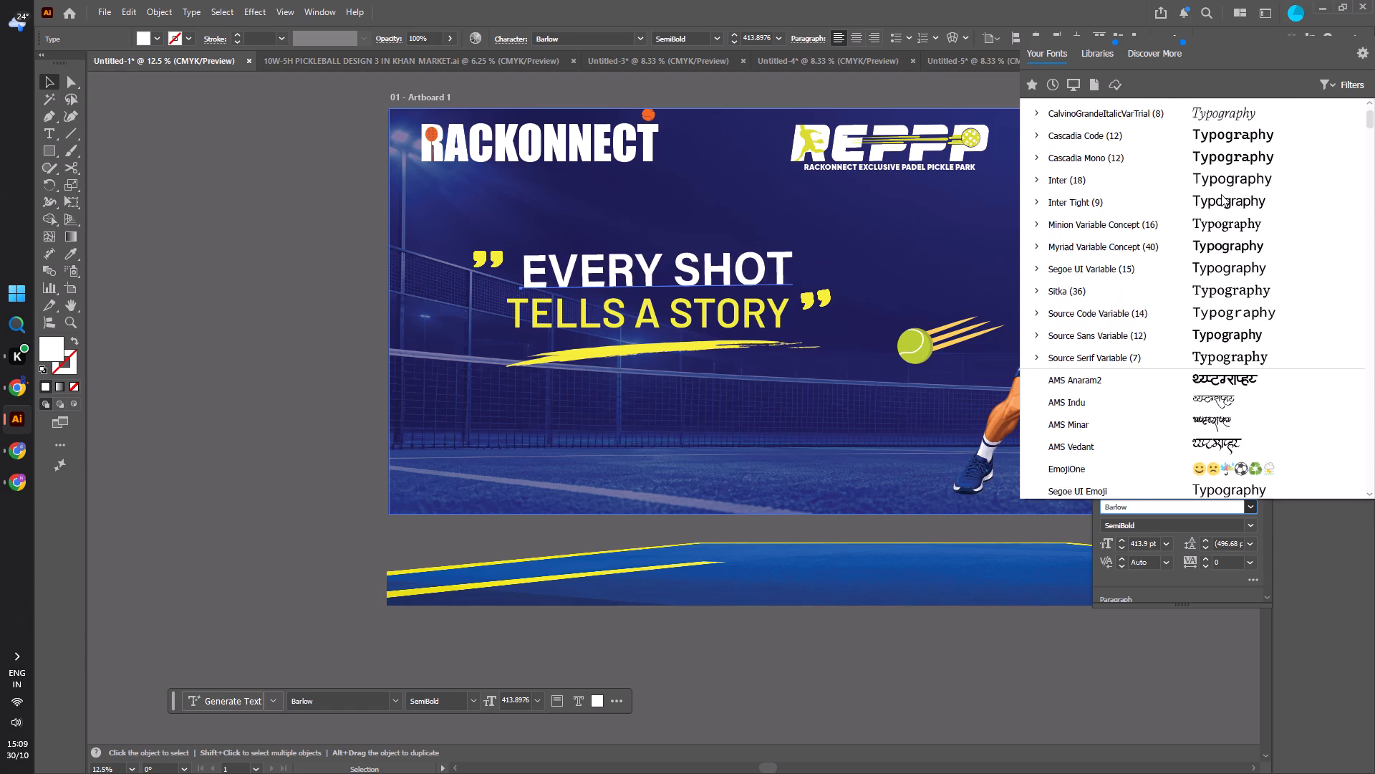
scroll(1221, 194, up, 14)
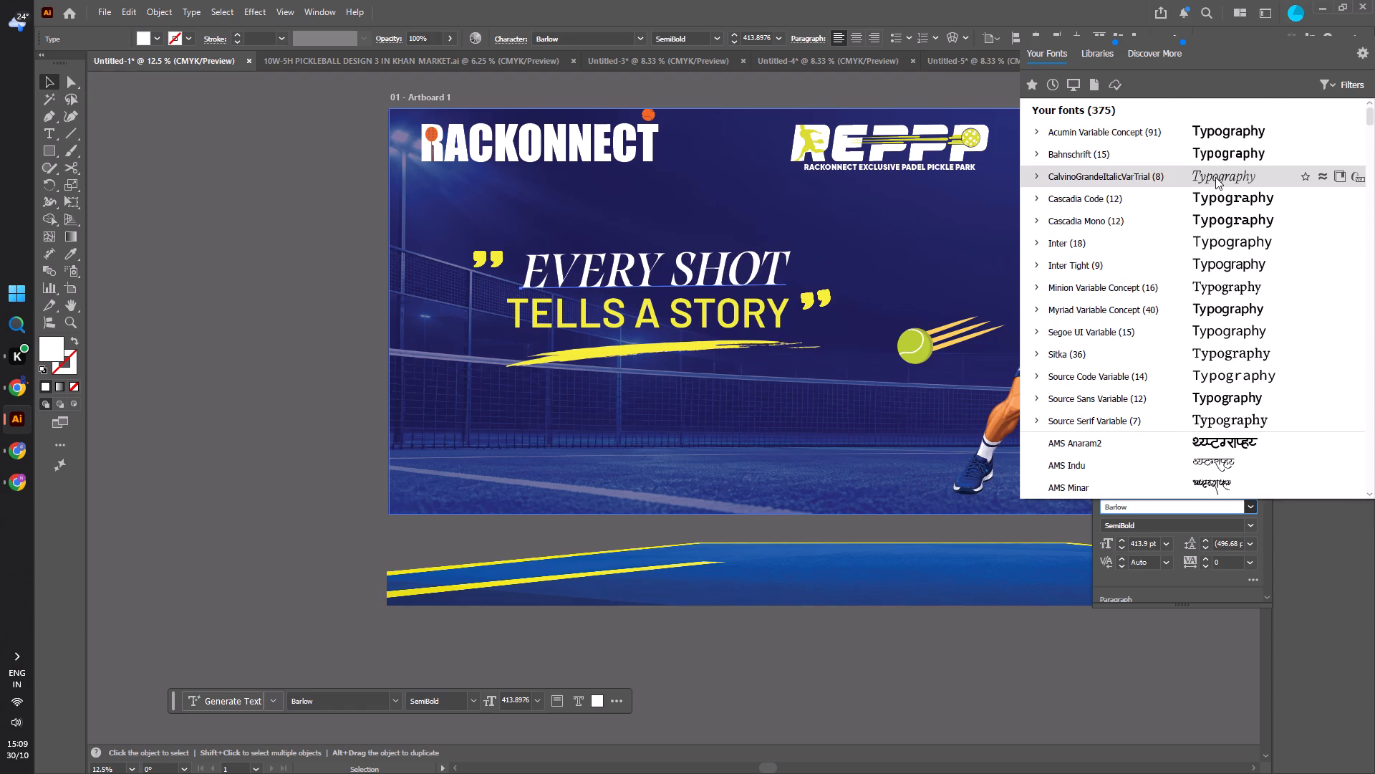
scroll(1215, 177, up, 3)
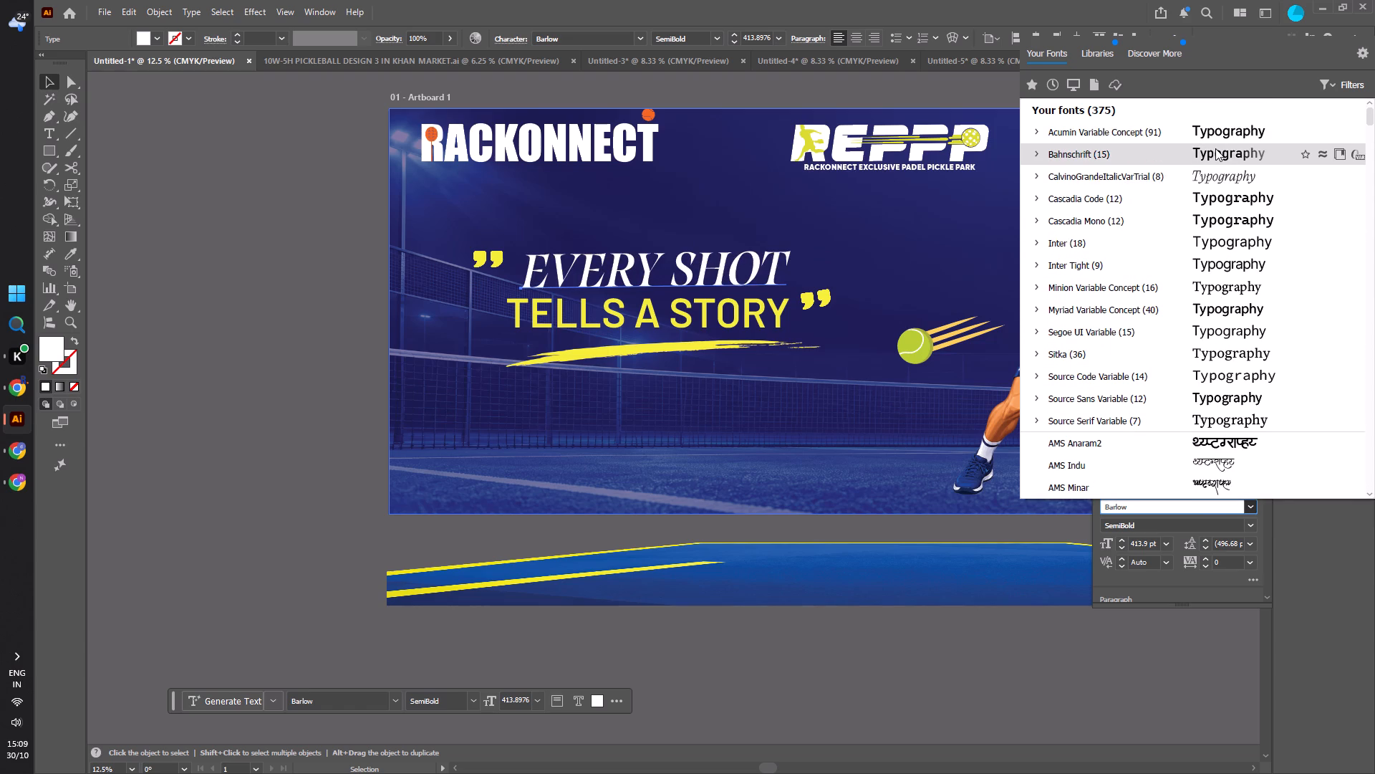
scroll(1215, 148, up, 6)
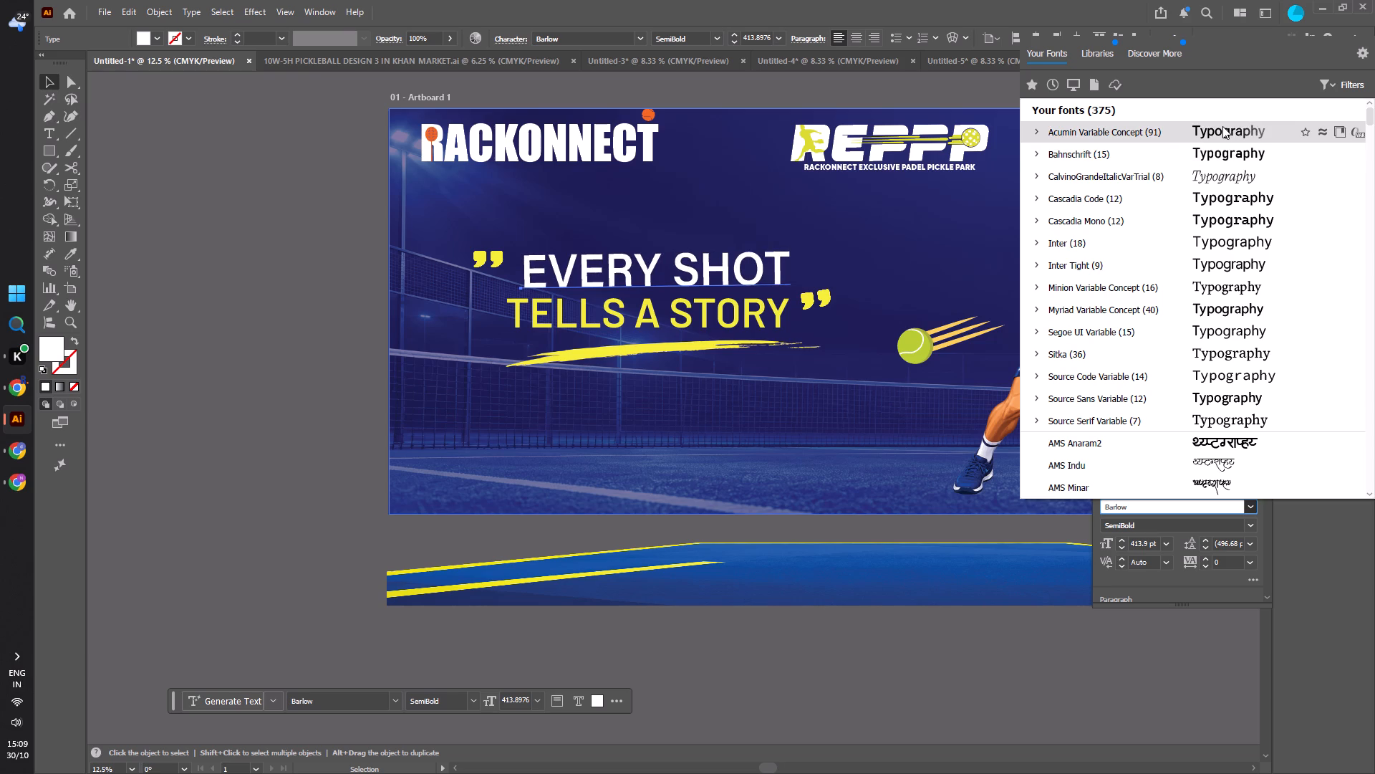
scroll(1275, 363, down, 15)
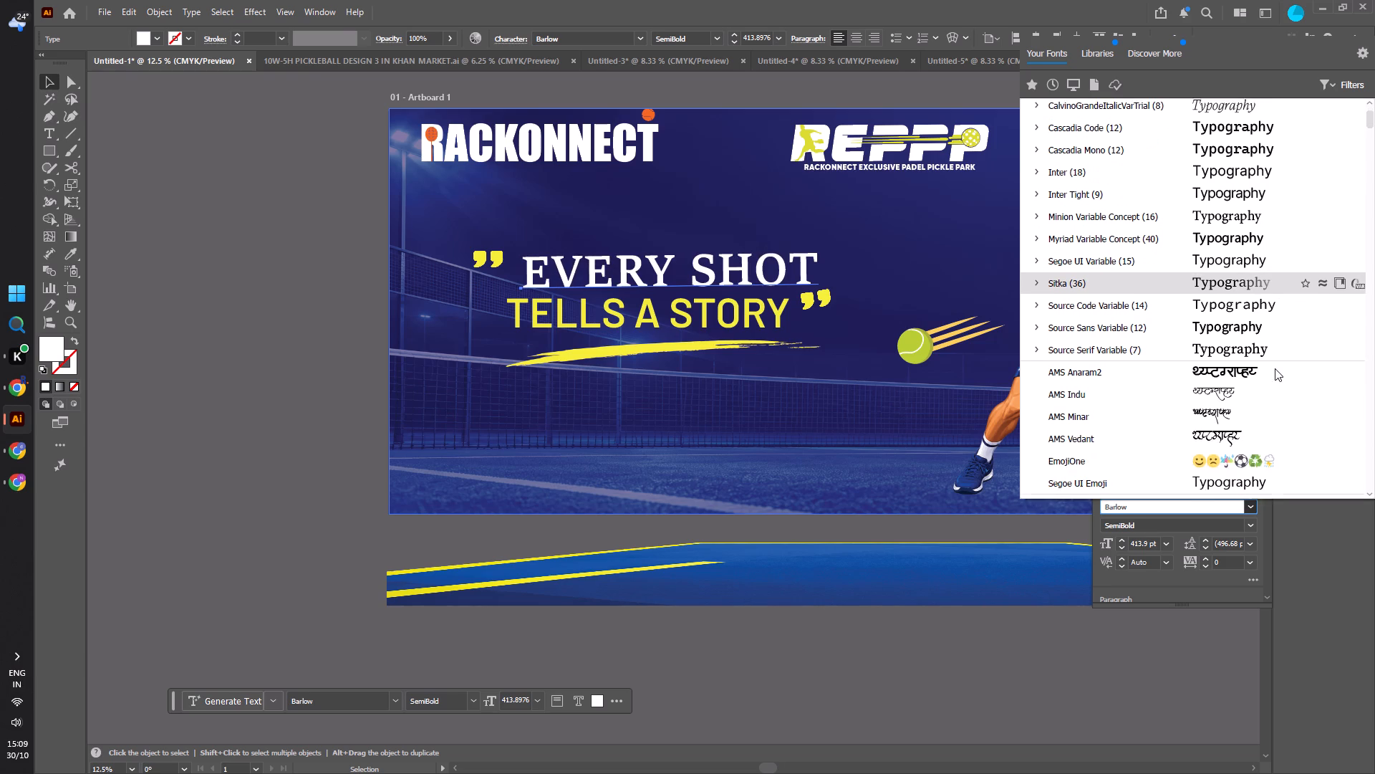
scroll(1275, 368, down, 20)
scroll(1275, 368, down, 18)
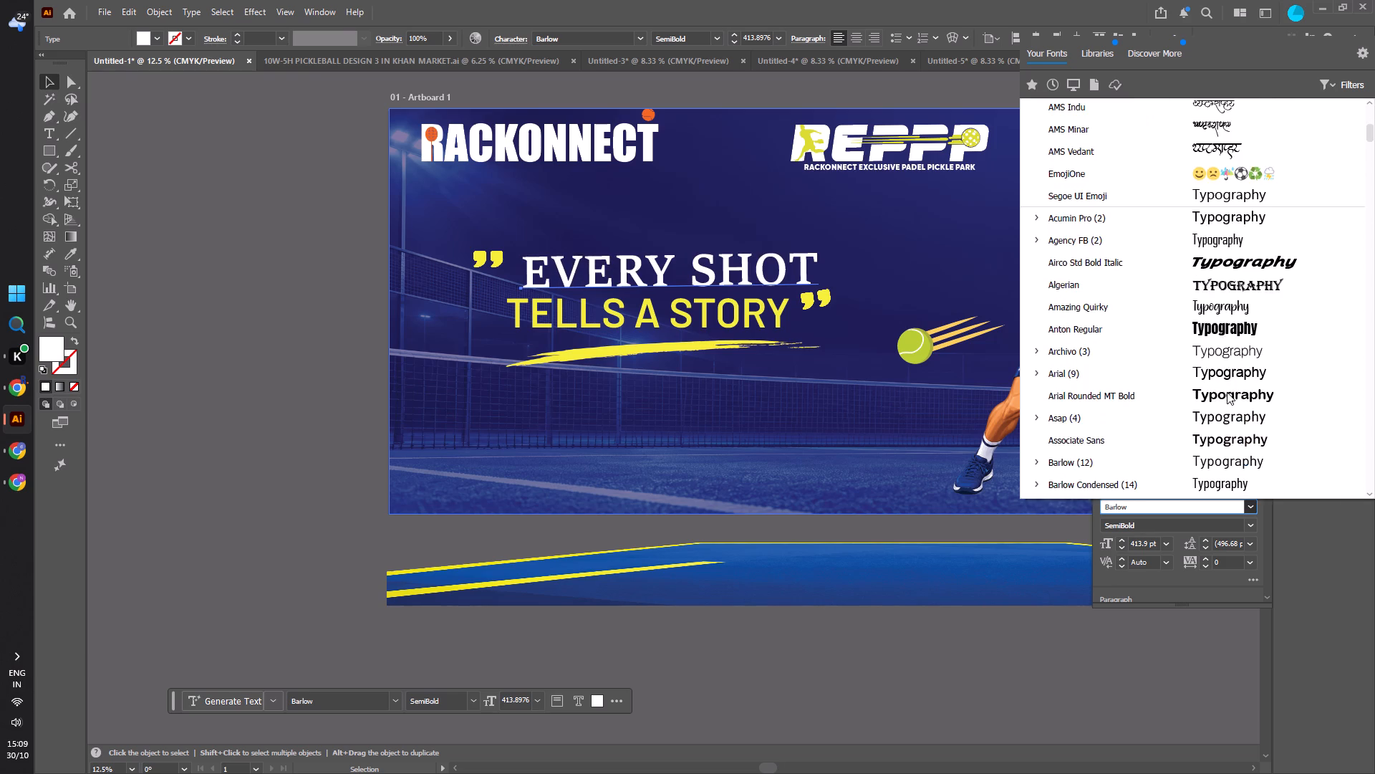
scroll(1227, 392, down, 20)
scroll(1227, 392, down, 18)
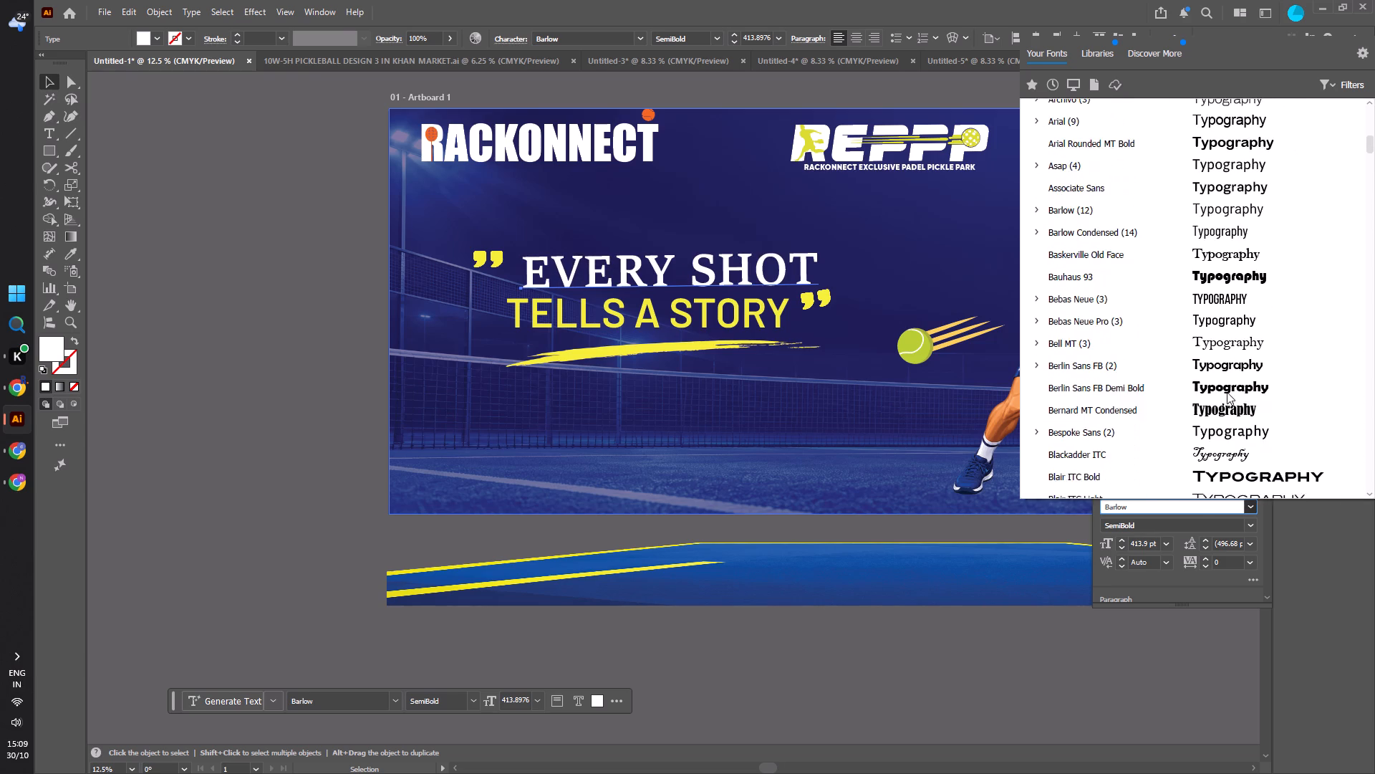
scroll(1227, 392, down, 20)
scroll(1227, 392, down, 18)
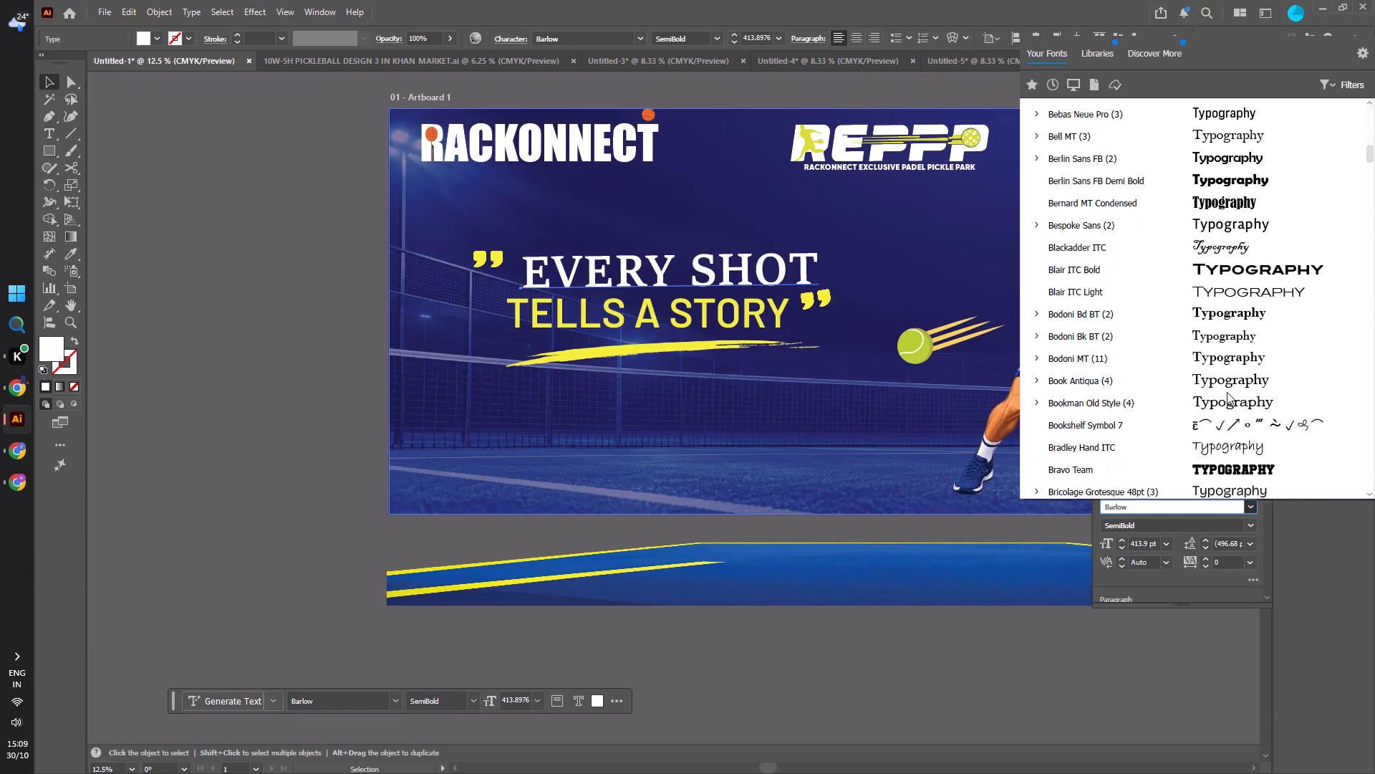
scroll(1227, 392, down, 10)
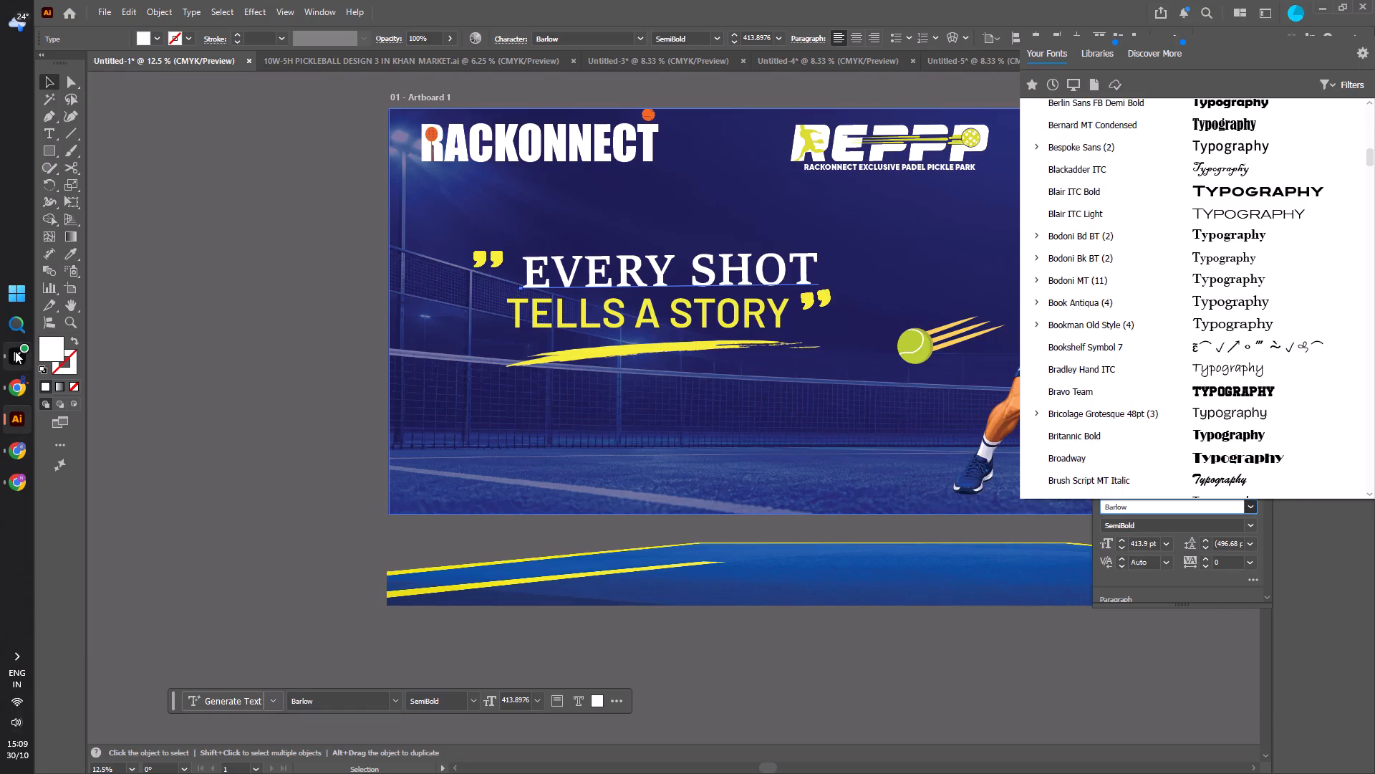
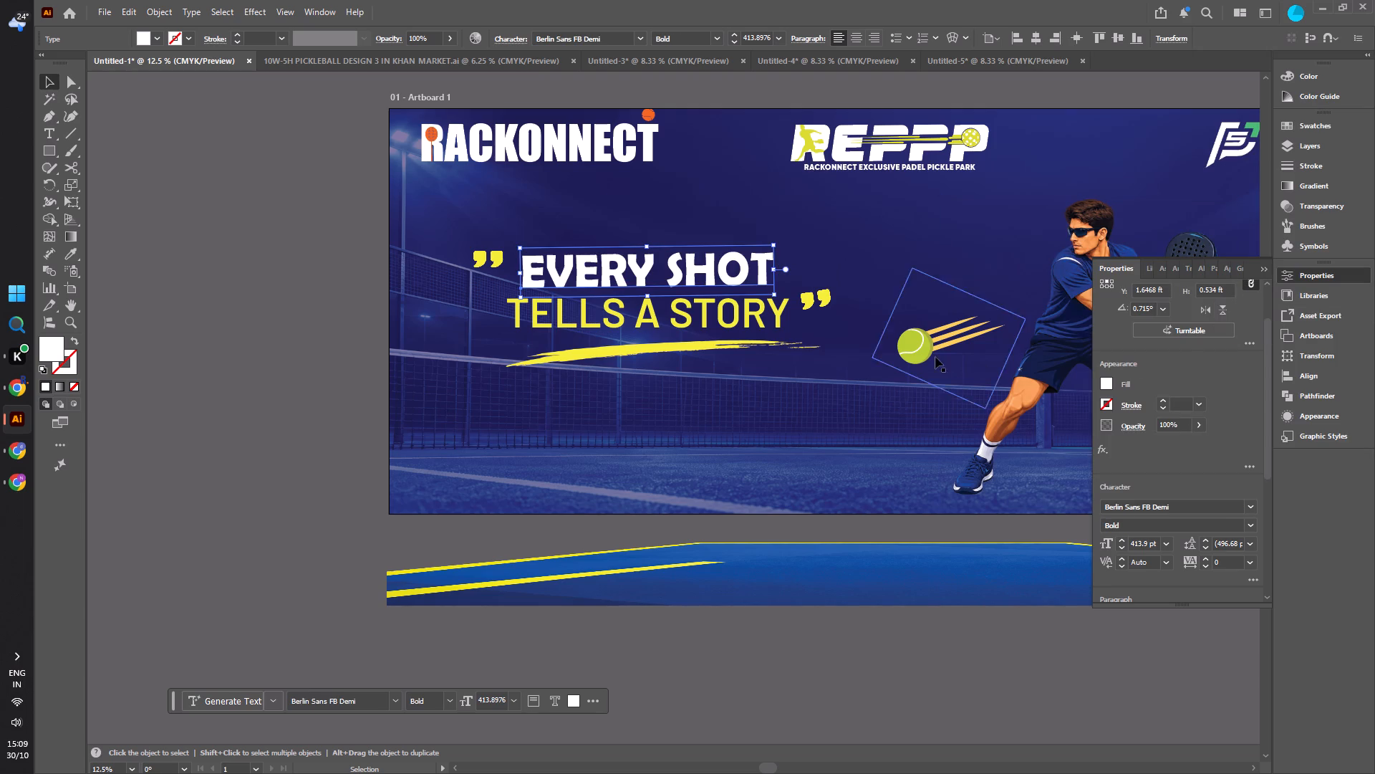
Change the font of the yellow "TELLS A STORY" line to Bauhaus 93.
click(733, 320)
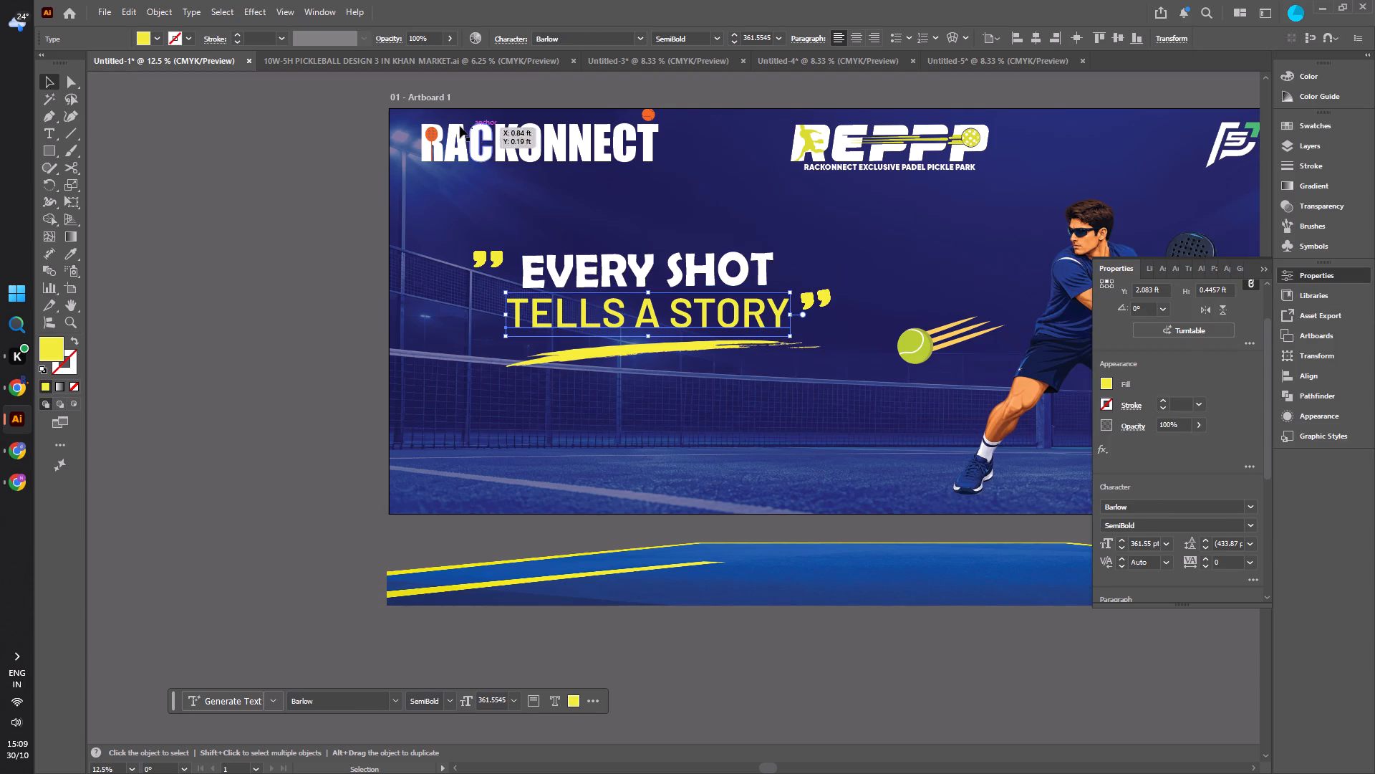
click(644, 40)
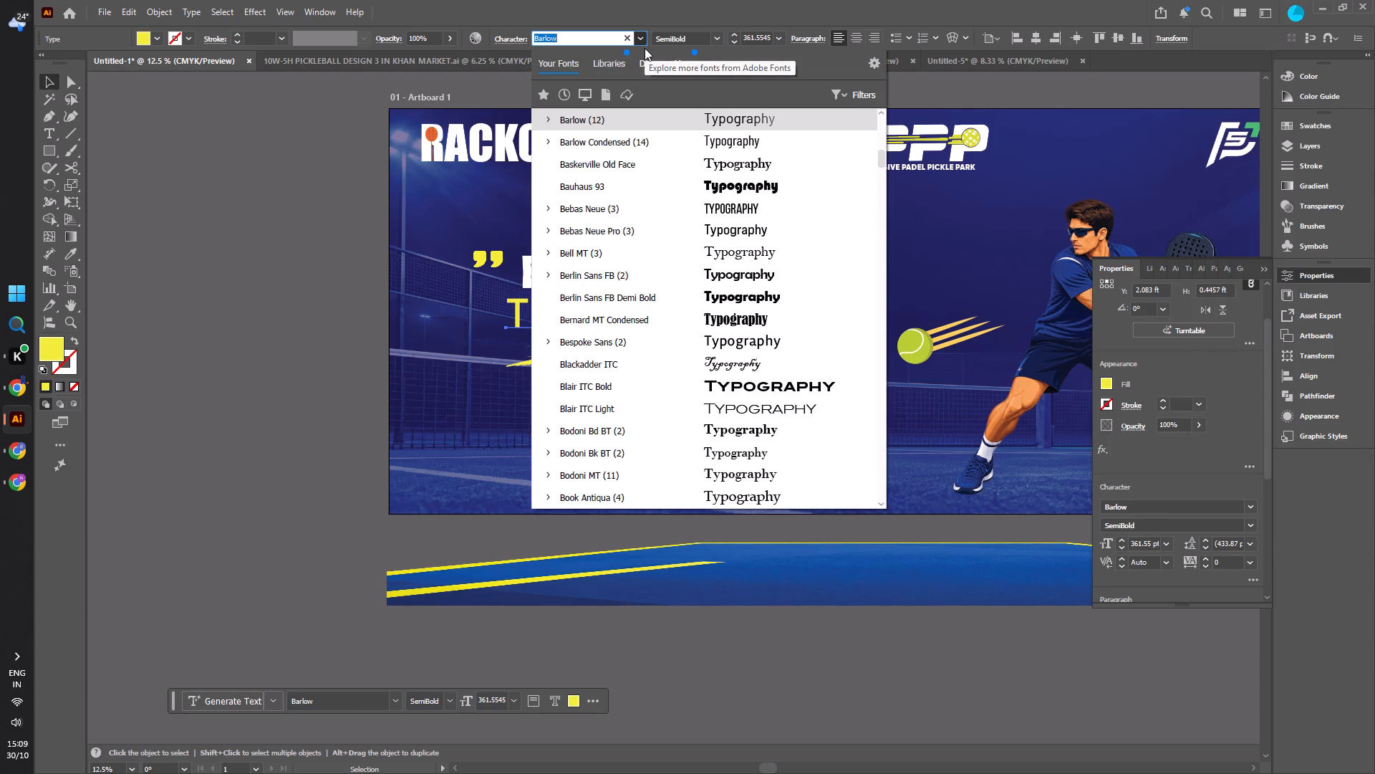
click(738, 197)
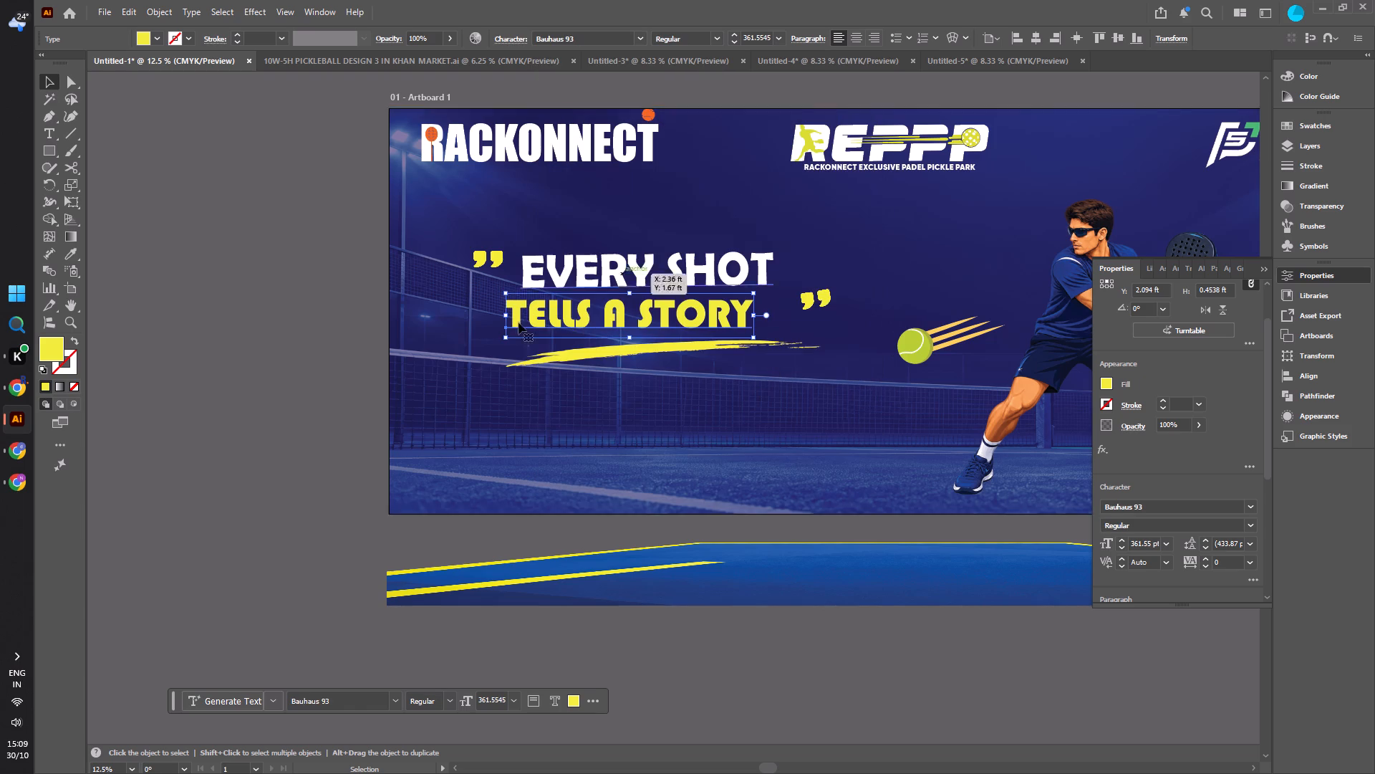
click(282, 321)
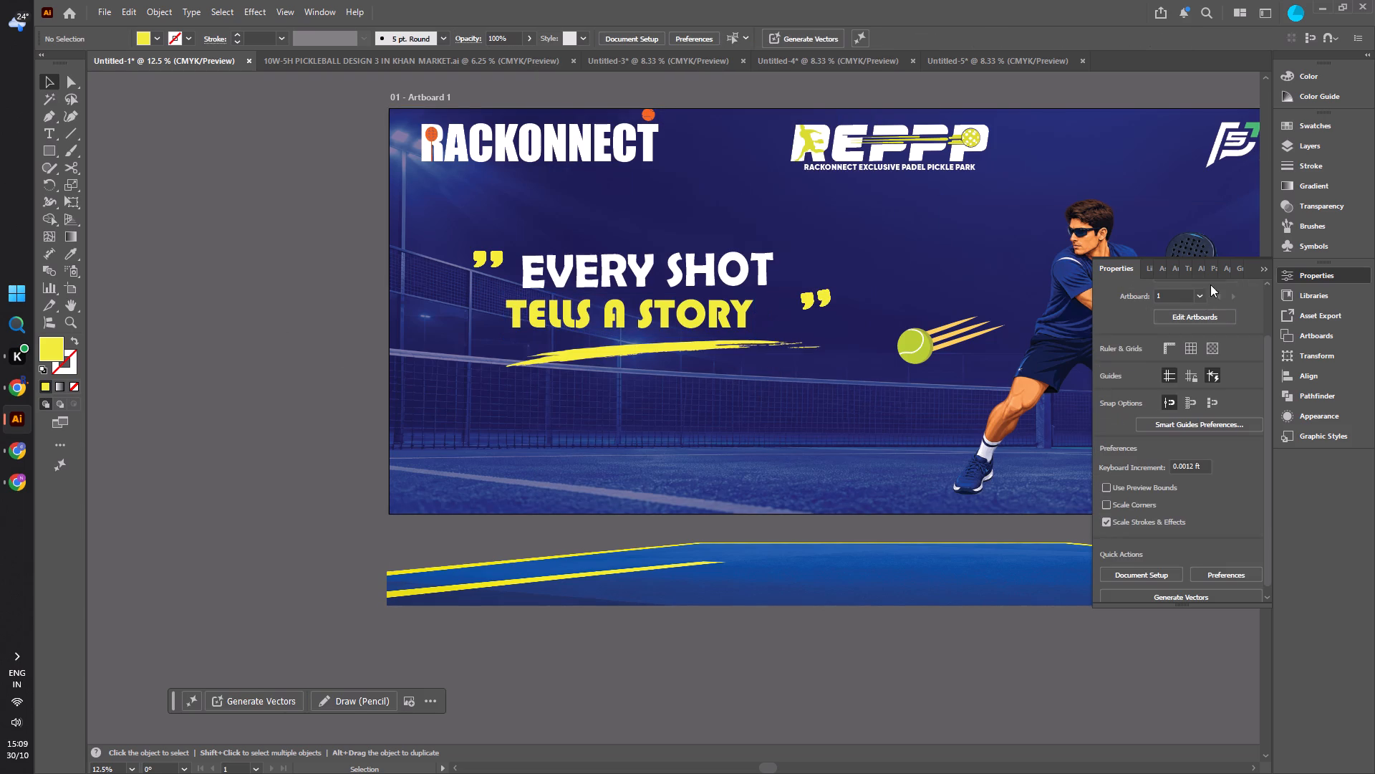
Collapse the floating Properties panel that covers the player artwork and check the whole banner.
click(1263, 267)
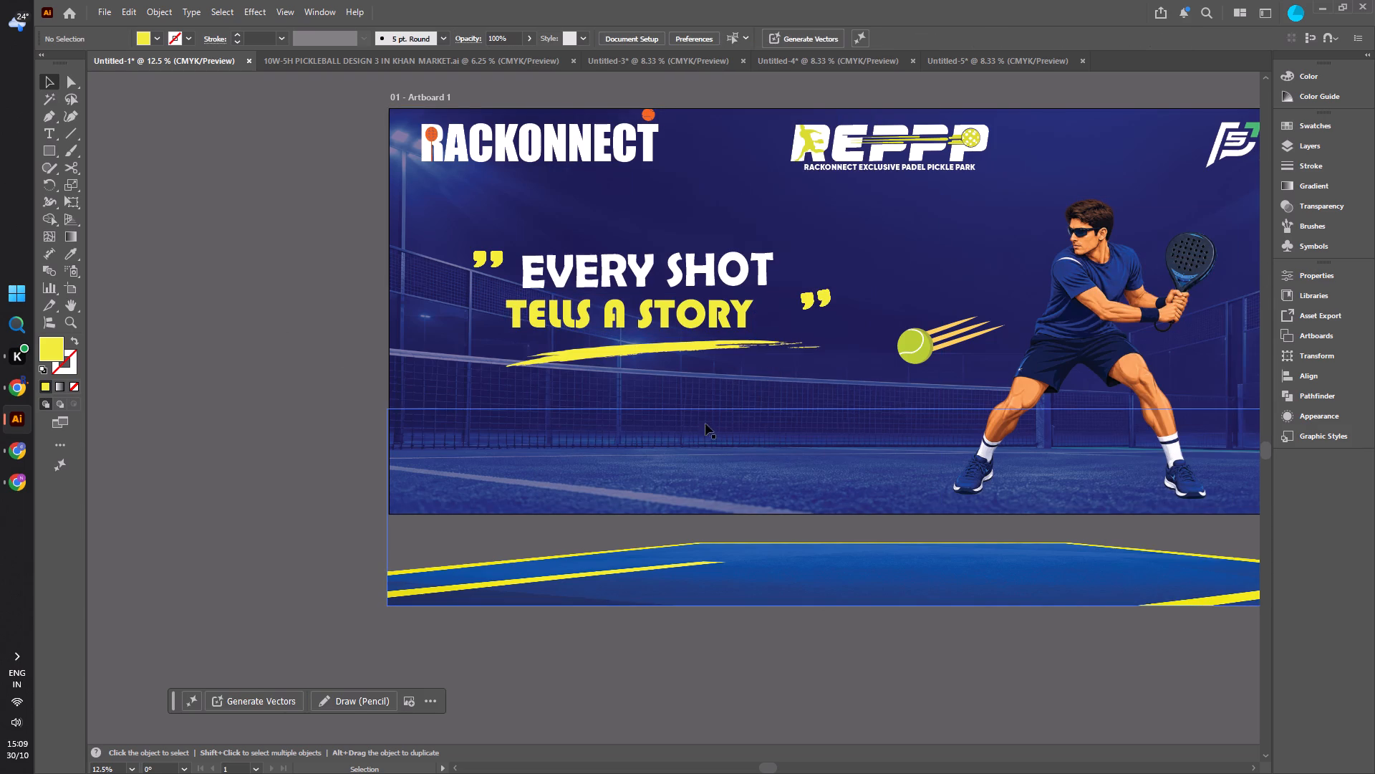
alt+scroll(597, 450, down, 3)
alt+scroll(720, 439, up, 2)
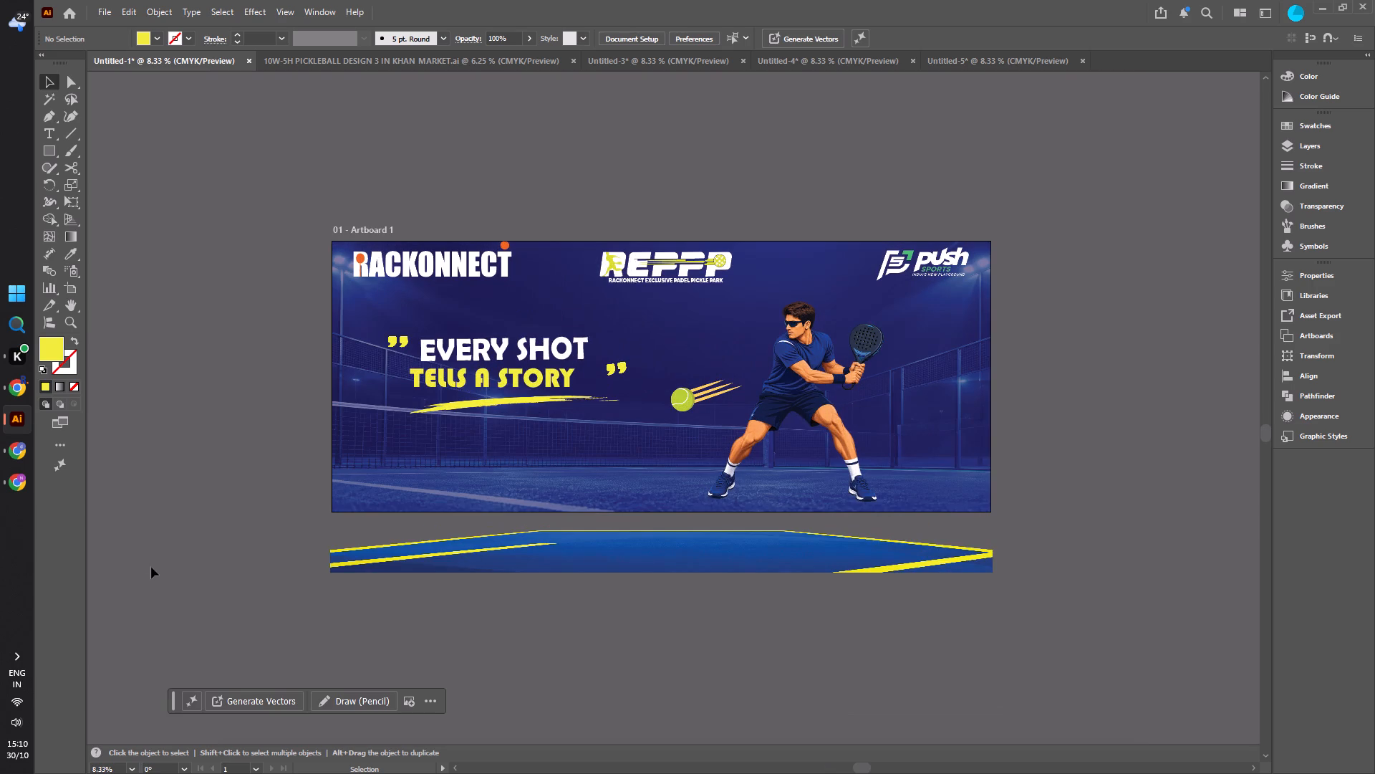
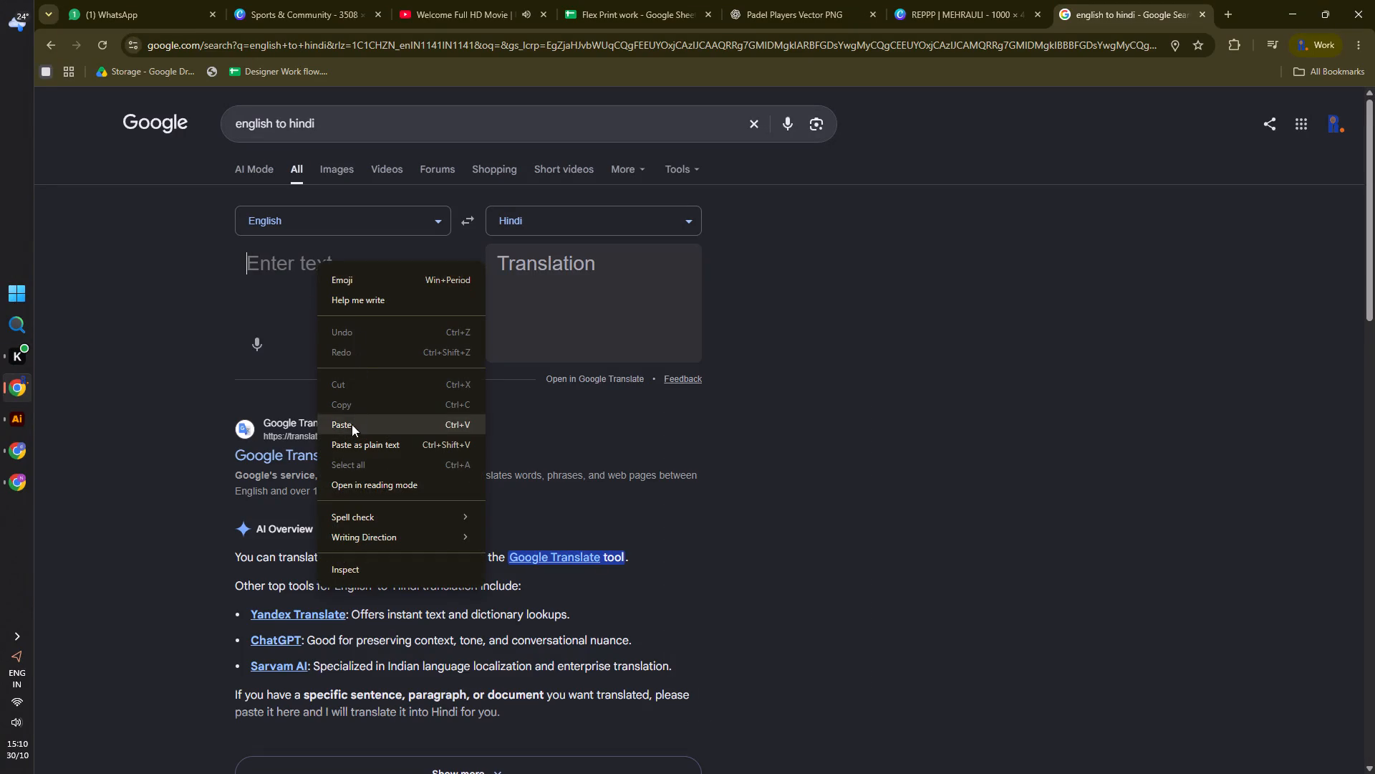
Translate the copied message "Keep some padel centric text" from English to Hindi in Google's translator in Chrome.
click(352, 426)
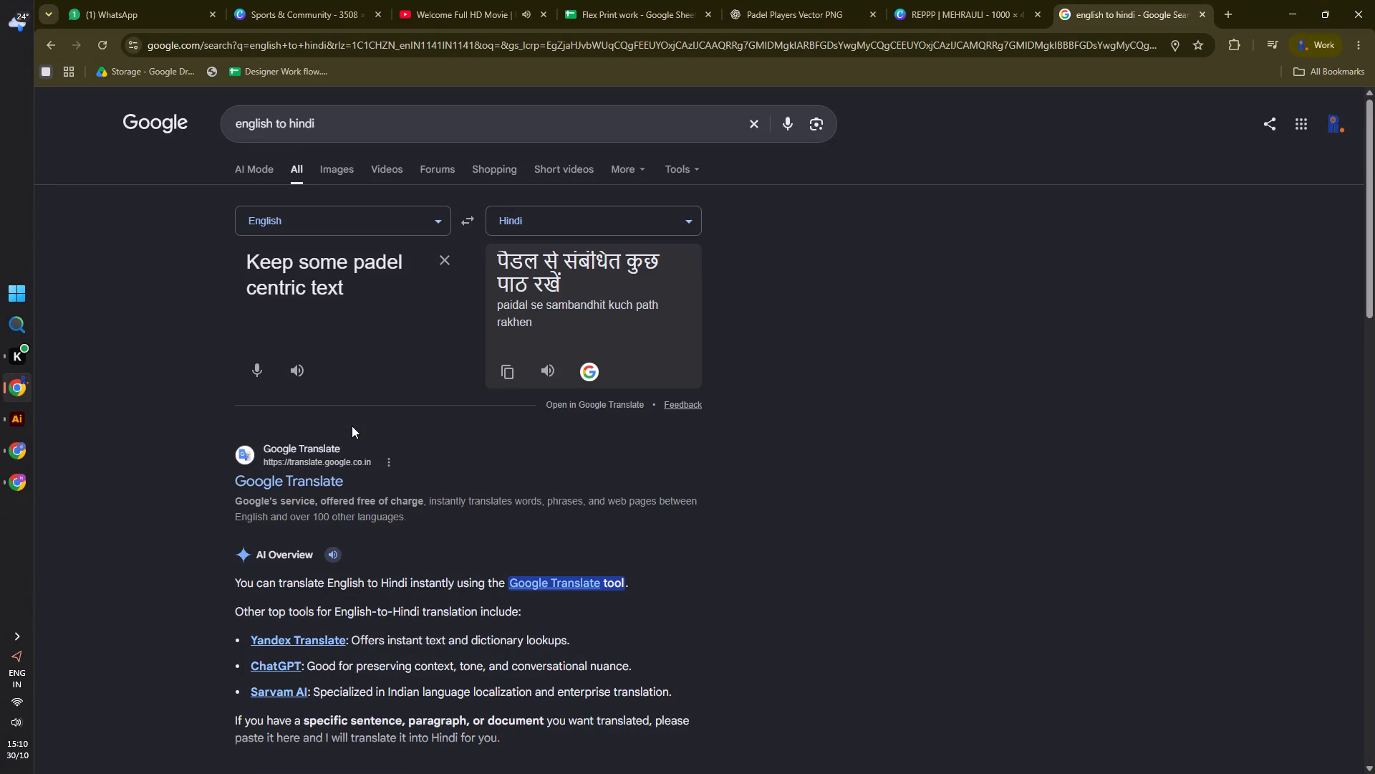
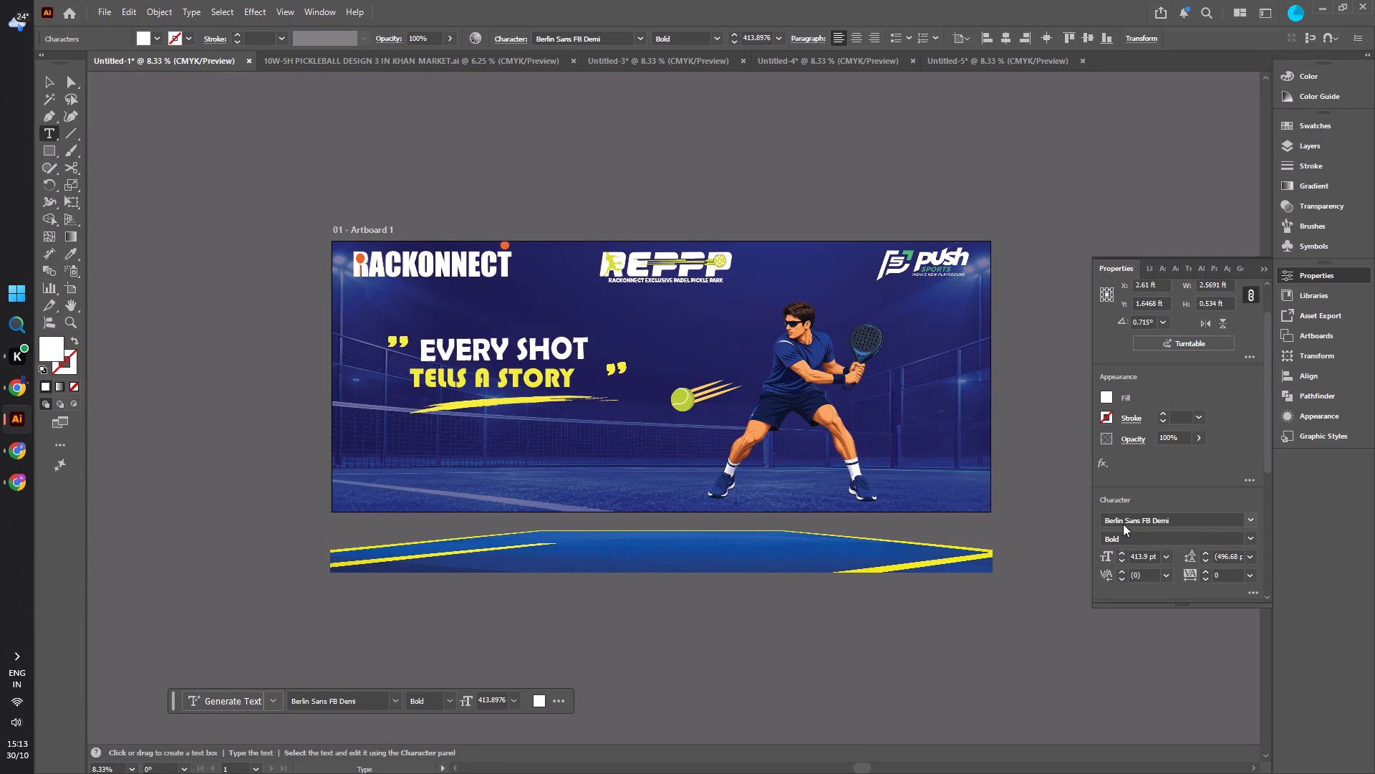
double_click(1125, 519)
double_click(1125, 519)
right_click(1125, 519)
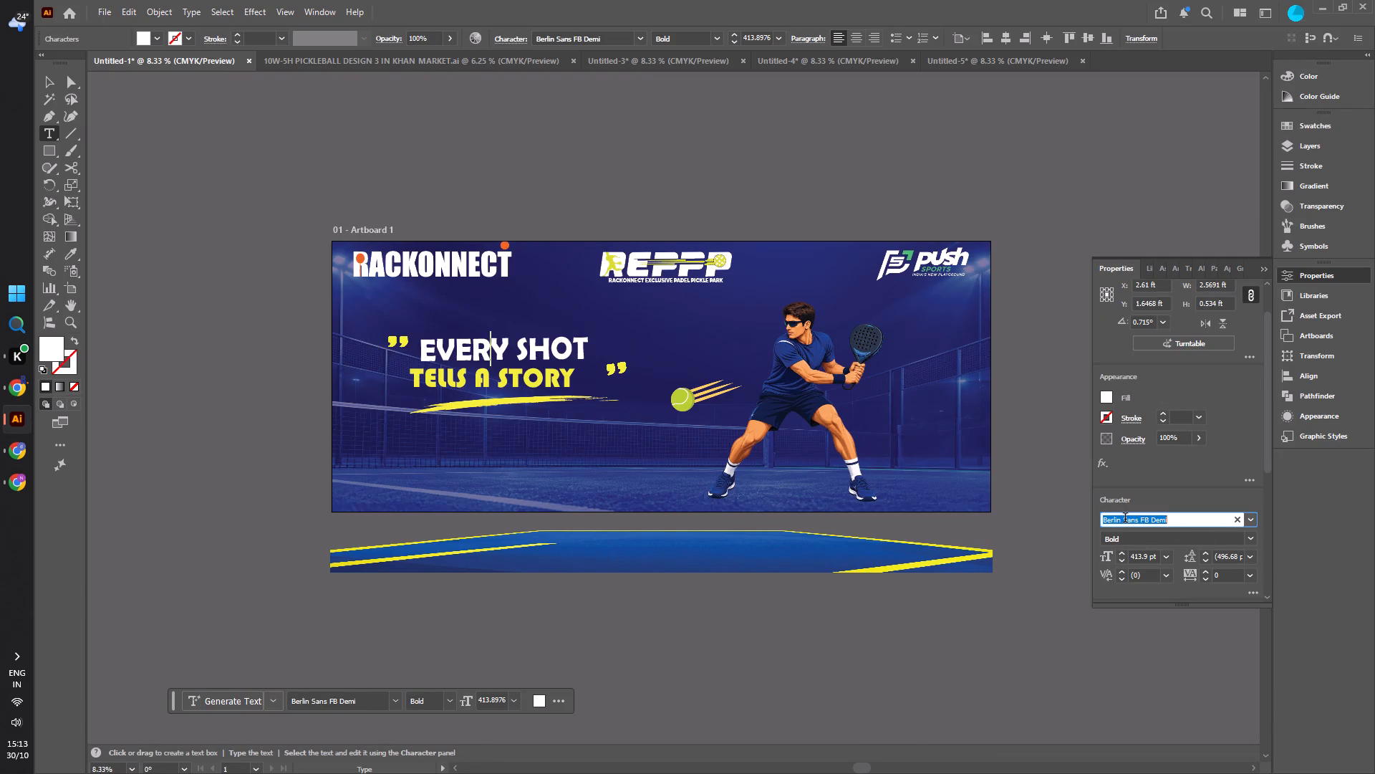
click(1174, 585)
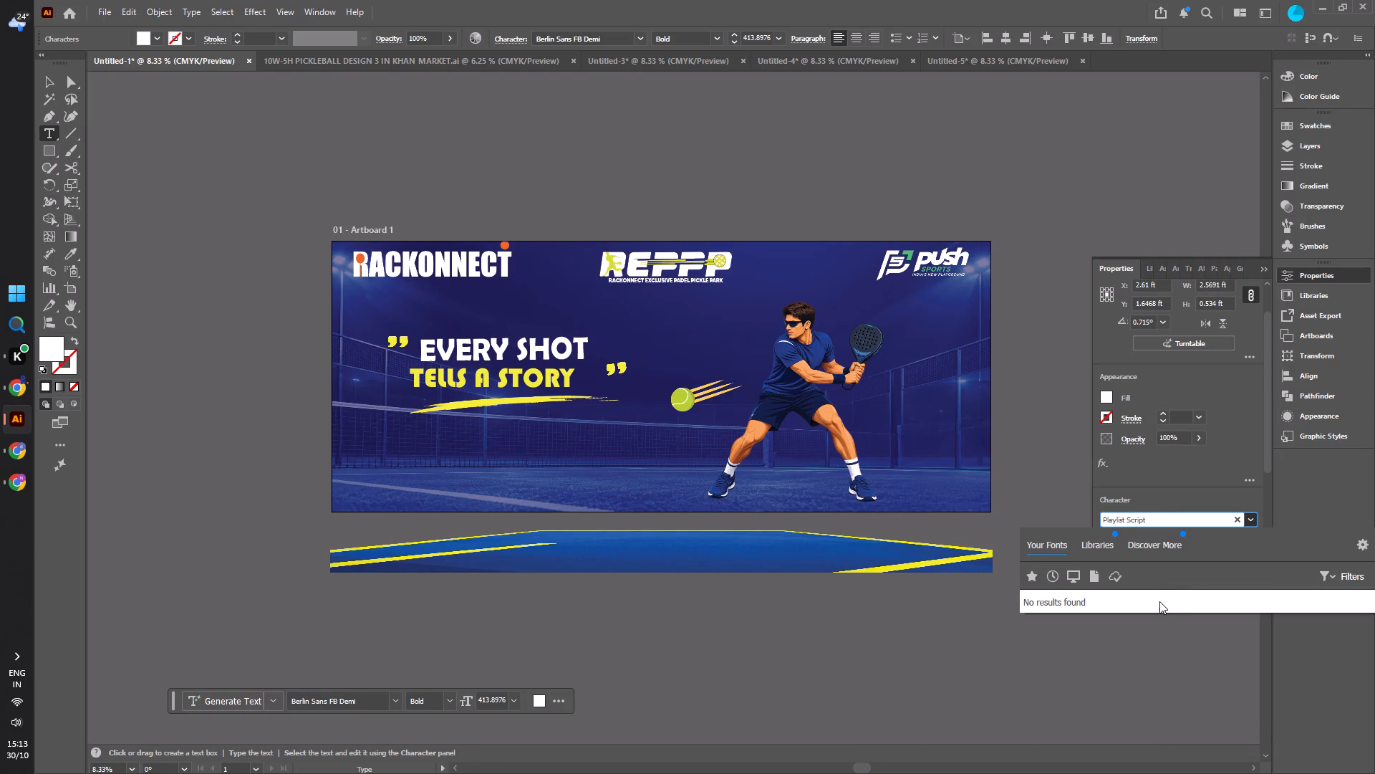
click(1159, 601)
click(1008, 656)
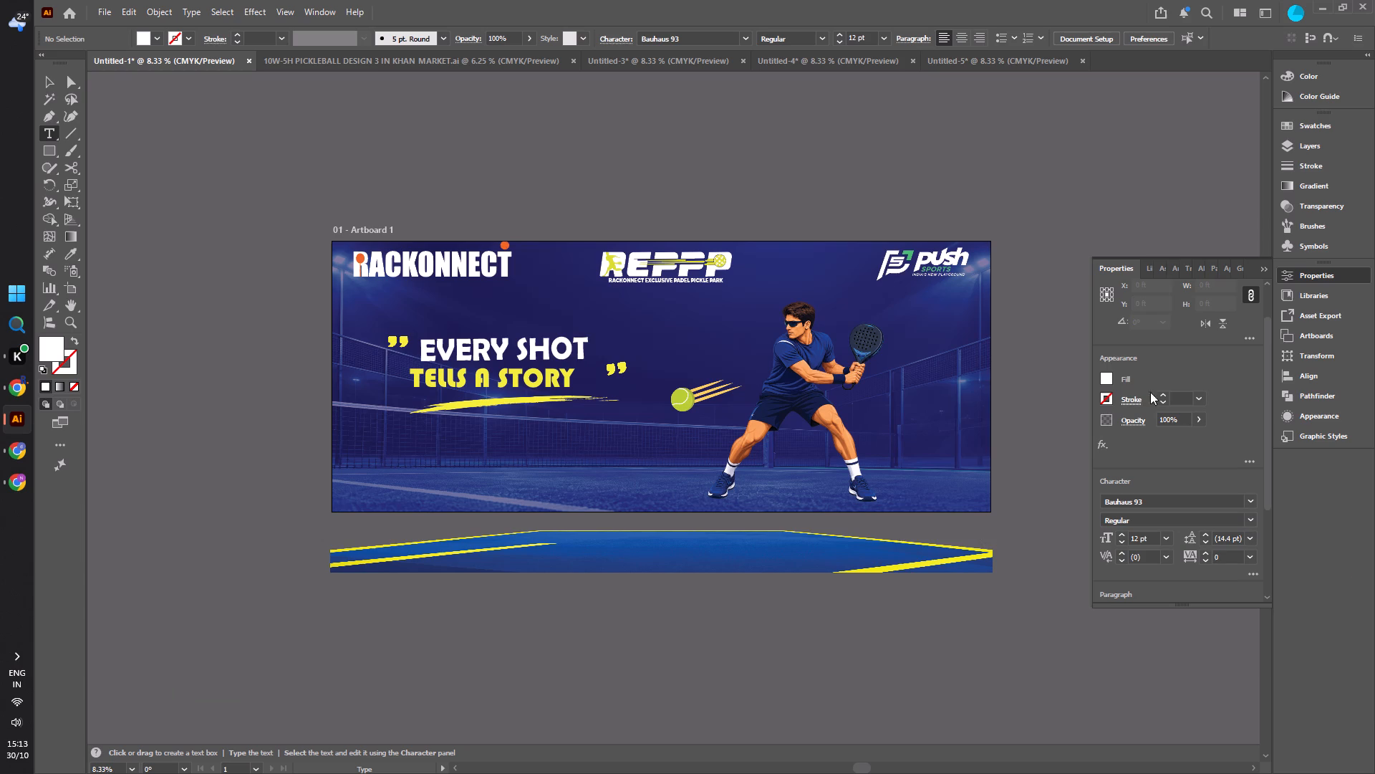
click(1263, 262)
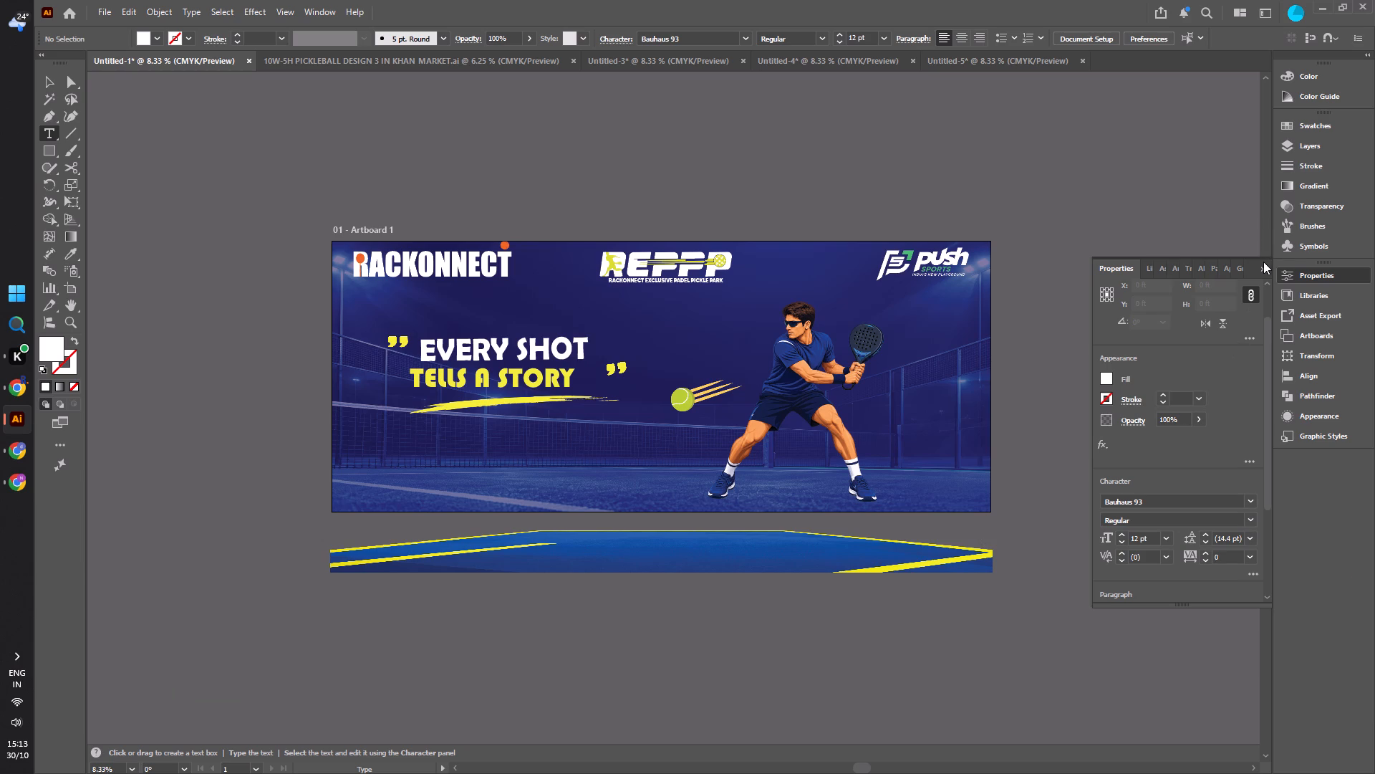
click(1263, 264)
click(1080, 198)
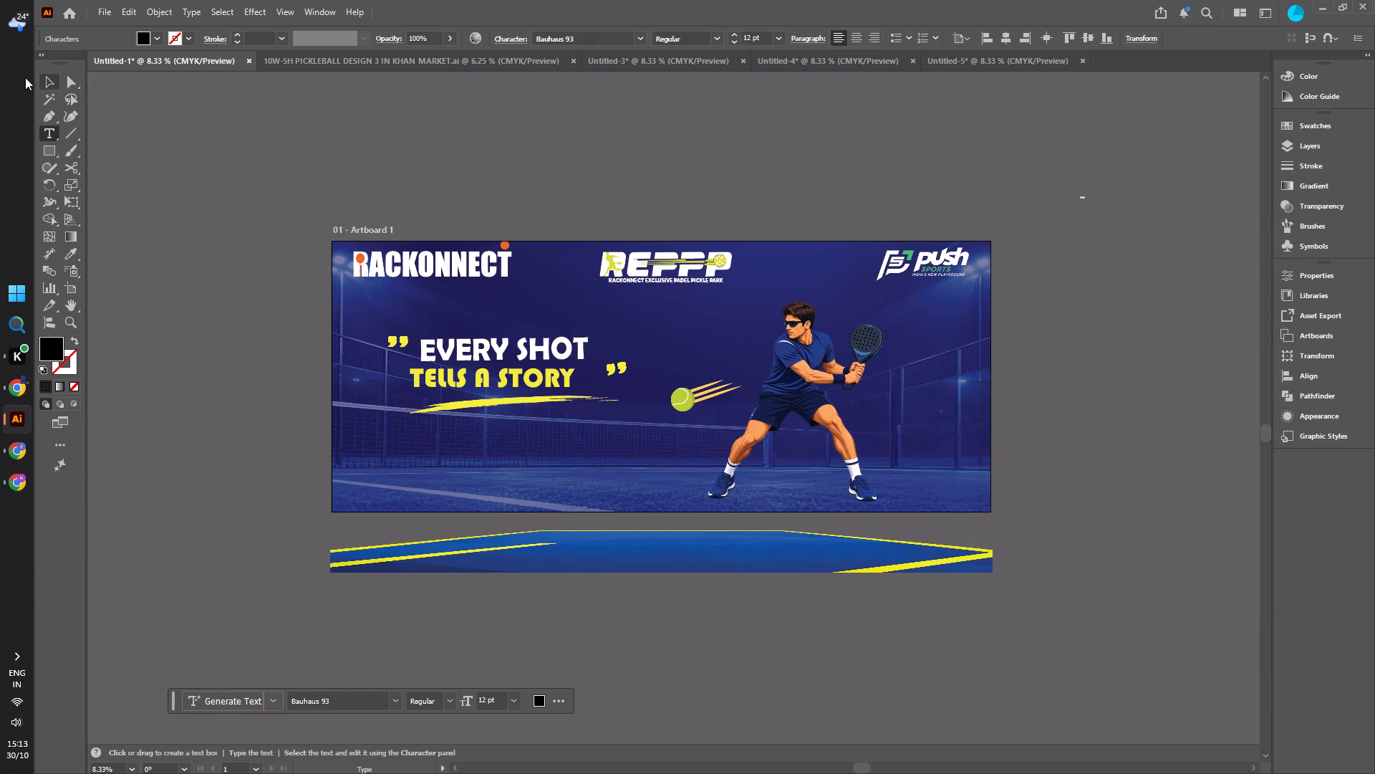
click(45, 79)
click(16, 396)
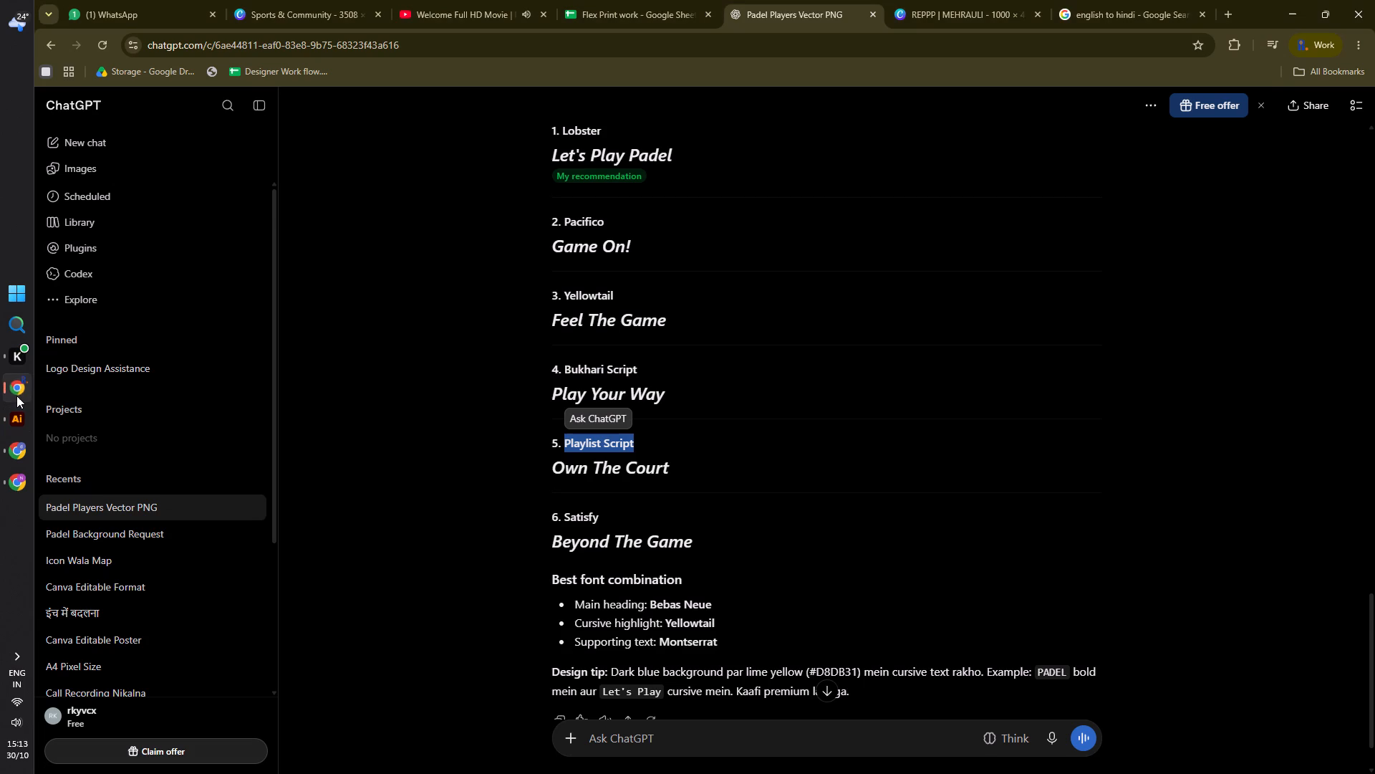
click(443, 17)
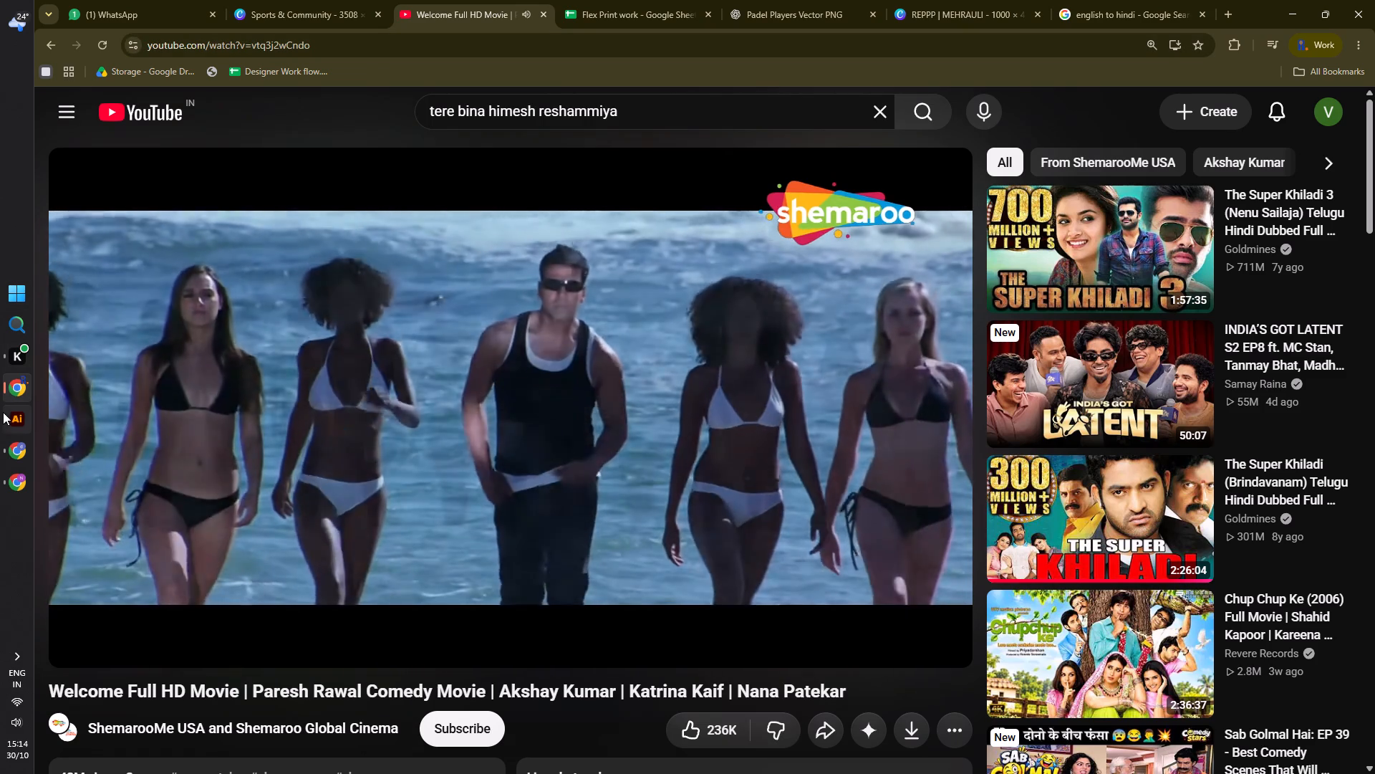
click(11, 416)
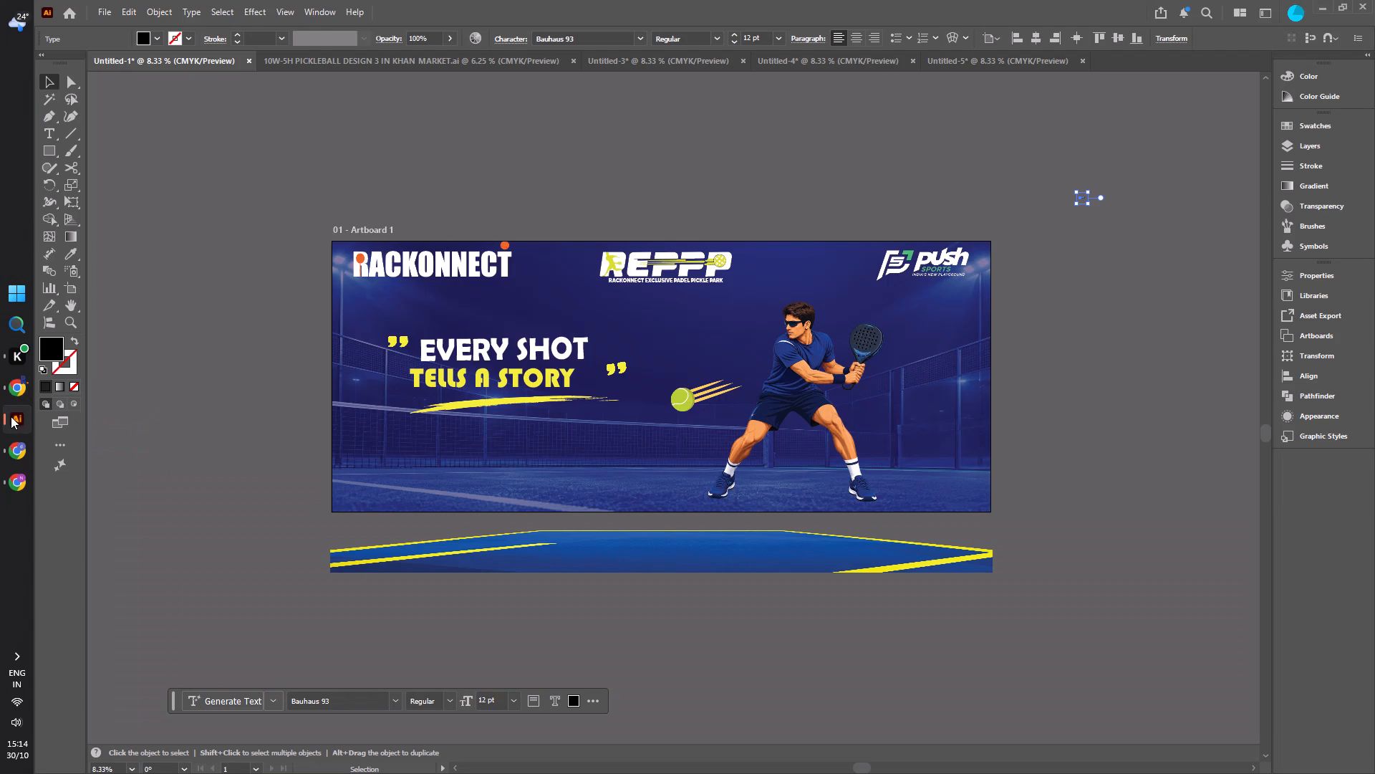
Move the blue court floor image onto the banner under the player, flush with the artboard's bottom and right edges.
click(43, 80)
click(161, 140)
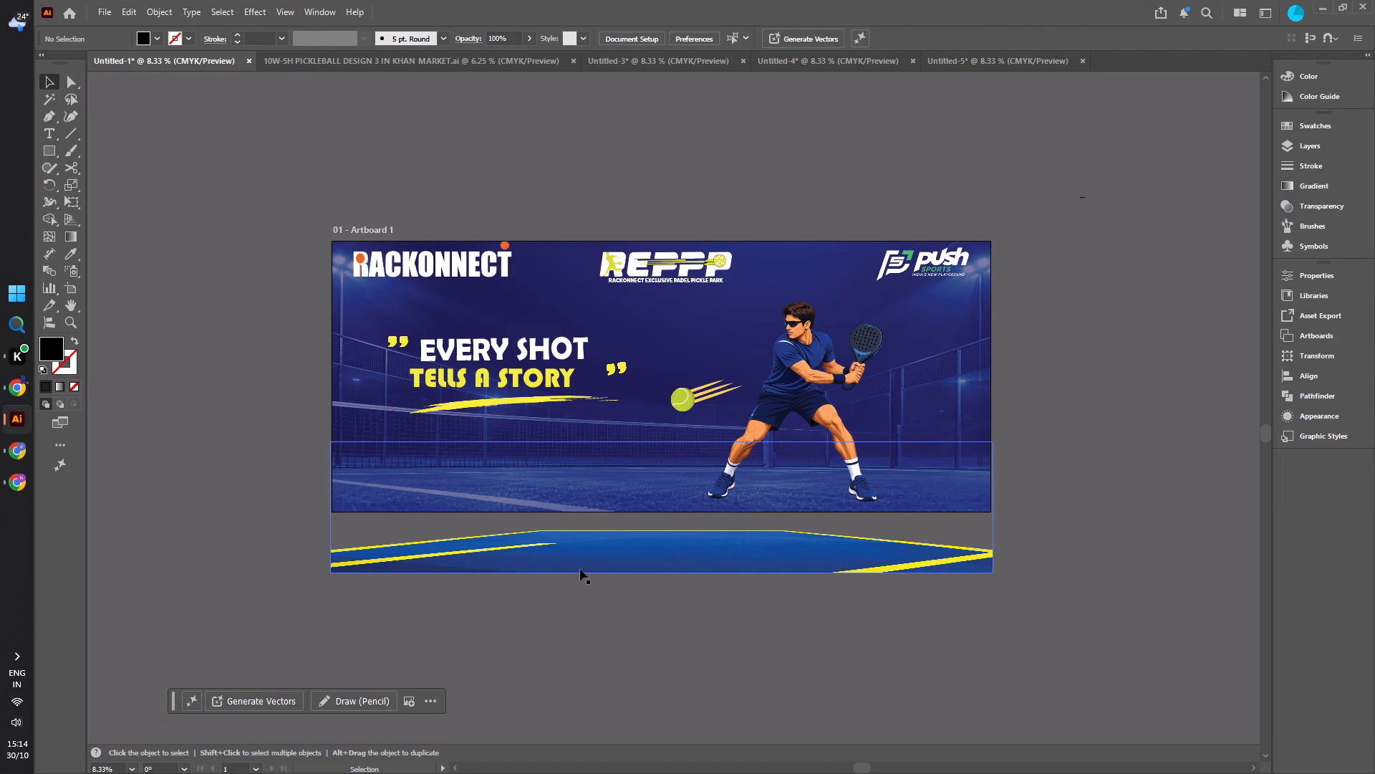
drag(609, 572, 602, 505)
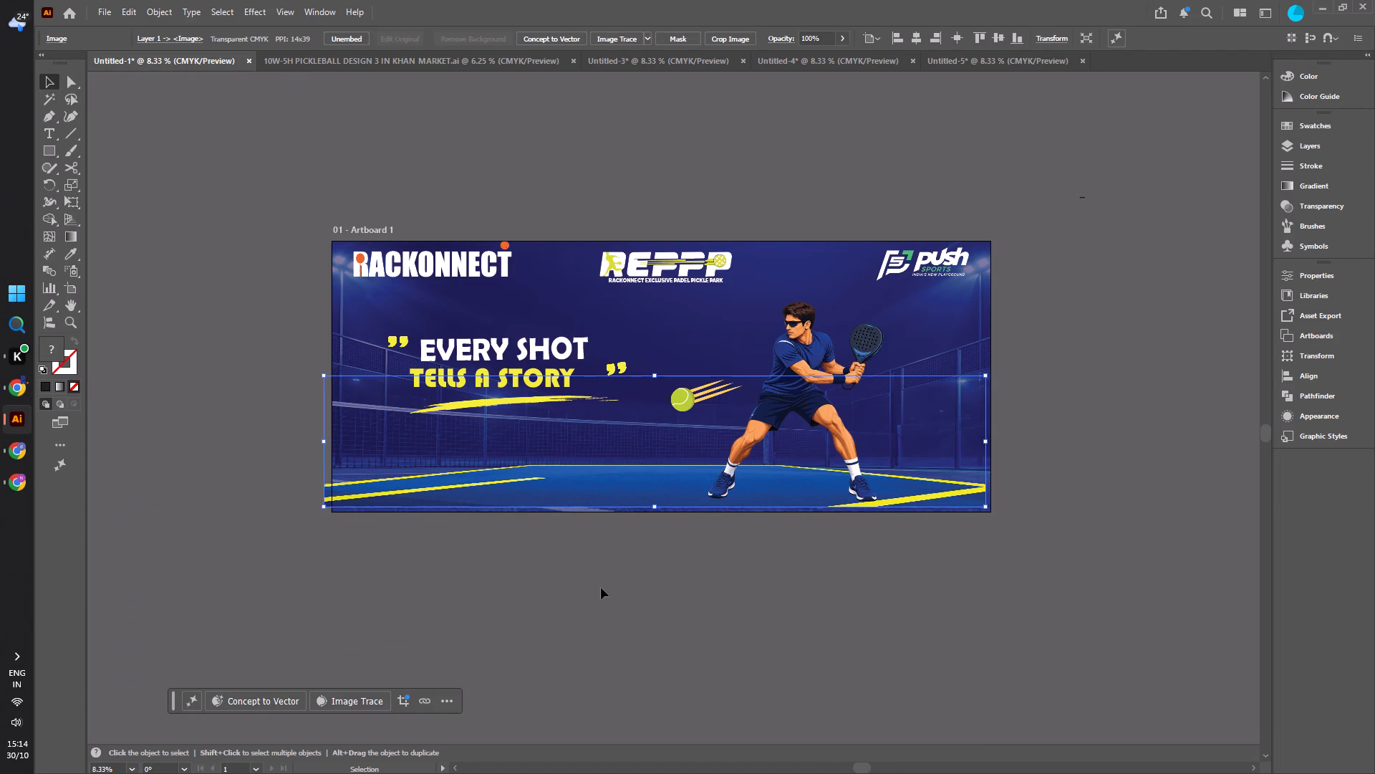
click(612, 497)
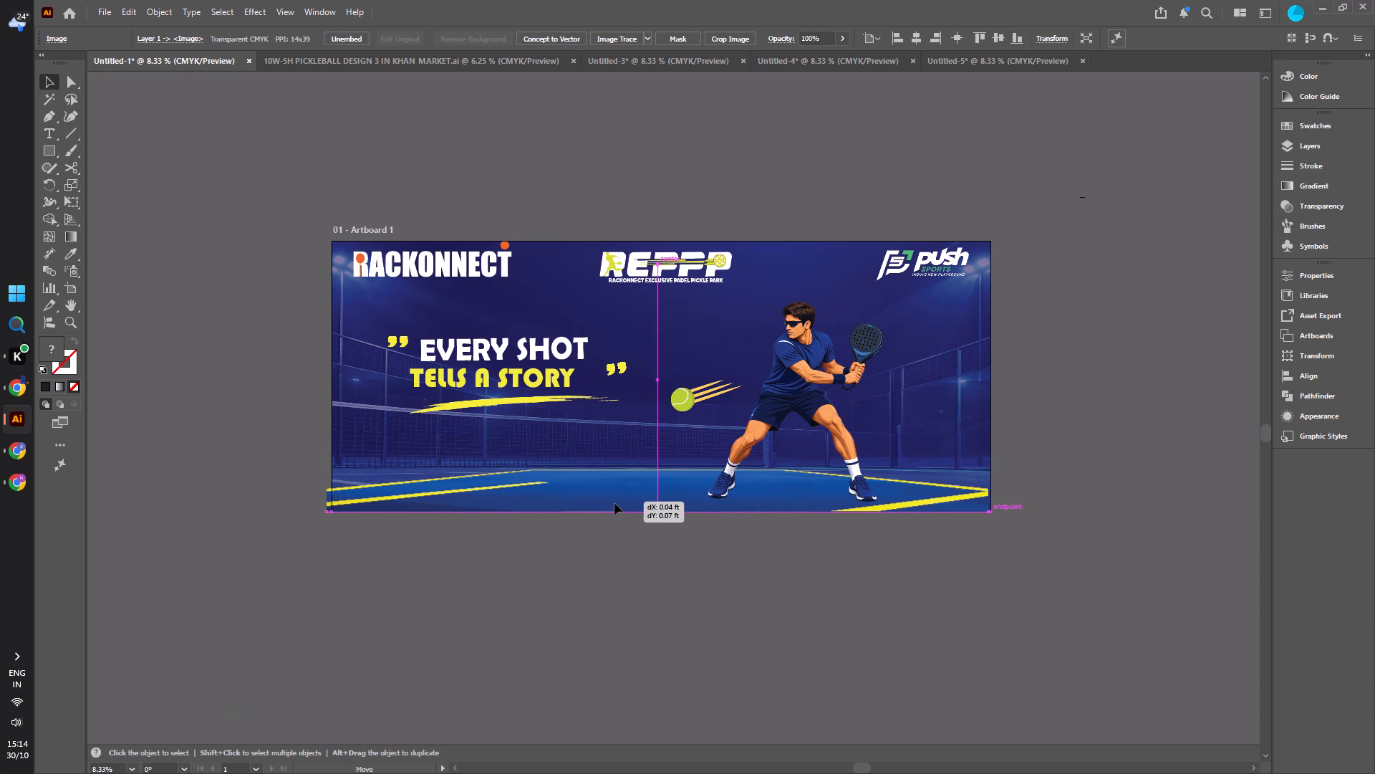
ctrl+scroll(1021, 535, up, 4)
alt+scroll(993, 533, up, 2)
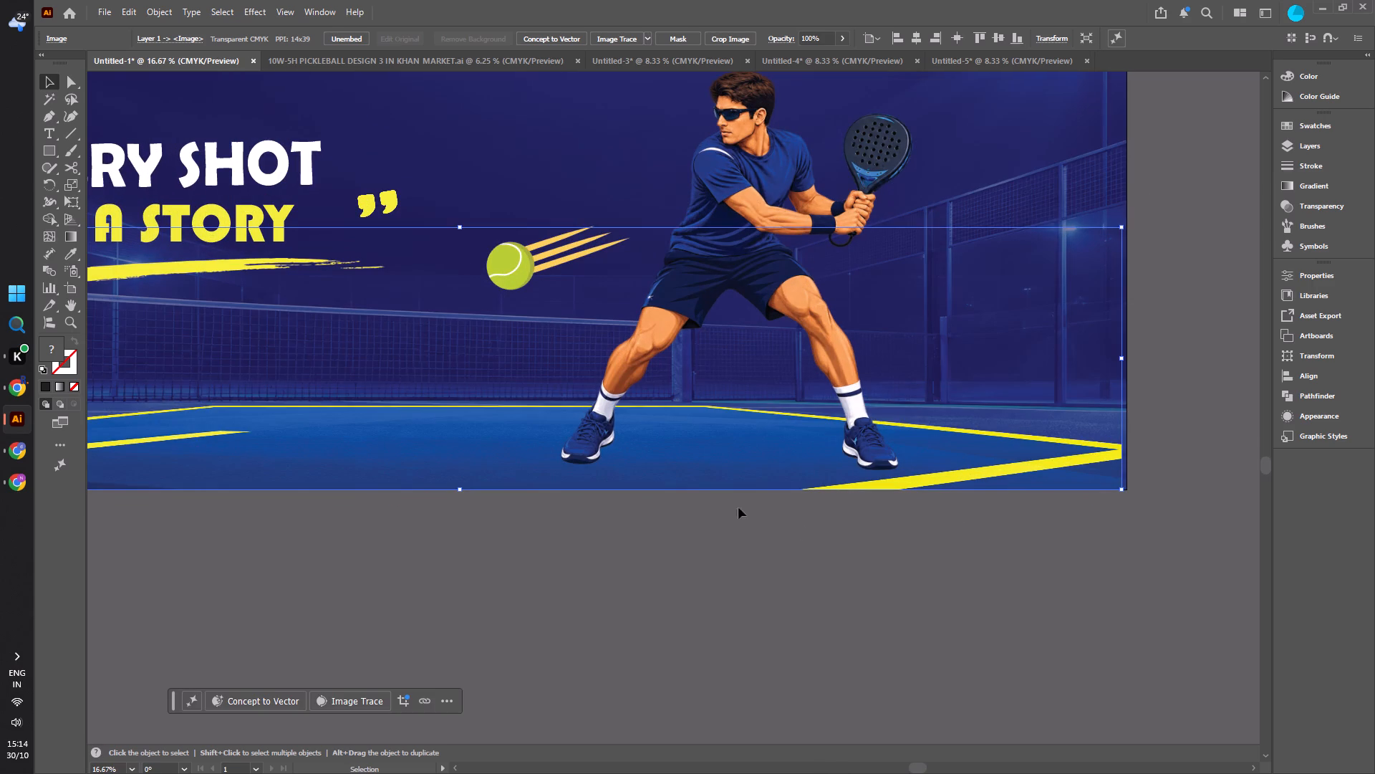
click(480, 457)
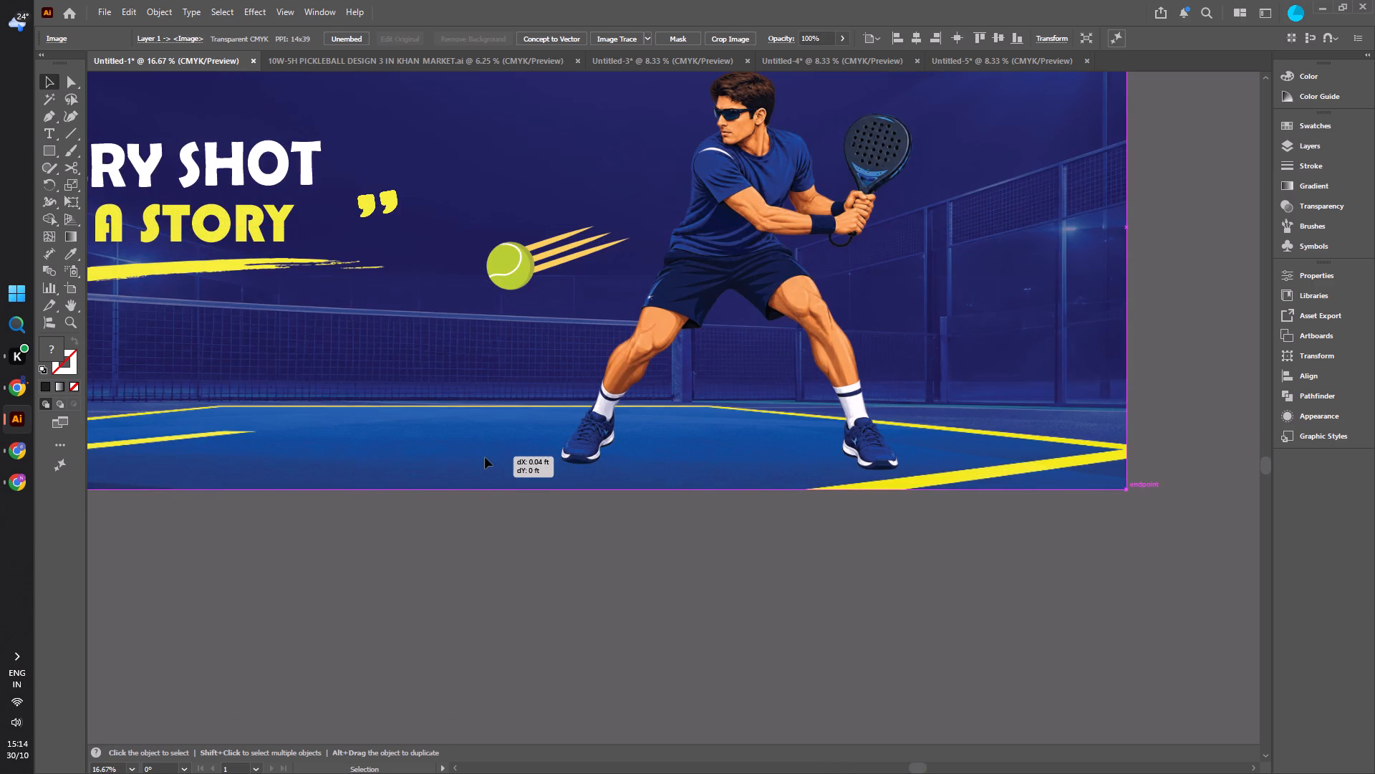
click(508, 536)
Narrow the court floor image from its left side to the artboard's left edge, making it 10 ft wide.
alt+scroll(583, 559, down, 3)
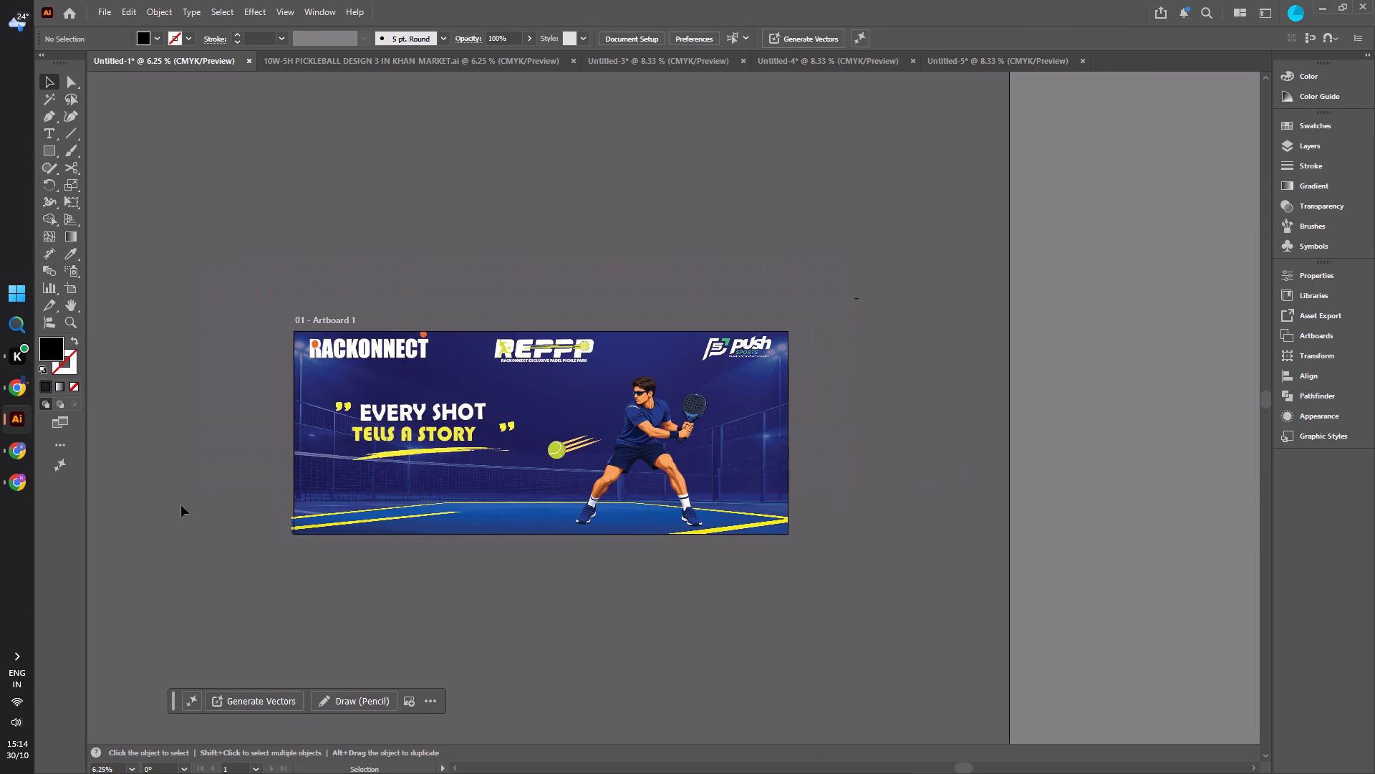
alt+scroll(194, 505, up, 3)
click(479, 577)
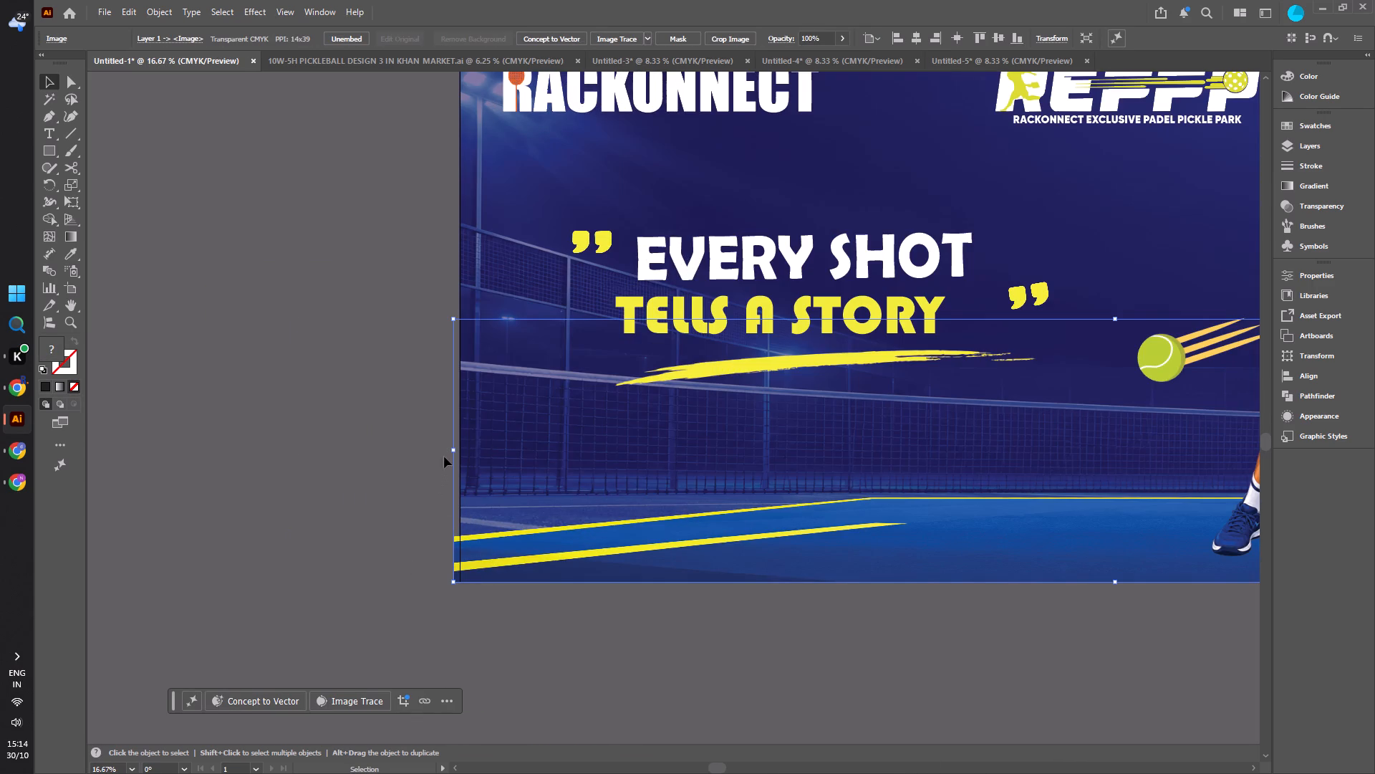
click(454, 446)
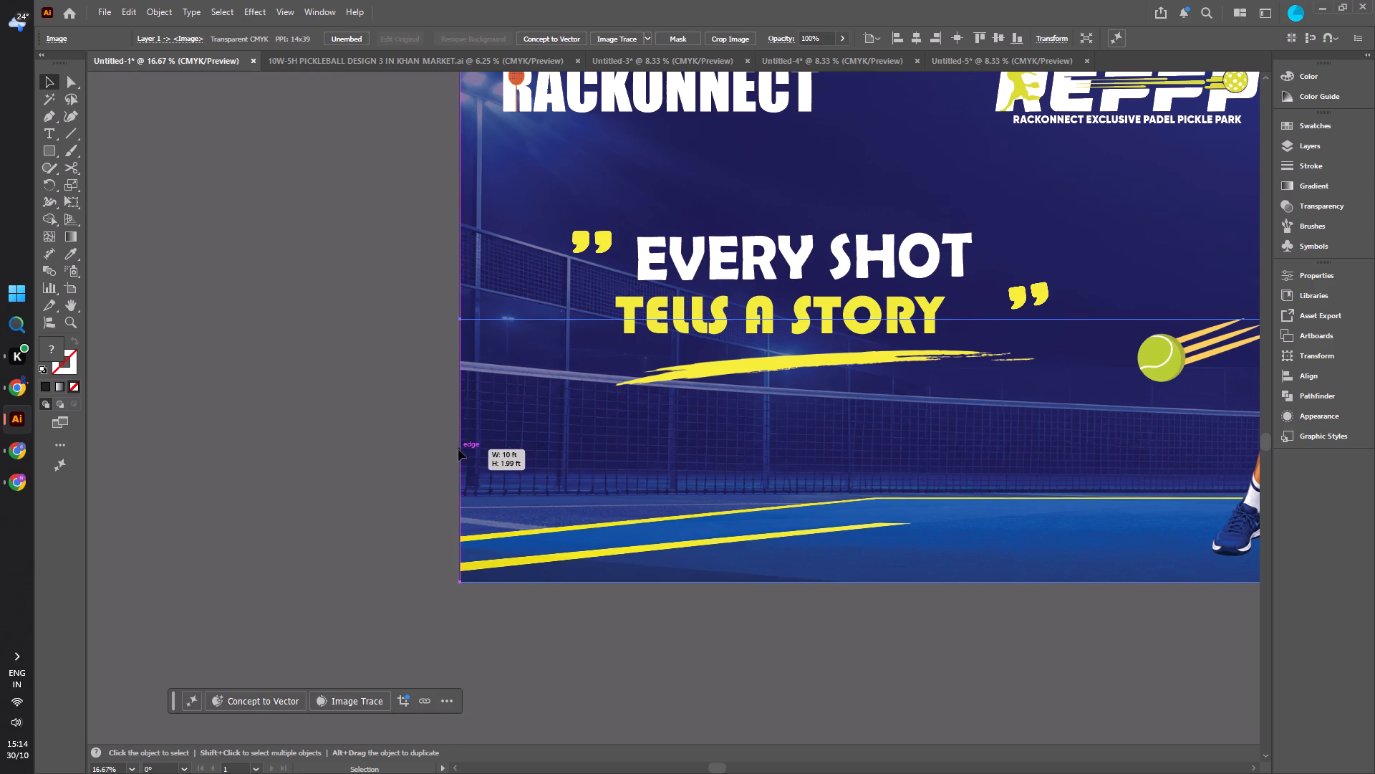
click(361, 472)
alt+scroll(361, 472, down, 3)
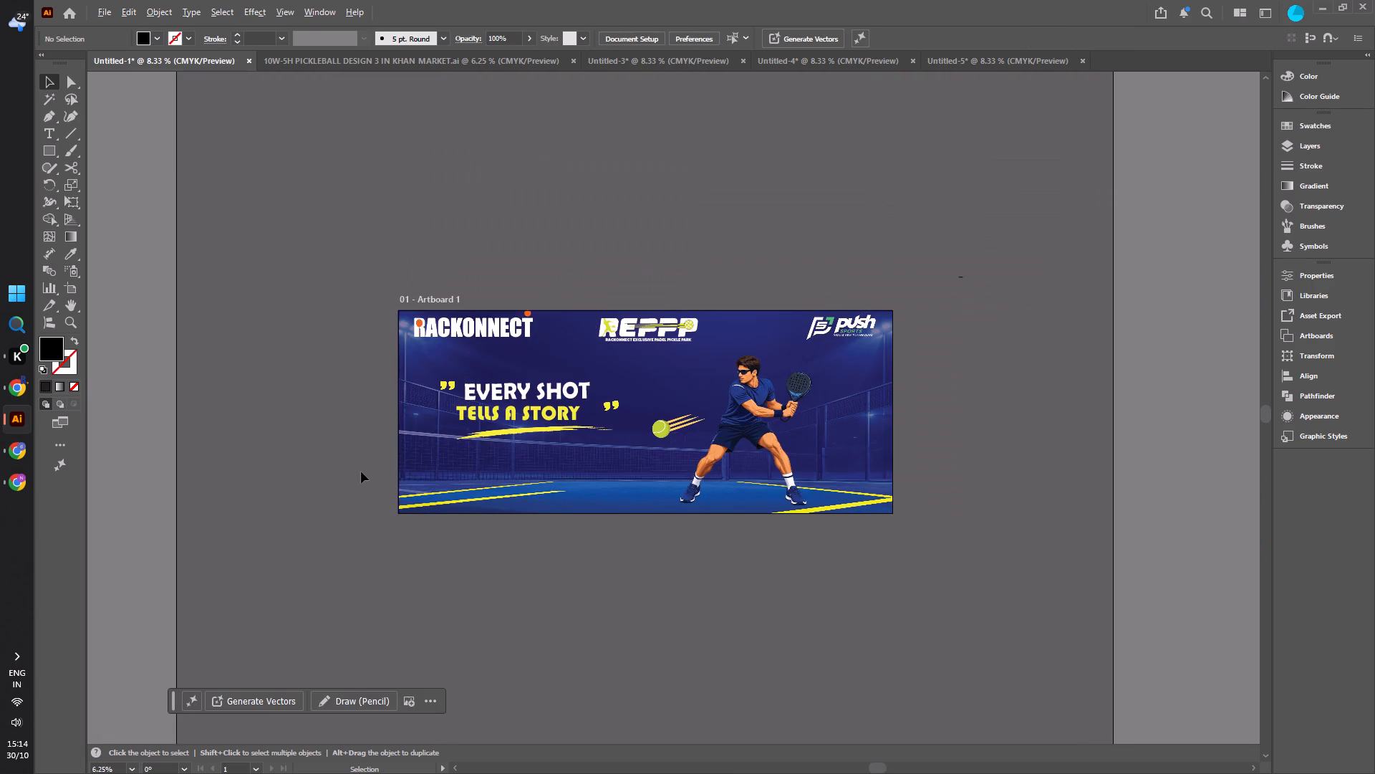
alt+scroll(395, 476, up, 2)
alt+scroll(451, 517, down, 1)
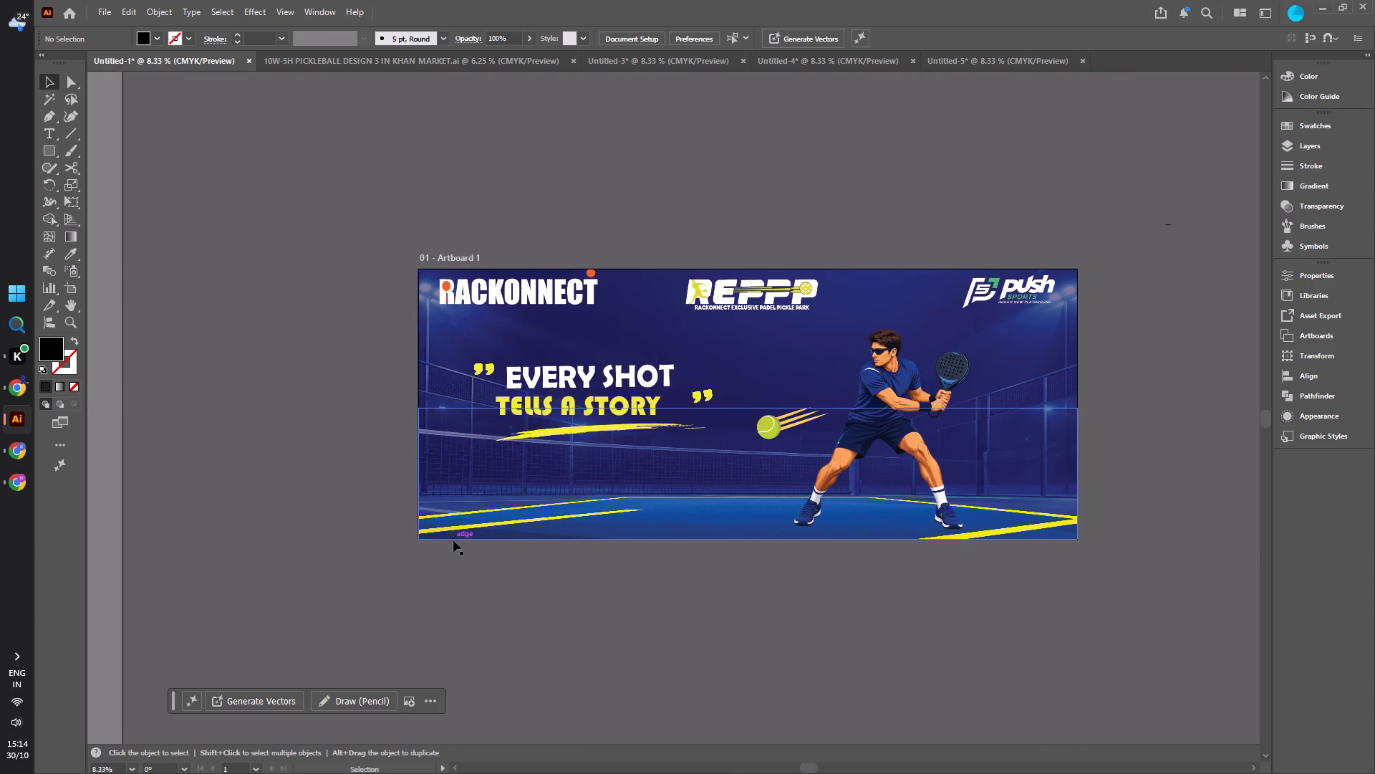
click(292, 436)
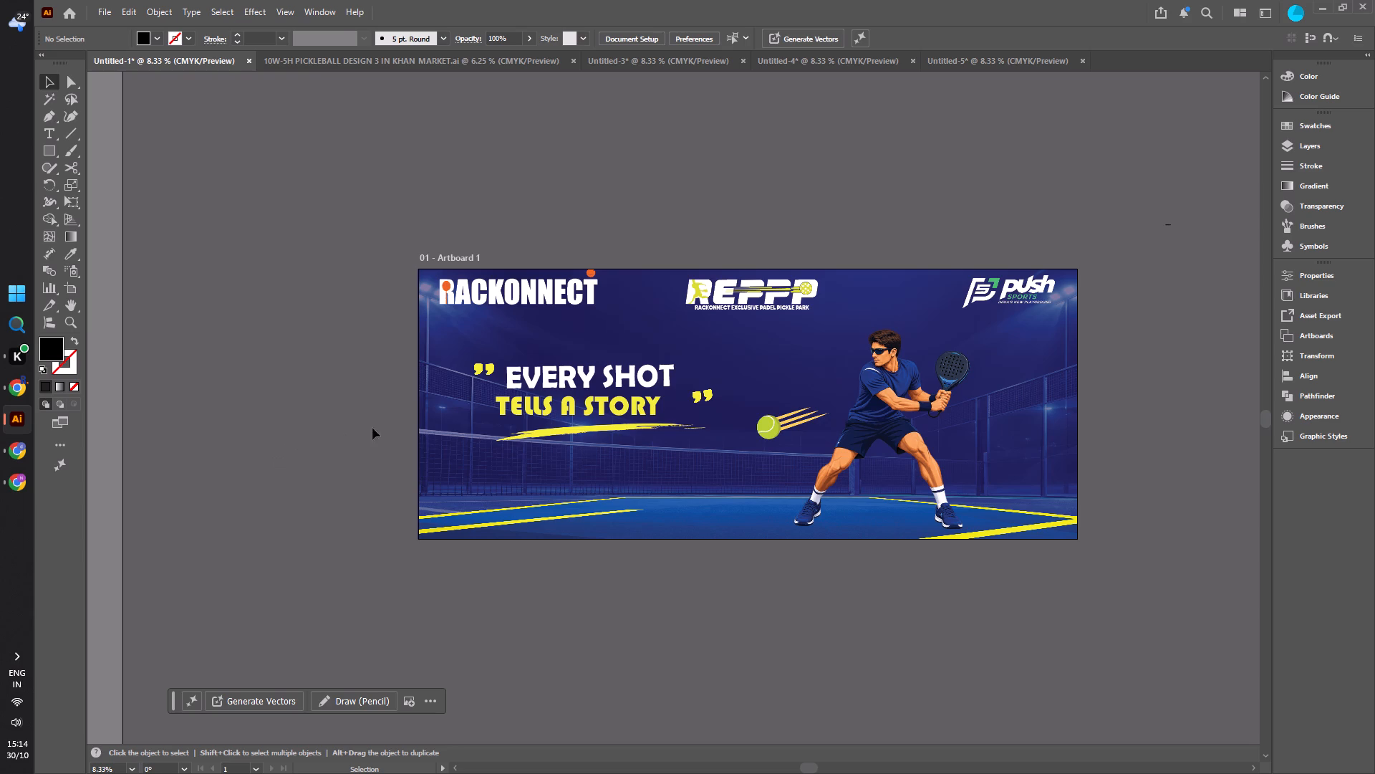
Change the font of the "EVERY SHOT" headline to Airco Std Bold Italic.
click(577, 375)
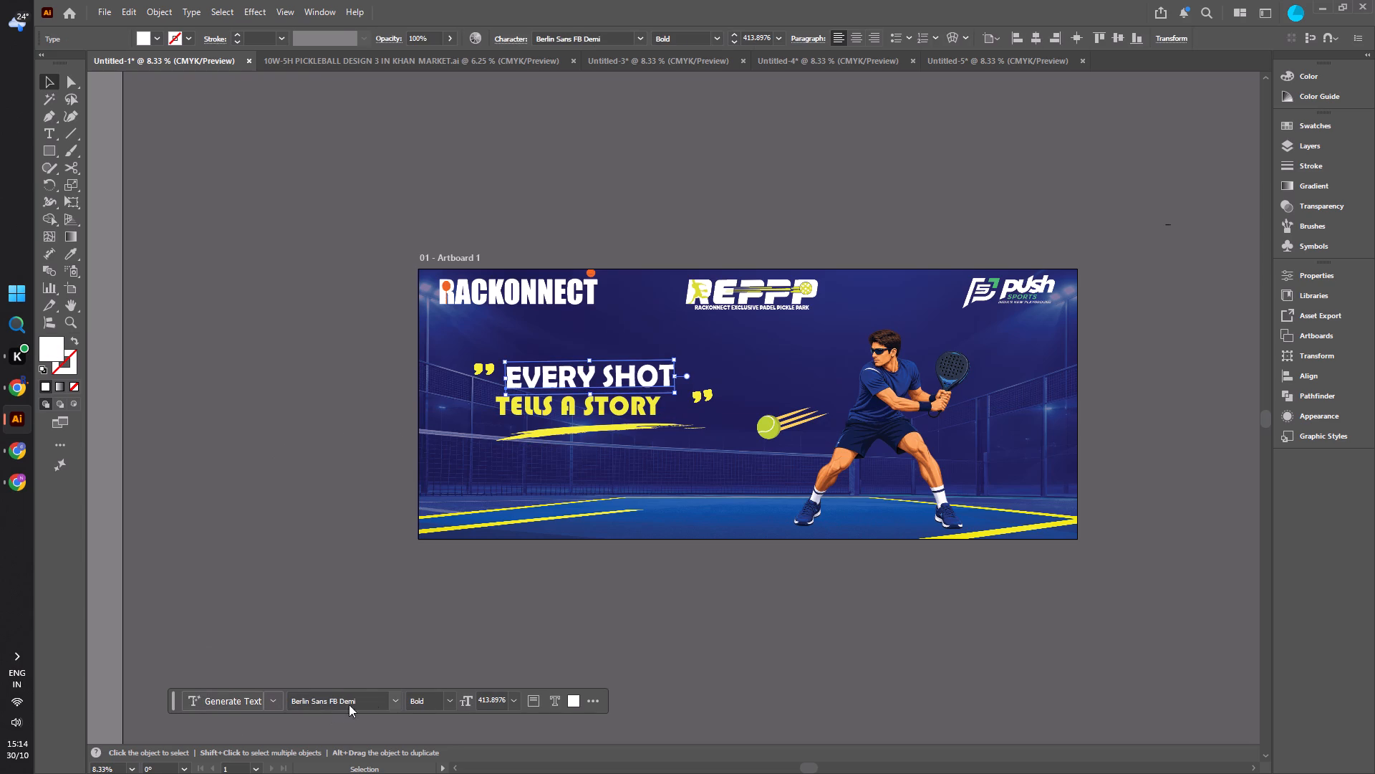
click(1294, 277)
click(1250, 517)
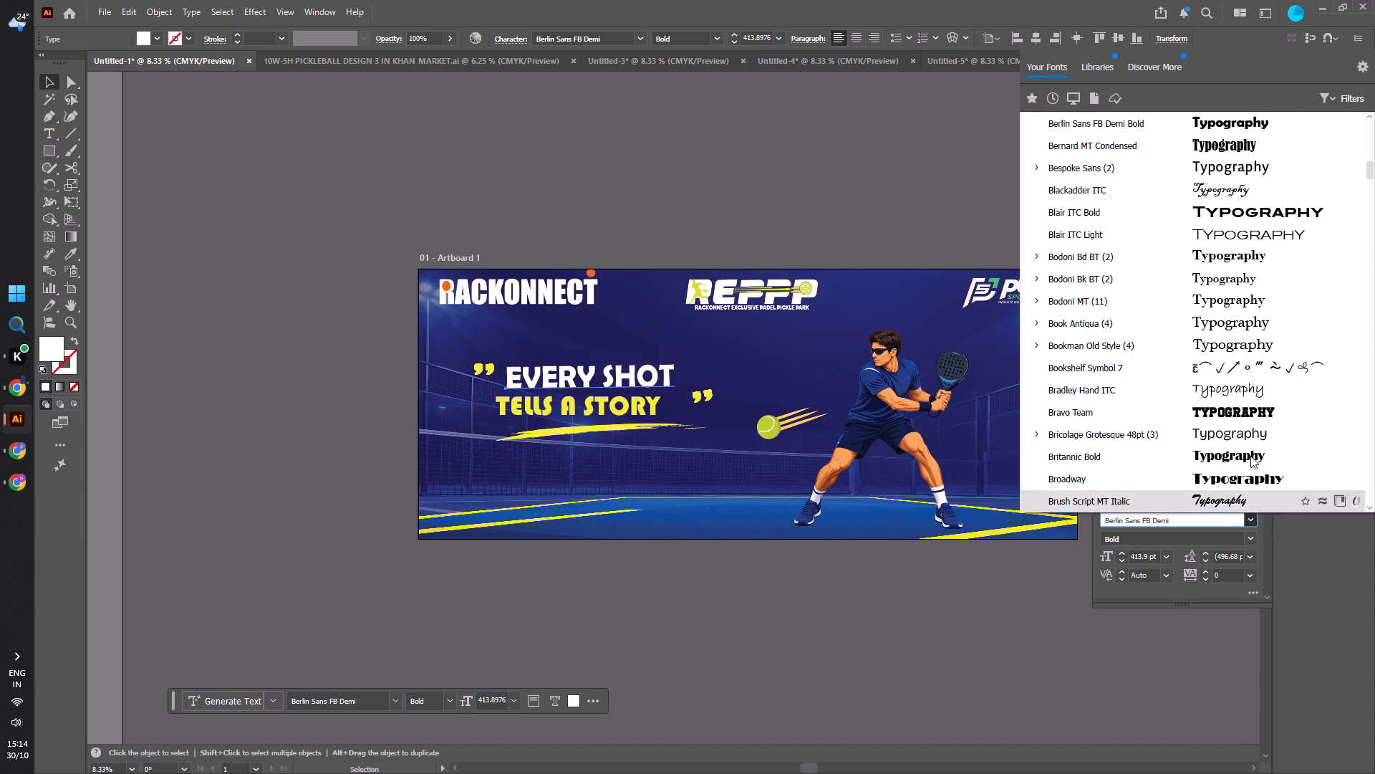
drag(1371, 168, 1374, 44)
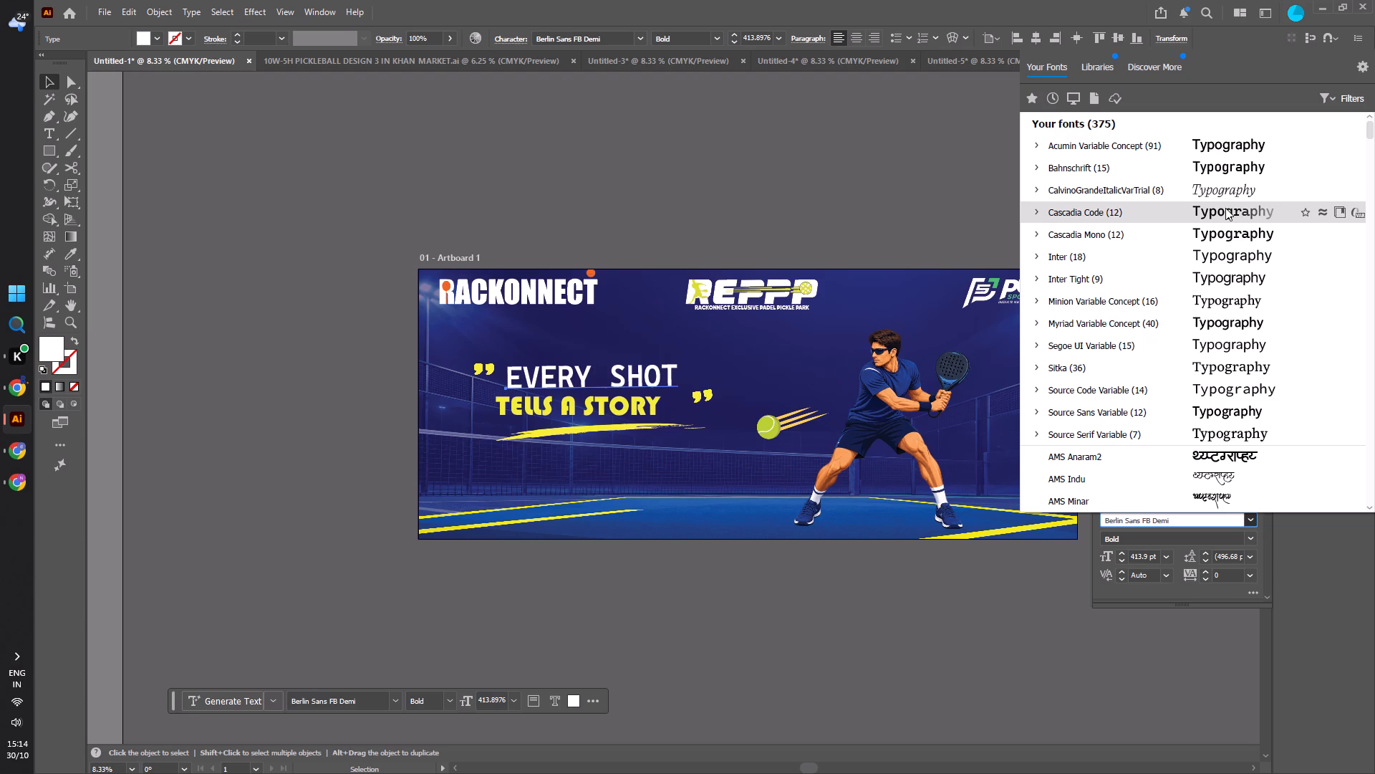
click(1034, 212)
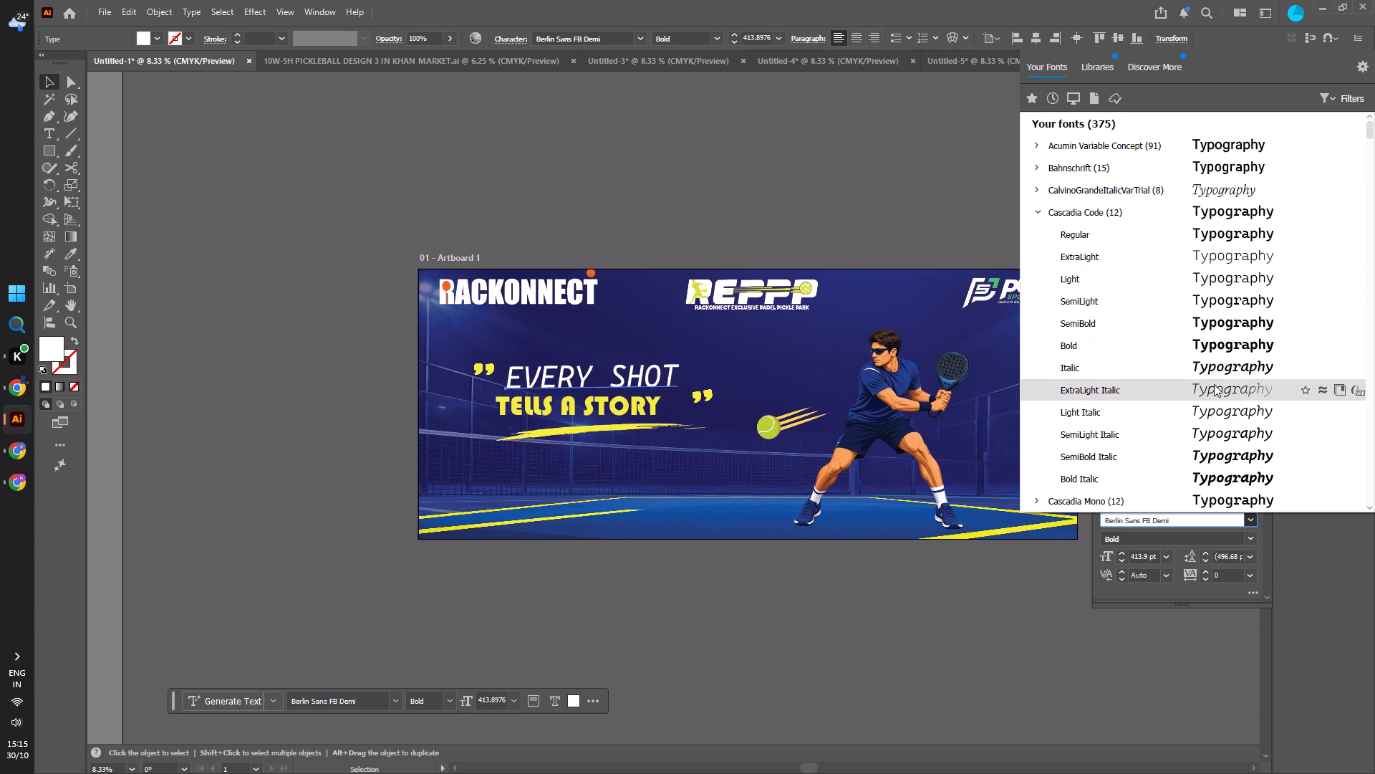
scroll(1215, 369, down, 4)
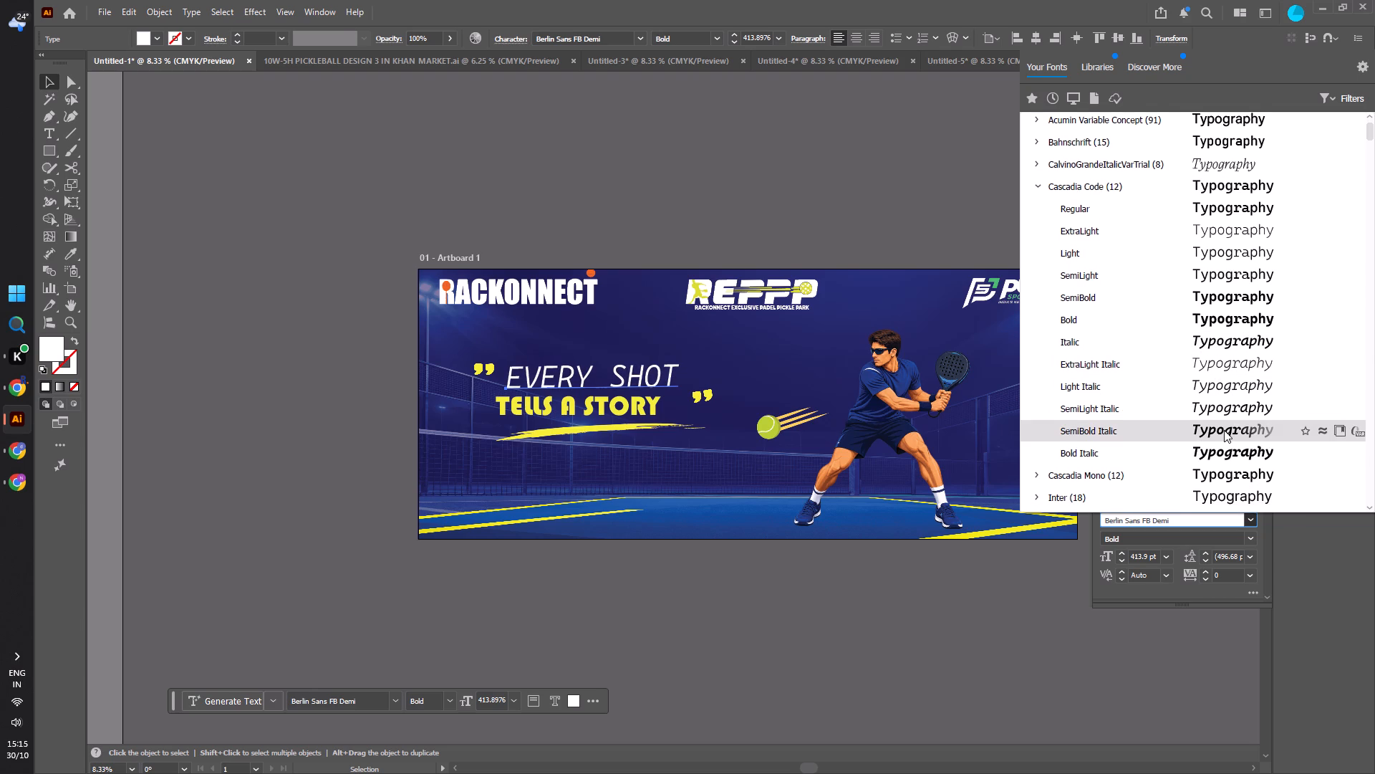
scroll(1224, 430, down, 5)
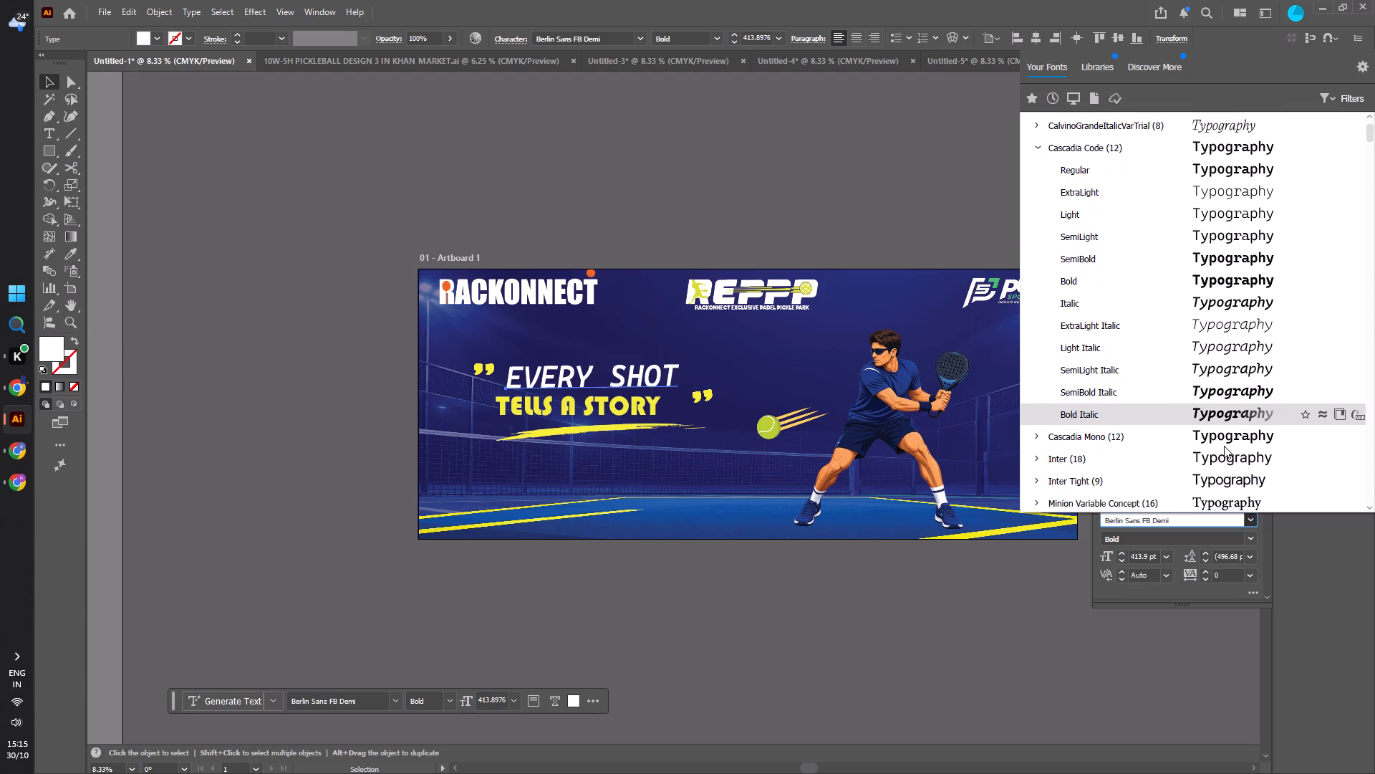
scroll(1224, 446, down, 20)
scroll(1224, 446, down, 12)
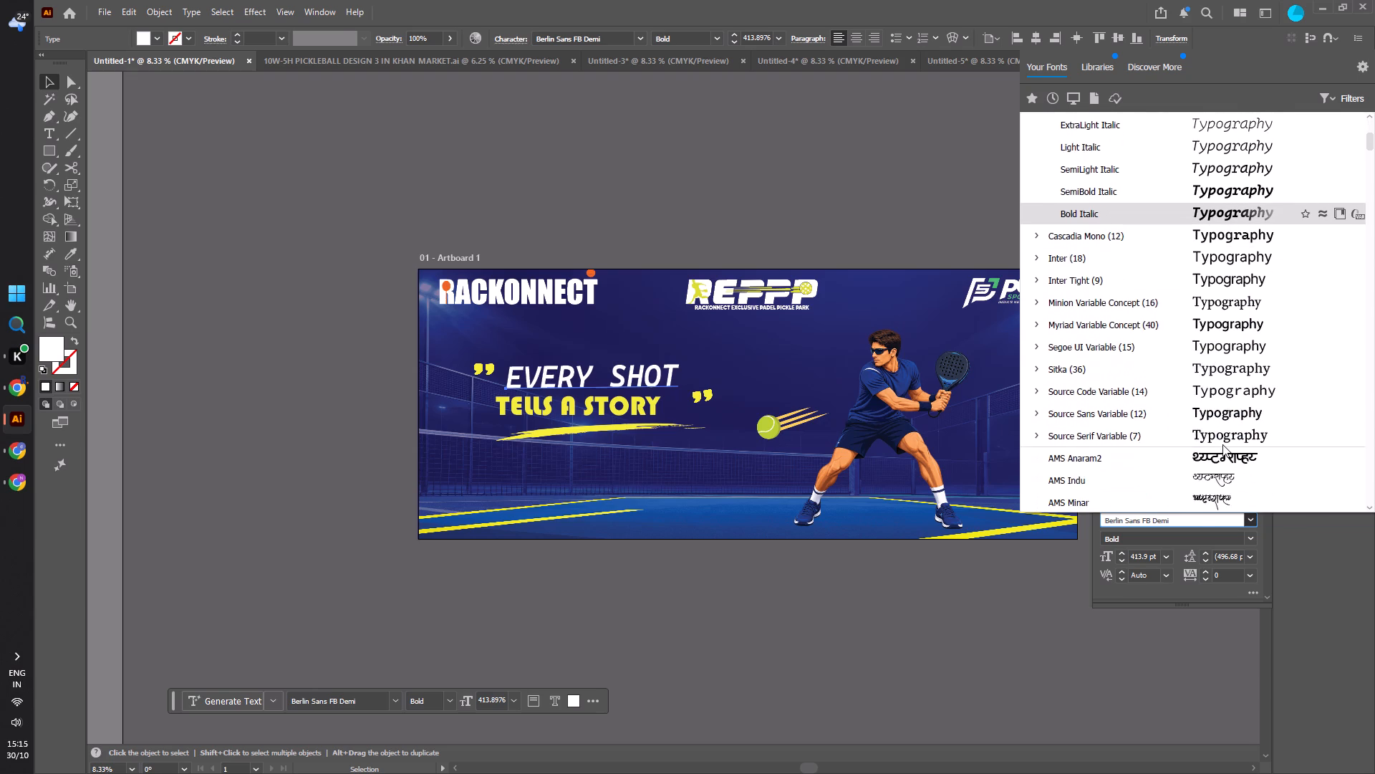
scroll(1222, 444, down, 20)
scroll(1222, 444, down, 8)
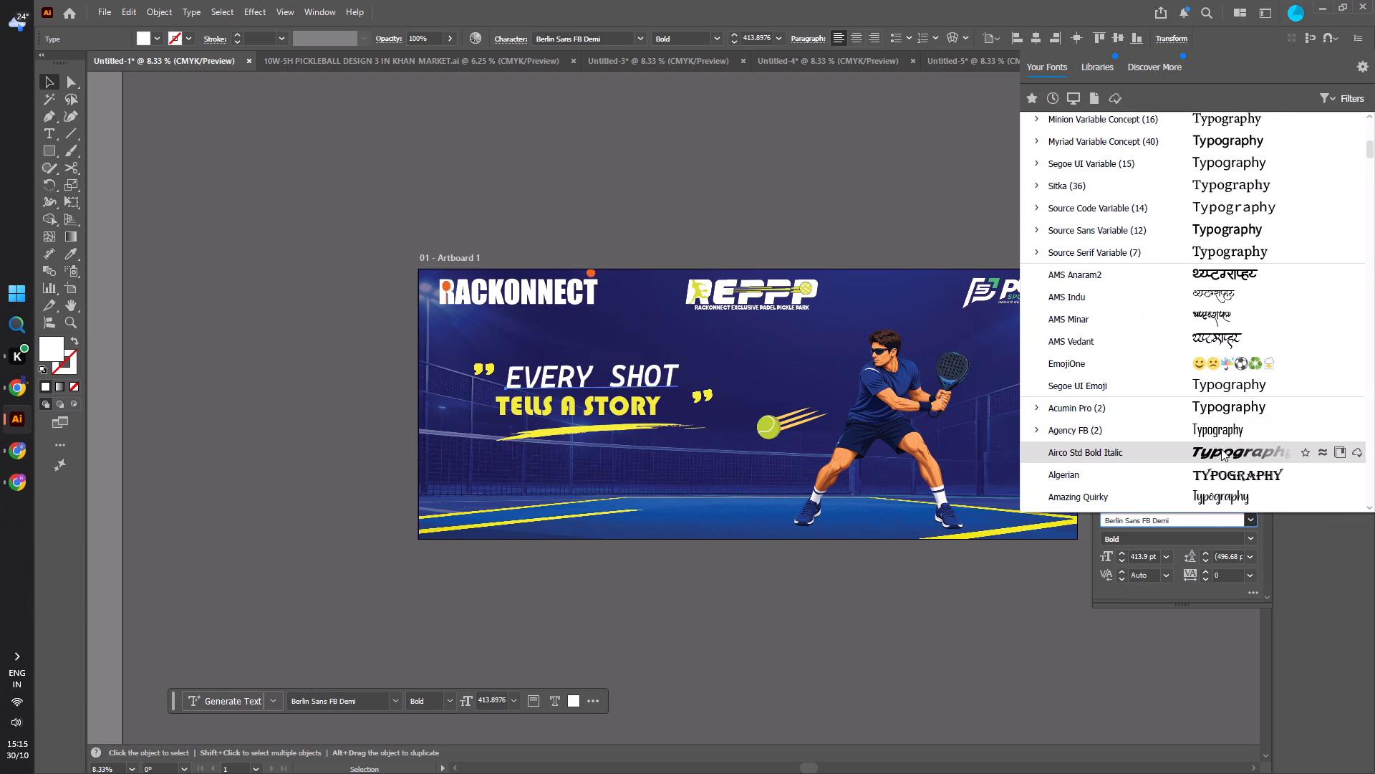
click(1221, 449)
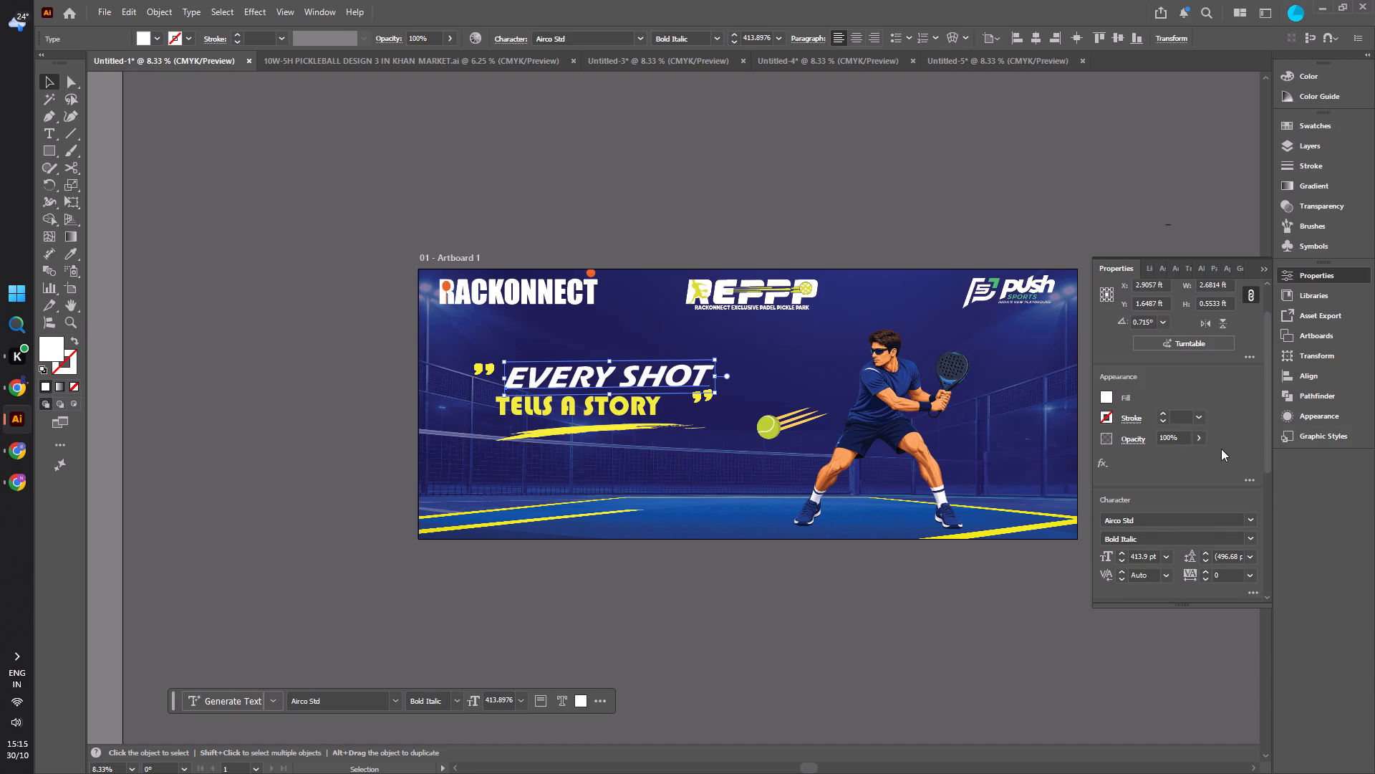
click(232, 264)
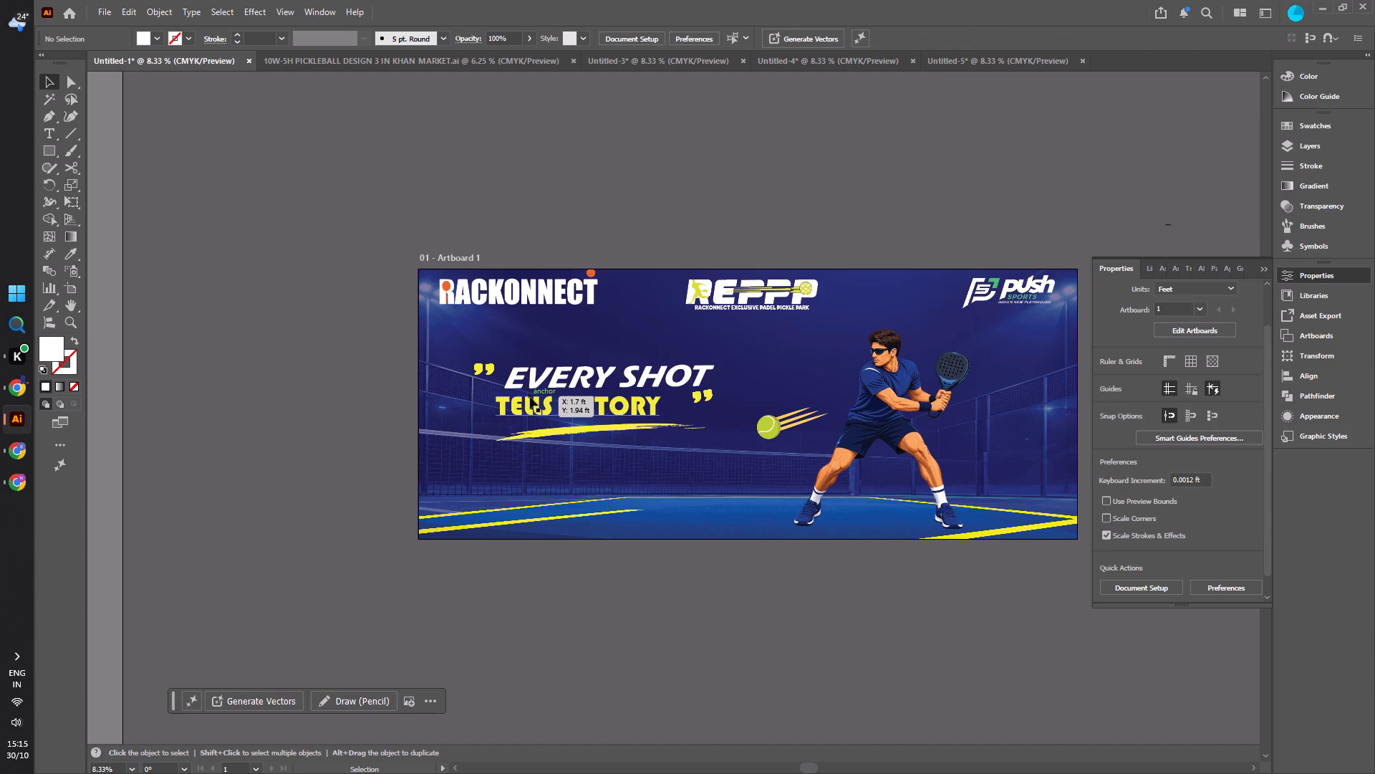
Change the font of the yellow "TELLS A STORY" line to Airco Std Bold Italic.
click(530, 403)
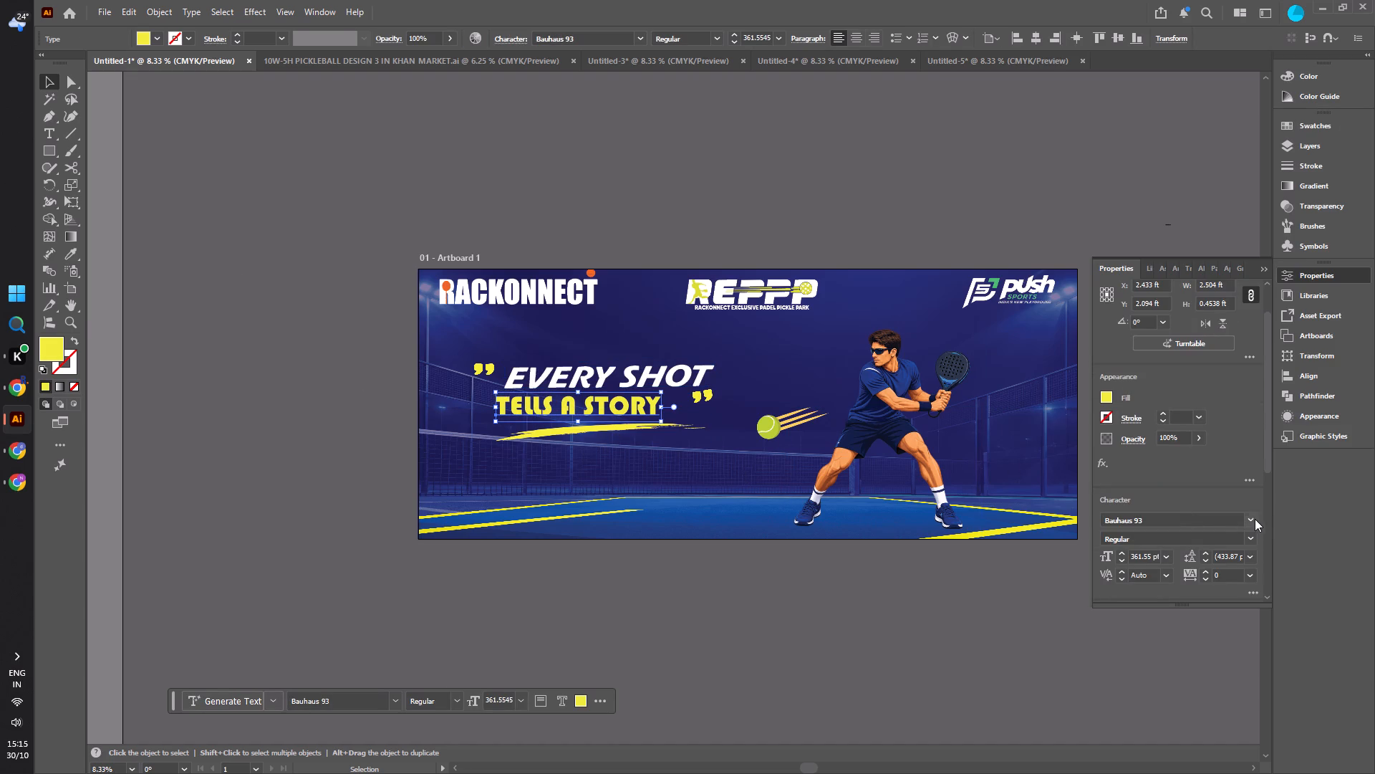
click(1253, 519)
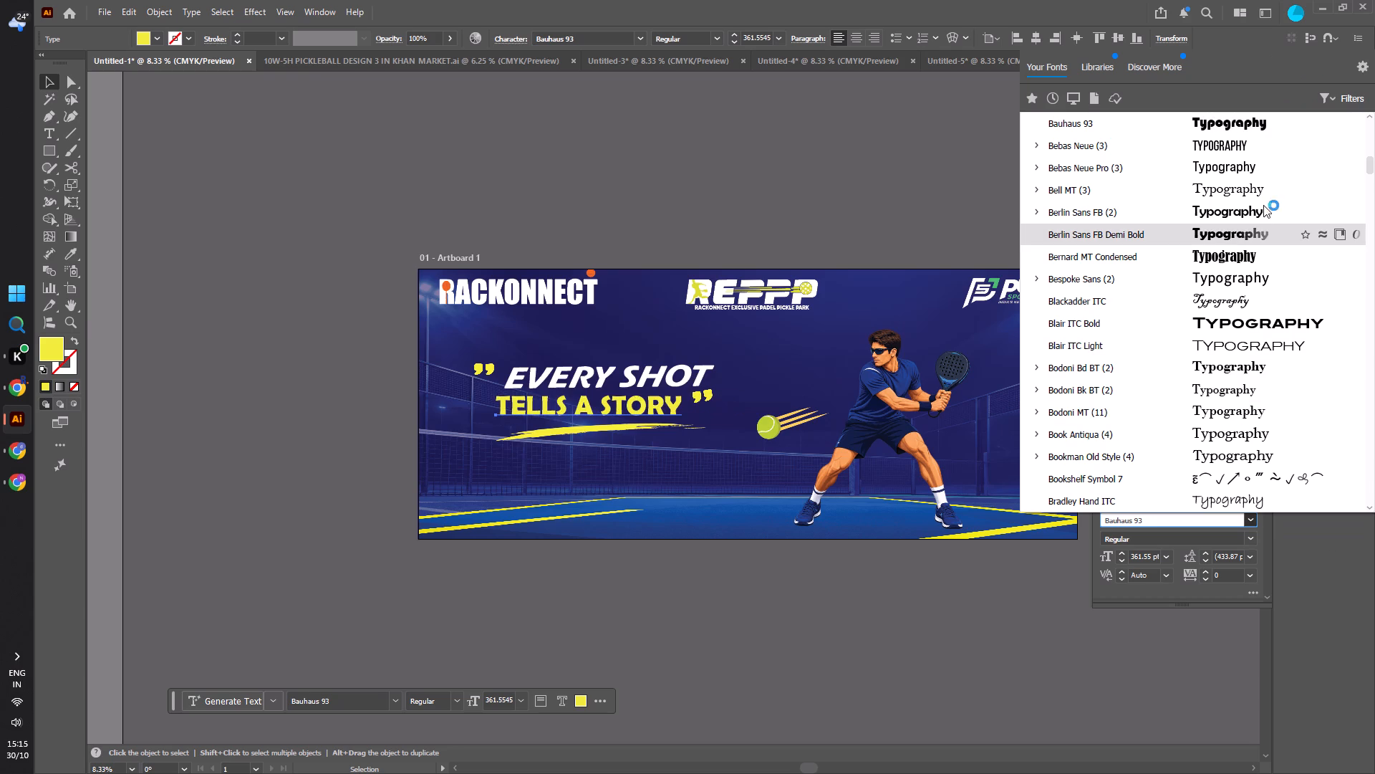
scroll(1252, 242, up, 20)
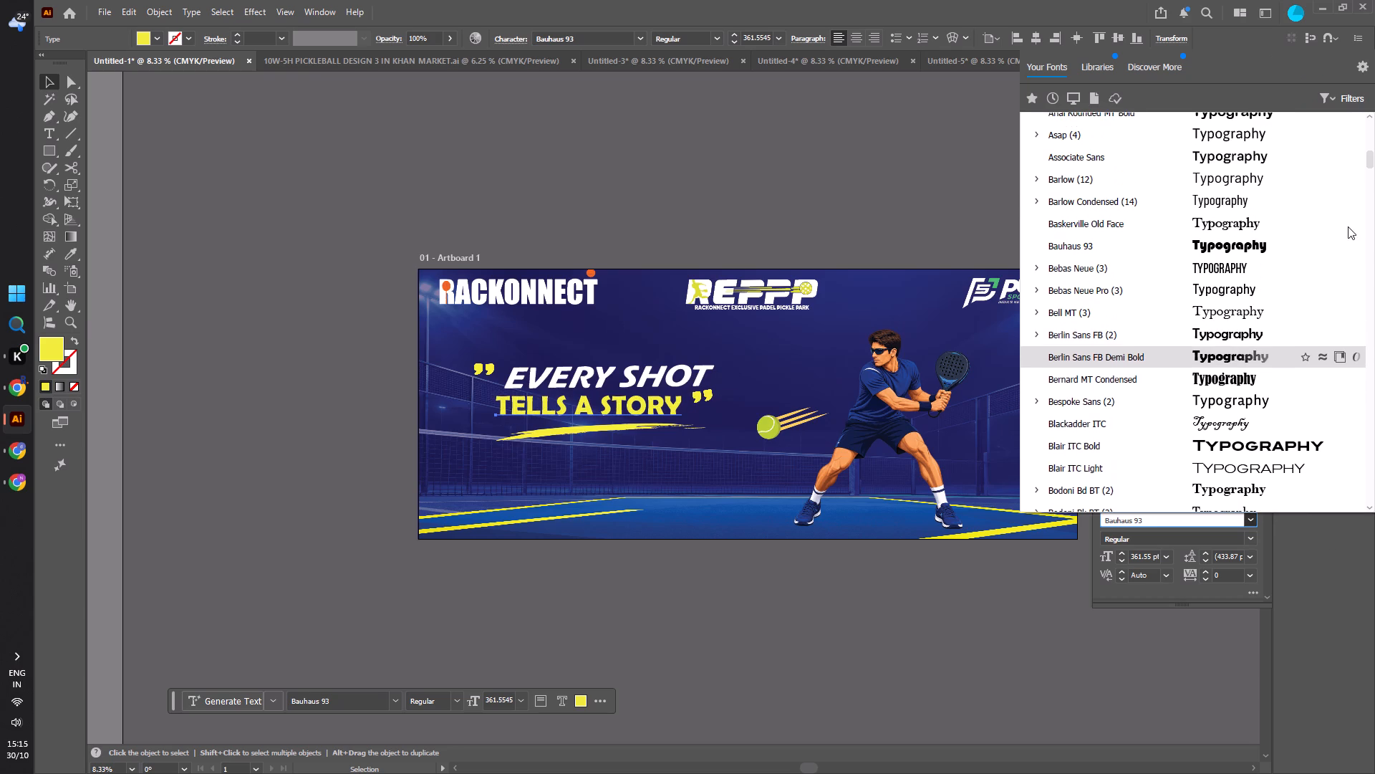
drag(1369, 163, 1372, 92)
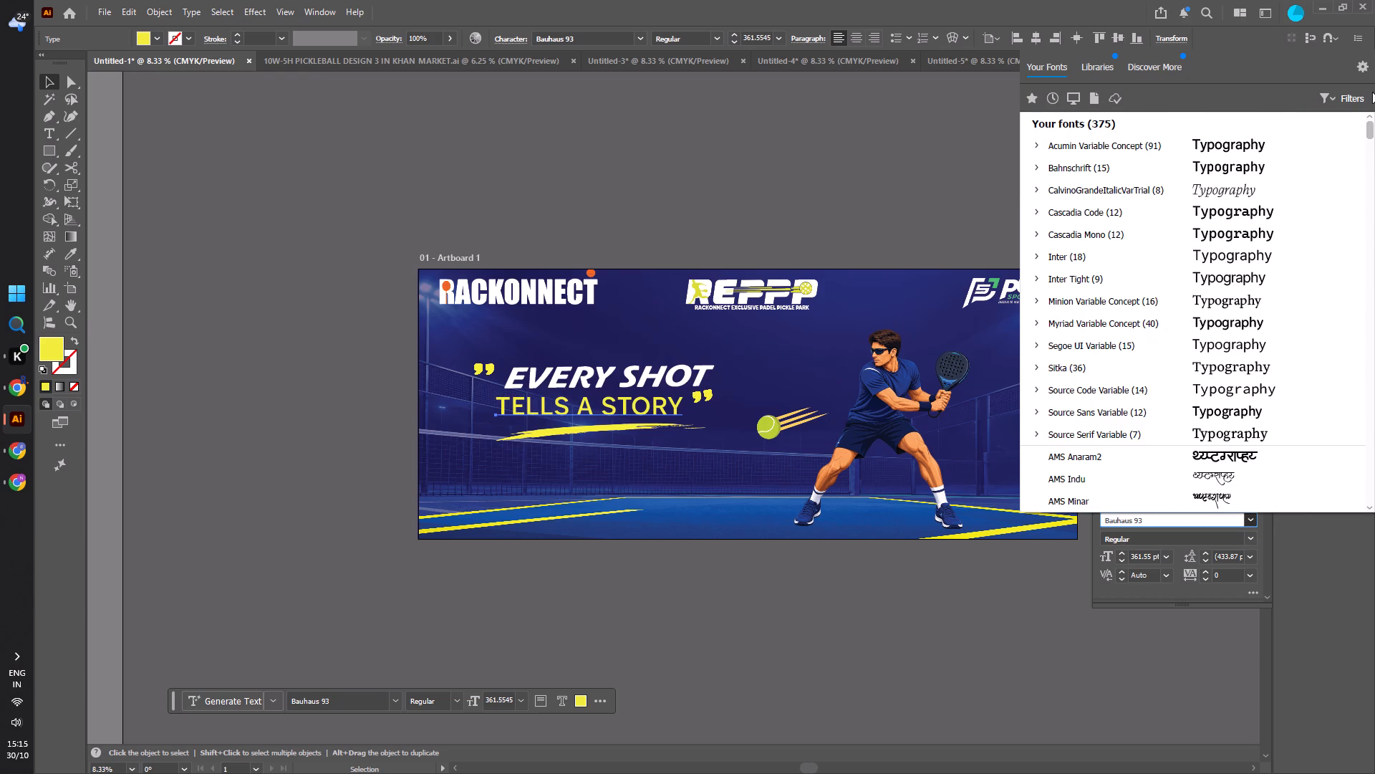
drag(1372, 92, 1374, 140)
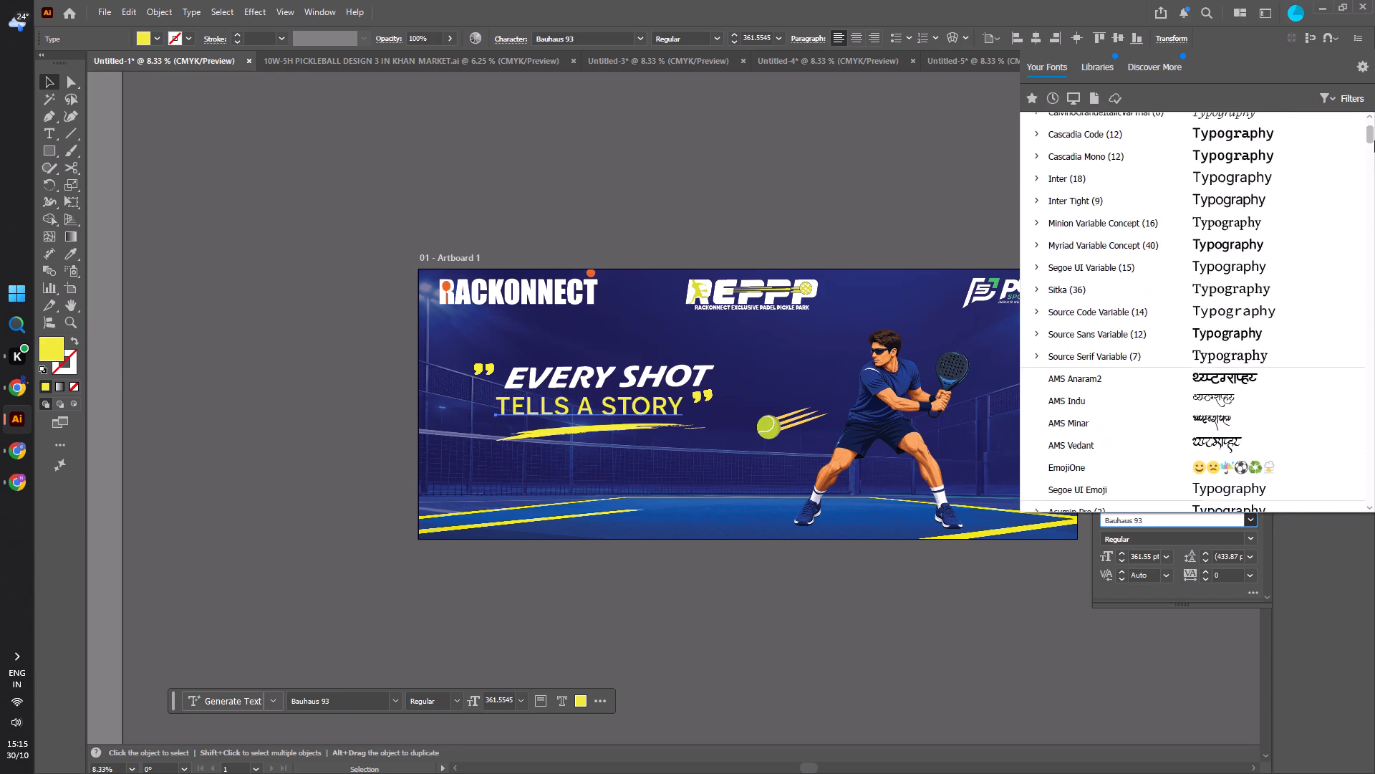
drag(1374, 140, 1374, 148)
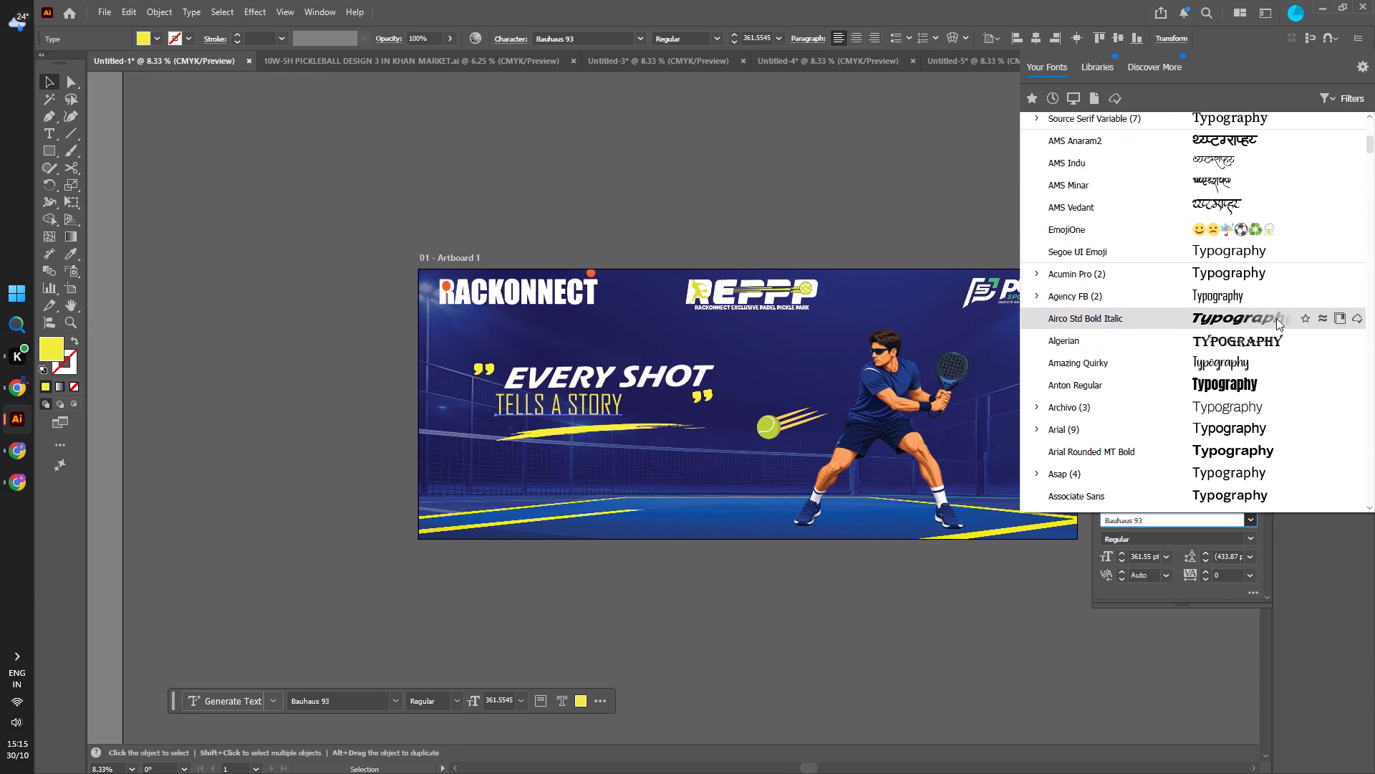
click(1276, 318)
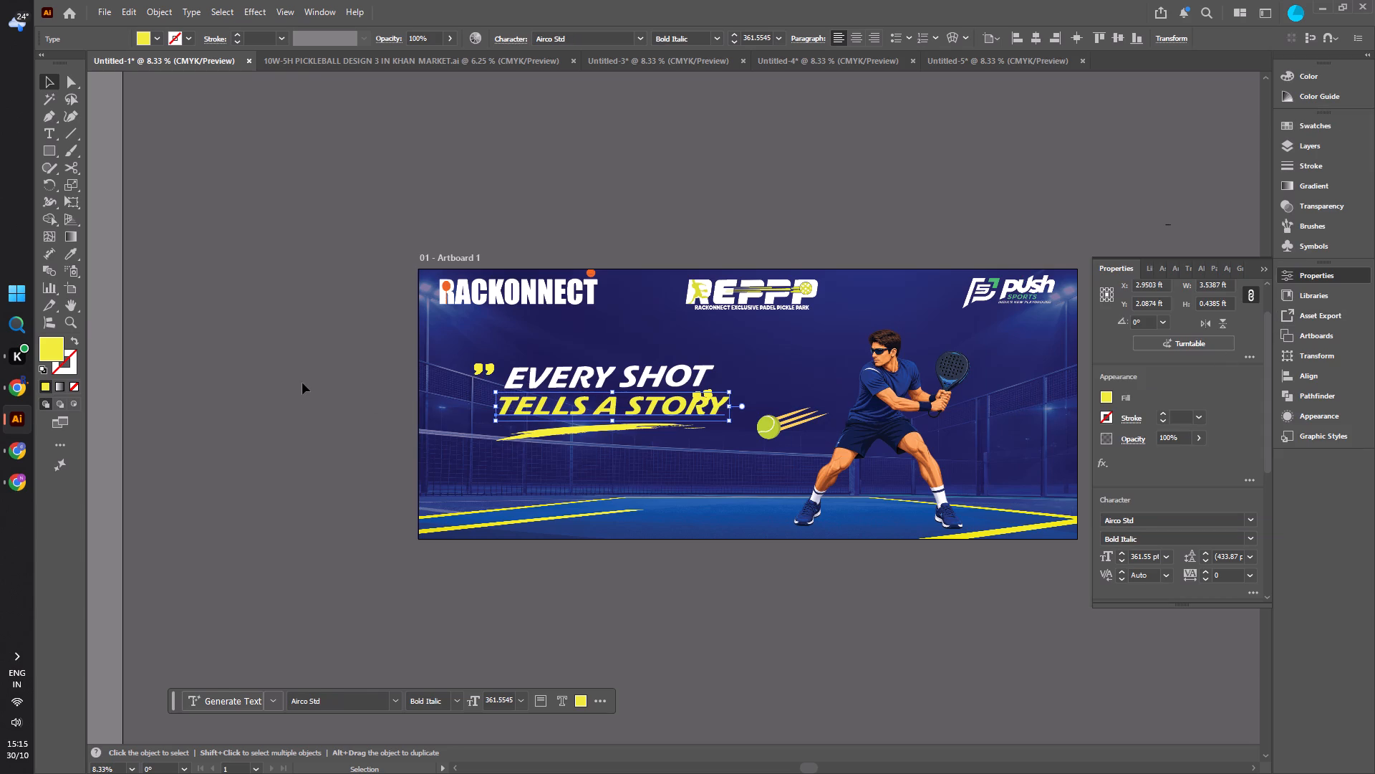
click(302, 383)
Move the closing quotation marks about 0.68 ft to the right, just past the end of "TELLS A STORY".
drag(701, 392, 713, 393)
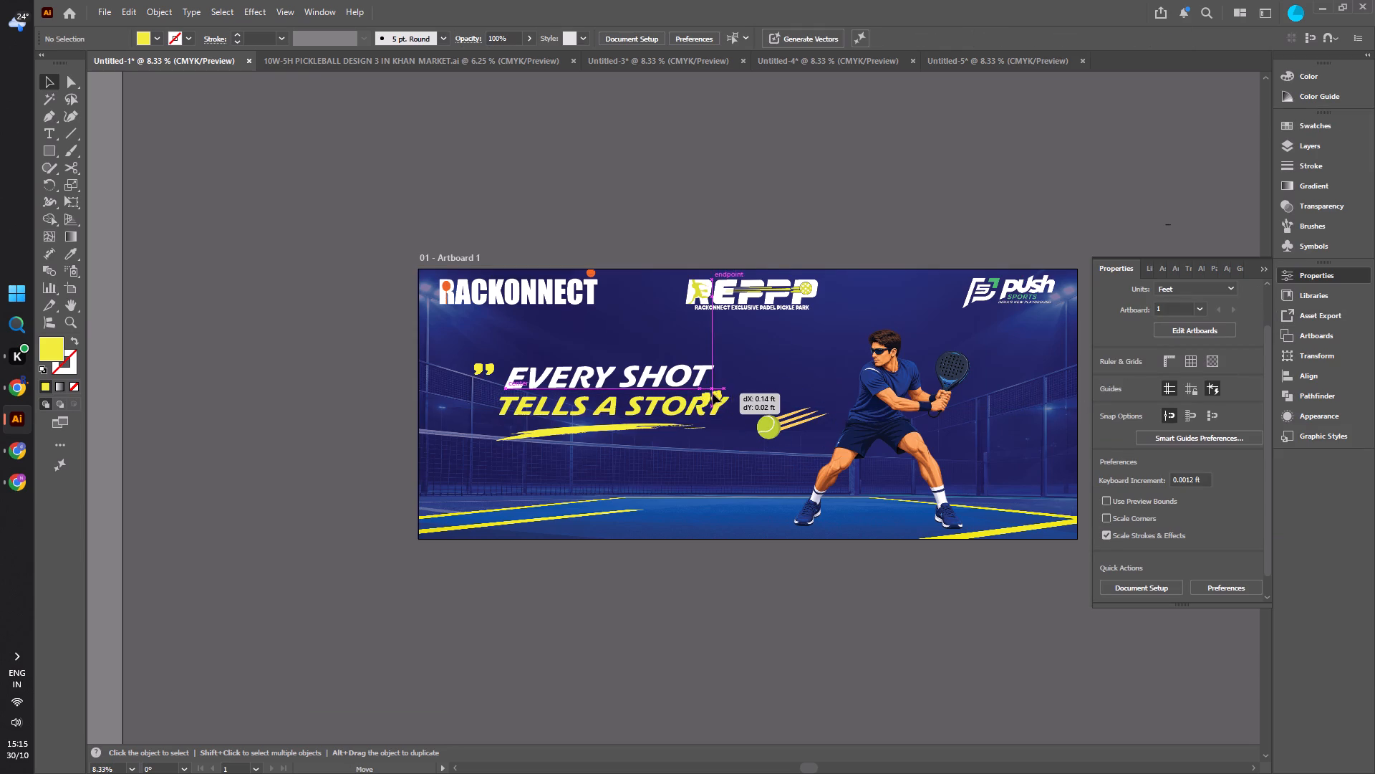
drag(713, 393, 748, 396)
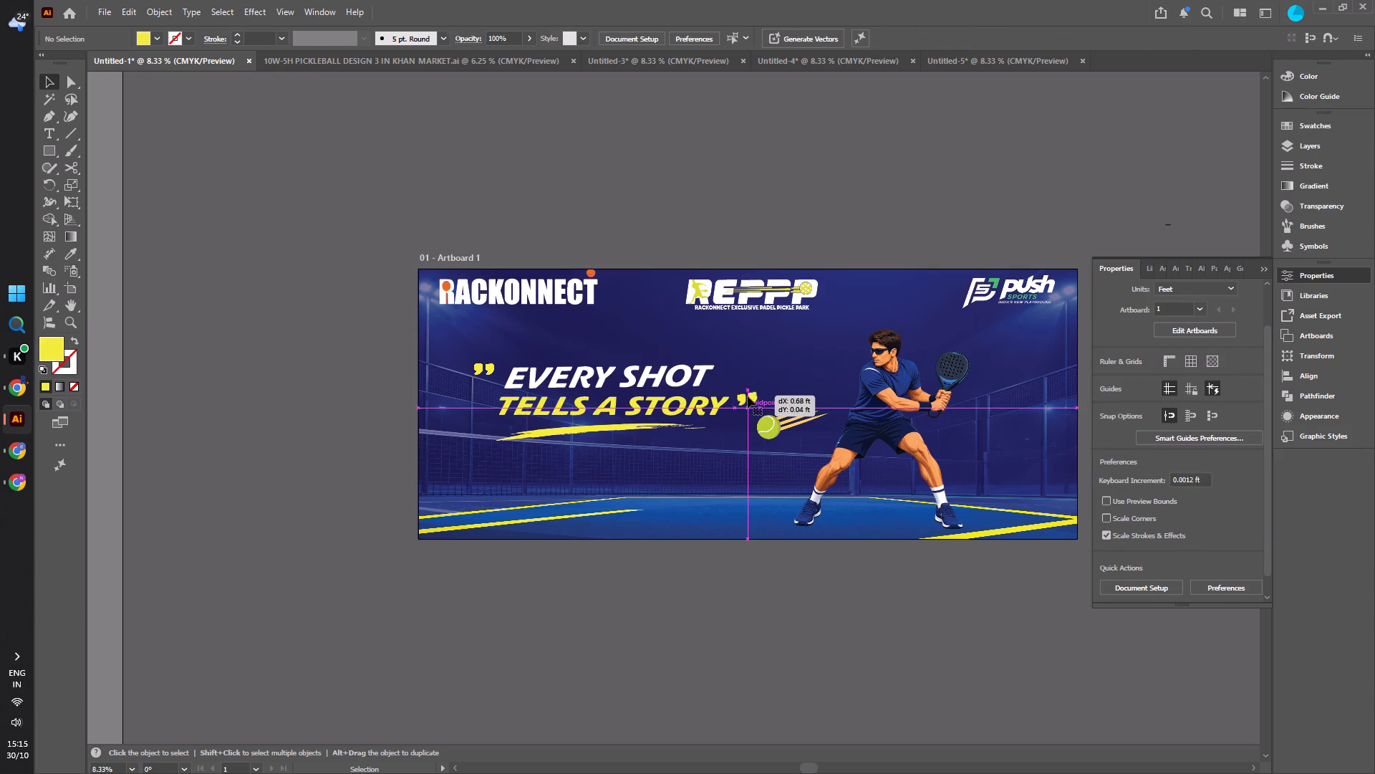
click(221, 365)
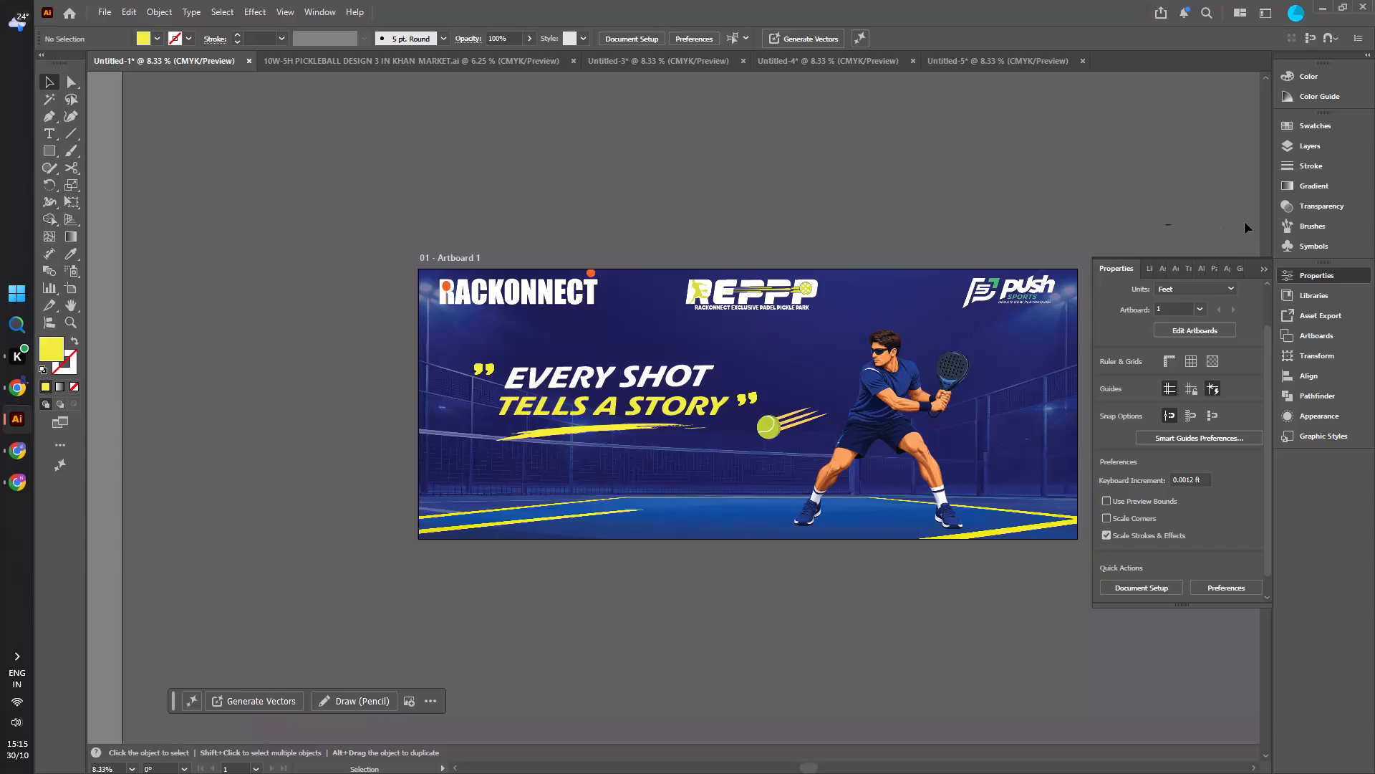
click(1264, 267)
click(747, 170)
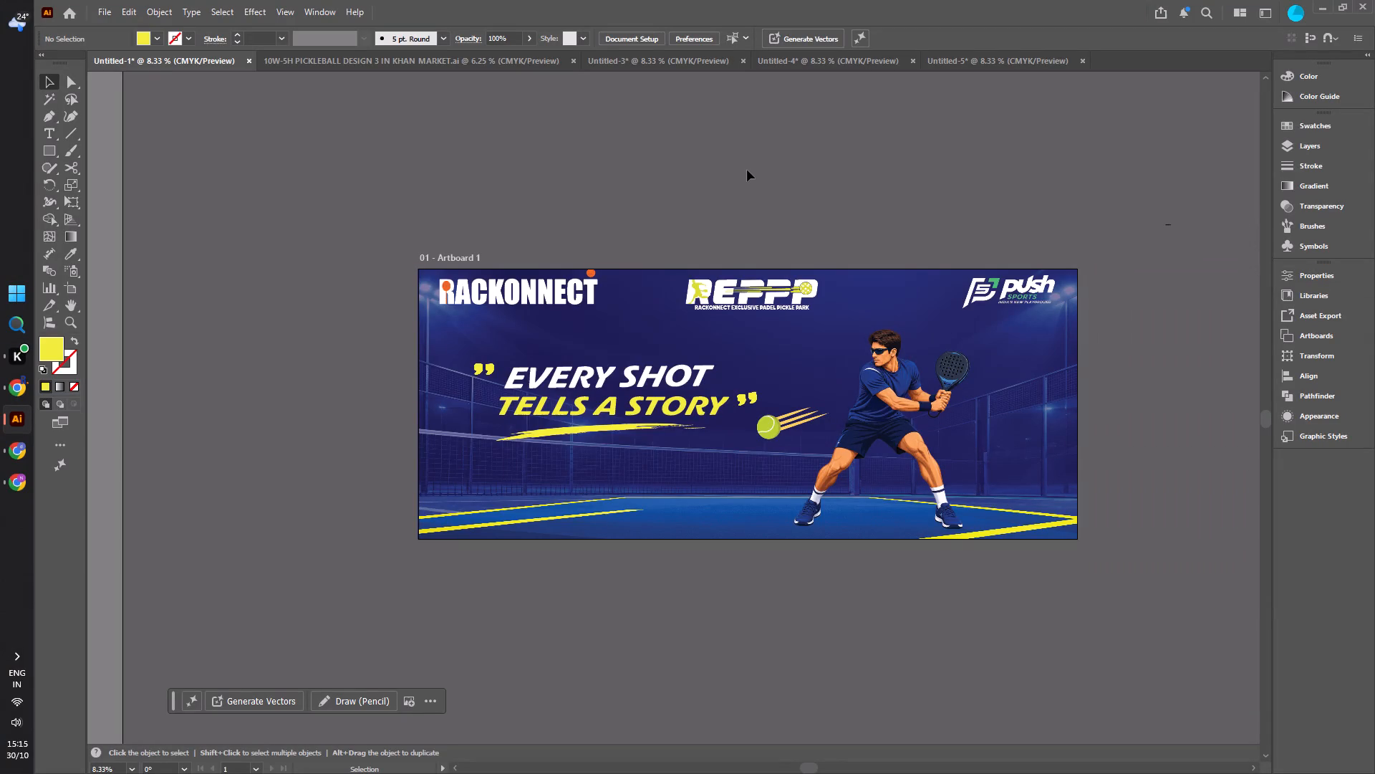
Rotate the closing quotation marks after "TELLS A STORY" clockwise by about 10° so they sit level.
alt+scroll(753, 211, down, 3)
alt+scroll(640, 305, up, 3)
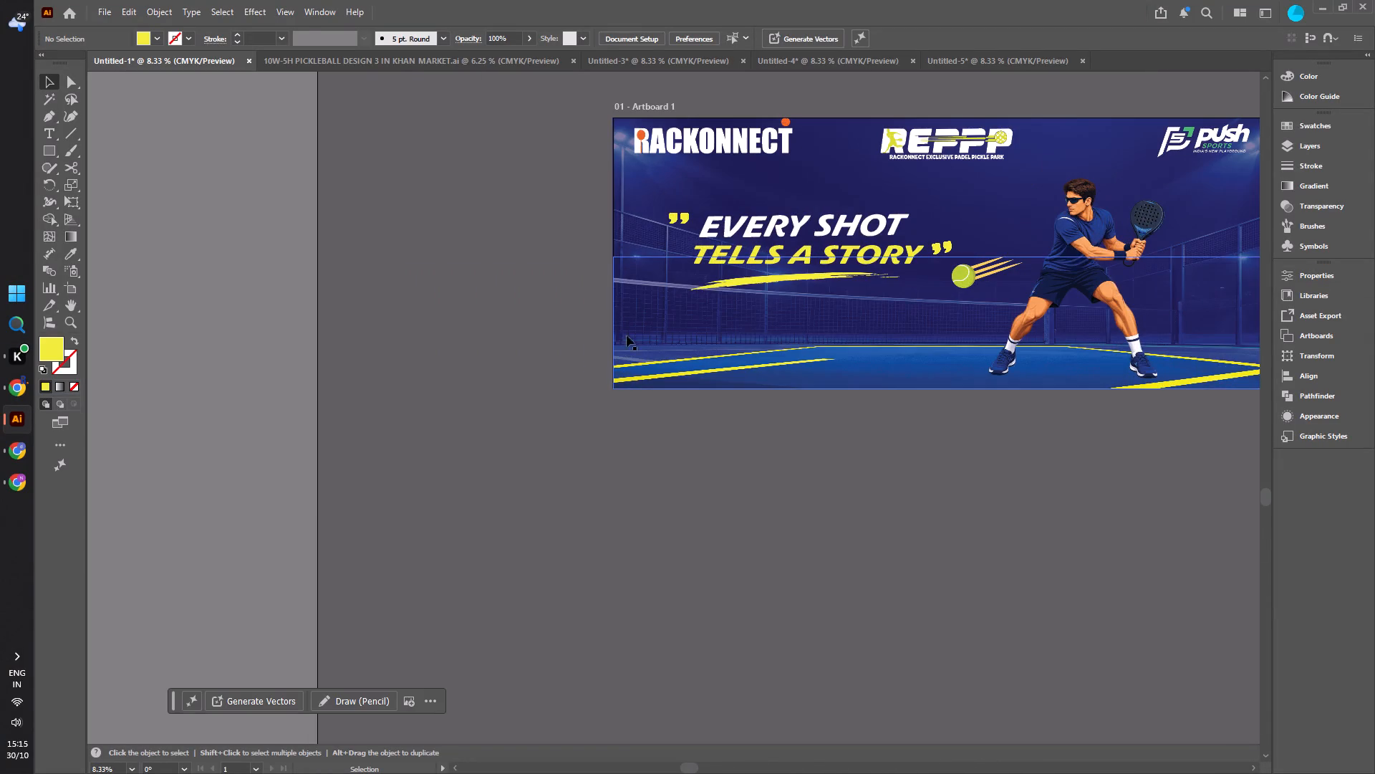
alt+scroll(517, 356, down, 2)
alt+scroll(647, 282, up, 2)
click(718, 133)
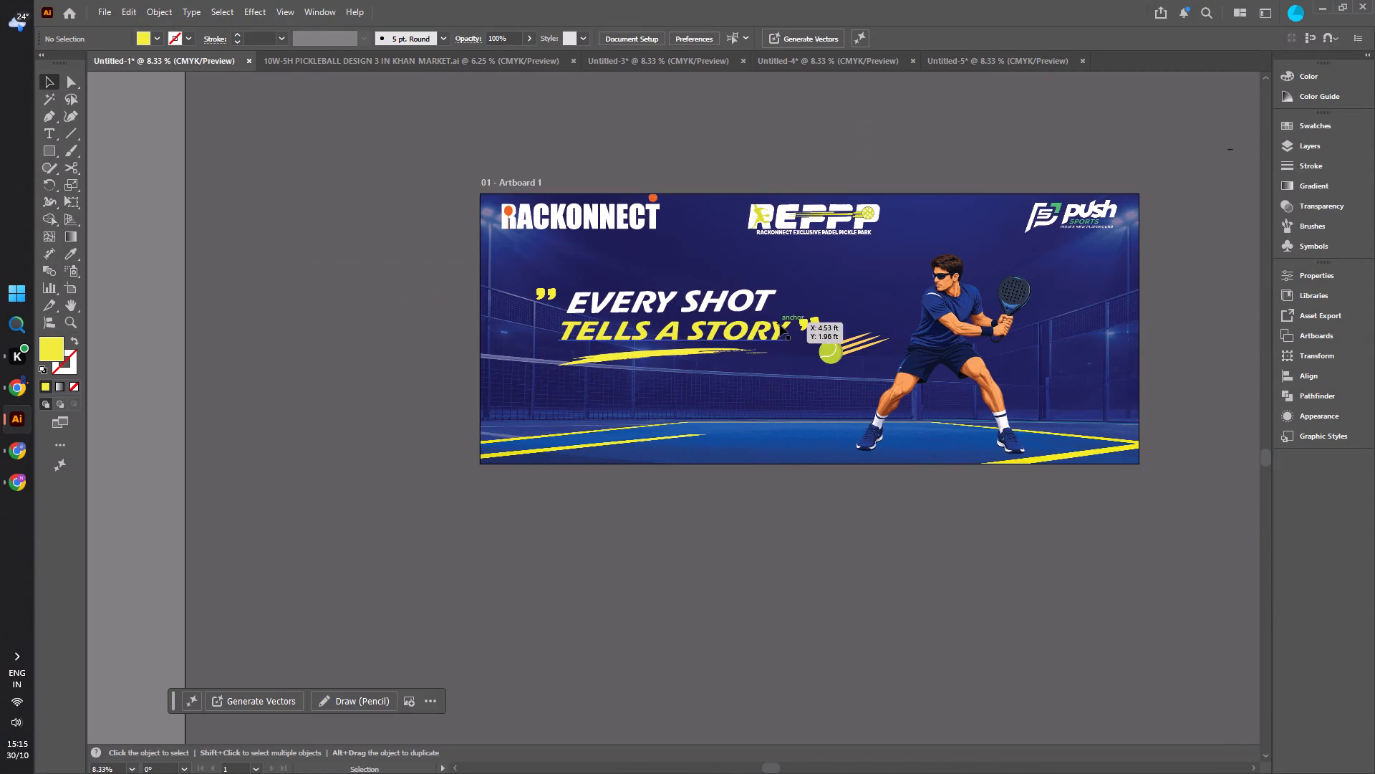
alt+scroll(854, 316, up, 4)
click(663, 337)
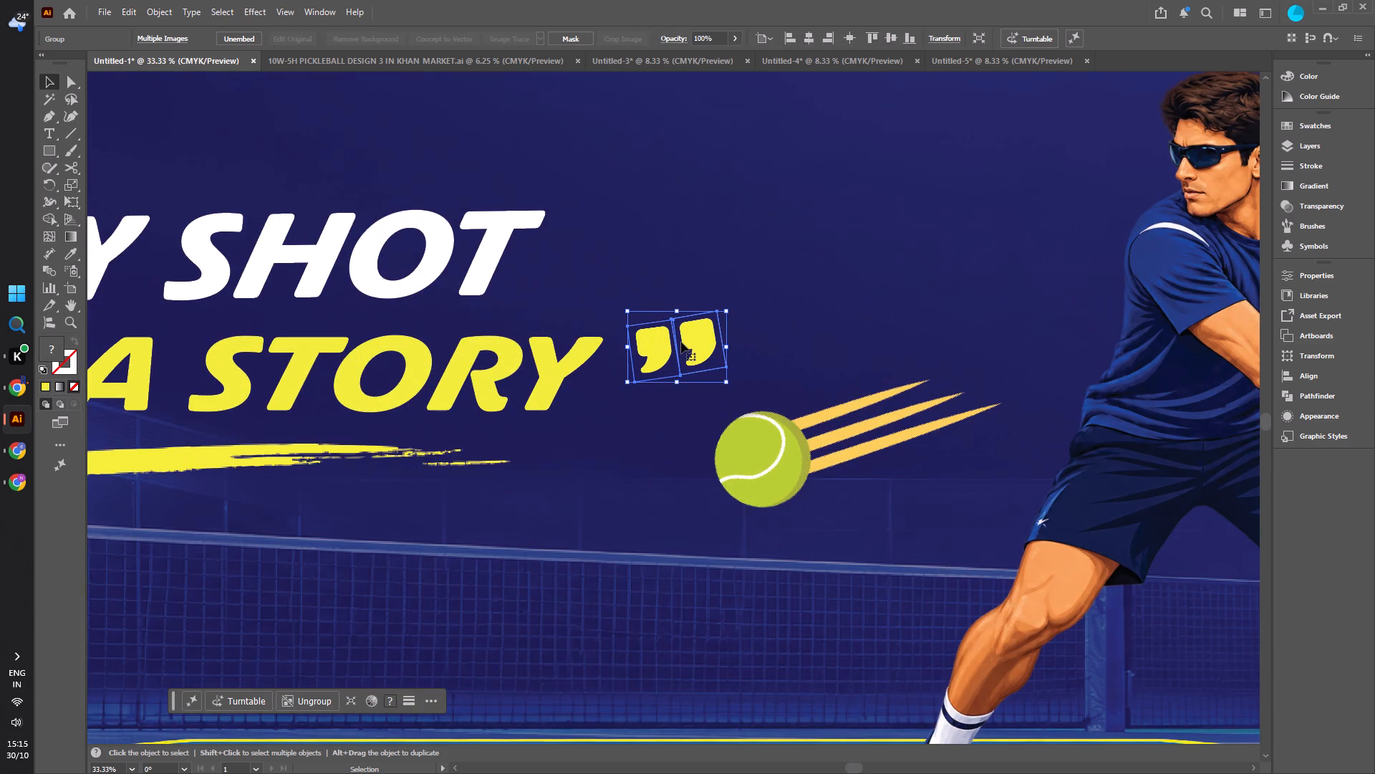
drag(673, 388, 665, 388)
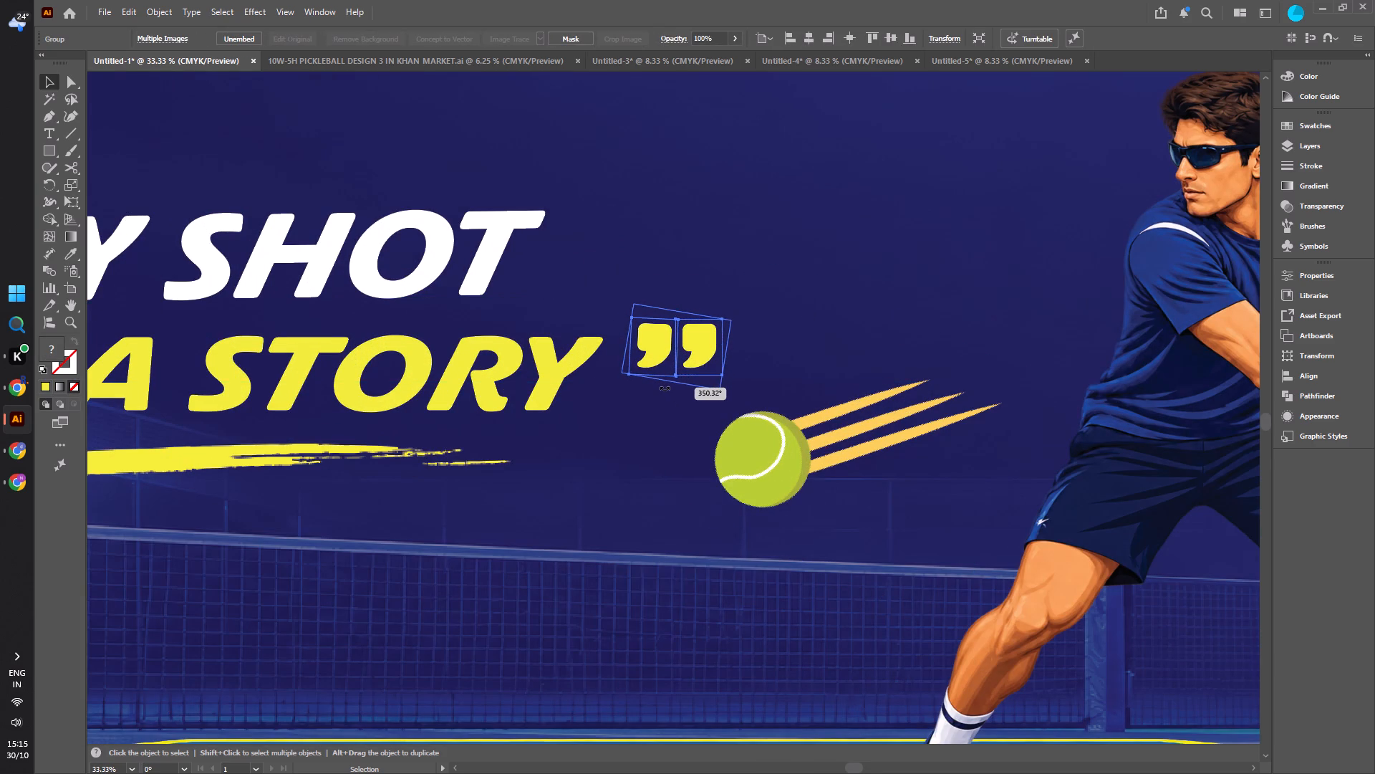
drag(665, 388, 667, 388)
drag(667, 388, 665, 388)
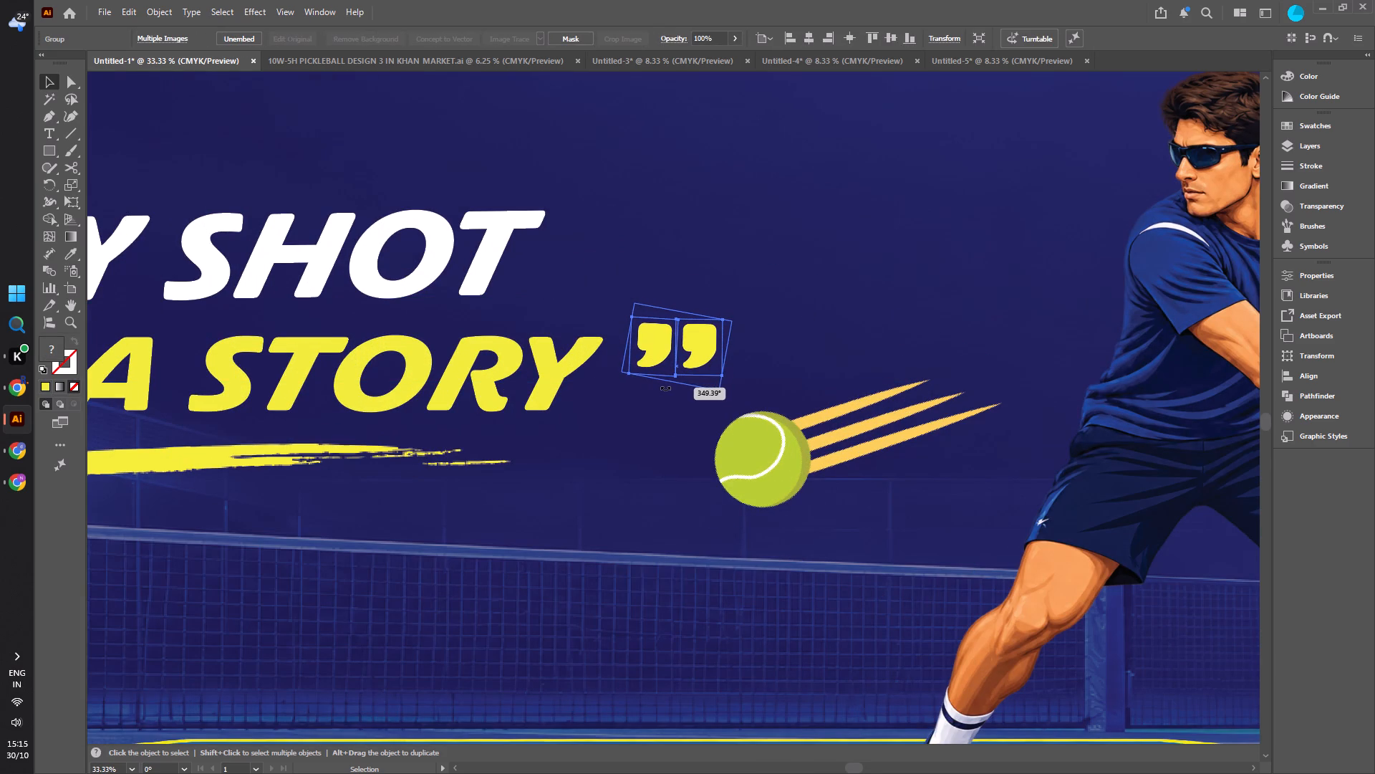
drag(665, 388, 666, 388)
Move the opening quotation marks slightly to the right, closer to the start of "EVERY SHOT".
alt+scroll(666, 388, down, 3)
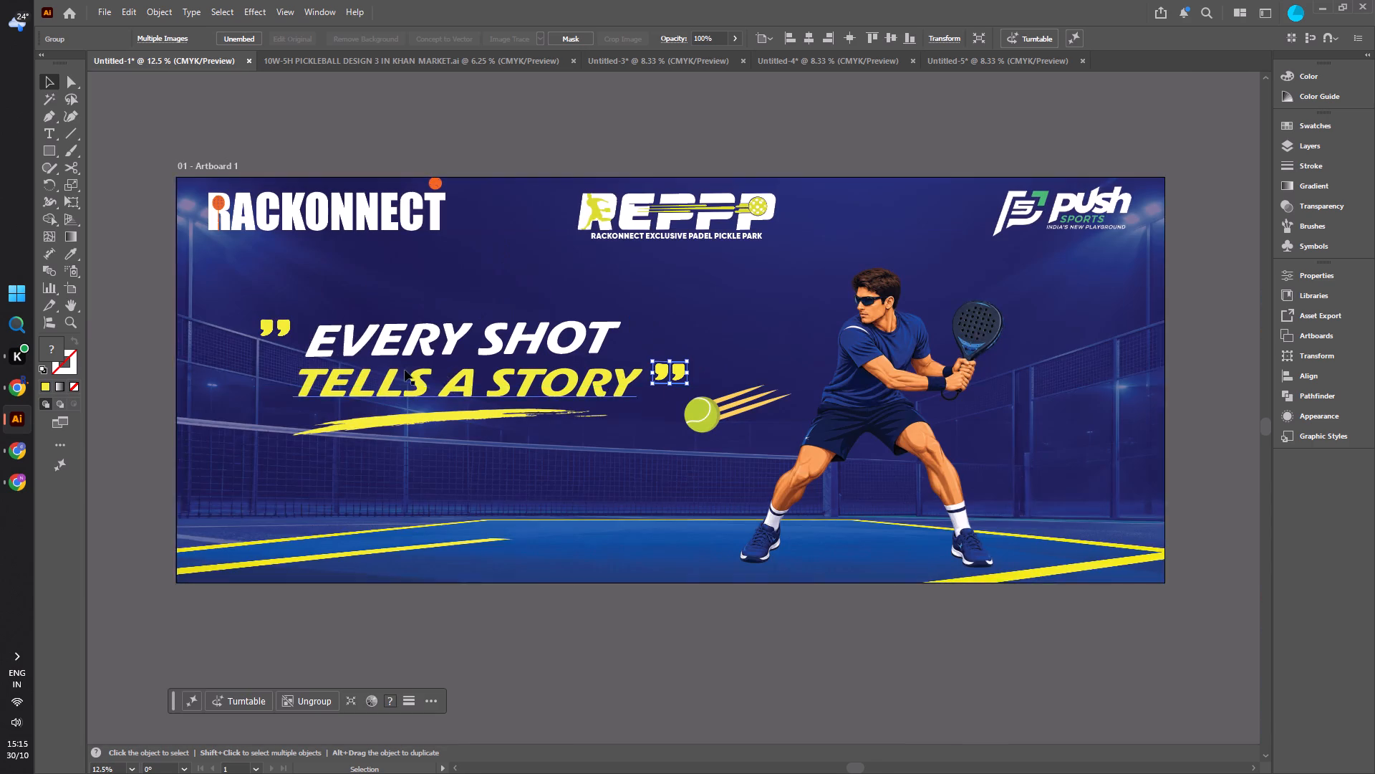
alt+scroll(248, 332, up, 3)
drag(332, 318, 344, 320)
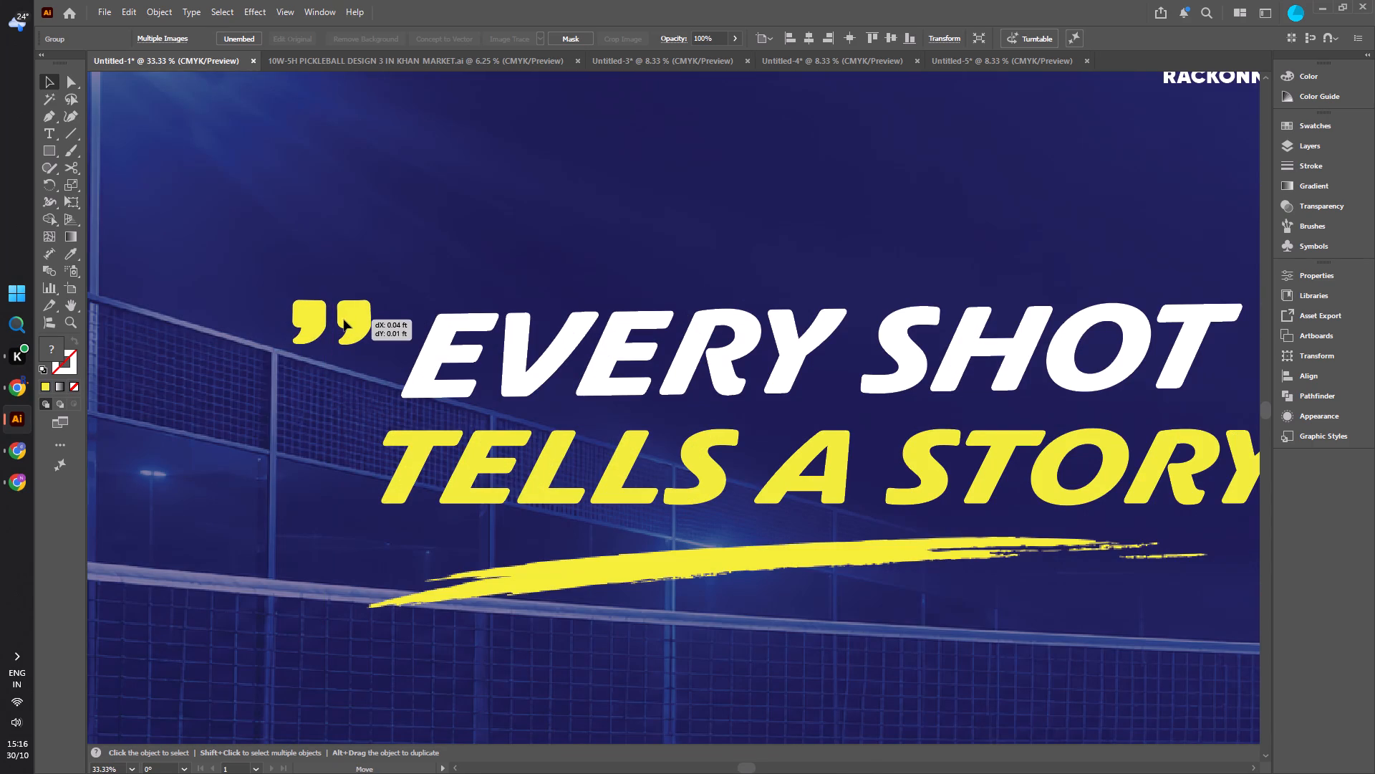
drag(344, 320, 350, 320)
alt+scroll(370, 335, down, 3)
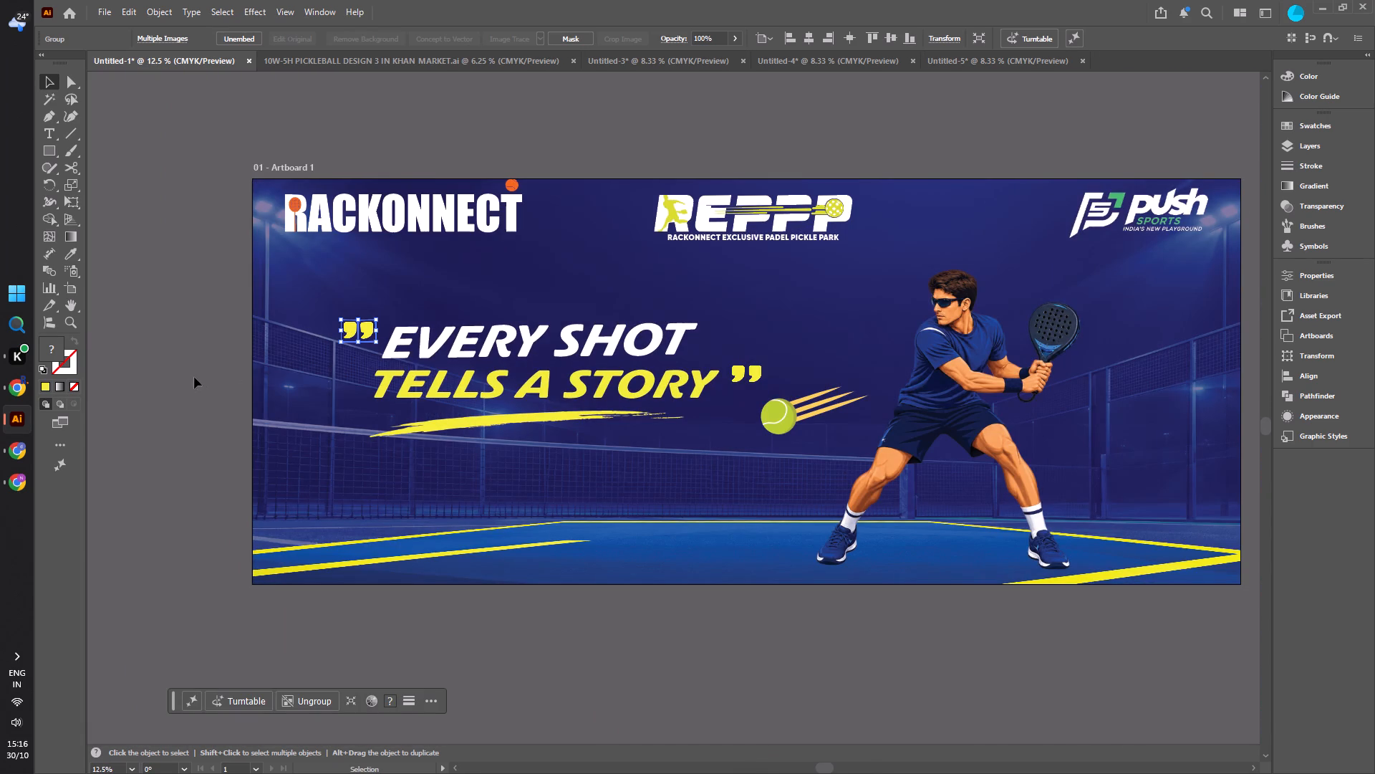
click(180, 365)
Examine the overall banner layout, including the spacing of the headline and its quotation marks.
alt+scroll(180, 365, down, 1)
alt+scroll(180, 365, up, 1)
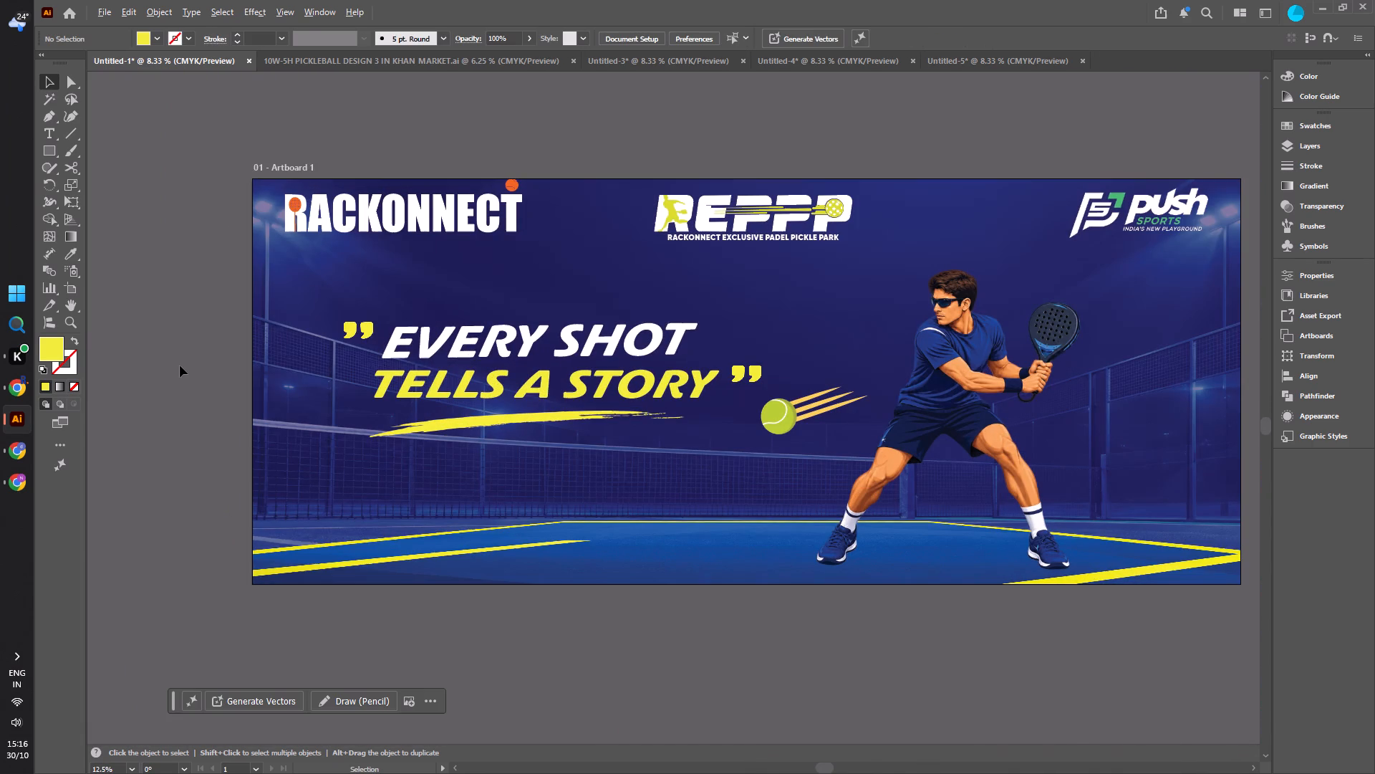
alt+scroll(943, 402, down, 2)
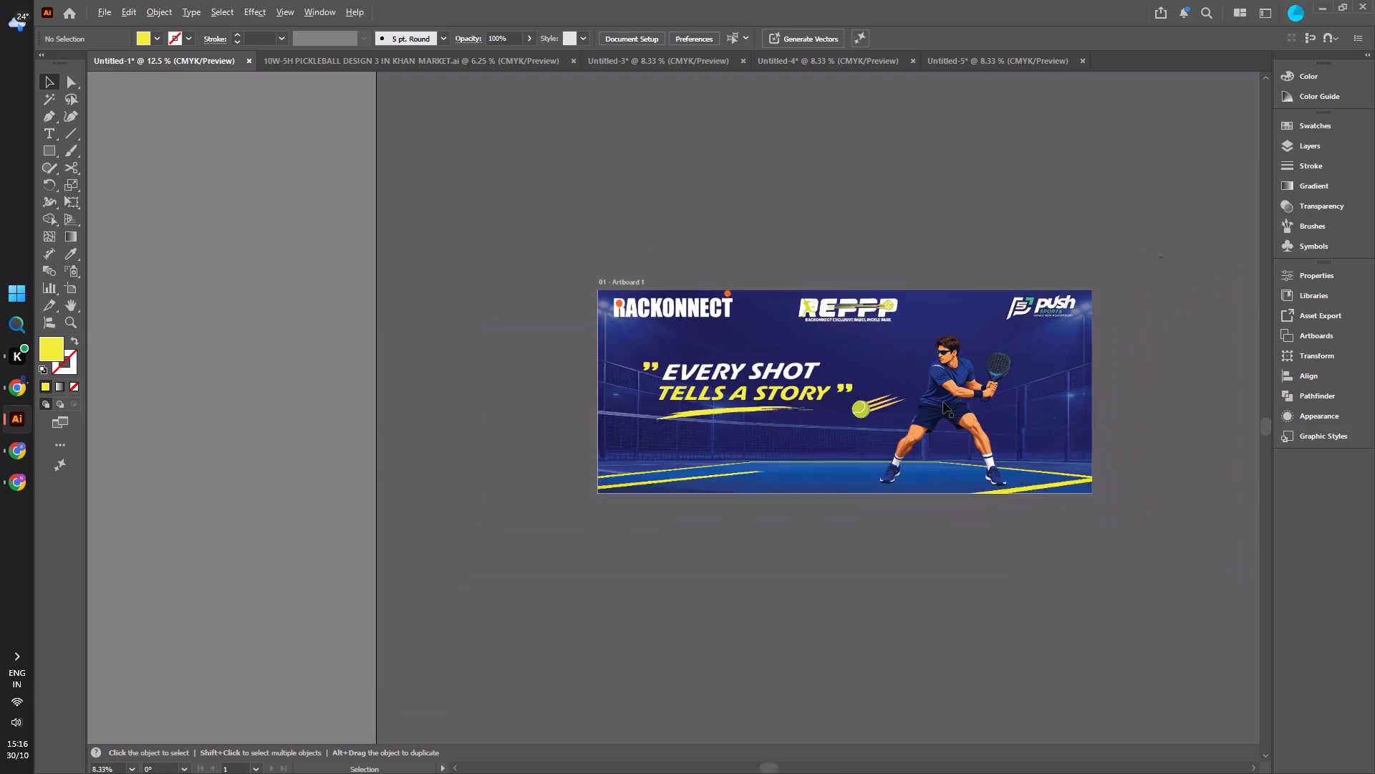
click(1207, 346)
alt+scroll(1167, 408, up, 1)
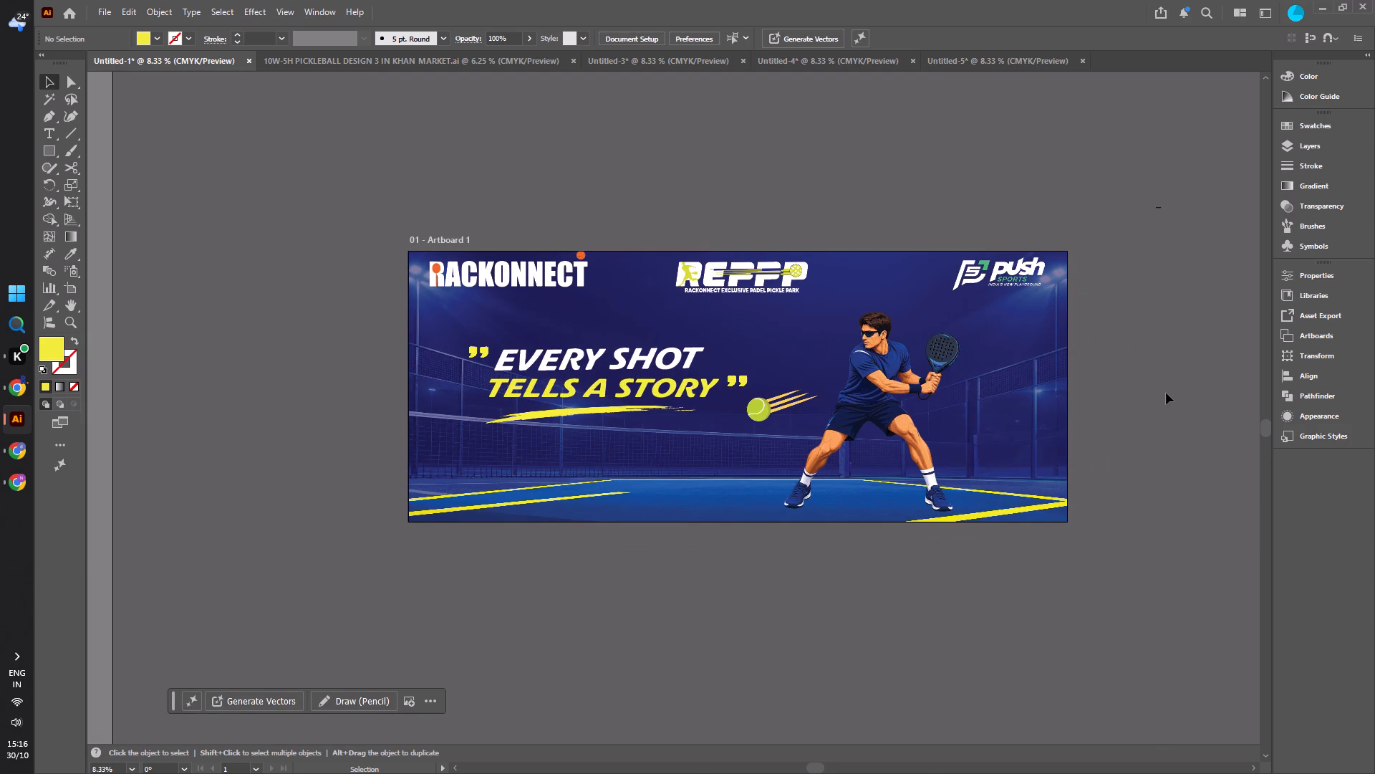
alt+scroll(1166, 393, up, 1)
alt+scroll(1166, 393, down, 1)
alt+scroll(1166, 393, up, 1)
alt+scroll(1166, 393, down, 1)
Check which font styles are available for the "EVERY SHOT" headline.
click(671, 350)
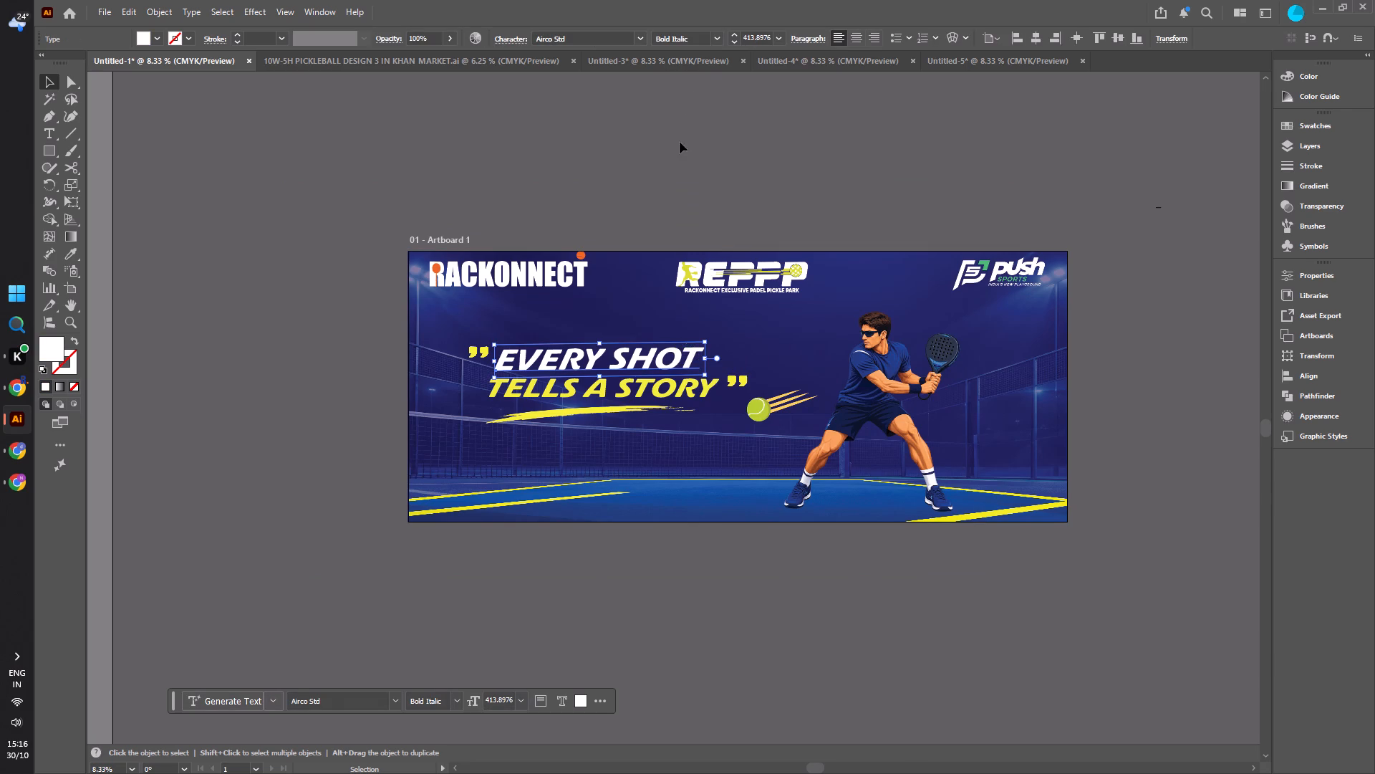
click(715, 38)
click(715, 38)
click(687, 102)
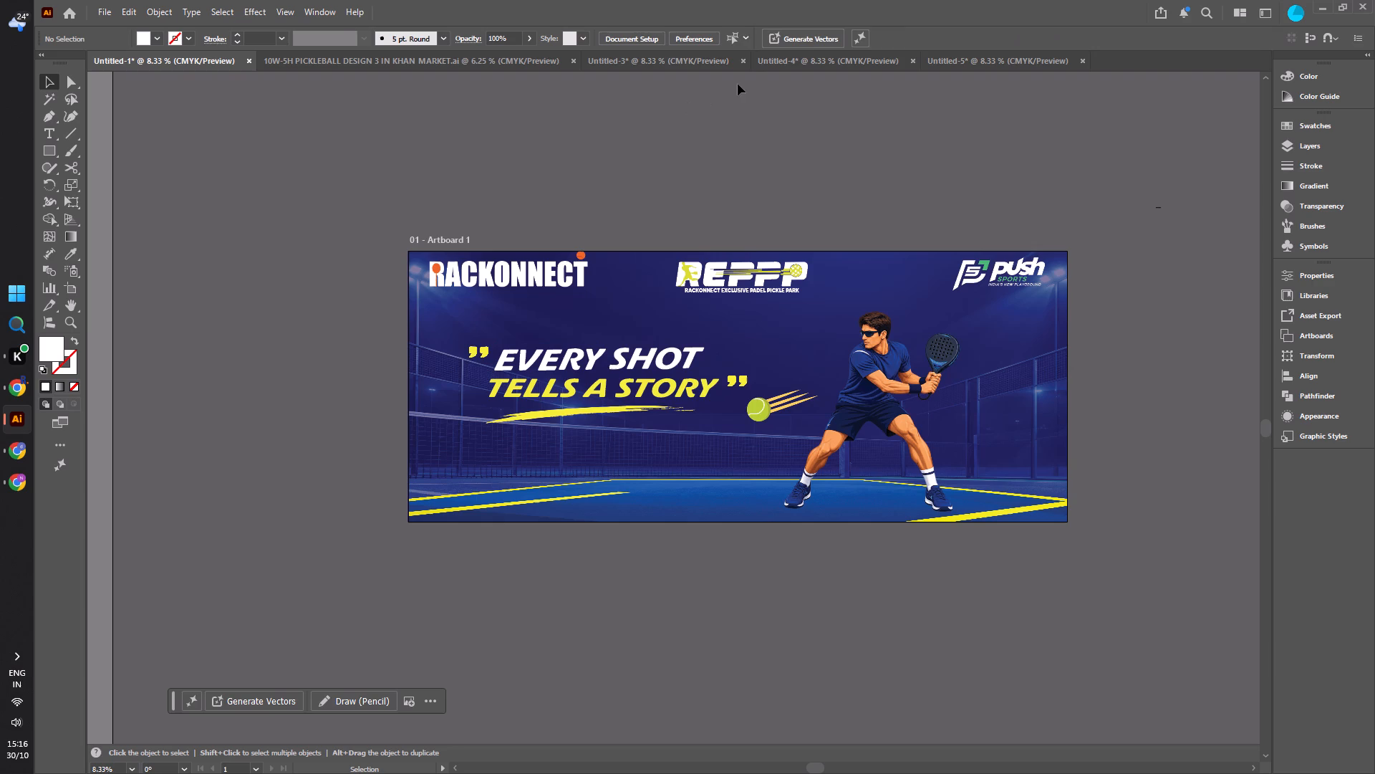
Compare the restyled banner in Untitled-1 with the banners in Untitled-4 and Untitled-5.
click(855, 72)
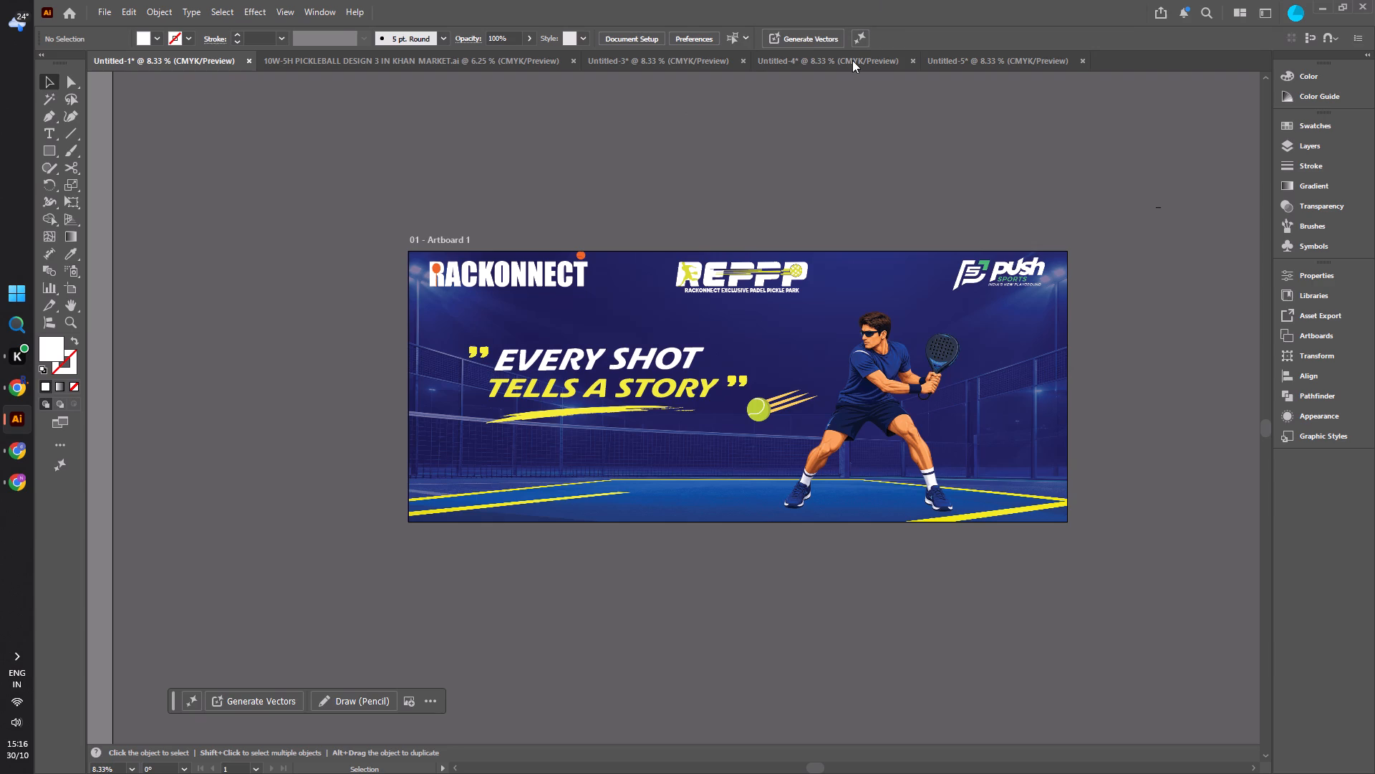
click(852, 60)
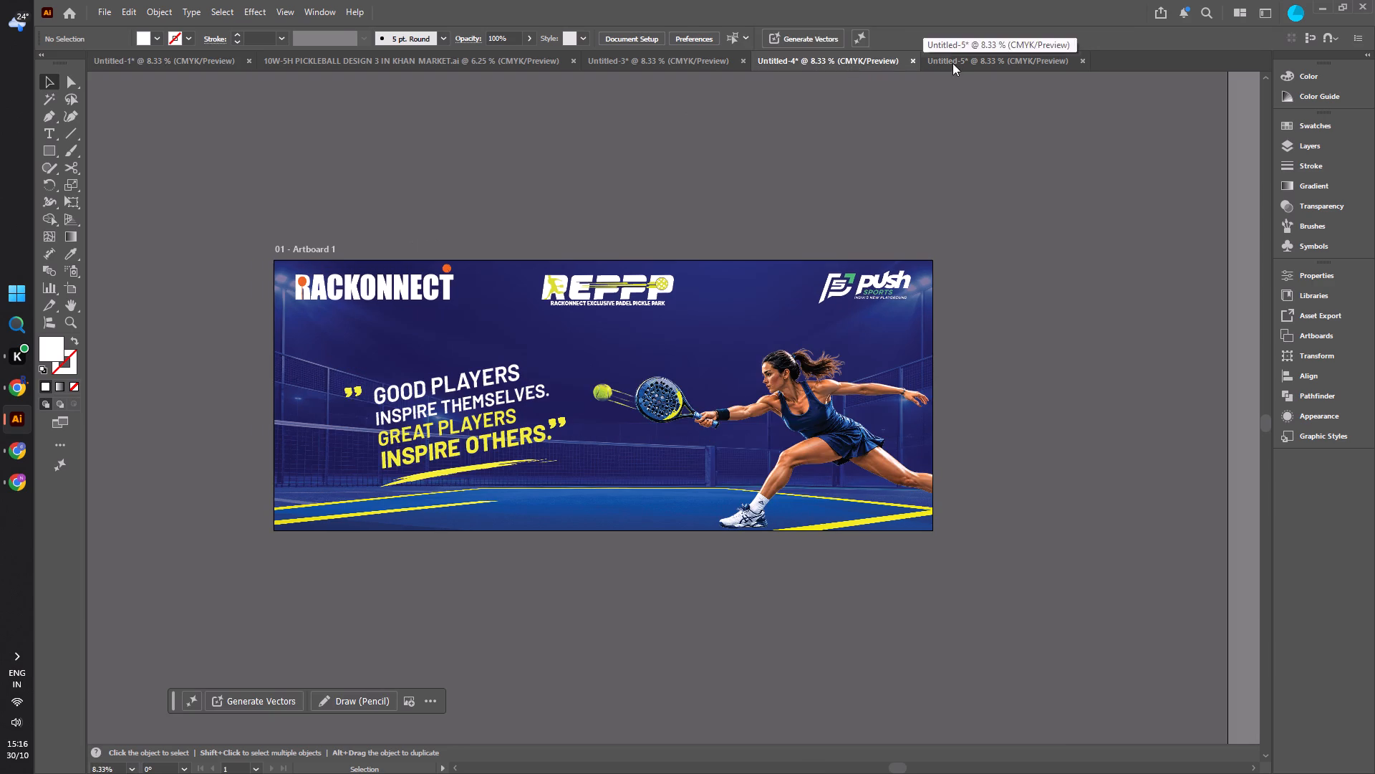
click(957, 62)
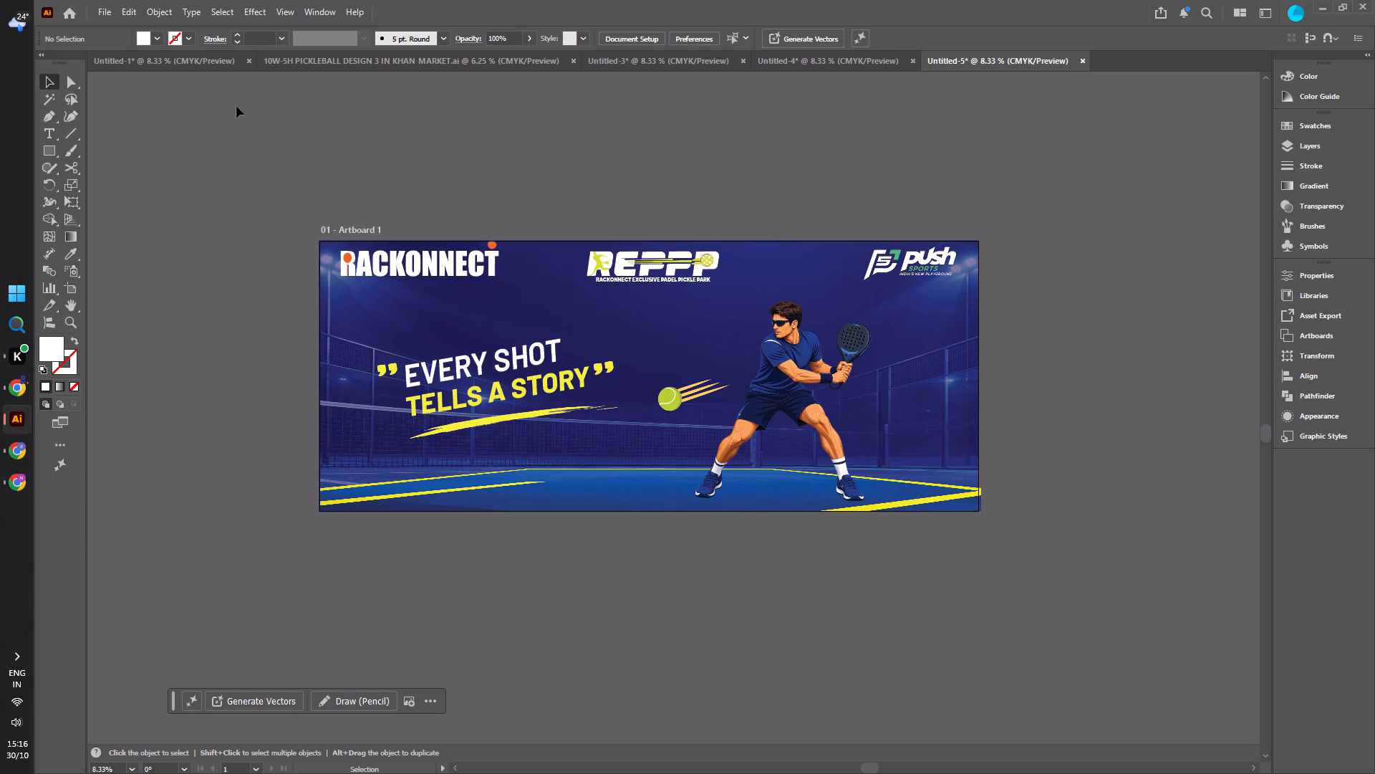
click(178, 48)
click(187, 57)
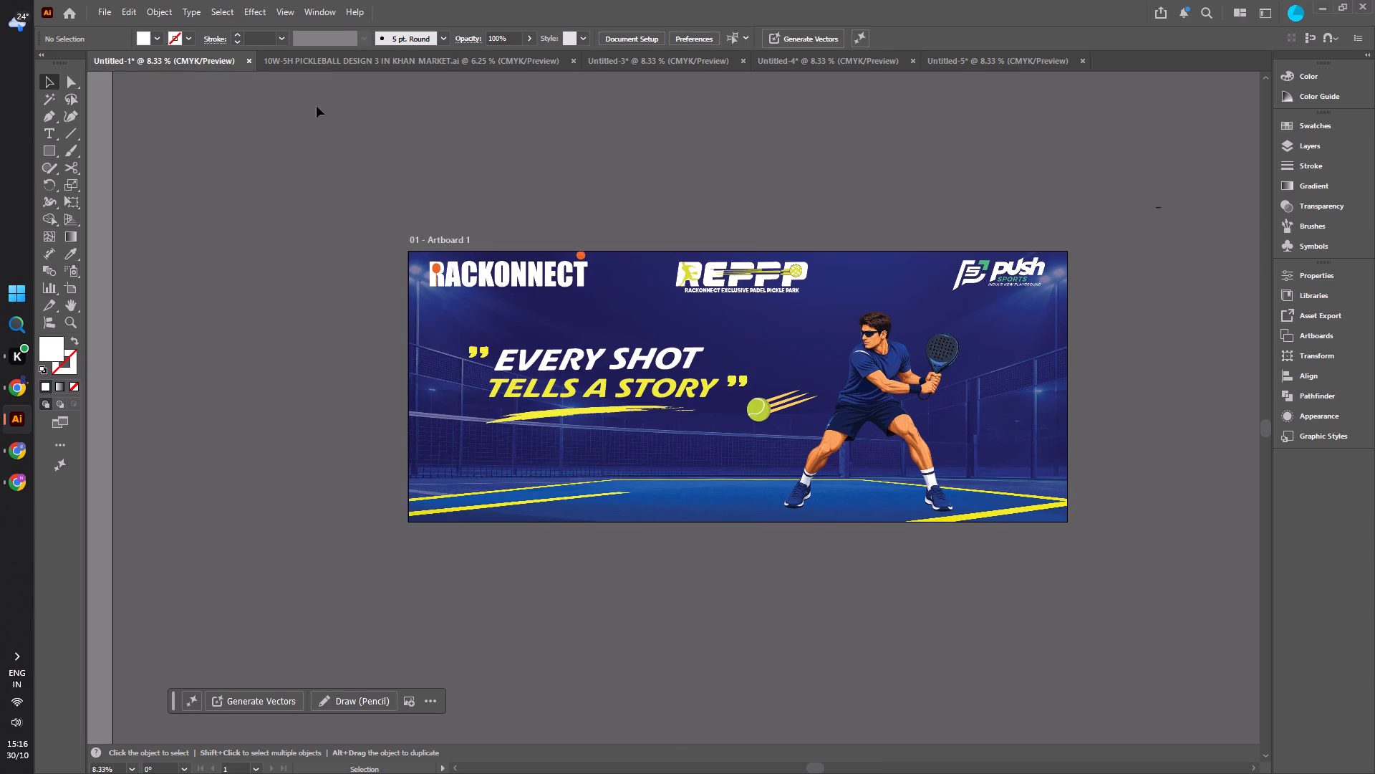
click(419, 142)
click(957, 61)
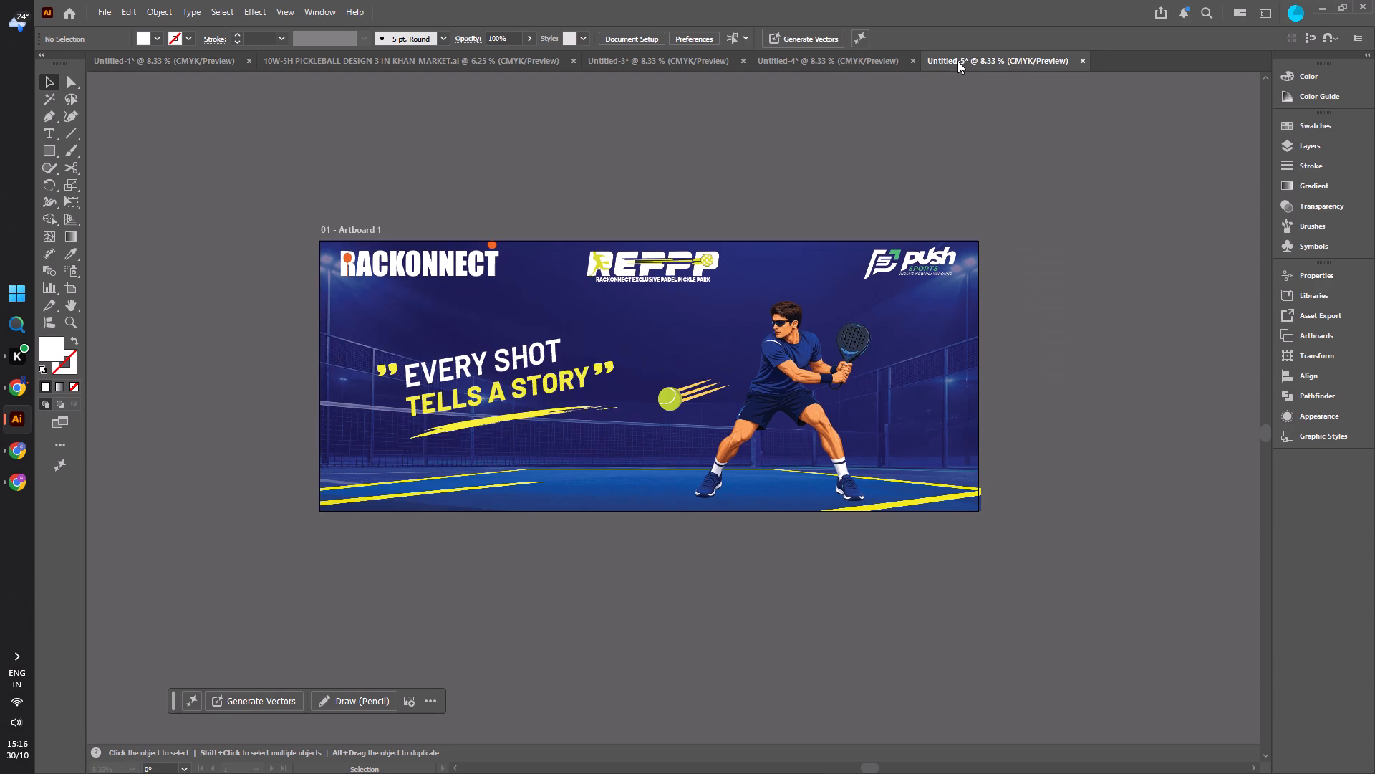
In Untitled-4, ungroup the "GOOD PLAYERS INSPIRE THEMSELVES" quote block with its quotation marks and brush underline.
click(844, 62)
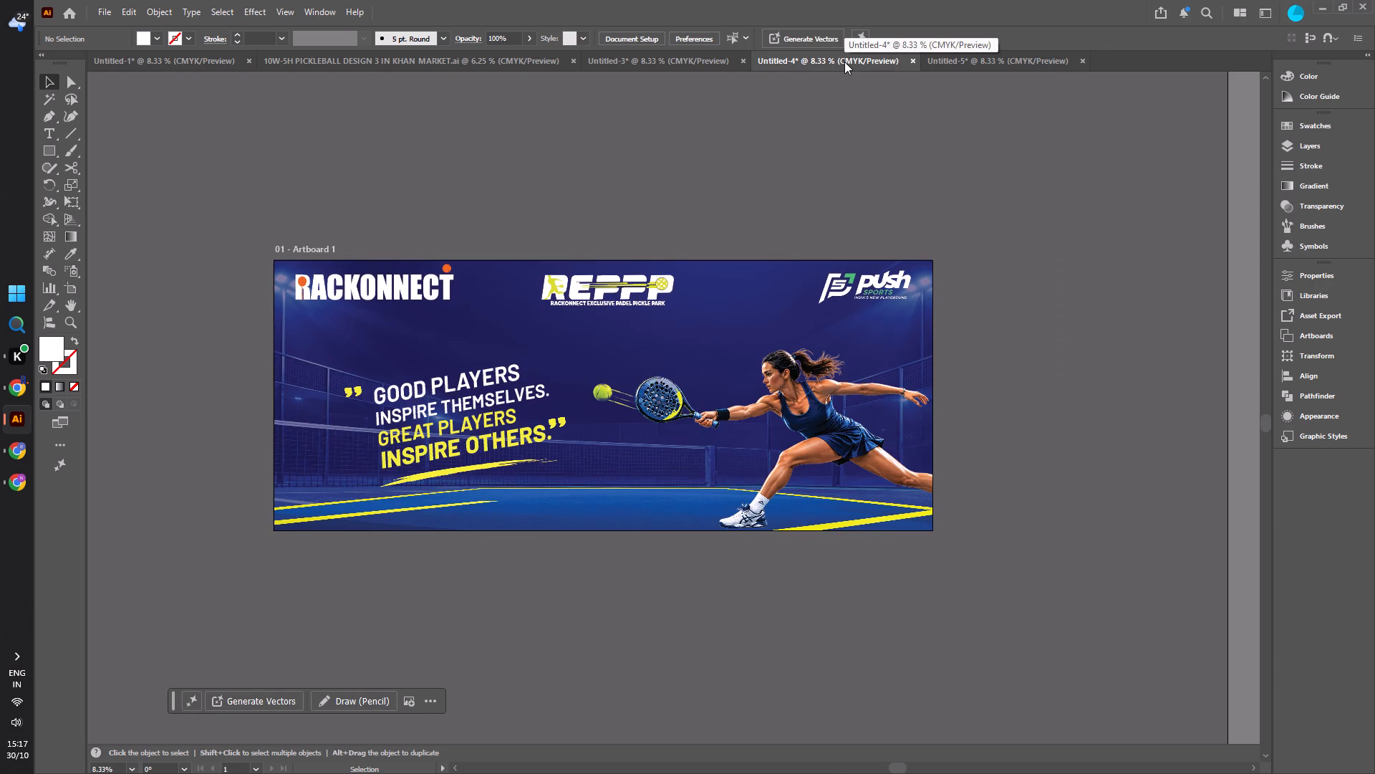
click(501, 371)
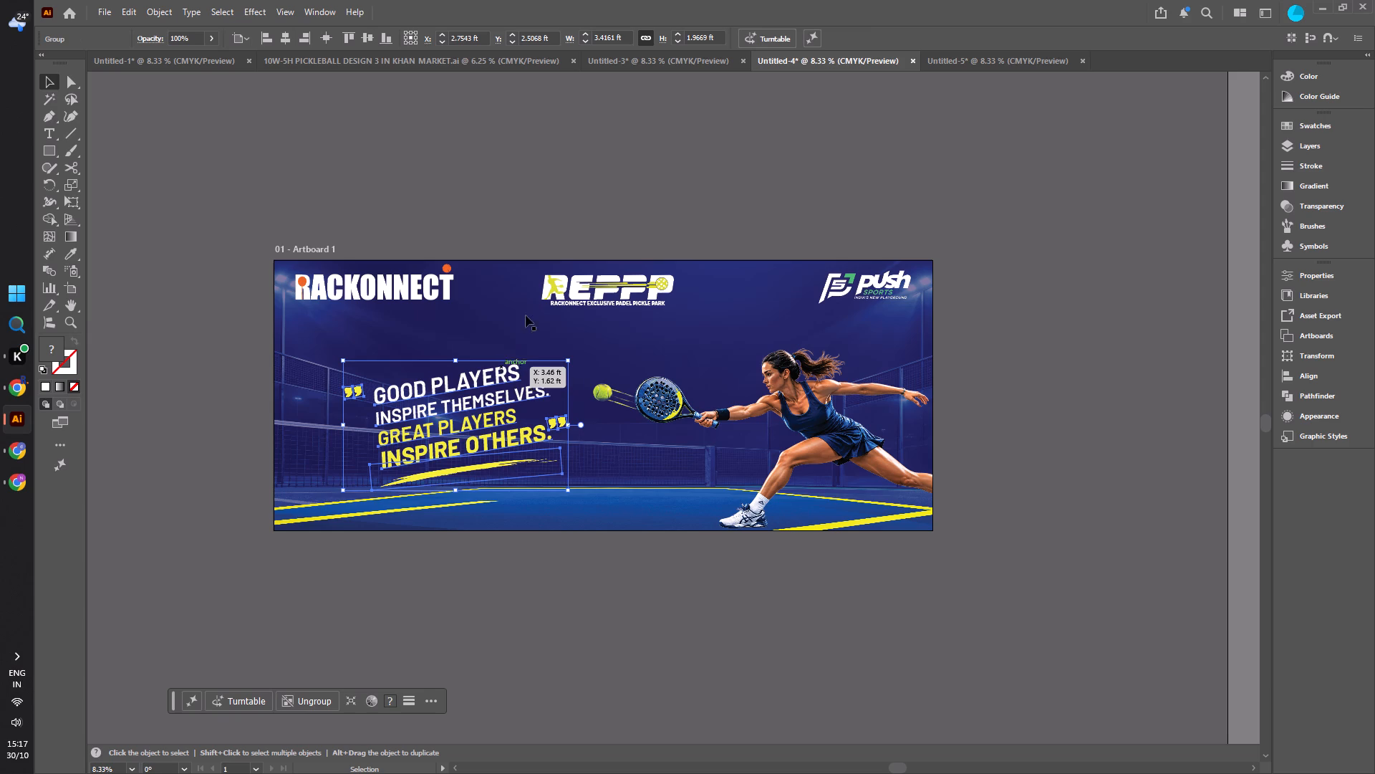
click(306, 710)
click(138, 424)
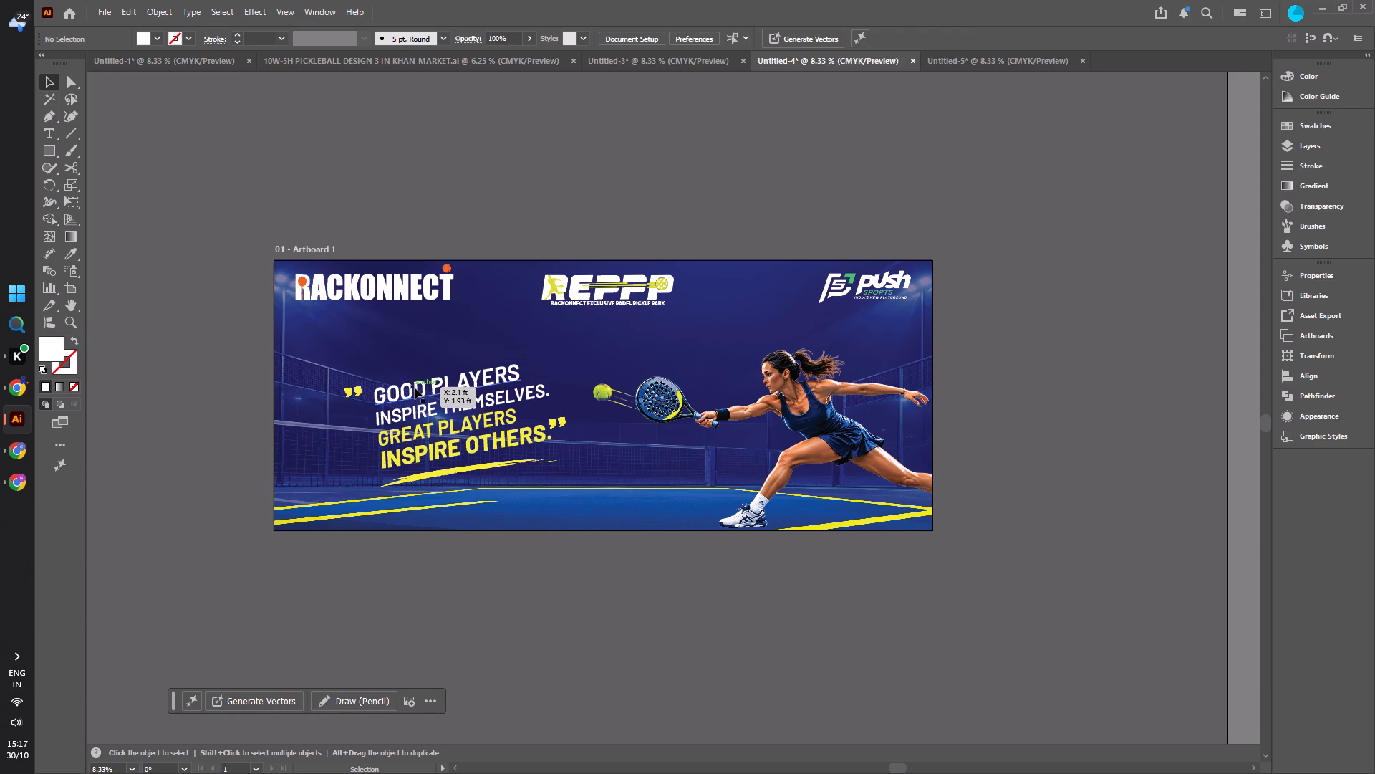
Change the font of all four quote lines, from "GOOD PLAYERS" to "INSPIRE OTHERS.", to Airco Std Bold Italic.
click(415, 388)
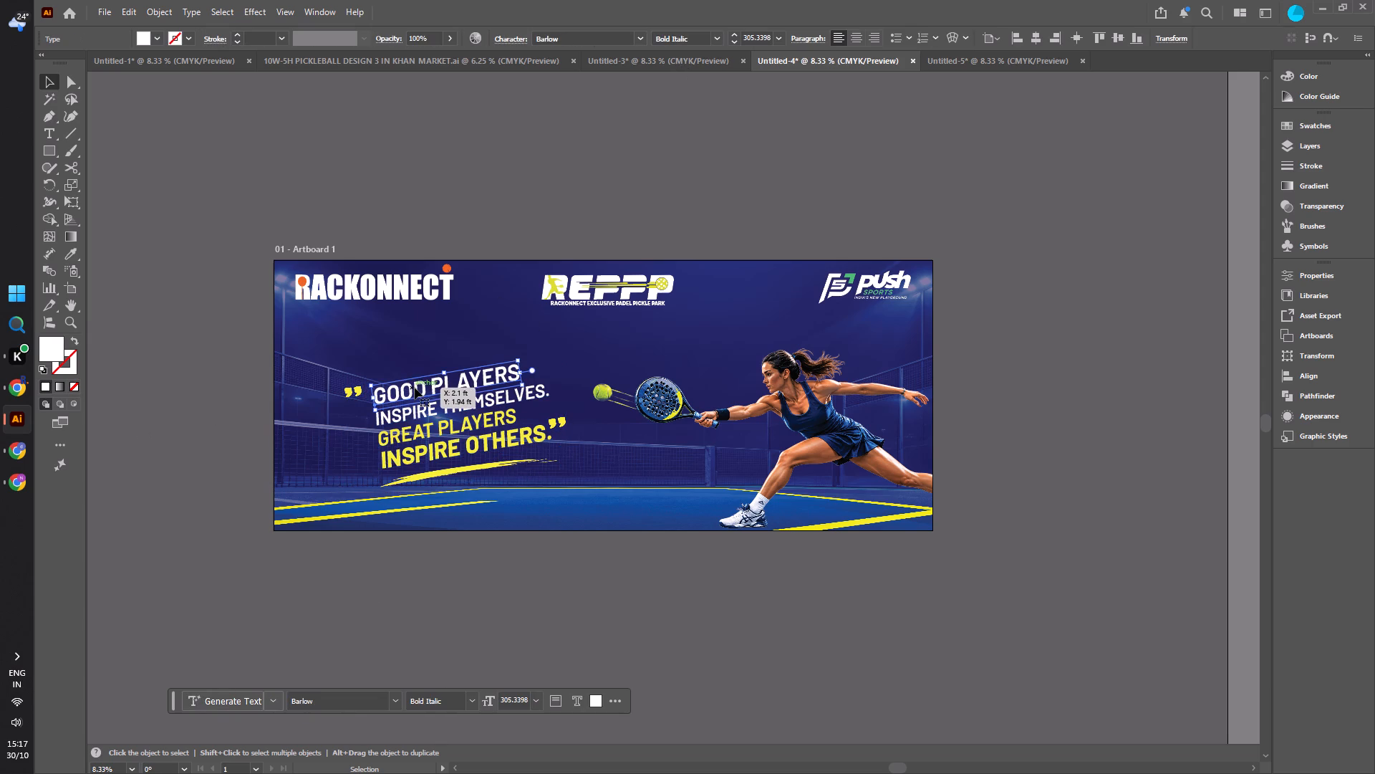
shift+click(425, 408)
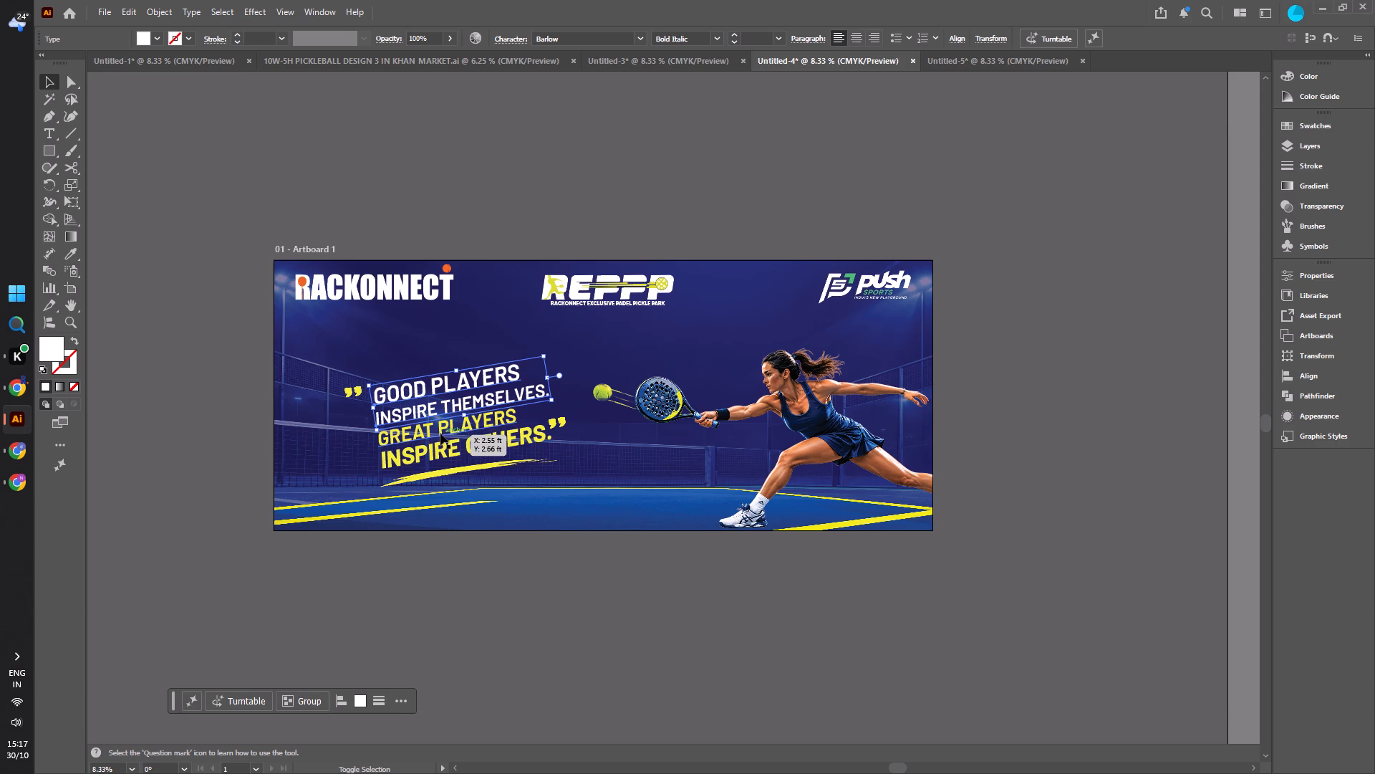
shift+click(440, 434)
shift+click(448, 455)
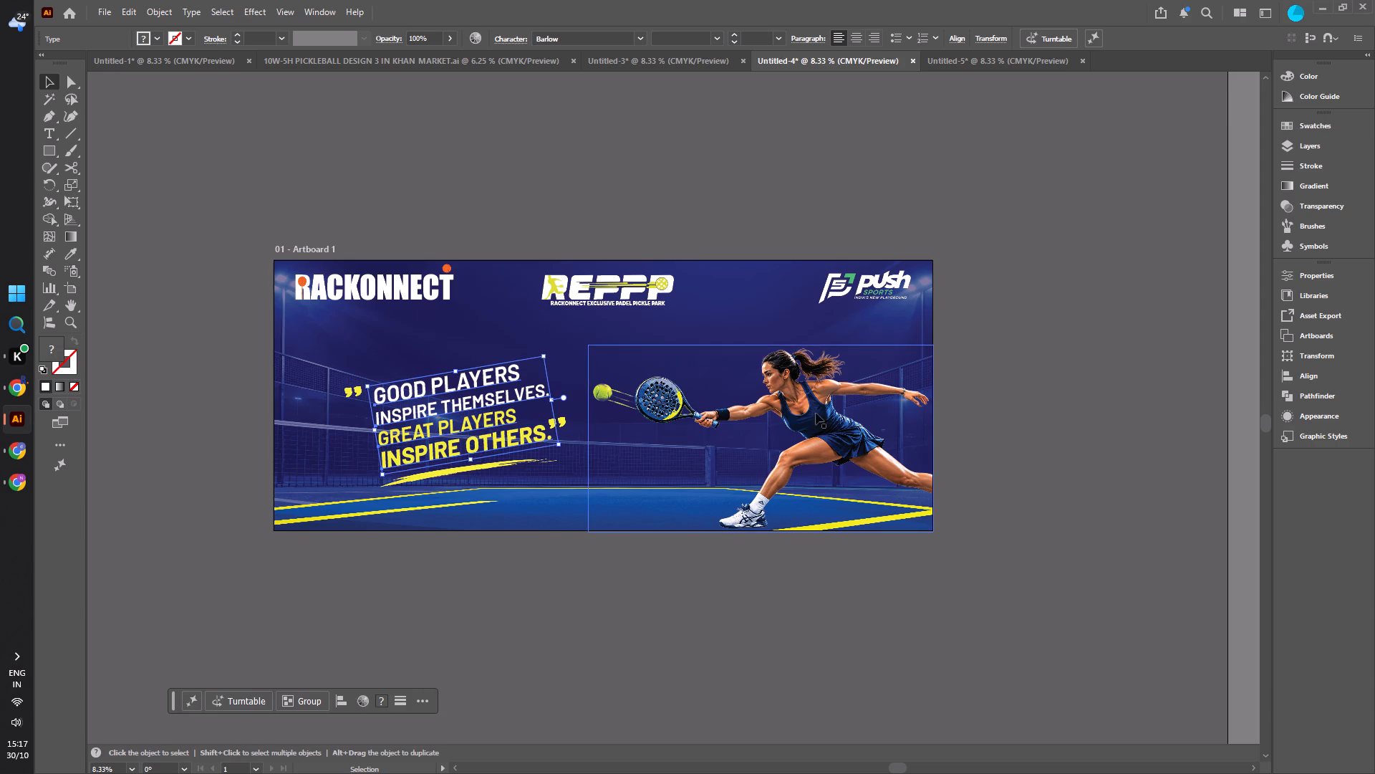
click(1296, 270)
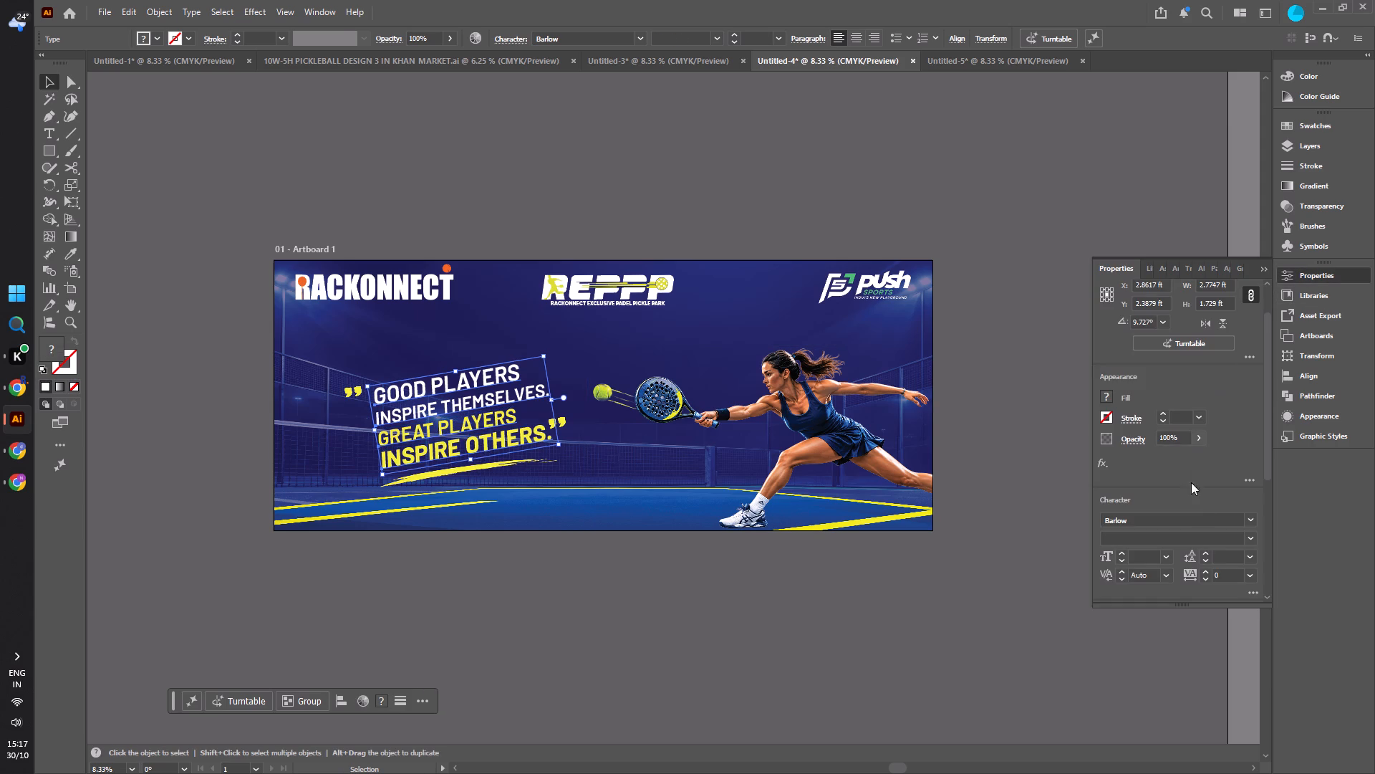
click(1253, 515)
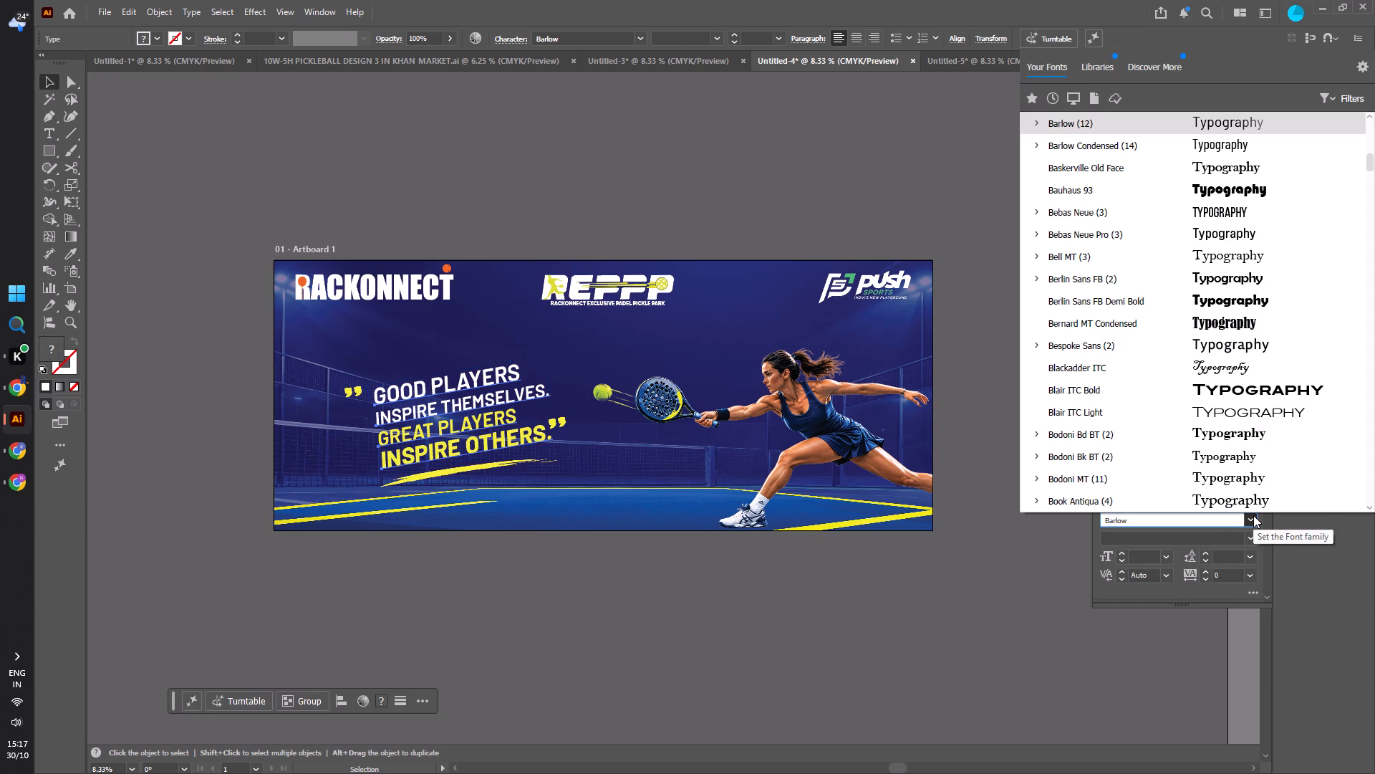
scroll(1225, 428, down, 5)
scroll(1225, 427, down, 17)
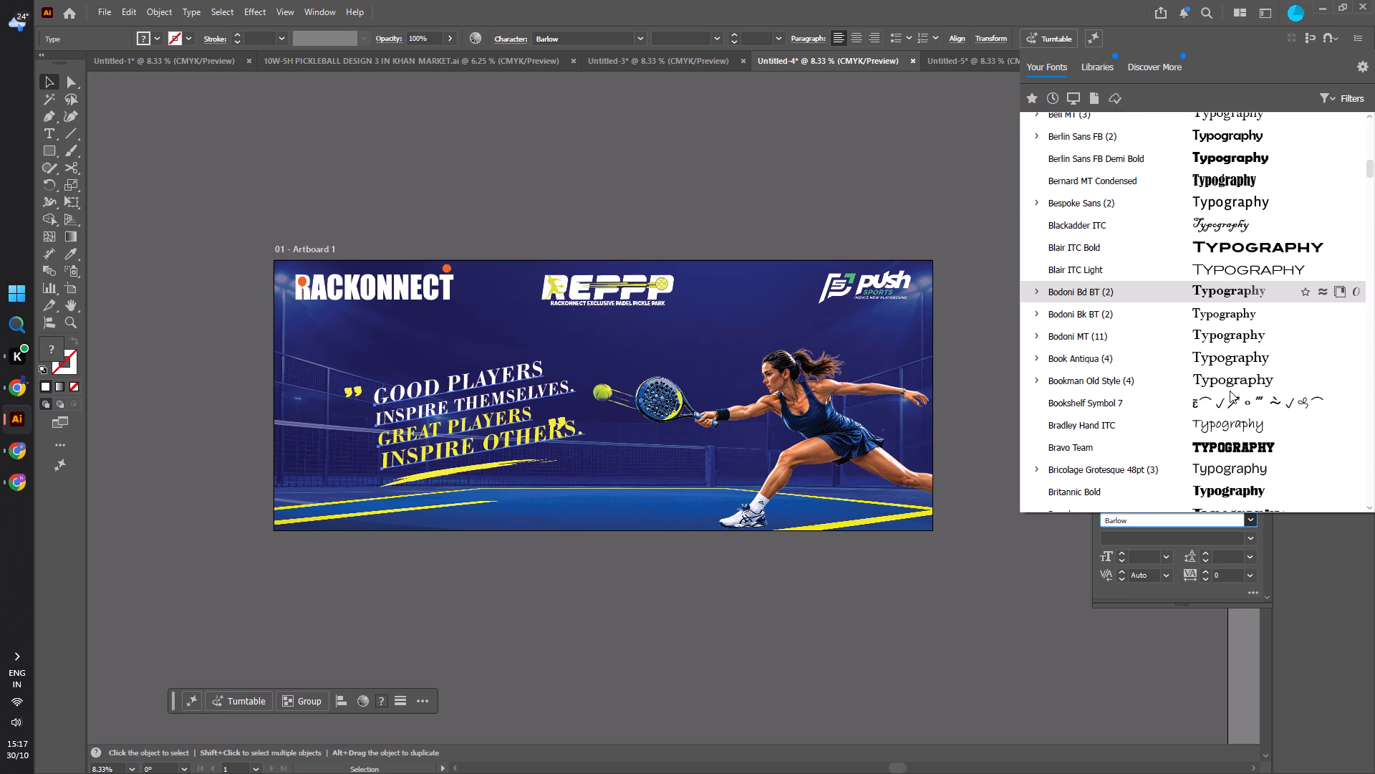
drag(1372, 167, 1369, 145)
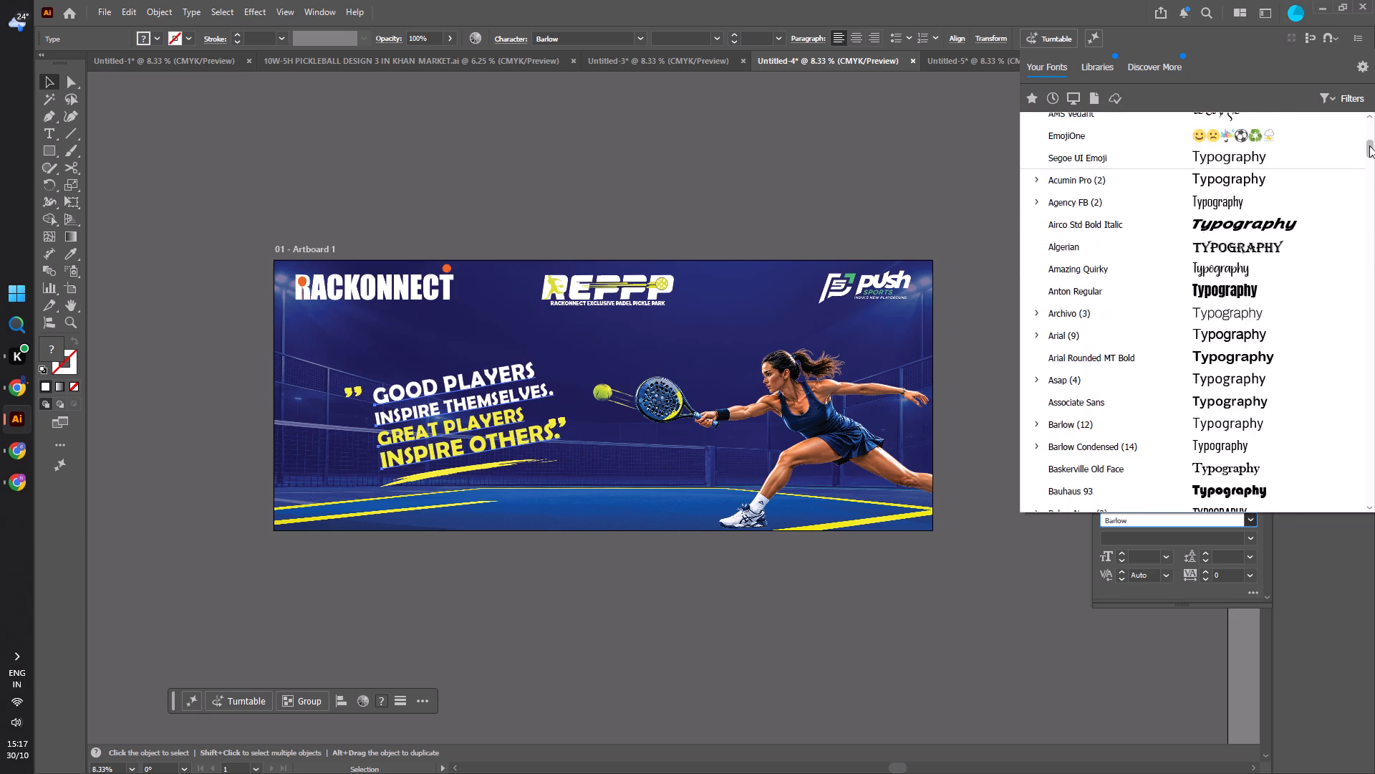
drag(1369, 145, 1367, 135)
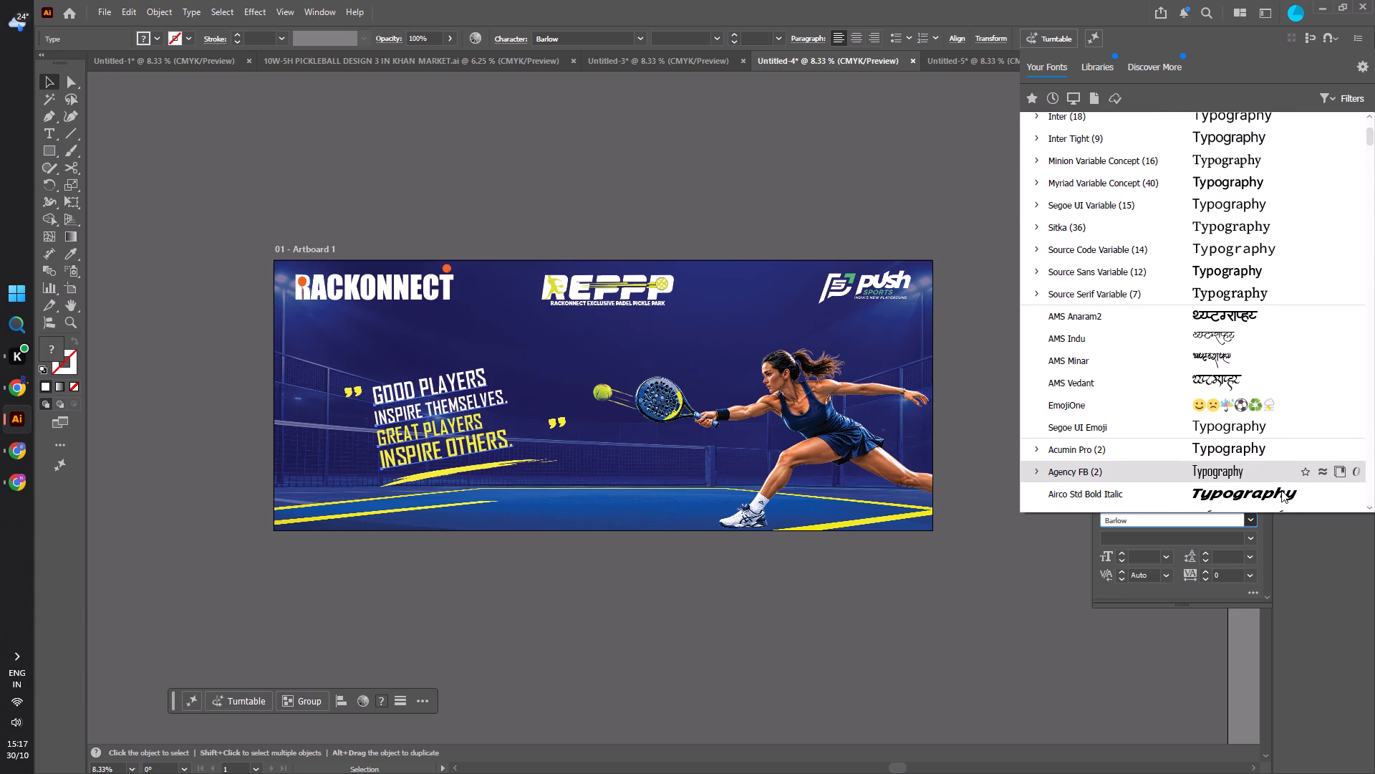
click(1281, 490)
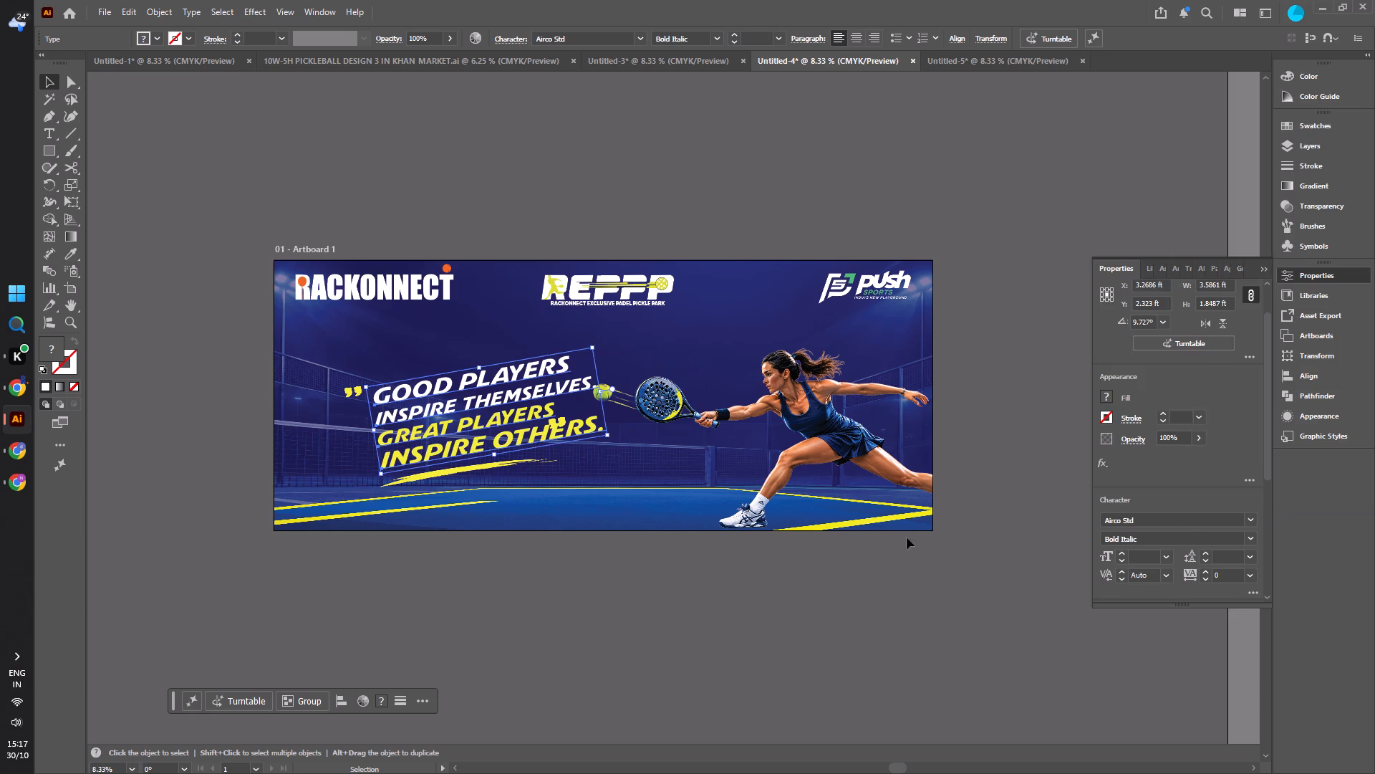
Rotate the four quote lines level to 0° and move them up, clear of the brush underline.
drag(500, 458, 492, 458)
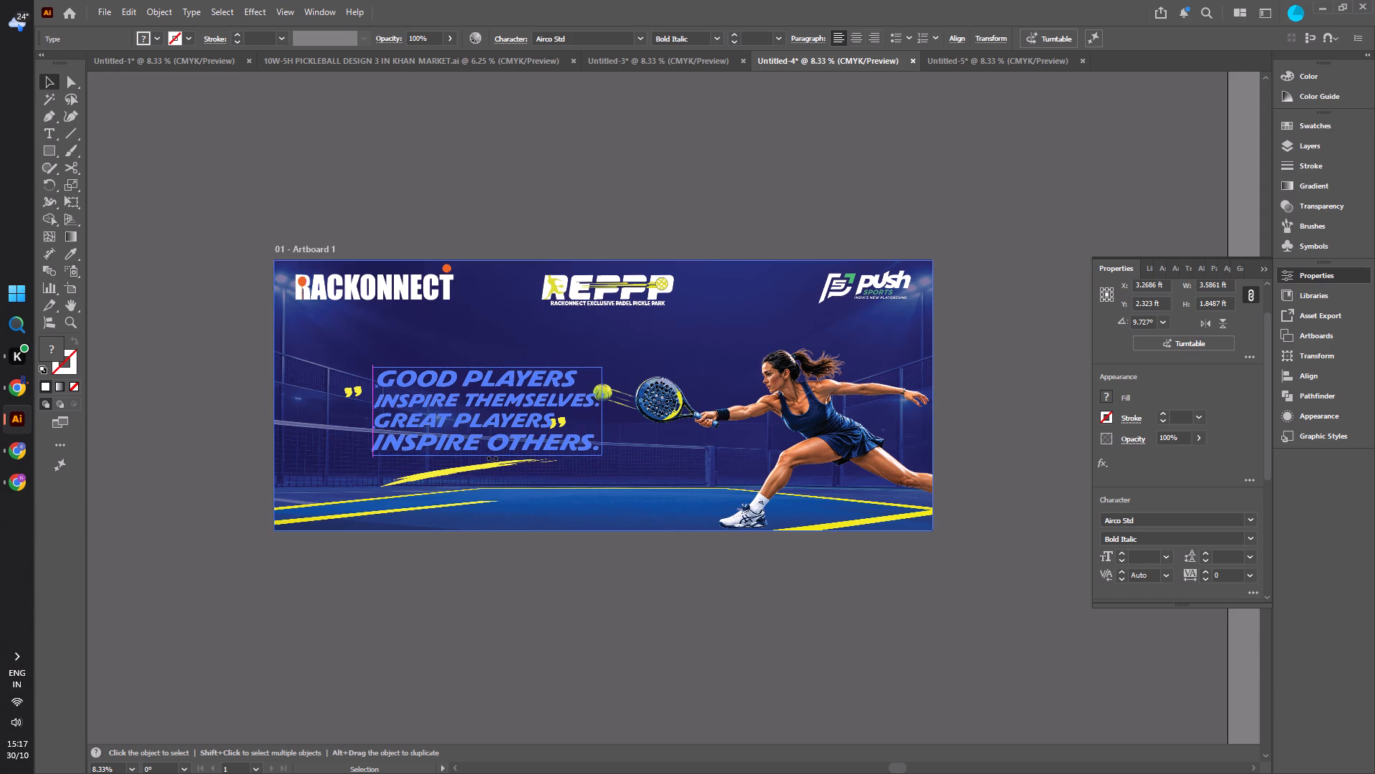
drag(492, 458, 495, 459)
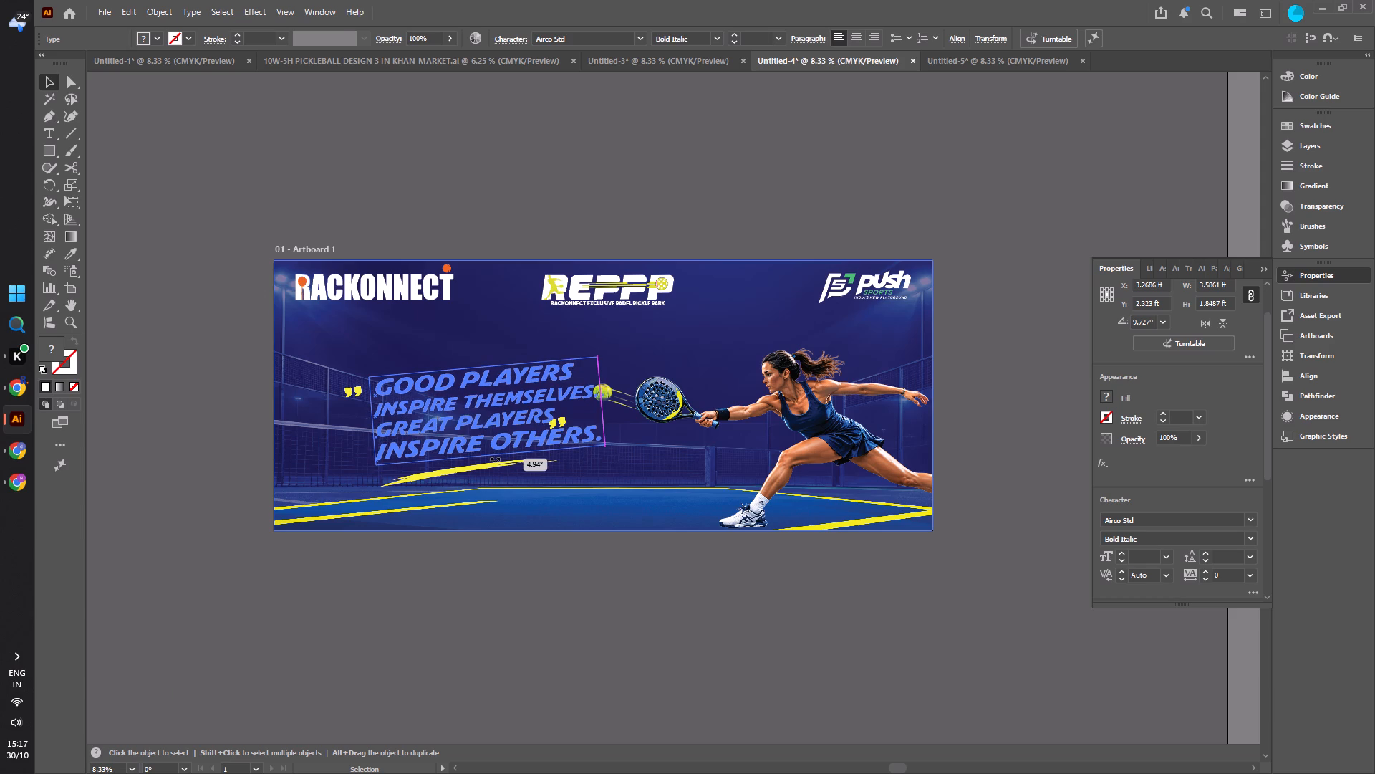
drag(495, 459, 492, 459)
alt+scroll(492, 459, up, 4)
click(473, 449)
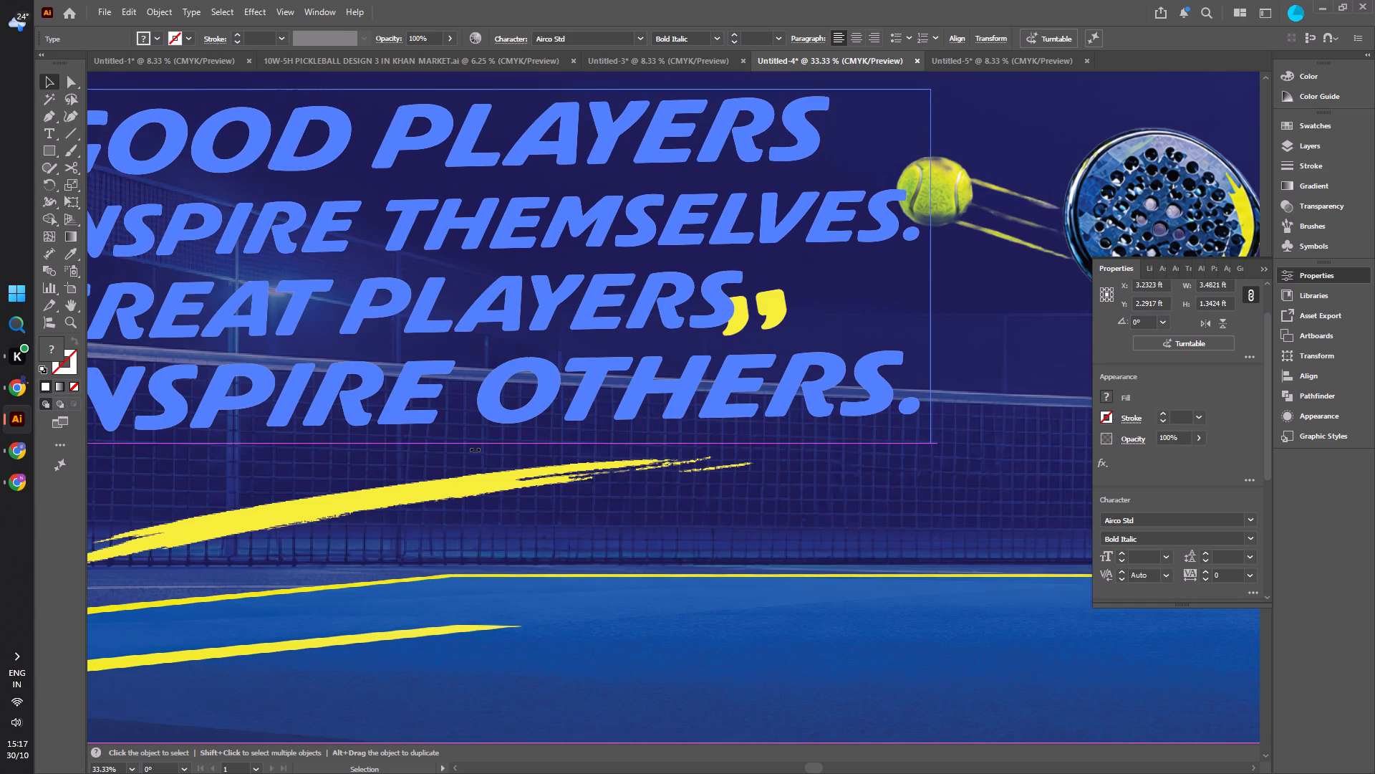
alt+scroll(473, 449, down, 3)
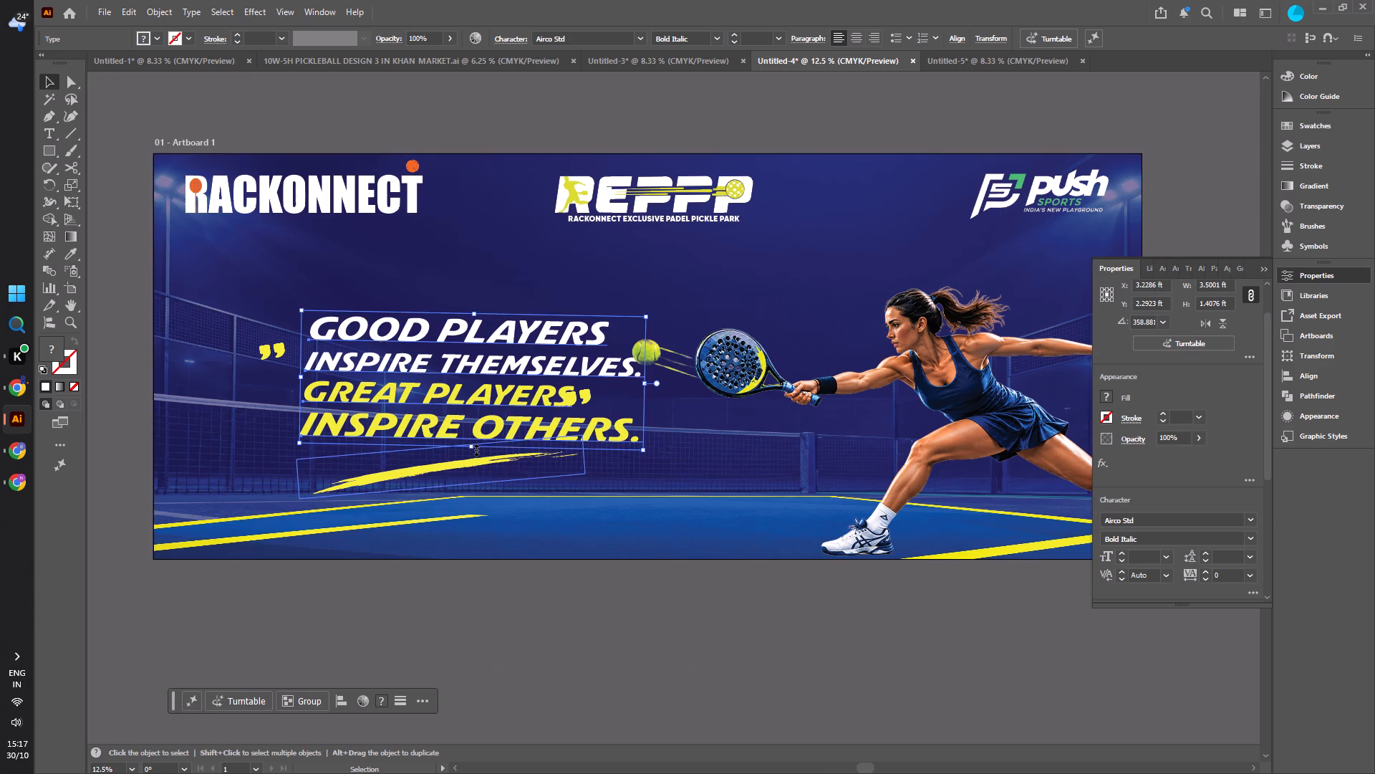
drag(501, 335, 496, 303)
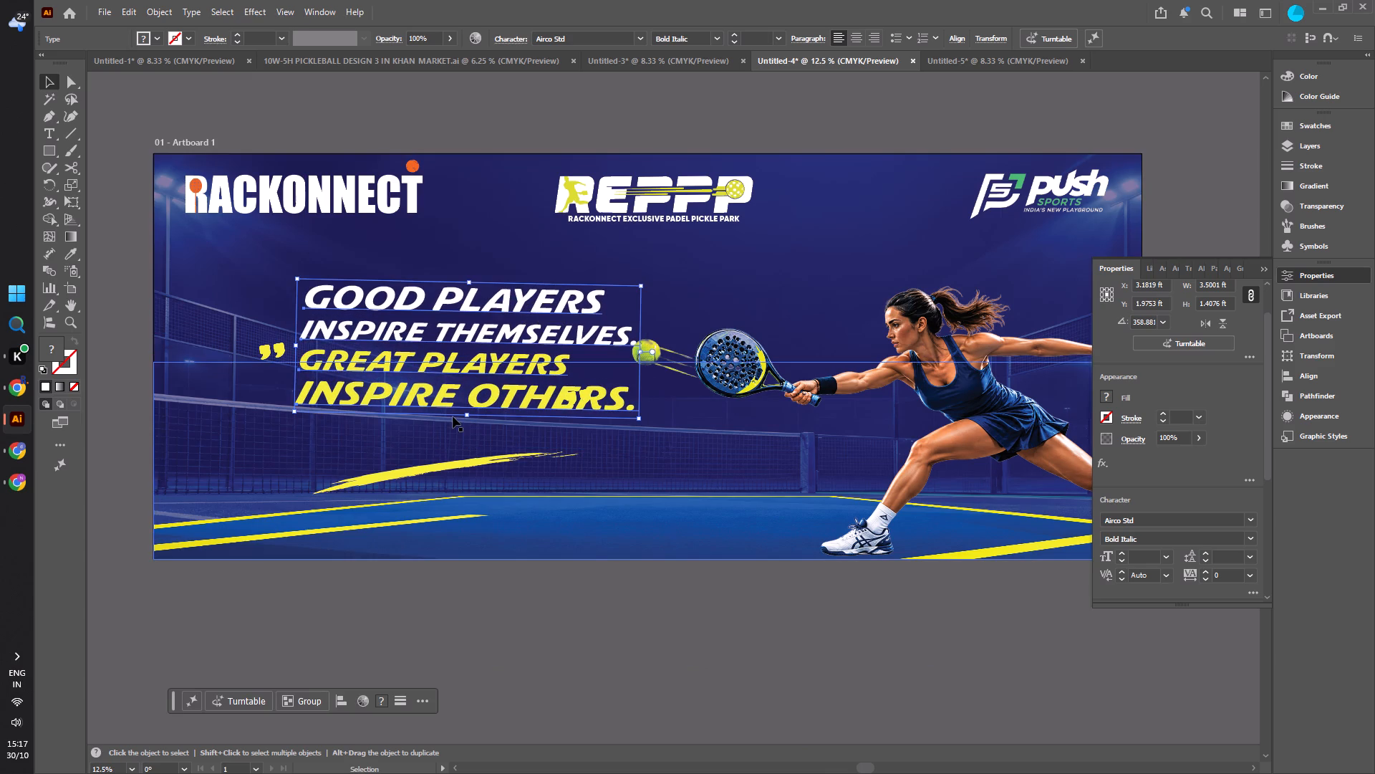
click(460, 419)
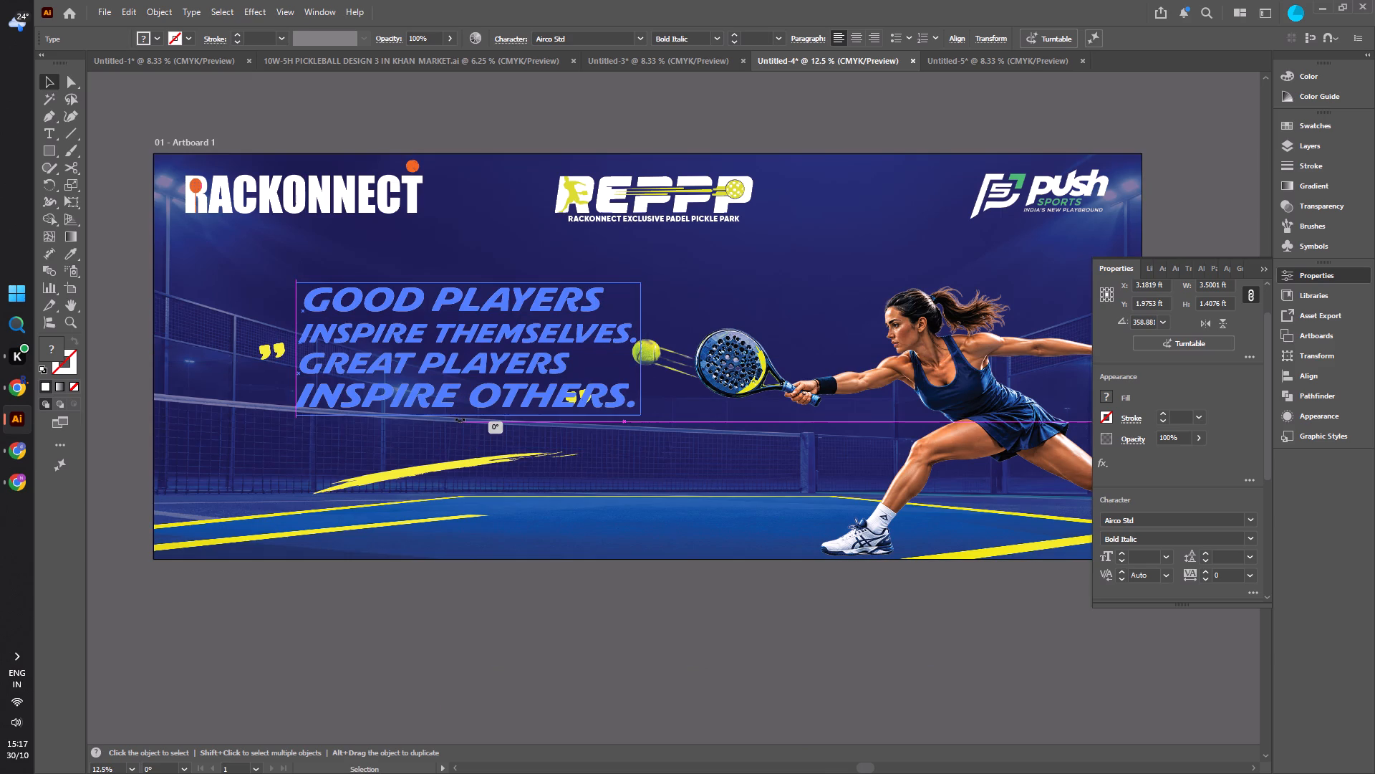
alt+scroll(597, 601, down, 2)
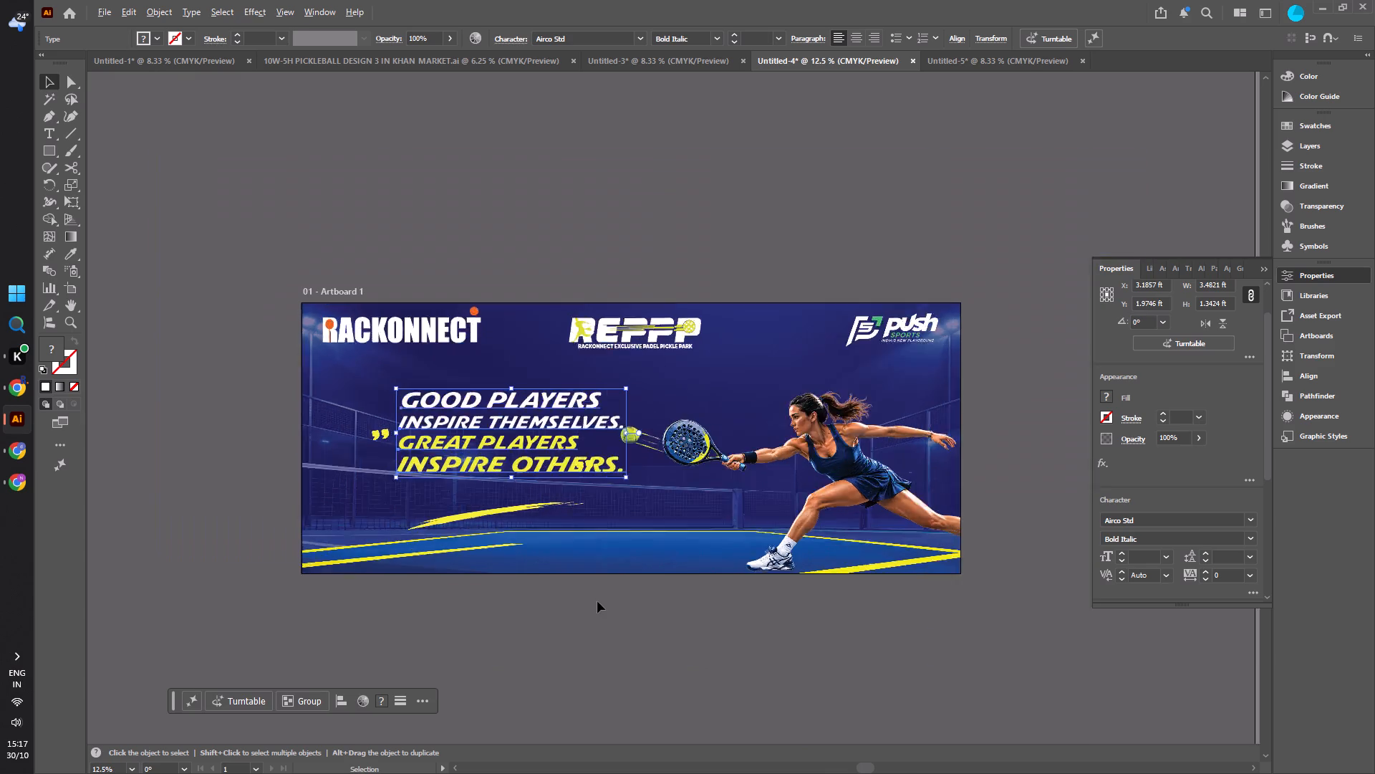
click(539, 616)
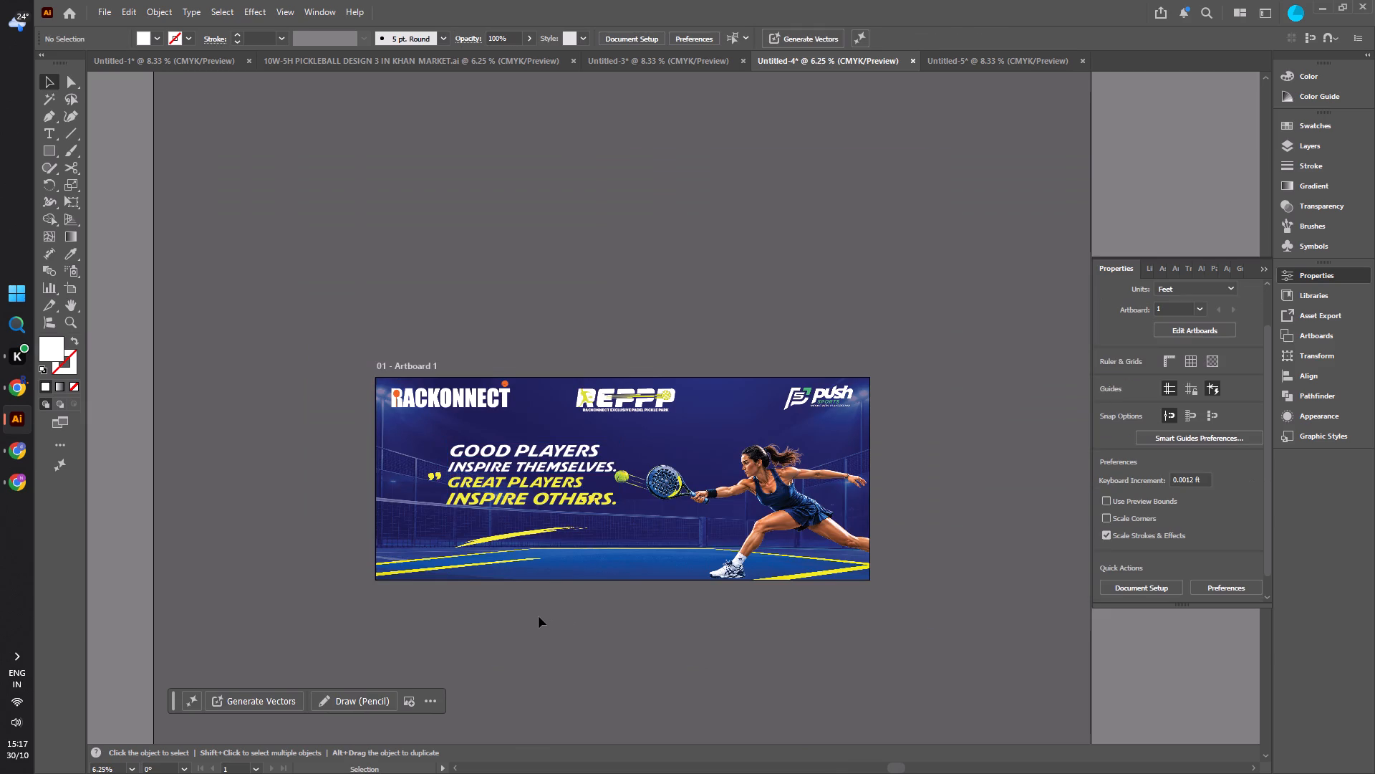
Group the four quote lines, from "GOOD PLAYERS" to "INSPIRE OTHERS.", into one object.
scroll(539, 616, up, 1)
click(518, 477)
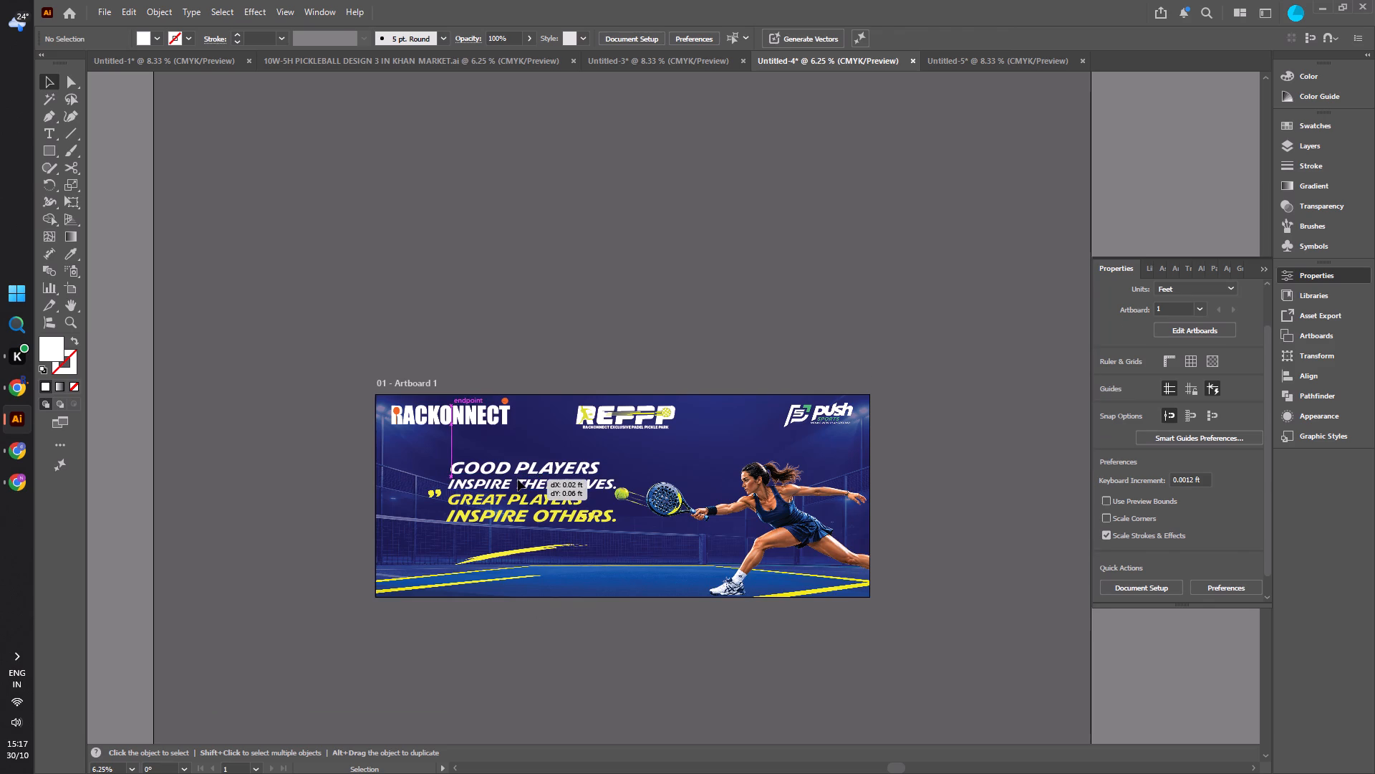
key(ctrl+z)
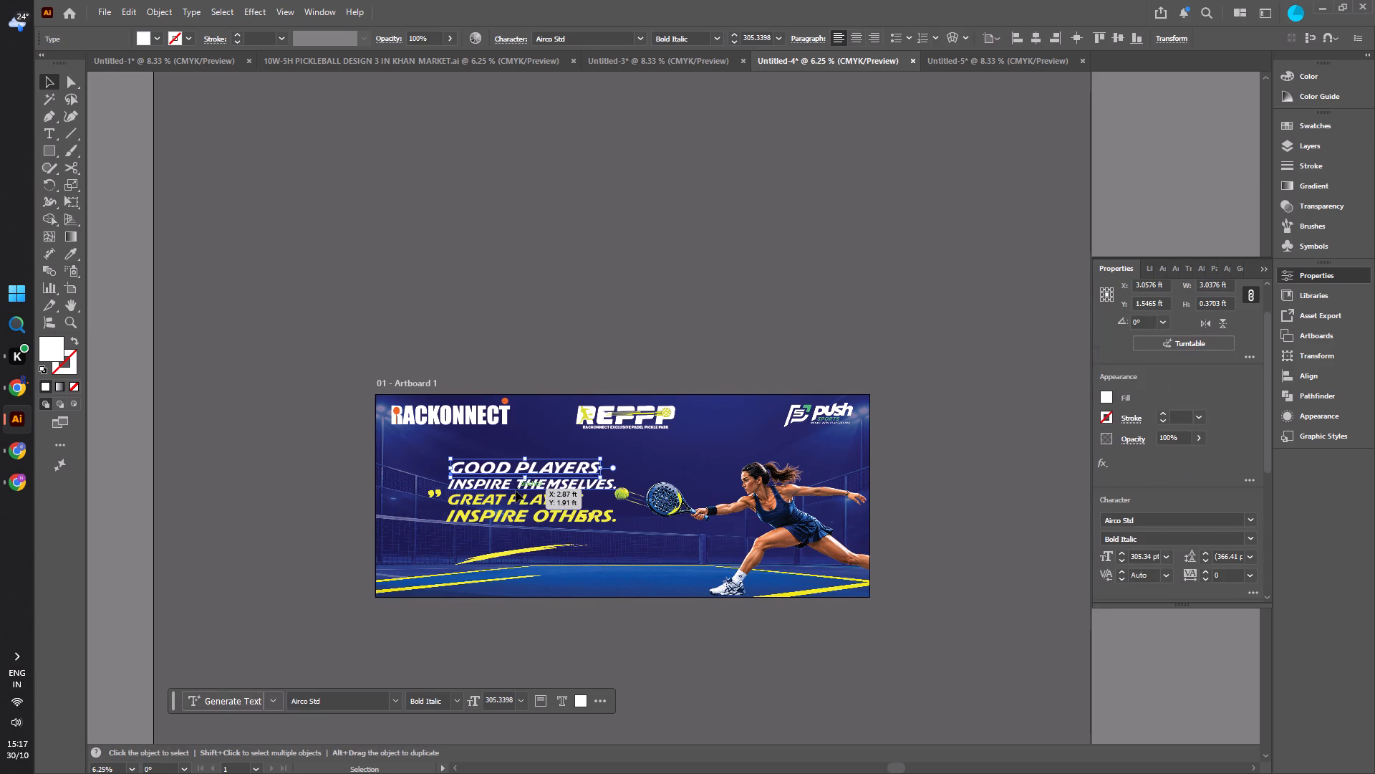
shift+click(516, 487)
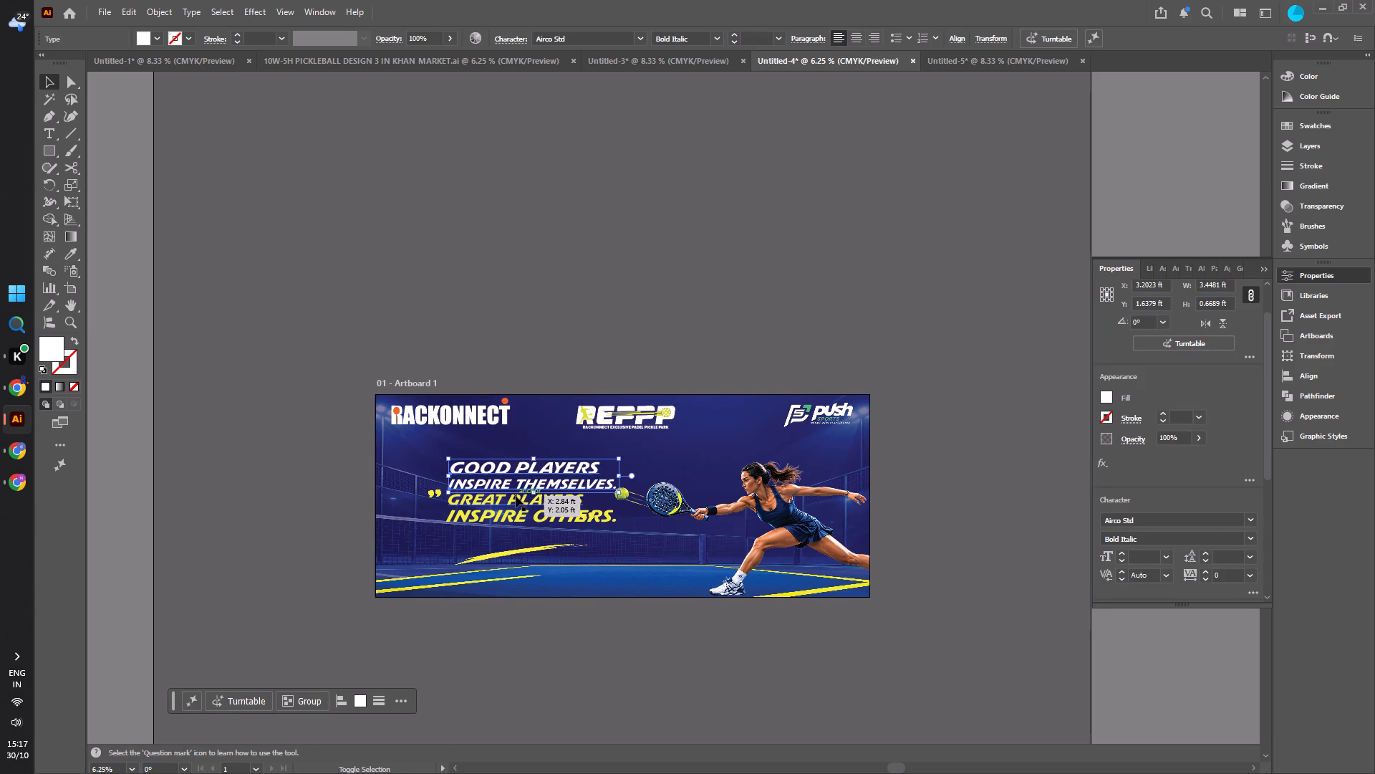
shift+click(516, 496)
shift+click(516, 515)
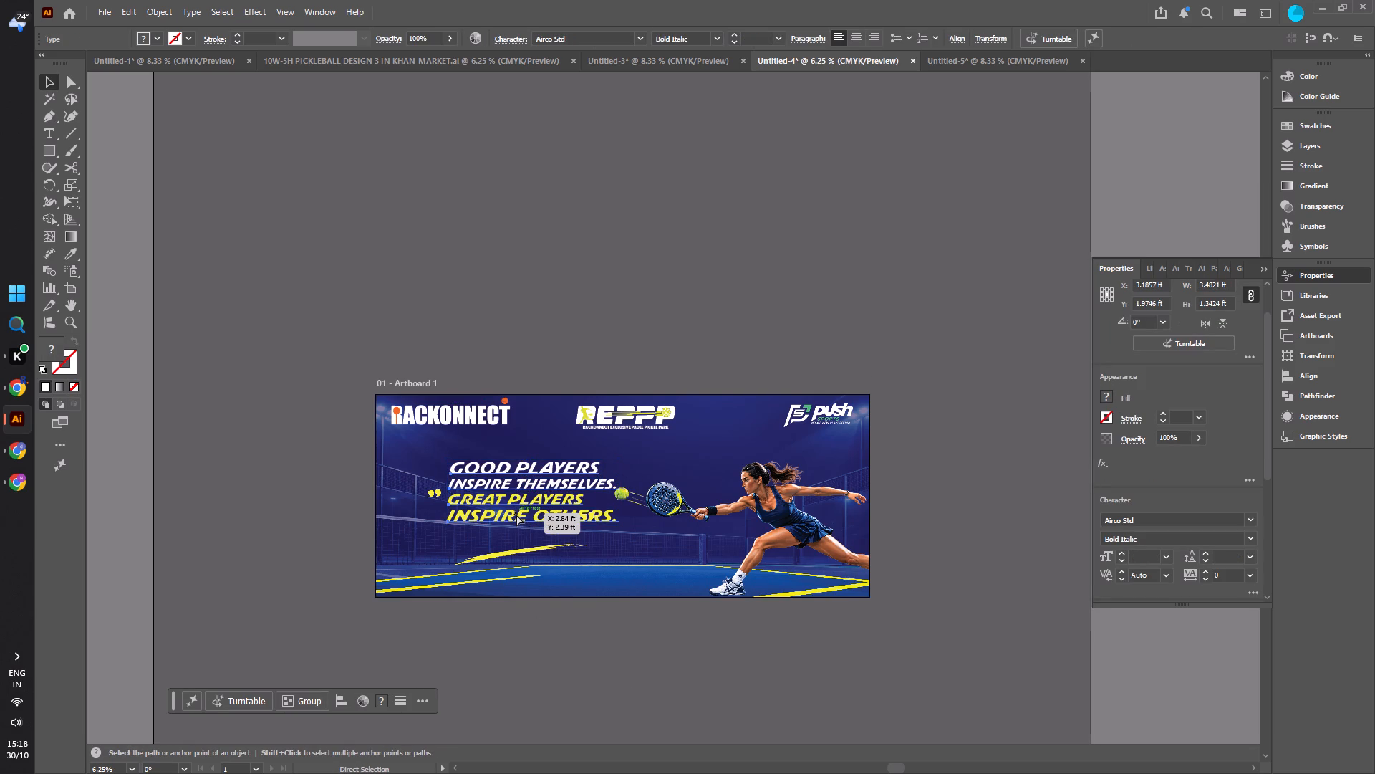
key(ctrl+g)
click(241, 477)
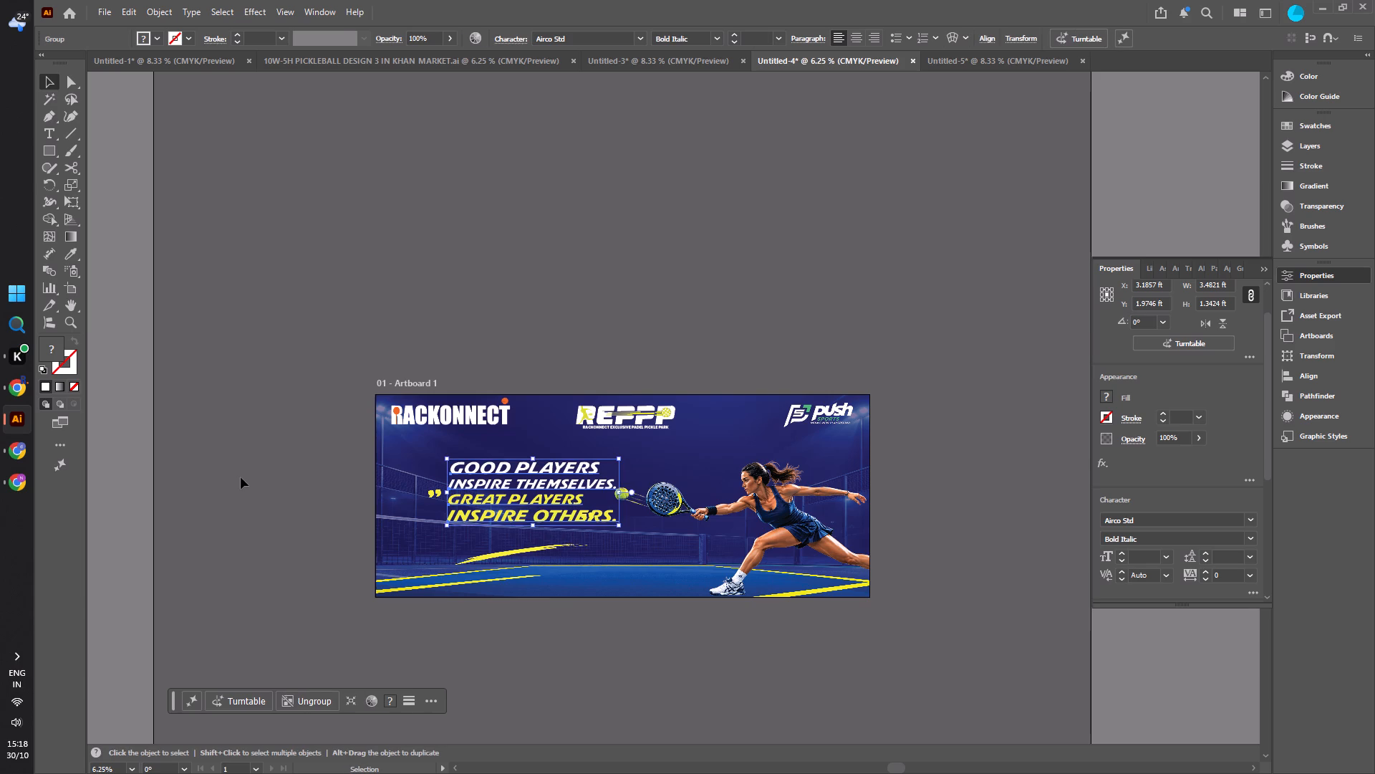
Move the grouped quote toward the banner's left side, just above the underline, to about X 2.6 ft, Y 2.35 ft.
alt+scroll(398, 548, up, 2)
drag(609, 399, 551, 455)
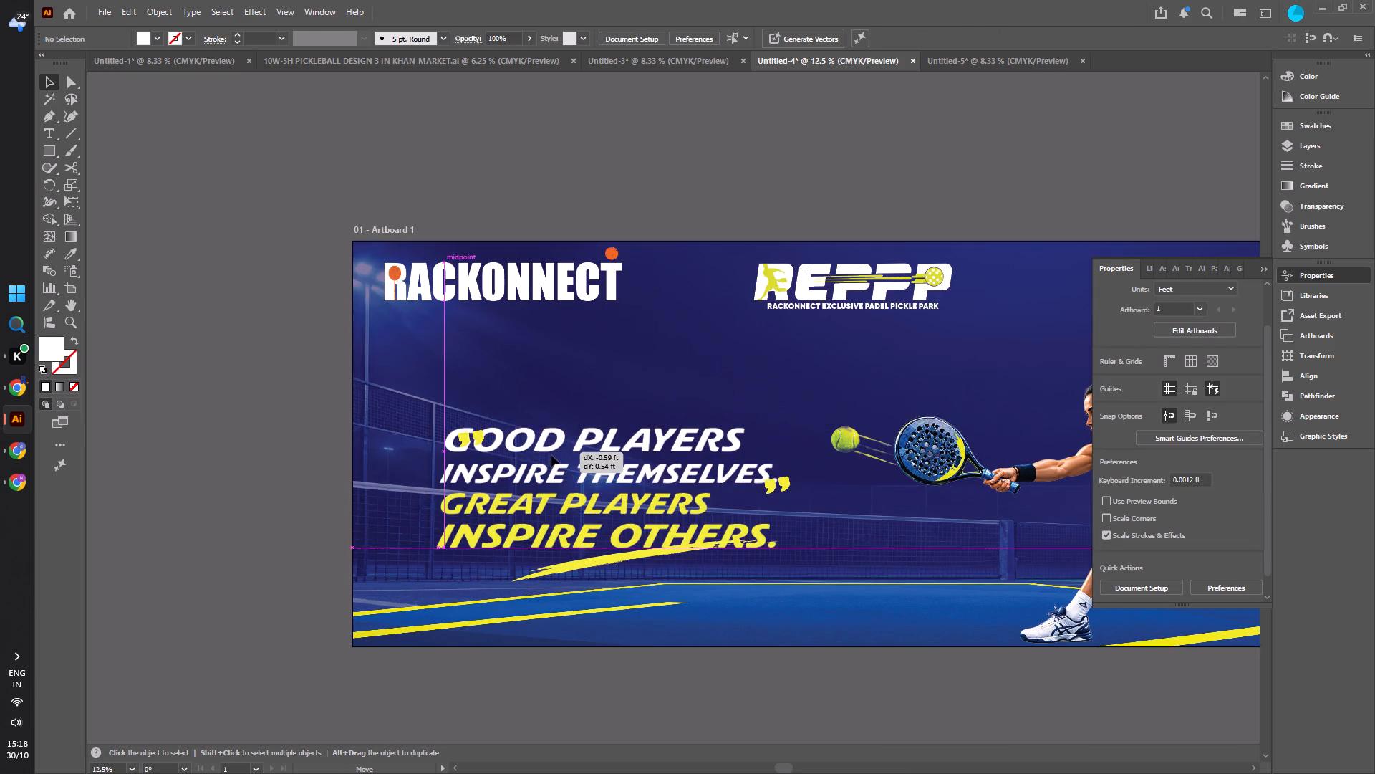
drag(551, 455, 550, 436)
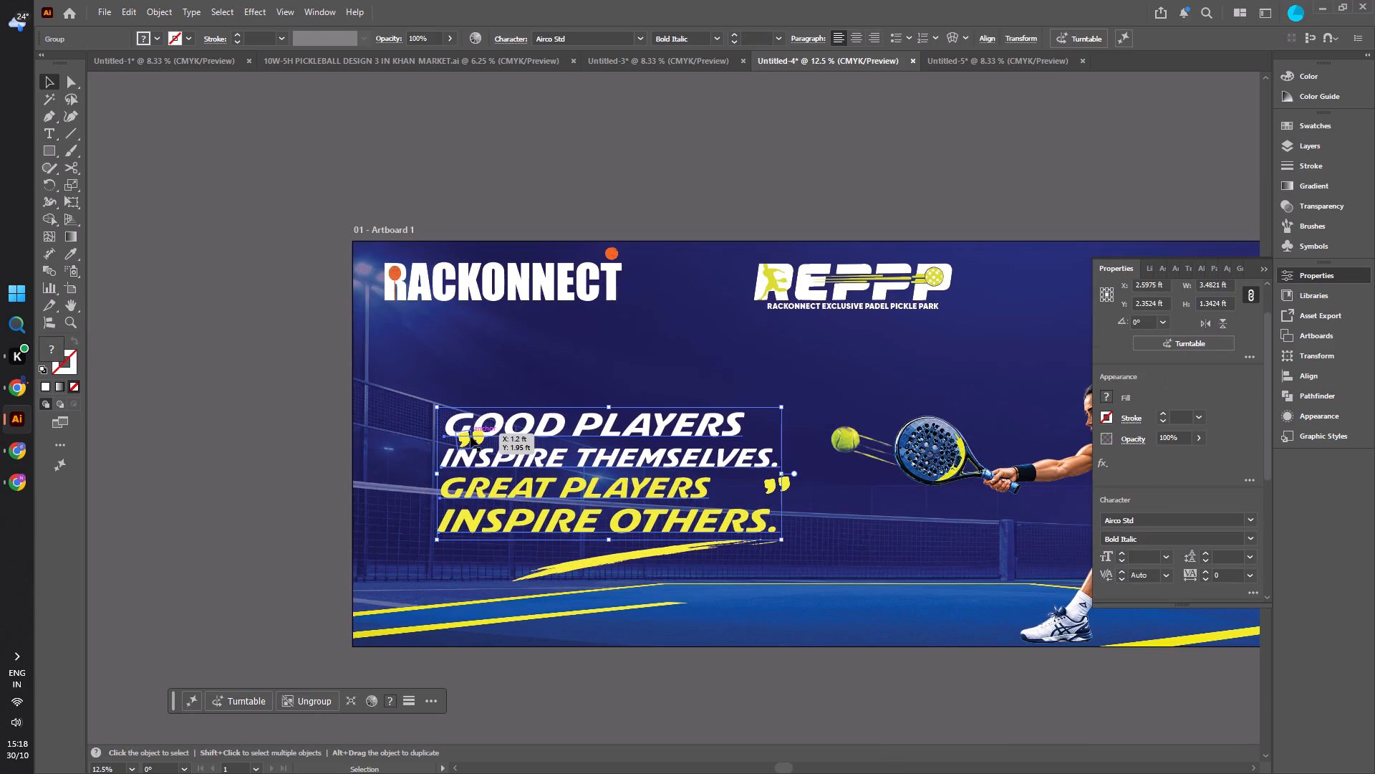
Place both opening quotation mark pieces side by side just before the top of "GOOD PLAYERS".
drag(471, 436, 420, 411)
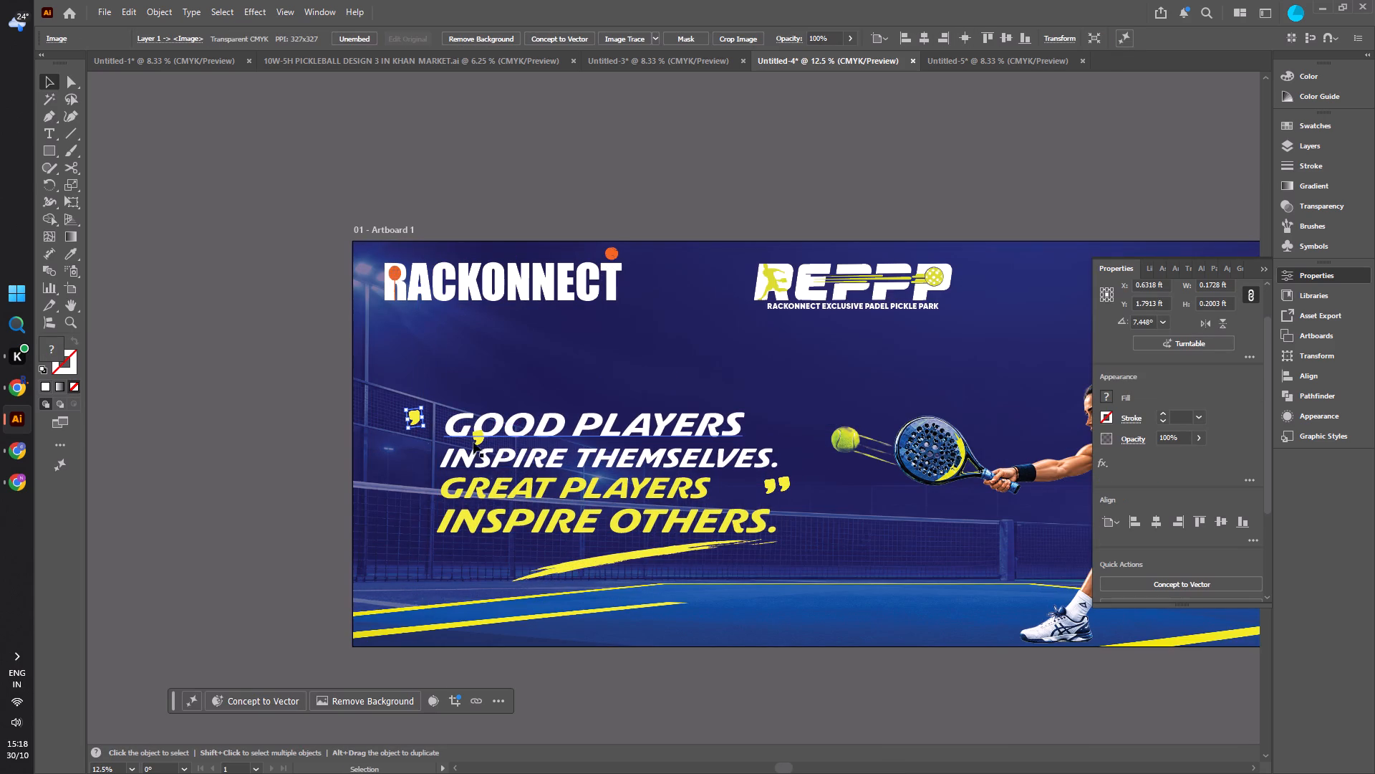
key(z)
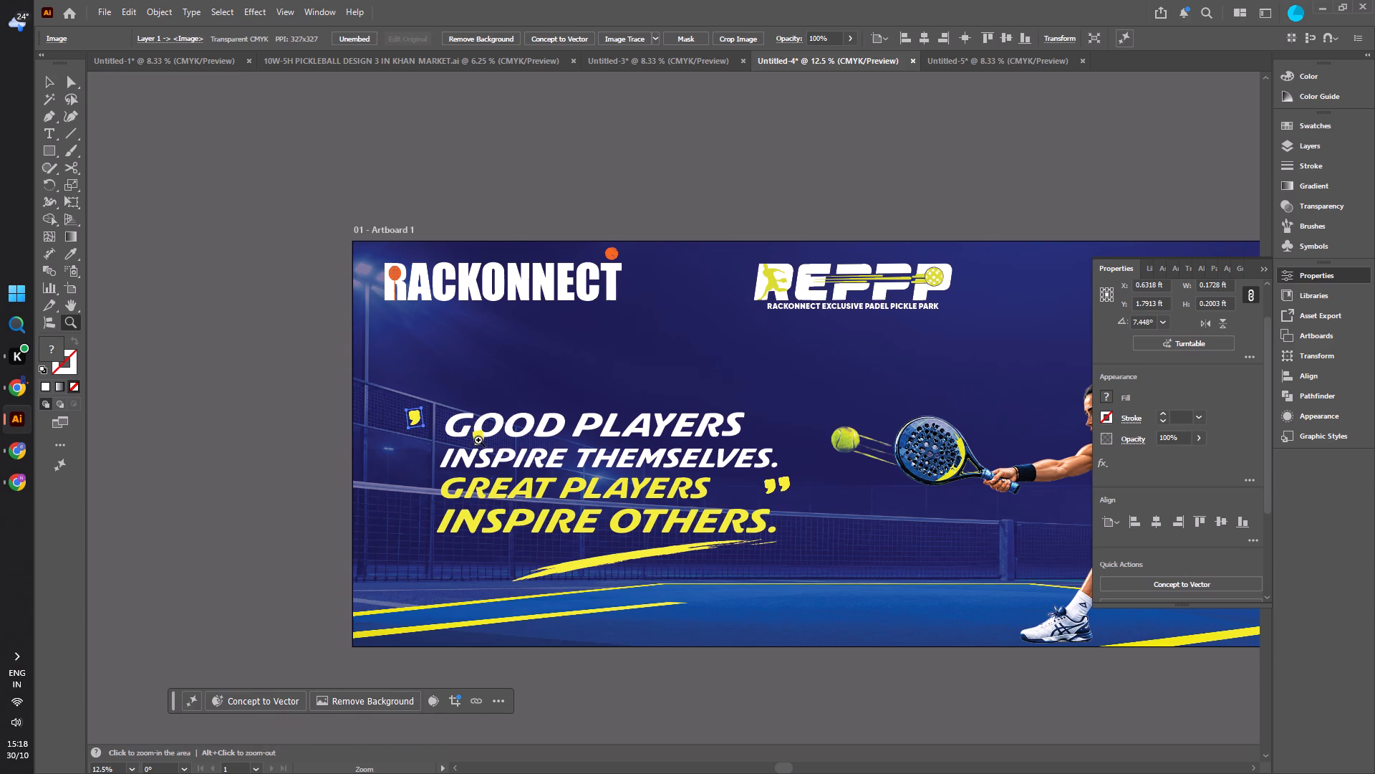
click(48, 84)
click(216, 259)
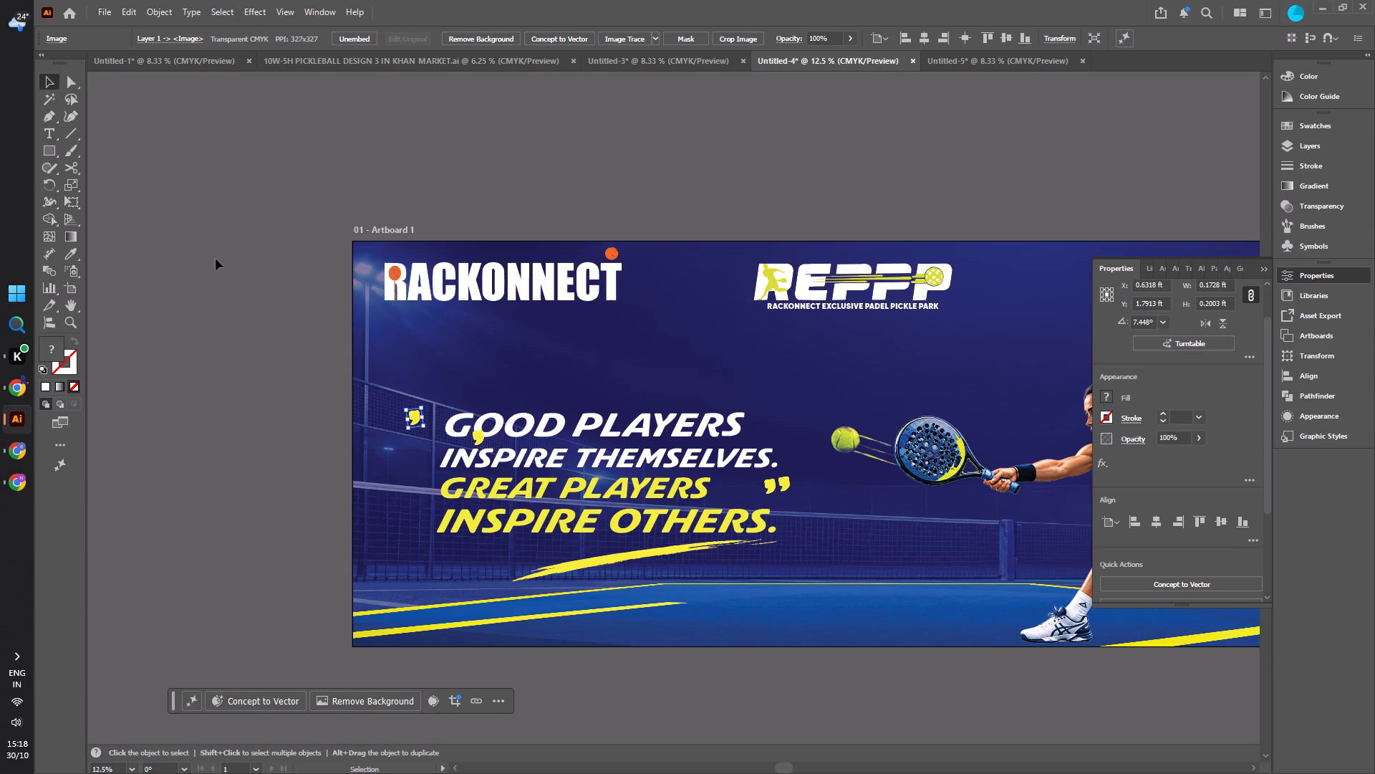
drag(478, 437, 428, 416)
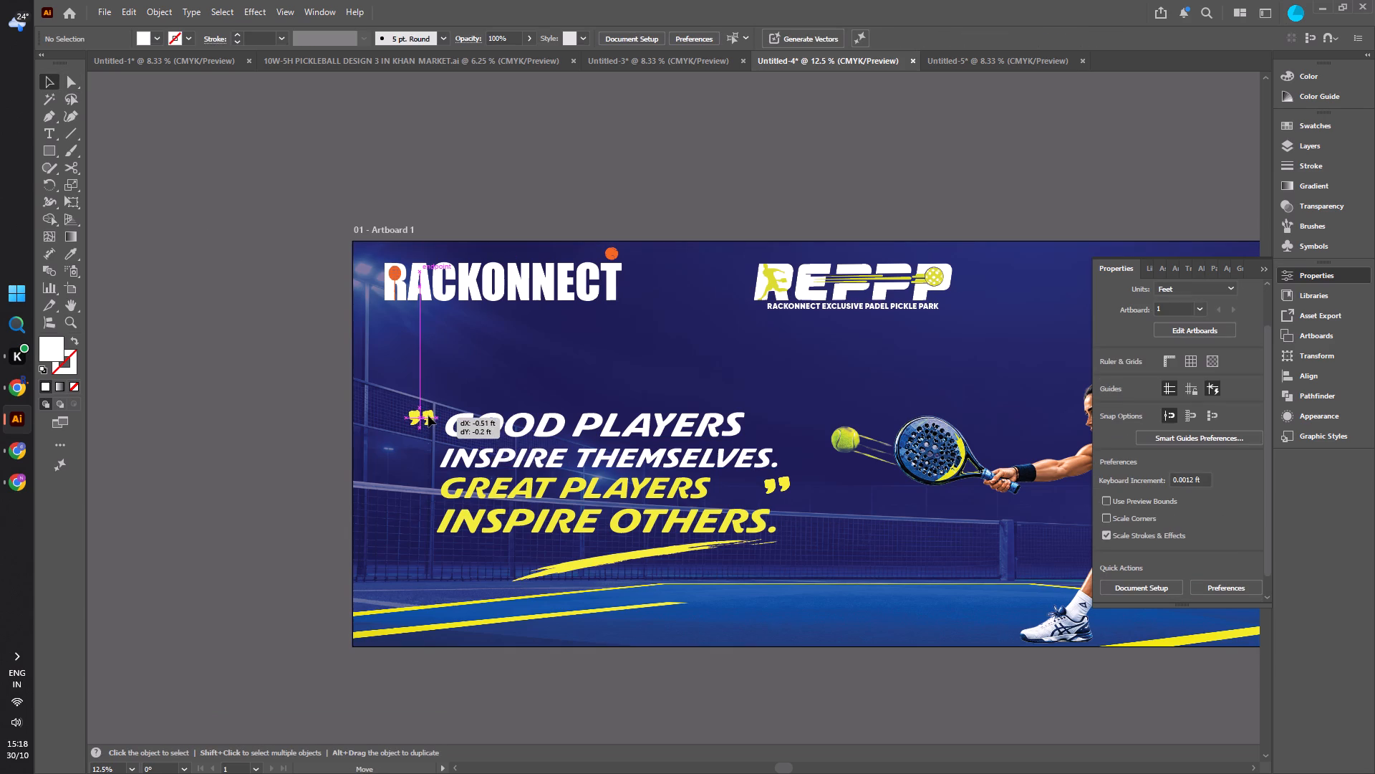
drag(428, 416, 428, 414)
click(293, 446)
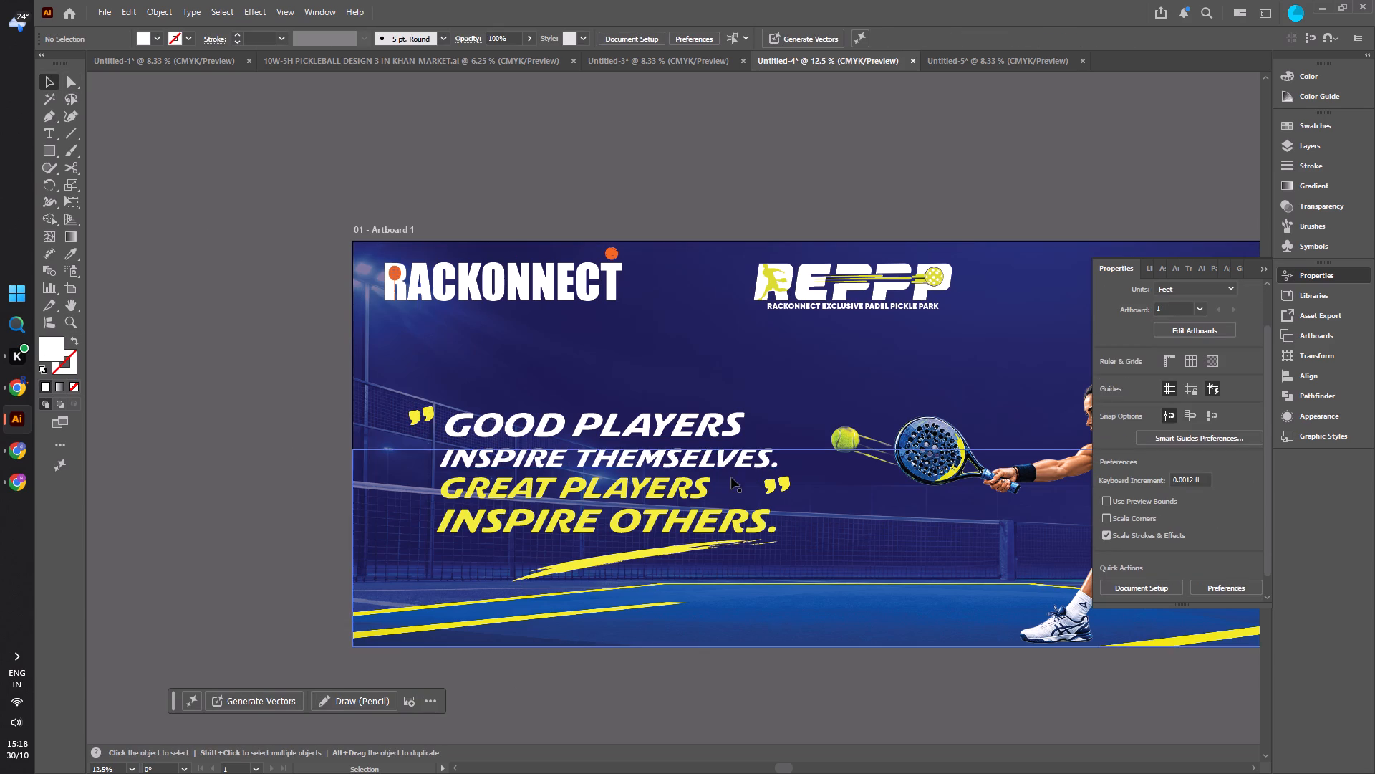
Move the closing quotation marks to the end of the last line, directly after "OTHERS.".
click(775, 485)
drag(783, 485, 796, 500)
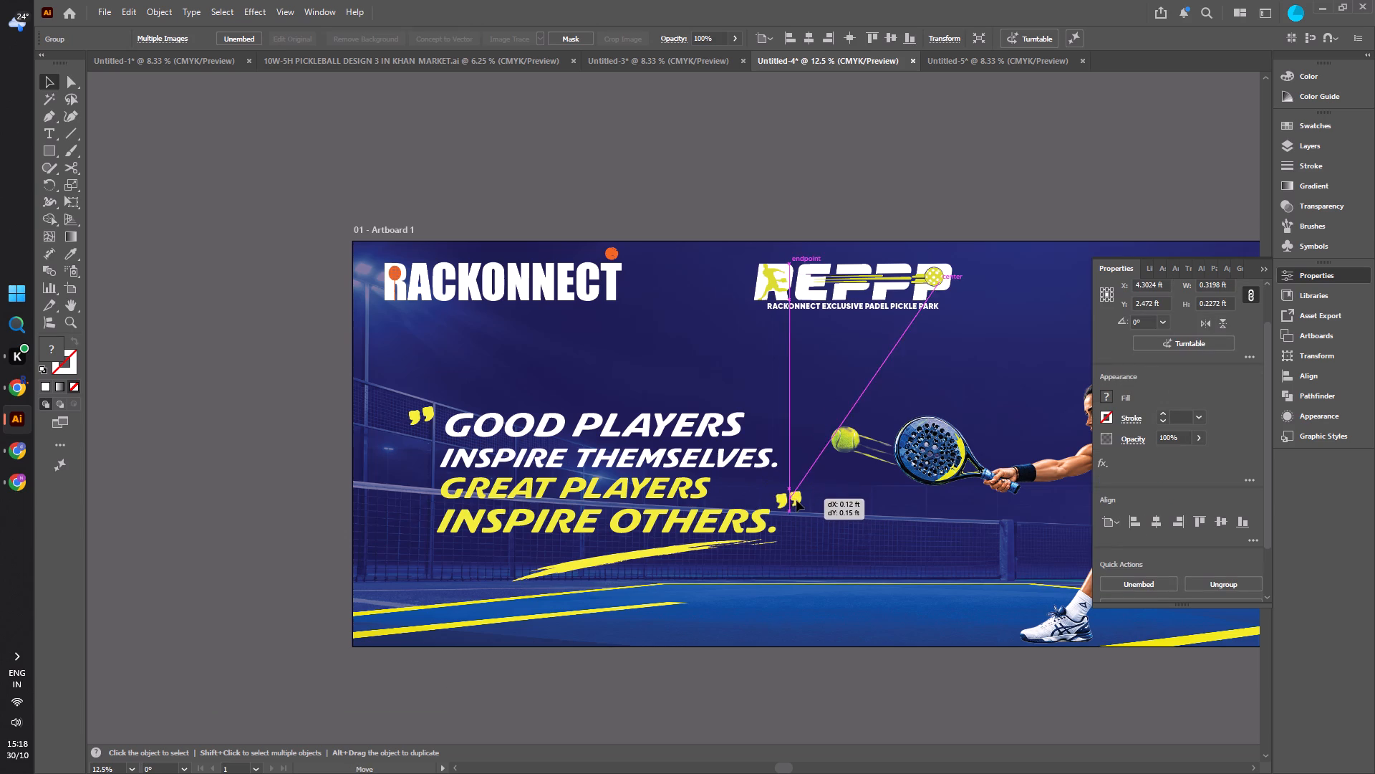
drag(796, 500, 801, 512)
Shift the brush underline left beneath "INSPIRE OTHERS." and rotate it to about 0° so it runs level.
drag(678, 558, 620, 558)
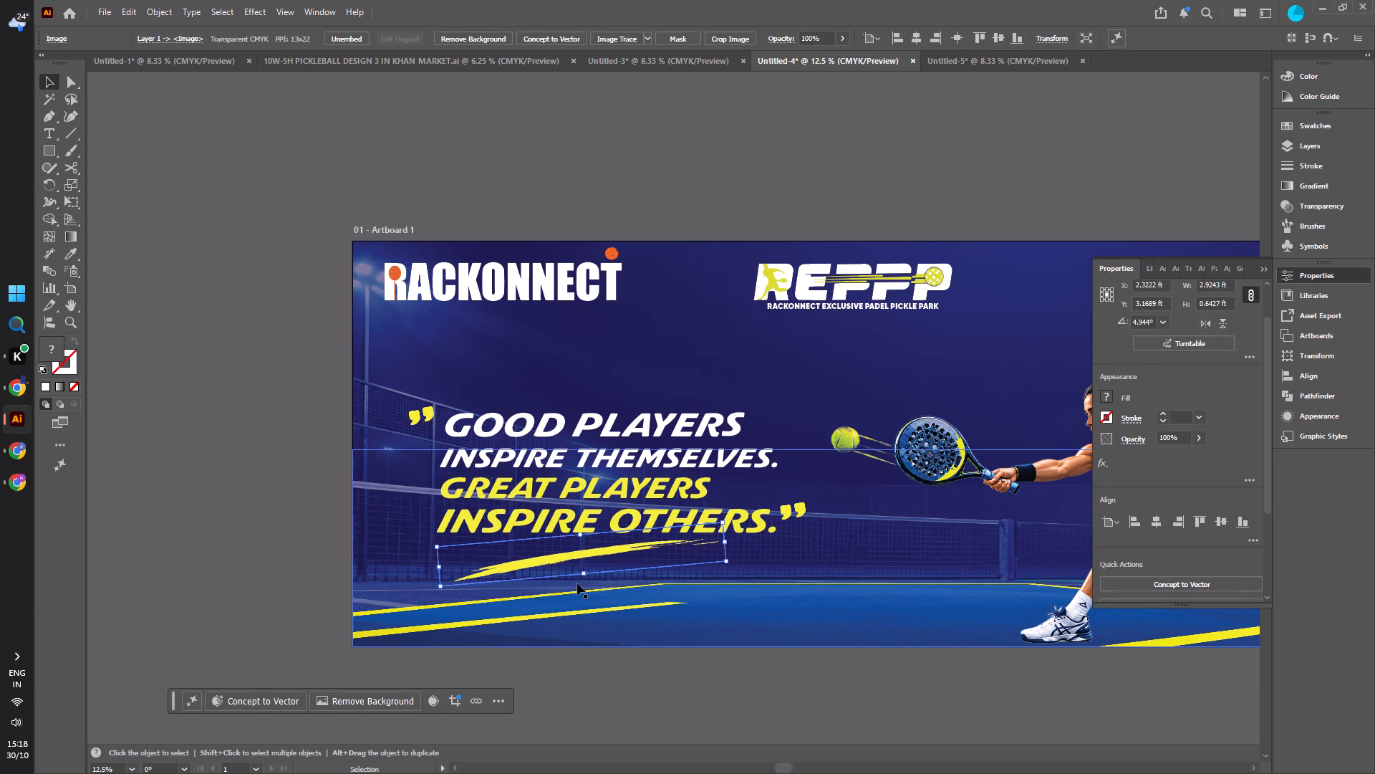
click(584, 579)
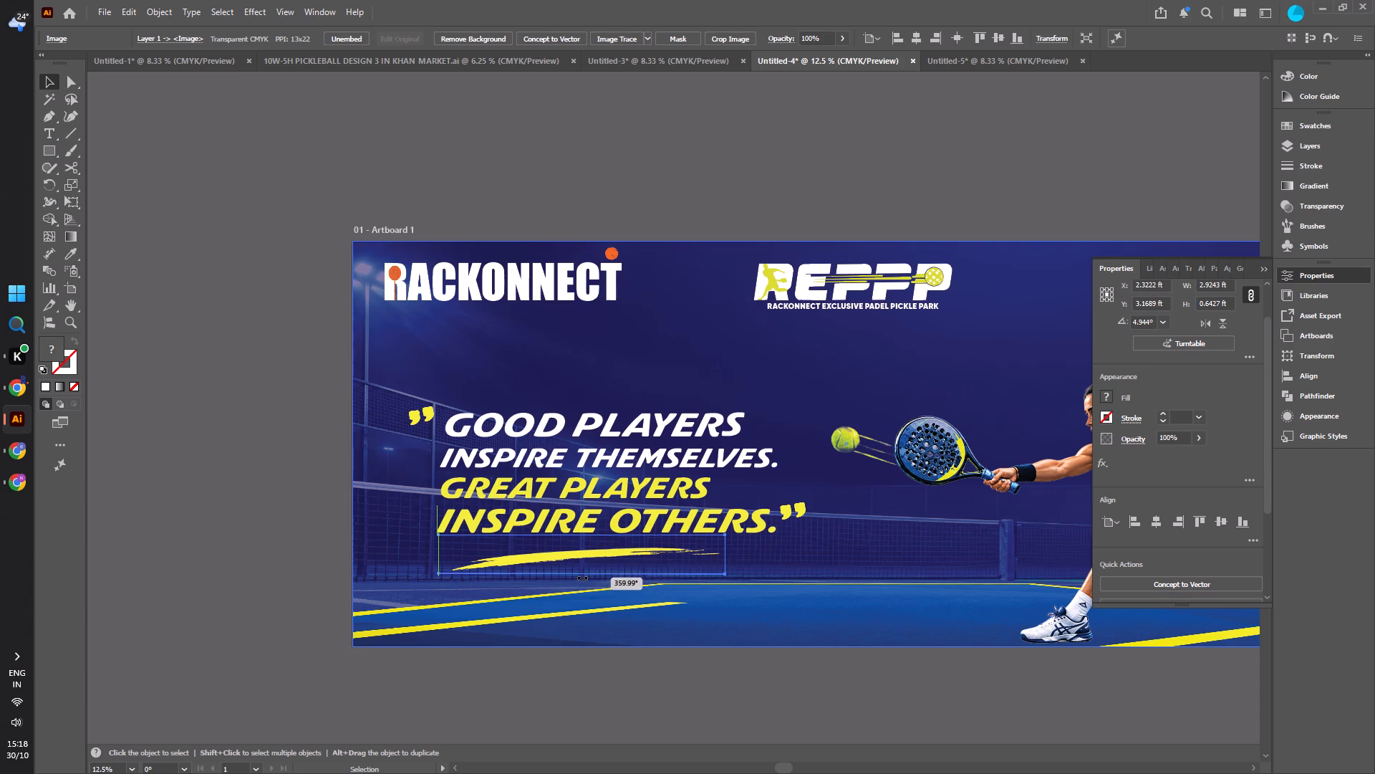
click(293, 490)
scroll(354, 479, down, 2)
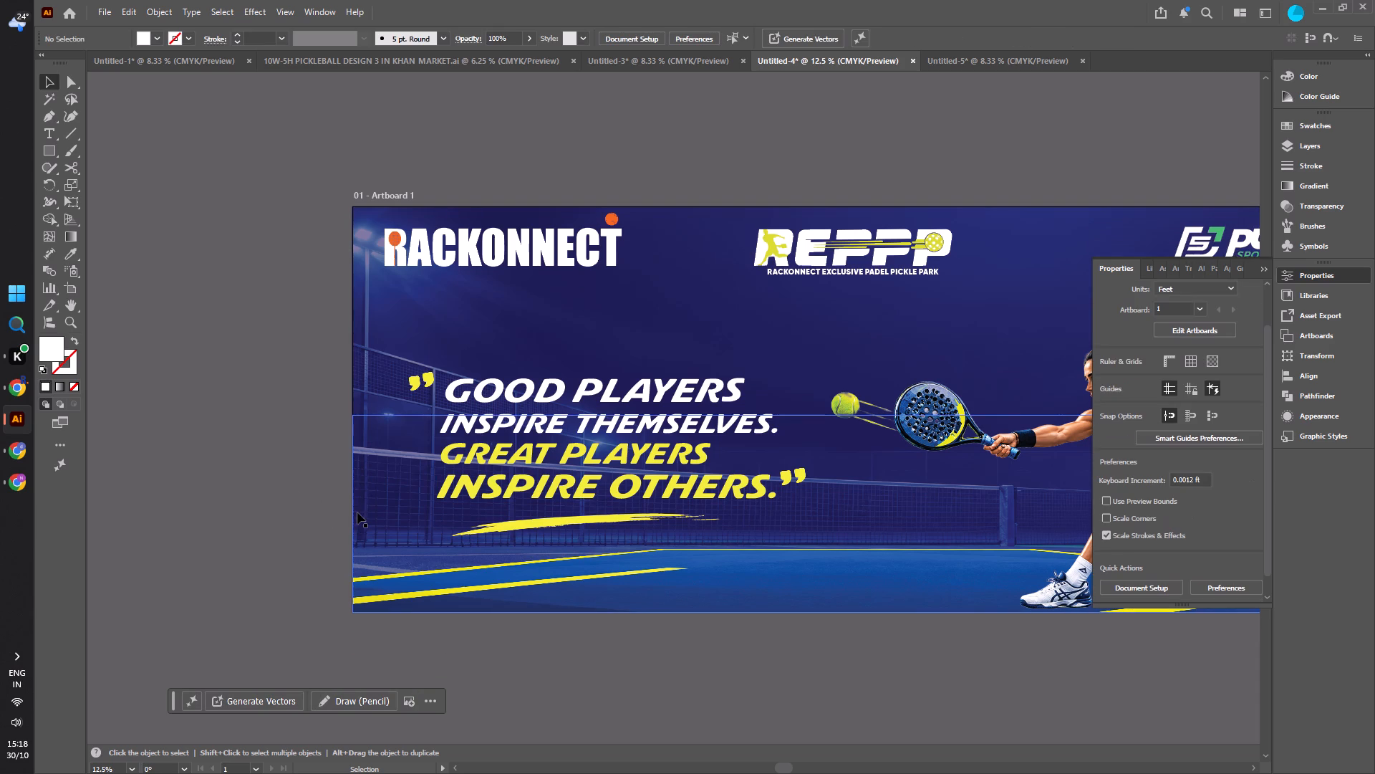
alt+scroll(429, 460, down, 3)
click(305, 445)
alt+scroll(310, 452, up, 2)
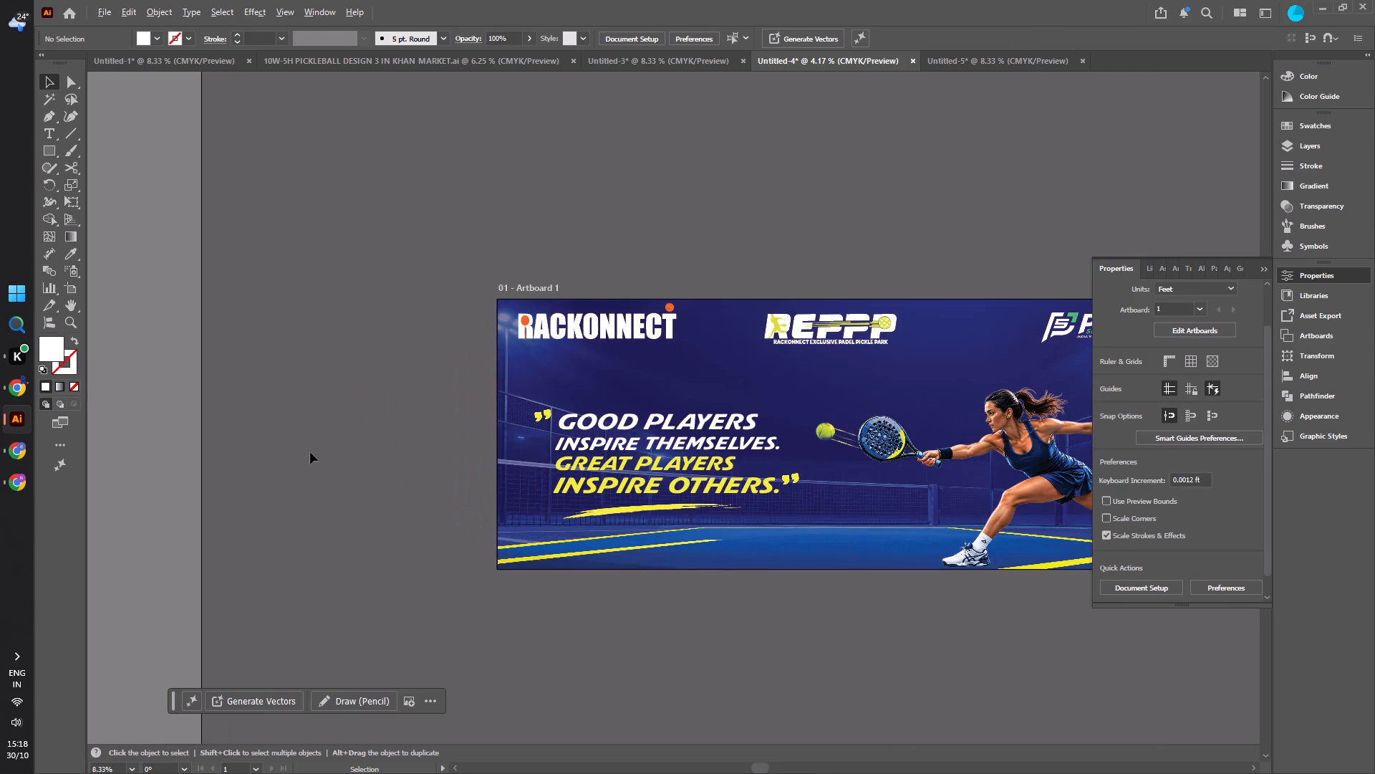
In Untitled-1, nudge the player and the flying ball together to the right, away from the "TELLS A STORY" closing quotation marks.
click(1260, 273)
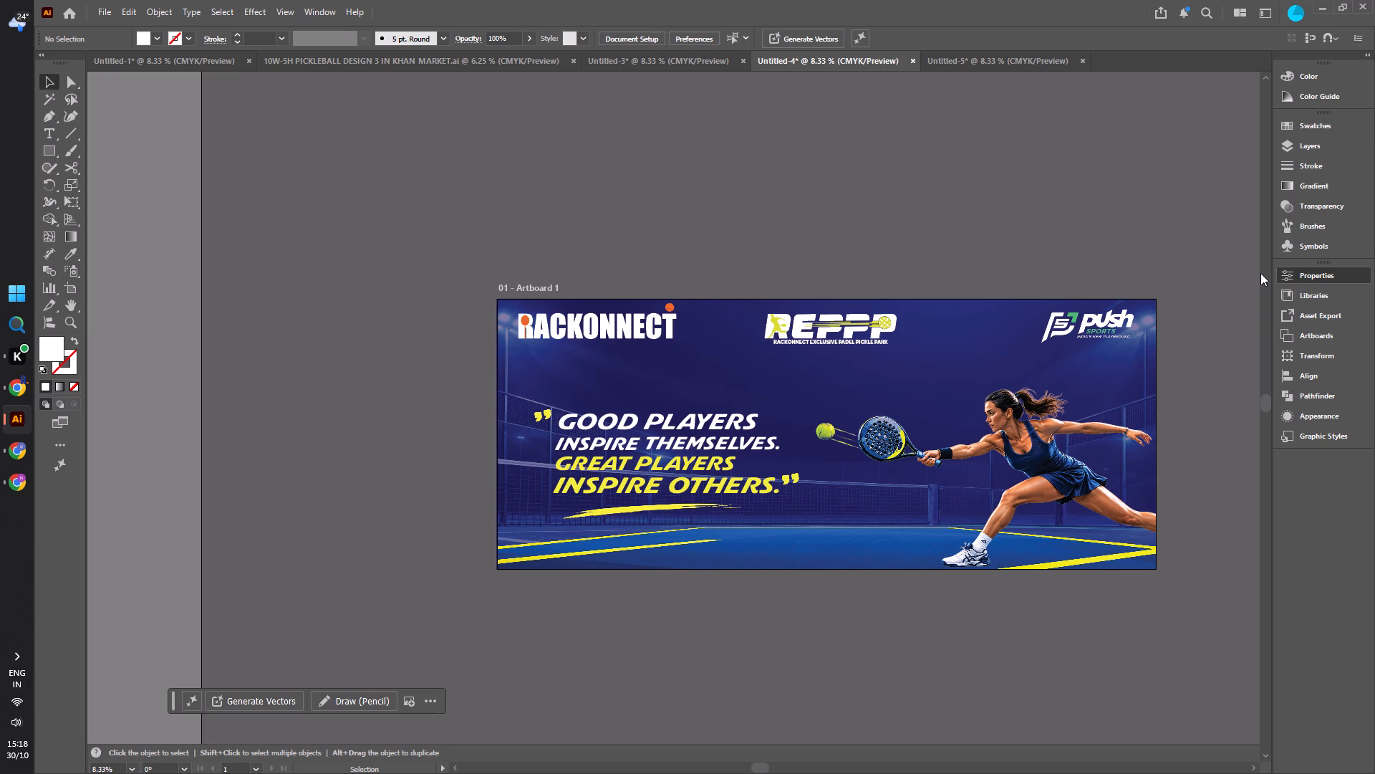
click(902, 160)
click(587, 57)
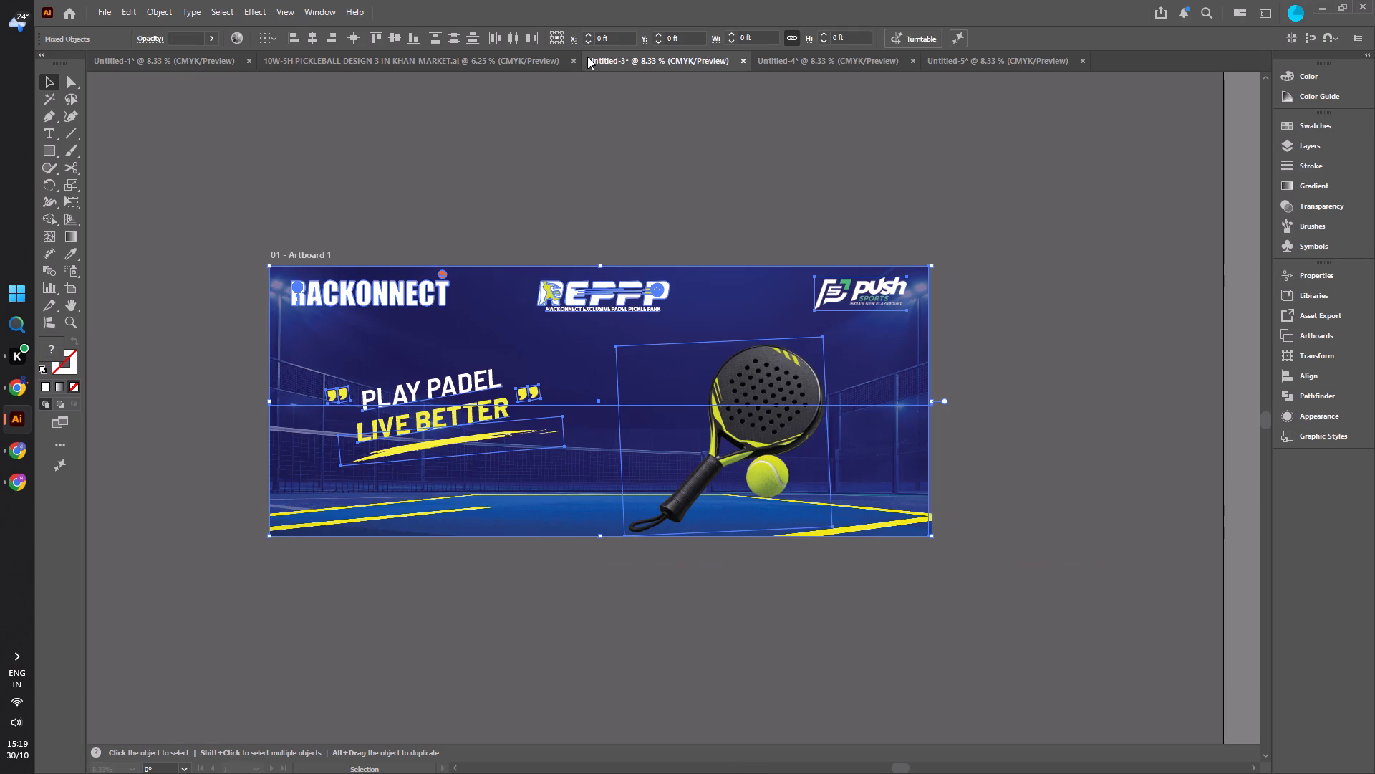
click(466, 181)
click(176, 59)
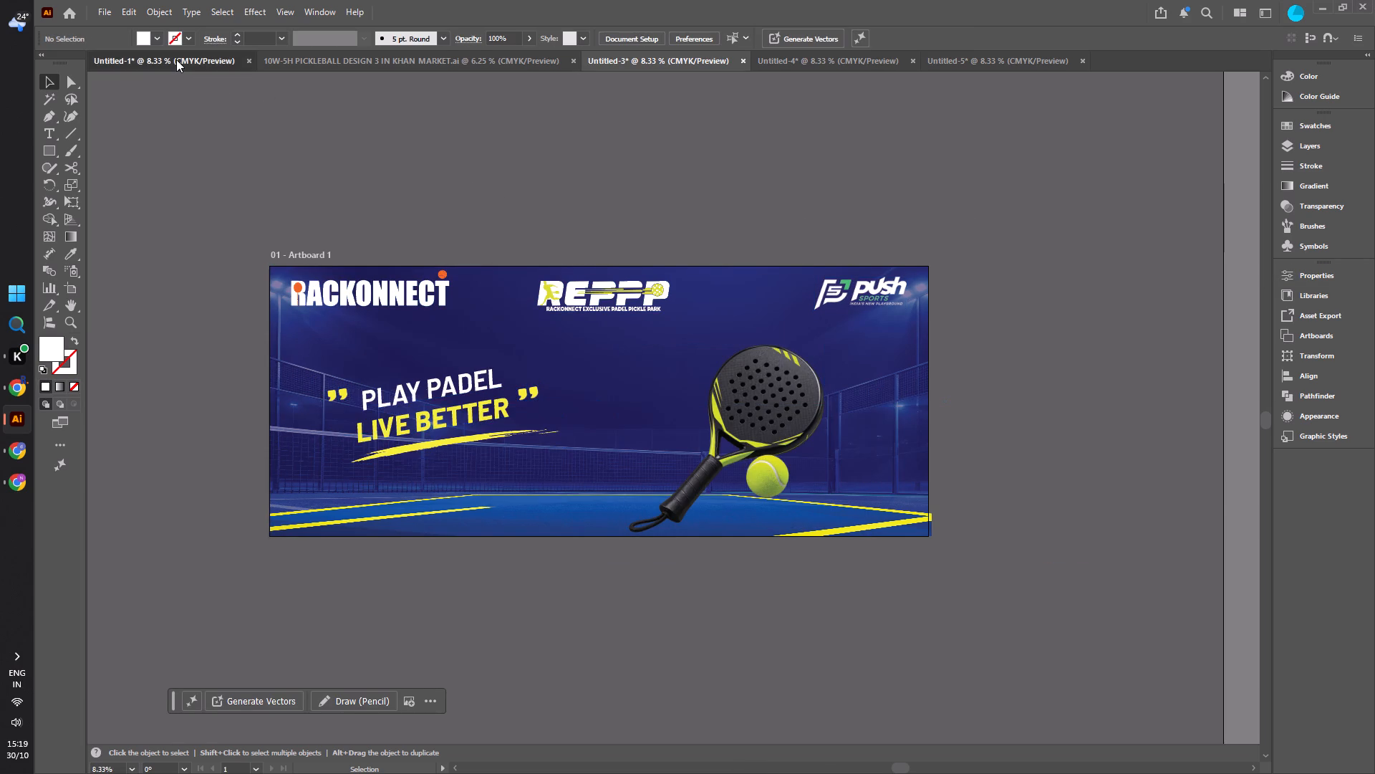
click(330, 200)
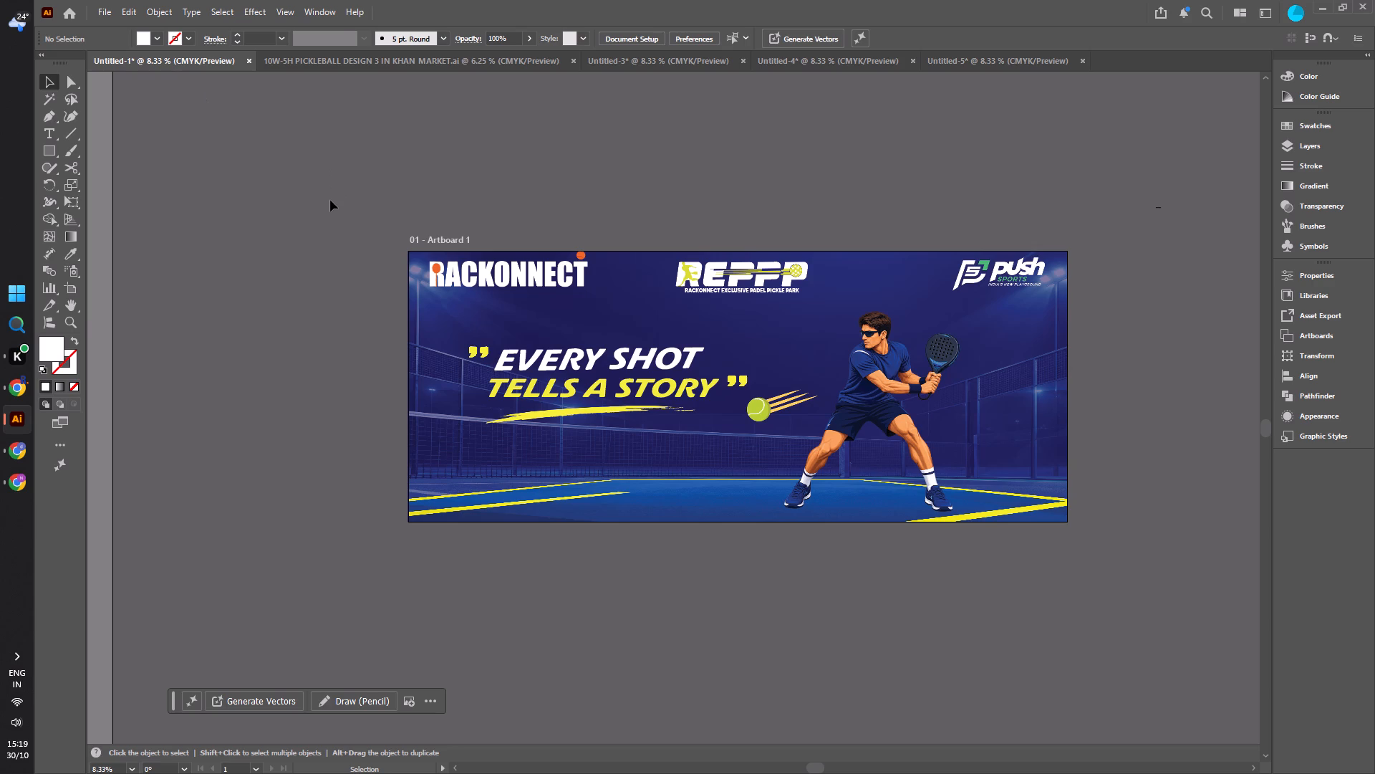
click(872, 388)
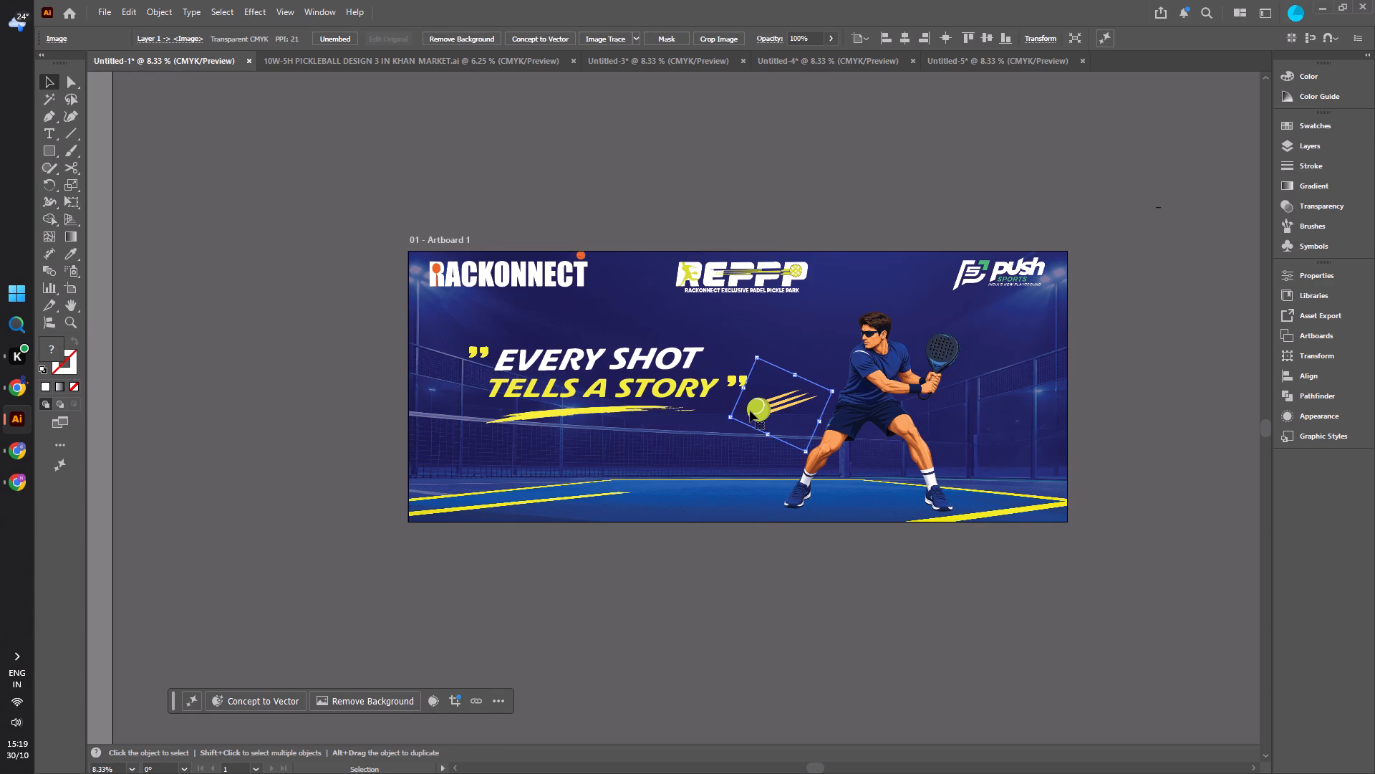
shift+click(896, 414)
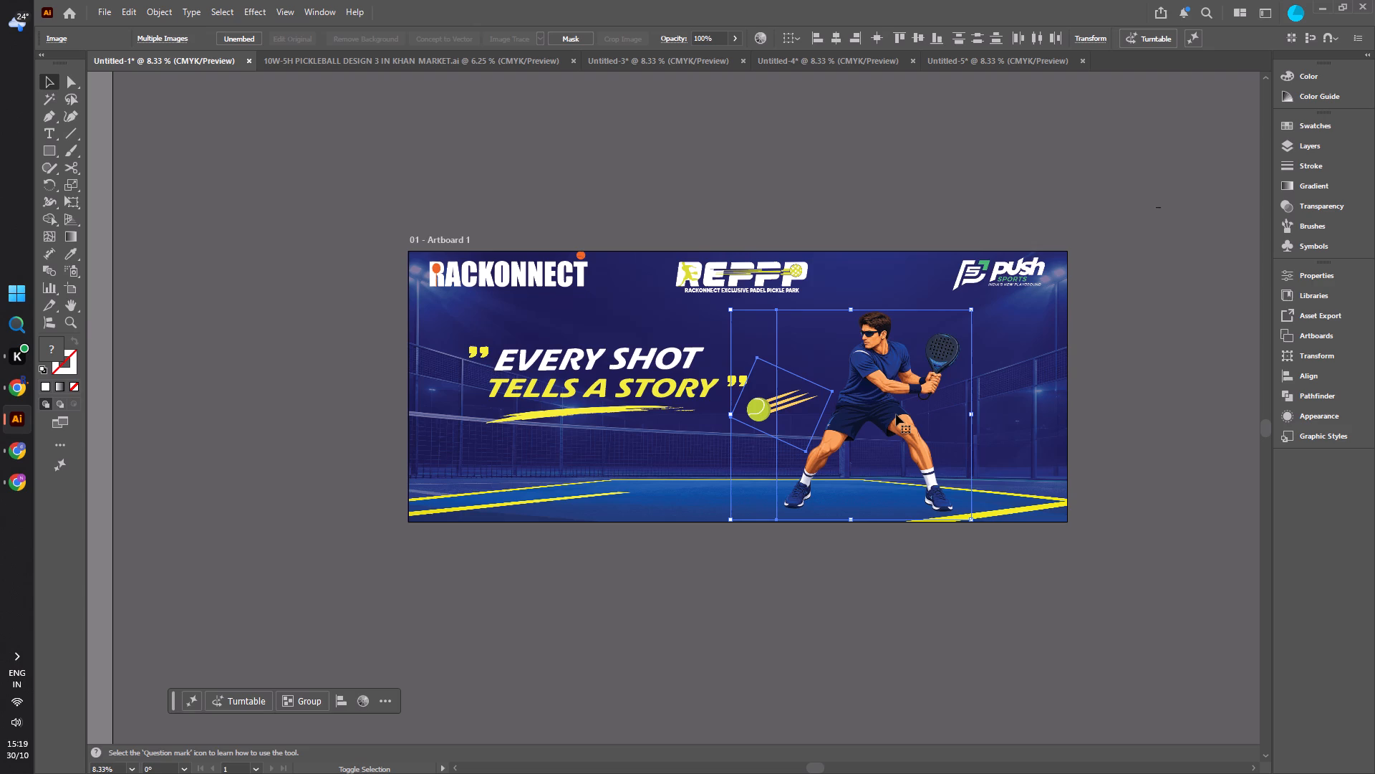
key(Right)
key(Right)
key(Right)
key(Right)
key(Right)
key(Right)
key(Right)
key(Right)
key(Right)
key(Right)
key(Right)
key(Right)
key(Right)
key(Right)
key(Right)
key(Right)
key(Right)
key(Right)
key(Right)
key(Right)
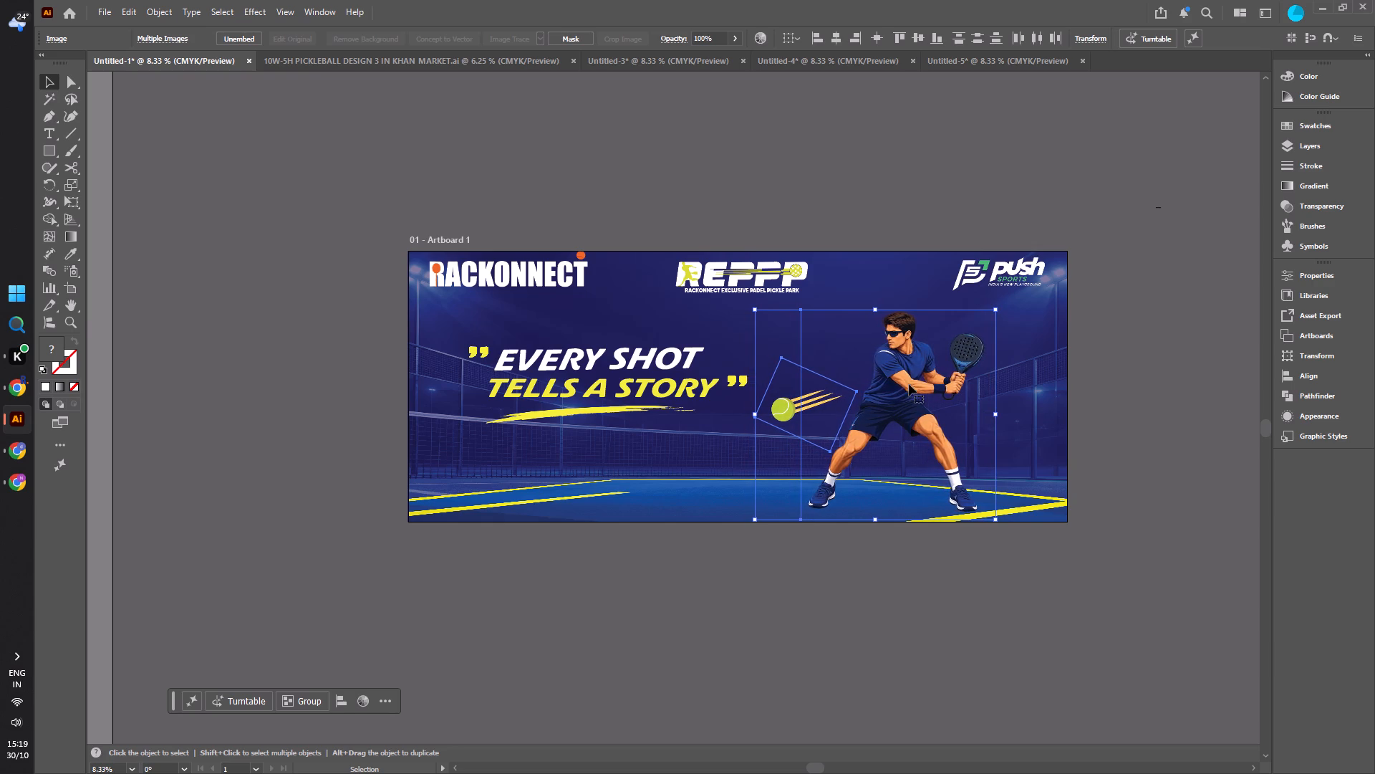
click(921, 193)
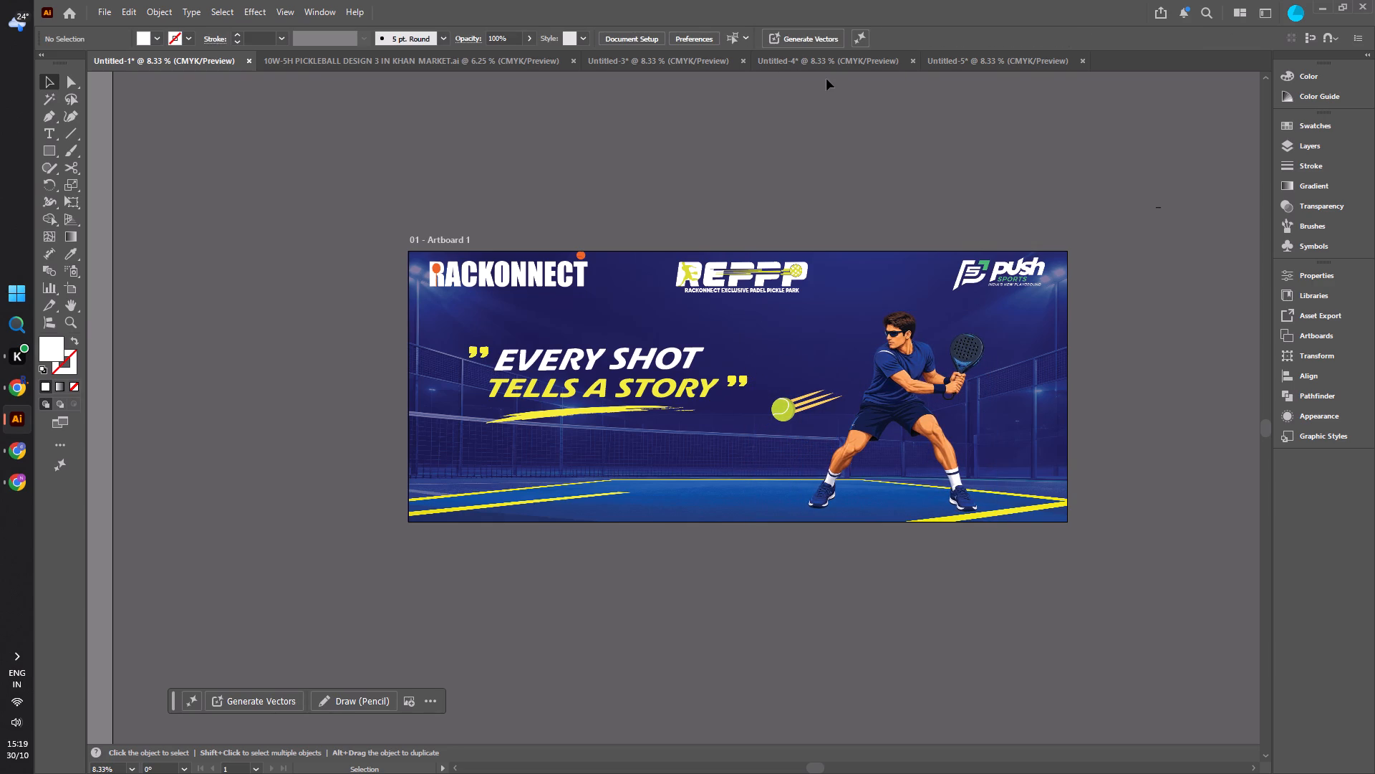
In Untitled-3, select "PLAY PADEL" and "LIVE BETTER" together and rotate them clockwise until both lines run roughly level.
click(826, 79)
click(836, 64)
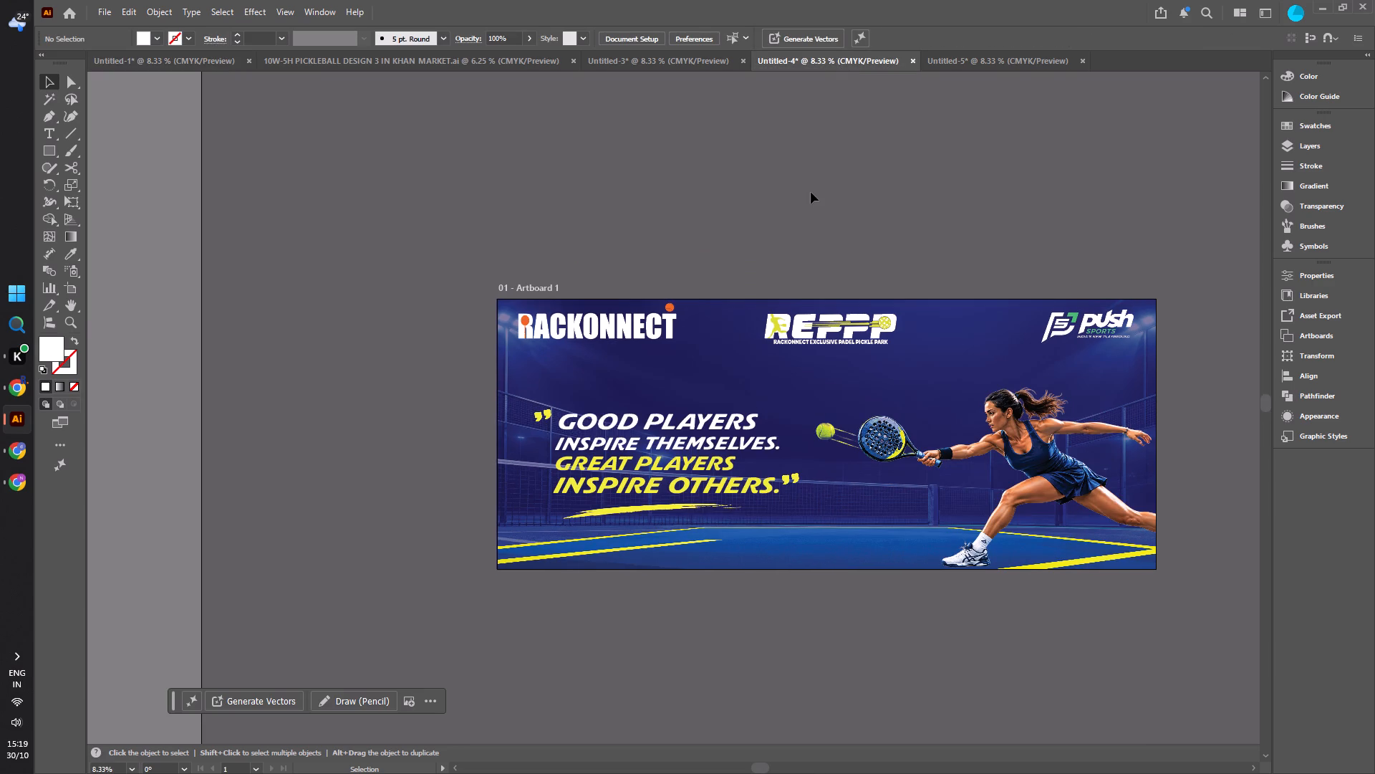
click(811, 192)
click(665, 63)
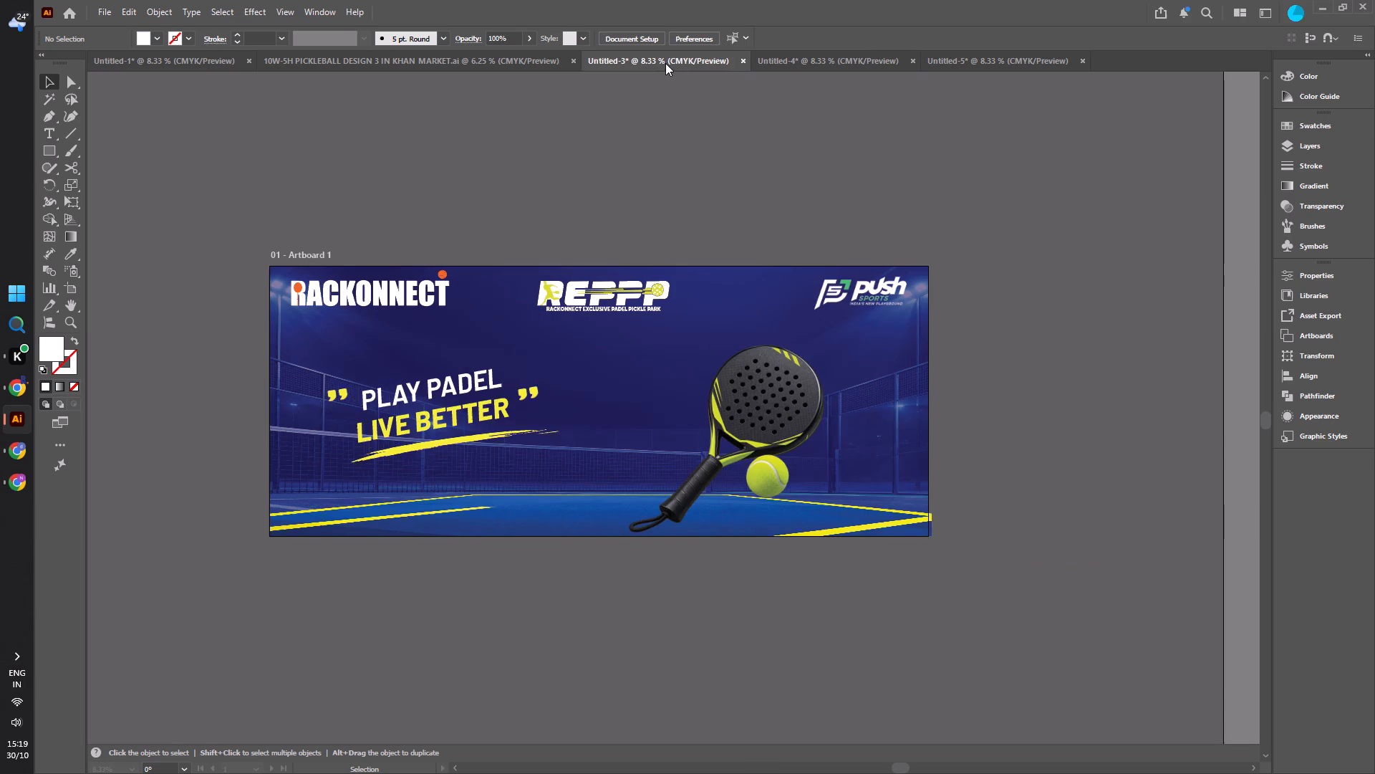
click(410, 395)
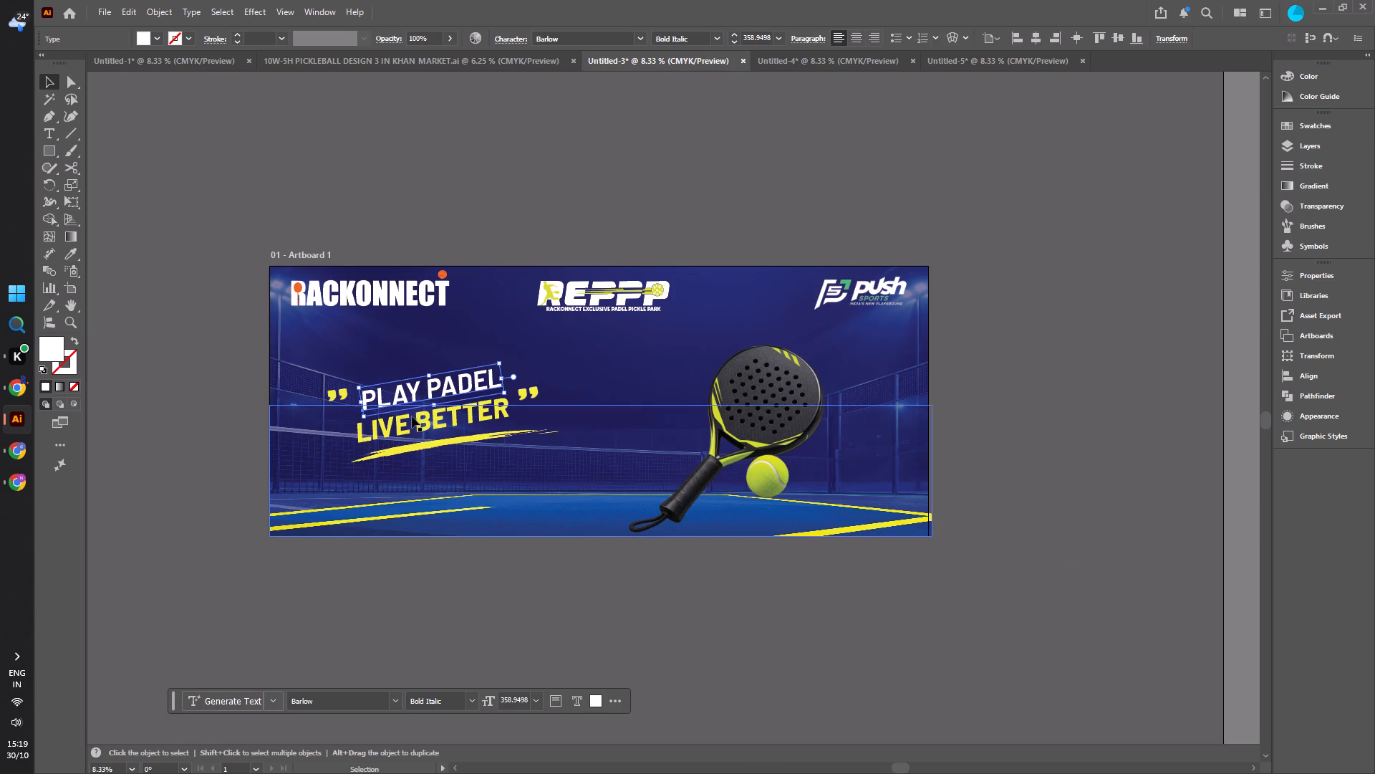
shift+click(412, 420)
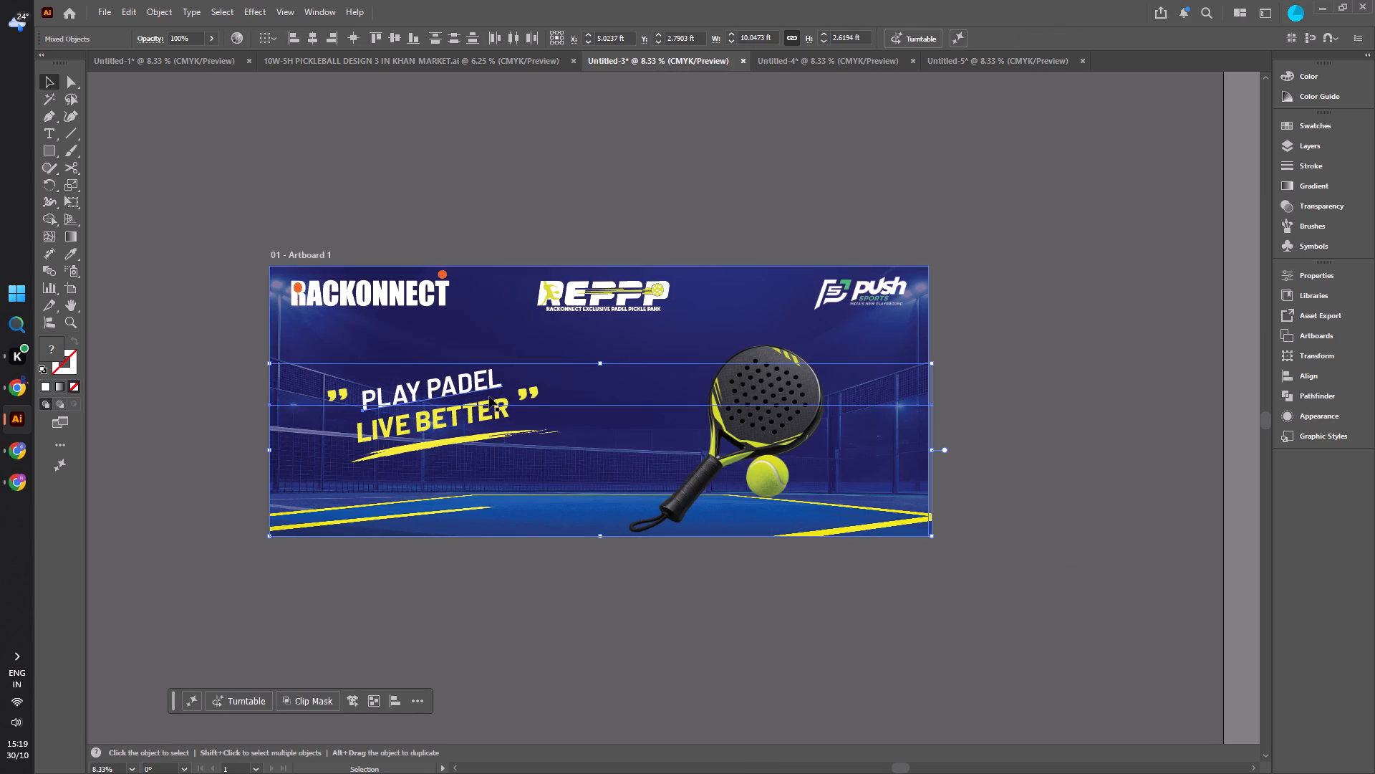
click(496, 401)
shift+click(474, 378)
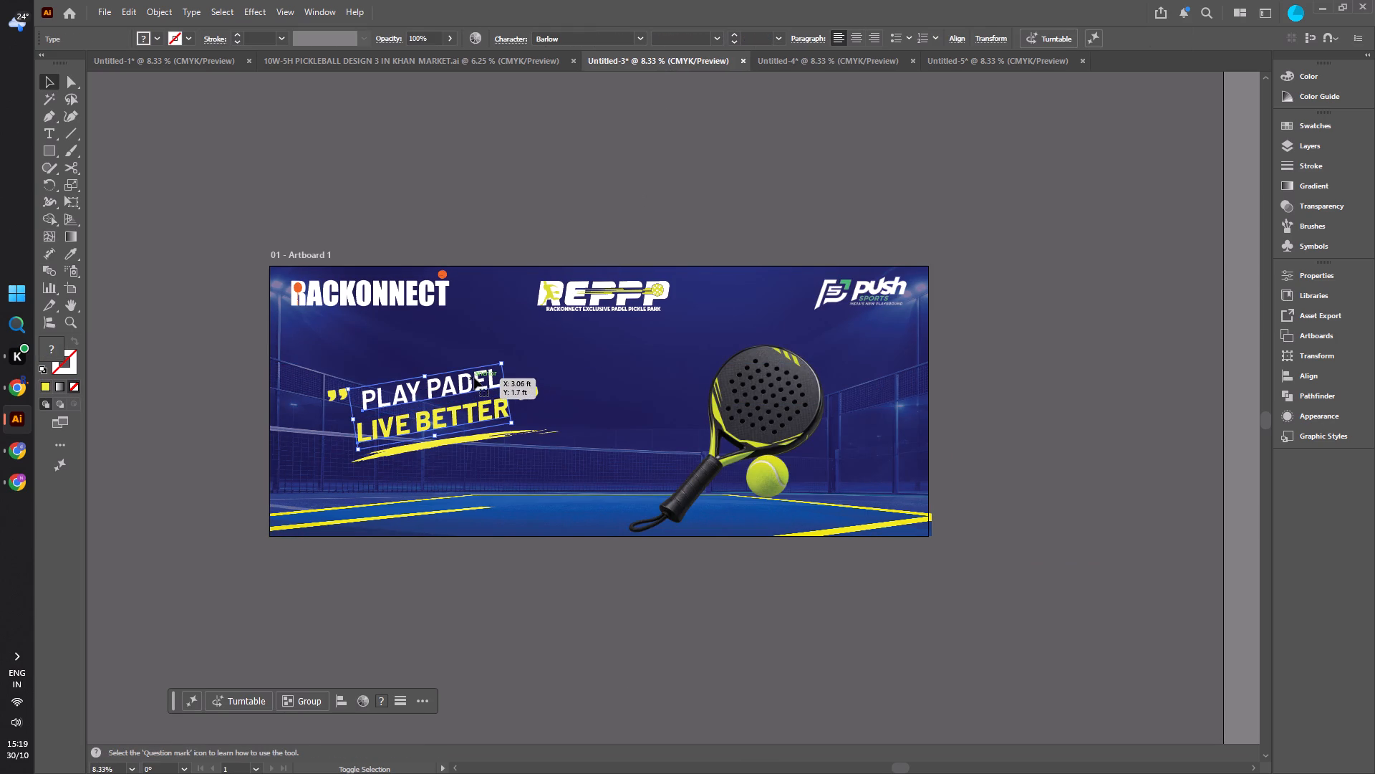
drag(438, 441, 434, 440)
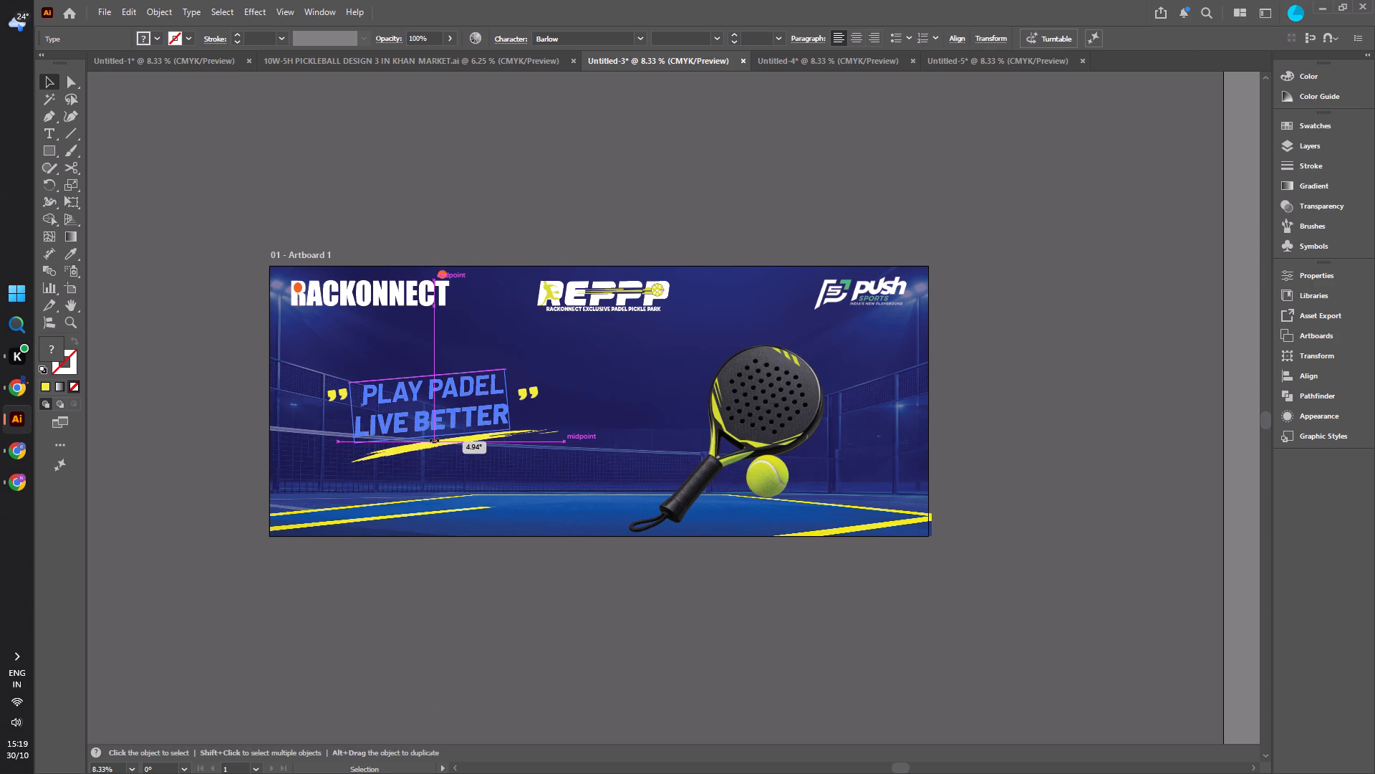
drag(434, 440, 432, 440)
drag(432, 440, 430, 440)
ctrl+scroll(430, 440, up, 1)
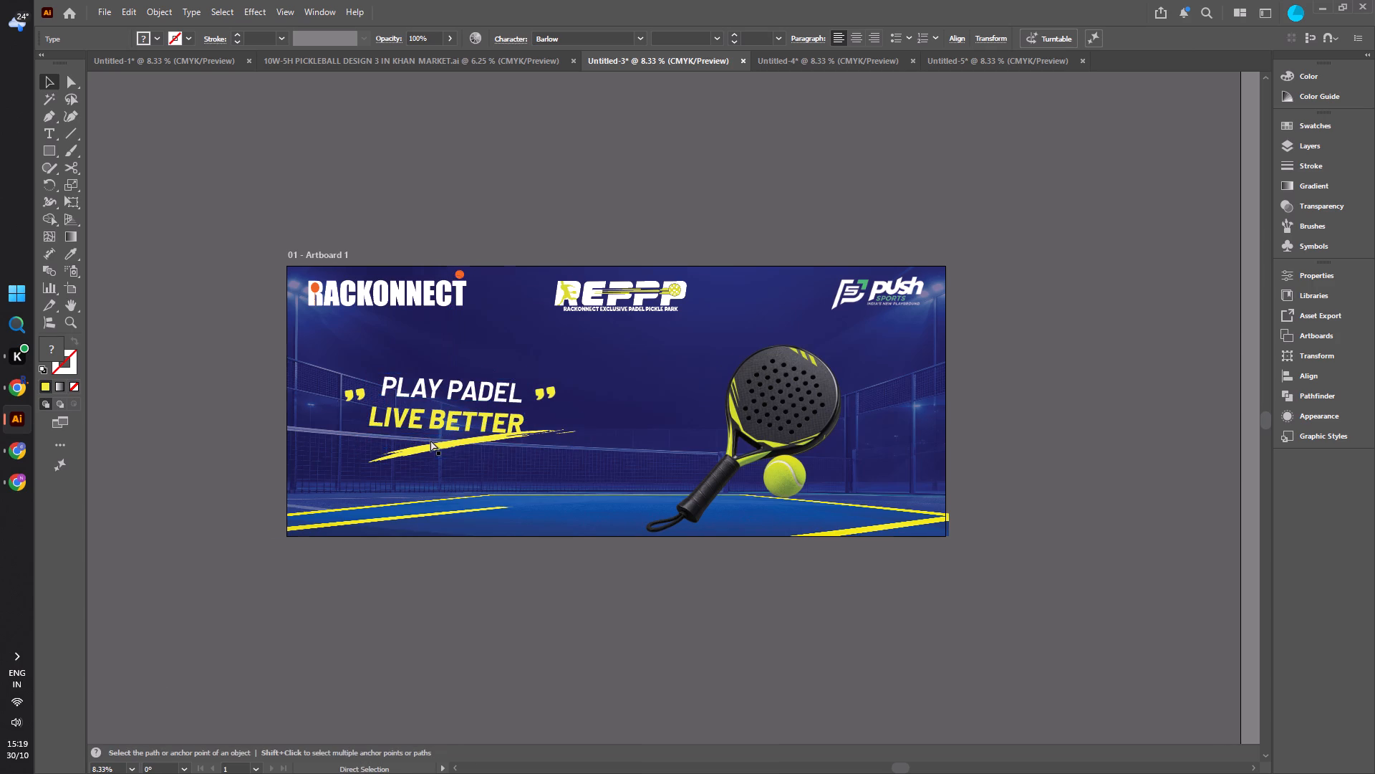
ctrl+scroll(430, 440, up, 4)
alt+scroll(433, 440, up, 3)
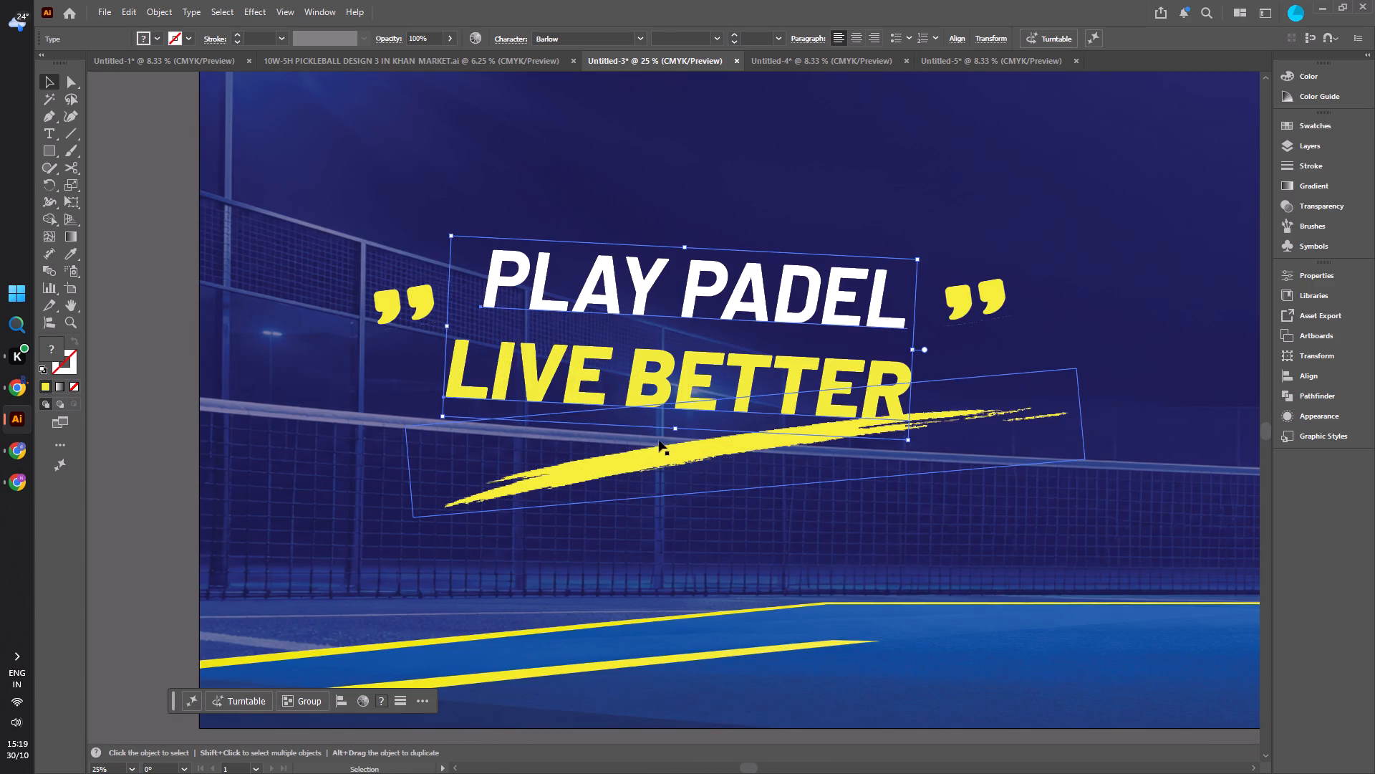
click(672, 434)
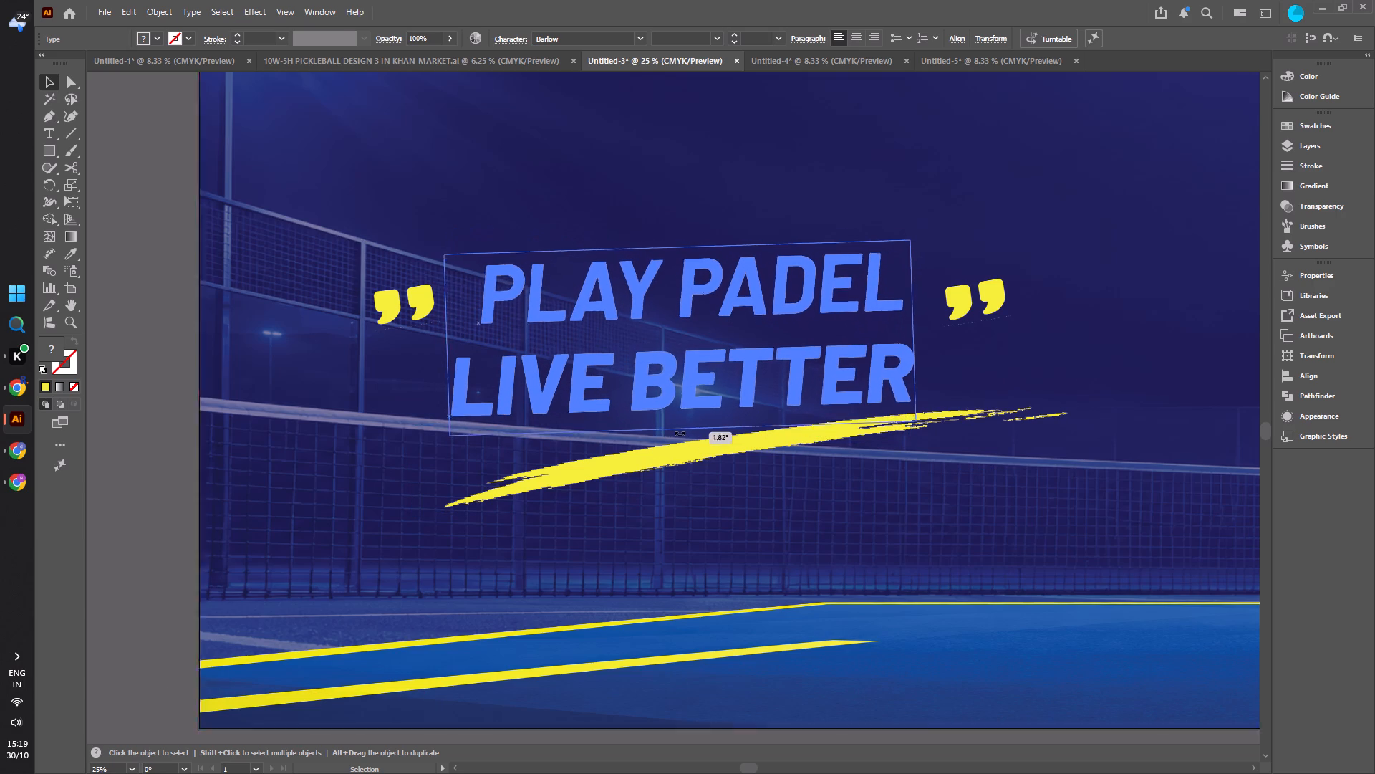
Move both quote lines up, clear of the brush underline, with "LIVE BETTER" between the quotation marks.
drag(664, 300, 663, 287)
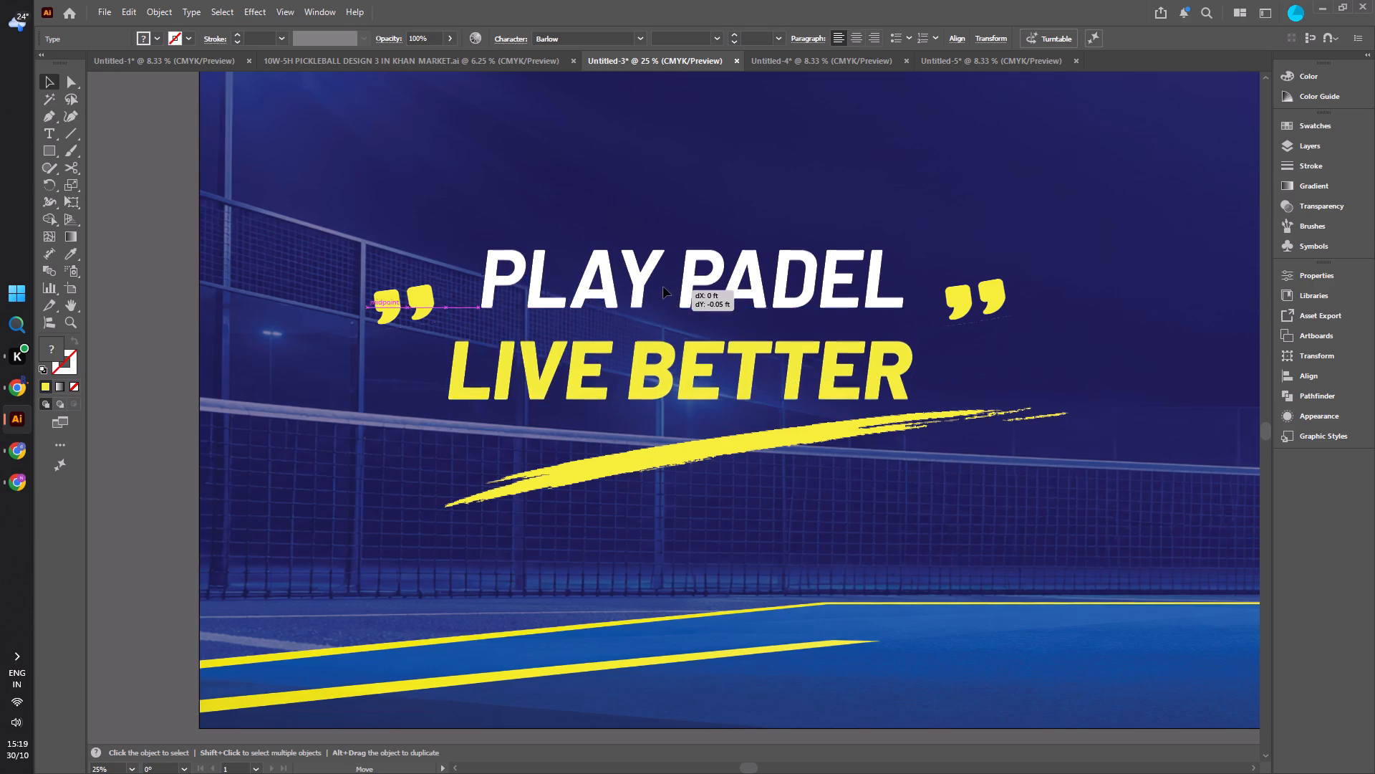
drag(663, 287, 674, 220)
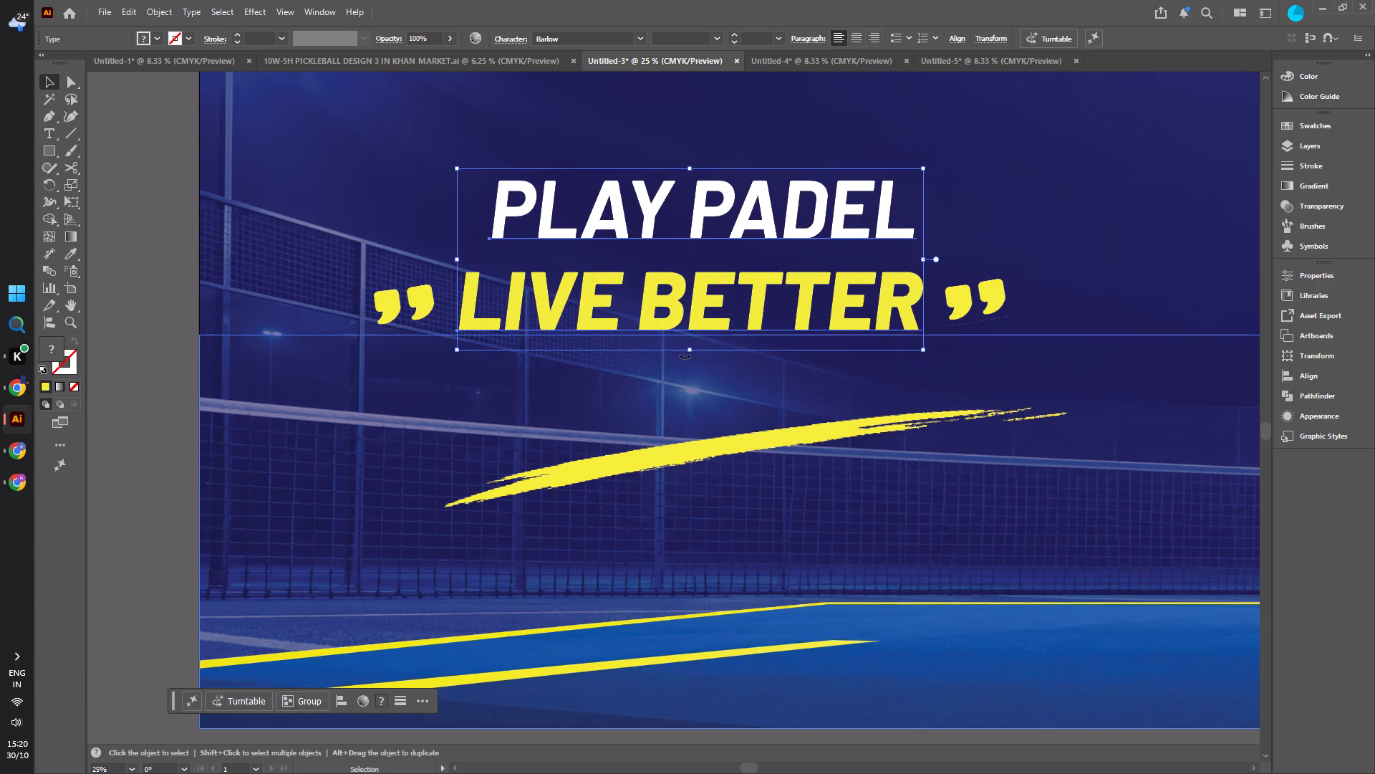
Fine-tune the rotation of the two quote lines so they sit level at about 0°.
drag(685, 357, 682, 358)
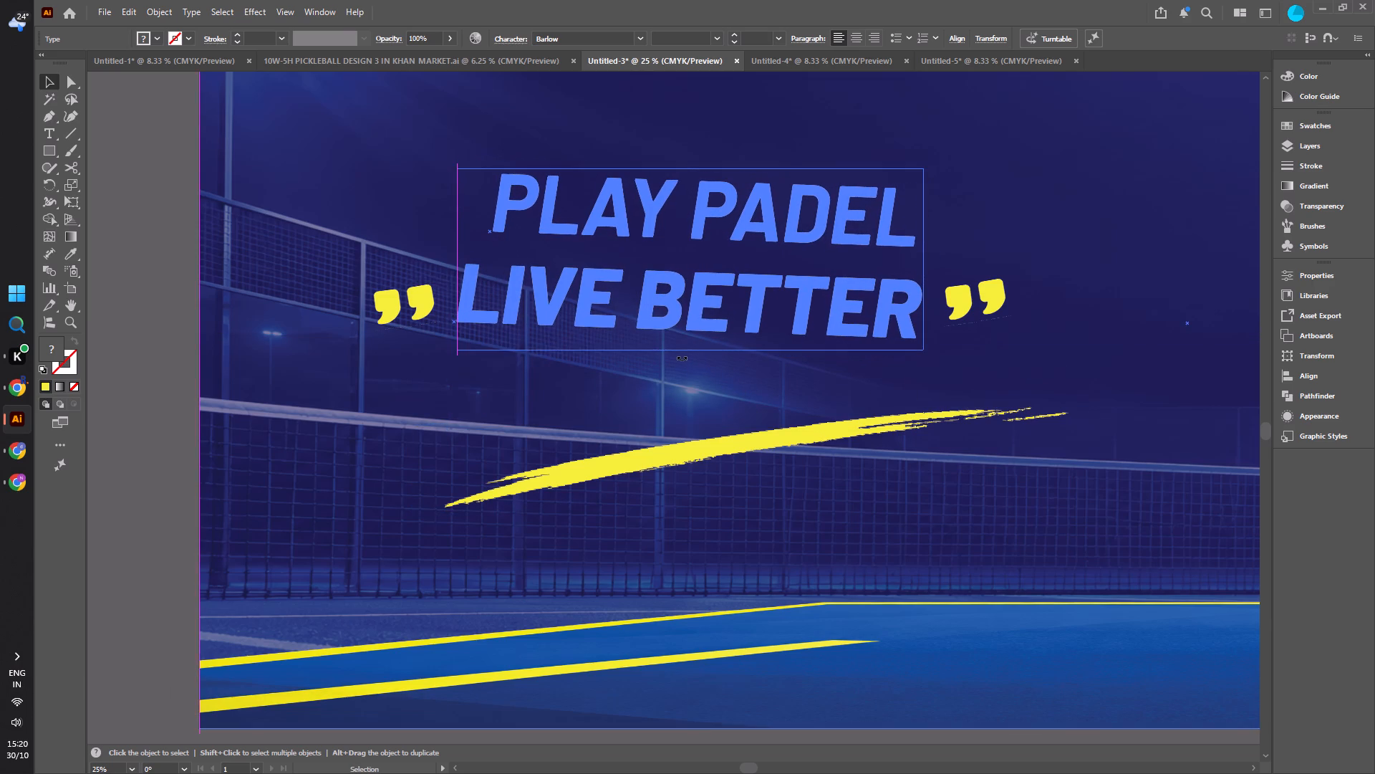
drag(682, 358, 693, 353)
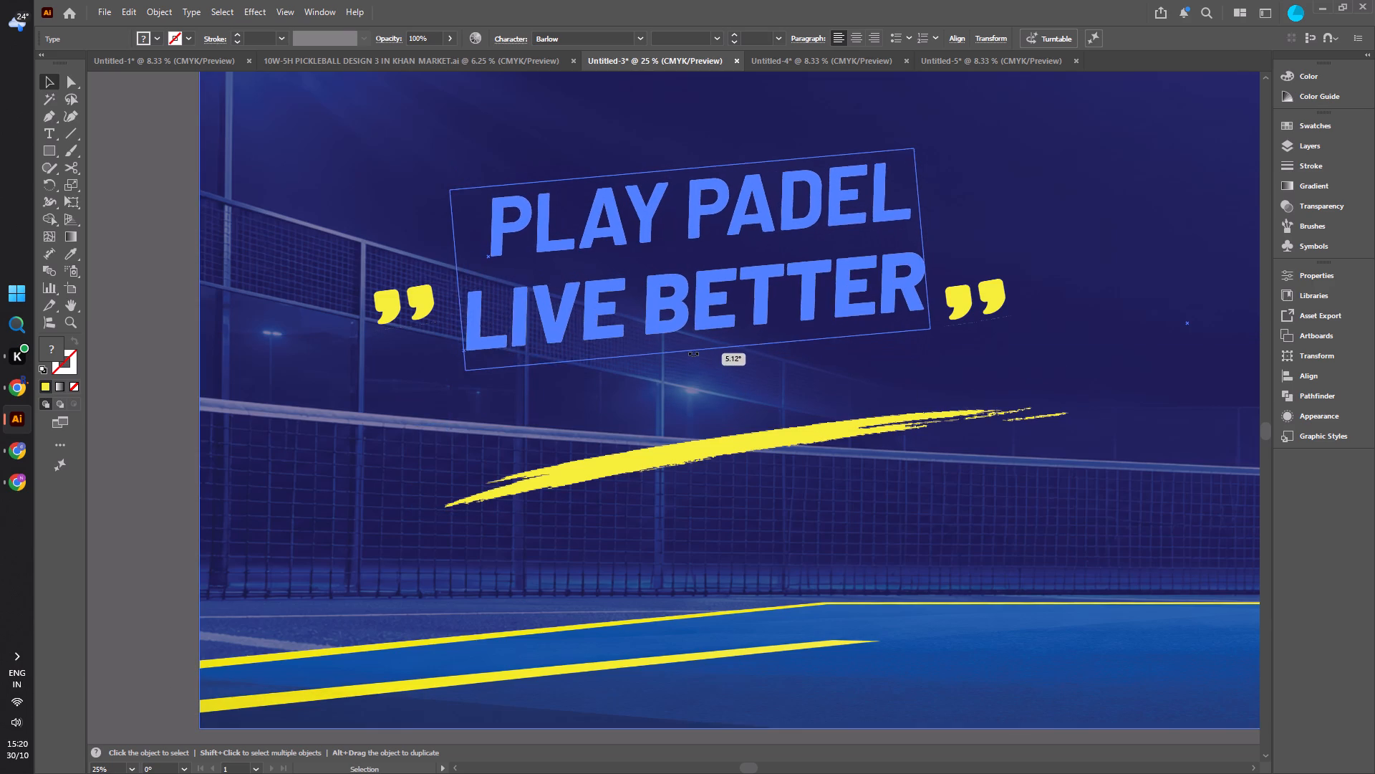
drag(693, 353, 682, 350)
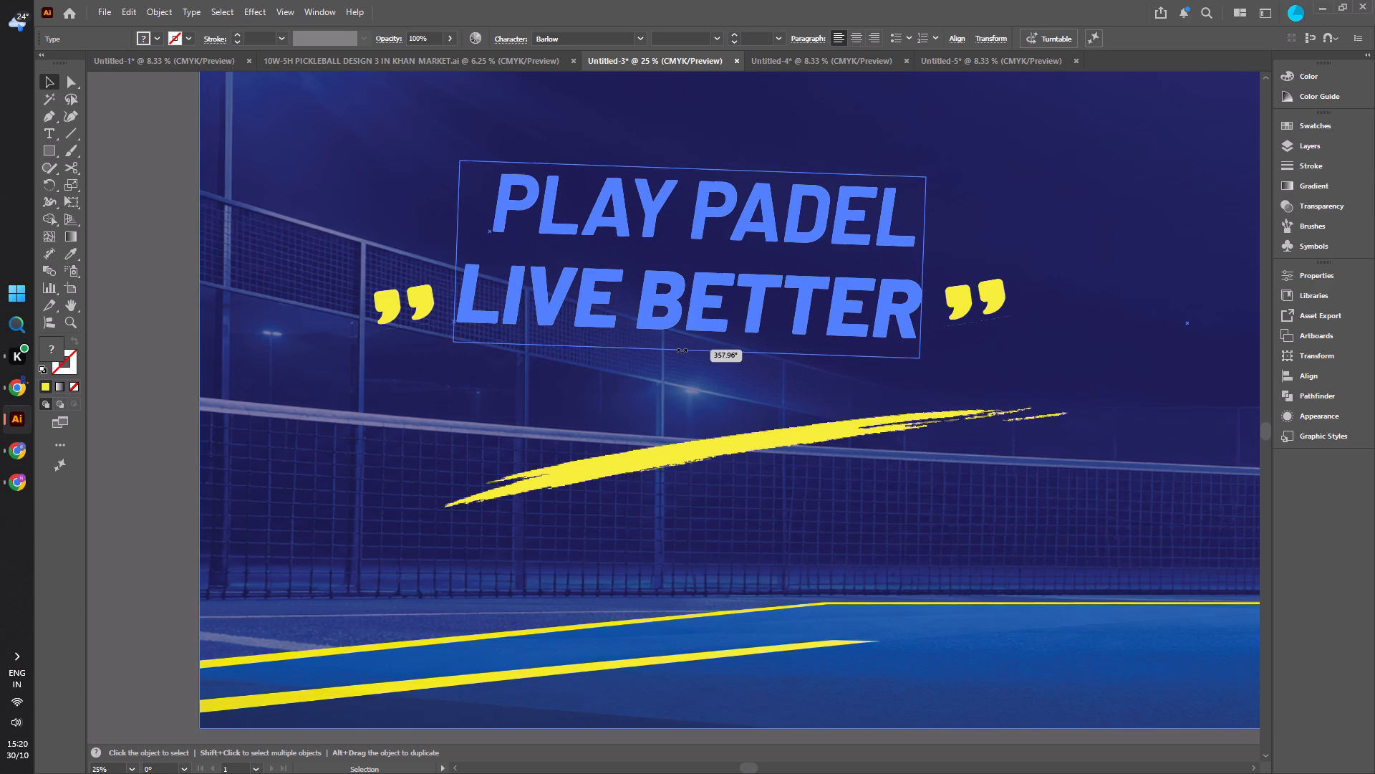
drag(682, 350, 687, 350)
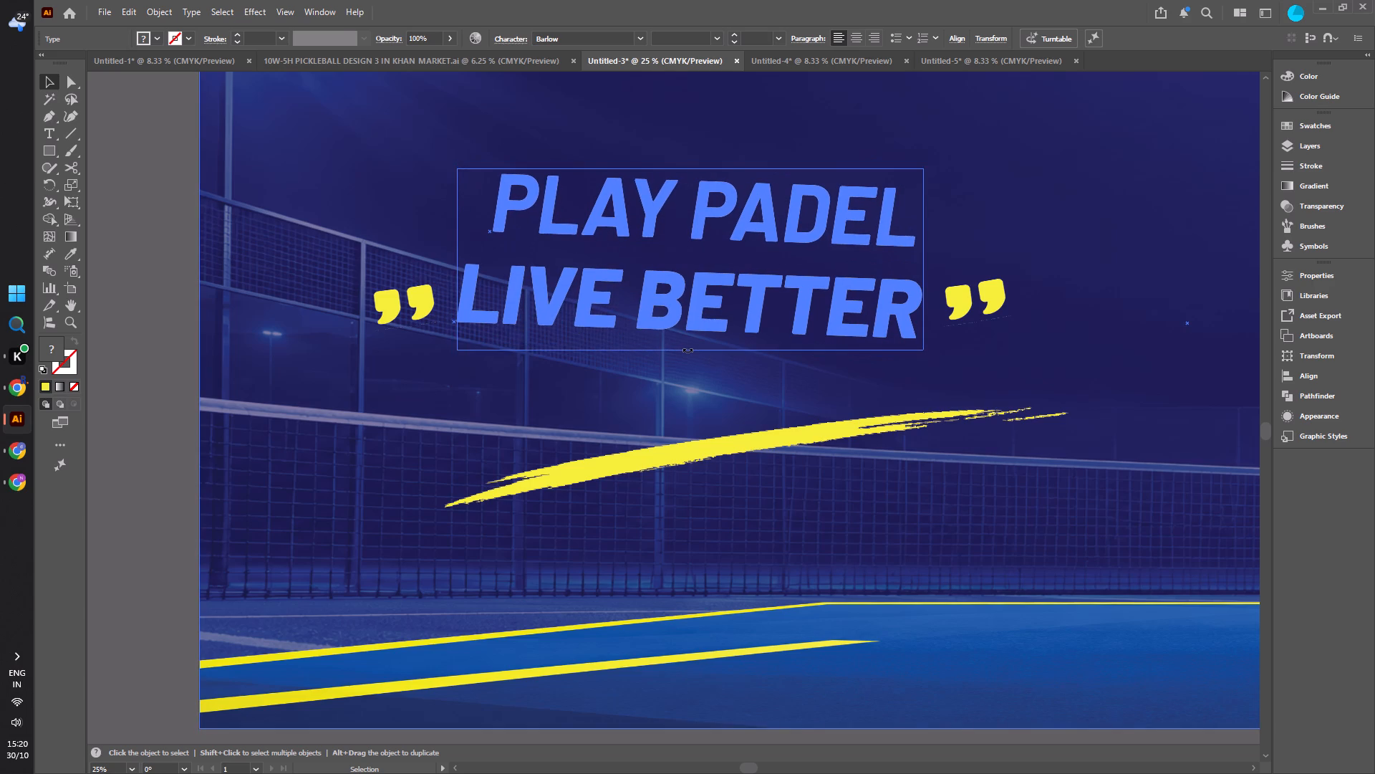
drag(687, 350, 680, 350)
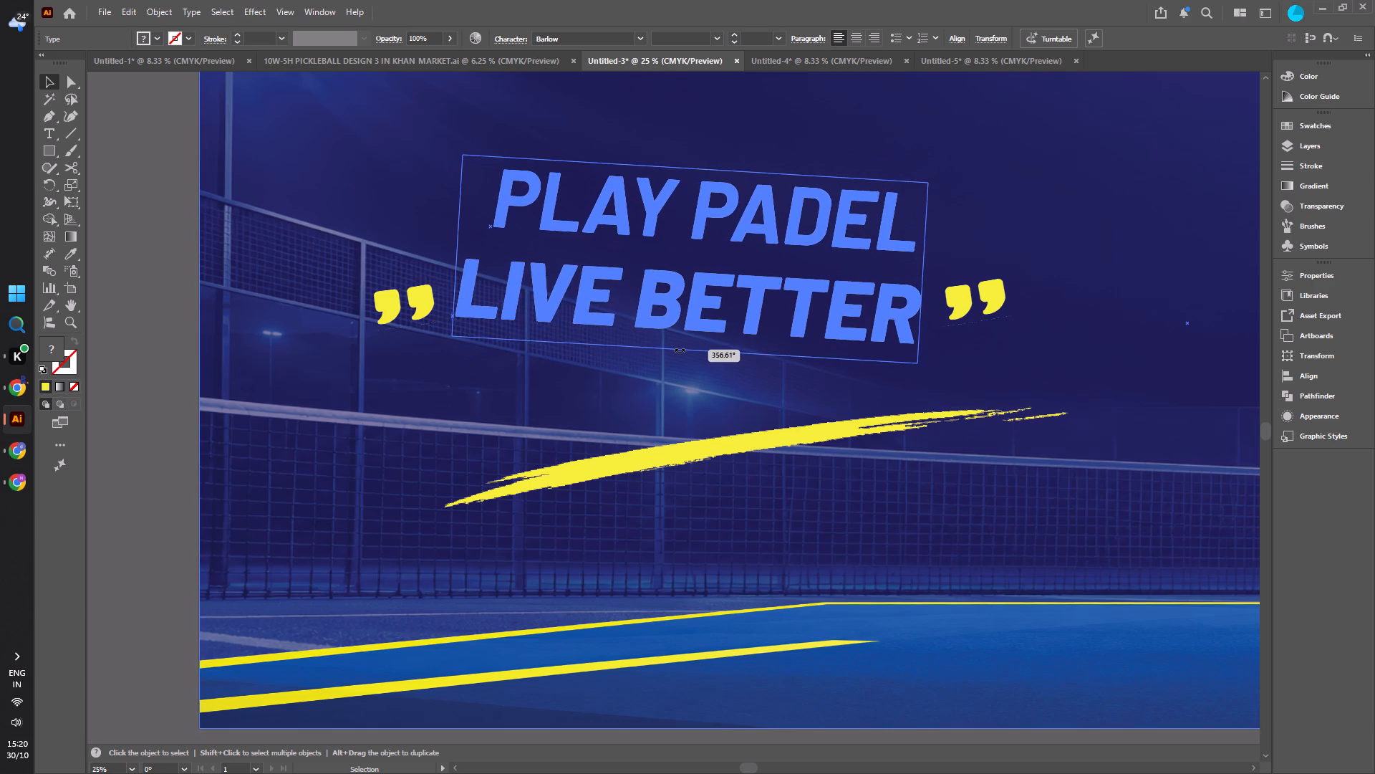
drag(680, 350, 685, 345)
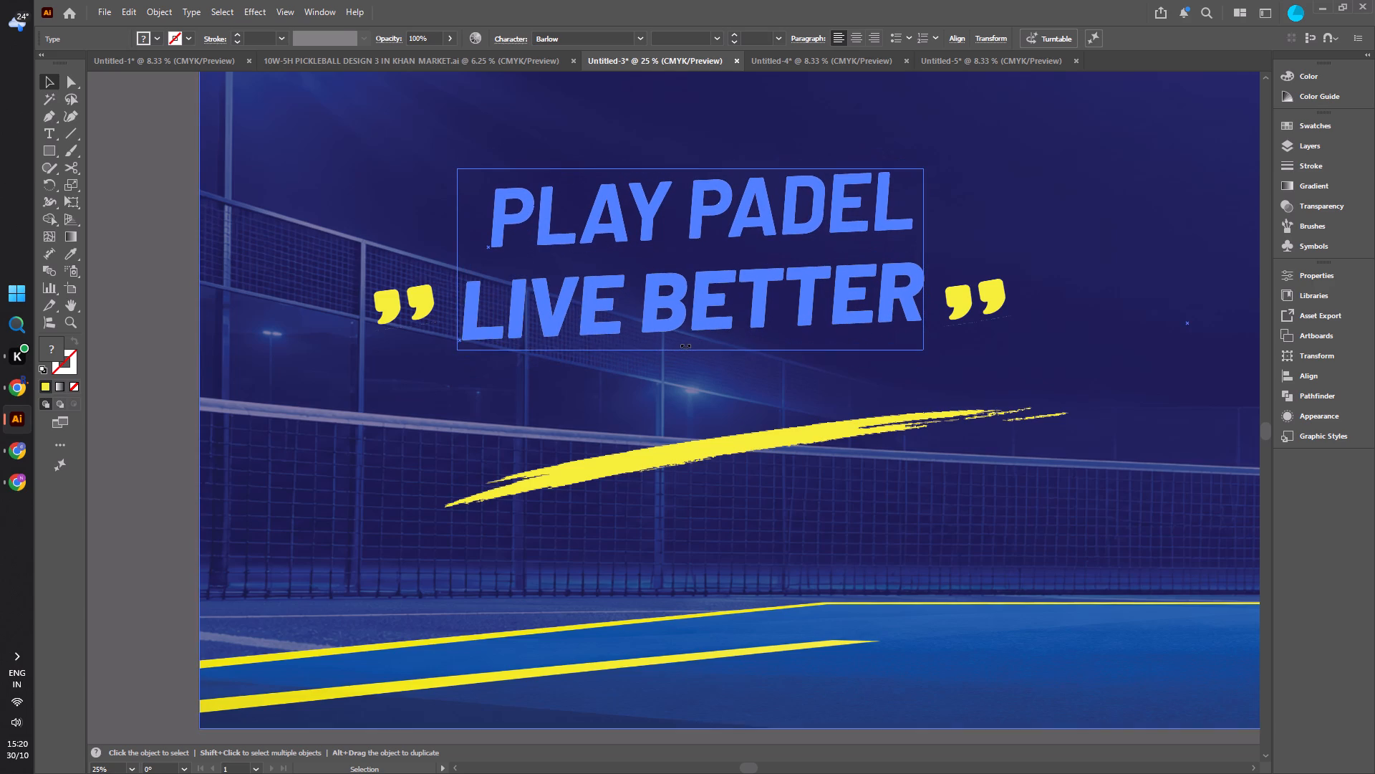
drag(685, 345, 683, 347)
click(684, 353)
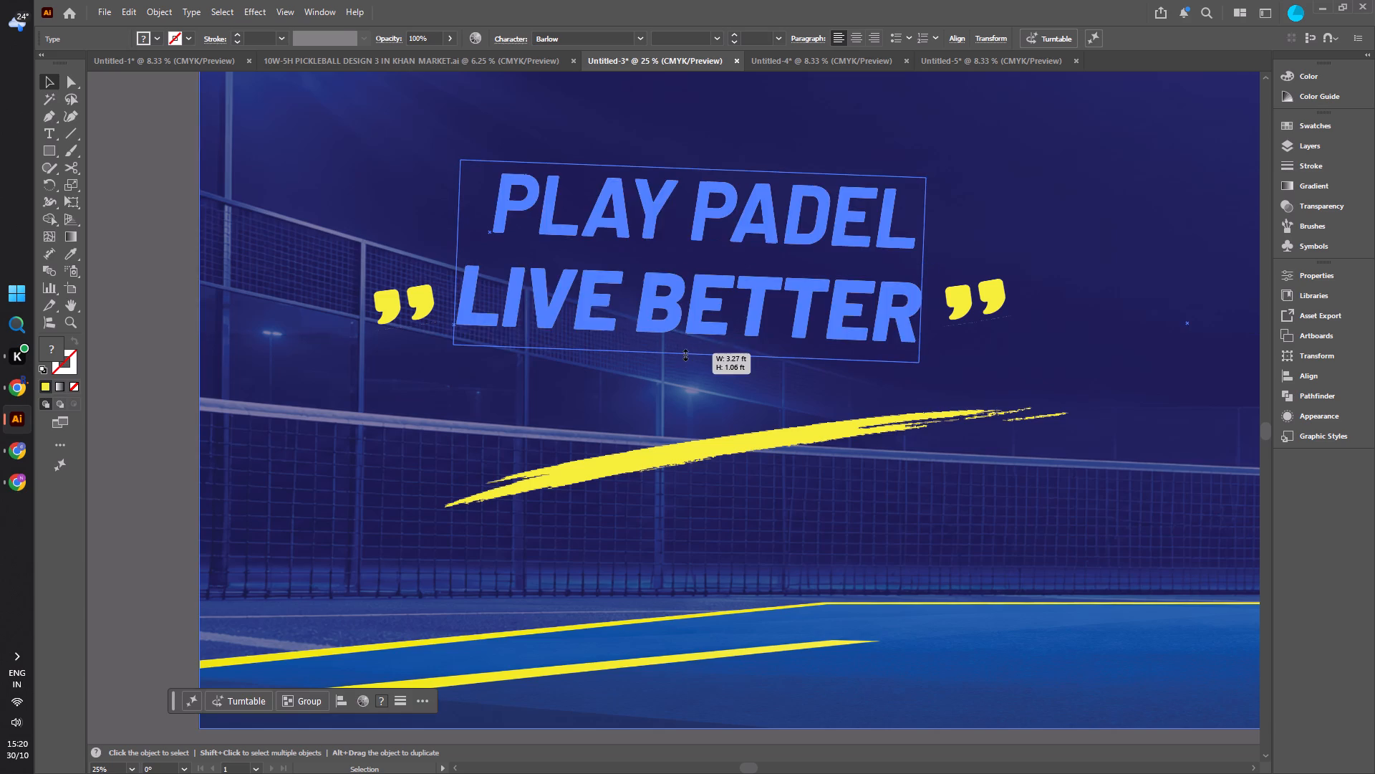
key(ctrl+z)
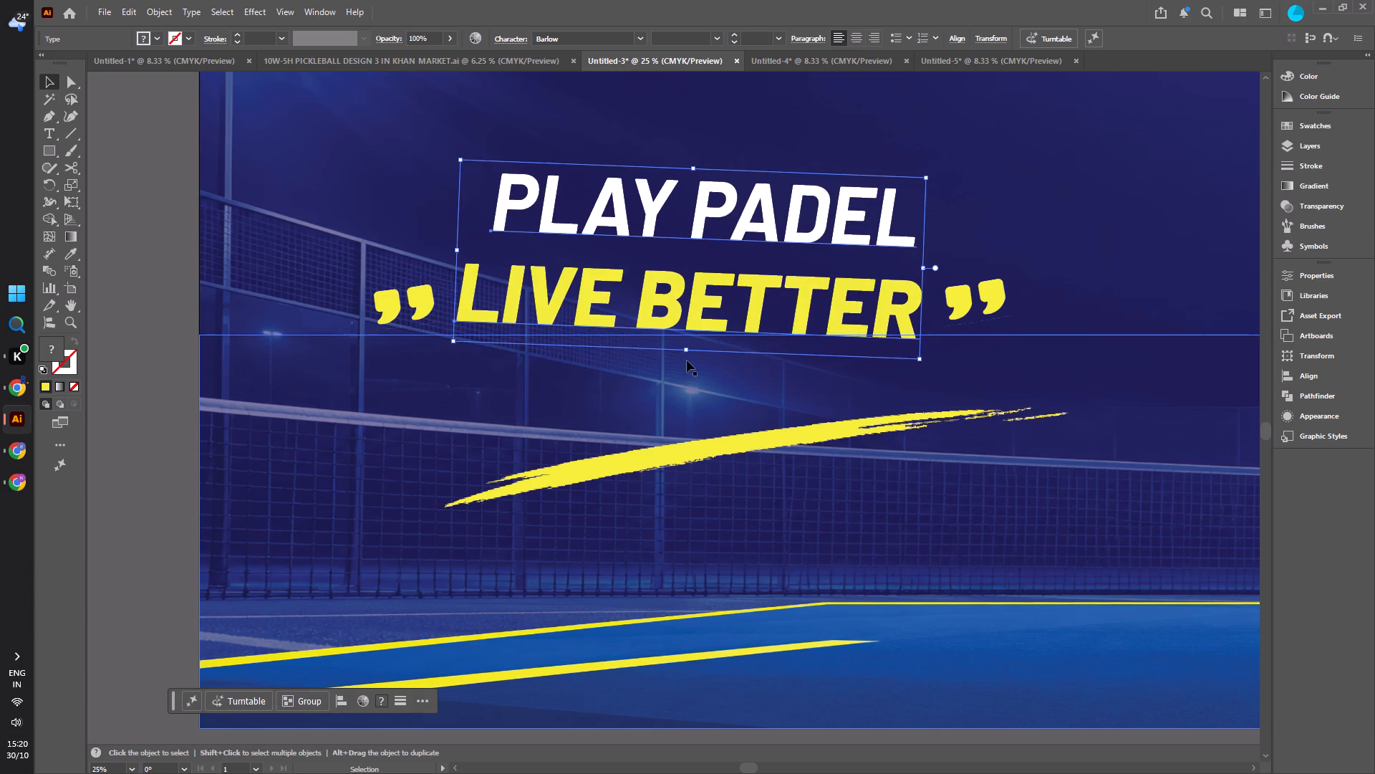
click(685, 354)
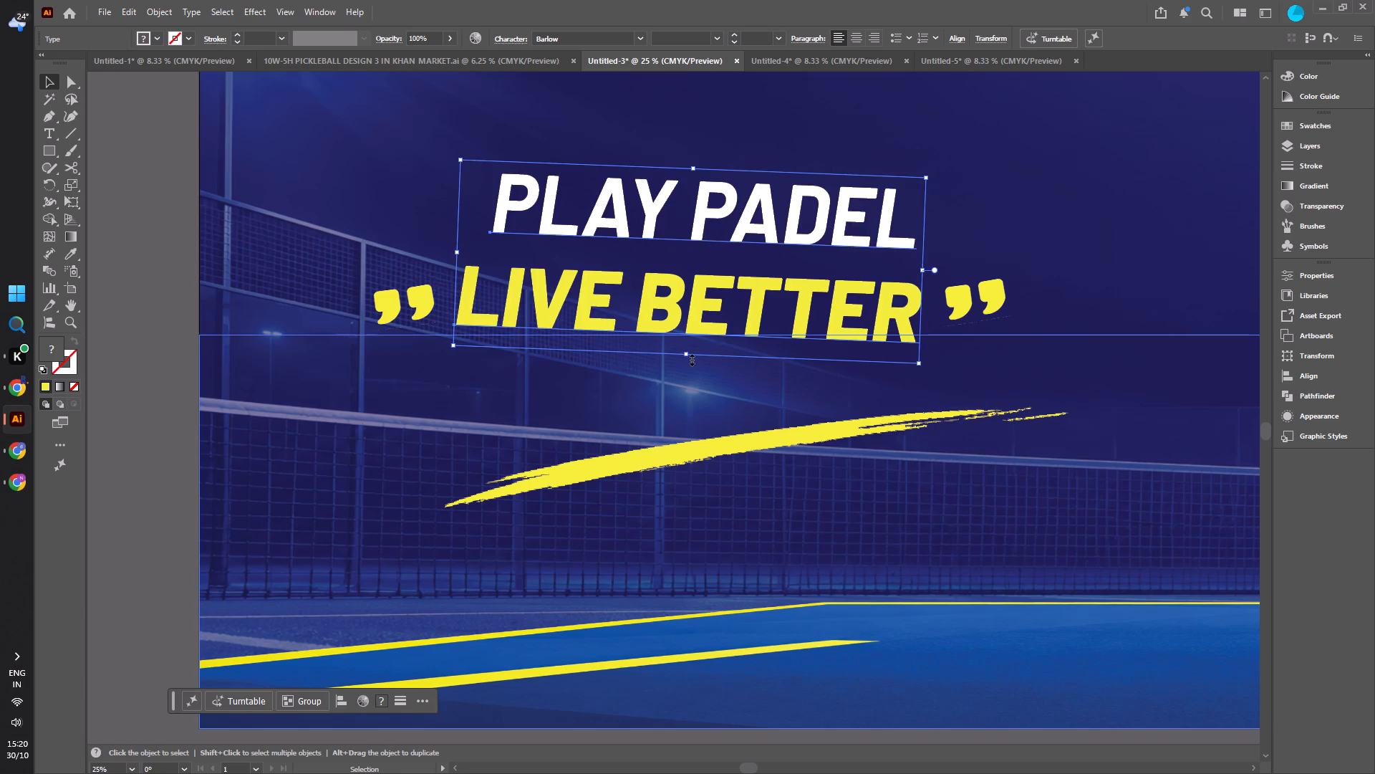
click(685, 359)
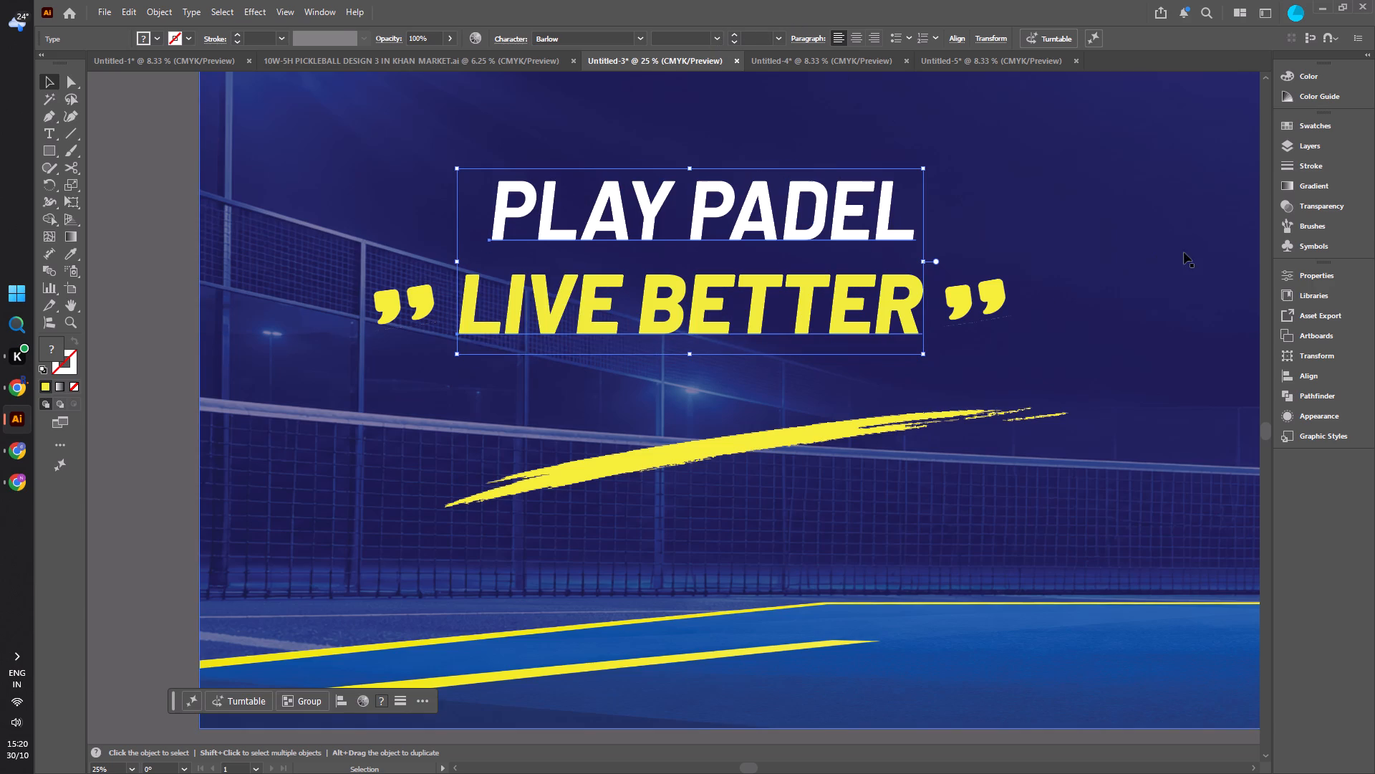
Set the font of both "PLAY PADEL" and "LIVE BETTER" to Airco Std Bold Italic.
click(1282, 271)
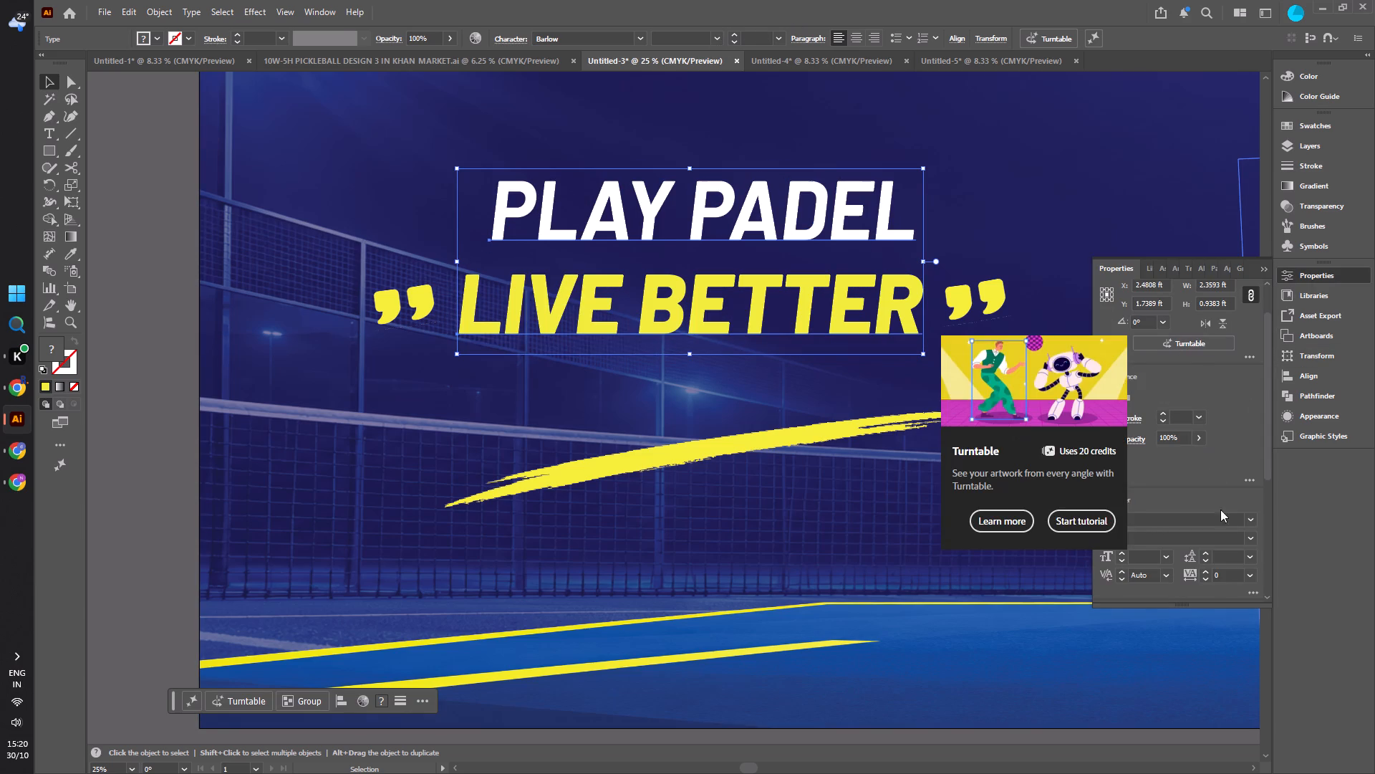
click(1248, 517)
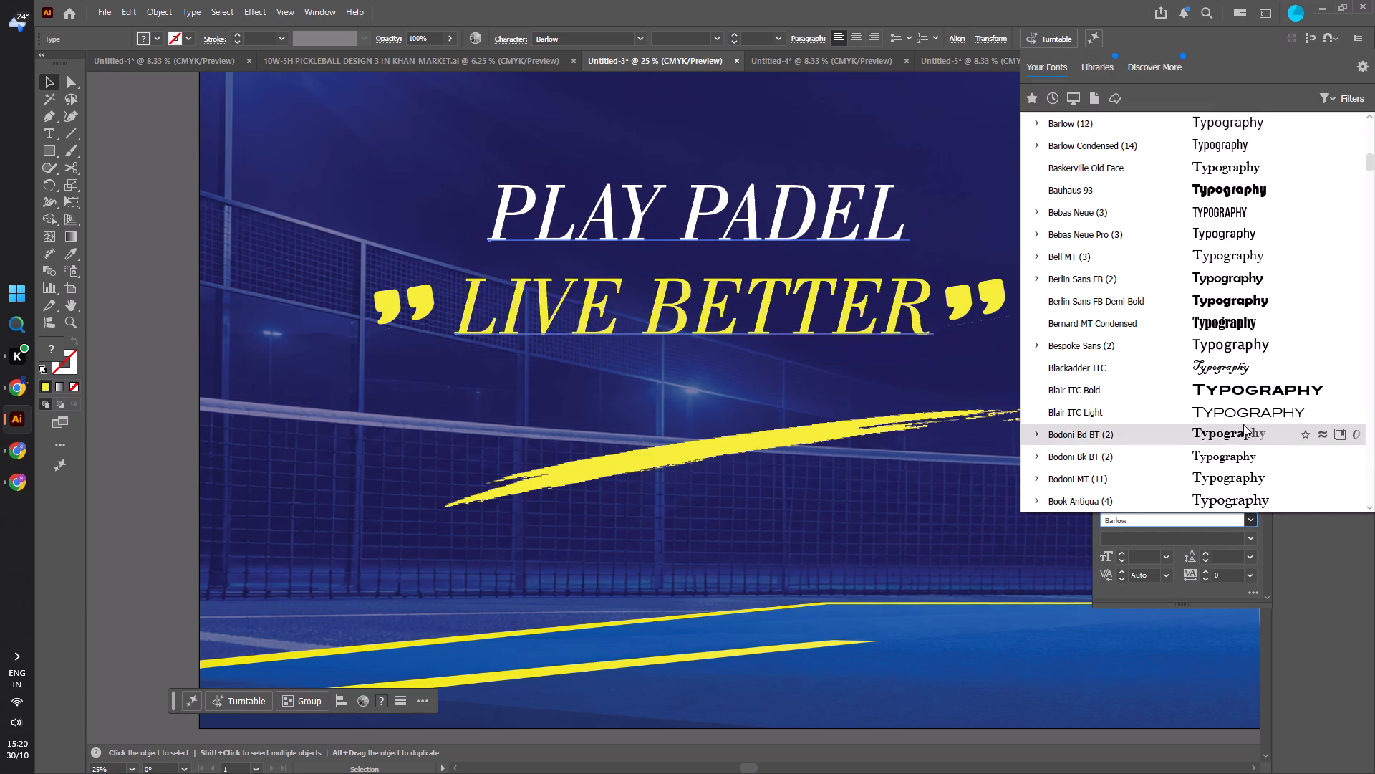
scroll(1241, 421, down, 20)
scroll(1241, 421, down, 20)
scroll(1241, 421, down, 5)
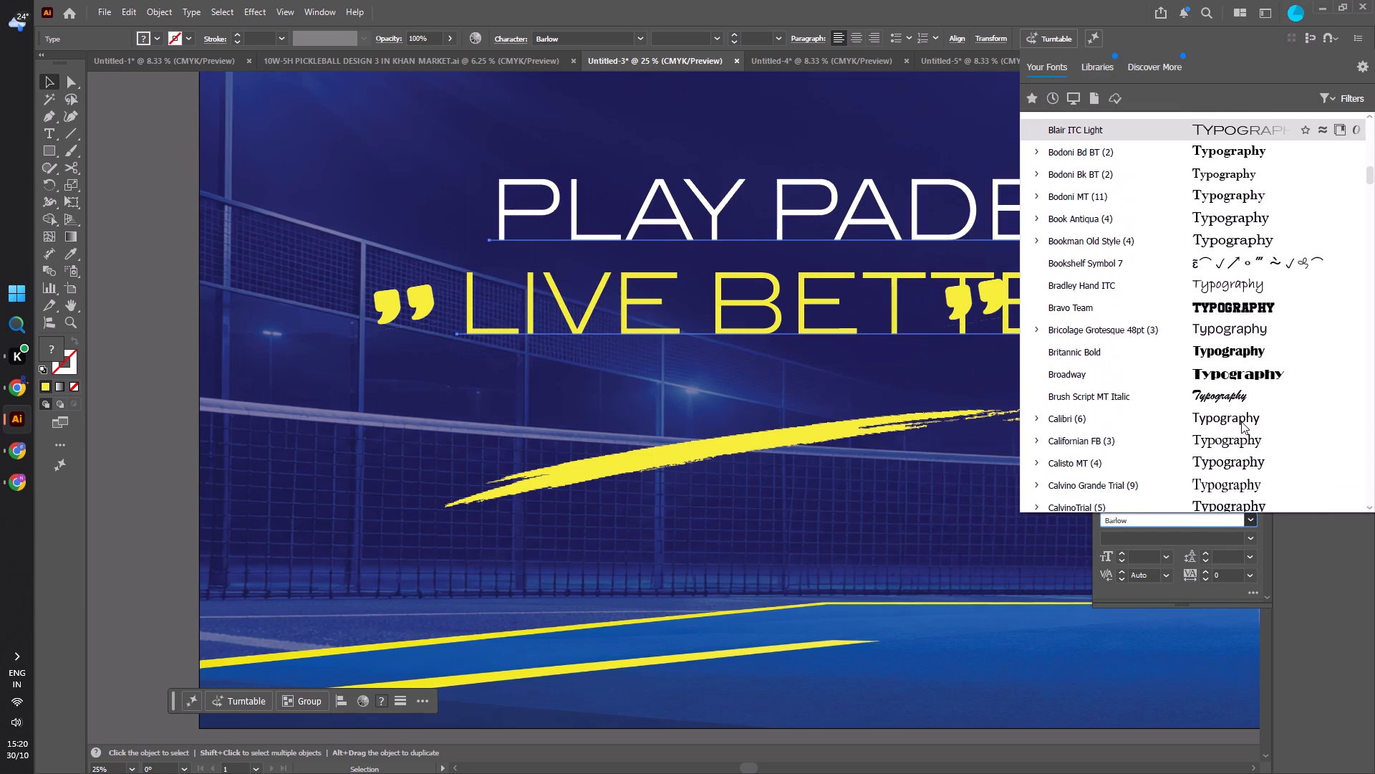
scroll(1241, 421, down, 14)
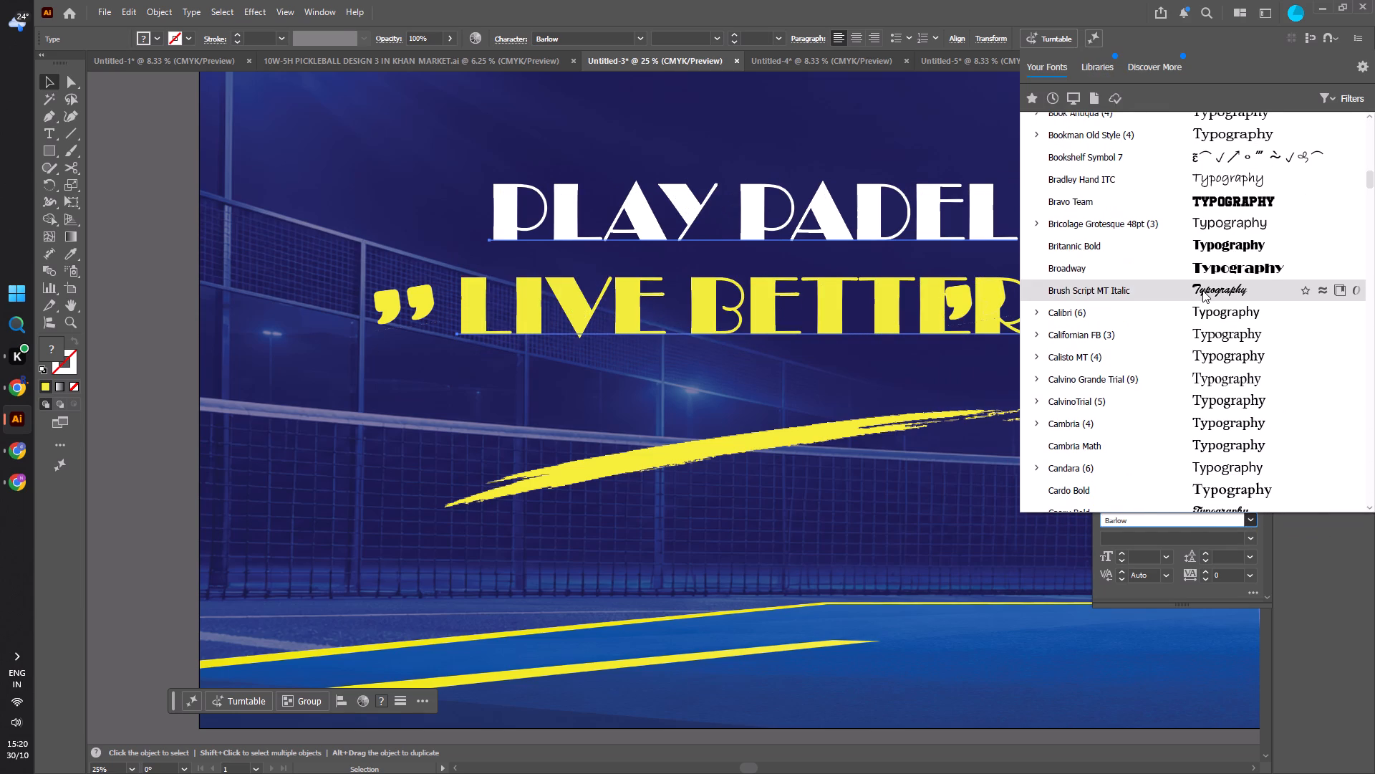
scroll(1202, 292, down, 20)
scroll(1202, 292, down, 4)
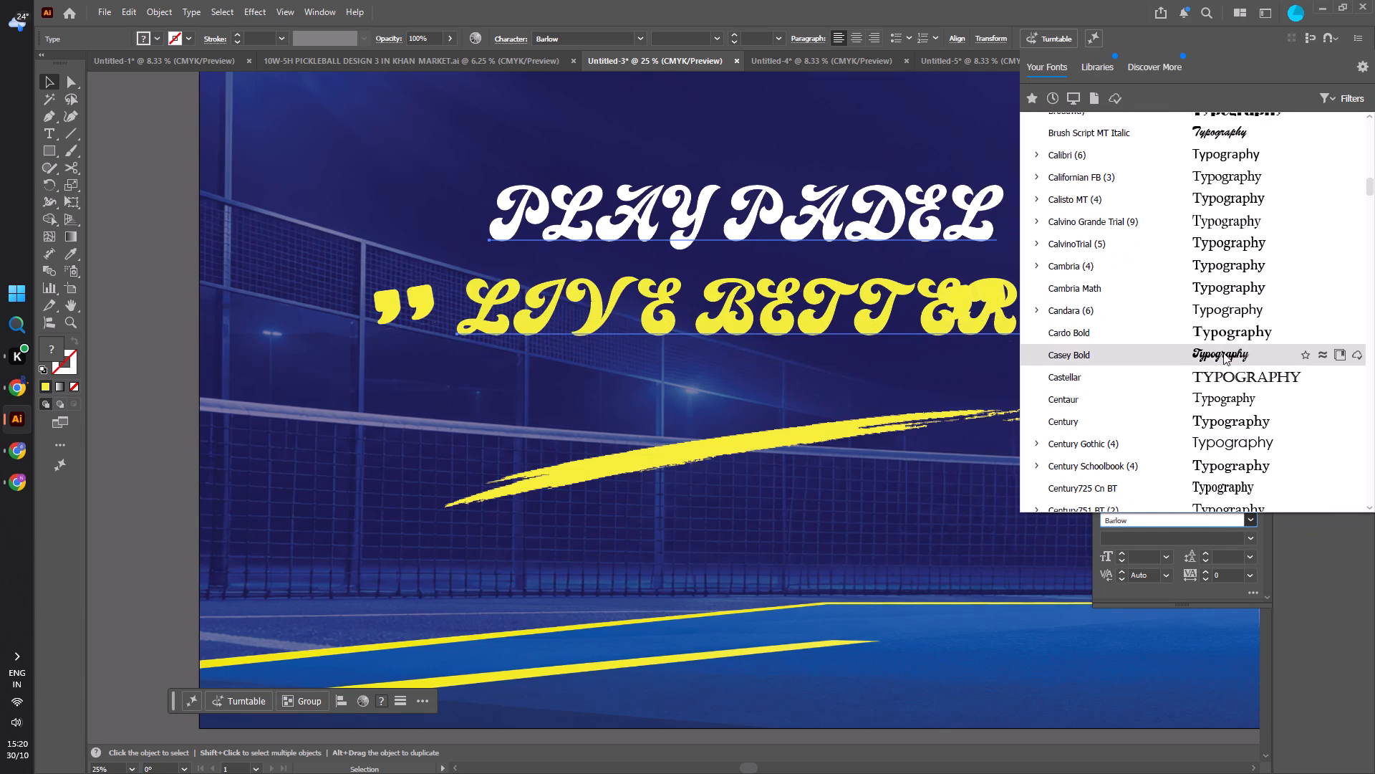
scroll(1223, 353, down, 16)
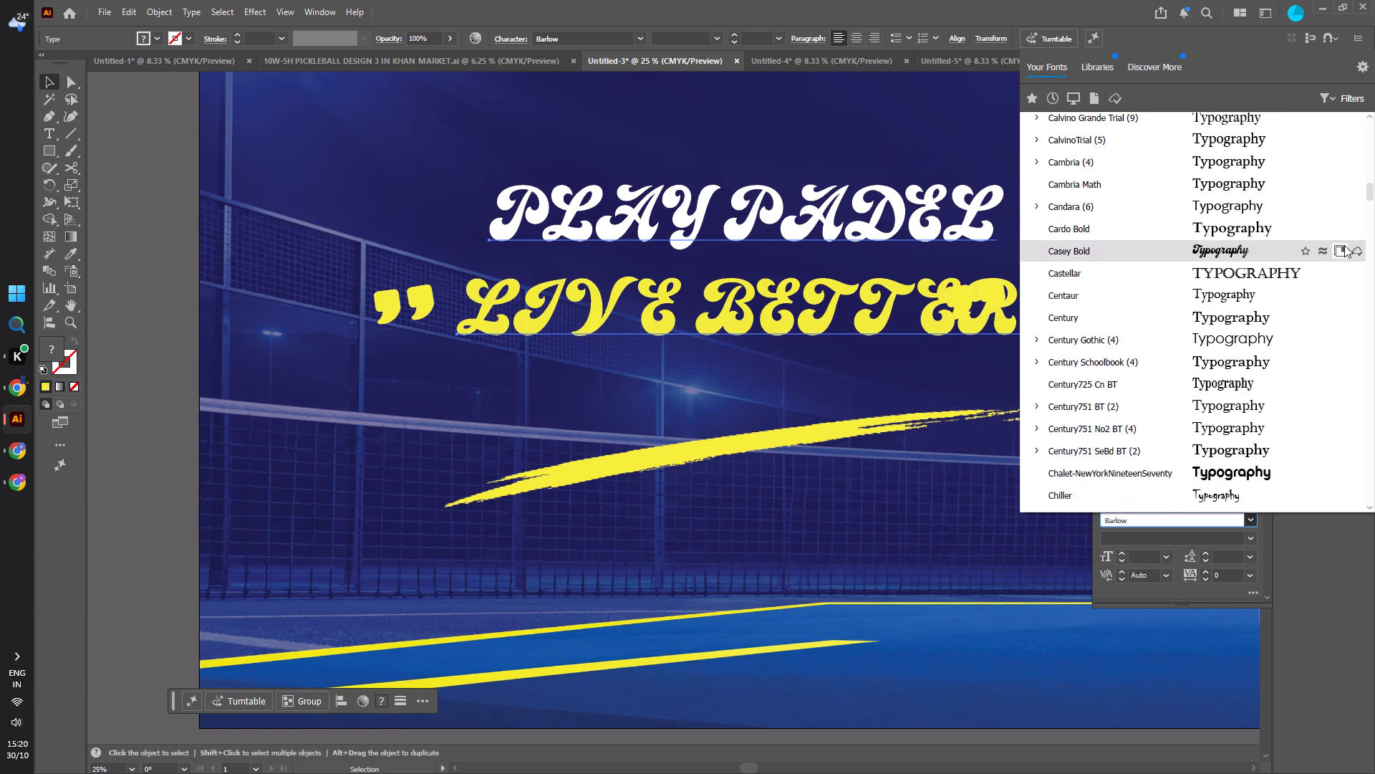
drag(1374, 190, 1369, 156)
drag(1373, 196, 1373, 195)
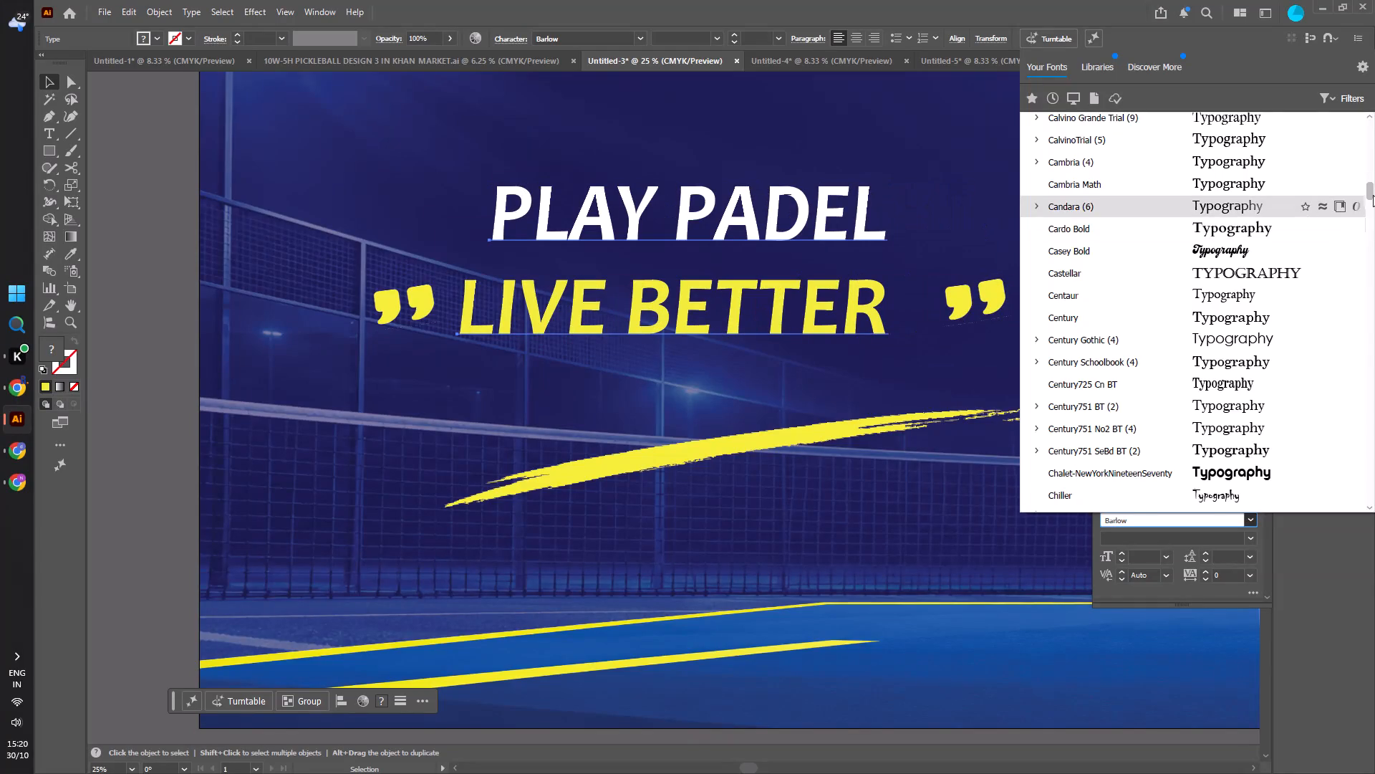
drag(1373, 195, 1373, 148)
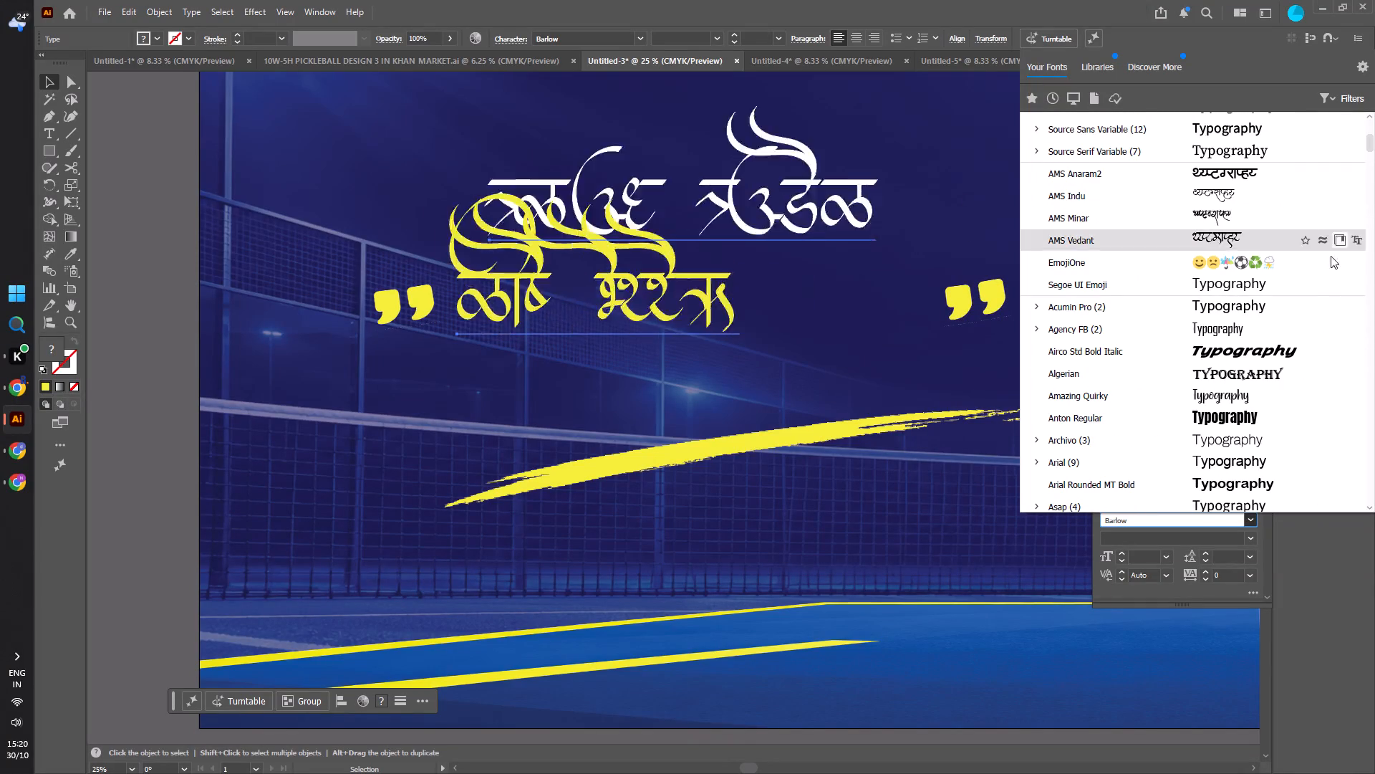
click(1278, 354)
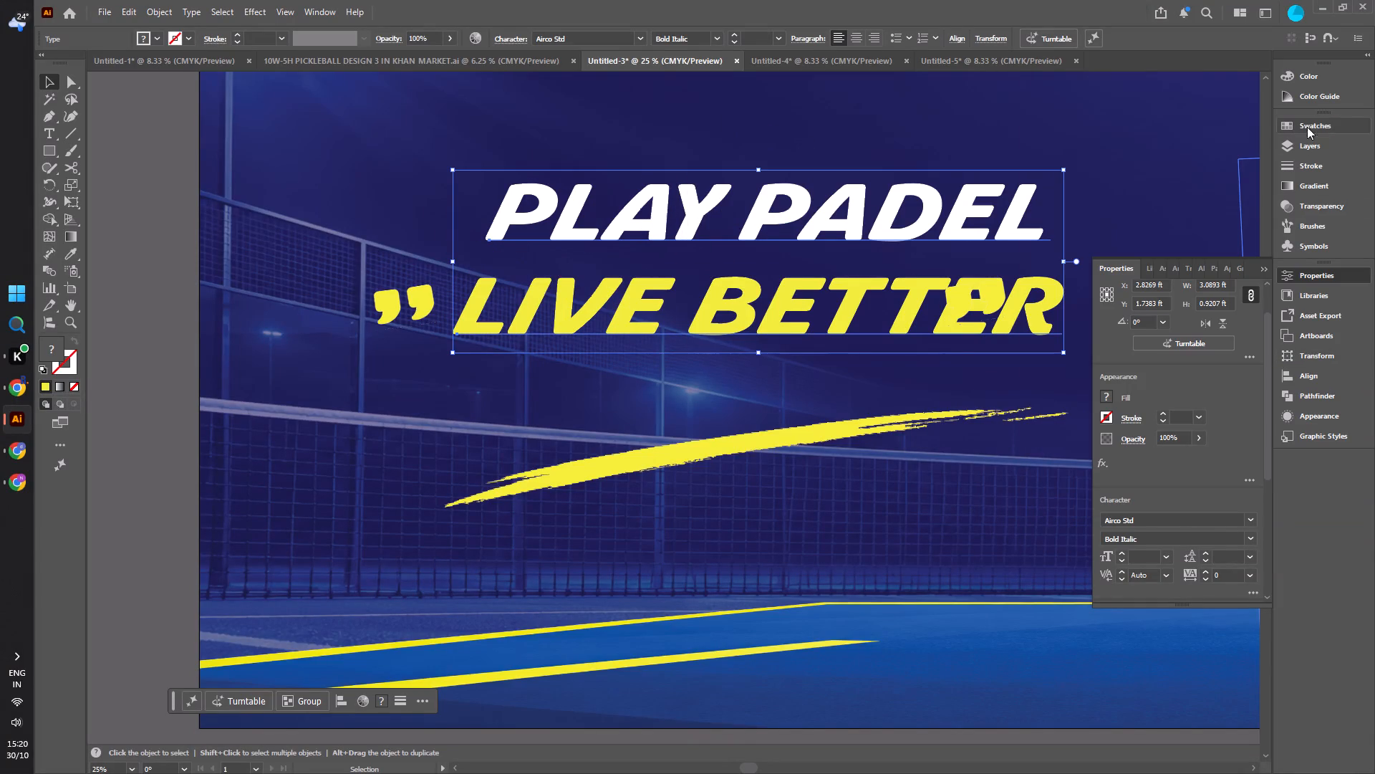
click(1263, 265)
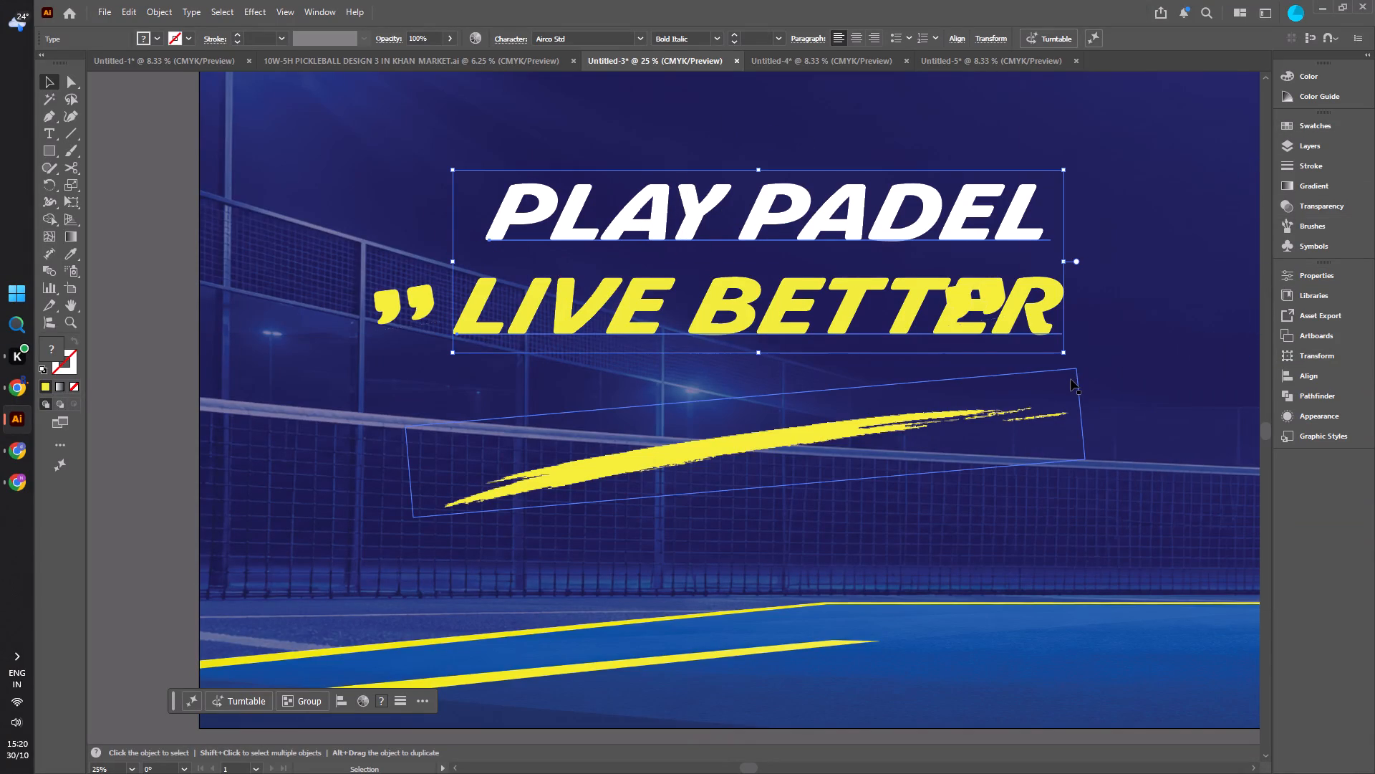
Group the "PLAY PADEL" and "LIVE BETTER" text lines together.
alt+scroll(1066, 381, down, 2)
click(447, 375)
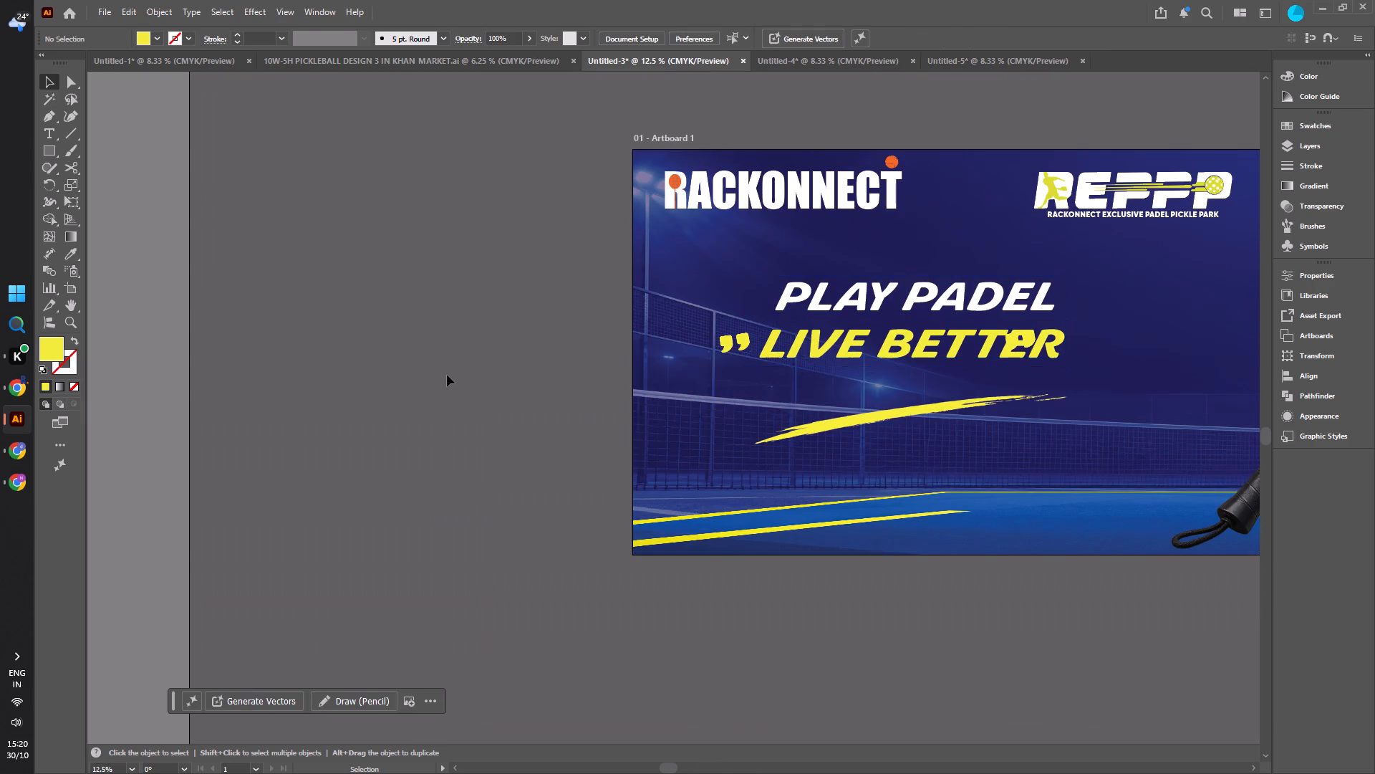
alt+scroll(434, 386, down, 2)
alt+scroll(494, 396, up, 1)
click(694, 326)
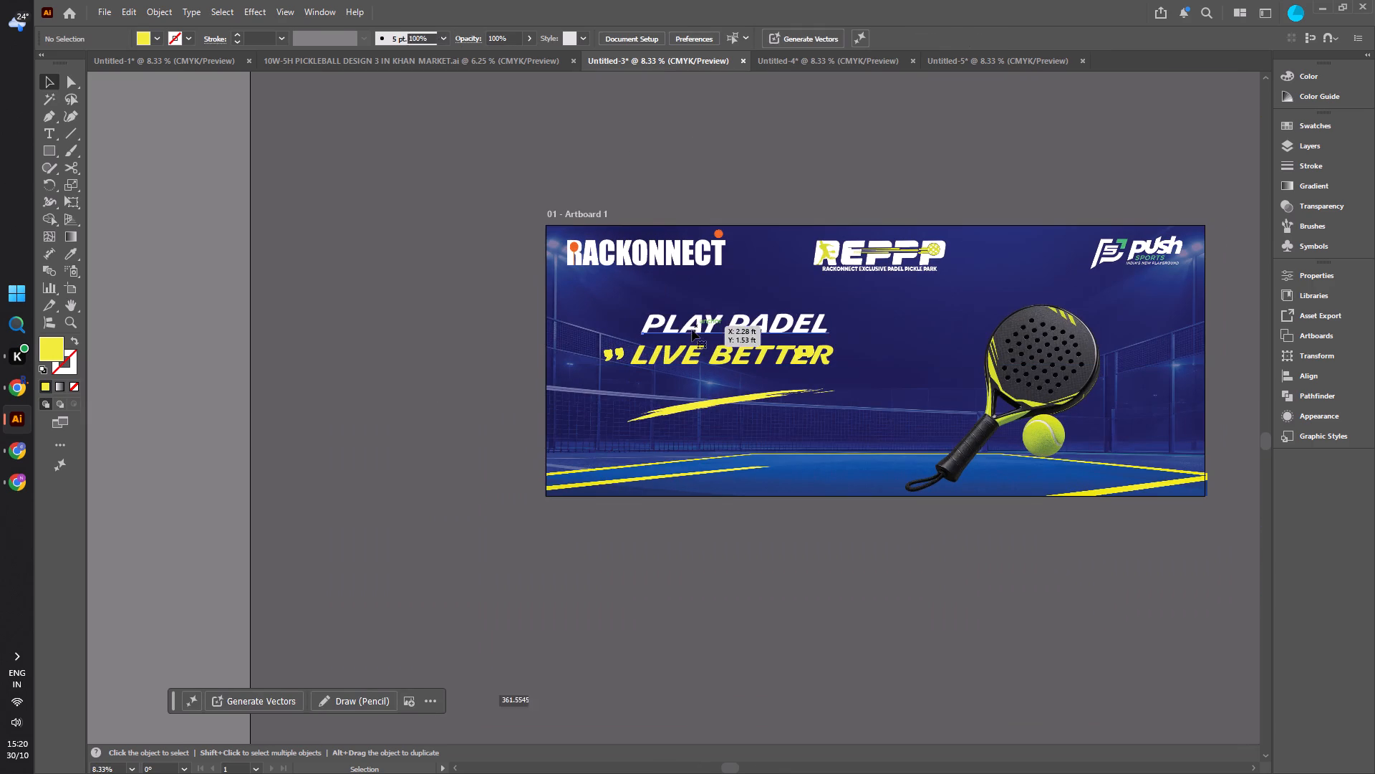
shift+click(687, 354)
key(ctrl+g)
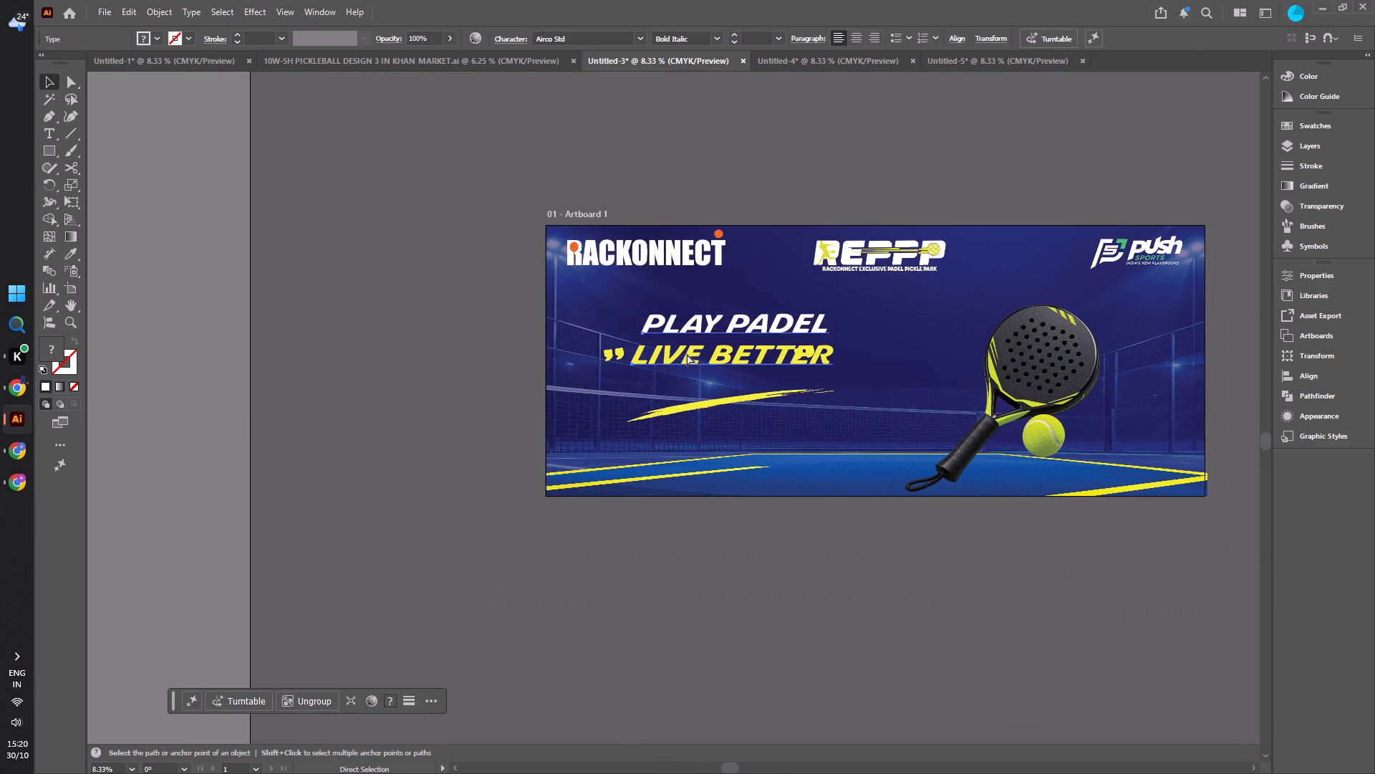
Move both closing quotation mark pieces clear of the text, side by side beyond the end of "LIVE BETTER".
click(345, 360)
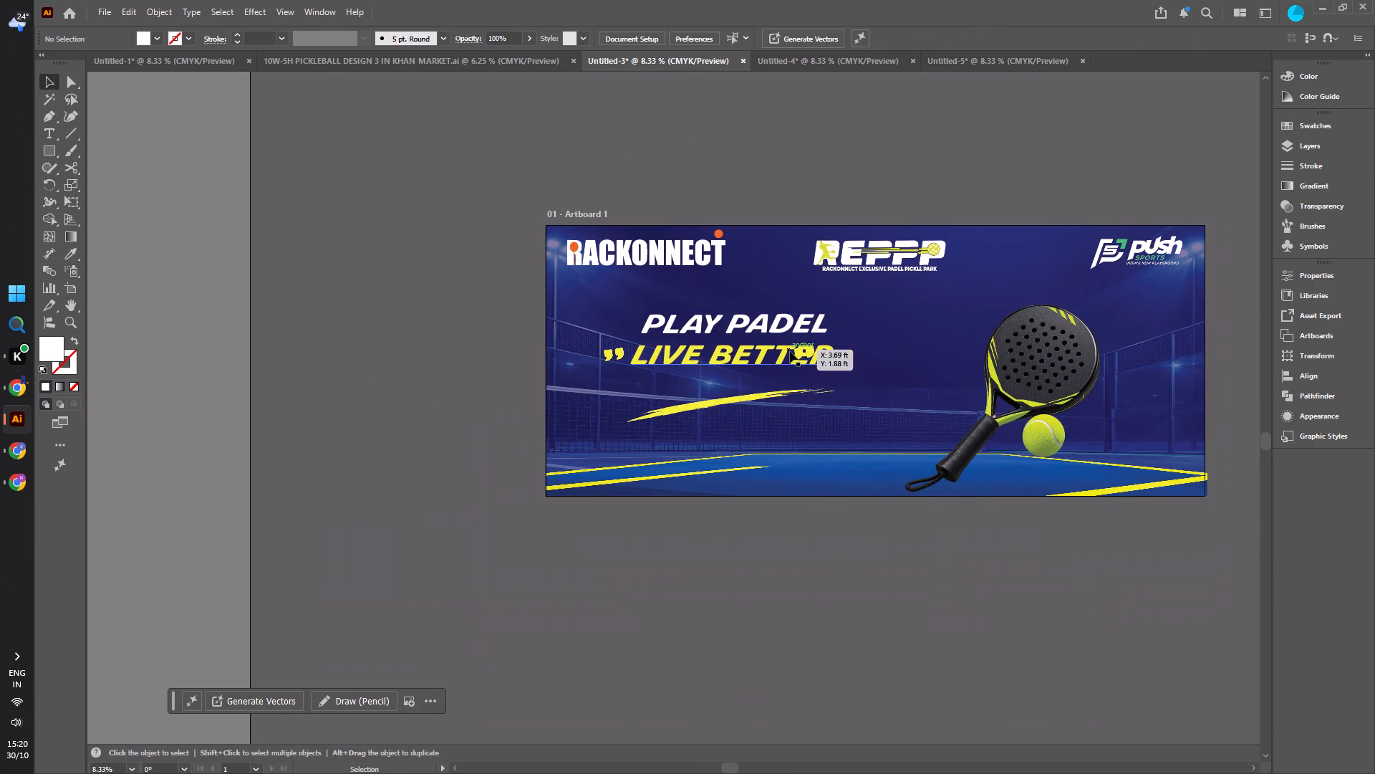
drag(800, 352, 871, 350)
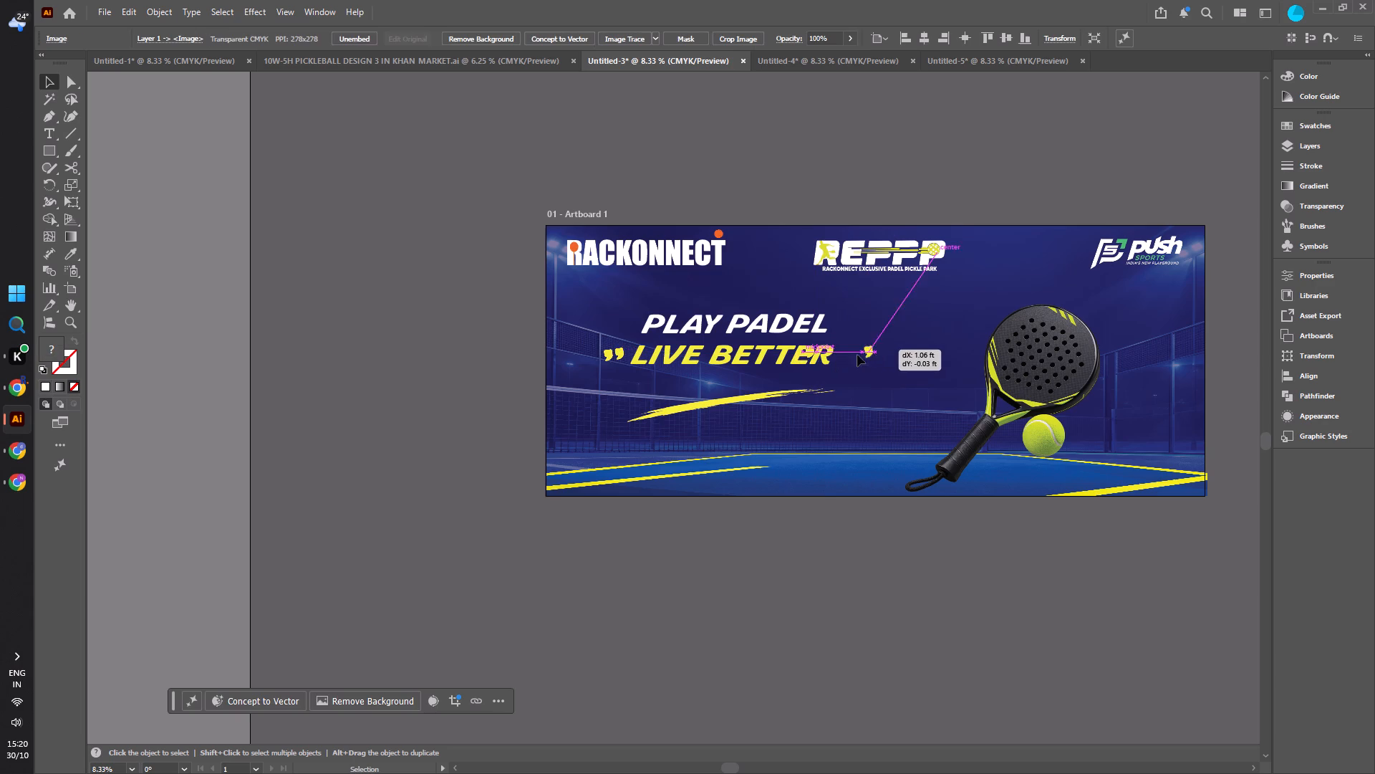
drag(813, 352, 884, 353)
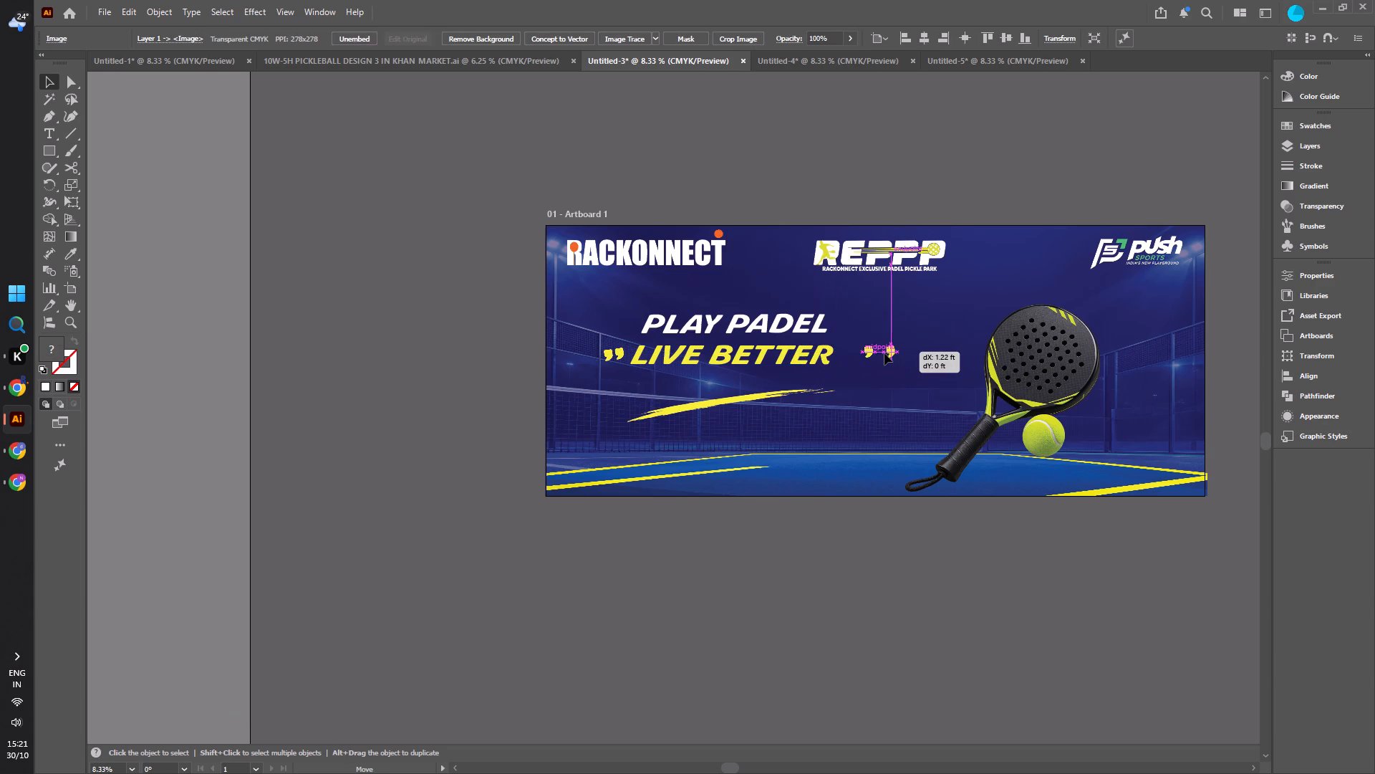
drag(884, 353, 884, 351)
Group the two opening quotation mark pieces, rotate the group level and place it in front of "PLAY PADEL".
ctrl+scroll(876, 356, up, 5)
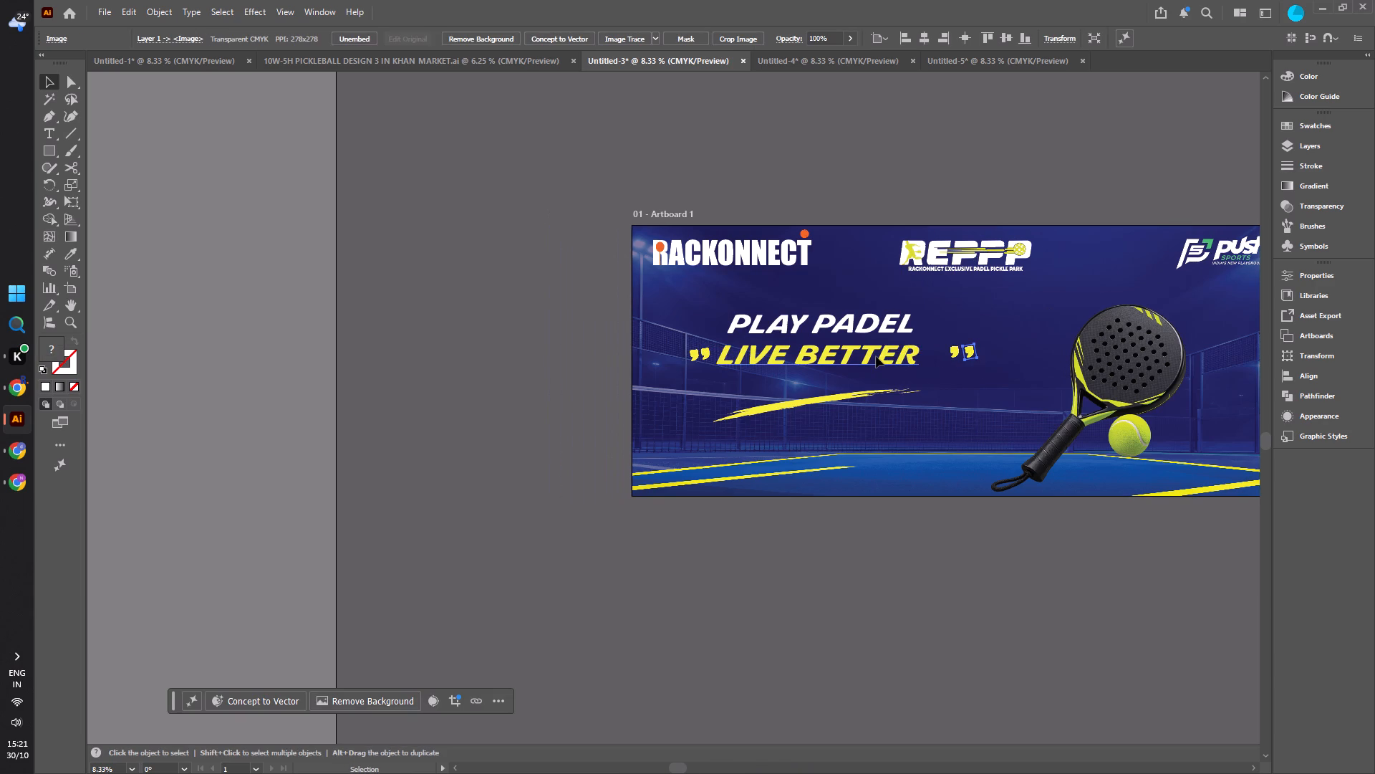
alt+scroll(876, 356, up, 3)
click(357, 354)
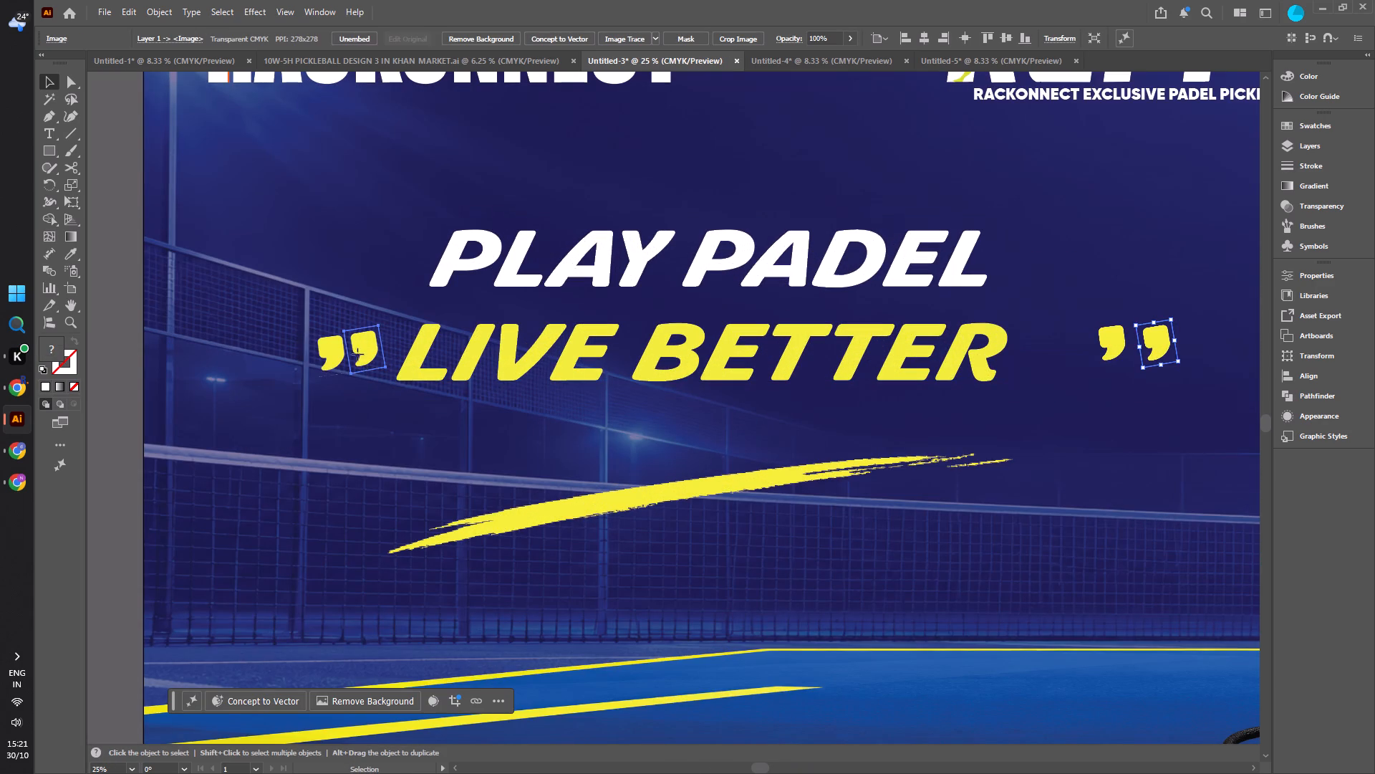
shift+click(336, 355)
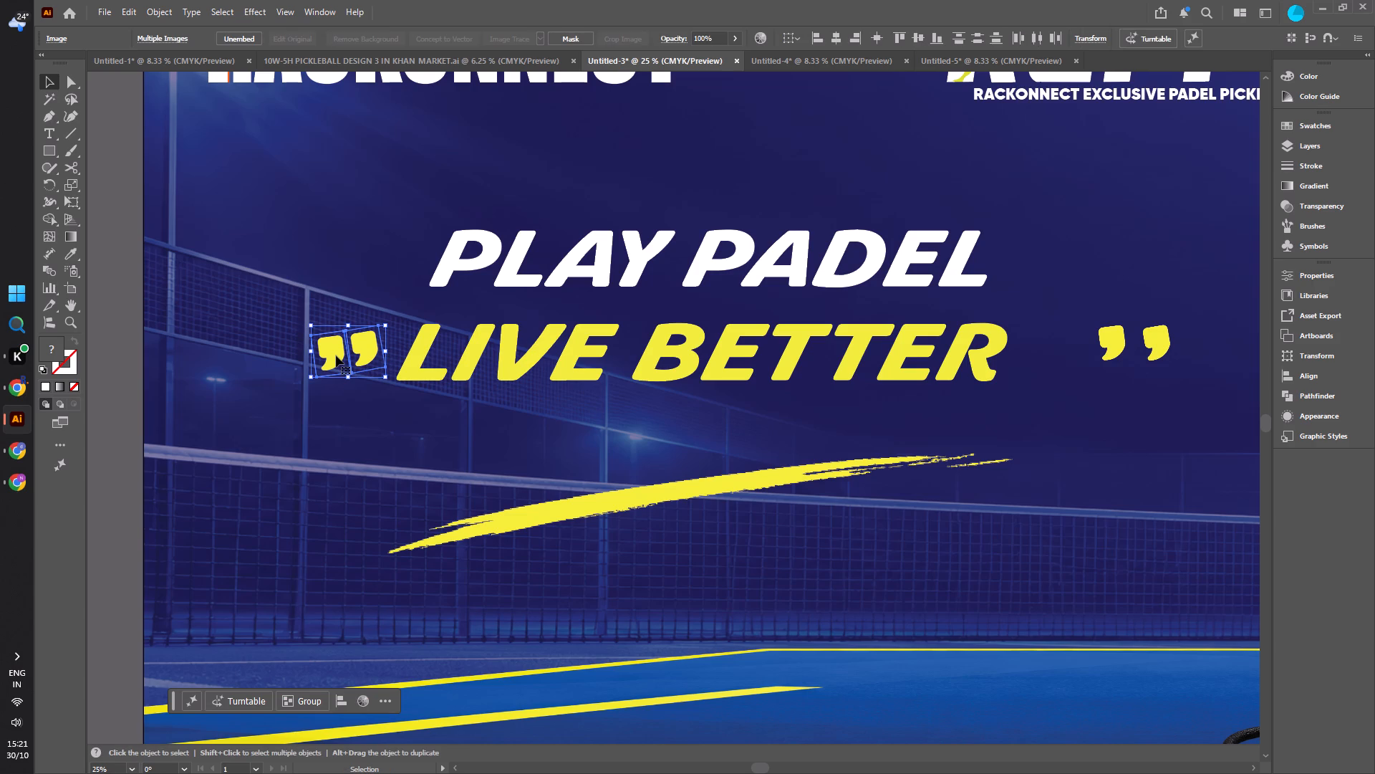
key(ctrl+g)
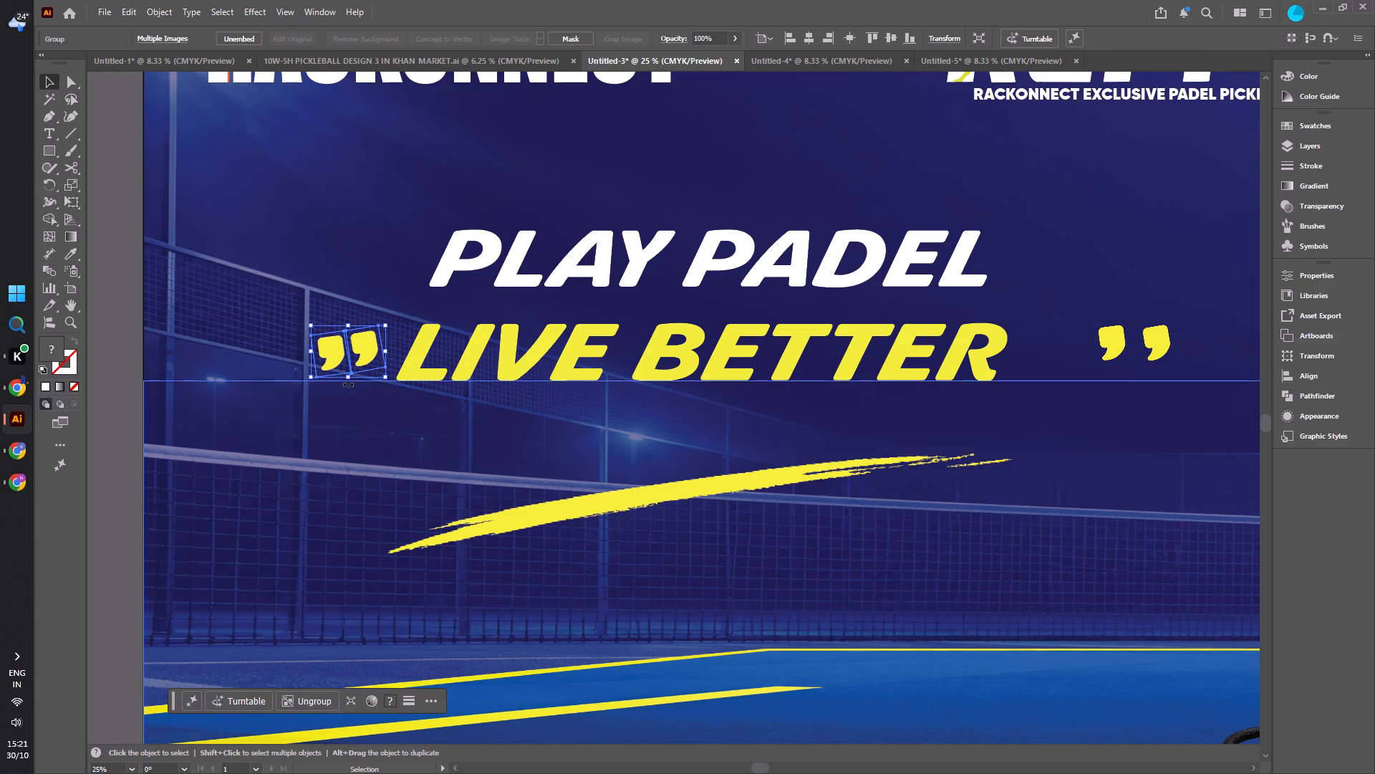
click(348, 384)
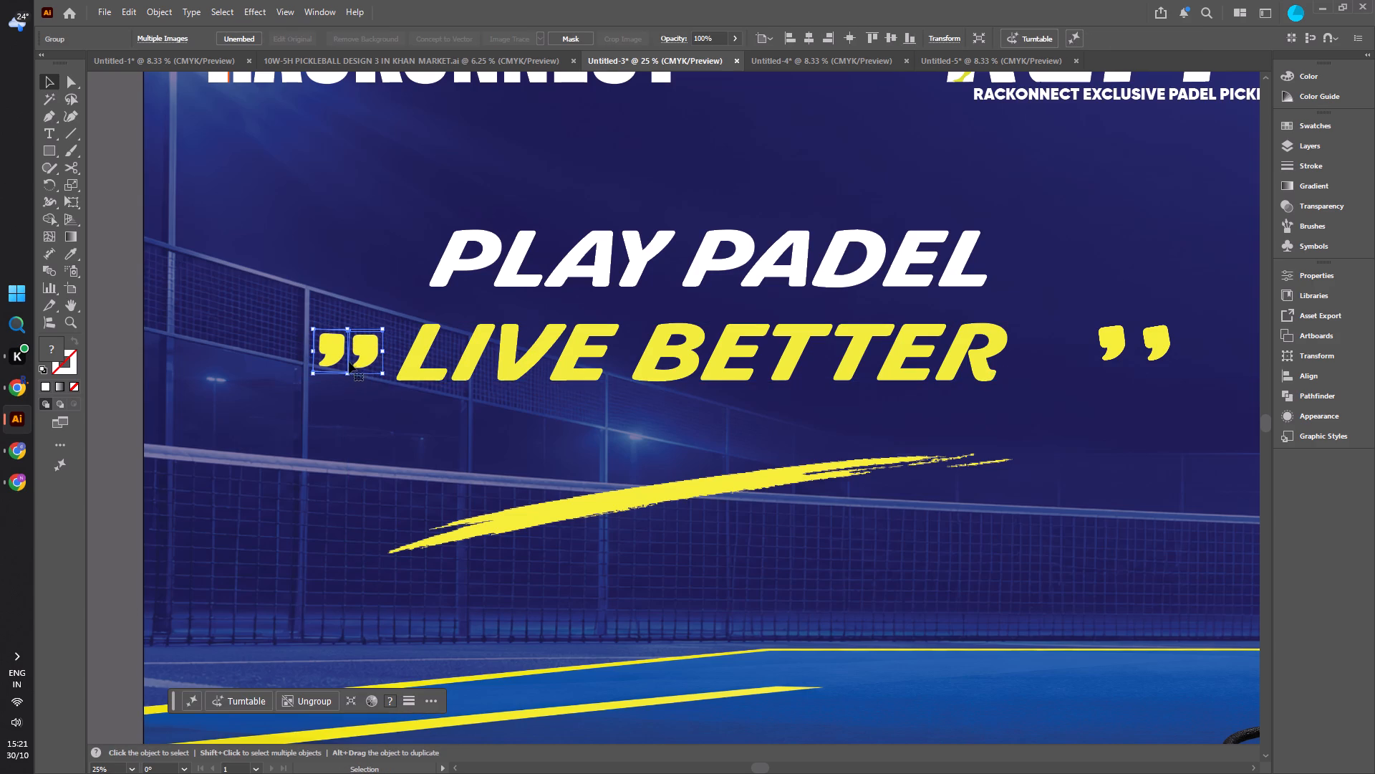
drag(352, 356, 369, 241)
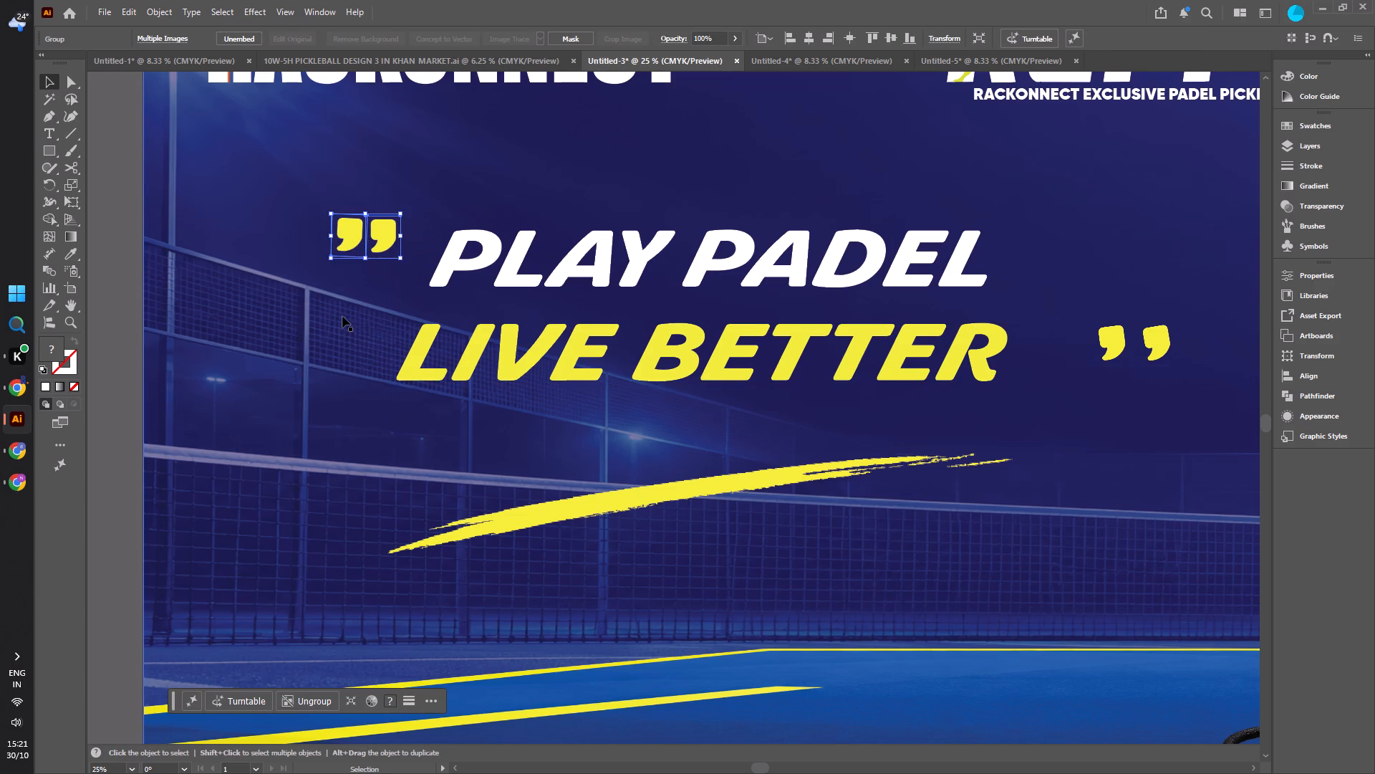
click(342, 316)
Close the gap between the two closing quotation mark pieces, group them and rotate the group level.
click(1114, 340)
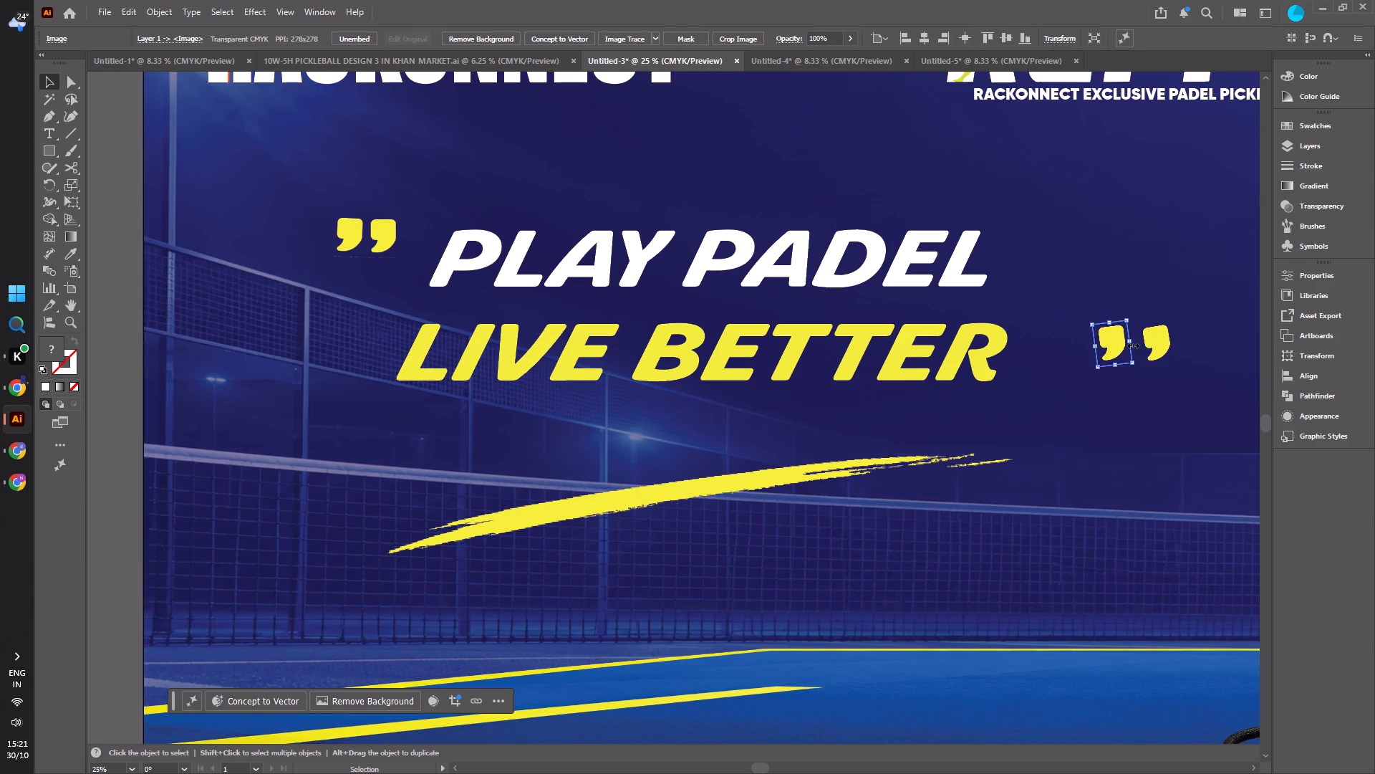
shift+click(1158, 344)
click(1139, 393)
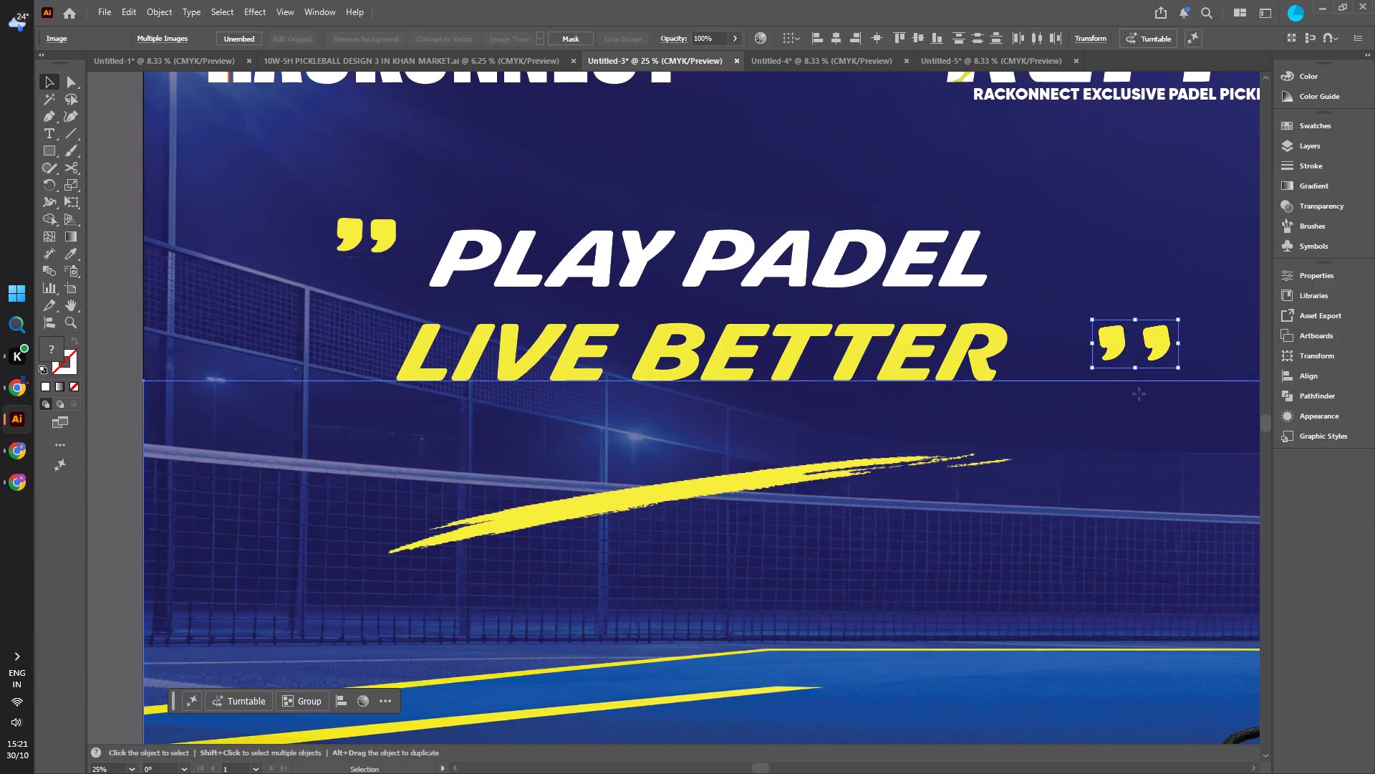
drag(1160, 343, 1148, 339)
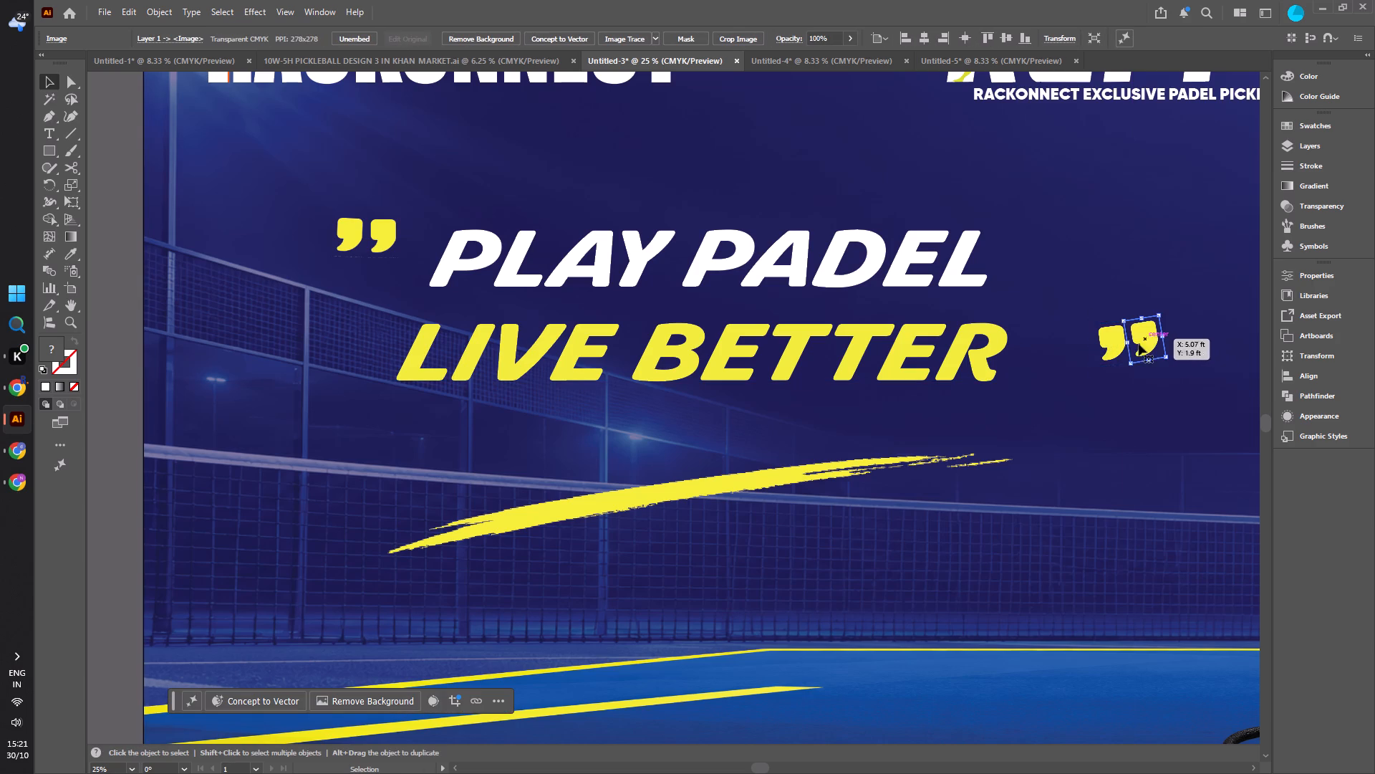
shift+click(1116, 347)
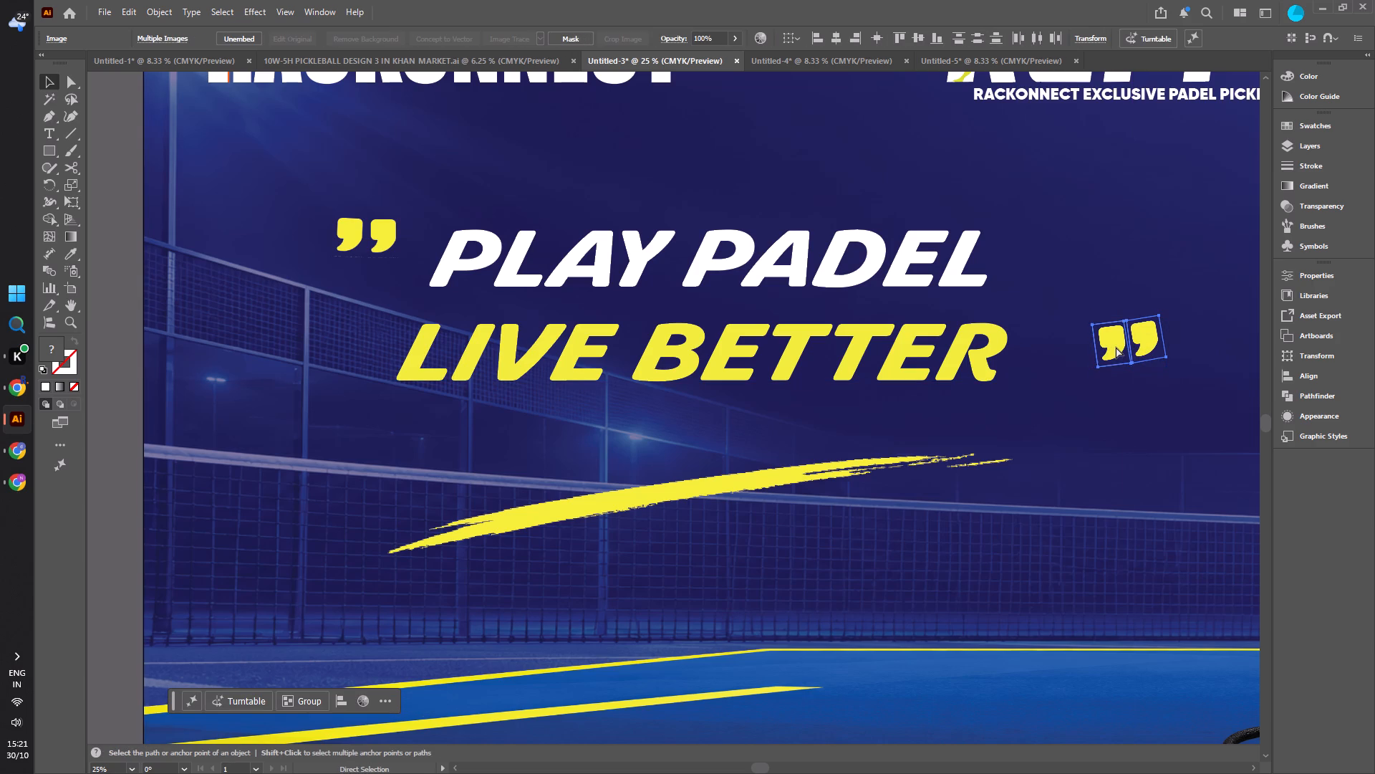
key(ctrl+g)
drag(1127, 376, 1121, 376)
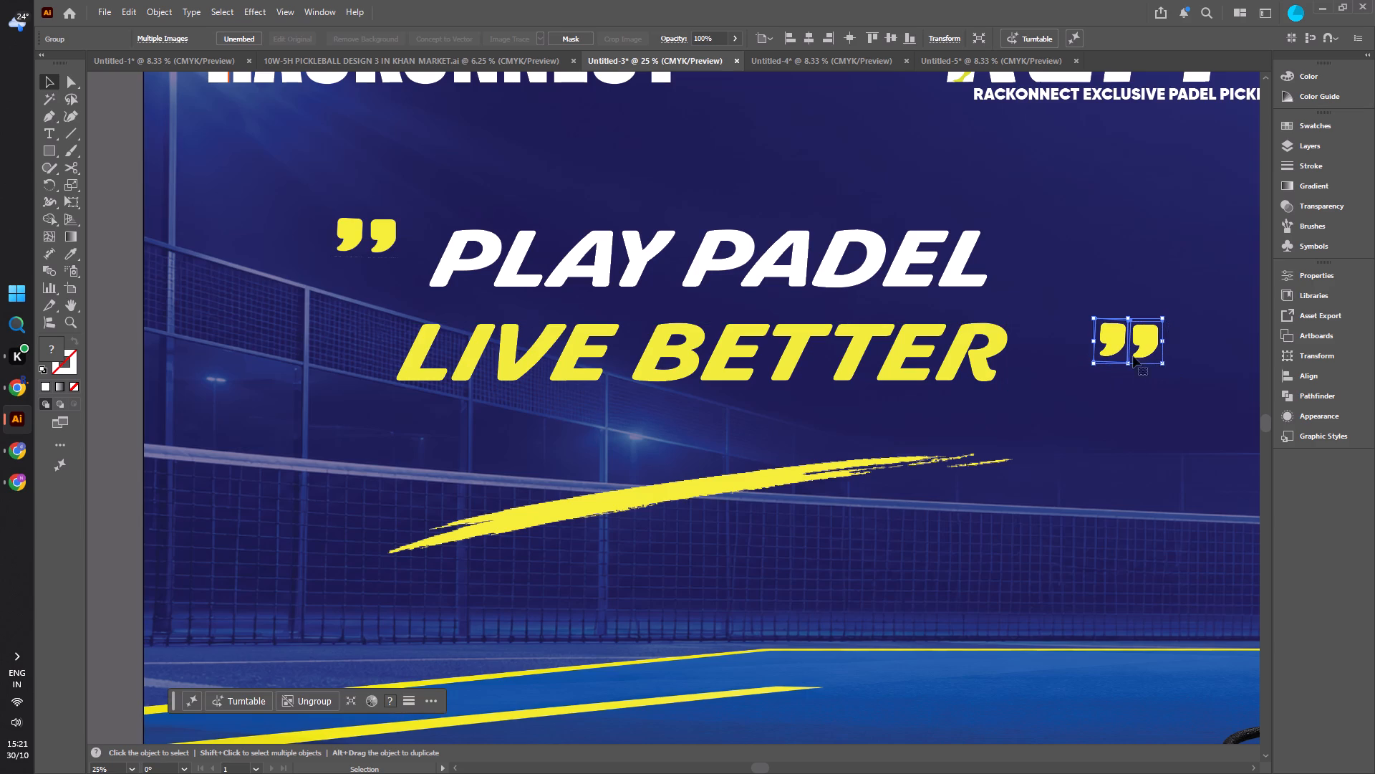
Place the closing quotation marks directly after "LIVE BETTER" and nudge them up near the tops of its letters.
drag(1136, 343, 1066, 331)
key(Up)
key(Up)
key(Up)
key(Up)
key(Up)
key(Up)
key(Up)
key(Up)
key(Up)
key(Up)
key(Up)
key(Up)
key(Up)
key(Up)
key(Up)
key(Up)
key(Up)
key(Up)
key(Up)
key(Up)
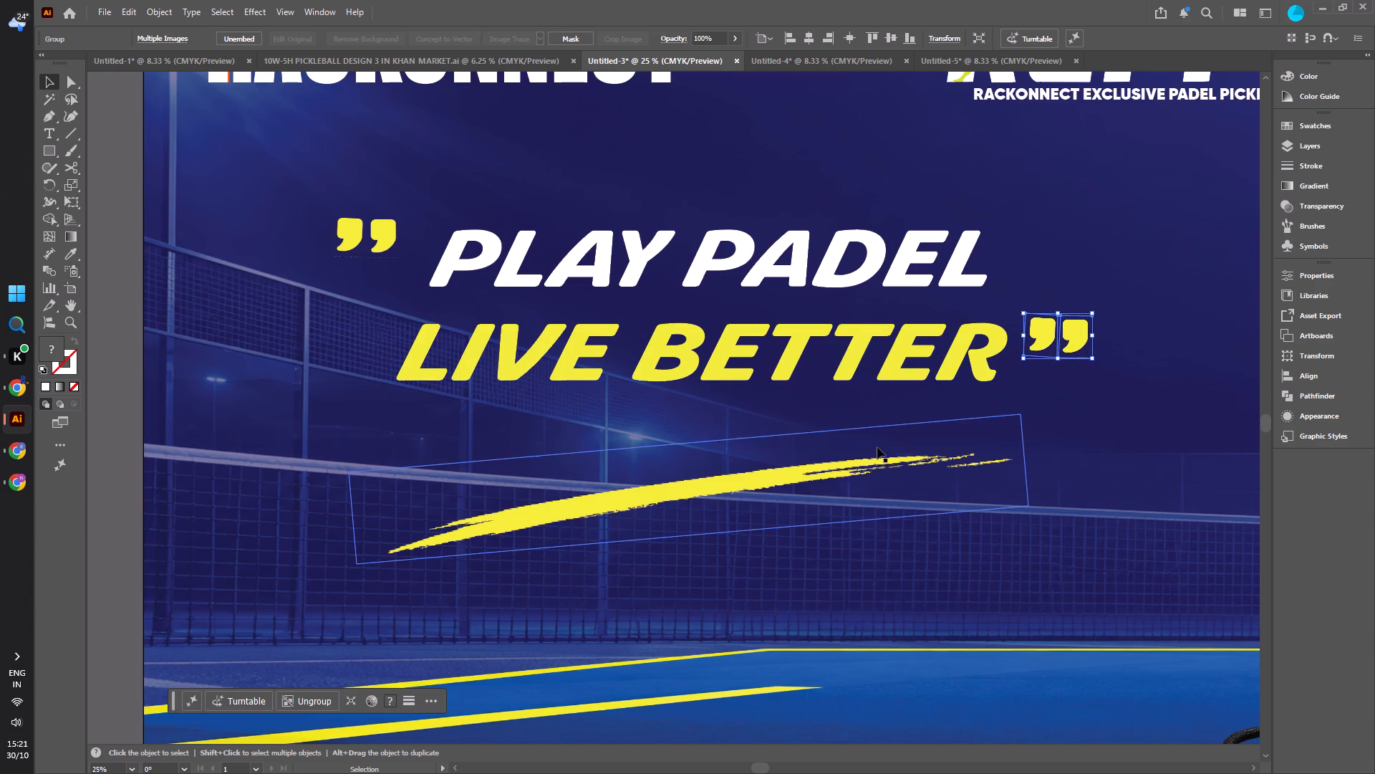
Move the yellow brush underline up close beneath "LIVE BETTER", rotate it level and nudge it slightly higher.
drag(835, 472, 815, 414)
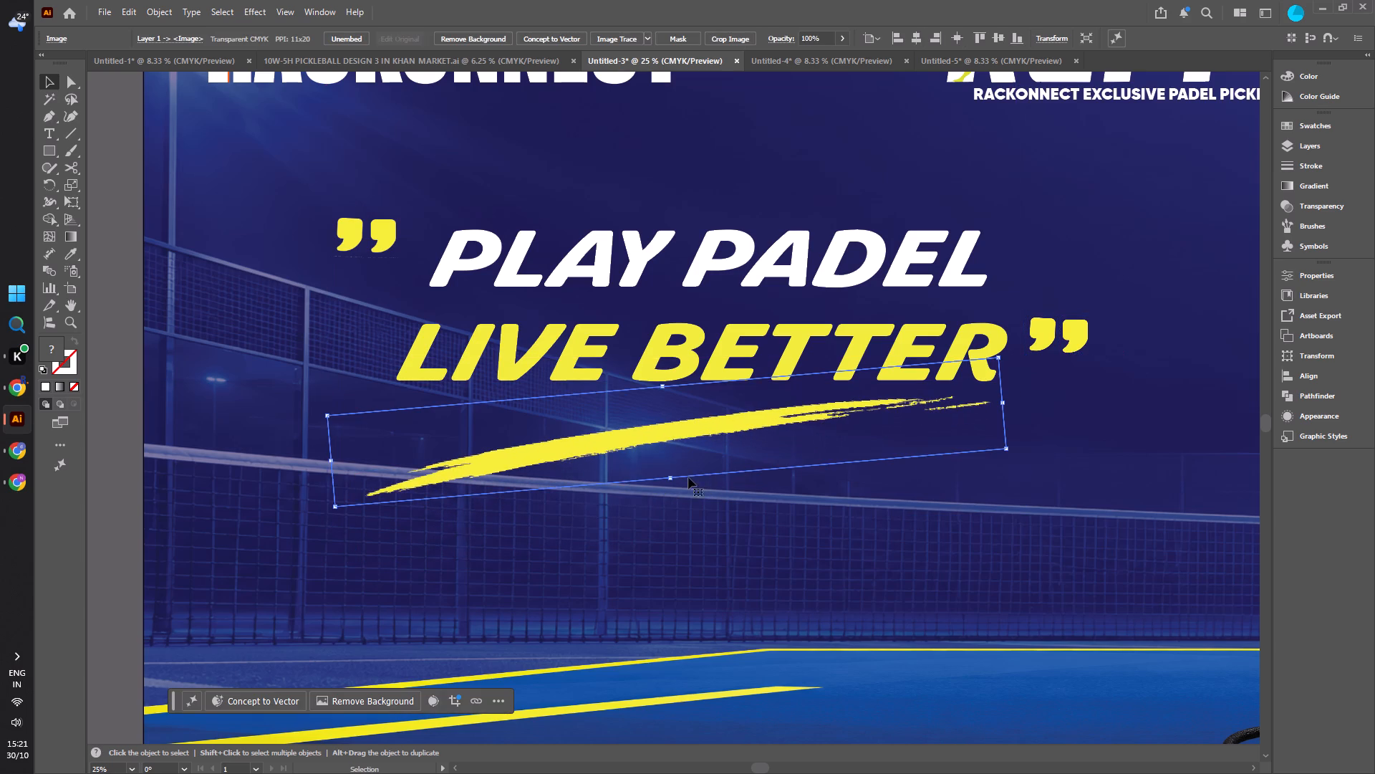
click(673, 486)
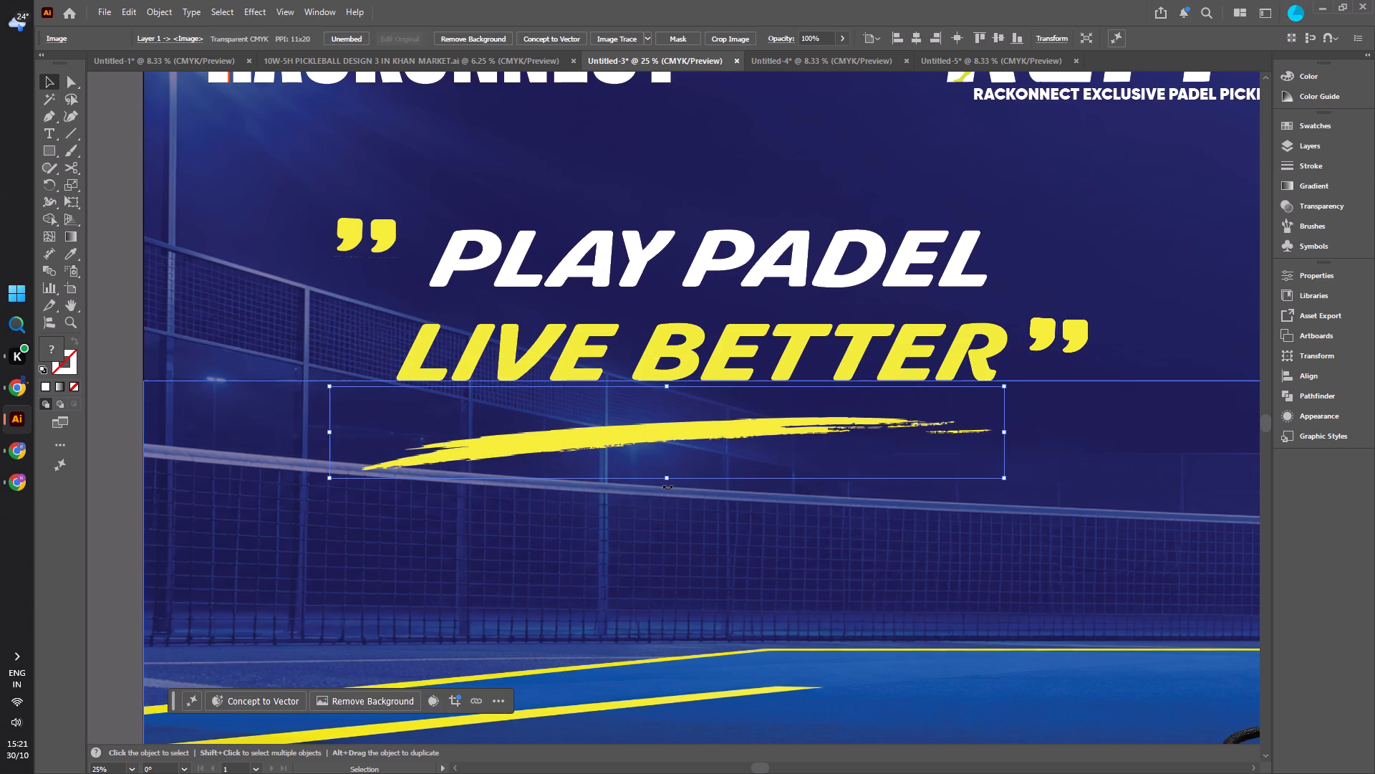
key(Up)
key(Up)
key(Up)
key(Up)
key(Up)
key(Up)
key(Up)
key(Up)
key(Up)
key(Up)
key(Up)
key(Up)
key(Up)
key(Up)
key(Up)
key(Up)
key(Up)
key(Up)
key(Up)
key(Up)
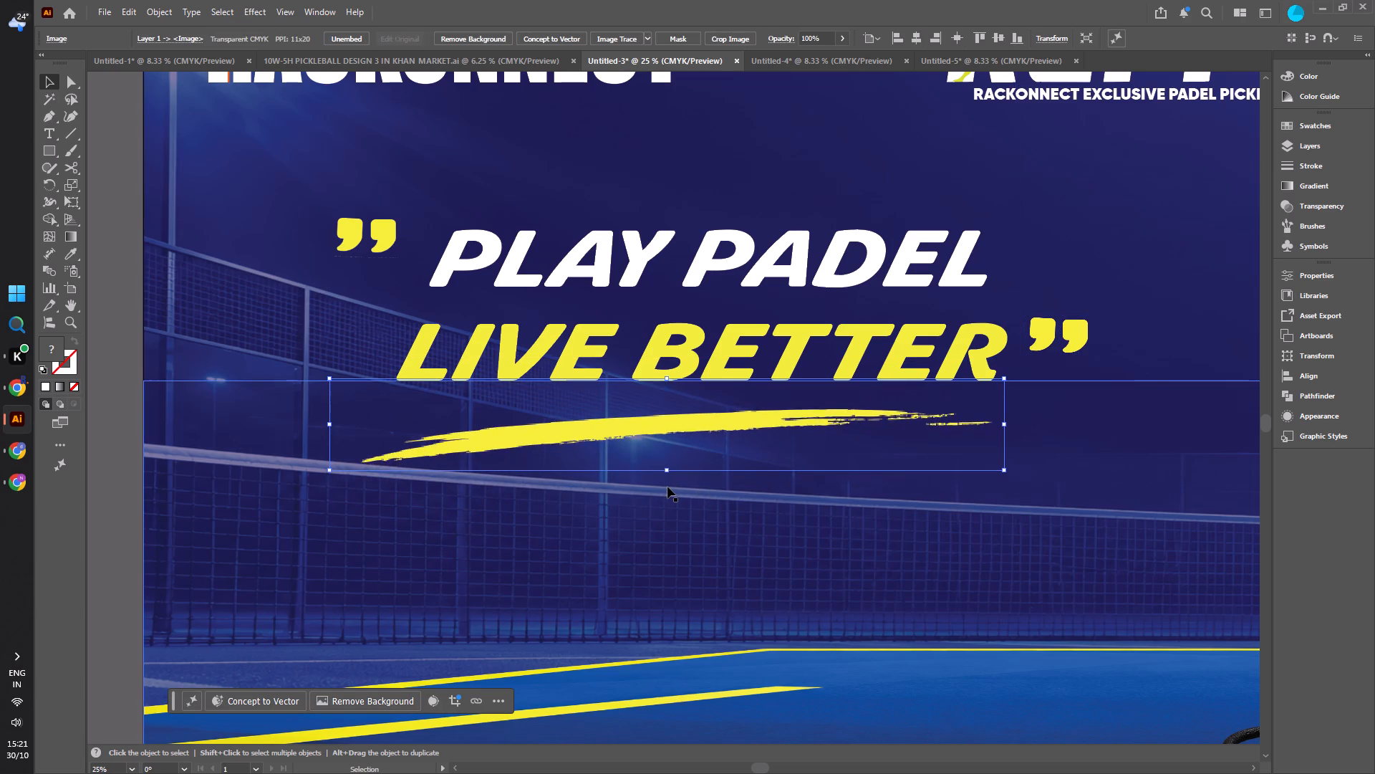
alt+scroll(835, 411, down, 4)
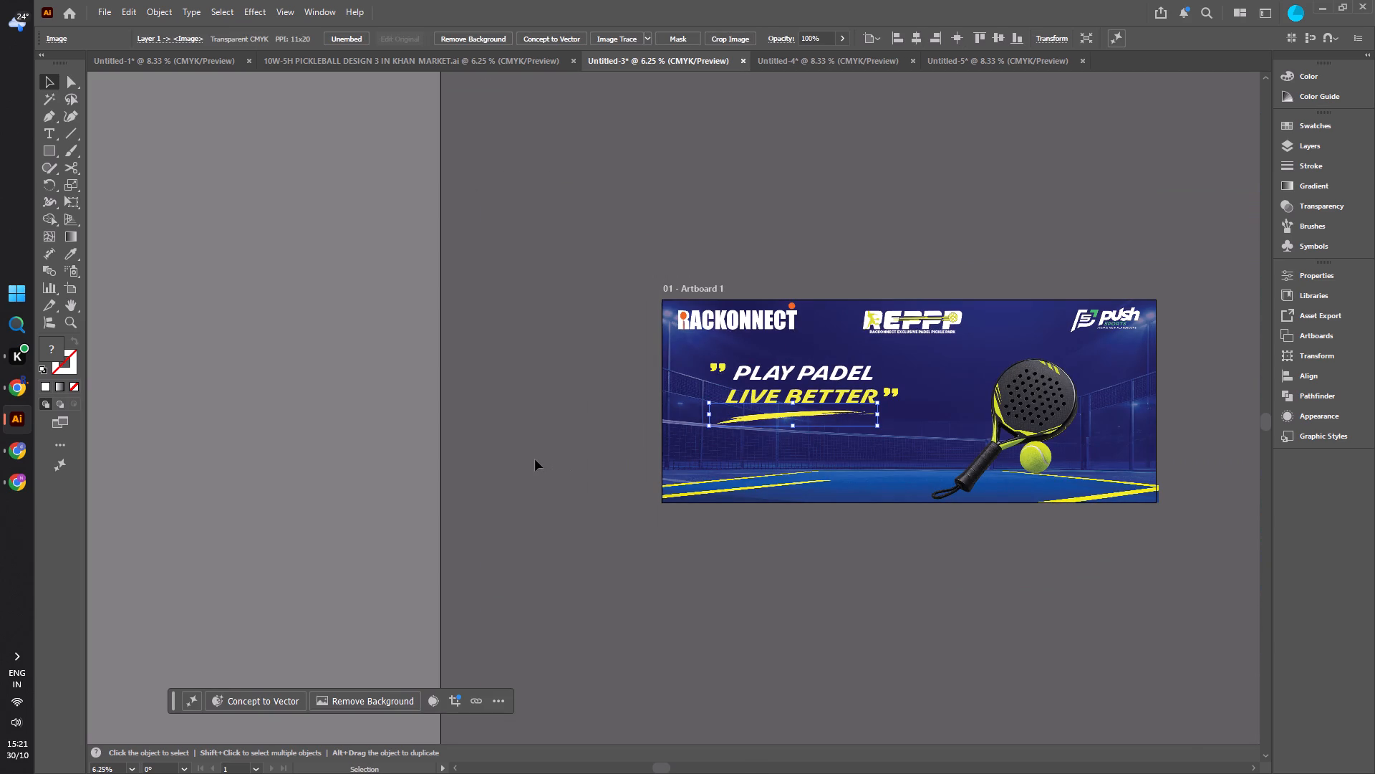
click(535, 459)
Shift the whole quote, with its text, underline and both quotation marks, slightly down and to the right on the banner.
alt+scroll(1018, 545, up, 2)
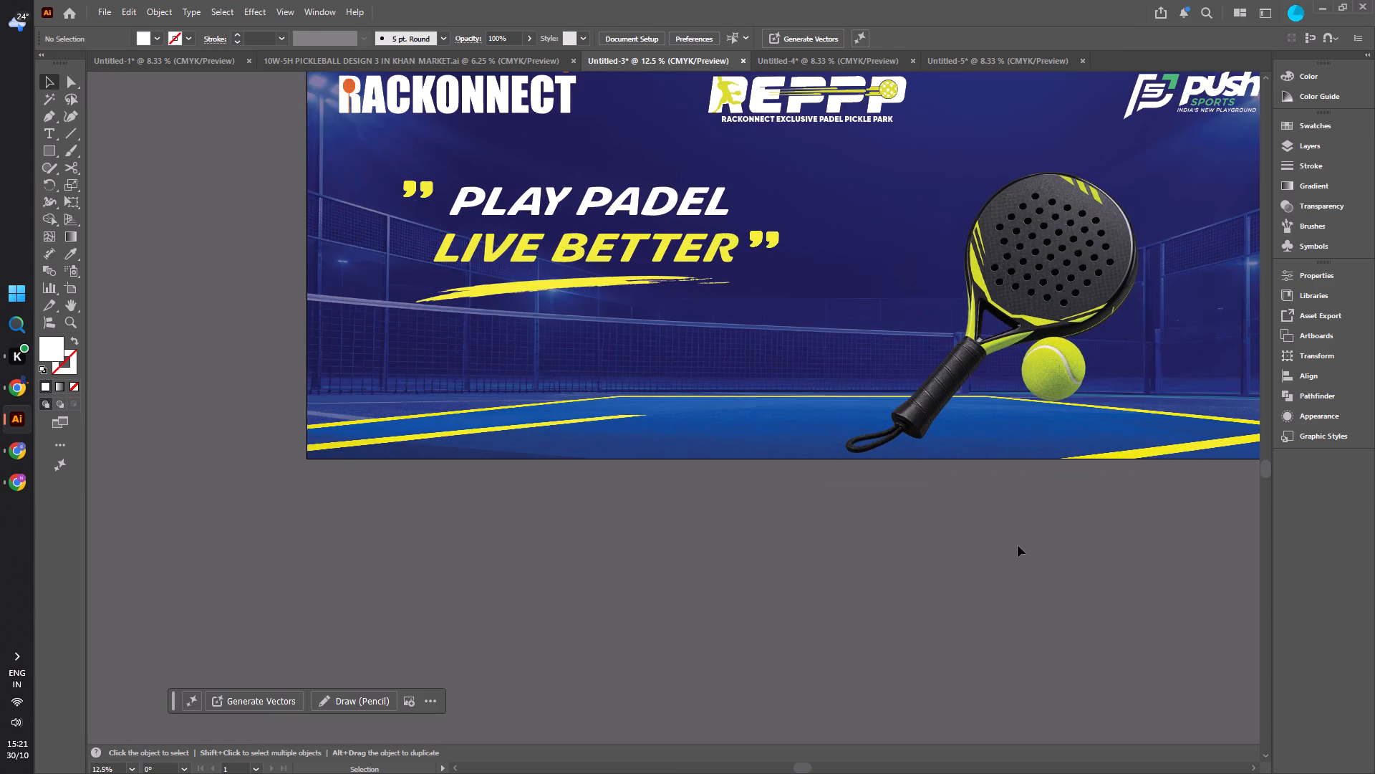
alt+scroll(1018, 545, down, 2)
alt+scroll(1018, 545, up, 1)
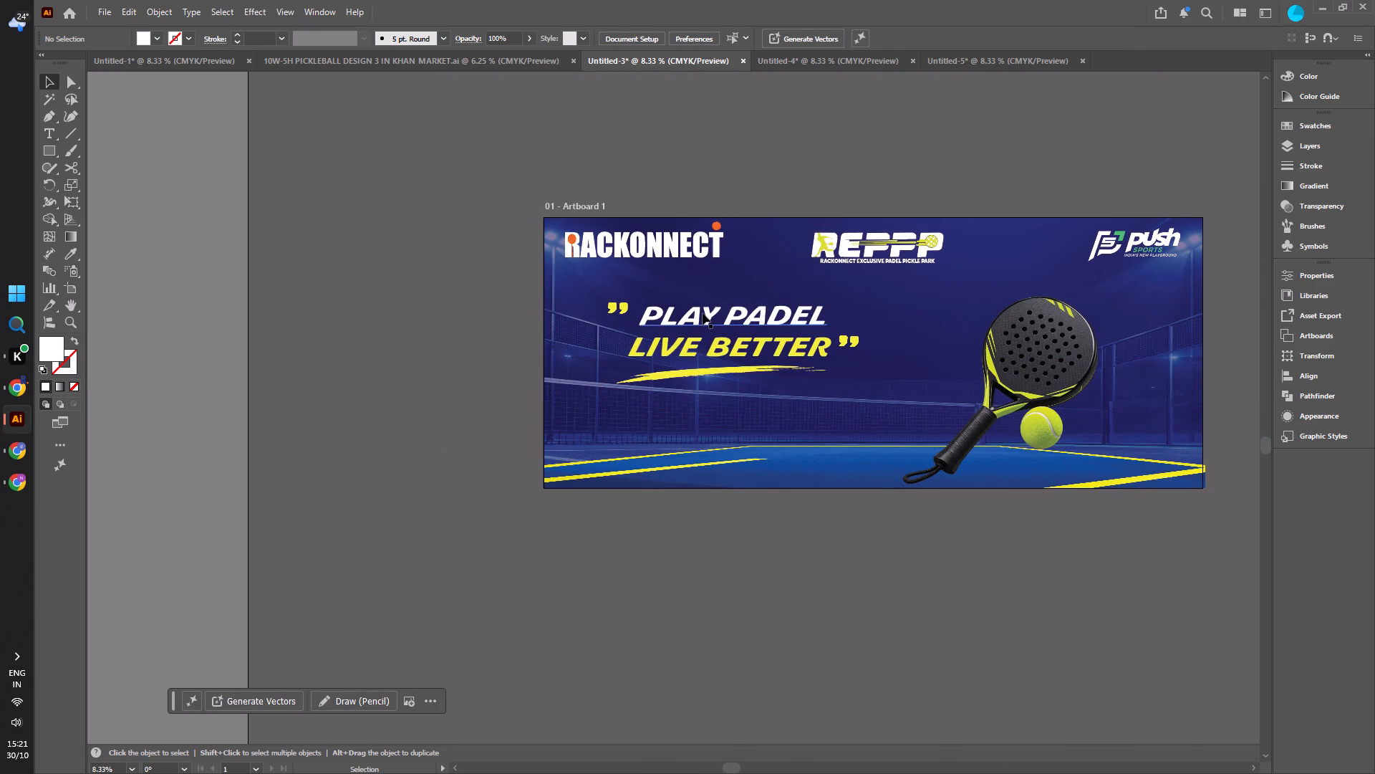
click(703, 313)
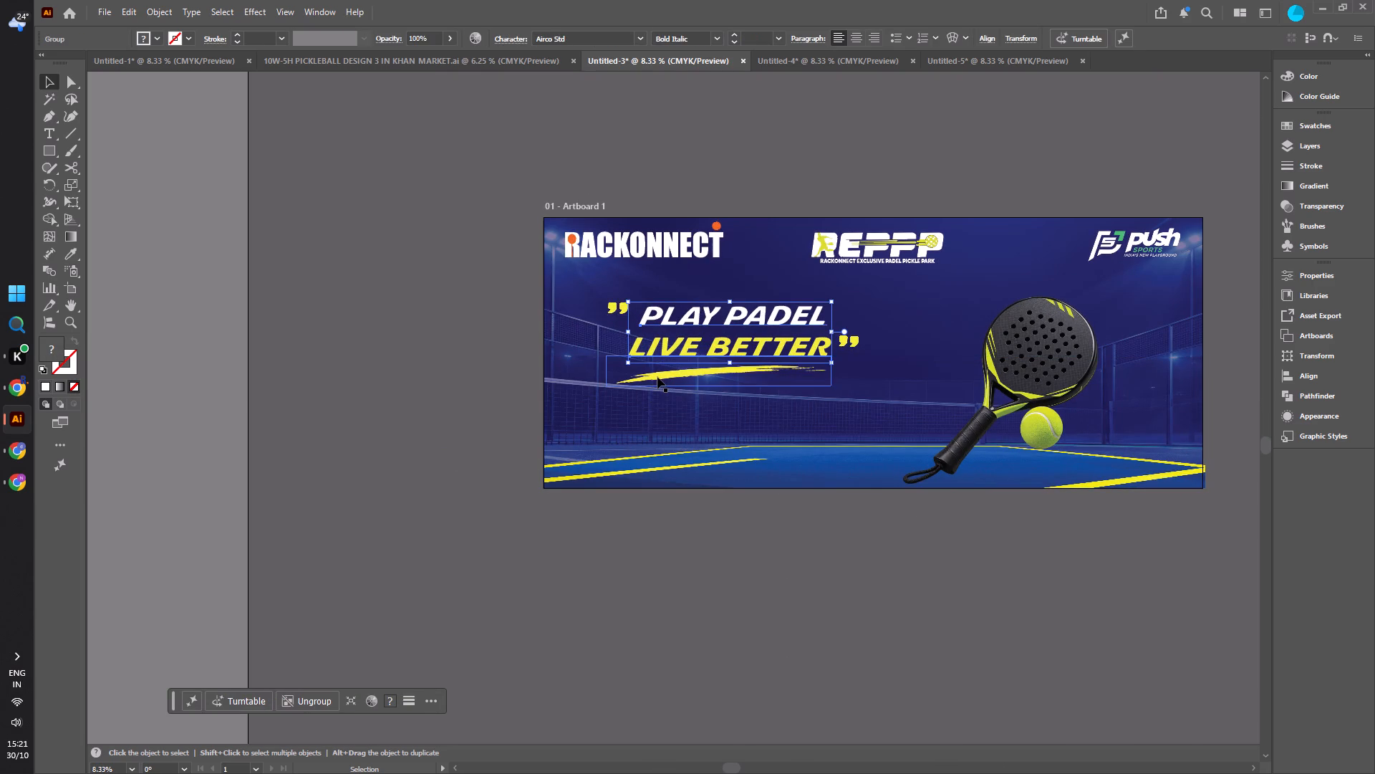
shift+click(657, 377)
shift+click(614, 313)
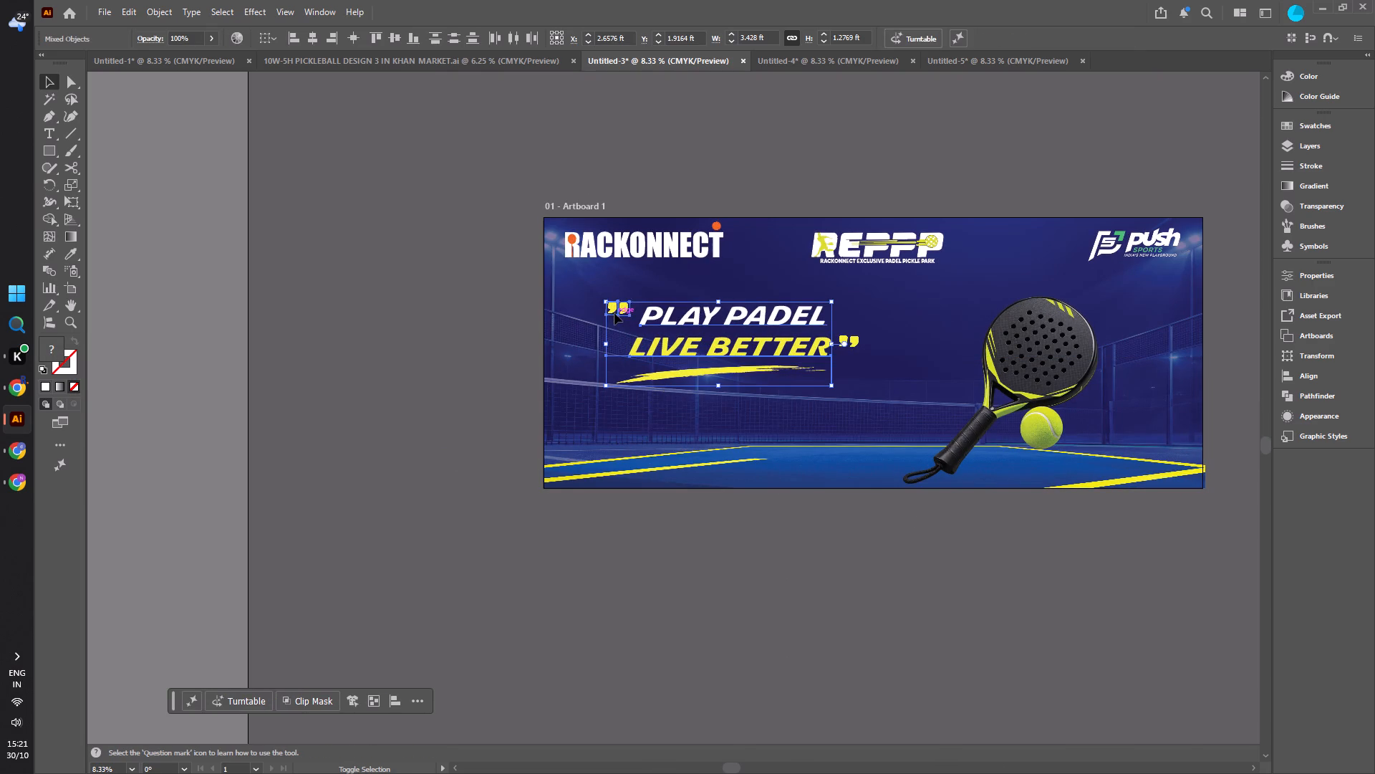
shift+click(851, 343)
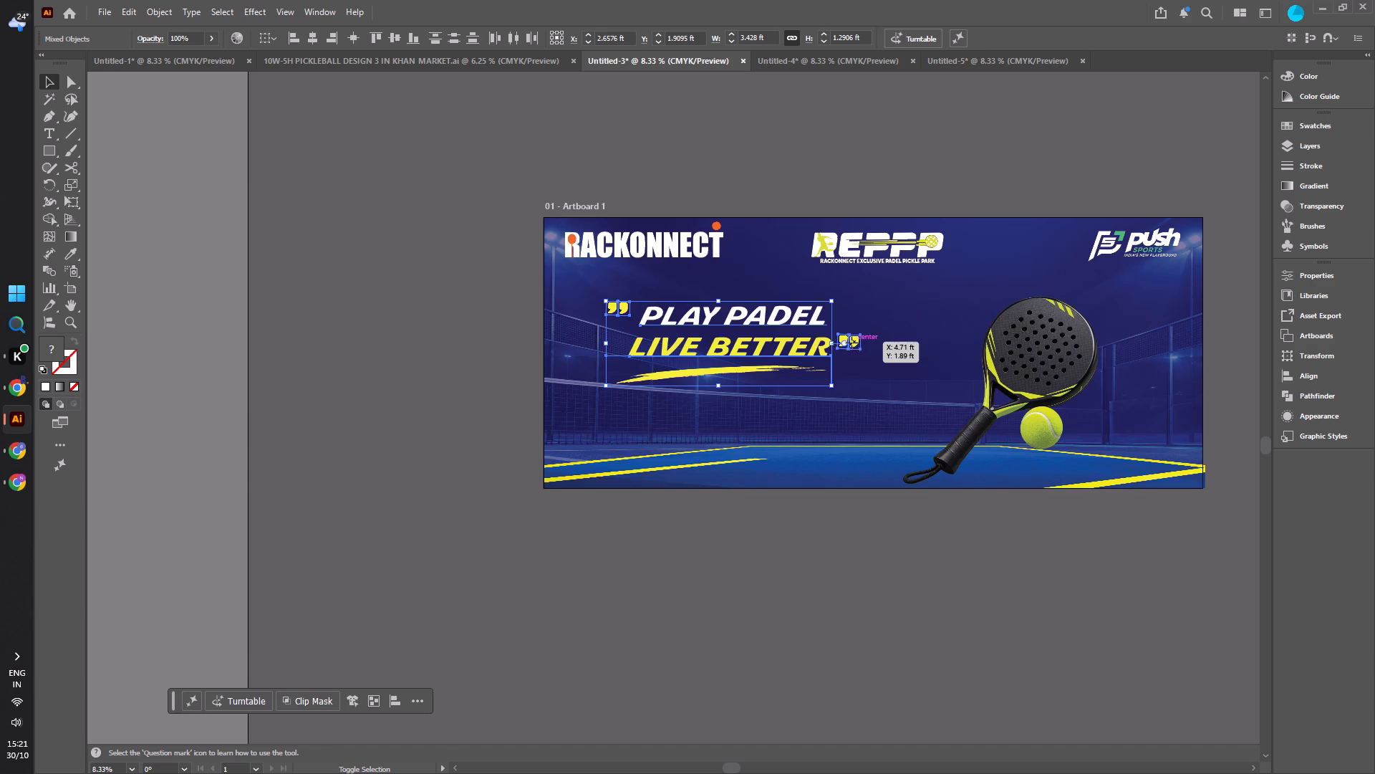
drag(772, 335, 781, 357)
click(438, 372)
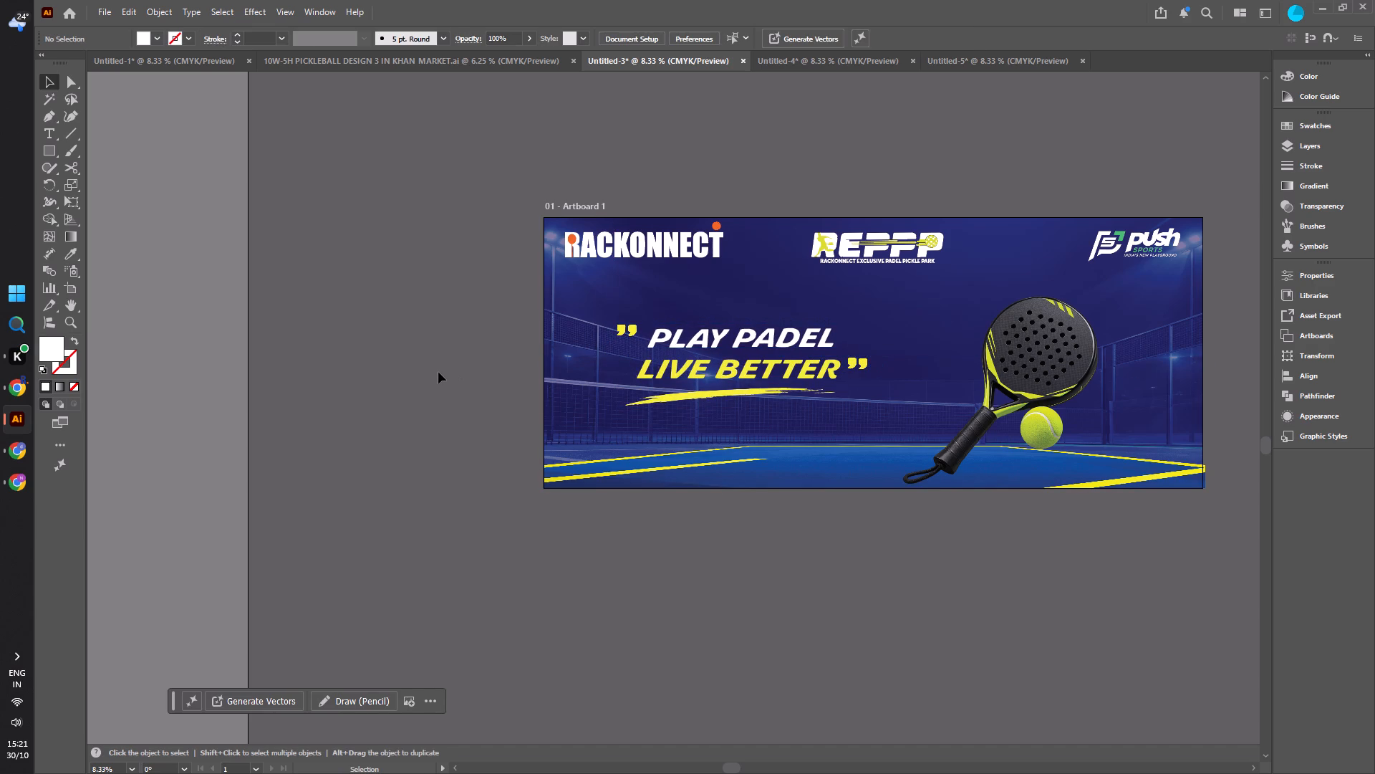
In the Untitled-5 banner, delete the "EVERY SHOT TELLS A STORY" quote group and its yellow brush underline.
click(1009, 67)
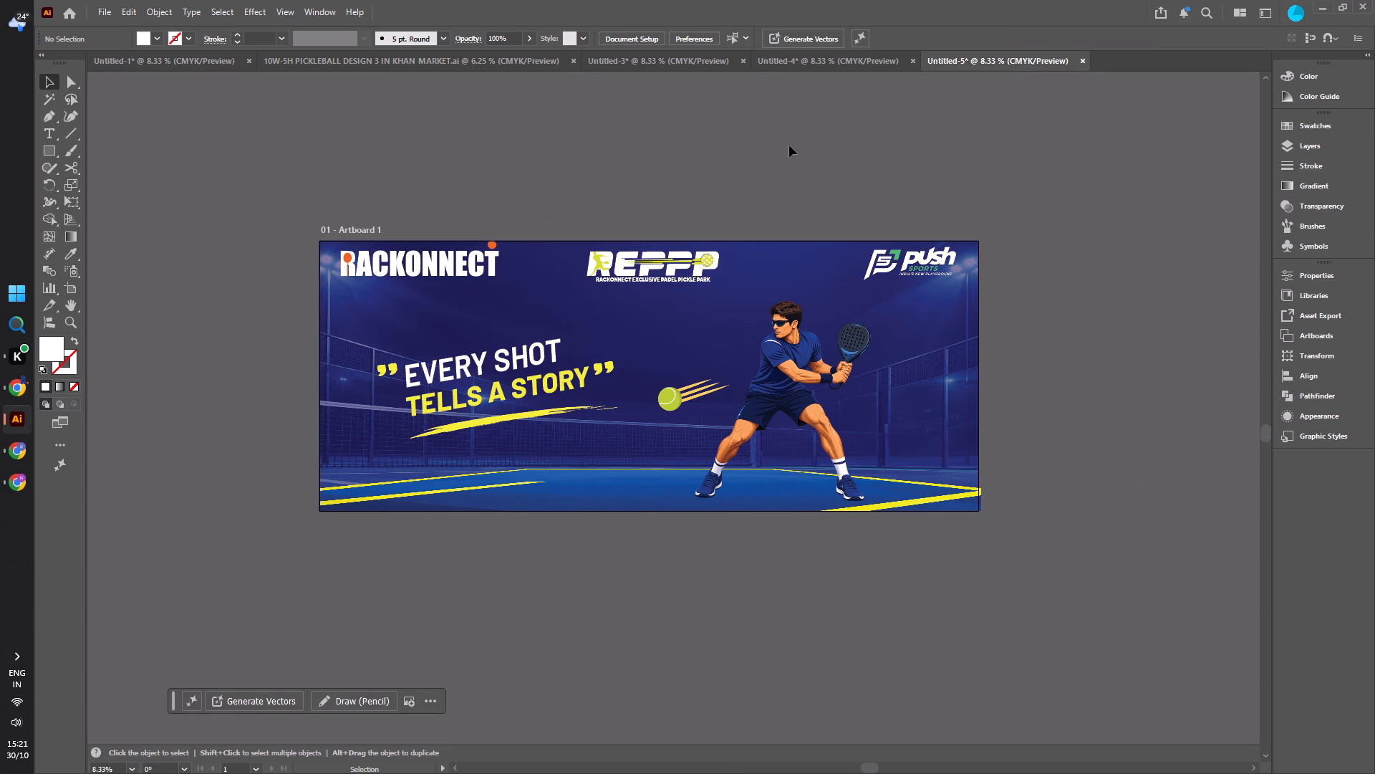
click(789, 145)
click(807, 64)
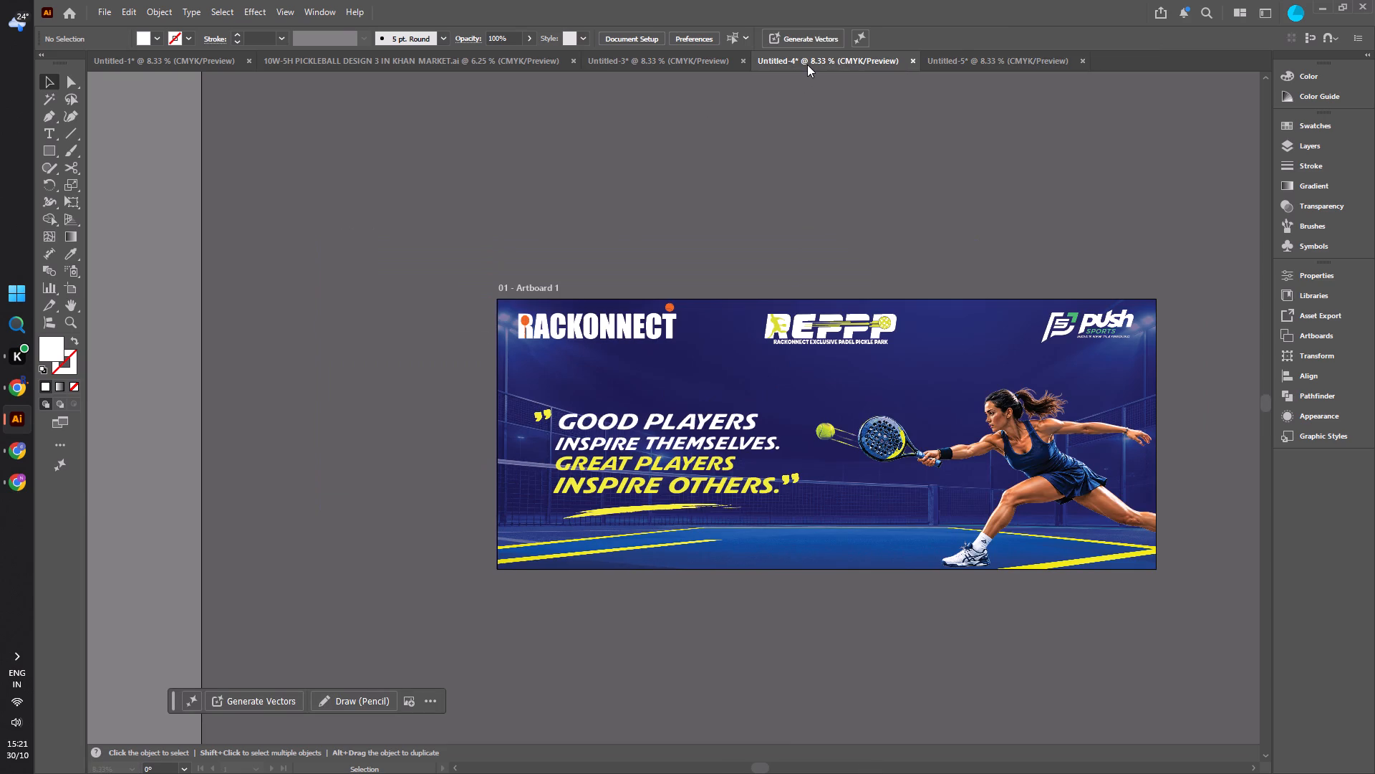
click(963, 61)
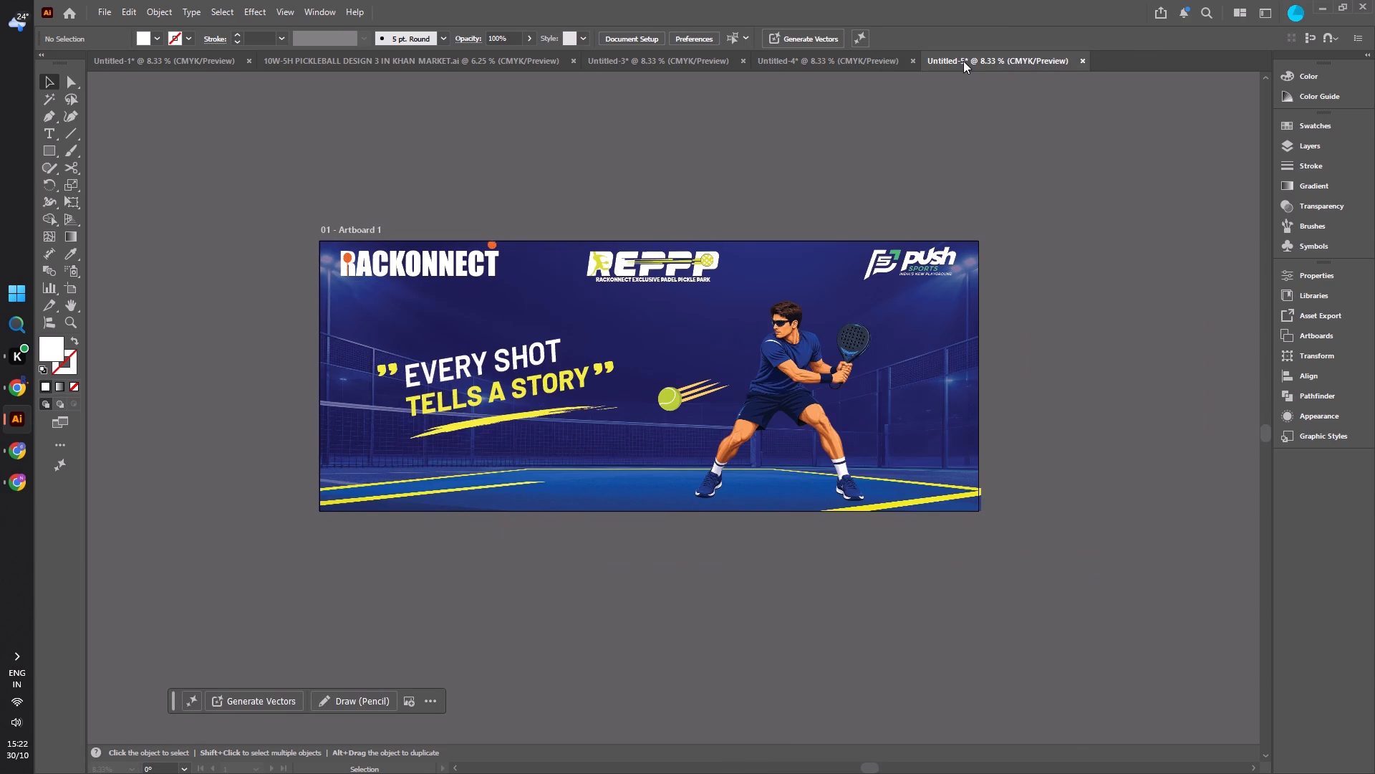
click(455, 363)
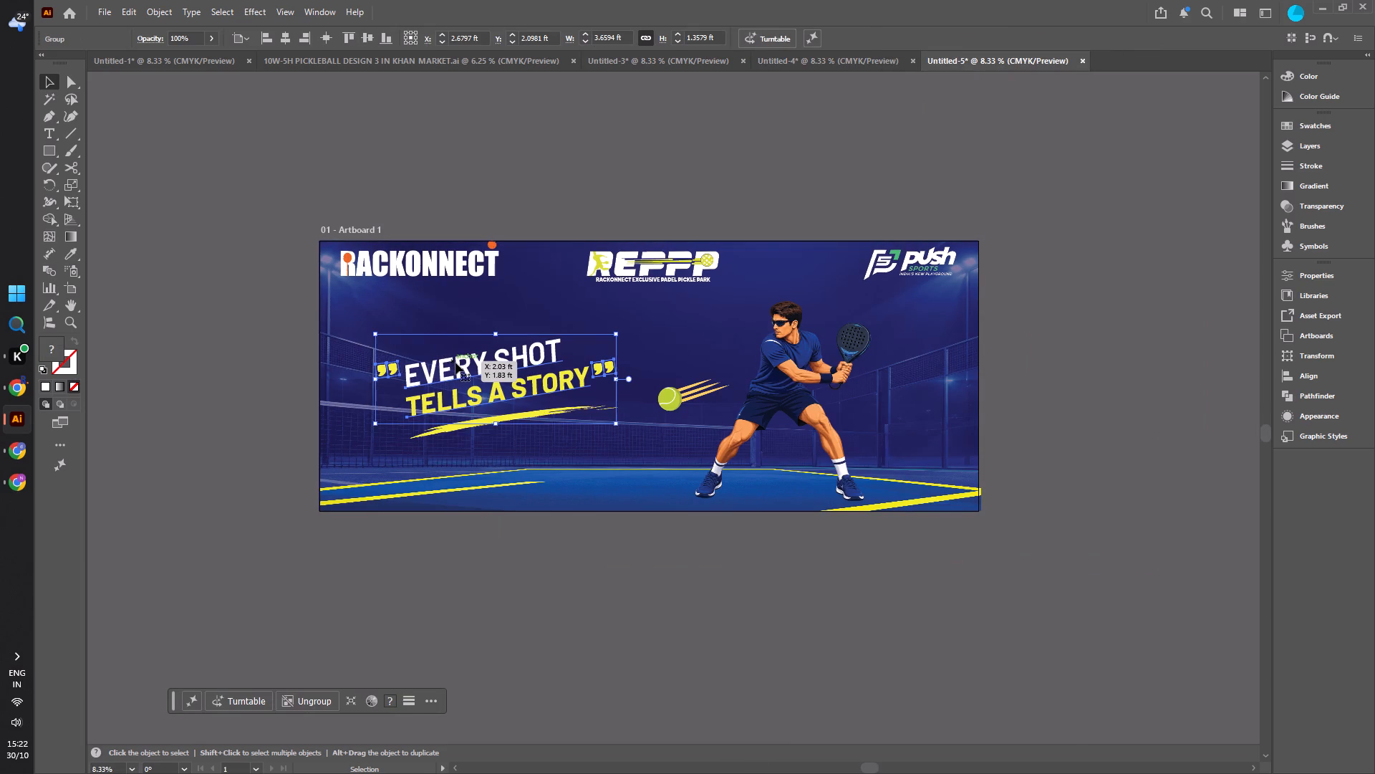
key(Delete)
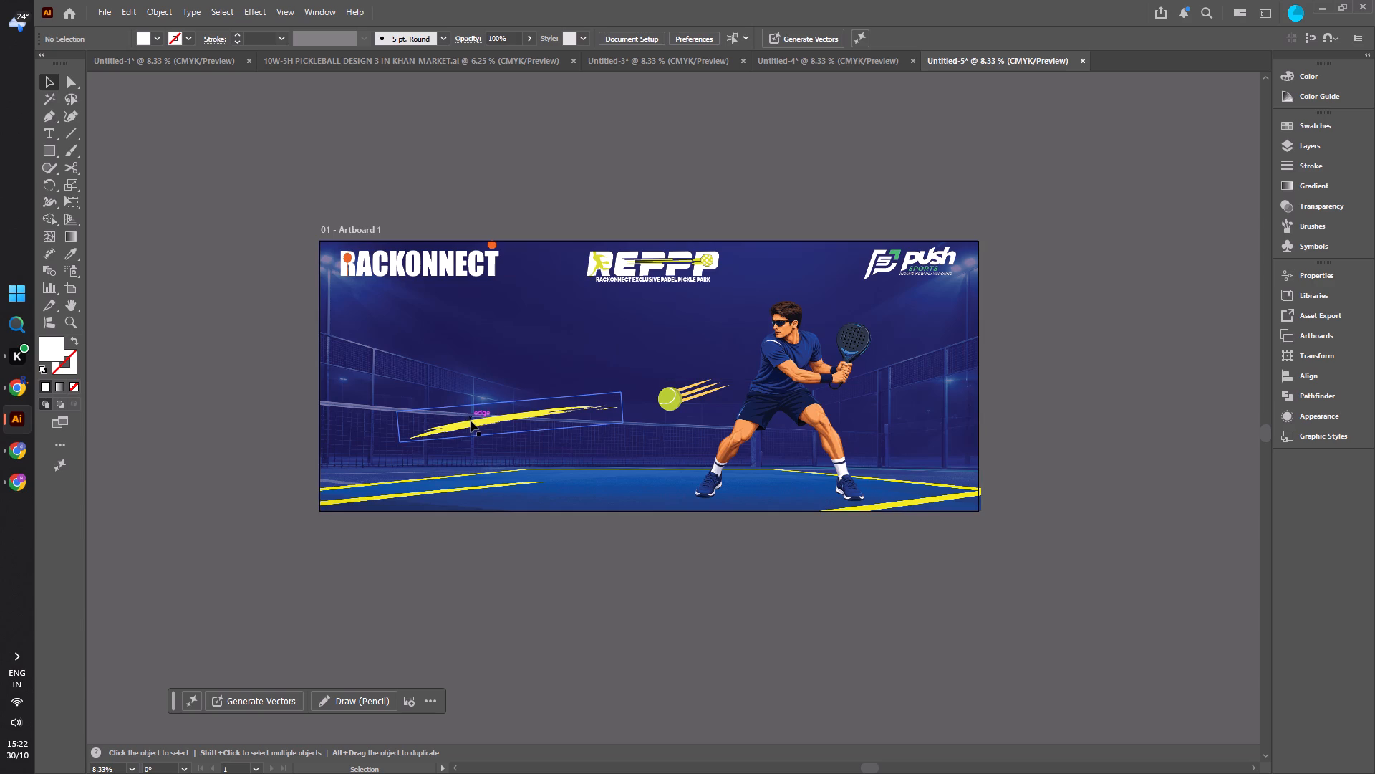
click(527, 416)
key(Delete)
Switch to the Untitled-3 banner that holds the finished "PLAY PADEL LIVE BETTER" quote.
click(671, 64)
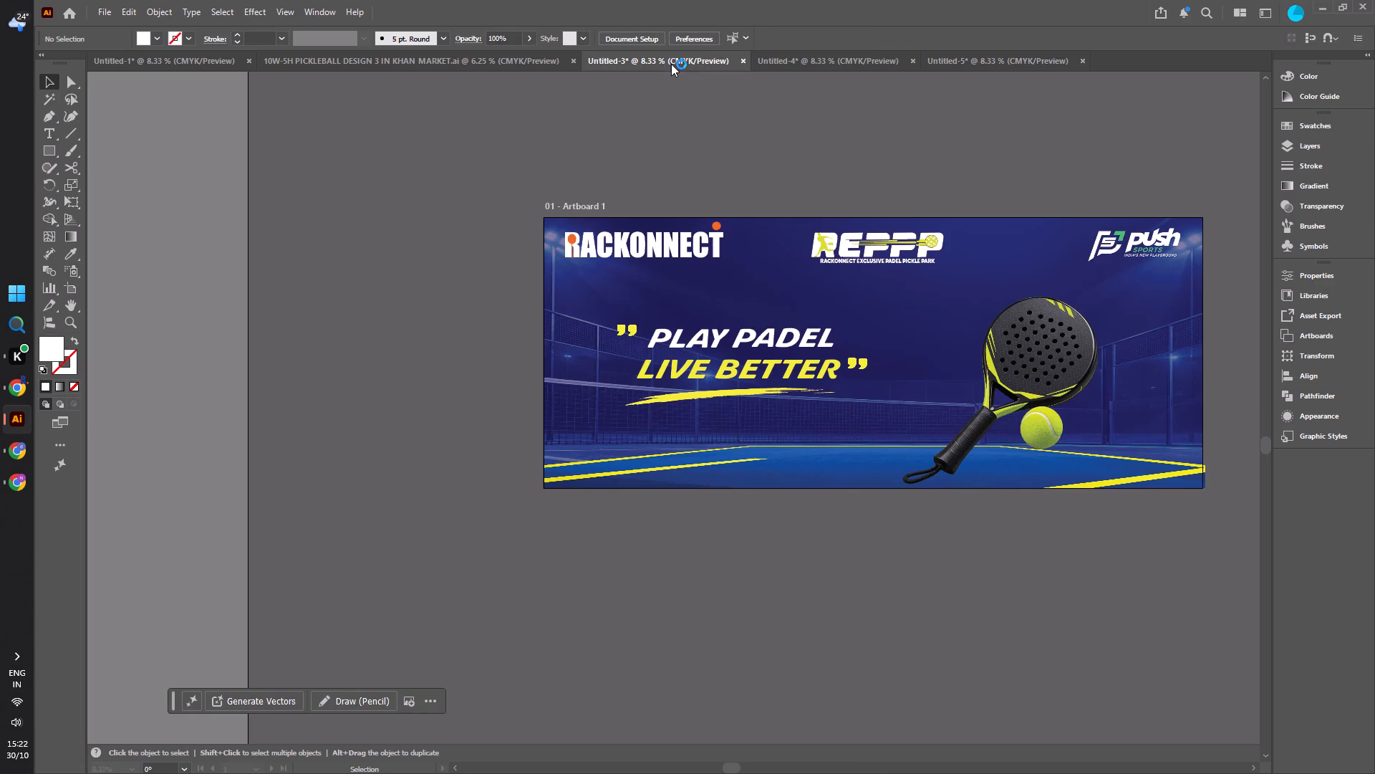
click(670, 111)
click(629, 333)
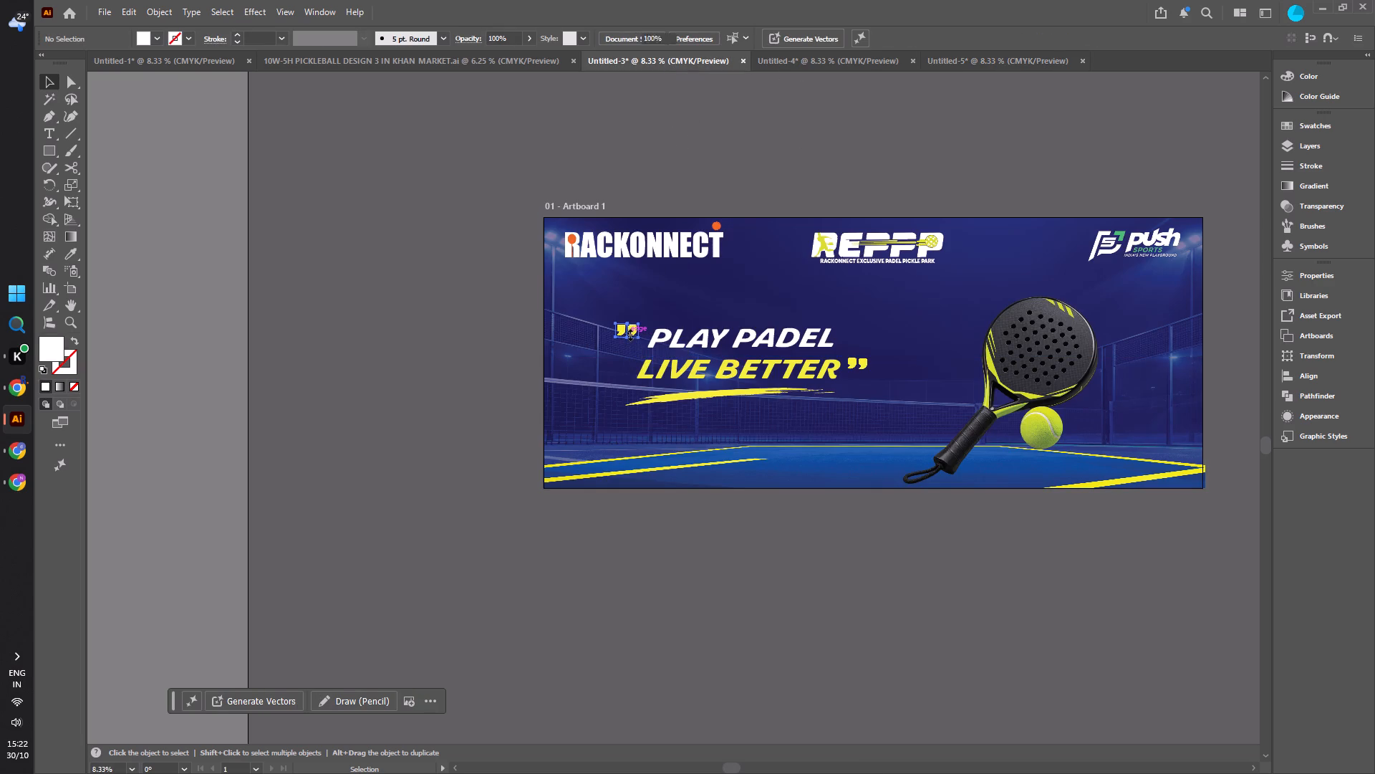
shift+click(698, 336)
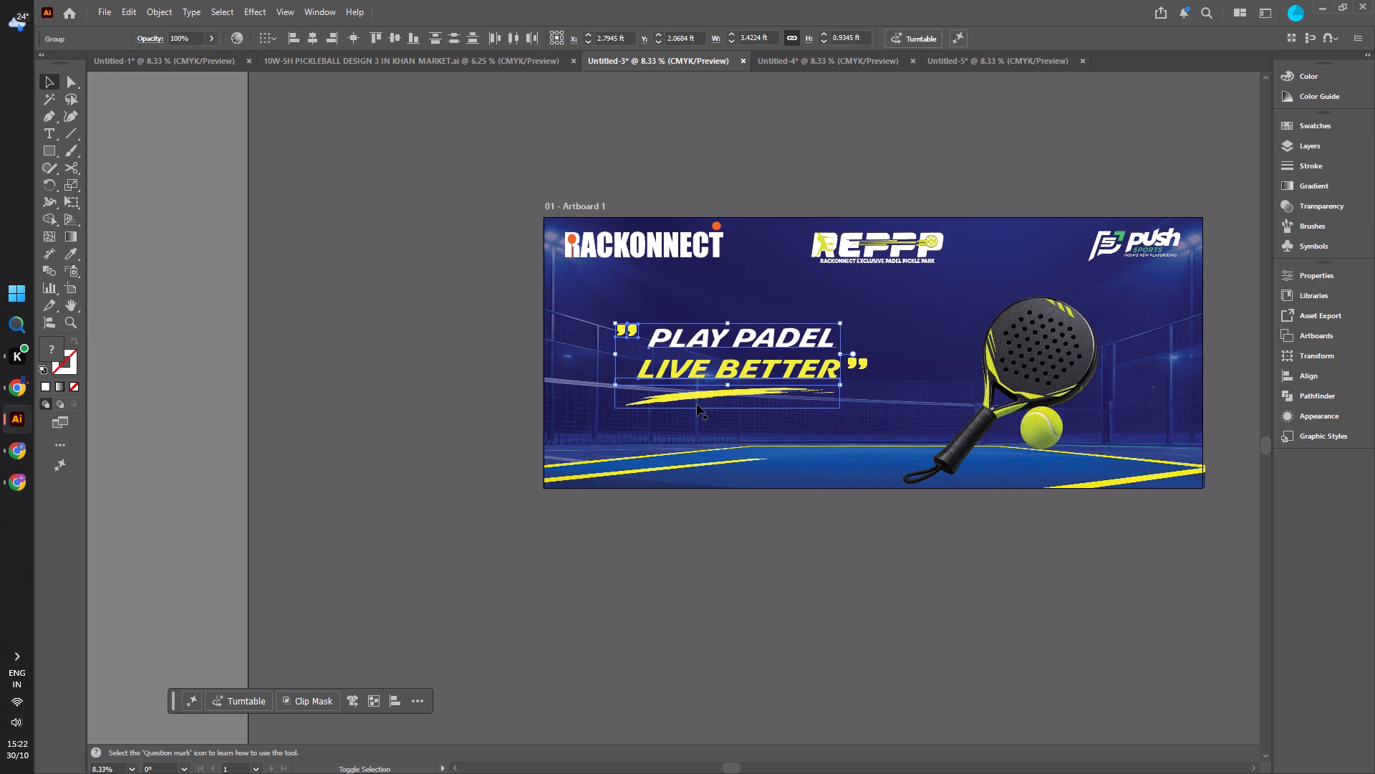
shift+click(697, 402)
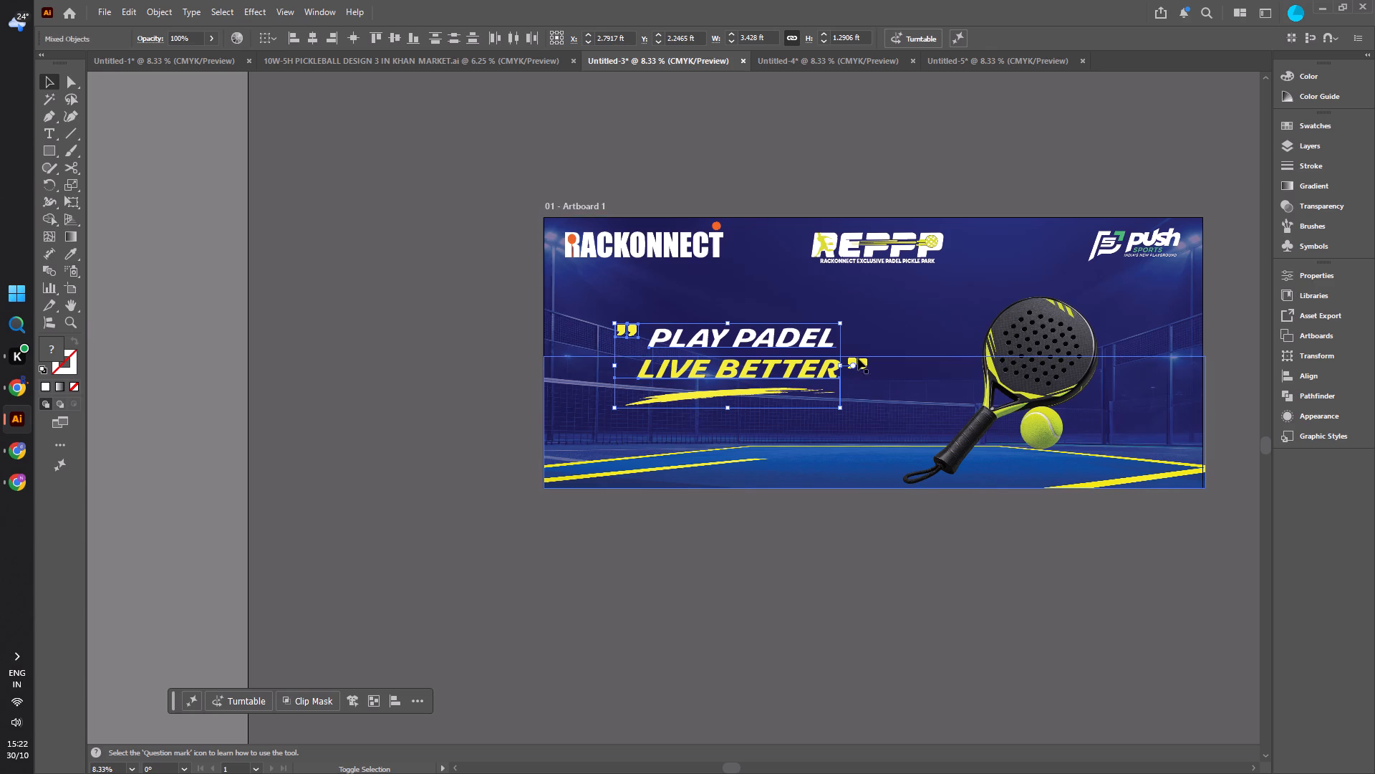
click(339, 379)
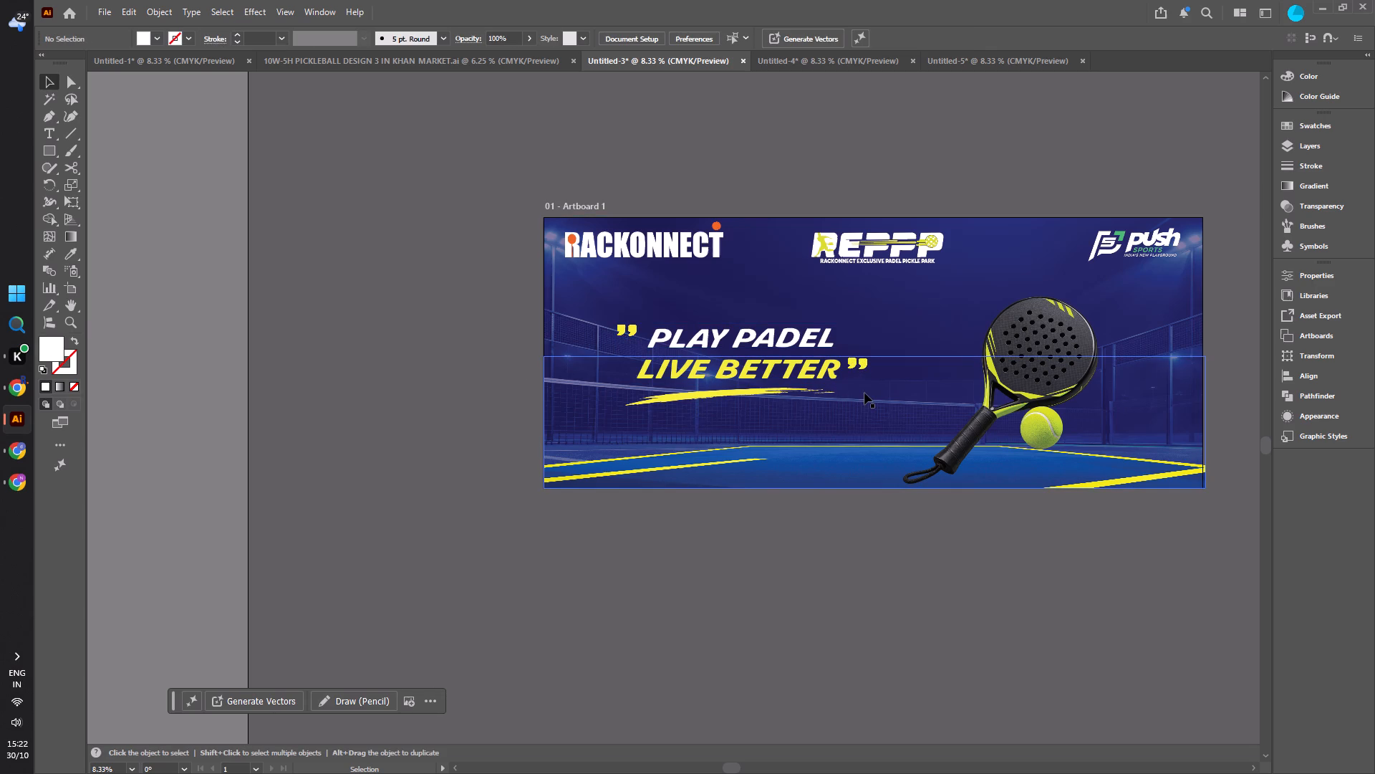
Shift the blue court image slightly down and group it with the two closing quotation marks after "LIVE BETTER".
drag(864, 393, 865, 405)
click(854, 363)
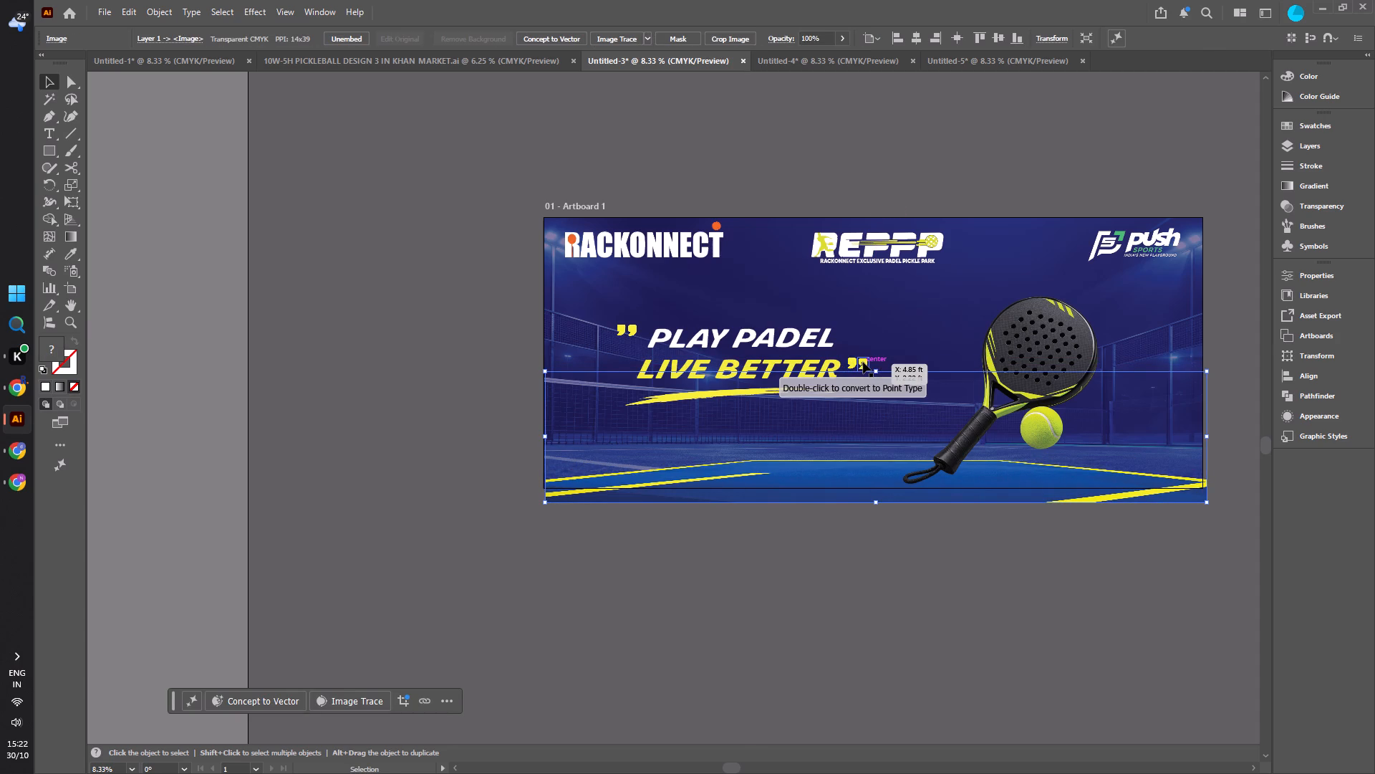
shift+click(863, 362)
key(ctrl+g)
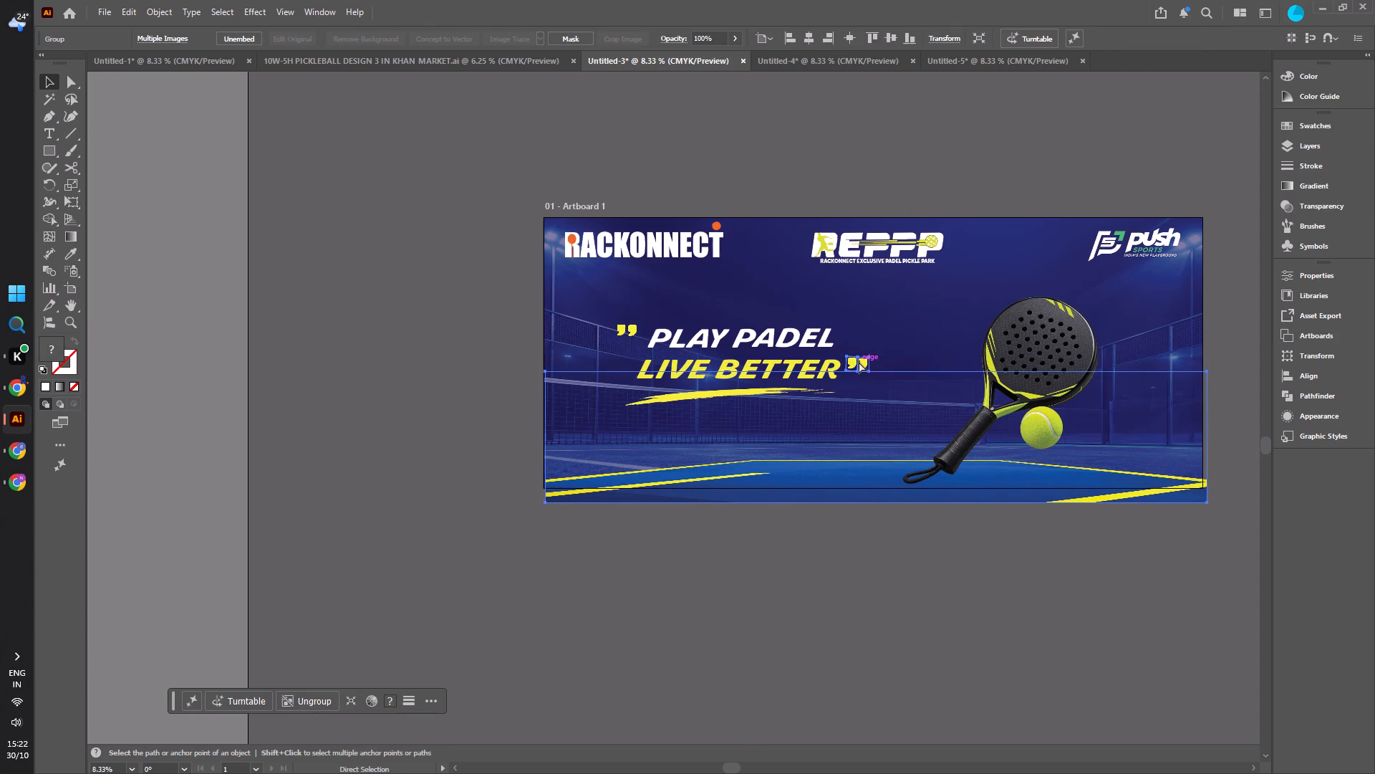
click(409, 390)
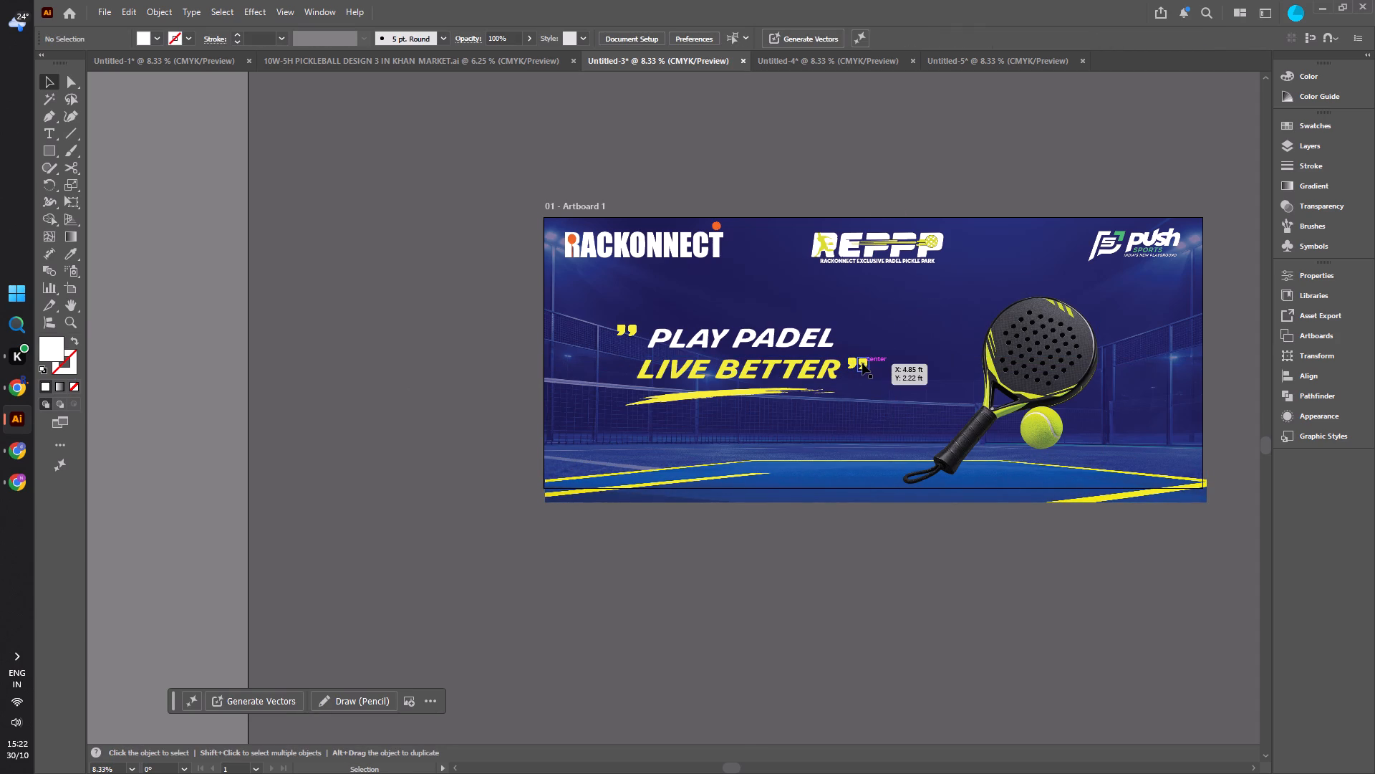
Copy the "PLAY PADEL LIVE BETTER" text with its opening marks and closing-mark group into the Untitled-5 banner, placing the text beside the tennis ball.
click(862, 363)
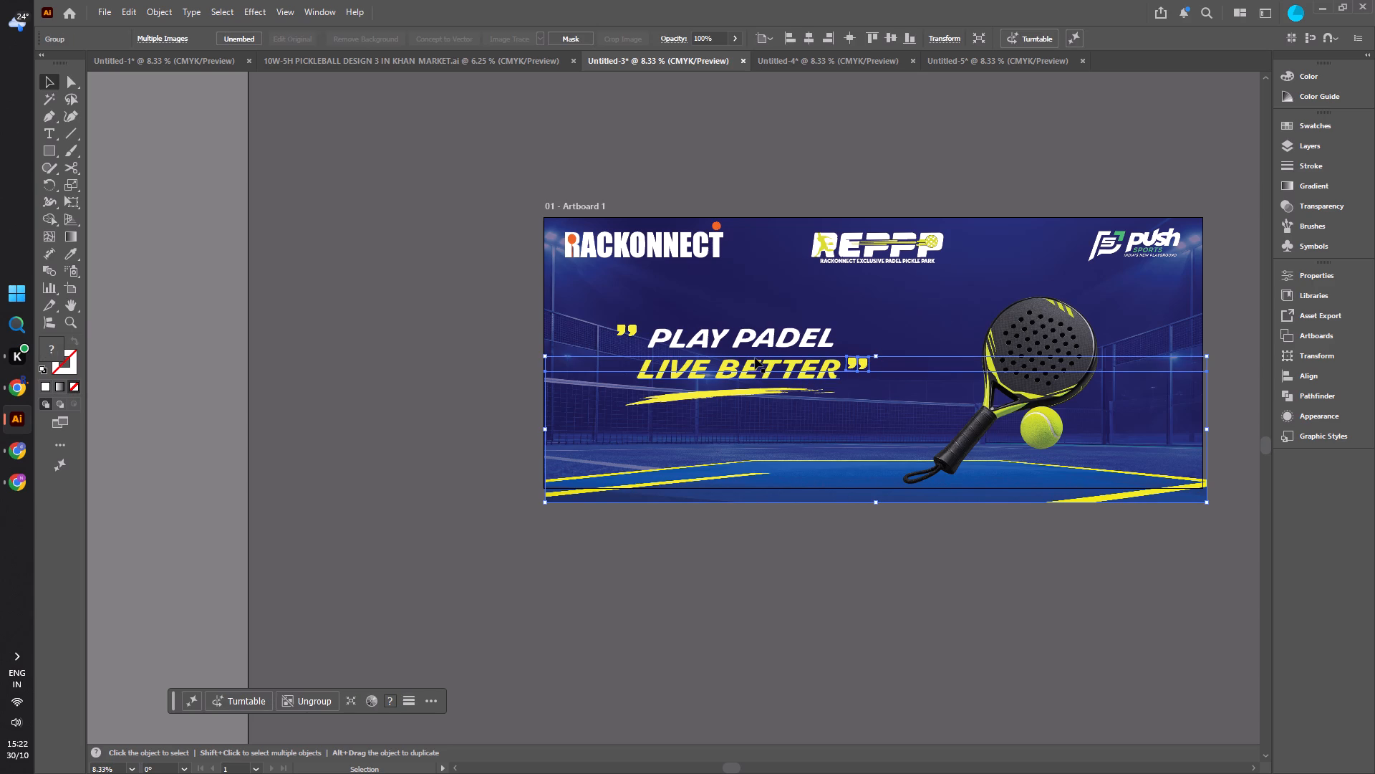
click(755, 358)
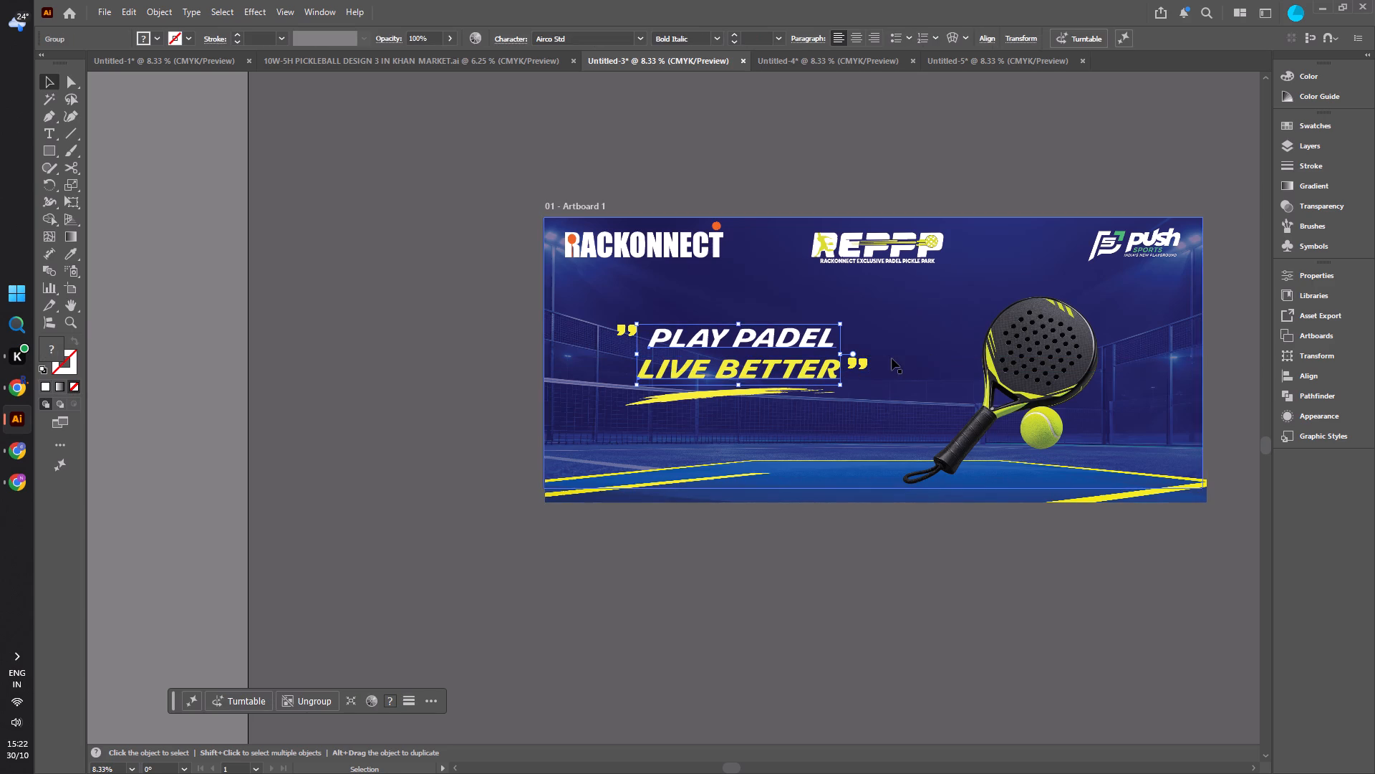
shift+click(862, 361)
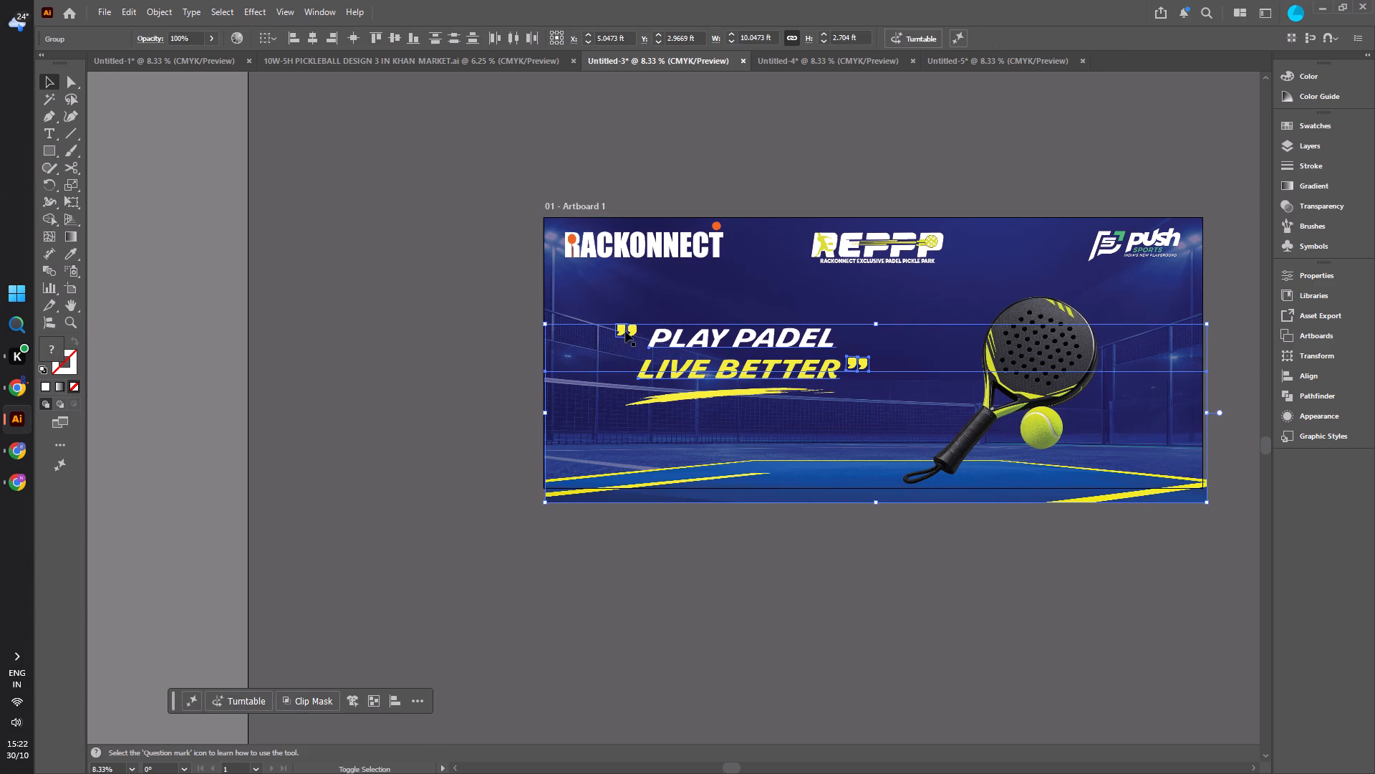
shift+click(629, 330)
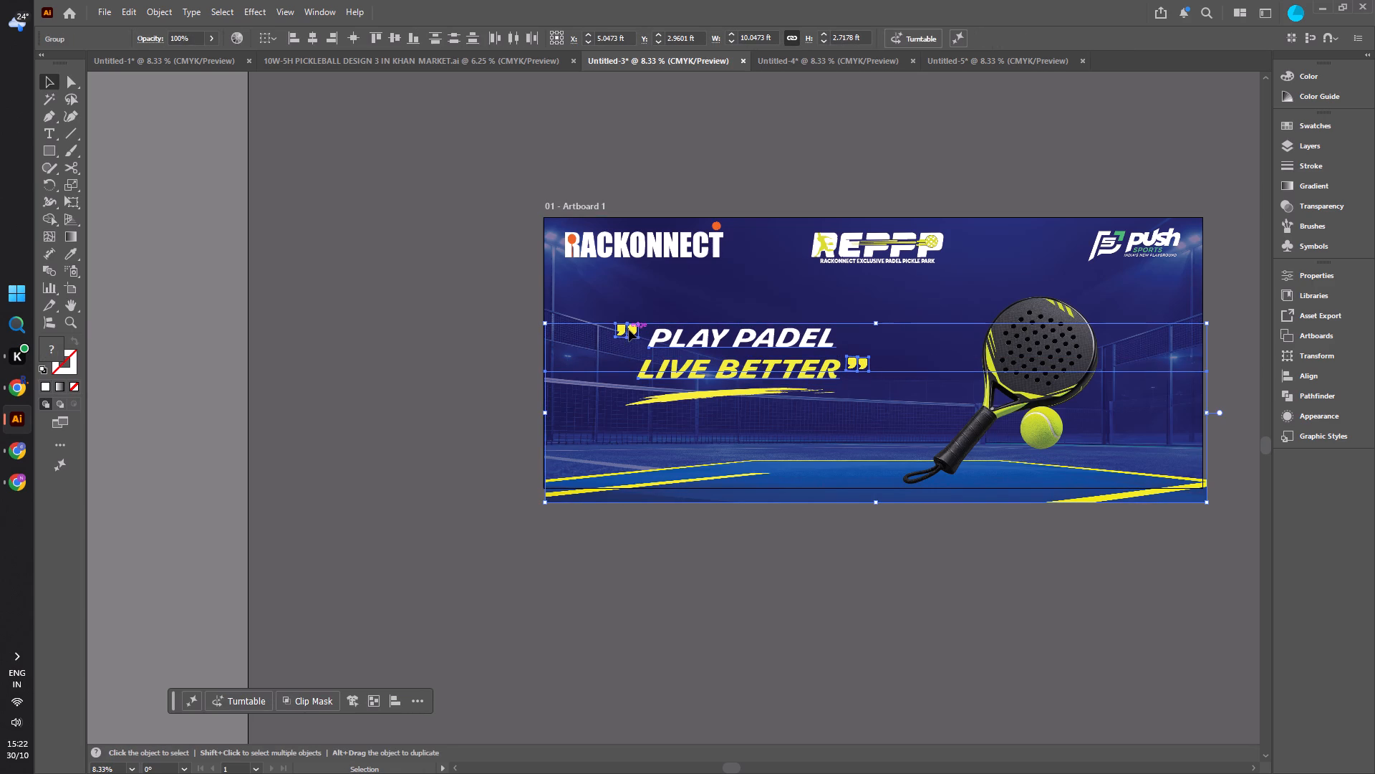
key(ctrl+c)
click(962, 61)
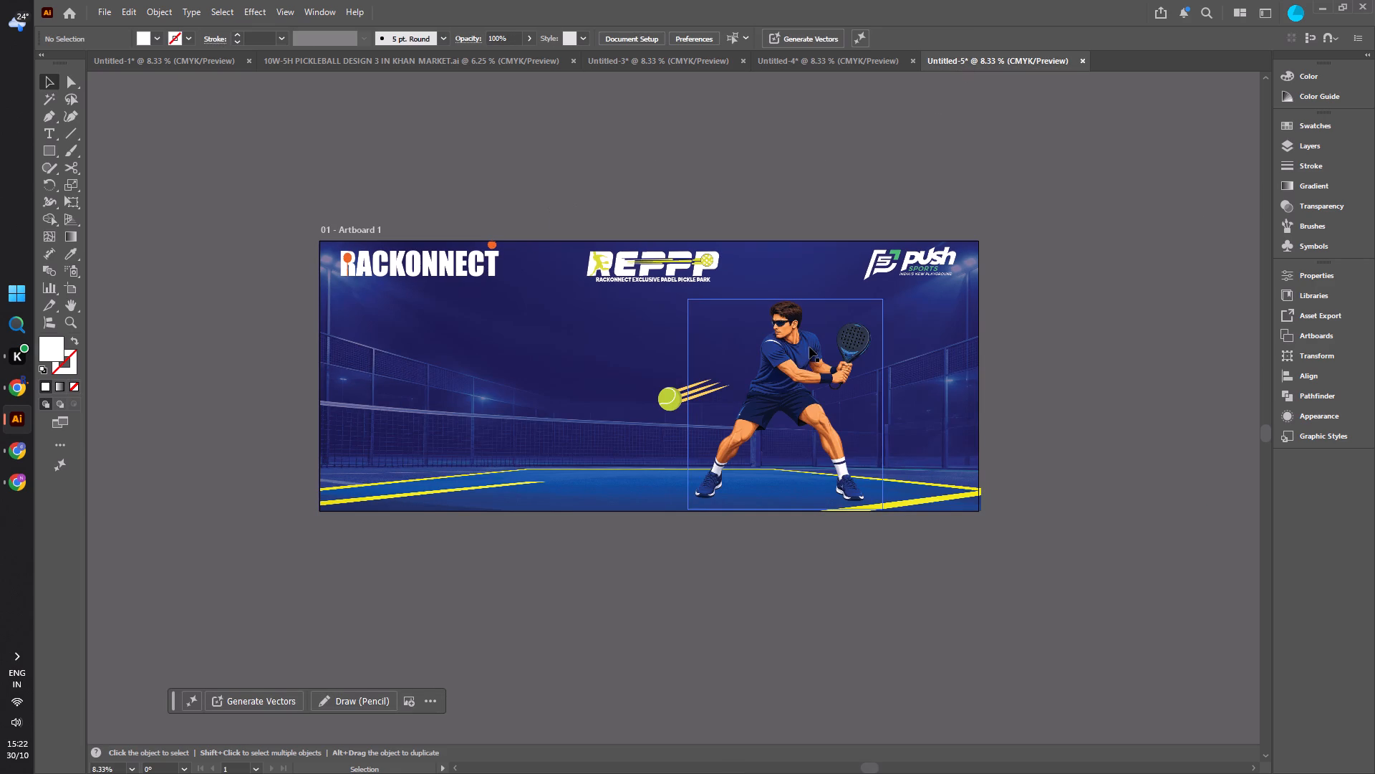
key(v)
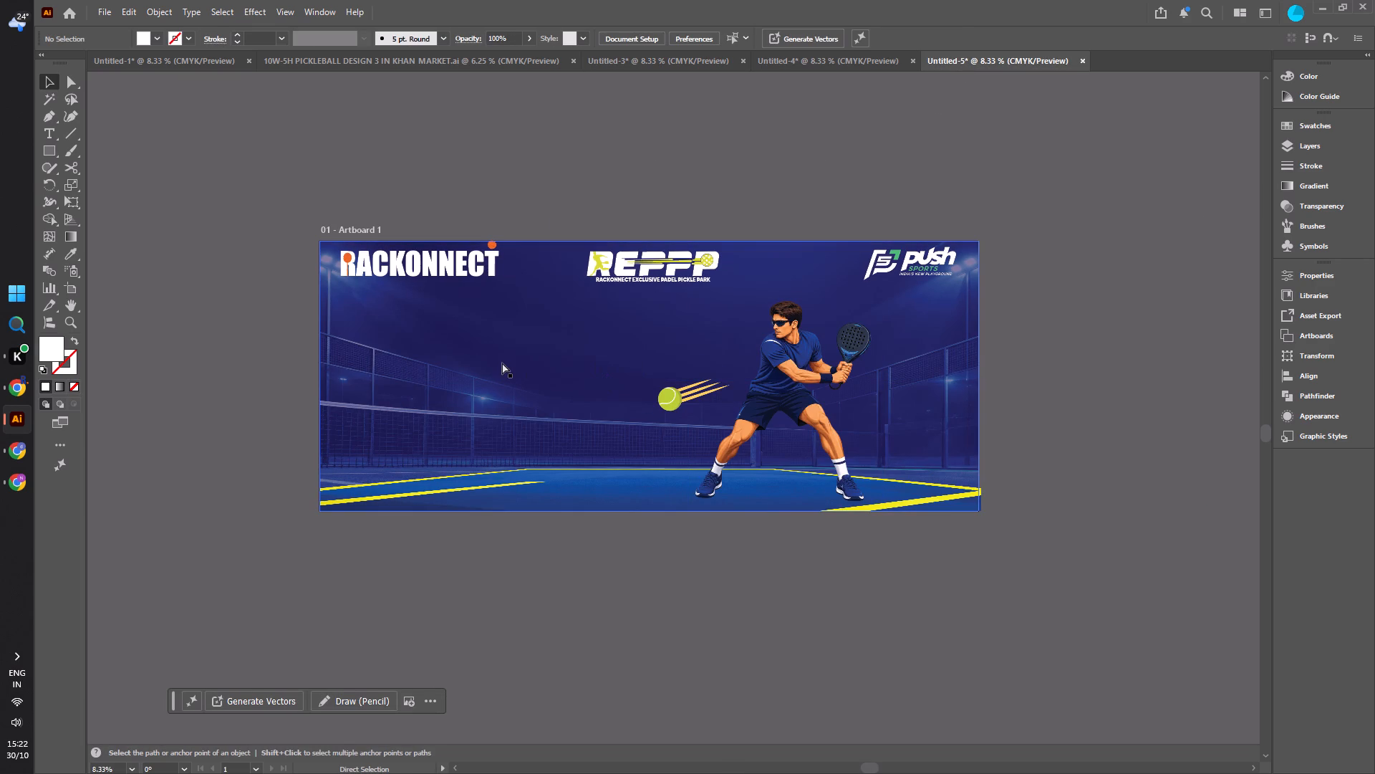
key(ctrl+v)
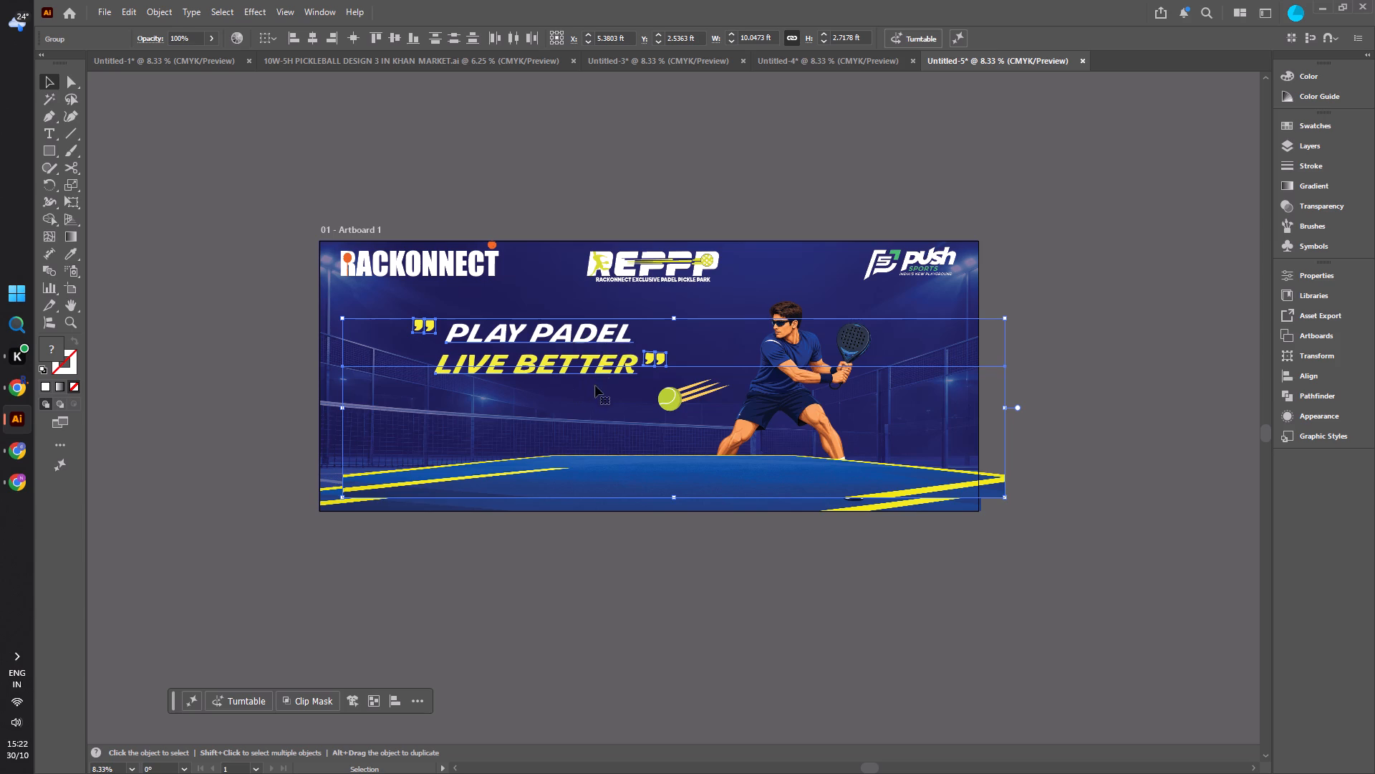
drag(587, 340, 561, 345)
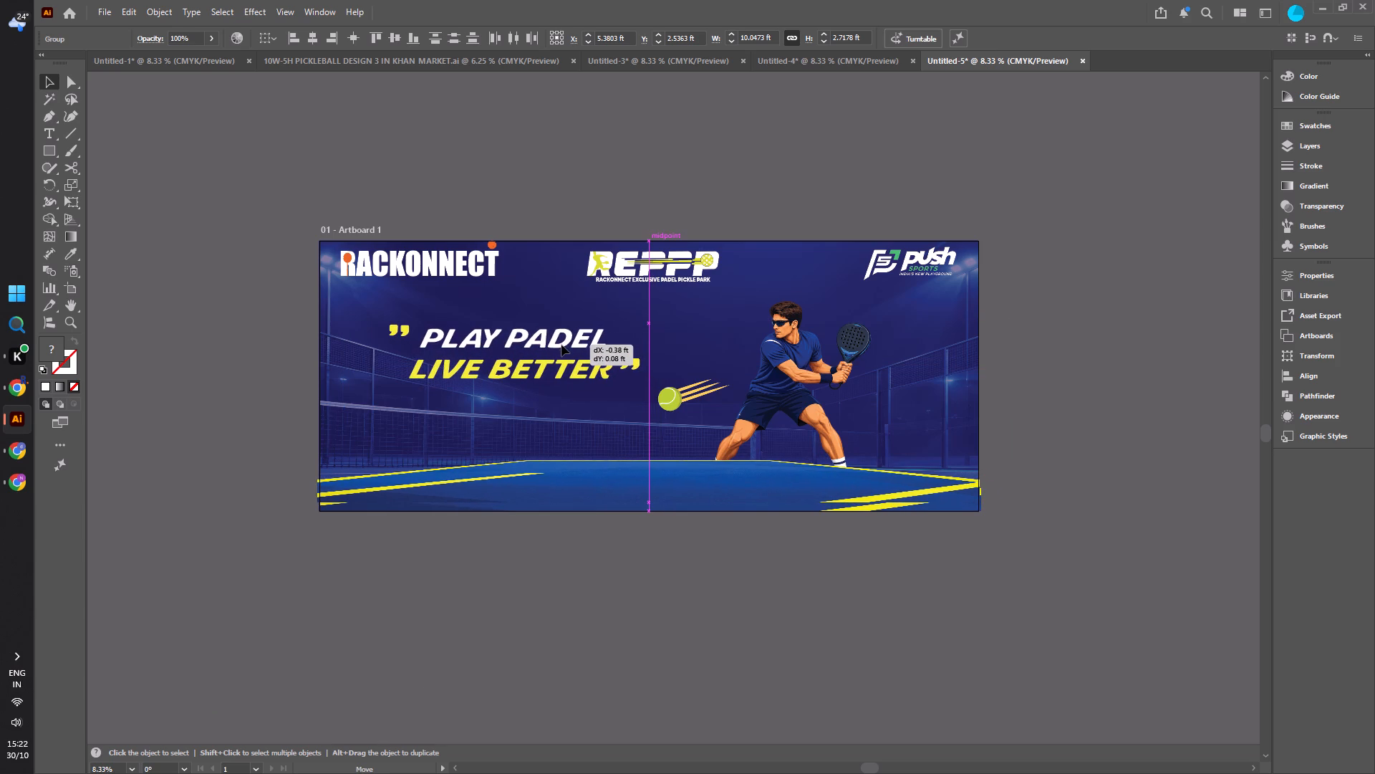
drag(561, 345, 558, 368)
click(1102, 360)
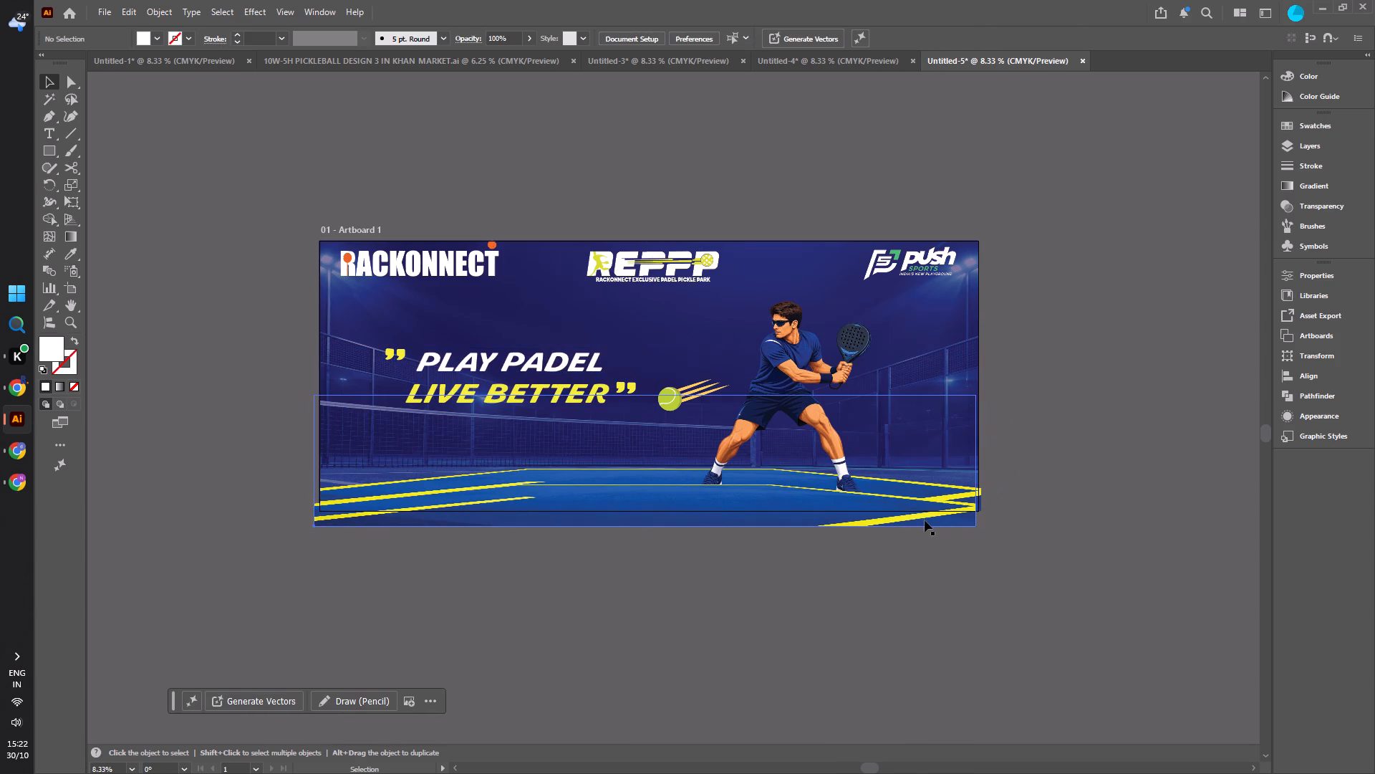
Delete the pasted group holding the duplicate court image and closing quotation marks from the Untitled-5 banner.
click(925, 520)
key(Delete)
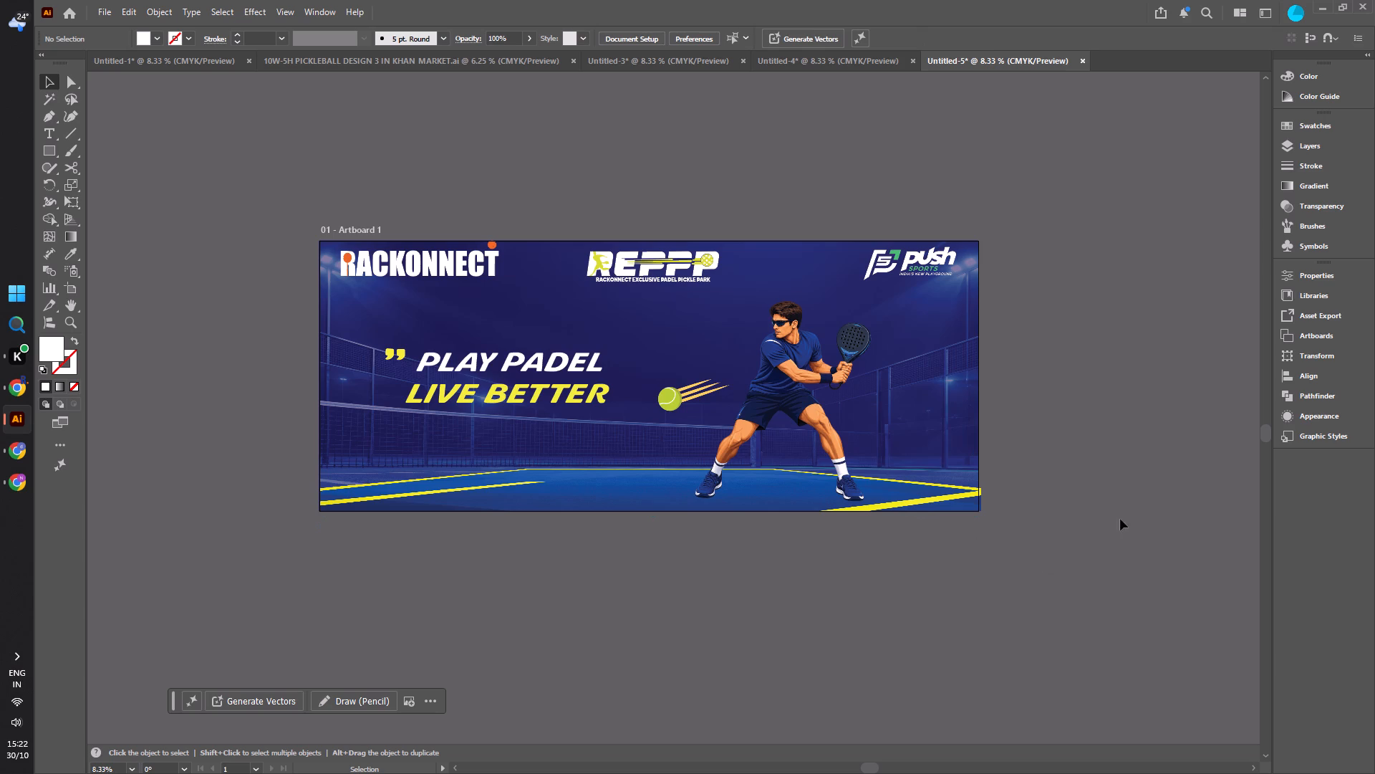
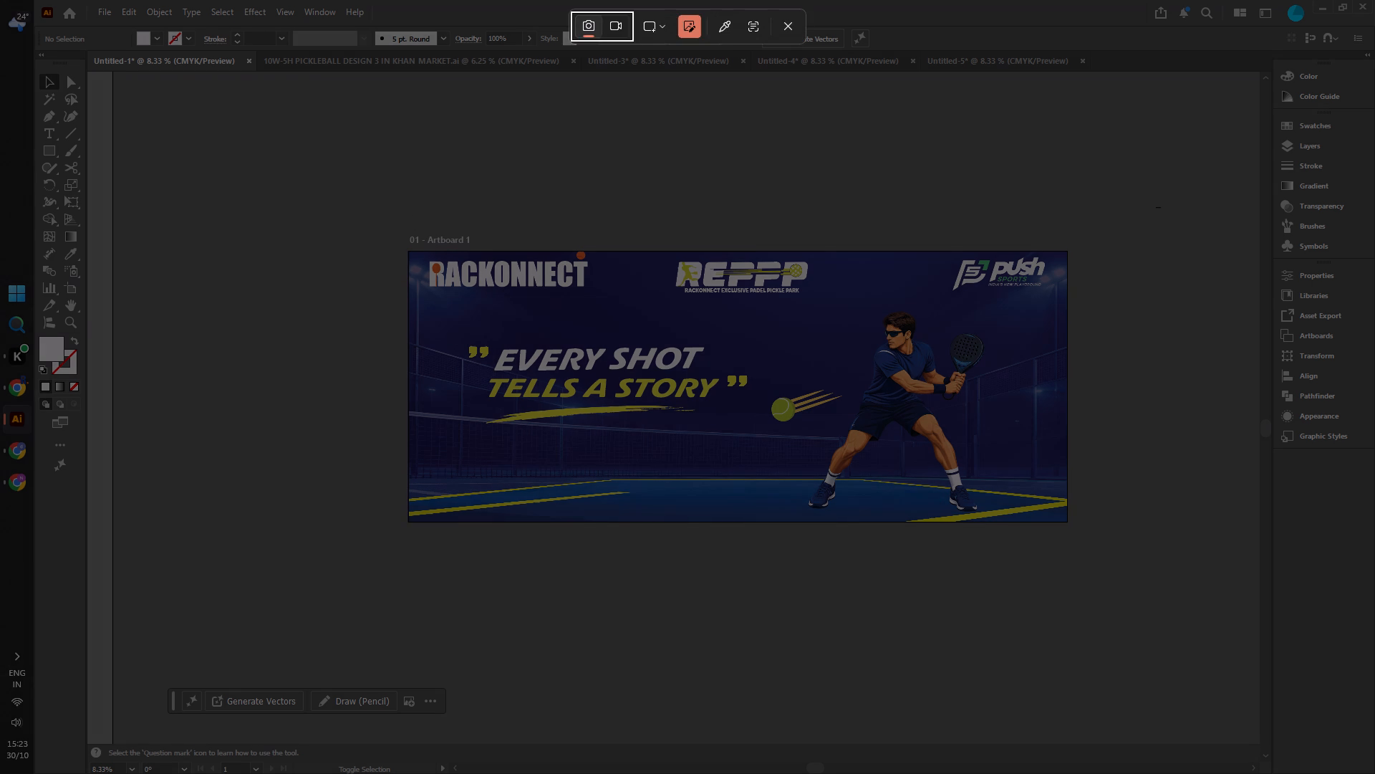
Select the full "EVERY SHOT TELLS A STORY" banner artboard, edge to edge, as the screenshot area in Snipping Tool.
drag(407, 248, 1046, 525)
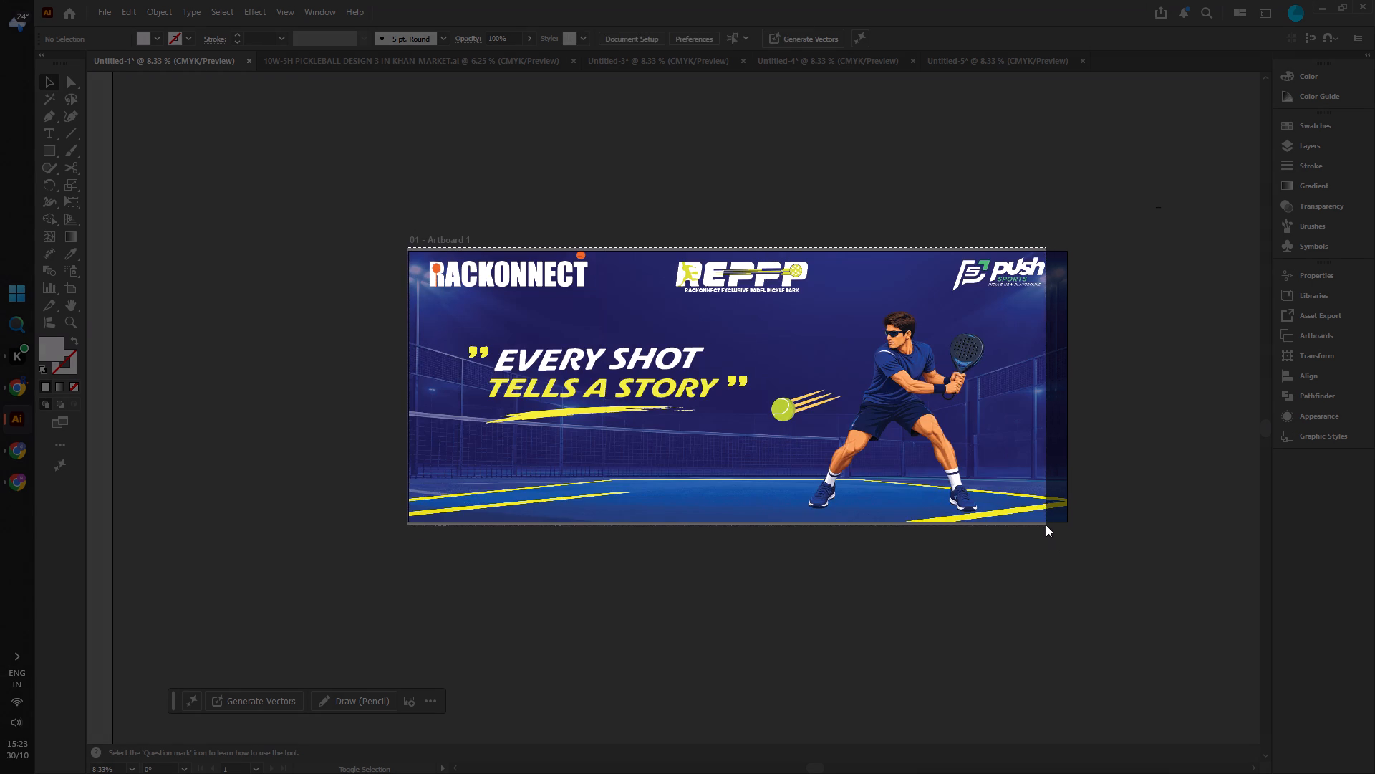
drag(1046, 525, 1067, 521)
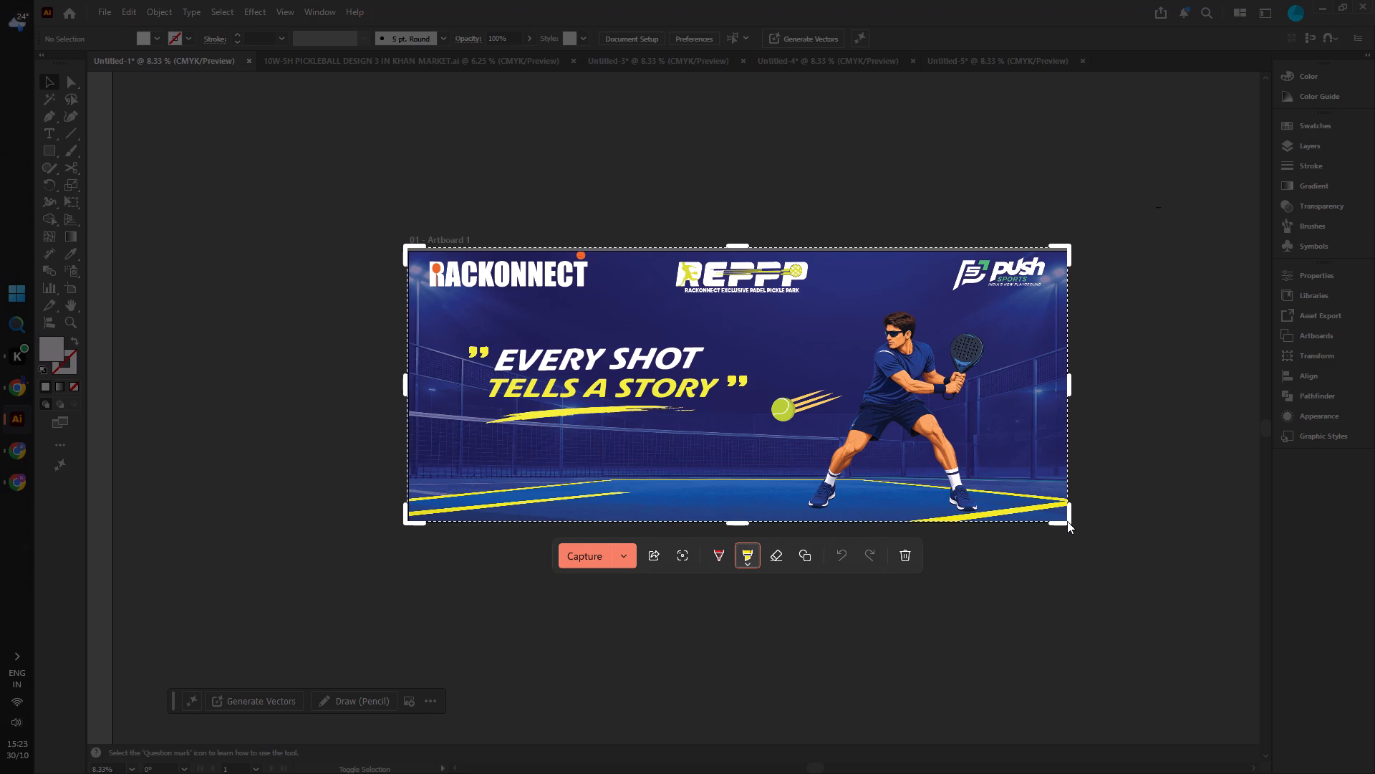
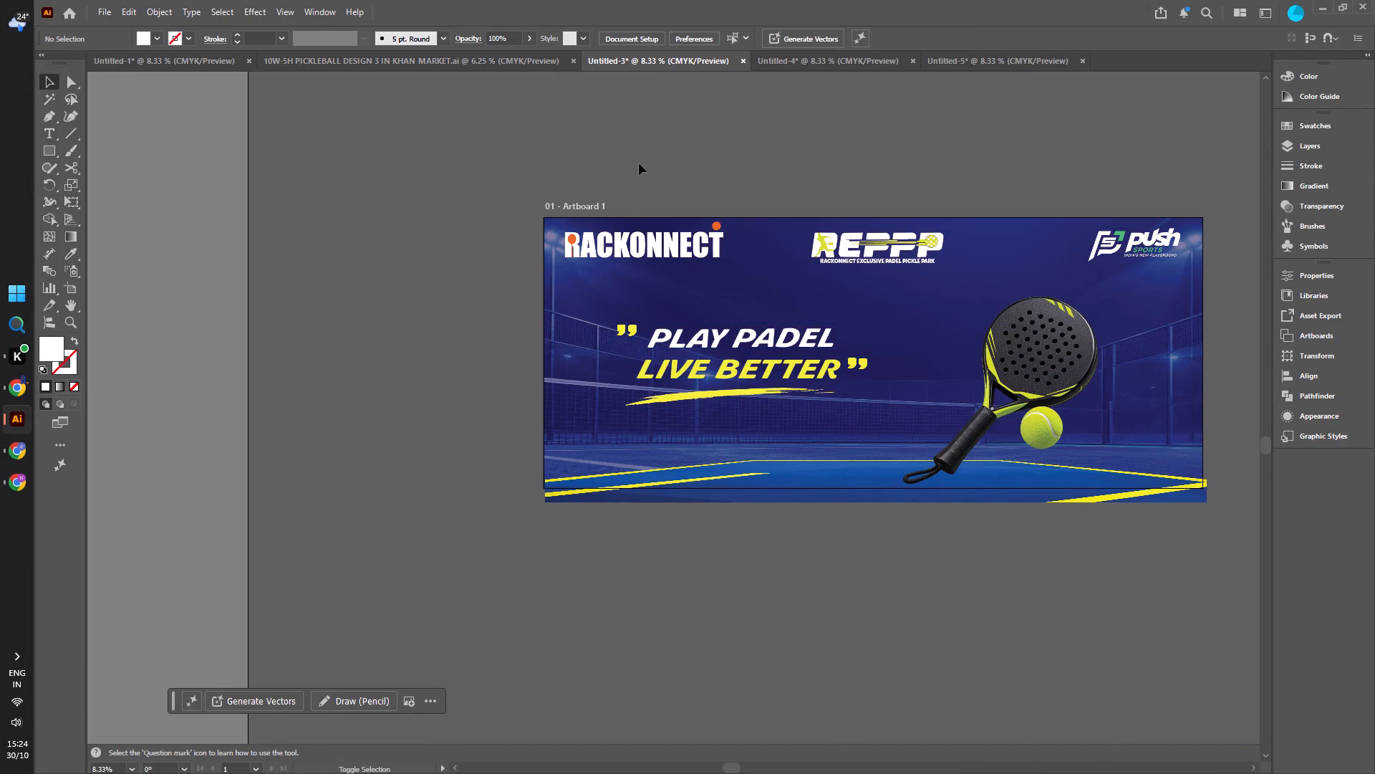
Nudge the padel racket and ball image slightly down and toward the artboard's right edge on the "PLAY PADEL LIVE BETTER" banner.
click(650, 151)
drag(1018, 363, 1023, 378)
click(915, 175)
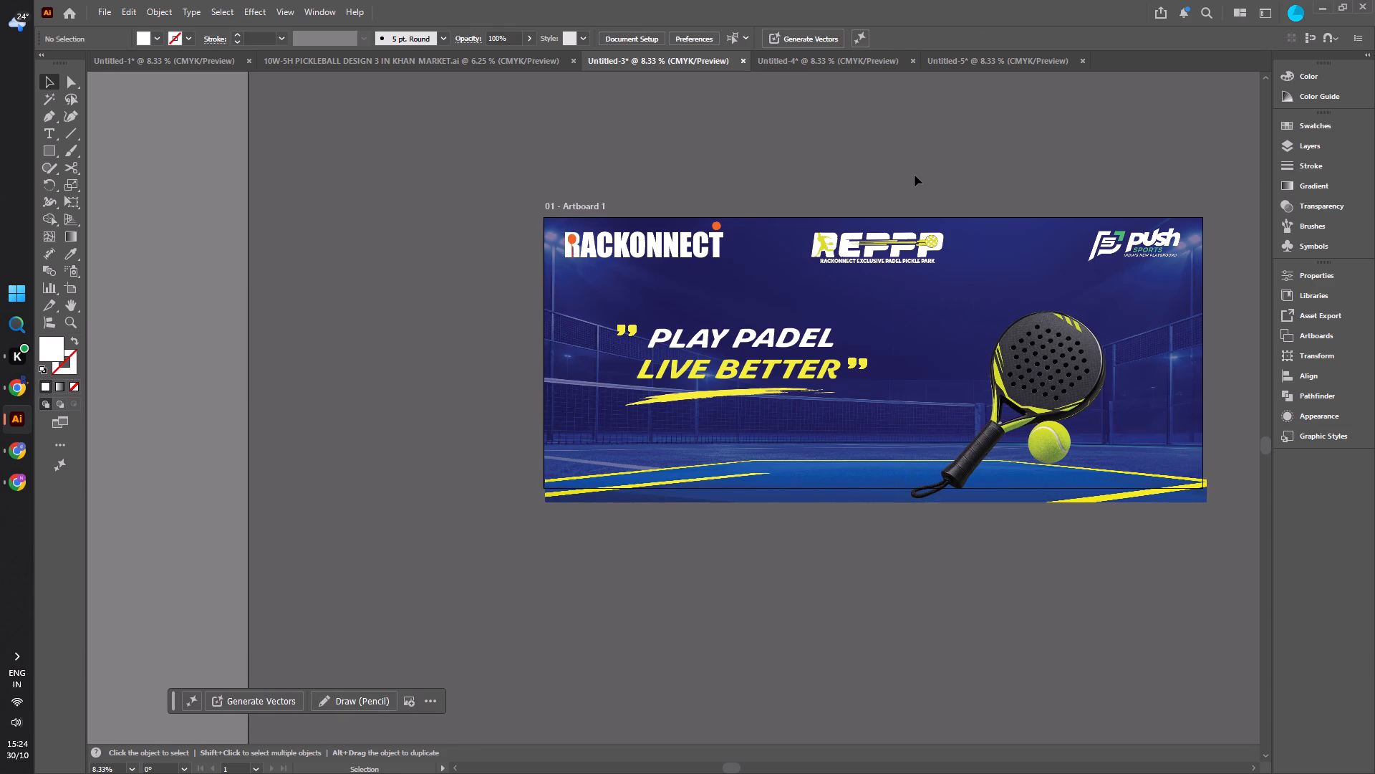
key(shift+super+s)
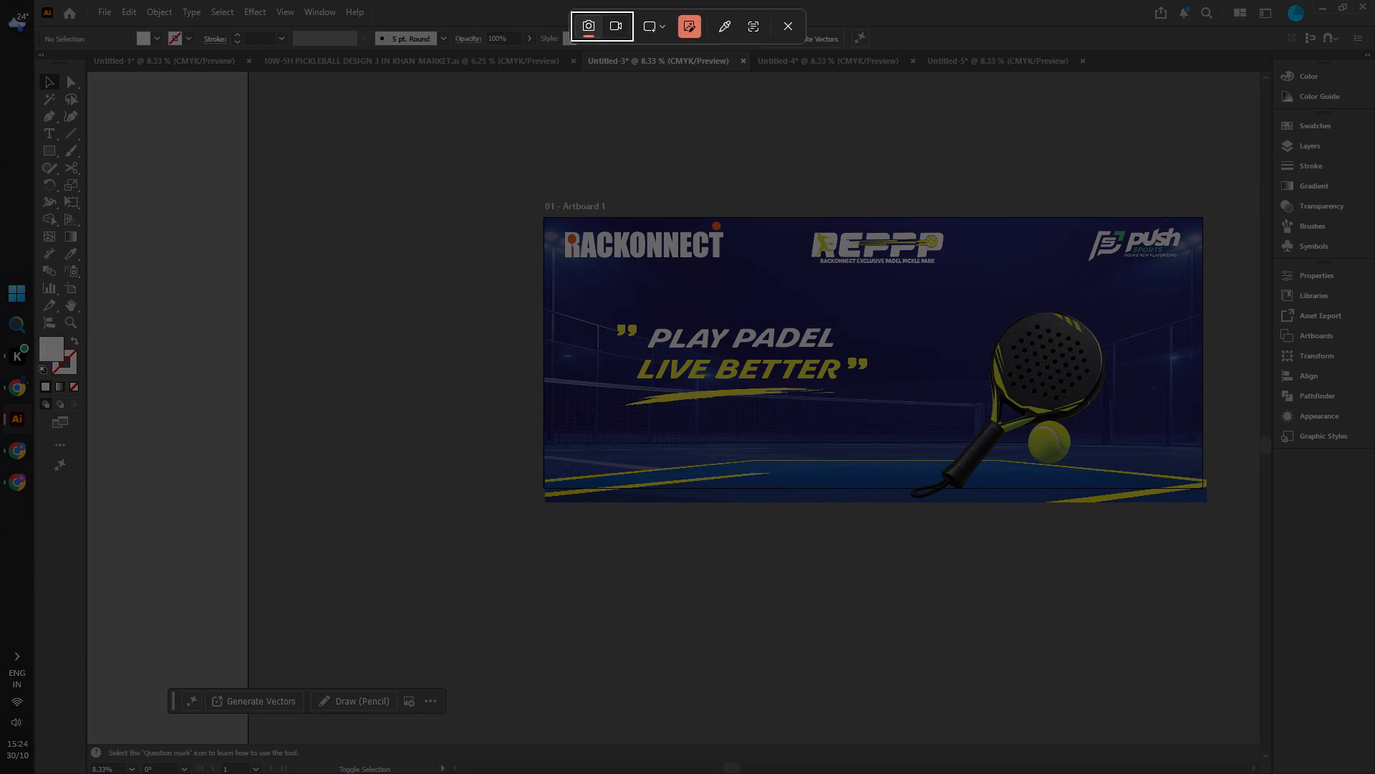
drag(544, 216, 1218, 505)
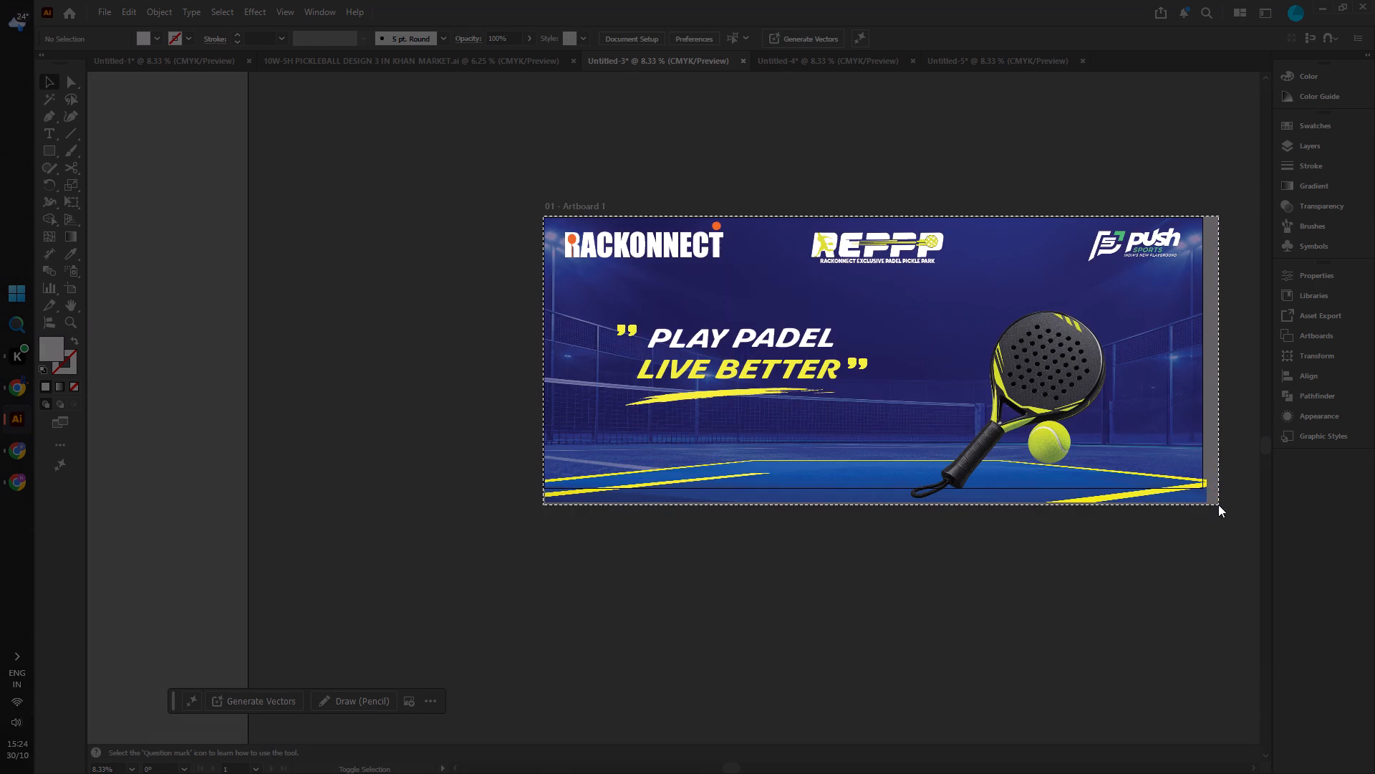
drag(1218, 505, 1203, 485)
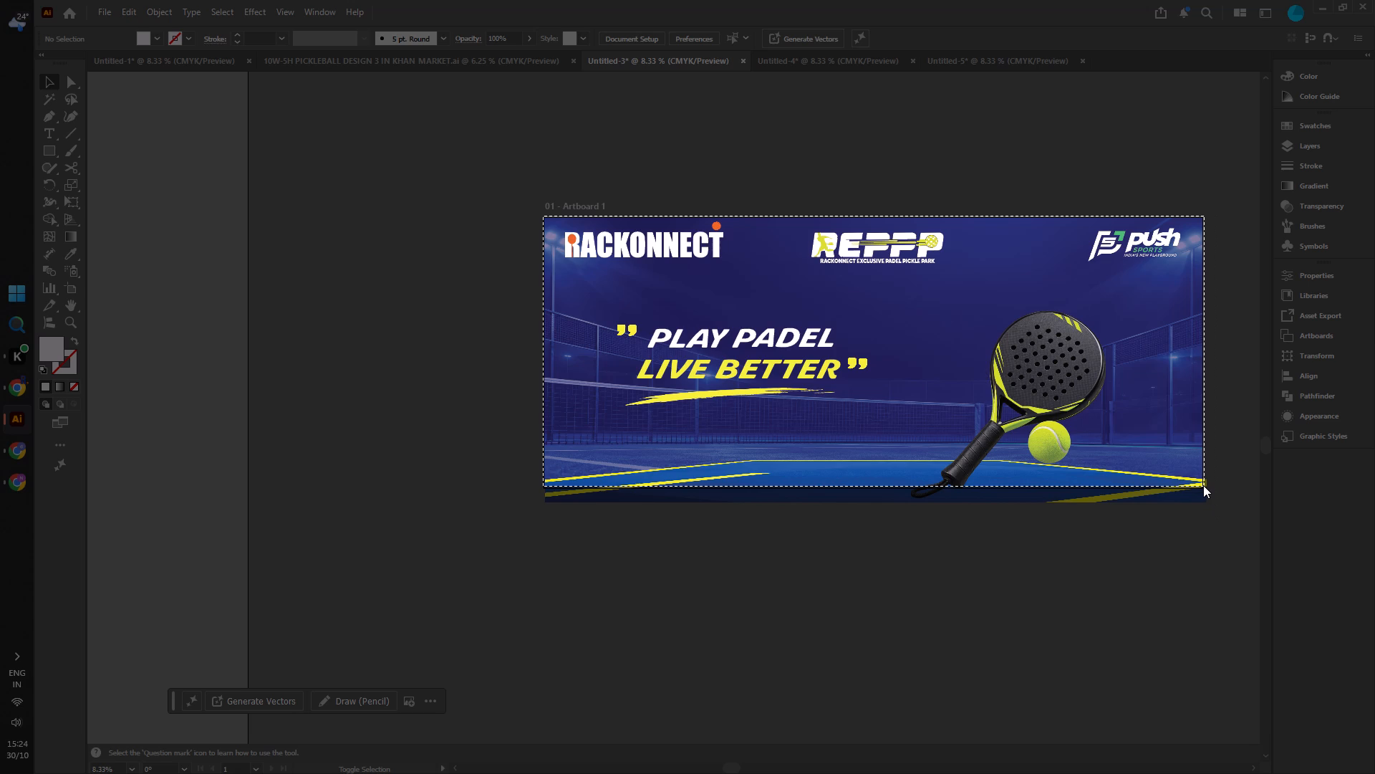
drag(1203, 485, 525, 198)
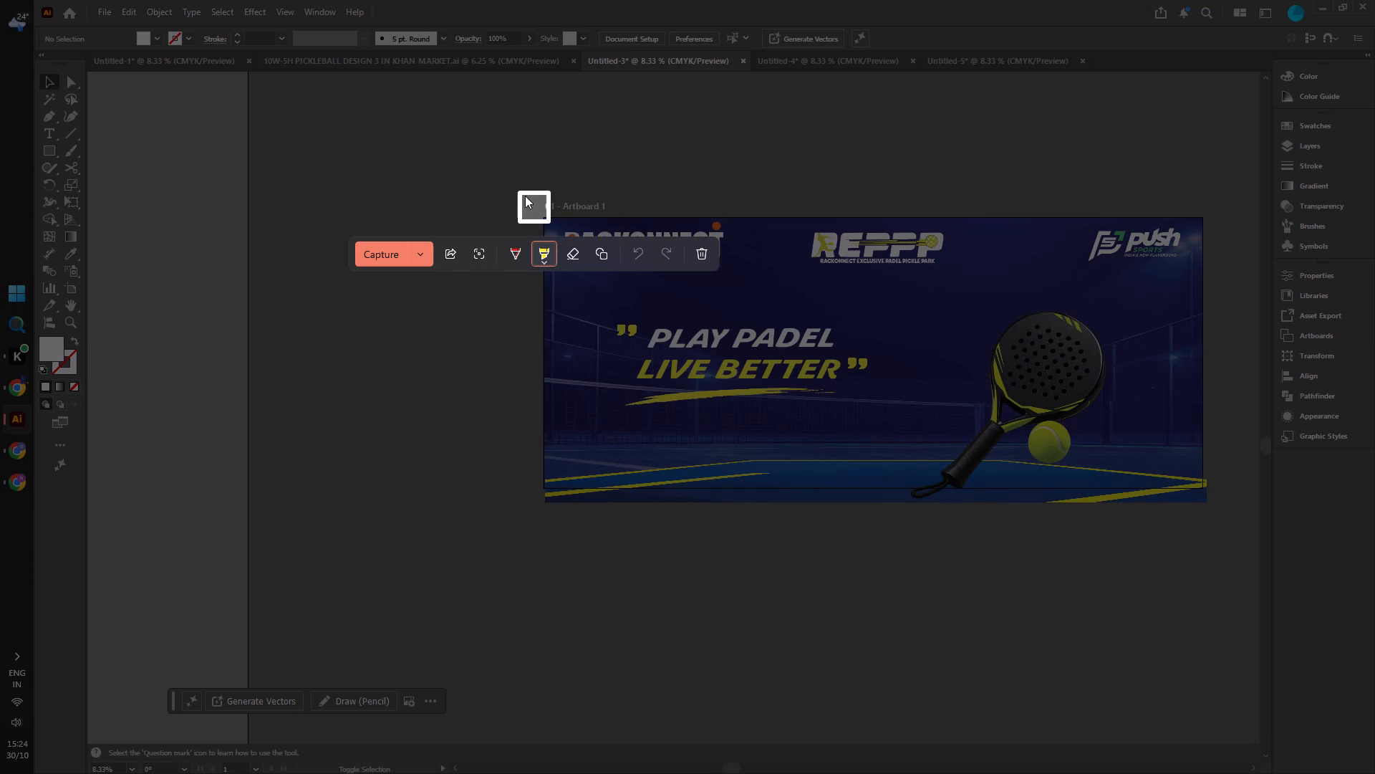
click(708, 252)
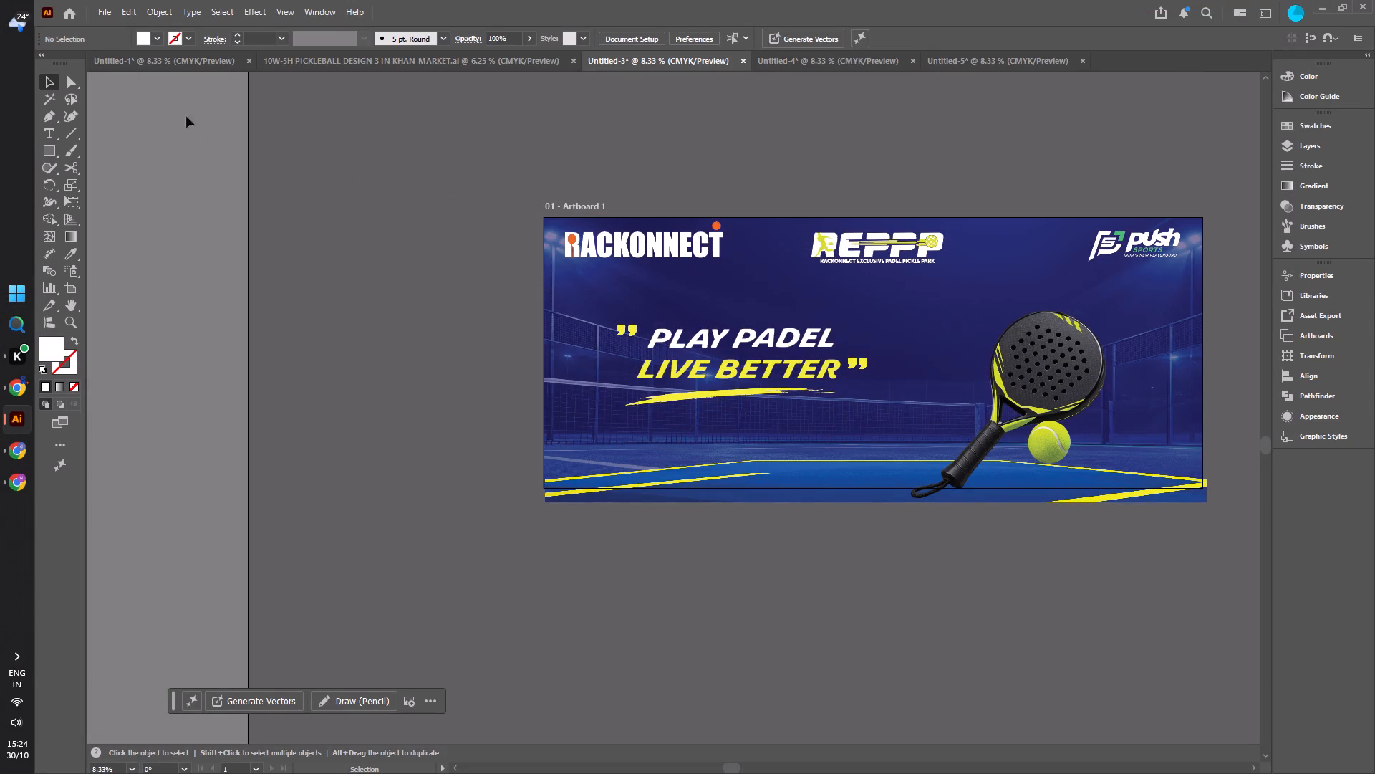
Compare with the "EVERY SHOT TELLS A STORY" banner, then move the "PLAY PADEL" court background group up to meet the artboard's bottom edge.
click(158, 52)
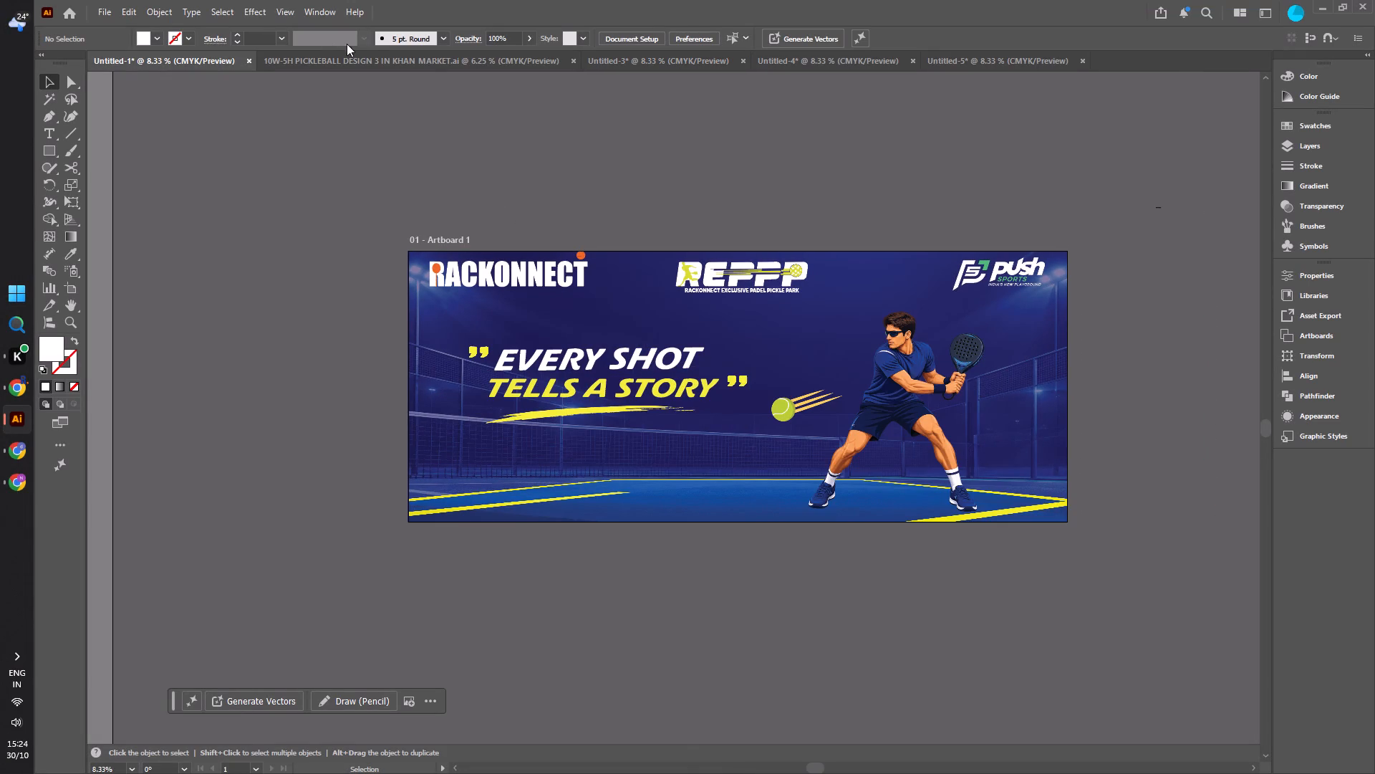
click(722, 58)
drag(873, 479, 869, 464)
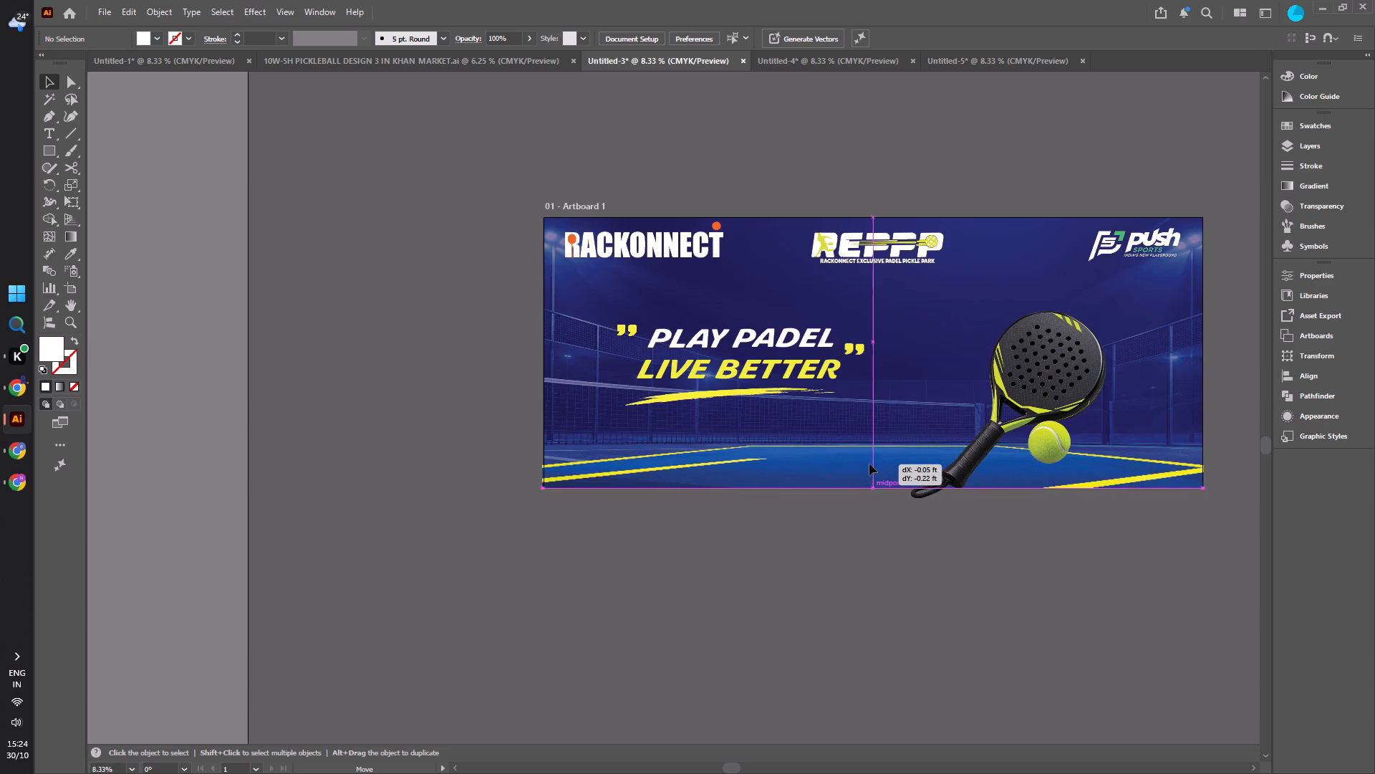
drag(869, 464, 869, 462)
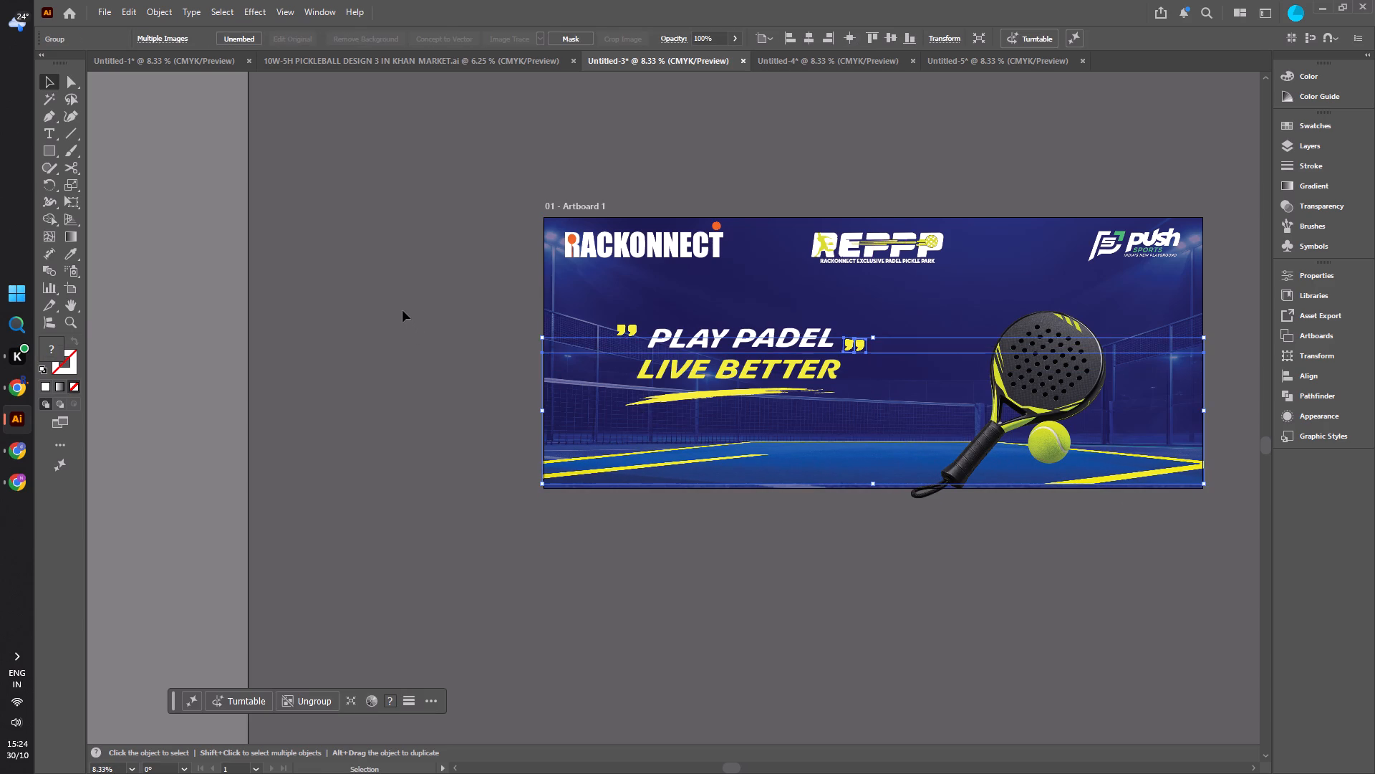
click(402, 310)
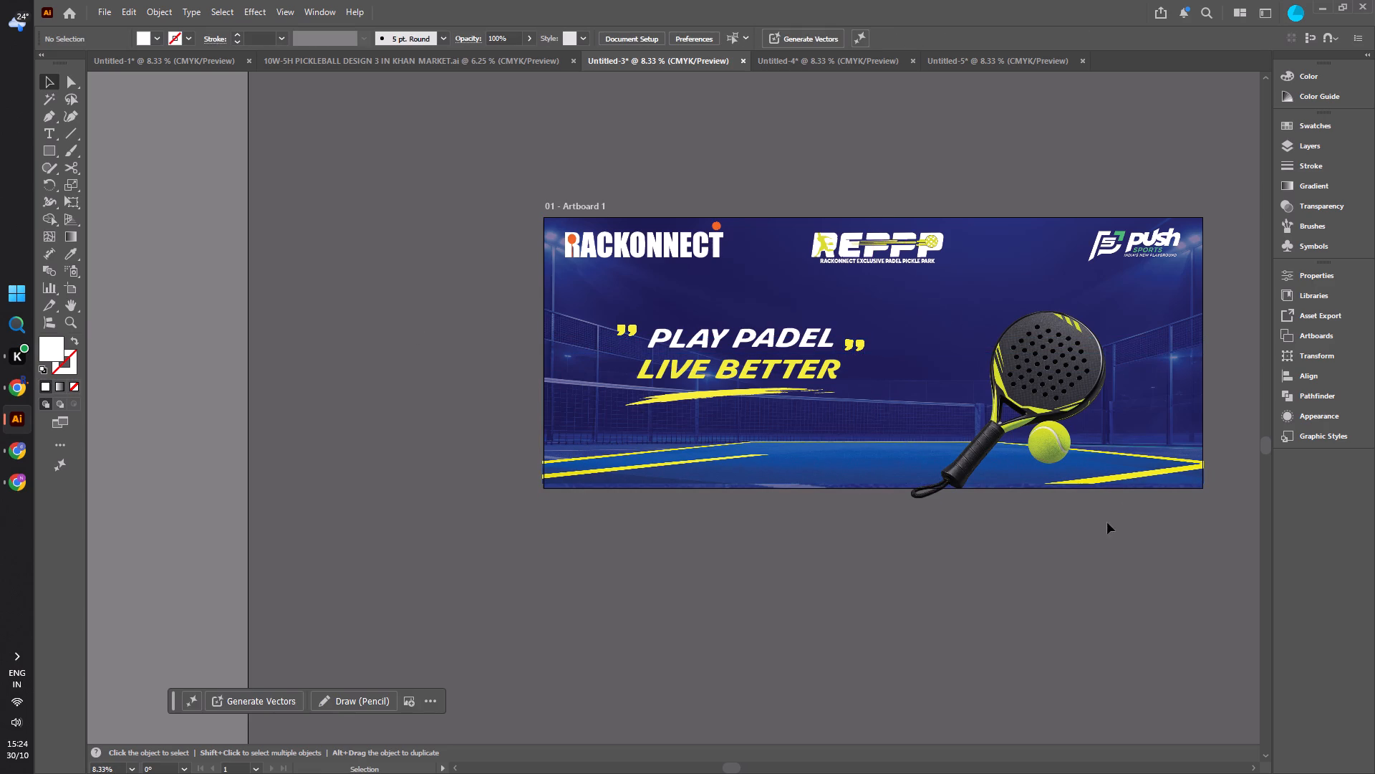
click(1144, 474)
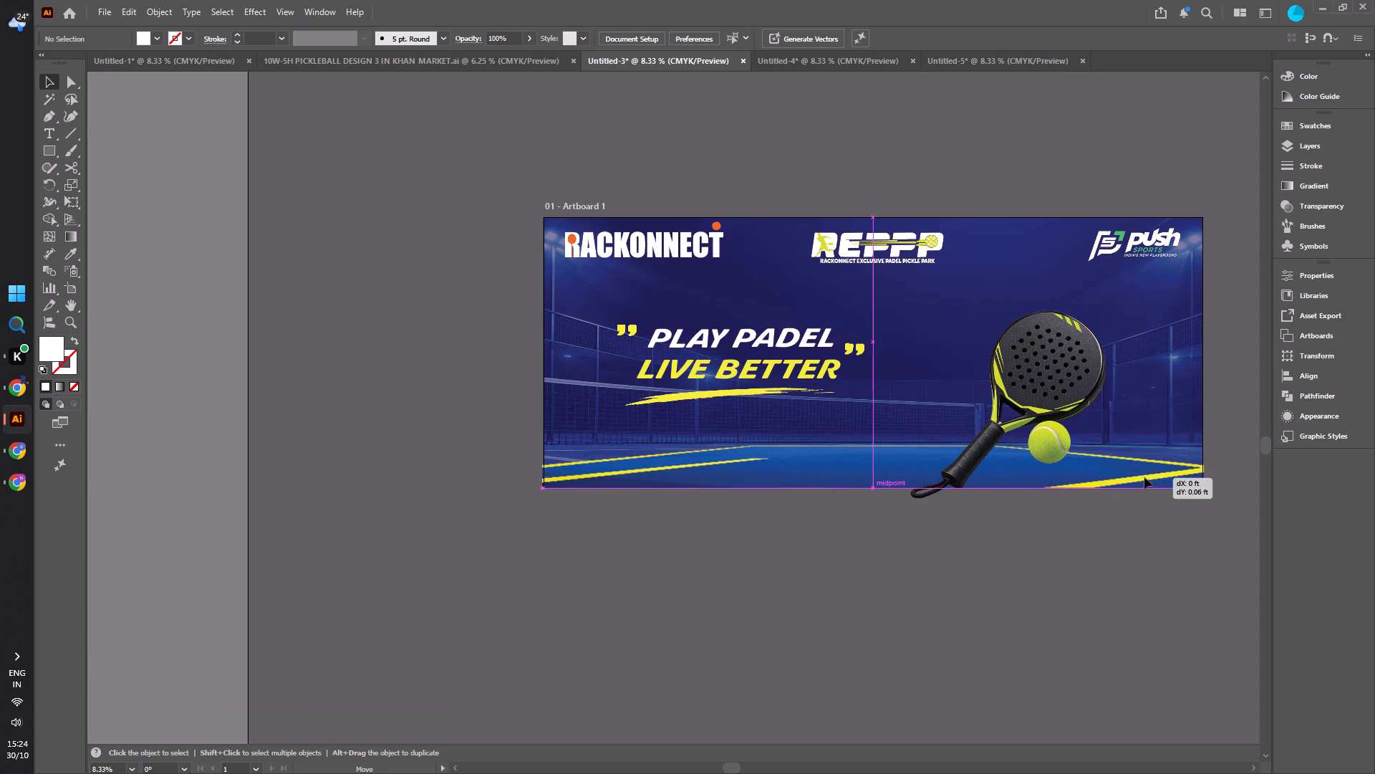
click(716, 541)
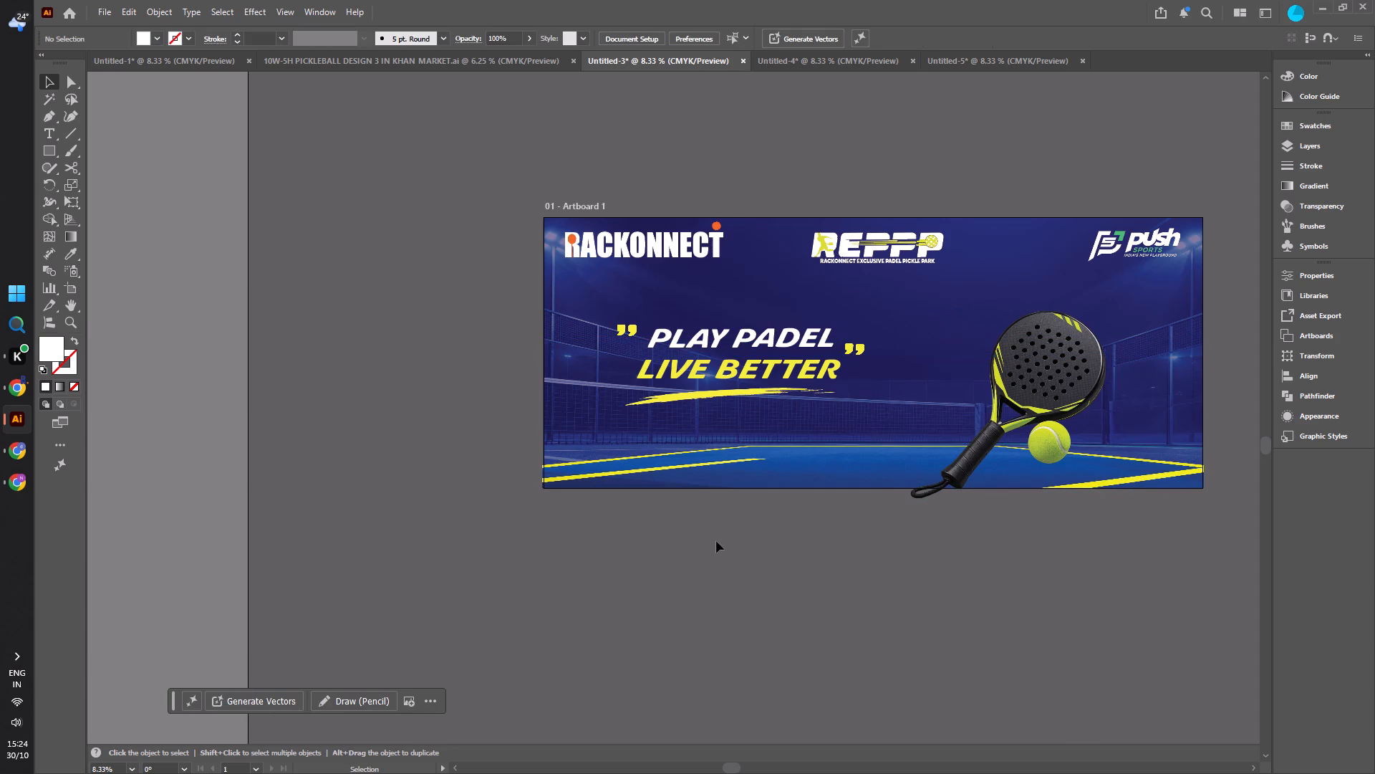
Move the padel racket and ball image up so the whole handle sits inside the "PLAY PADEL LIVE BETTER" artboard.
key(shift+super+s)
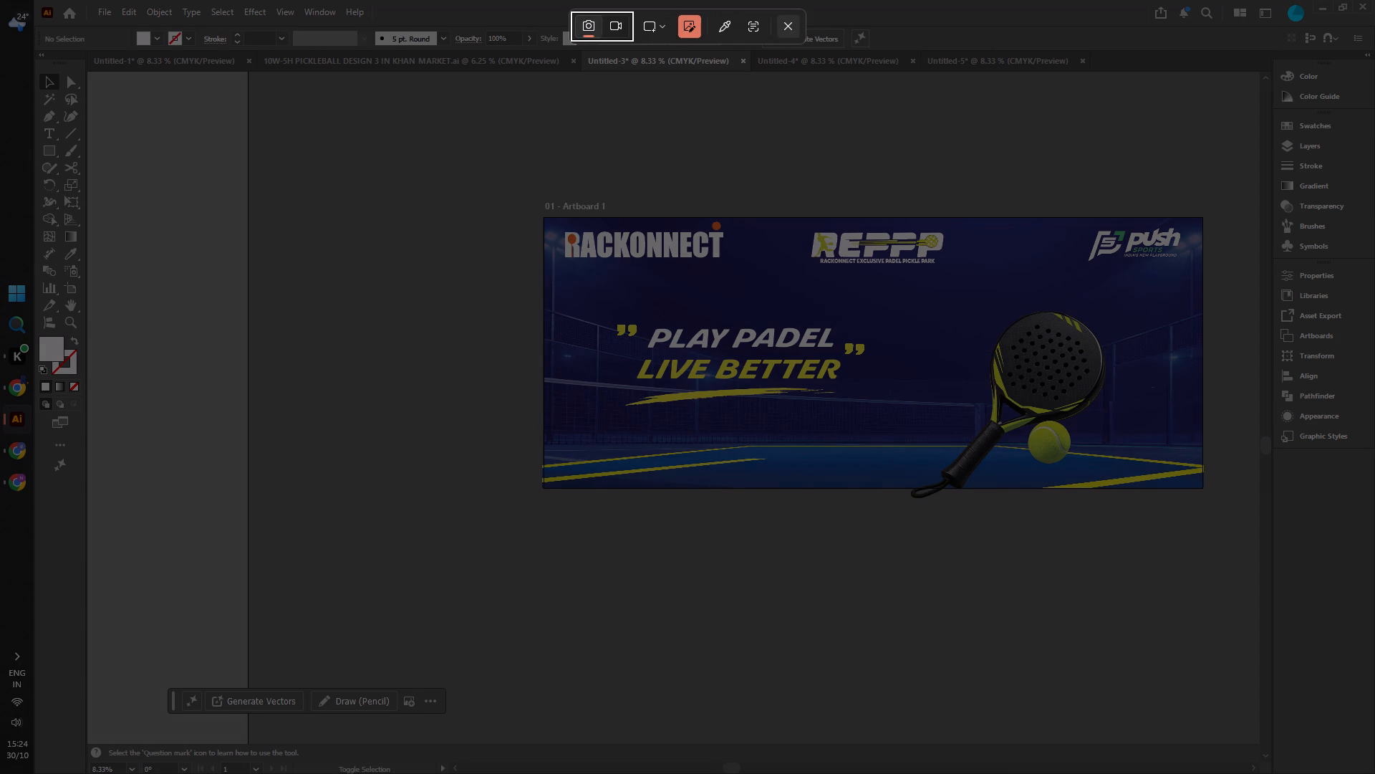
click(781, 26)
click(375, 215)
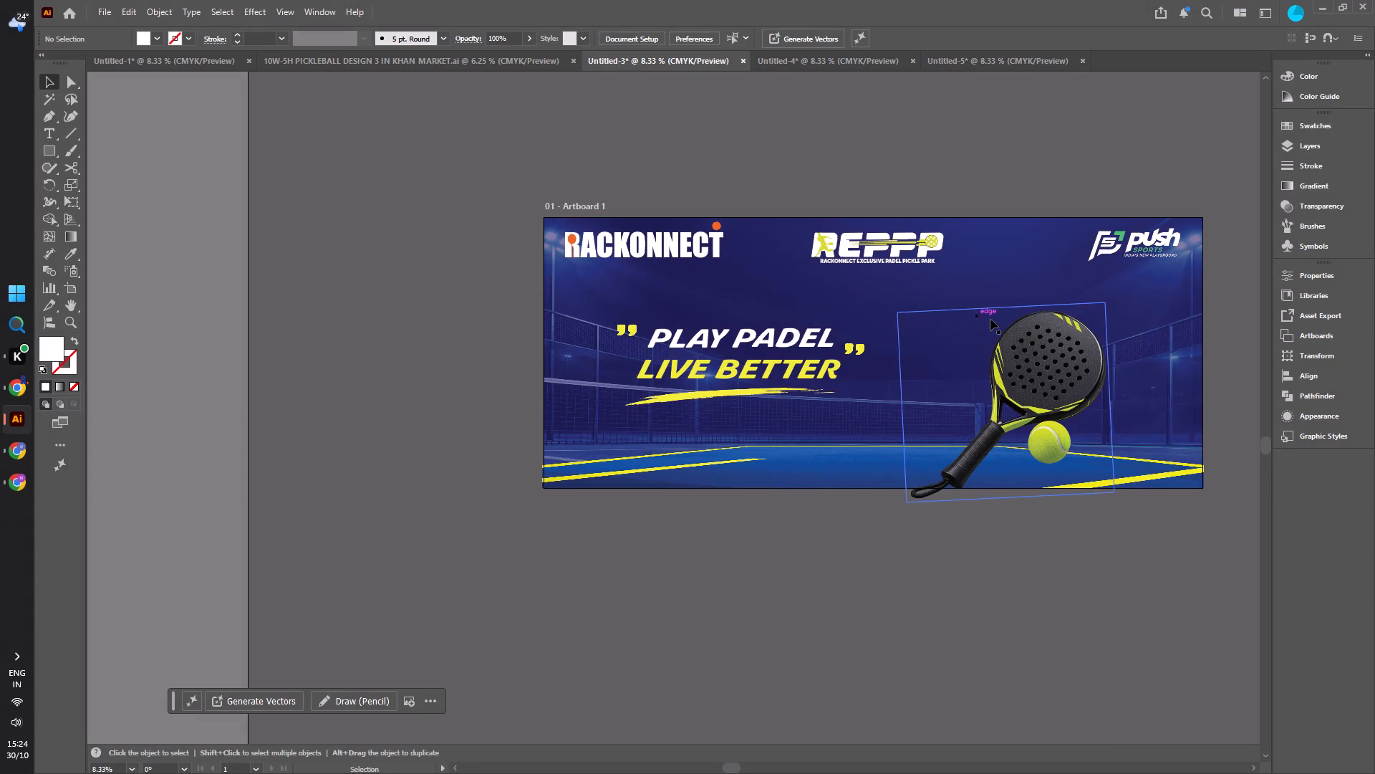
drag(1028, 348, 1033, 337)
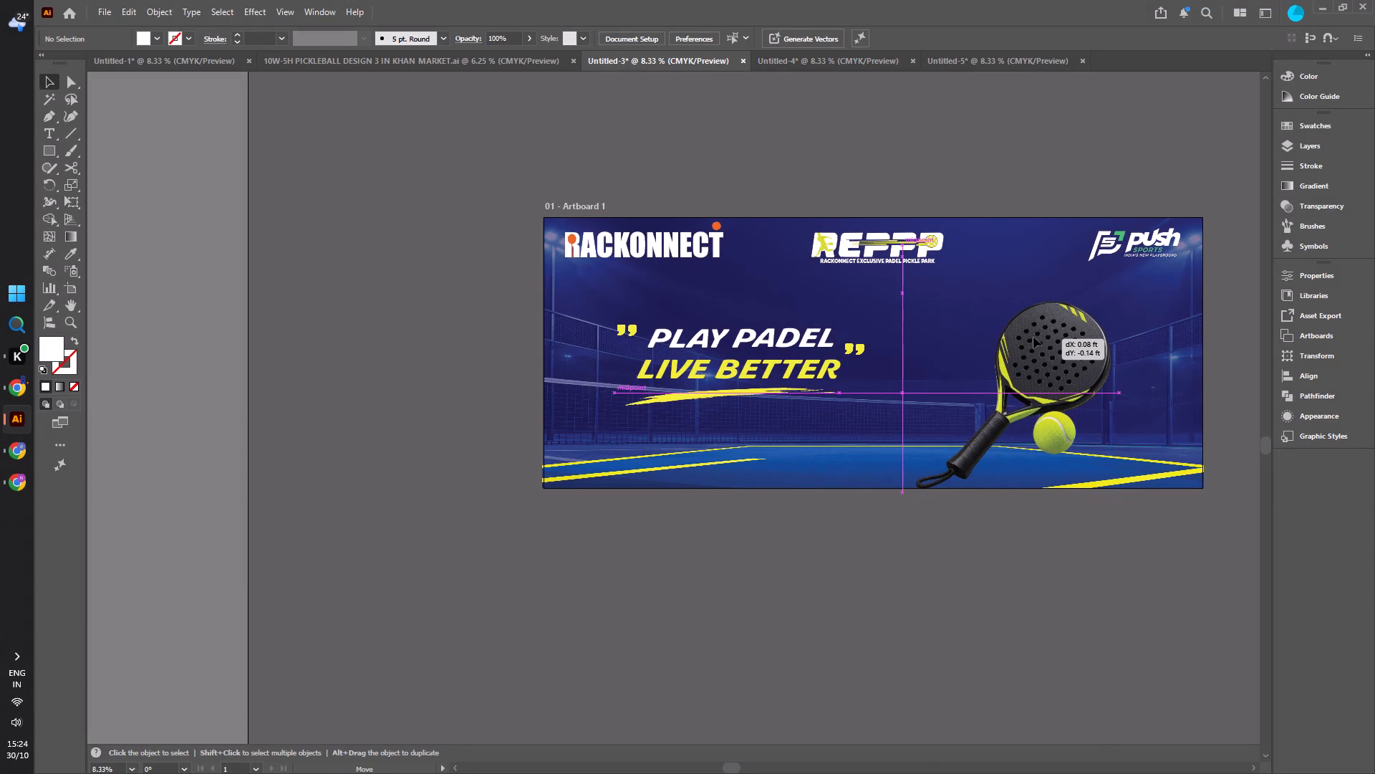
drag(1033, 337, 1033, 335)
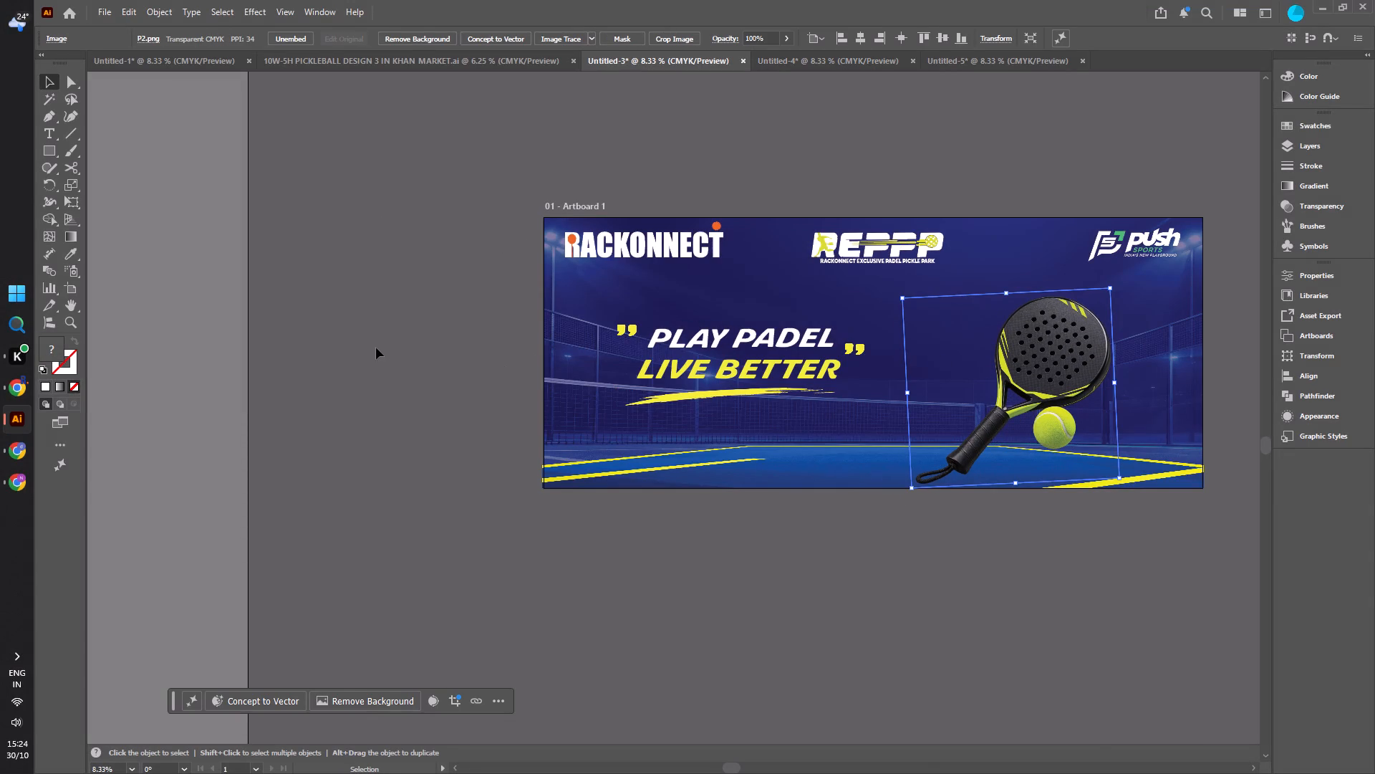
click(376, 348)
Select the full "PLAY PADEL LIVE BETTER" banner artboard, edge to edge, as the screenshot area in Snipping Tool.
key(shift+super+s)
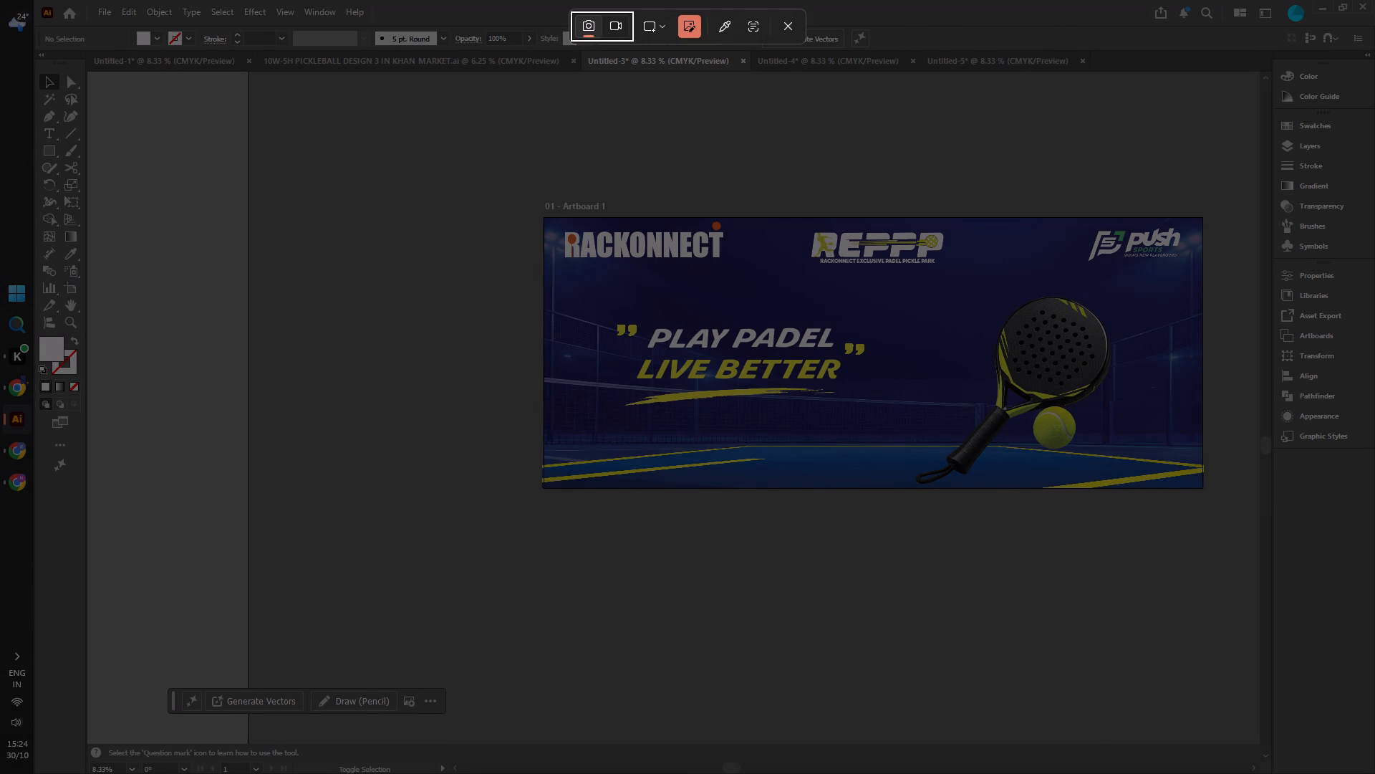
drag(546, 214, 1230, 481)
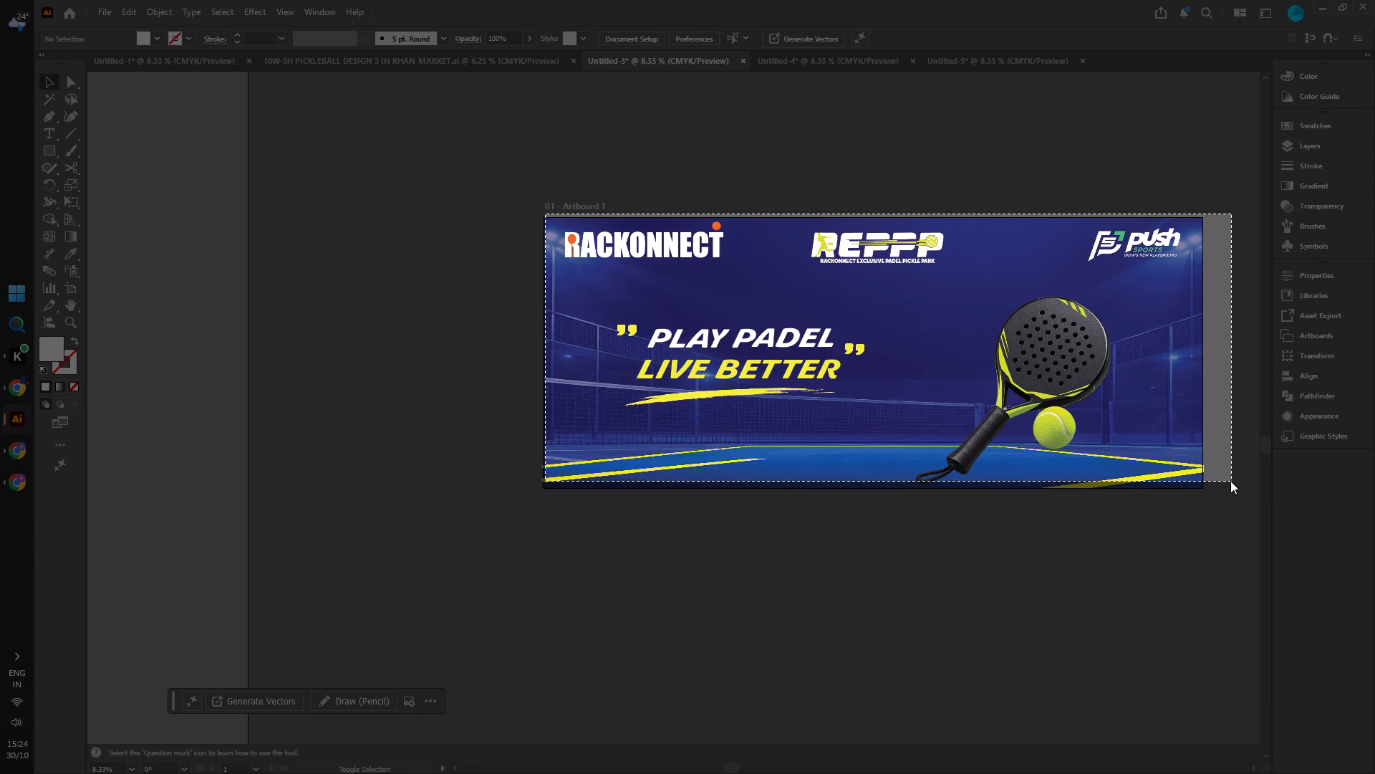
drag(1230, 481, 1202, 485)
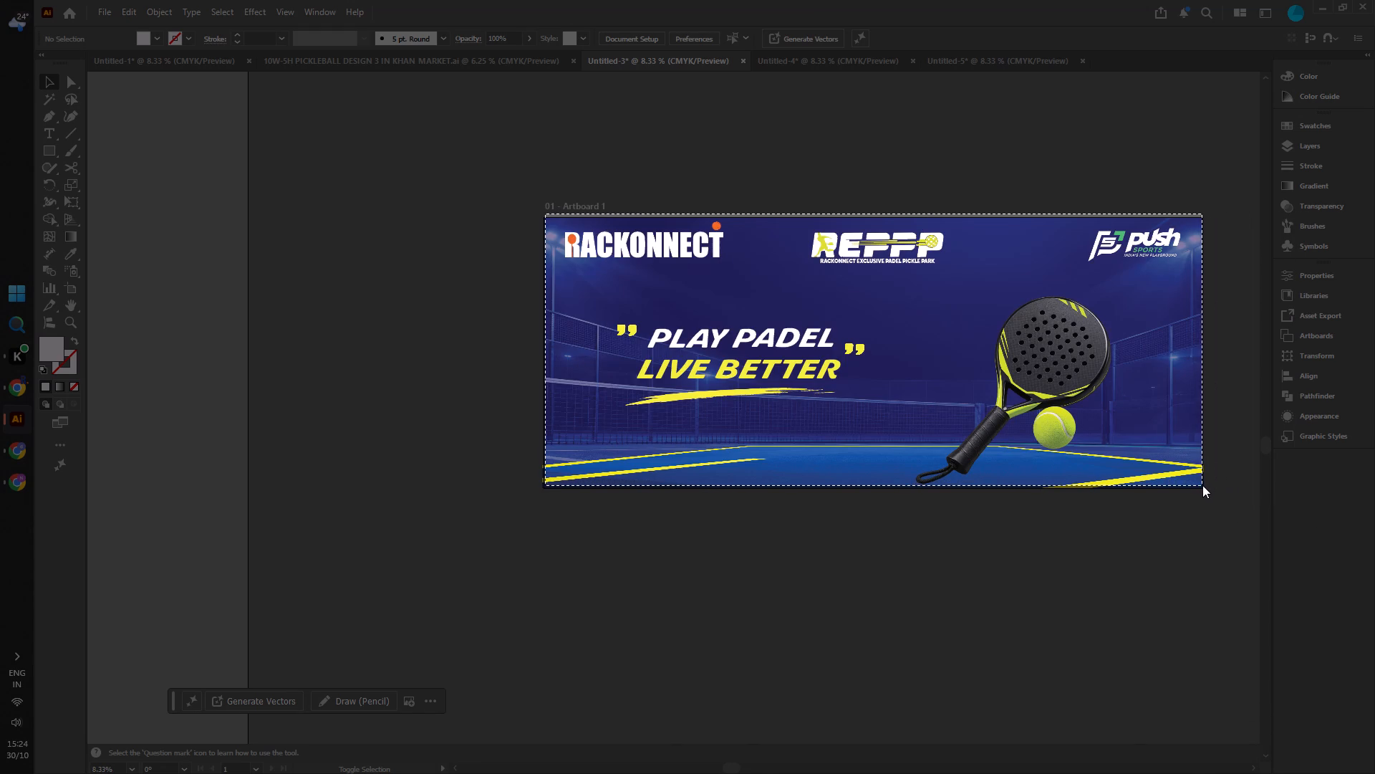
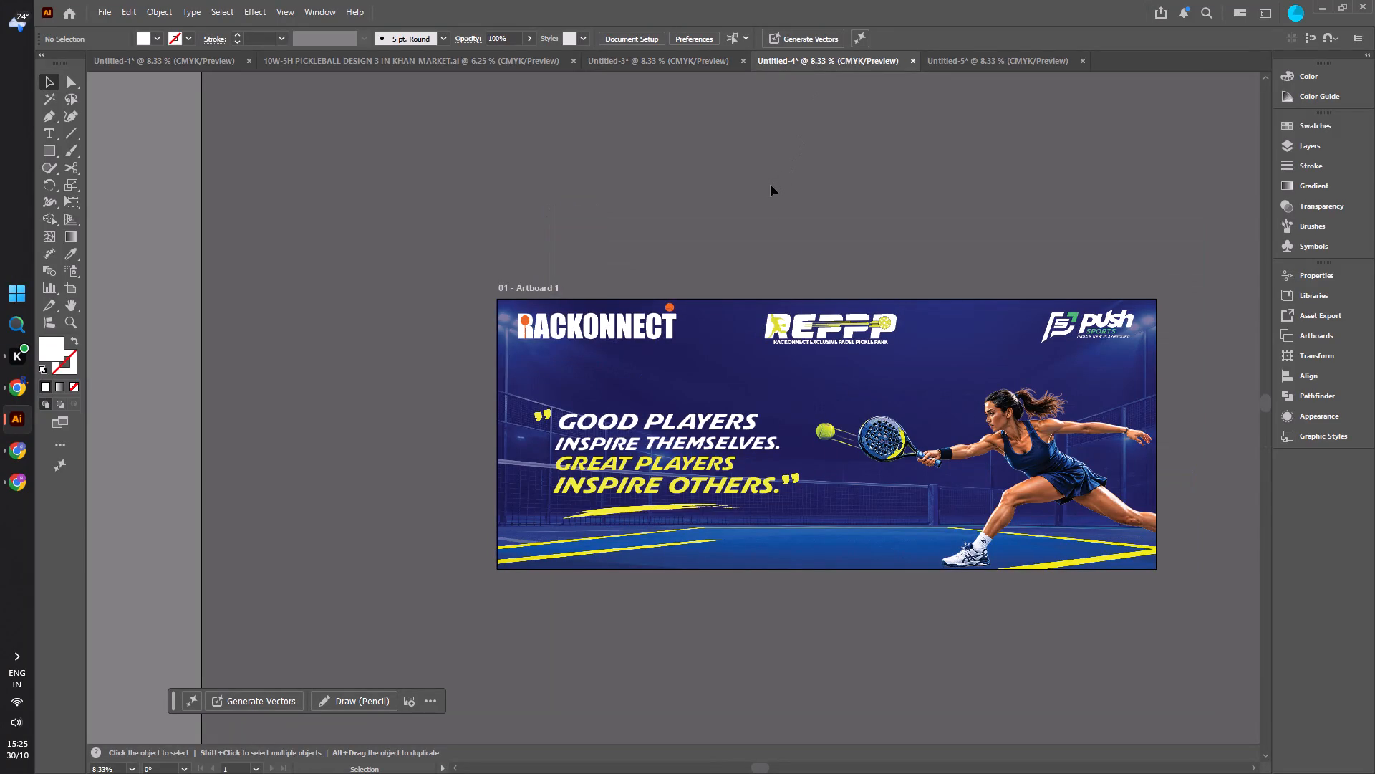
Capture the "GOOD PLAYERS INSPIRE THEMSELVES. GREAT PLAYERS INSPIRE OTHERS." banner artboard as a screenshot area with Snipping Tool.
key(shift+super+s)
drag(497, 298, 1072, 563)
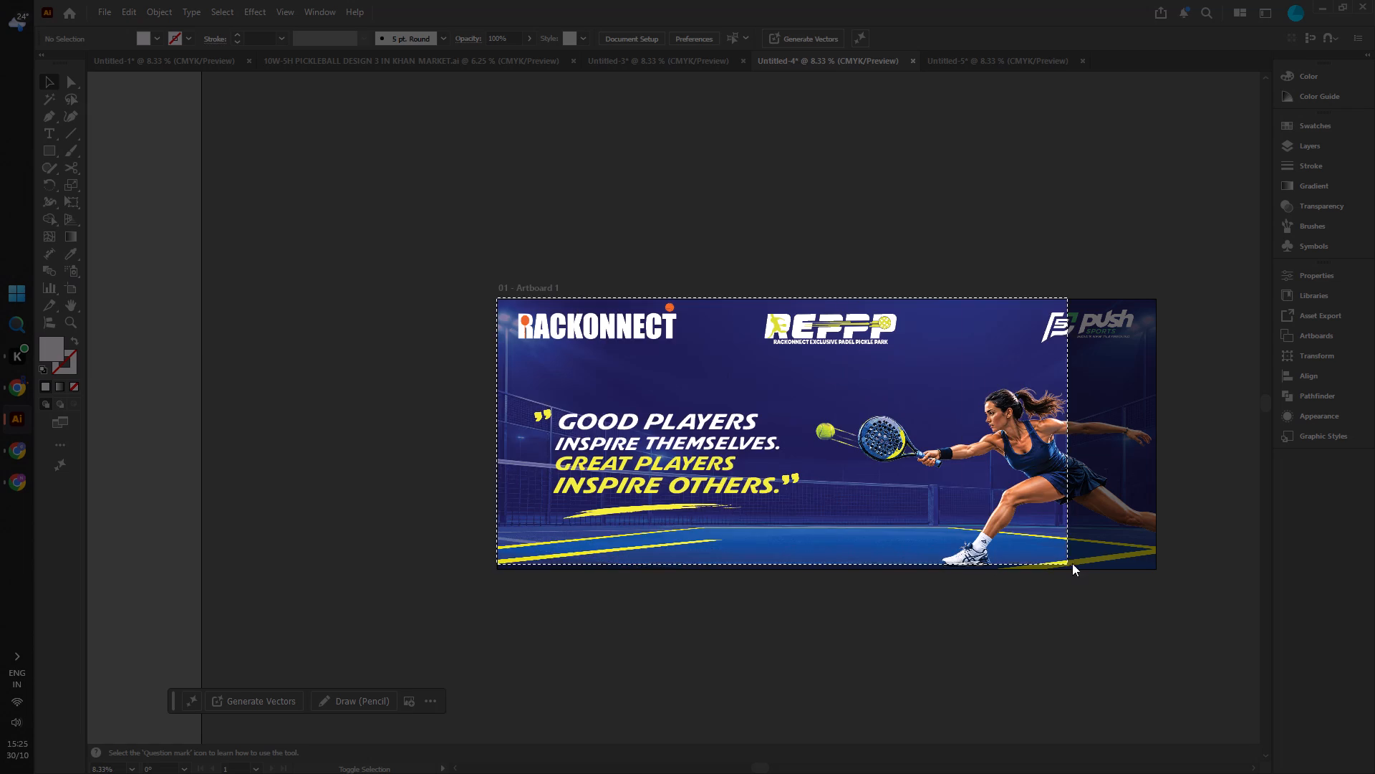
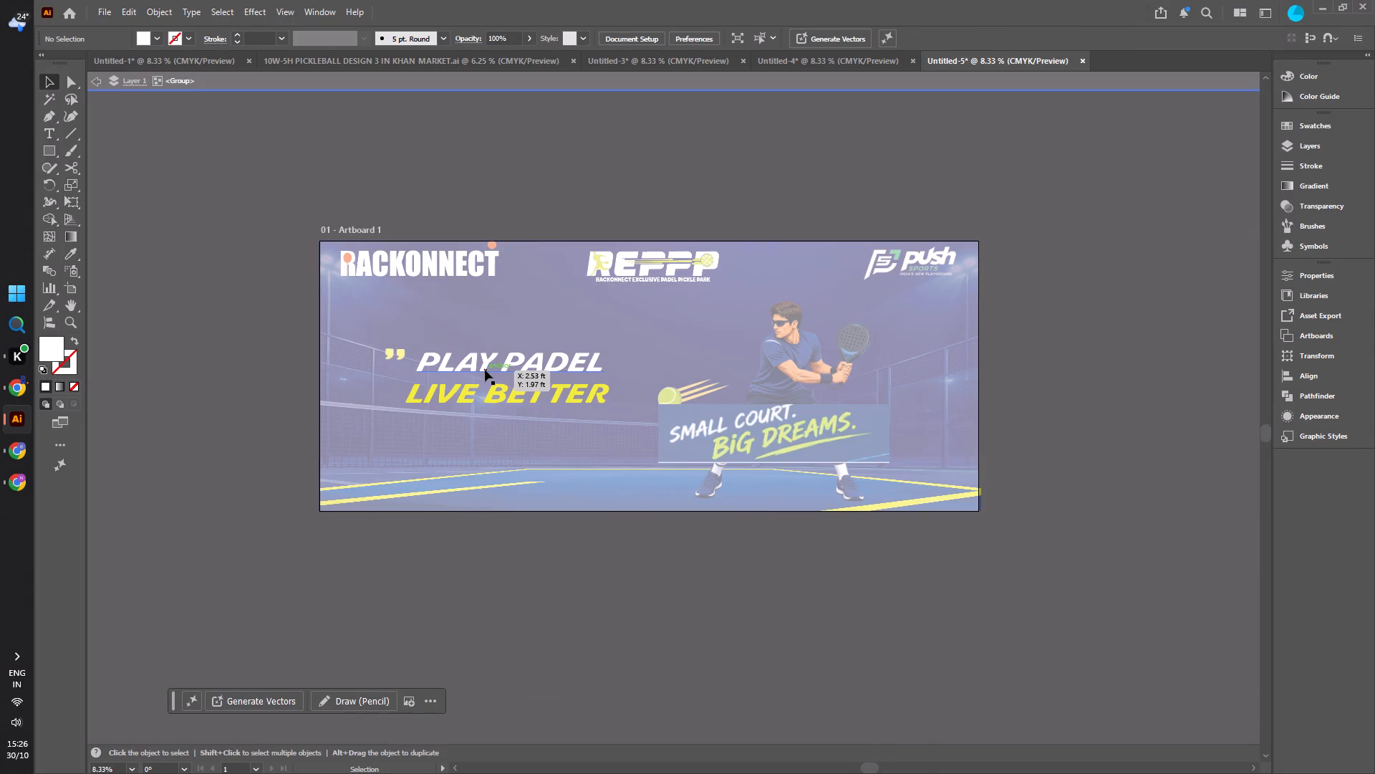
Exit the group isolation and ungroup the "PLAY PADEL LIVE BETTER" quote into separate text lines.
click(92, 83)
click(168, 155)
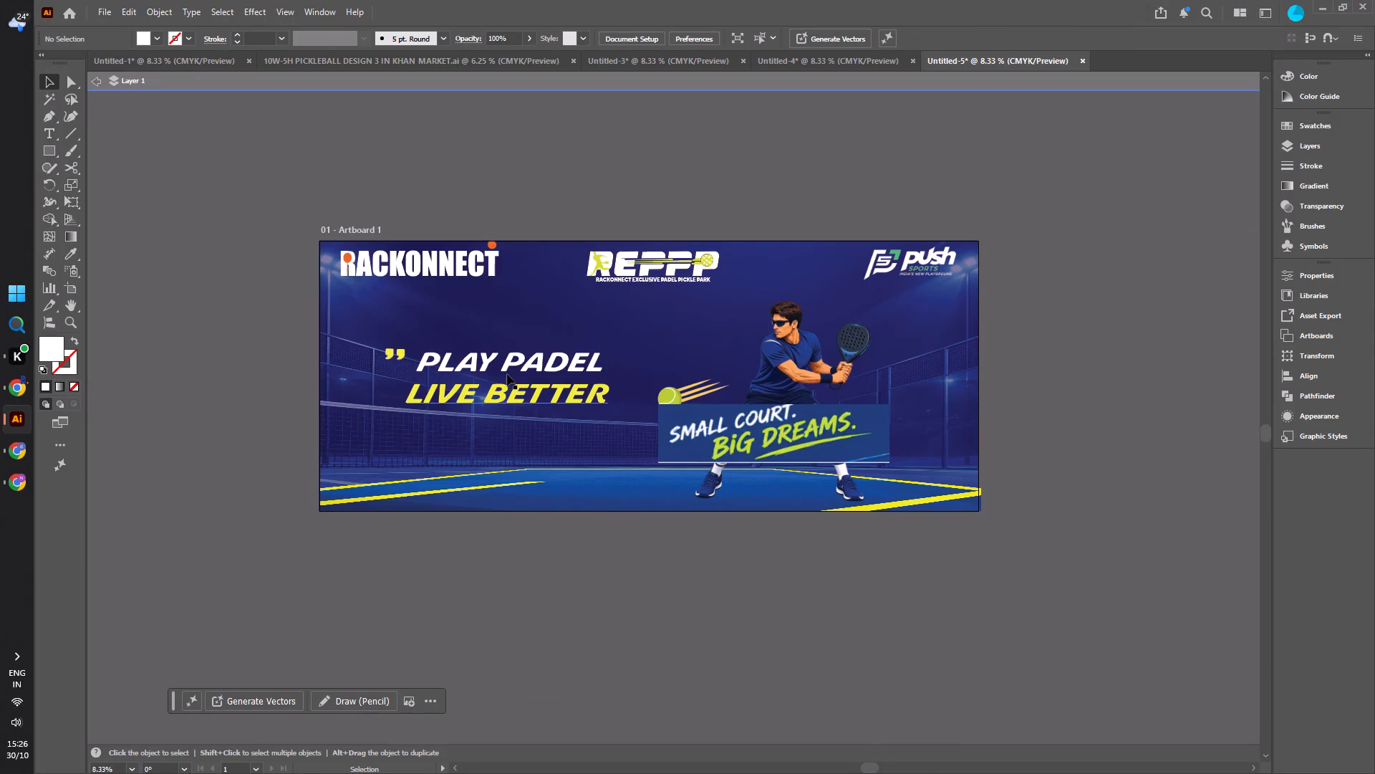
click(92, 77)
click(149, 160)
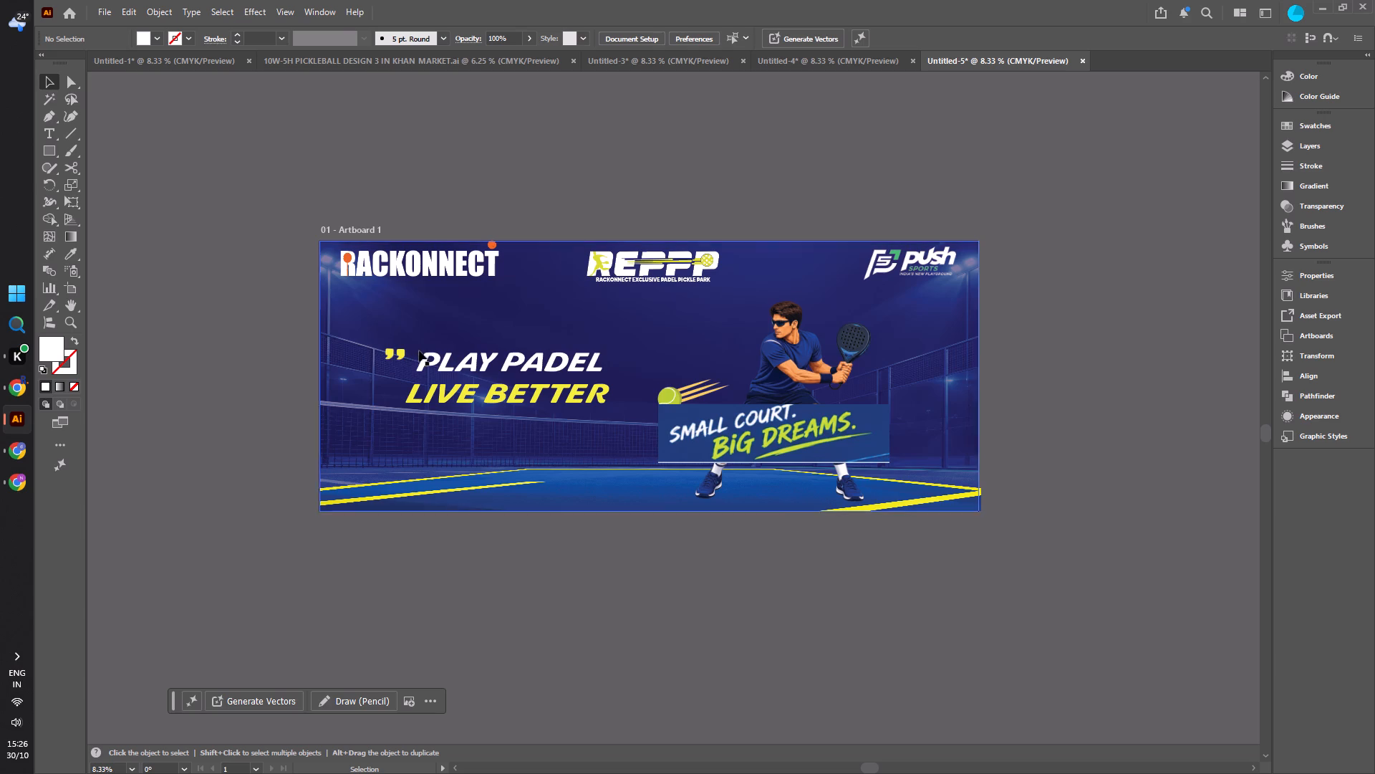
click(443, 358)
right_click(443, 358)
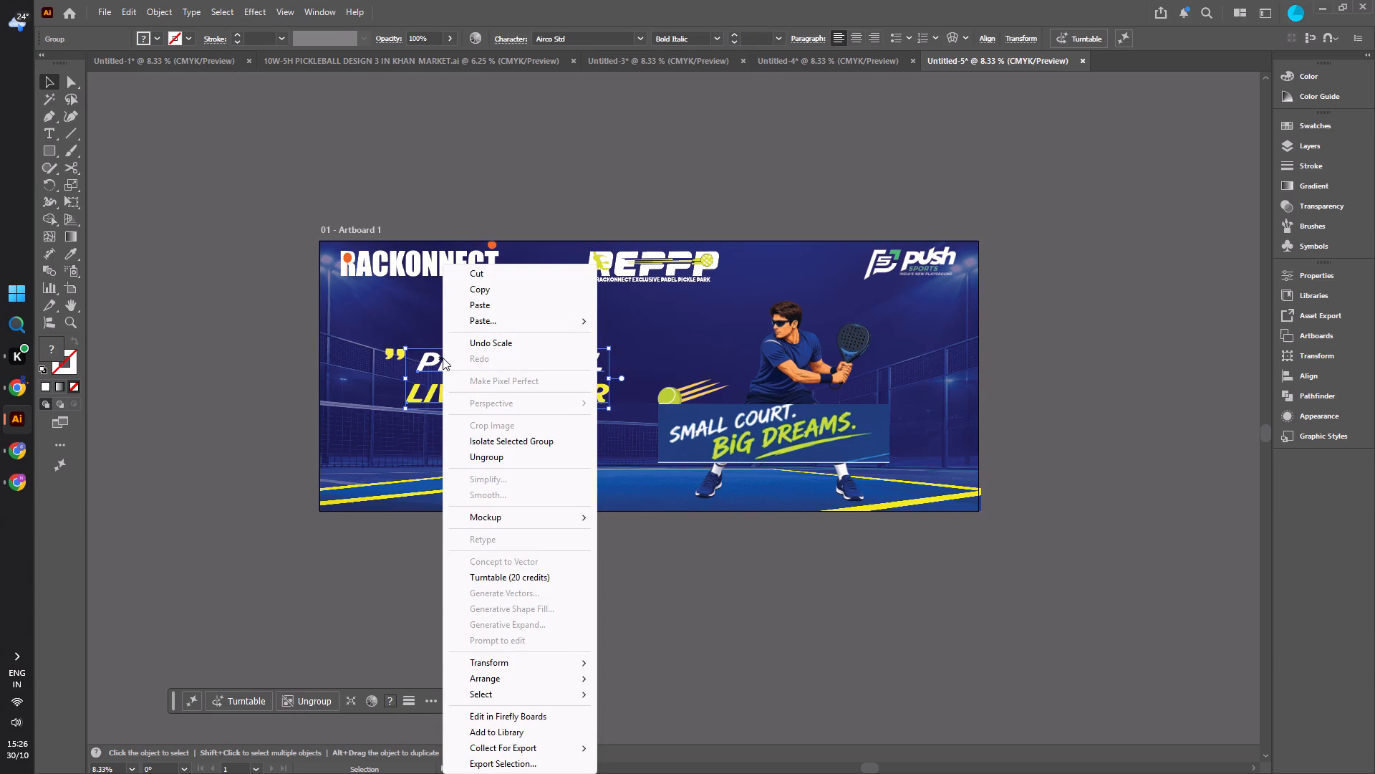
click(216, 398)
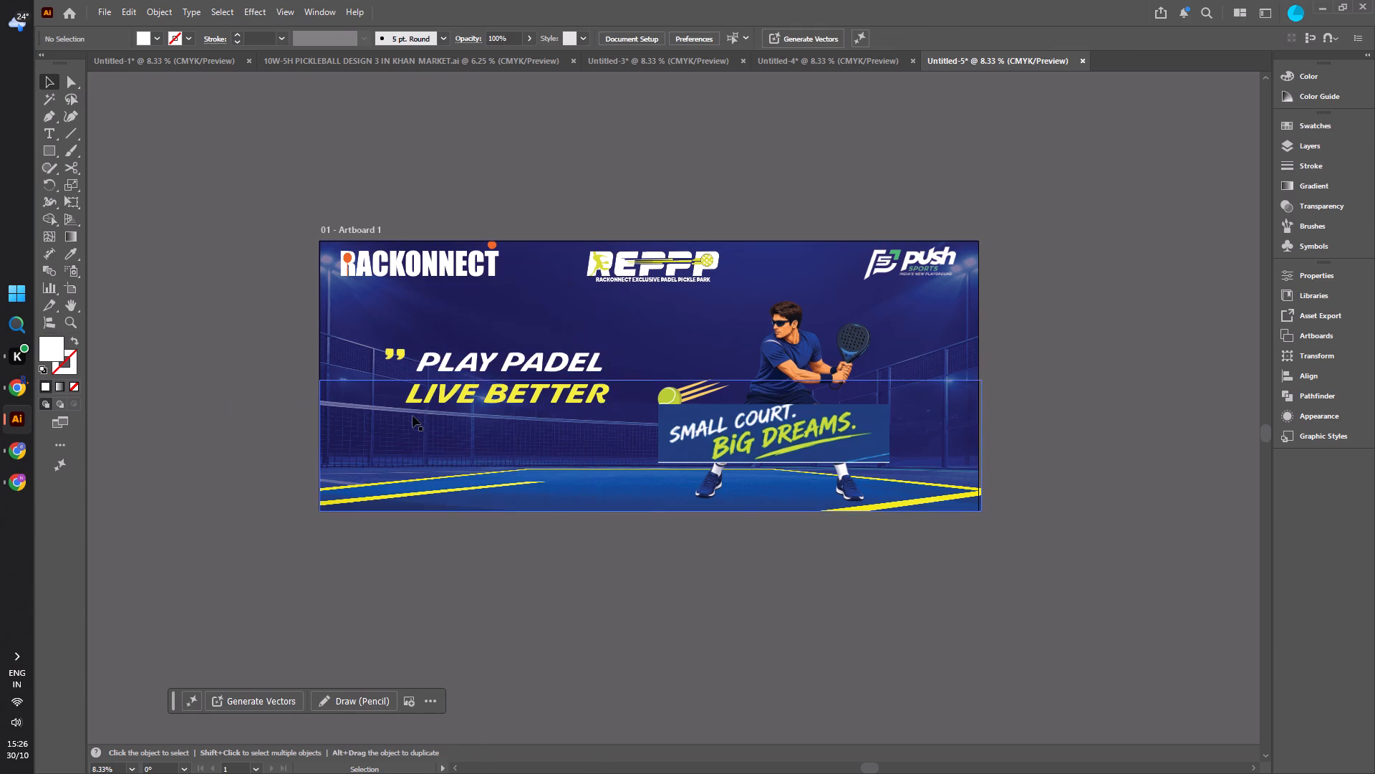
click(448, 360)
click(308, 706)
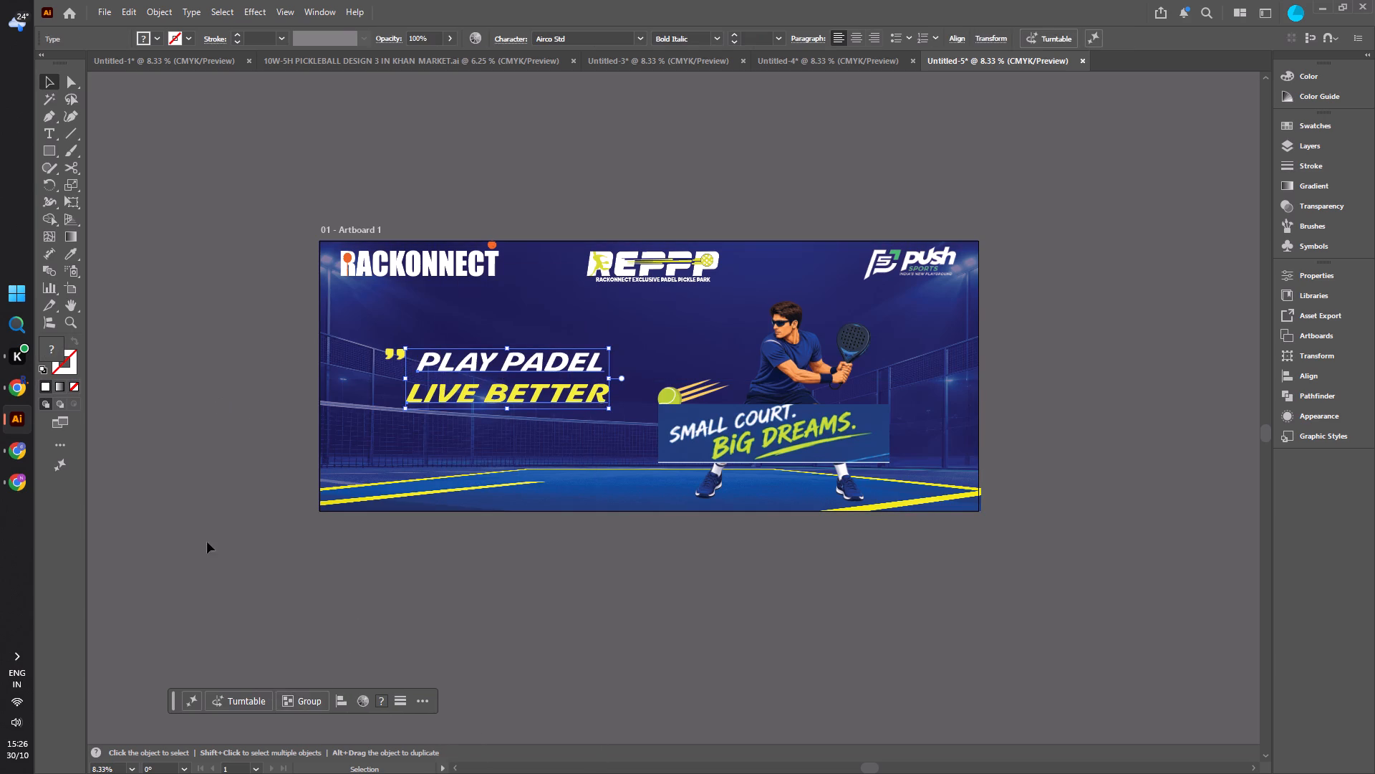
click(203, 527)
Replace the quote's white line with "SMALL COURT" and its yellow line with "BIG DREAMS".
double_click(526, 358)
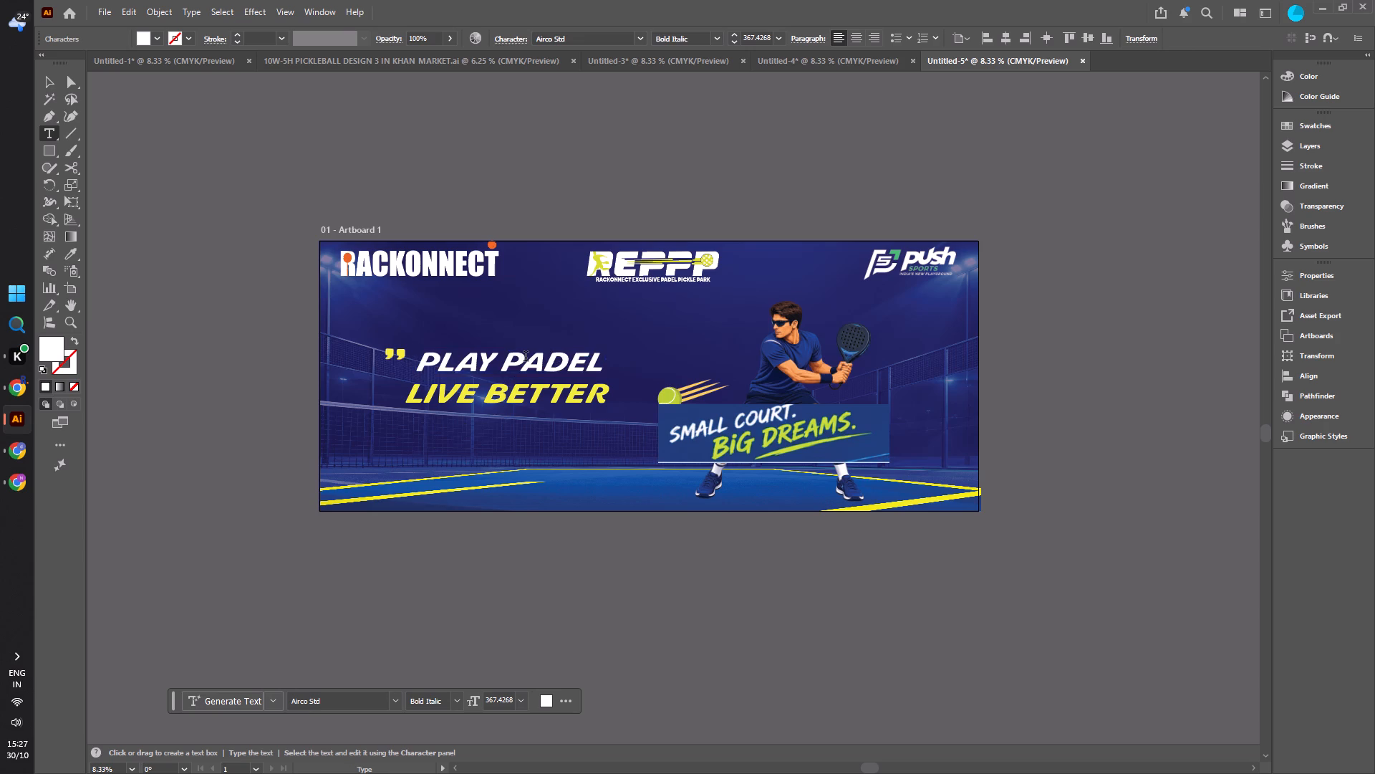
double_click(526, 358)
text(SMALL COURT)
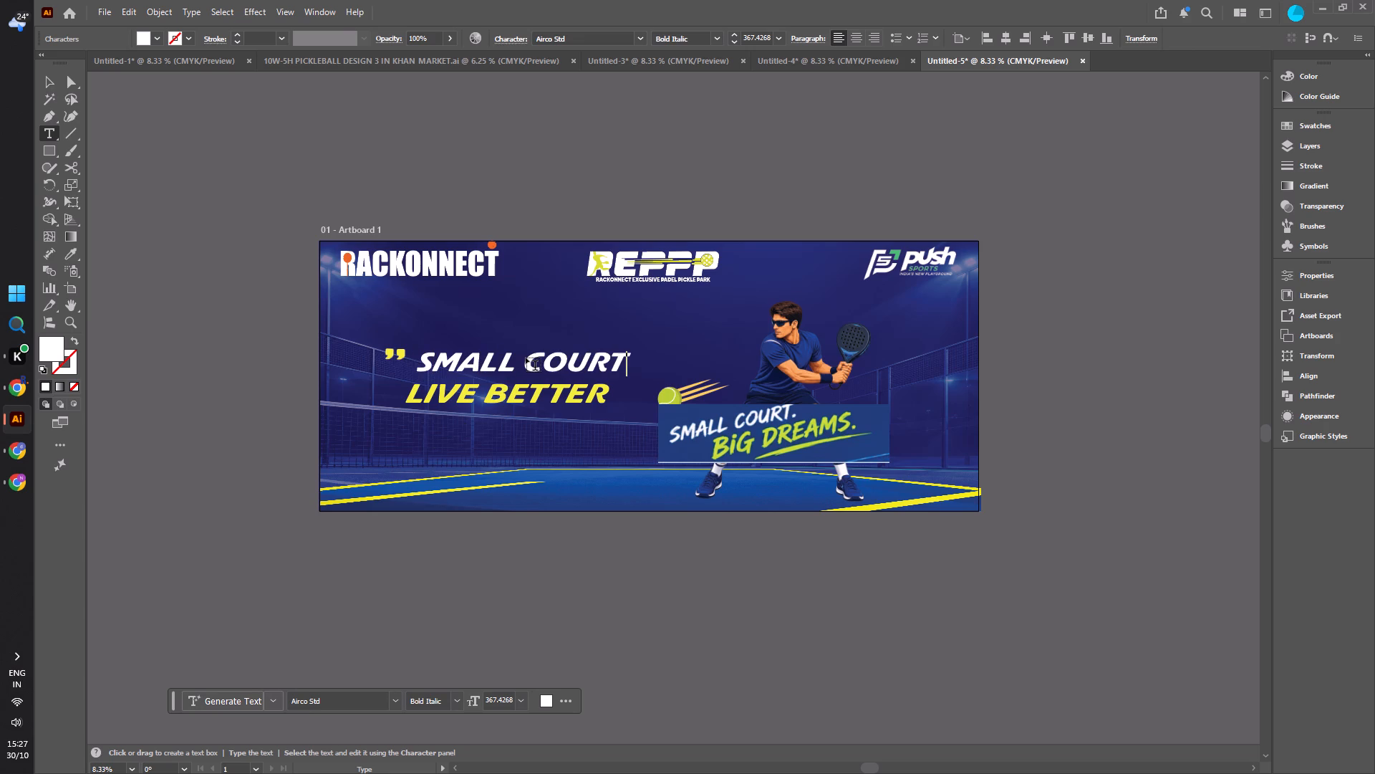
double_click(478, 403)
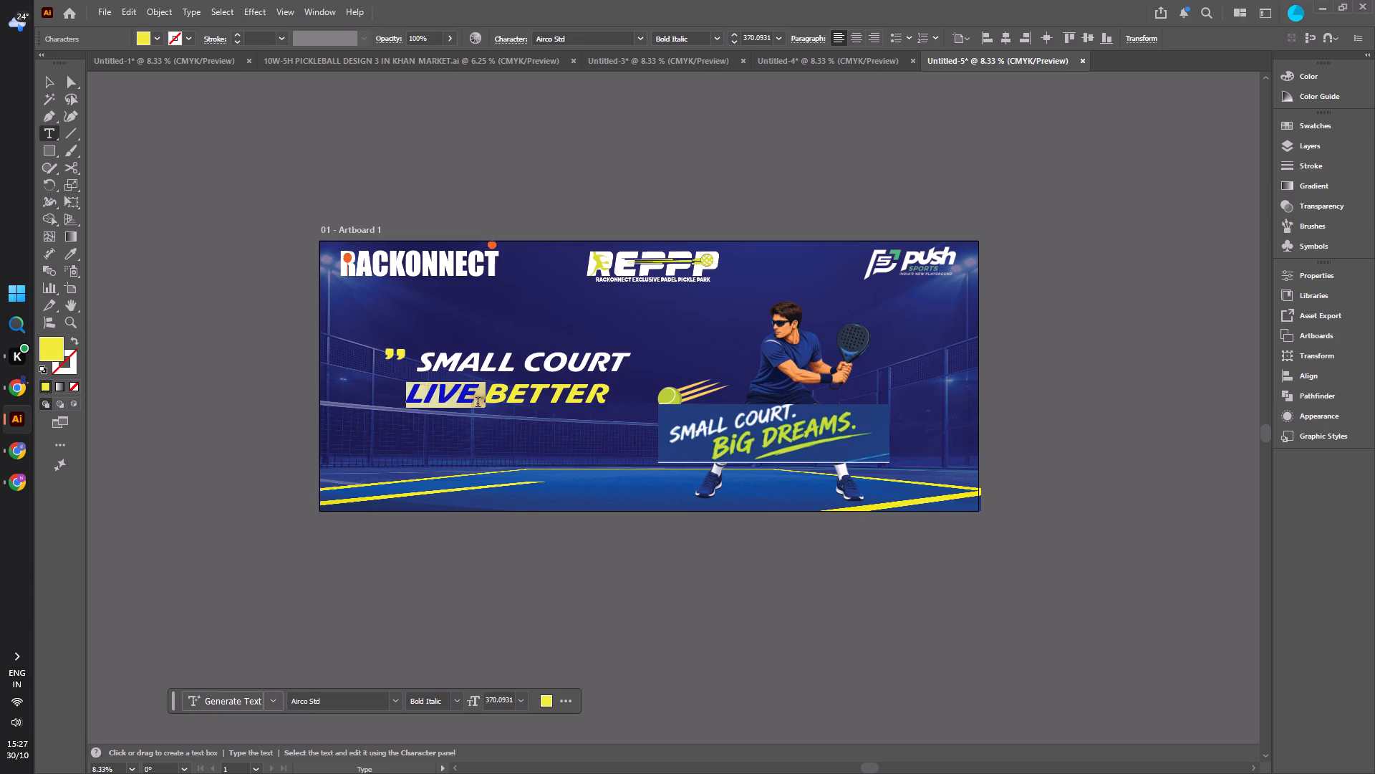
click(478, 403)
text(BIG DREAMS)
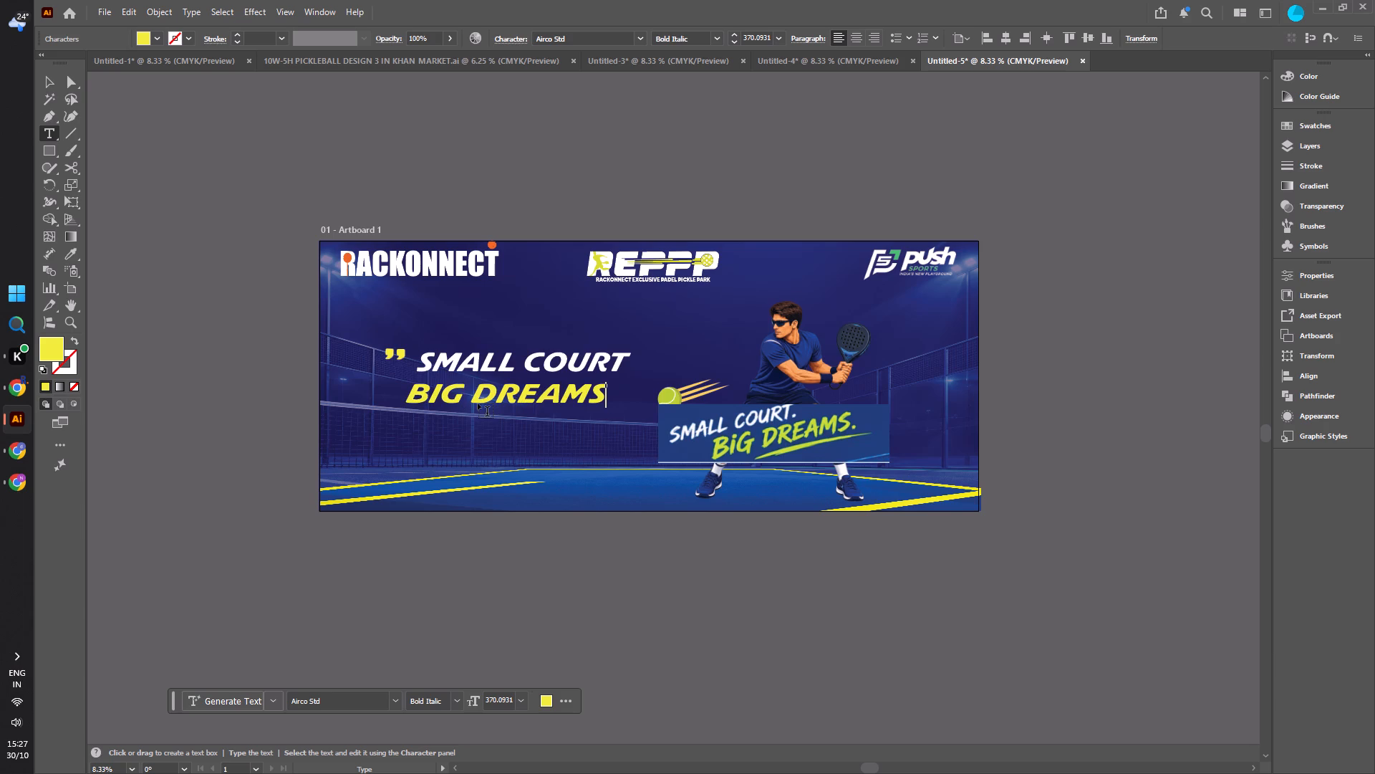
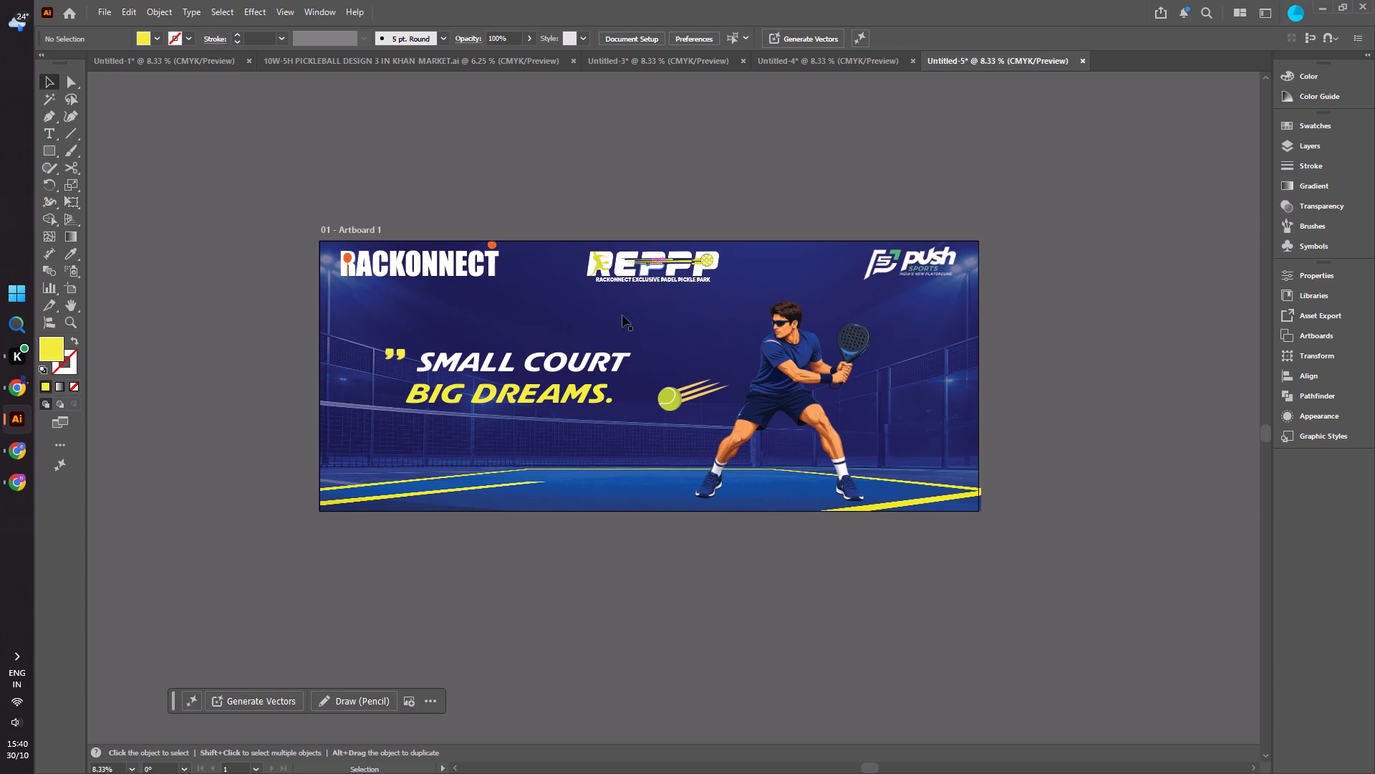
Shift the "SMALL COURT" line left so it starts slightly before the "BIG DREAMS." line.
drag(549, 361, 540, 355)
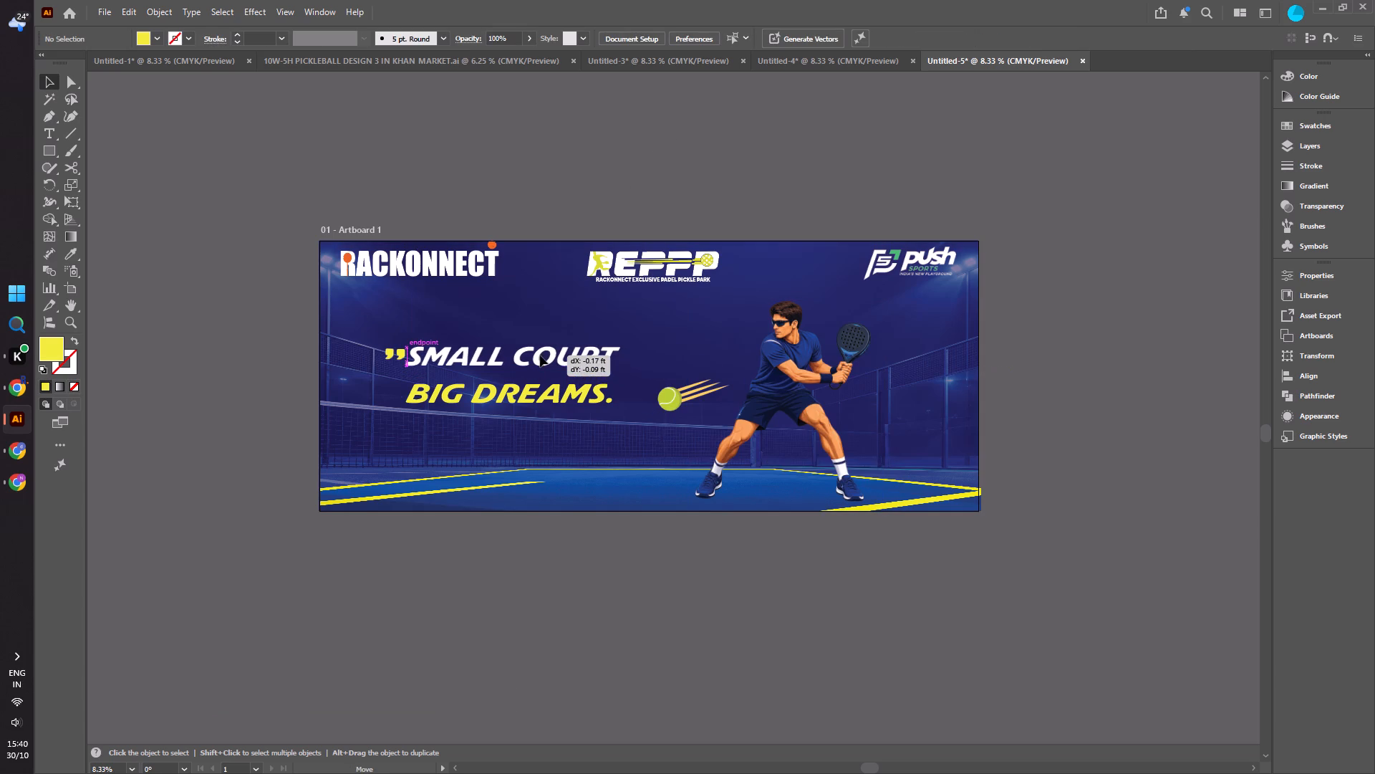
drag(540, 355, 528, 362)
Move both yellow opening quotation marks left so they sit clear of the "S" in "SMALL COURT".
click(386, 355)
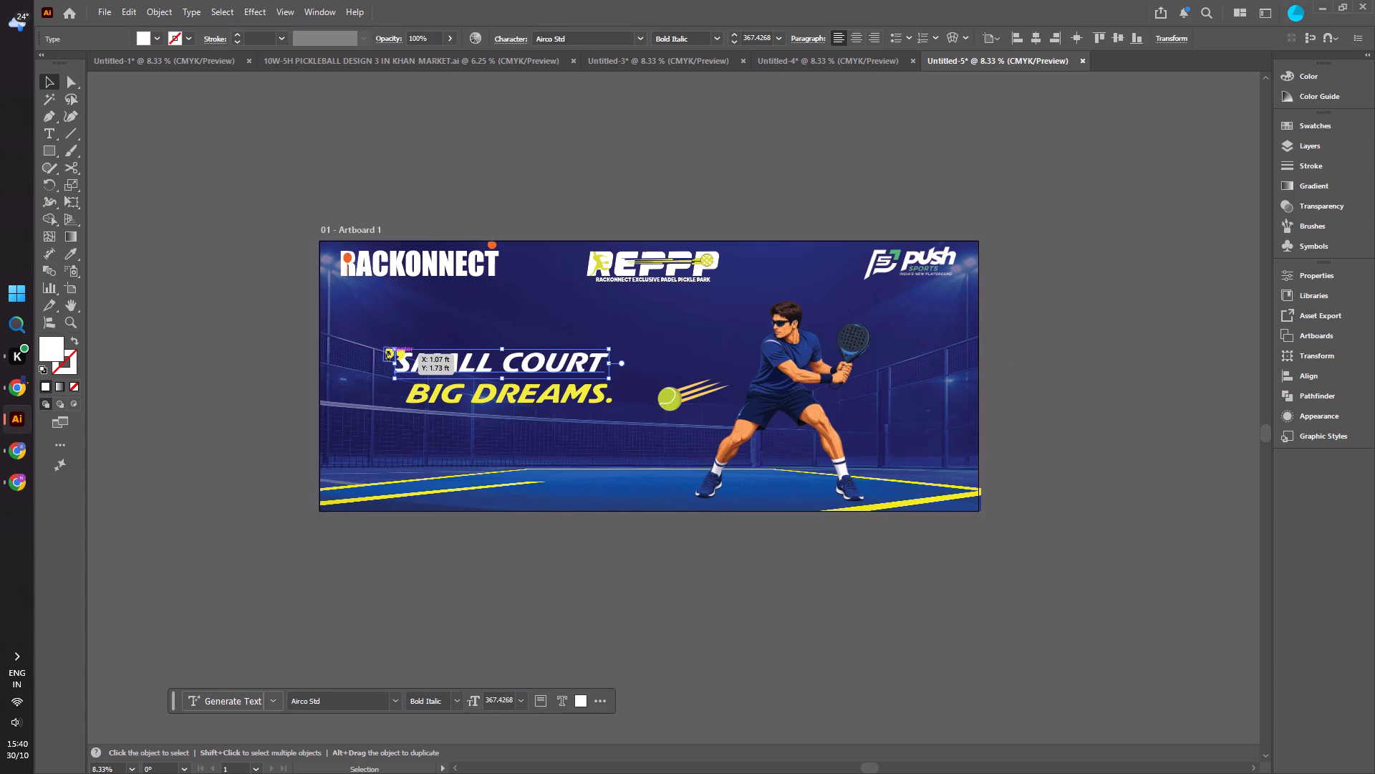
click(387, 355)
click(314, 367)
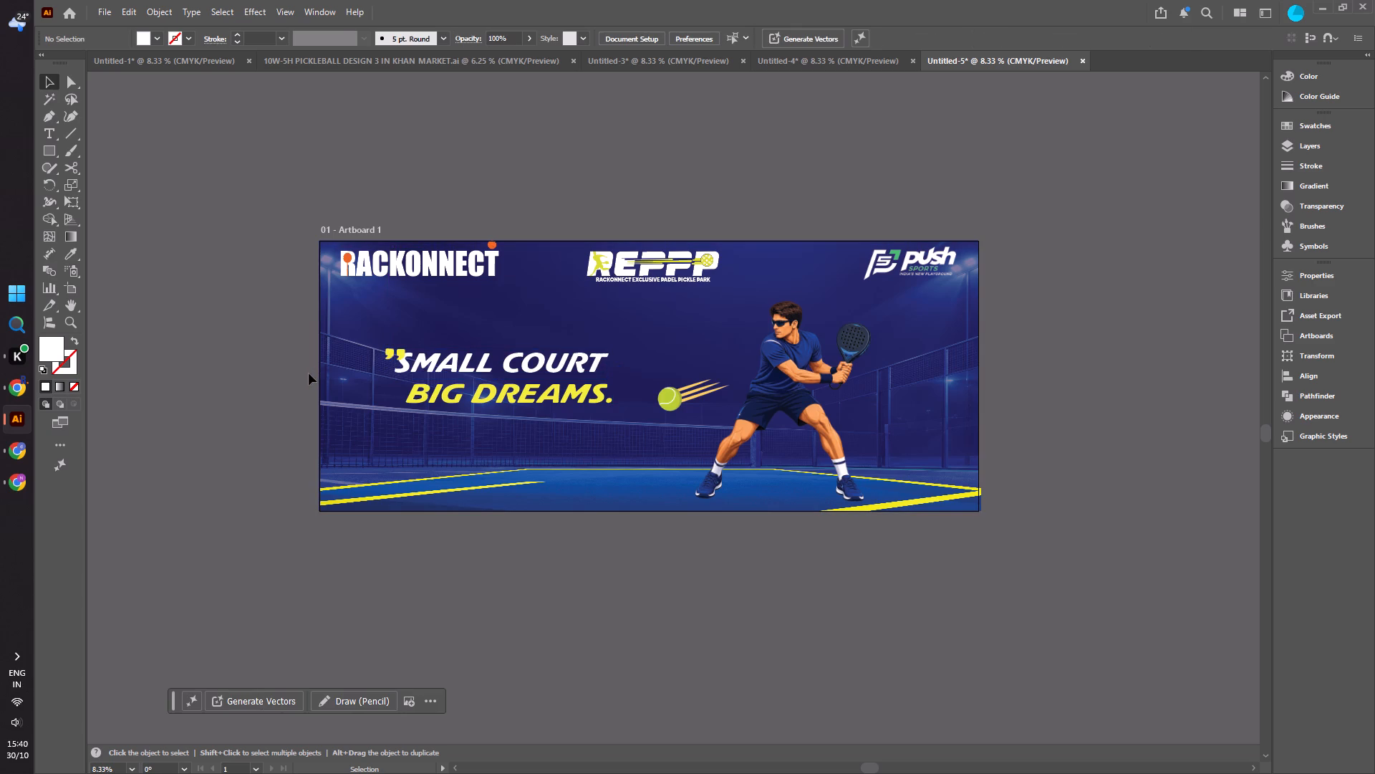
alt+scroll(357, 368, up, 3)
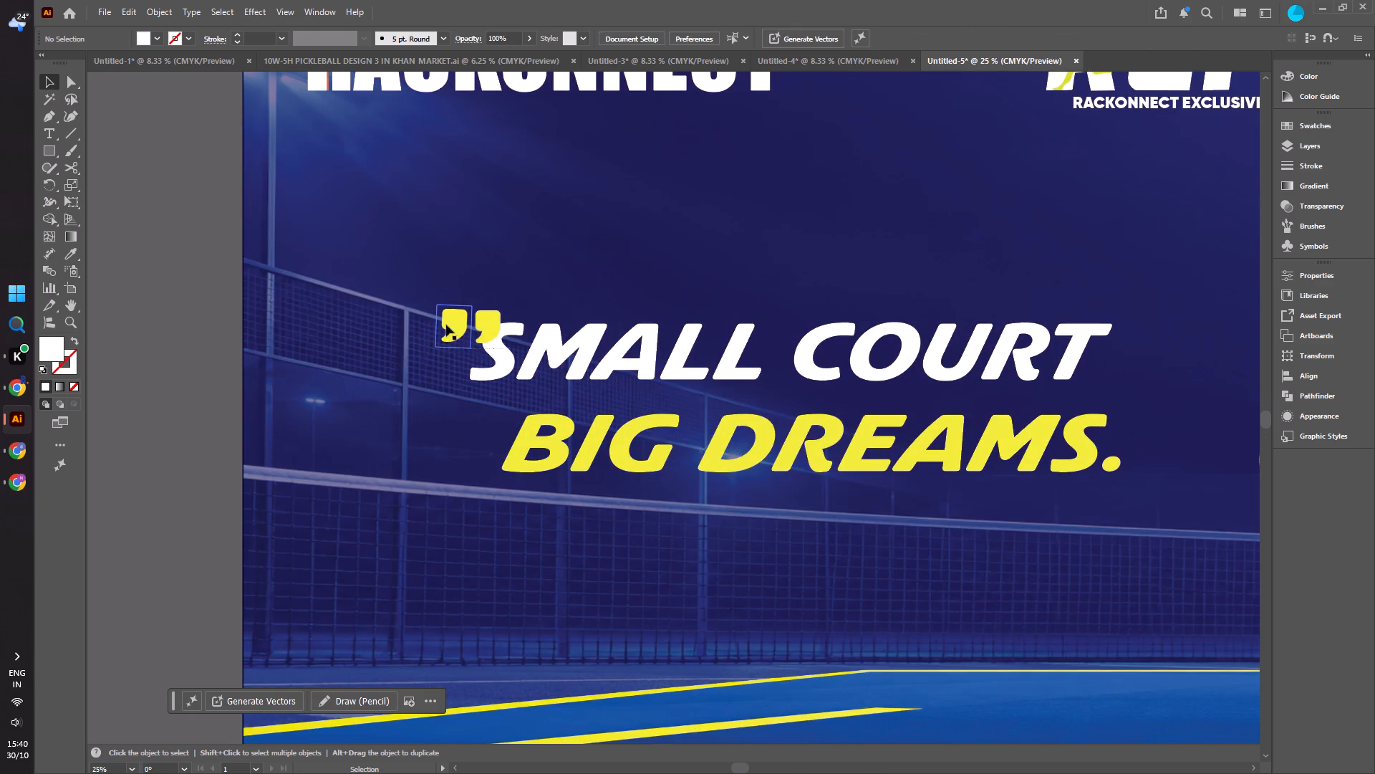
click(450, 327)
drag(481, 327, 429, 325)
alt+scroll(474, 369, down, 3)
alt+scroll(668, 408, up, 1)
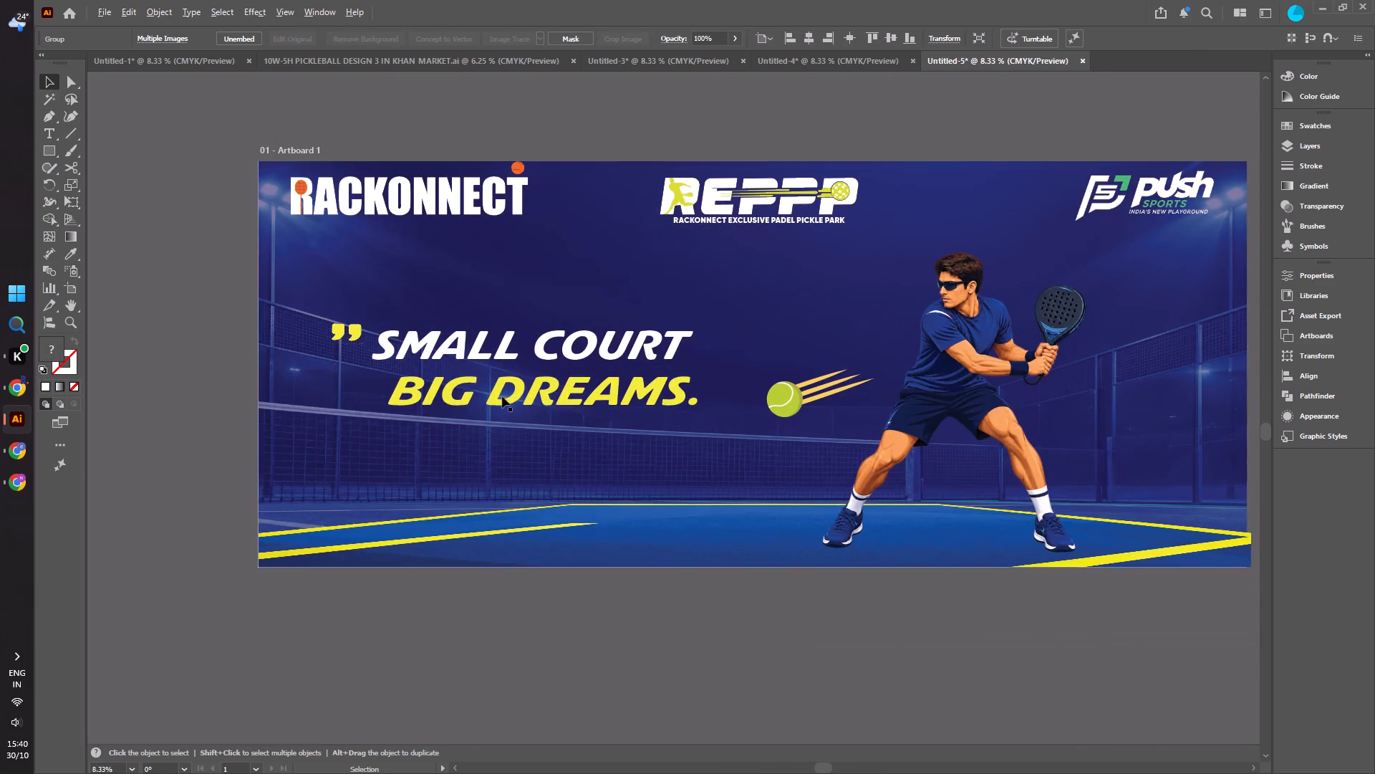
Duplicate the yellow quotation marks and place the copy right after "BIG DREAMS." as closing marks.
click(203, 362)
drag(357, 335, 727, 384)
click(145, 404)
Copy the yellow brush-stroke underline from the "GOOD PLAYERS" banner in Untitled-4 and paste it into Untitled-5.
alt+scroll(311, 473, down, 2)
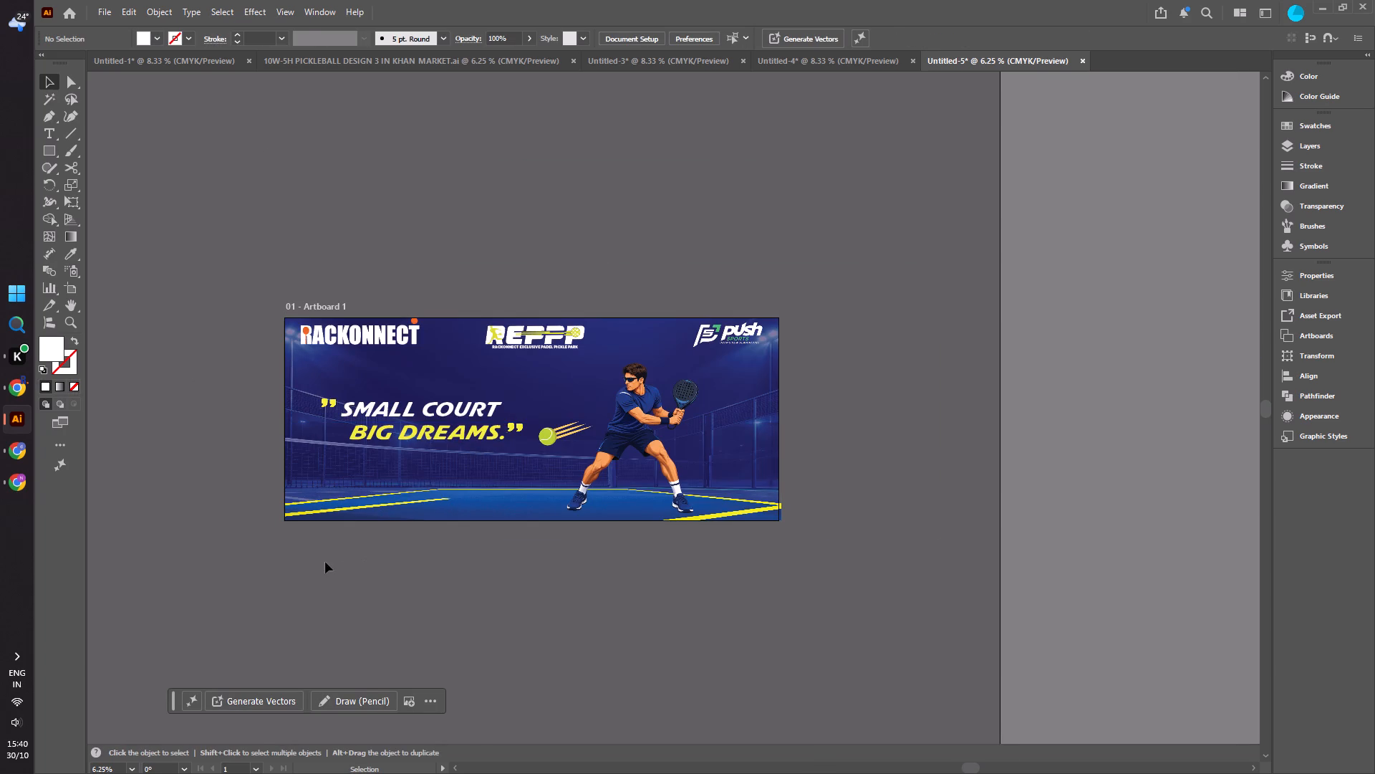
alt+scroll(233, 516, up, 1)
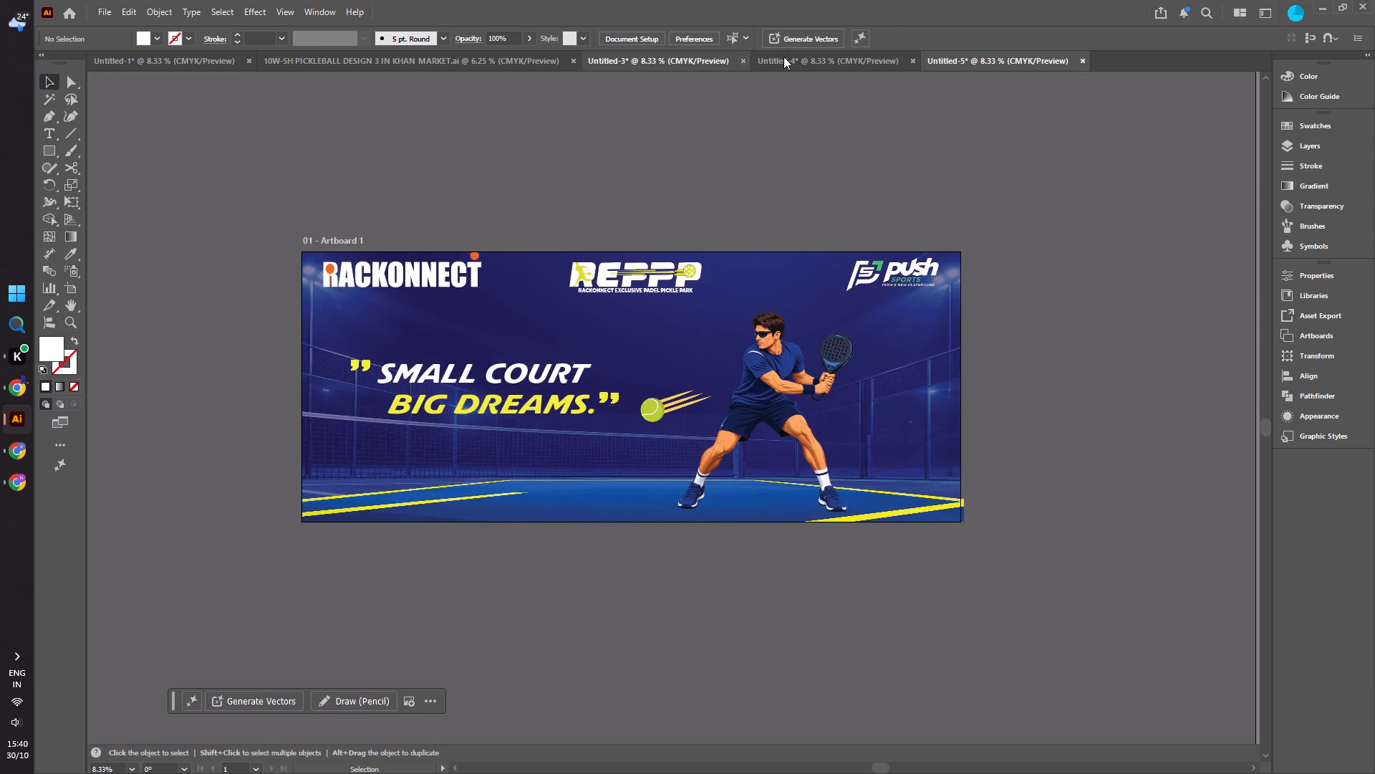
click(783, 57)
click(514, 201)
click(600, 508)
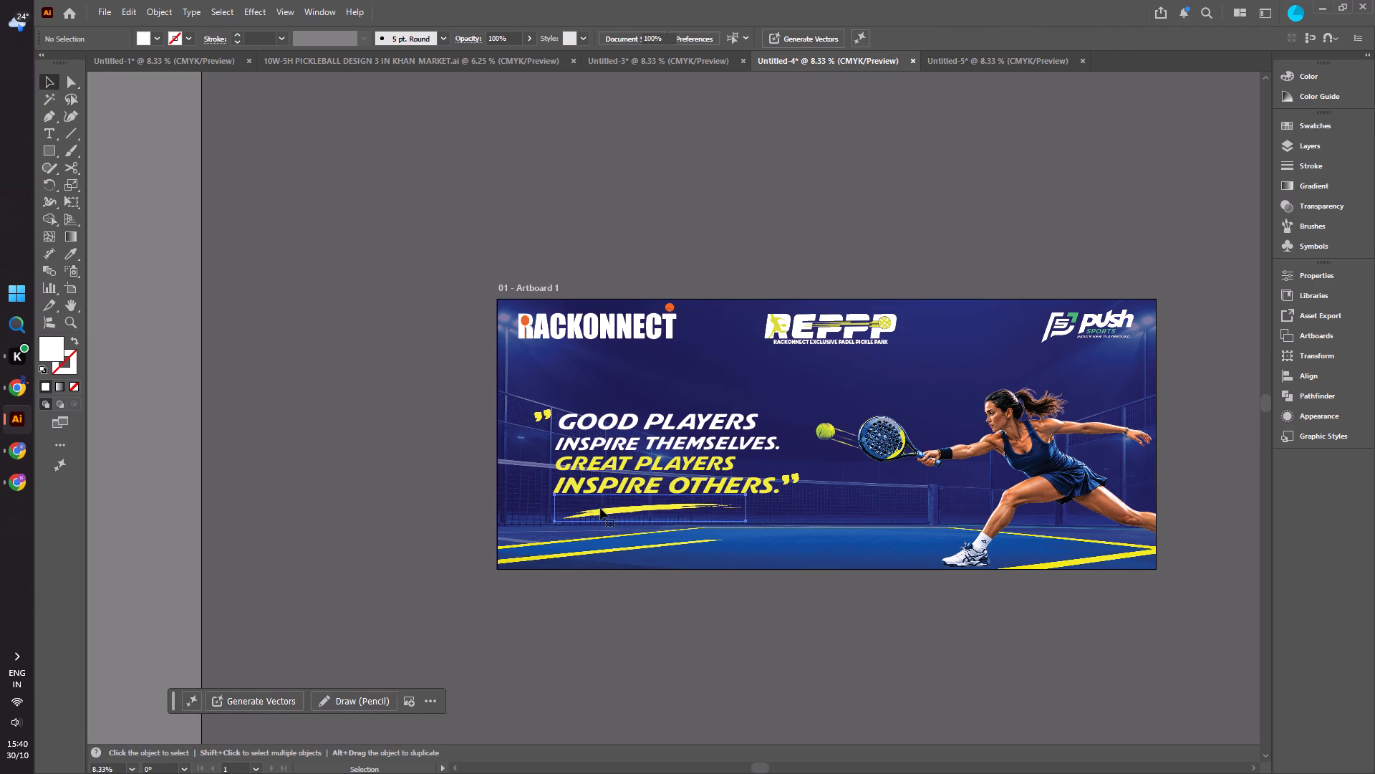
key(ctrl+c)
click(940, 57)
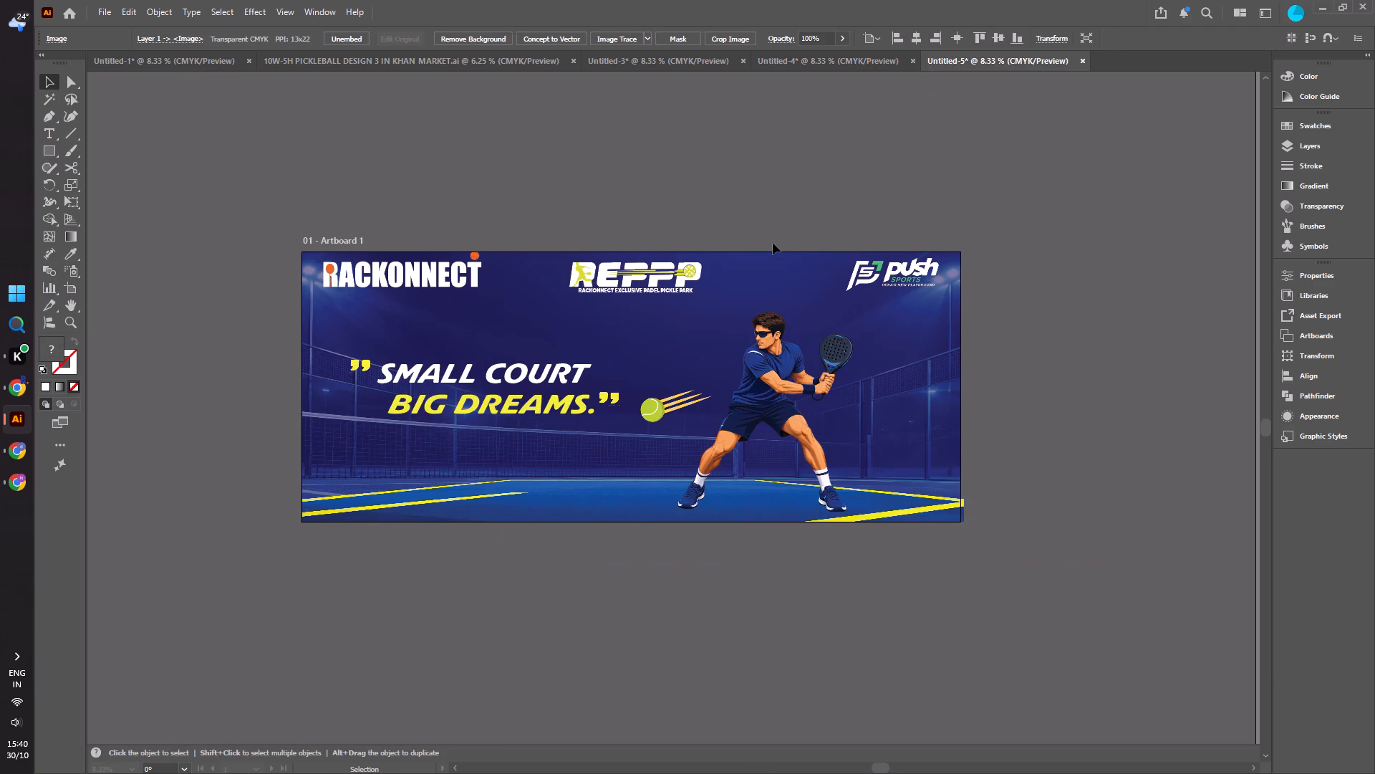
key(ctrl+v)
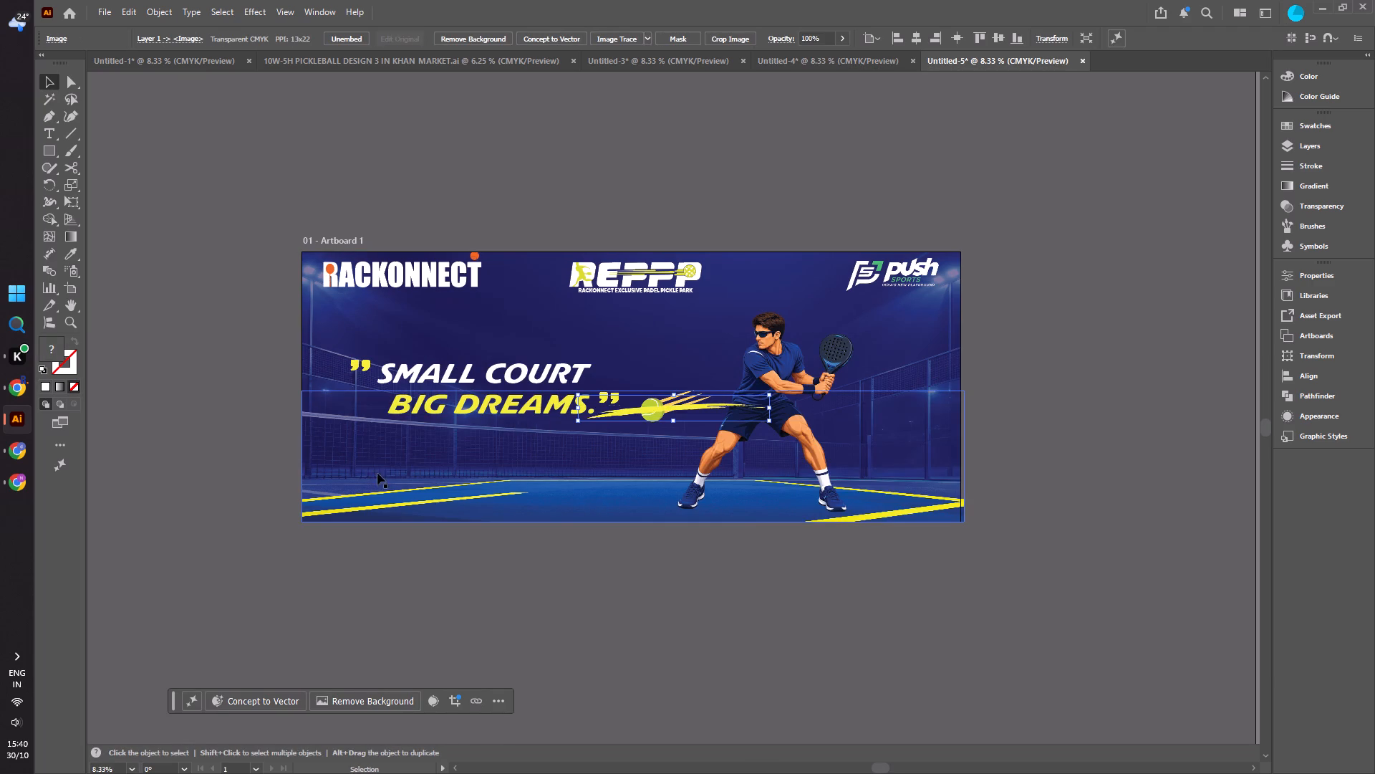
Position the pasted brush stroke as an underline beneath the right half of "BIG DREAMS.".
alt+scroll(323, 484, up, 2)
drag(932, 338, 504, 374)
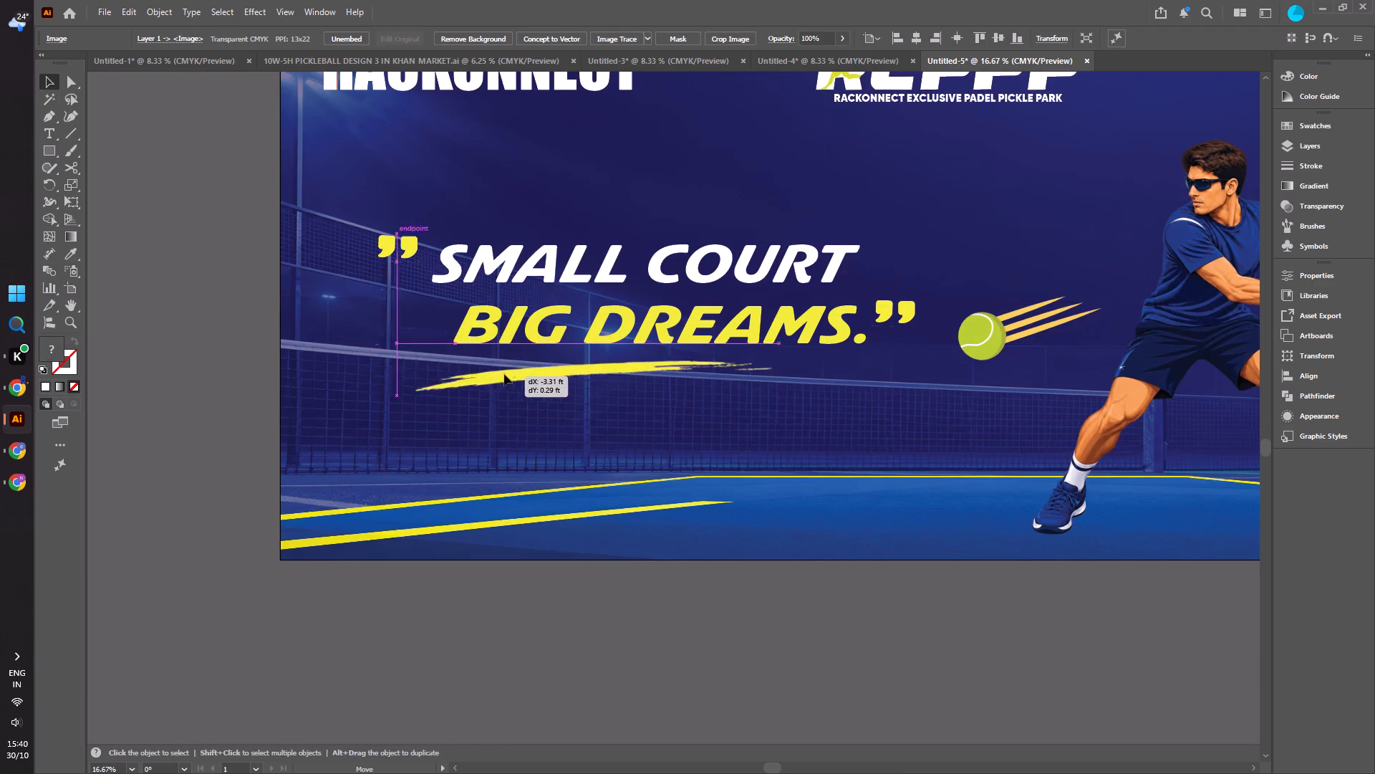
drag(504, 374, 657, 371)
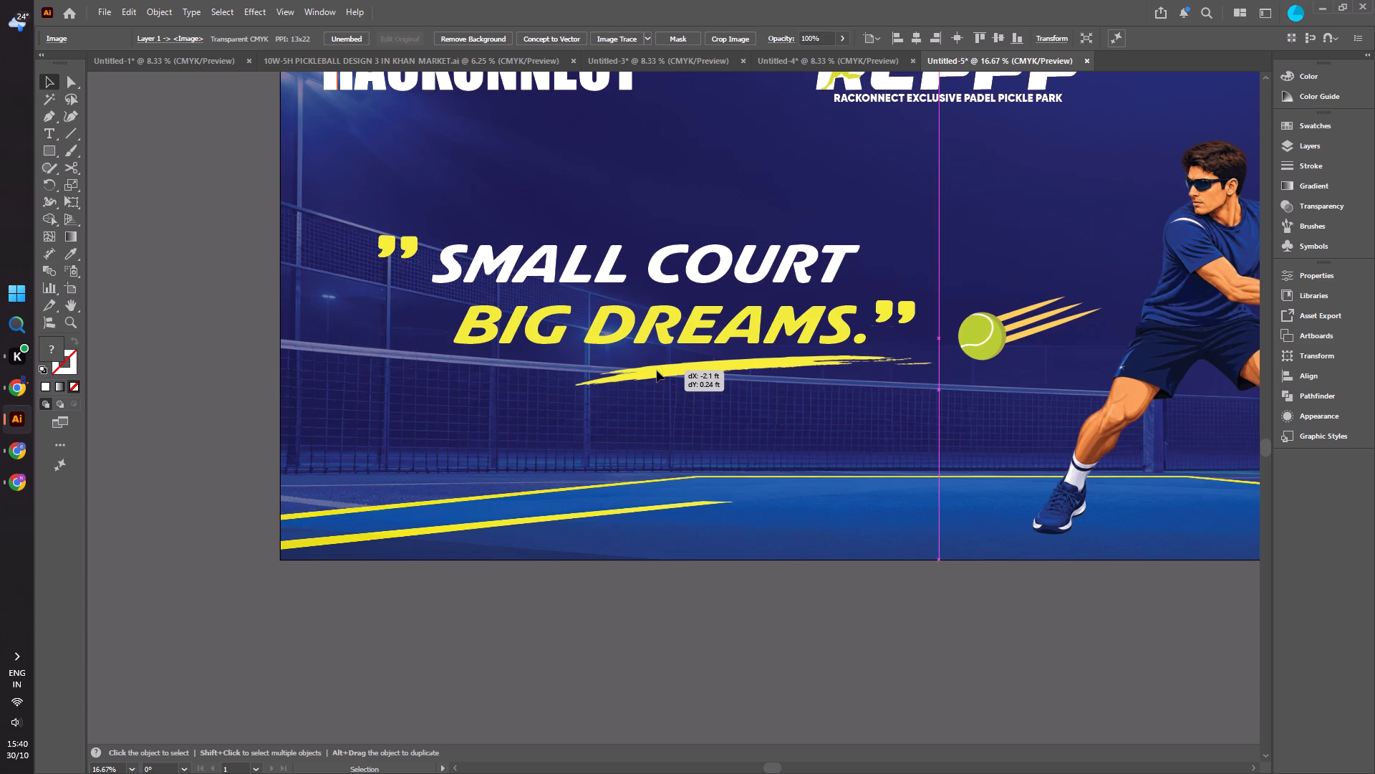
alt+scroll(617, 411, down, 2)
click(227, 454)
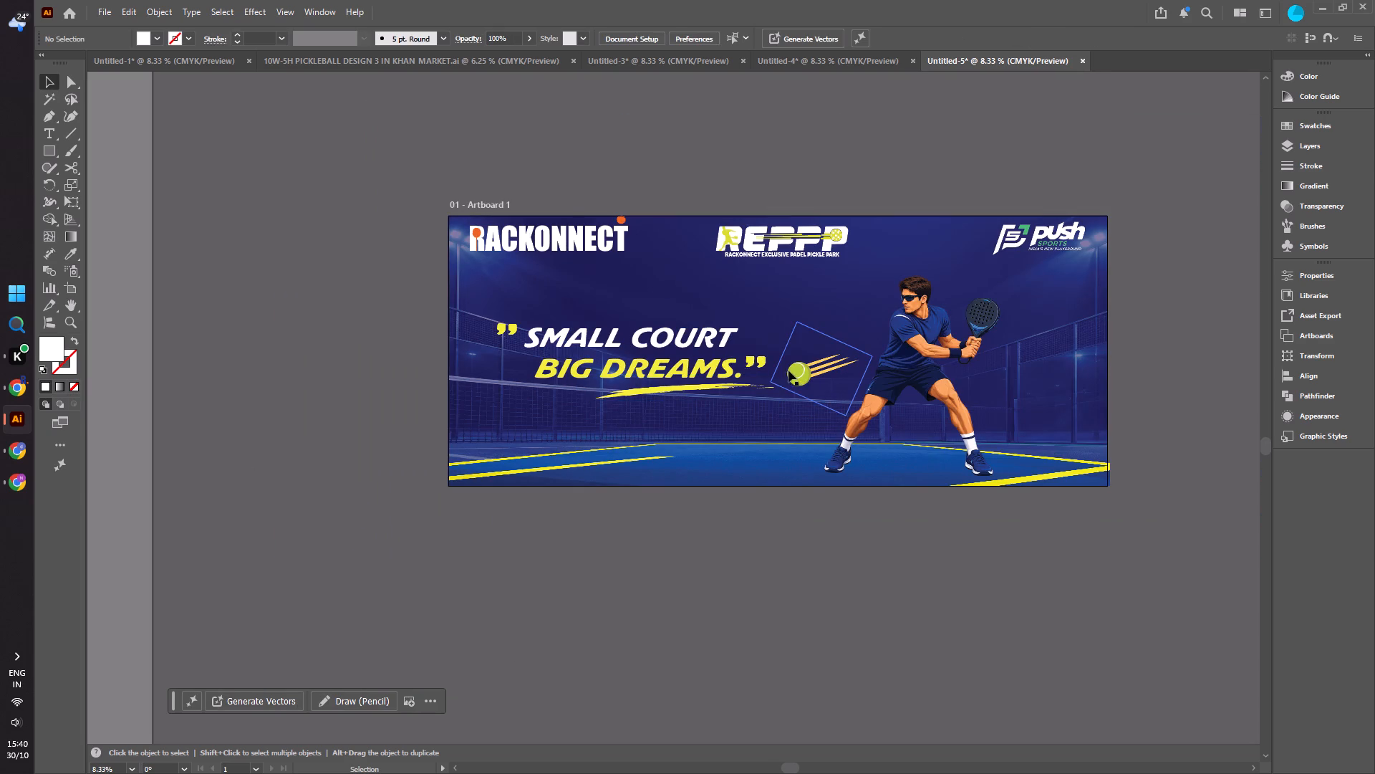
Delete the flying tennis ball and the male padel player from the "SMALL COURT BIG DREAMS" banner.
click(797, 372)
key(Delete)
click(927, 339)
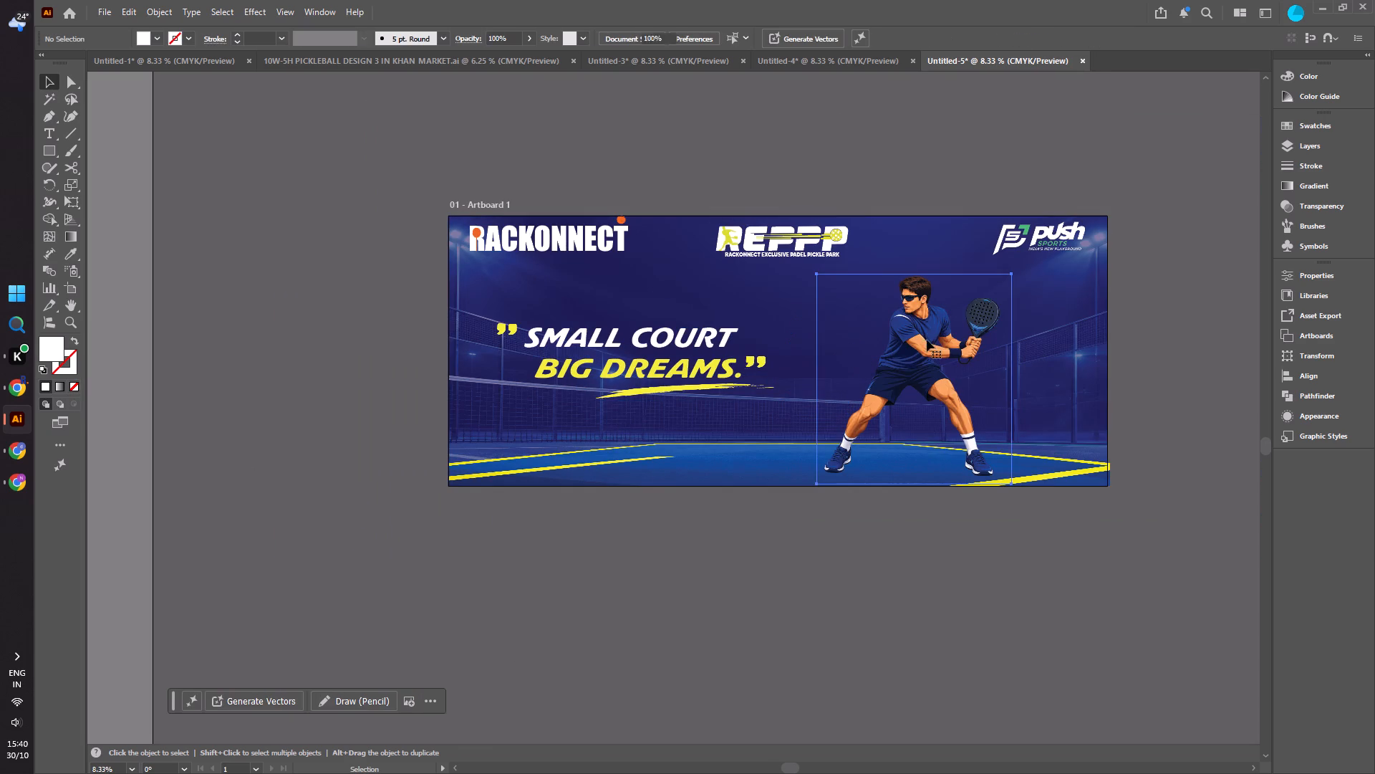
key(Delete)
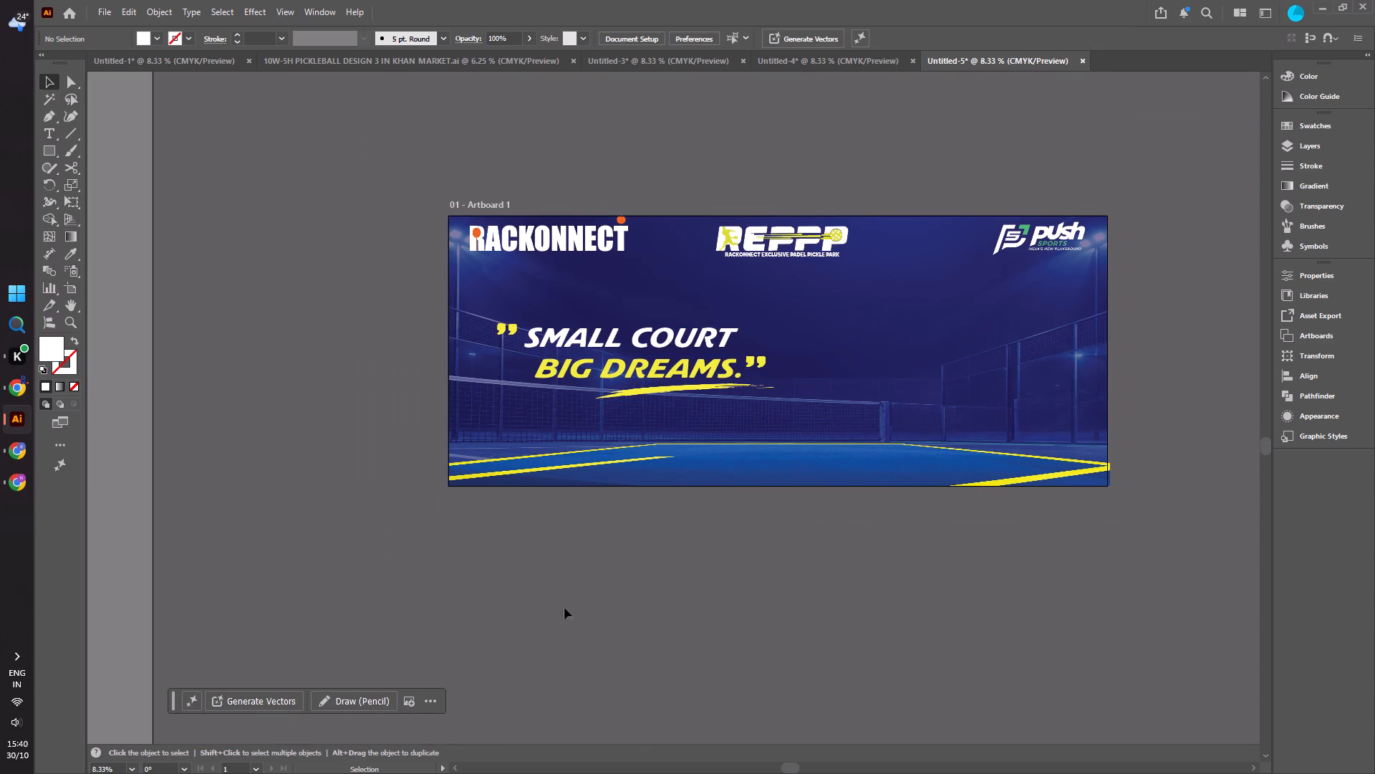
Group the "SMALL COURT BIG DREAMS." text lines with both pairs of yellow quotation marks and the brush-stroke underline.
click(500, 330)
shift+click(612, 347)
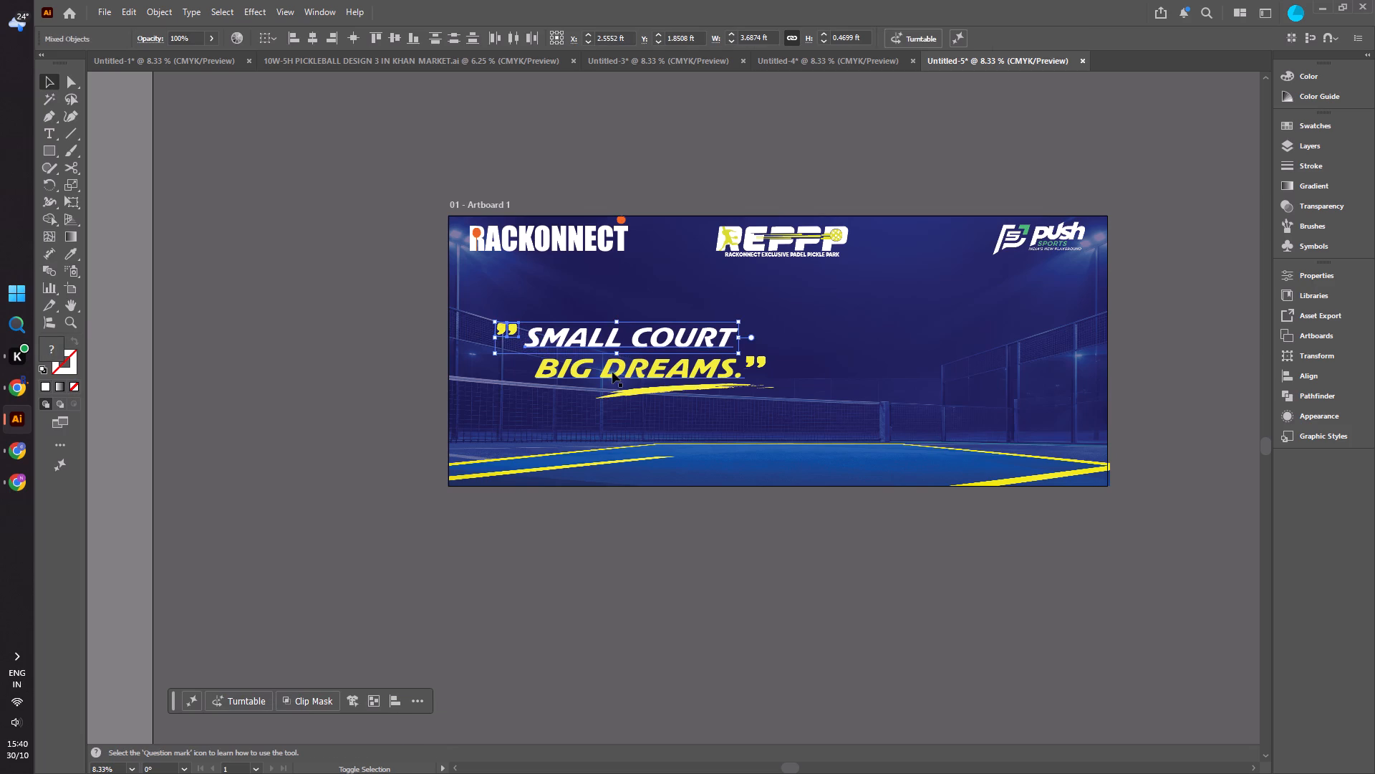
shift+click(612, 373)
shift+click(717, 391)
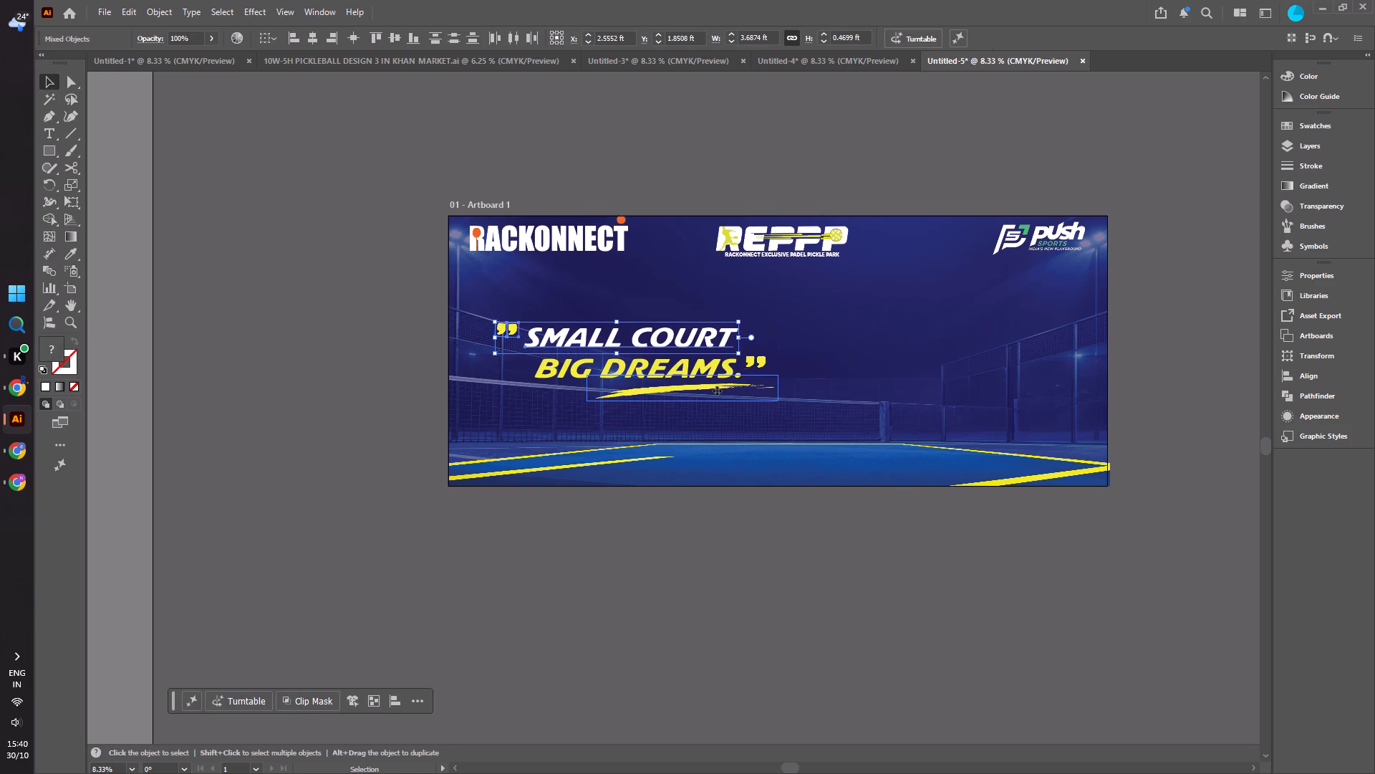
shift+click(670, 368)
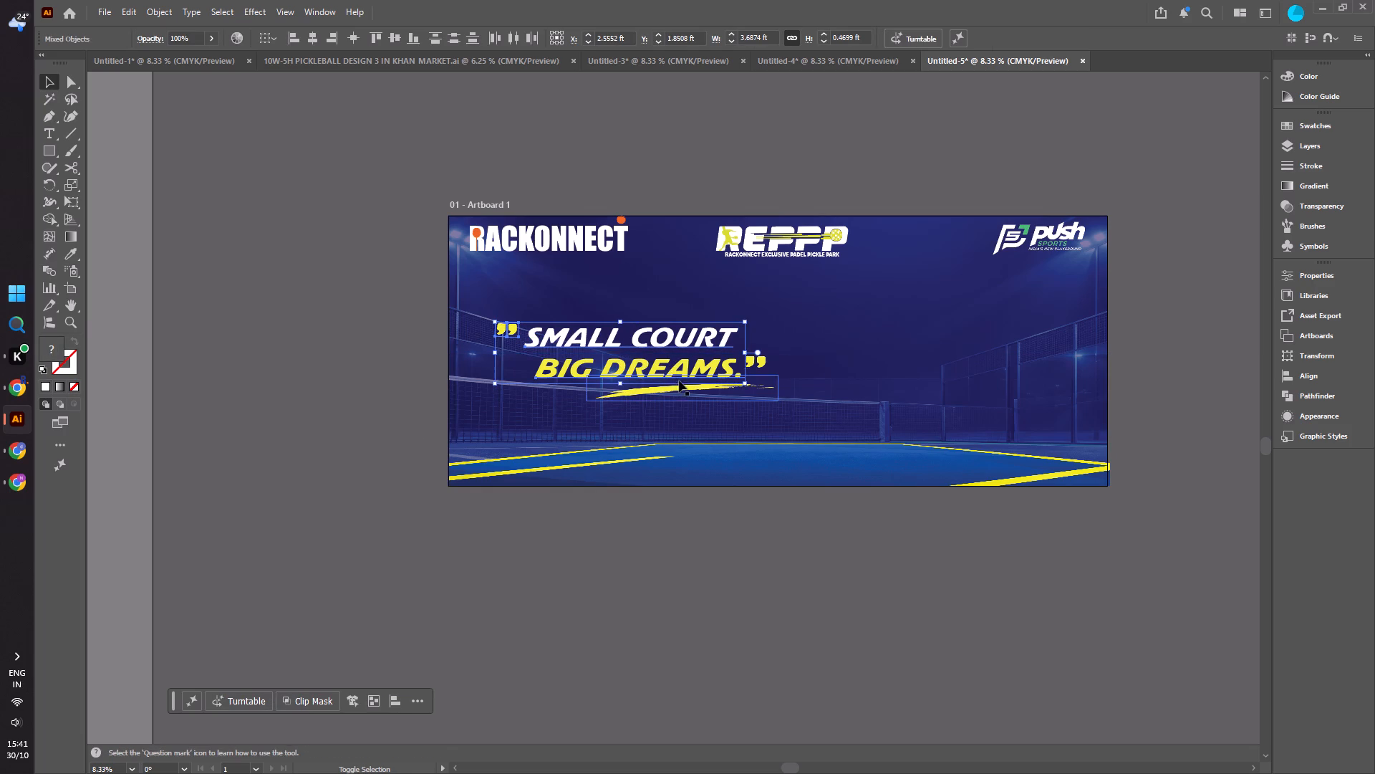
shift+click(679, 388)
shift+click(759, 362)
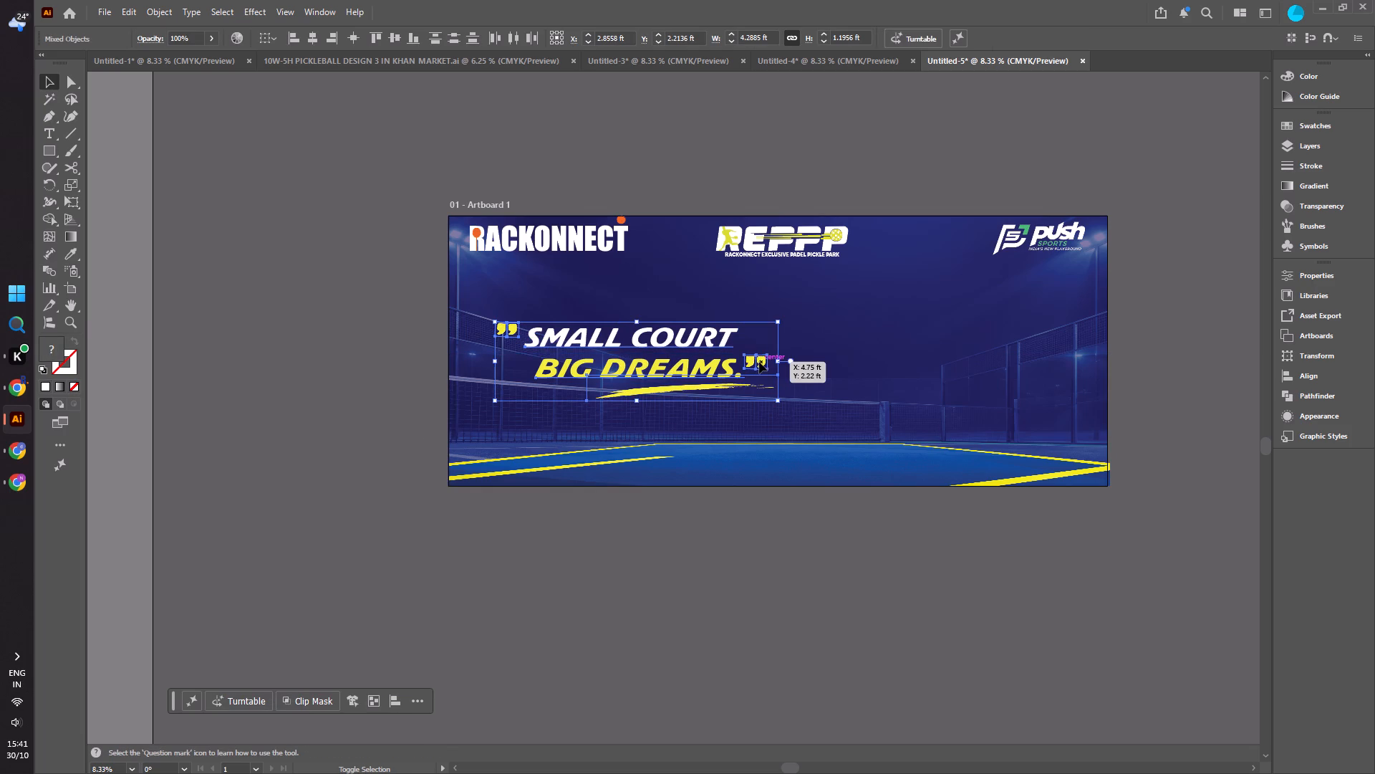
key(ctrl+g)
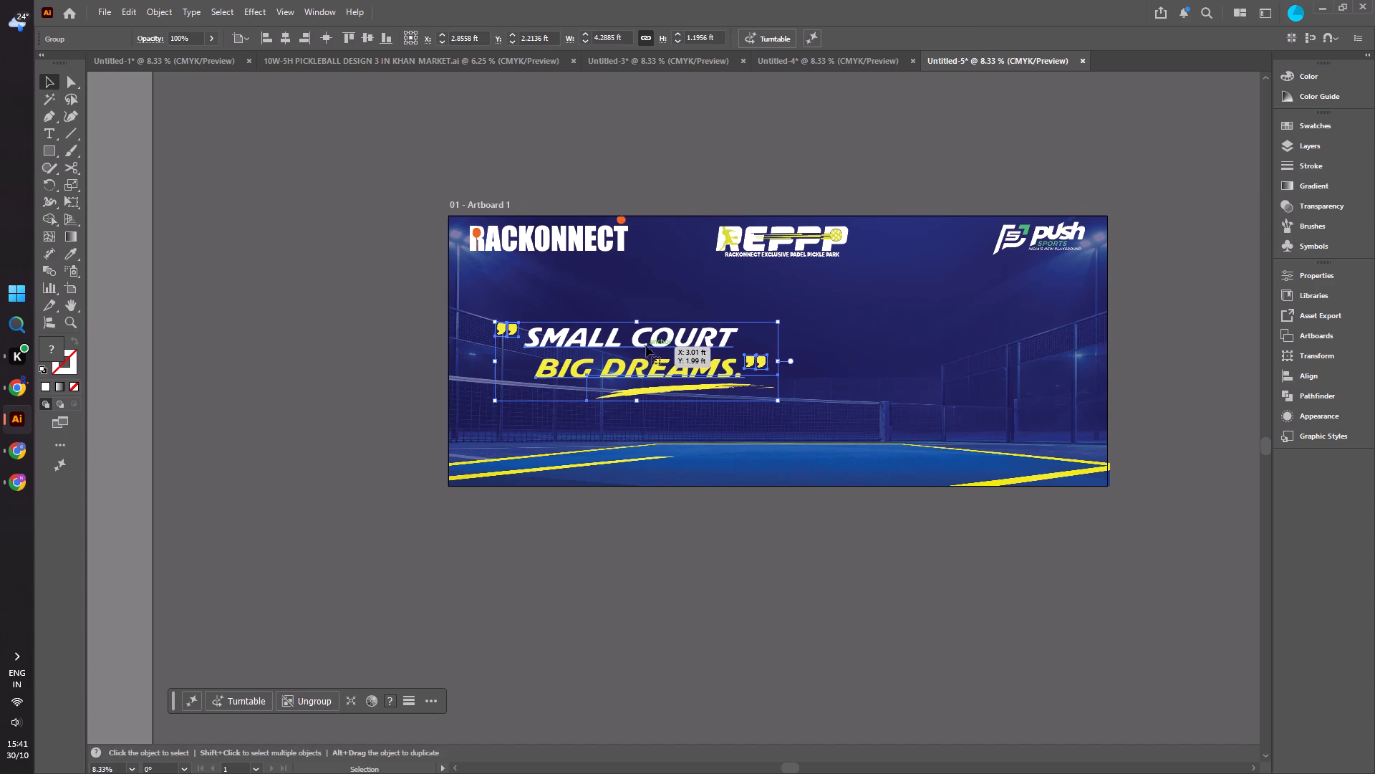
Fine-tune the grouped headline's vertical position on the banner, leaving it slightly lower than its starting place.
drag(653, 337, 653, 346)
click(334, 385)
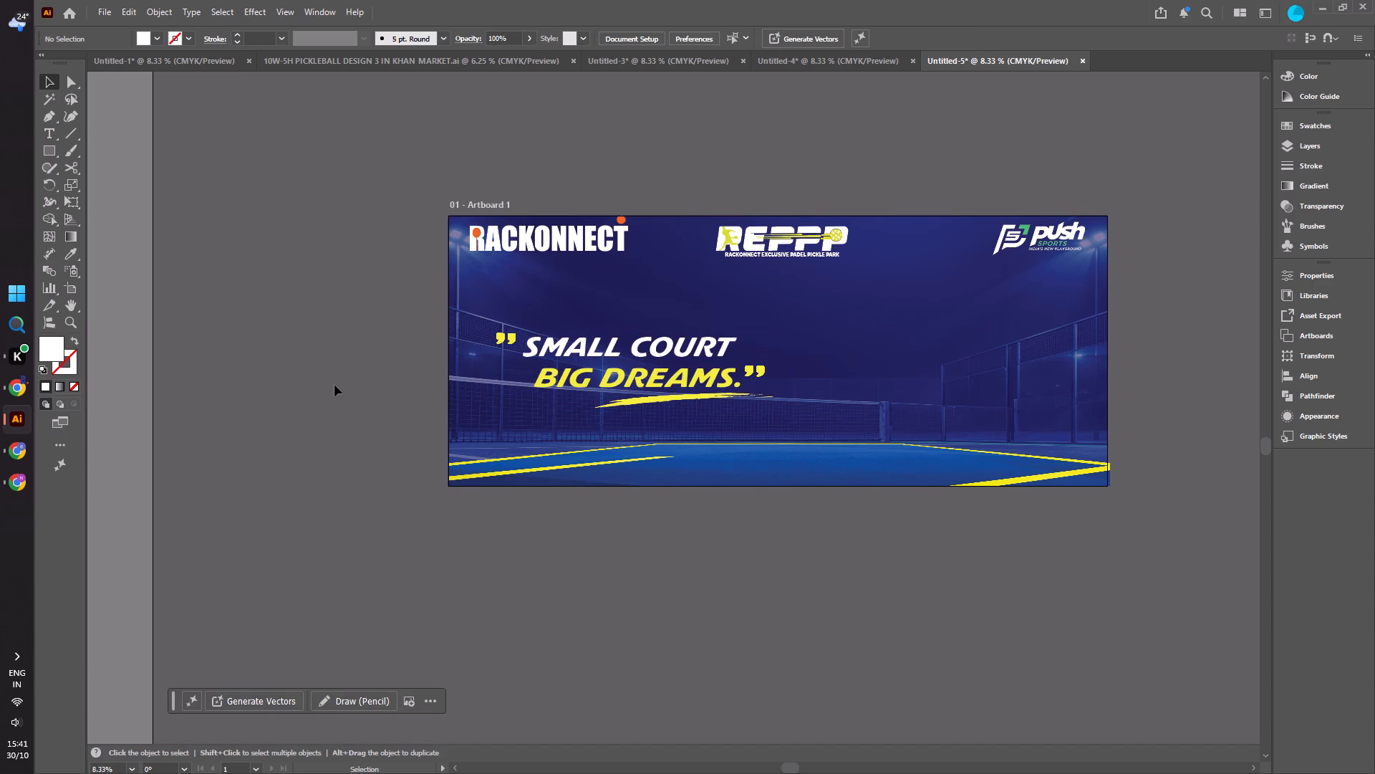
drag(594, 345, 594, 338)
click(285, 405)
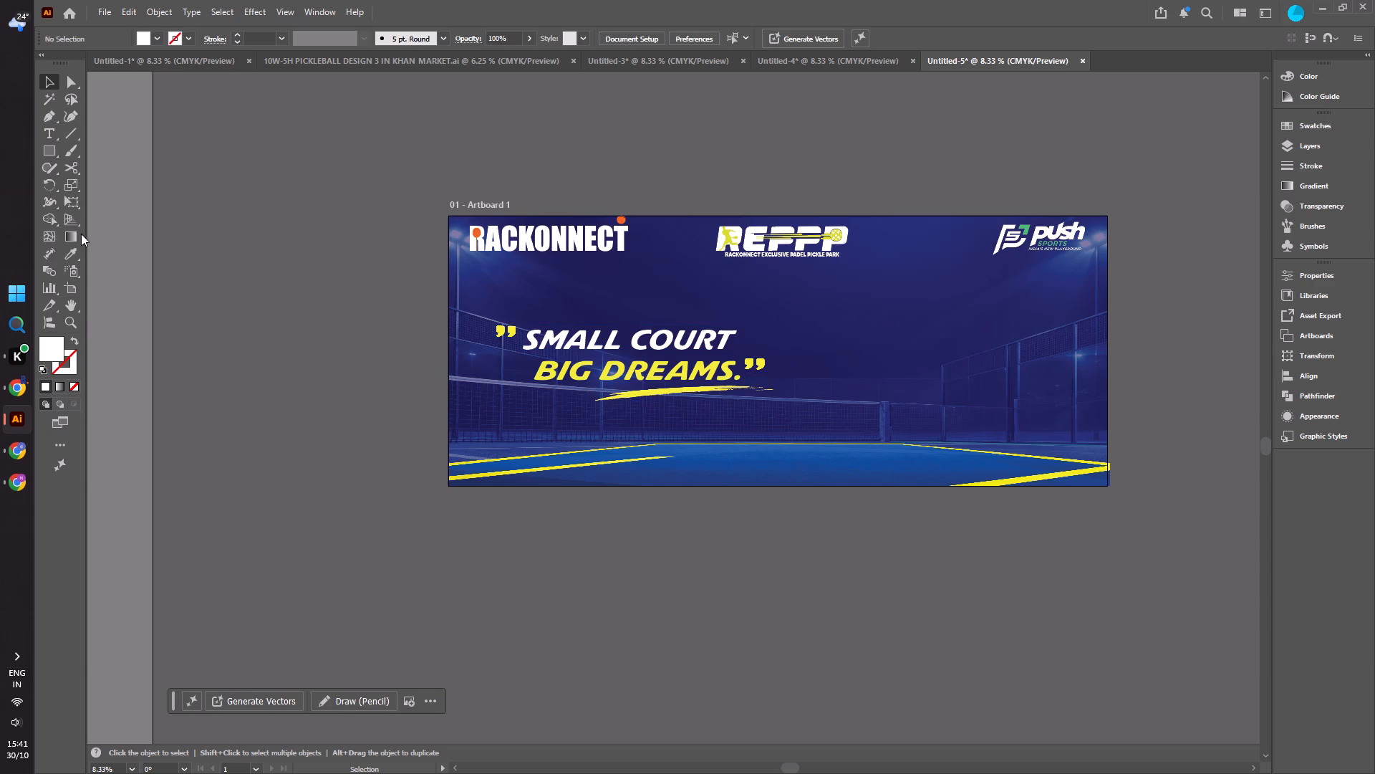
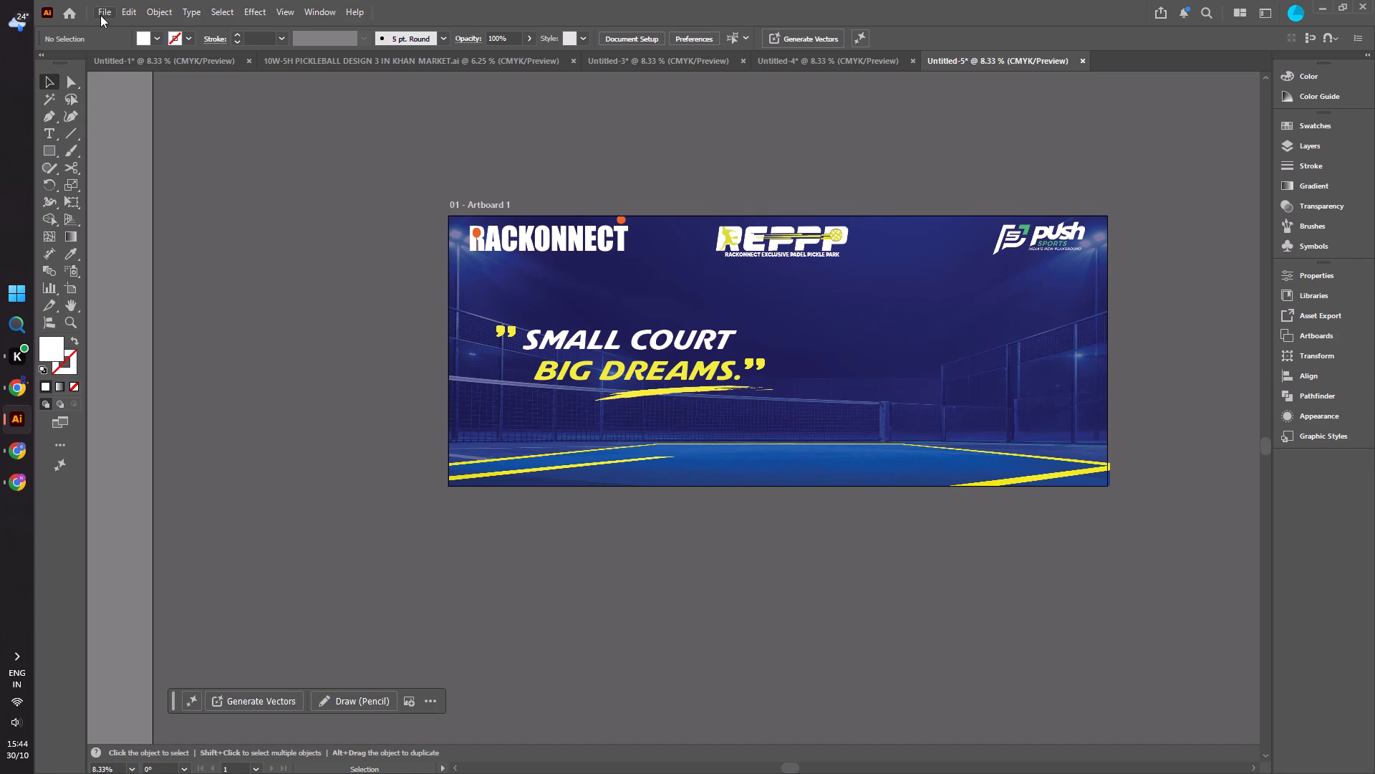
click(100, 15)
click(150, 63)
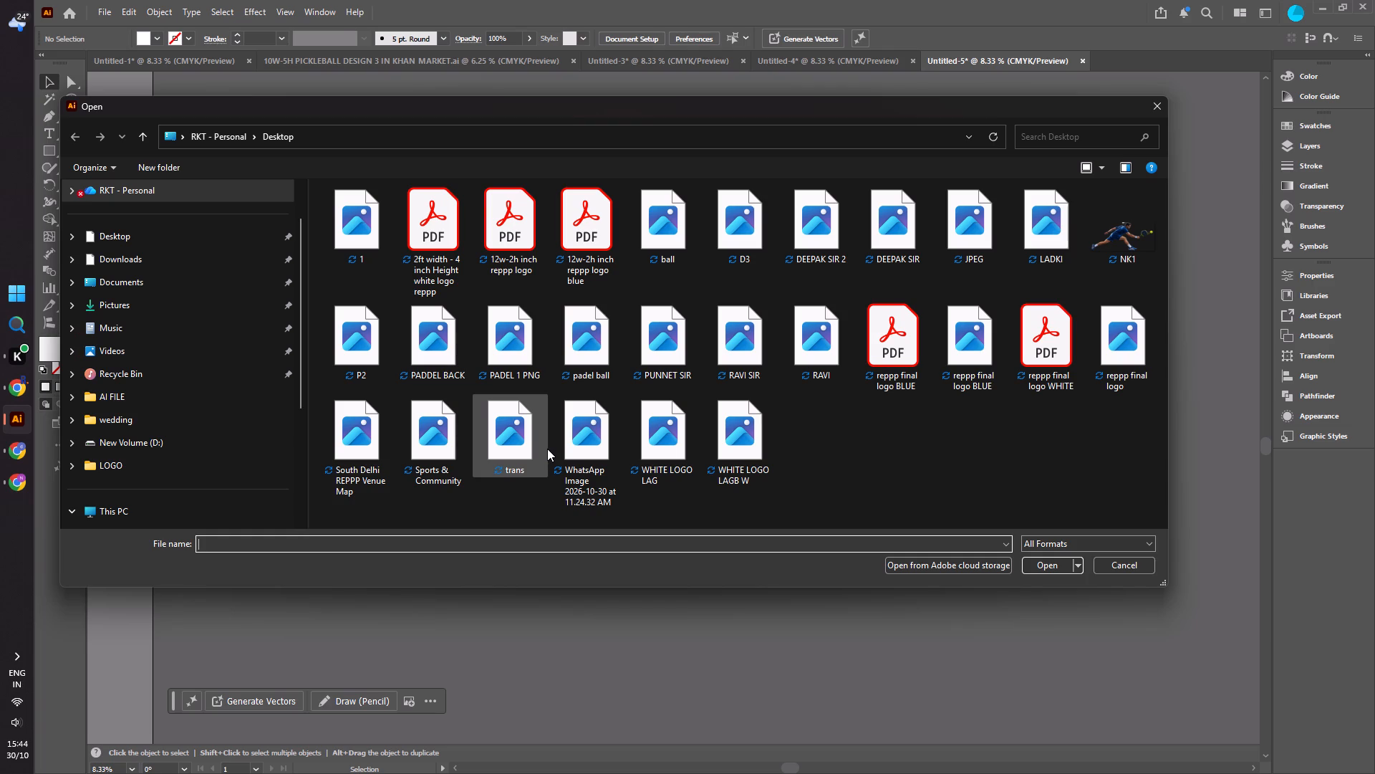
click(1106, 236)
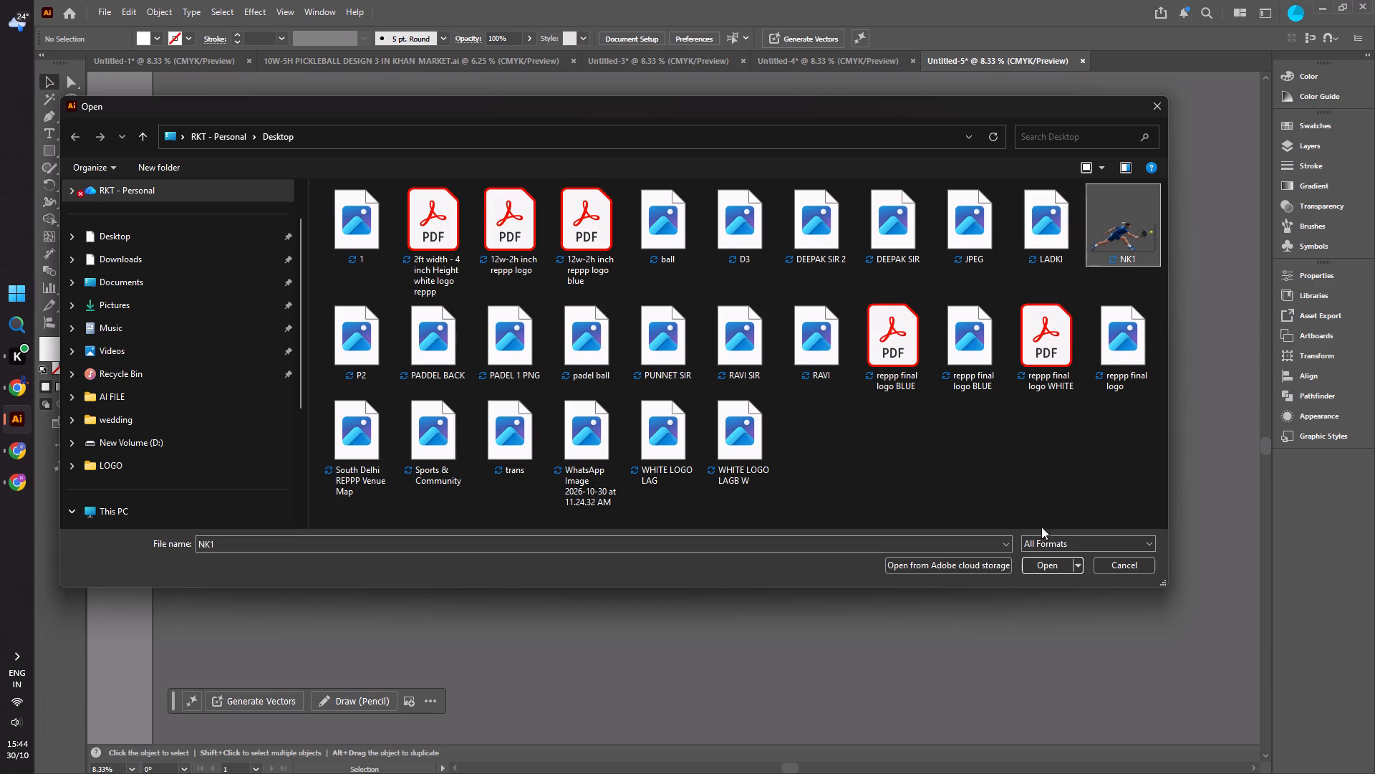
click(1048, 565)
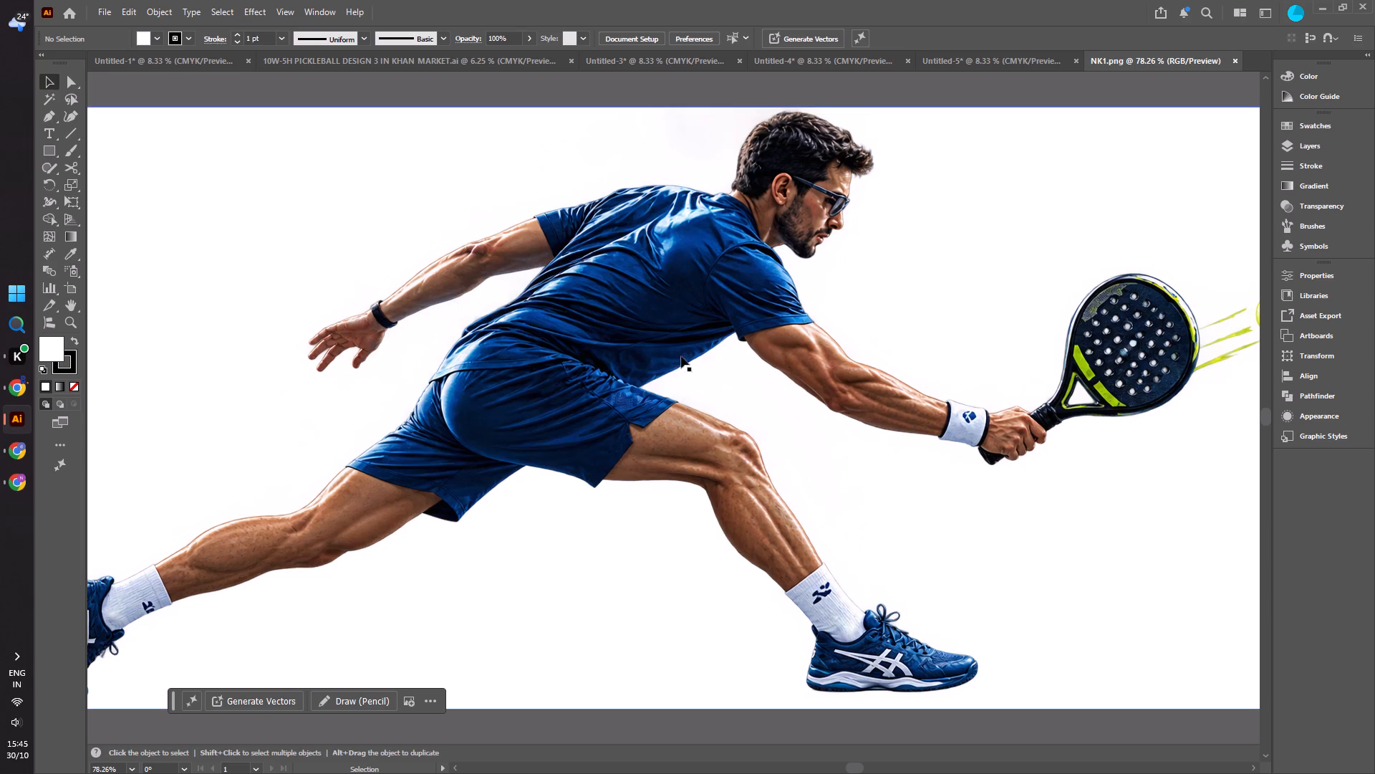
click(675, 342)
key(ctrl+c)
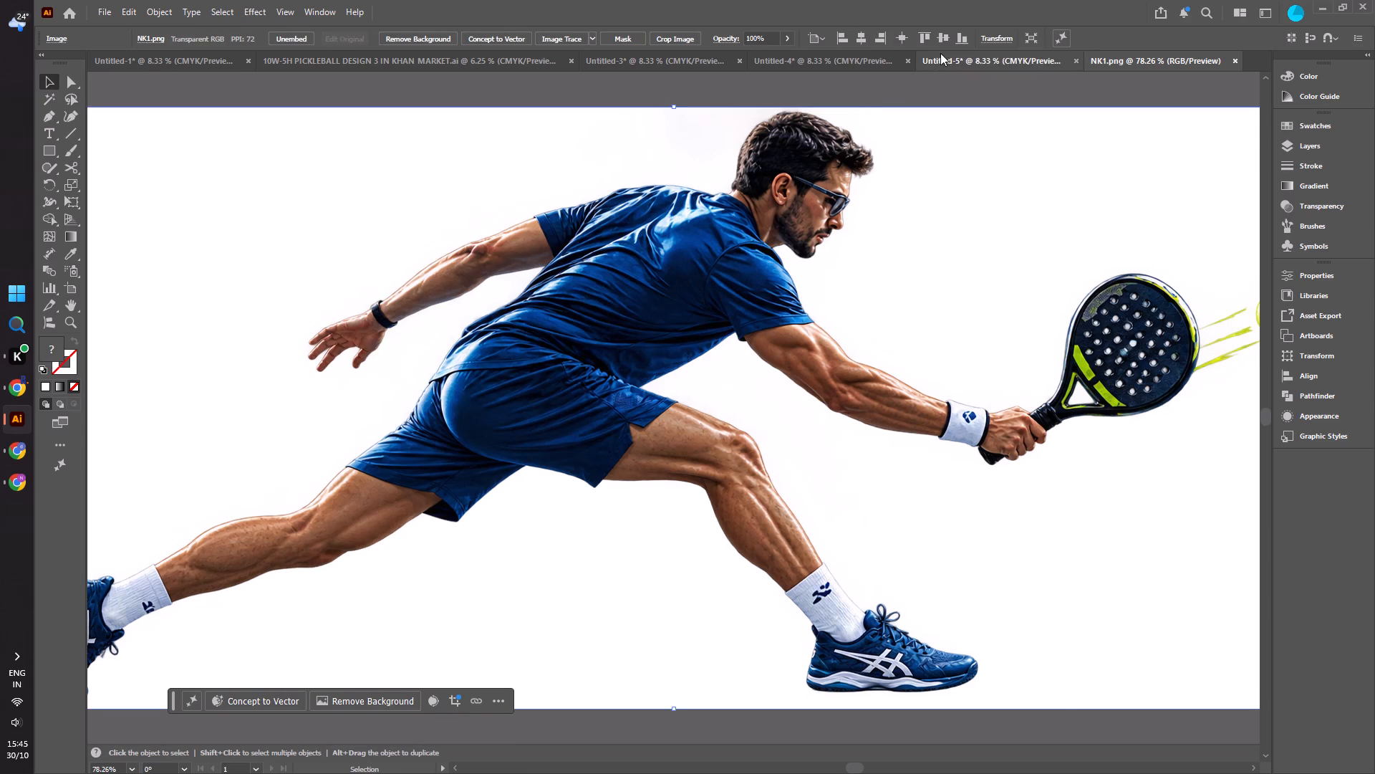
In the Untitled-5 banner, move the "SMALL COURT BIG DREAMS." slogan group about 4.67 ft to the right, below the Push Sports logo.
click(945, 56)
click(602, 346)
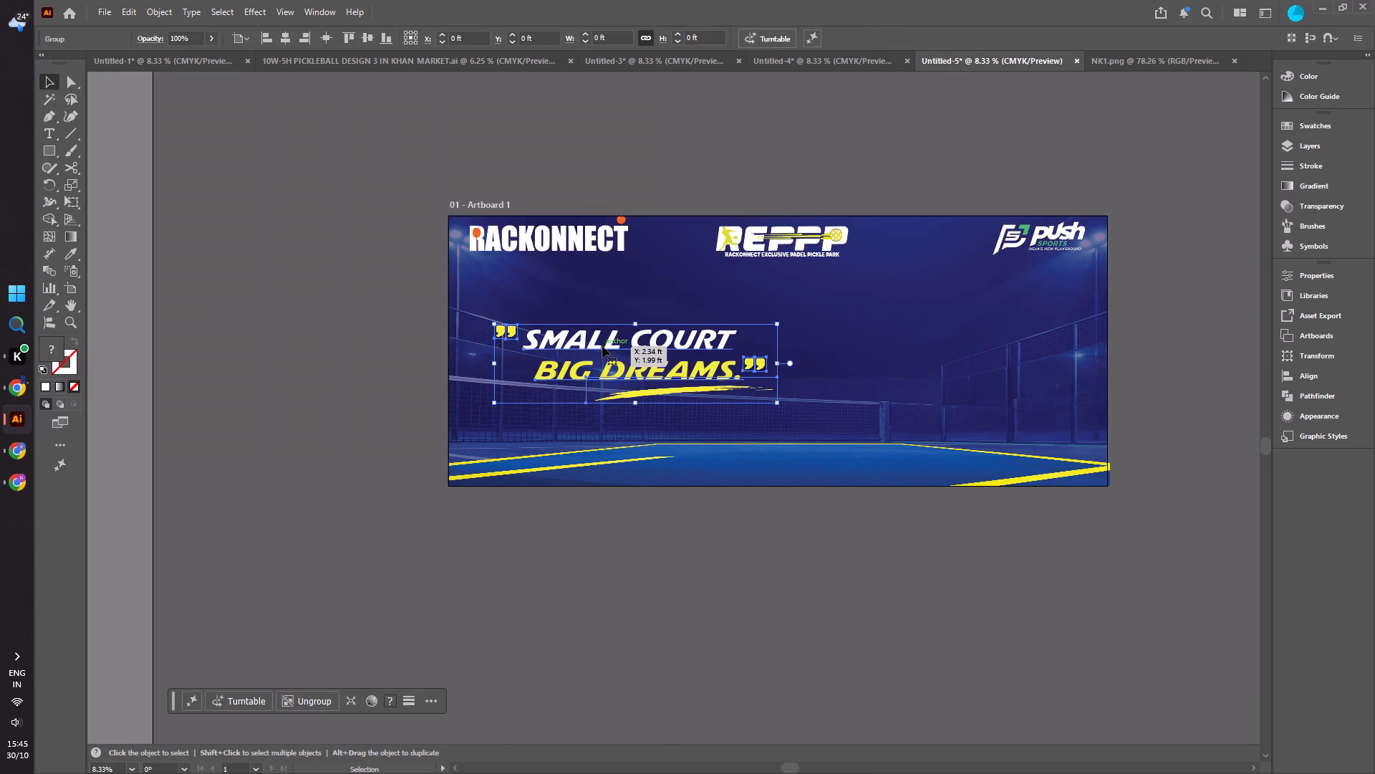
drag(602, 346, 914, 340)
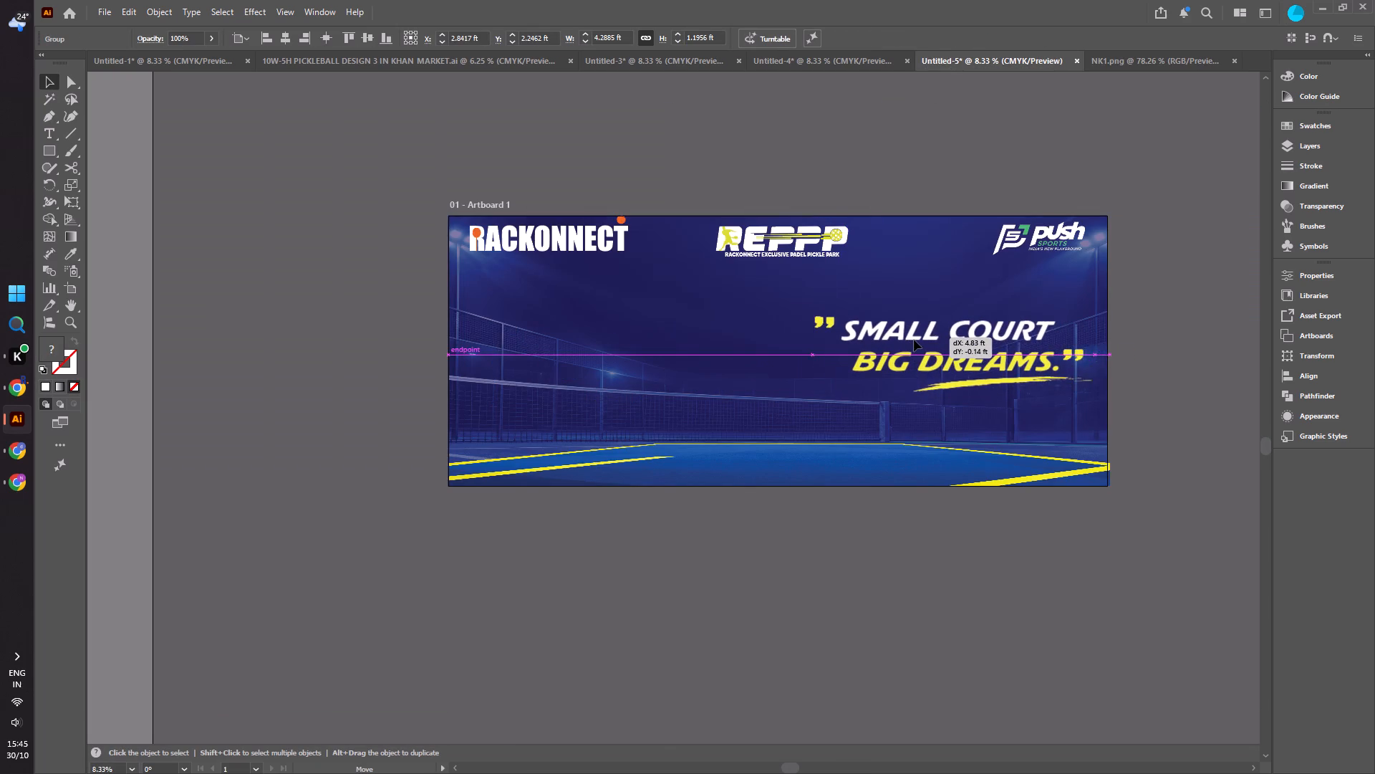
drag(914, 340, 910, 346)
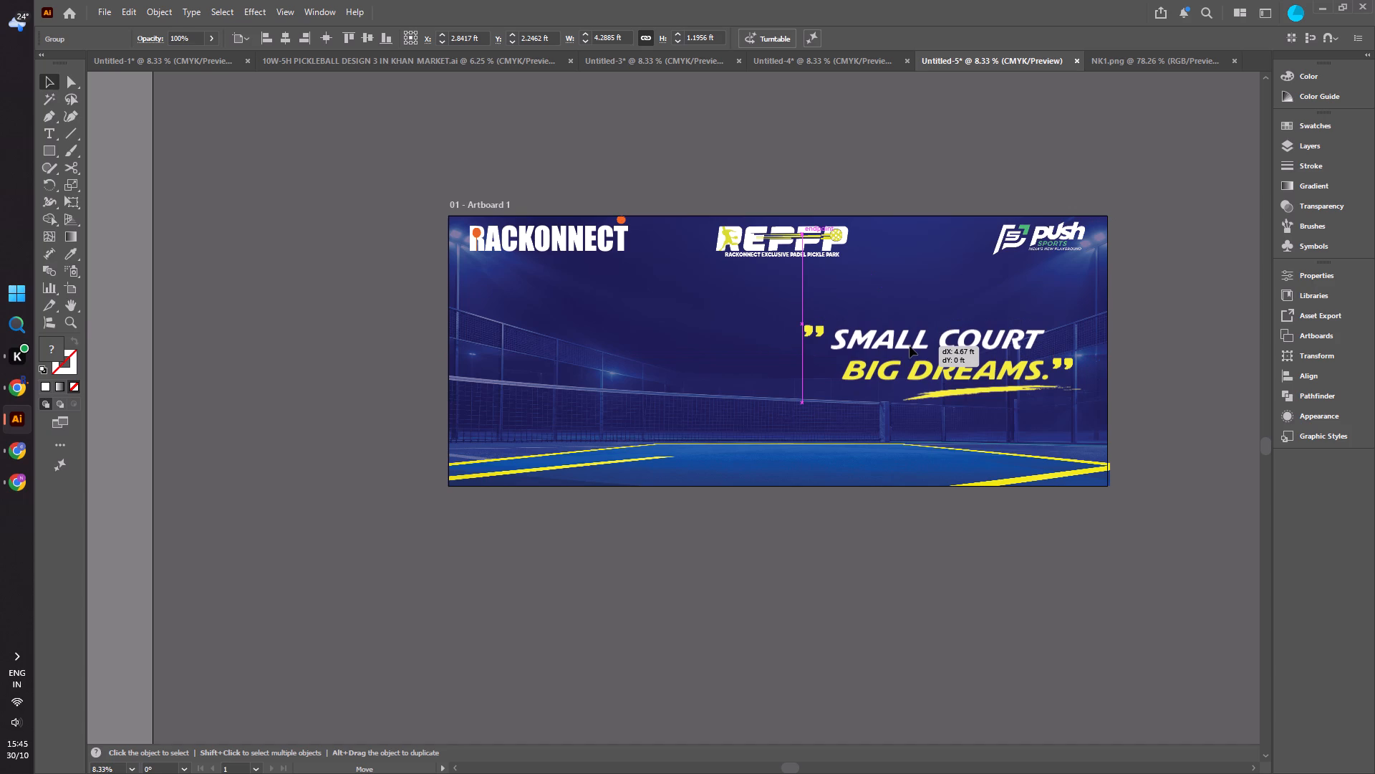
drag(910, 346, 910, 350)
click(1188, 300)
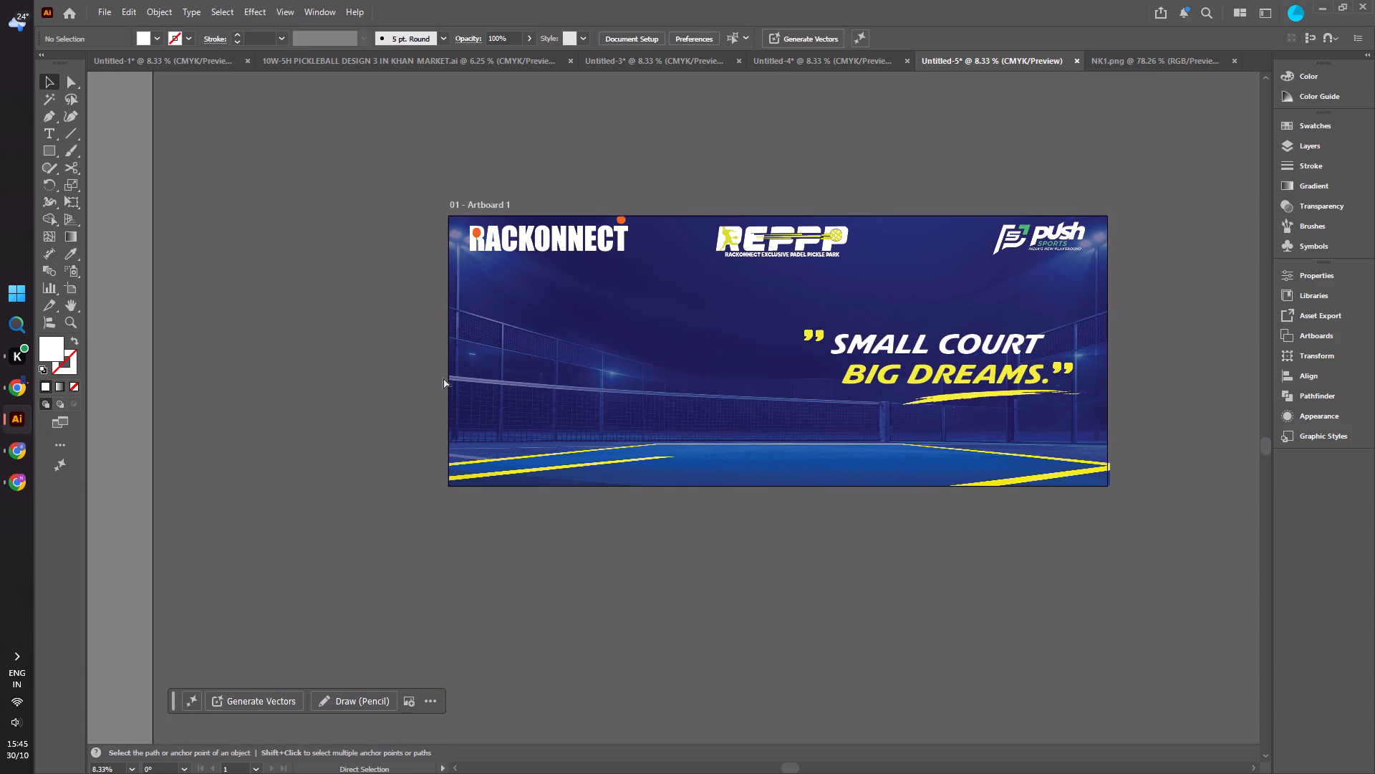
Paste the player into the banner, enlarge him and place him at the lower left, with his back foot beyond the artboard's left edge.
key(ctrl+v)
shift+drag(602, 438, 320, 563)
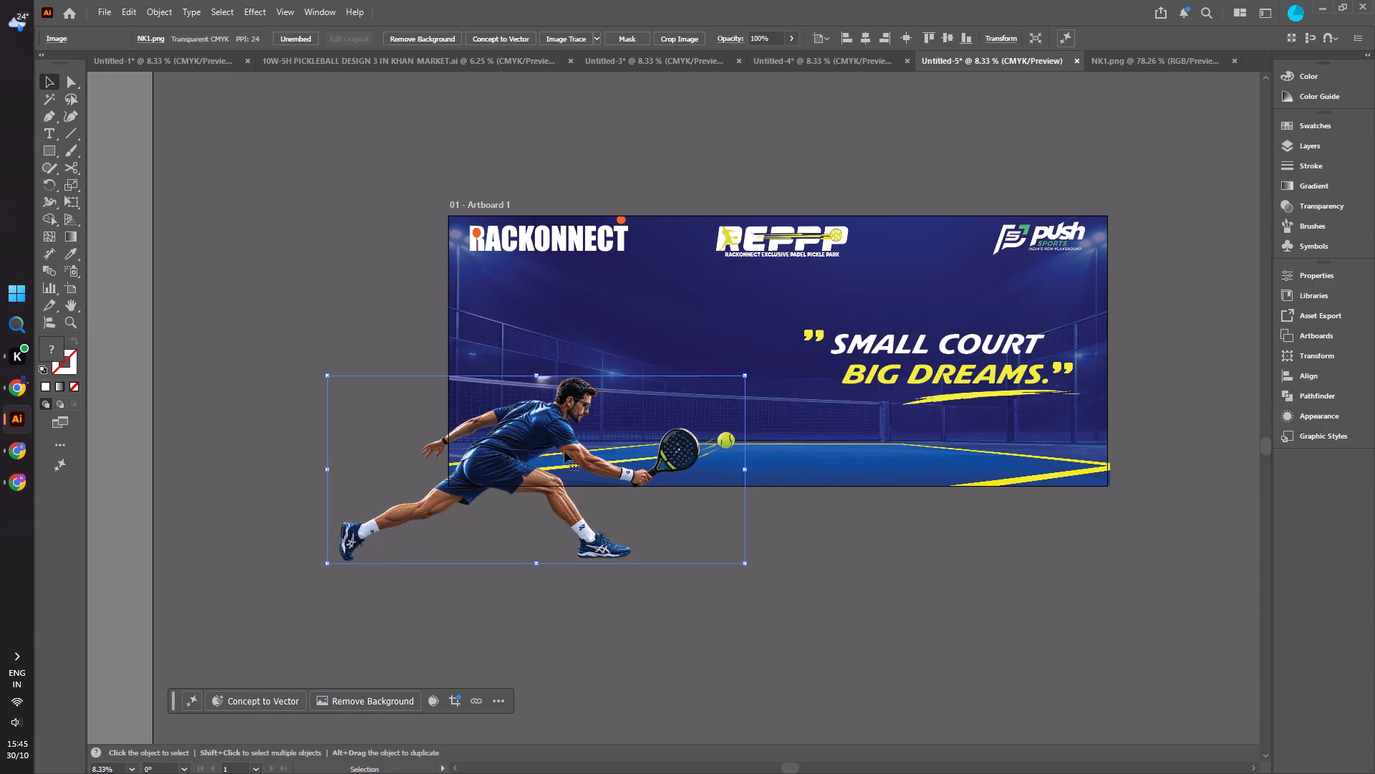
drag(566, 451, 595, 368)
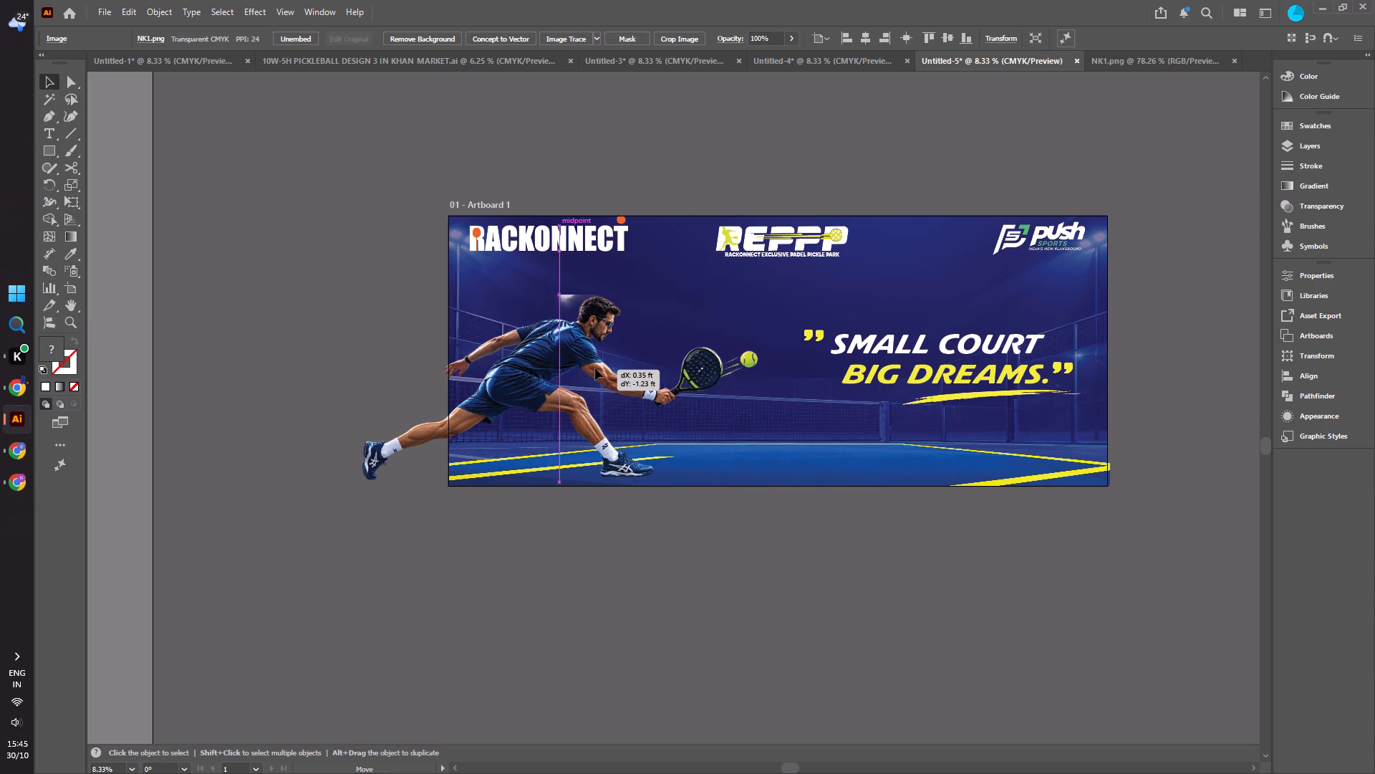
drag(595, 368, 598, 371)
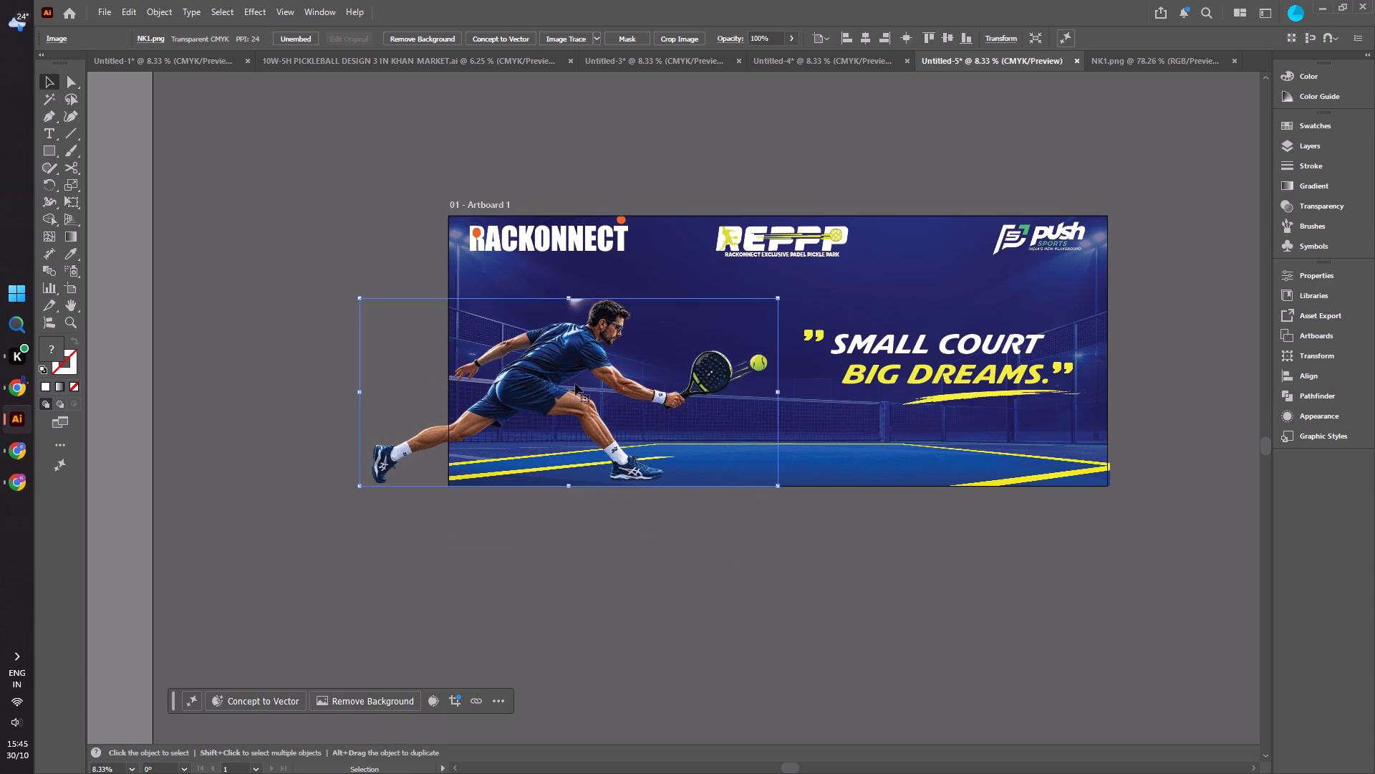
click(362, 245)
click(601, 325)
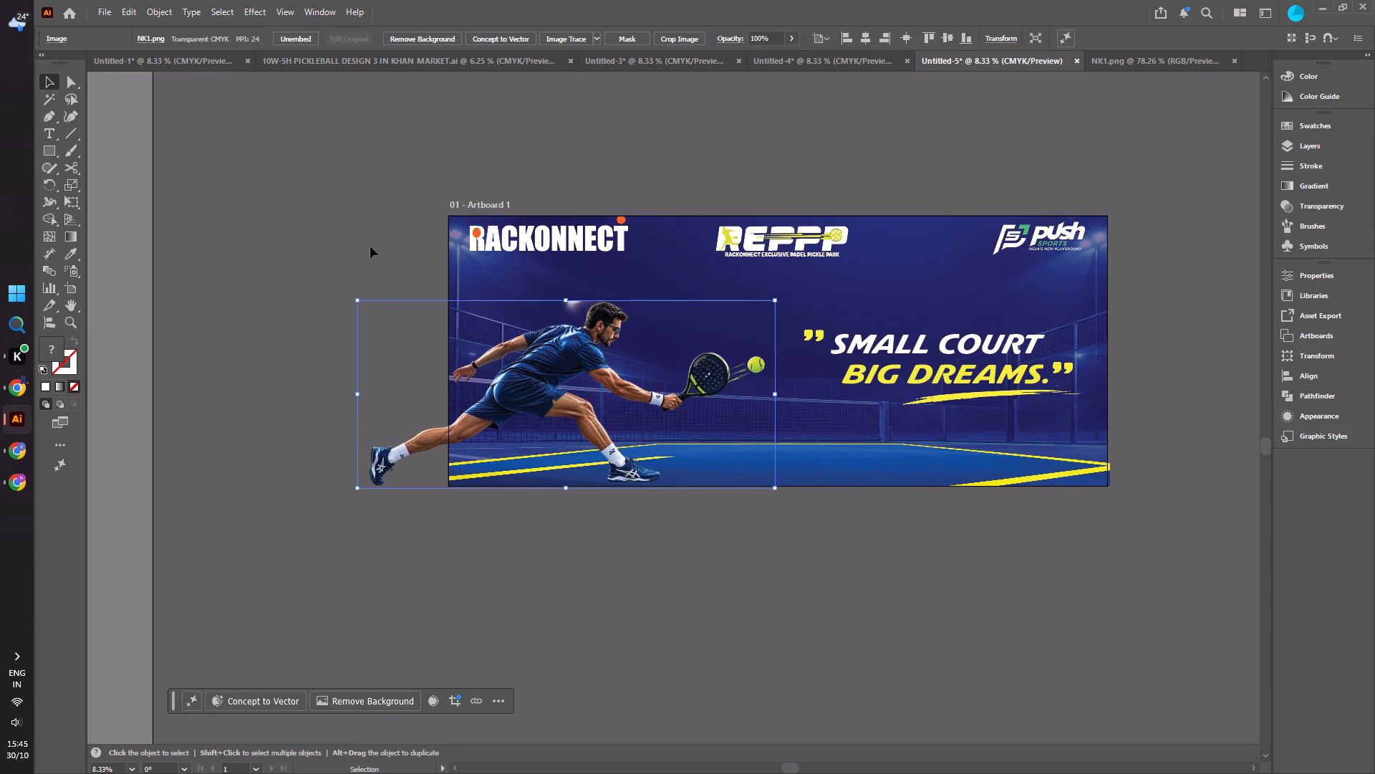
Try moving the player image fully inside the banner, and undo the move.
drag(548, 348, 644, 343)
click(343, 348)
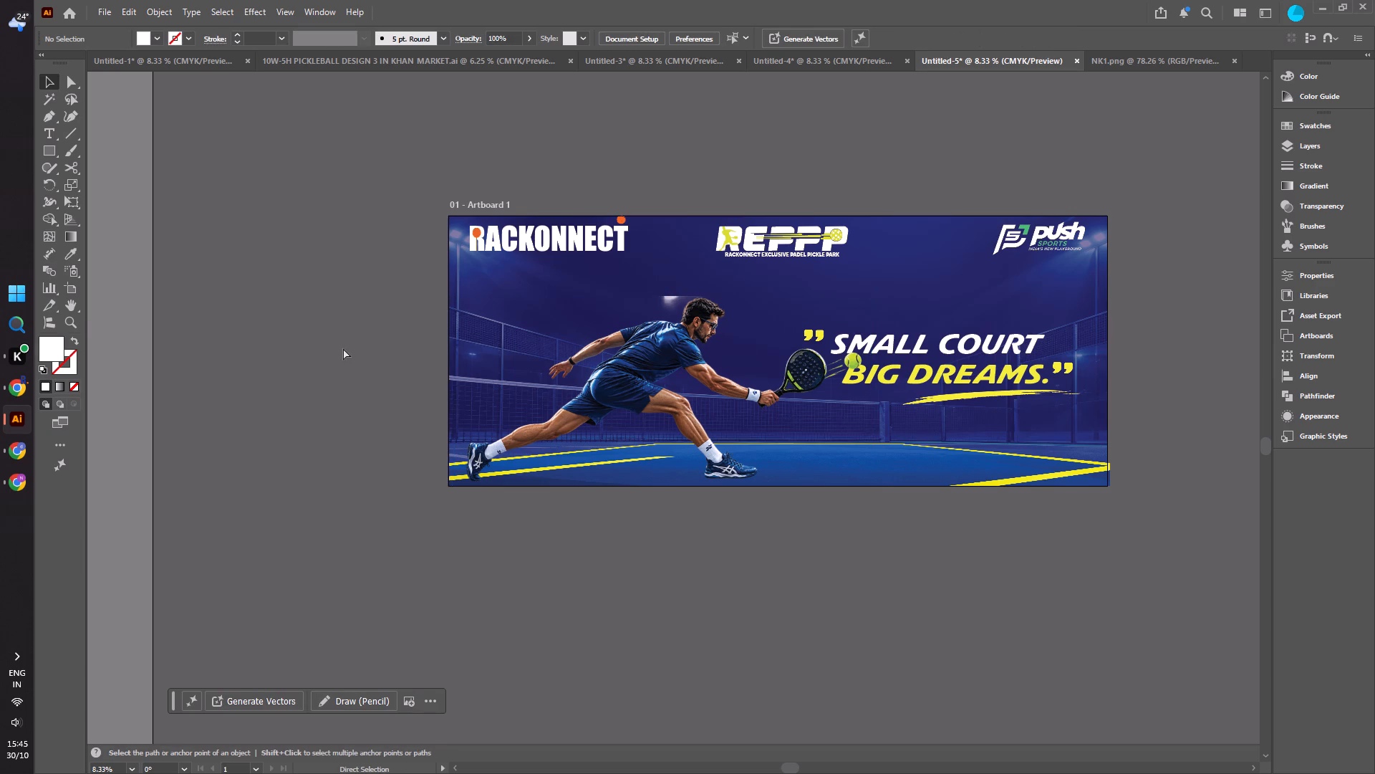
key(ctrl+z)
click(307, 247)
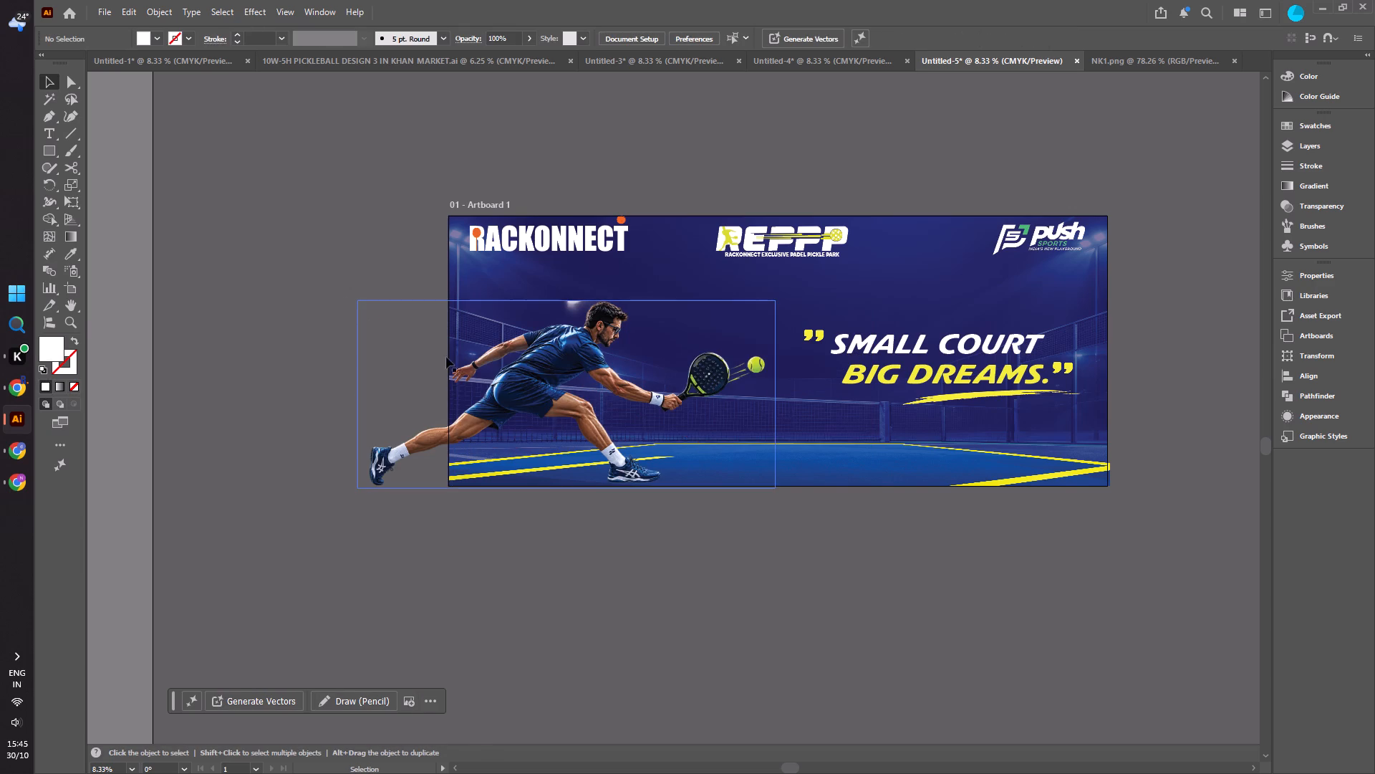
Crop the player image at the artboard's left edge, making it about 4.96 ft wide.
click(539, 392)
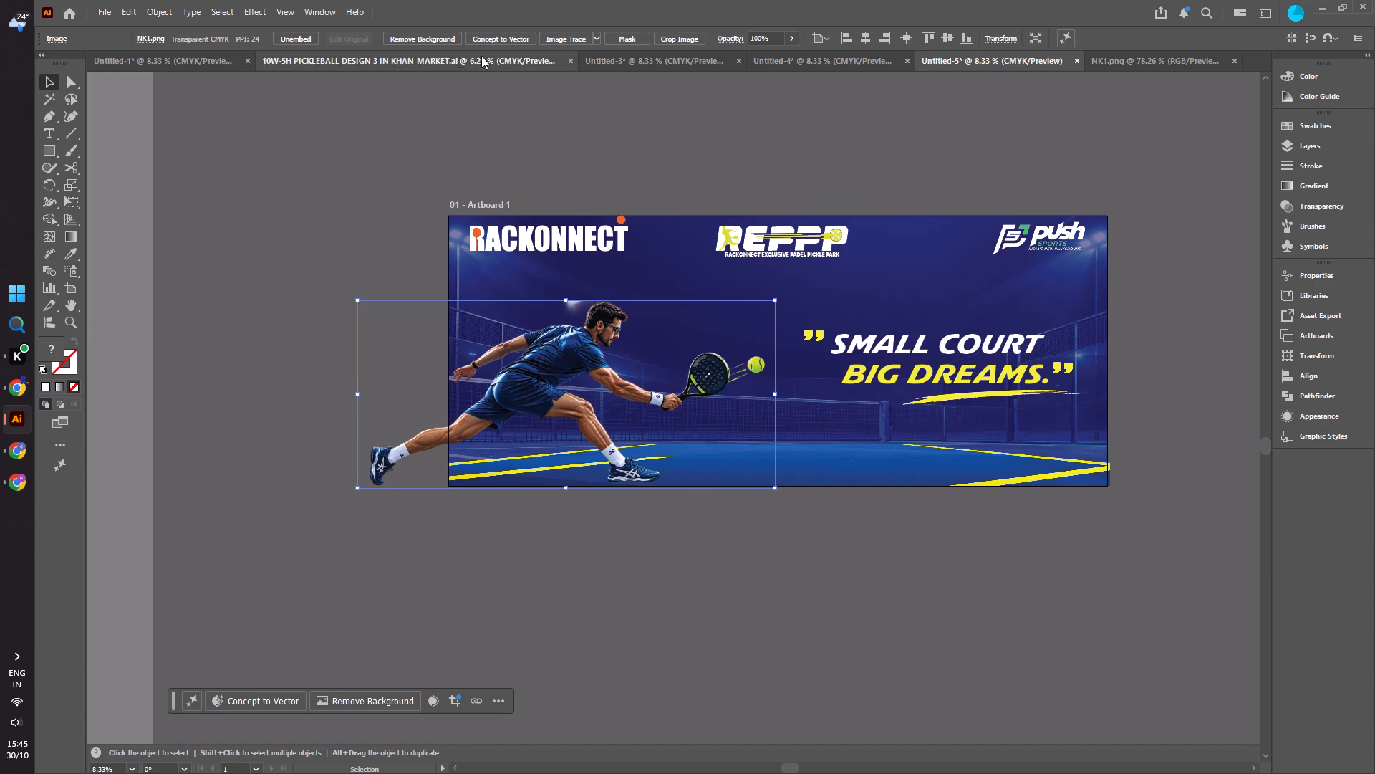
click(672, 37)
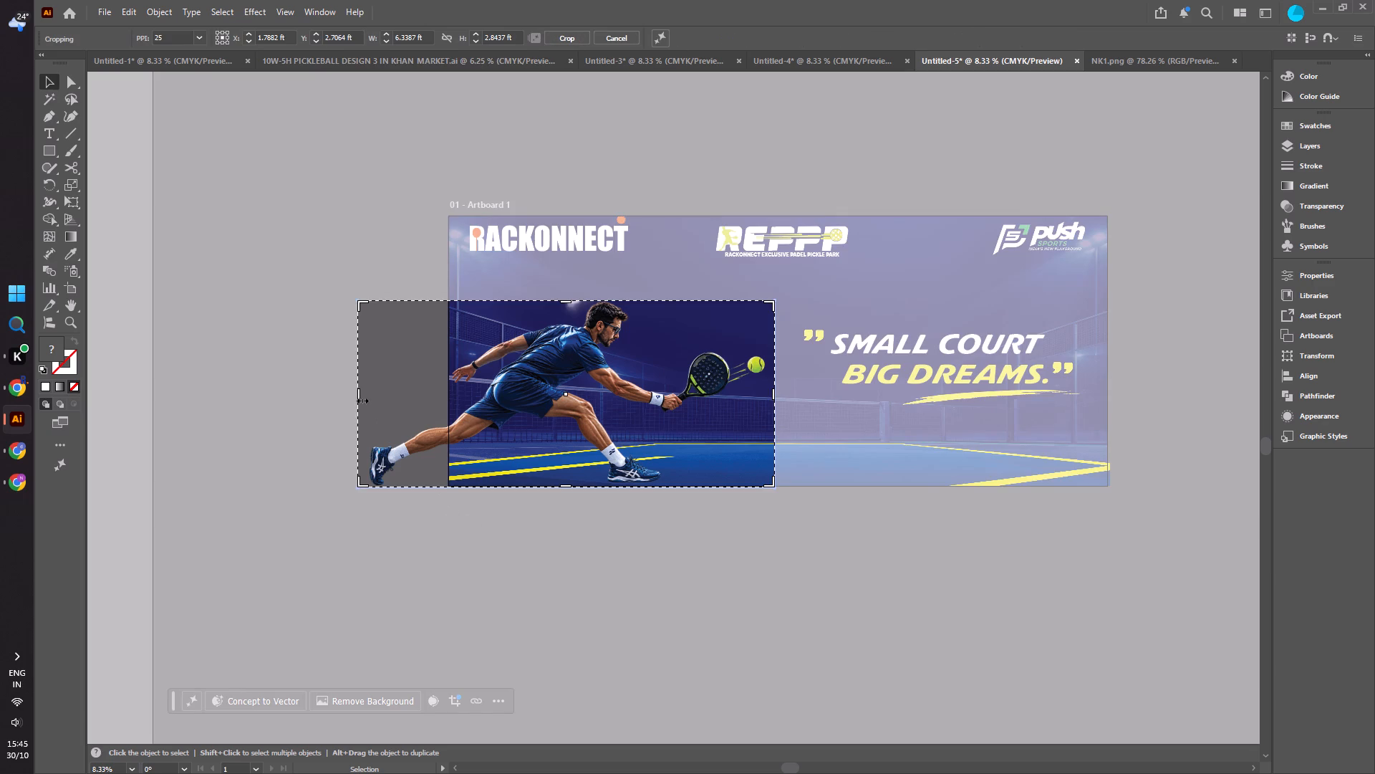
drag(358, 398, 448, 396)
click(556, 36)
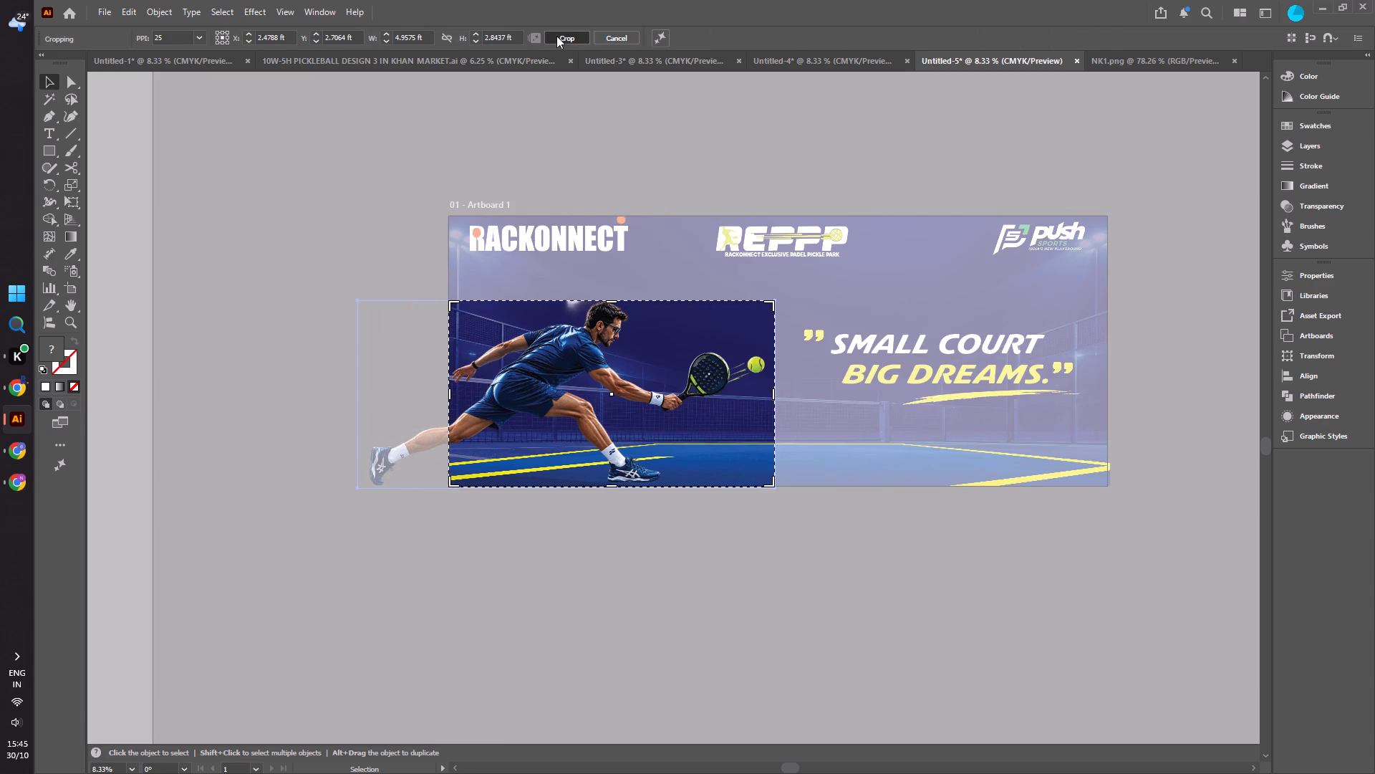
click(336, 281)
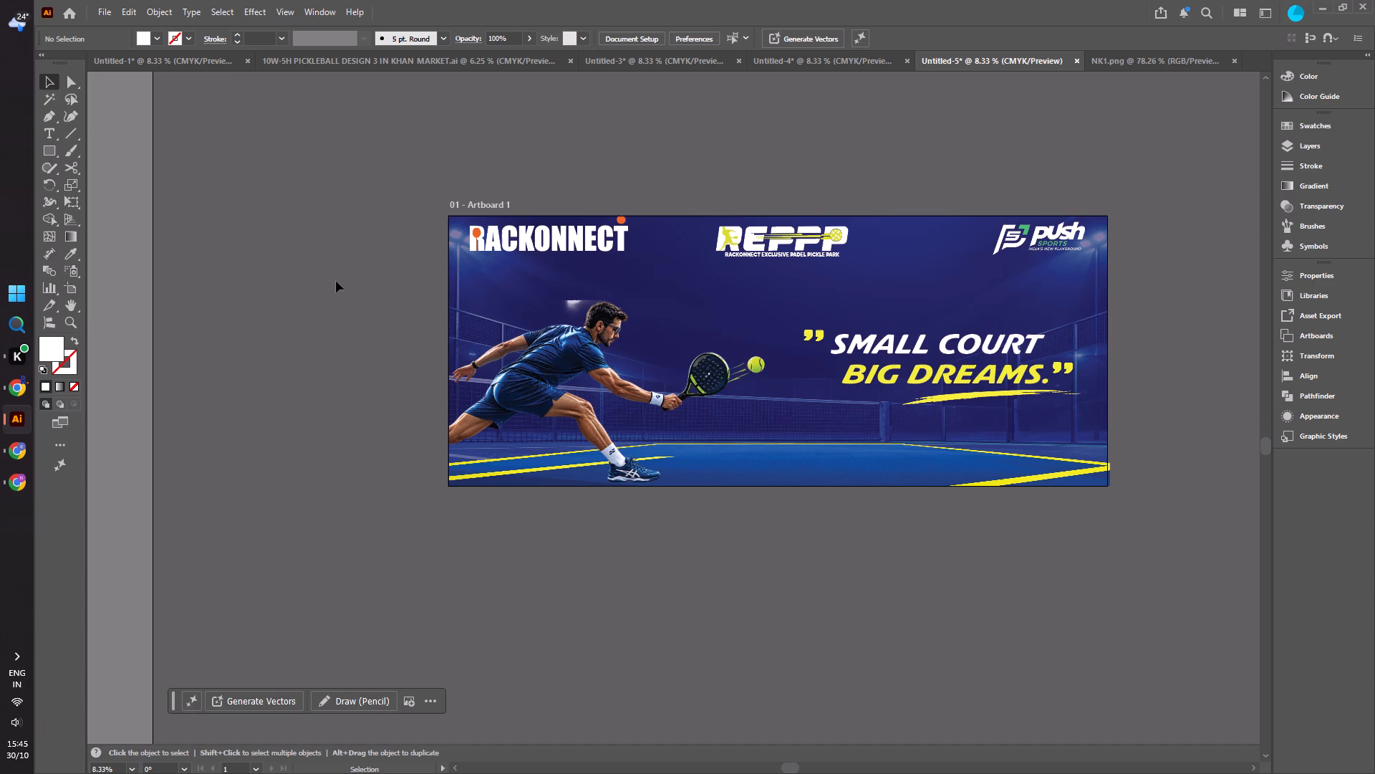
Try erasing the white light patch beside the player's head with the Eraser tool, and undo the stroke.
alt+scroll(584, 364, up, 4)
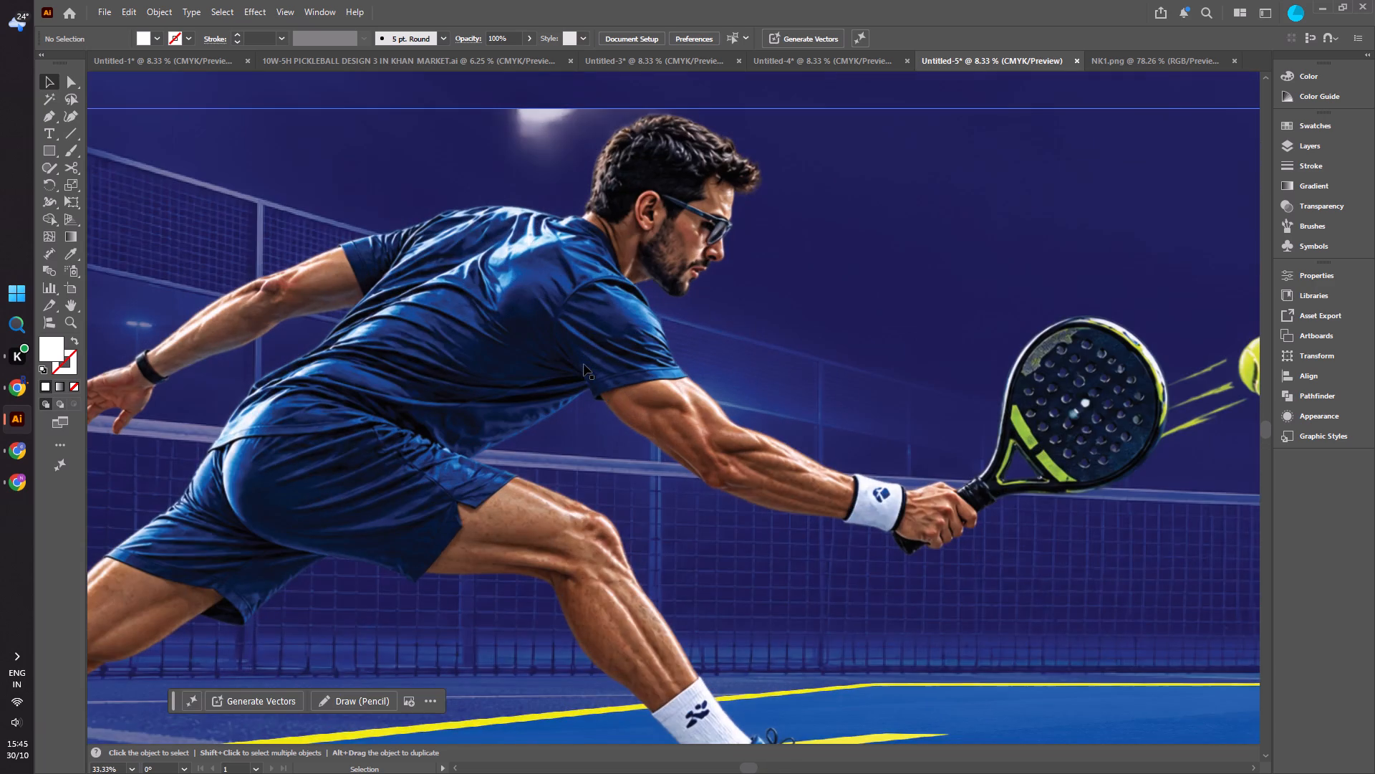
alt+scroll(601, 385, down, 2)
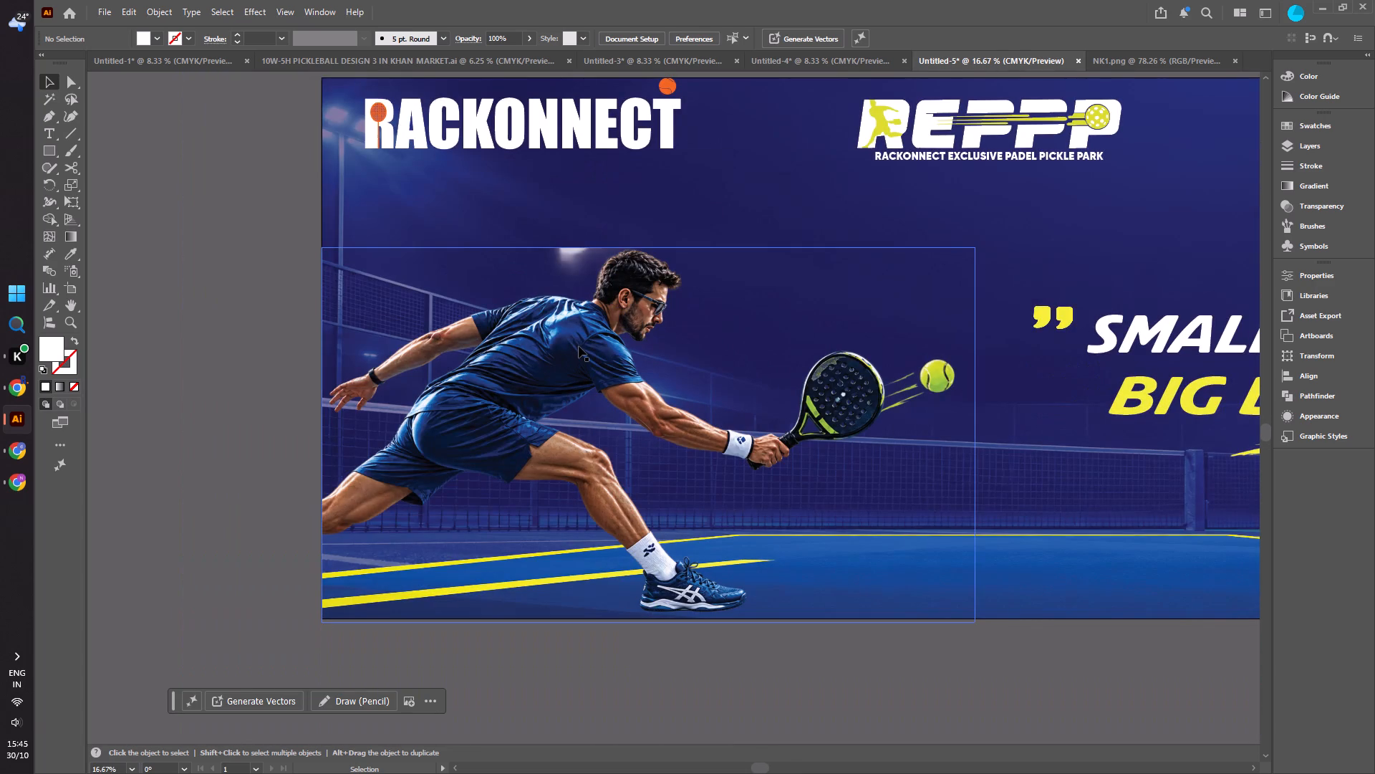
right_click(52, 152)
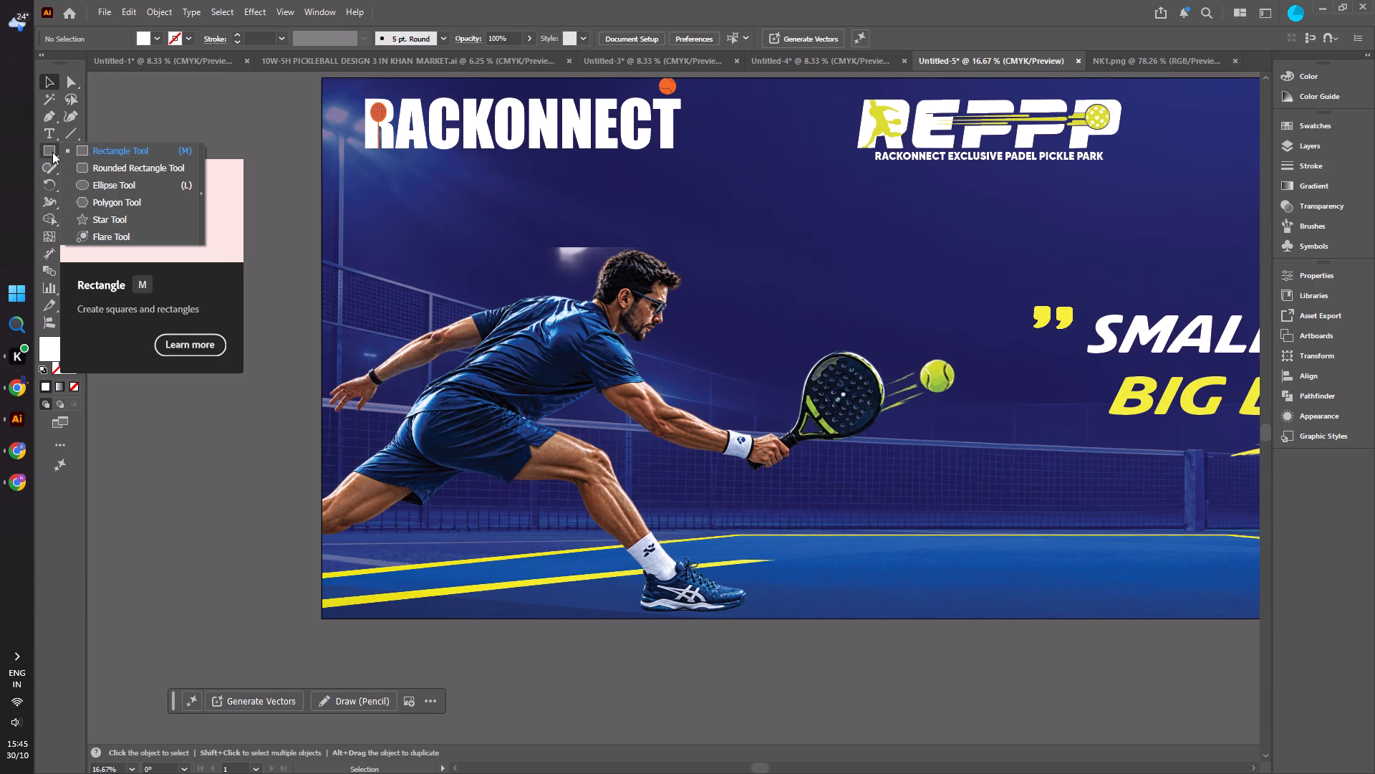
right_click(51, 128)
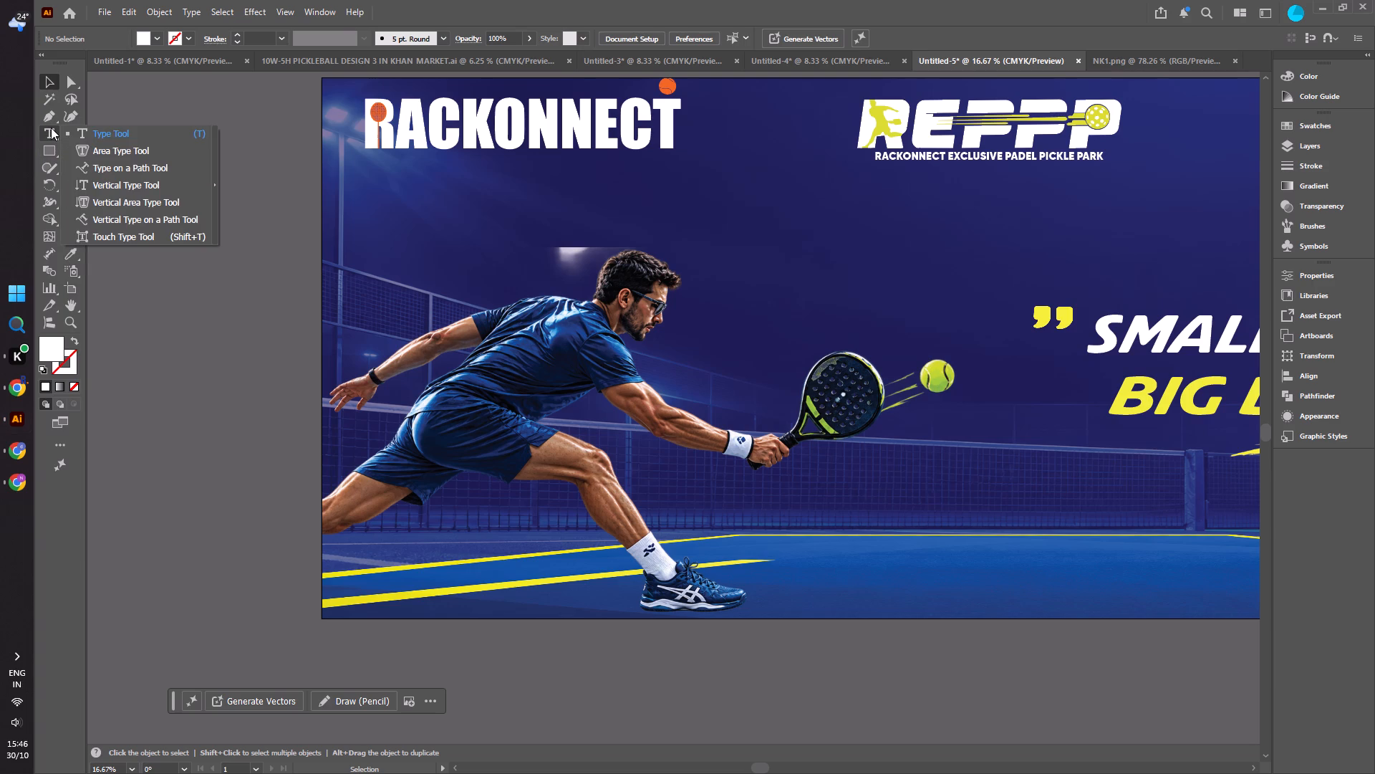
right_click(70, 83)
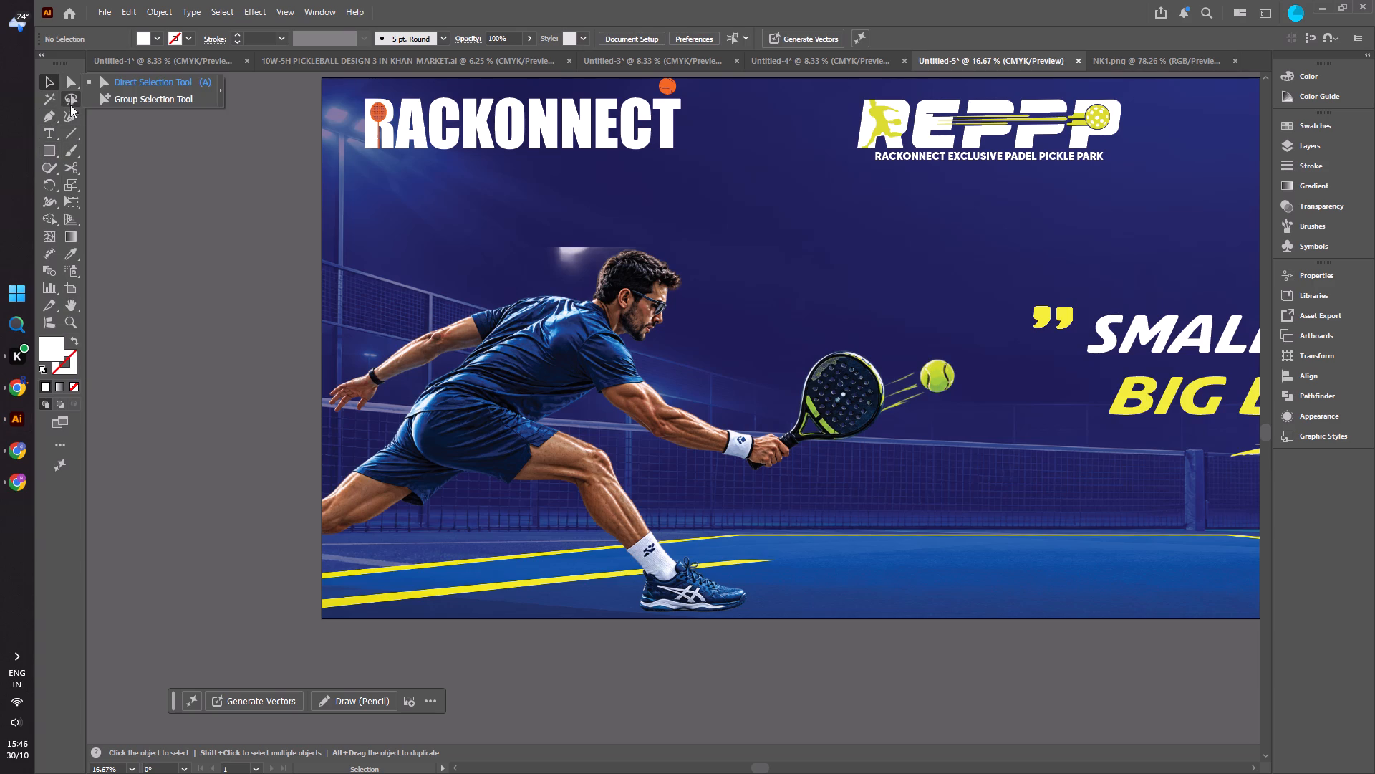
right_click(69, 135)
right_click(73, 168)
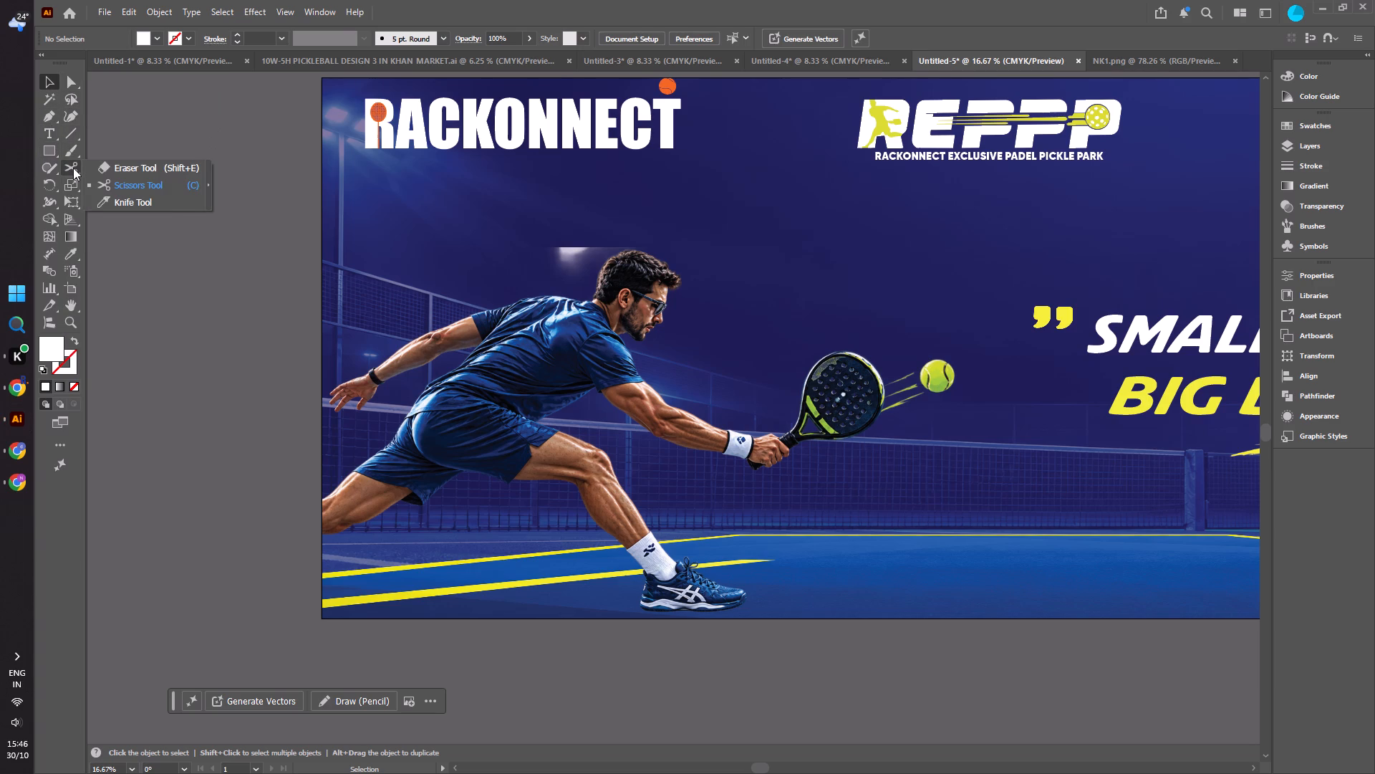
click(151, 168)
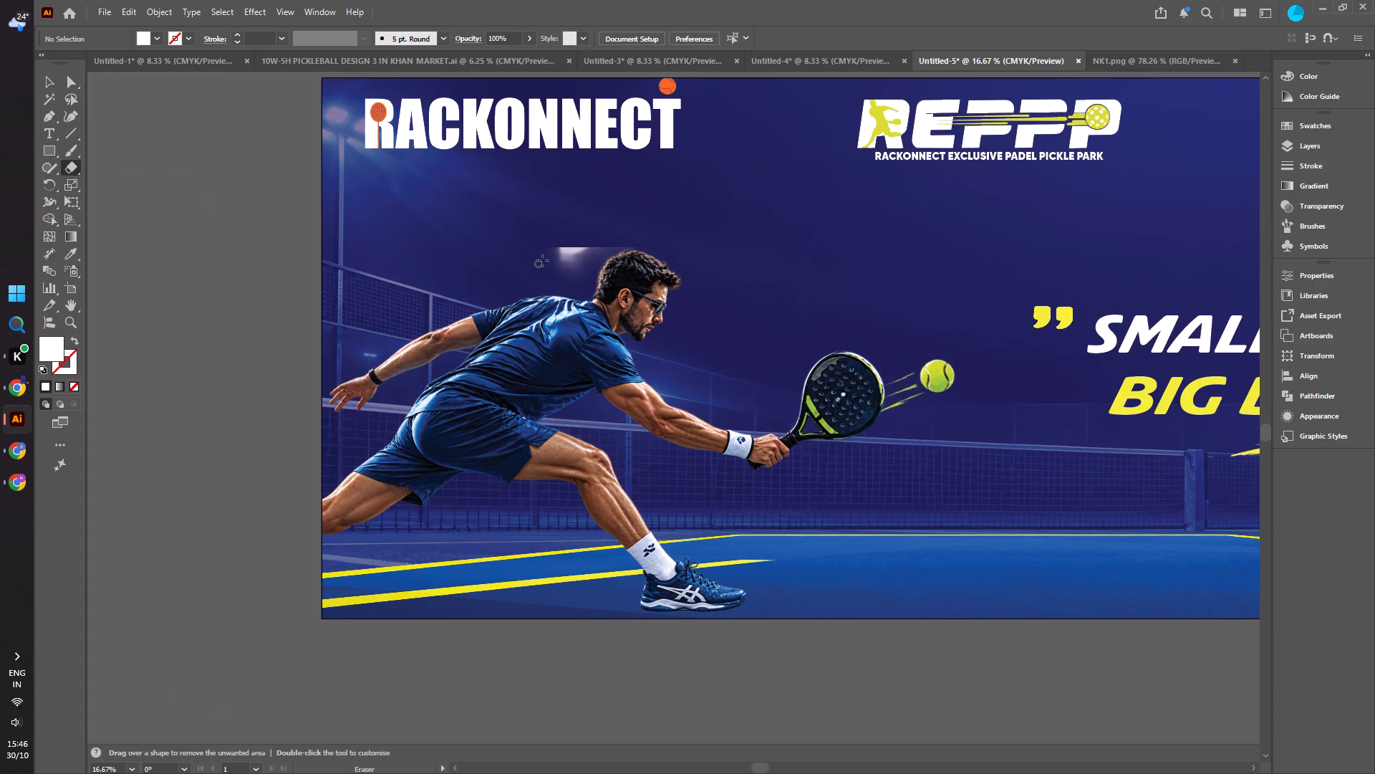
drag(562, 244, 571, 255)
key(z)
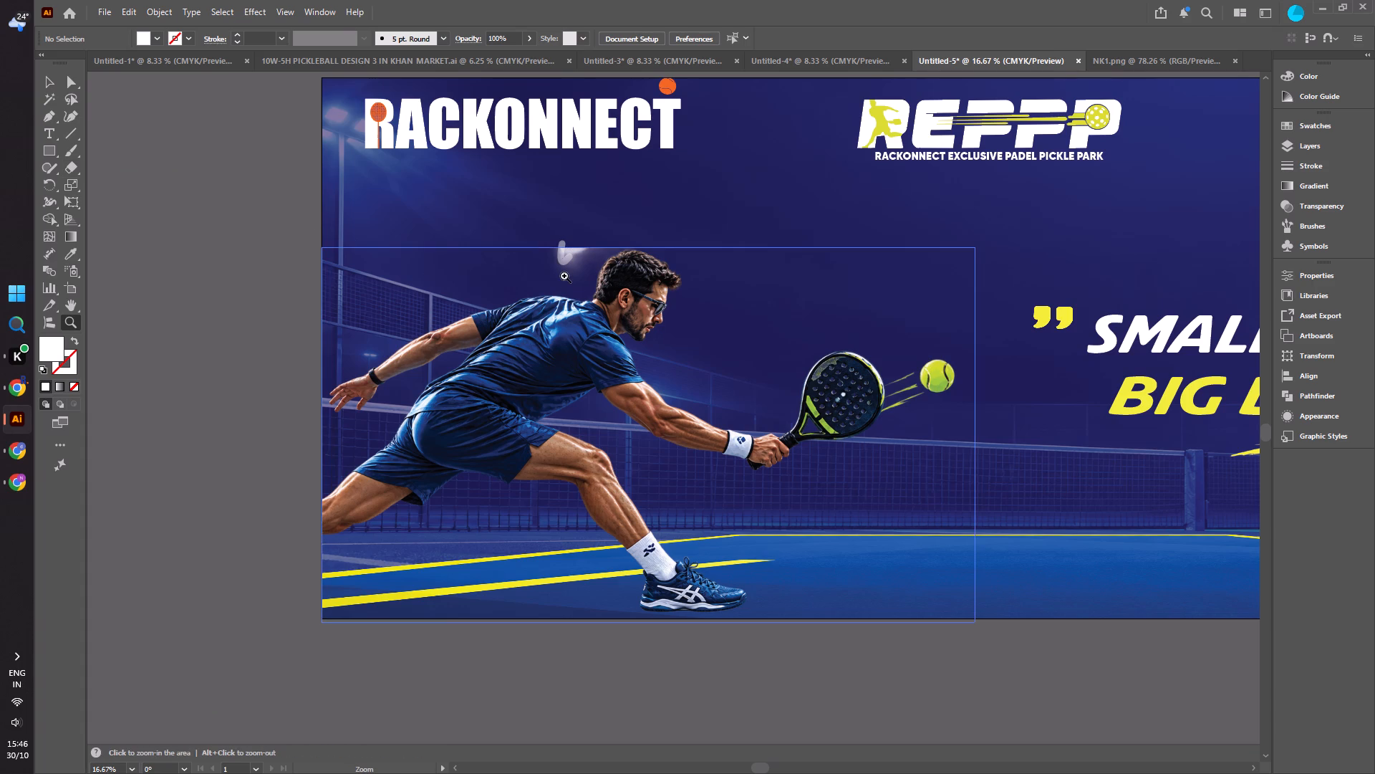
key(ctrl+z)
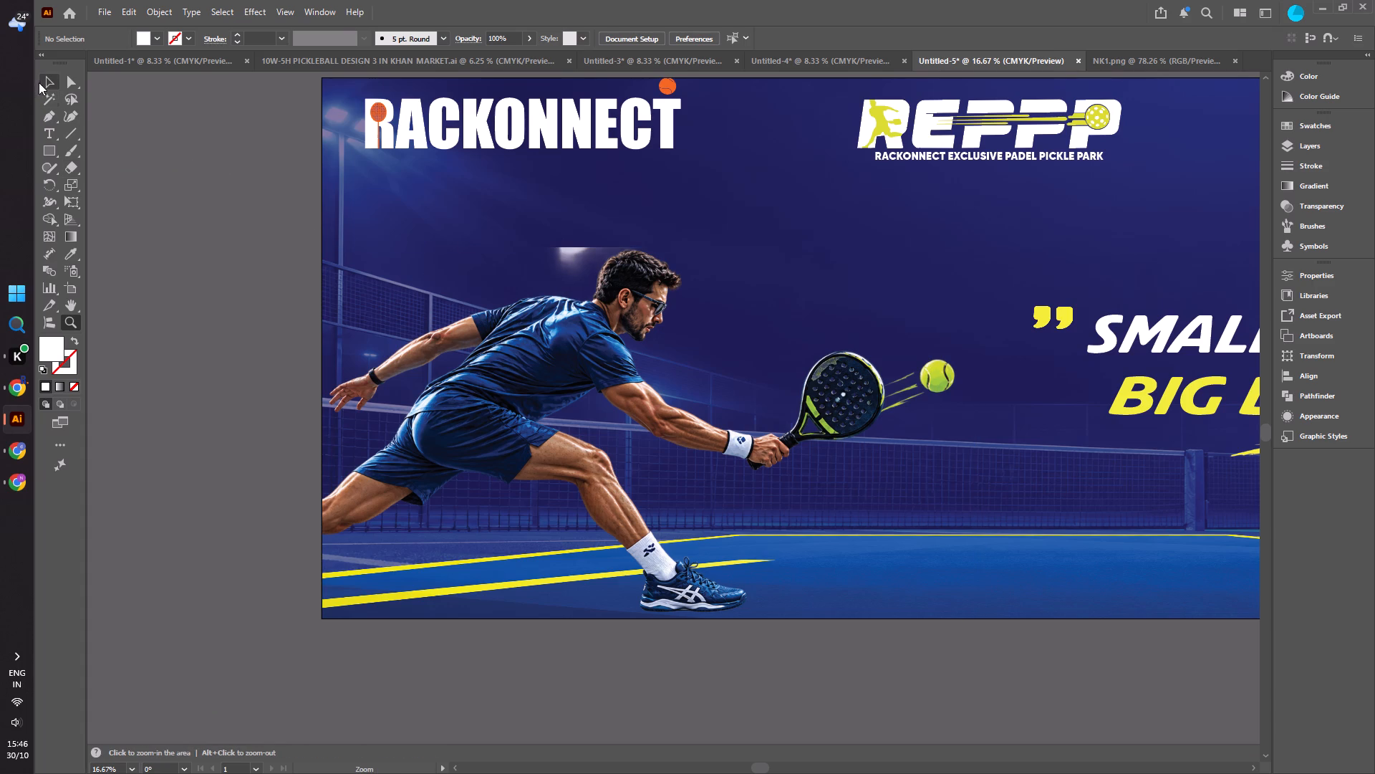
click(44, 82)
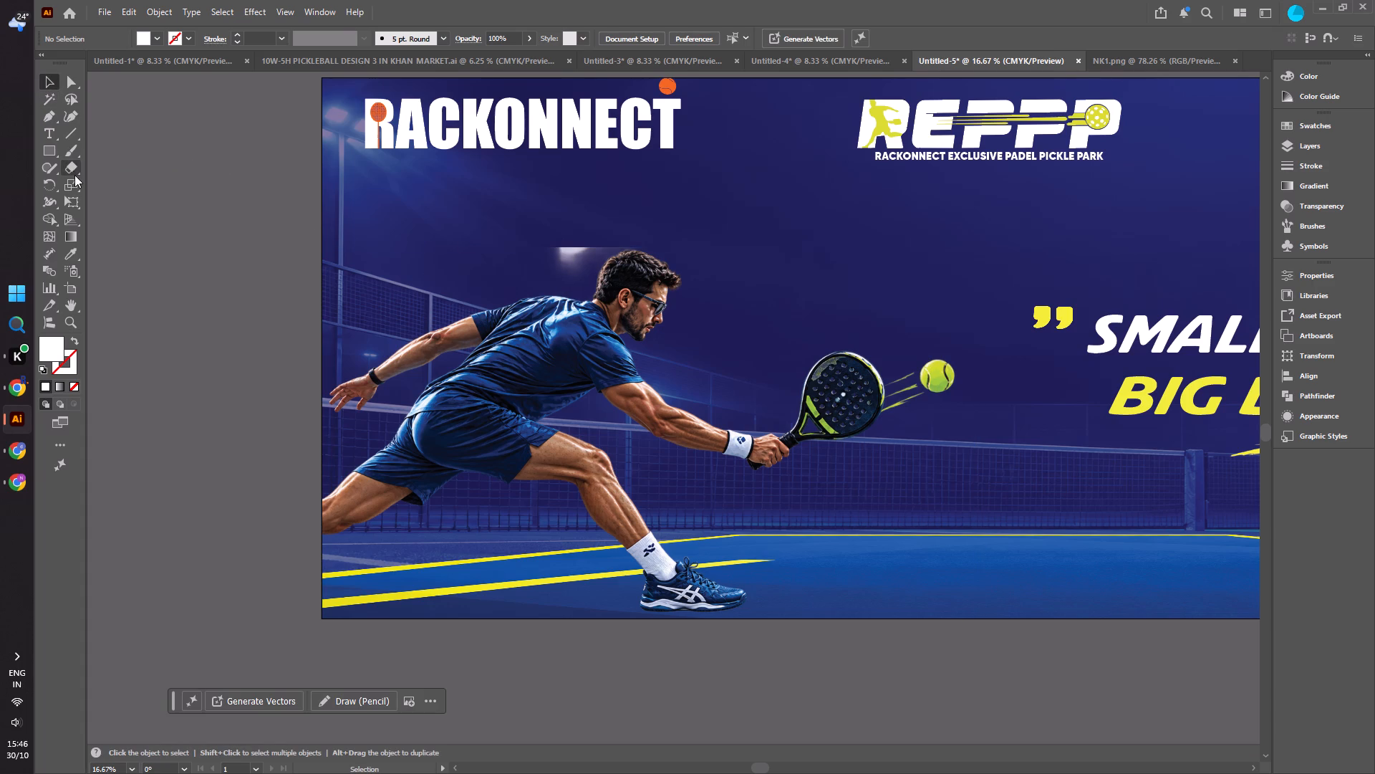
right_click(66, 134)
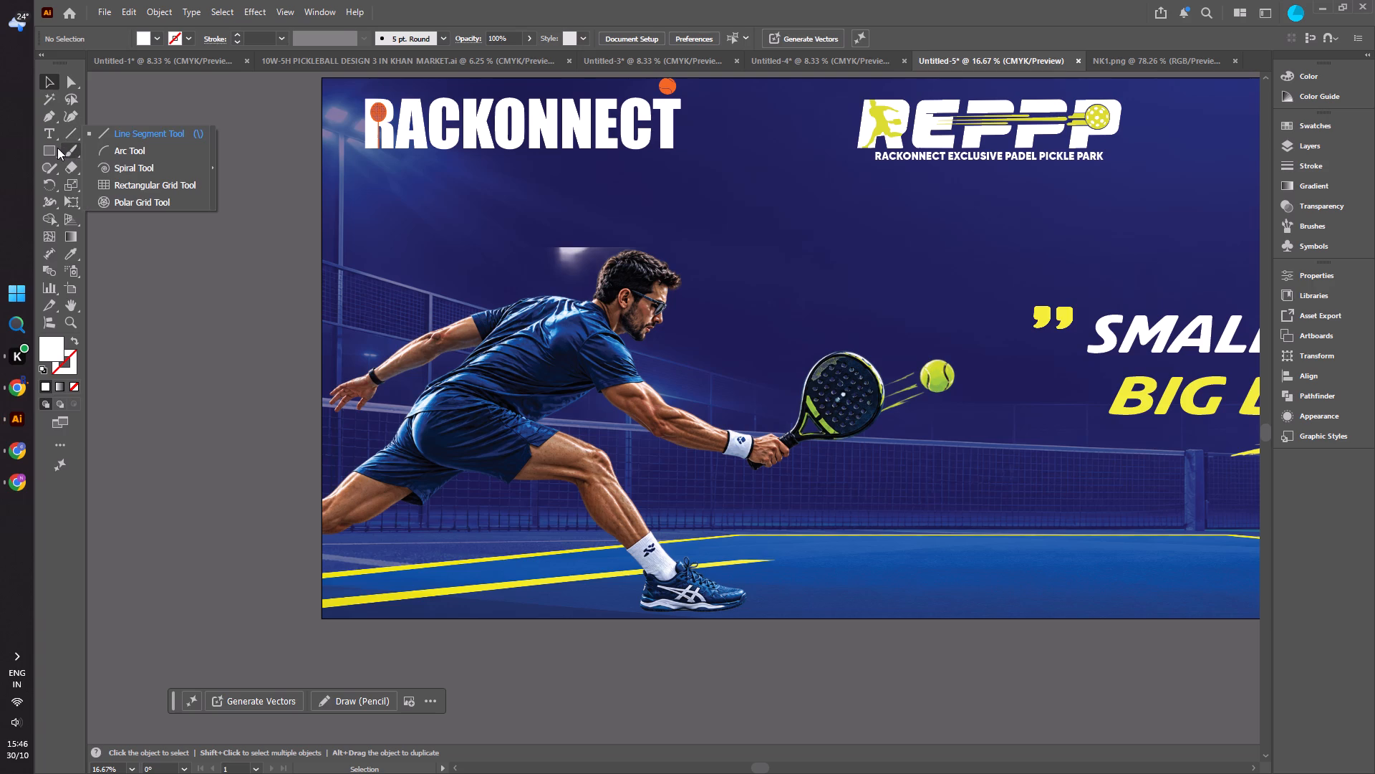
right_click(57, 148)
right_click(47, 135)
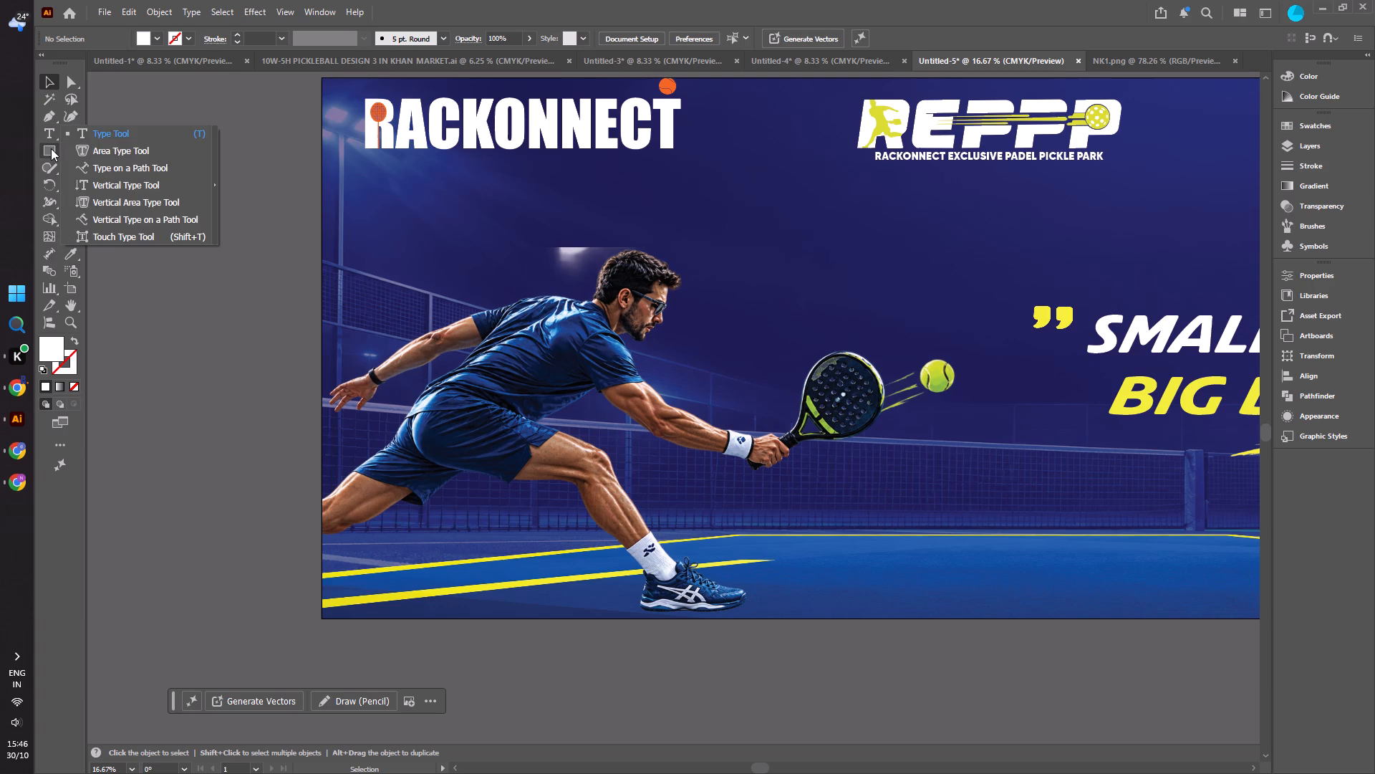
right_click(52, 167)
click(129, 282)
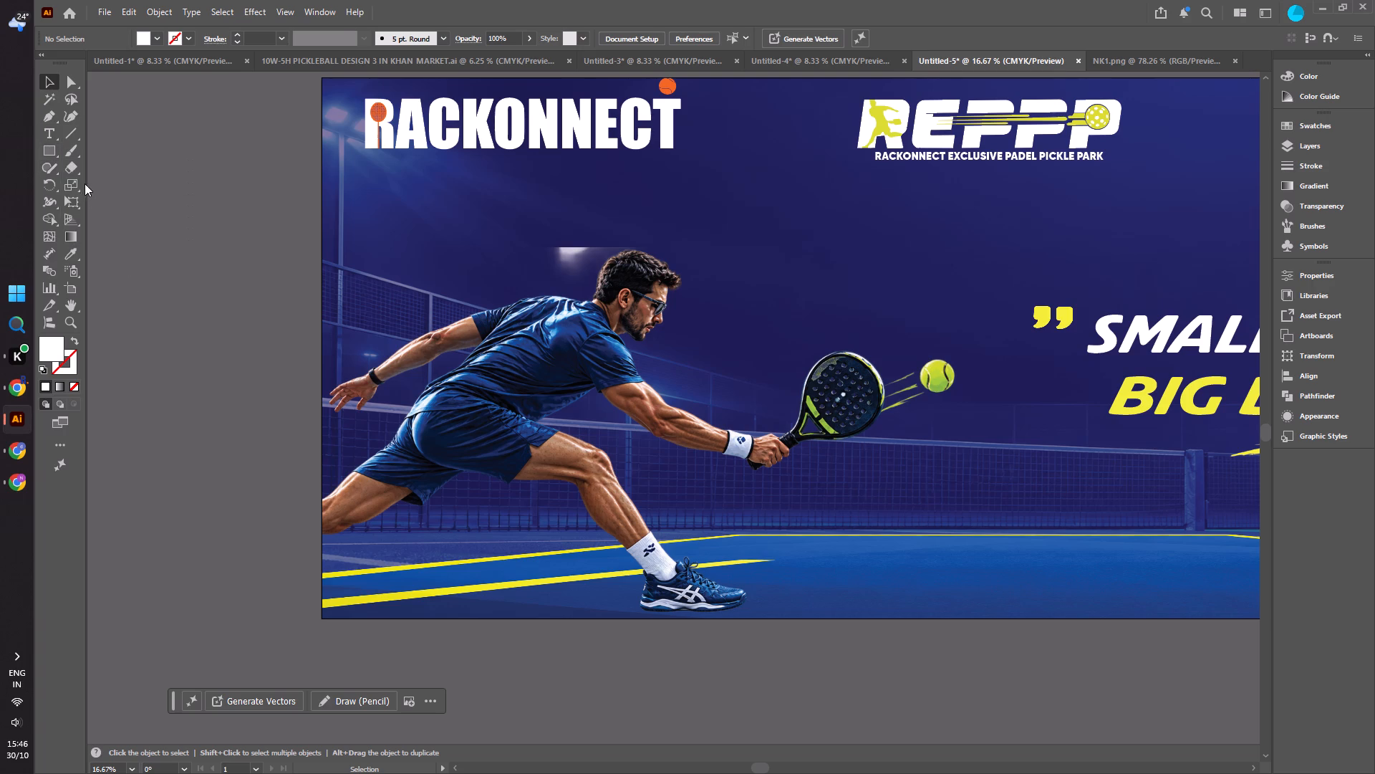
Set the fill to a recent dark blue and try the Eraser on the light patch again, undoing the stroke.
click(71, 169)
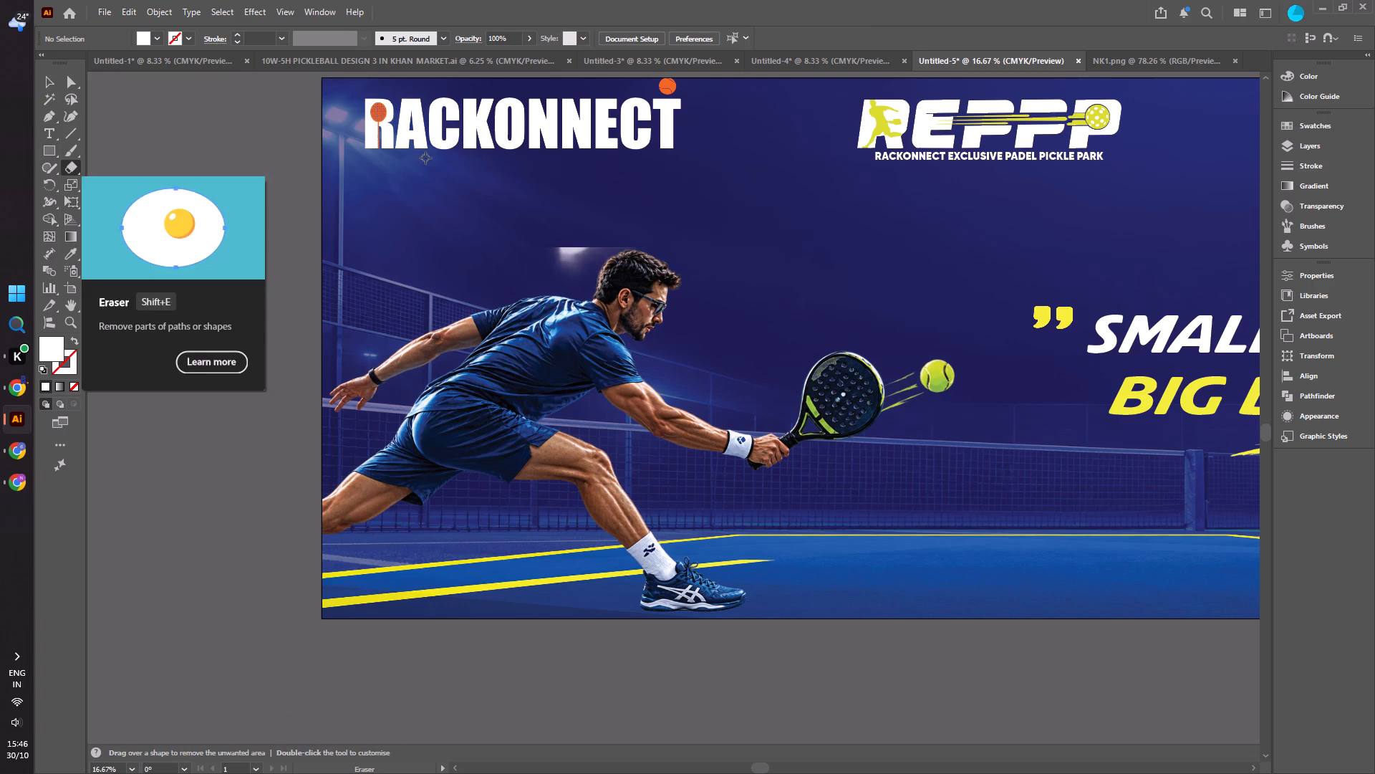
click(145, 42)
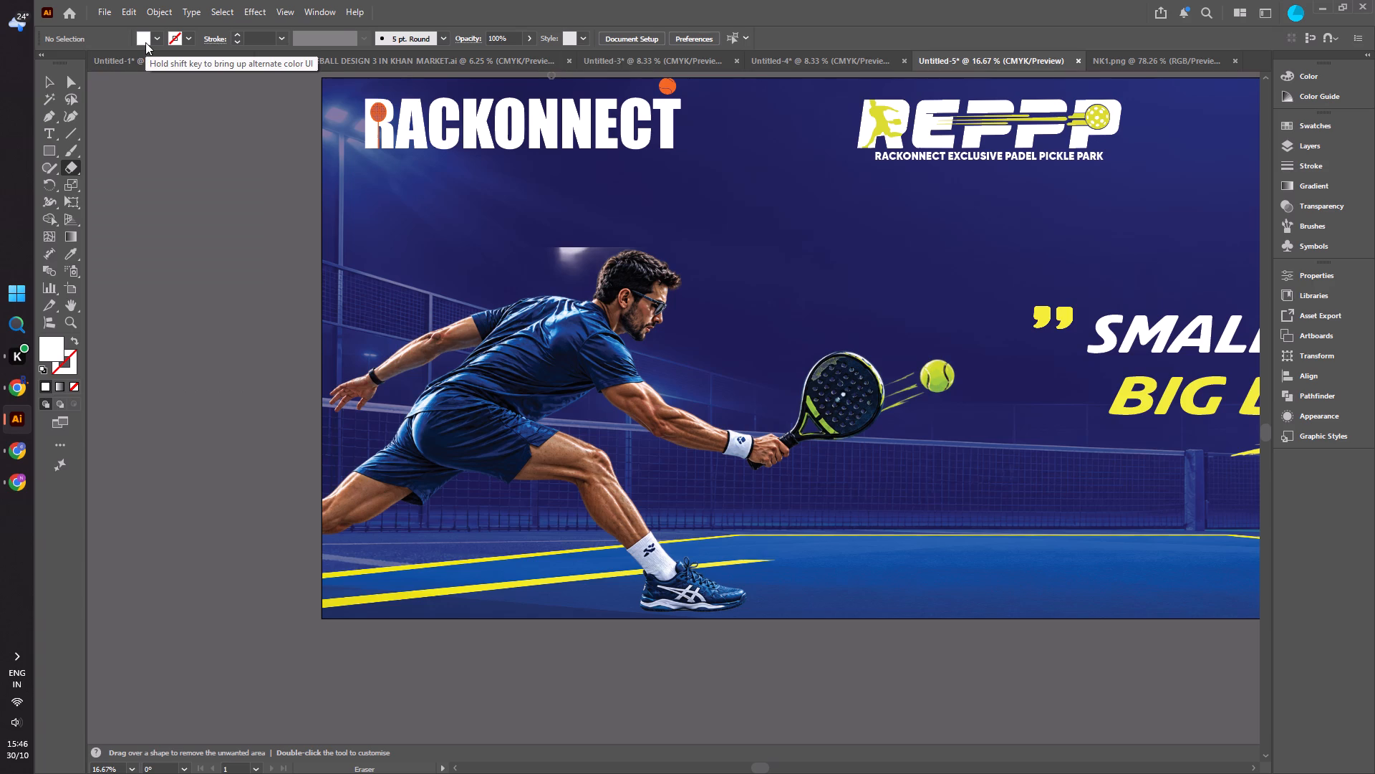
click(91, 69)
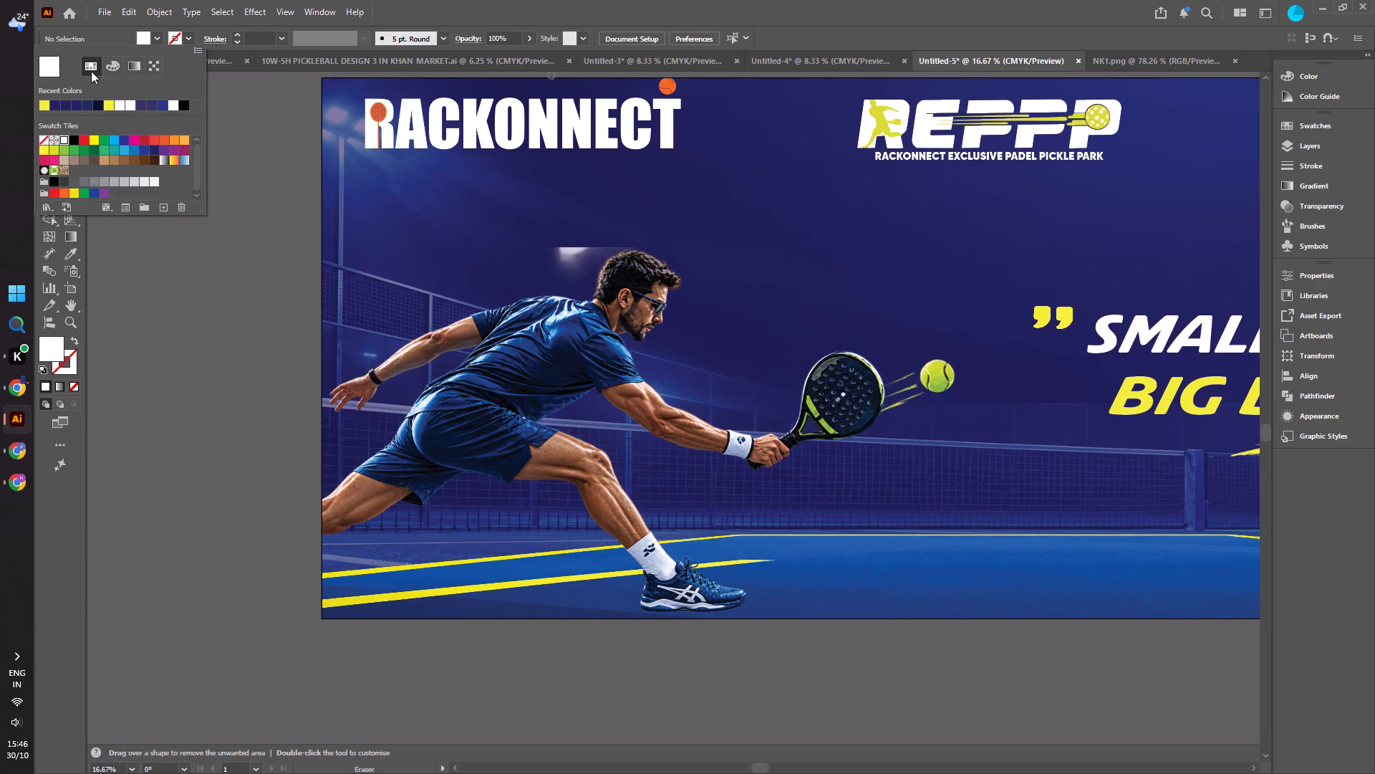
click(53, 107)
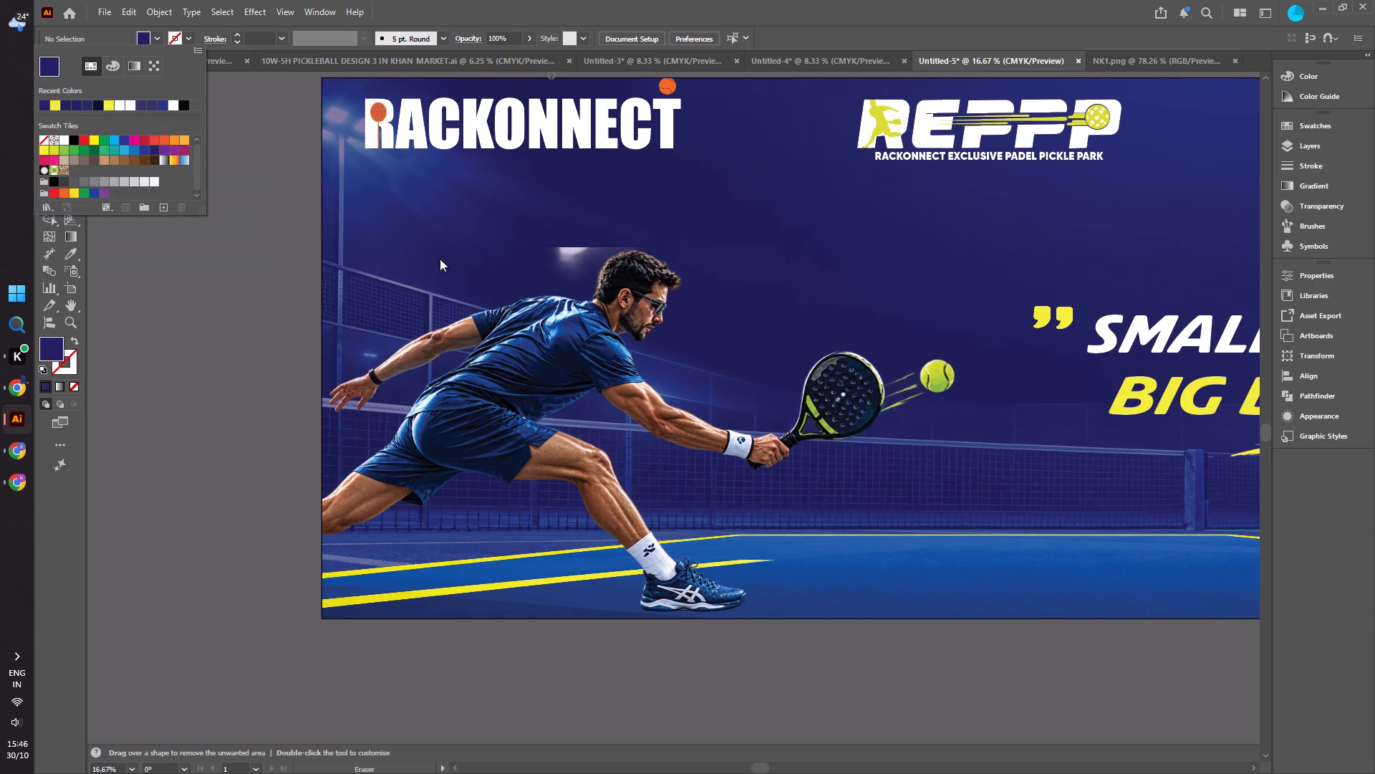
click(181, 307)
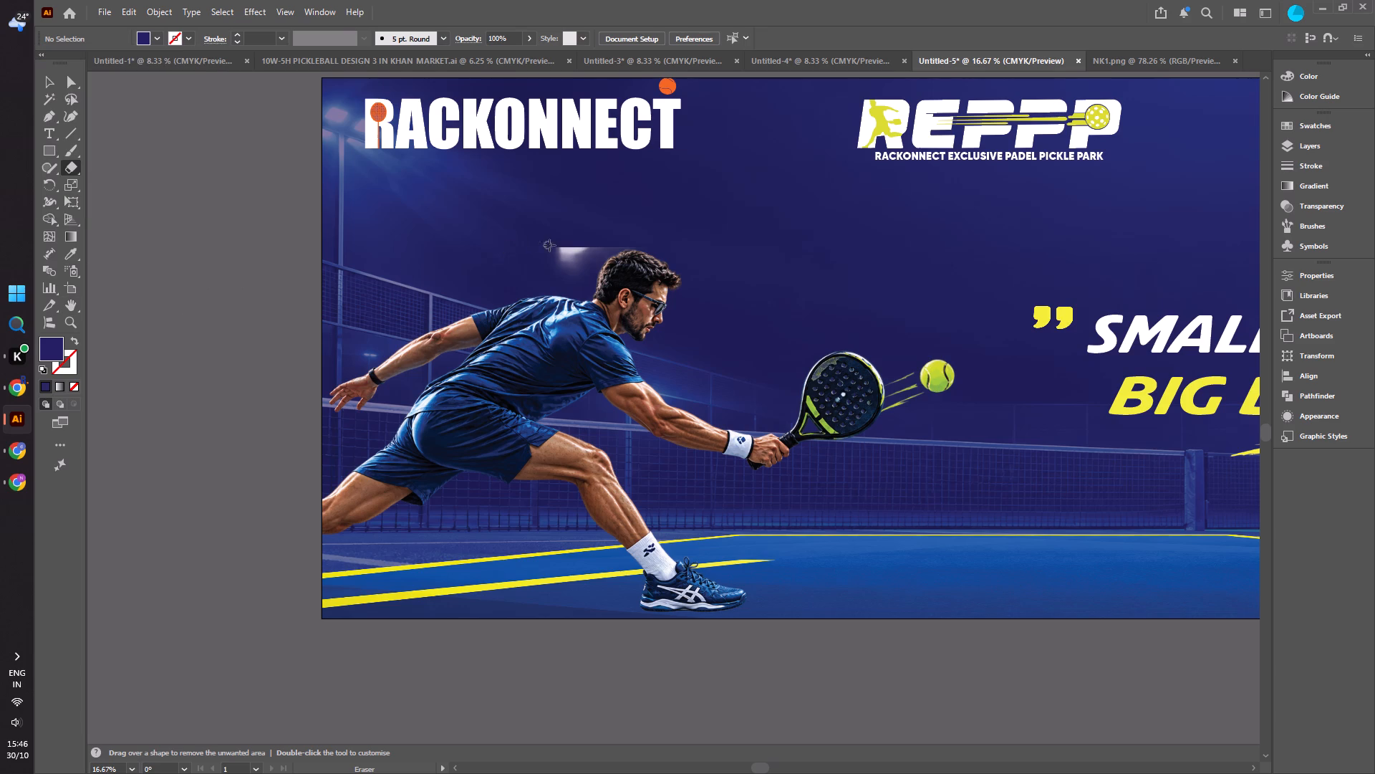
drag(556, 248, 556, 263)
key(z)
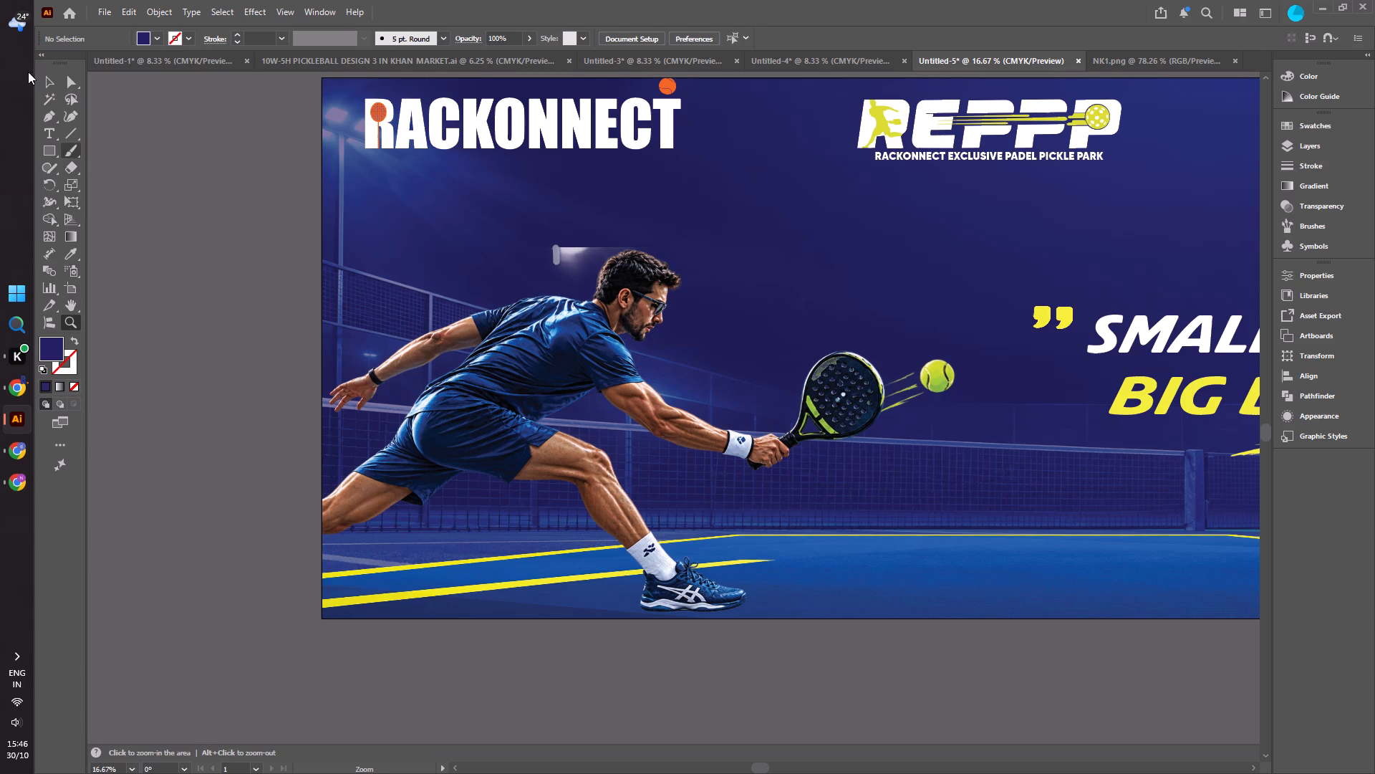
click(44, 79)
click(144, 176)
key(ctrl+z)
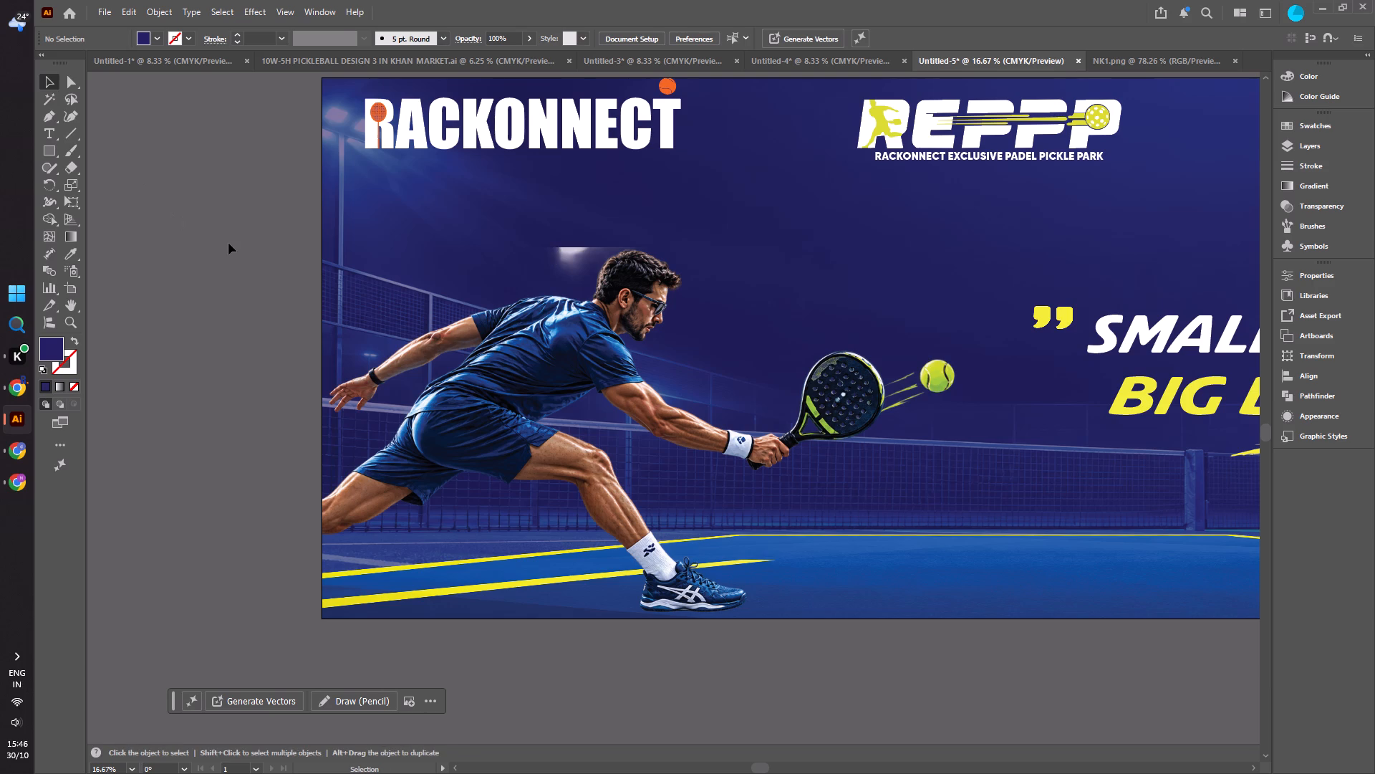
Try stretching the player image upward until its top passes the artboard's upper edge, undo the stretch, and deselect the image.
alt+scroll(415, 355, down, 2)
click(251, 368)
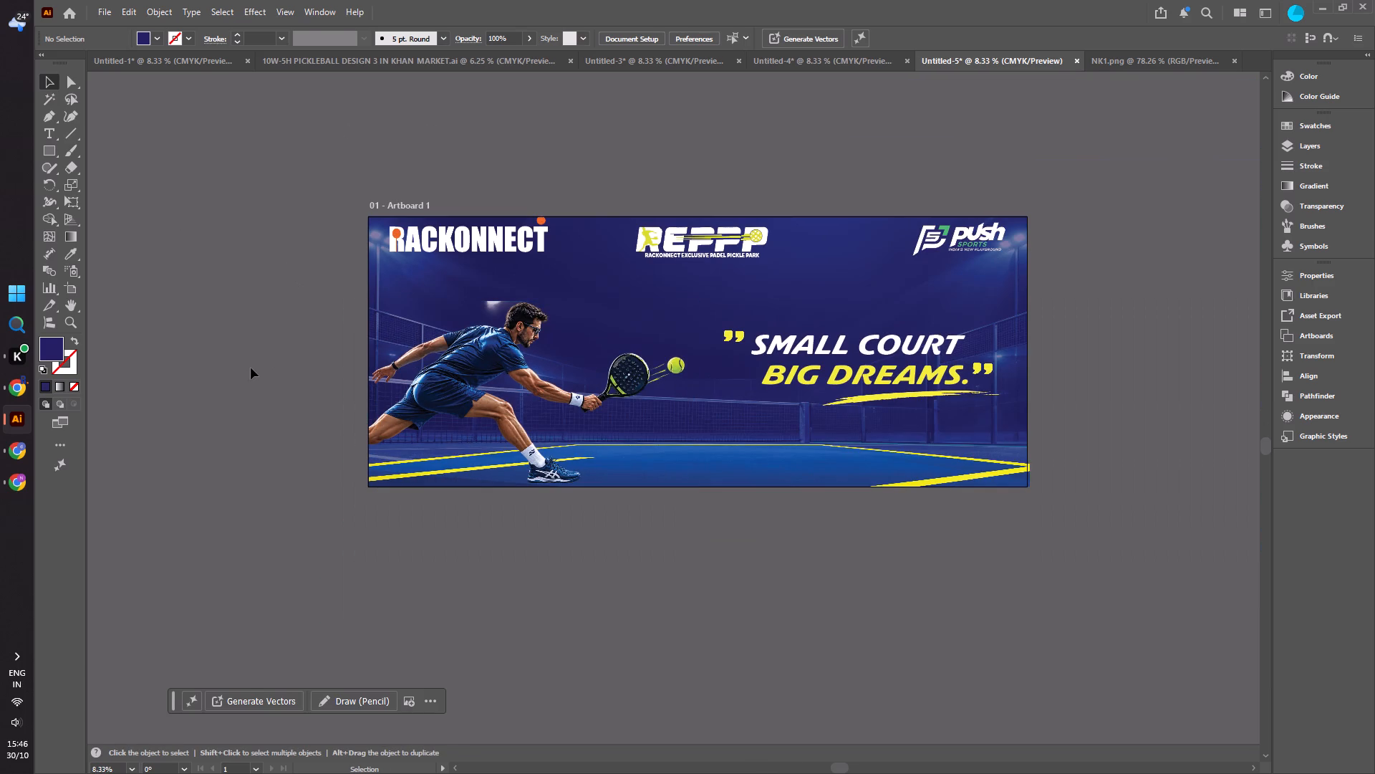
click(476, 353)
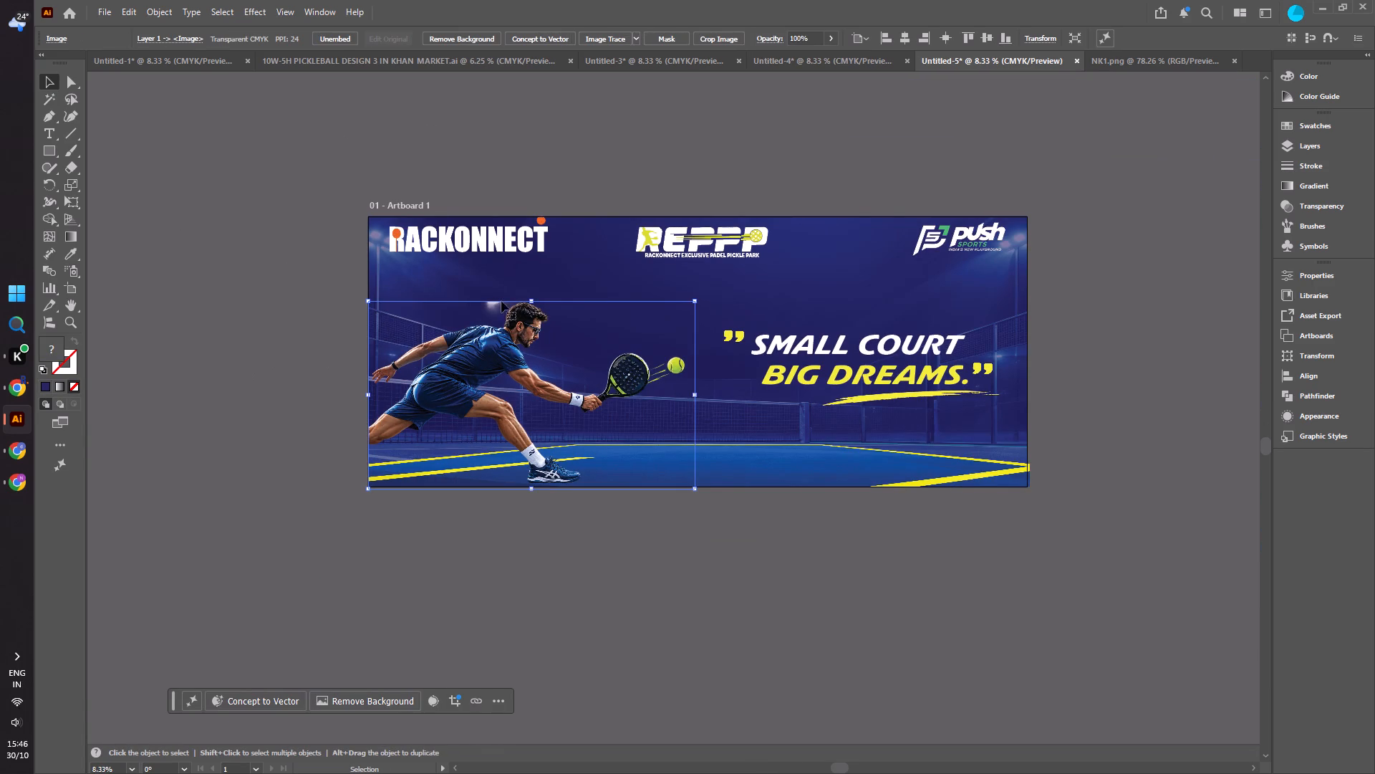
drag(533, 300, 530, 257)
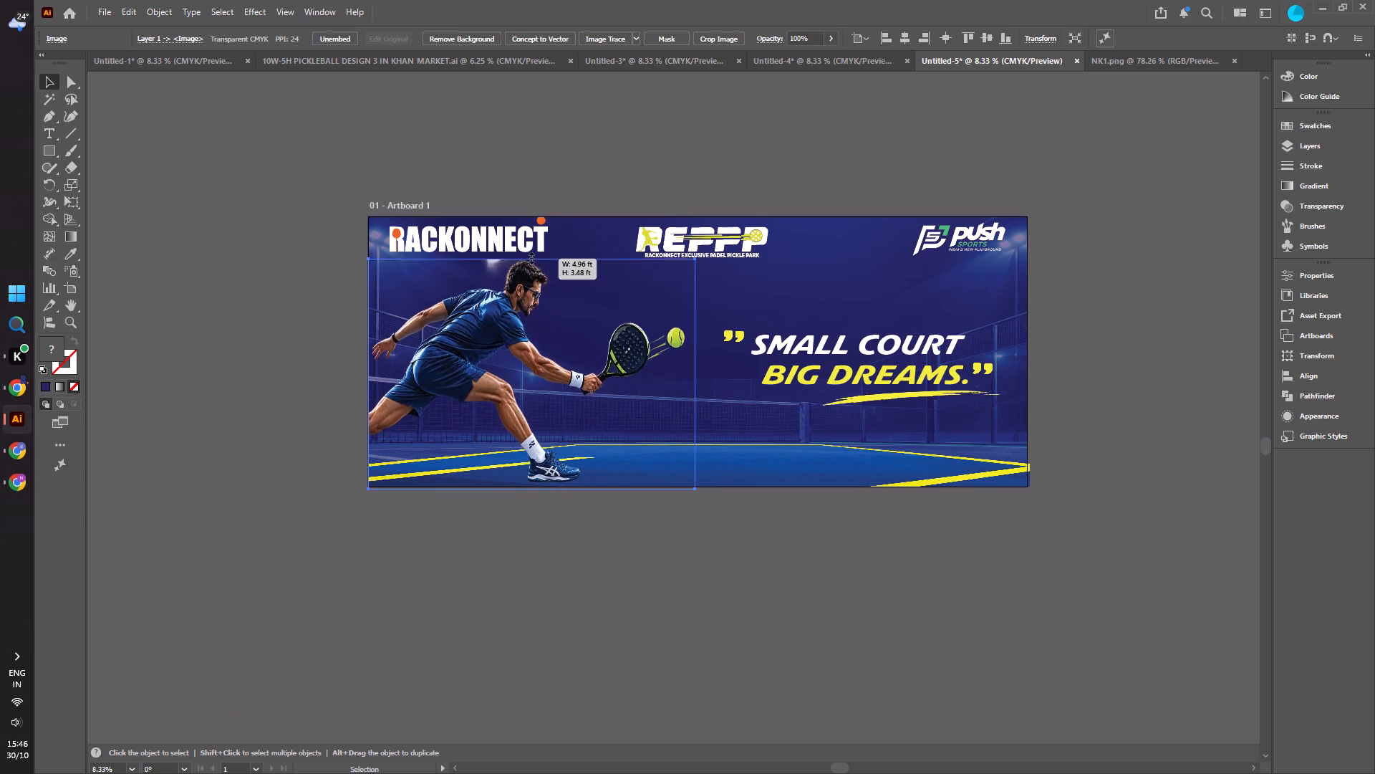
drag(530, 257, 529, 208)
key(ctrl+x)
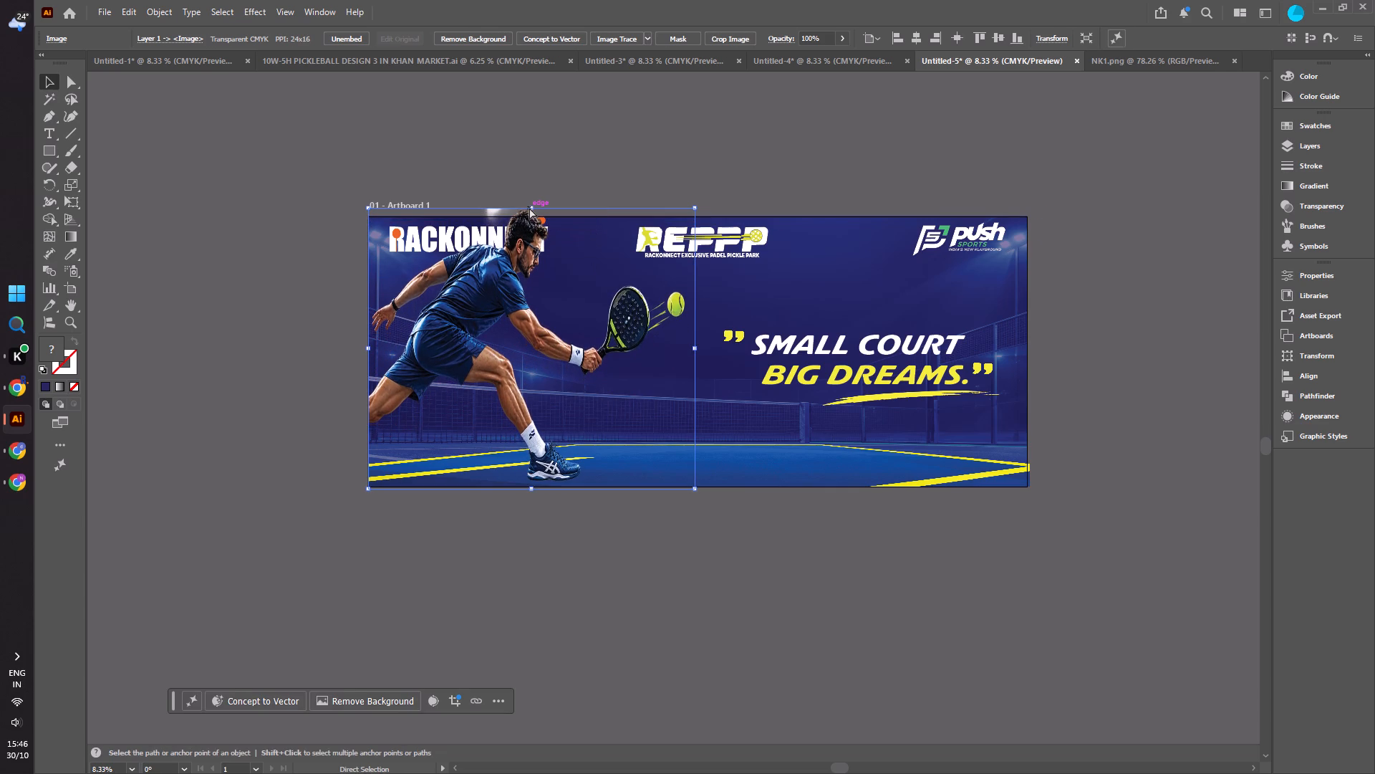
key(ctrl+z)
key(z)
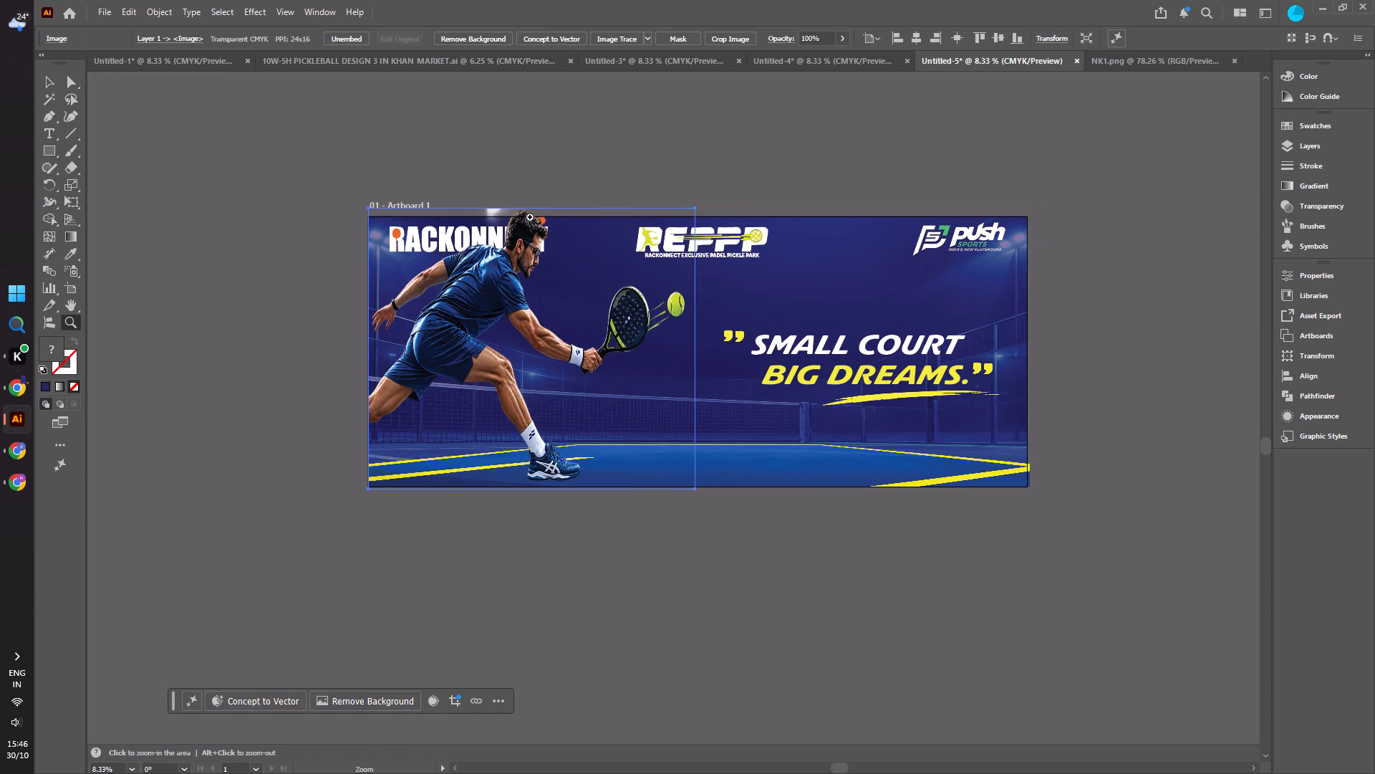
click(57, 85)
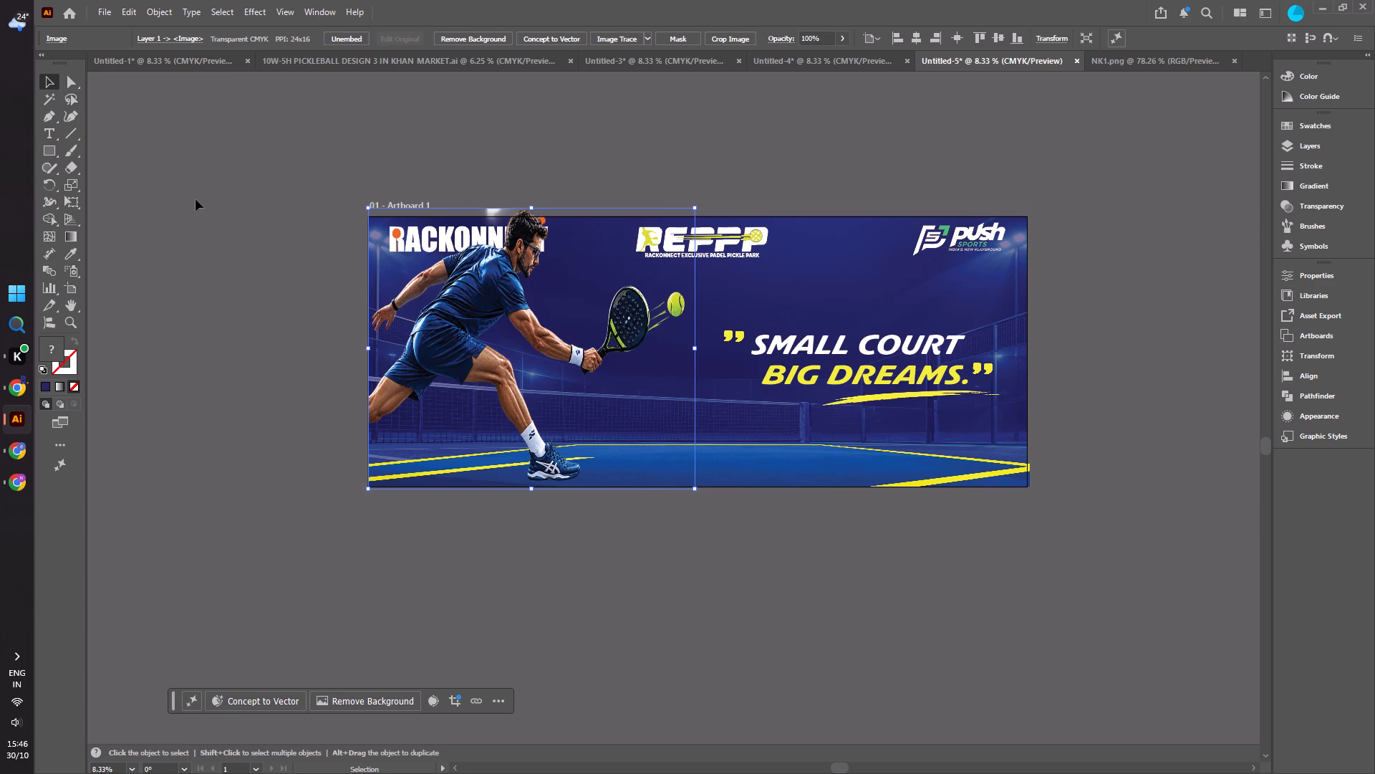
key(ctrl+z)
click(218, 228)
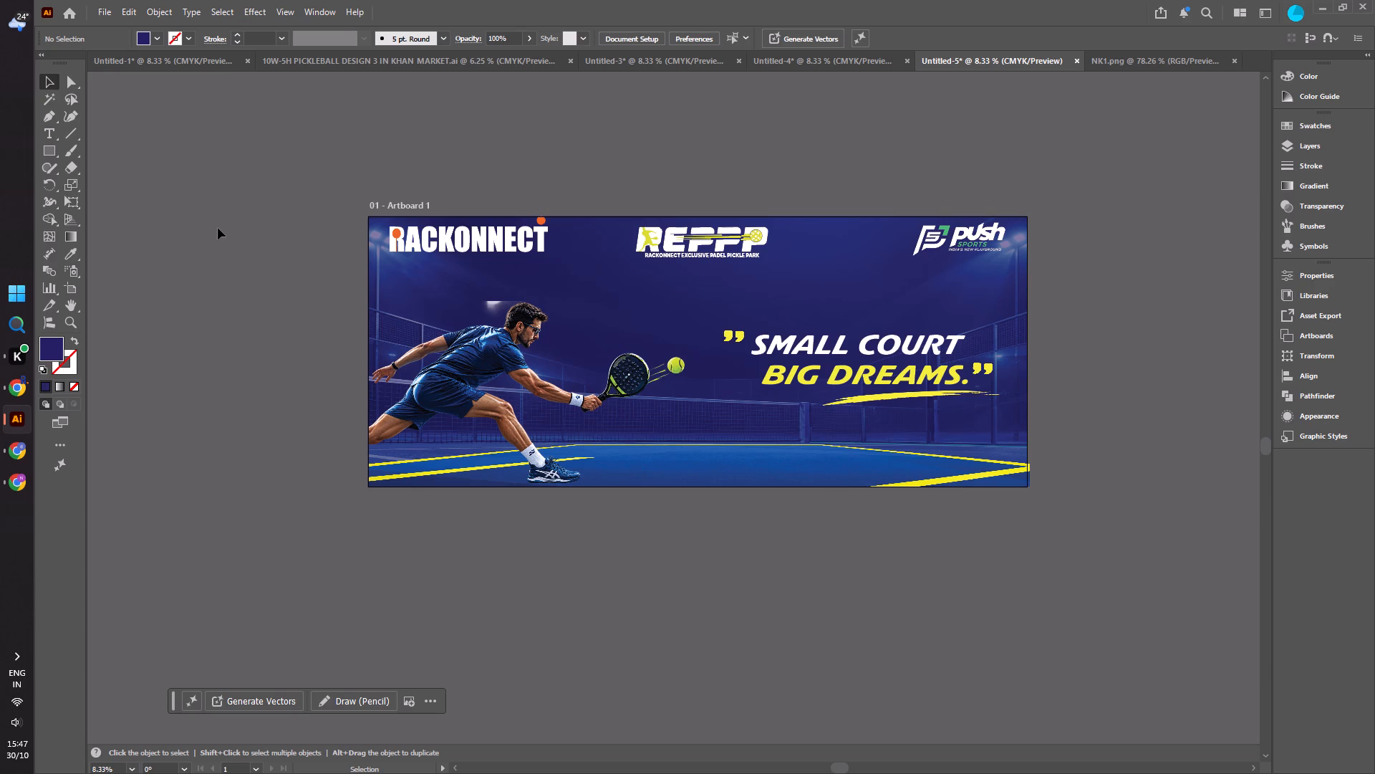
Compare the banner layouts in the Untitled-3, Untitled-1 and Untitled-4 documents, ending back on the Untitled-5 banner.
click(667, 60)
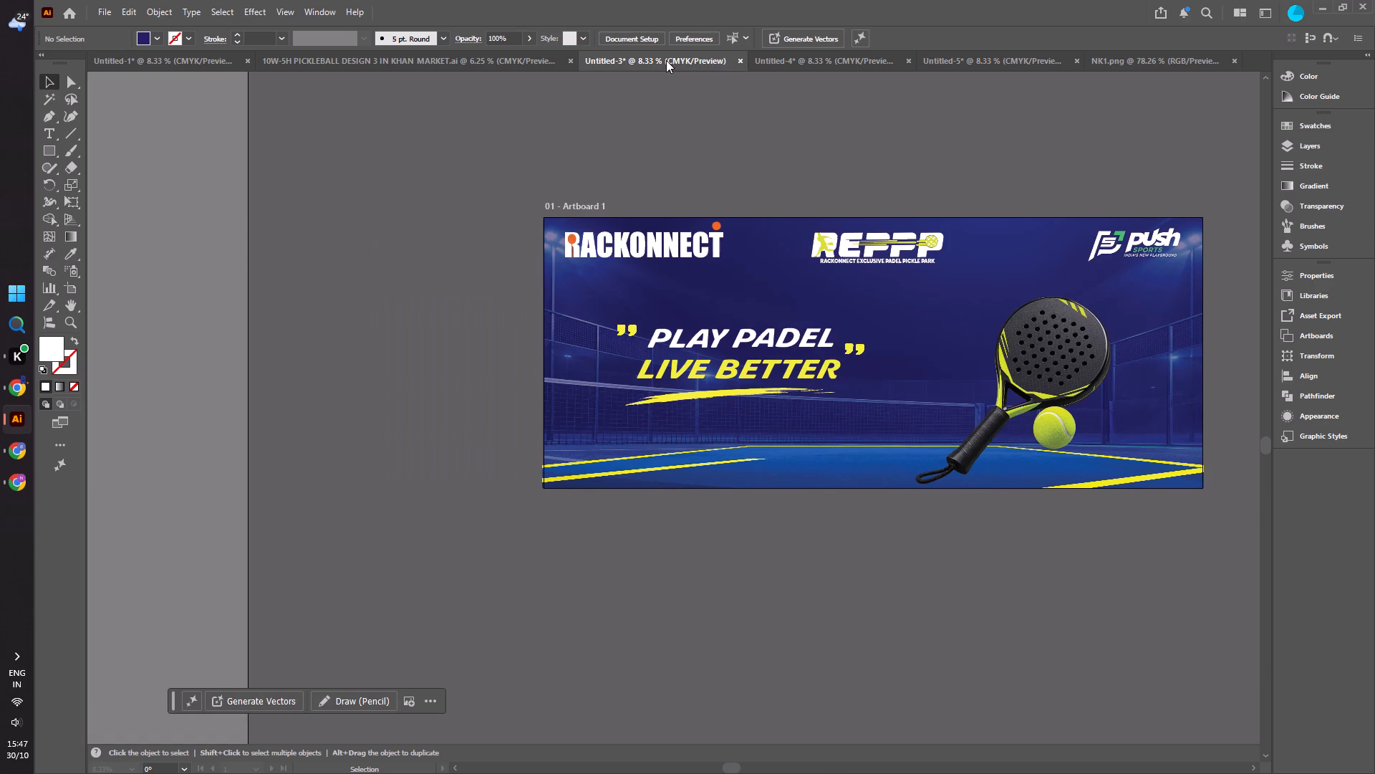
click(508, 61)
click(197, 65)
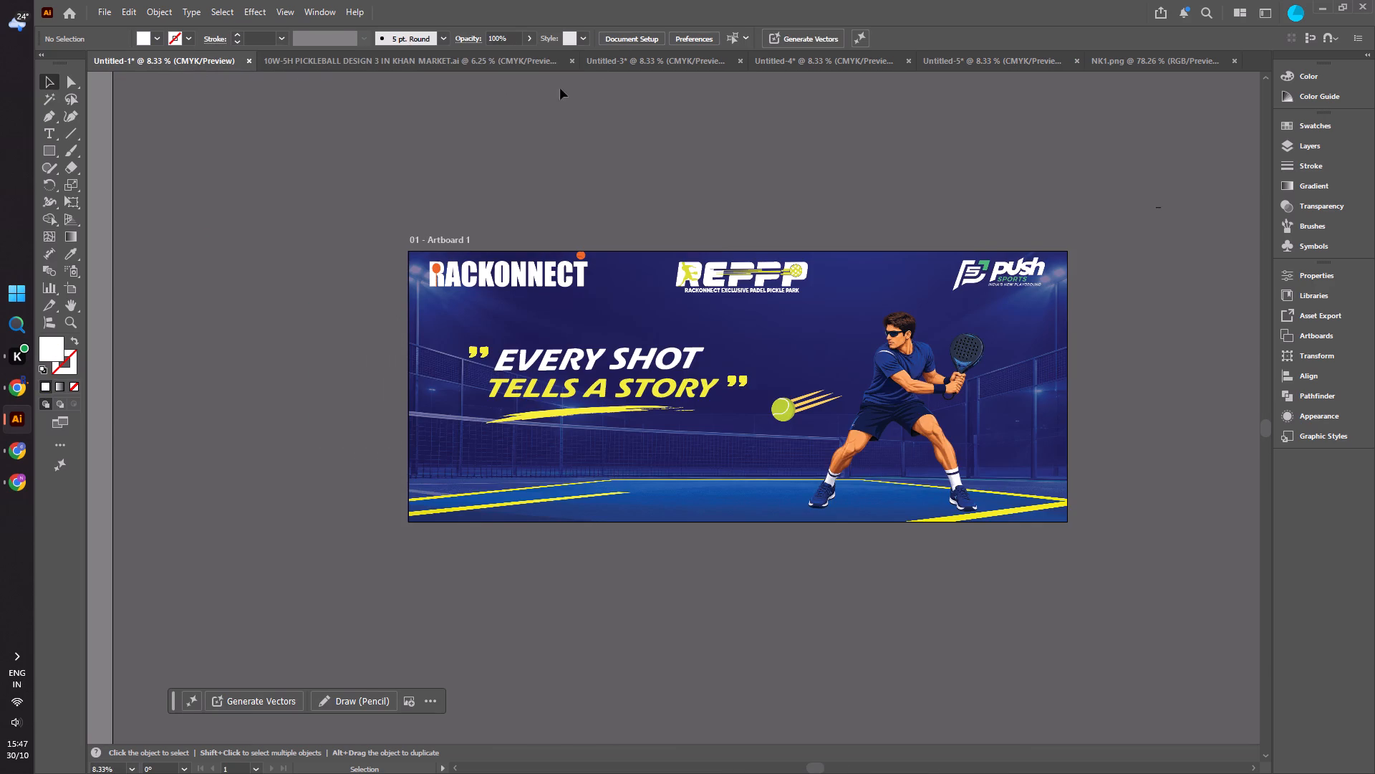
click(799, 60)
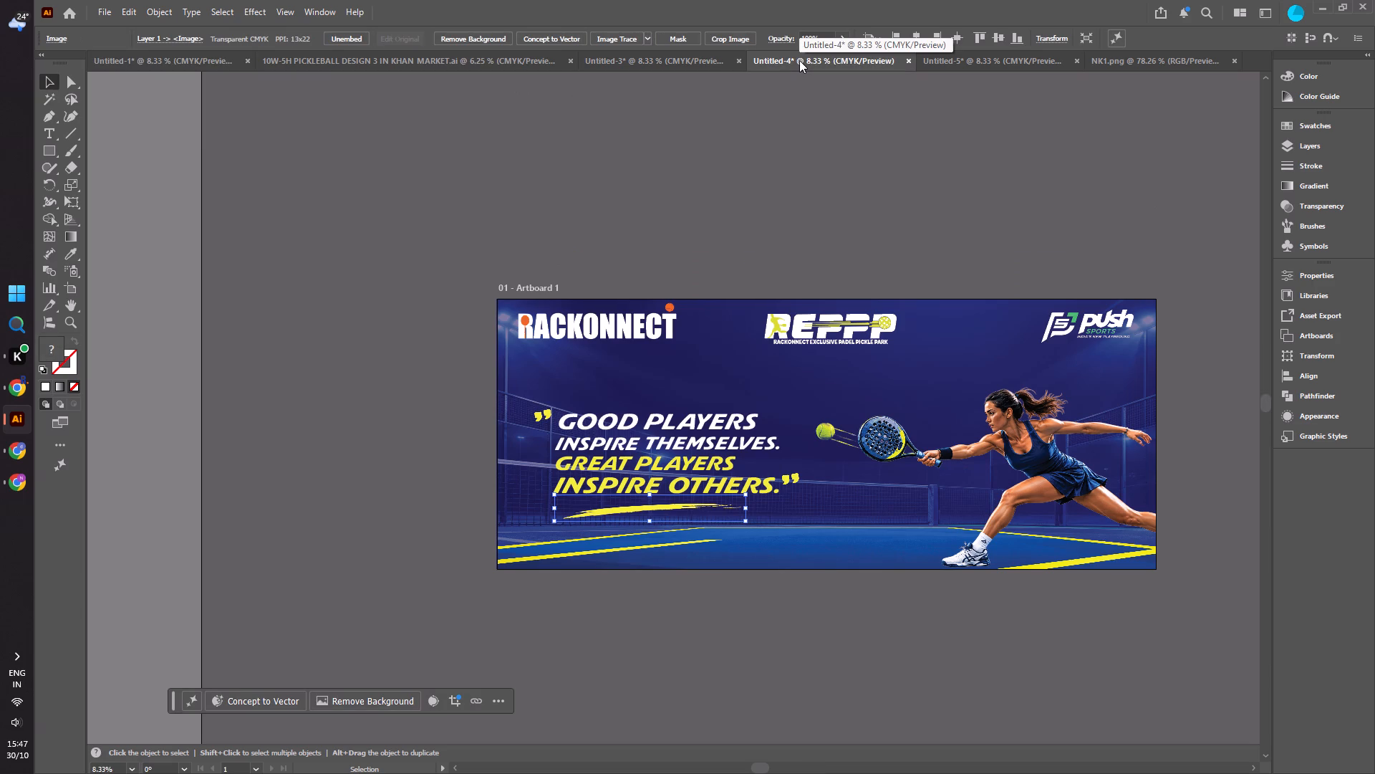
click(994, 62)
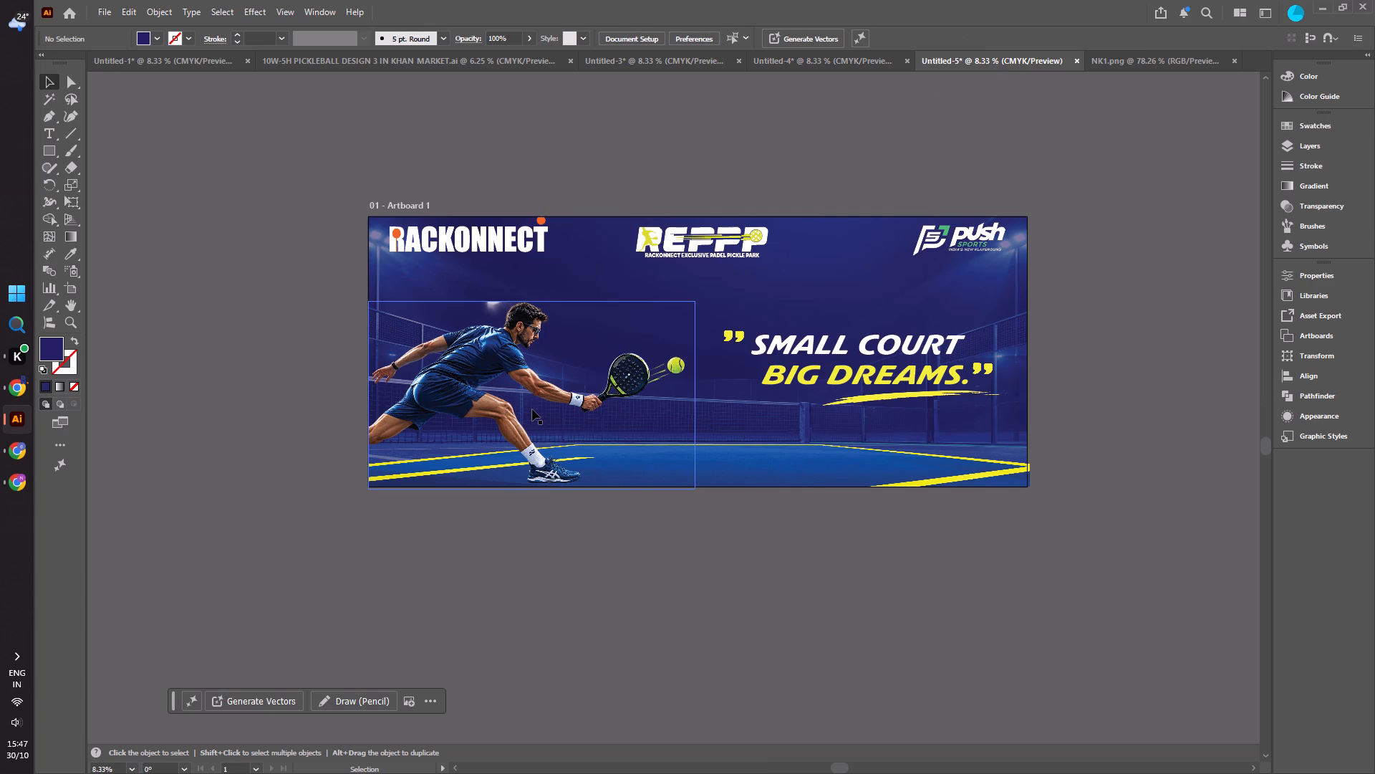
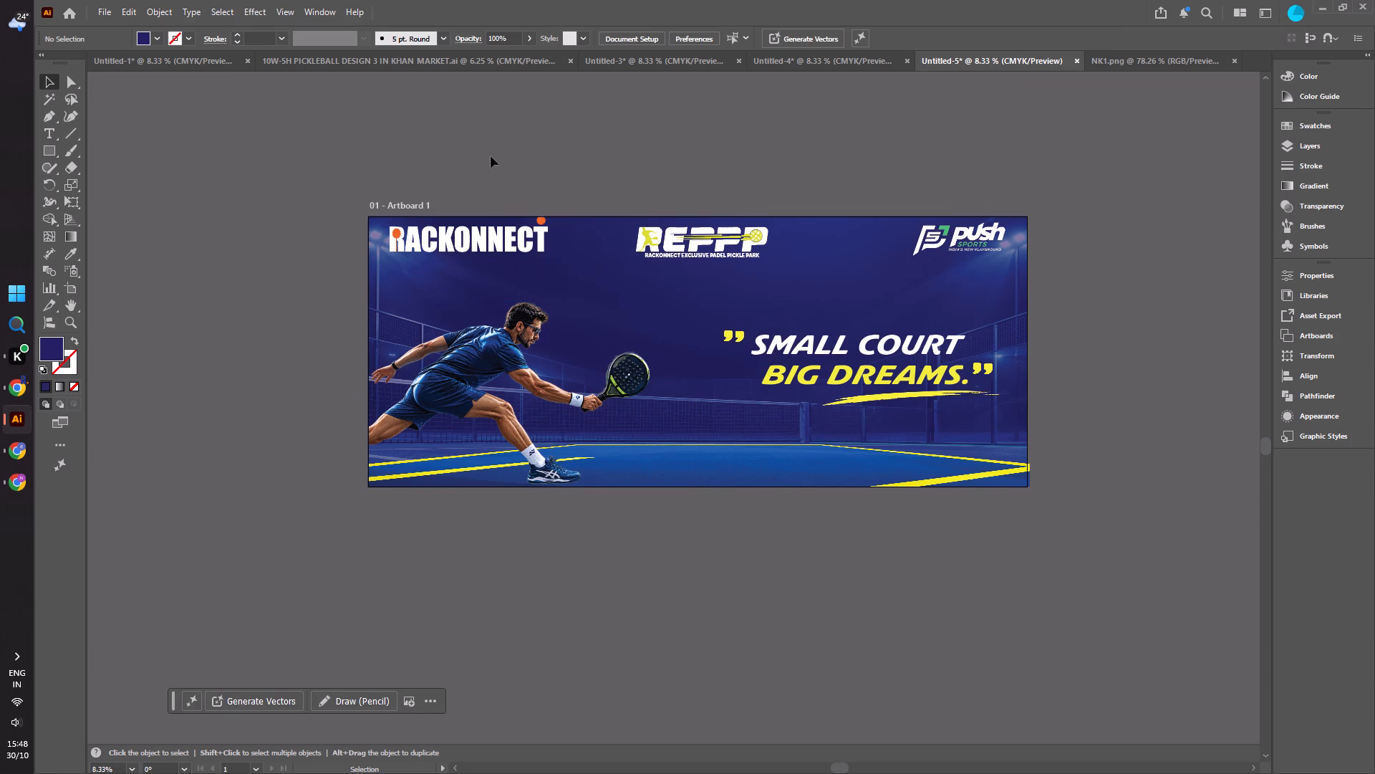
Move the player image slightly left, keeping it level, so its back arm and leg extend past the artboard's left edge.
drag(496, 341, 471, 342)
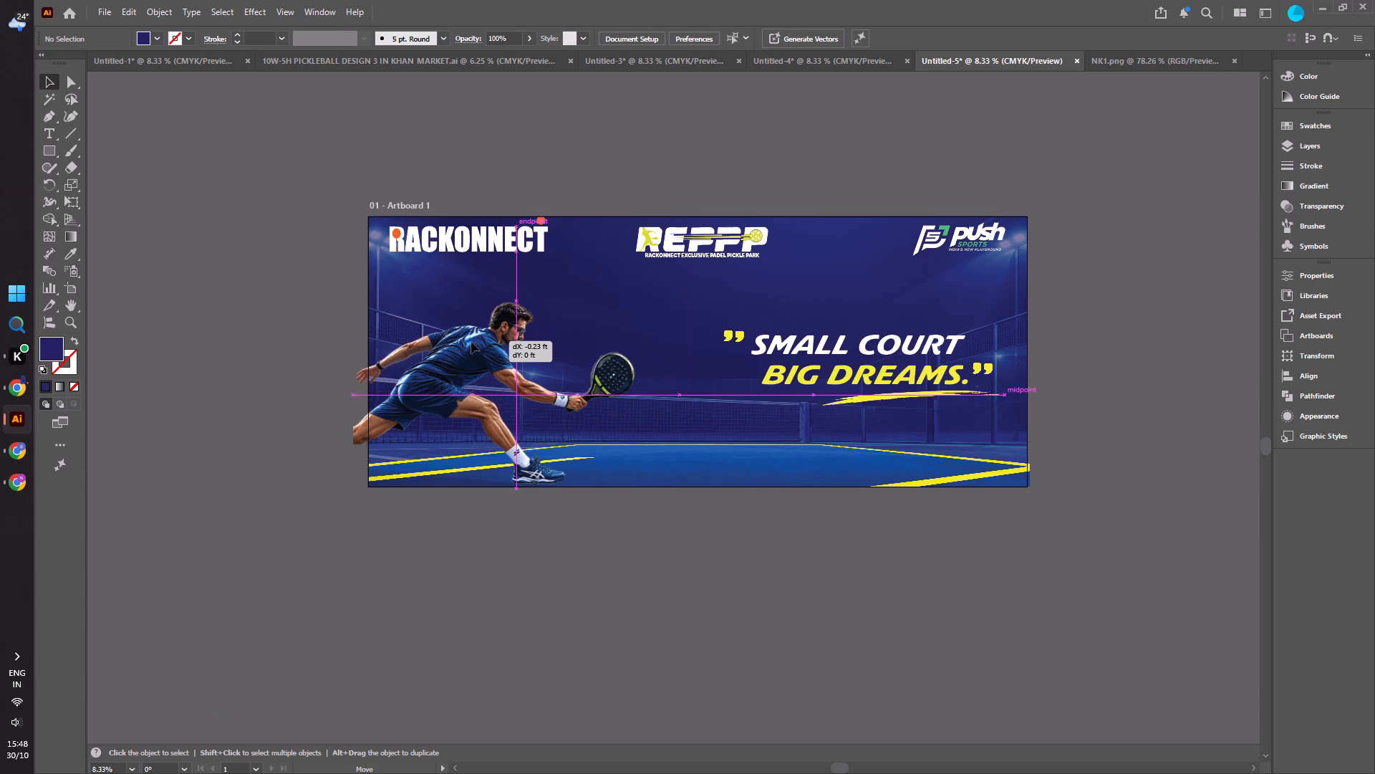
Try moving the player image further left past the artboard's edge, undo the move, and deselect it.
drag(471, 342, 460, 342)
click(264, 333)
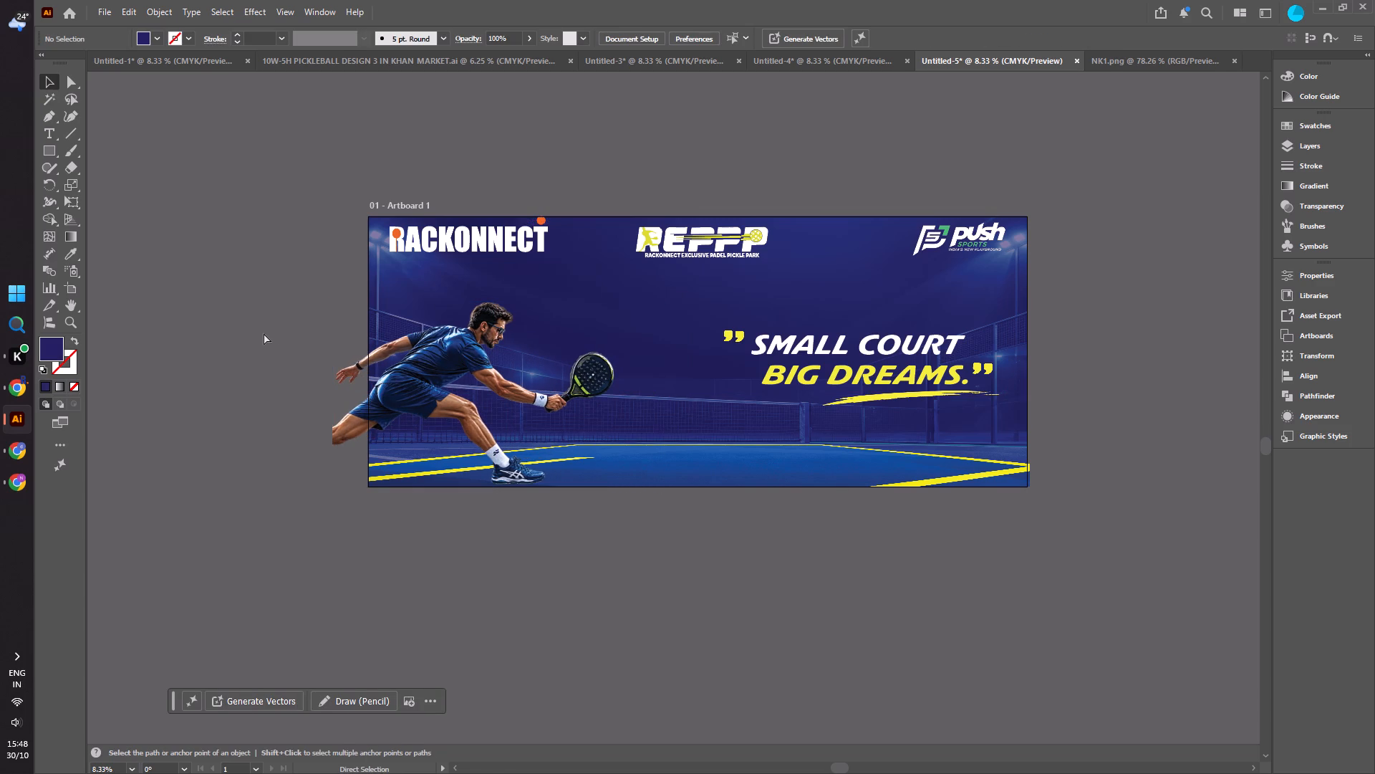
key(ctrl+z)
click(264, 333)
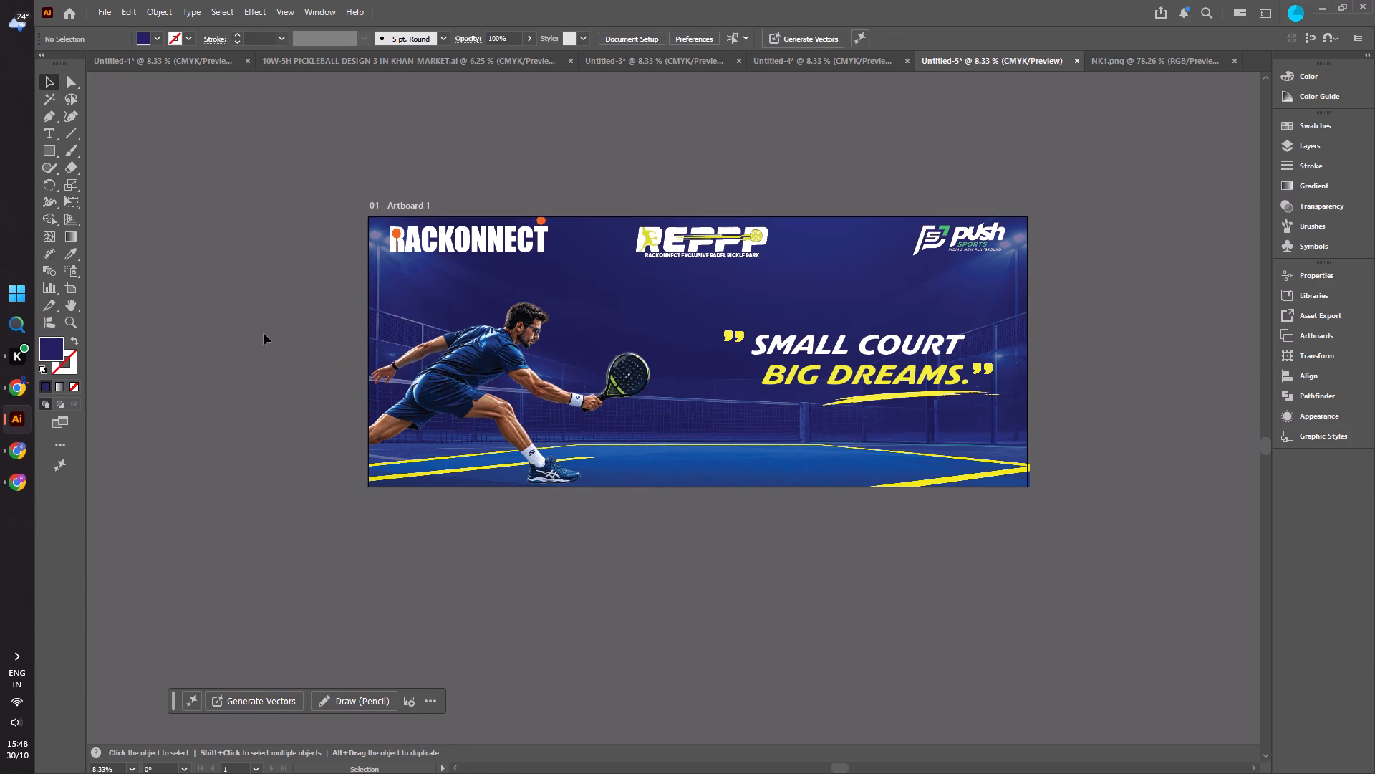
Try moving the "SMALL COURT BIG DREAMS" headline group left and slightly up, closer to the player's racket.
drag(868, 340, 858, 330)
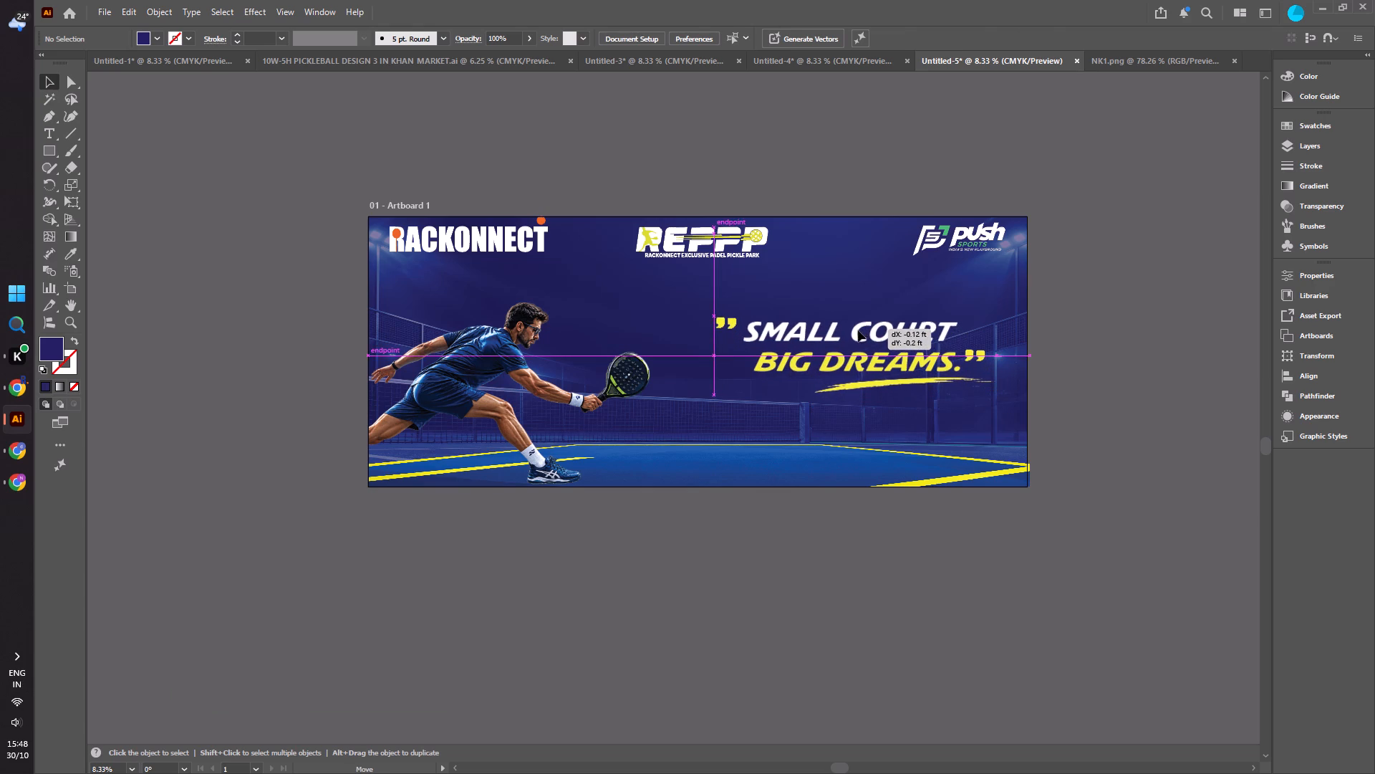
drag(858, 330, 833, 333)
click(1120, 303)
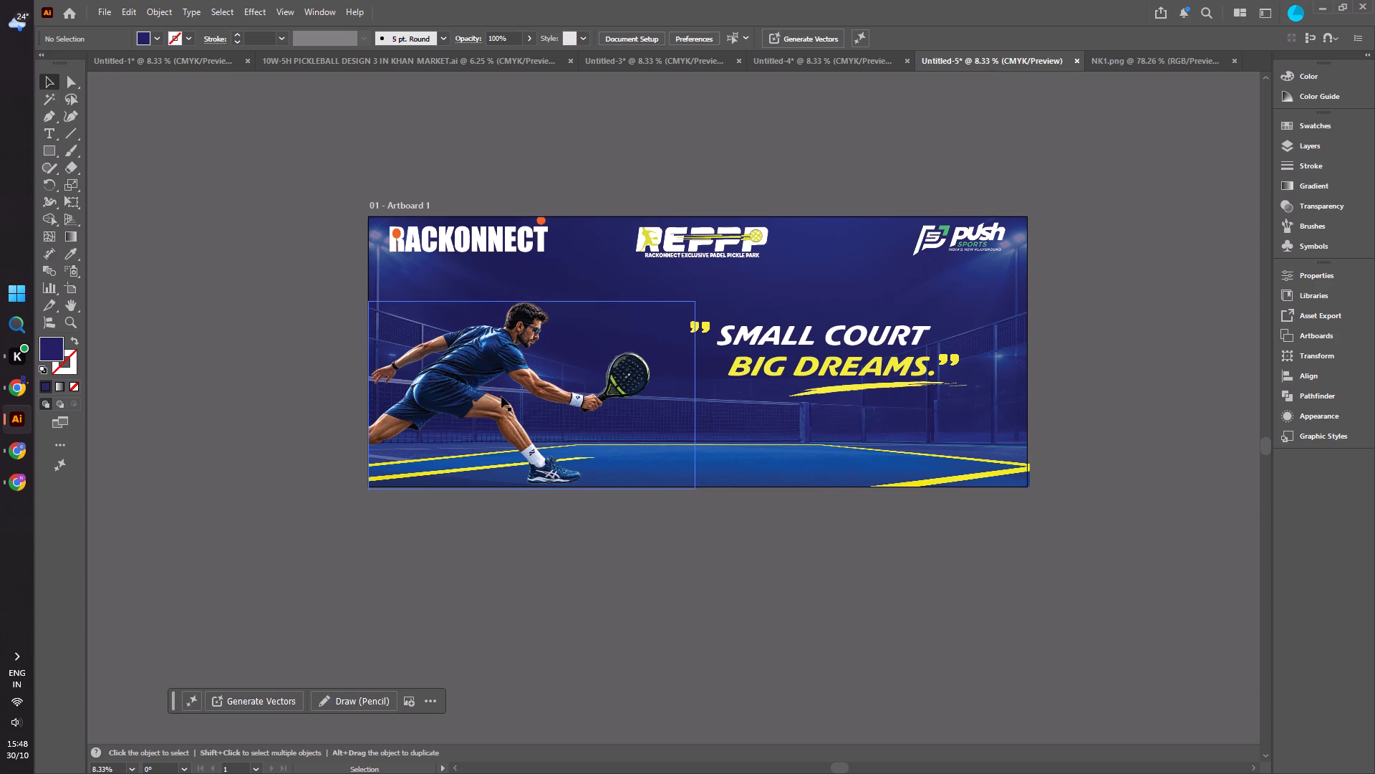
Examine the player cutout up close, checking the edges around the hand and racket and the overall banner composition.
alt+scroll(501, 396, up, 3)
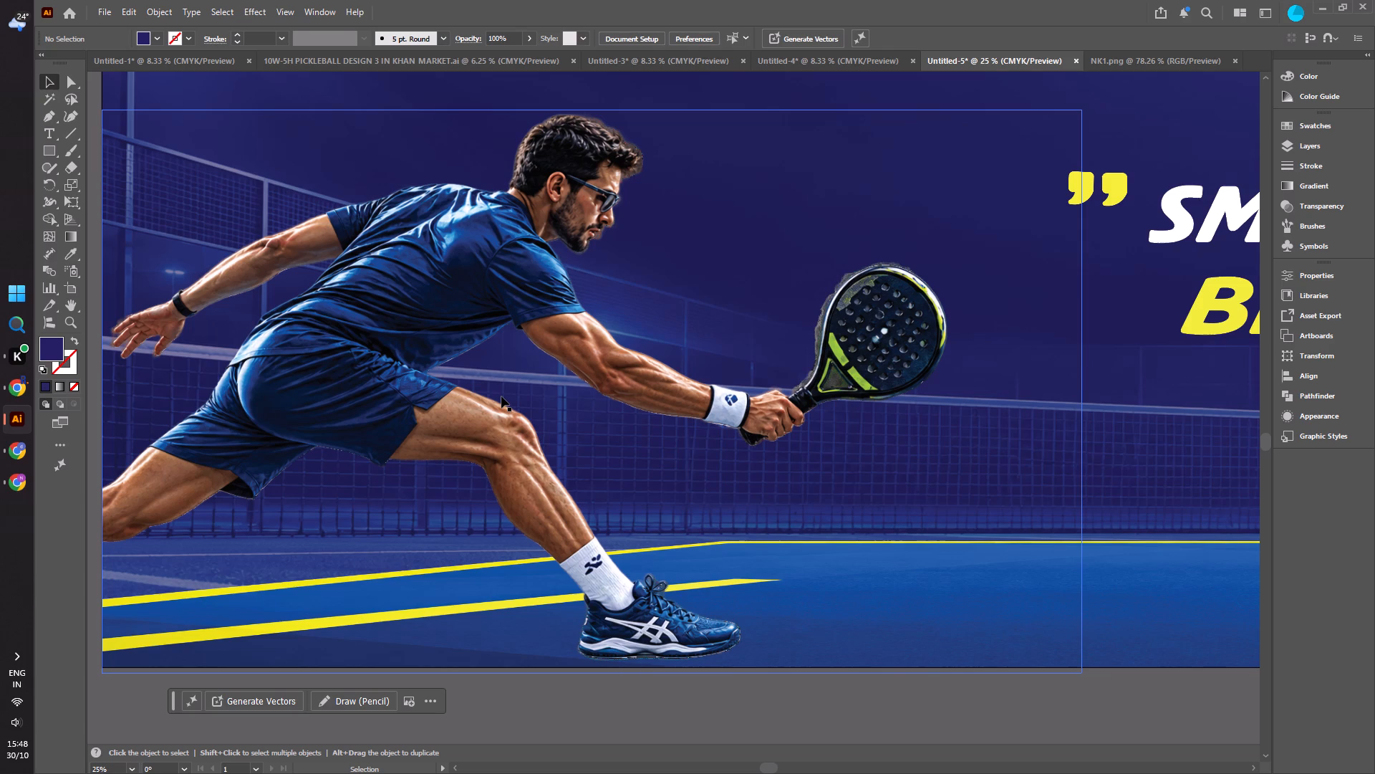
alt+scroll(501, 396, down, 1)
alt+scroll(501, 396, up, 4)
alt+scroll(501, 396, down, 2)
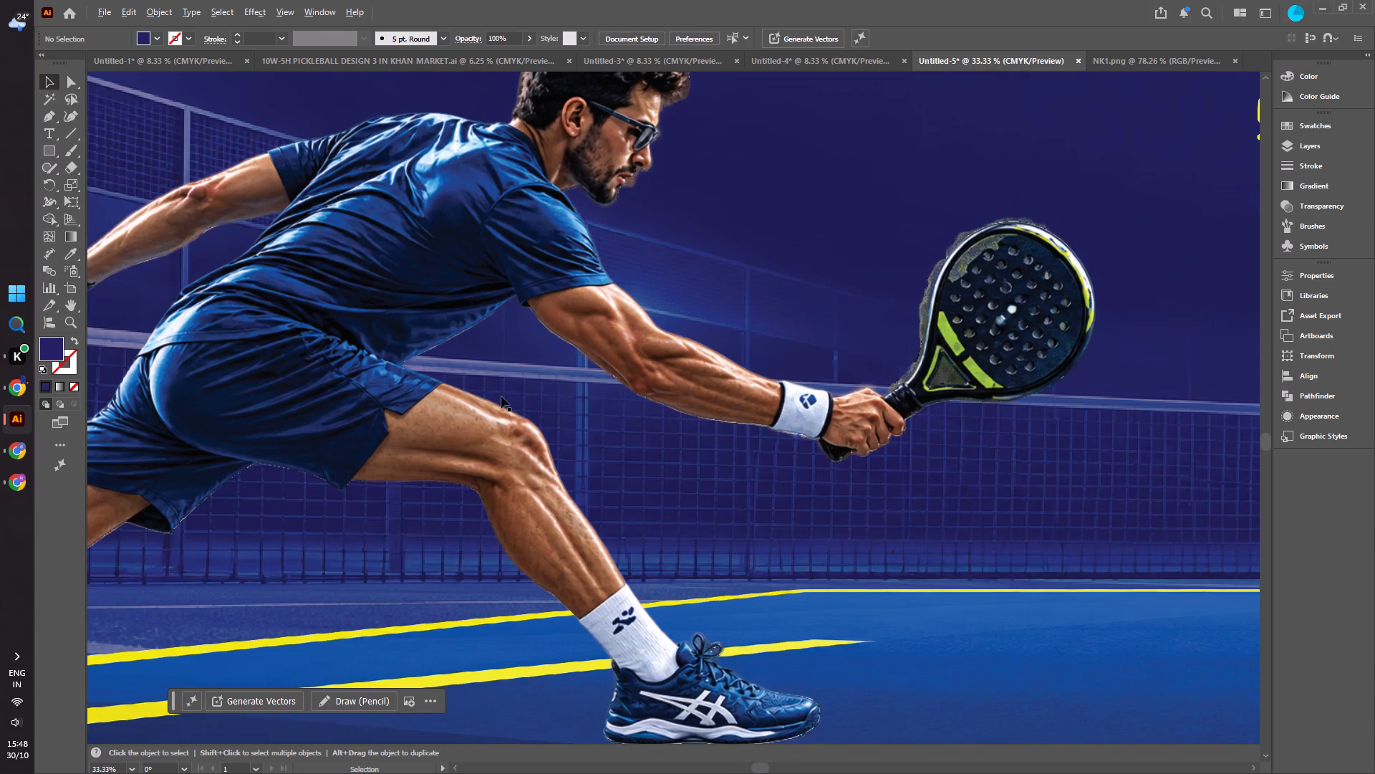
scroll(564, 237, up, 4)
alt+scroll(564, 237, down, 2)
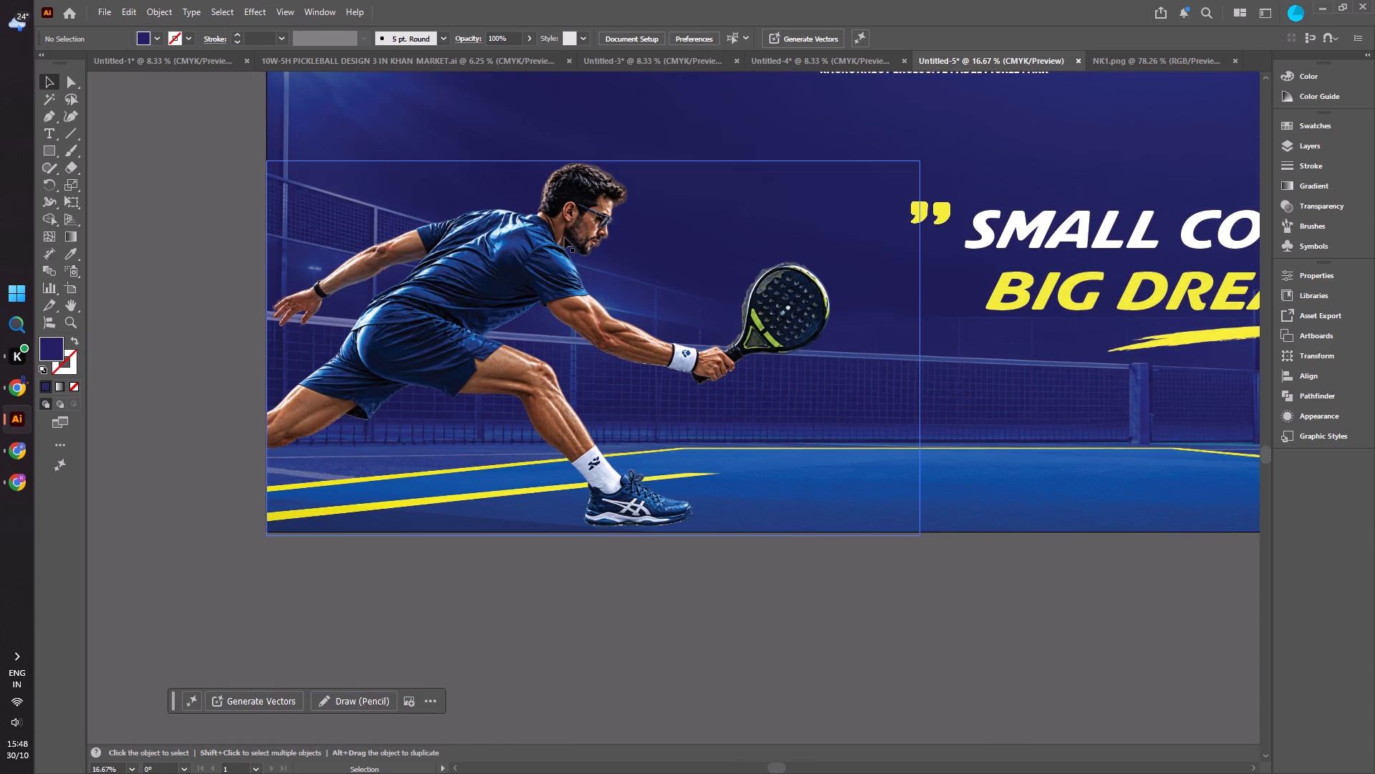
alt+scroll(776, 317, up, 4)
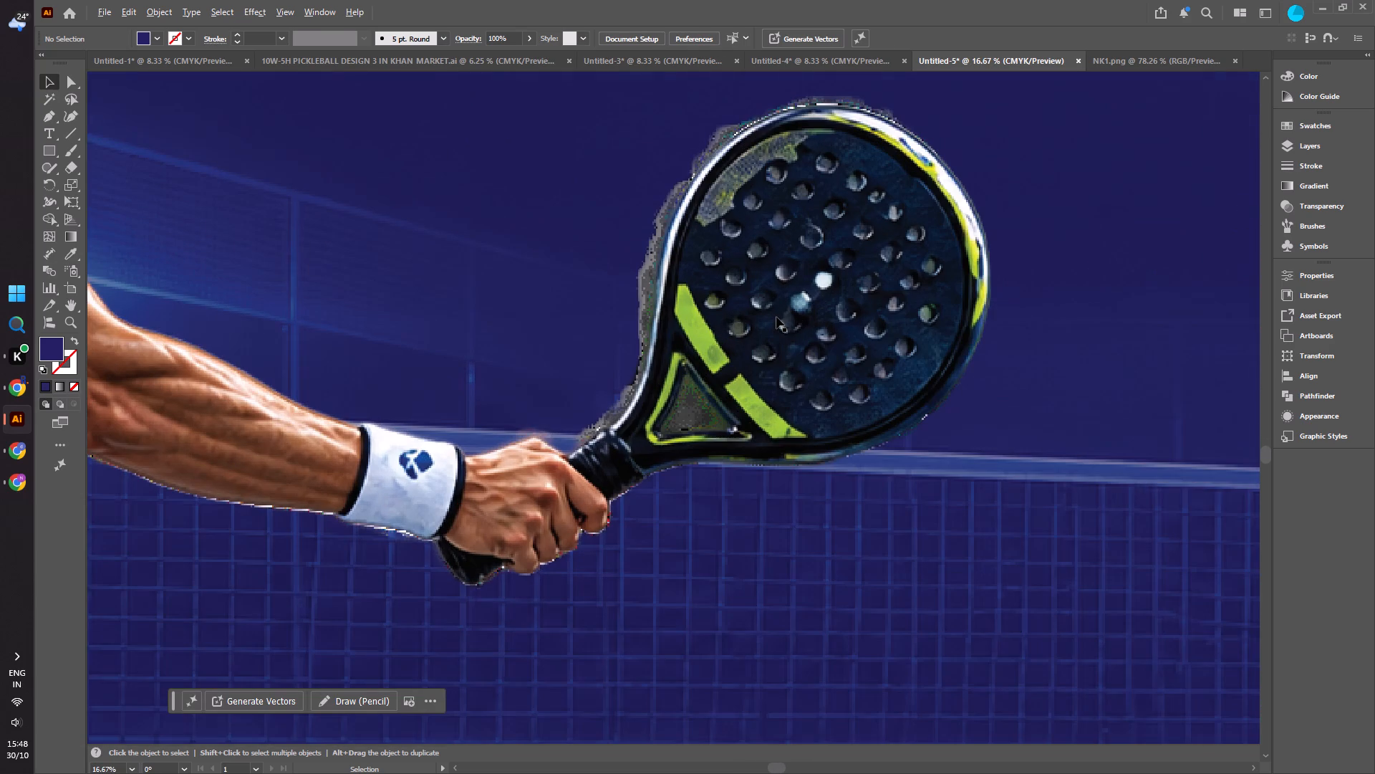
alt+scroll(624, 495, up, 4)
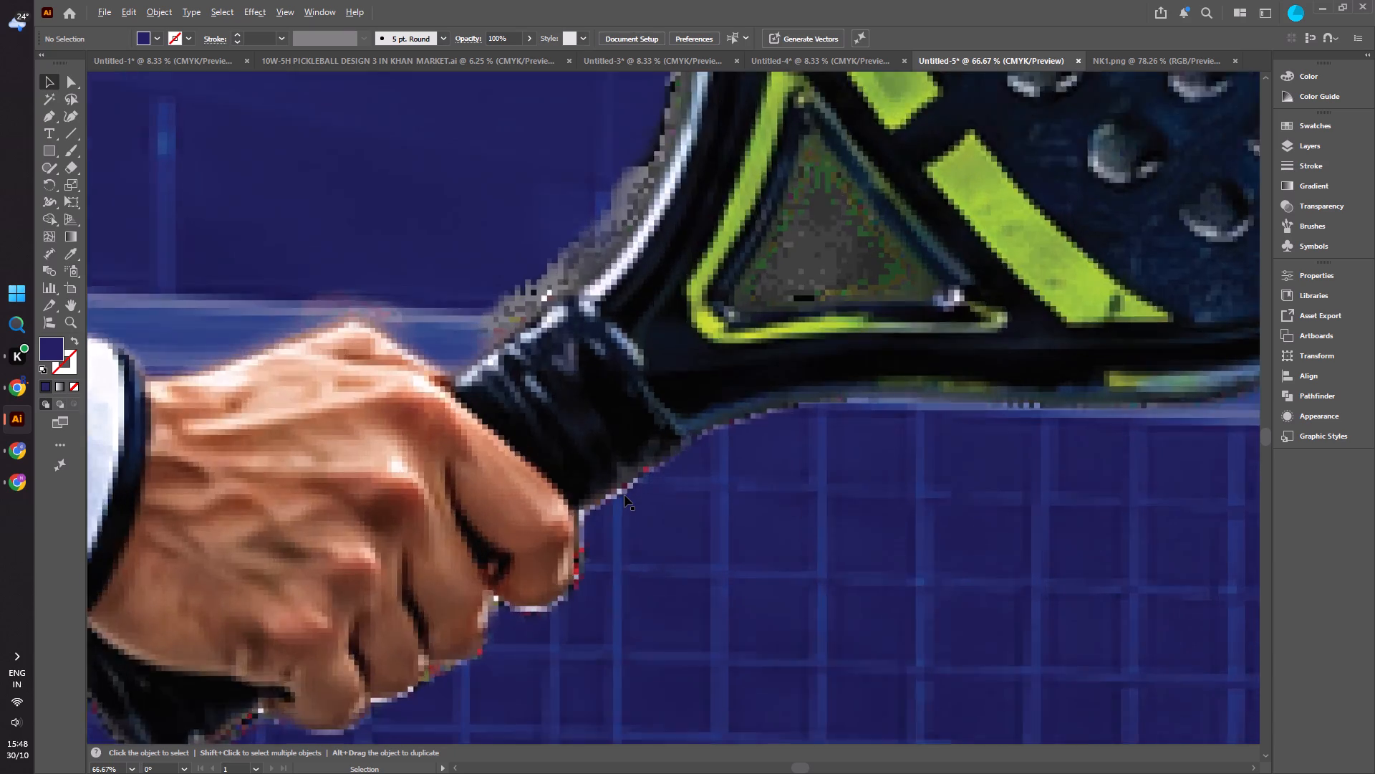
alt+scroll(624, 495, down, 8)
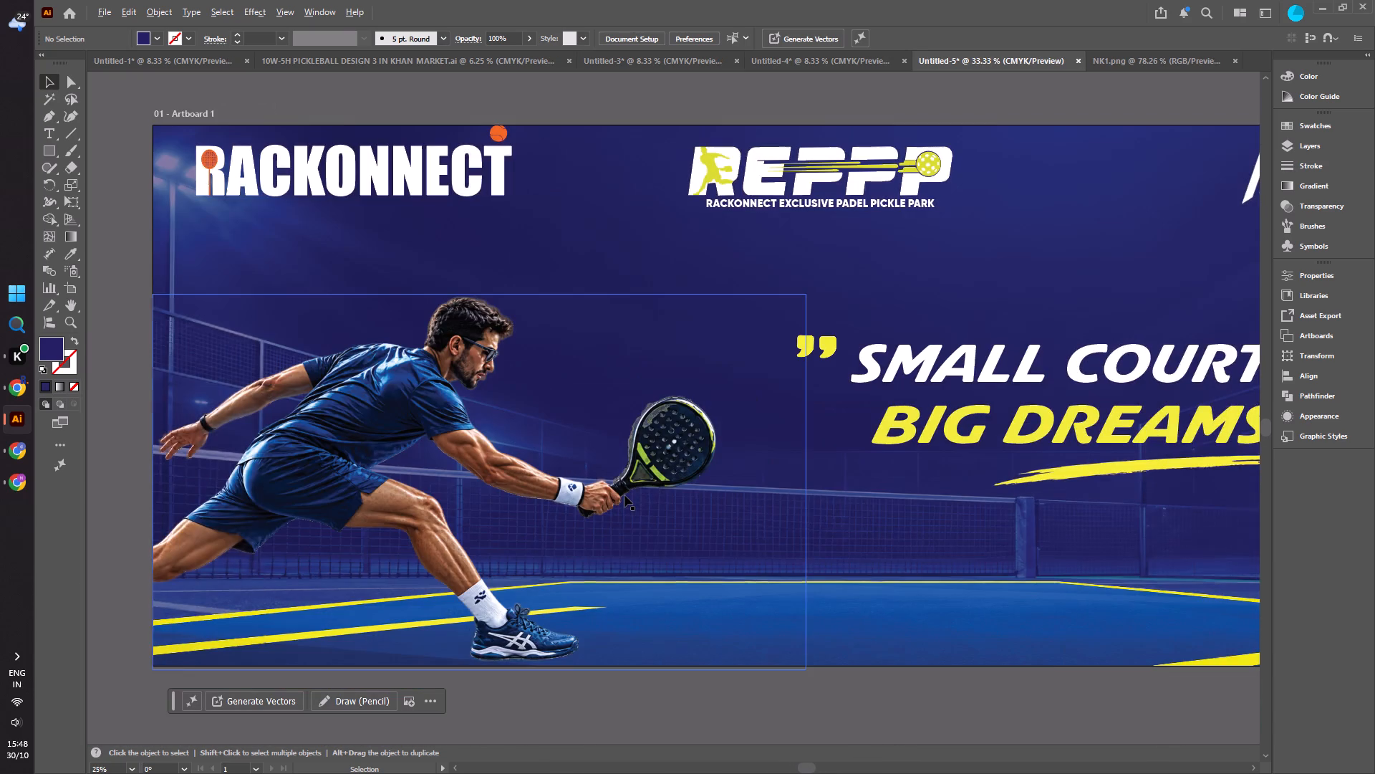
alt+scroll(624, 495, down, 1)
alt+scroll(666, 473, up, 3)
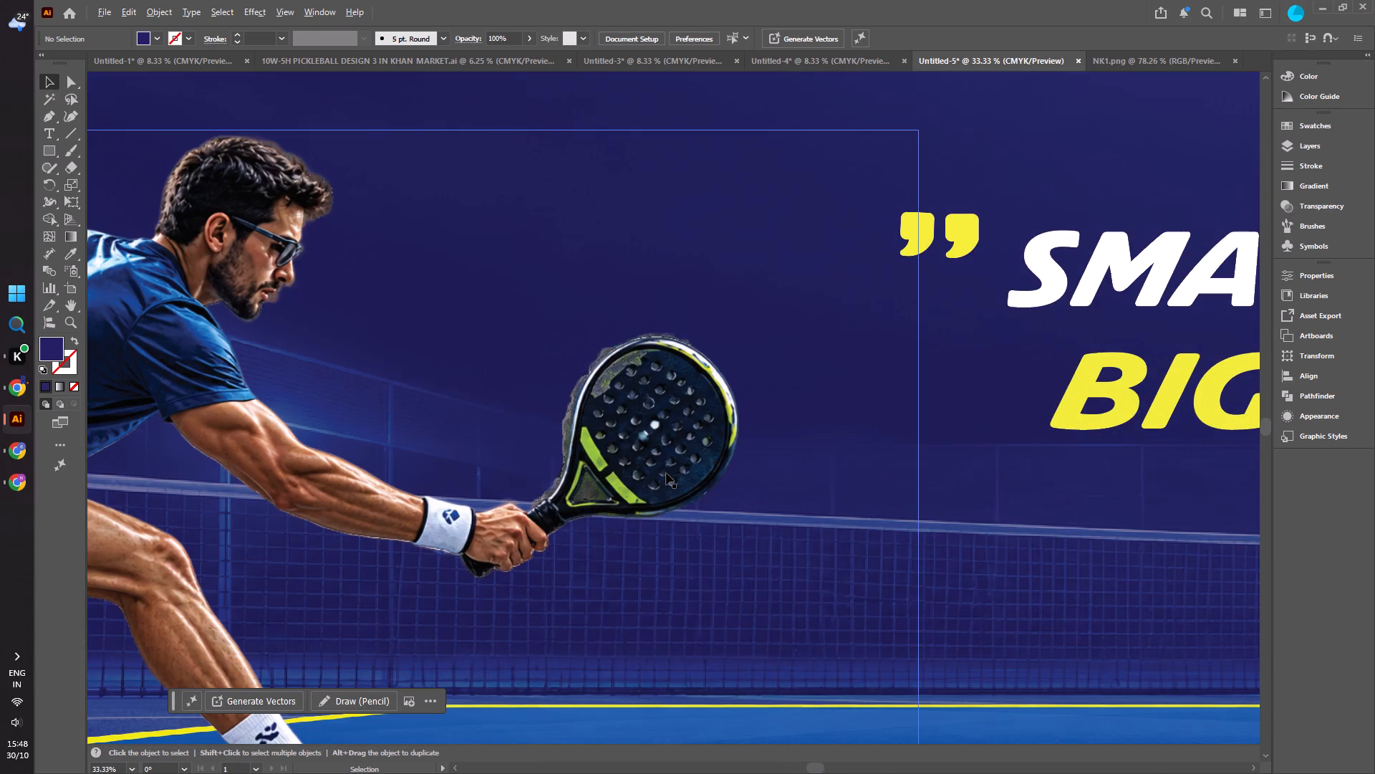
alt+scroll(666, 473, down, 3)
click(363, 472)
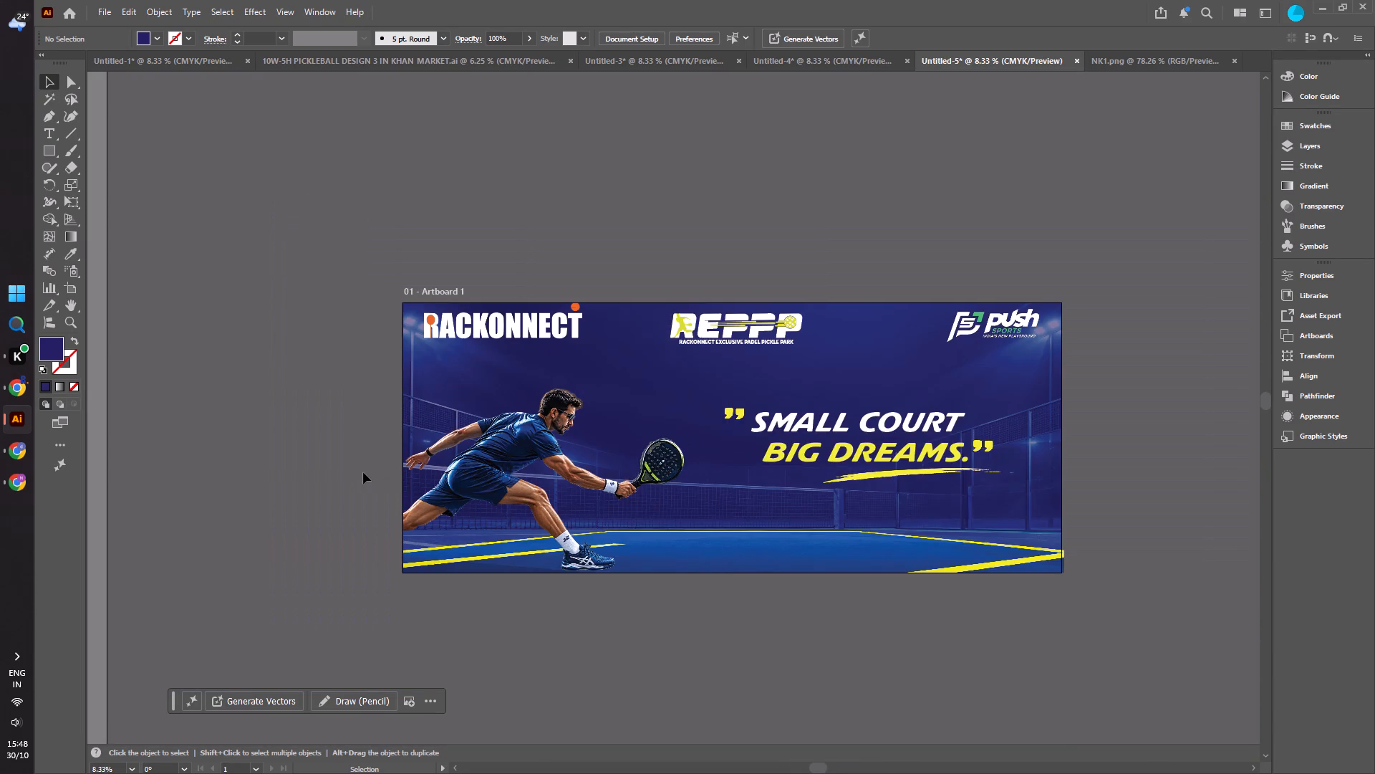
Undo the headline move and the previous player image edit, restoring the version with the ball, and deselect the image.
key(ctrl+z)
key(ctrl+z)
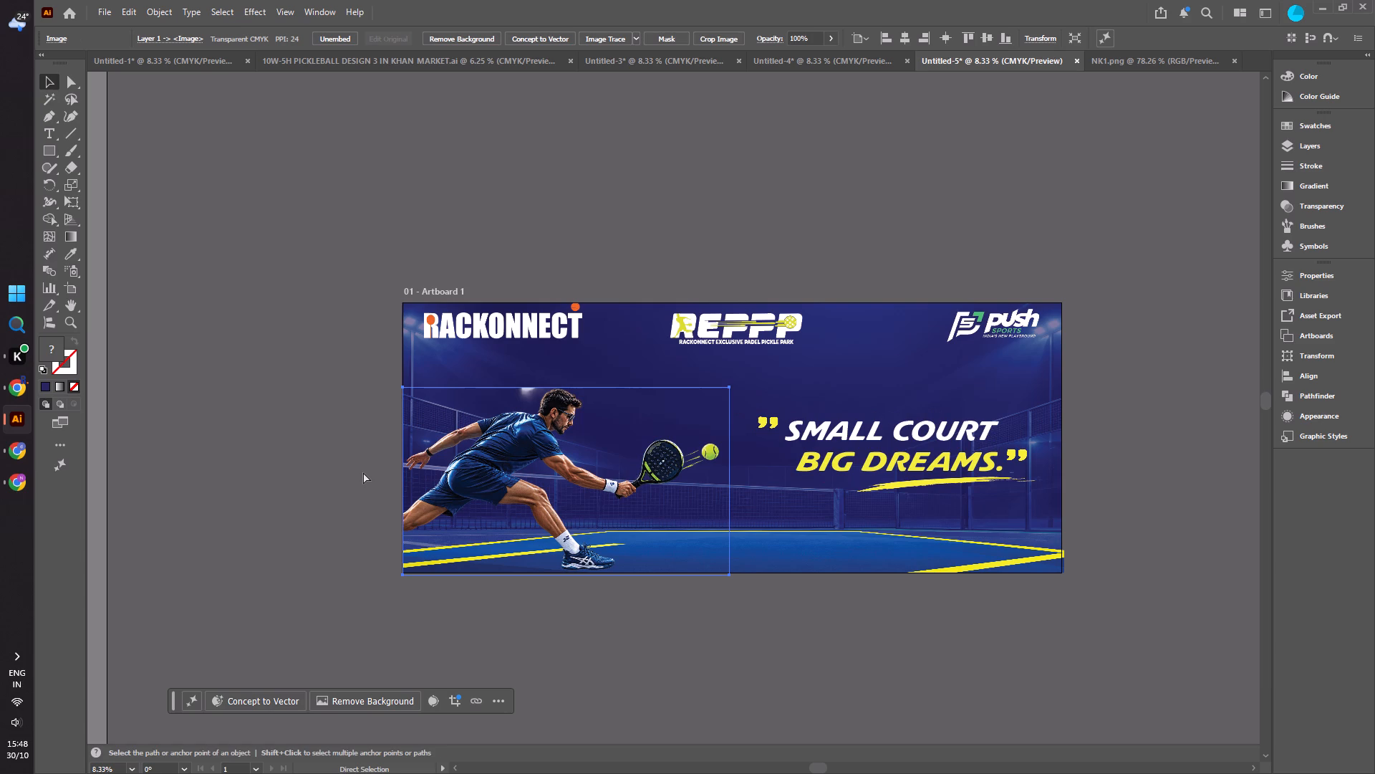
click(363, 472)
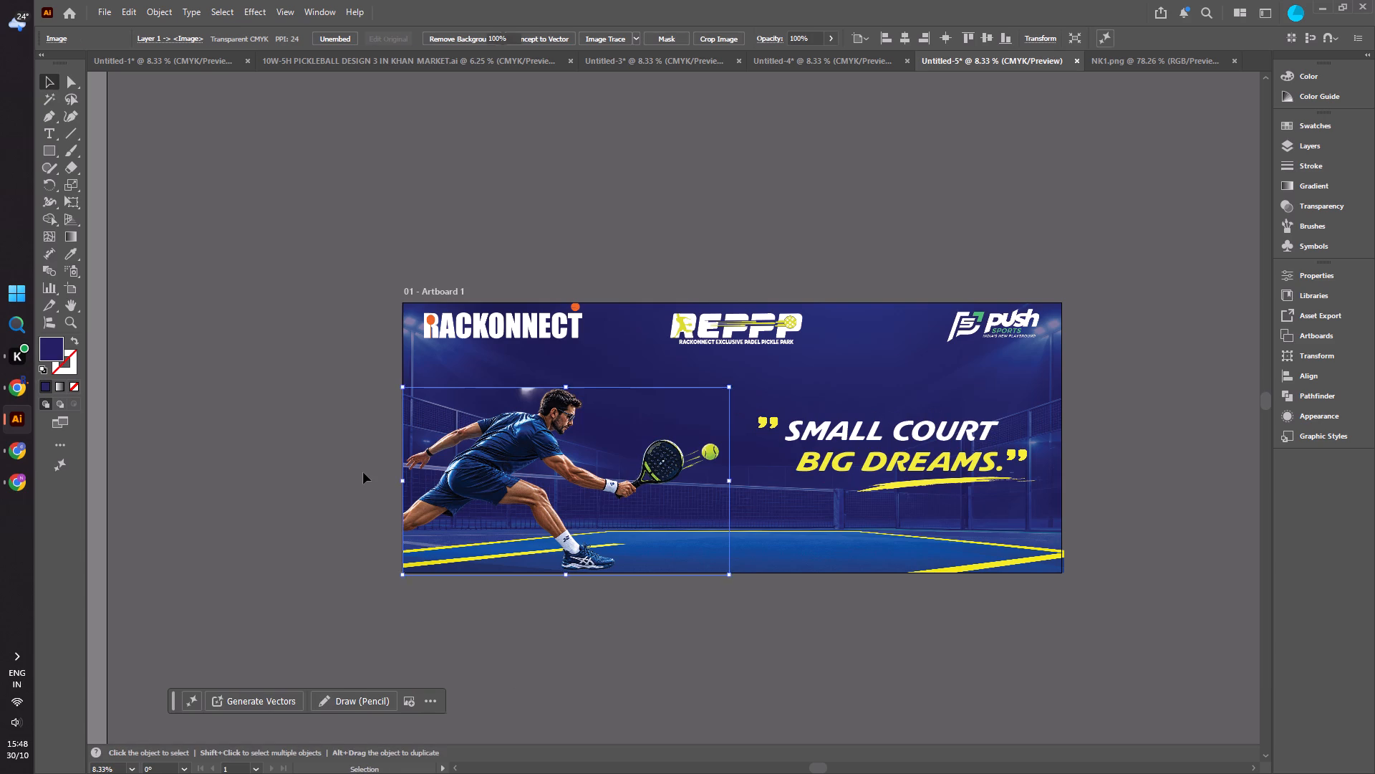
Check the restored player image up close, and move the headline group left and up to about X 7.17 ft, Y 2.11 ft.
alt+scroll(630, 469, up, 5)
scroll(630, 469, down, 1)
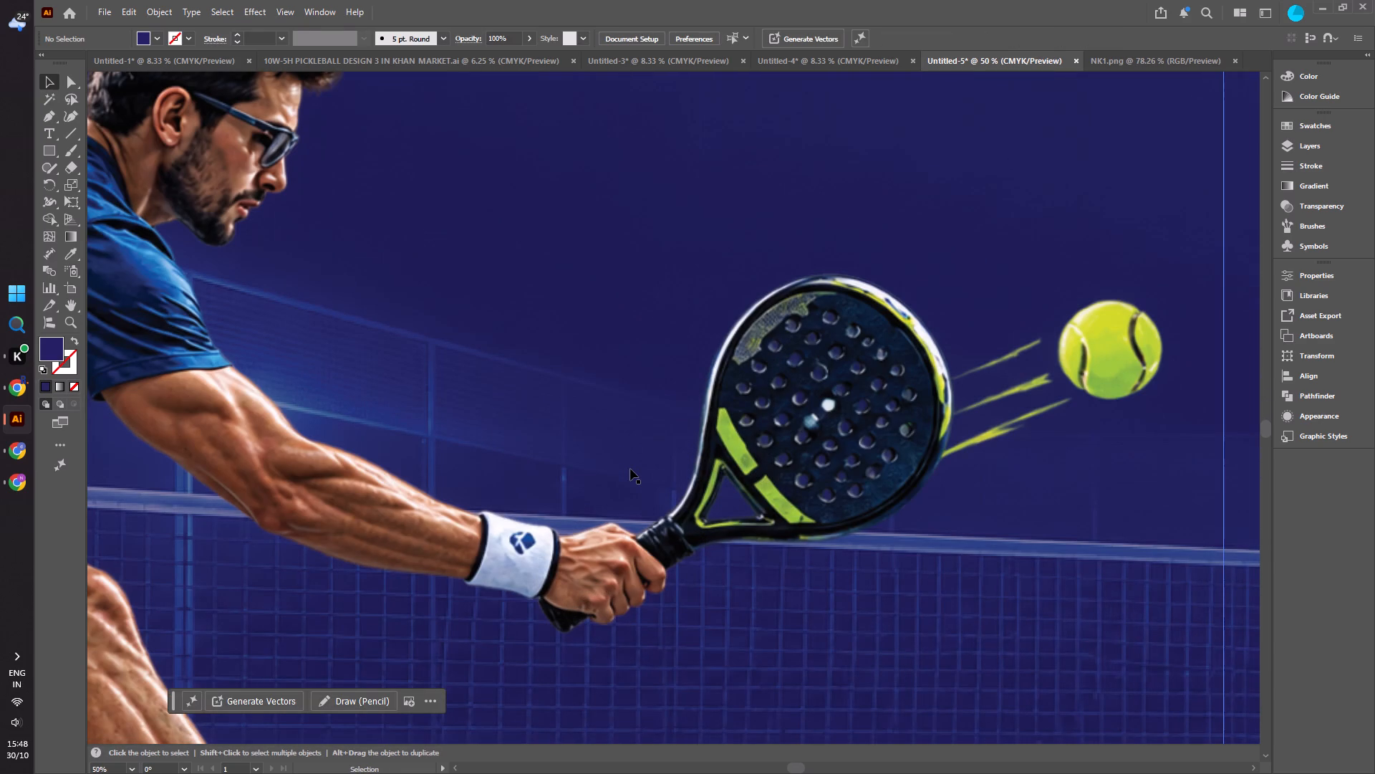
alt+scroll(630, 469, up, 2)
alt+scroll(630, 469, down, 3)
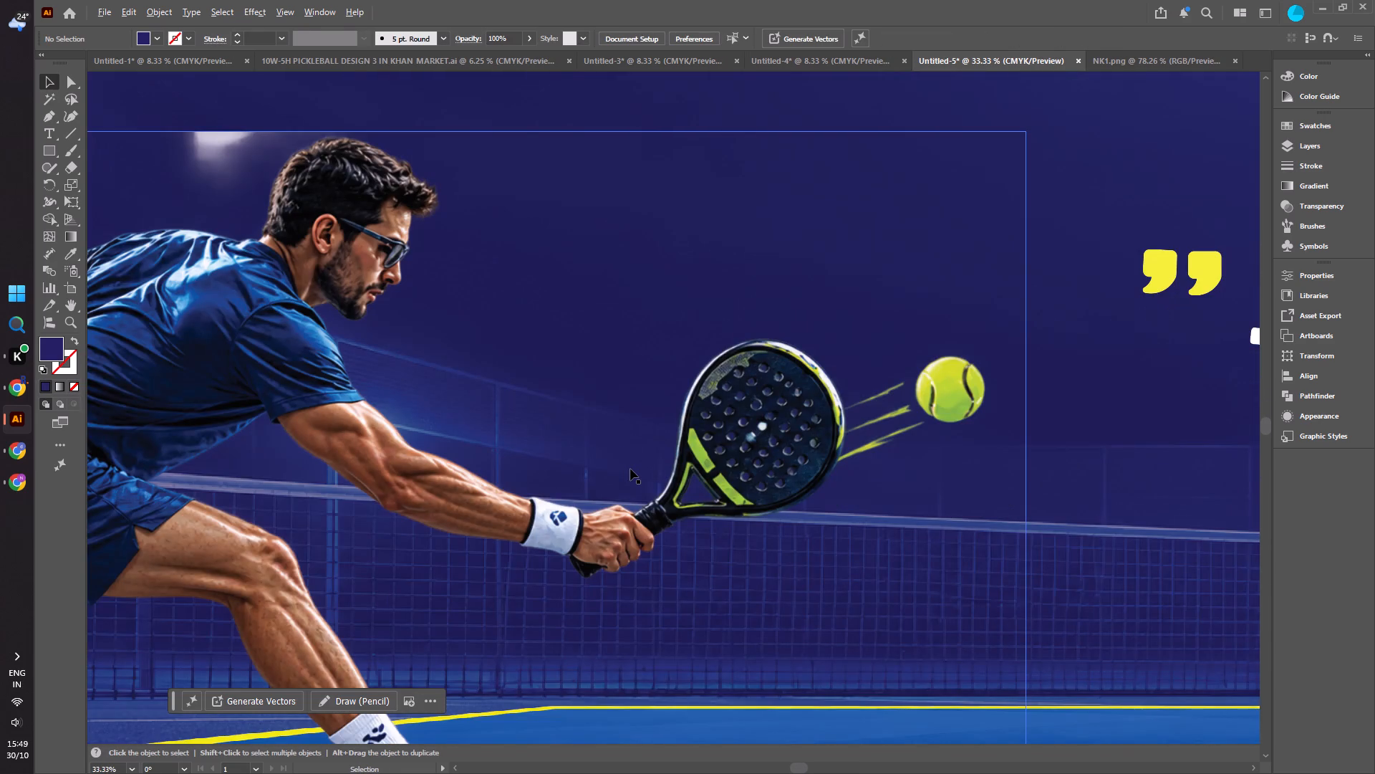
alt+scroll(630, 469, down, 2)
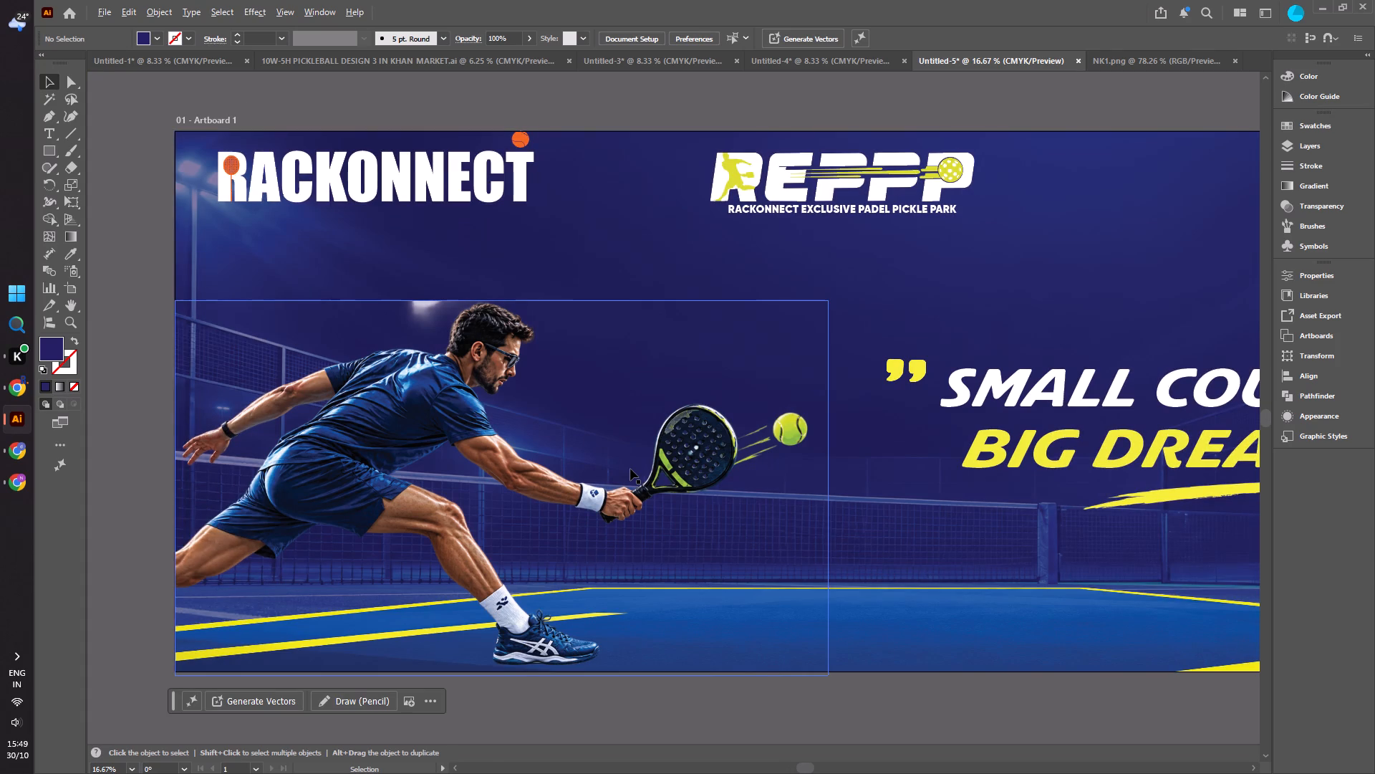
alt+scroll(630, 469, down, 2)
drag(883, 436, 865, 432)
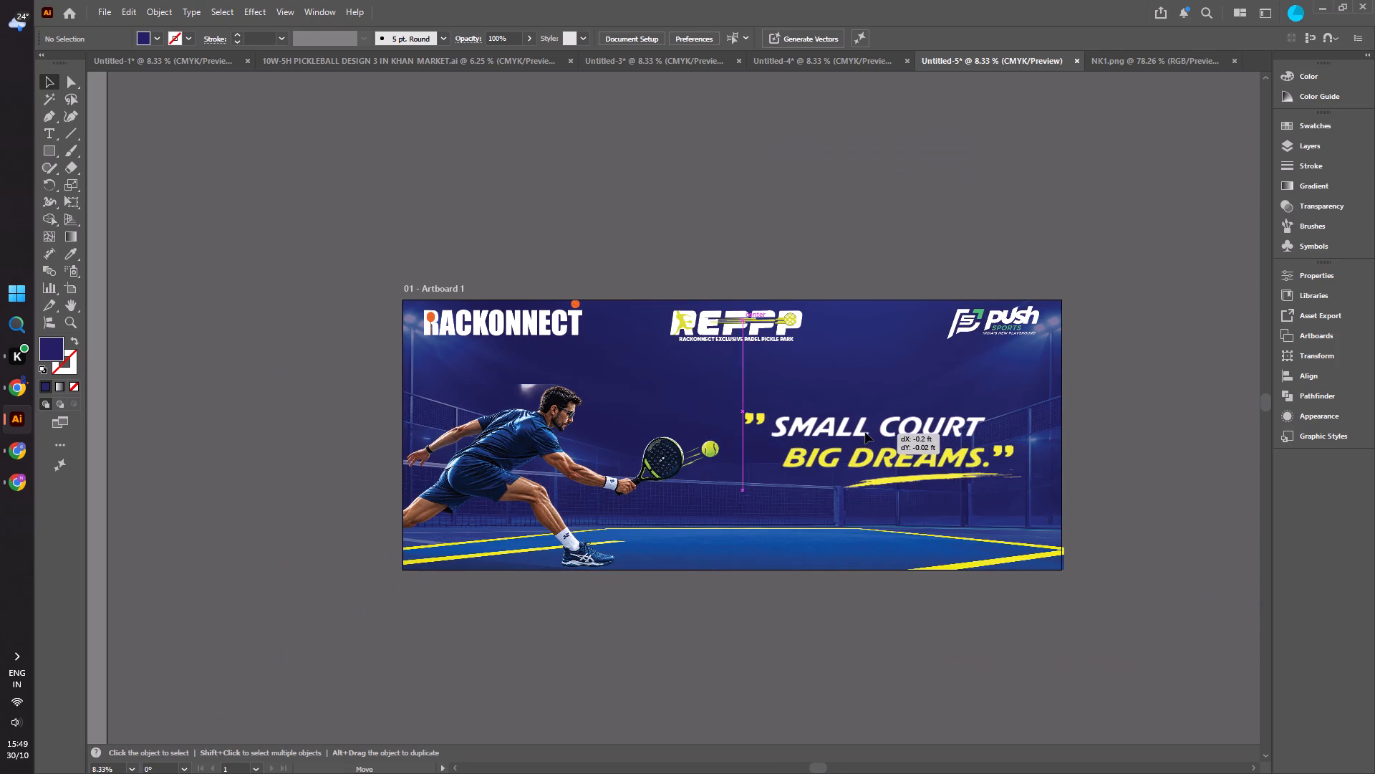
drag(865, 432, 859, 422)
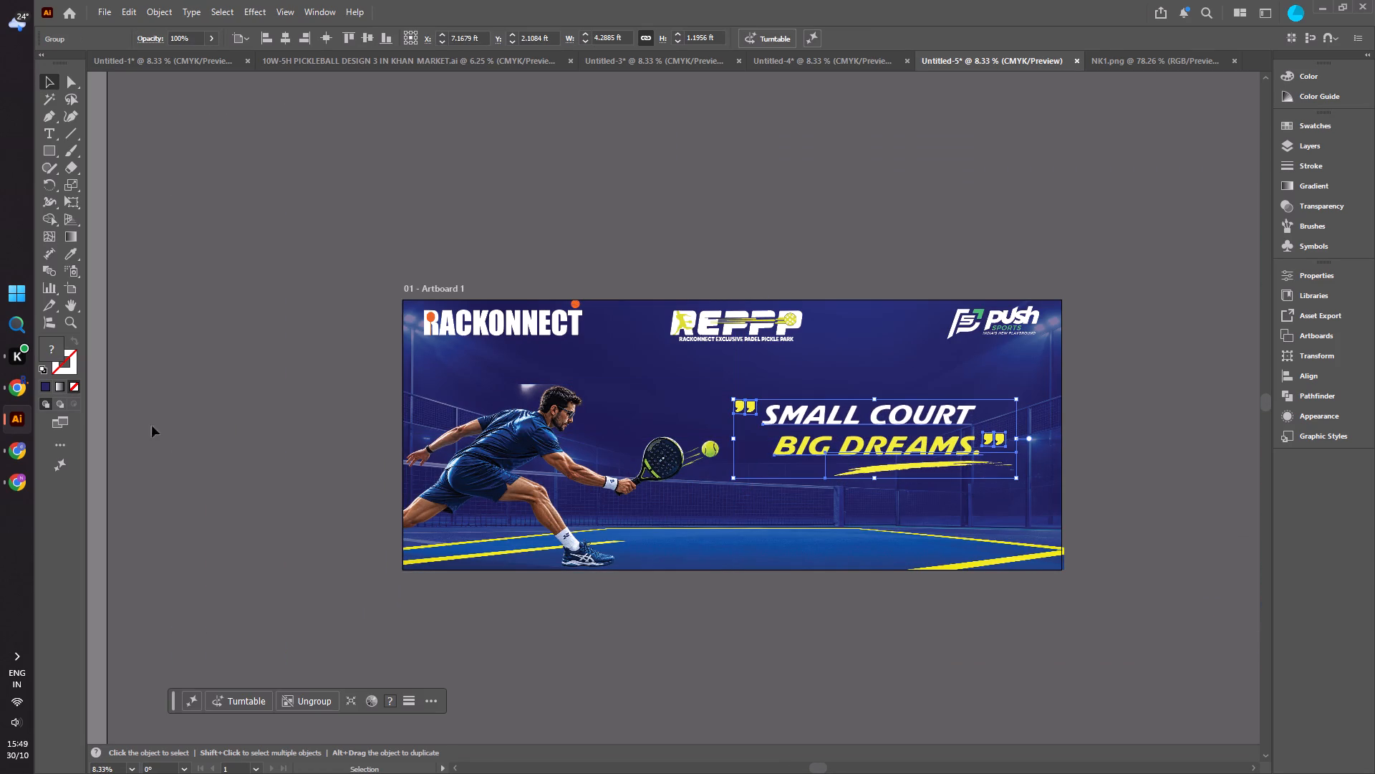
click(178, 398)
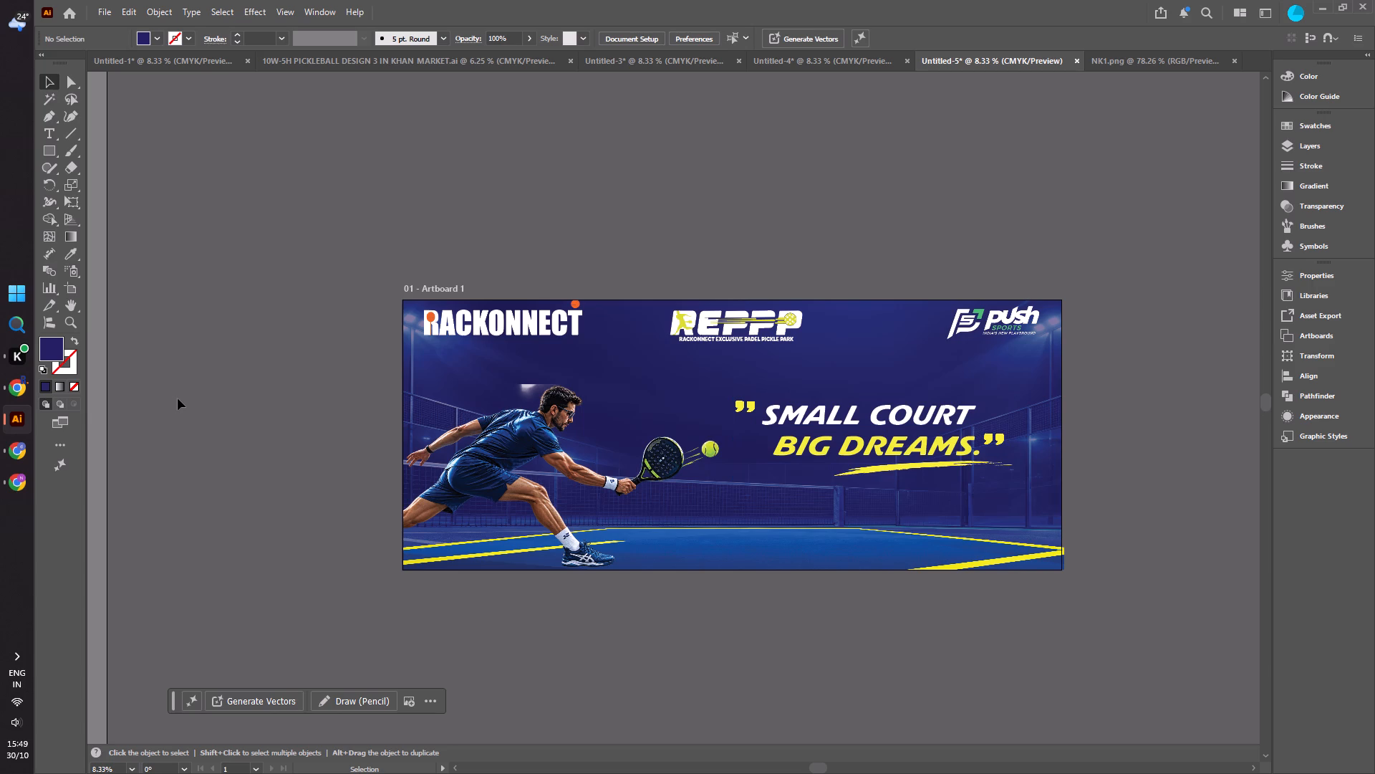
Capture a screenshot of the whole banner artboard and copy it to the clipboard.
key(shift+super+s)
drag(404, 300, 1029, 589)
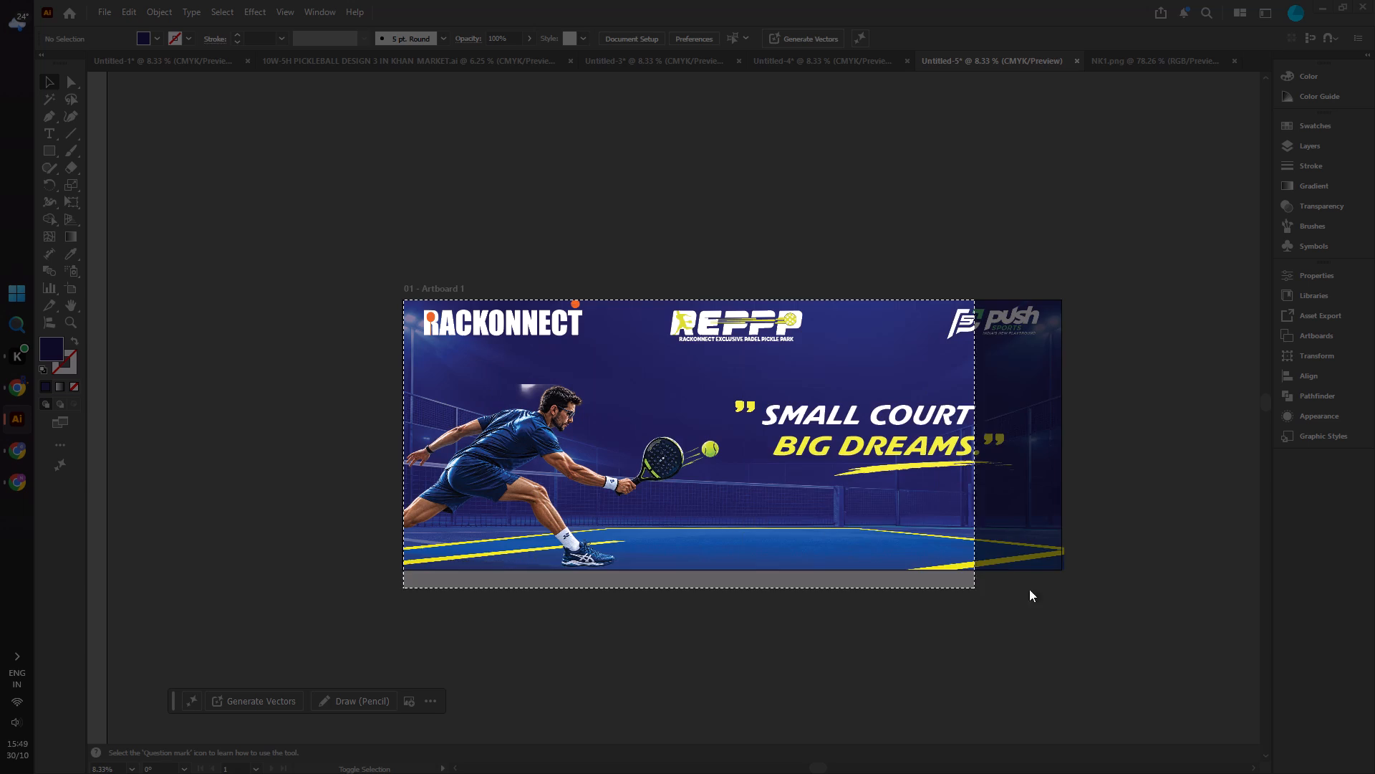
drag(1029, 589, 1059, 566)
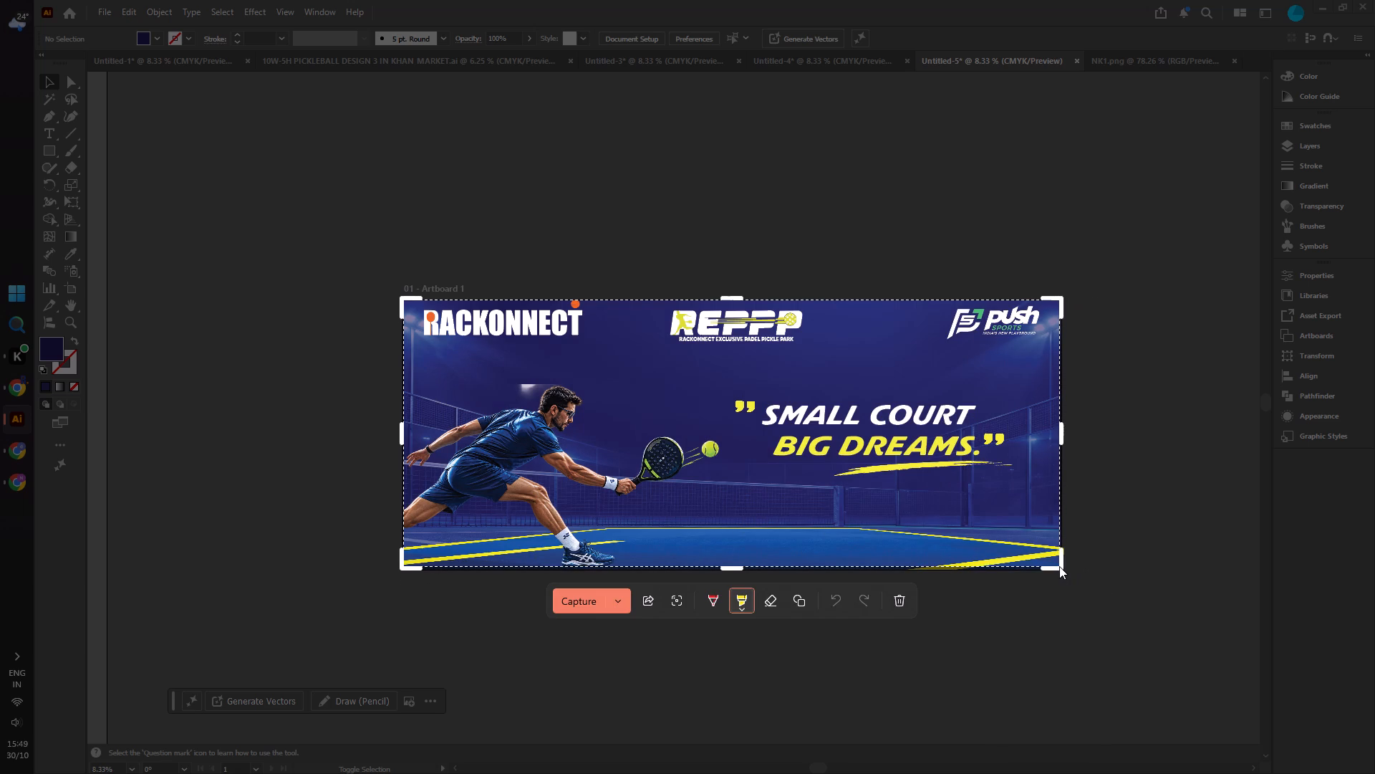
key(ctrl+c)
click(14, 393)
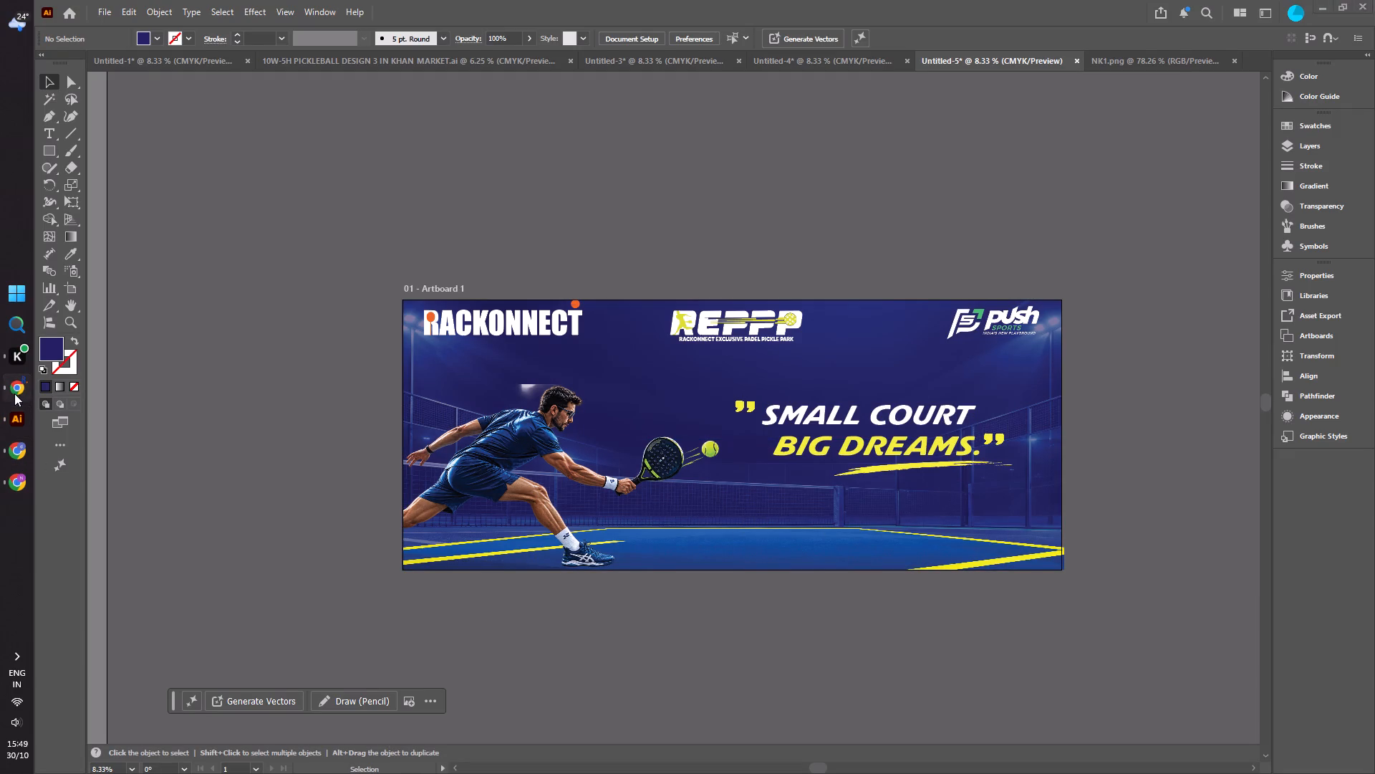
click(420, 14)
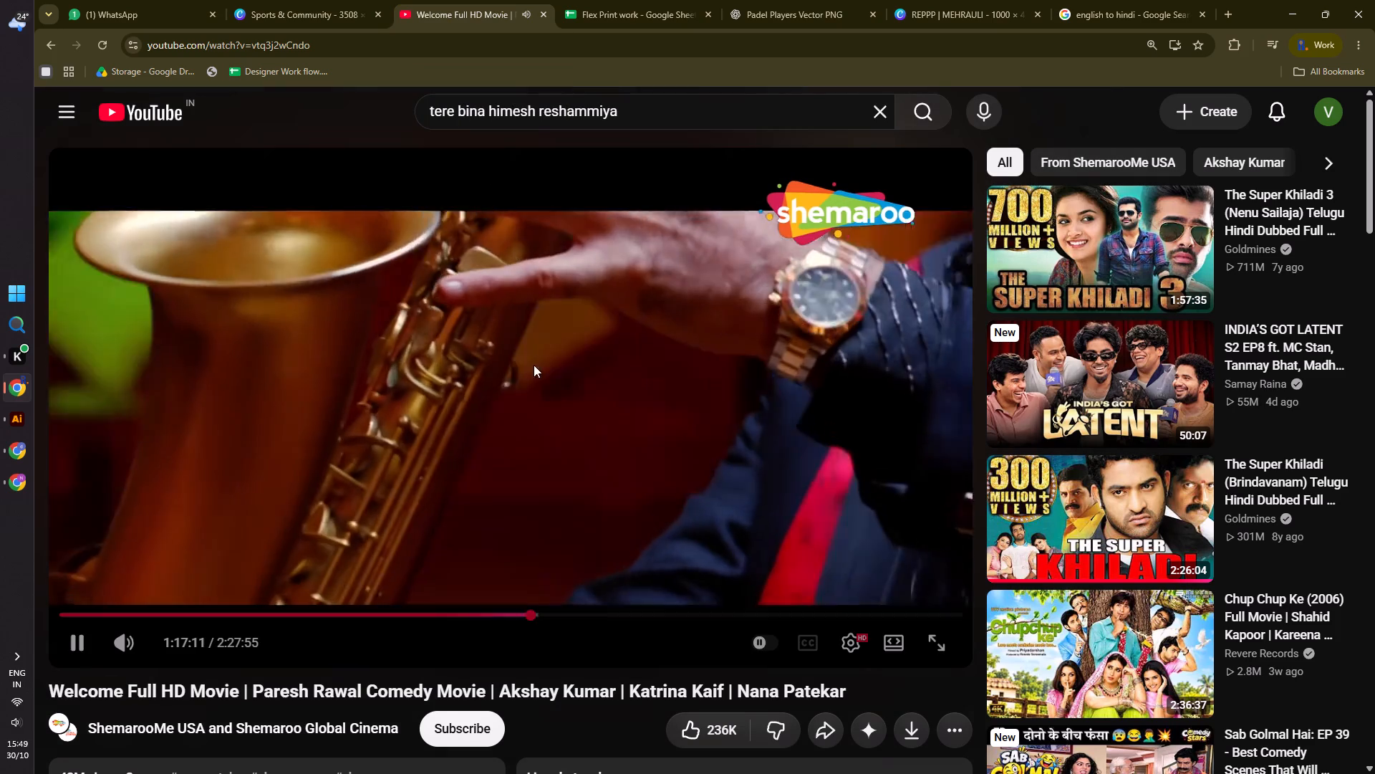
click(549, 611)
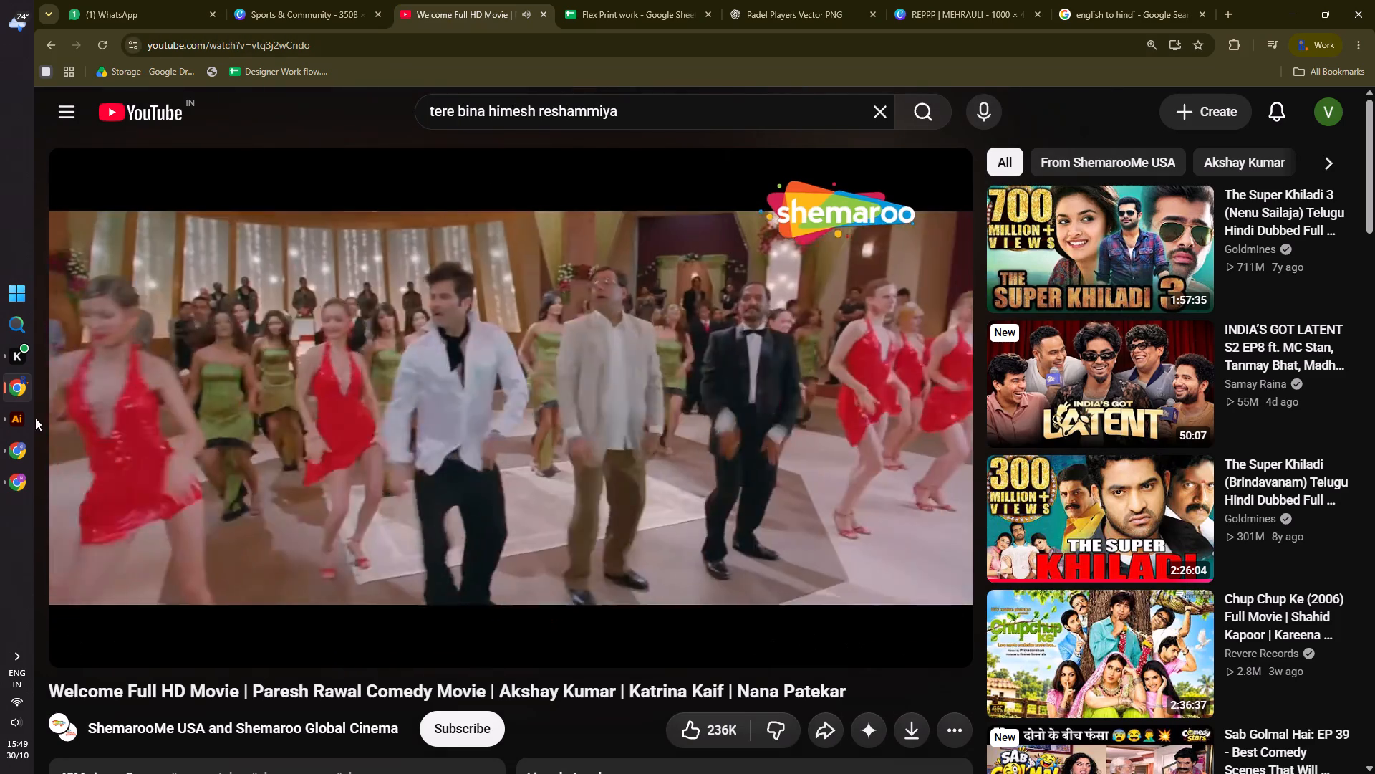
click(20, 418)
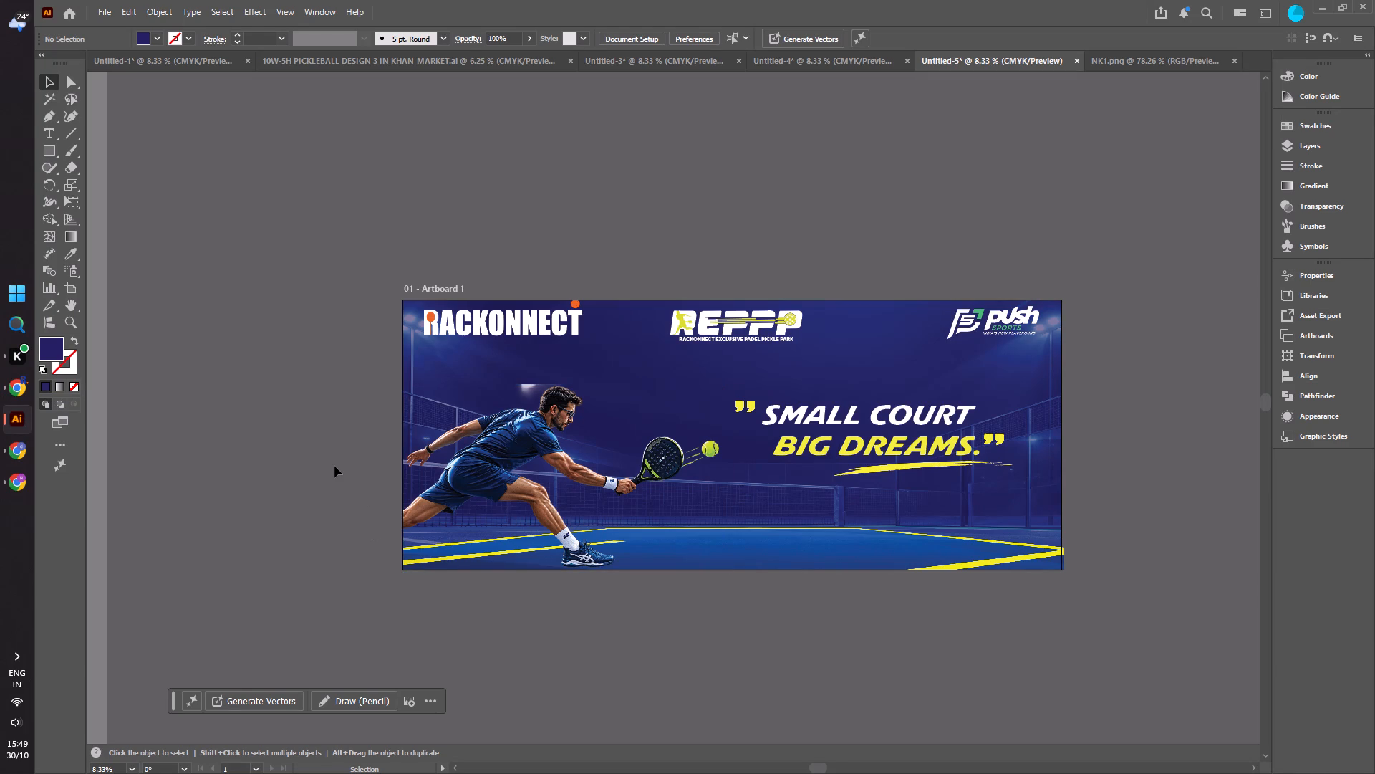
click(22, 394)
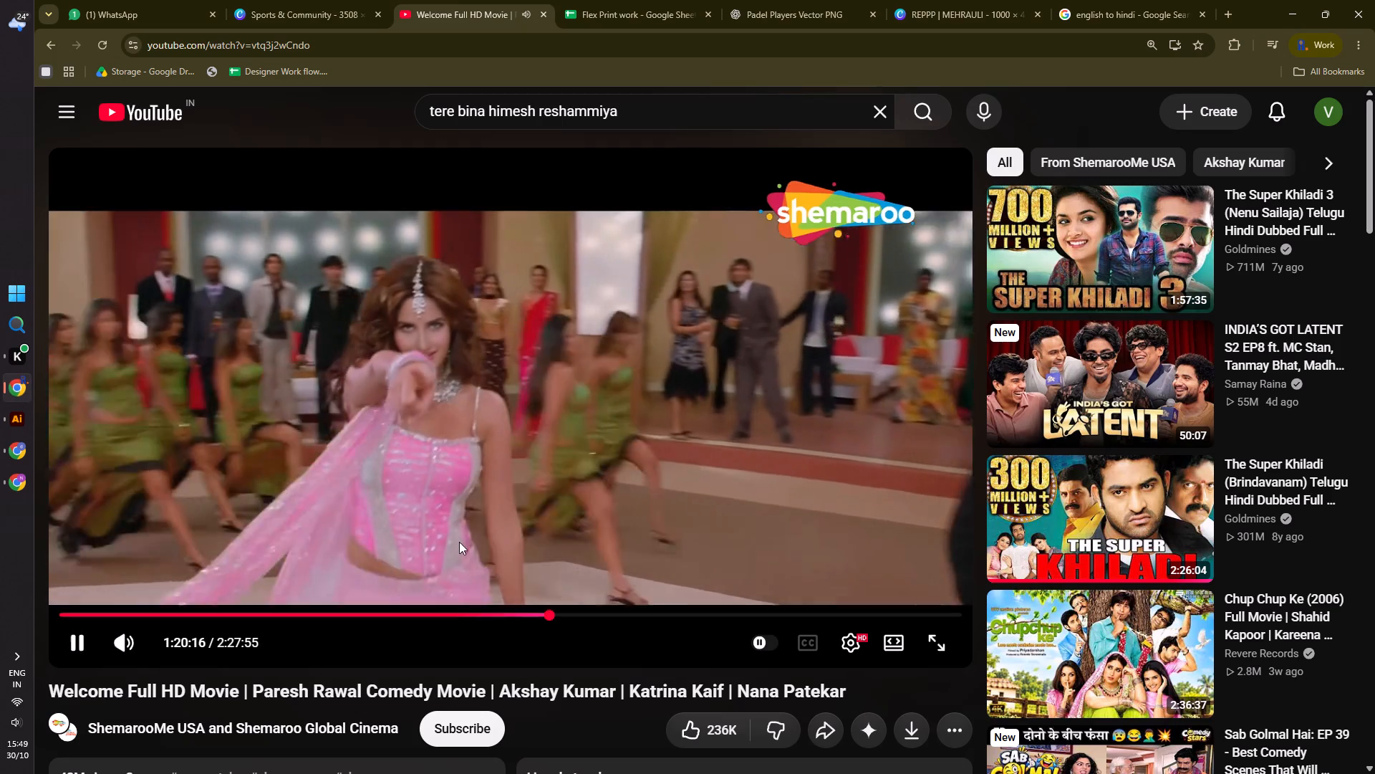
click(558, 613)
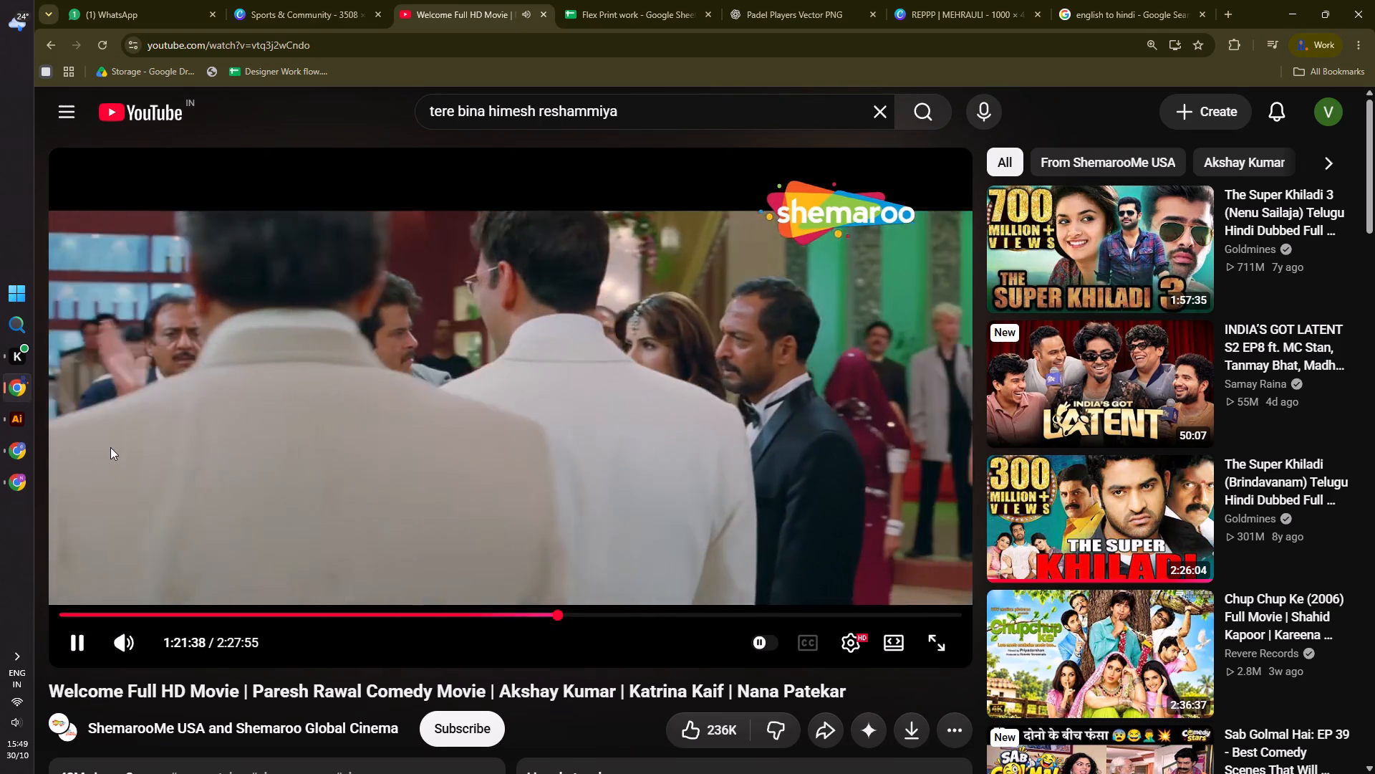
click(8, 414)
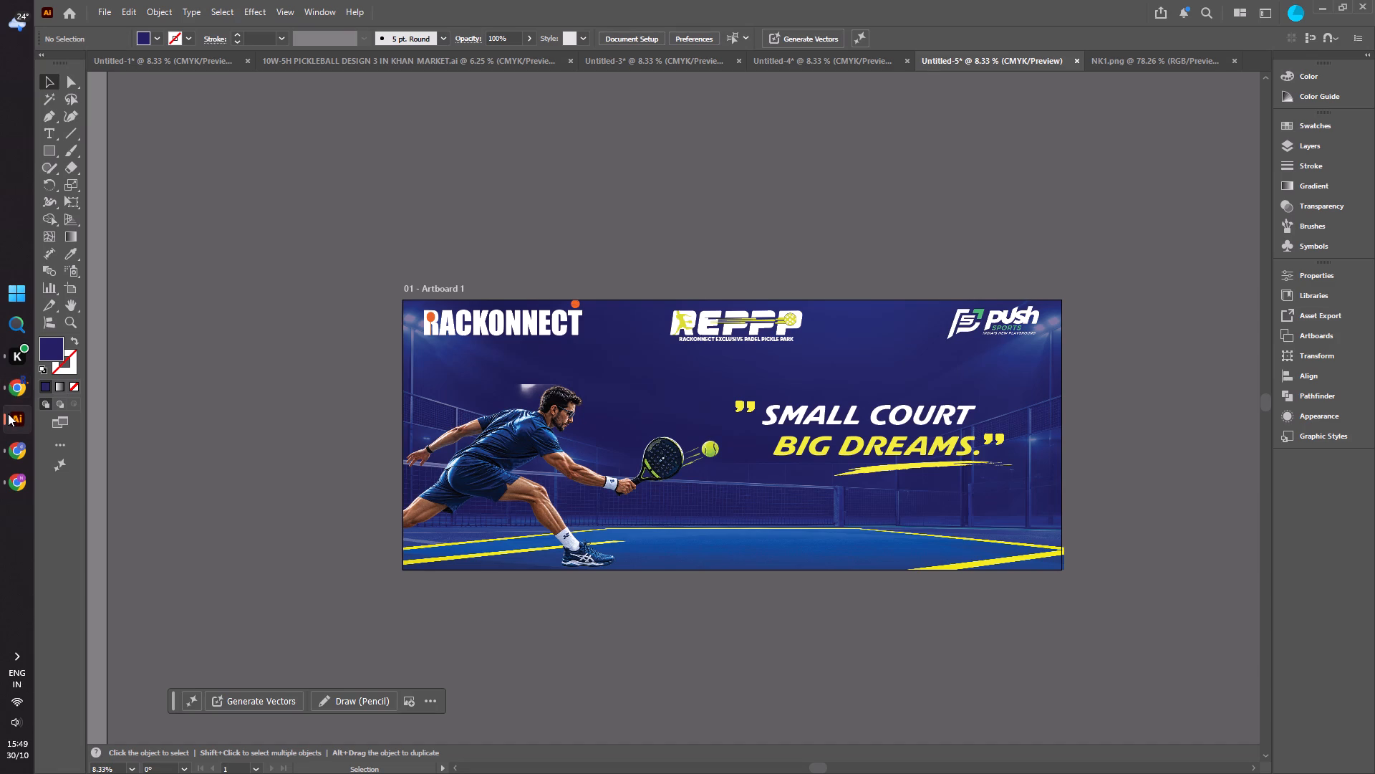
Rotate the player image counter-clockwise to a more upright pose and move it down so the legs extend below the banner's lower-left corner.
click(465, 446)
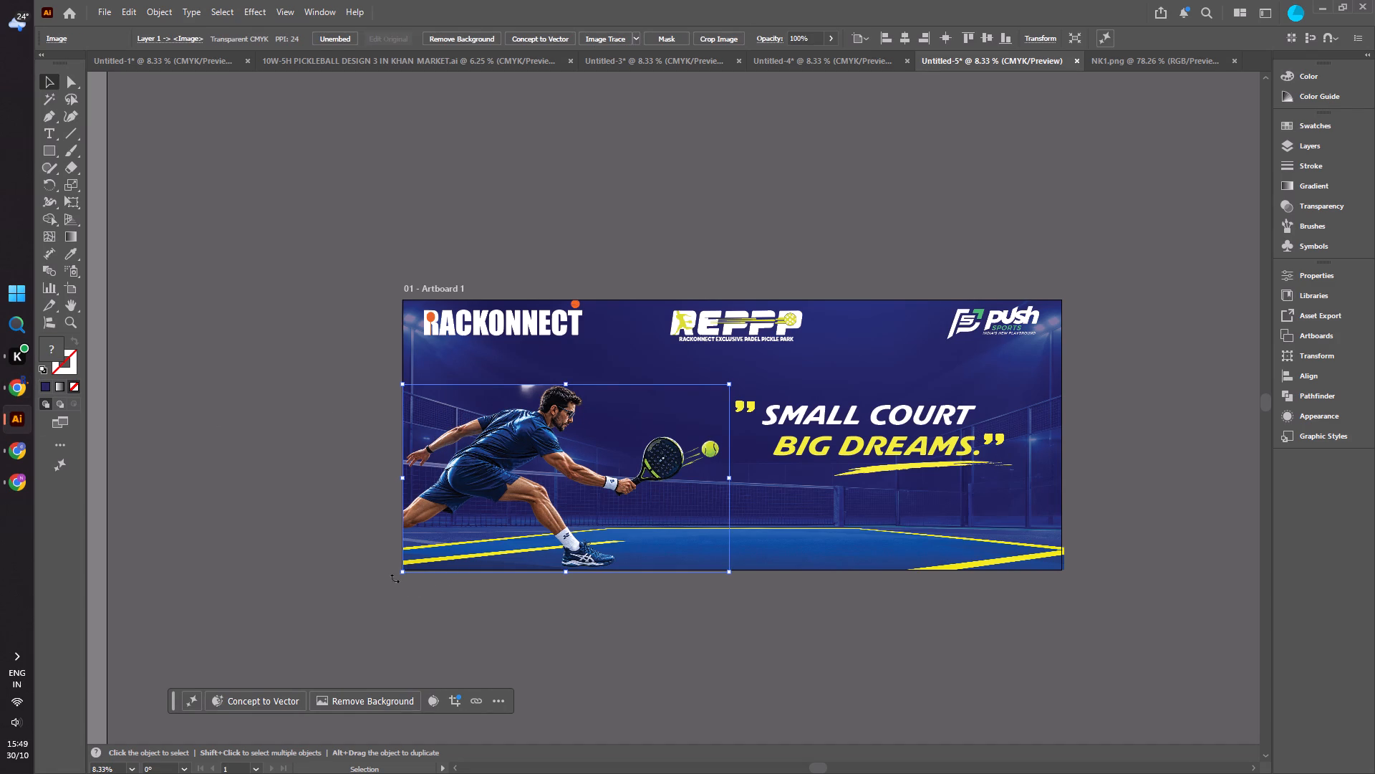
drag(395, 578, 527, 611)
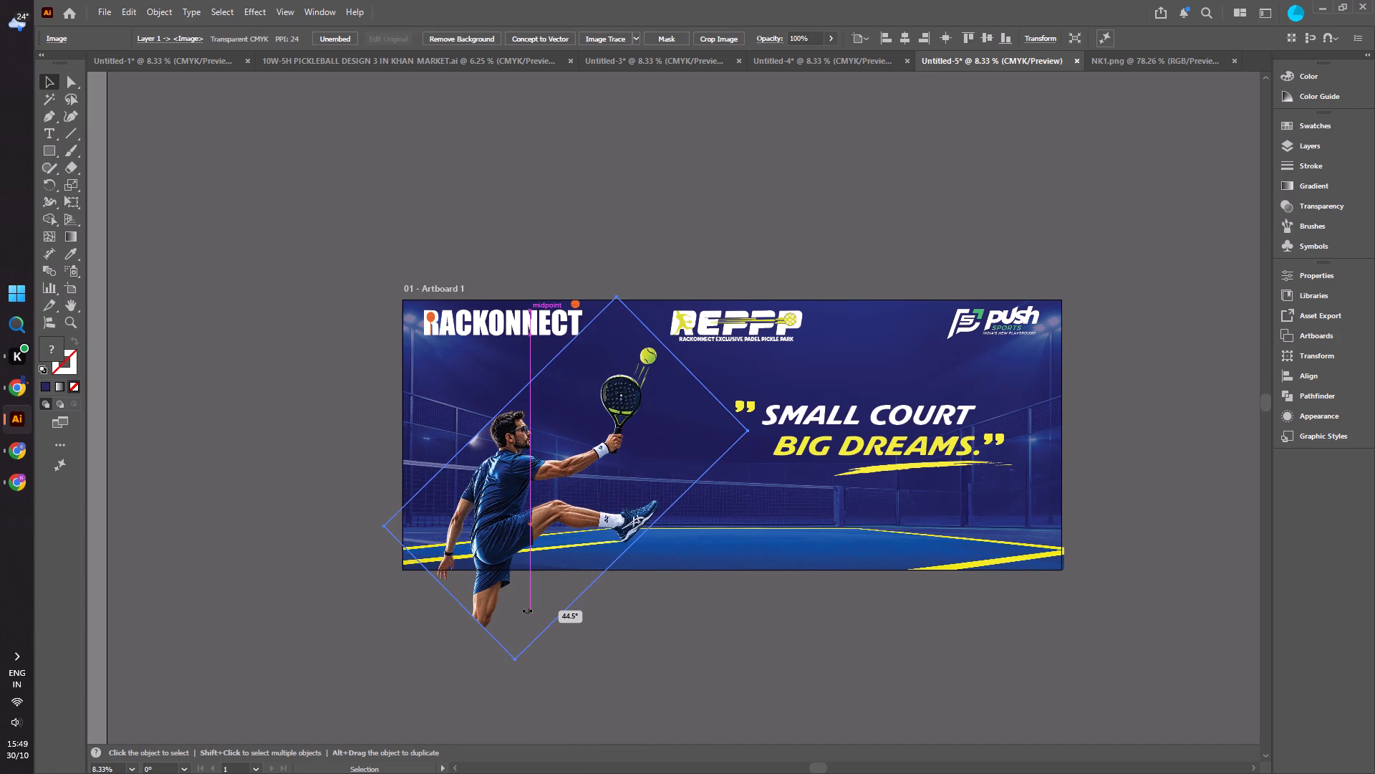
drag(527, 611, 507, 608)
drag(529, 511, 512, 548)
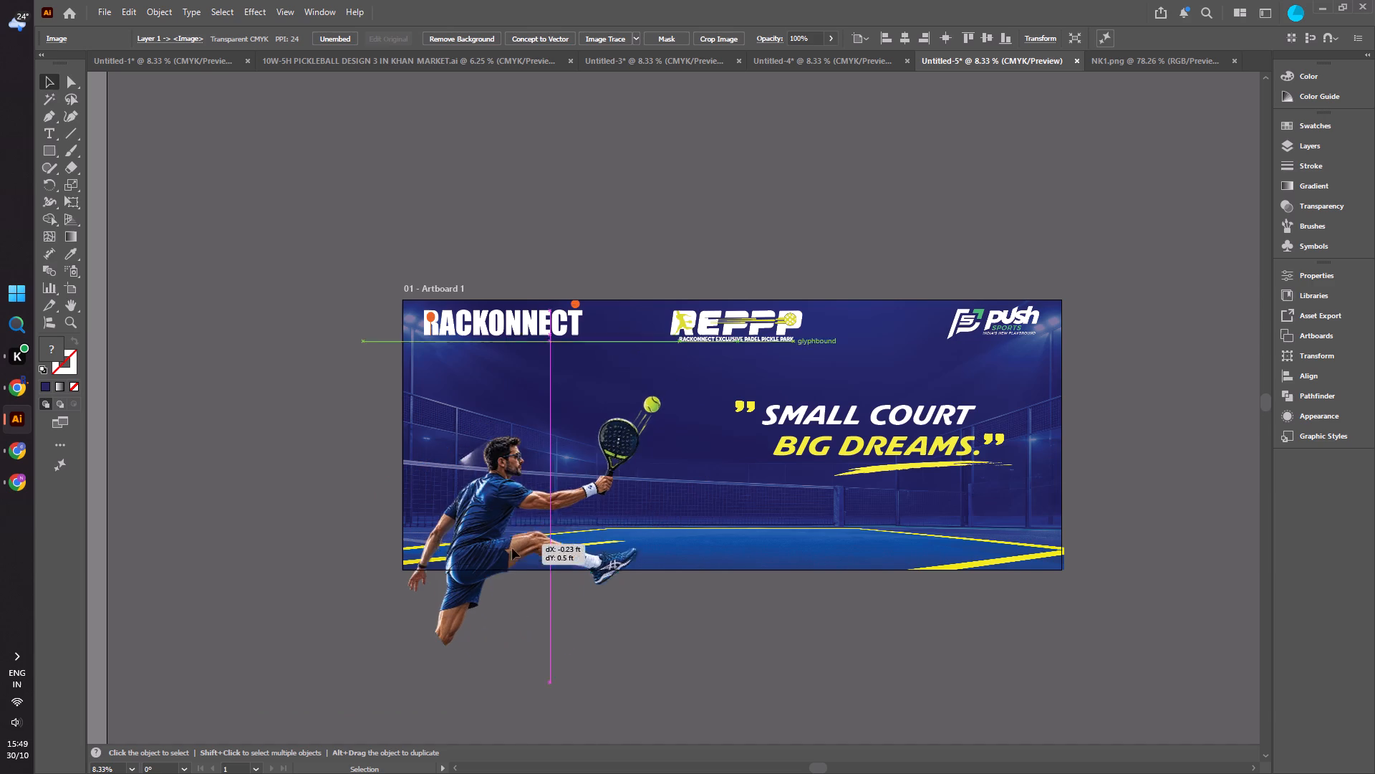
drag(512, 548, 485, 577)
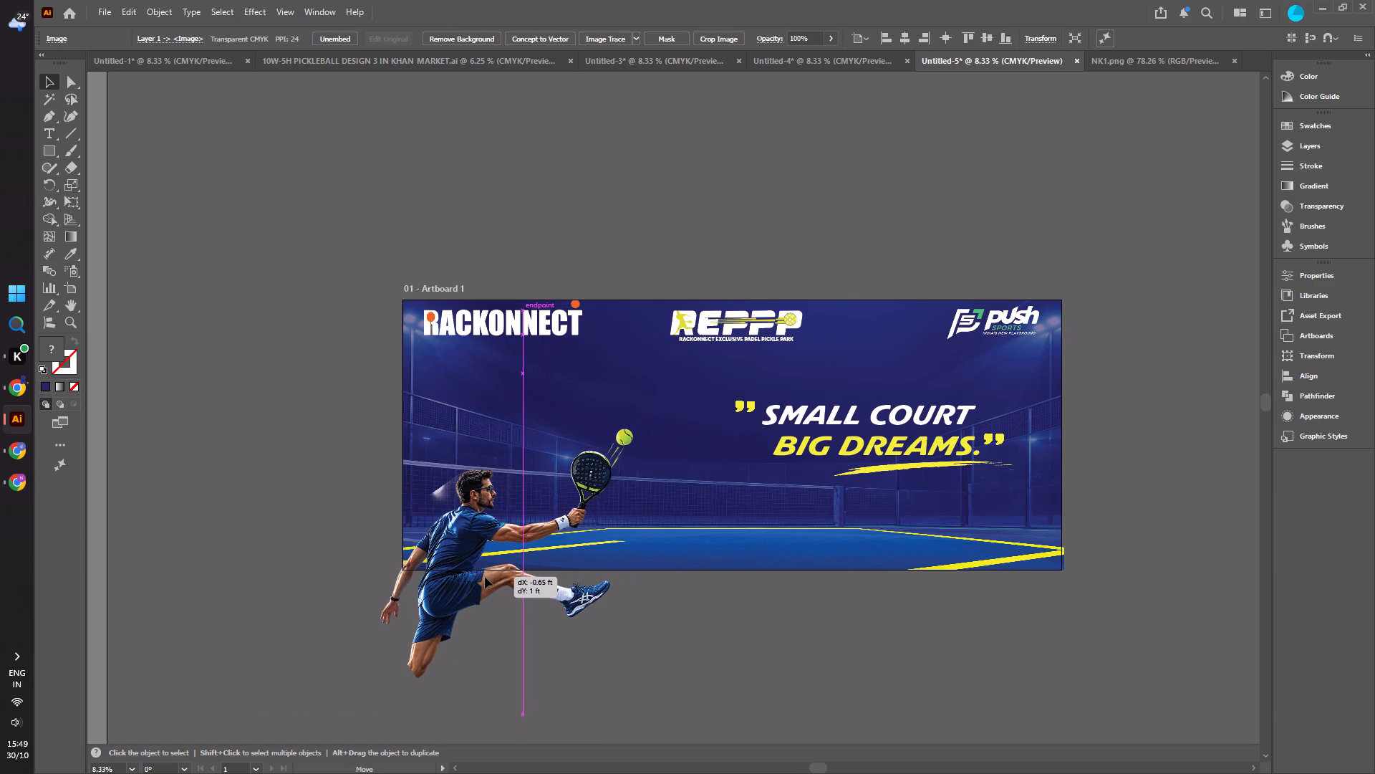
drag(485, 577, 482, 582)
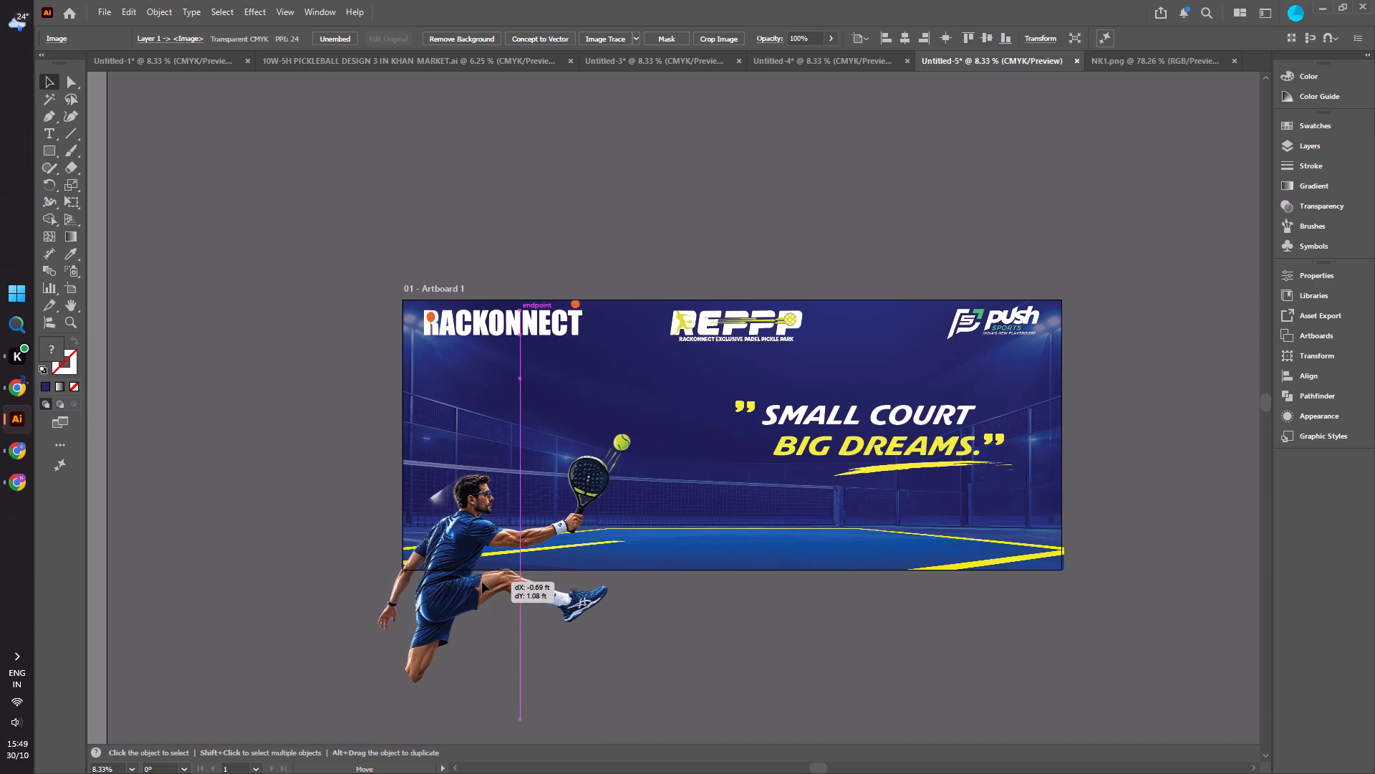
drag(482, 582, 487, 568)
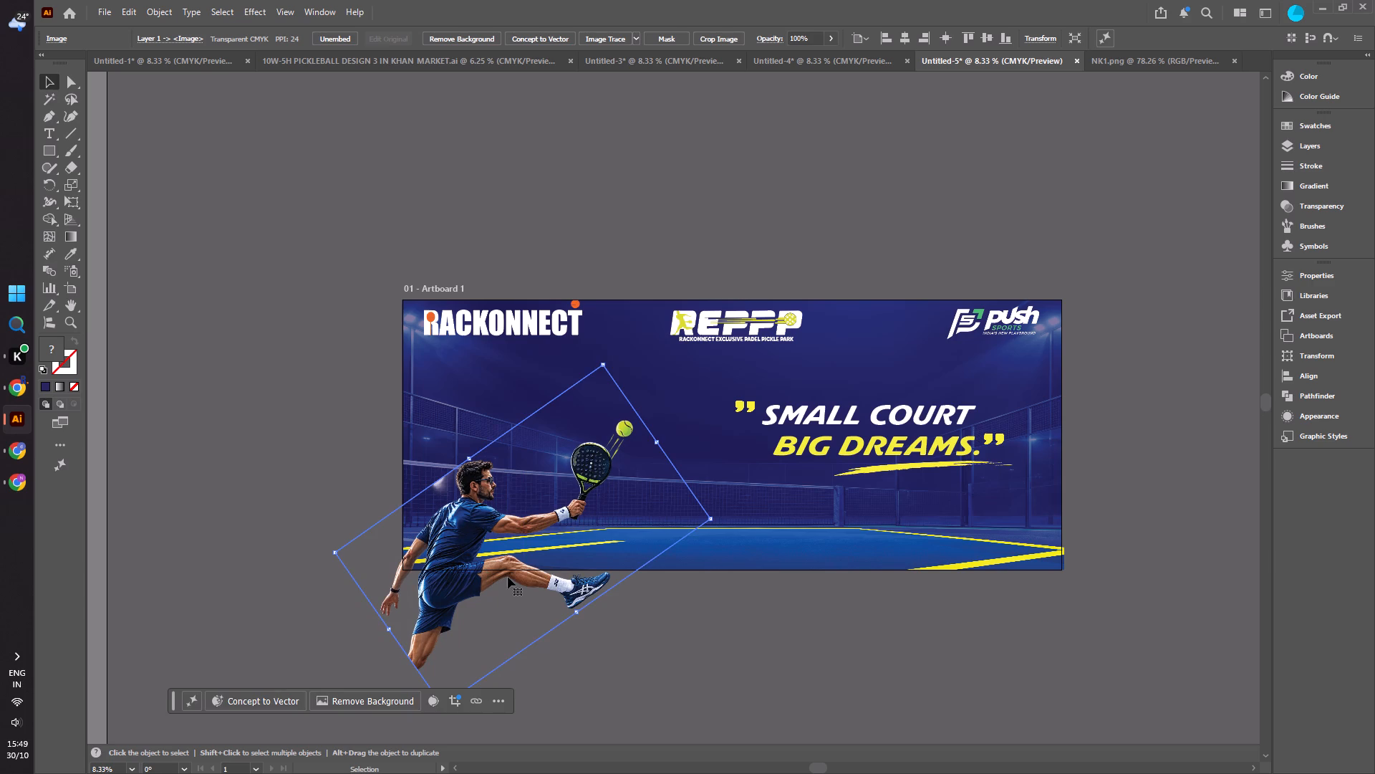
drag(508, 577, 504, 593)
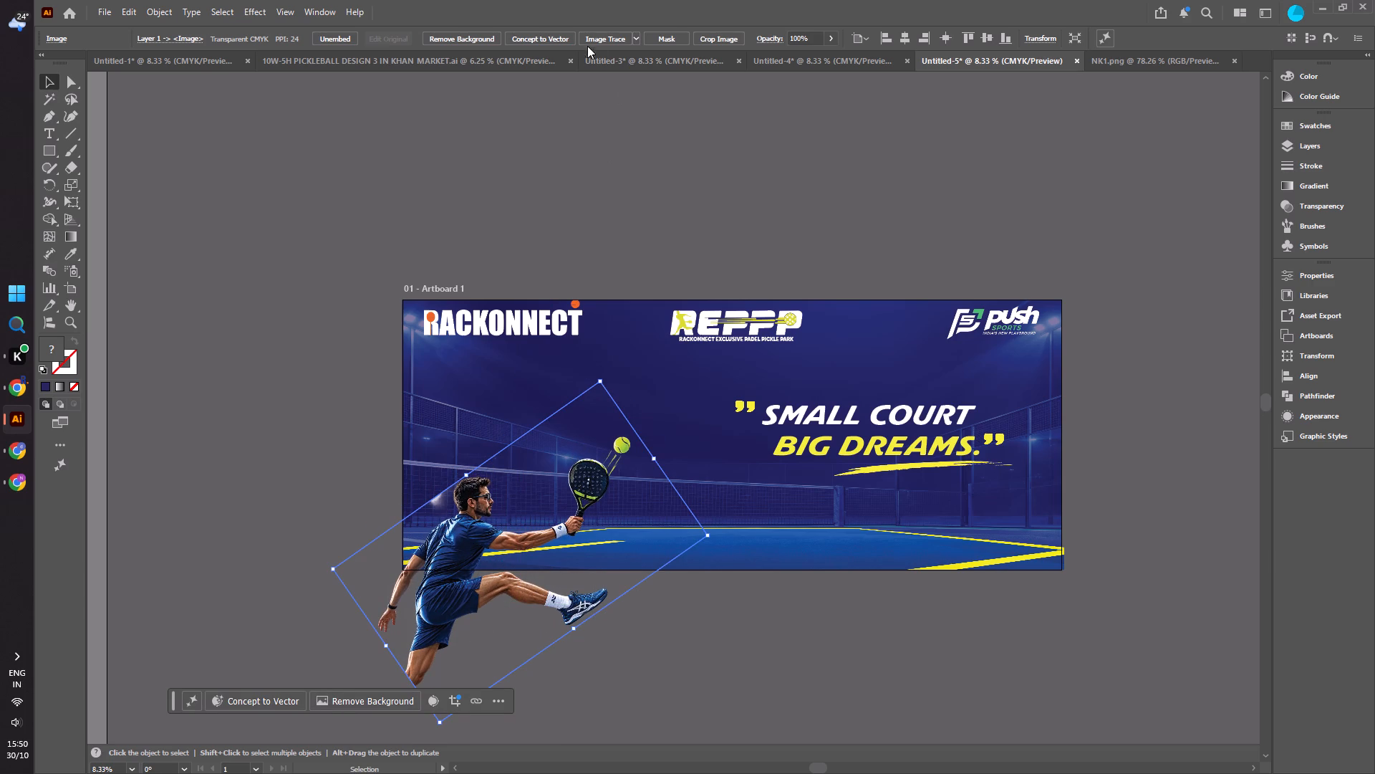
Crop the player image along the banner's bottom edge, to about 3.88 ft wide by 2.86 ft high, keeping the upper body, racket and ball.
click(710, 41)
drag(512, 720, 510, 570)
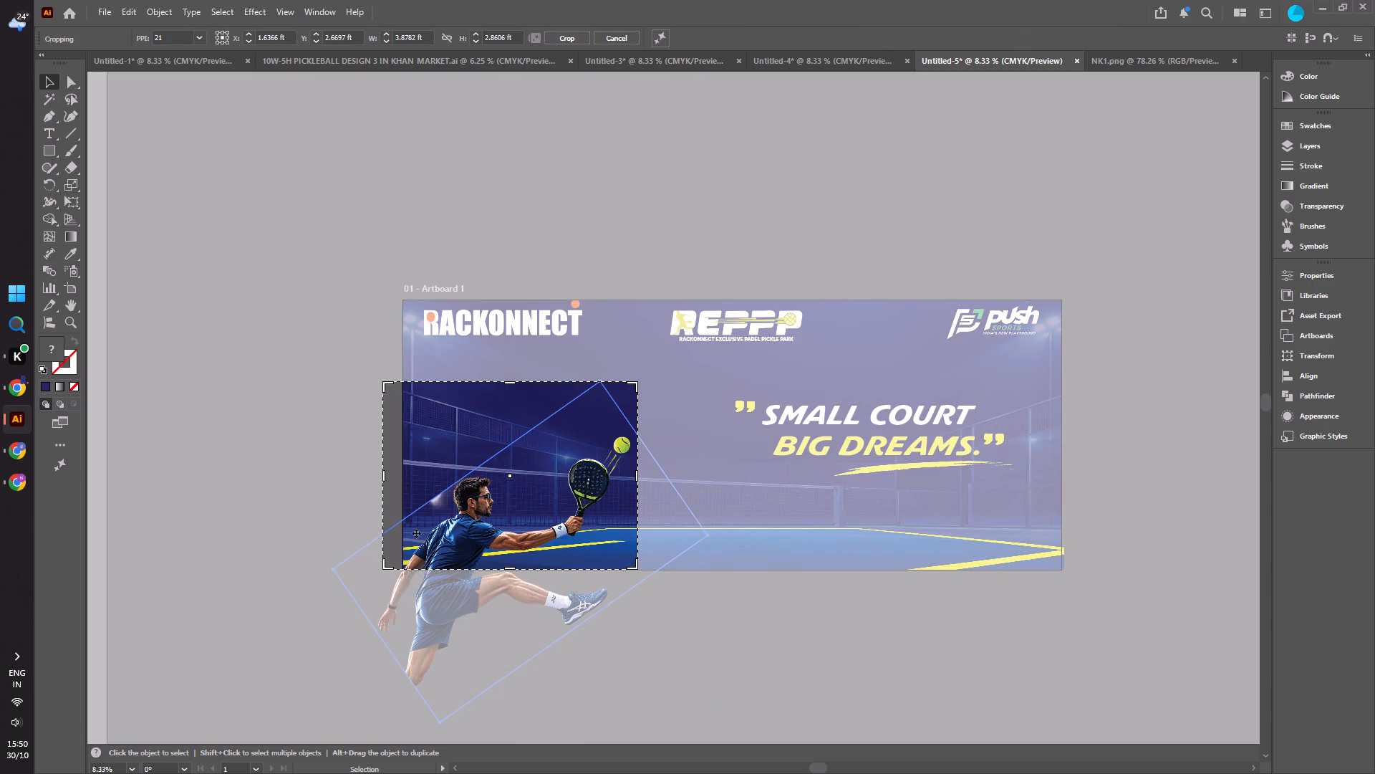
click(561, 41)
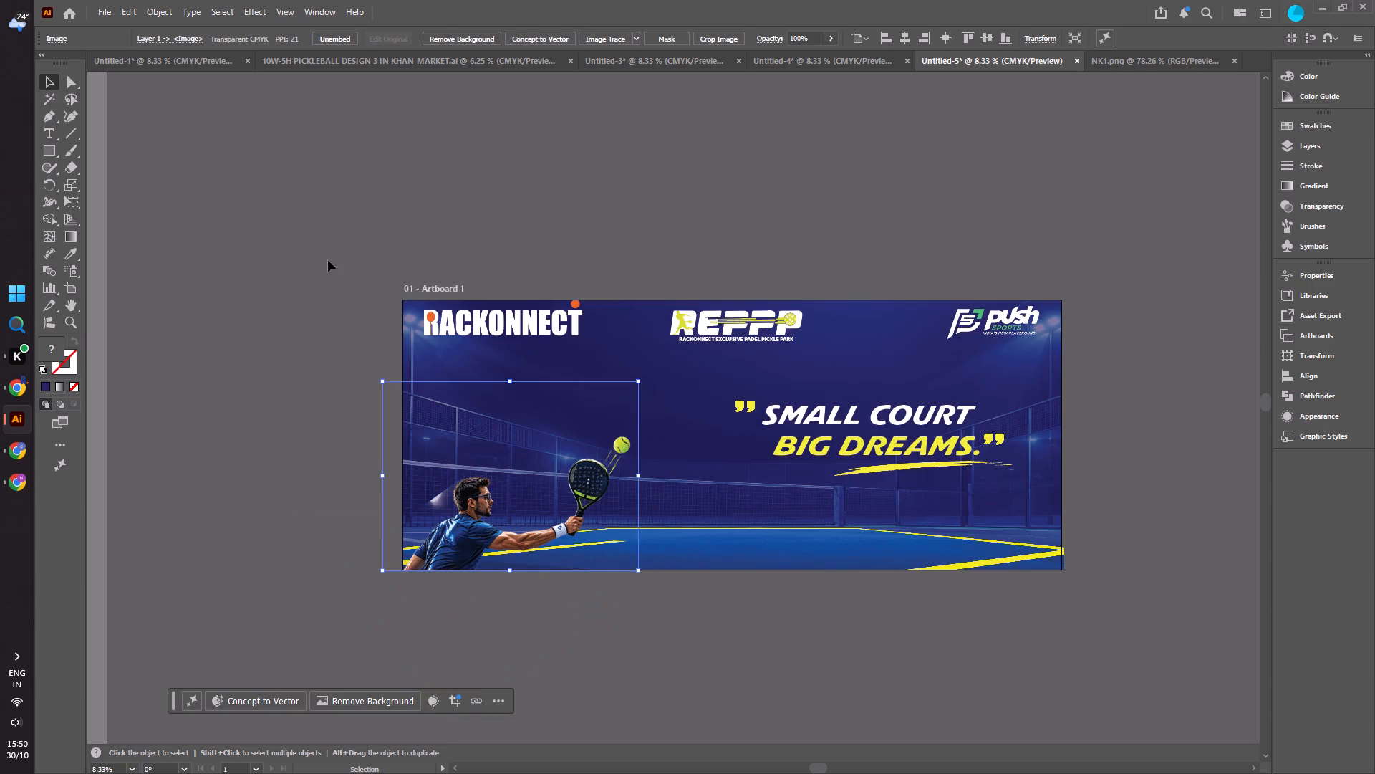
click(328, 260)
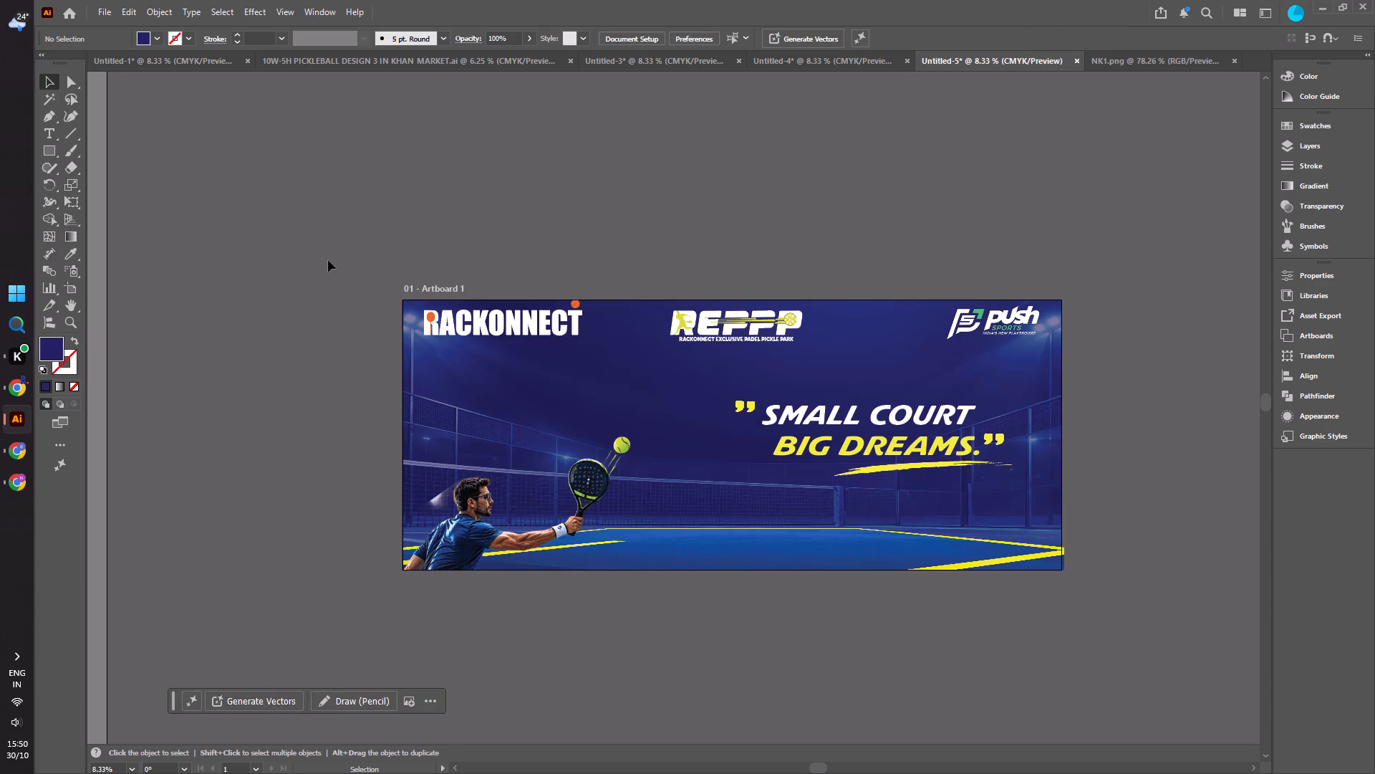
Enlarge the cropped player image to about 5.08 by 3.71 ft and shift it slightly left.
click(458, 525)
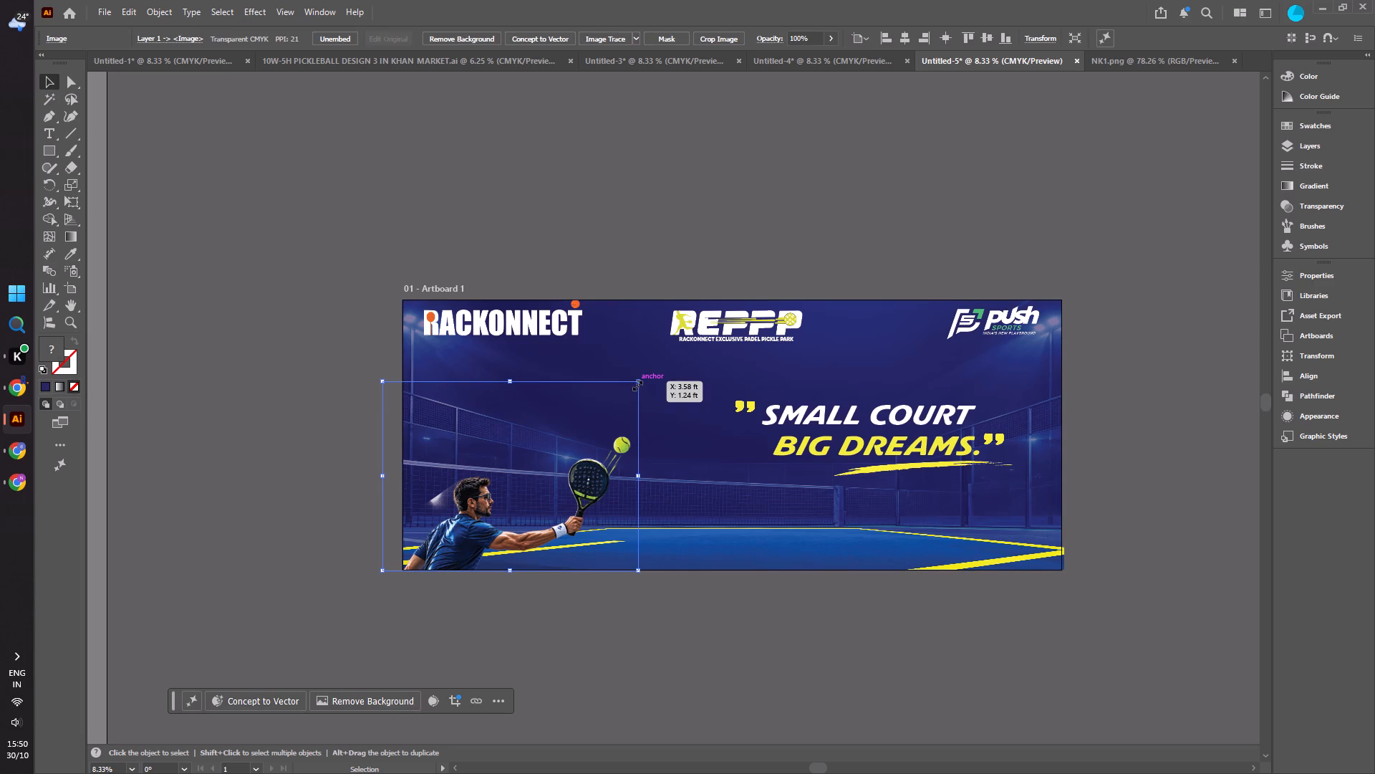
alt+drag(636, 384, 715, 327)
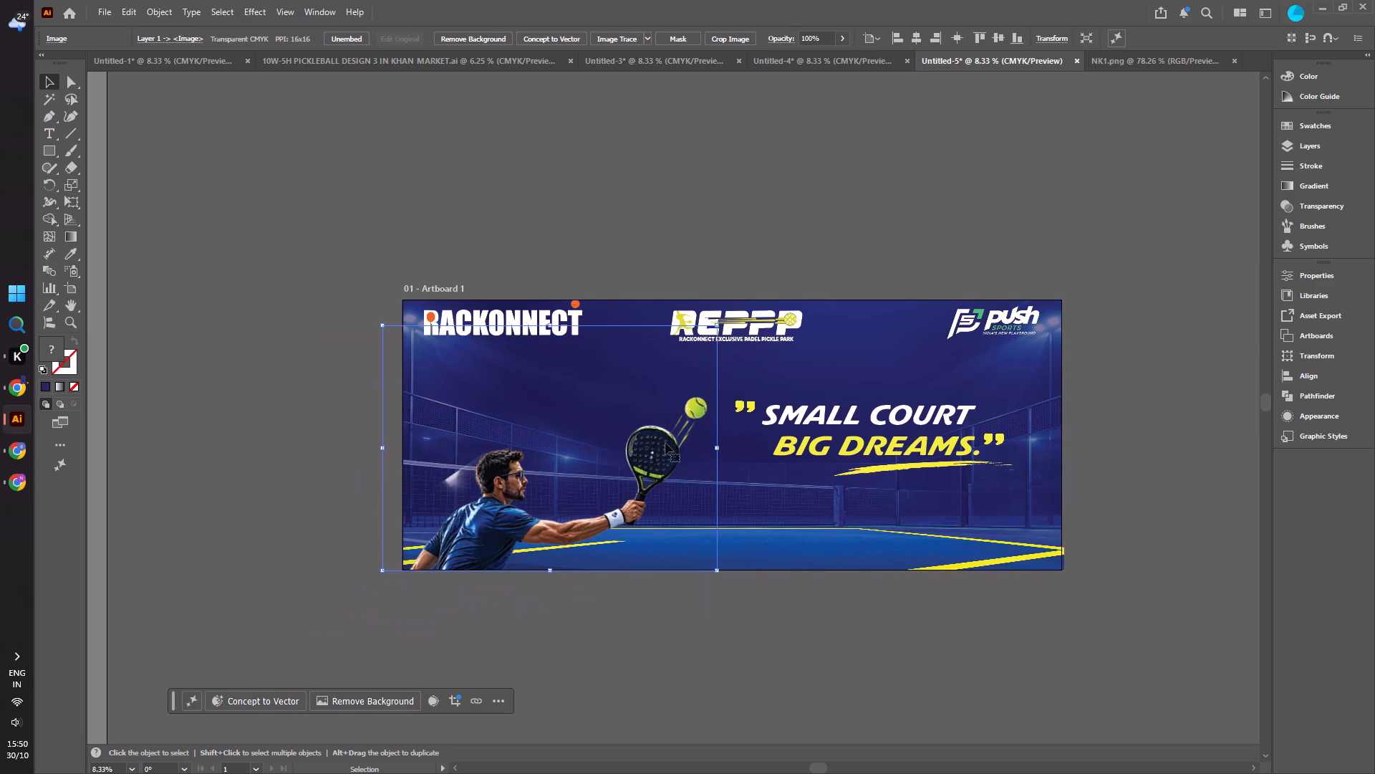
click(662, 450)
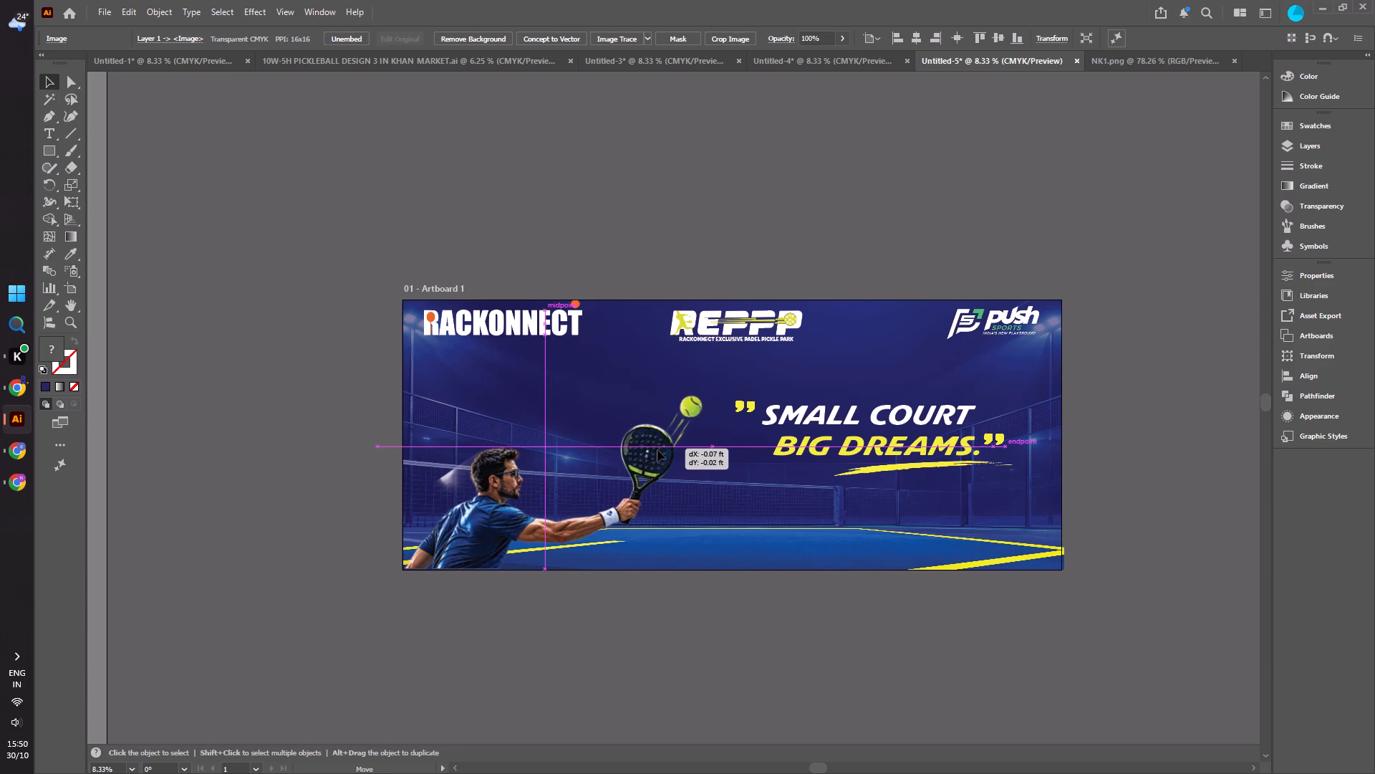
click(282, 473)
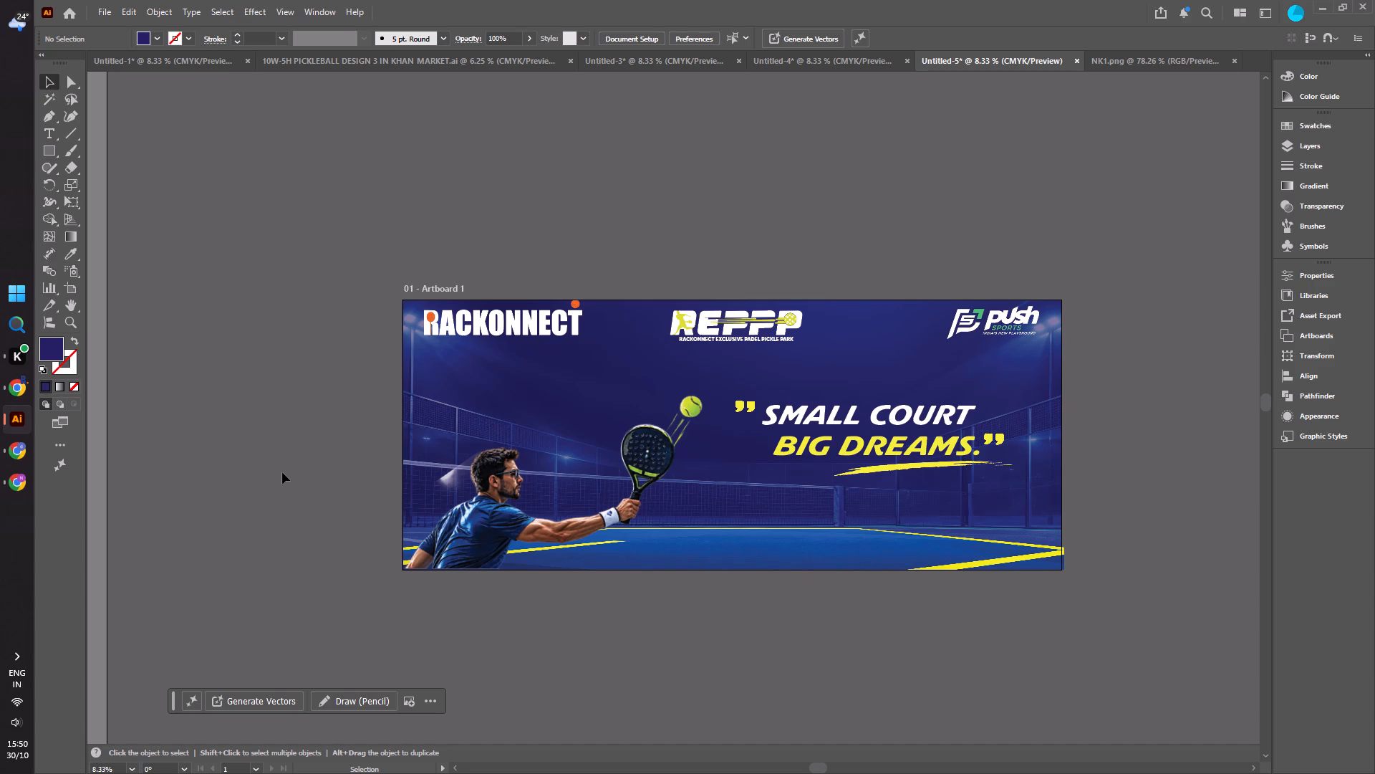
Nudge the player image down and left so its cut edge sits flush with the banner's bottom edge.
alt+scroll(347, 534, up, 4)
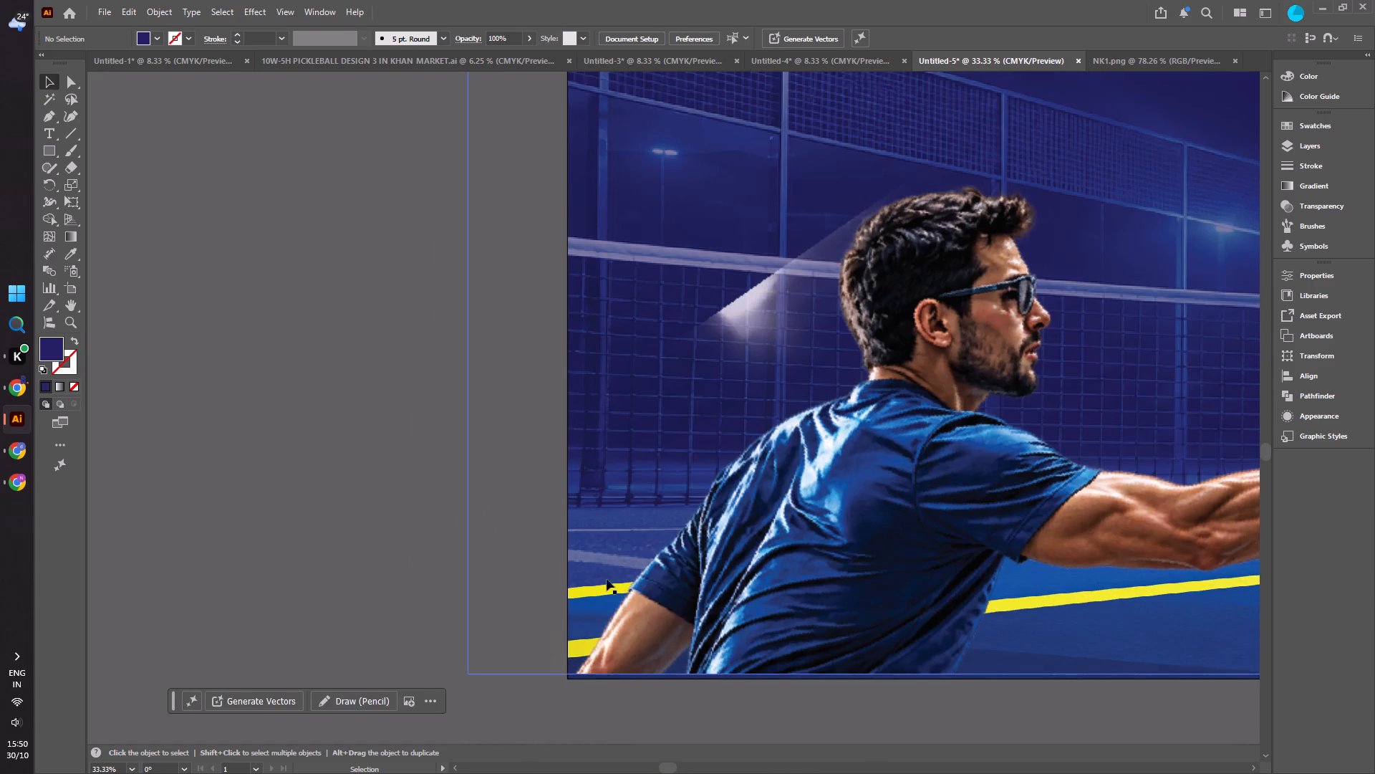
drag(763, 586, 753, 590)
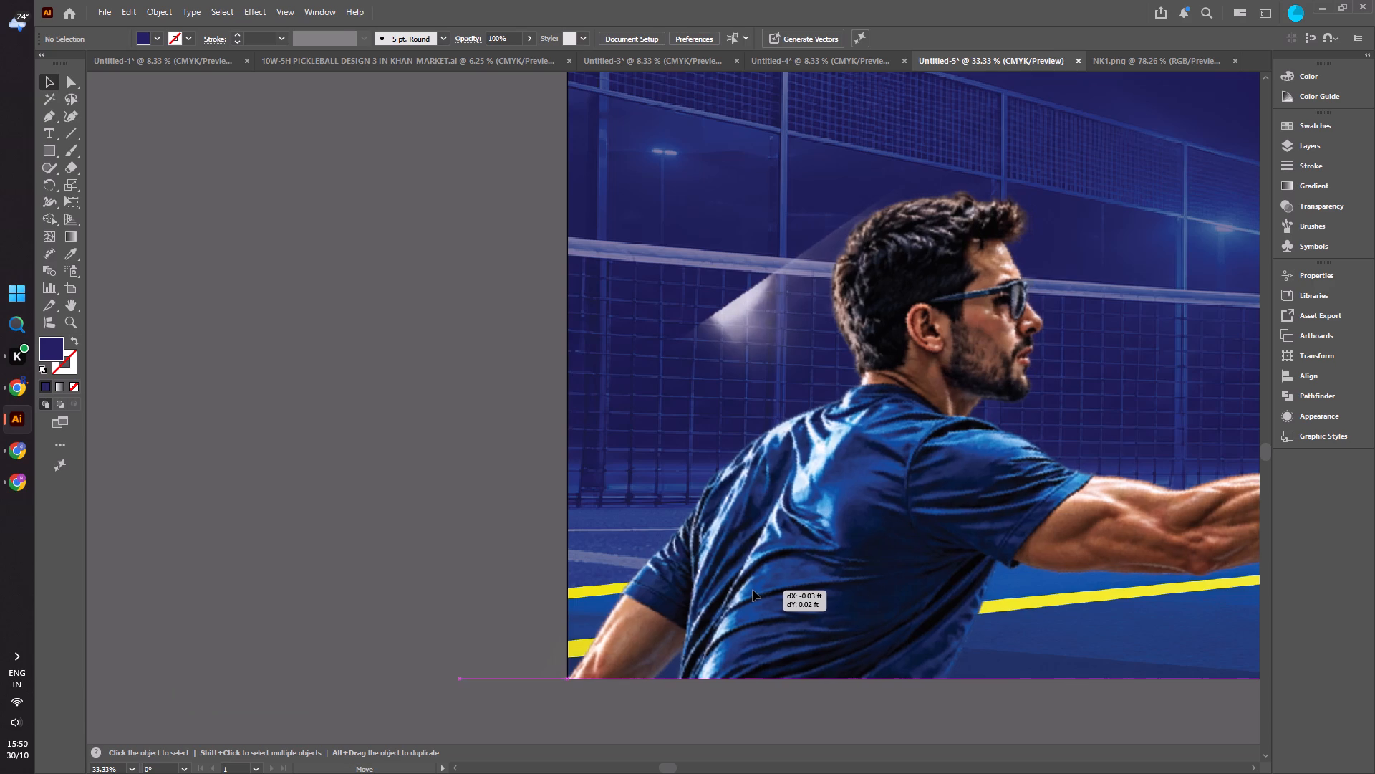
drag(753, 590, 756, 591)
alt+scroll(392, 550, down, 2)
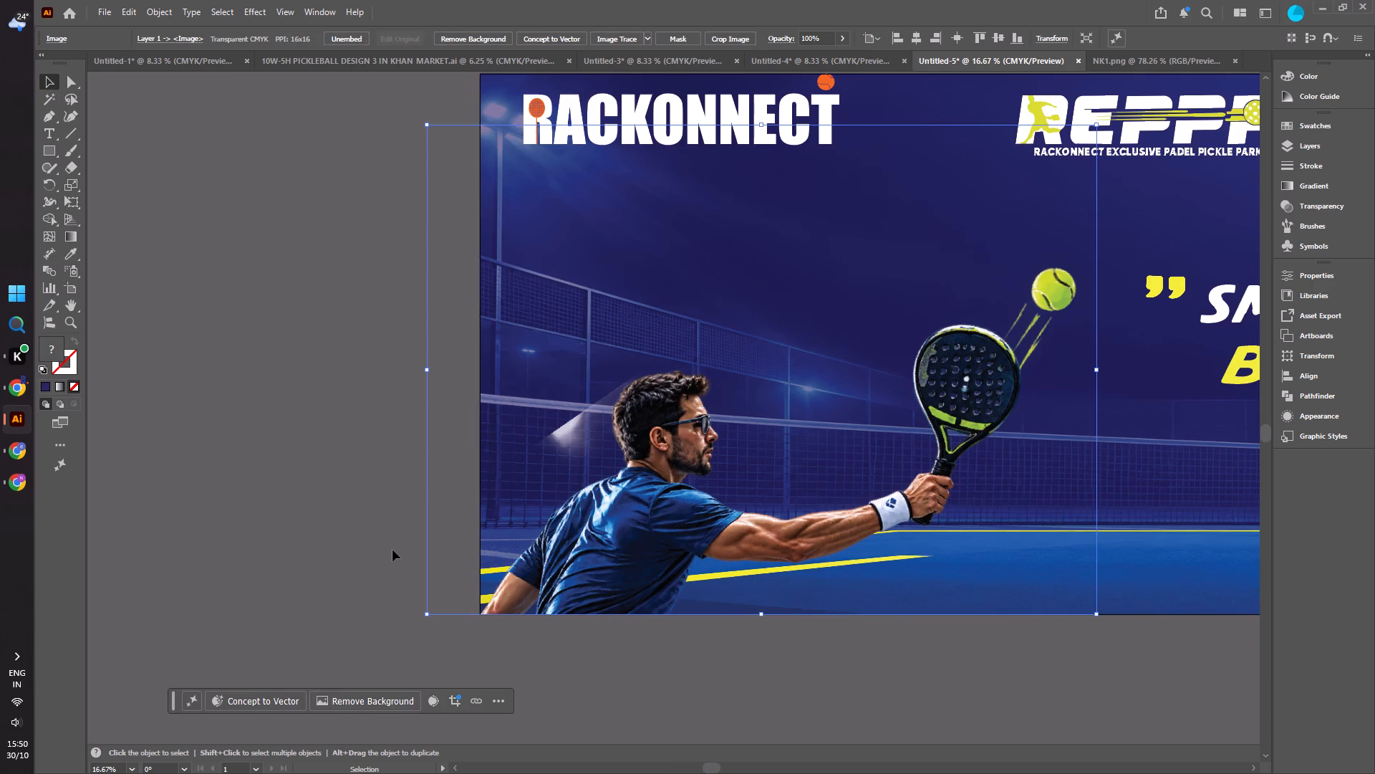
alt+scroll(392, 550, down, 1)
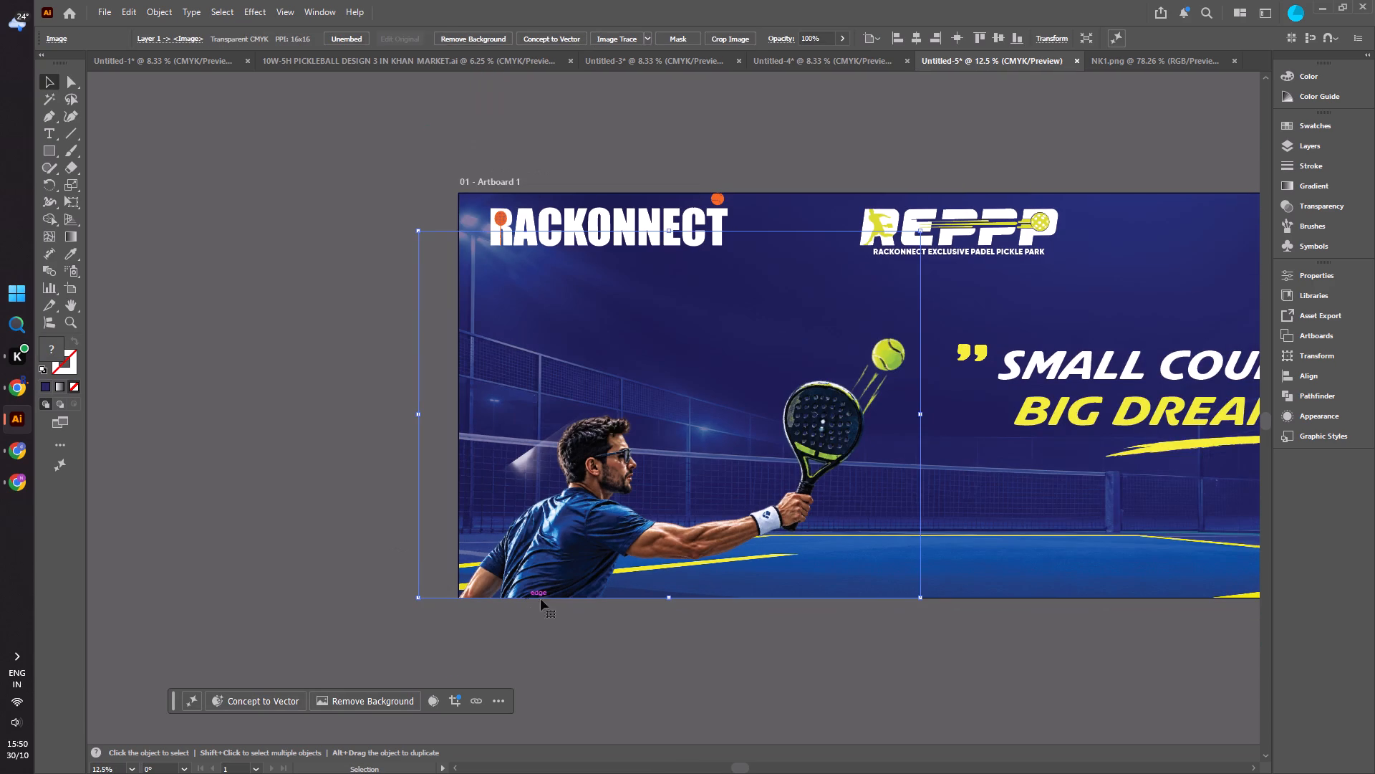
click(626, 620)
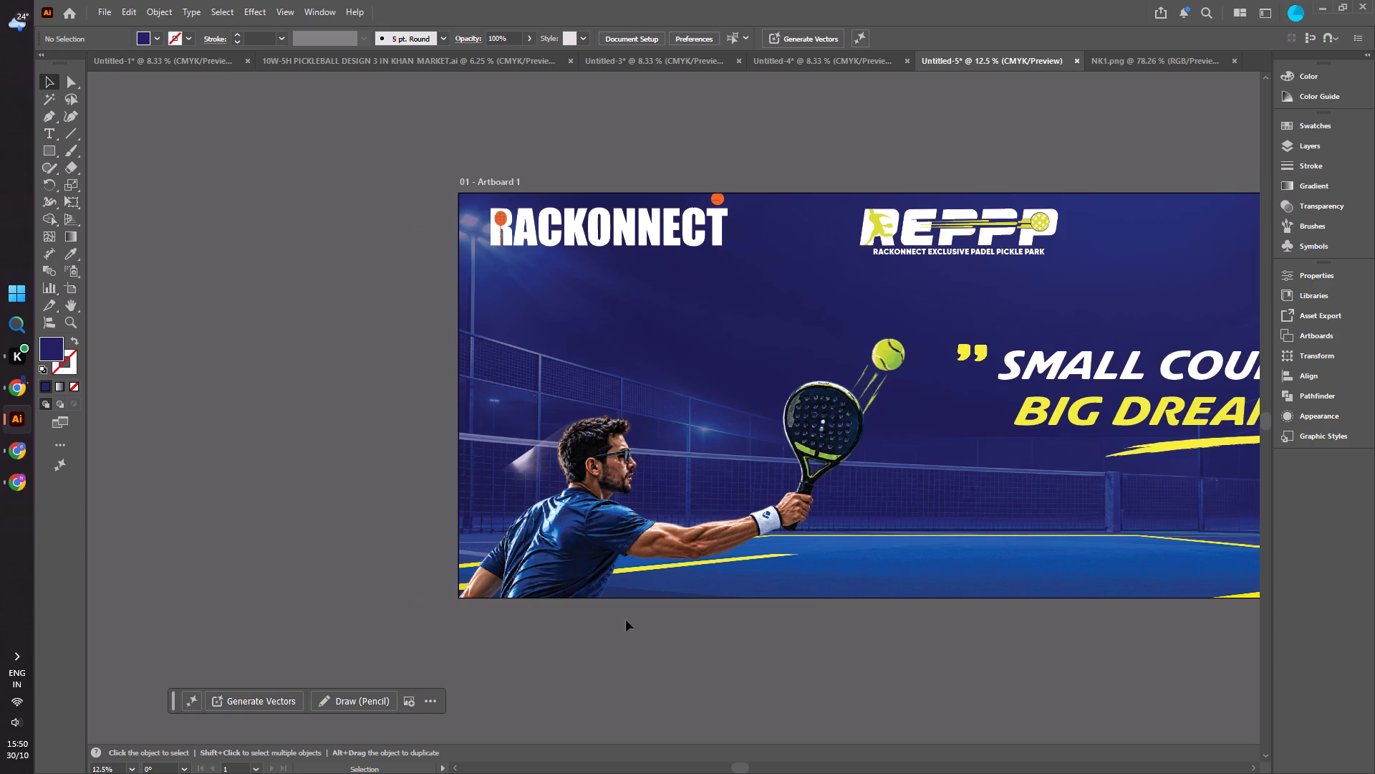
alt+scroll(626, 620, down, 1)
scroll(639, 622, down, 1)
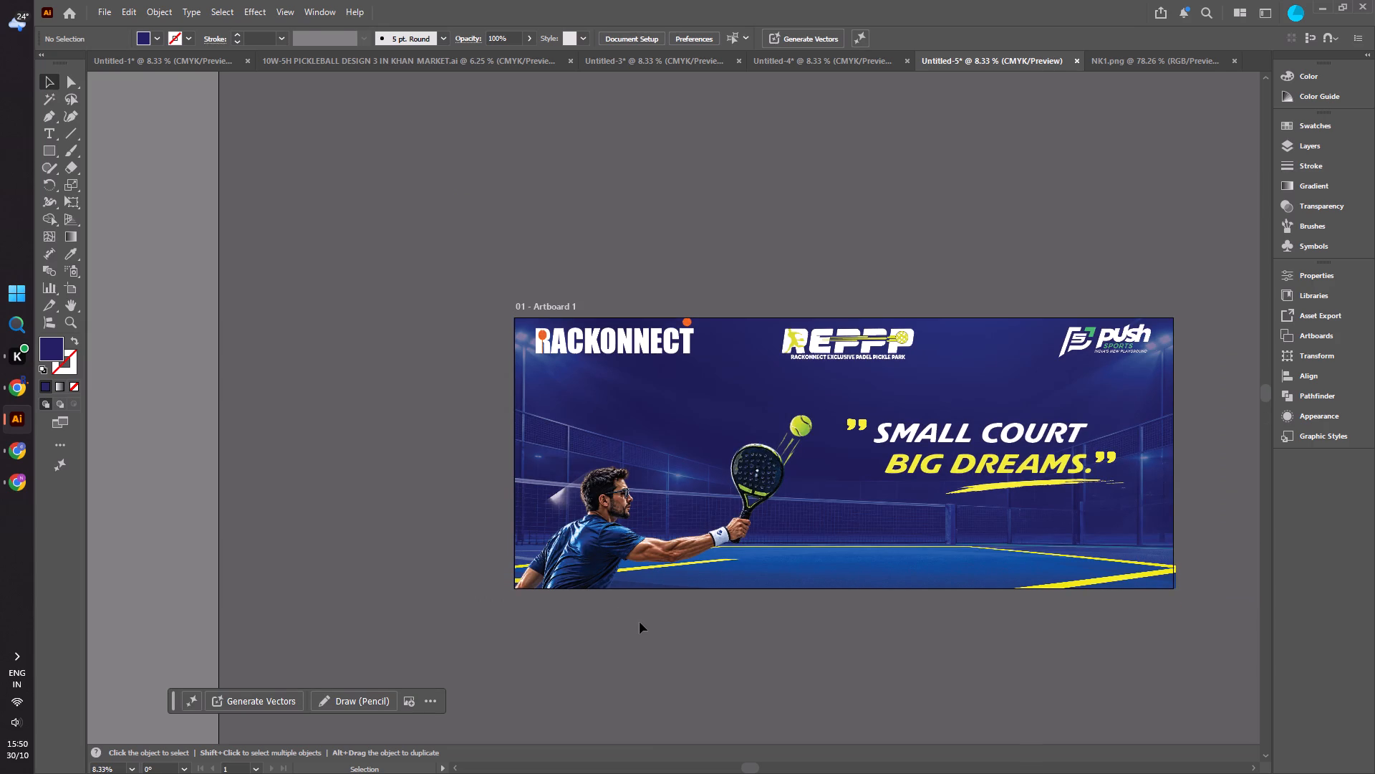
Flip the player image horizontally so he faces left.
click(614, 552)
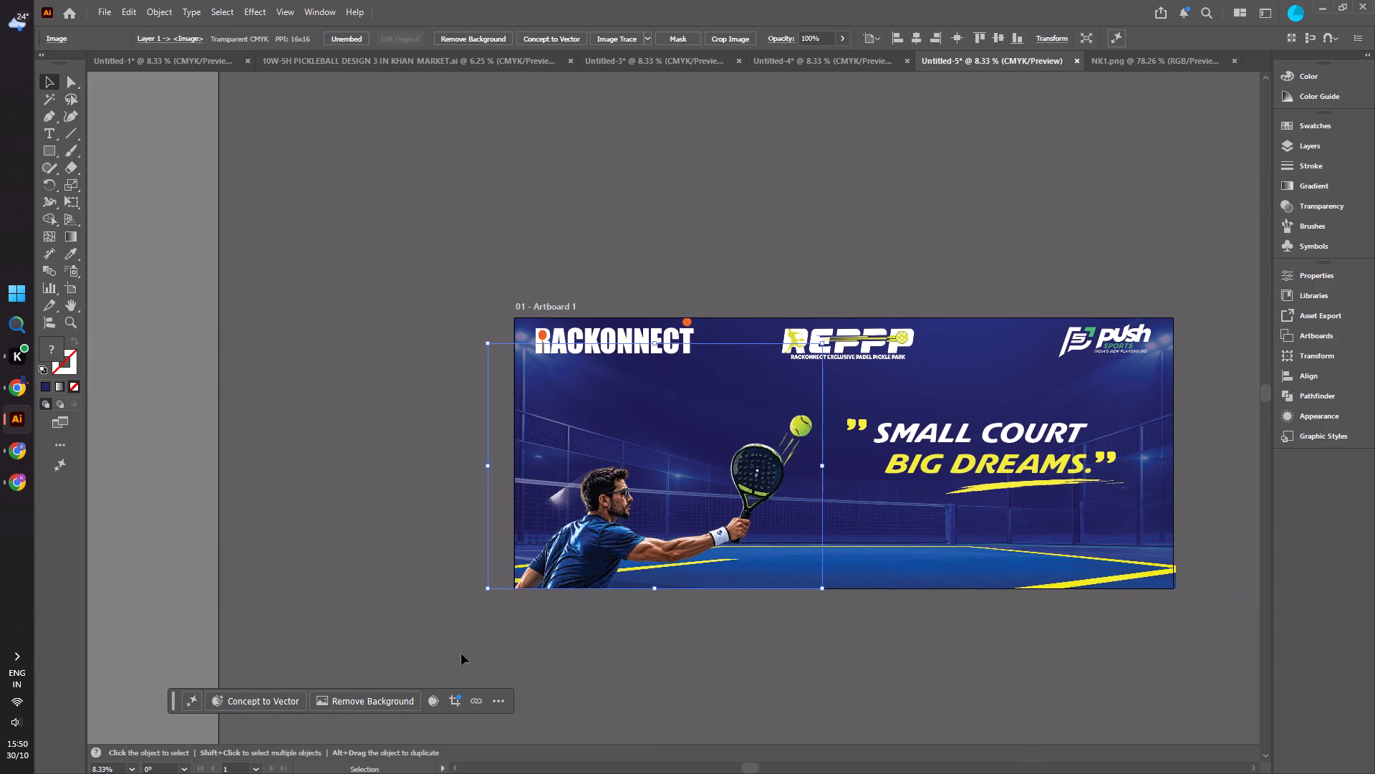
click(1294, 274)
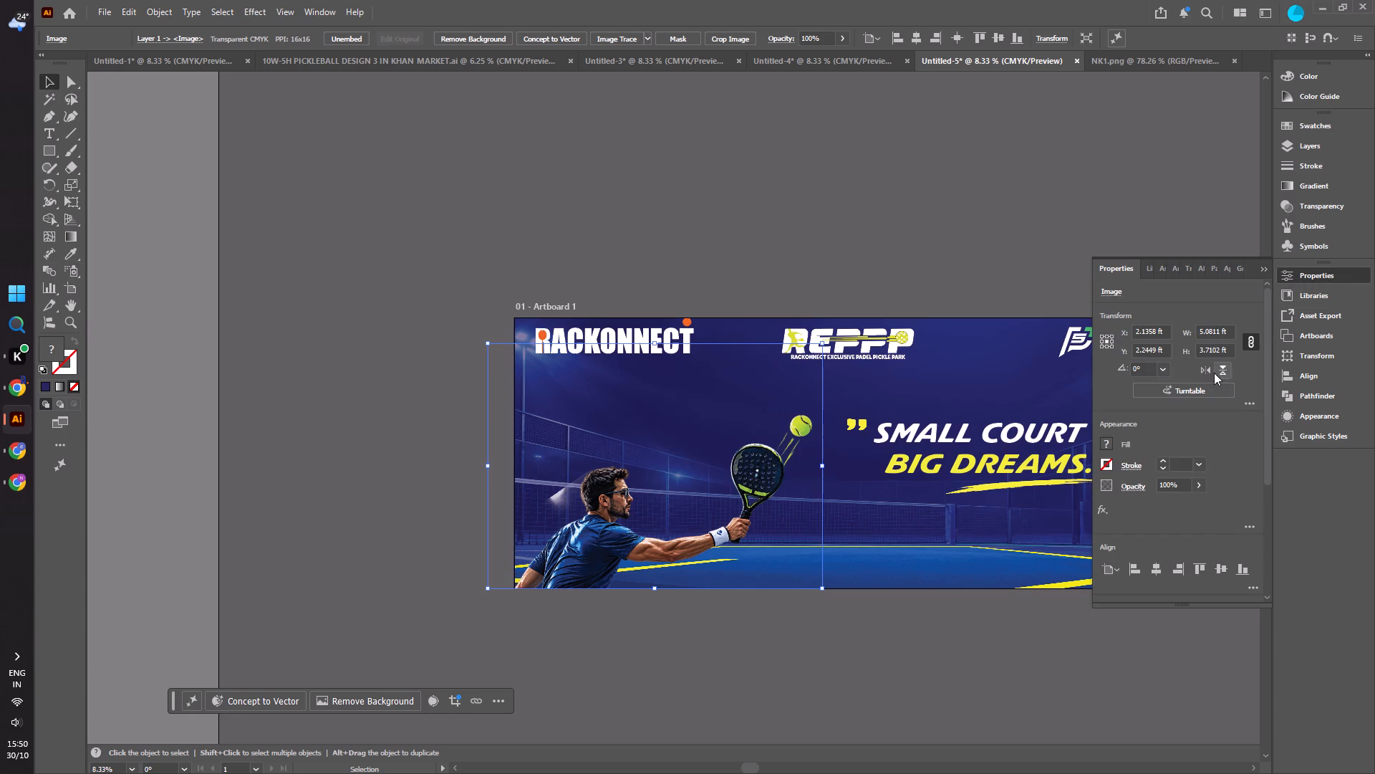
click(1211, 370)
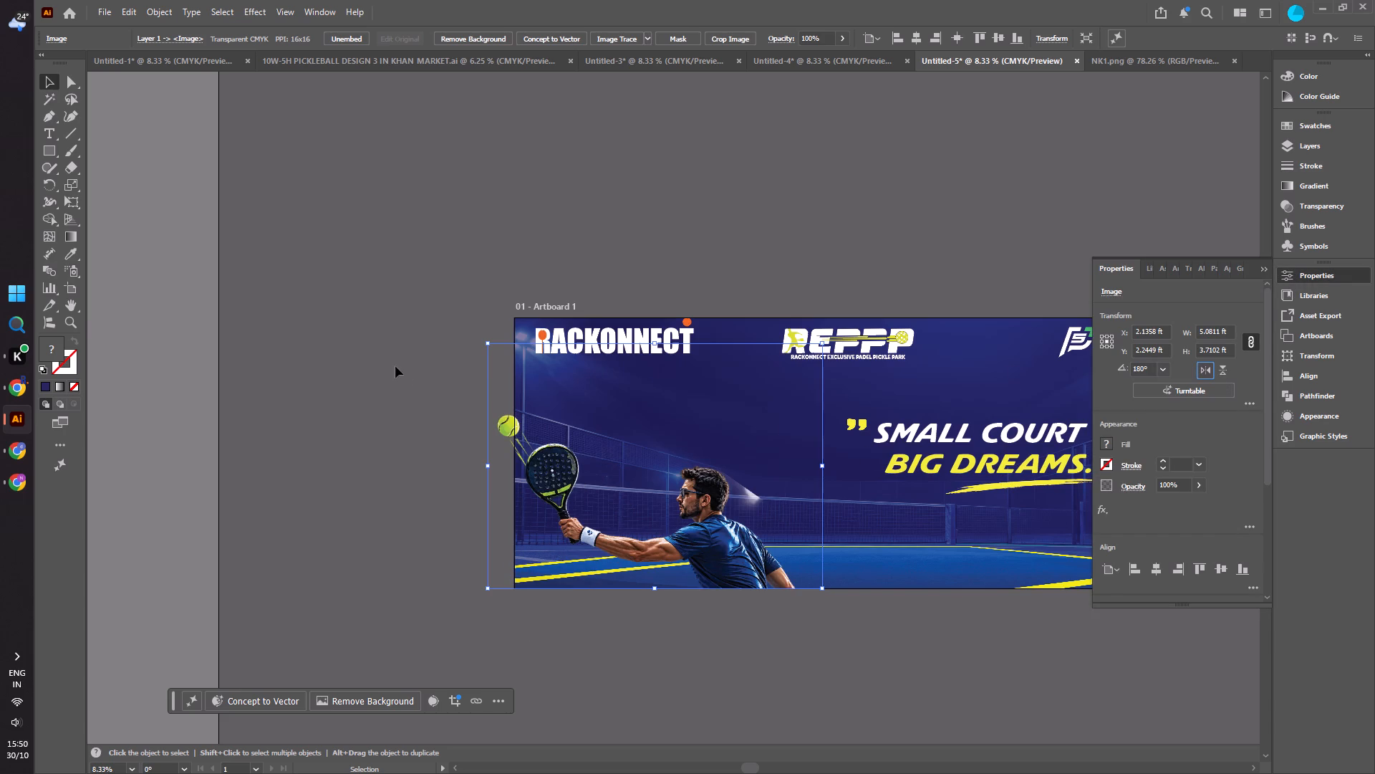
click(395, 366)
click(1260, 273)
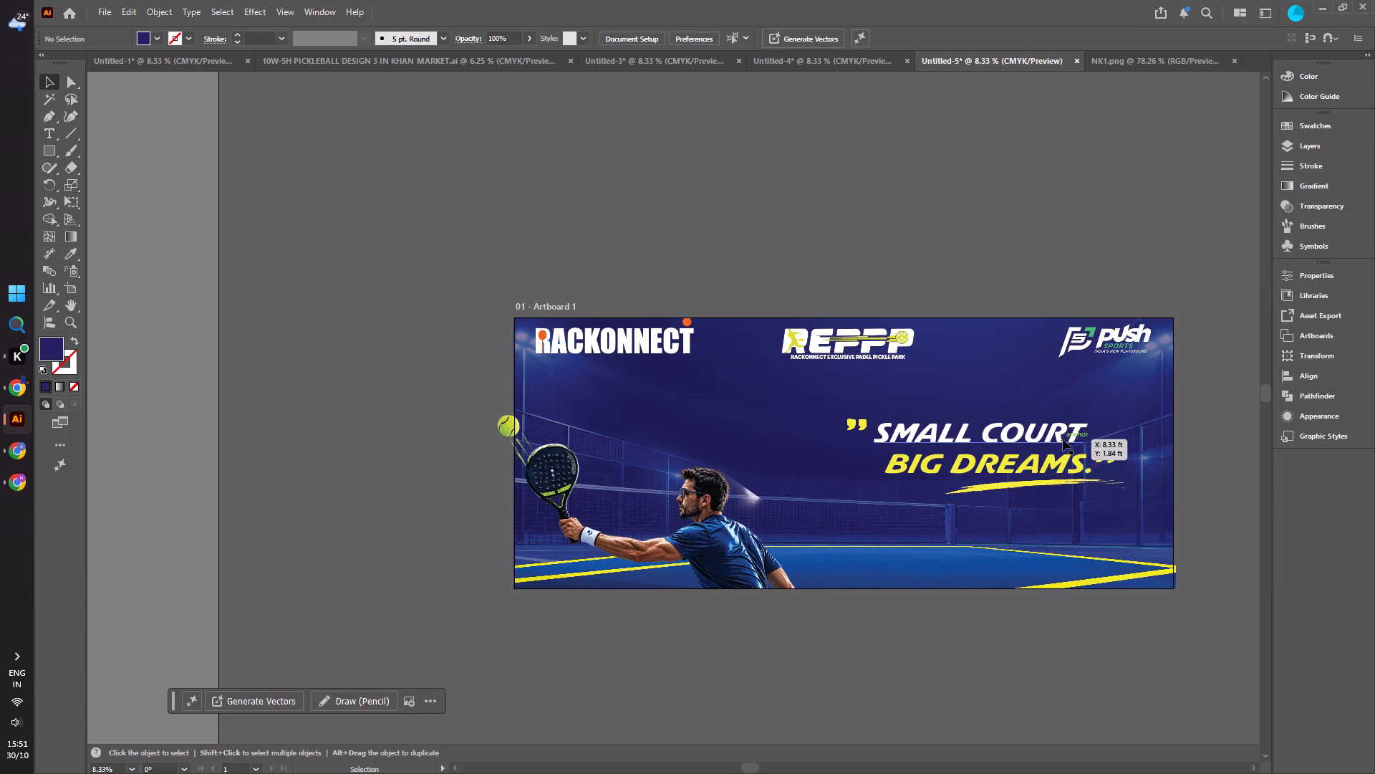
Move the headline group to the banner's left half, at about X 3.38 ft, Y 2.24 ft.
drag(1063, 439, 814, 446)
Move the flipped player about 5.77 ft to the banner's right side and align him closely with the bottom and right edges.
drag(737, 548, 1119, 543)
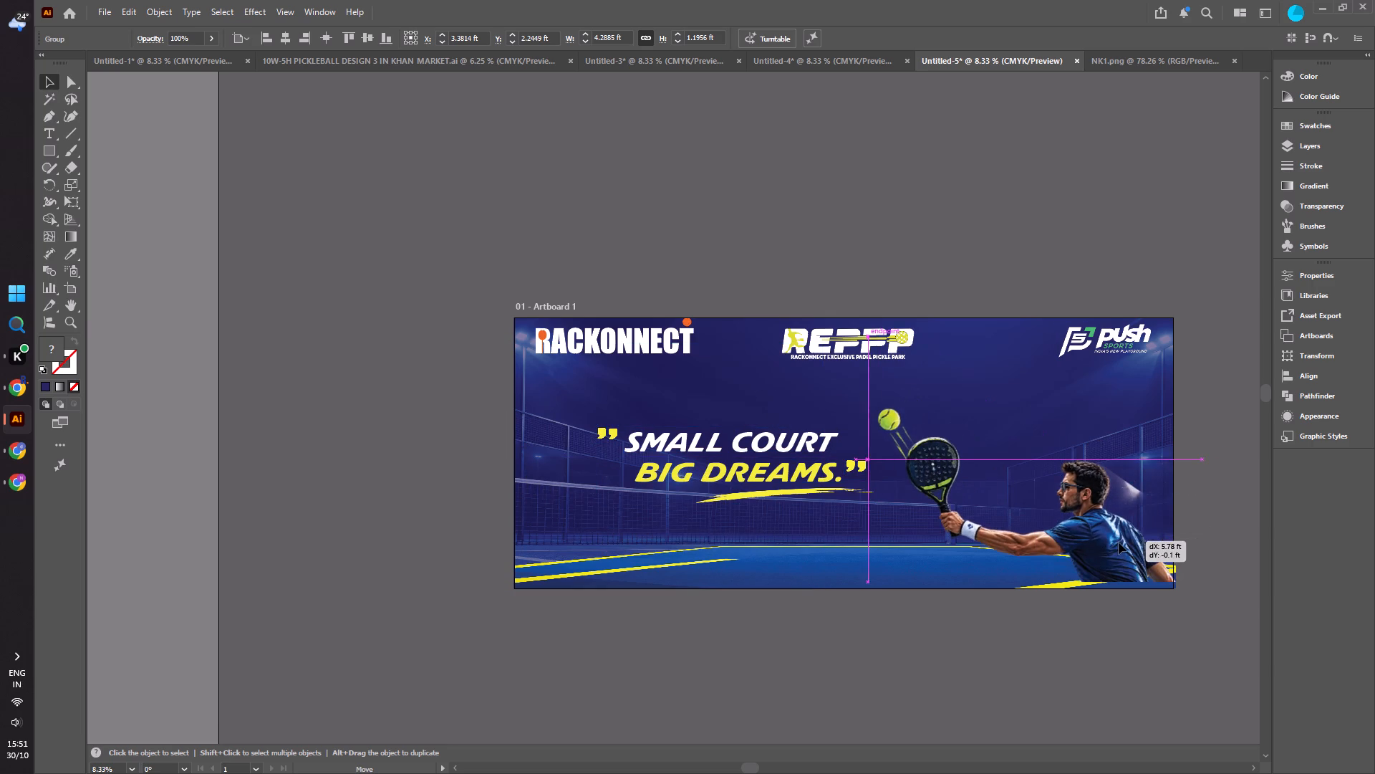
drag(1119, 543, 1116, 548)
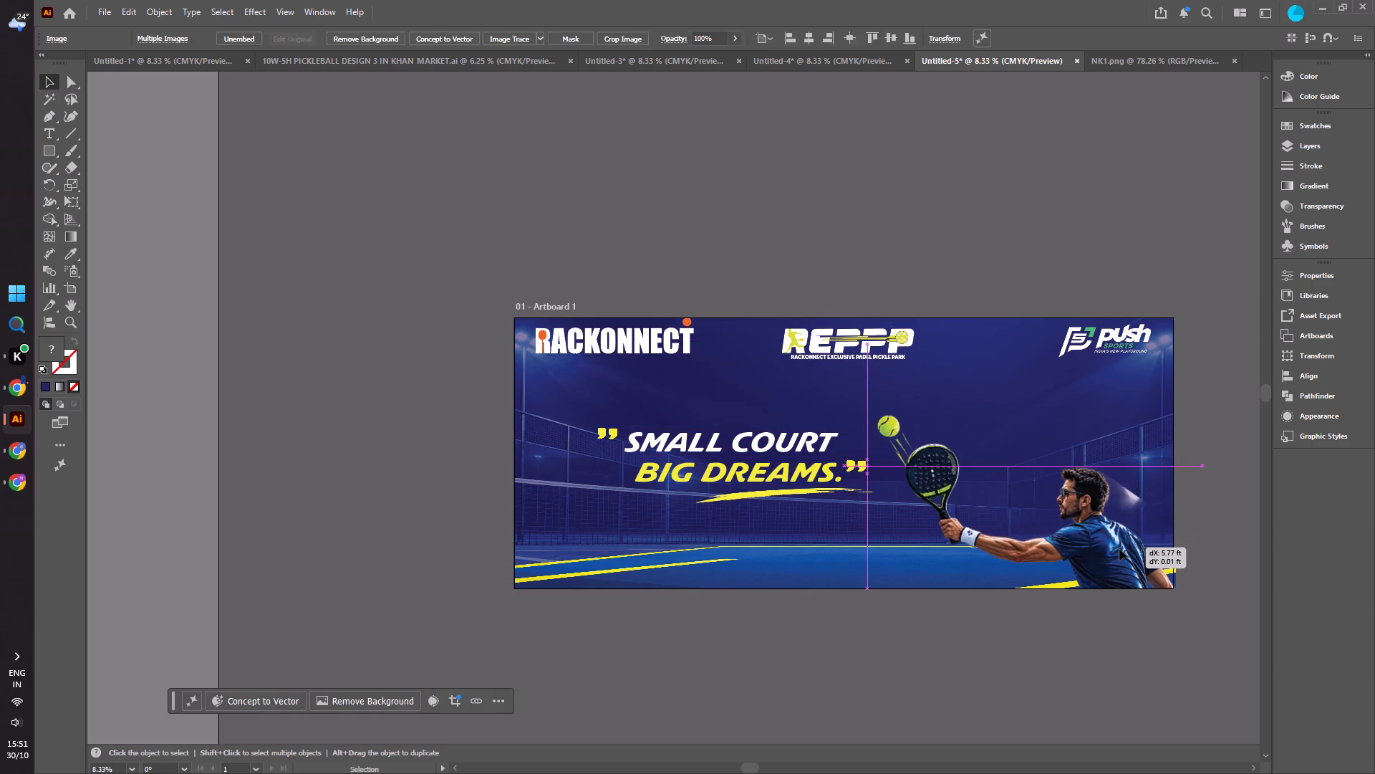
alt+scroll(1167, 580, up, 4)
drag(1134, 584, 1129, 580)
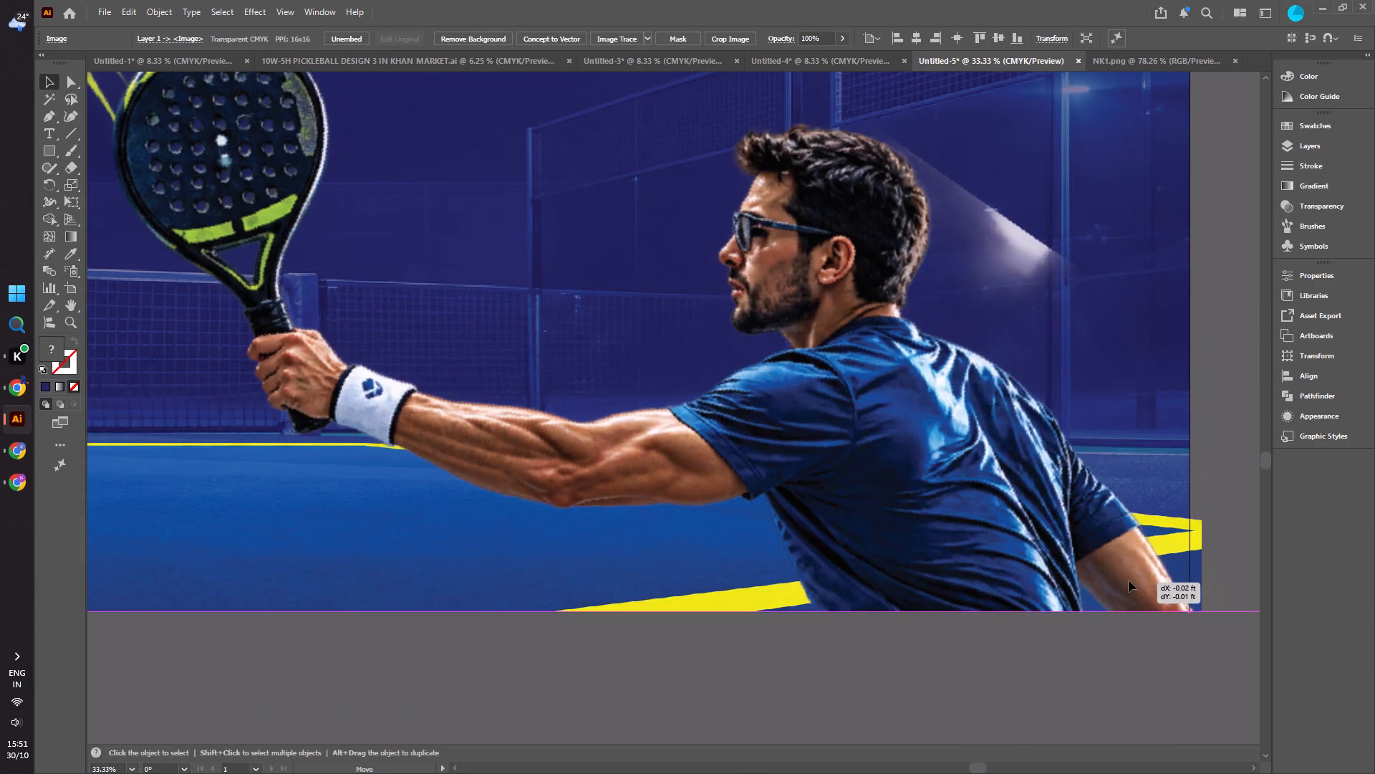
drag(1129, 580, 1124, 583)
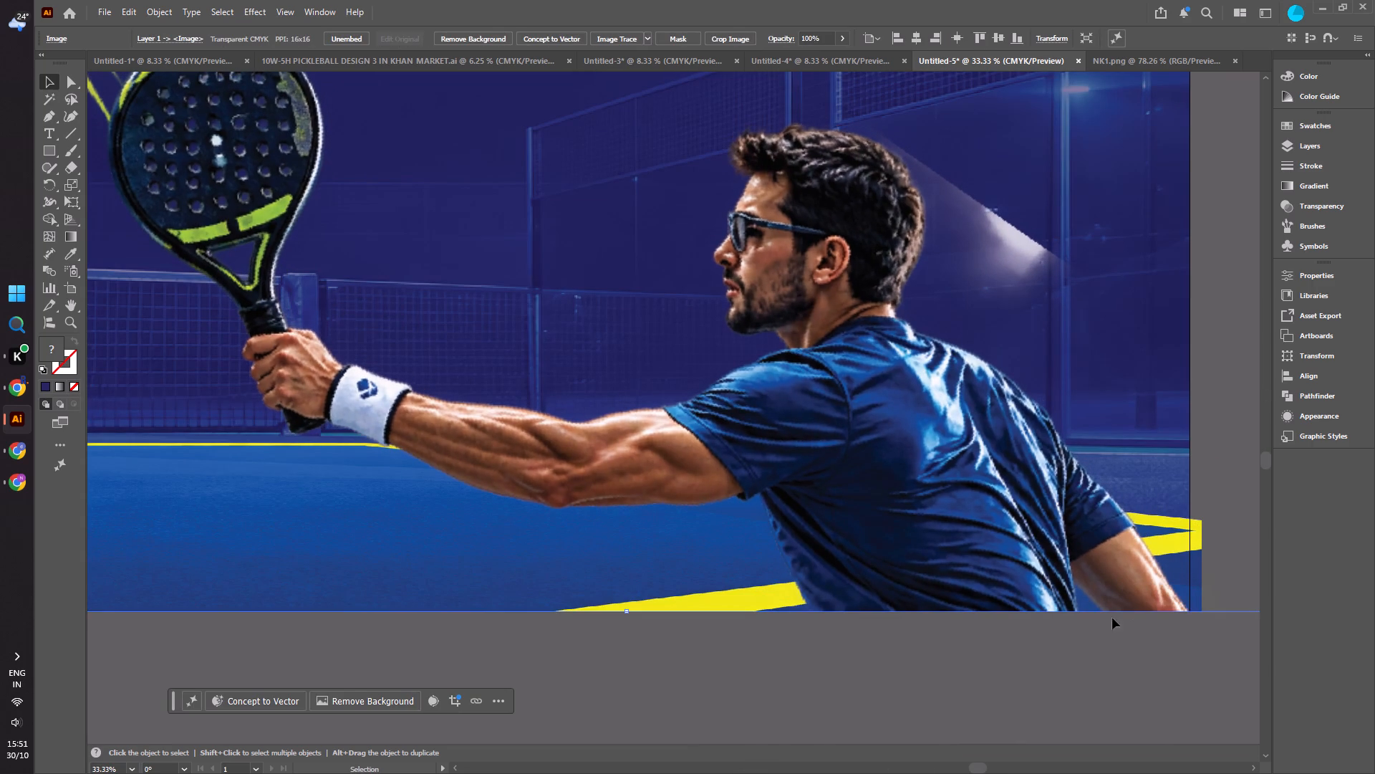
alt+click(962, 664)
alt+scroll(962, 664, down, 3)
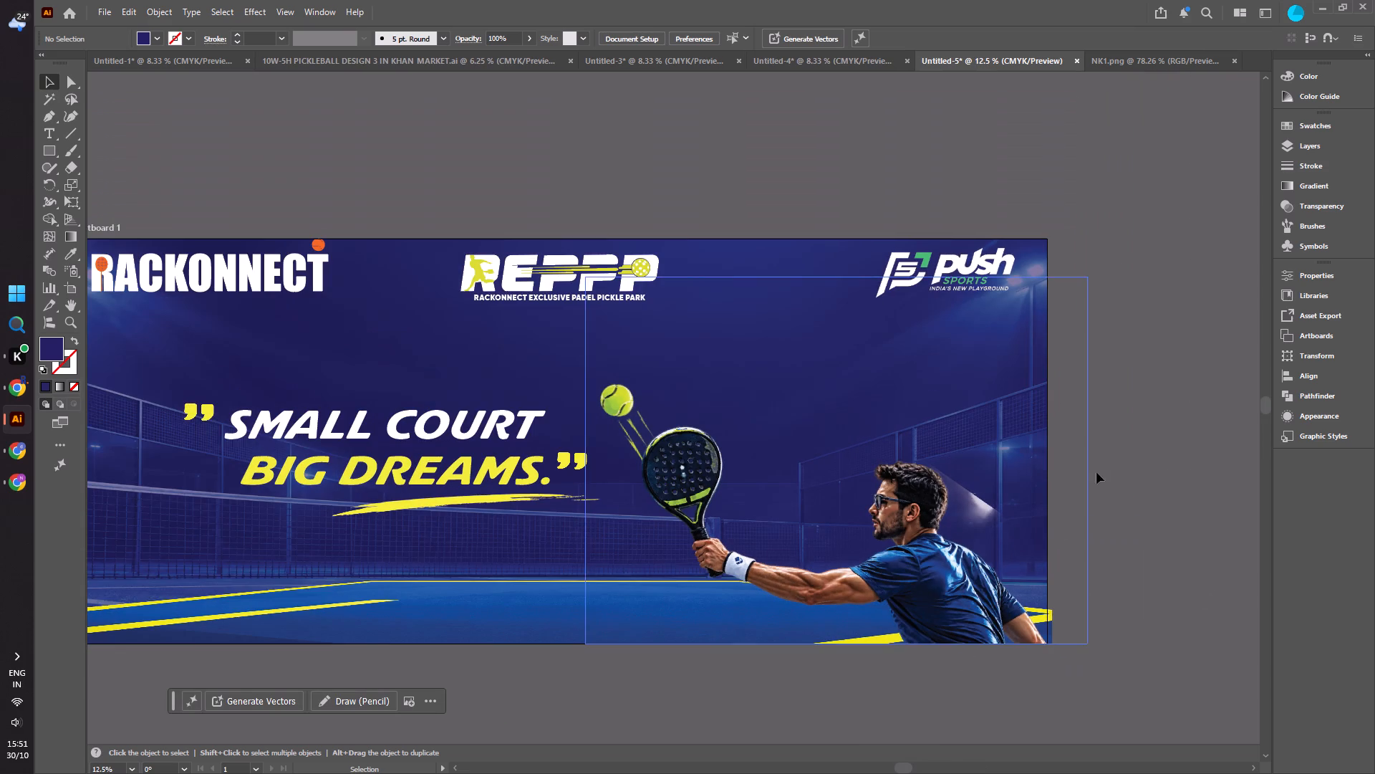
click(1152, 403)
alt+scroll(1143, 403, down, 1)
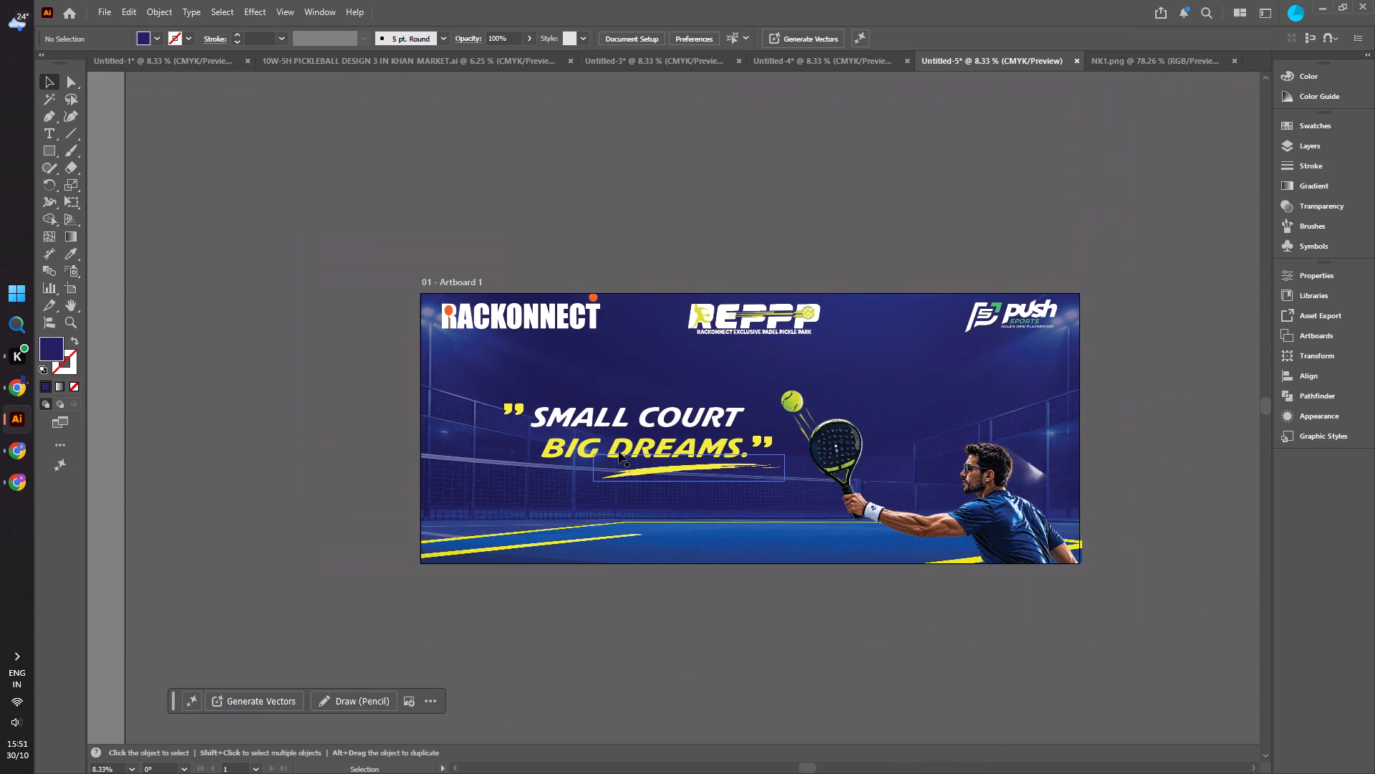
Nudge the headline group slightly left and up, away from the ball and racket.
drag(622, 423, 610, 418)
click(233, 505)
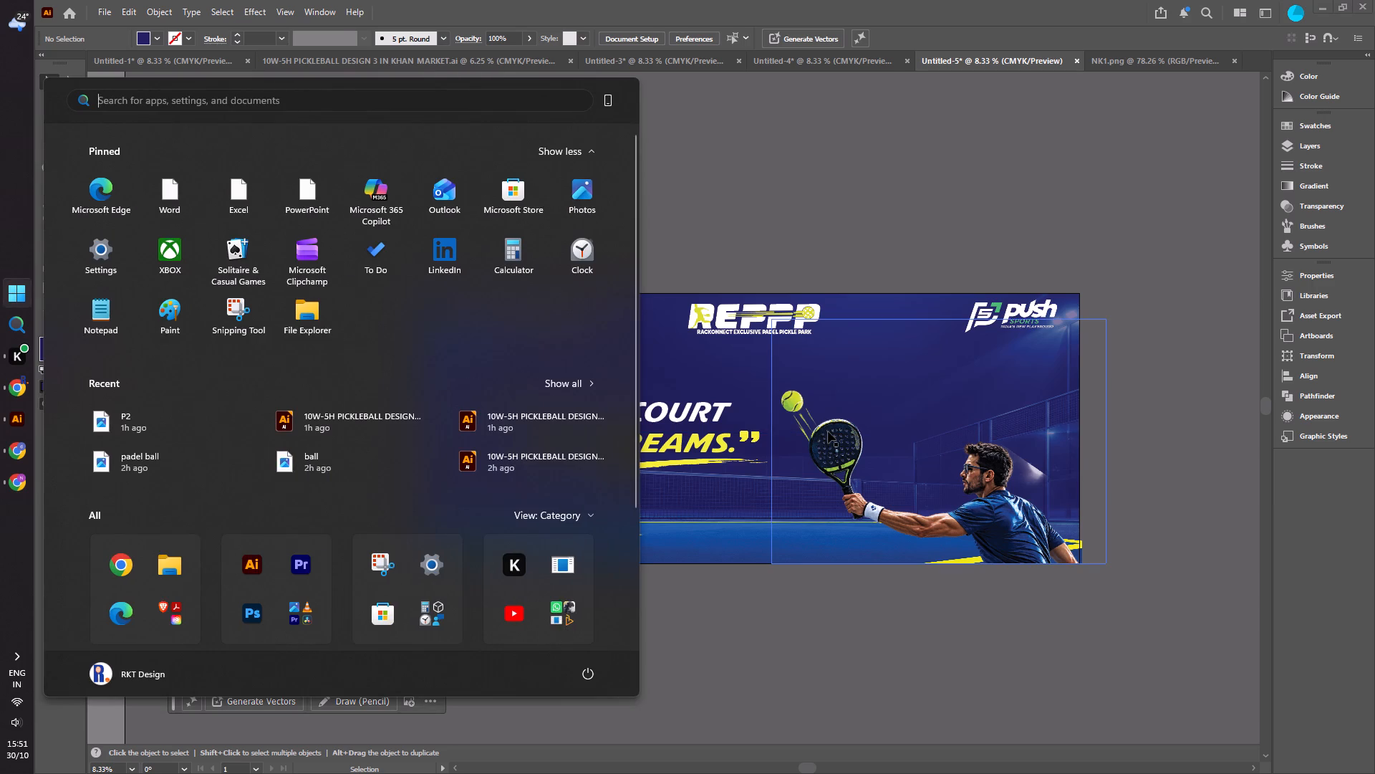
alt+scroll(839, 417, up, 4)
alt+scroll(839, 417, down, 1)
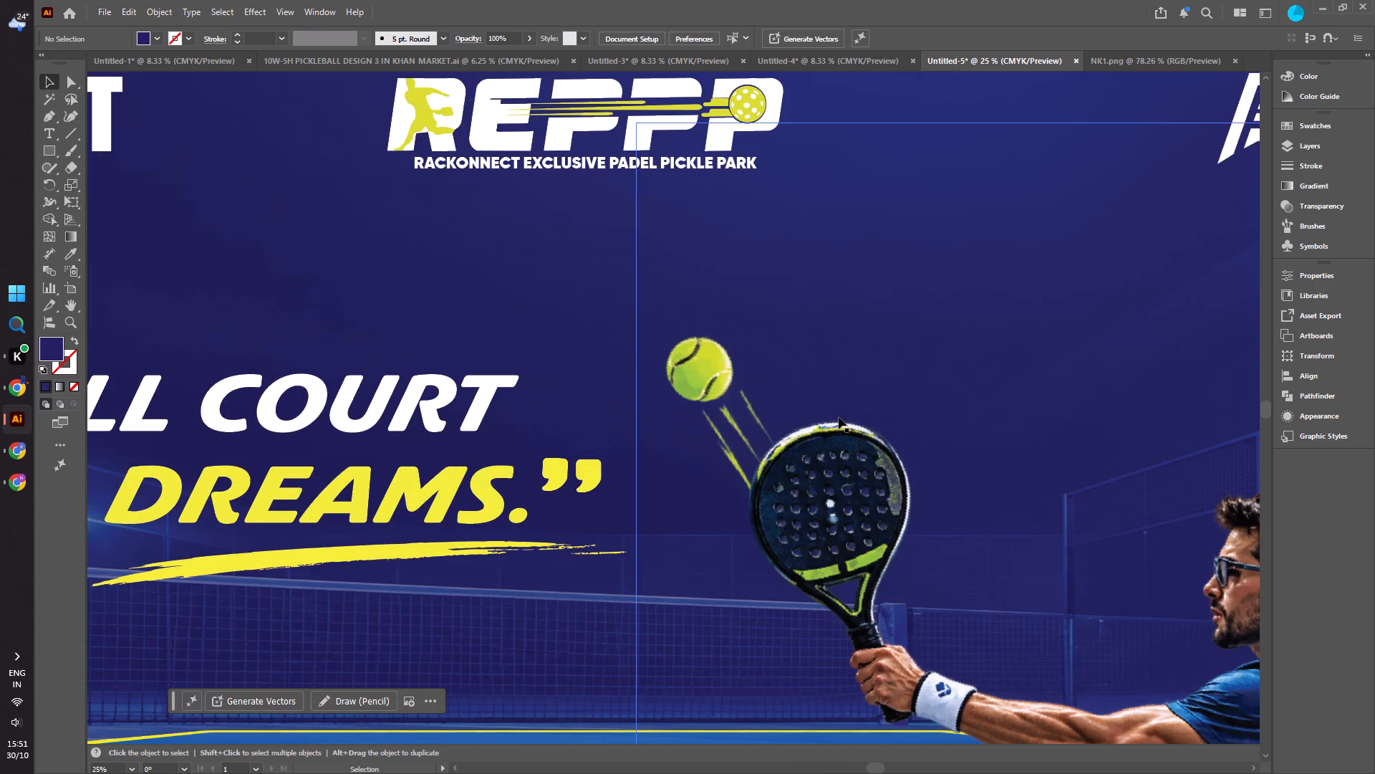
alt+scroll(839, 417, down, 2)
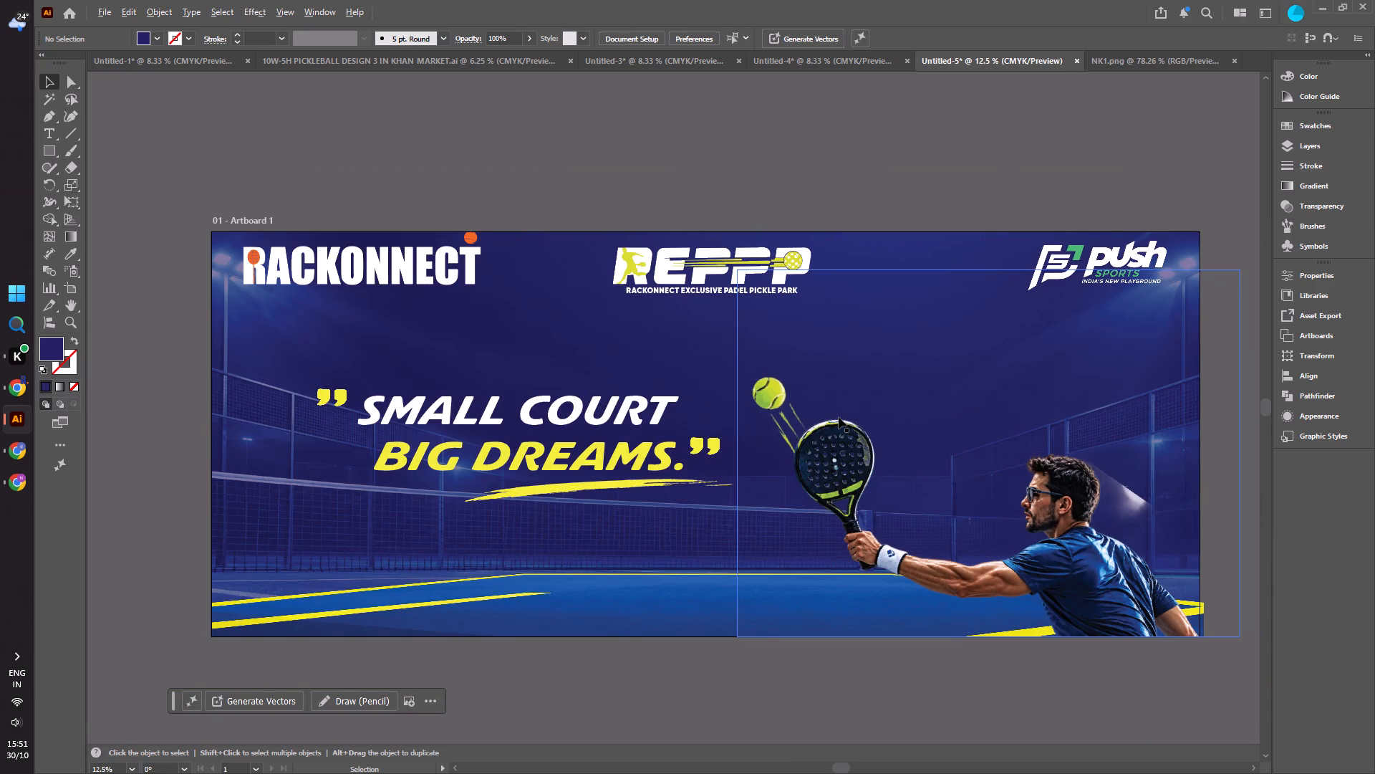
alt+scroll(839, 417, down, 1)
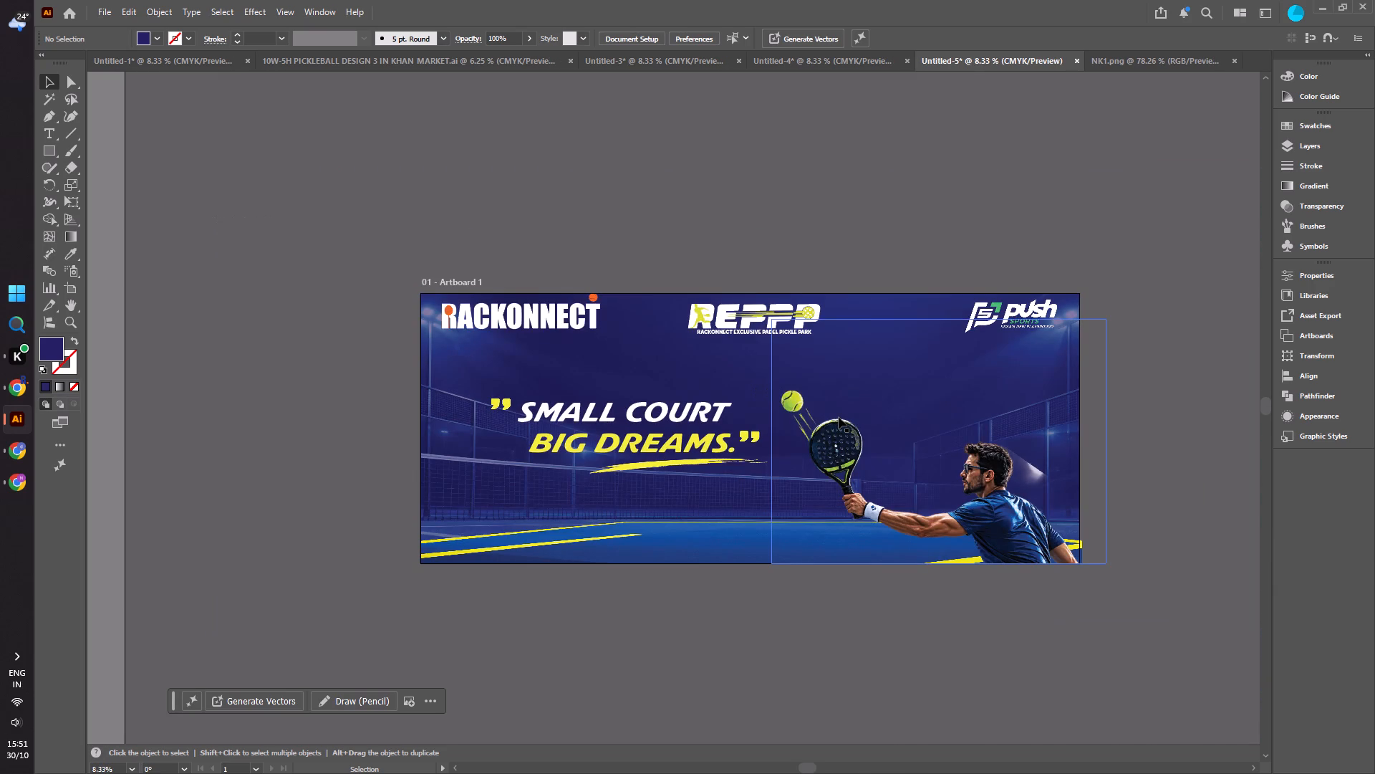
Crop the player image to just above the ball and in to the banner's right edge, about 2.79 ft high.
click(839, 417)
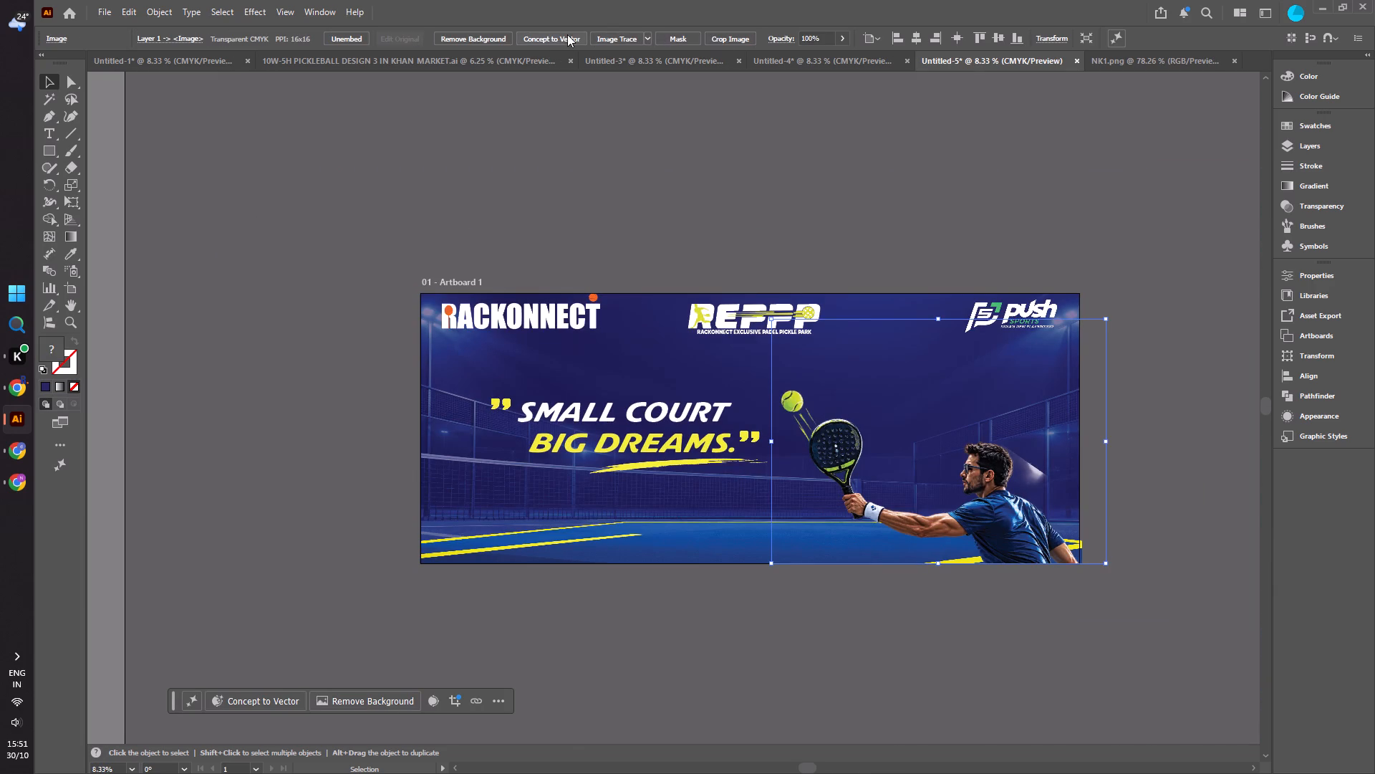
click(735, 39)
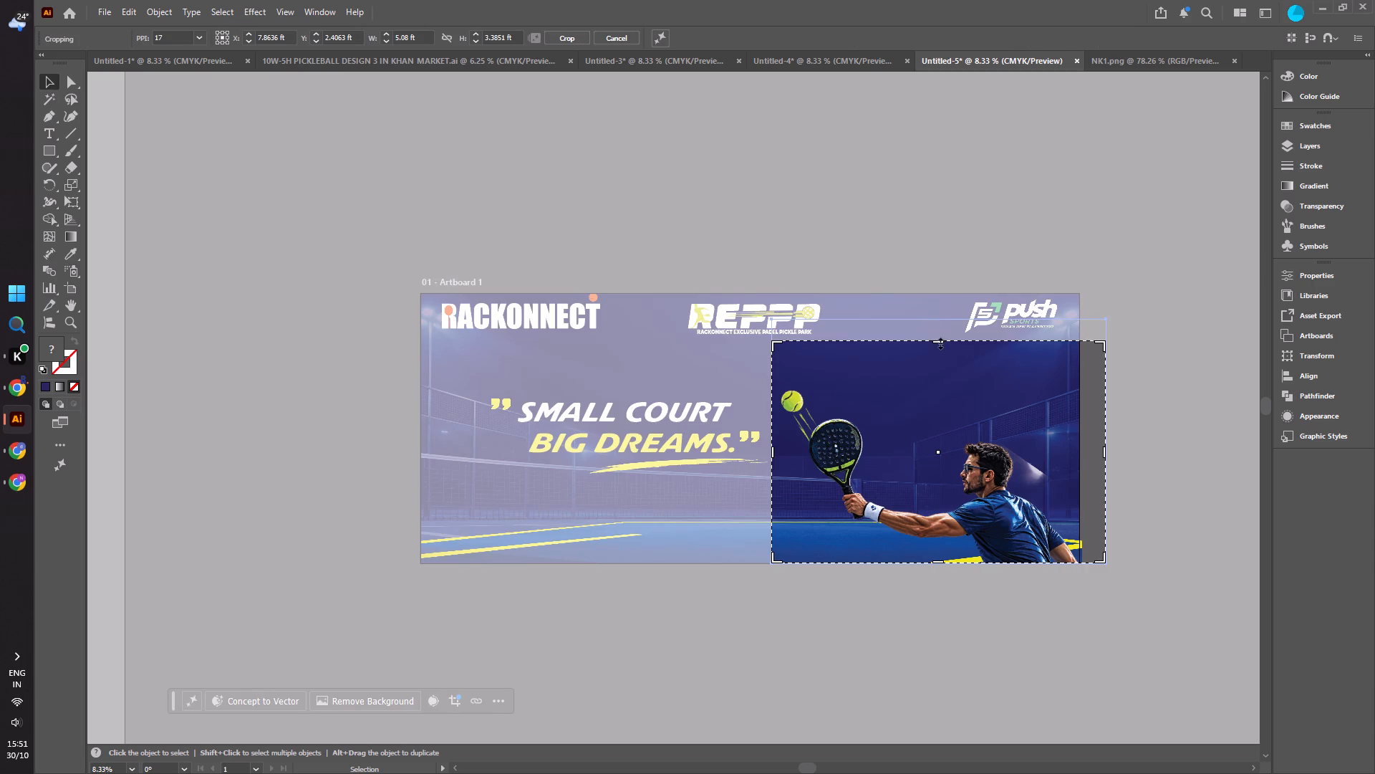
drag(940, 341, 931, 381)
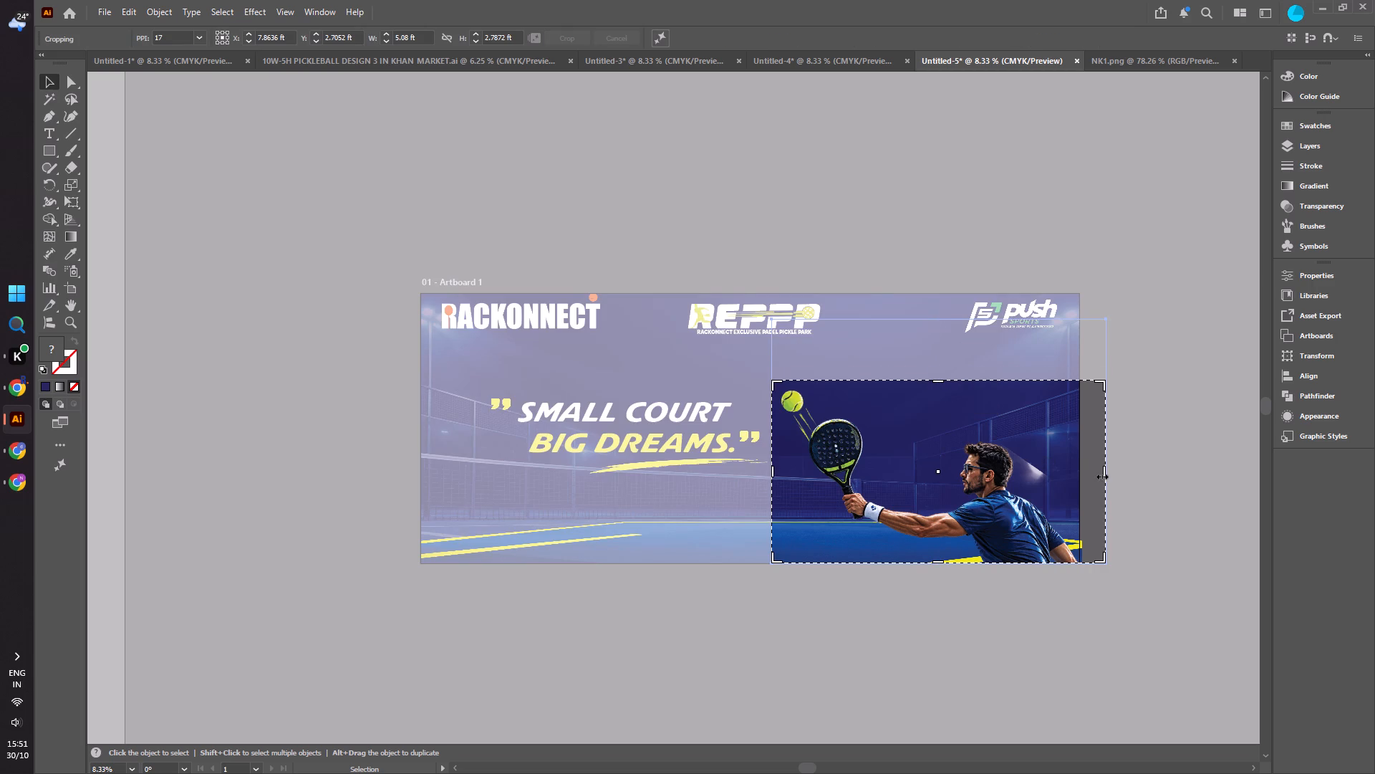
drag(1104, 472, 1081, 472)
click(556, 34)
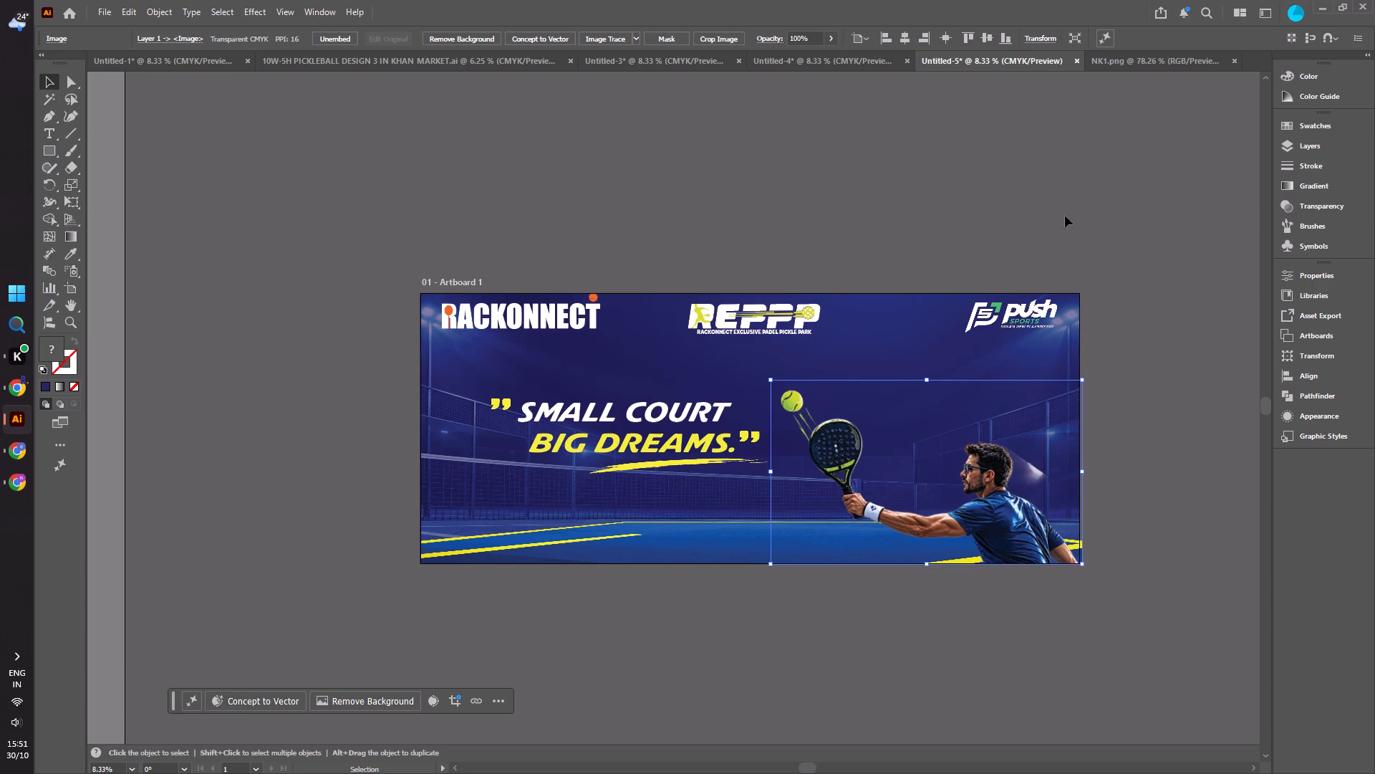
click(1116, 187)
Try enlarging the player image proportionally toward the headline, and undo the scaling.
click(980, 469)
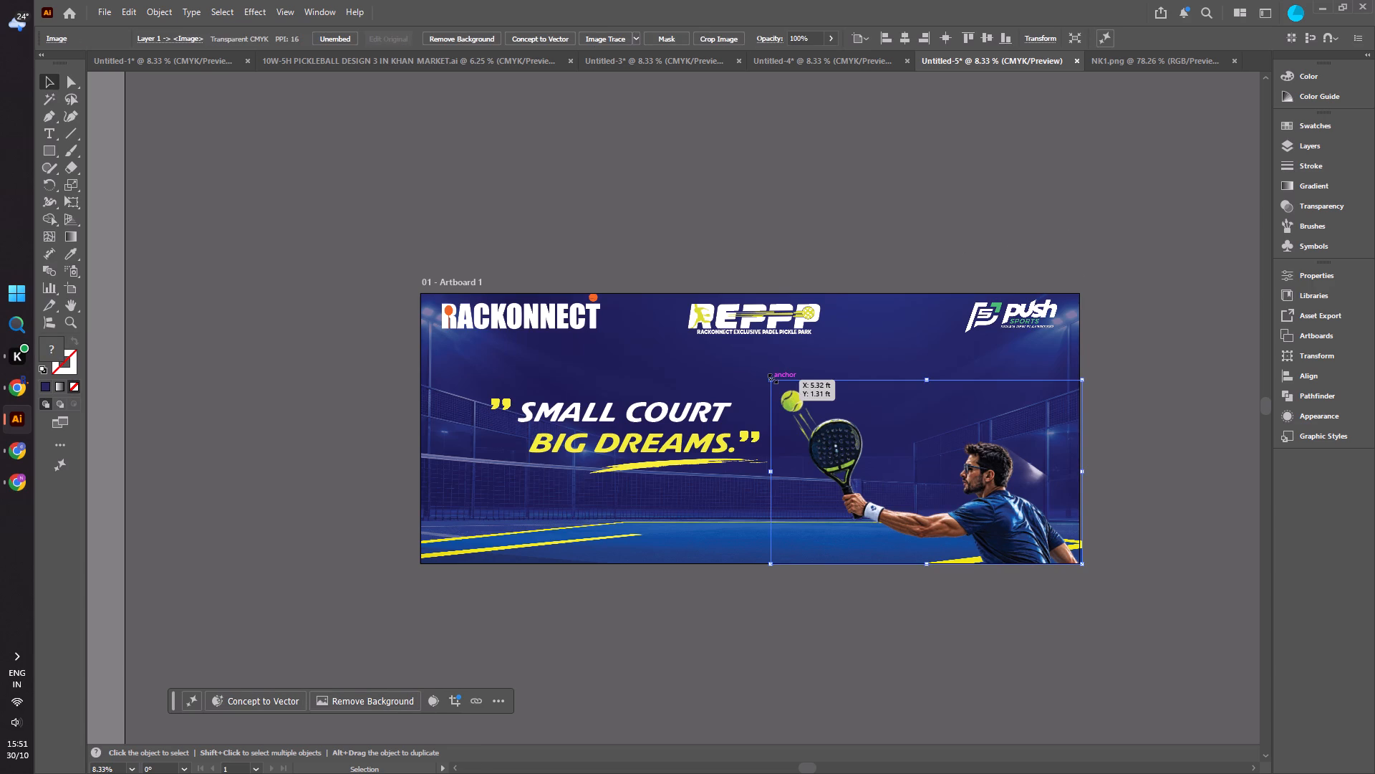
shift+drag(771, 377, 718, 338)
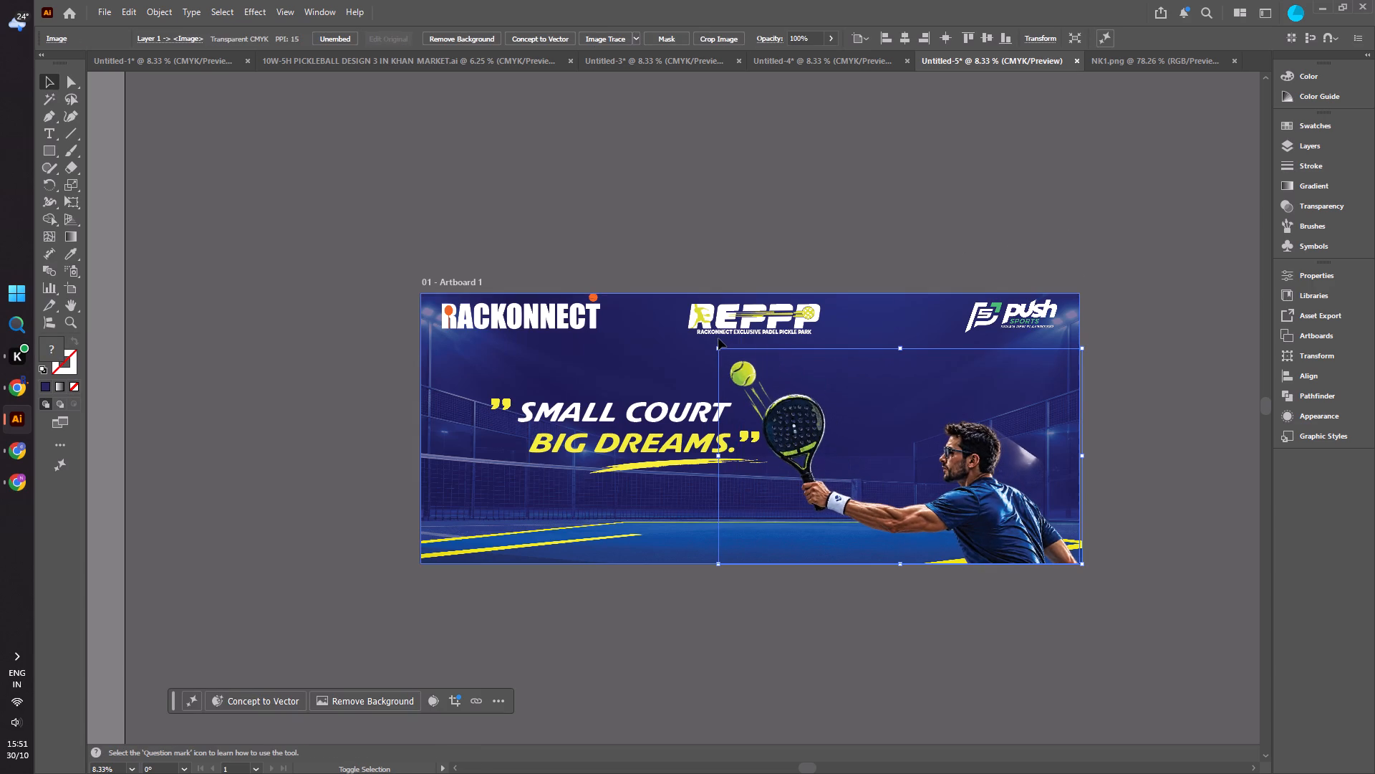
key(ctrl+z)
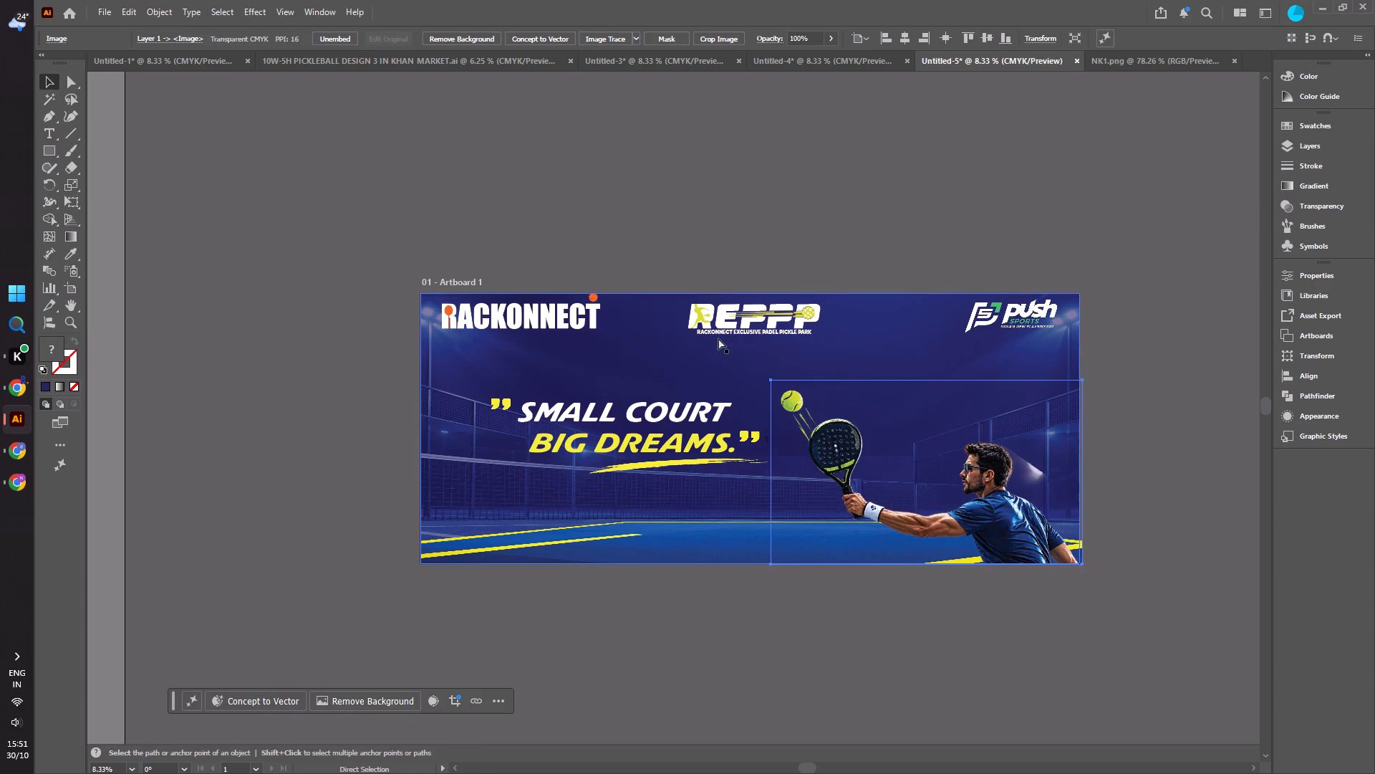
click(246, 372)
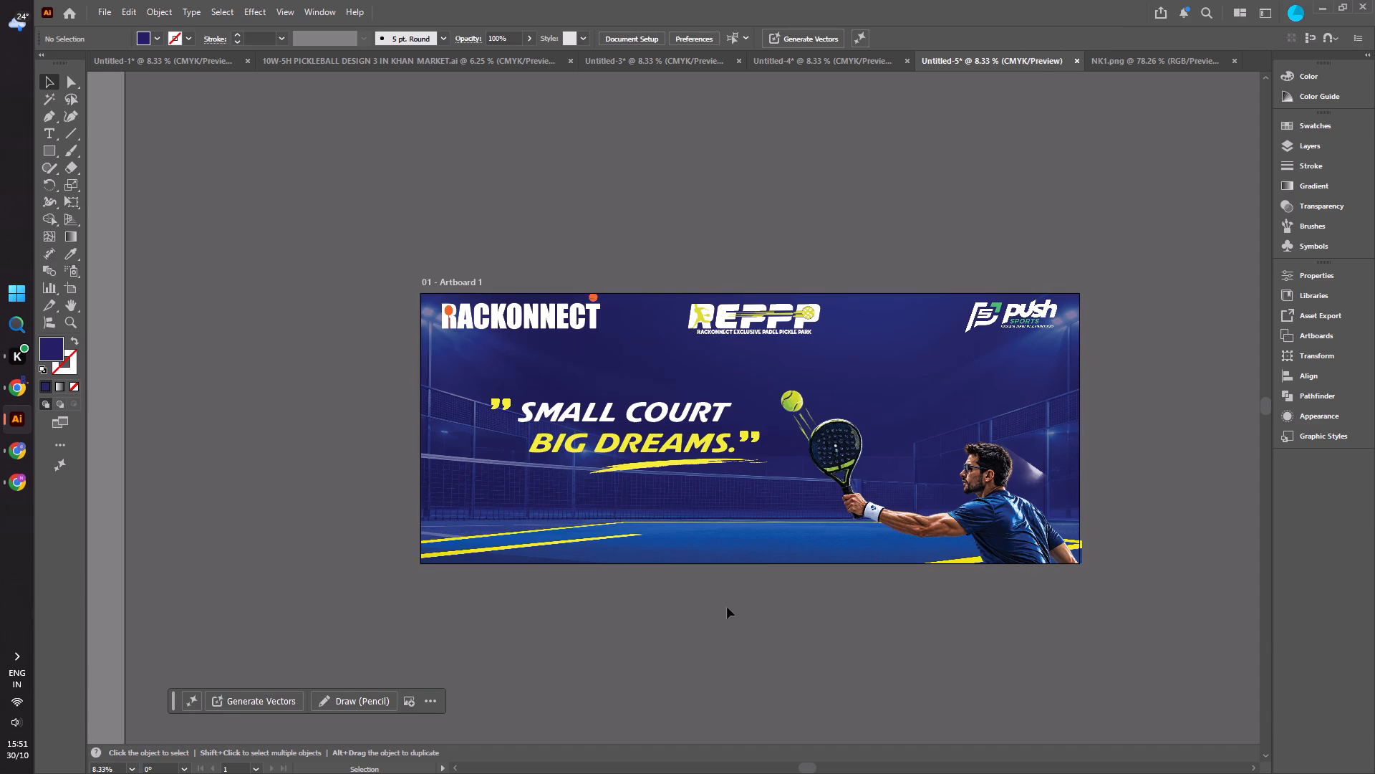
Nudge the court-floor image with the yellow lines about 0.03 ft to the right.
alt+scroll(691, 607, up, 2)
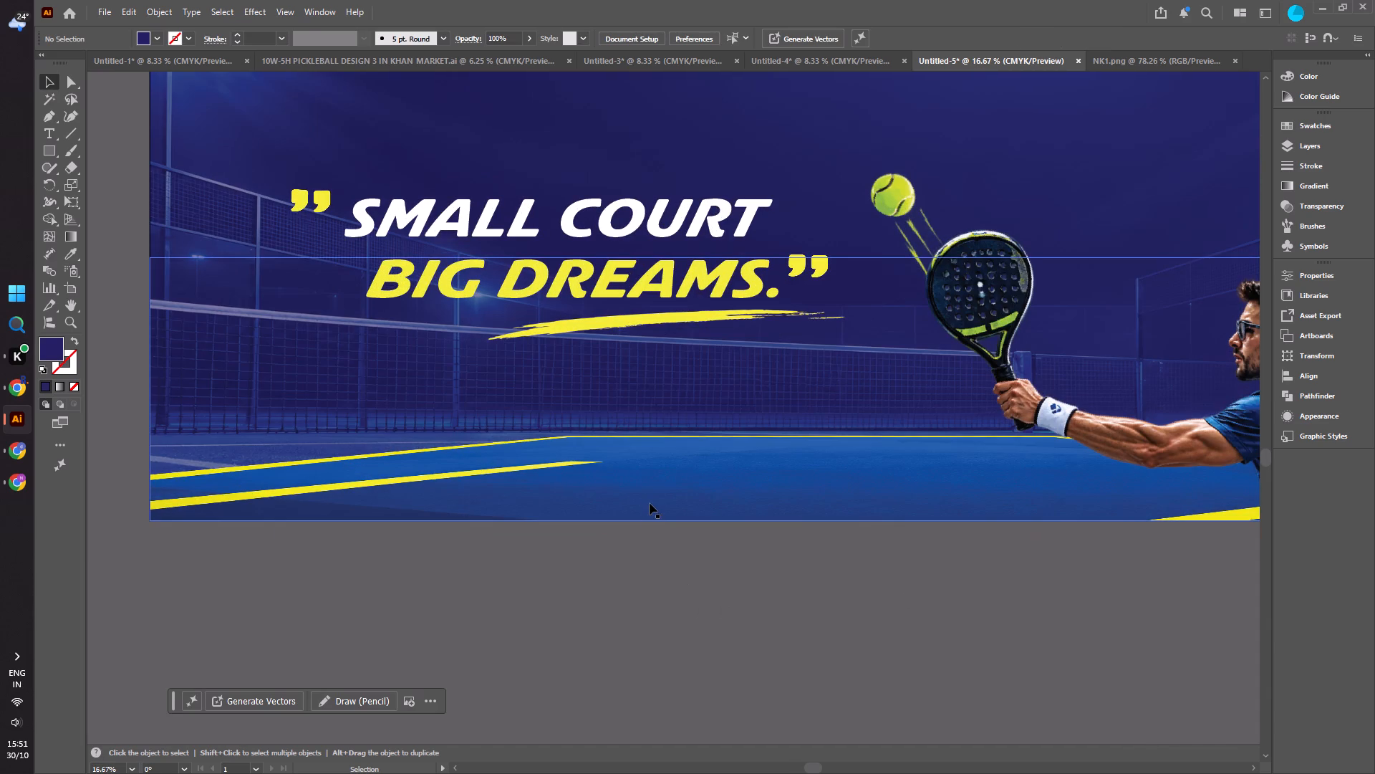
click(650, 503)
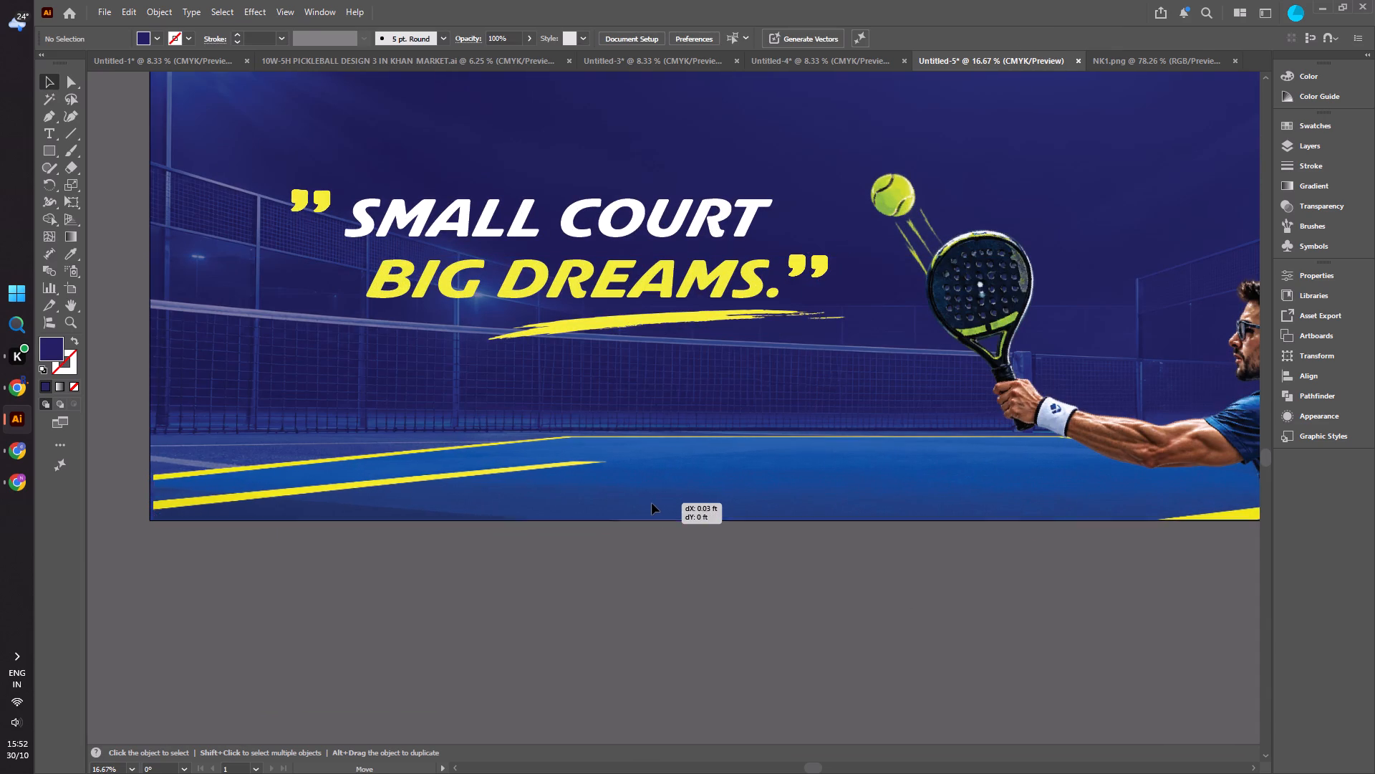
click(622, 593)
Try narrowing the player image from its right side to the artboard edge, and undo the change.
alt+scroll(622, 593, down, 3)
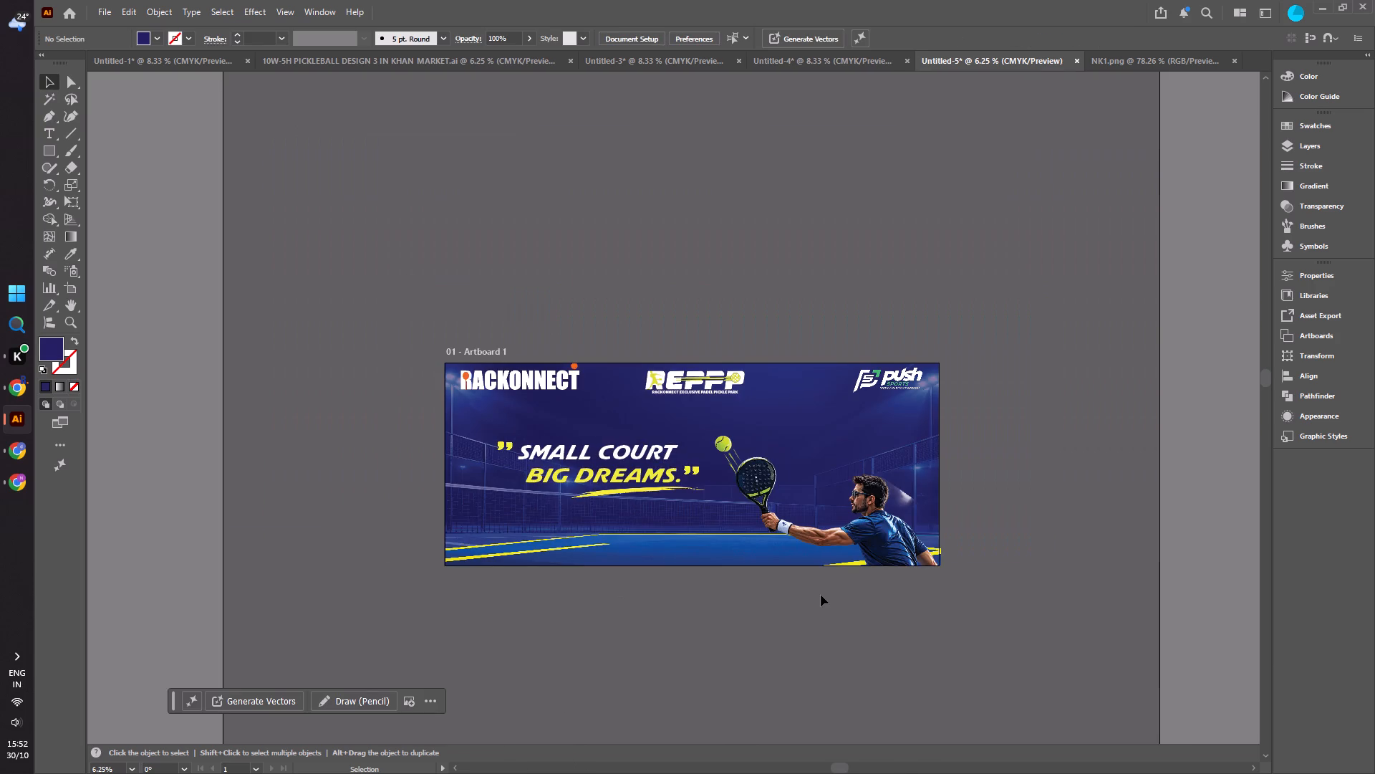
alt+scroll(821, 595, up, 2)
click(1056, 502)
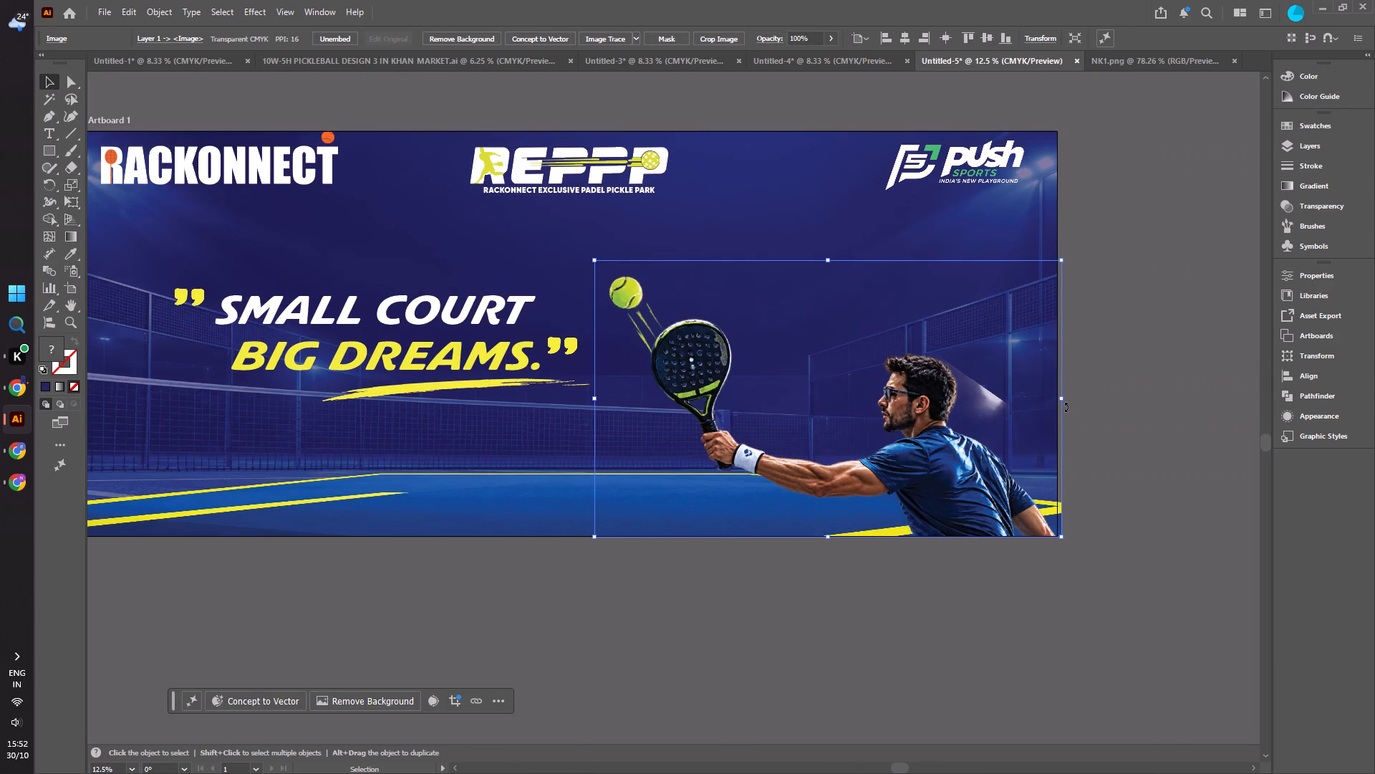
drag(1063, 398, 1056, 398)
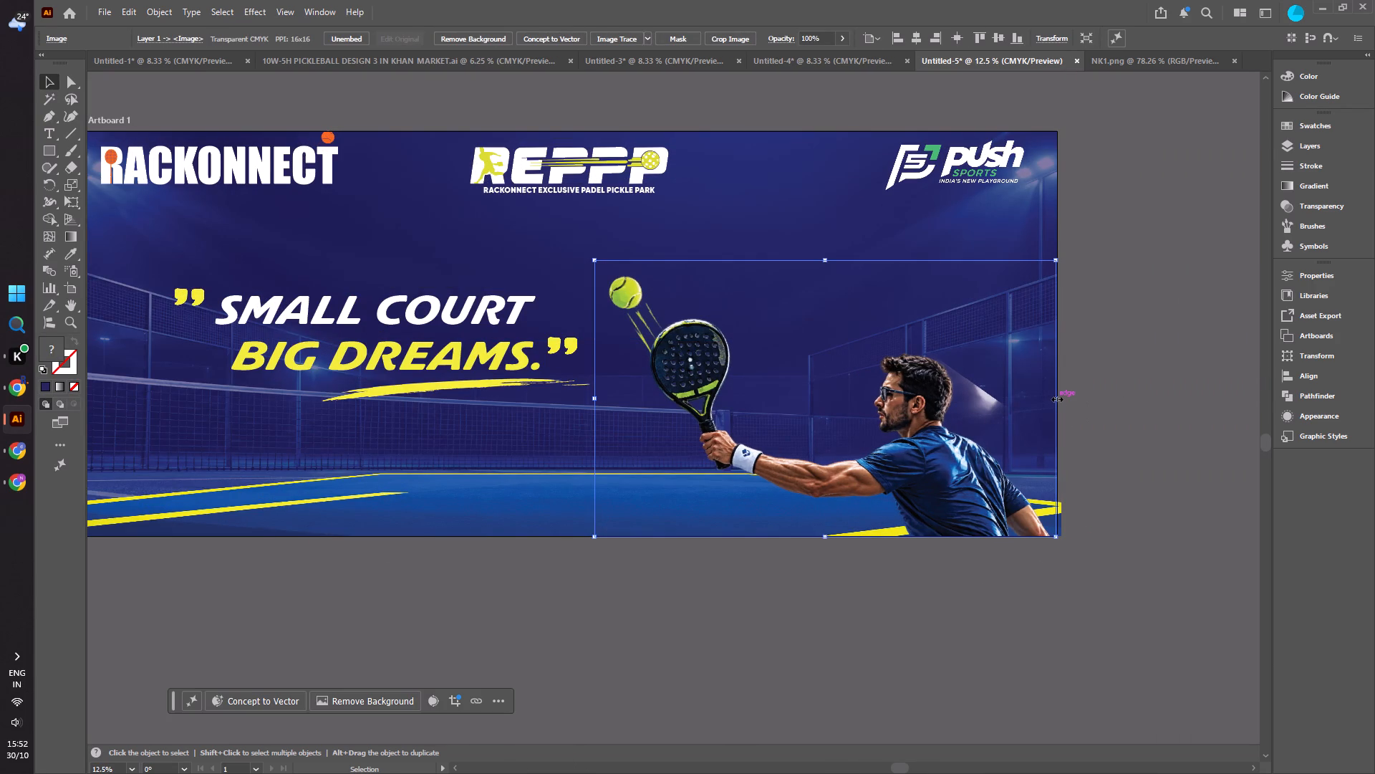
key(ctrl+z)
Narrow the court-floor image so its right side ends exactly at the artboard's right edge.
click(533, 528)
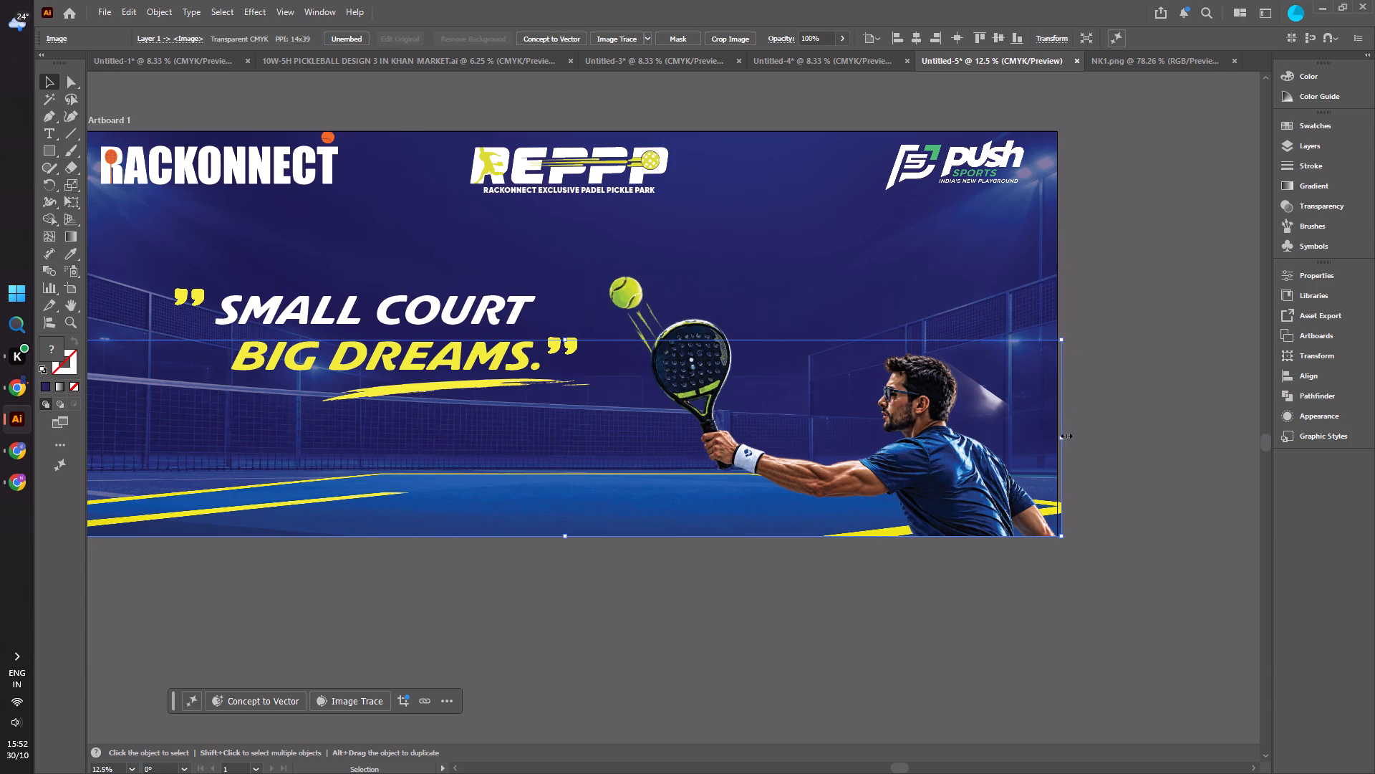
drag(1065, 434, 1058, 434)
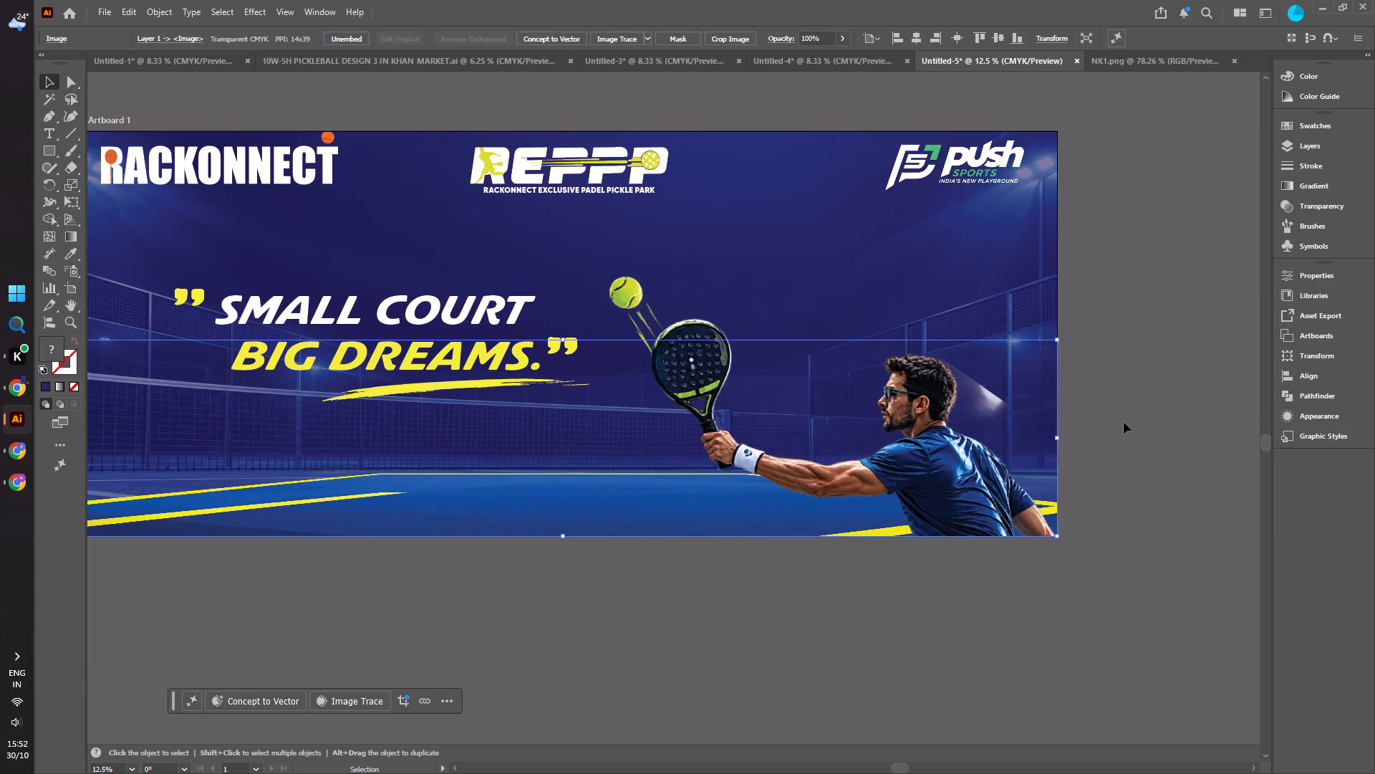
click(1124, 422)
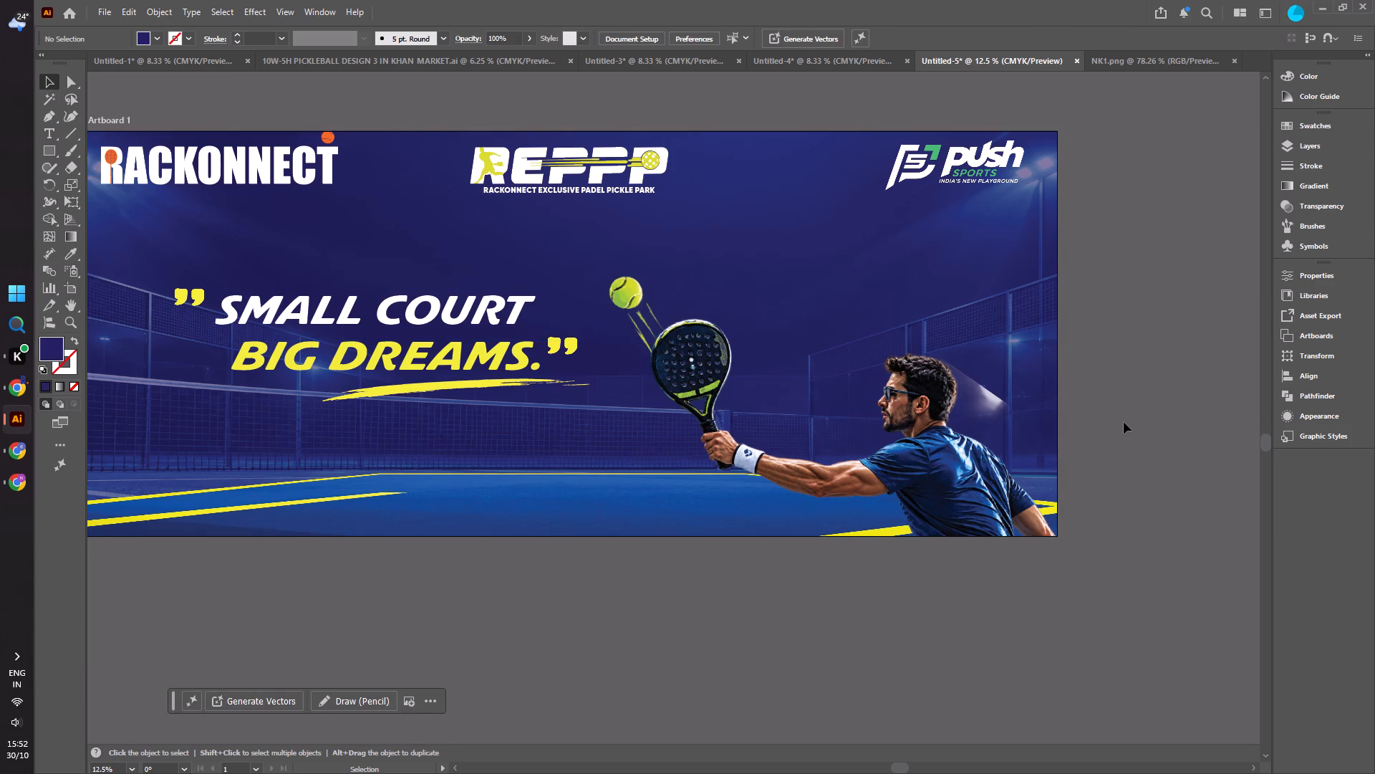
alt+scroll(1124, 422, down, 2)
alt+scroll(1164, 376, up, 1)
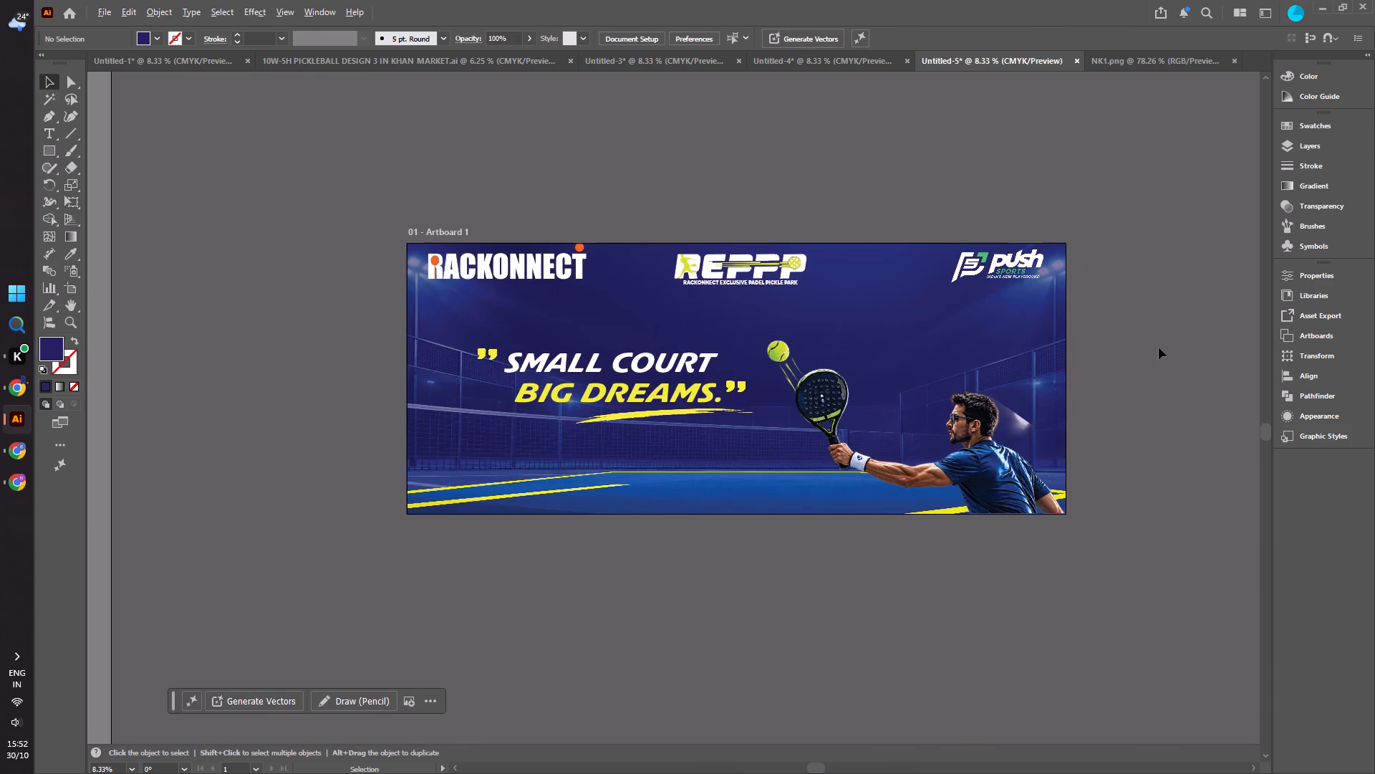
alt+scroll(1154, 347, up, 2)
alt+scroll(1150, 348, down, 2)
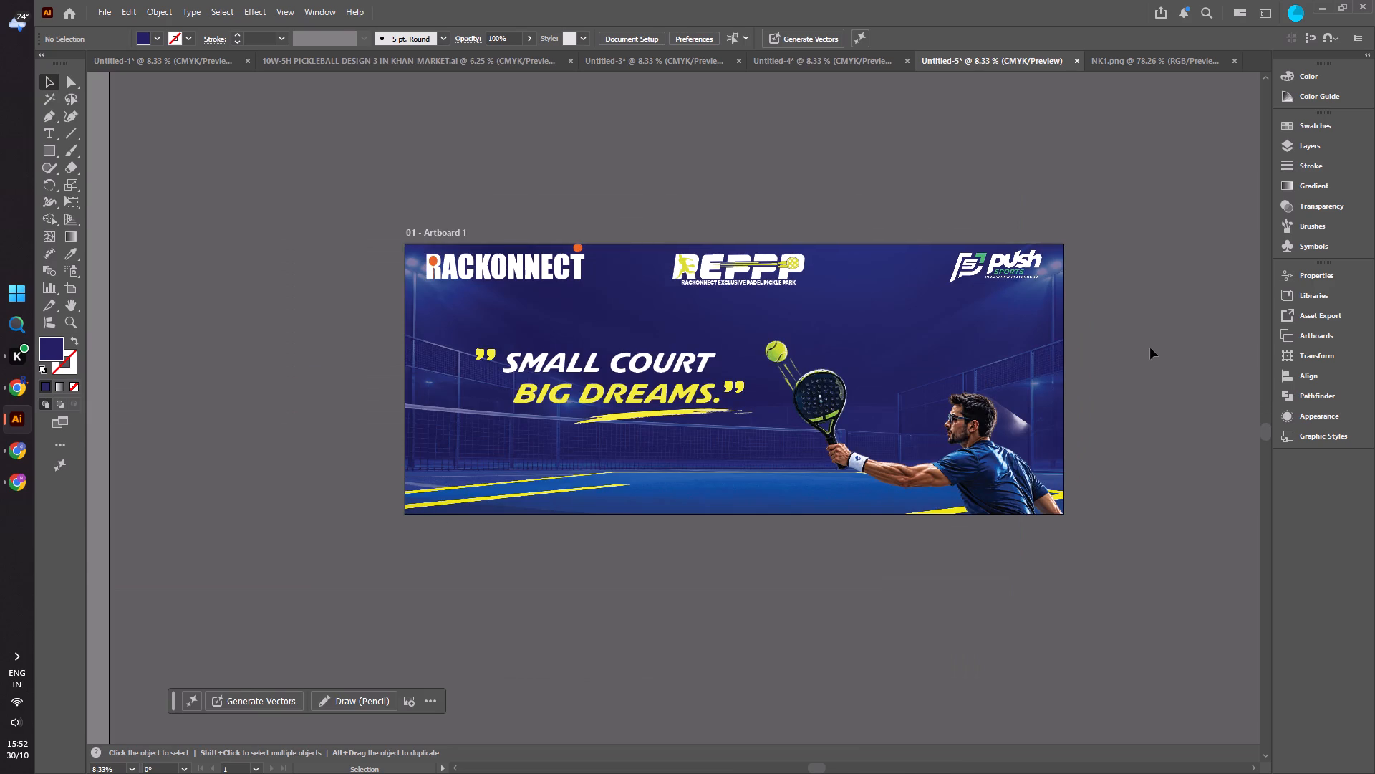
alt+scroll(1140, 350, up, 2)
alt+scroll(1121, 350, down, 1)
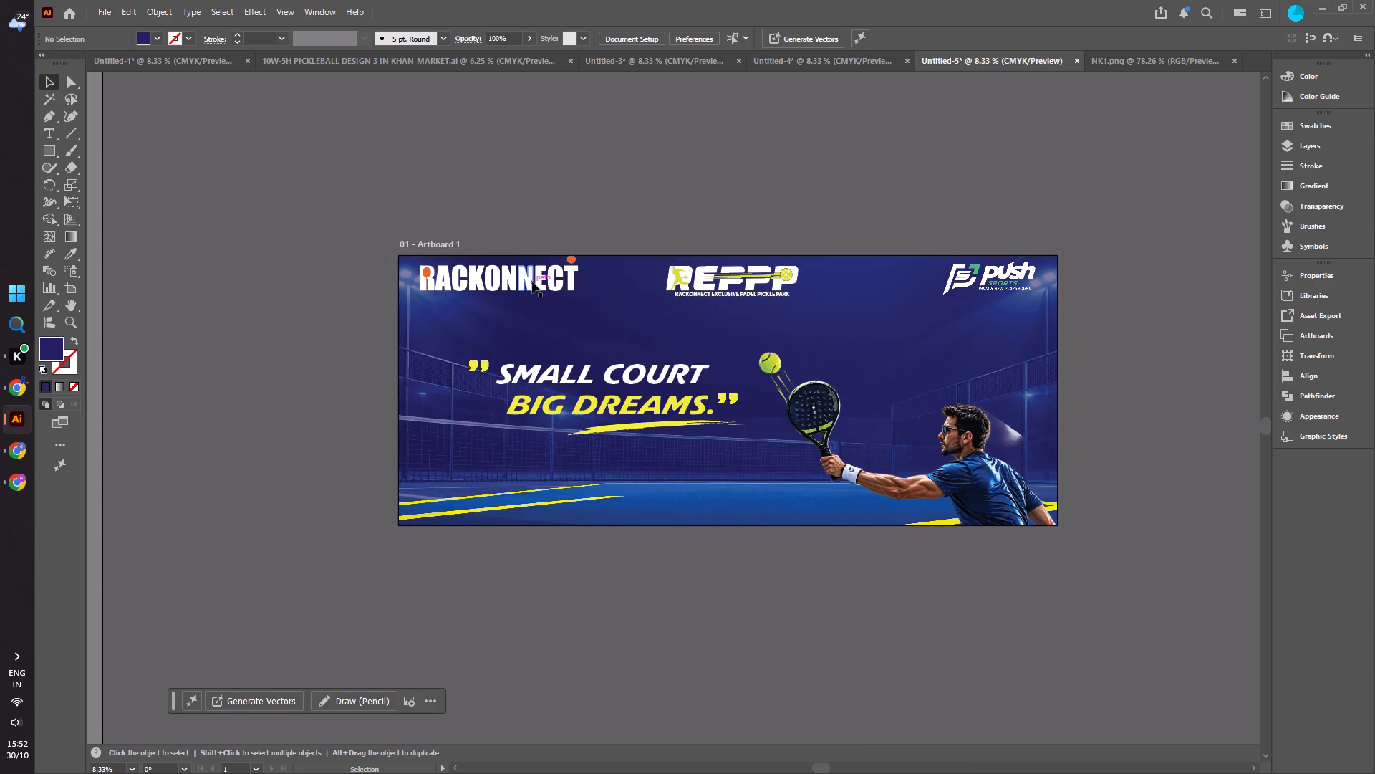
Move the RACKONNECT, REPPP and Push Sports logos down together to Y 0.3776 ft, adding space below the banner's top edge.
click(532, 282)
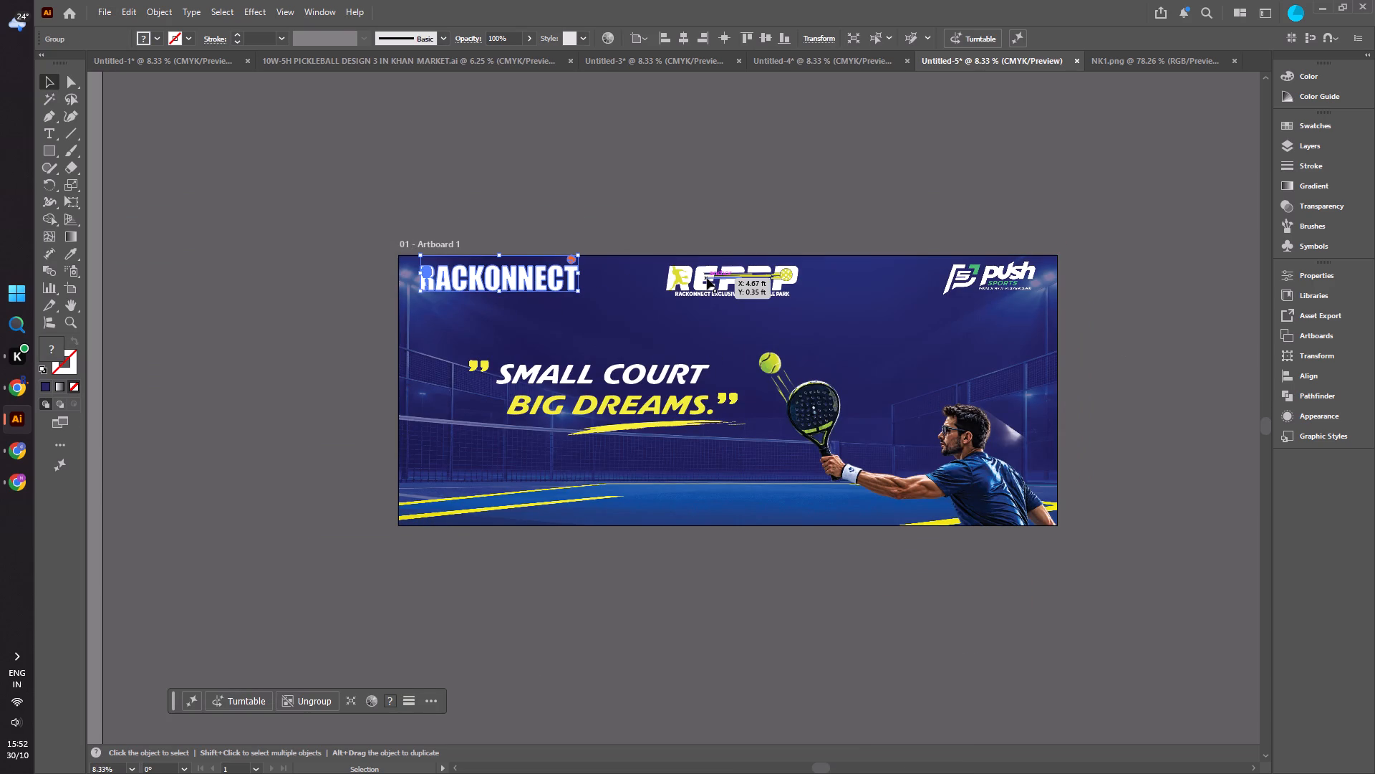
shift+click(722, 278)
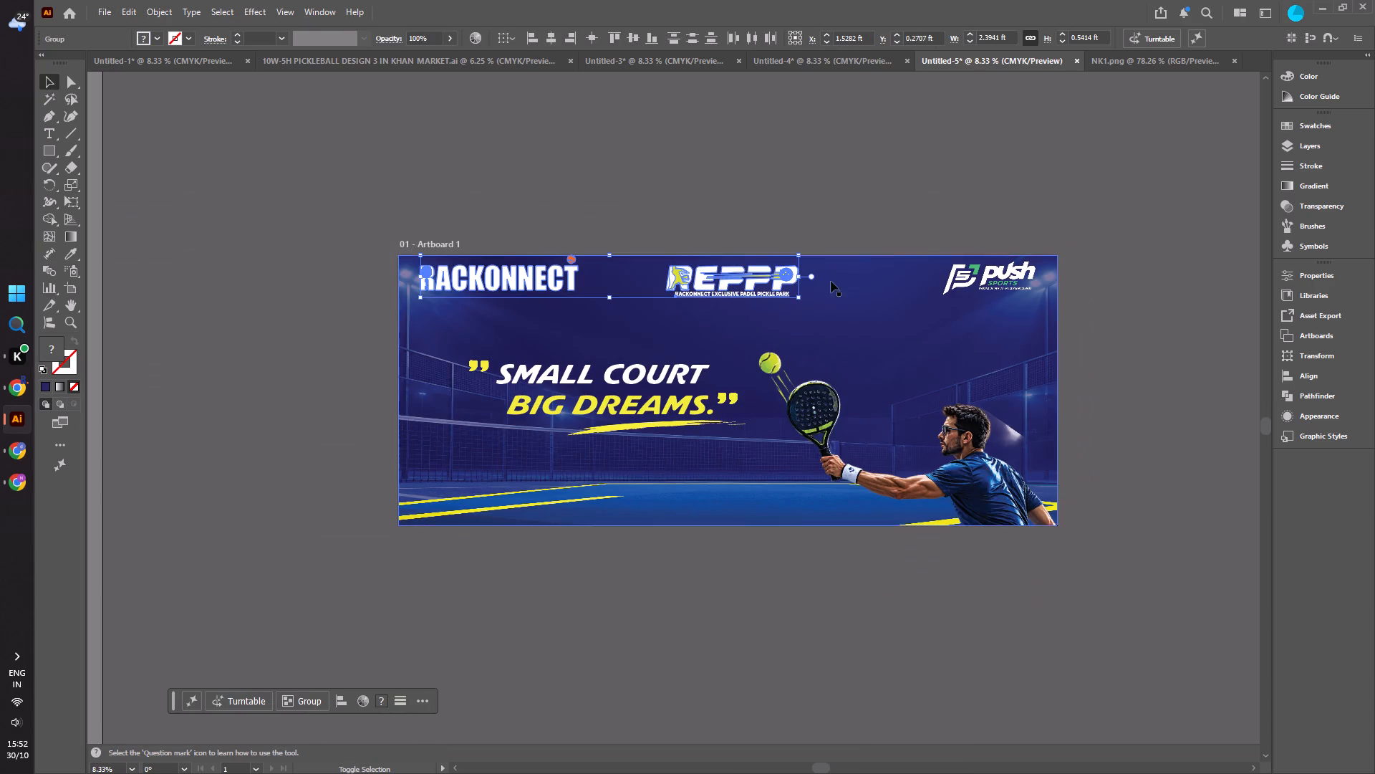
shift+click(975, 282)
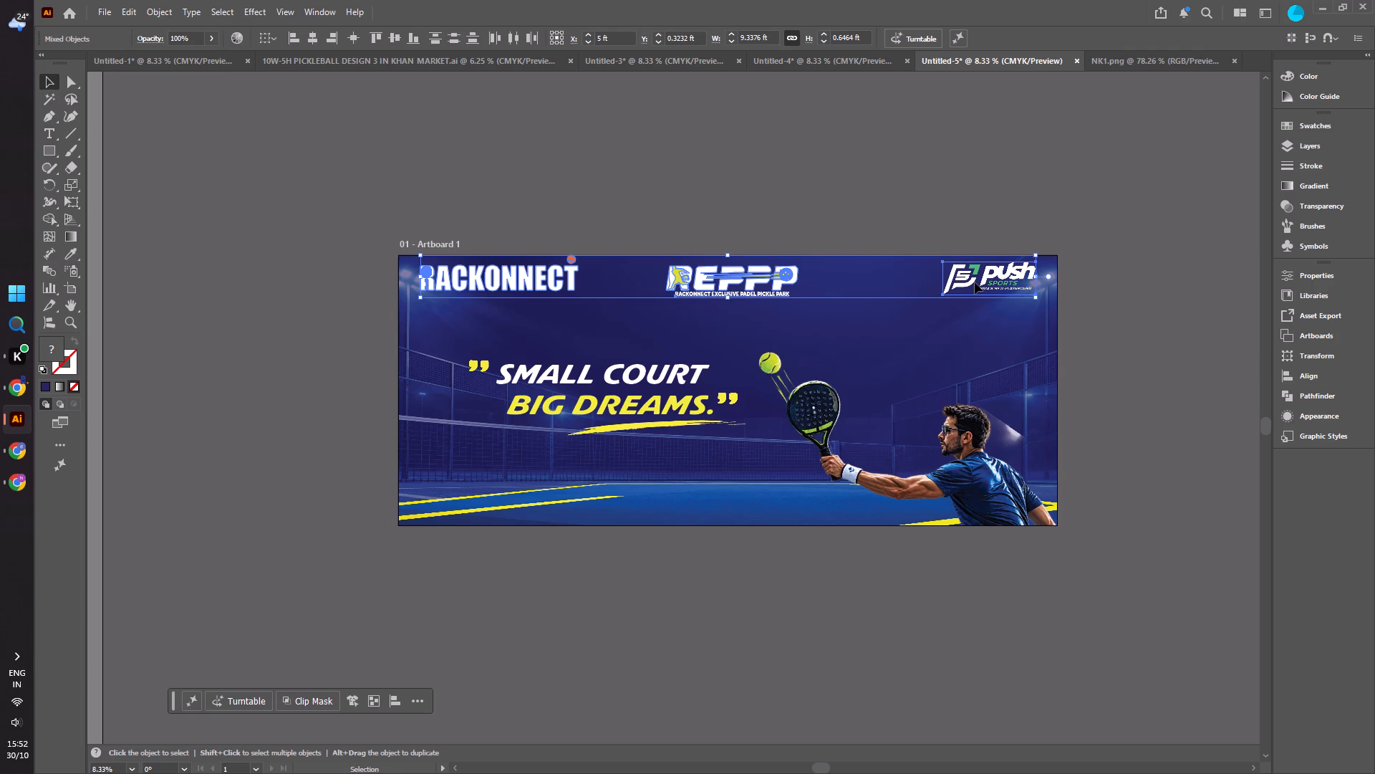
key(Down)
key(Down)
key(Down)
key(Down)
key(Down)
key(Down)
key(Down)
key(Down)
key(Down)
key(Down)
key(Down)
key(Down)
key(Down)
key(Down)
key(Down)
key(Down)
key(Down)
key(Down)
key(Down)
key(Down)
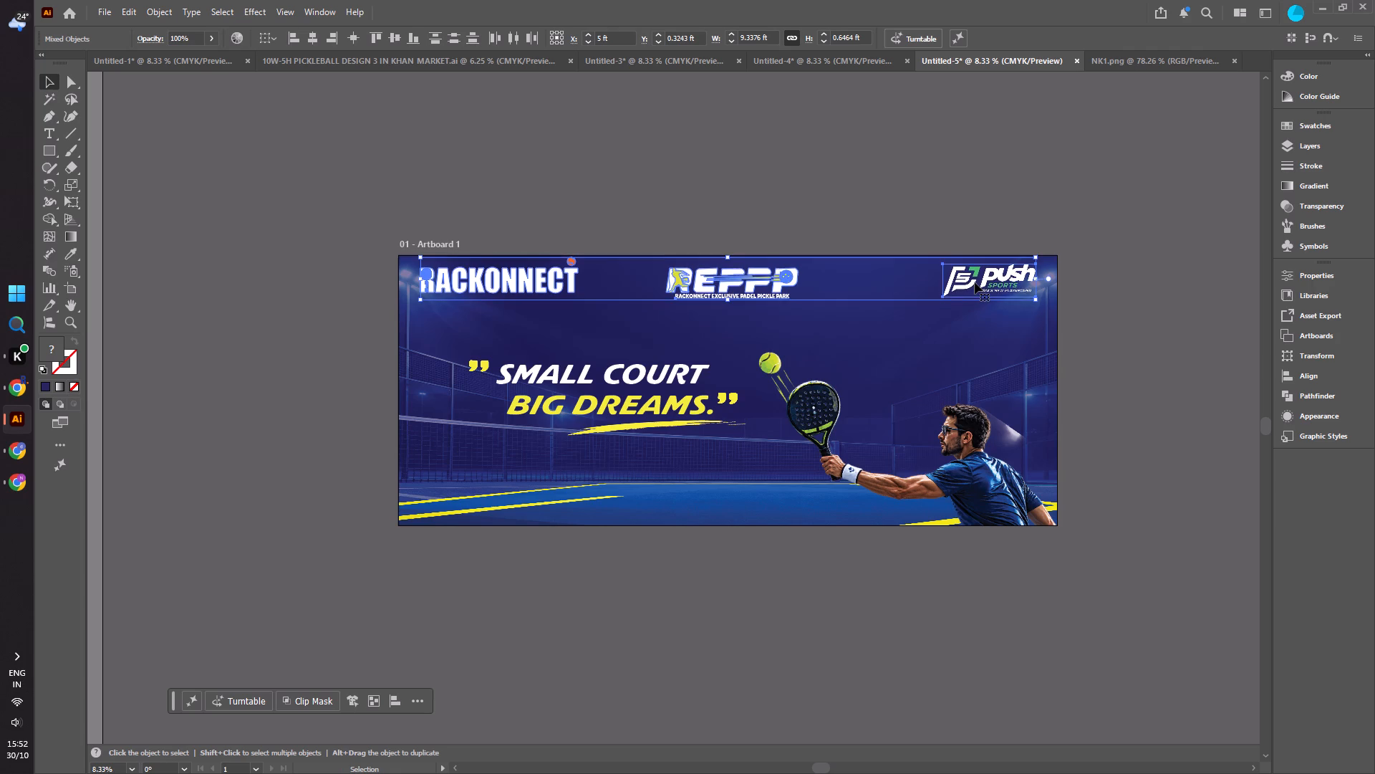
click(857, 141)
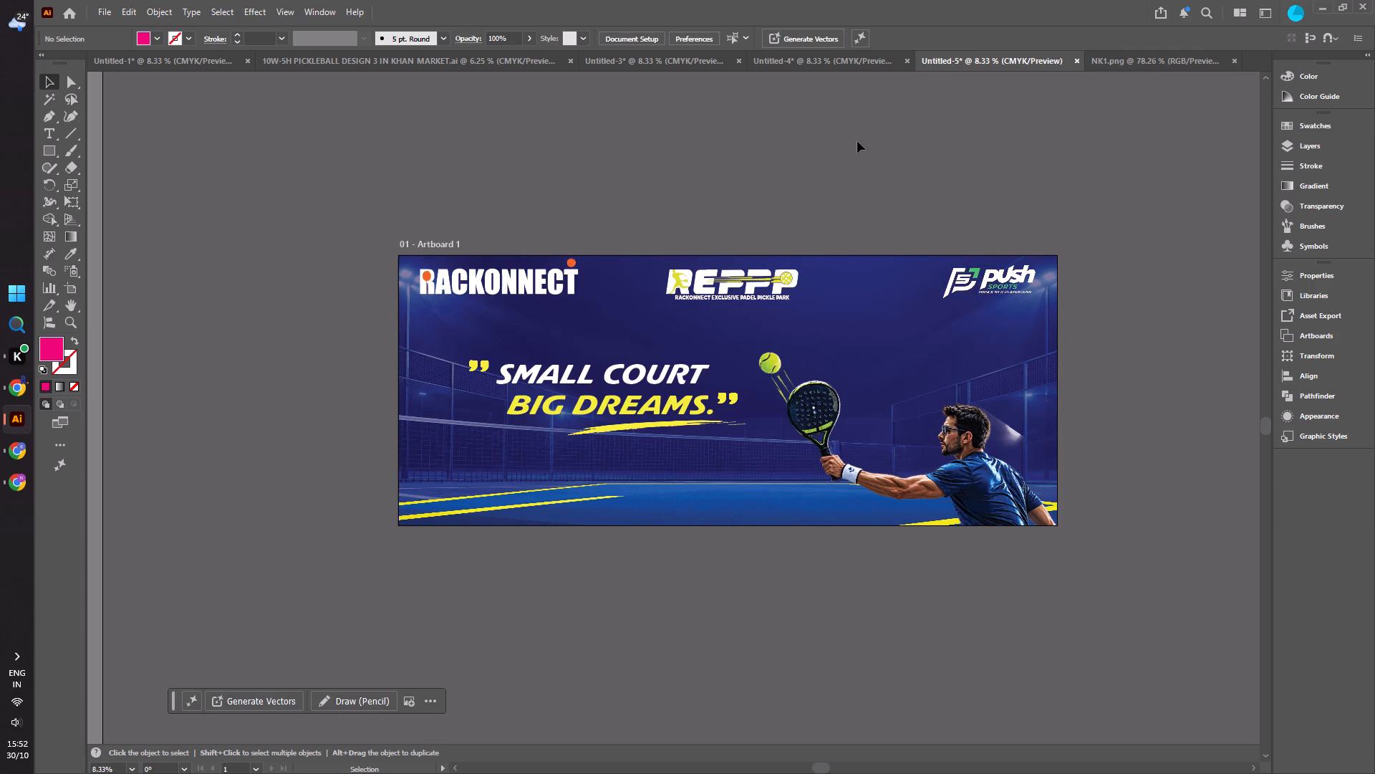
Capture the whole banner artboard as a screen snip with the Snipping Tool and copy it.
key(shift+super+s)
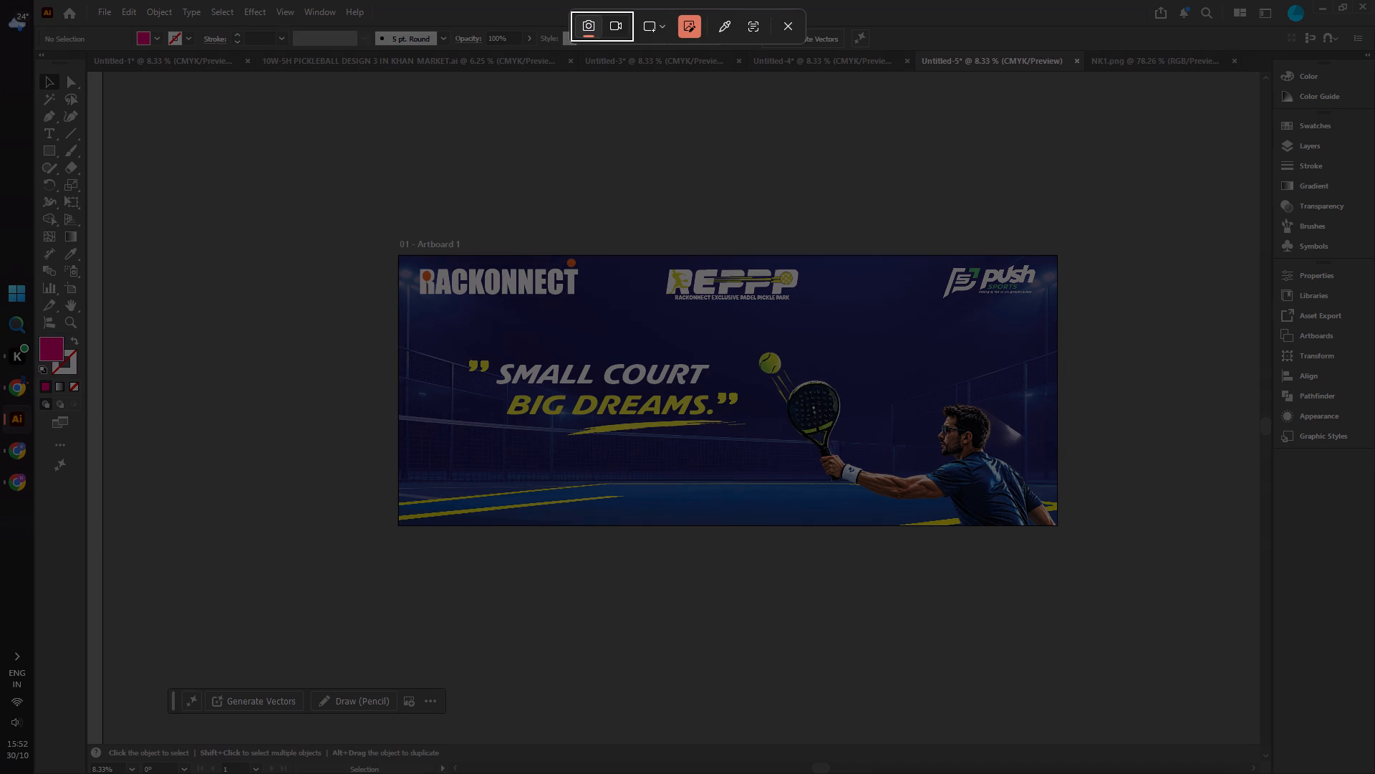
drag(400, 254, 806, 530)
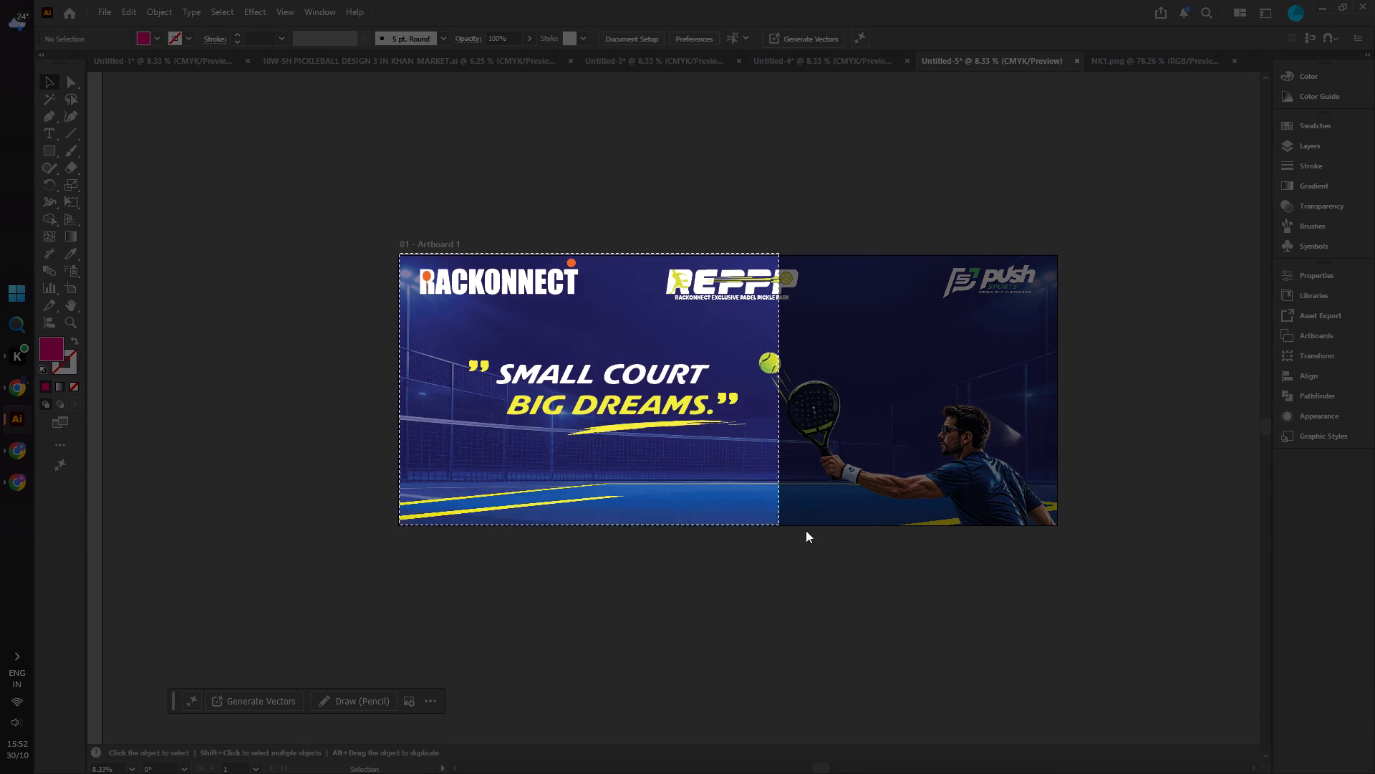
drag(806, 530, 1058, 523)
key(ctrl+c)
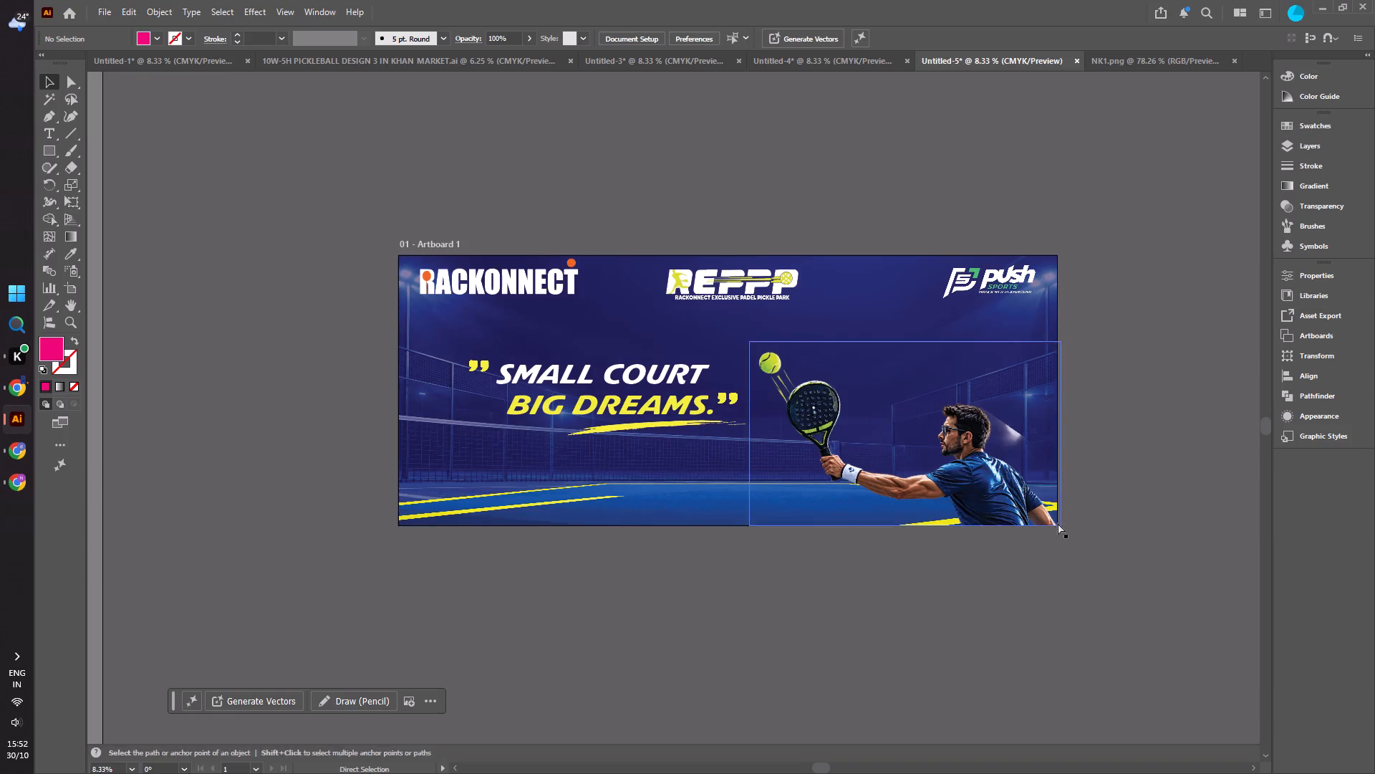
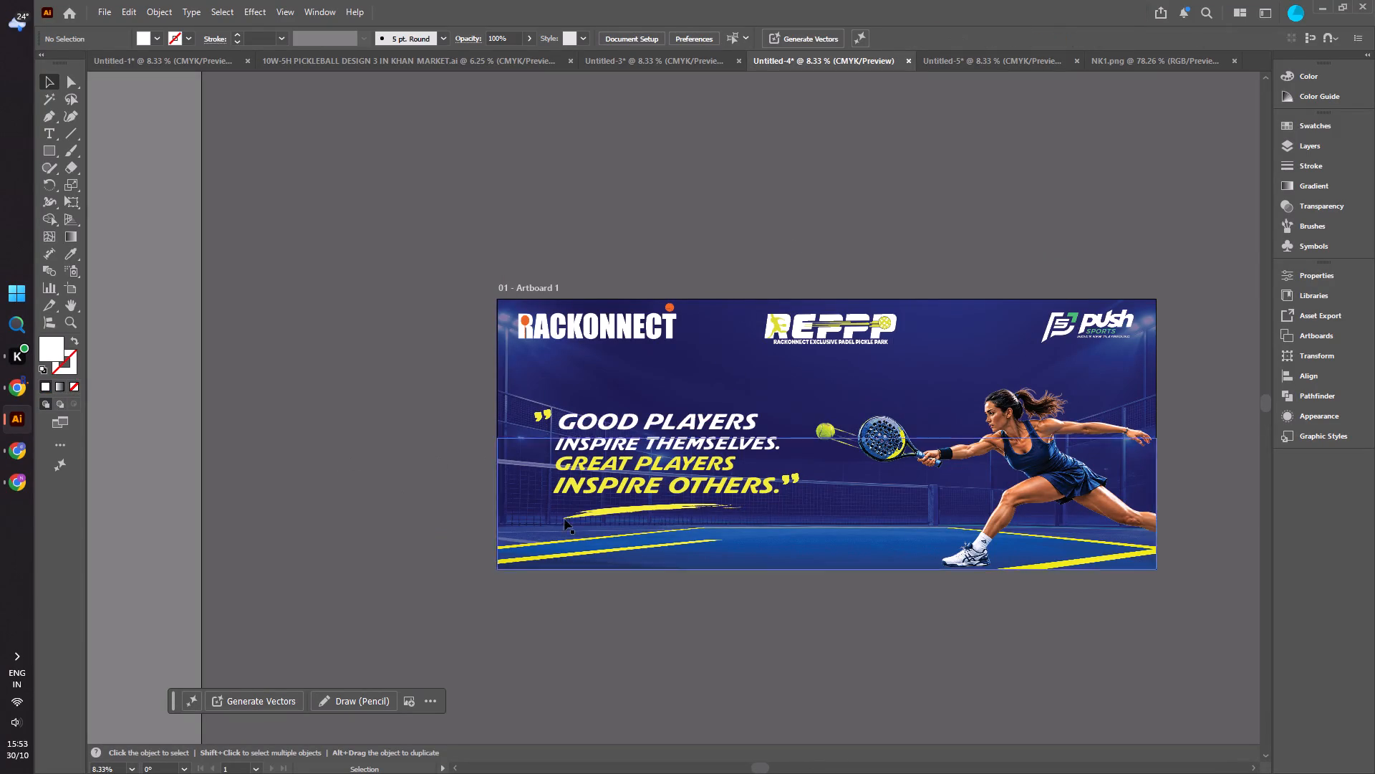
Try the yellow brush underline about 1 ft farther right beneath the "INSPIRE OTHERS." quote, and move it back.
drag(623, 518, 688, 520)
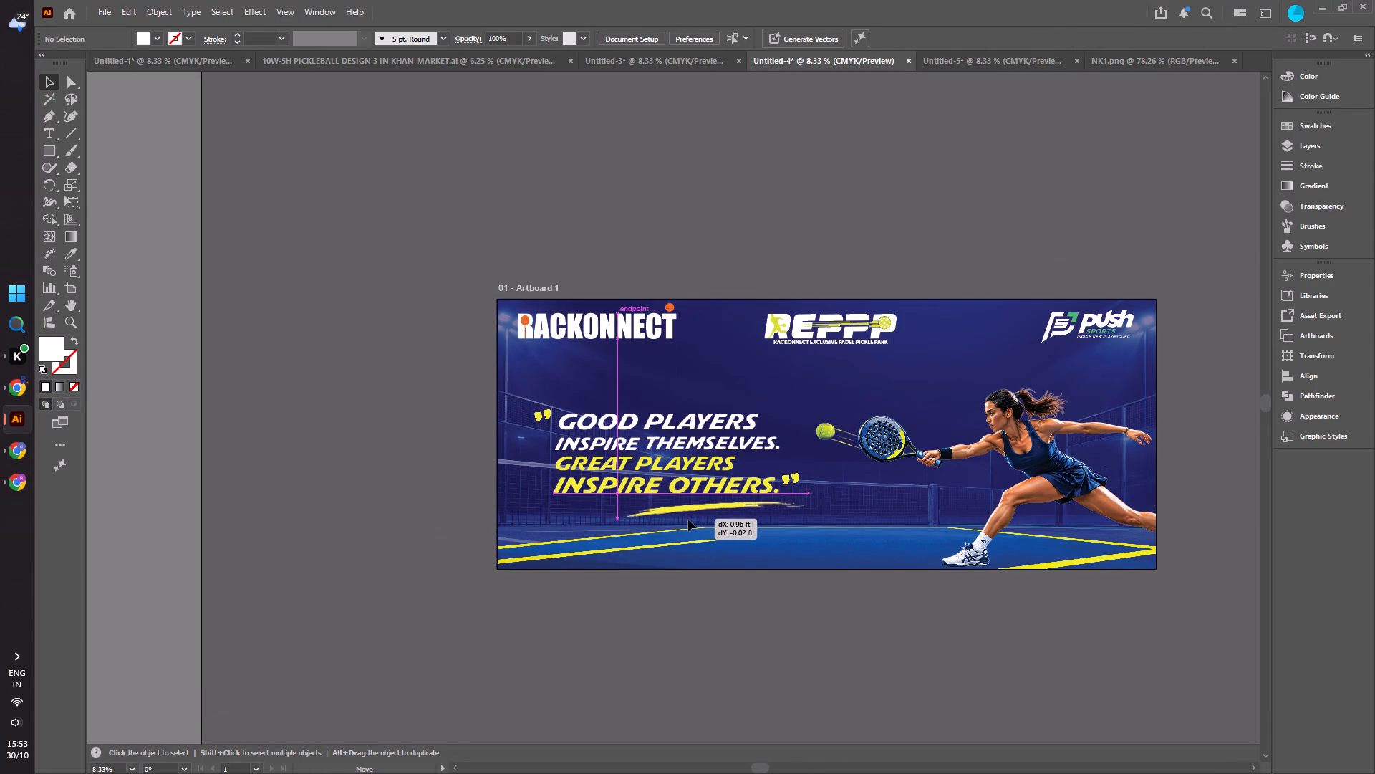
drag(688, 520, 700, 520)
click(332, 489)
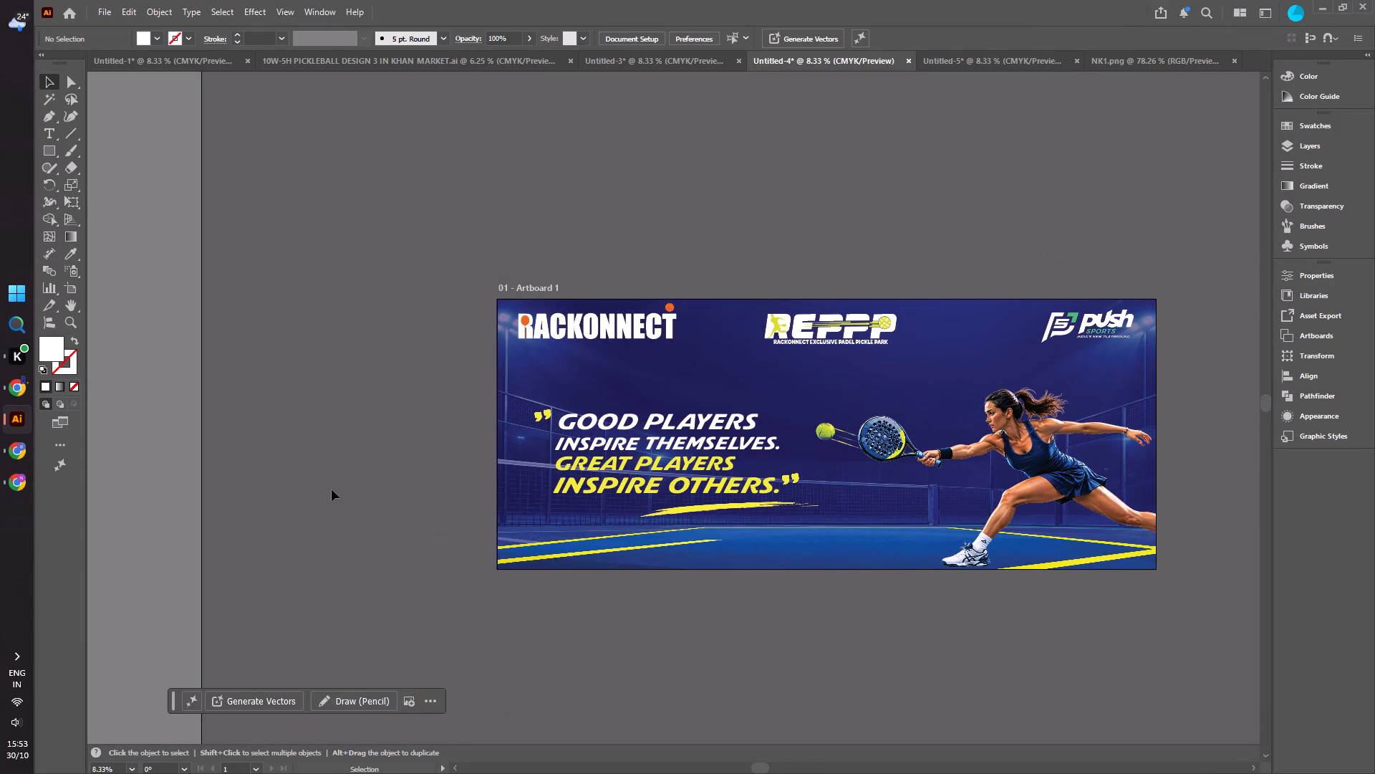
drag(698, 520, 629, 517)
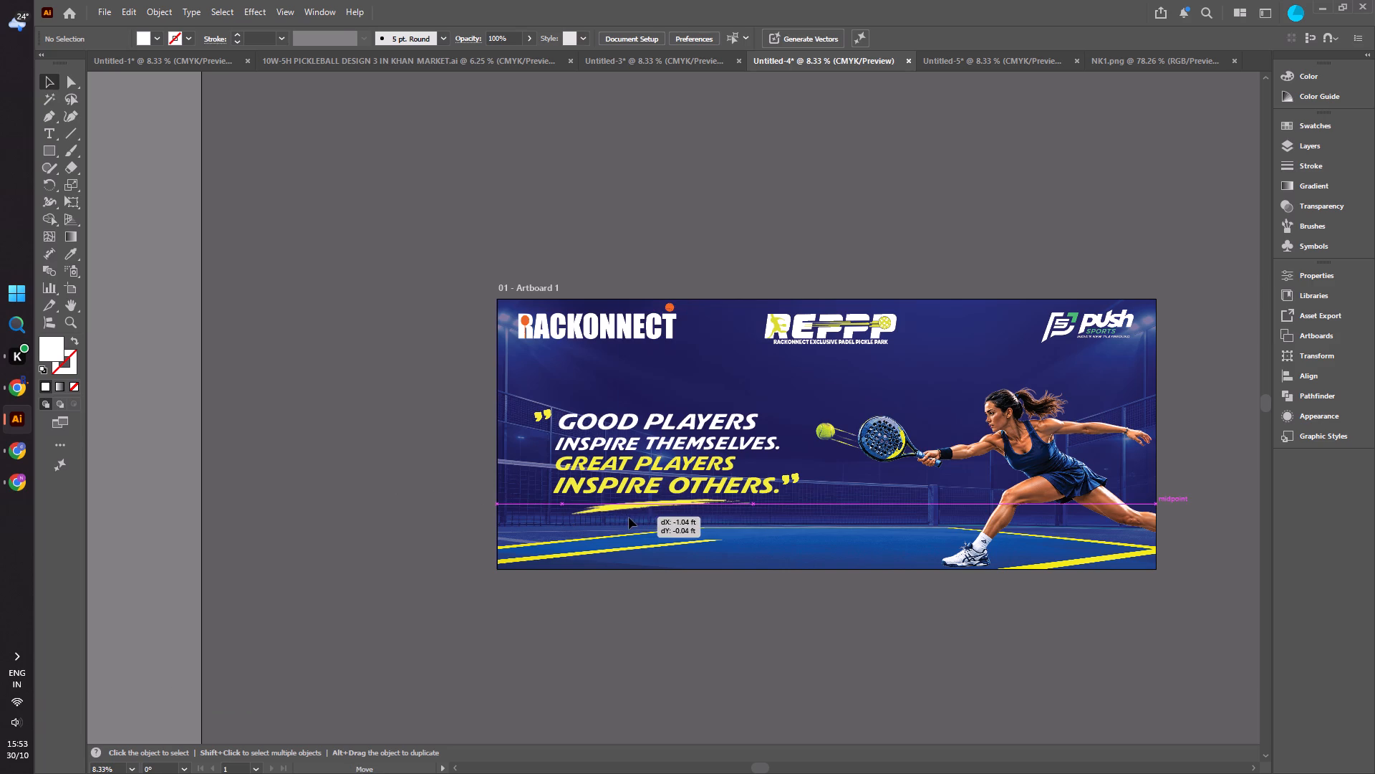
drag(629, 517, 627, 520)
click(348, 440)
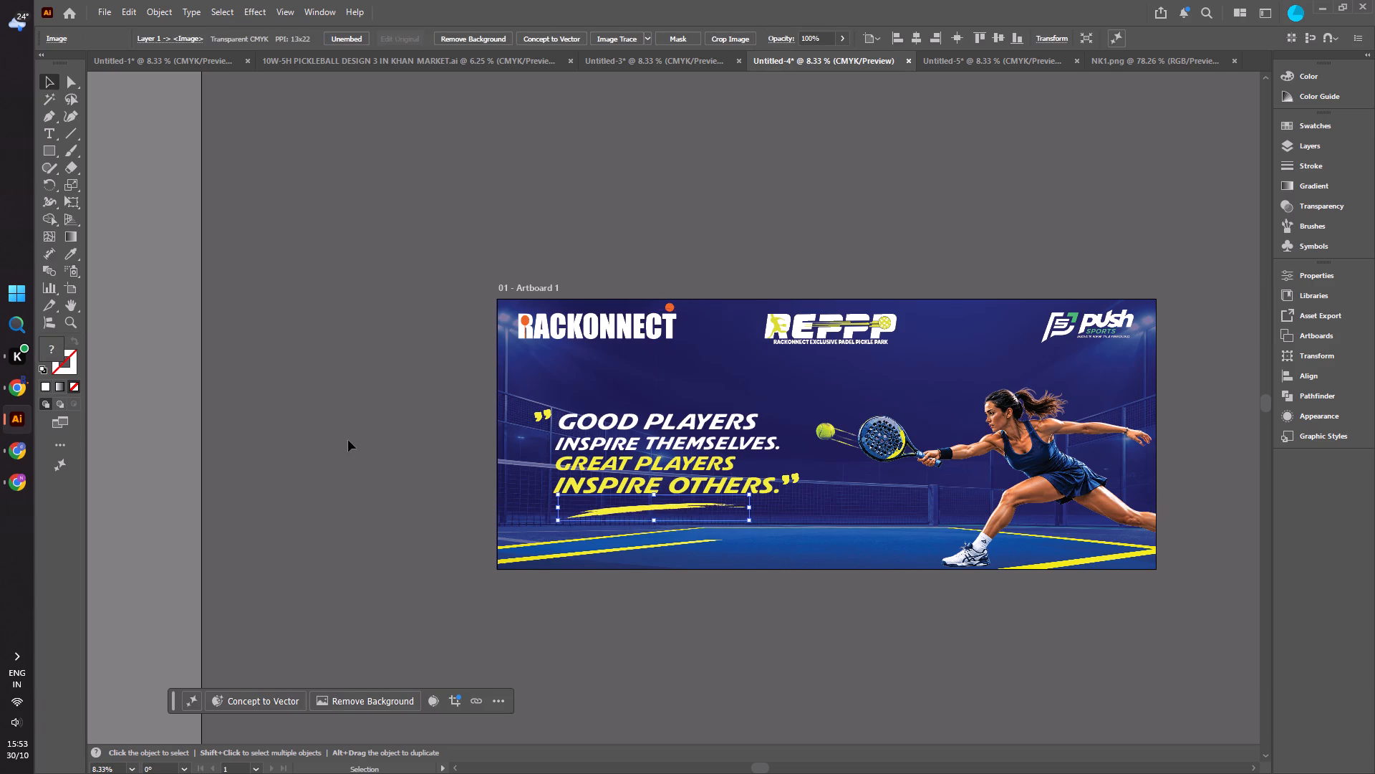
Create a new CMYK document 10 ft wide and 4.1 ft high with one artboard.
click(456, 67)
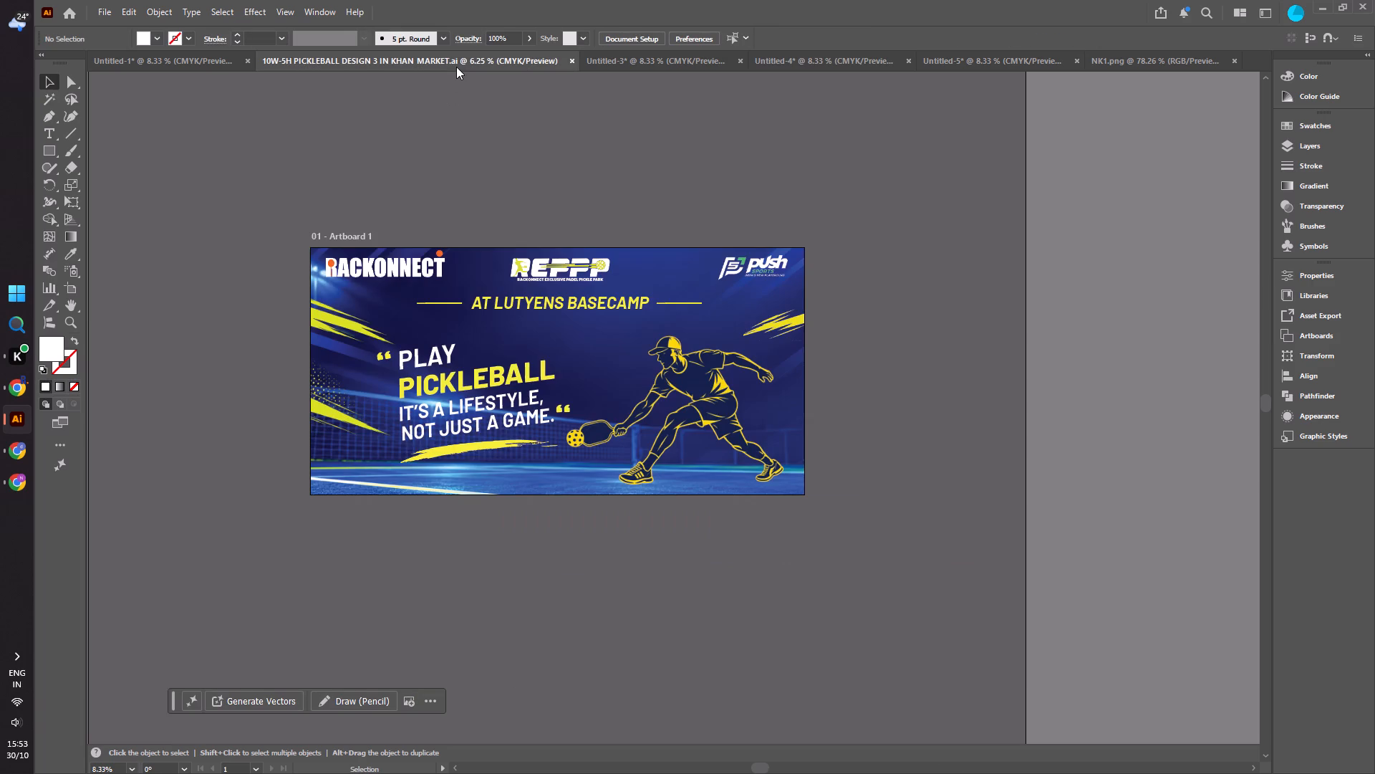
click(454, 128)
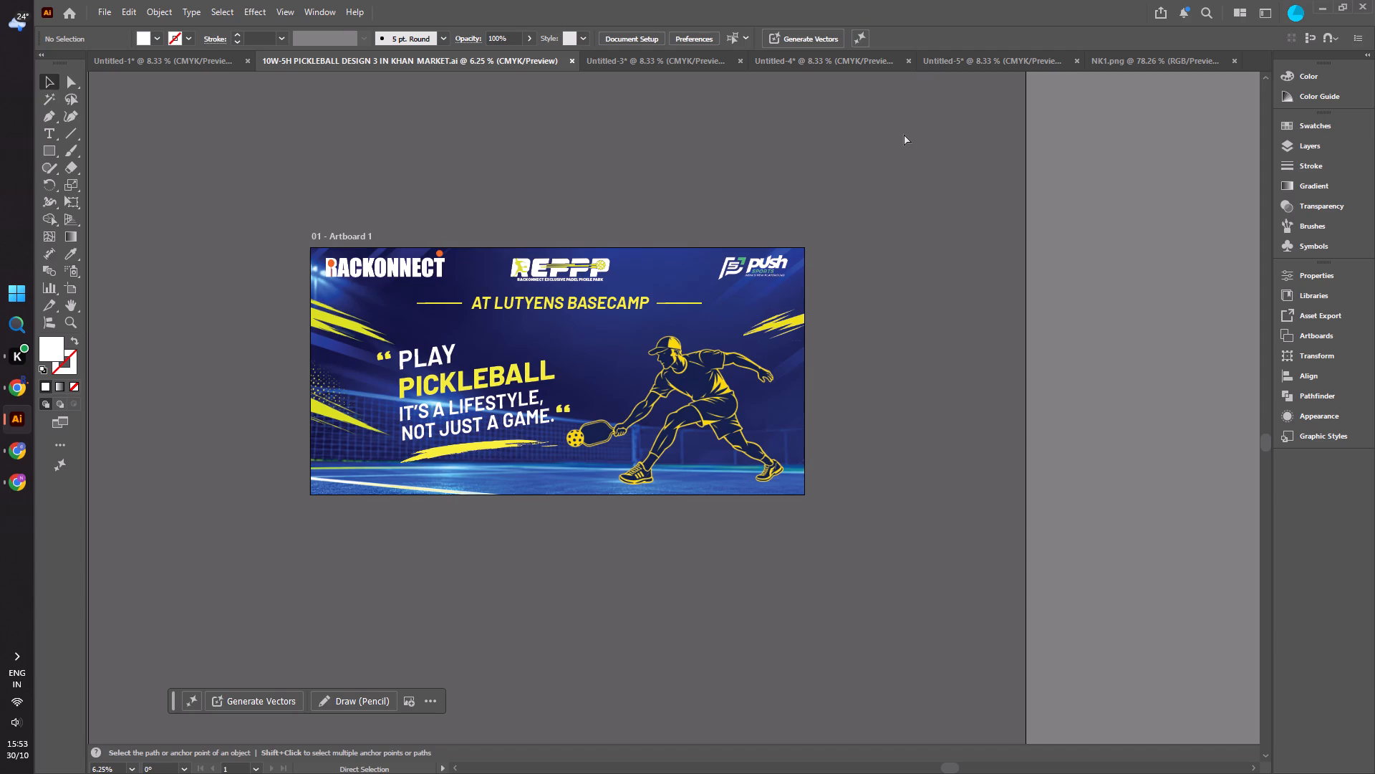
key(ctrl+n)
click(1033, 631)
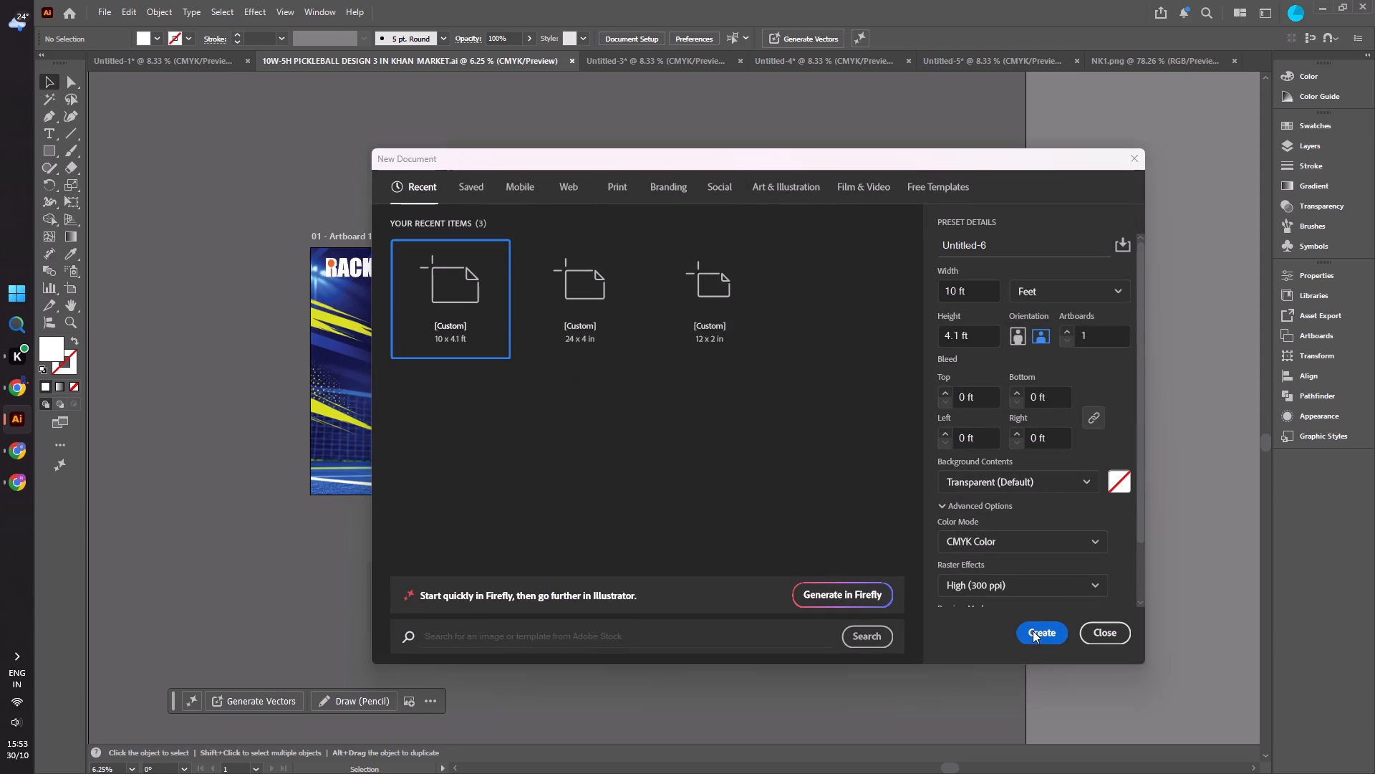
Close the NK1.png player-image document.
click(973, 63)
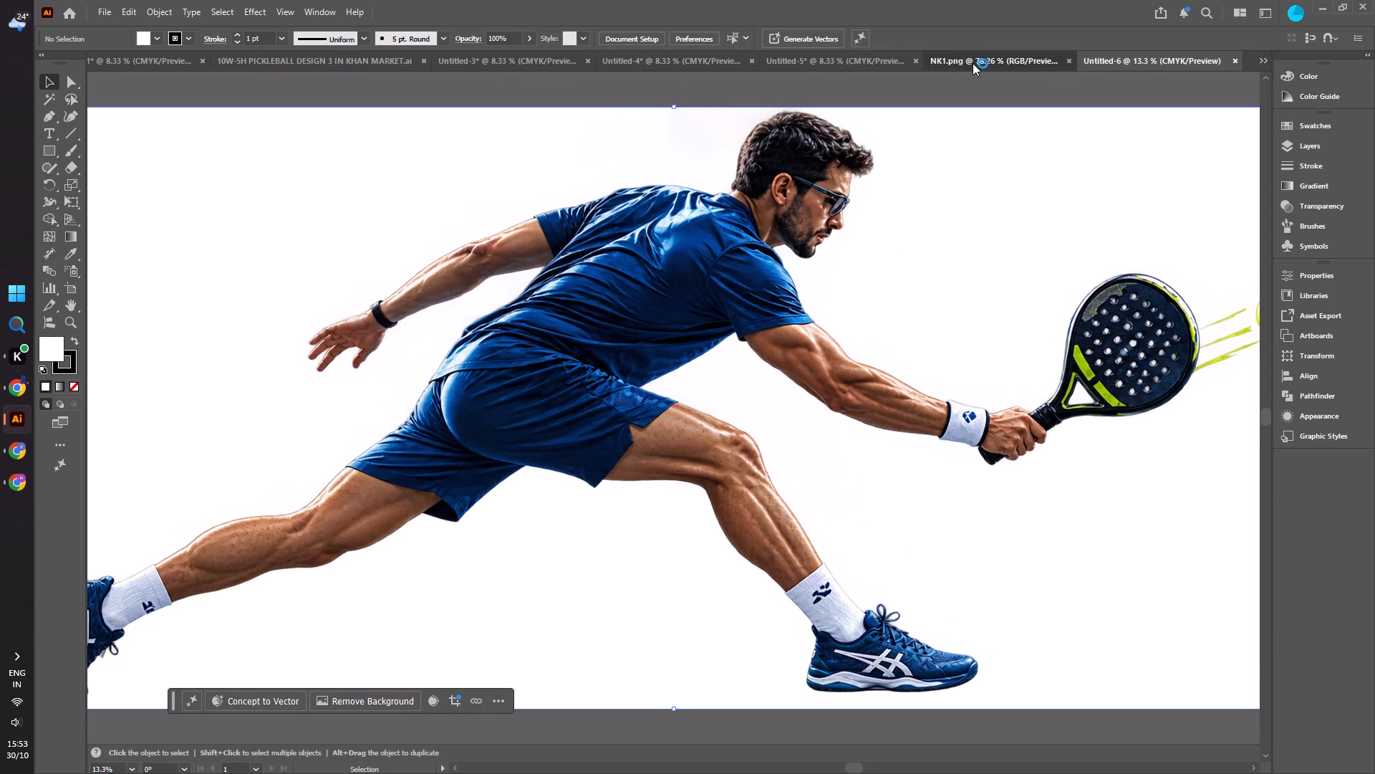
click(732, 63)
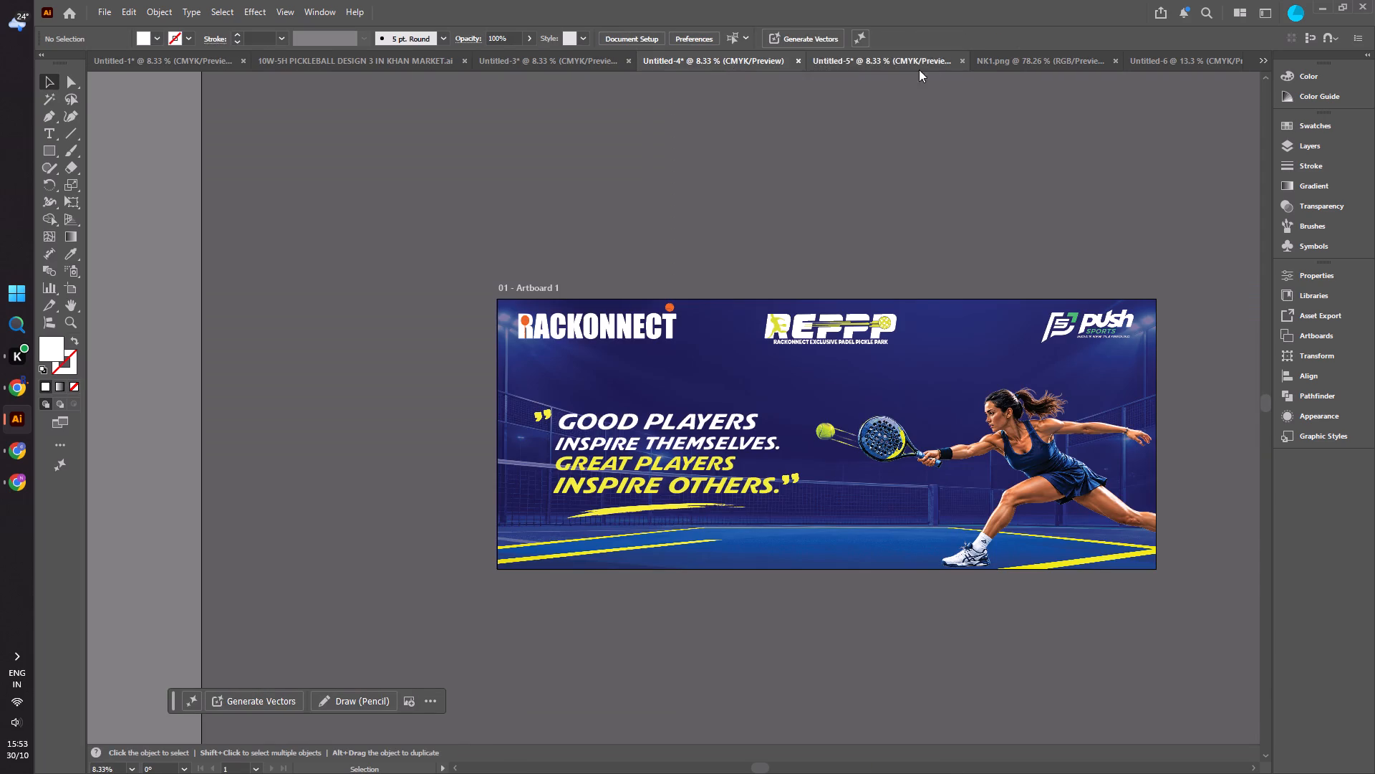
click(1036, 69)
click(1116, 61)
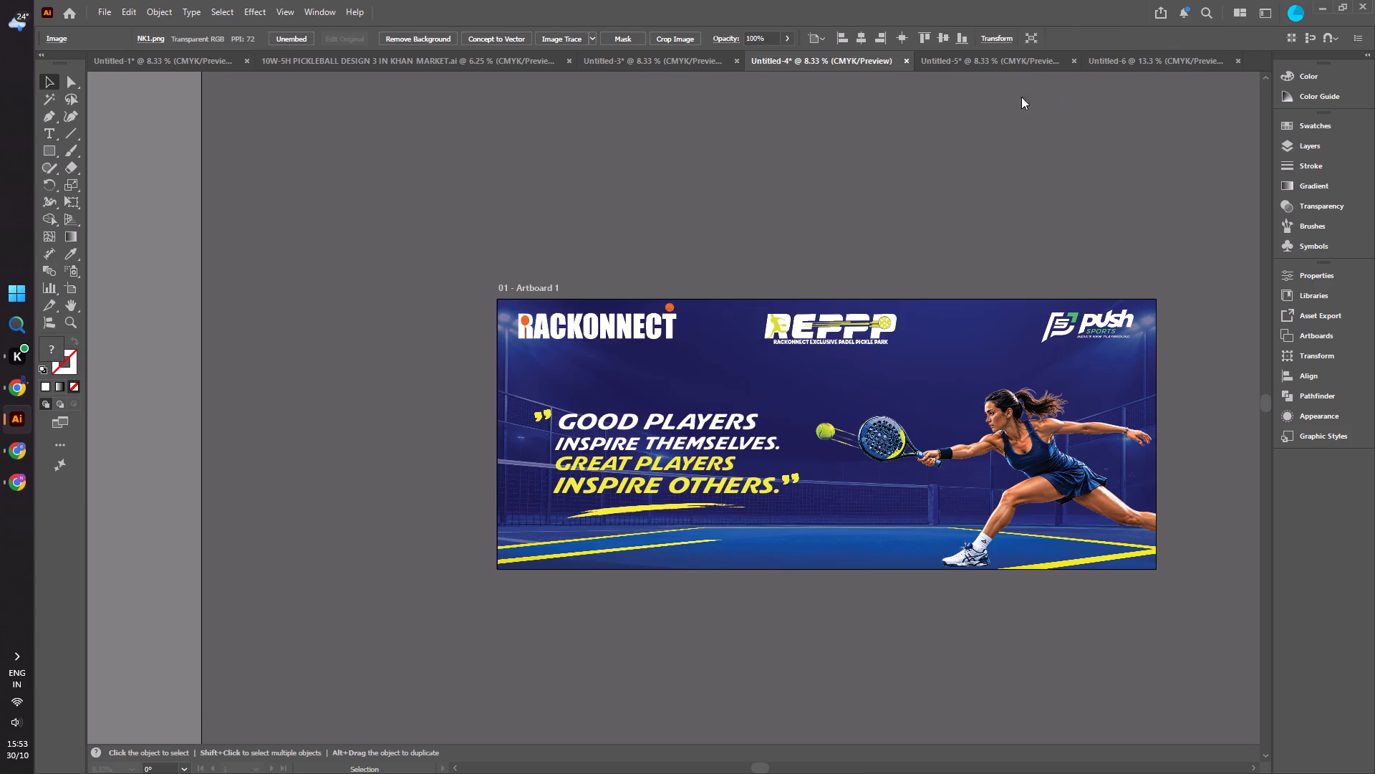
Copy all artwork of the "SMALL COURT BIG DREAMS" banner from Untitled-5 into Untitled-6, aligned to the artboard at X 5.0241 ft, Y 2.05 ft.
click(426, 59)
click(519, 171)
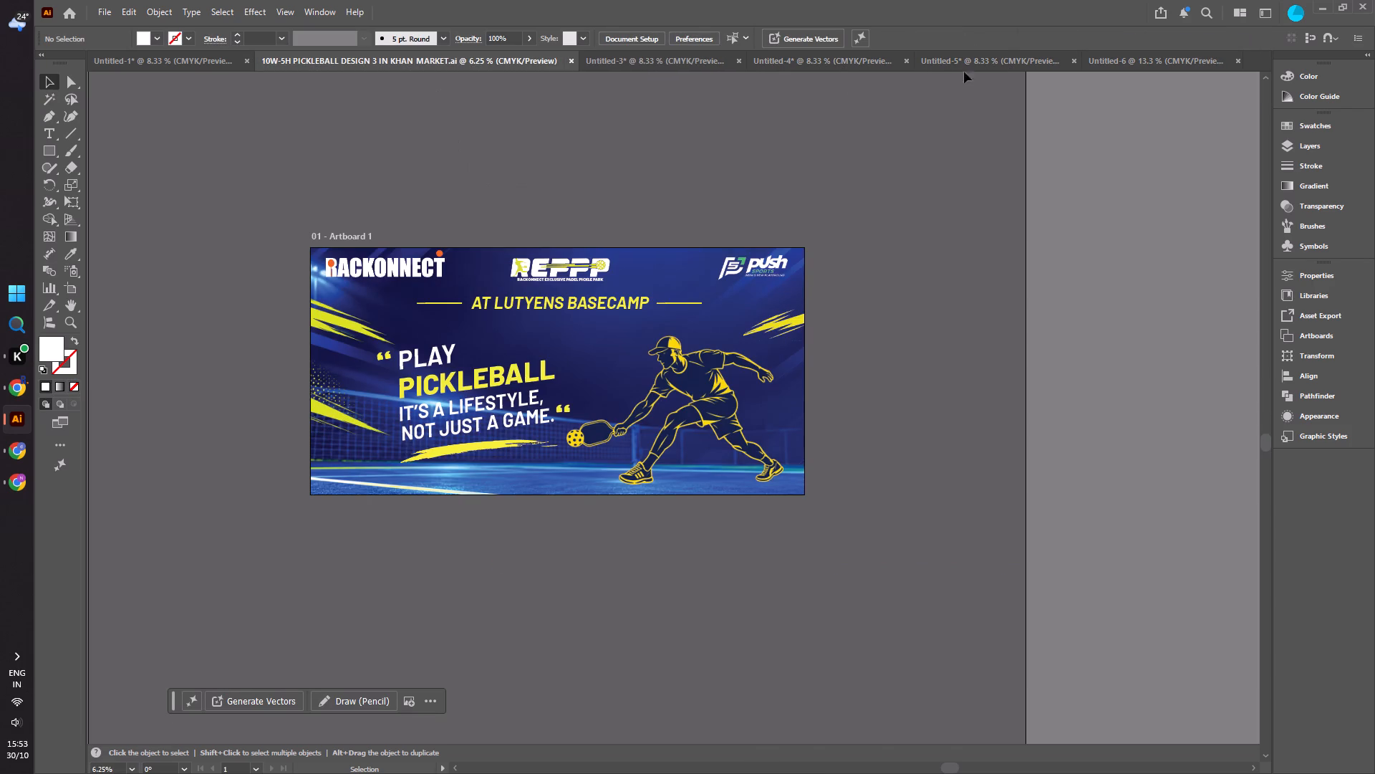
click(1111, 59)
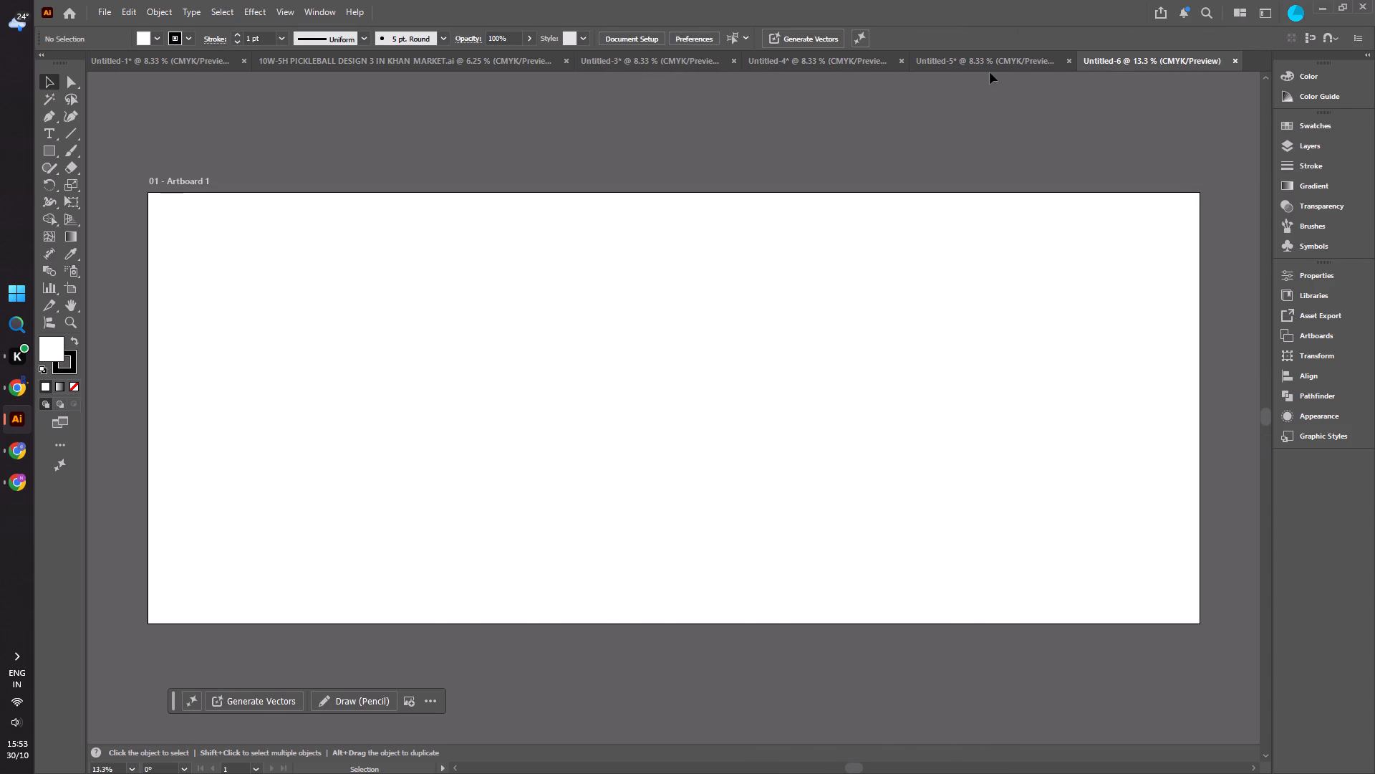
click(979, 65)
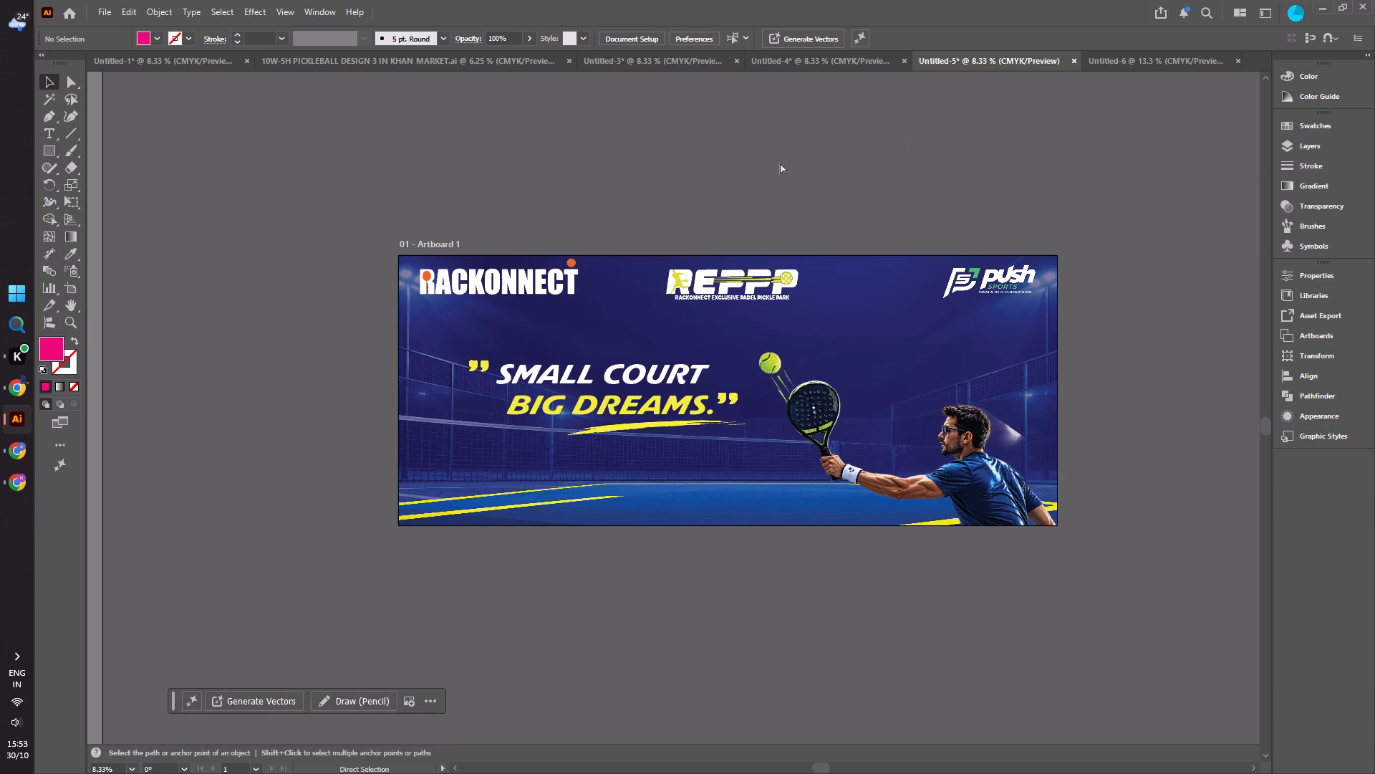
key(ctrl+a)
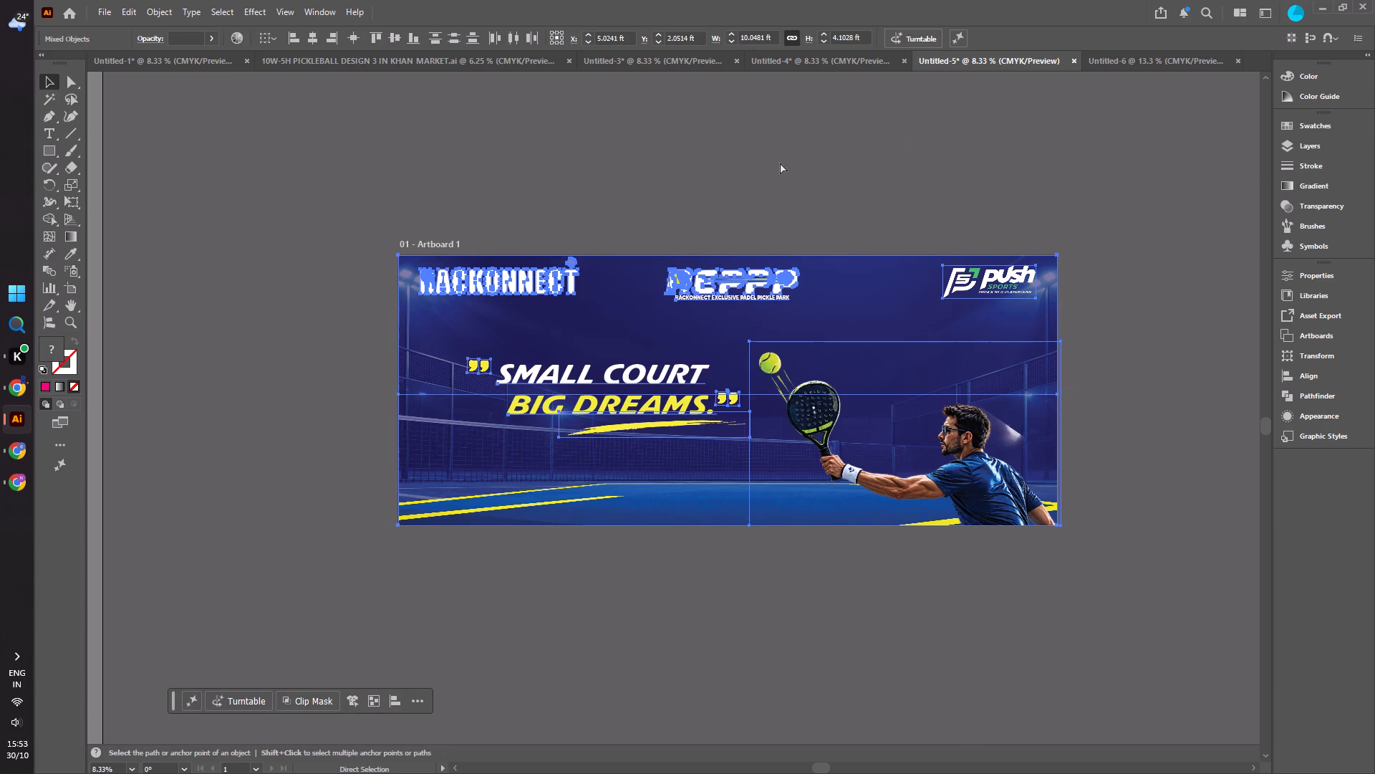
key(ctrl+c)
click(1120, 61)
click(804, 270)
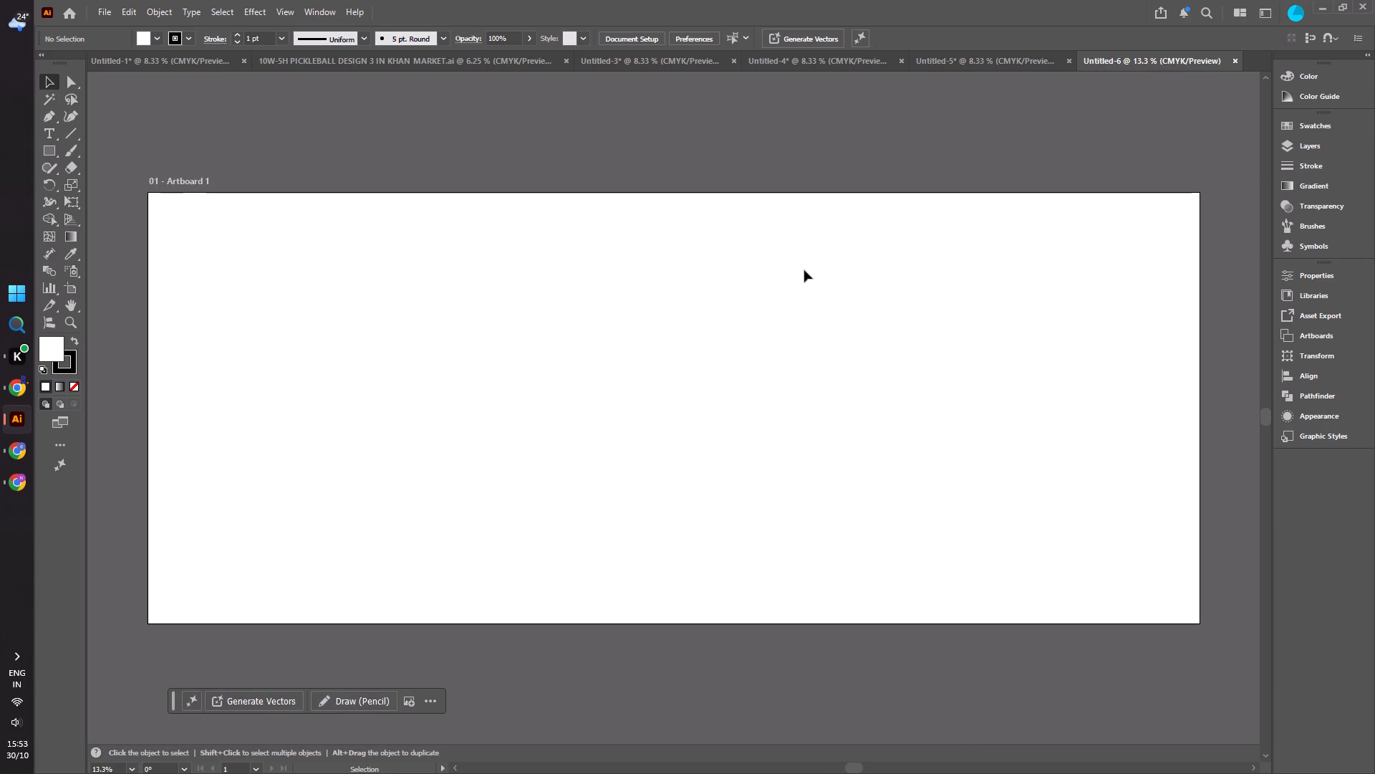
key(ctrl+v)
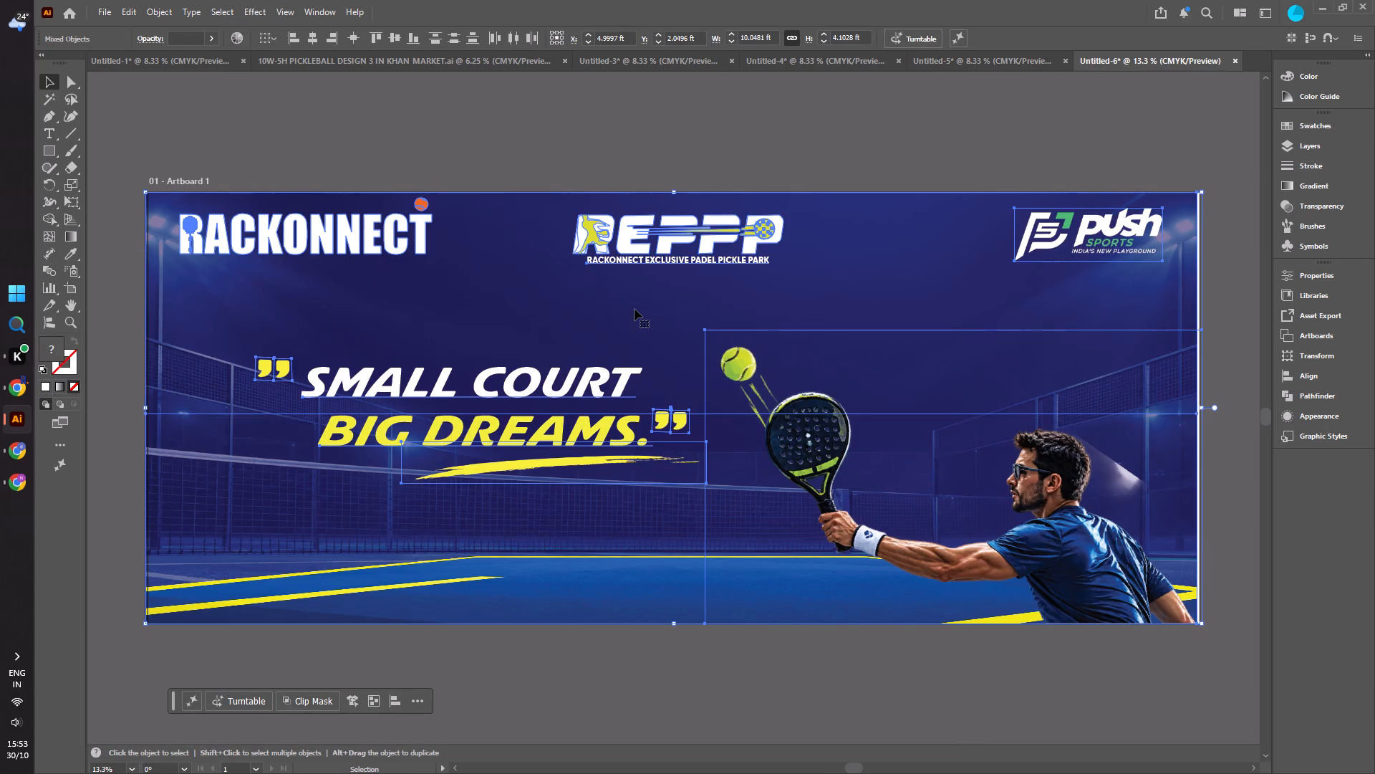
click(635, 309)
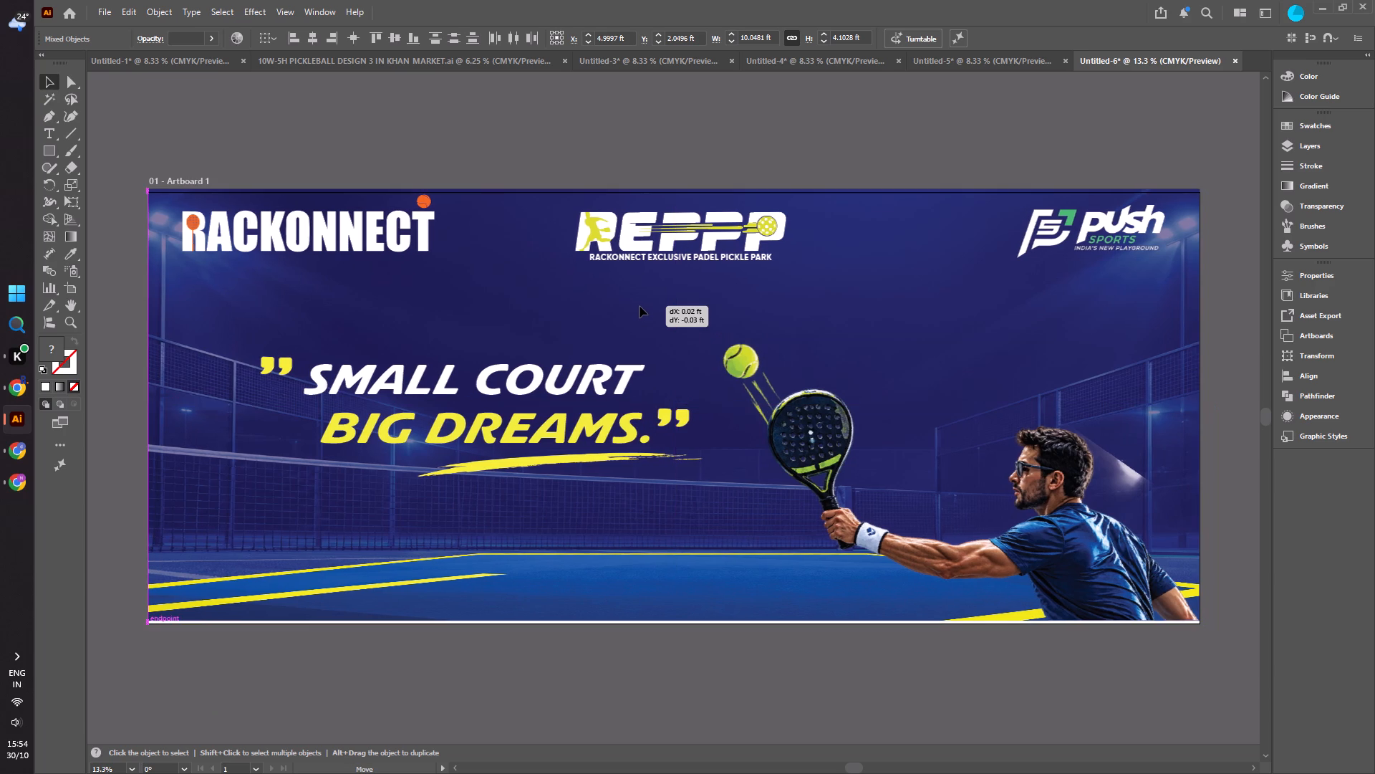
click(631, 110)
Delete the padel player image with its racket and ball from the new banner.
alt+scroll(670, 191, down, 1)
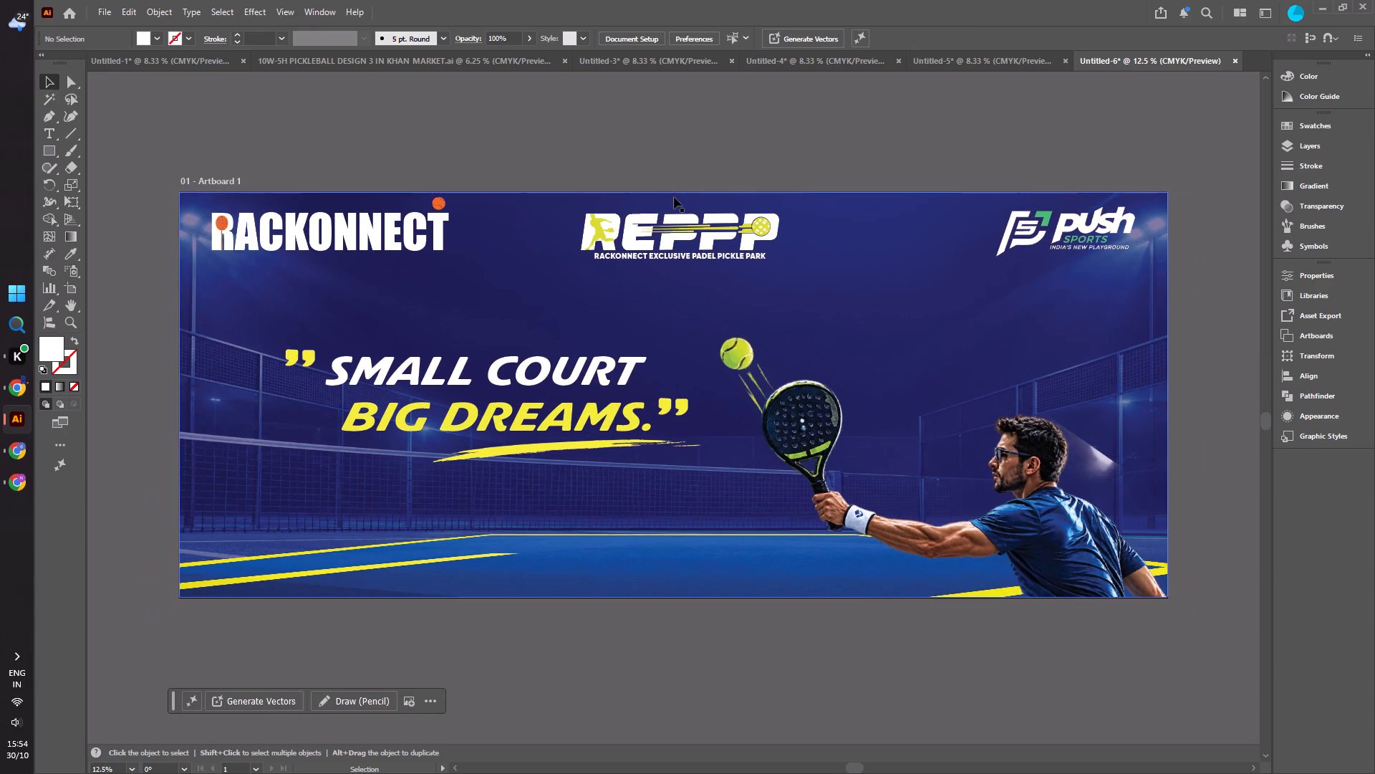
alt+scroll(674, 197, down, 2)
alt+scroll(640, 229, up, 1)
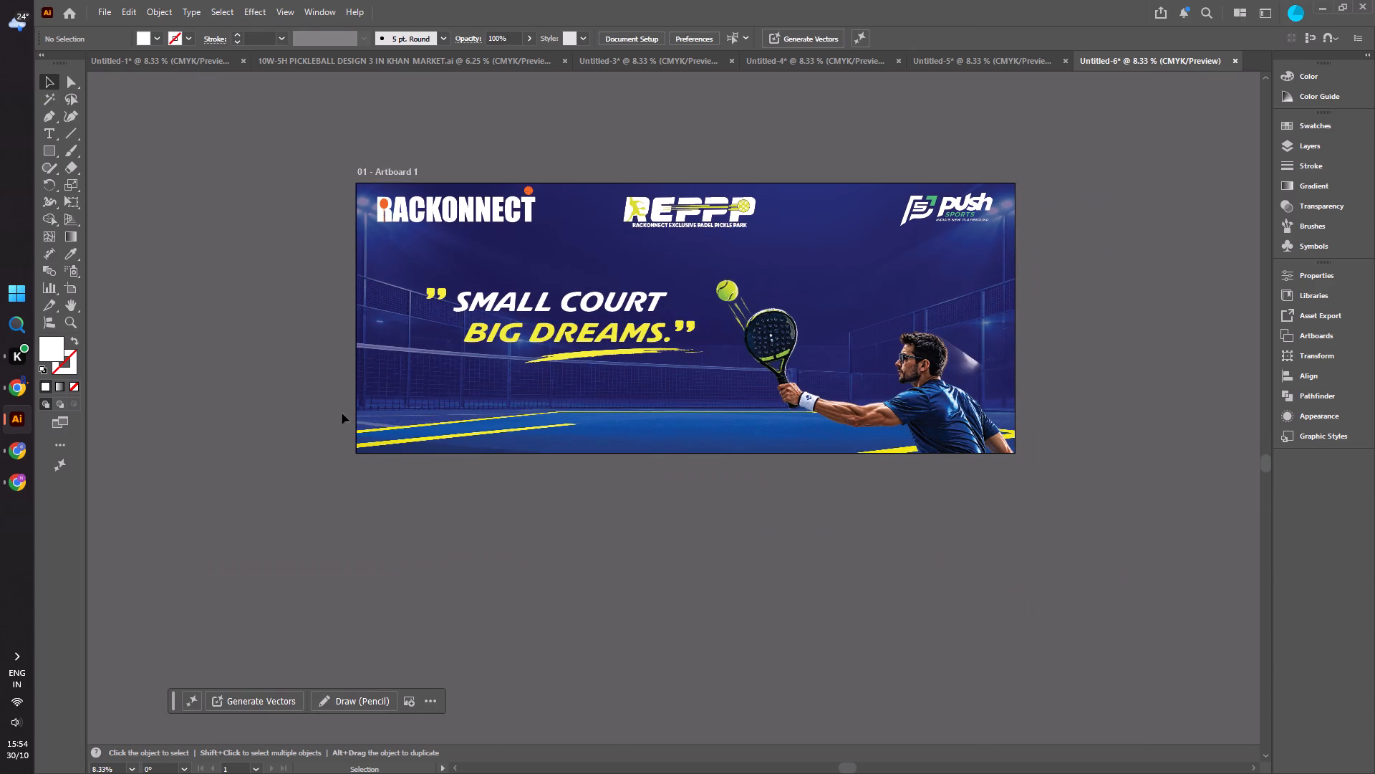
click(299, 349)
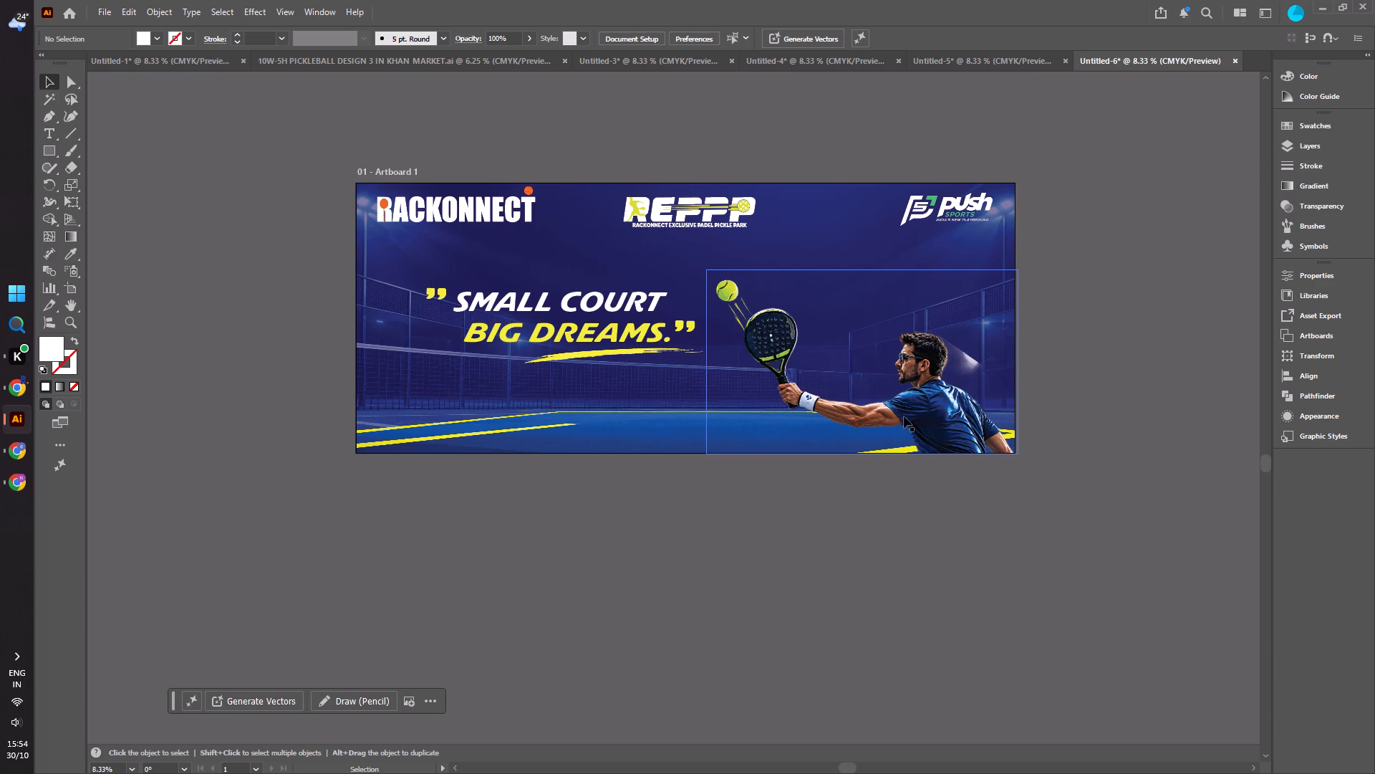
click(904, 416)
key(Delete)
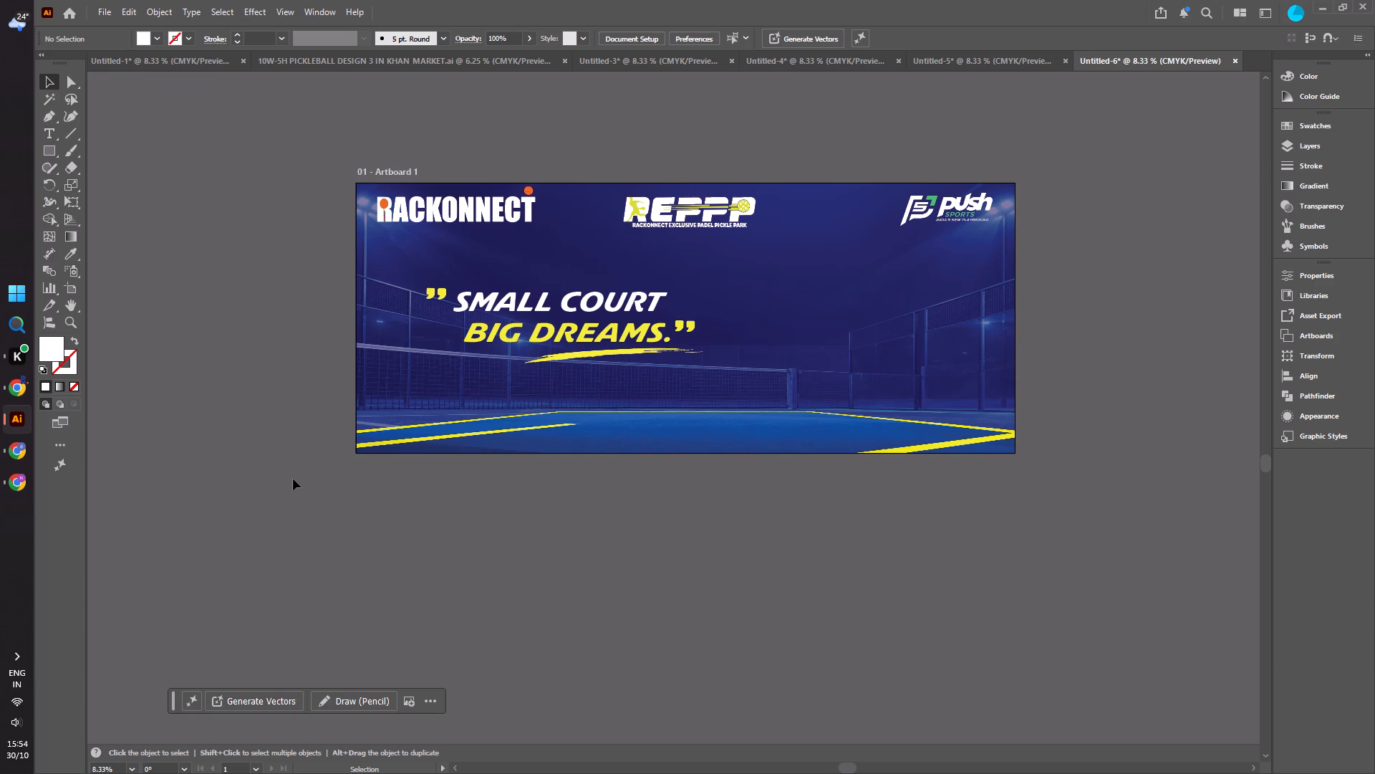
Open the File Handling preferences for the auto-backup folder and accept them without changing any setting.
scroll(293, 479, up, 1)
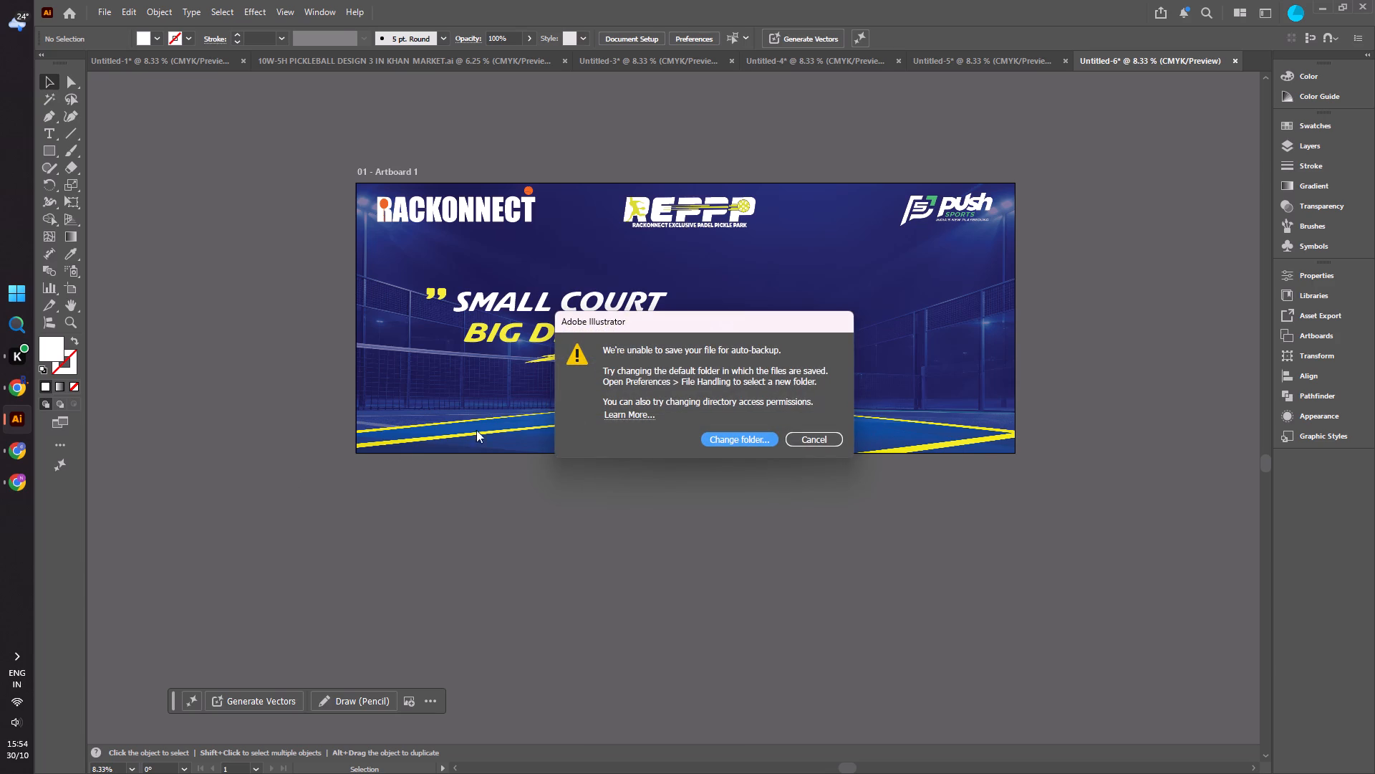
click(752, 435)
click(866, 618)
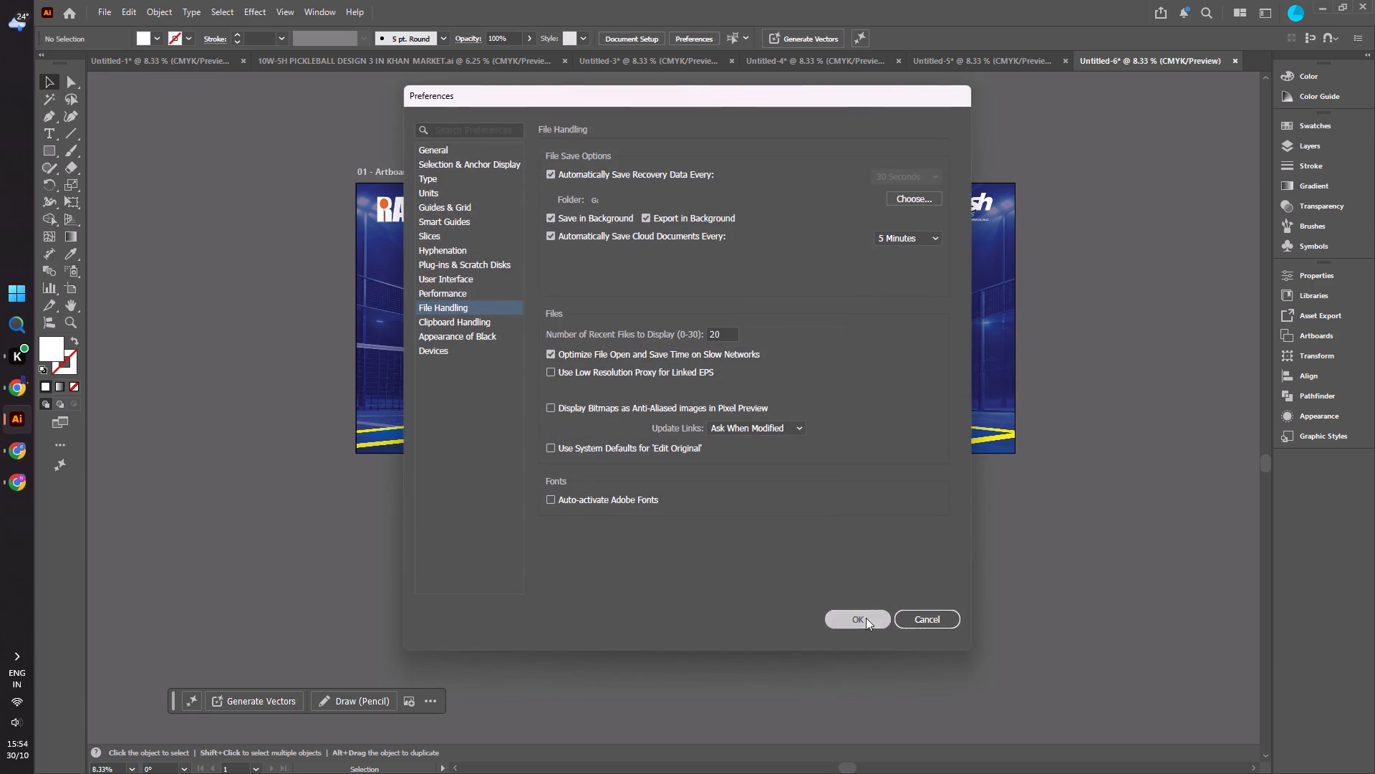
In the pickleball design document, group the "AT LUTYENS BASECAMP" text with the two lines beside it.
scroll(1145, 315, up, 3)
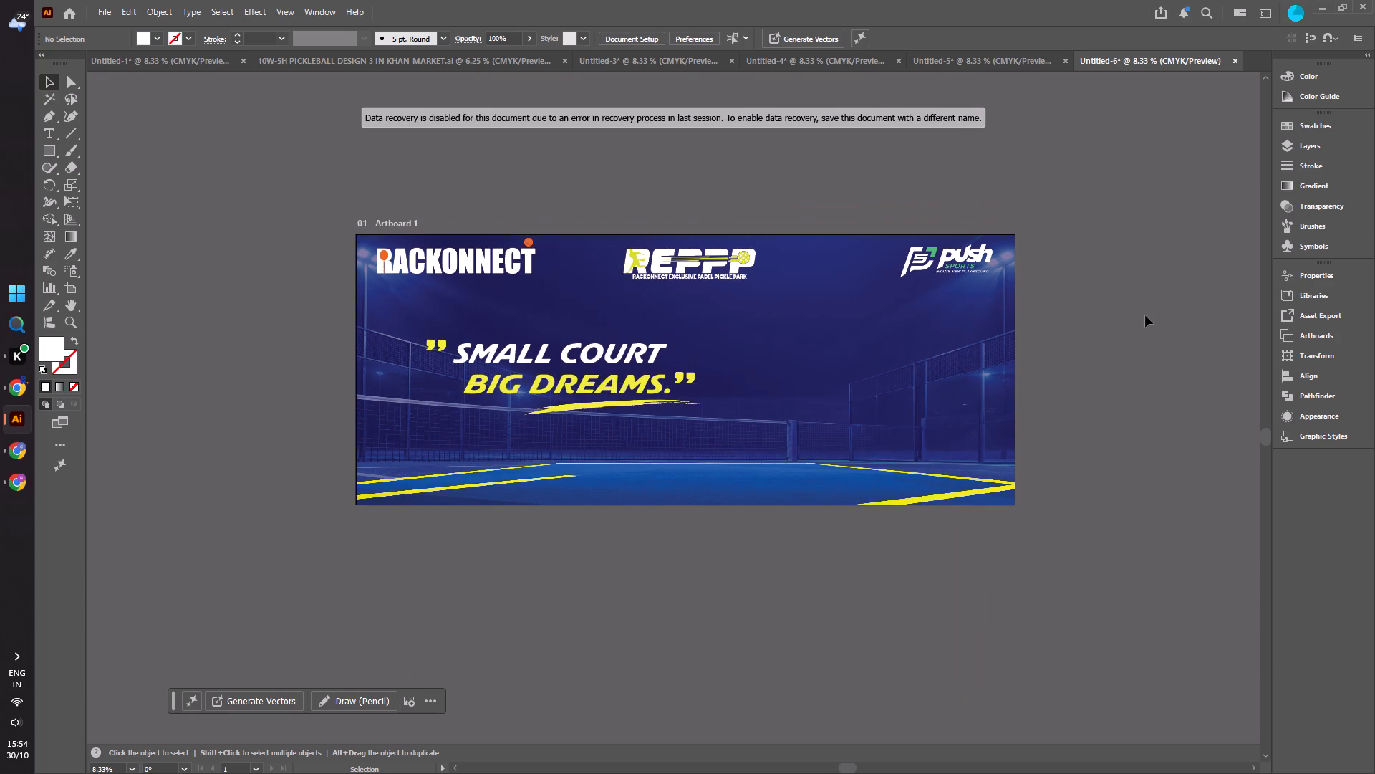
click(472, 58)
click(449, 304)
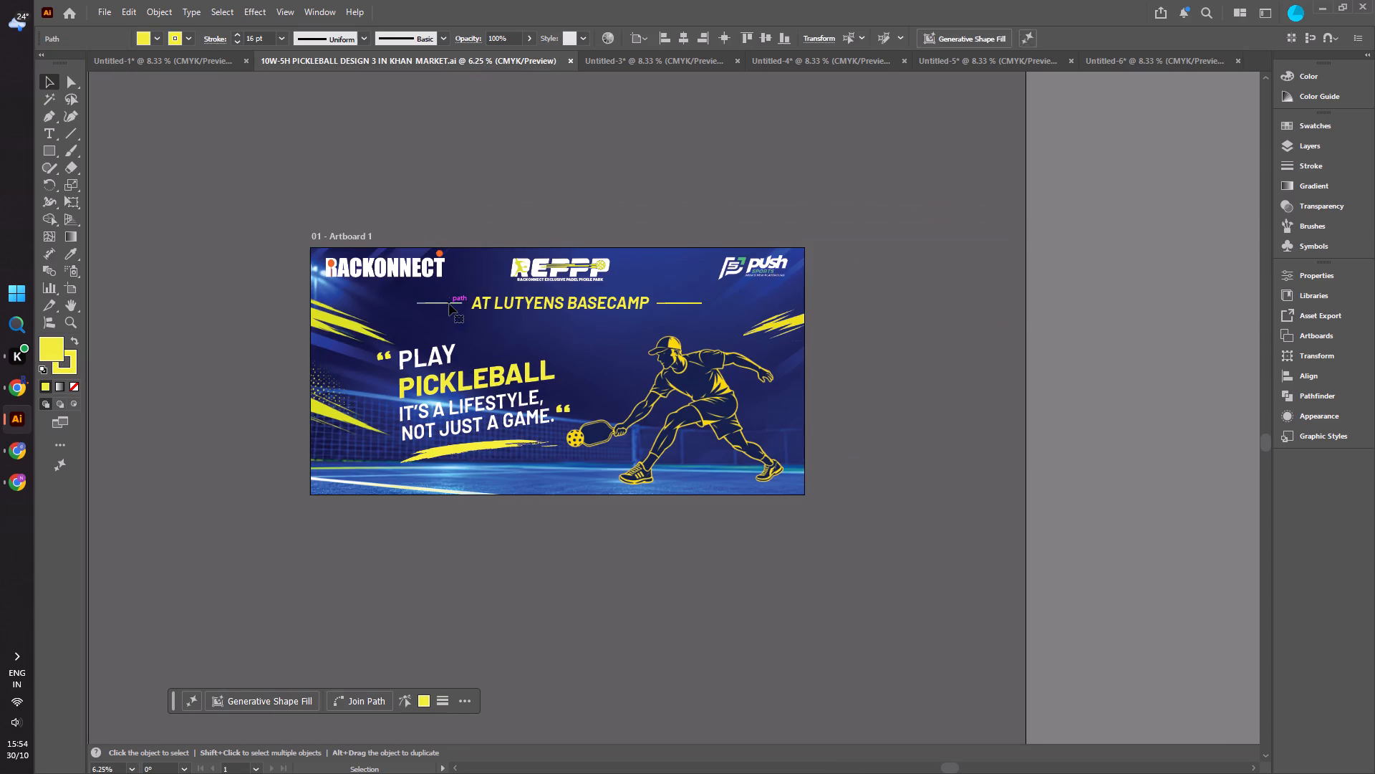
shift+click(508, 304)
shift+click(685, 305)
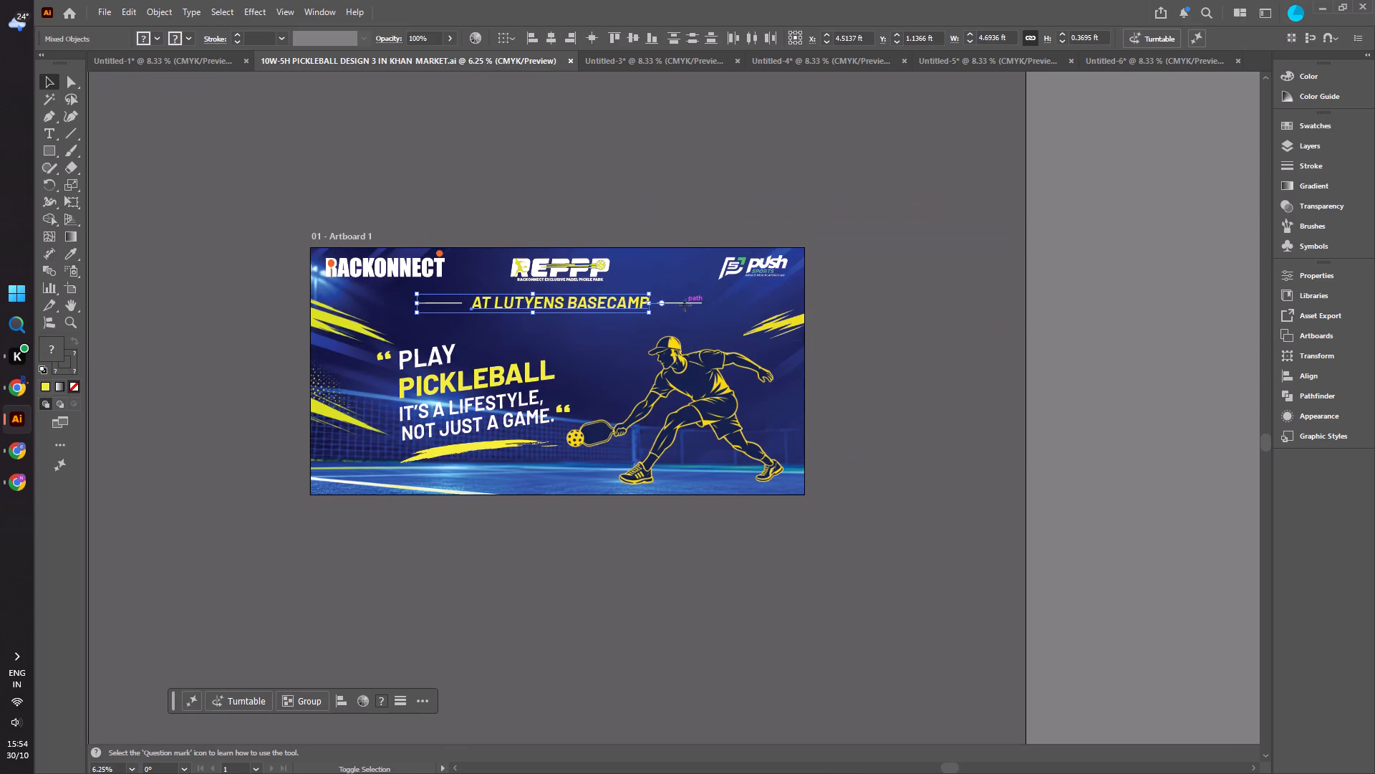
key(ctrl+g)
key(ctrl+g)
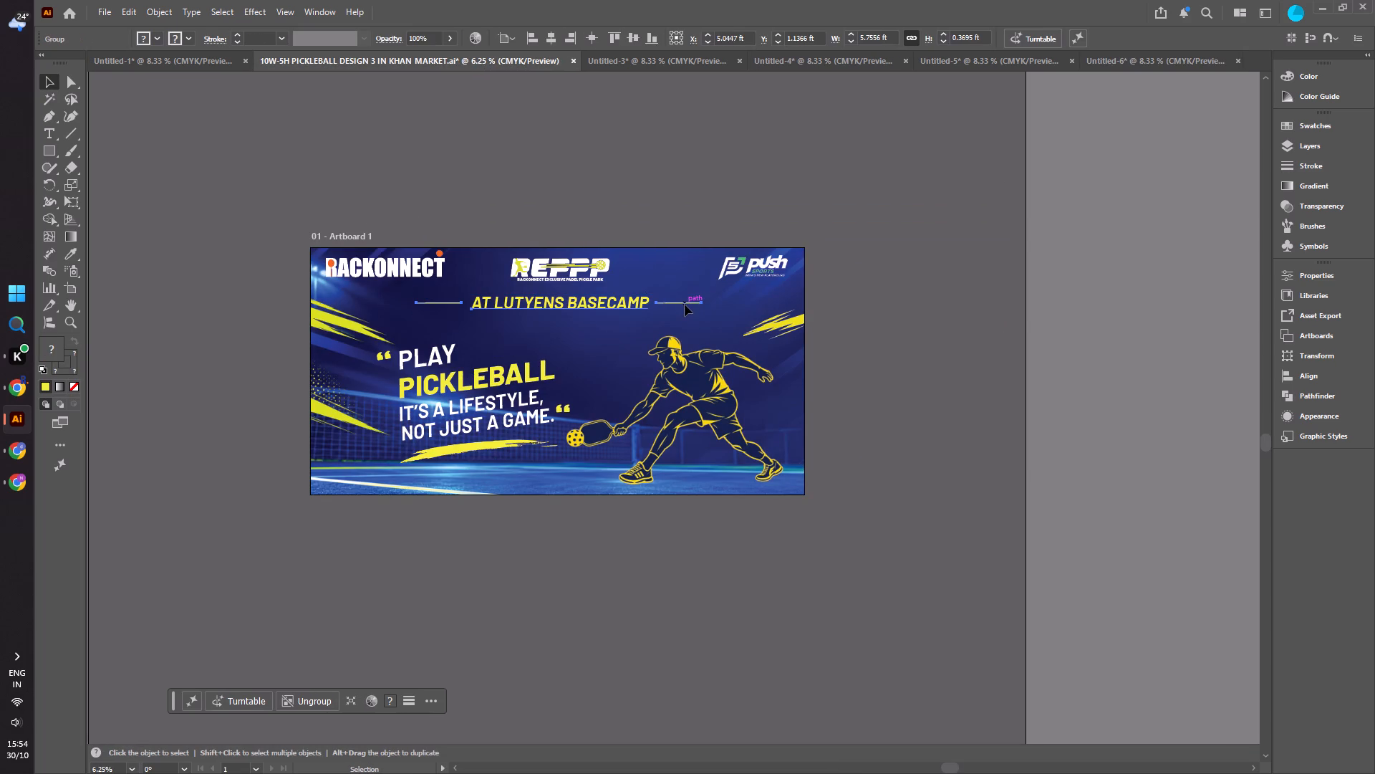
click(910, 277)
Copy the "AT LUTYENS BASECAMP" group into the Untitled-6 banner and place it below the REPPP logo at X 5.1681 ft, Y 1.0471 ft.
click(613, 299)
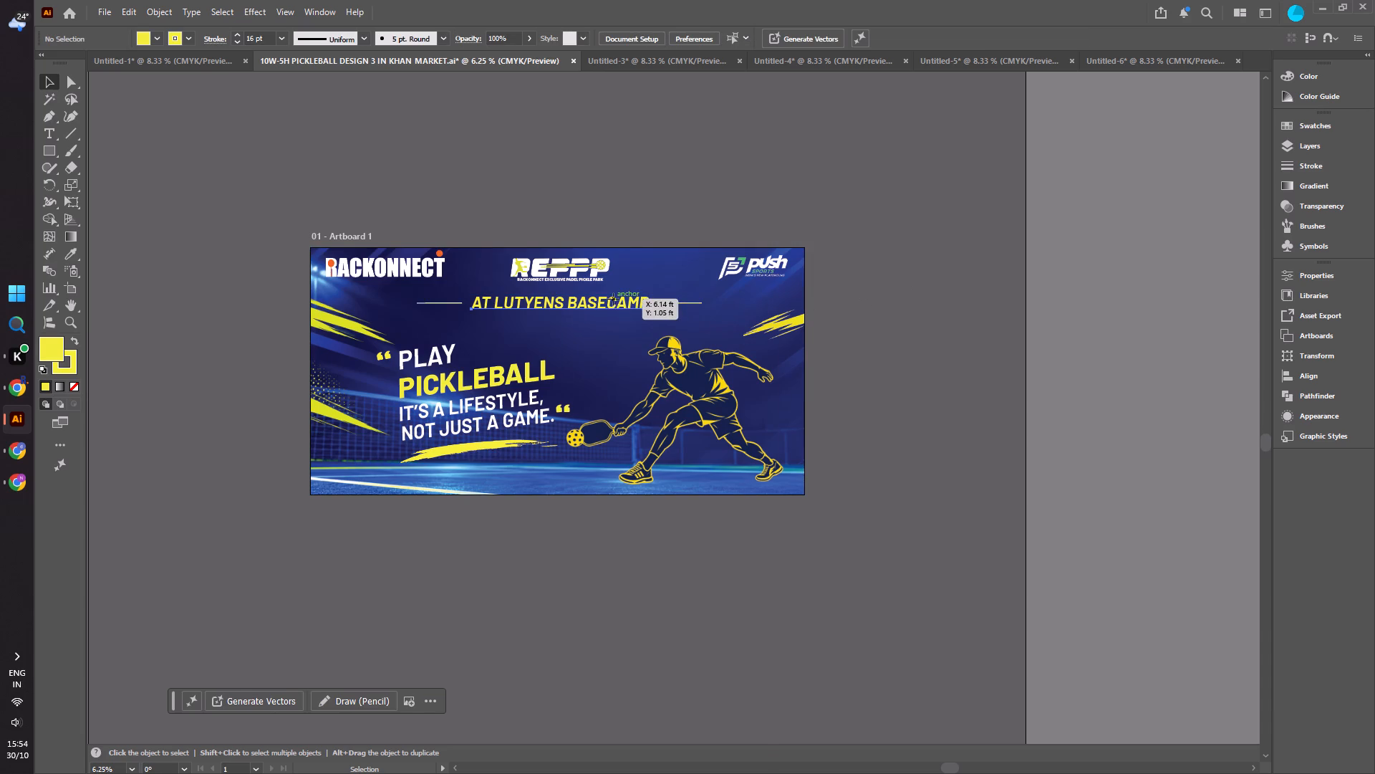
right_click(613, 299)
click(677, 293)
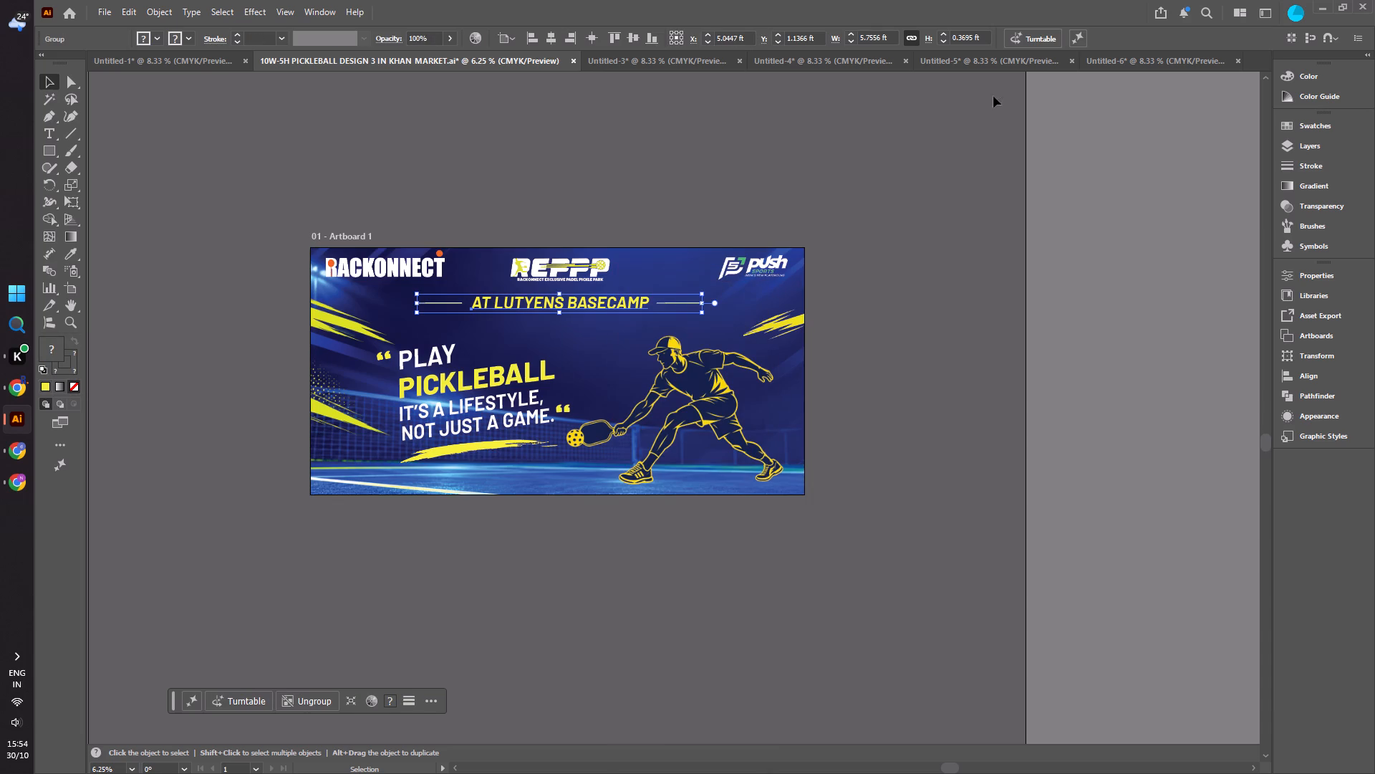
click(1147, 64)
right_click(702, 317)
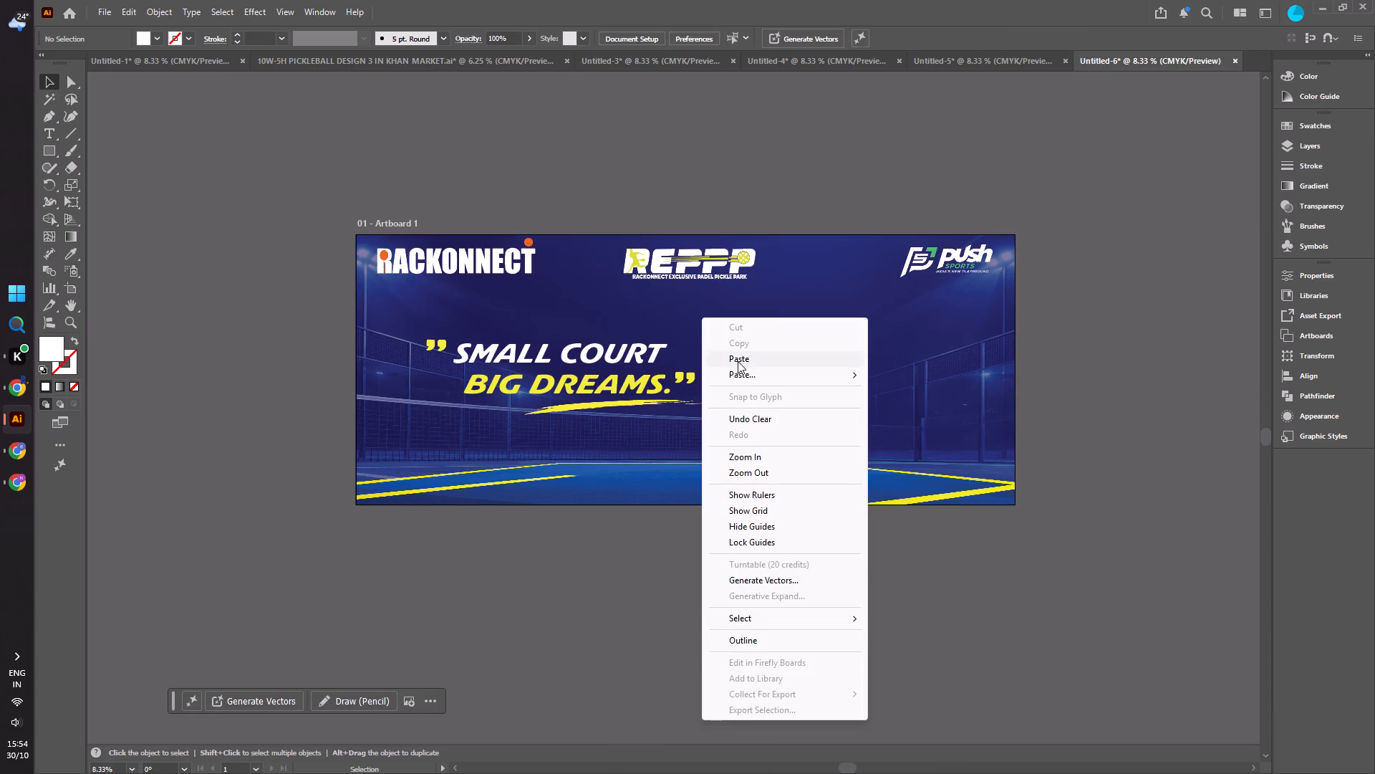
click(738, 361)
drag(713, 409, 734, 313)
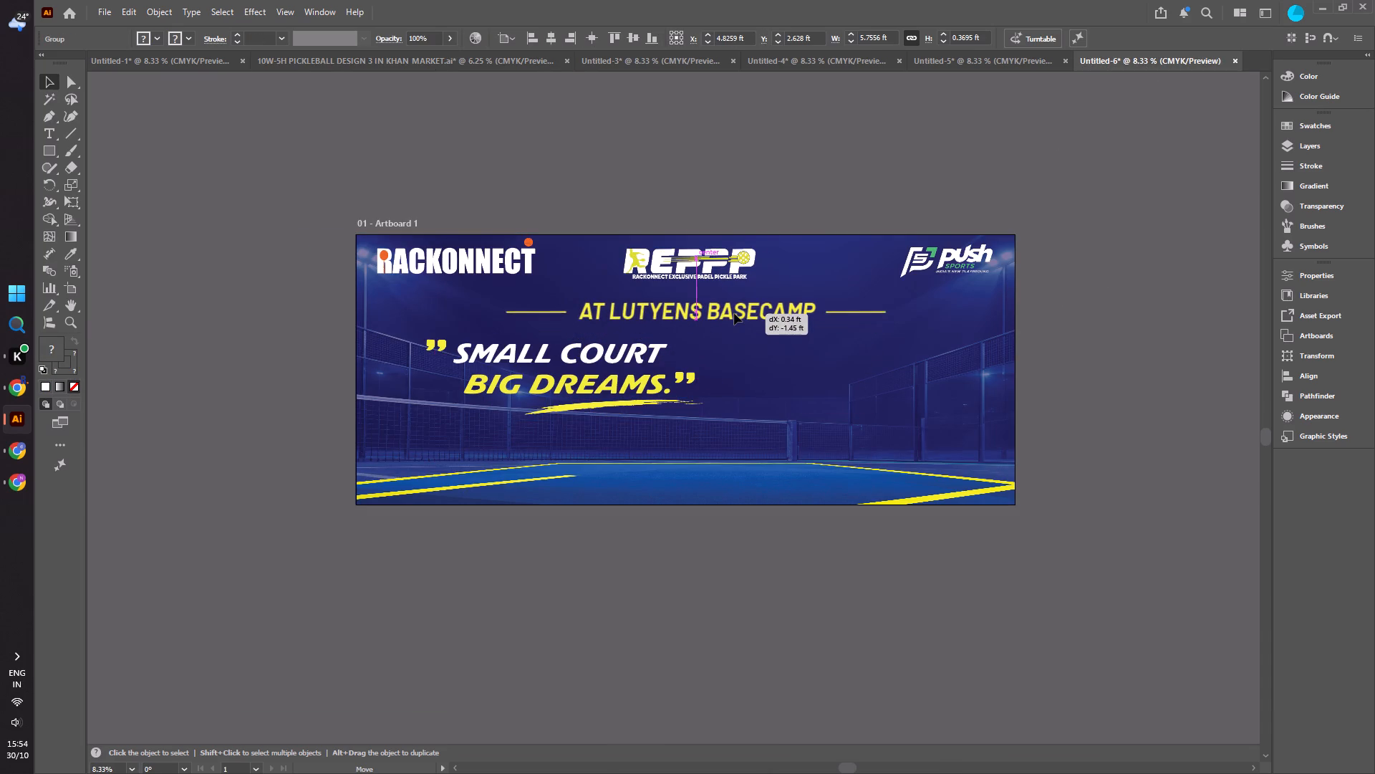
drag(734, 313, 743, 300)
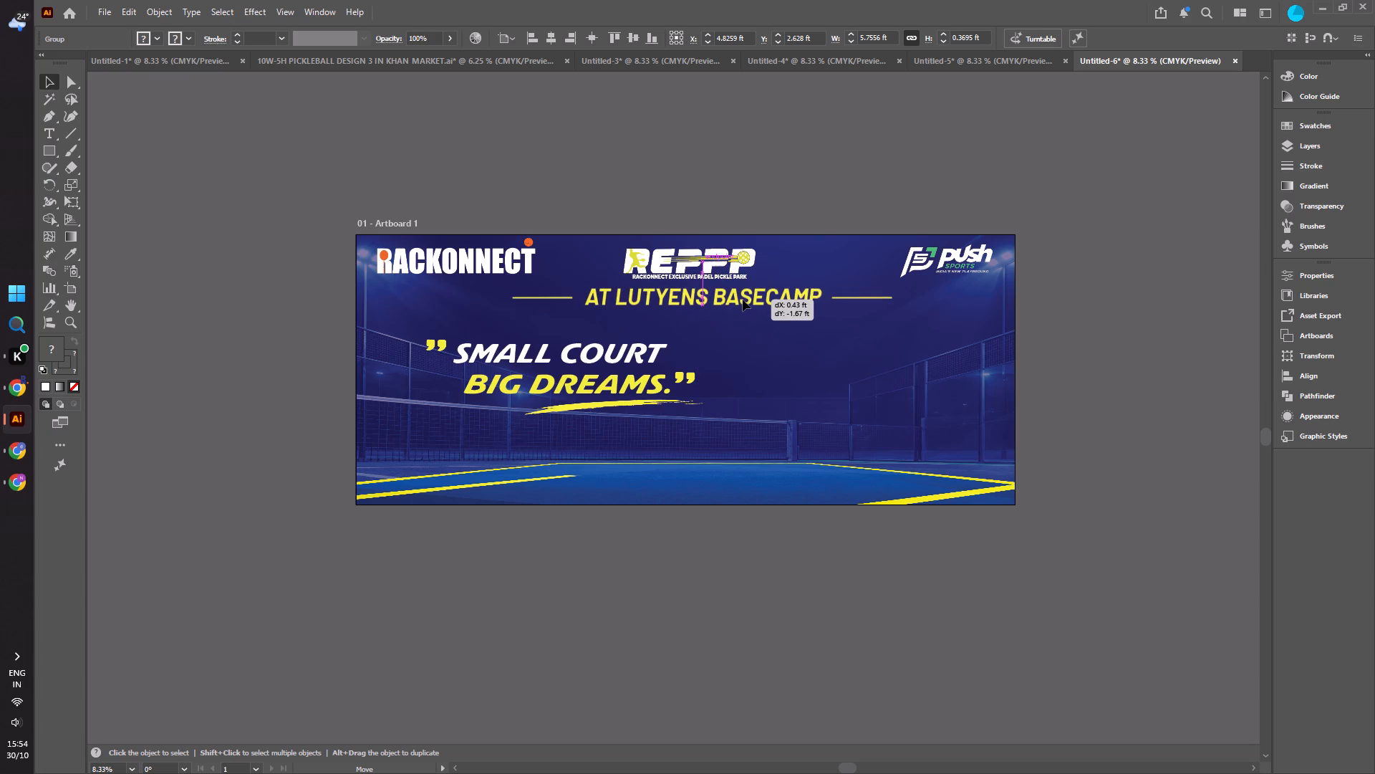
drag(743, 300, 743, 298)
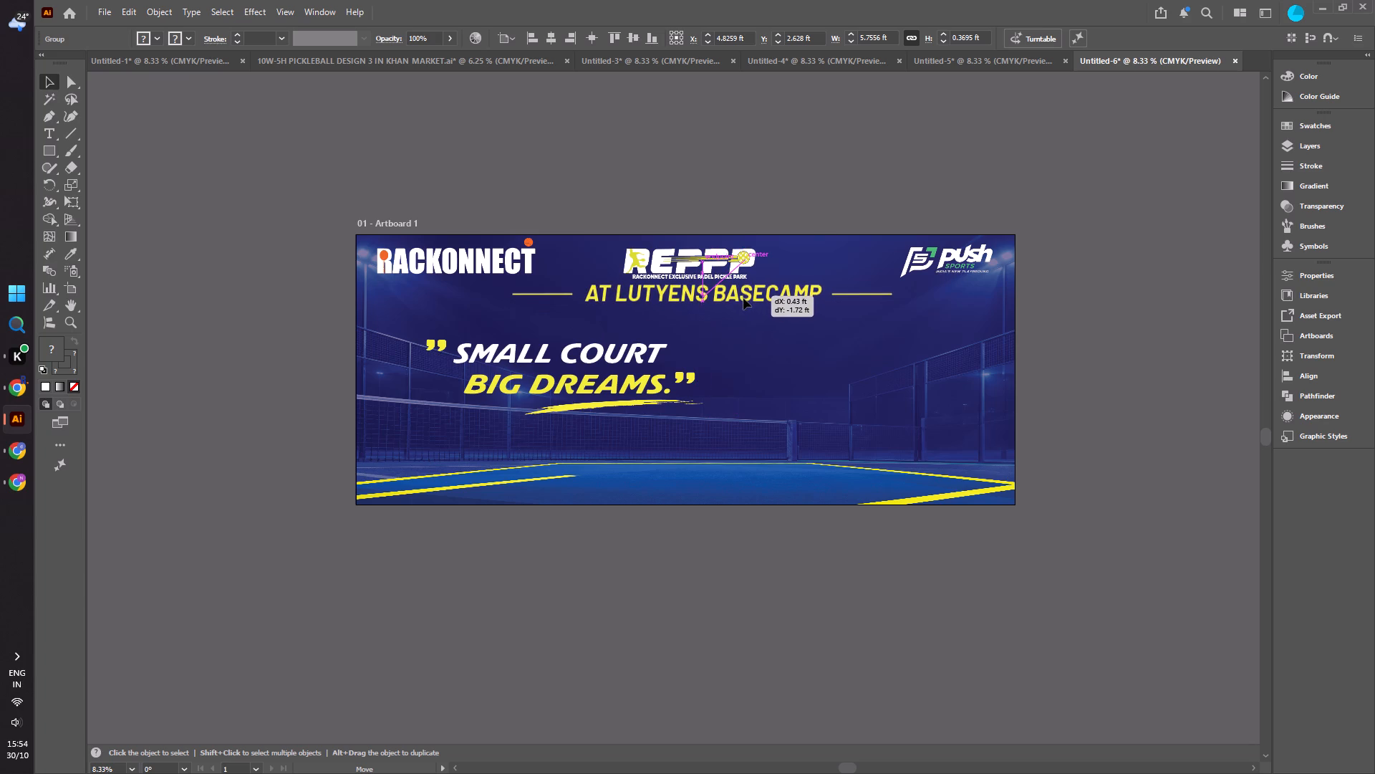
drag(743, 298, 743, 305)
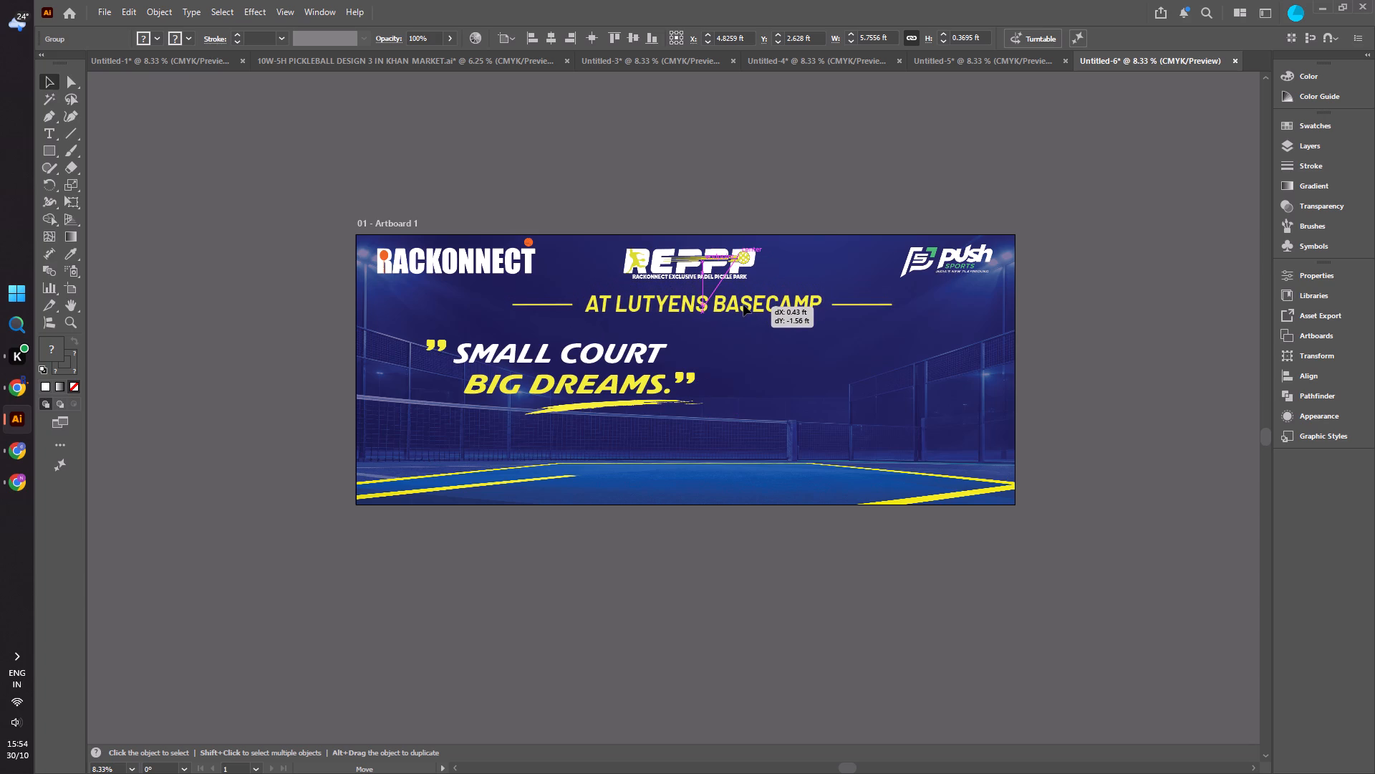
drag(743, 305, 743, 309)
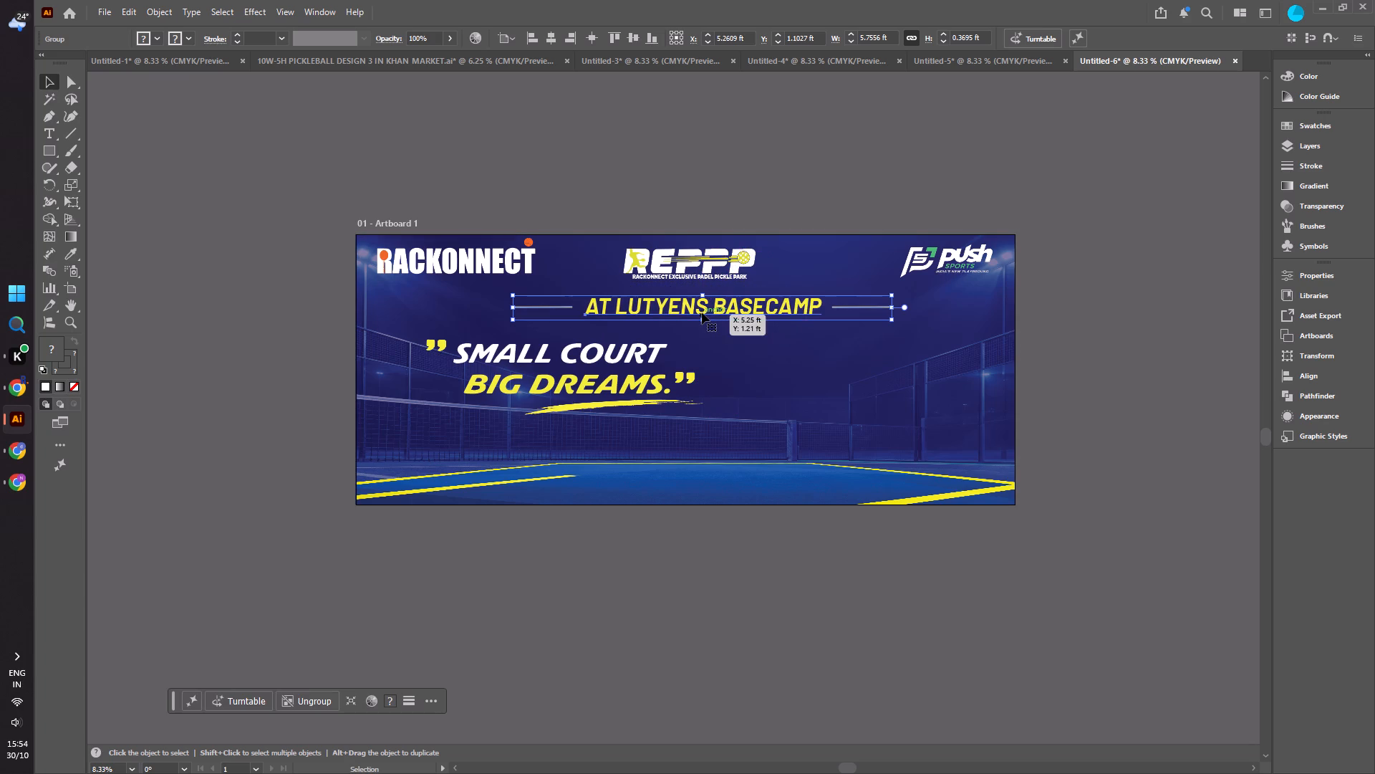
click(698, 312)
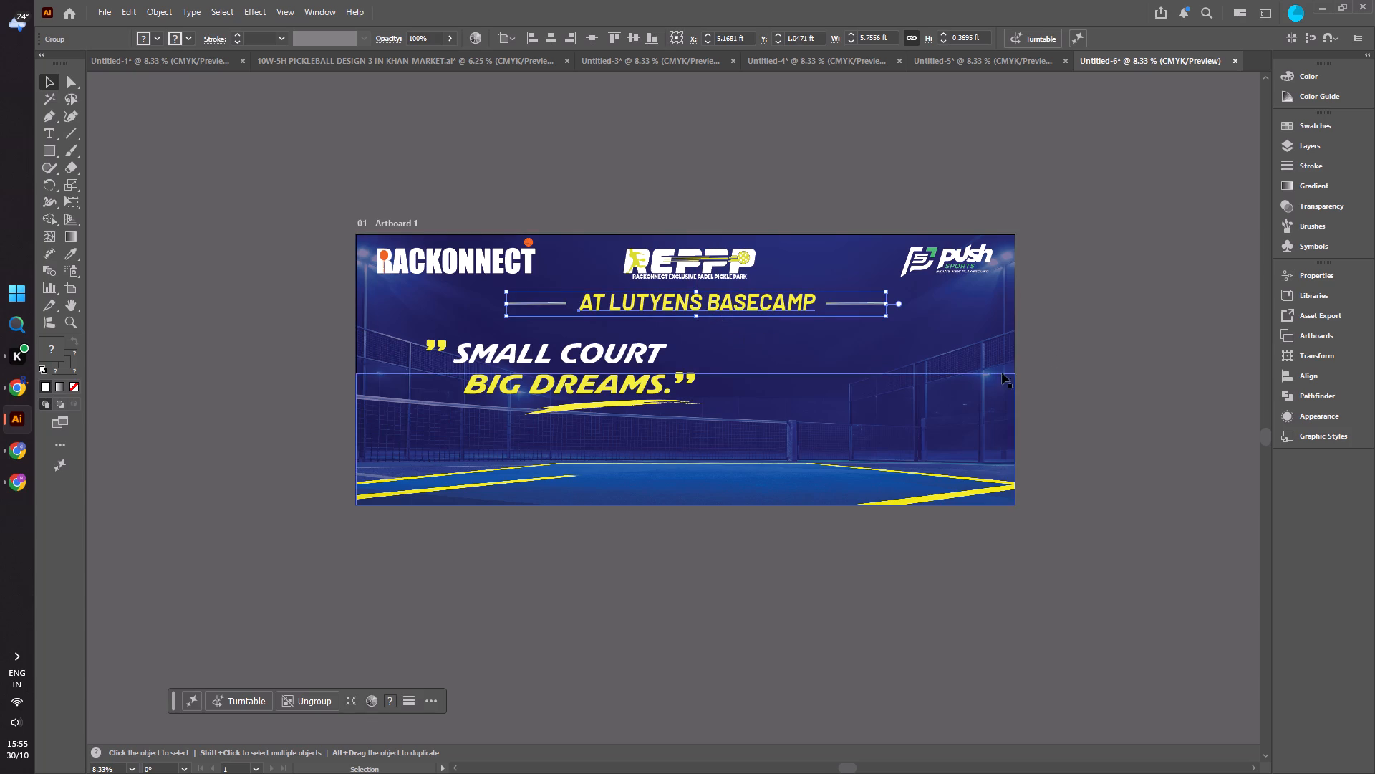
click(1096, 346)
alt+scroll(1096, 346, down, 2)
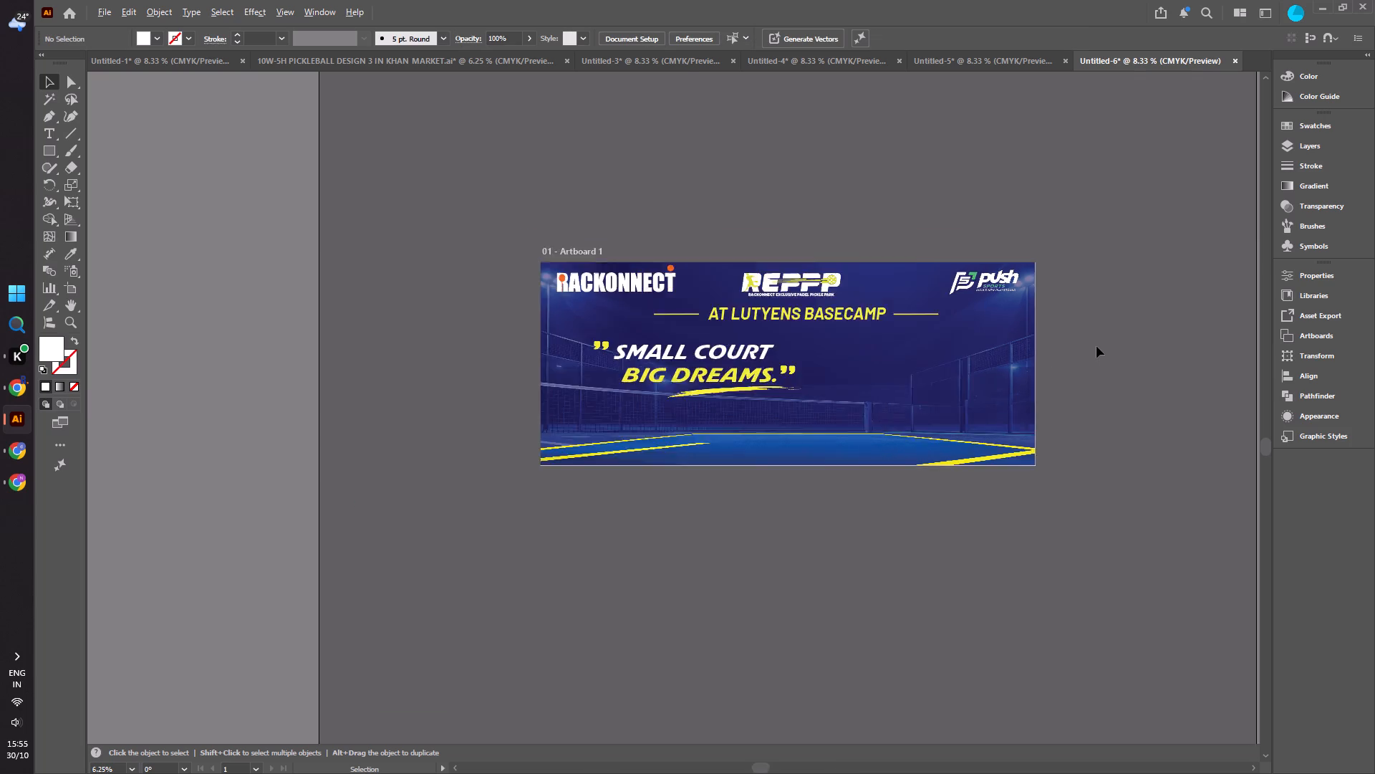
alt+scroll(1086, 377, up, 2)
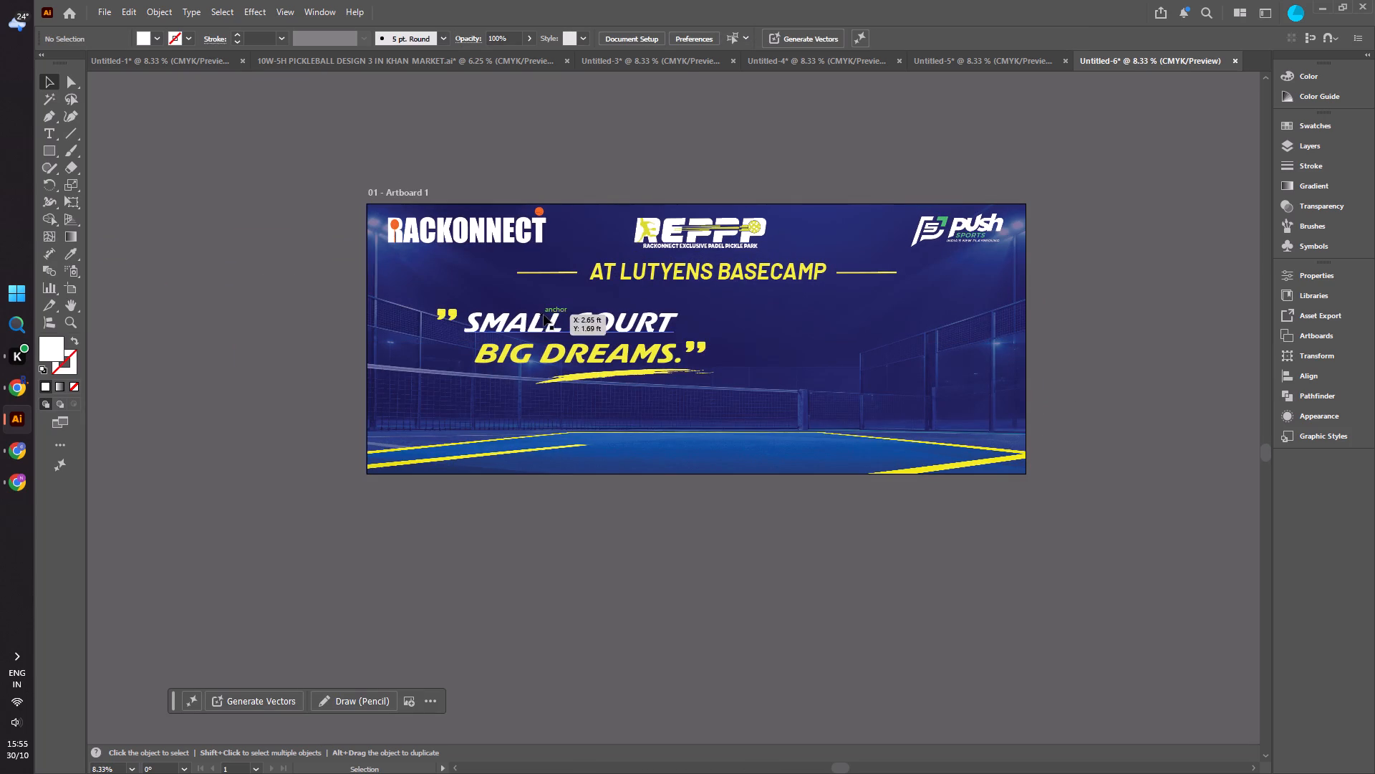
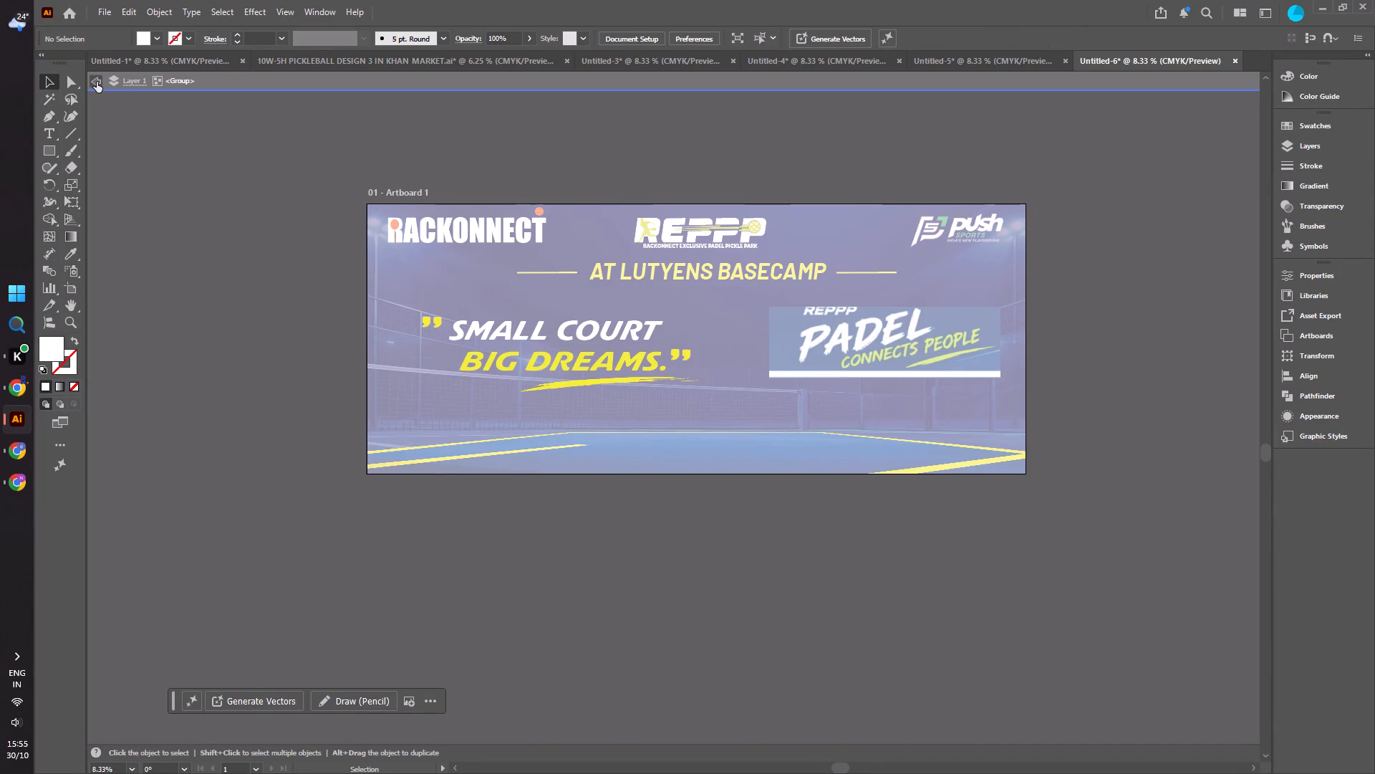
Exit isolation mode and ungroup the "SMALL COURT BIG DREAMS." slogan.
click(100, 83)
click(131, 131)
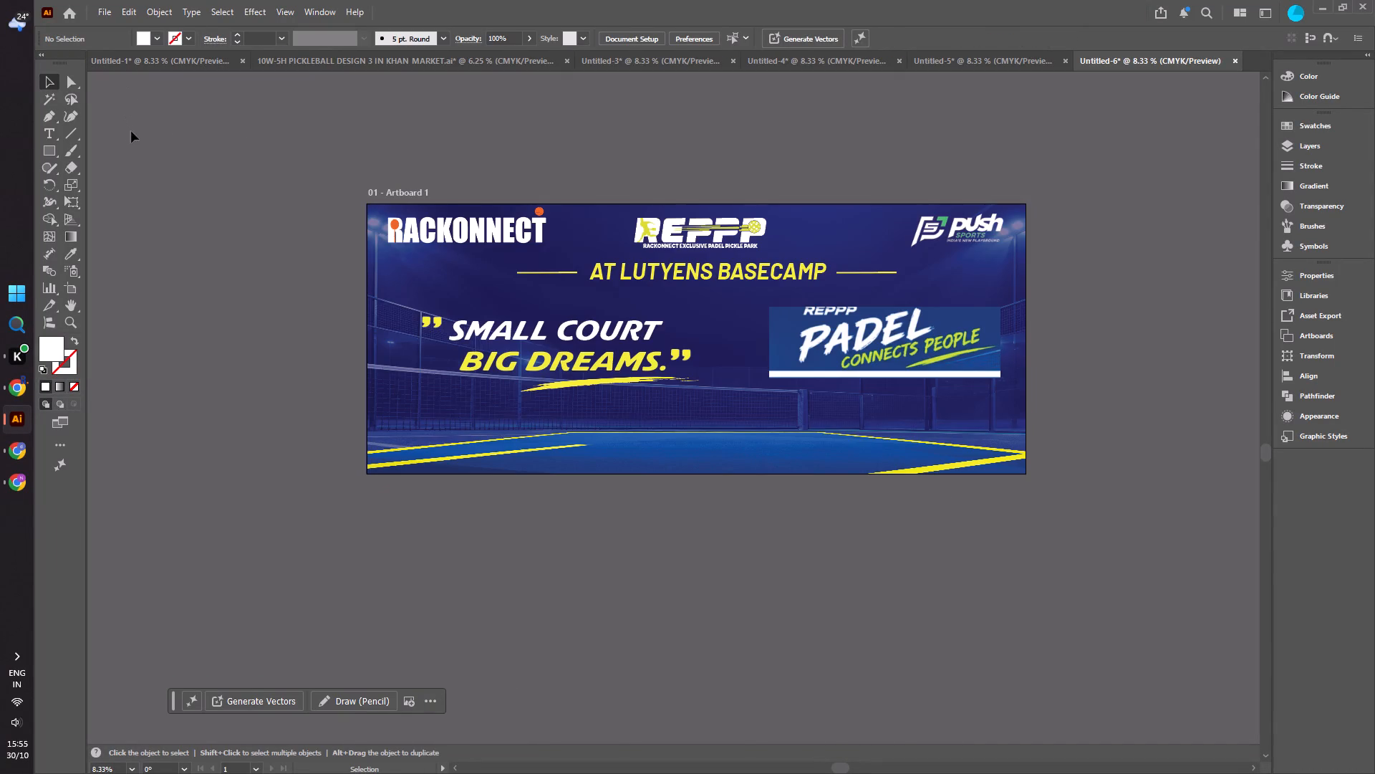
click(474, 330)
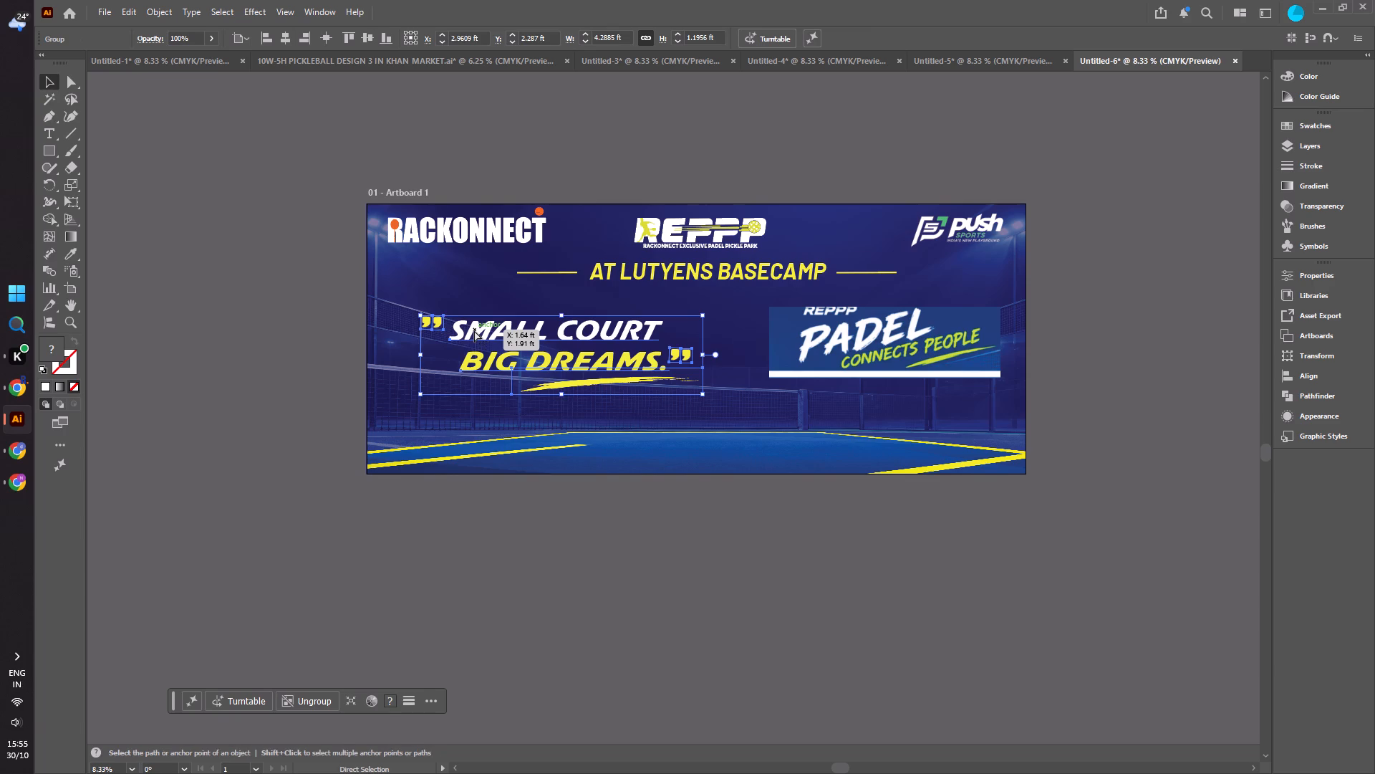
key(ctrl+g)
click(258, 358)
click(556, 338)
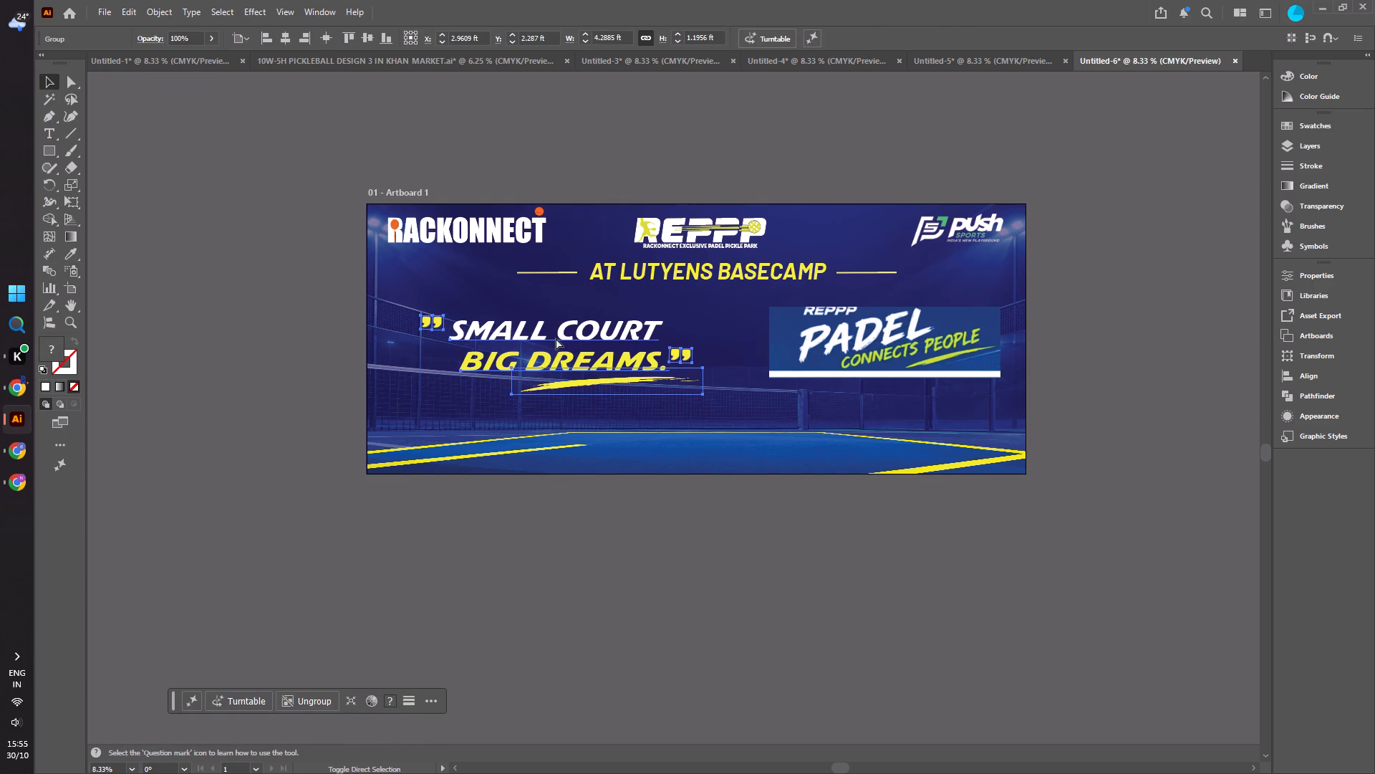
key(ctrl+shift+g)
click(266, 361)
Replace the slogan's white "SMALL COURT" line with "PADEL".
click(599, 331)
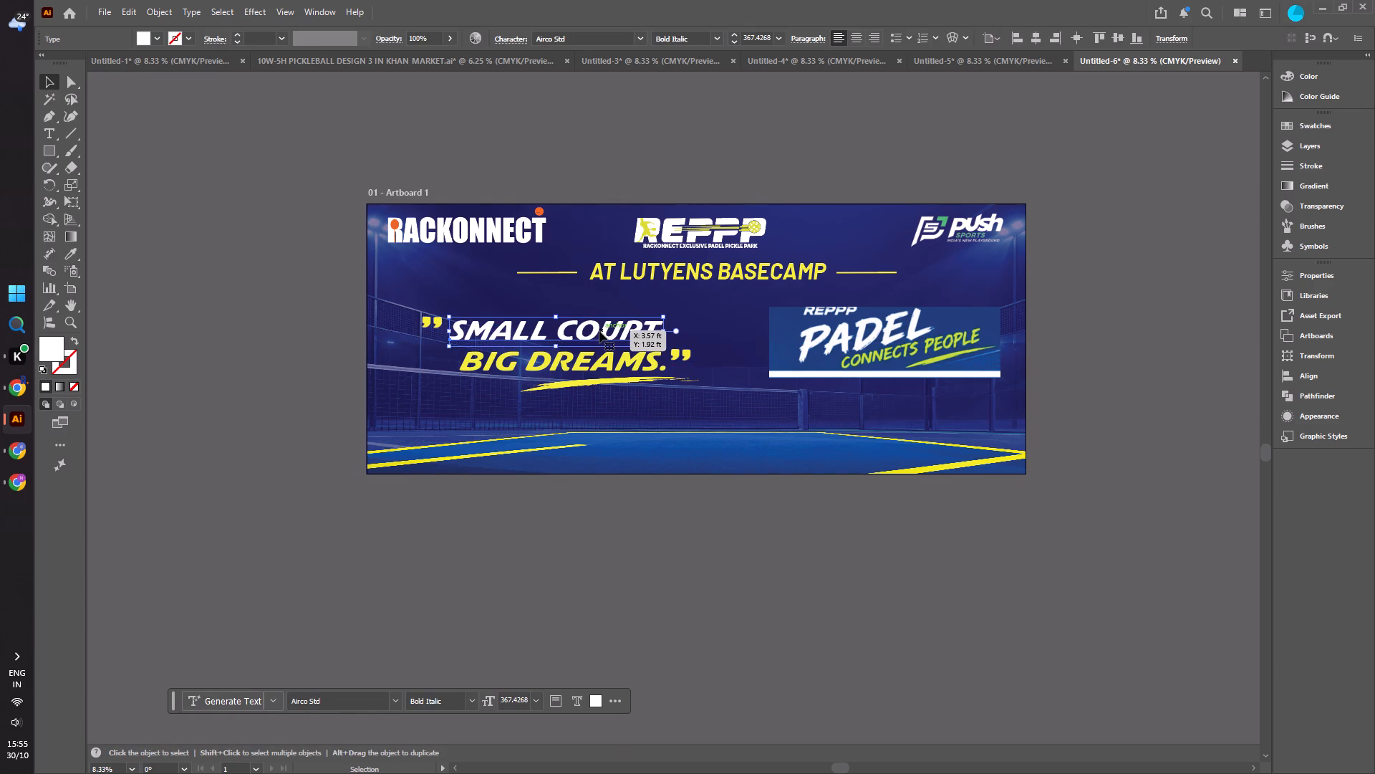
double_click(599, 331)
double_click(599, 331)
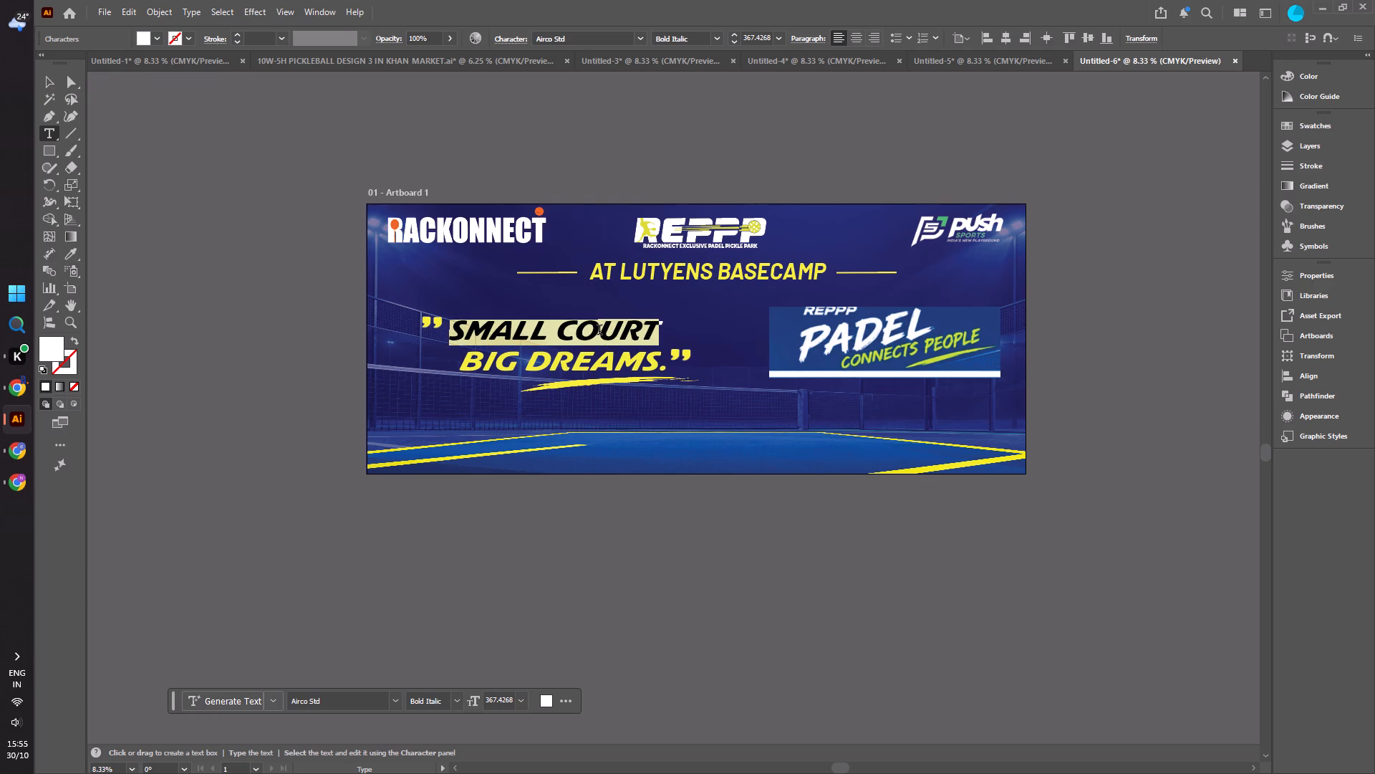
text(PADE)
key(l)
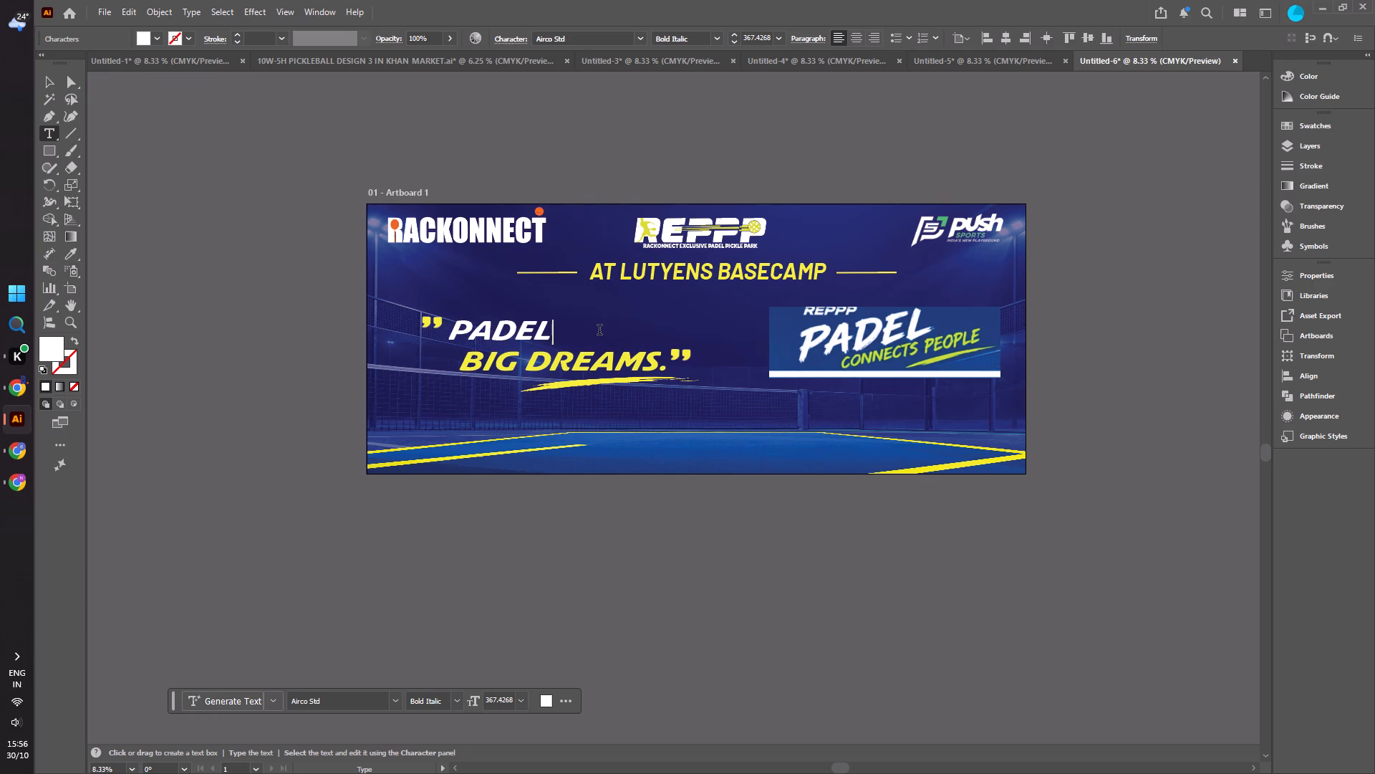
click(47, 80)
click(106, 129)
Replace the slogan's yellow "BIG DREAMS." line with "CONNECTS PEOPLE".
double_click(507, 363)
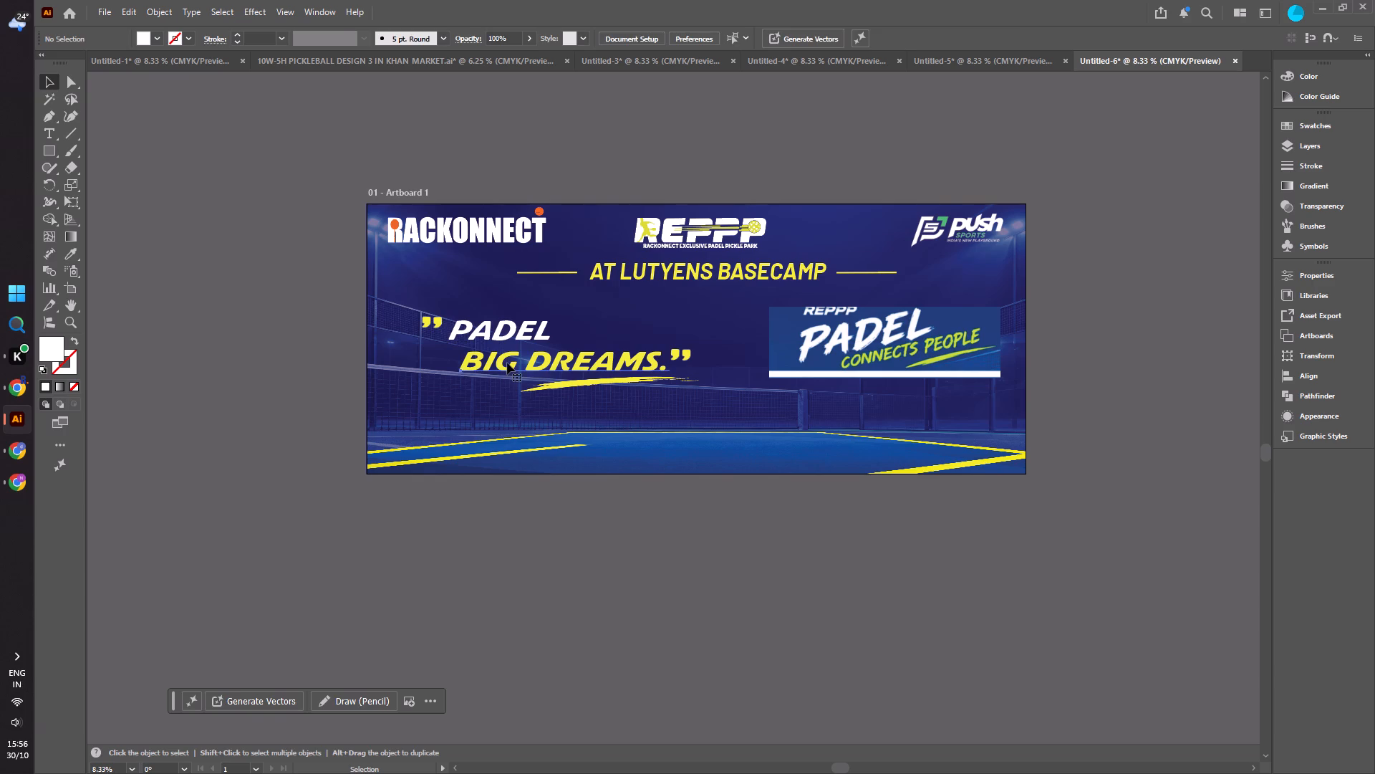
double_click(507, 363)
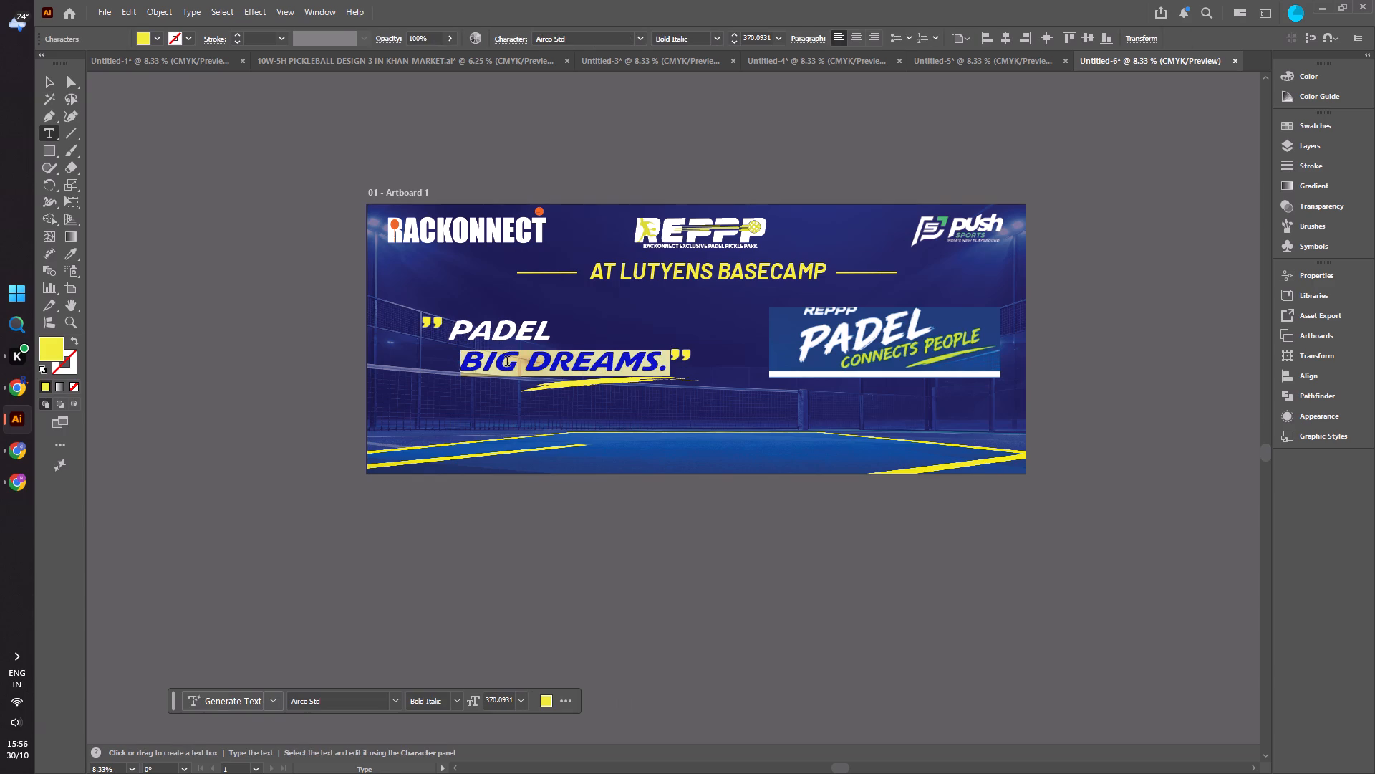
text(CO)
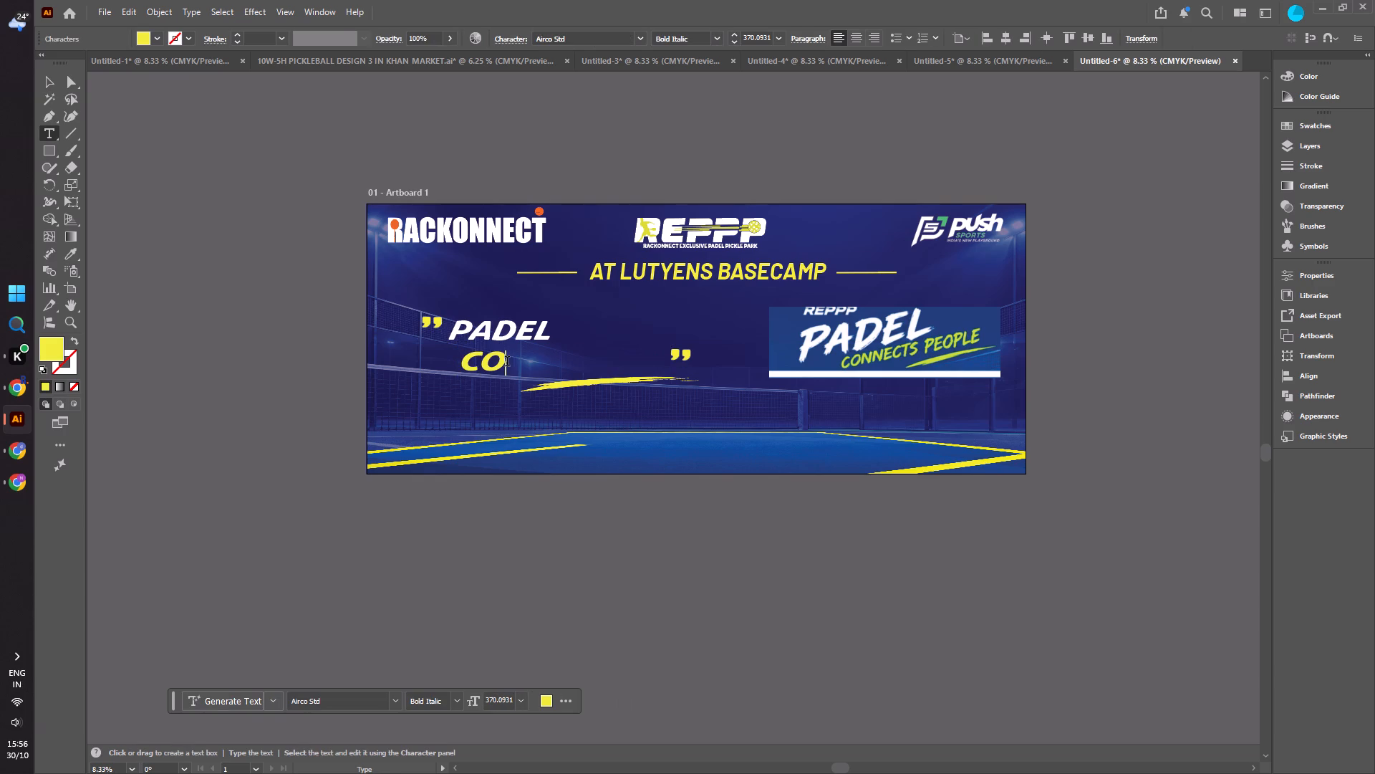
text(NNE)
key(c)
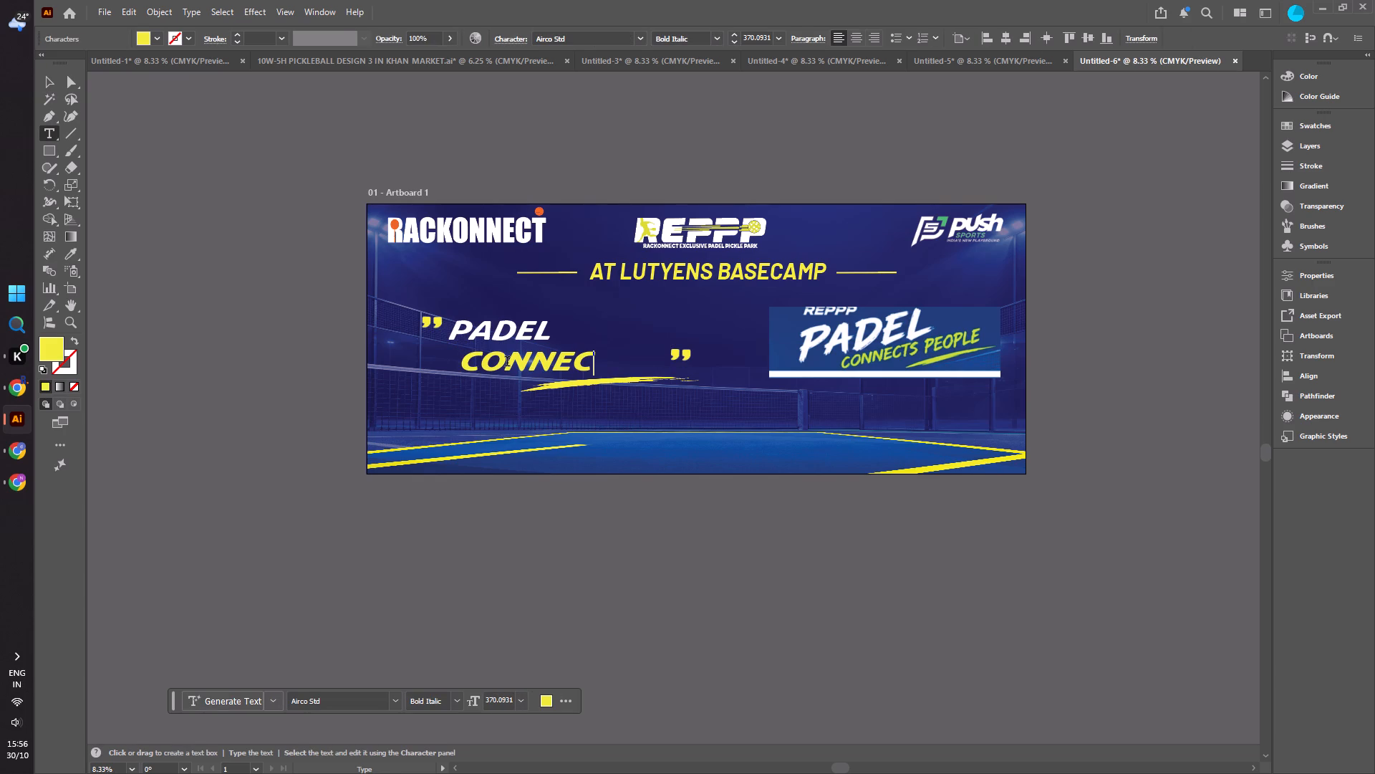
text(TS)
key(space)
text(PEOPLE)
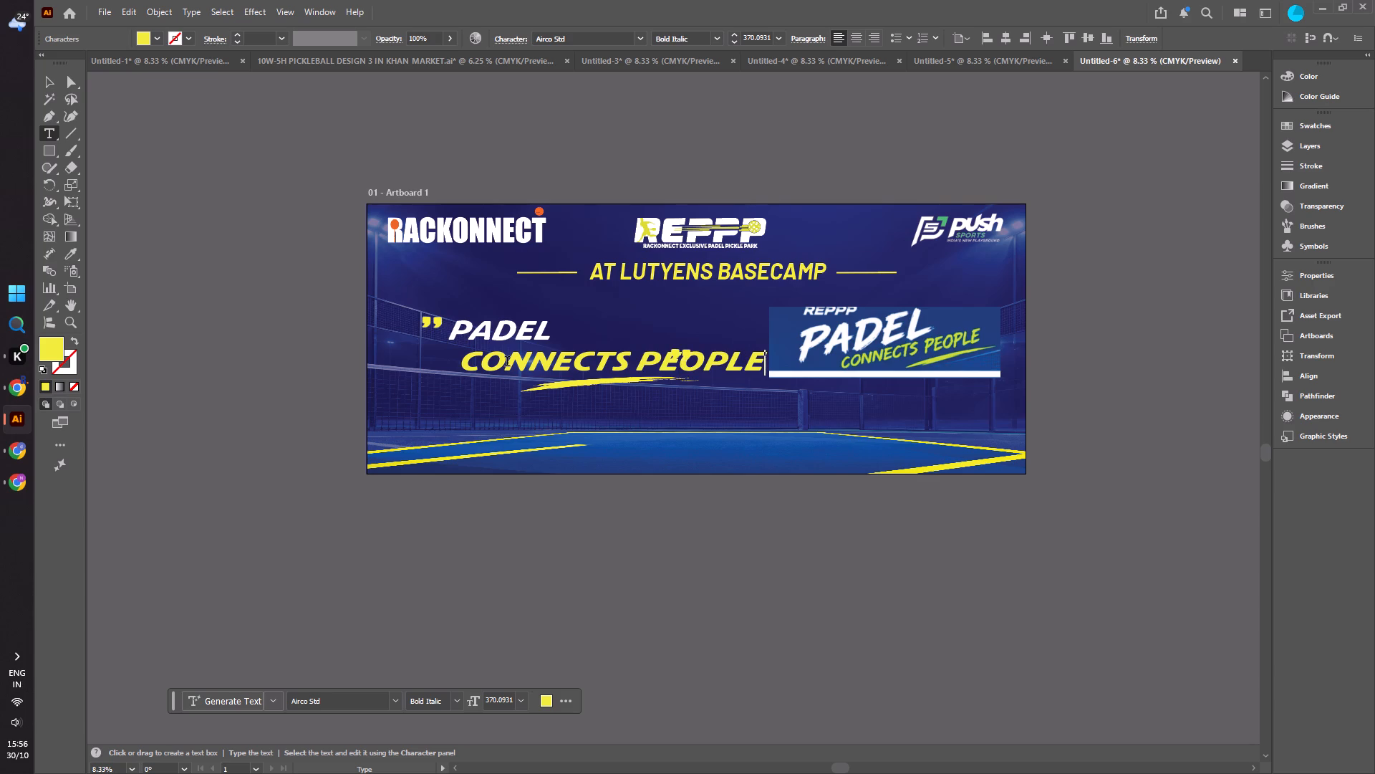
click(45, 83)
click(190, 235)
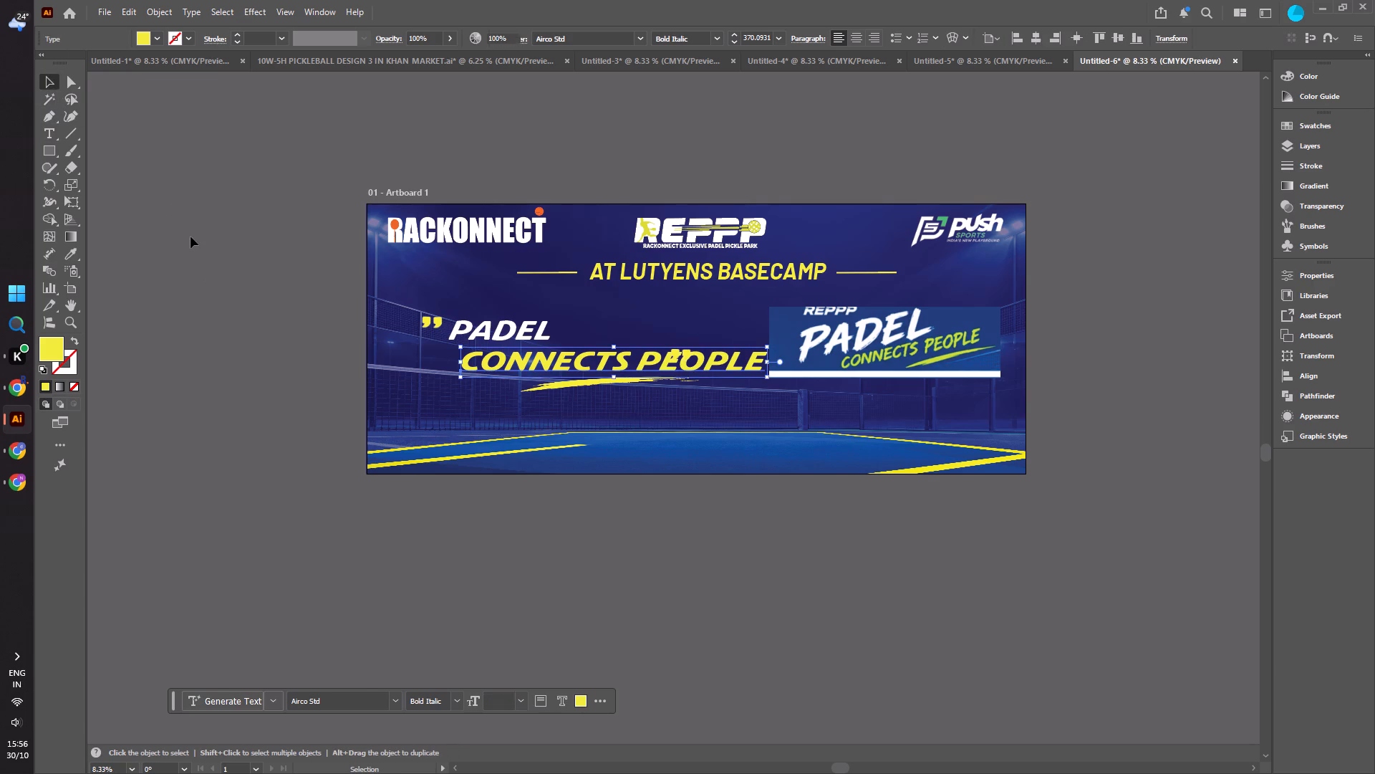
Enlarge the "PADEL" text to about 548 pt and shift it slightly right above the yellow line.
click(518, 332)
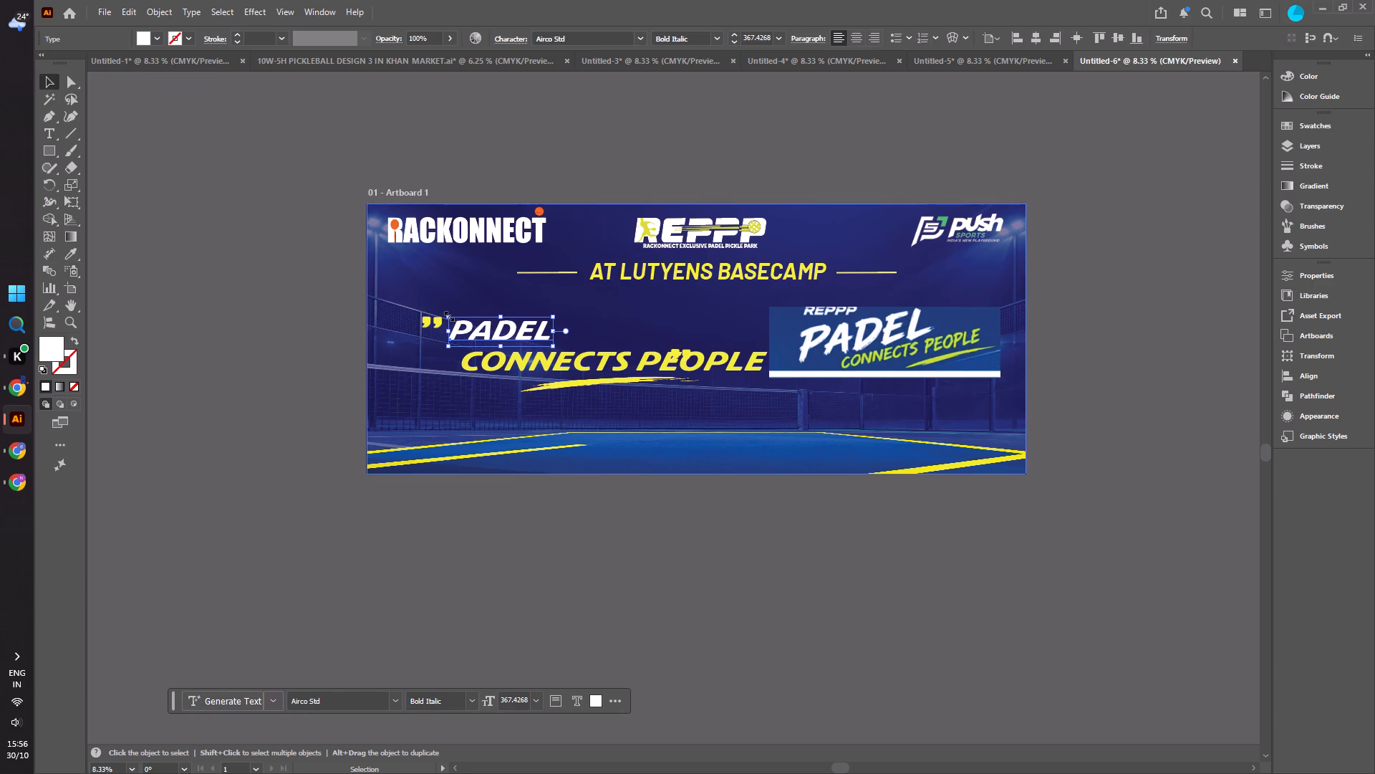
shift+drag(448, 315, 397, 274)
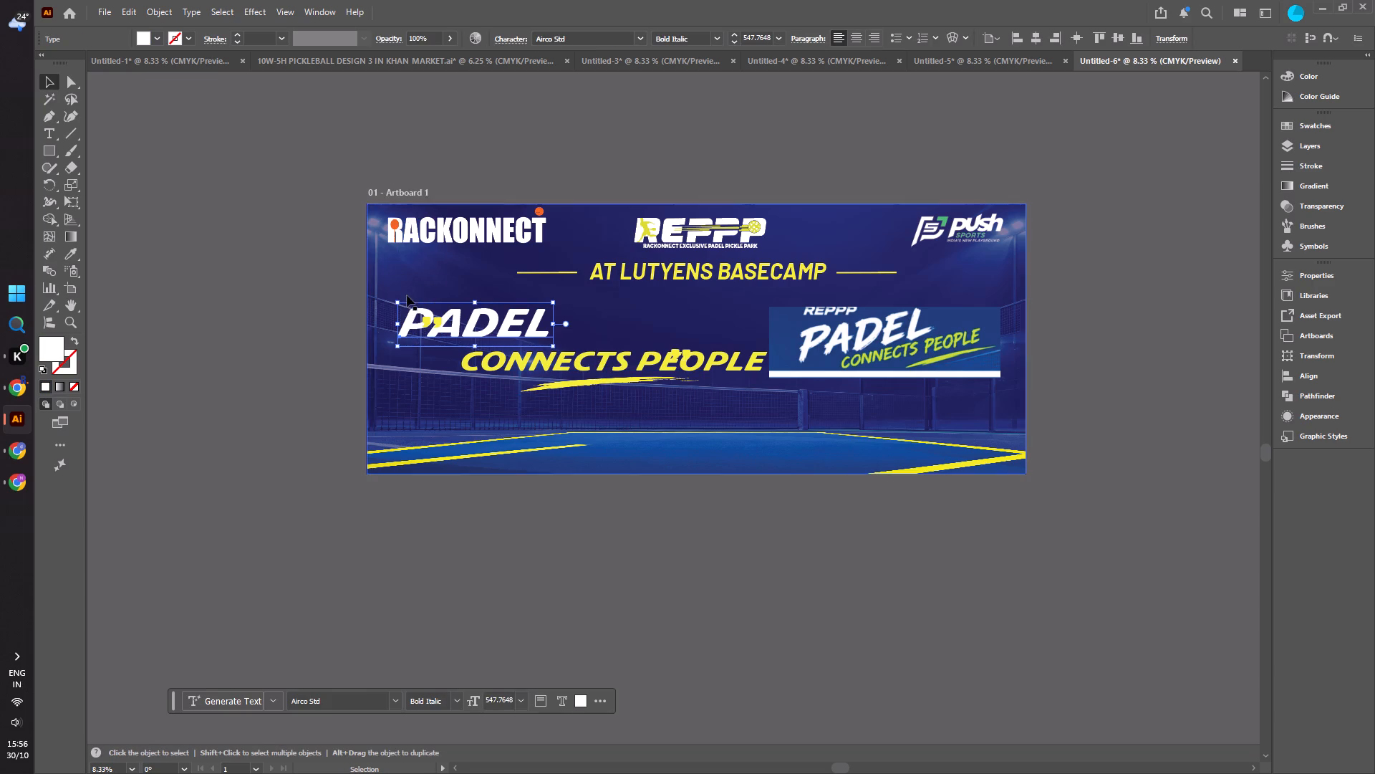
click(249, 328)
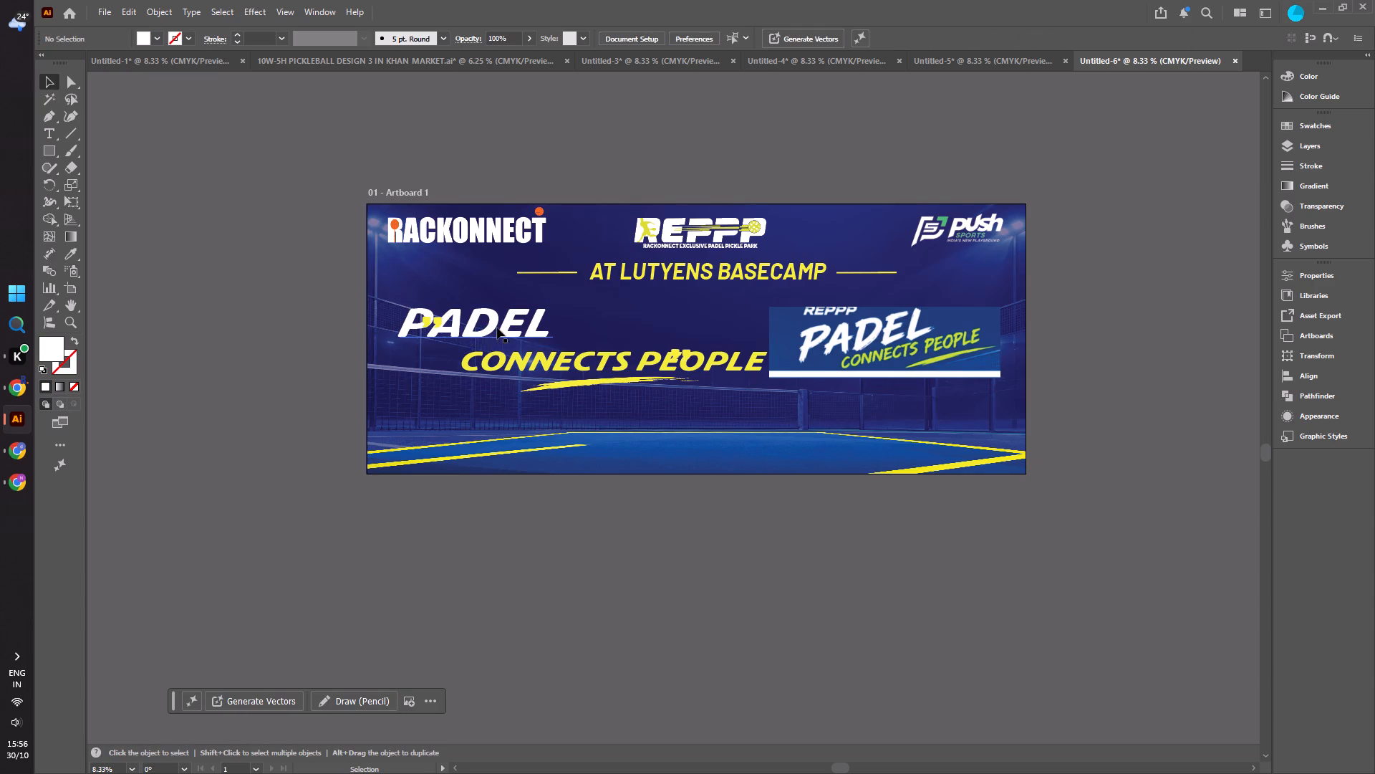
drag(497, 328, 512, 330)
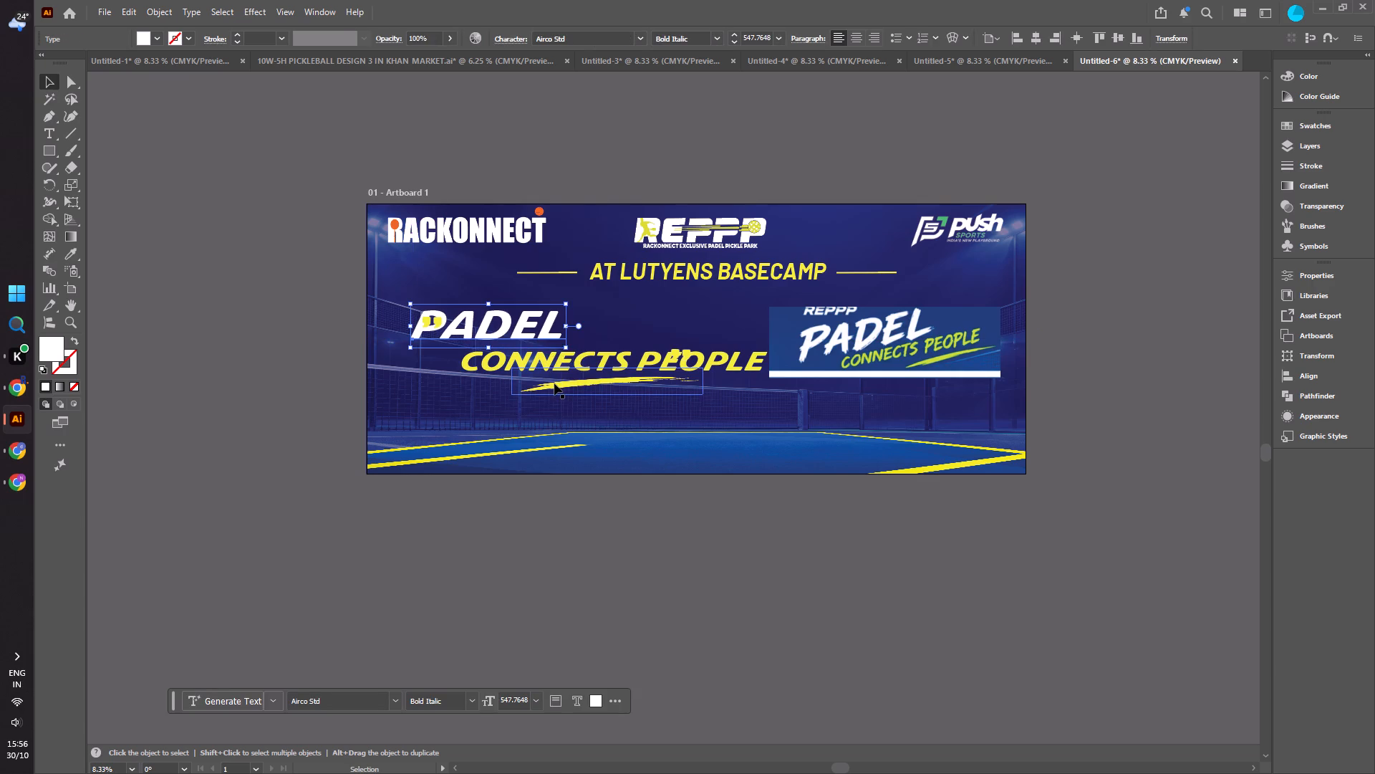
Delete the "PADEL CONNECTS PEOPLE" reference image from the right side of the banner.
drag(940, 345, 943, 416)
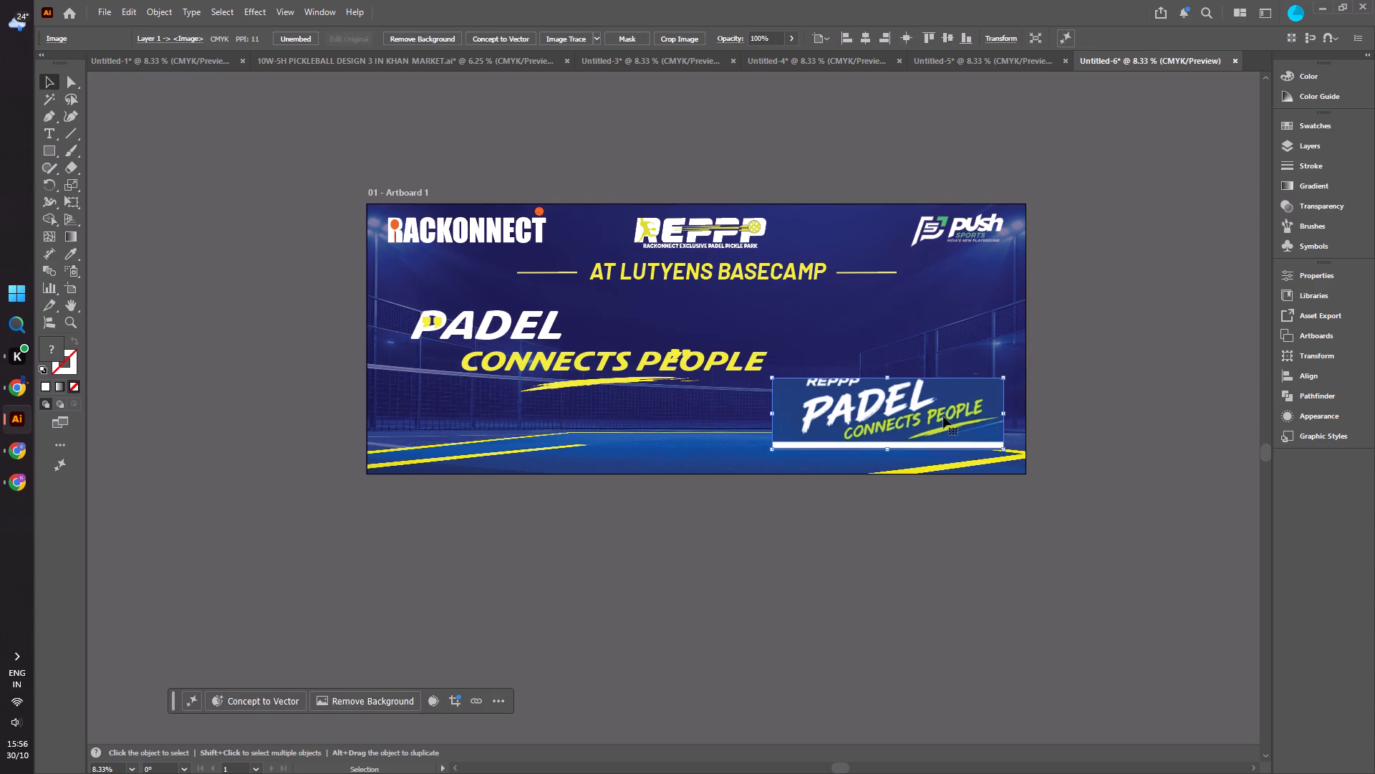
key(Delete)
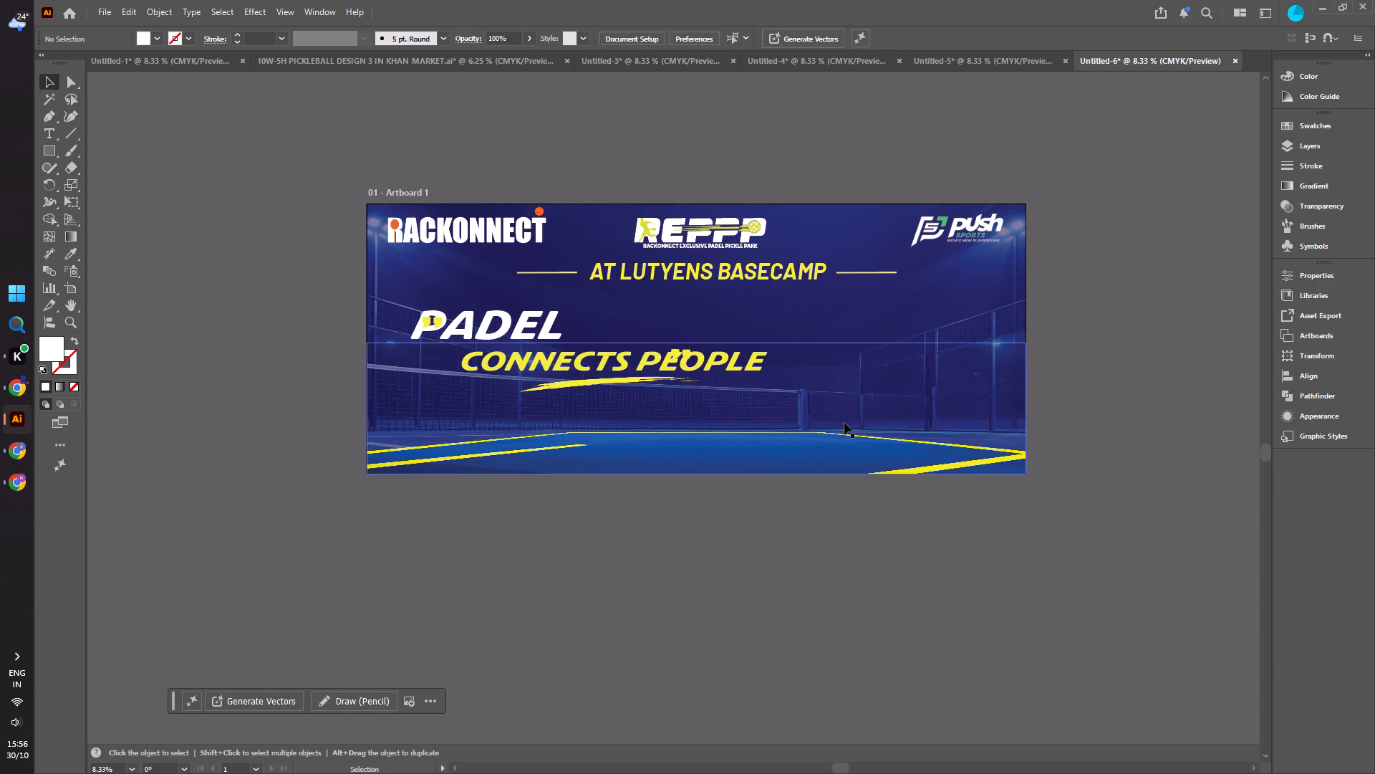
Move the closing quote mark to the right of "PEOPLE" and the opening one to the upper left of "PADEL".
drag(685, 354, 701, 351)
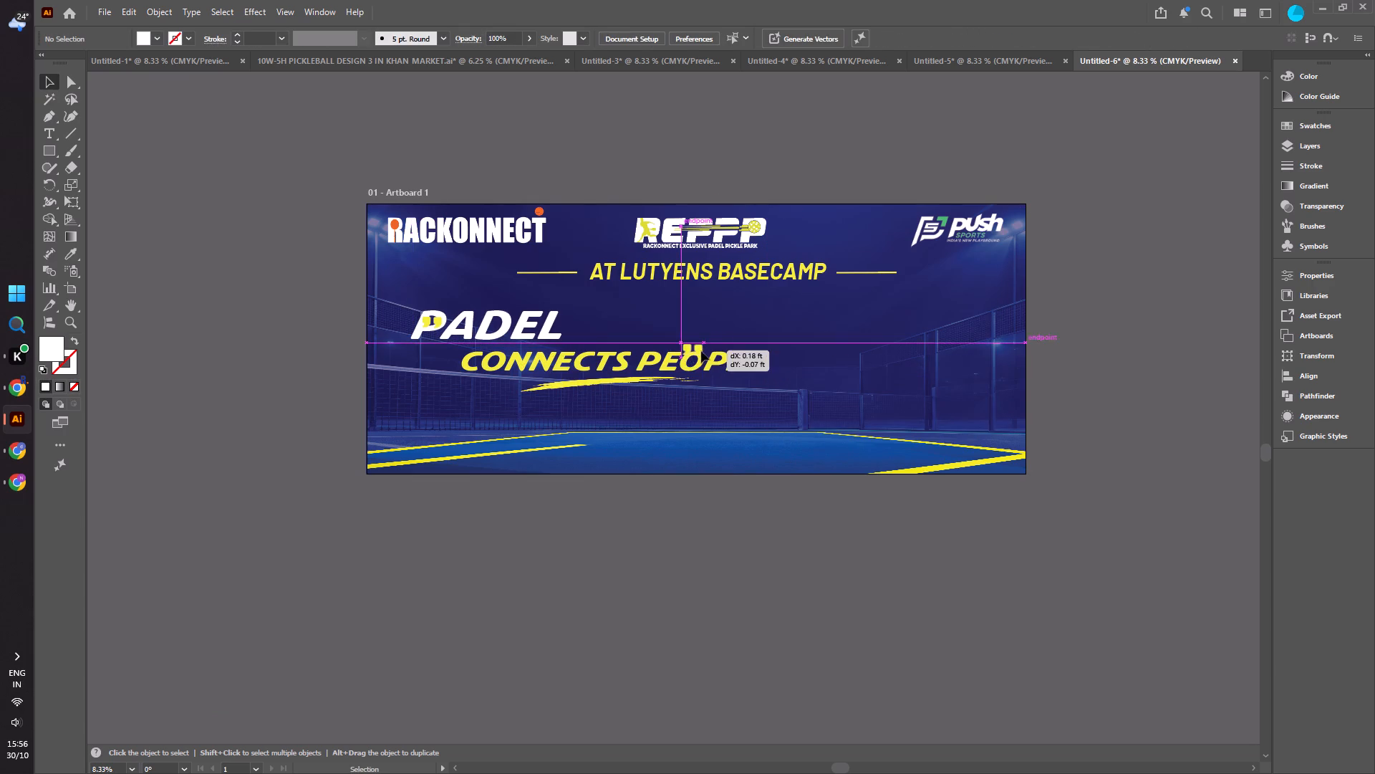
drag(701, 351, 825, 367)
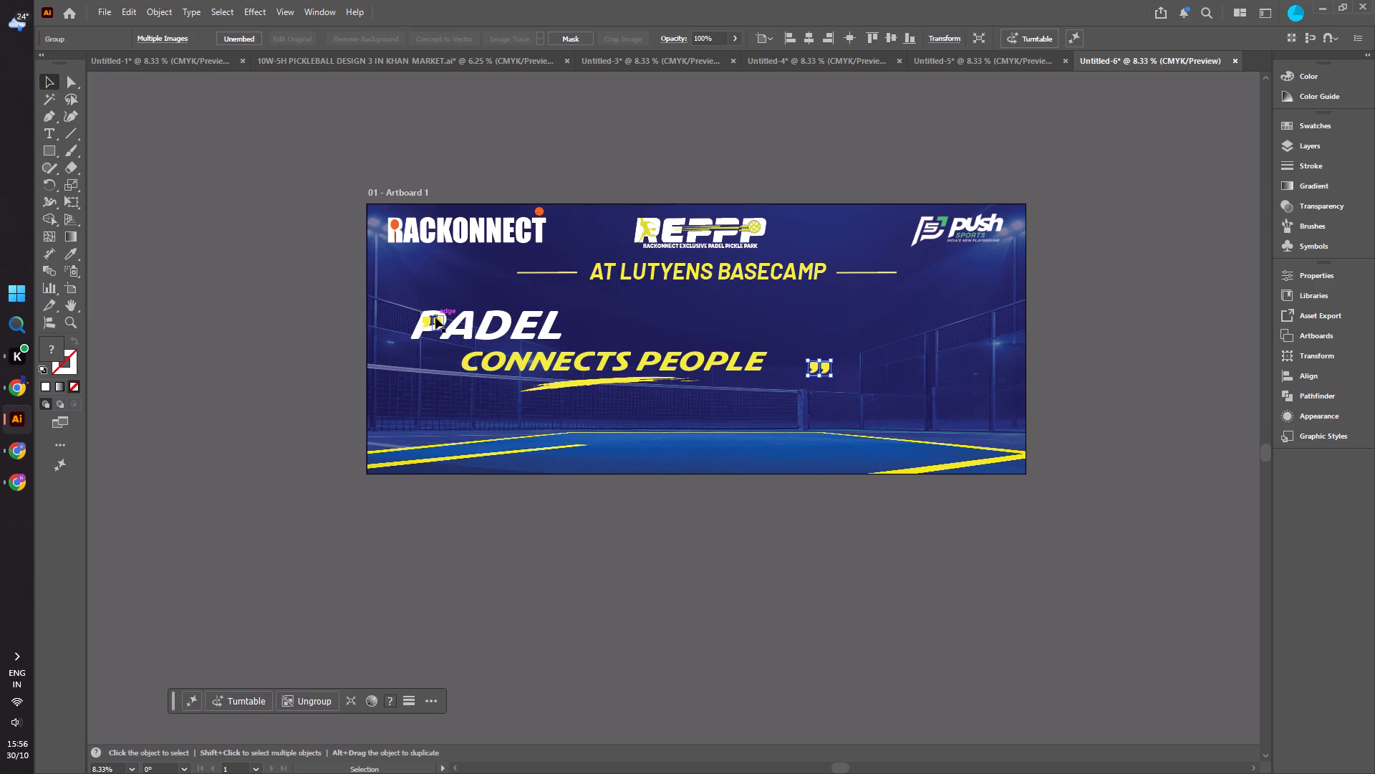
drag(435, 317, 408, 304)
click(309, 366)
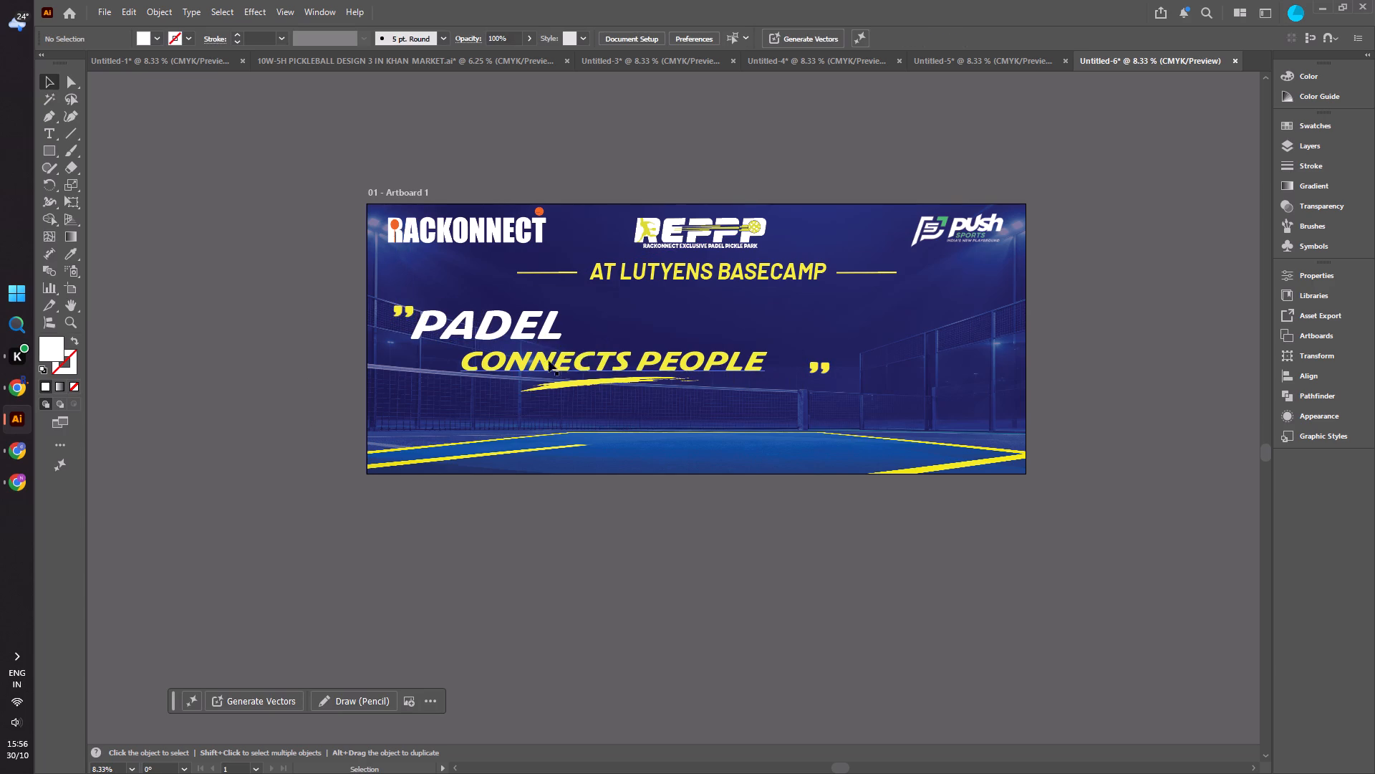
Nudge the "CONNECTS PEOPLE" line slightly left and down beneath "PADEL".
drag(610, 360, 602, 361)
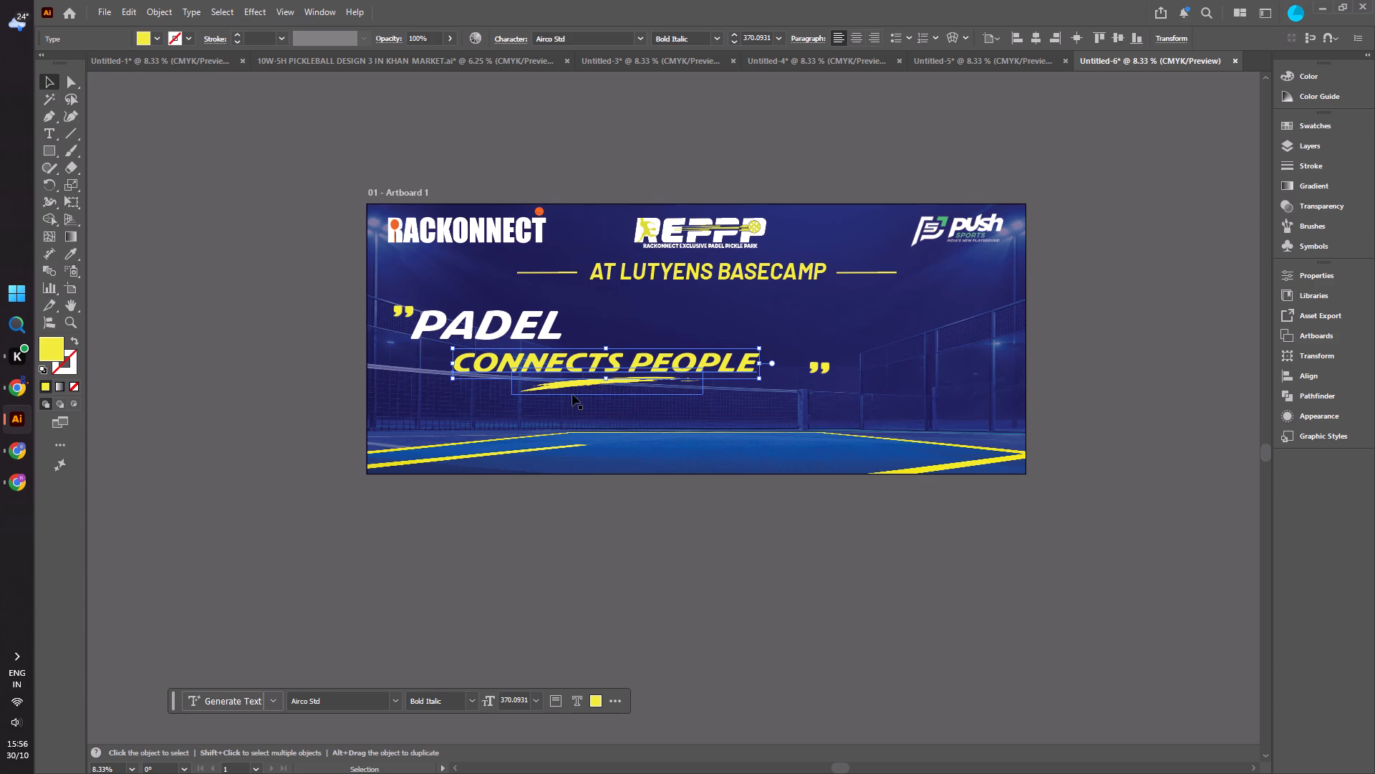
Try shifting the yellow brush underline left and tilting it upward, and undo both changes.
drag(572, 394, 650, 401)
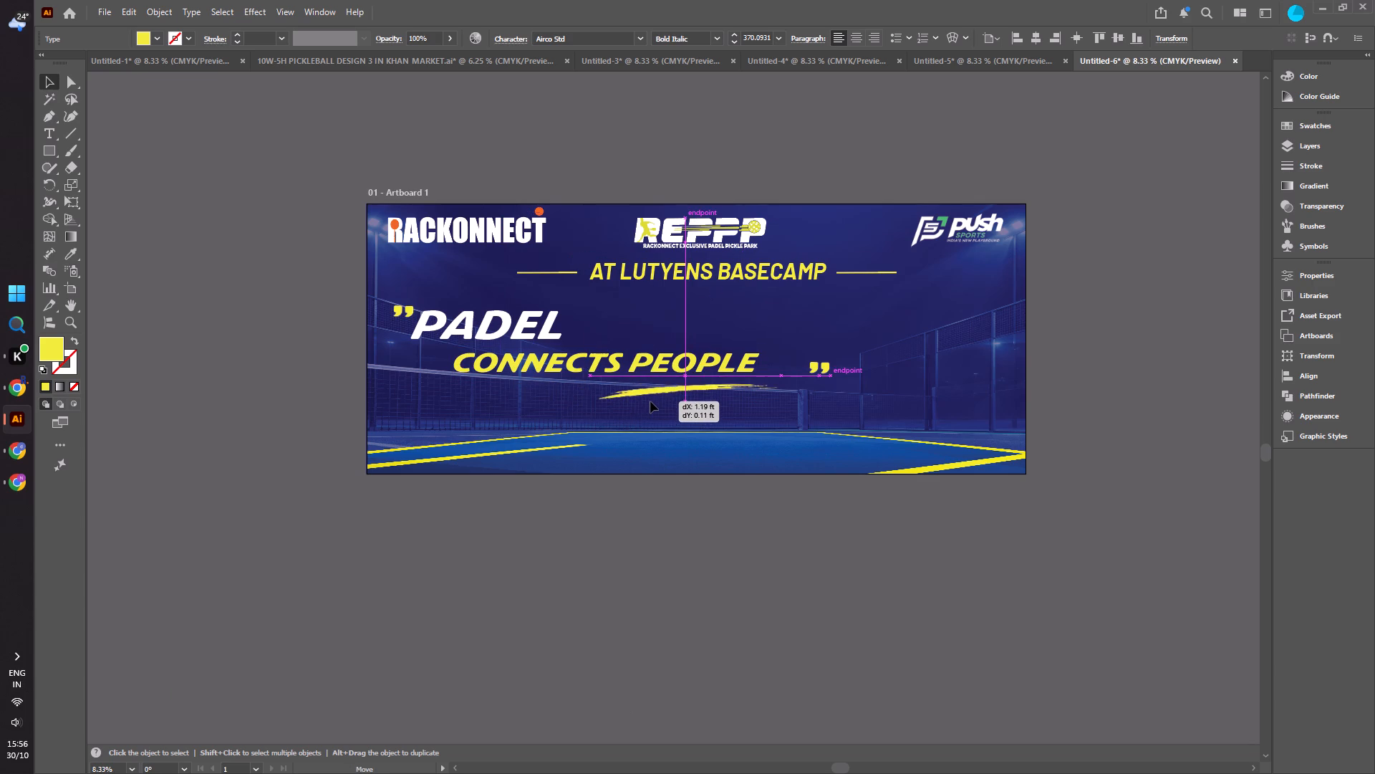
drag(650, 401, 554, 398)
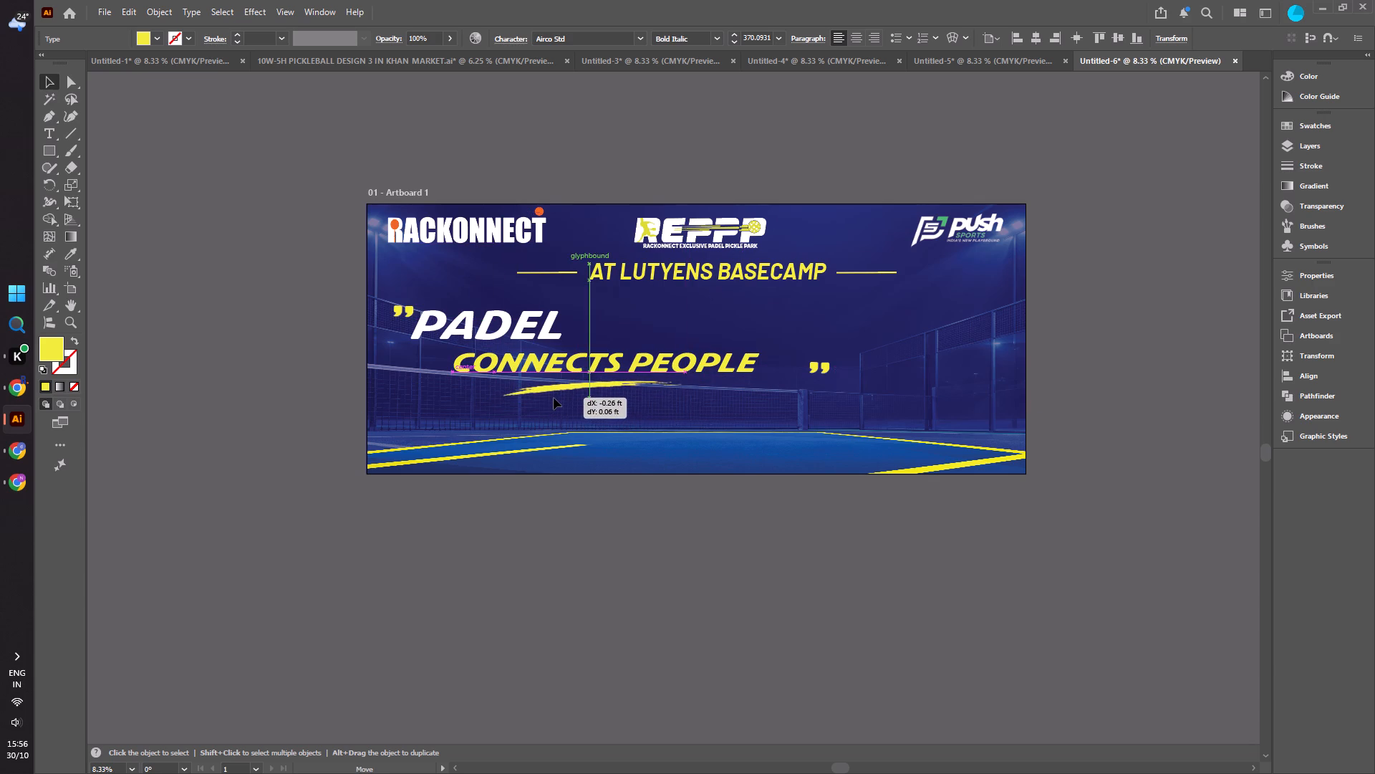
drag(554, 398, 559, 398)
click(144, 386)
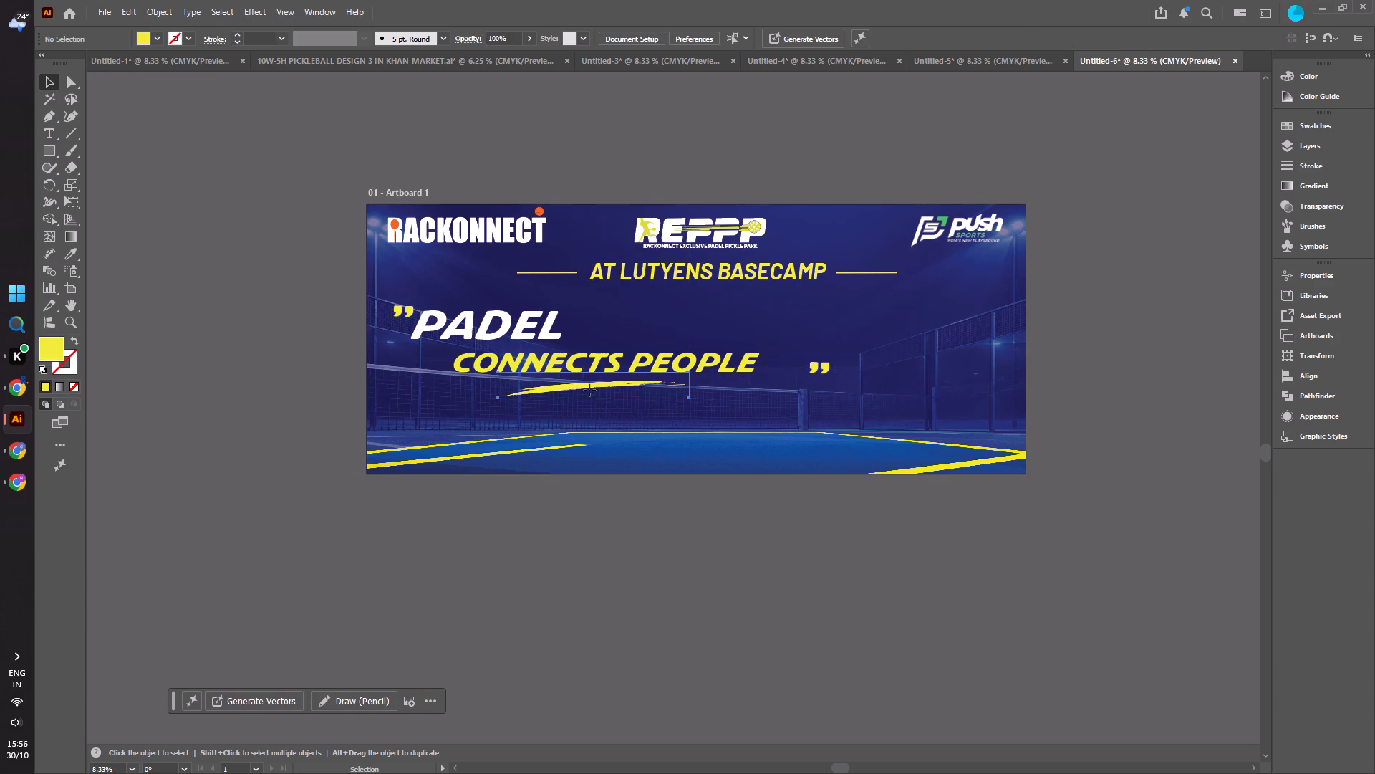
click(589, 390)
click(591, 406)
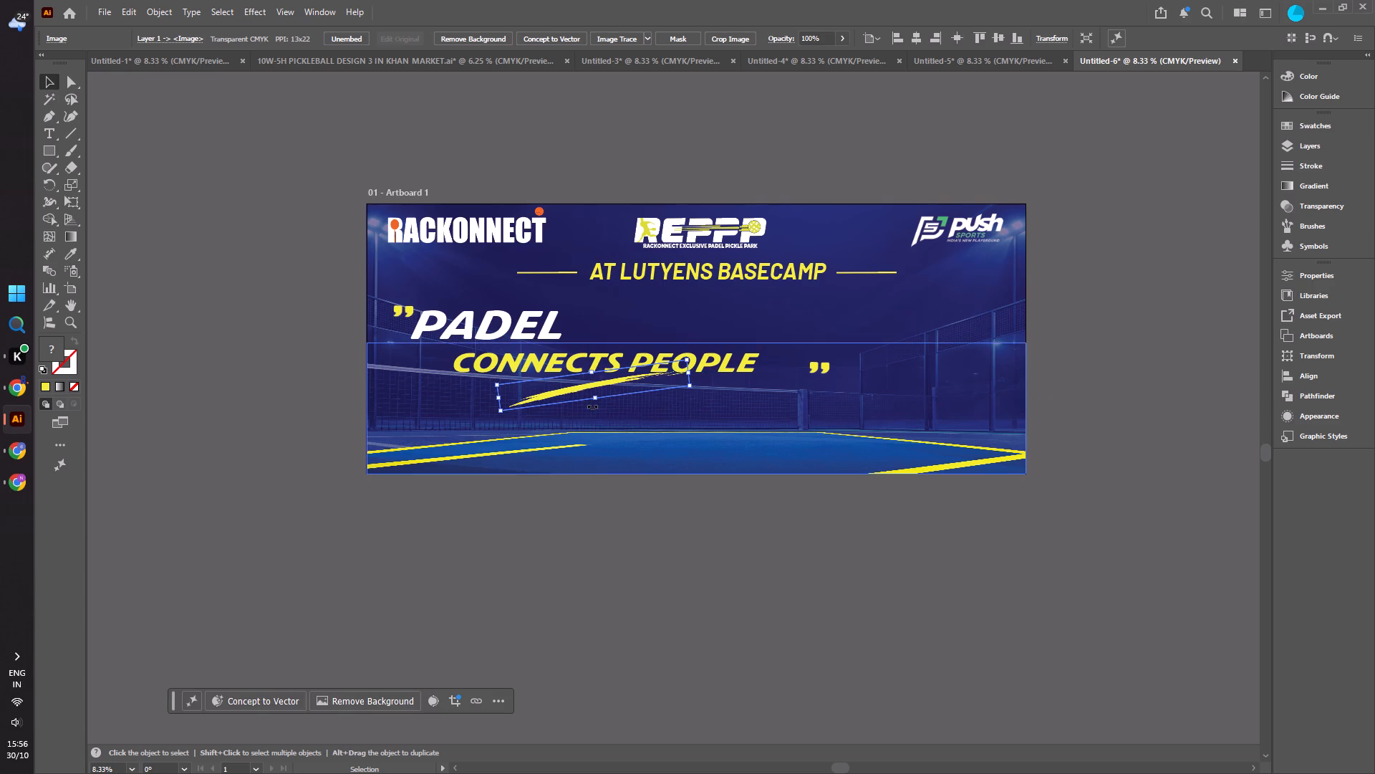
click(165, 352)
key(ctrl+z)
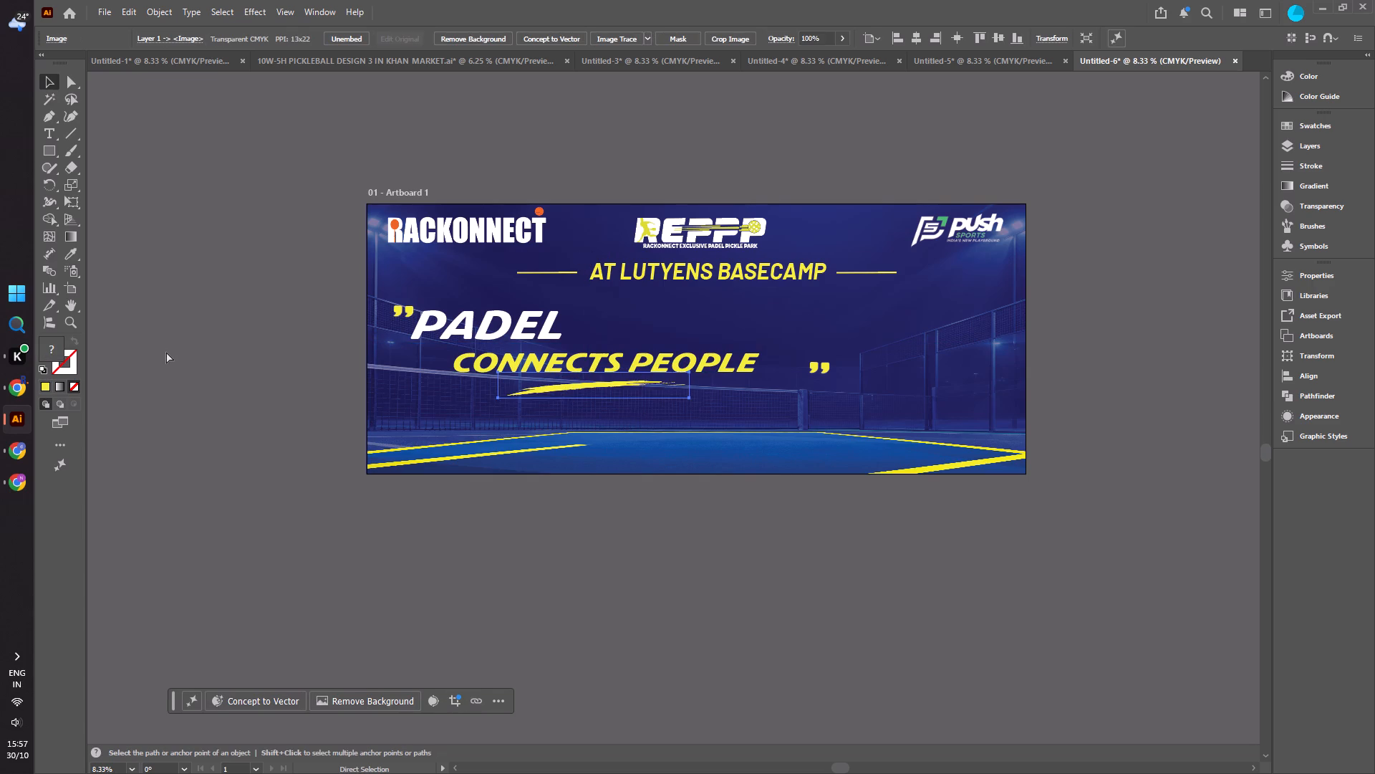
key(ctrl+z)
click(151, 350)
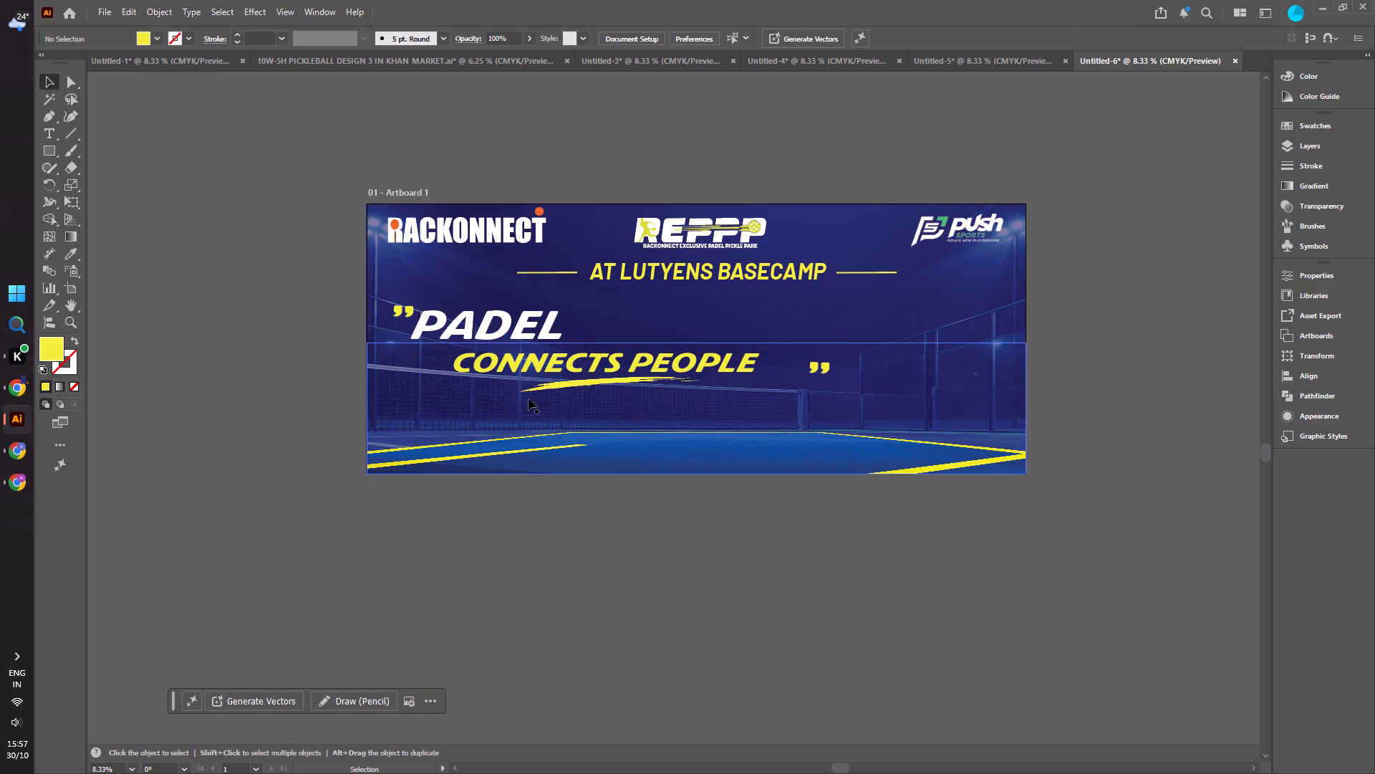
Move the yellow brush underline slightly lower beneath "CONNECTS PEOPLE".
click(609, 384)
click(182, 425)
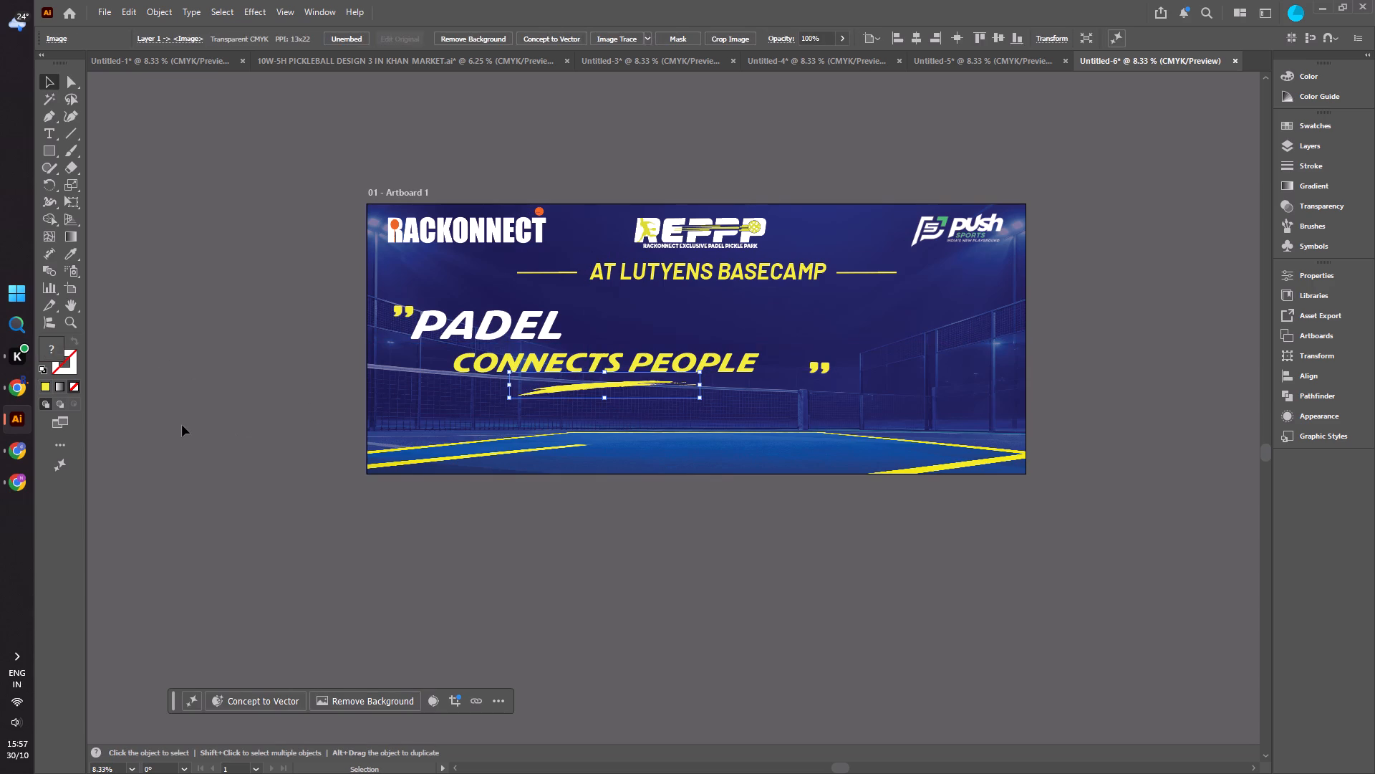
Scale the opening quote mark, "PADEL", "CONNECTS PEOPLE" and the brush underline down together to about 4.55 ft wide by 1.16 ft high.
click(494, 325)
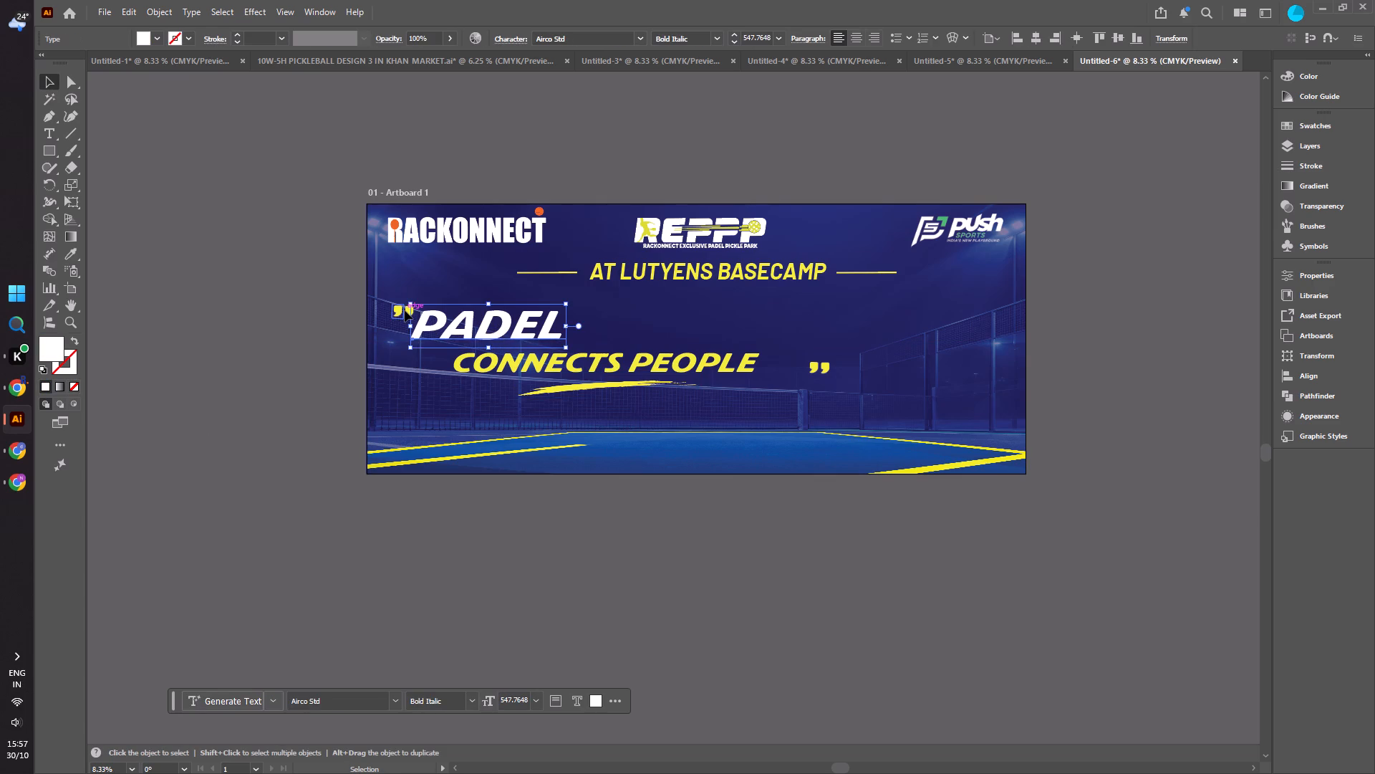
click(405, 310)
click(196, 338)
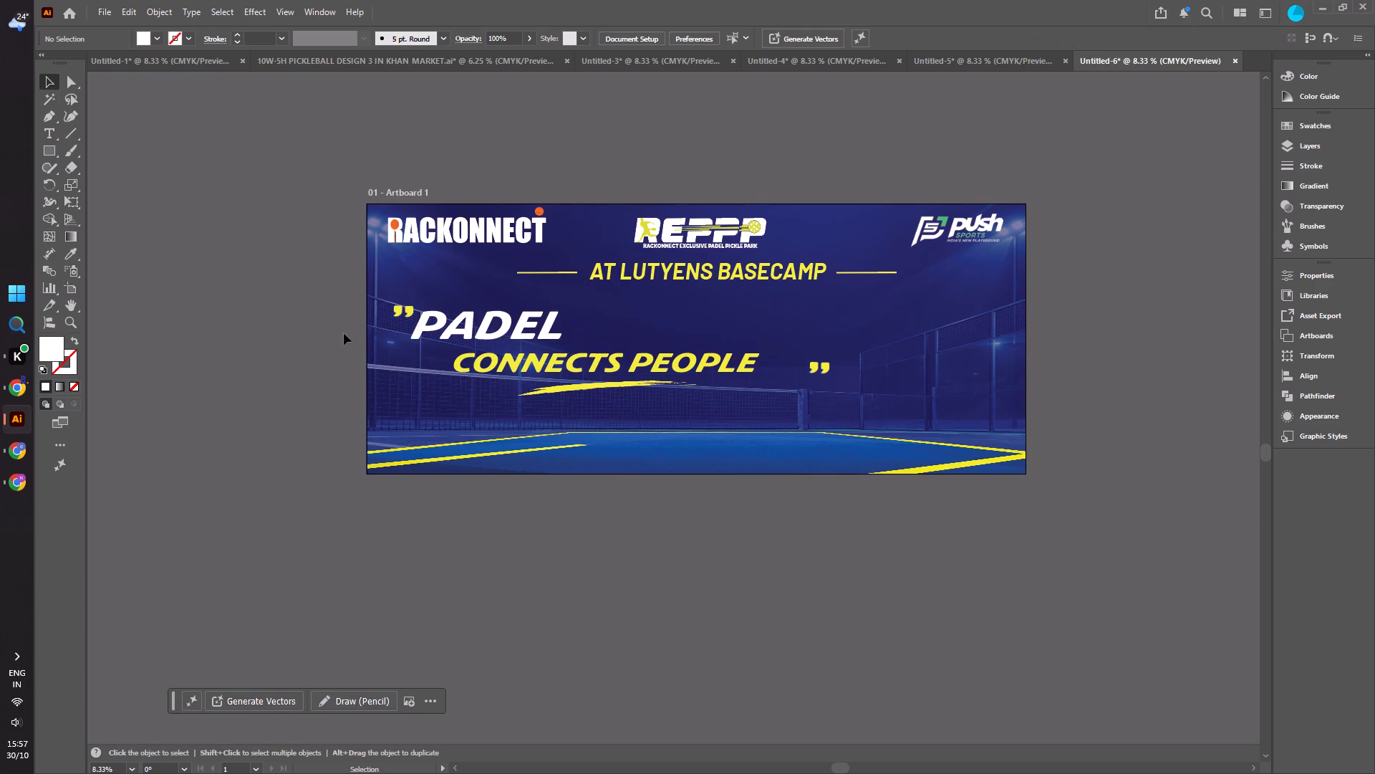
click(397, 312)
shift+click(478, 327)
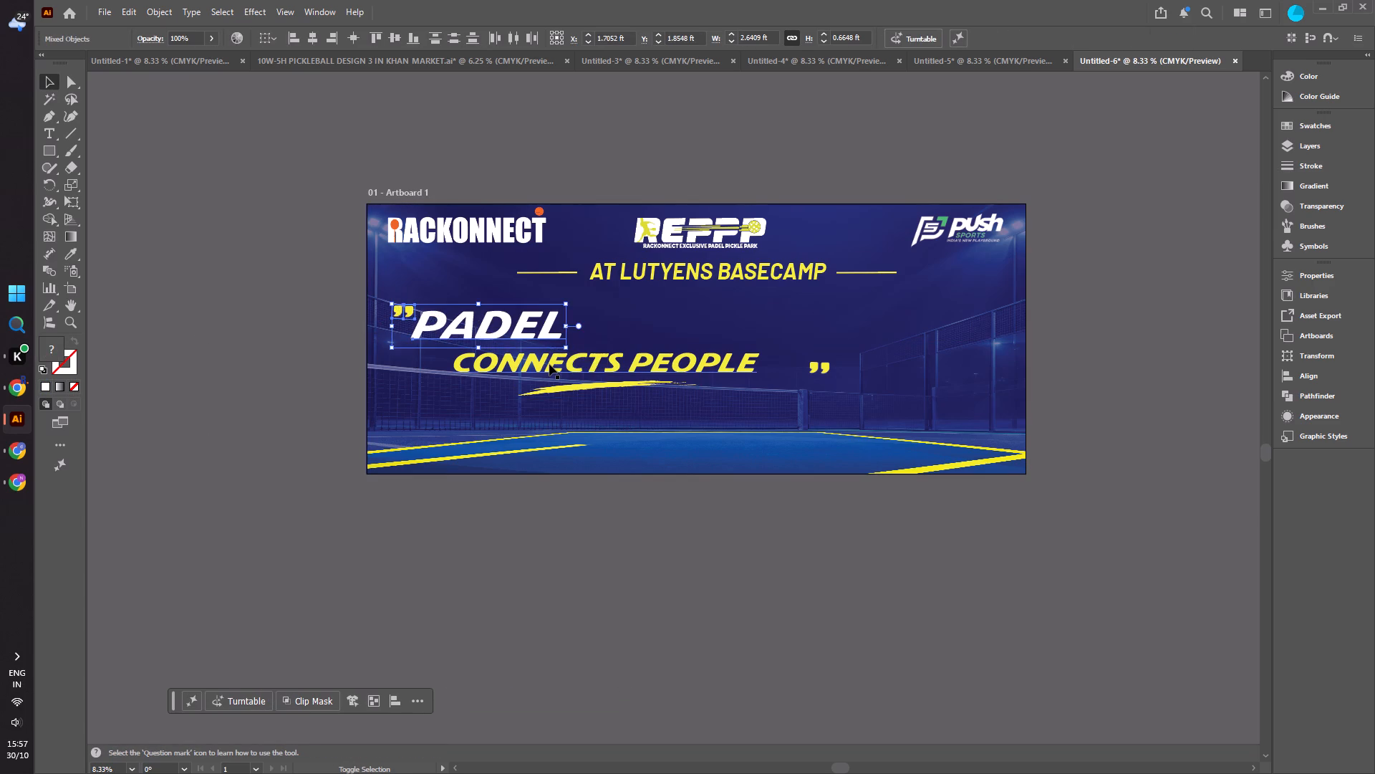
shift+click(549, 364)
shift+click(565, 384)
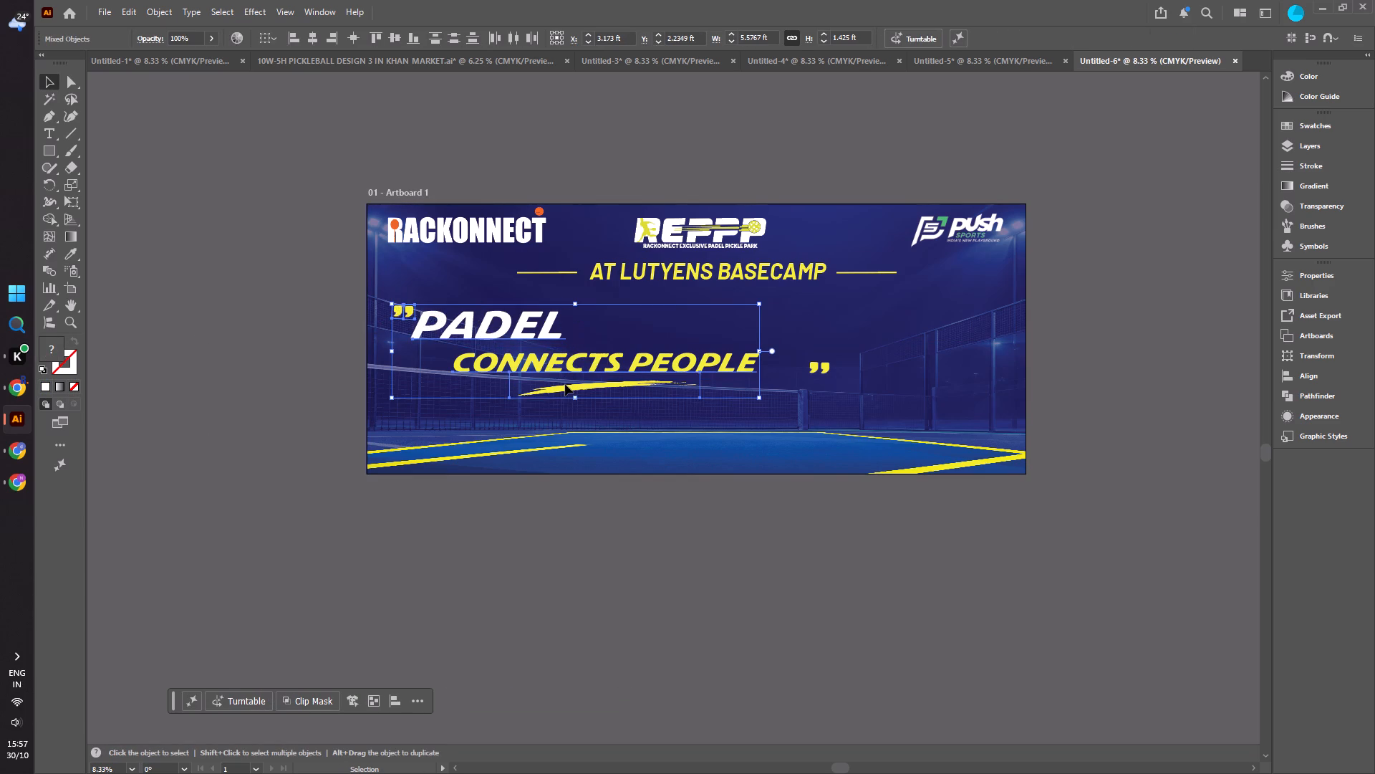
shift+drag(392, 304, 423, 314)
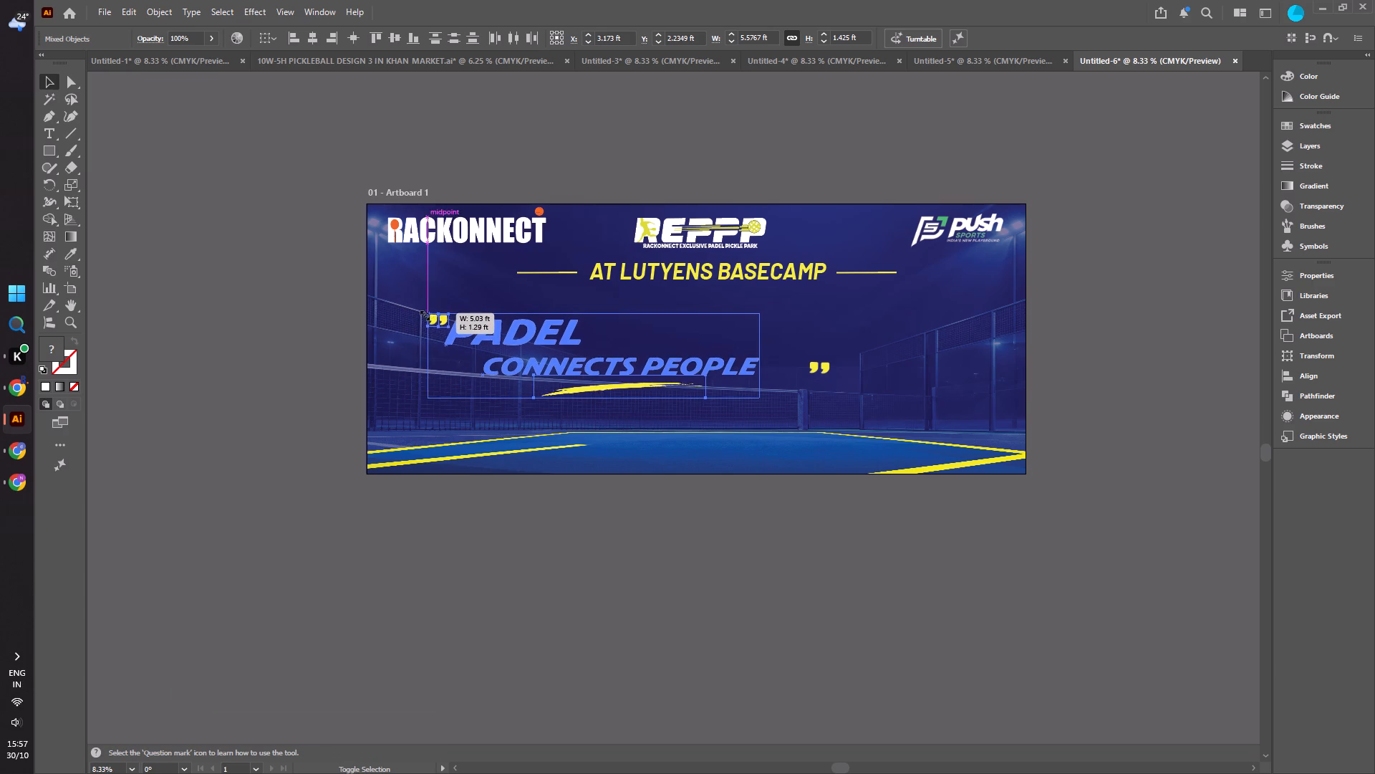
shift+drag(423, 314, 438, 321)
Move the reduced slogan, opening quote mark and underline left together, placing them beneath the RACKONNECT logo with a small left margin.
drag(541, 341, 529, 342)
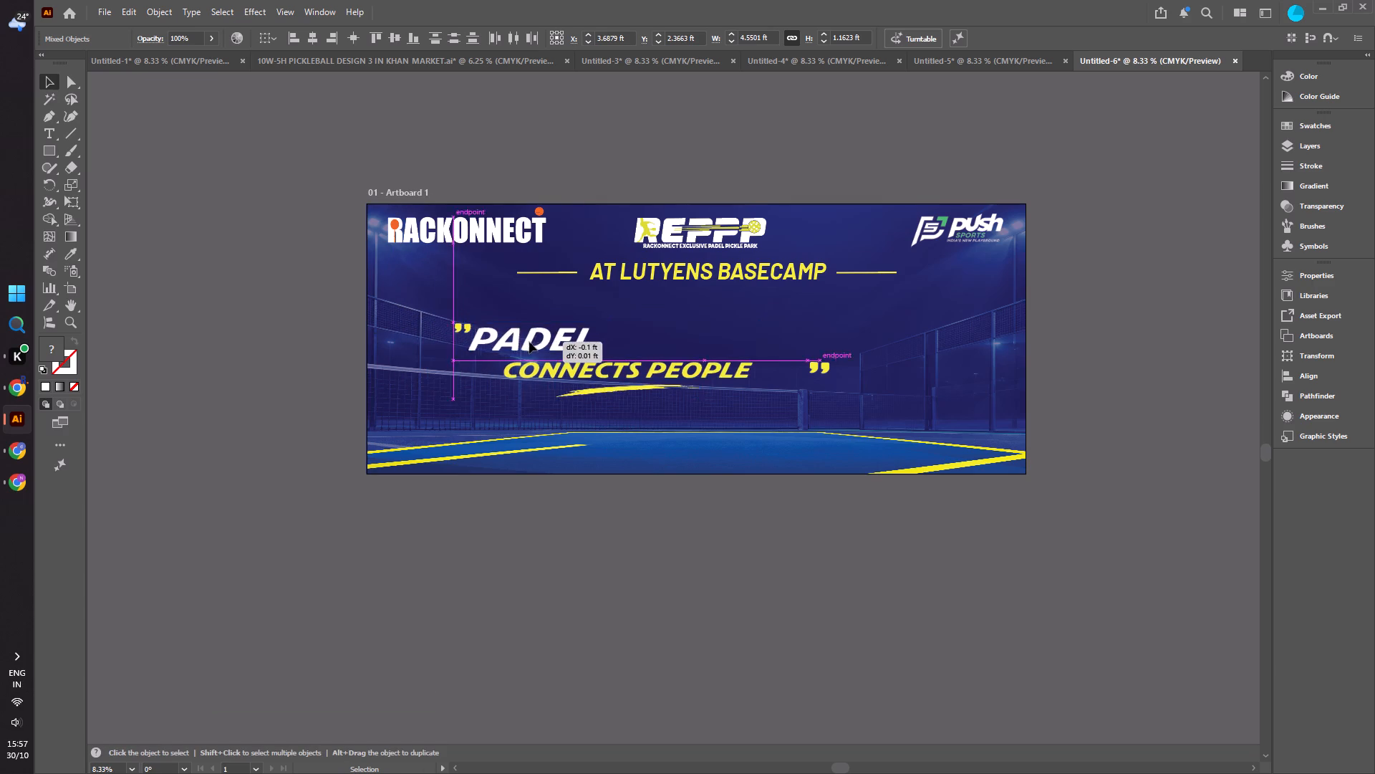
drag(529, 342, 500, 344)
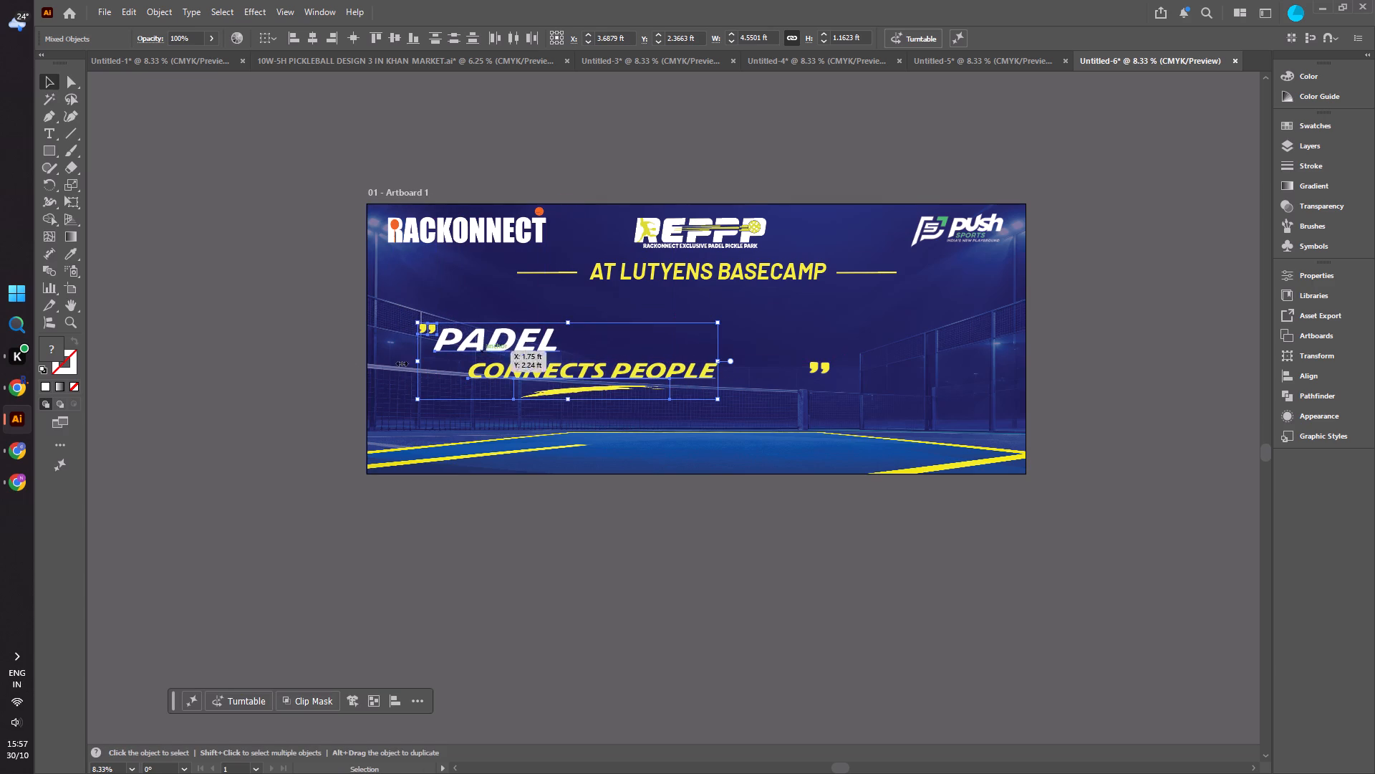
click(282, 364)
Move the closing quote mark left to sit just after "PEOPLE" and nudge it up slightly, near the top of the letters.
drag(821, 368, 791, 372)
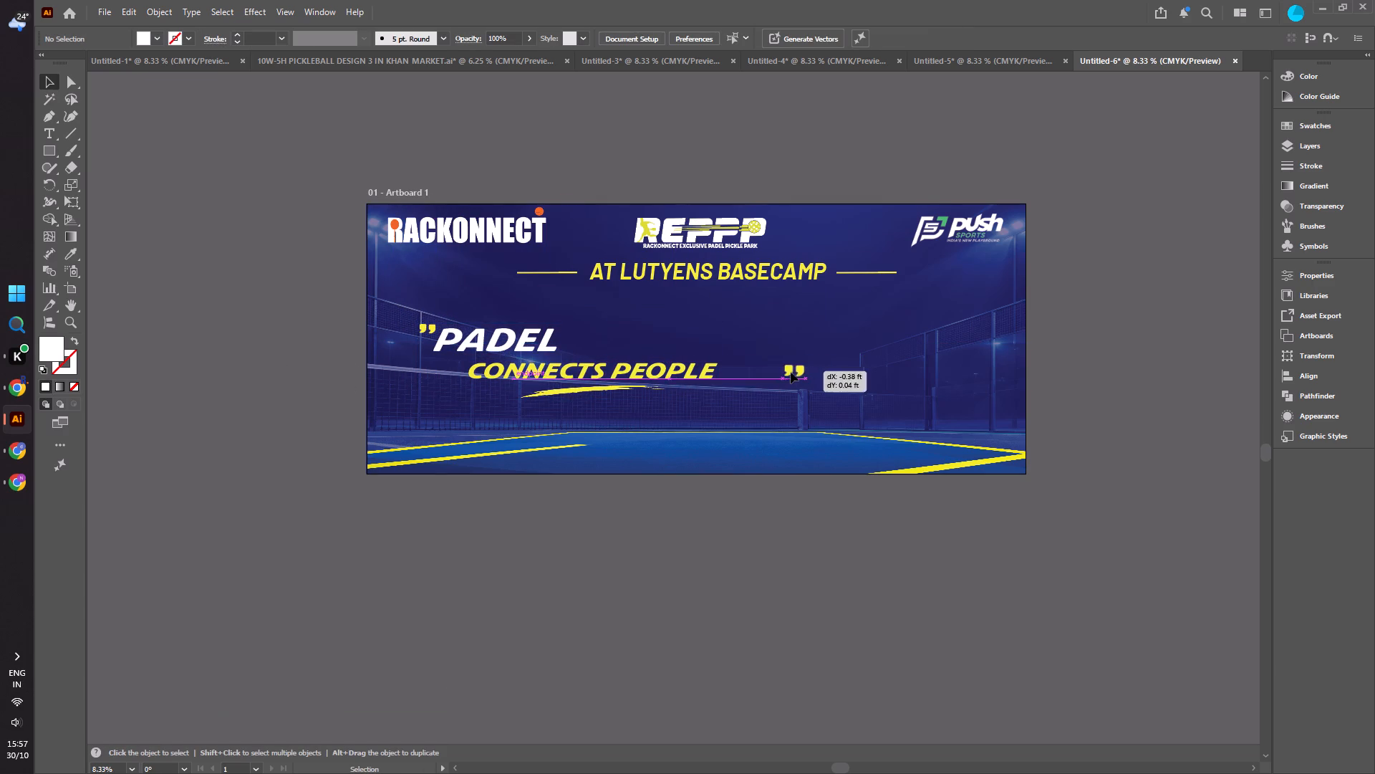
drag(791, 372, 734, 368)
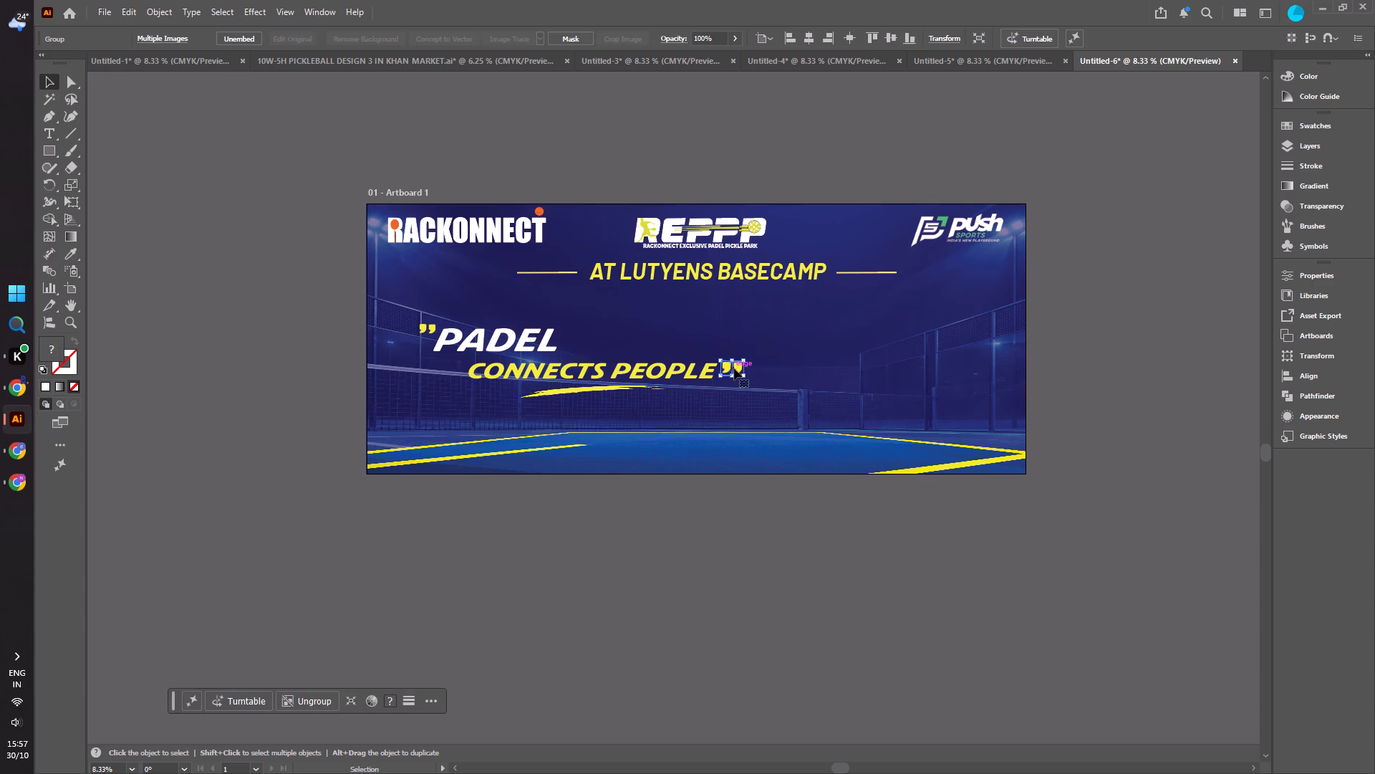
key(Up)
key(Up)
key(Up)
key(Up)
key(Up)
key(Up)
key(Up)
key(Up)
key(Up)
key(Up)
key(Up)
key(Up)
key(Up)
key(Up)
key(Up)
key(Up)
key(Up)
key(Up)
key(Up)
key(Up)
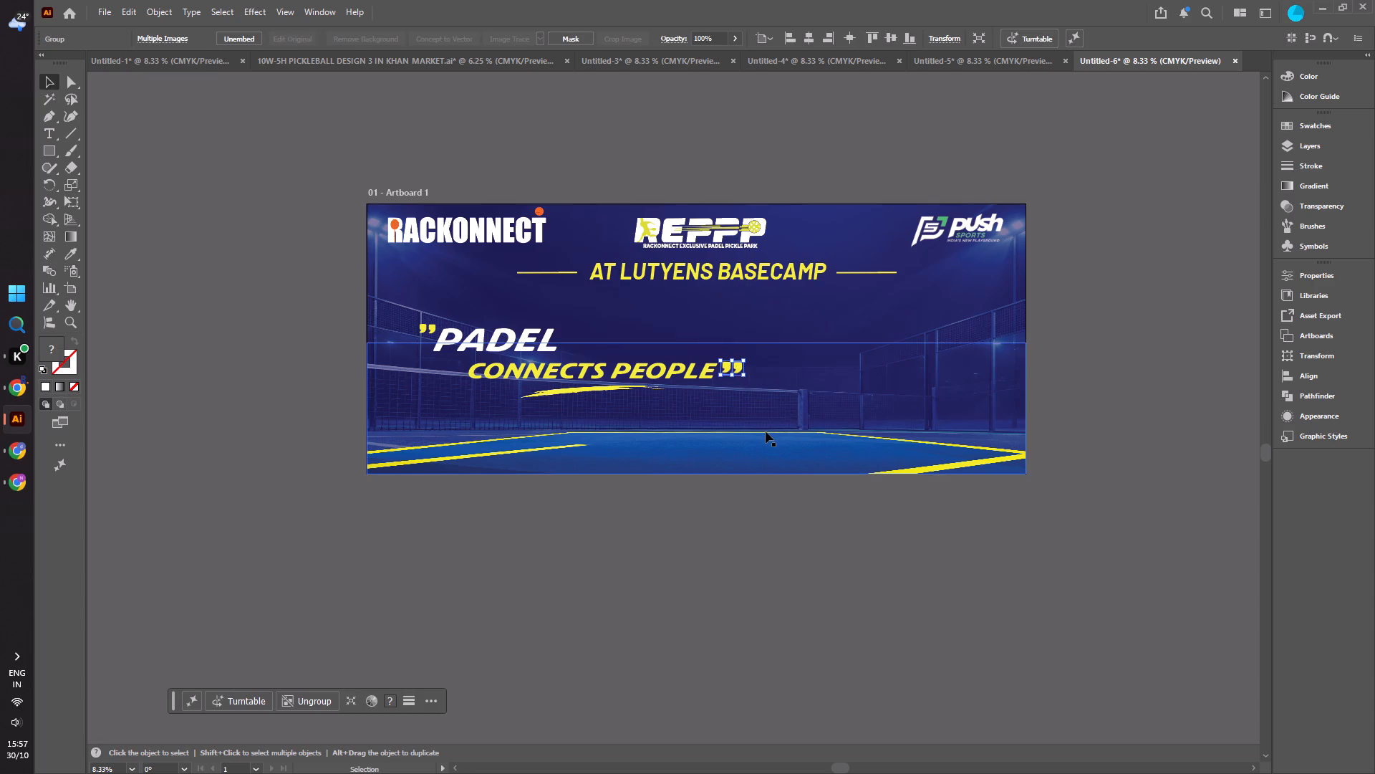
click(778, 532)
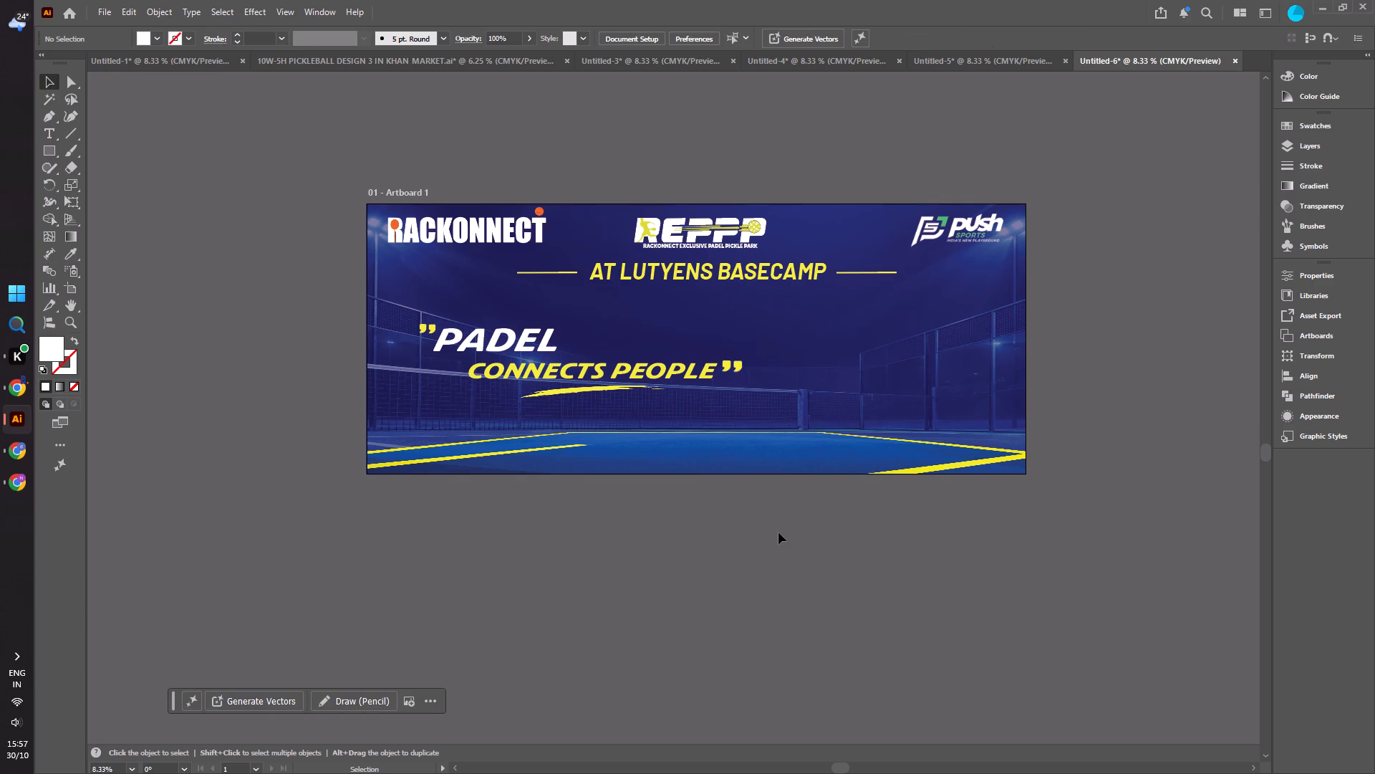
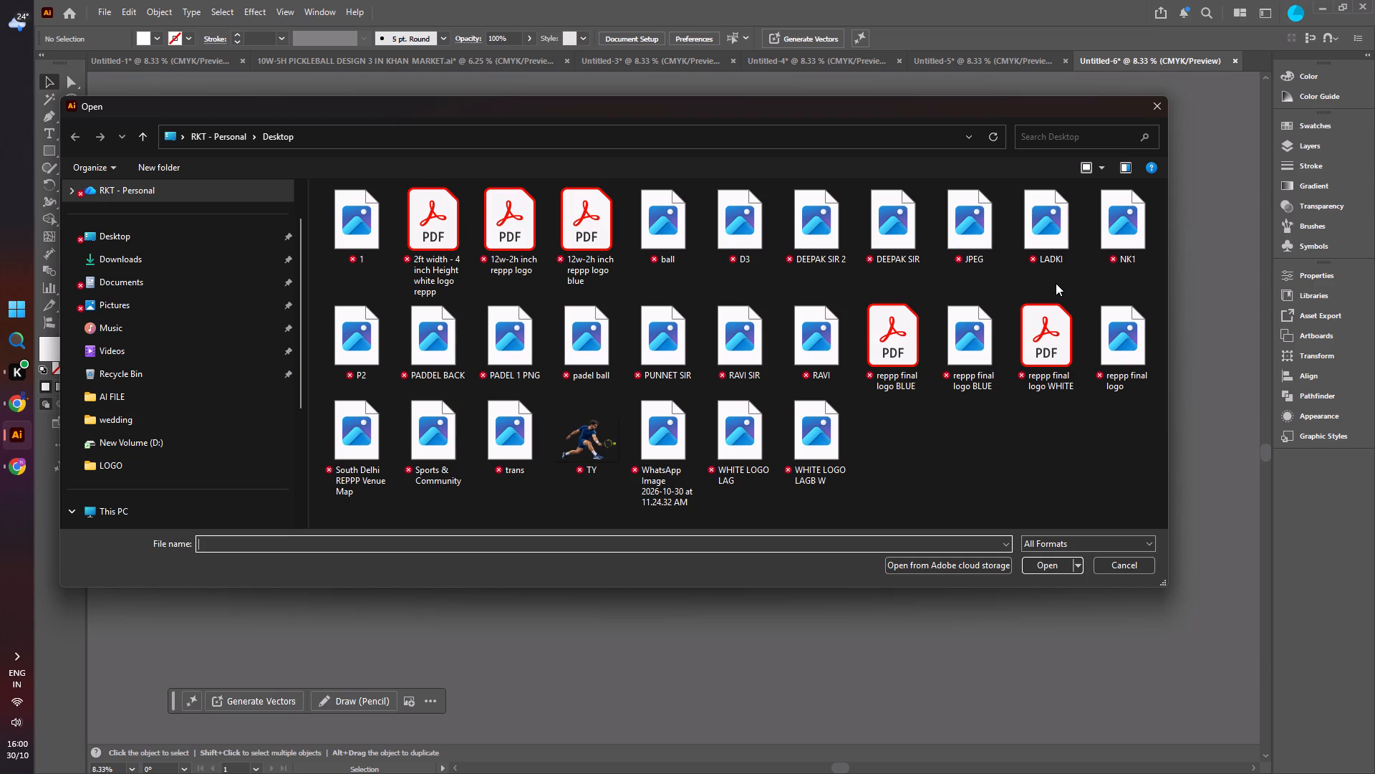
click(607, 436)
click(1026, 566)
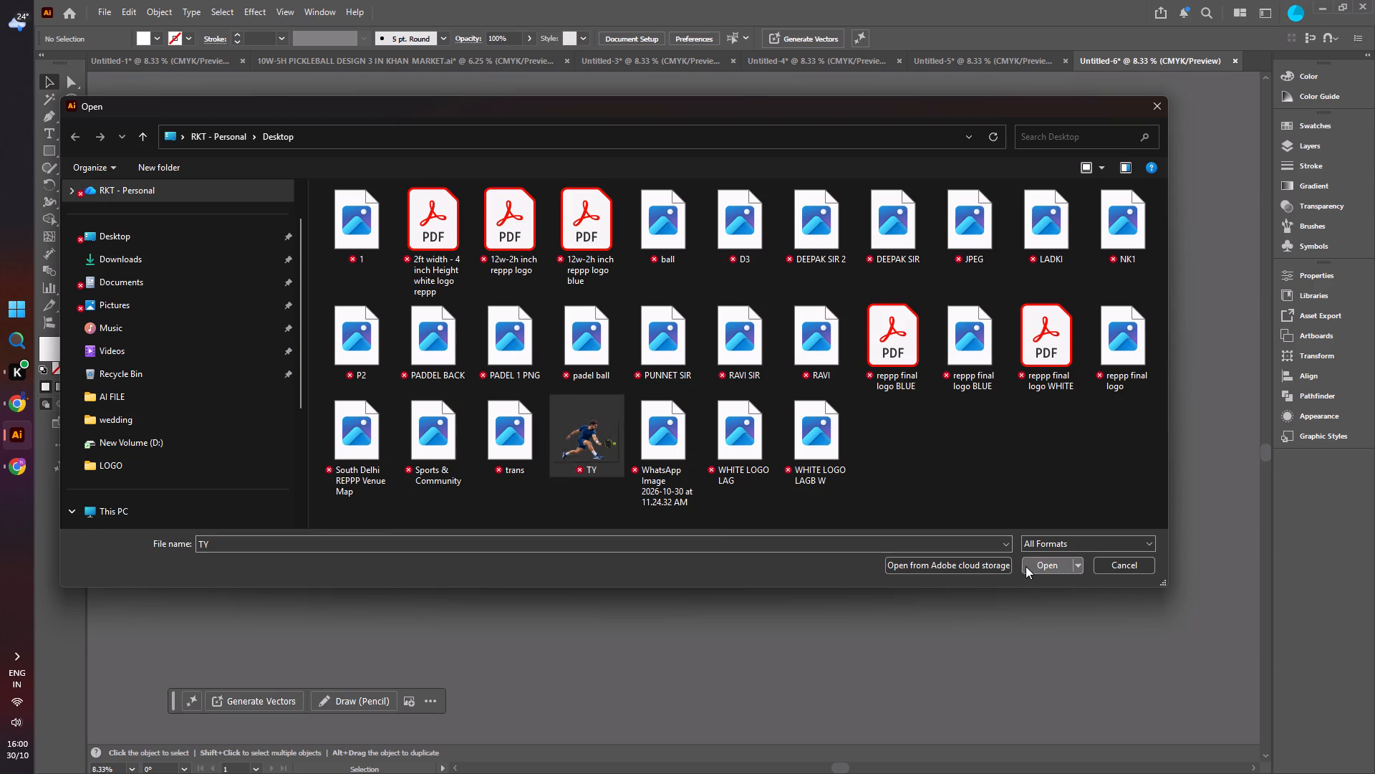
right_click(780, 387)
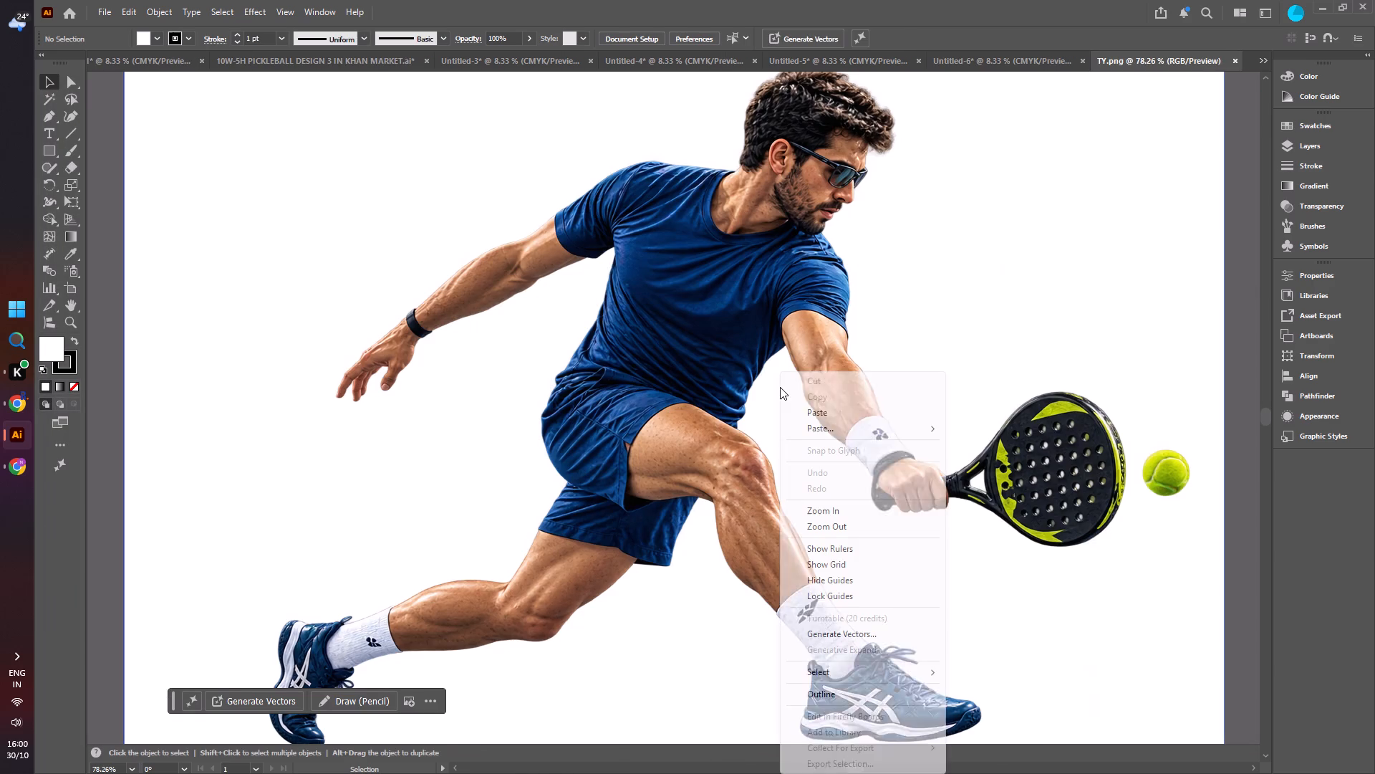
click(635, 421)
right_click(635, 421)
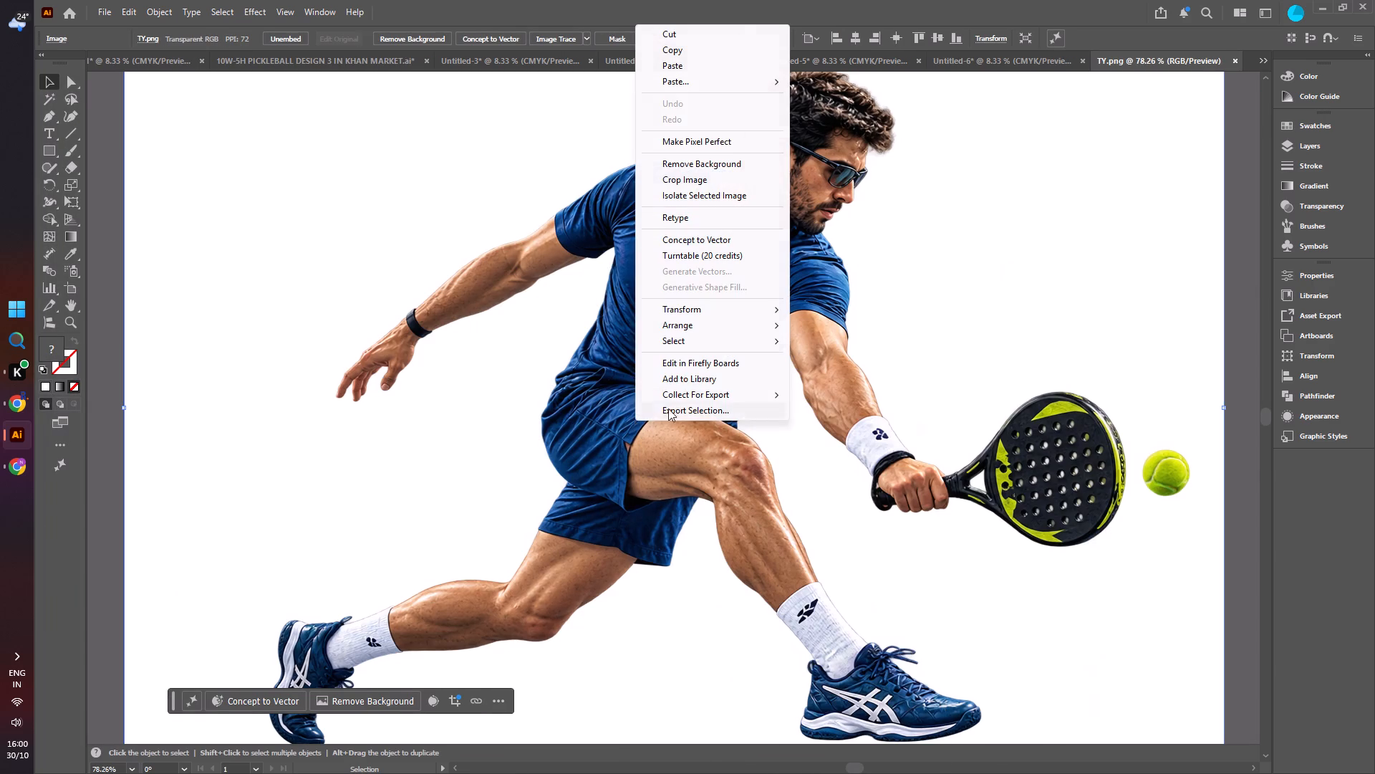
click(675, 48)
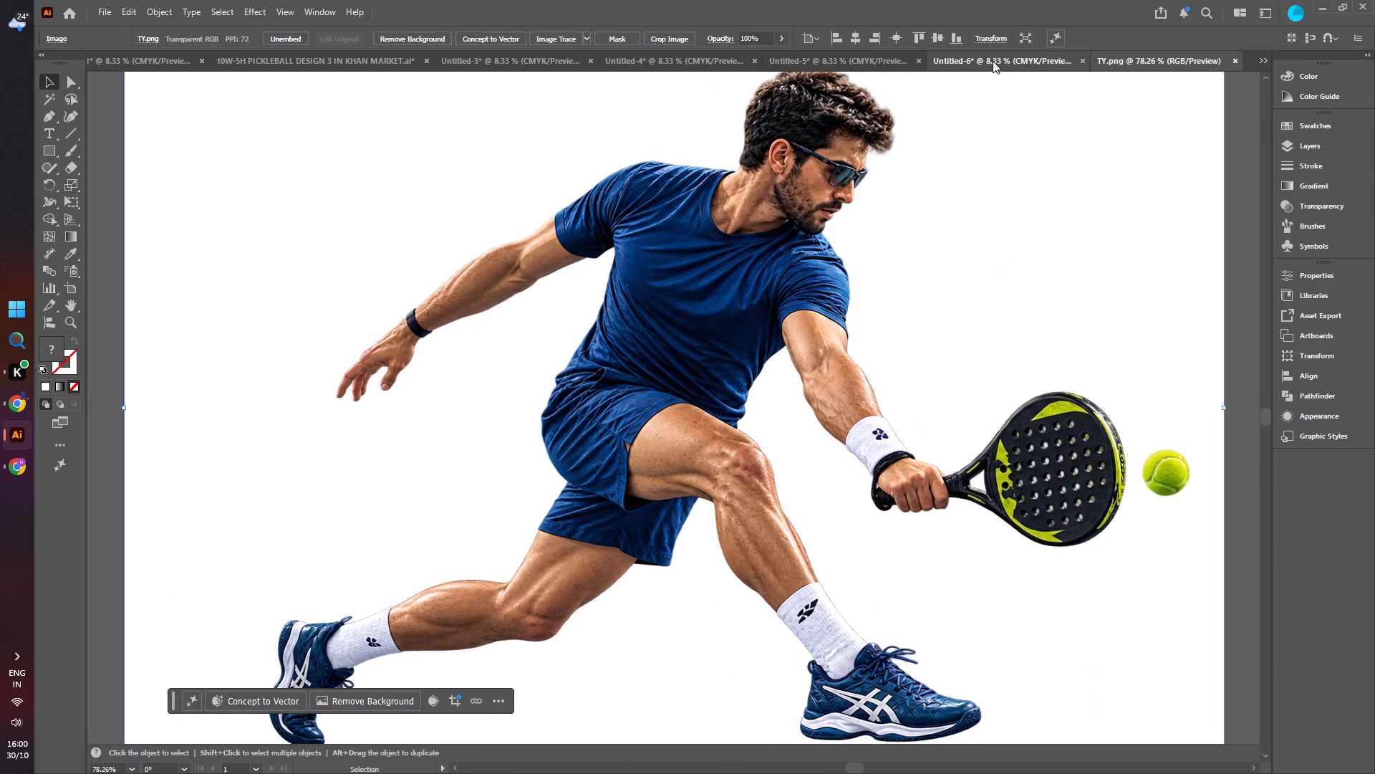
Paste the player into the Untitled-6 banner, enlarged to about 4.27 × 2.85 ft on the right half of the court.
click(995, 59)
key(ctrl+v)
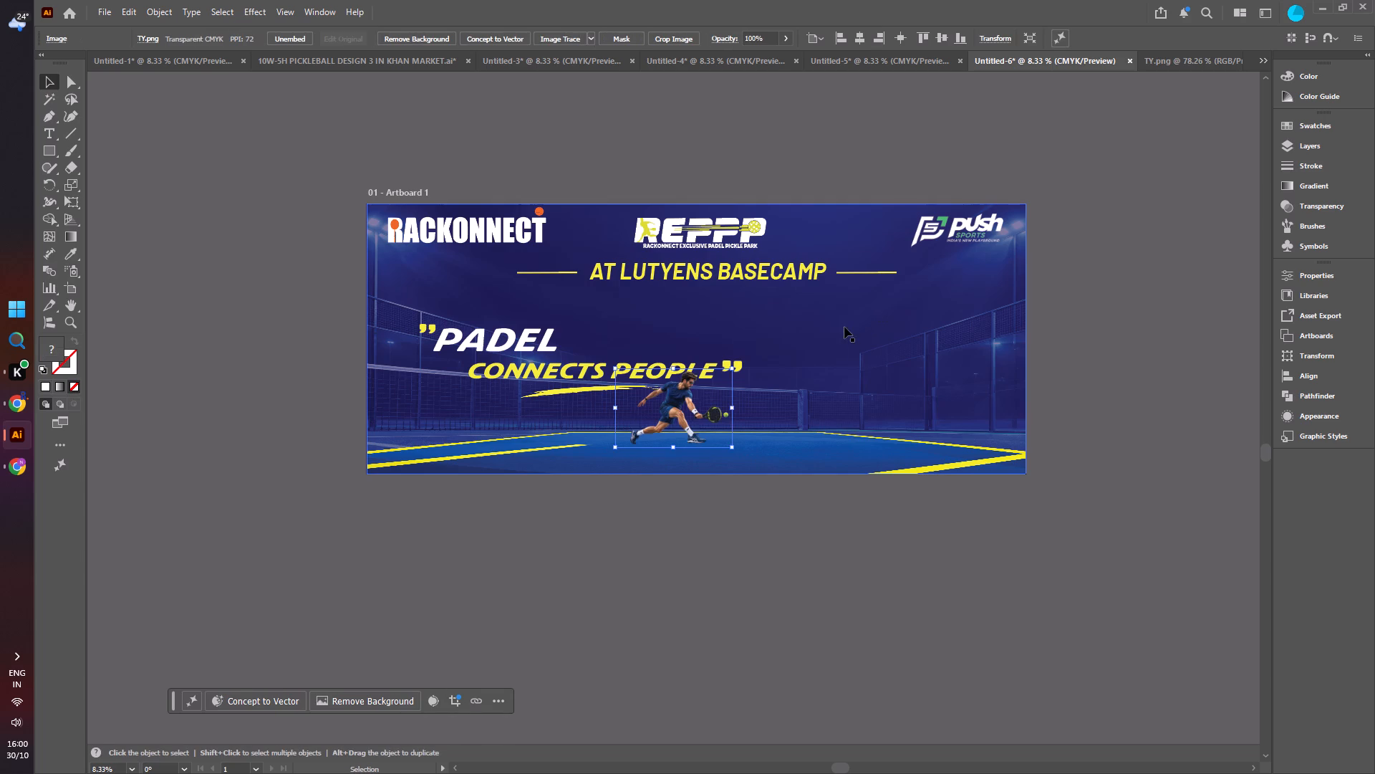
shift+drag(732, 445, 897, 576)
drag(763, 463, 879, 377)
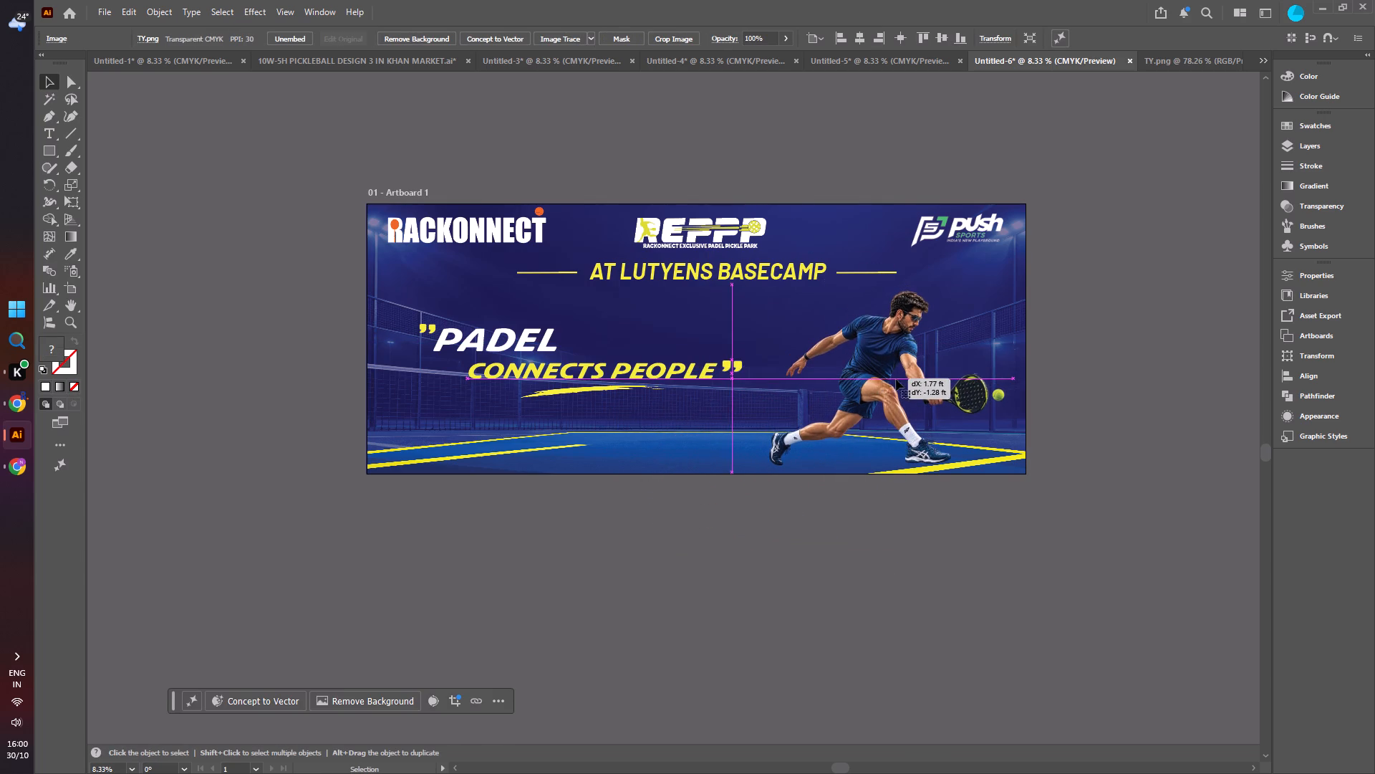
click(1122, 316)
Flip the player image horizontally to face the slogan and shift it slightly up toward the banner's right edge.
click(944, 367)
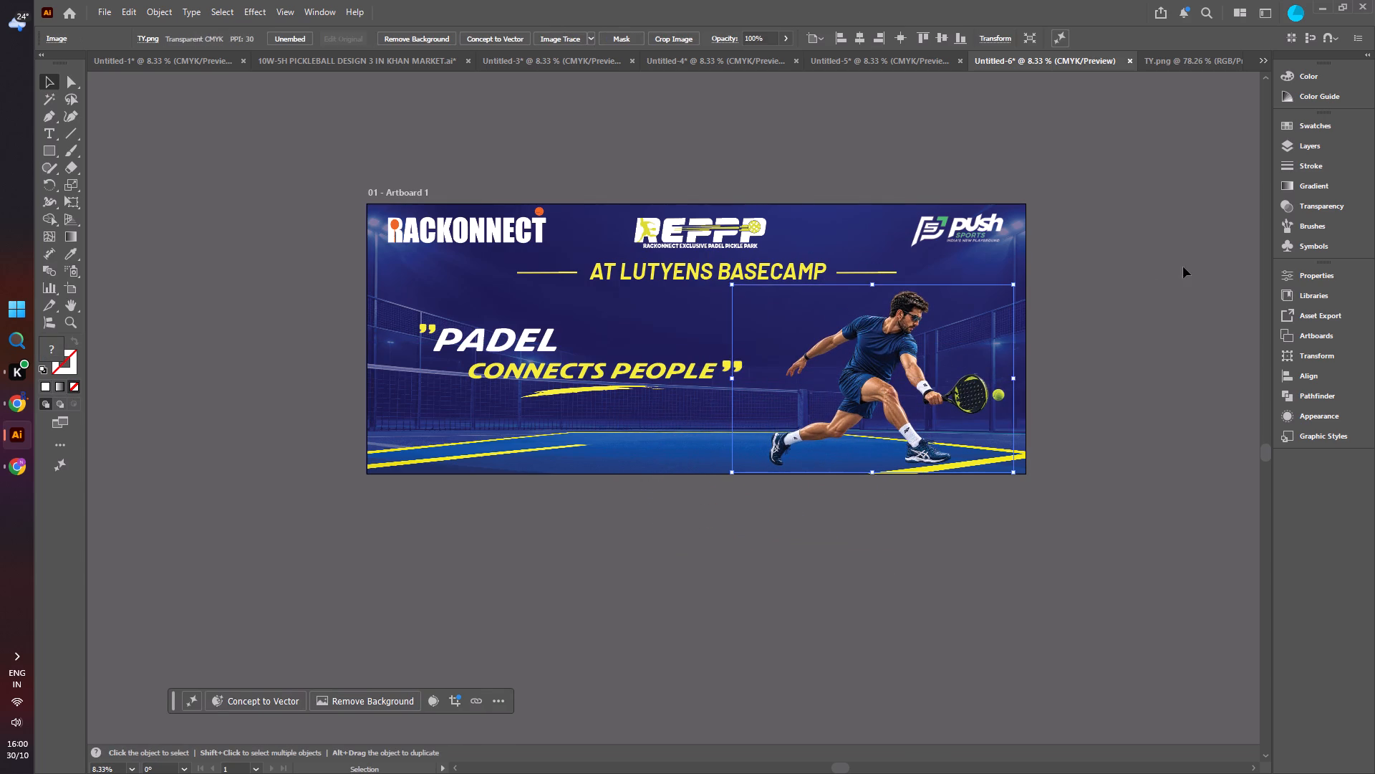
click(1294, 274)
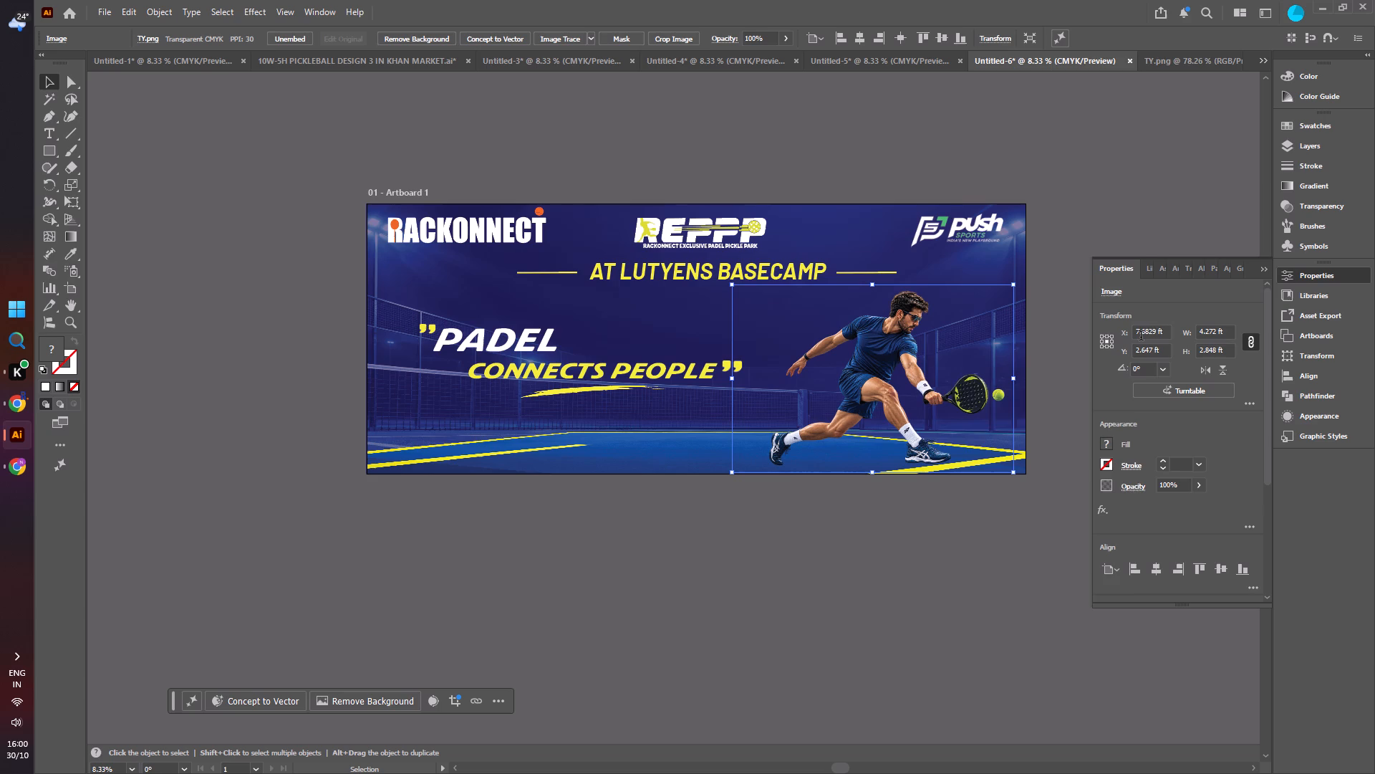
click(1200, 370)
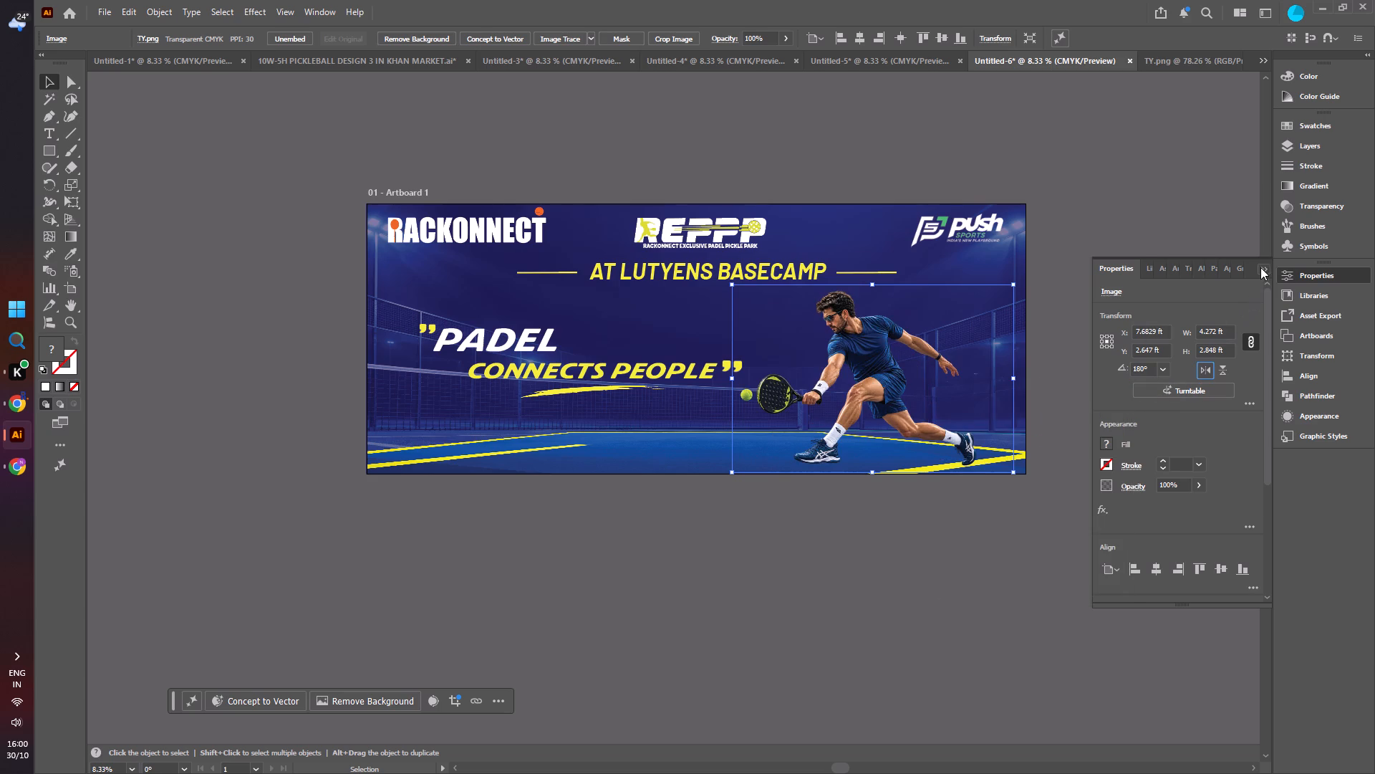
click(1260, 267)
click(1149, 171)
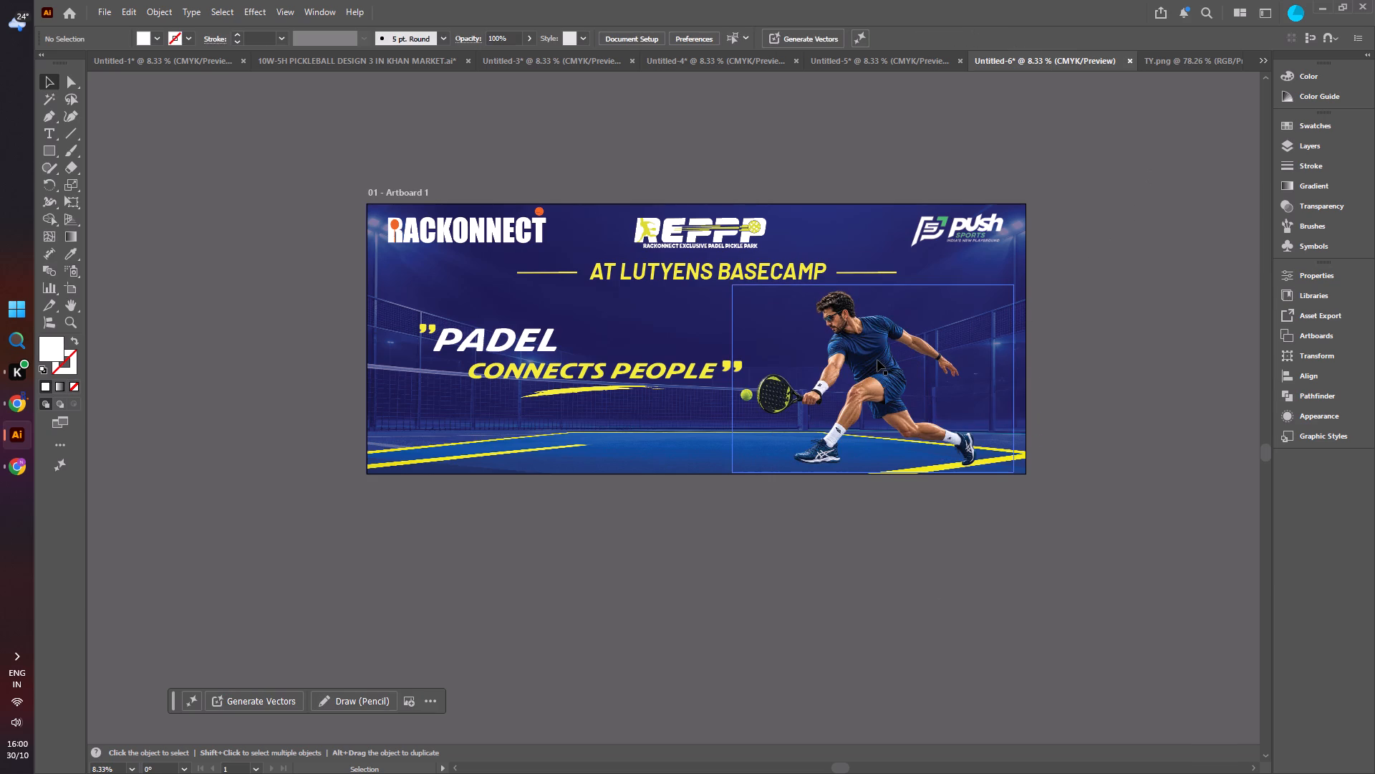
drag(877, 361, 887, 357)
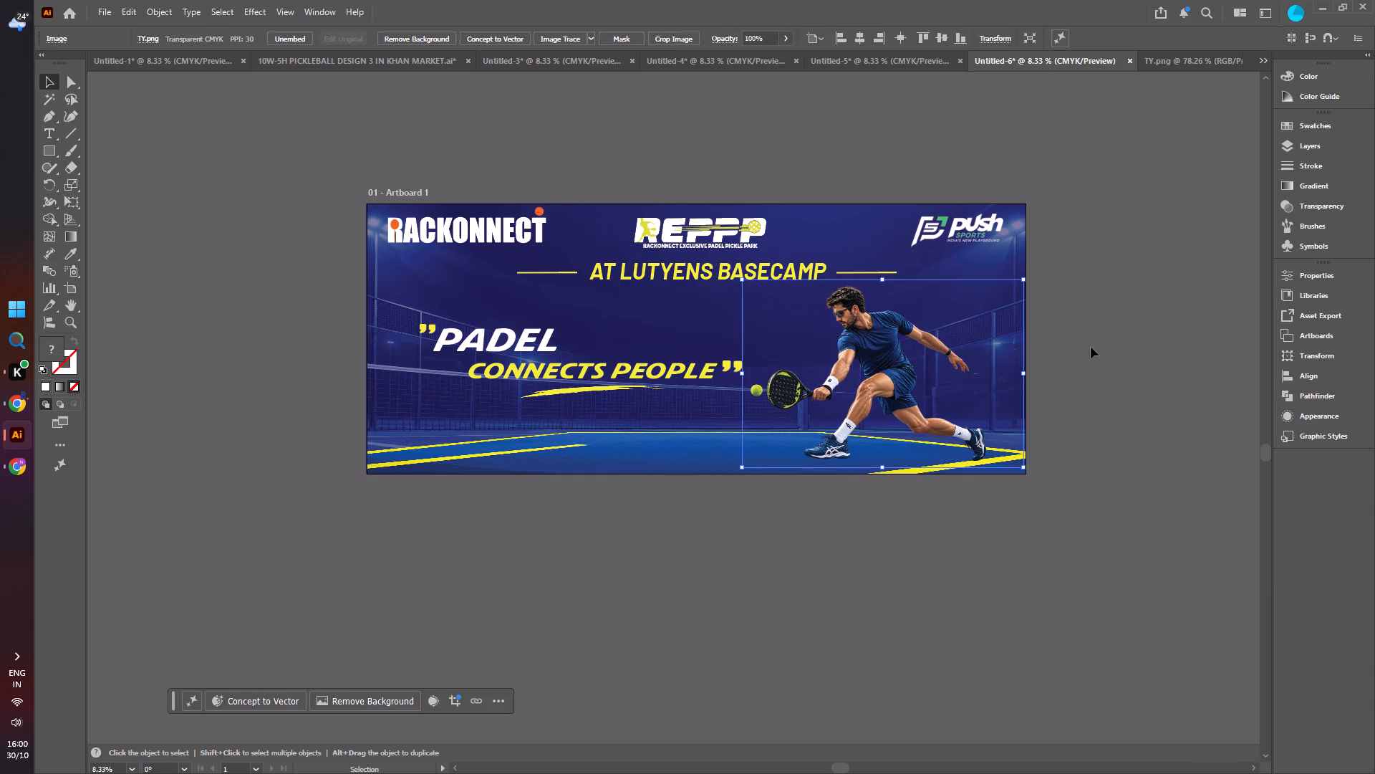
click(1102, 328)
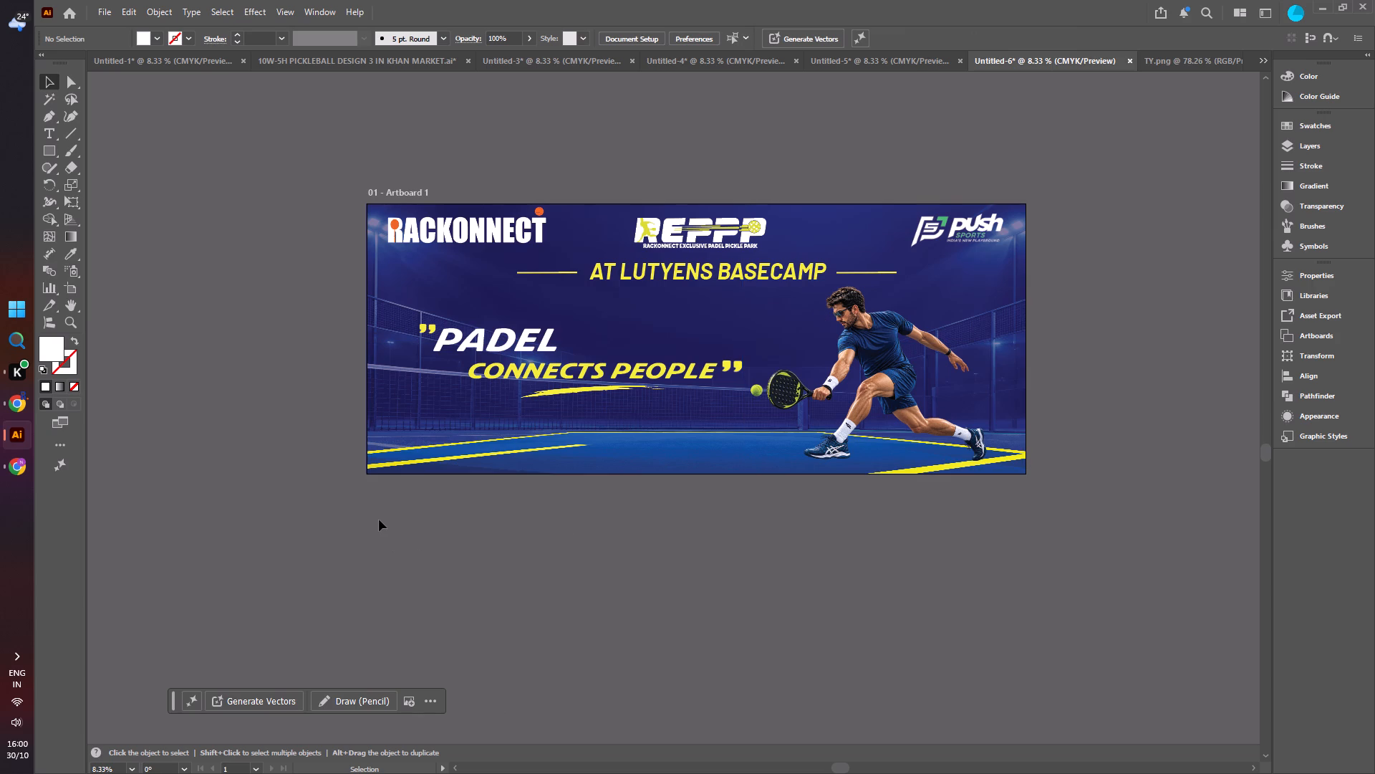
Capture a screenshot cropped to the whole banner artboard and copy it to the clipboard.
key(shift+super+s)
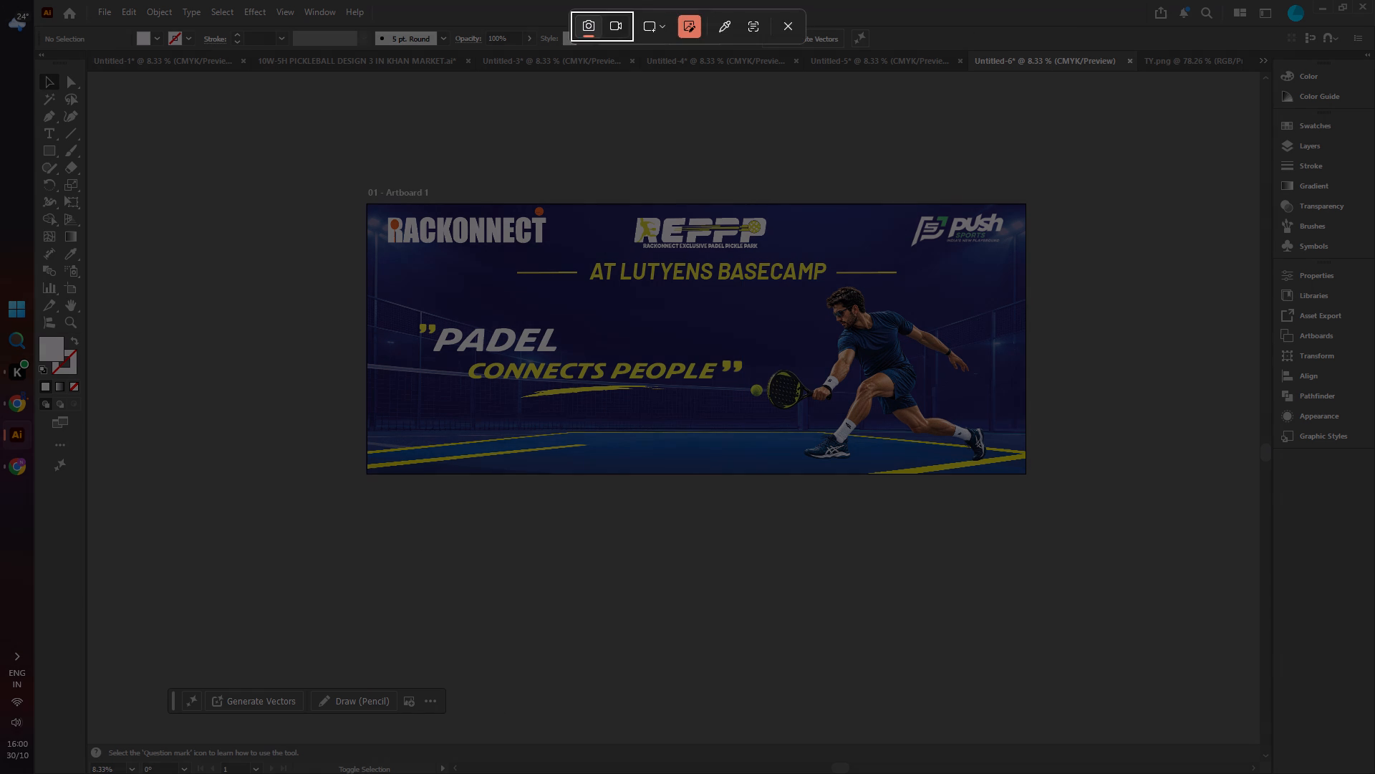
drag(368, 201, 1022, 484)
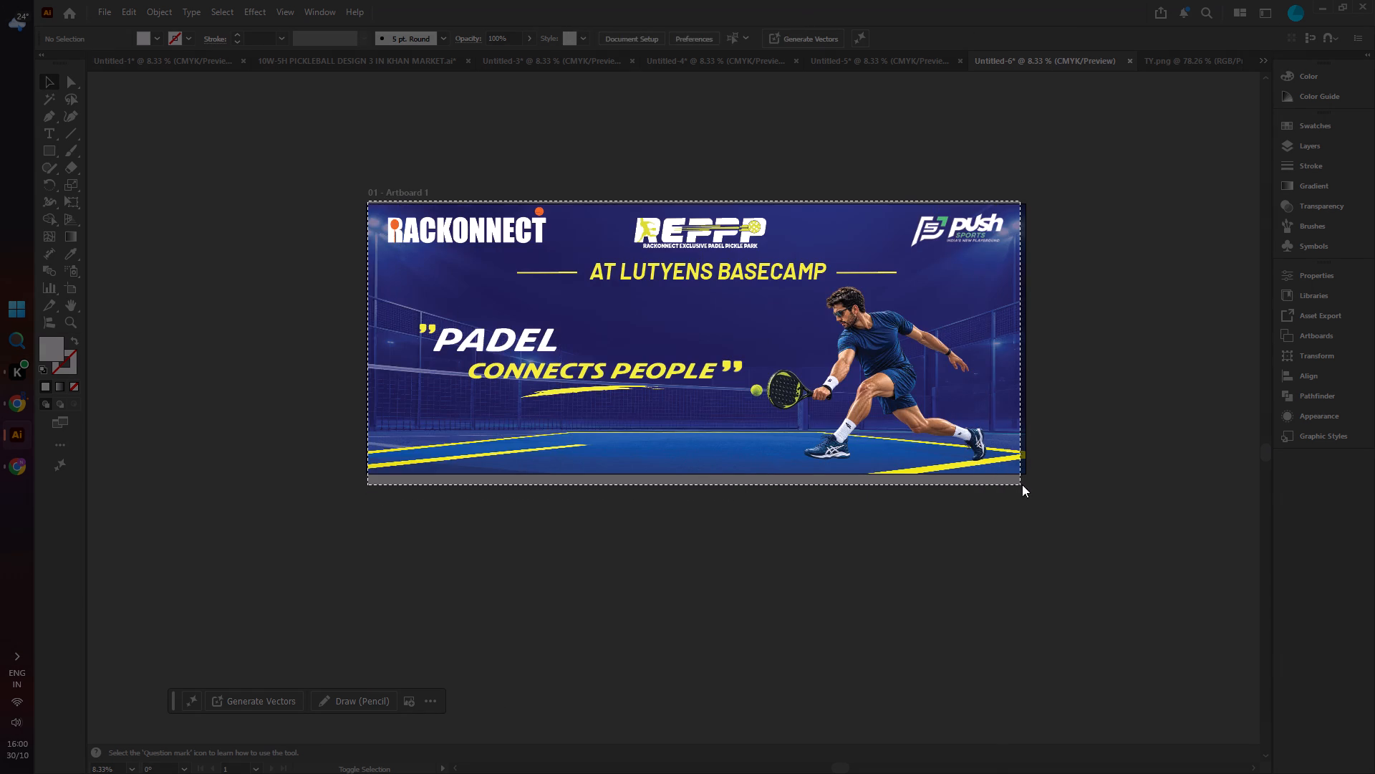
drag(1022, 484, 1026, 474)
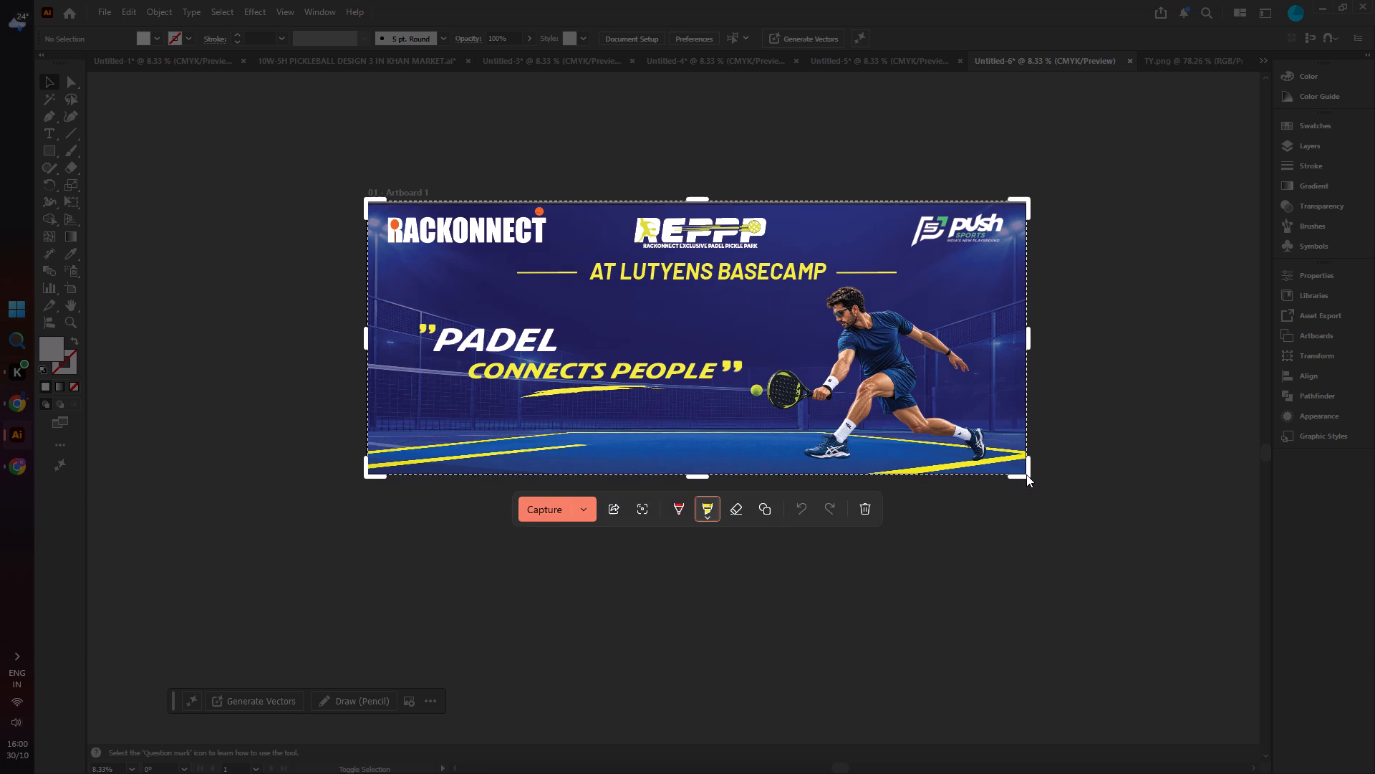
key(ctrl+c)
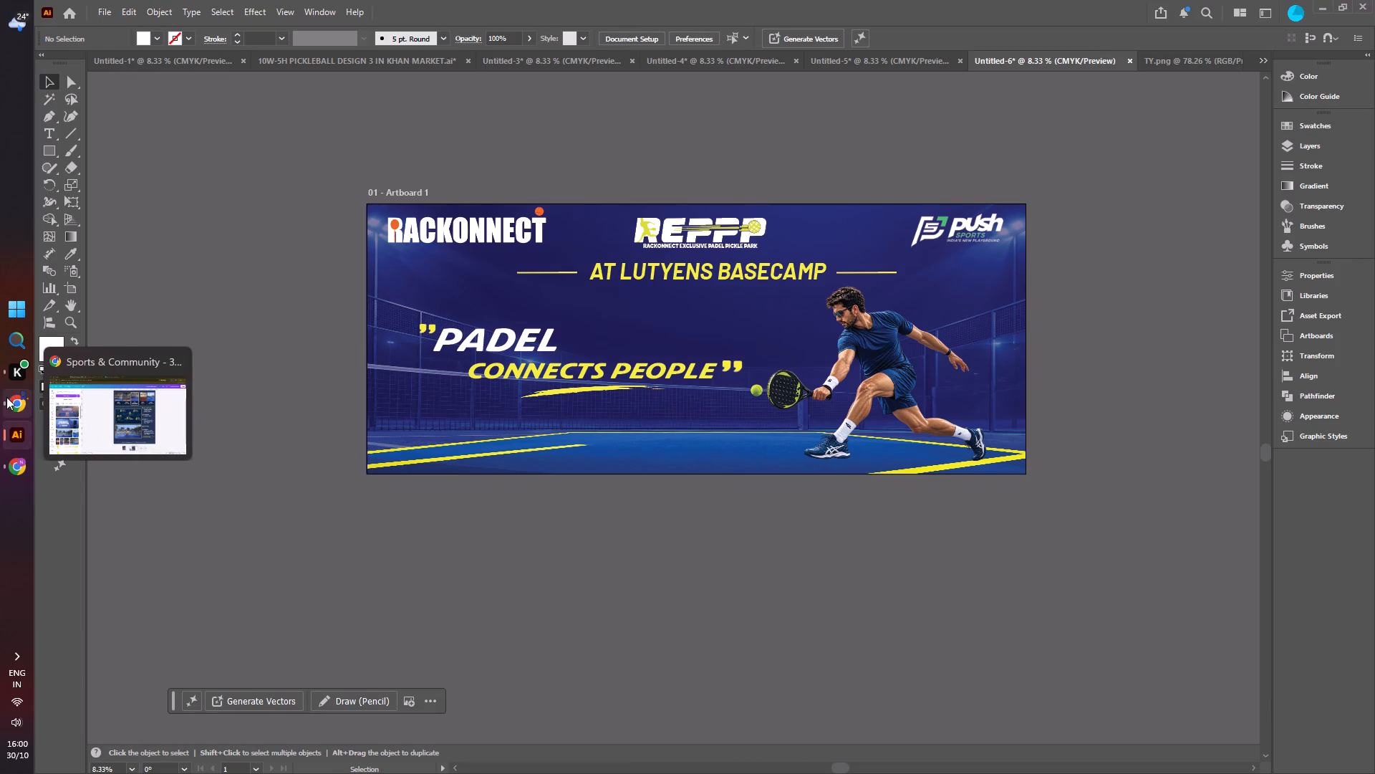
scroll(6, 397, up, 1)
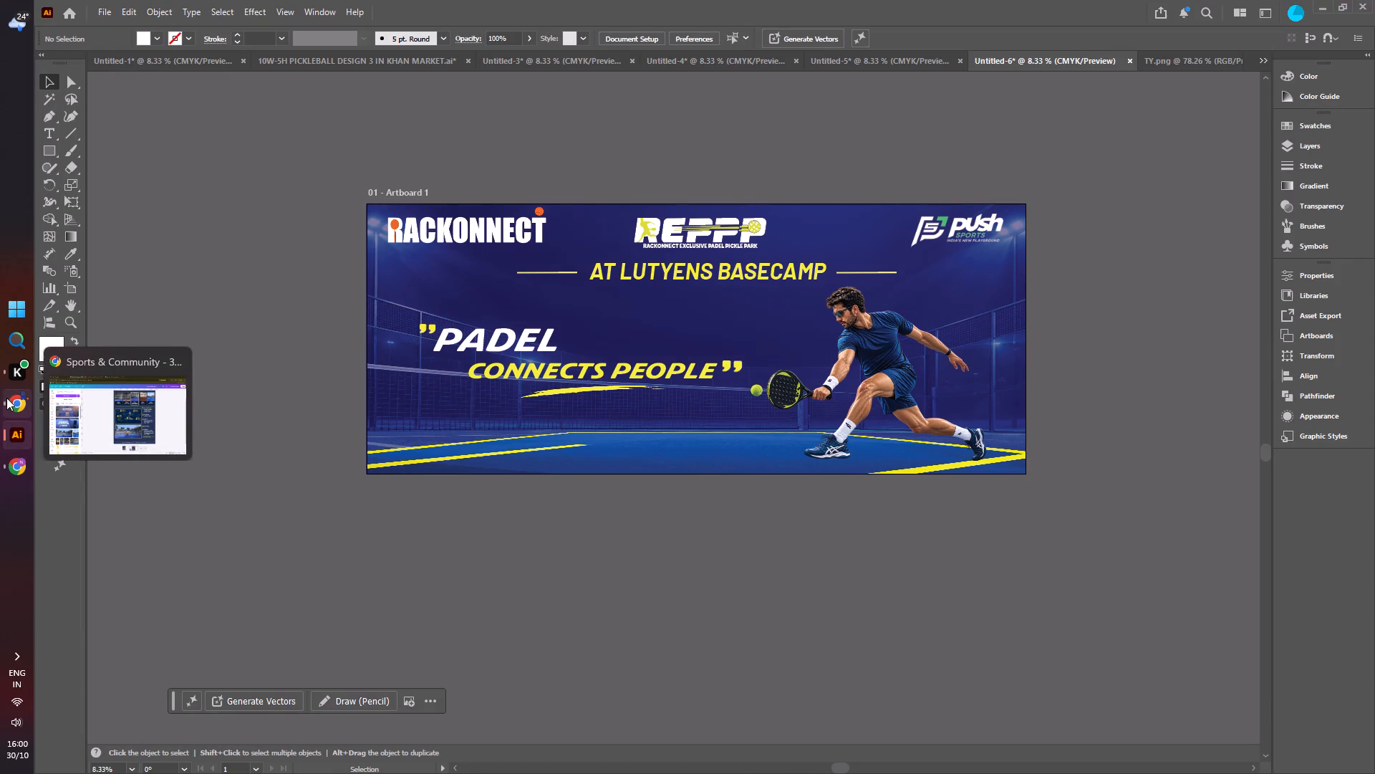
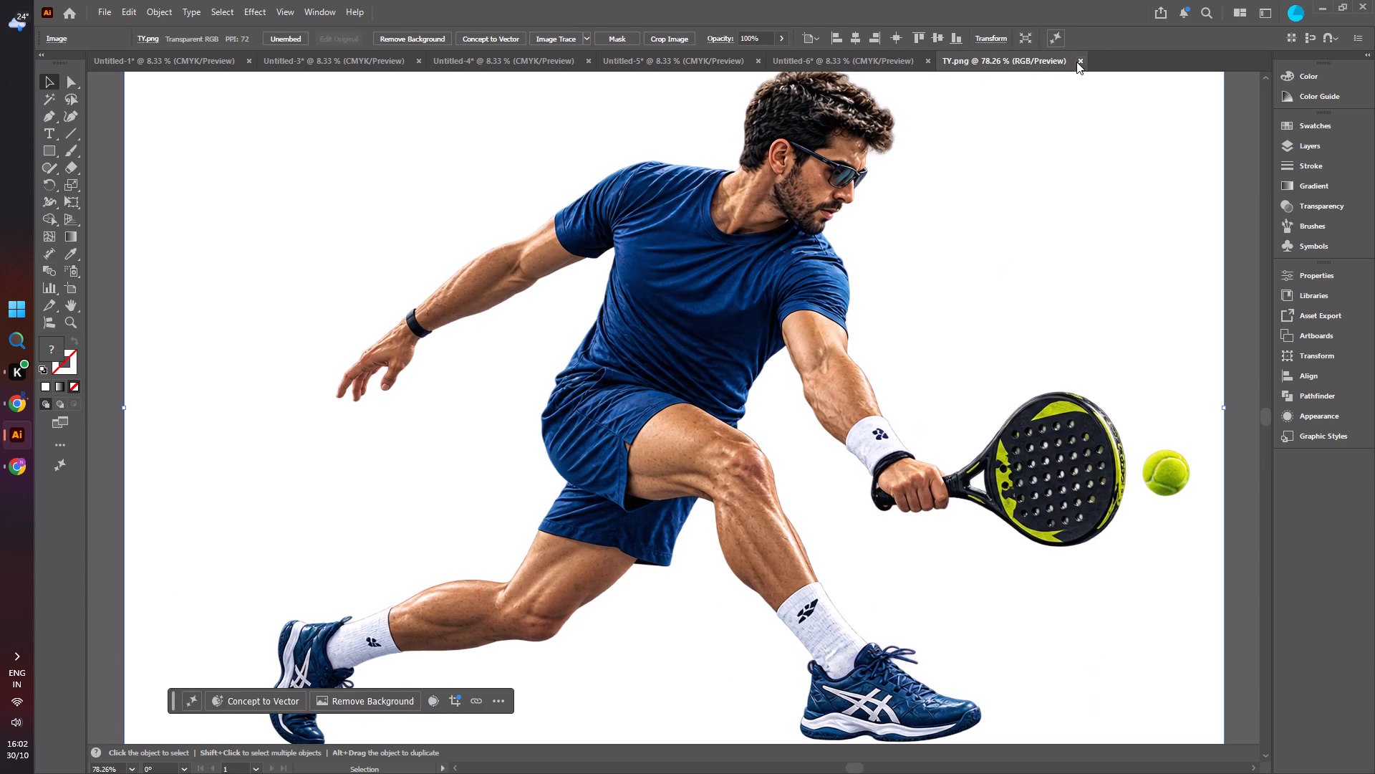
Close the TY.png document.
click(1078, 61)
Start saving the Untitled-1 "EVERY SHOT TELLS A STORY" banner under a new name and create a Desktop folder named PADEL DESIGN KHAN MARKET.
click(135, 62)
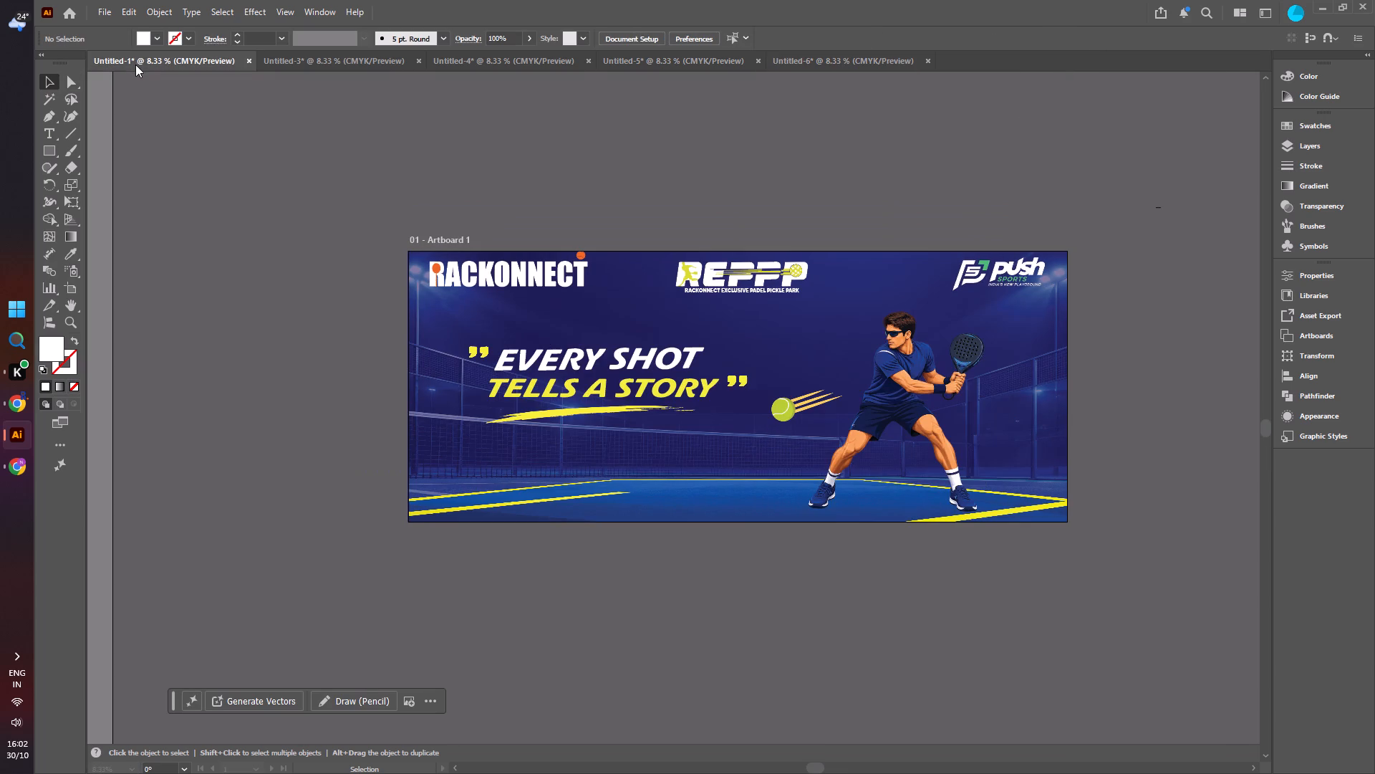
click(106, 11)
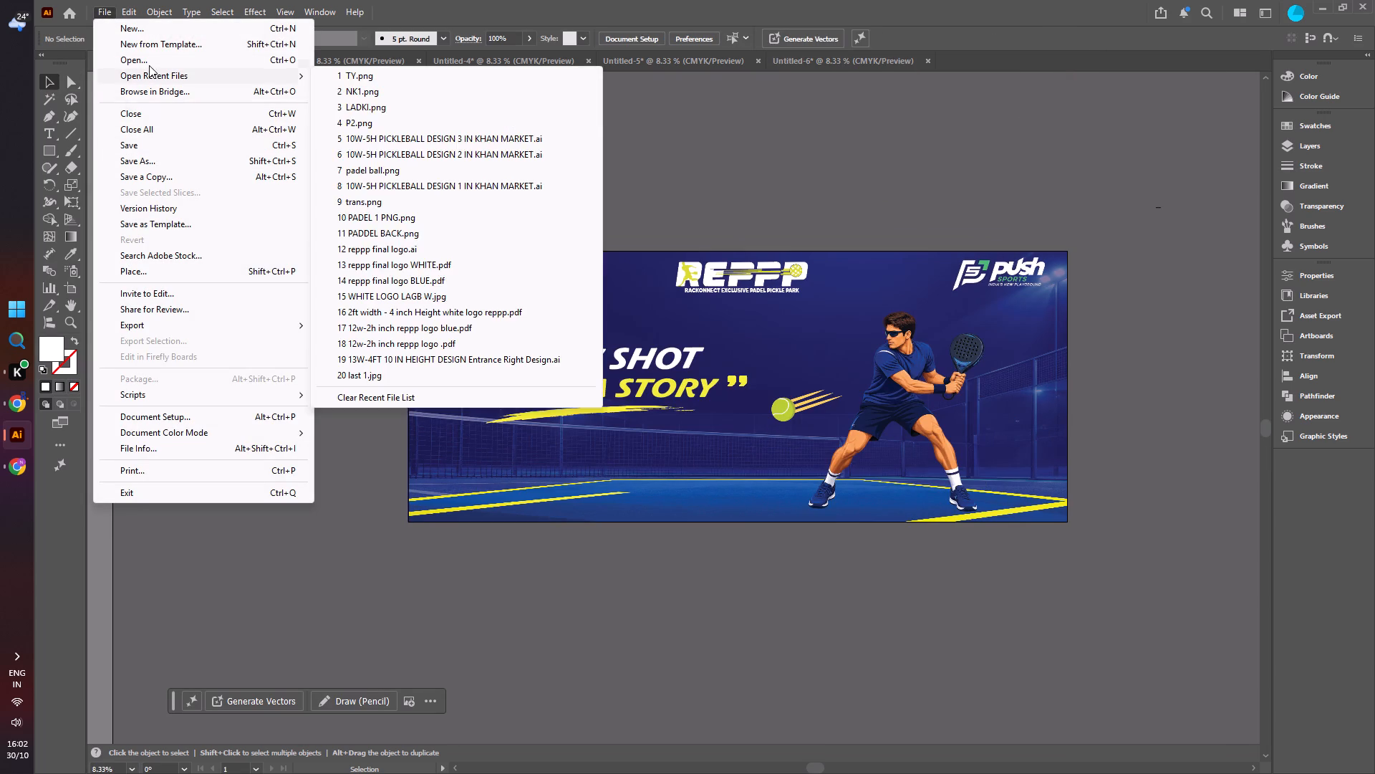
click(161, 162)
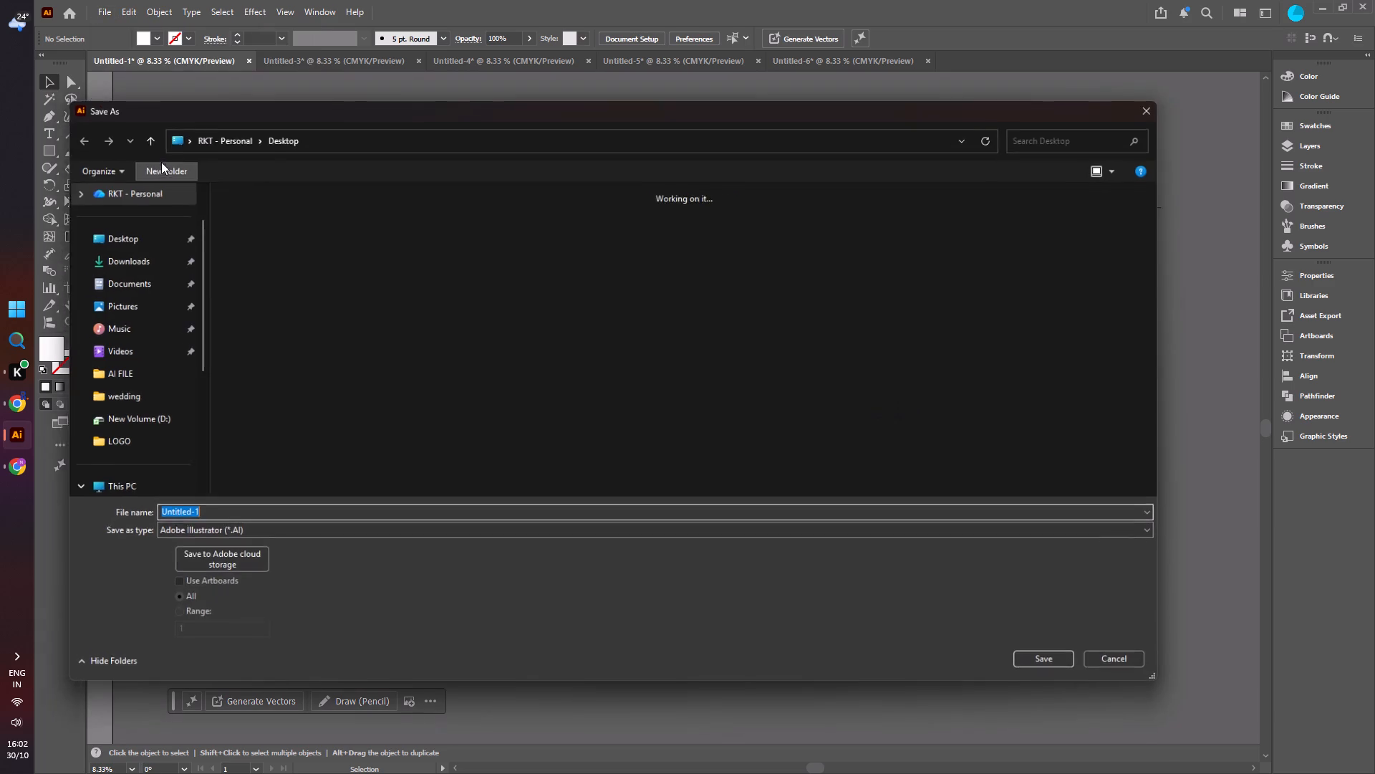
click(143, 239)
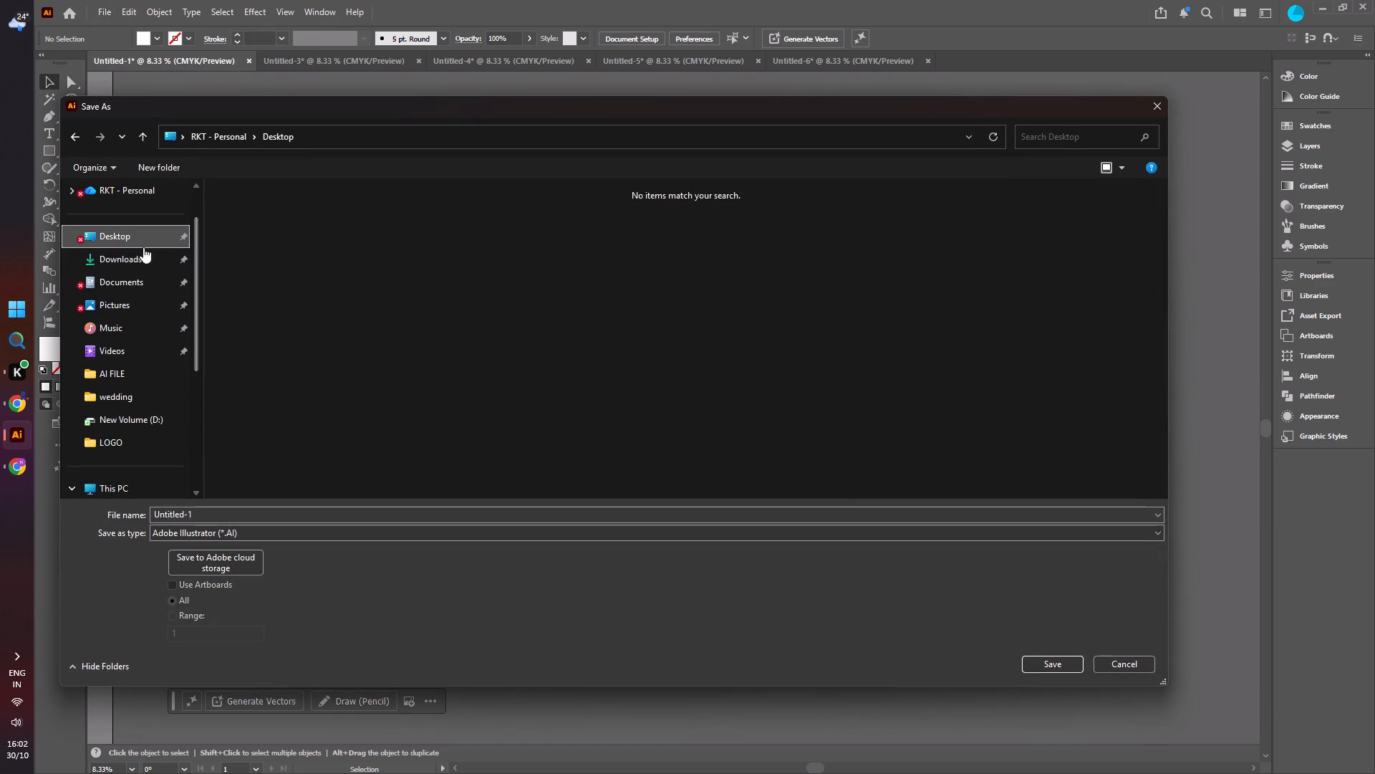
double_click(143, 236)
right_click(337, 244)
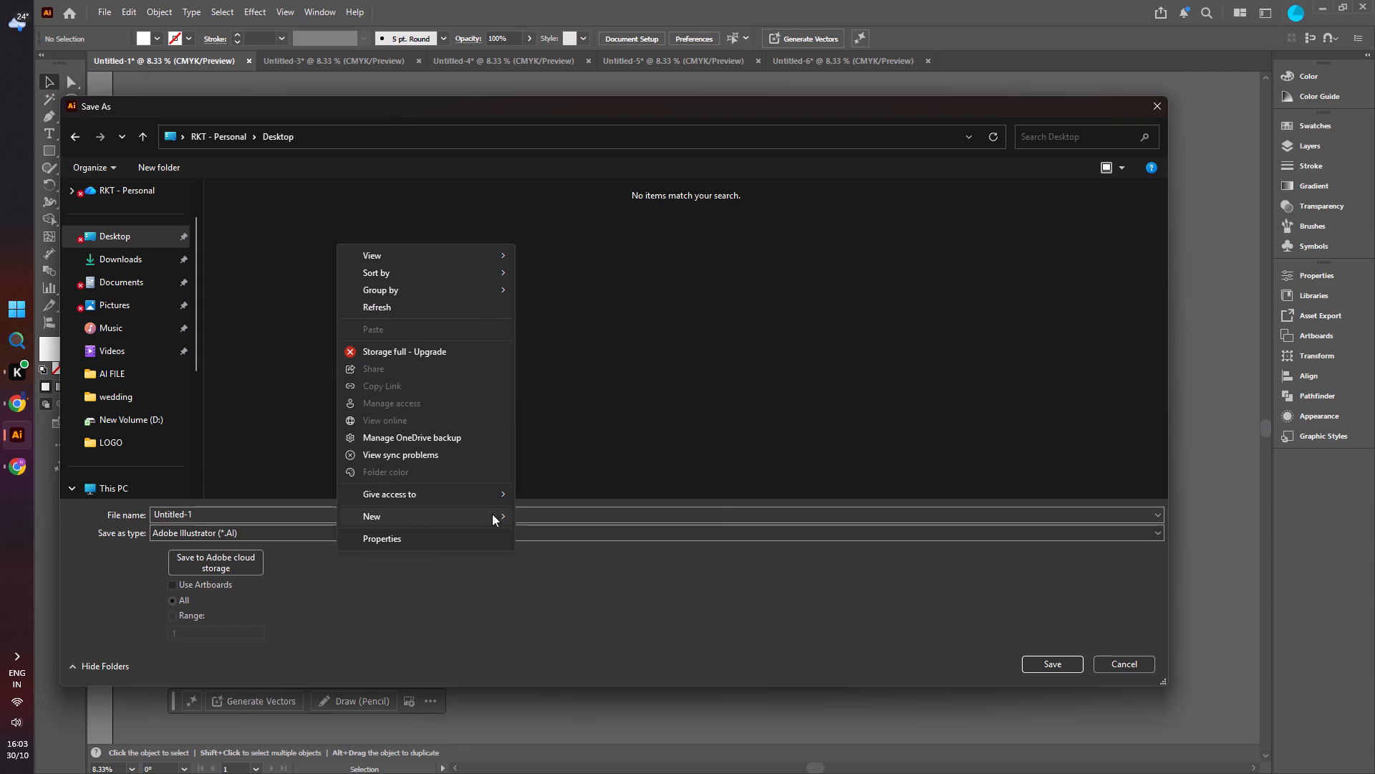
click(550, 252)
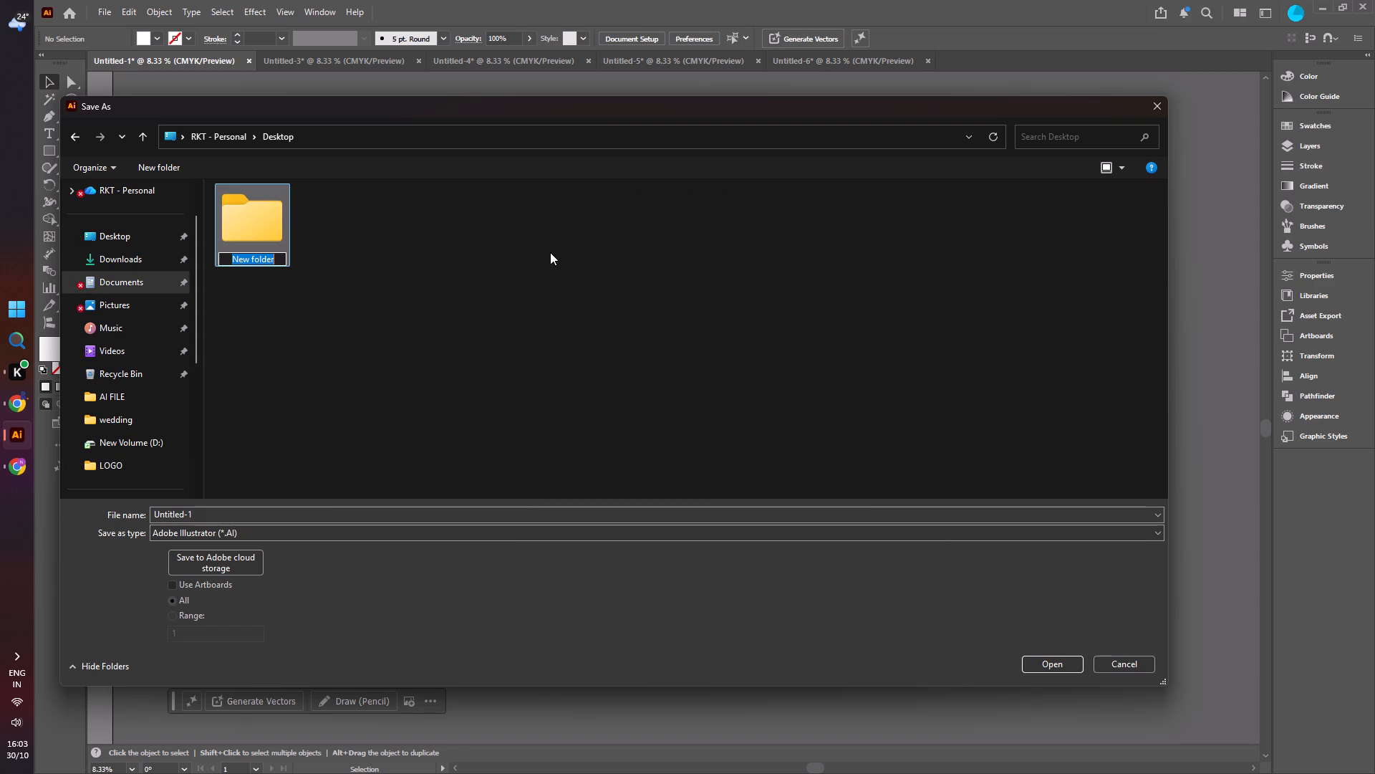
text(GAR)
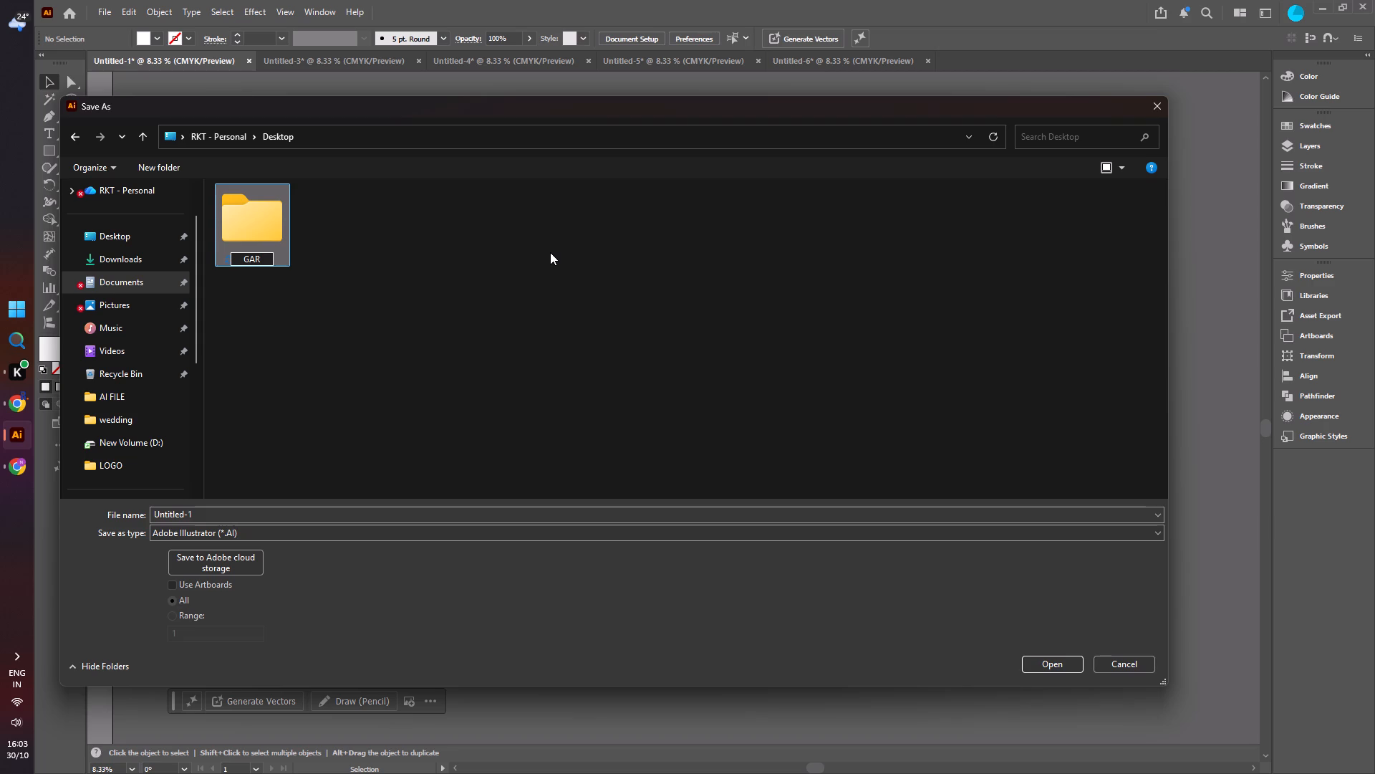
key(BackSpace)
key(BackSpace)
key(BackSpace)
text(PA)
text(DEL DESIGN)
key(space)
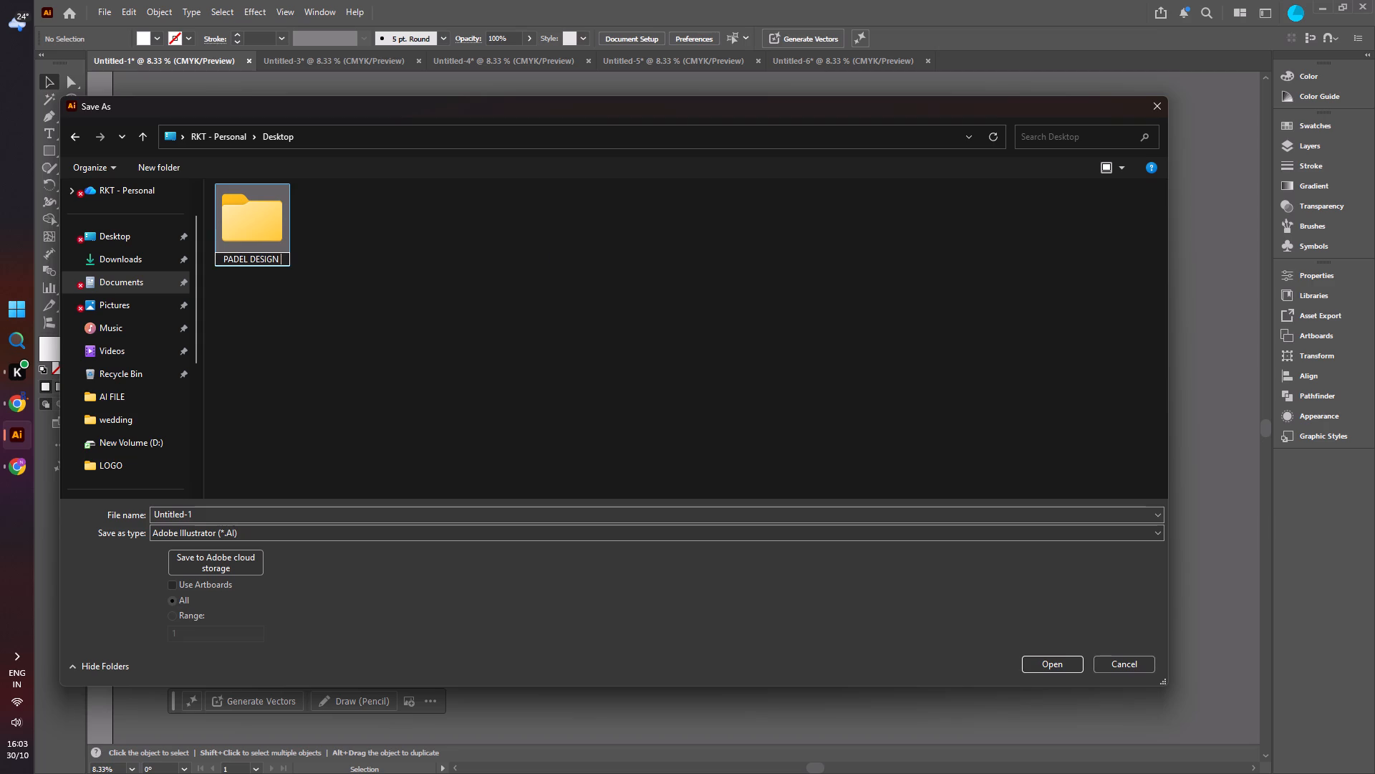
text(KHAN)
key(space)
text(MARKET)
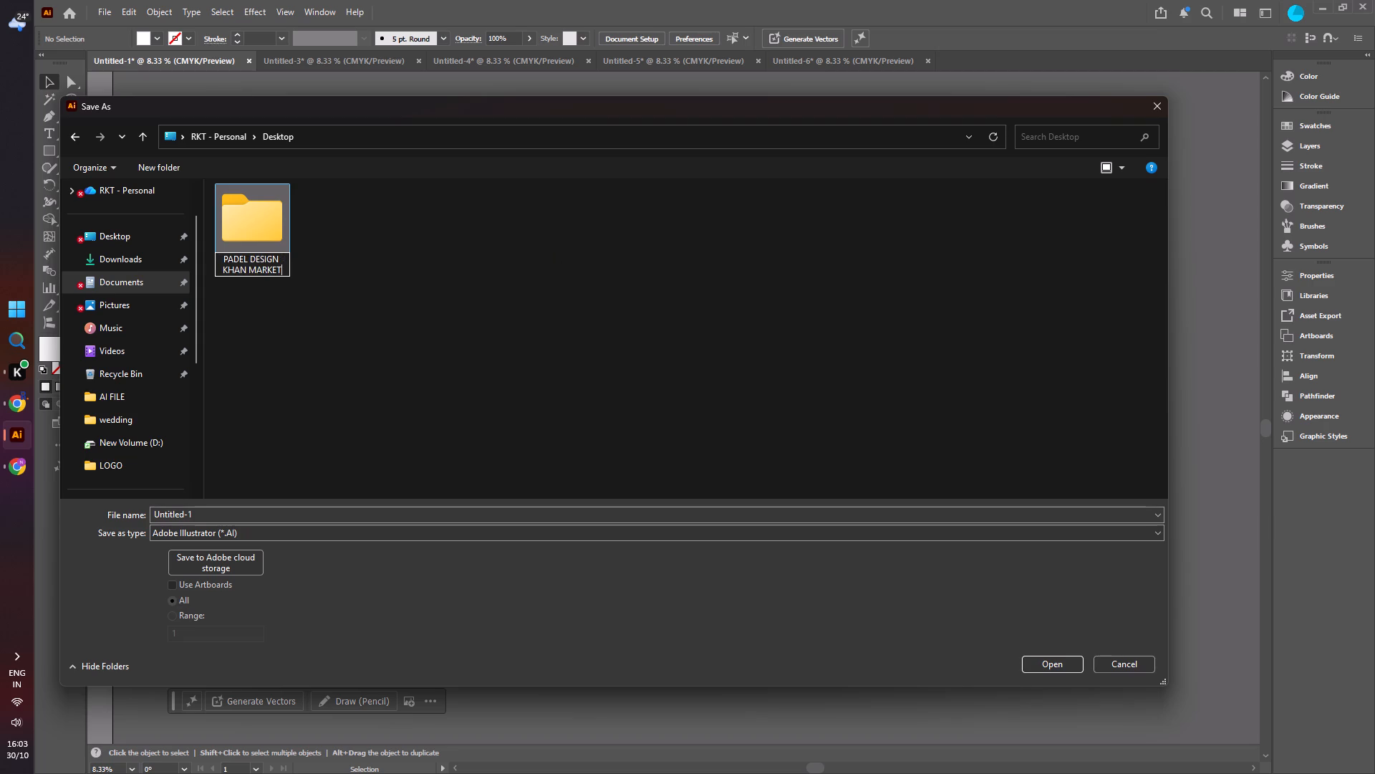
key(space)
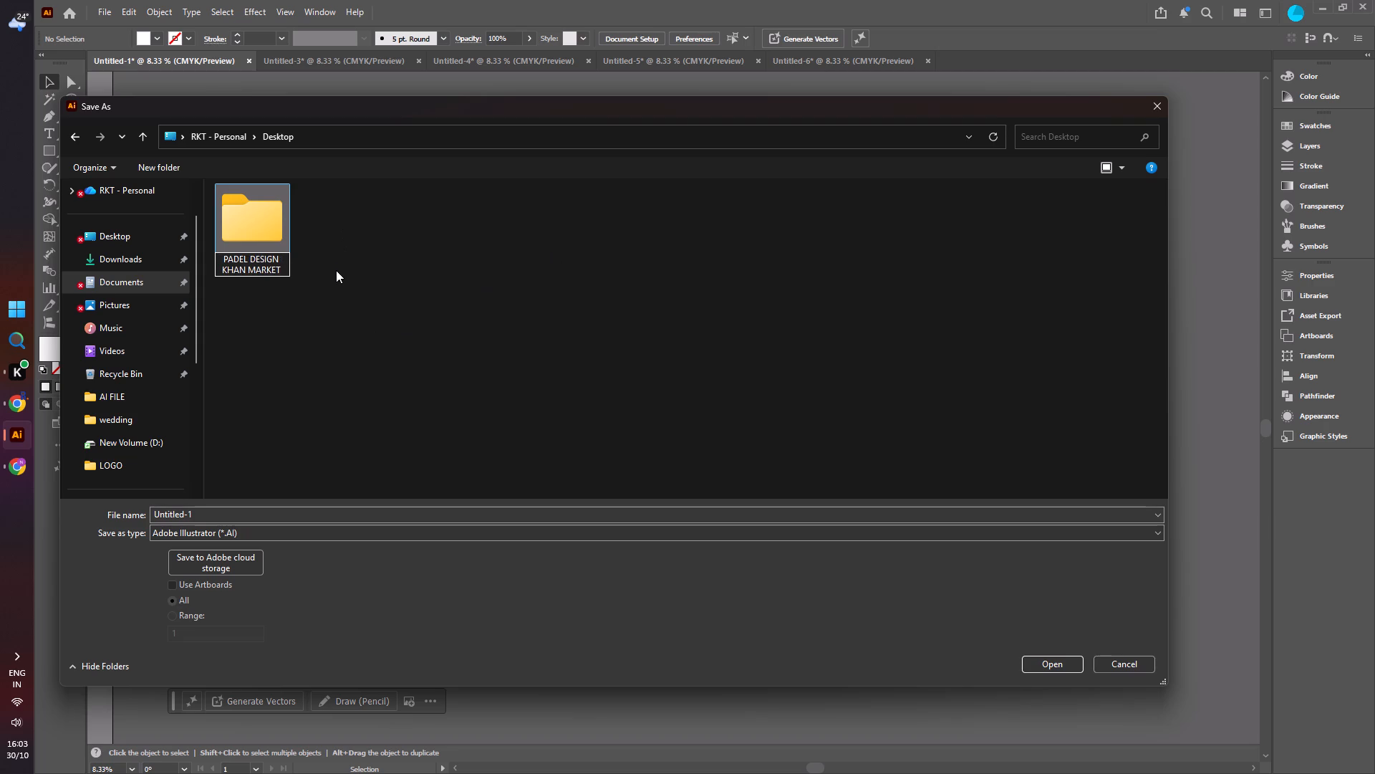
click(336, 270)
Create a subfolder named AI FILE inside the PADEL DESIGN KHAN MARKET folder.
double_click(269, 236)
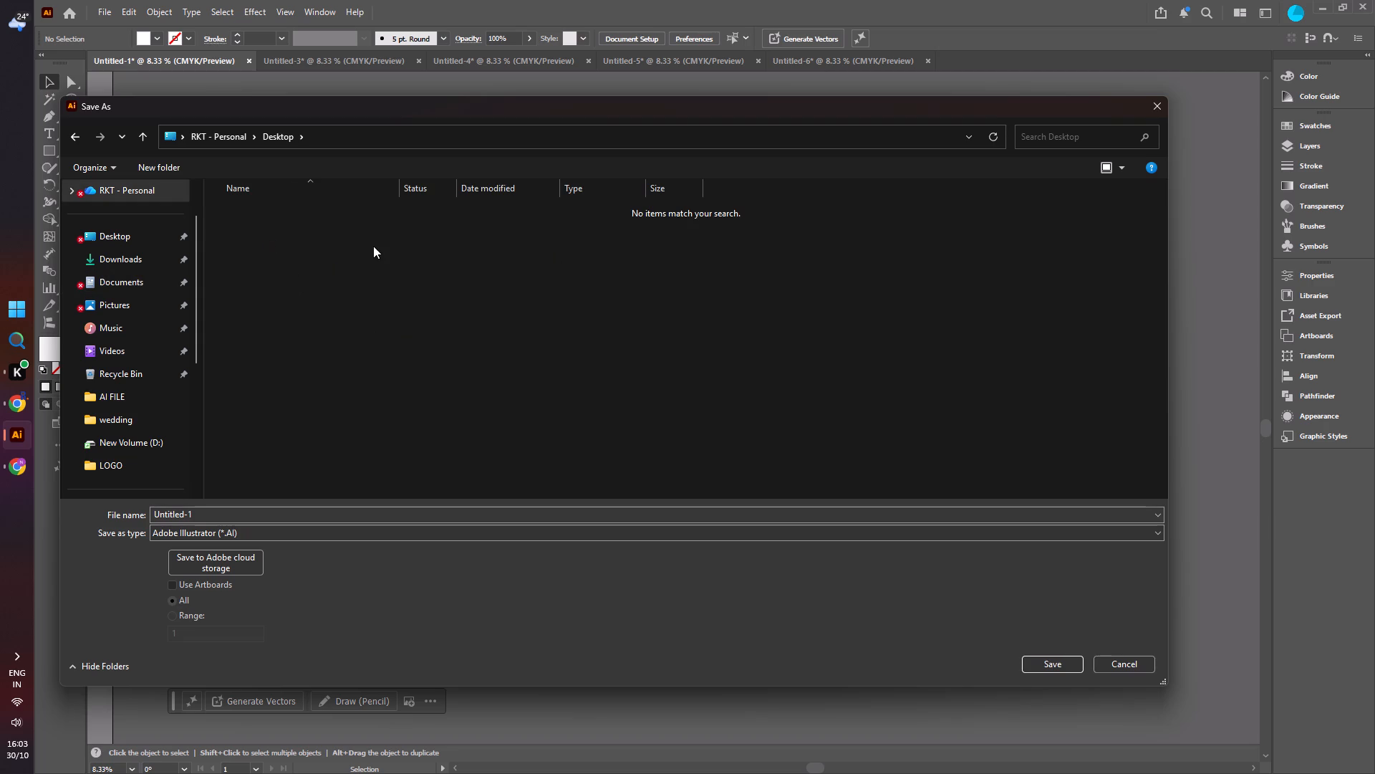
click(373, 246)
right_click(373, 246)
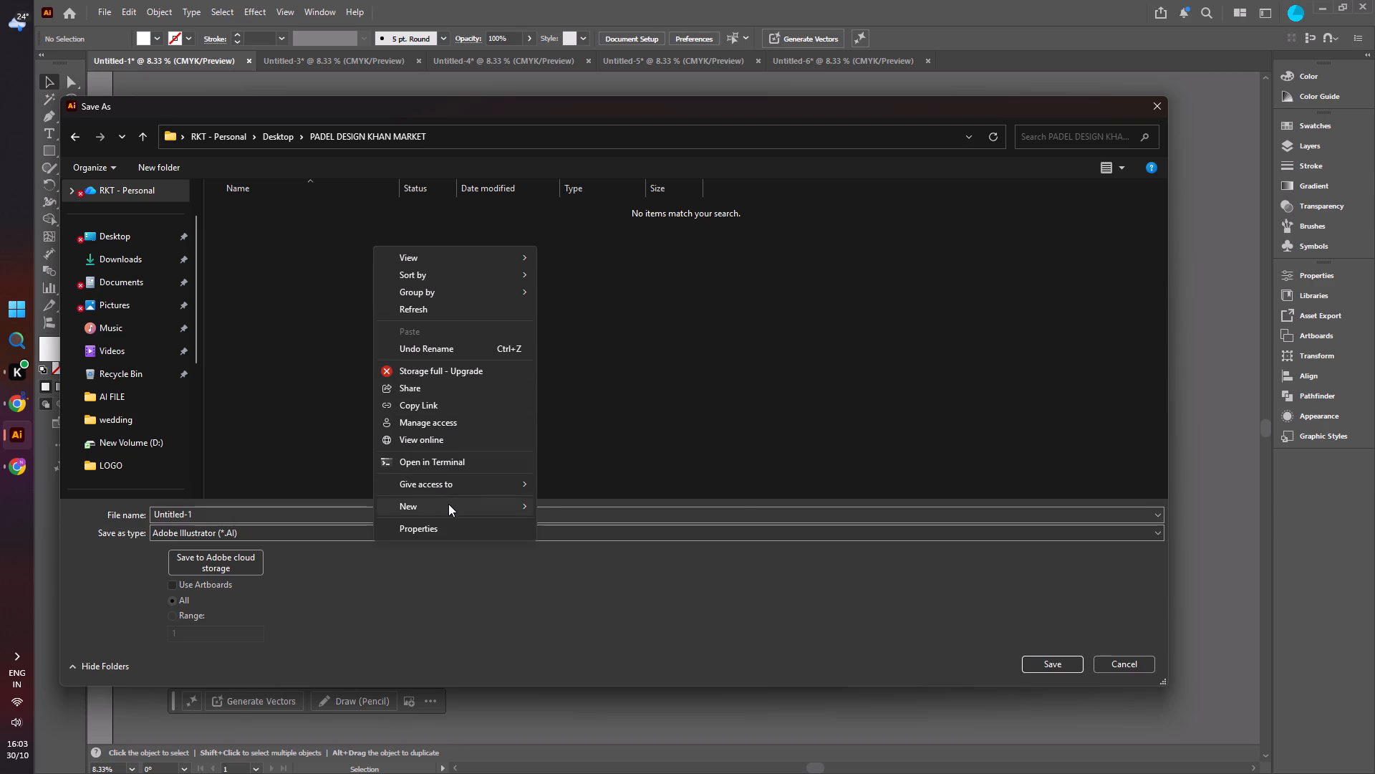
click(600, 239)
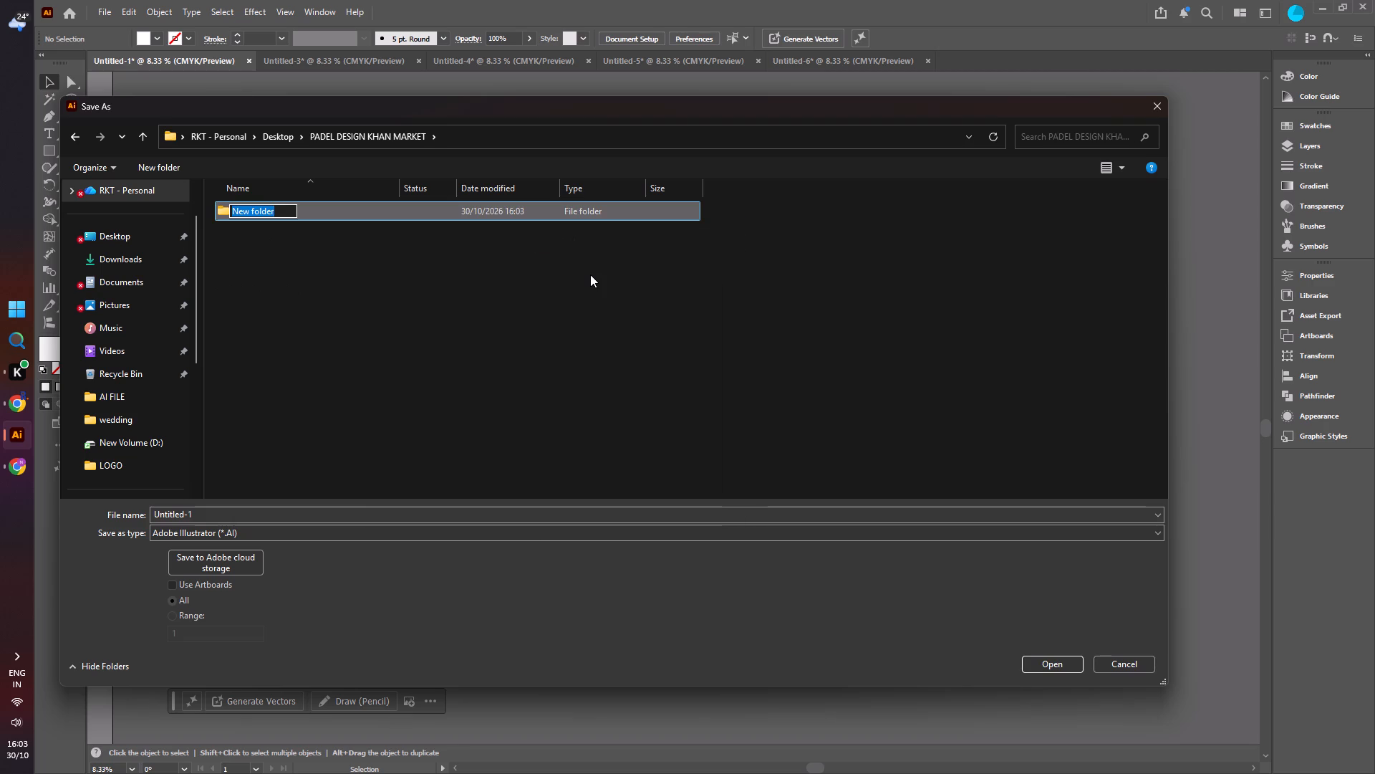
text(AI FILE)
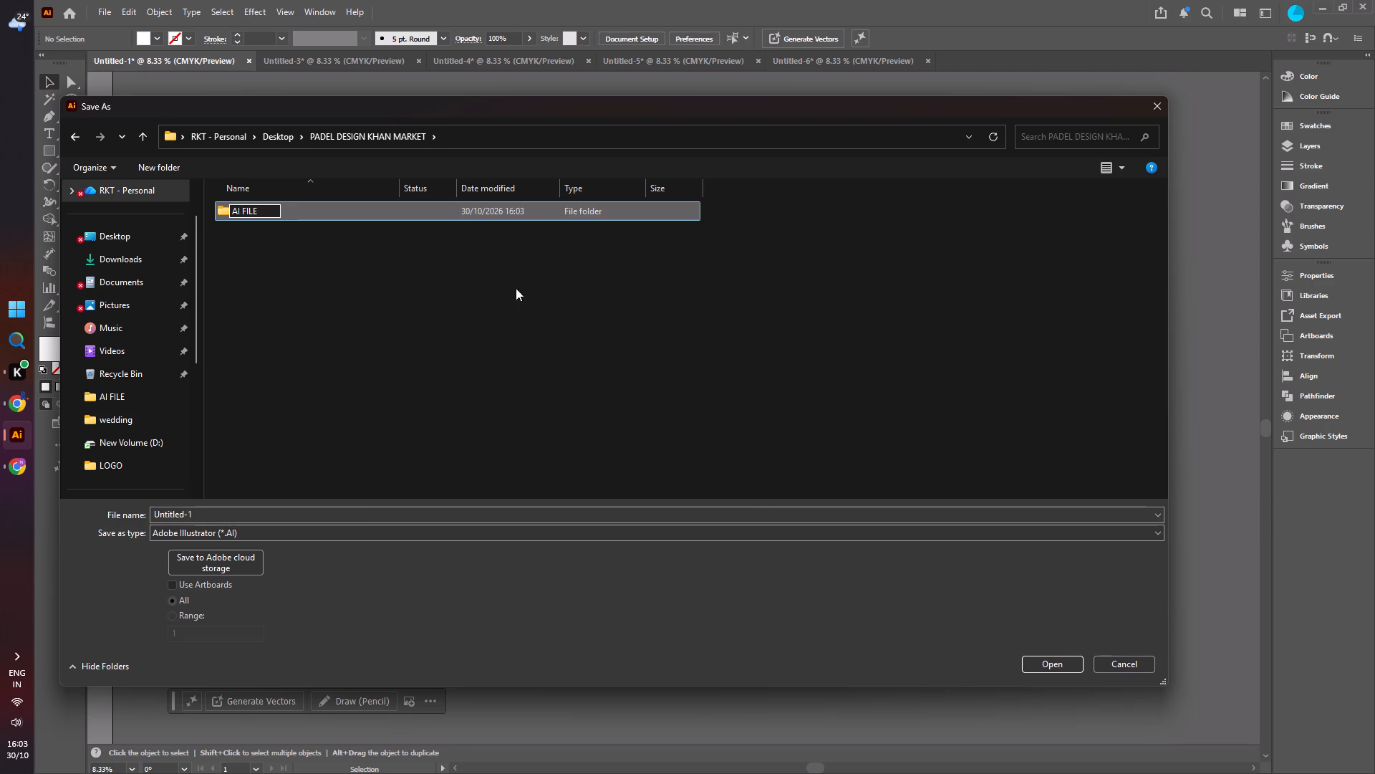
click(387, 340)
Create a second subfolder named PDF inside the PADEL DESIGN KHAN MARKET folder.
right_click(367, 295)
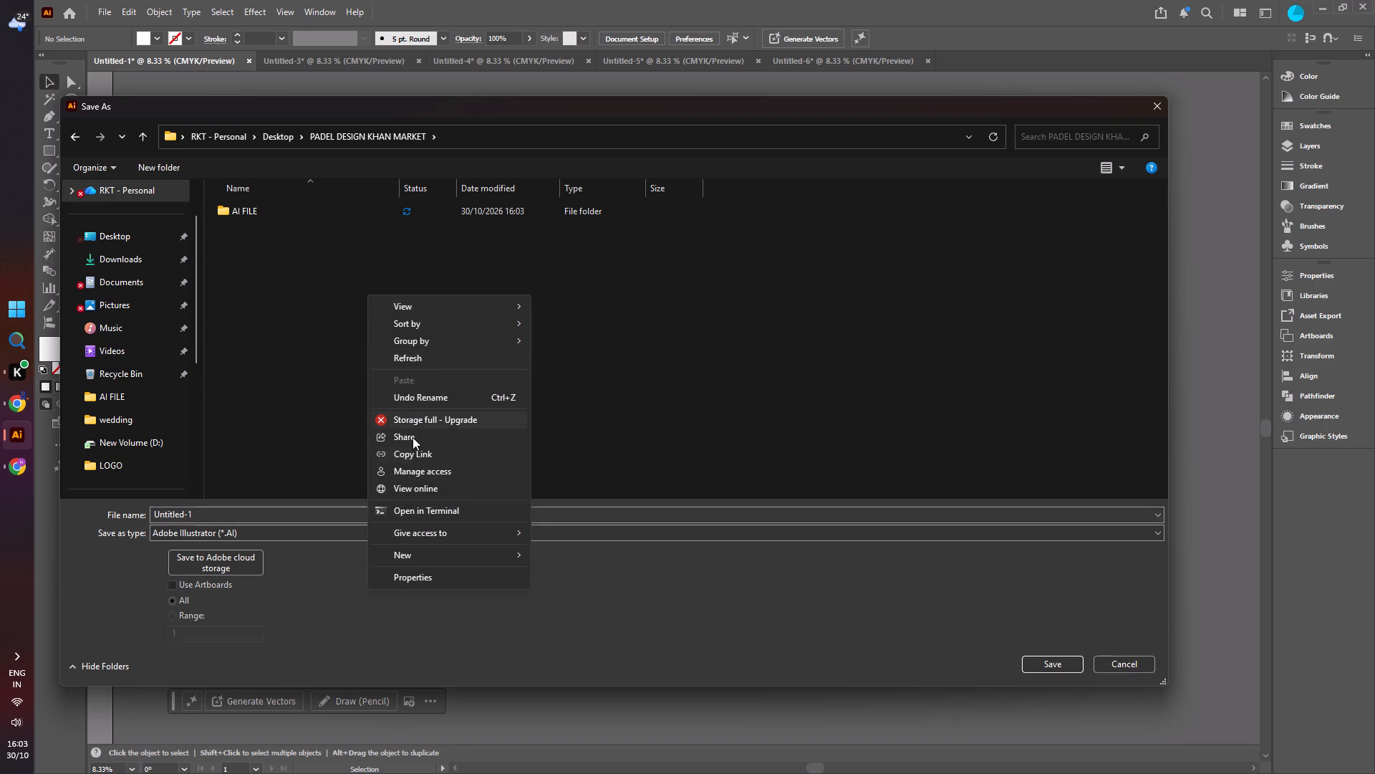
click(421, 551)
click(561, 288)
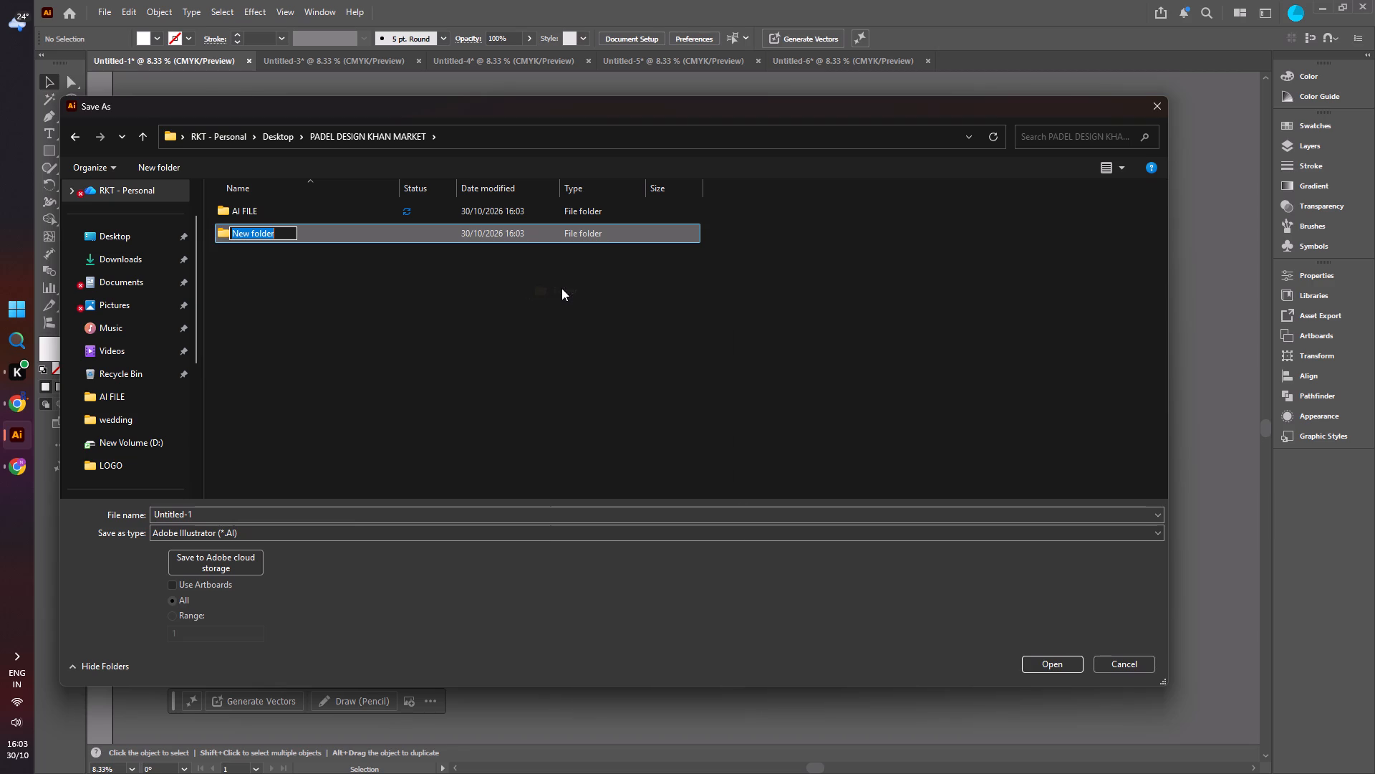
text(PDF)
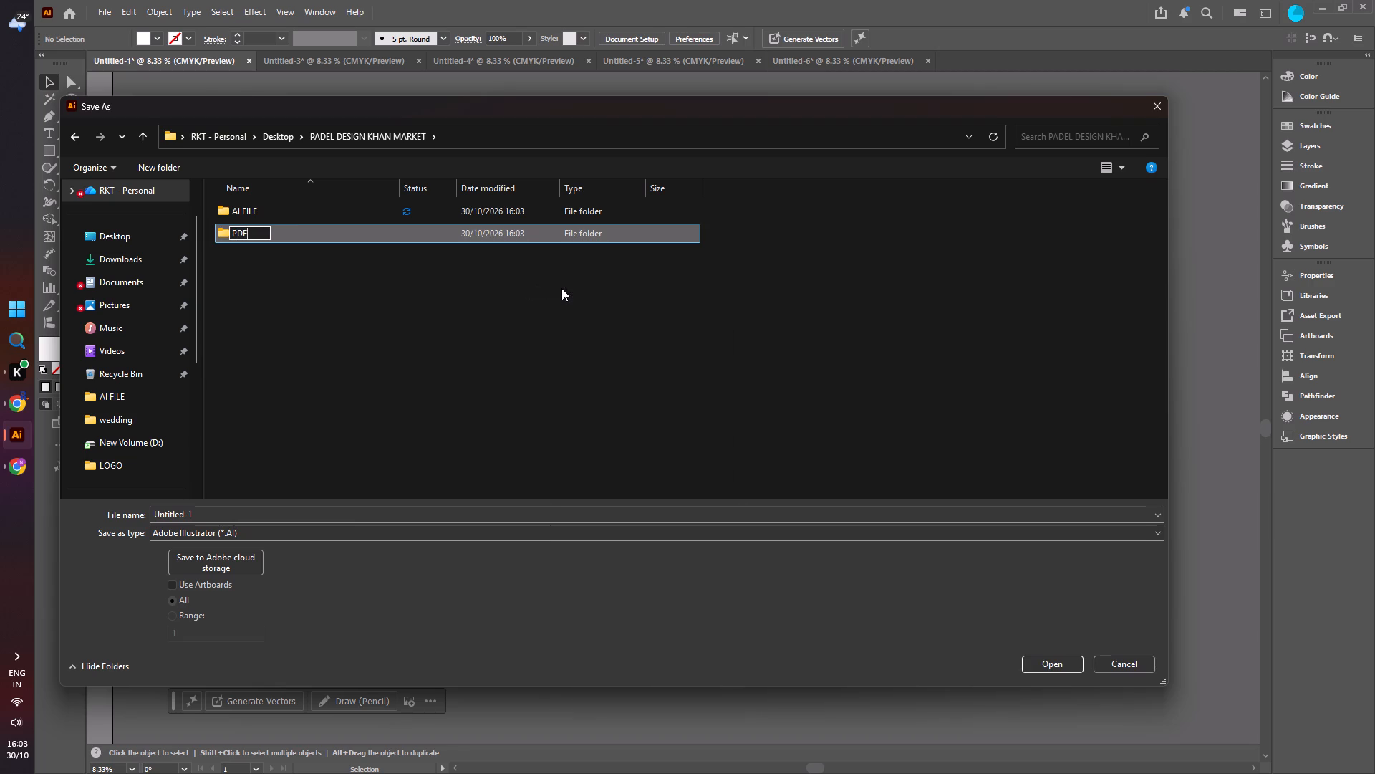
click(442, 311)
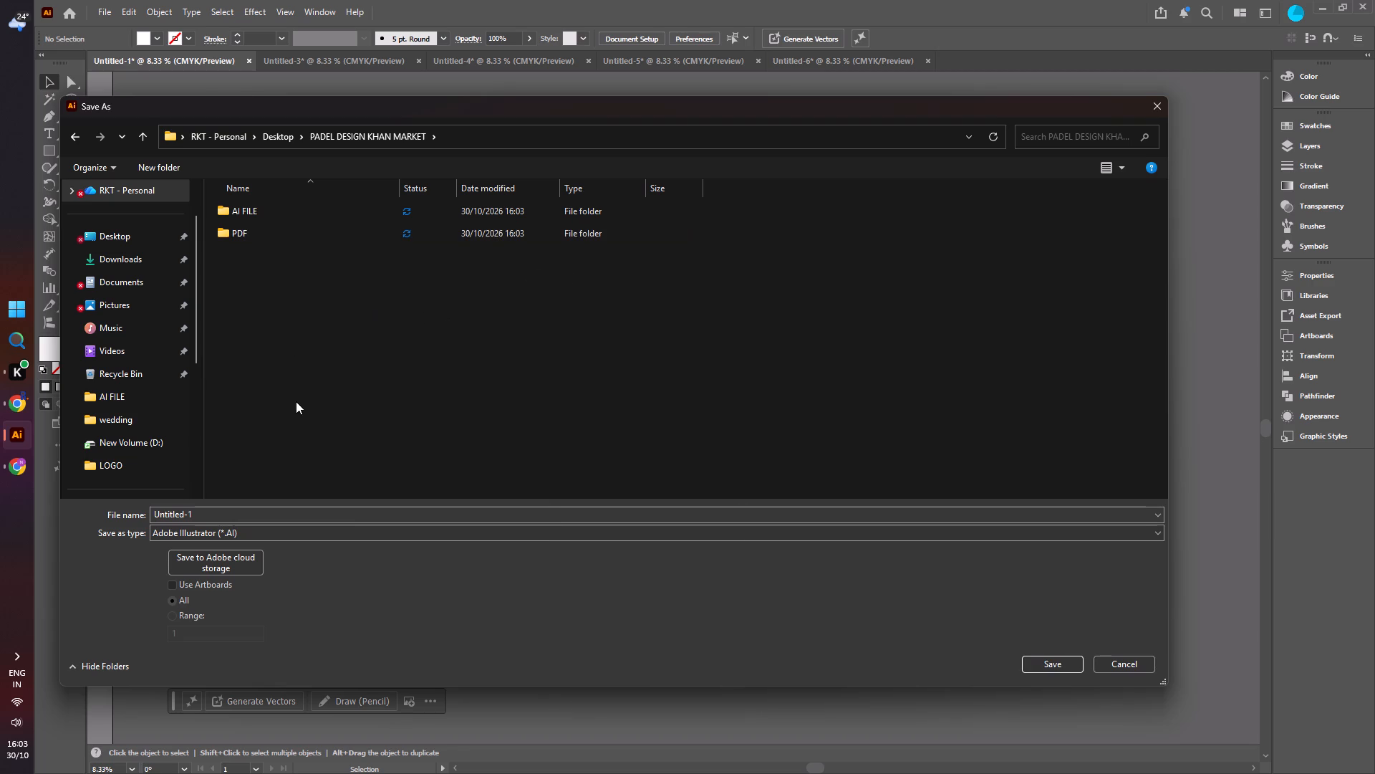
Choose the new AI FILE subfolder as the save location and name the file 10W-4.10H FT PADEL DESIGN 1.
double_click(259, 212)
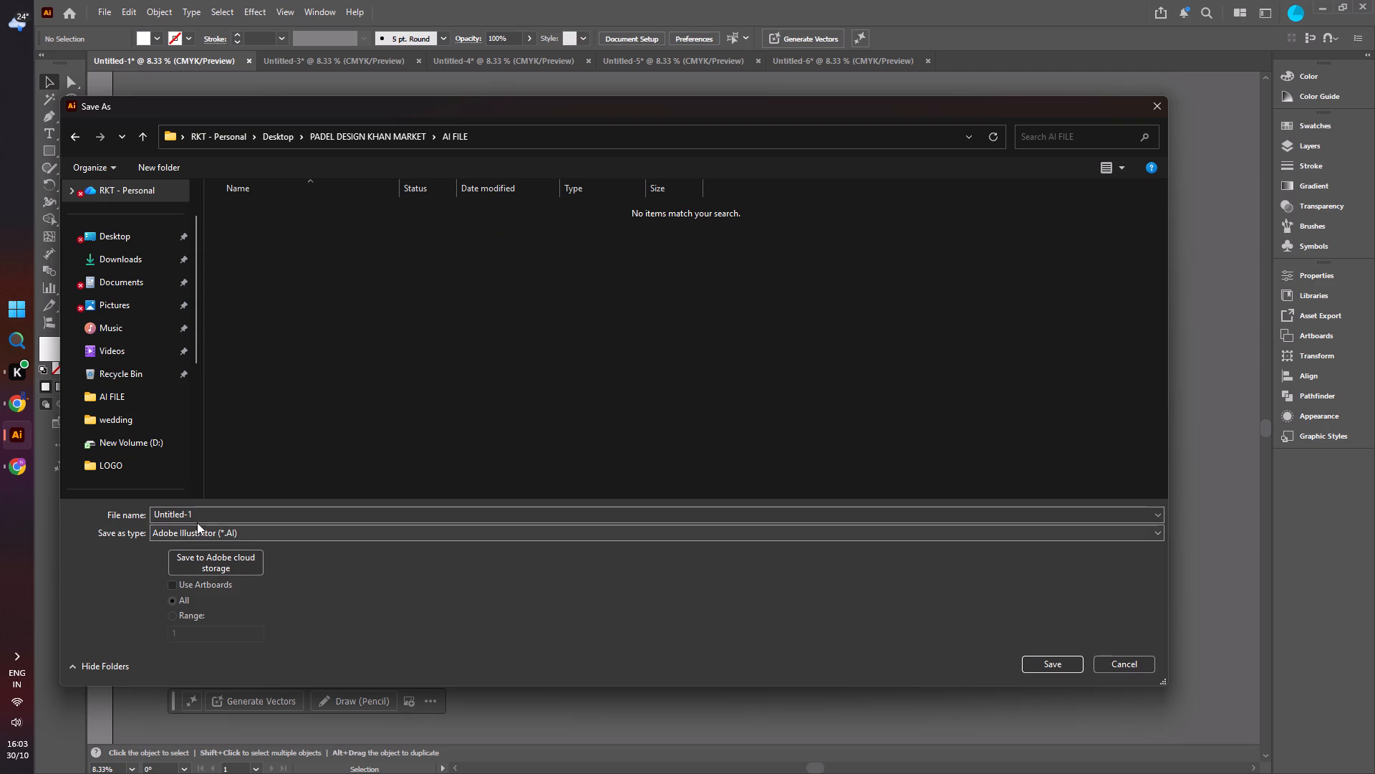
double_click(196, 515)
triple_click(196, 515)
click(196, 515)
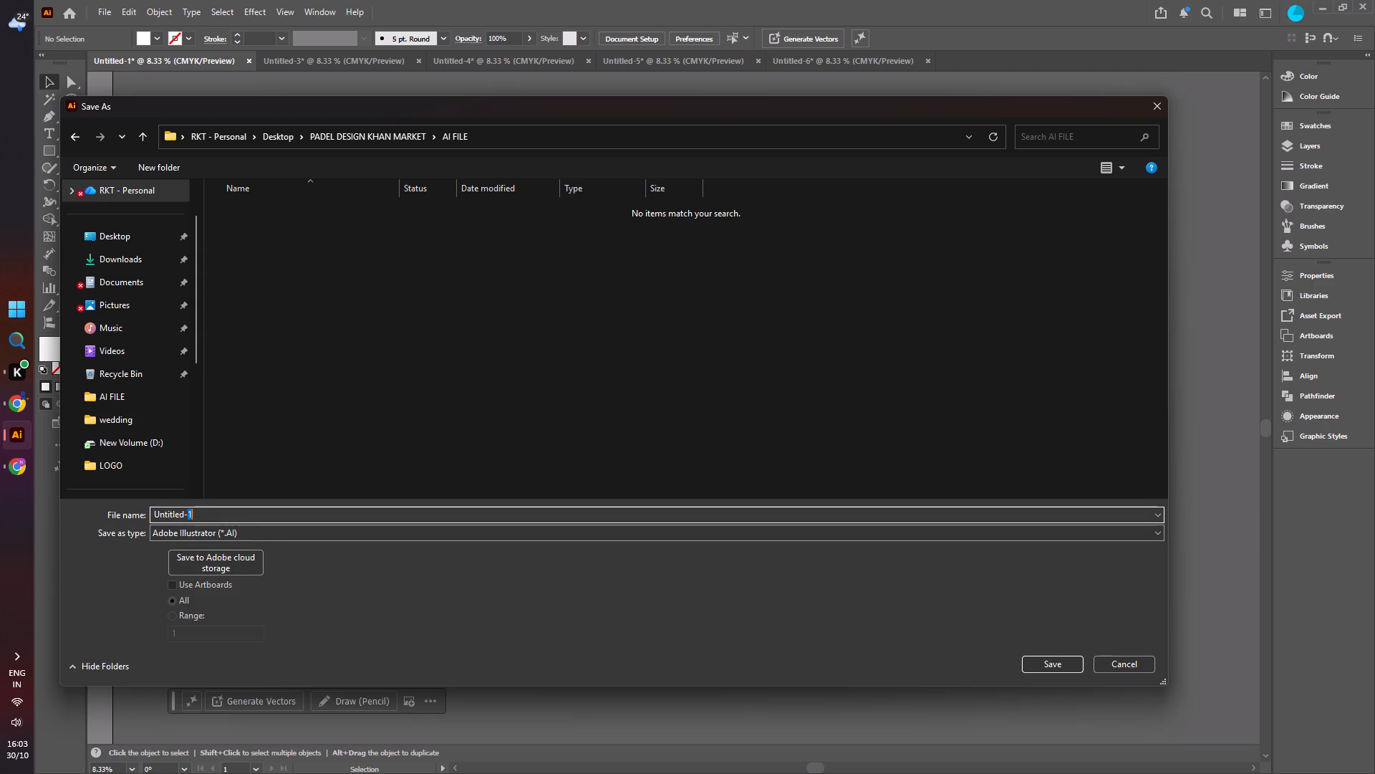
click(207, 515)
drag(232, 515, 116, 523)
text(10)
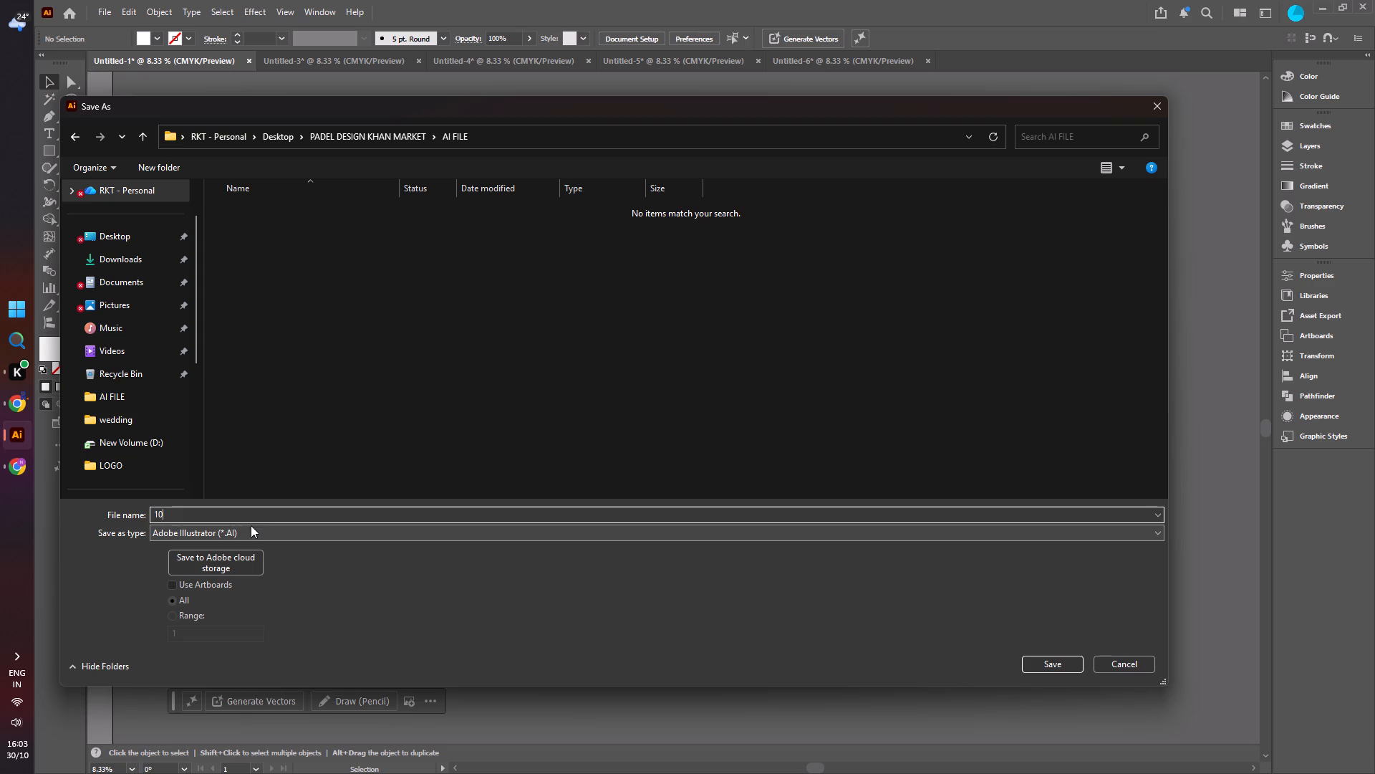
key(w)
text(W-)
key(4)
text(.1)
key(0)
text(H F)
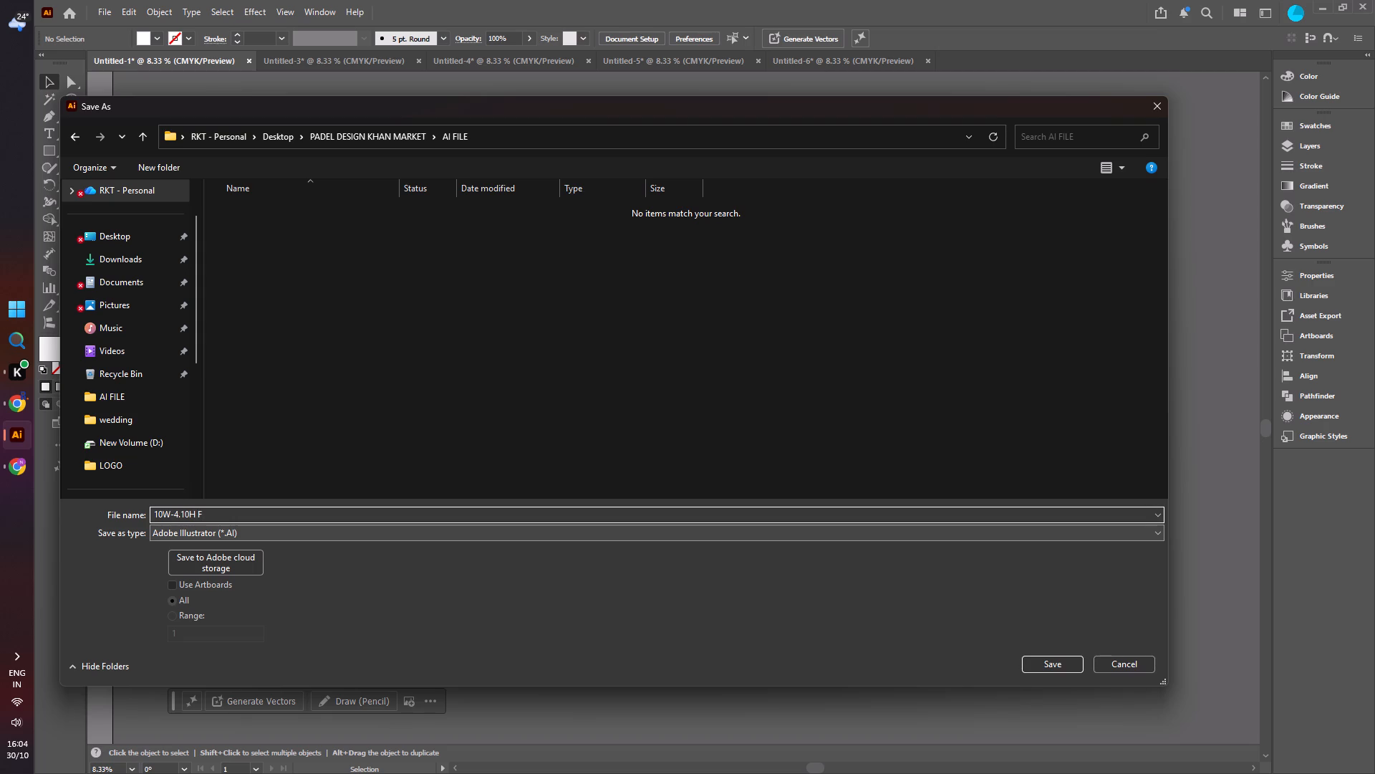
text(T DESIG)
key(BackSpace)
key(BackSpace)
key(BackSpace)
key(BackSpace)
key(BackSpace)
text(PADEL DESIGN)
key(space)
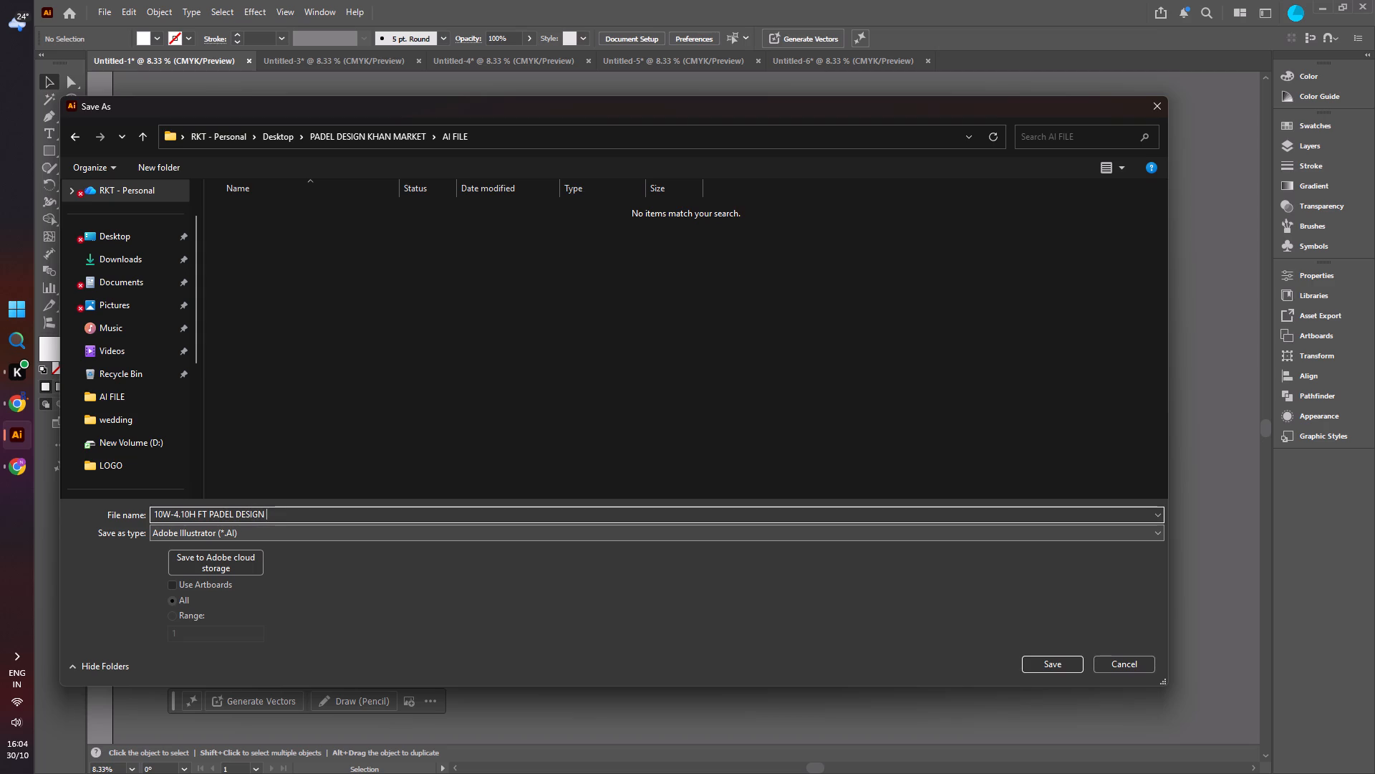
key(1)
Copy the complete file name to the clipboard.
drag(288, 516, 143, 530)
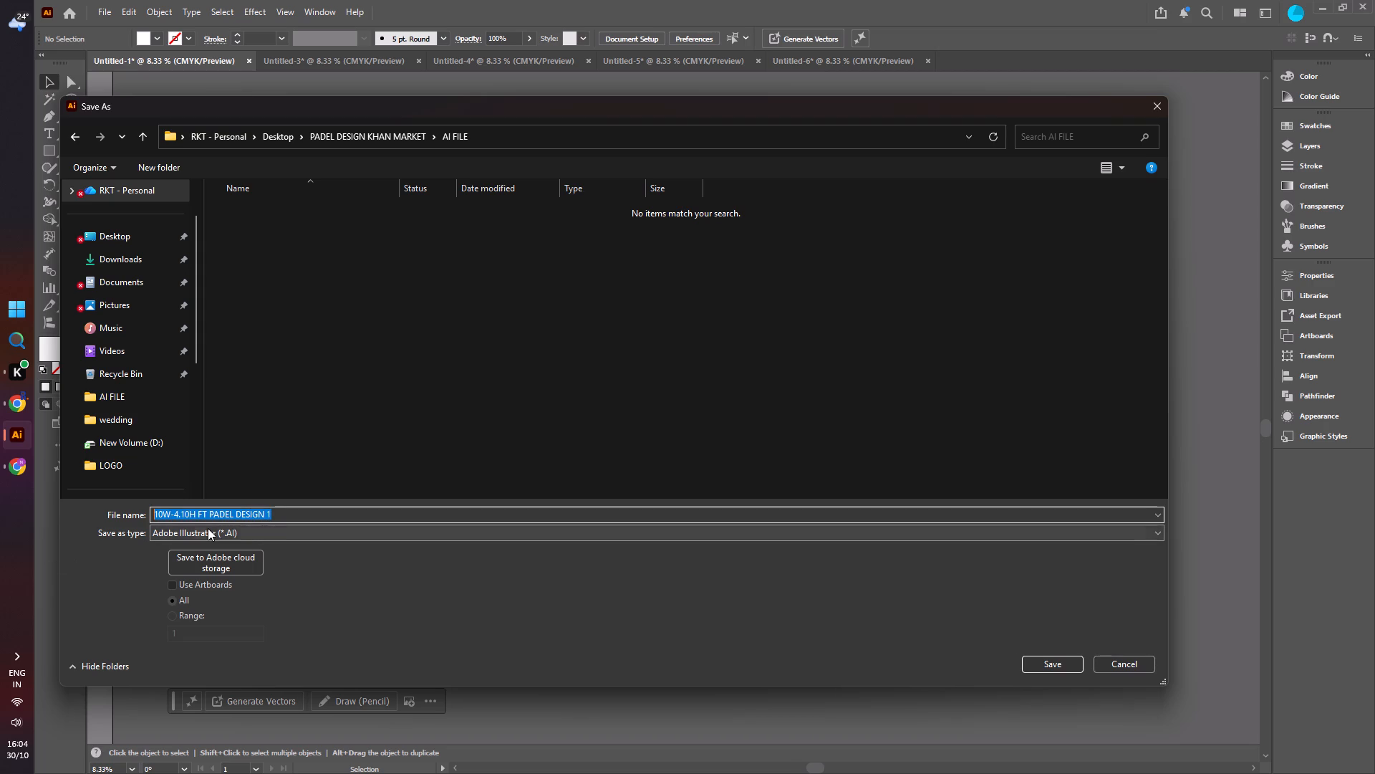
key(ctrl+c)
click(359, 516)
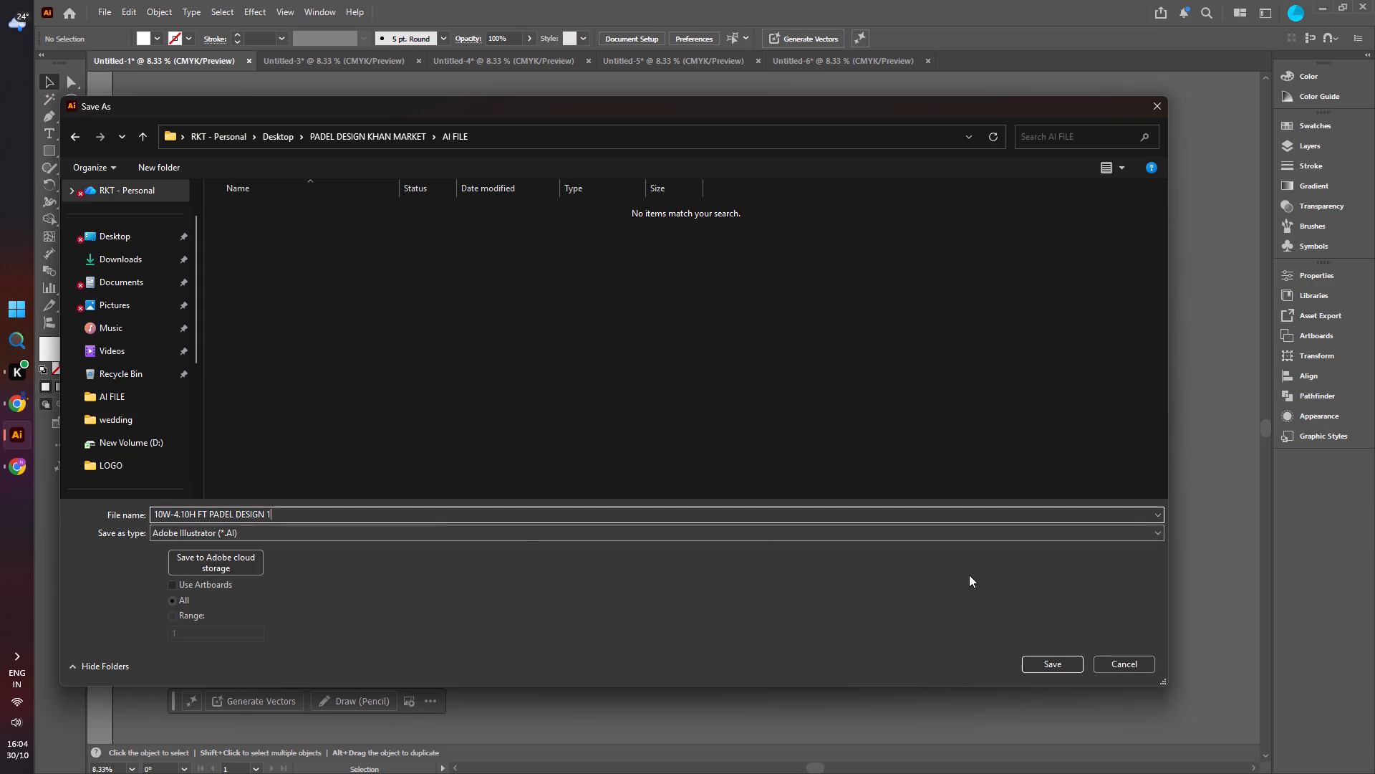
Save the banner as an Adobe Illustrator file, accepting the Illustrator 2020 version and the preset save options.
click(1063, 666)
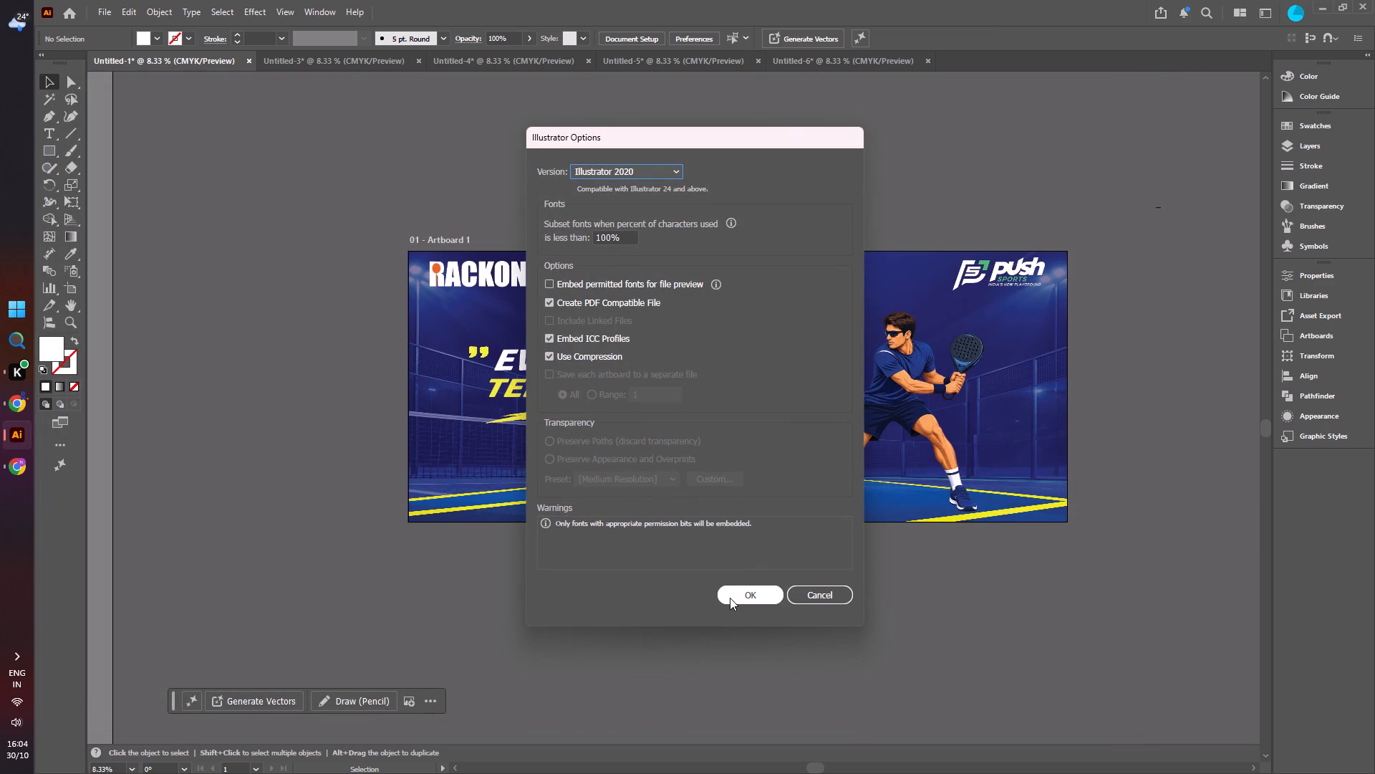
click(730, 598)
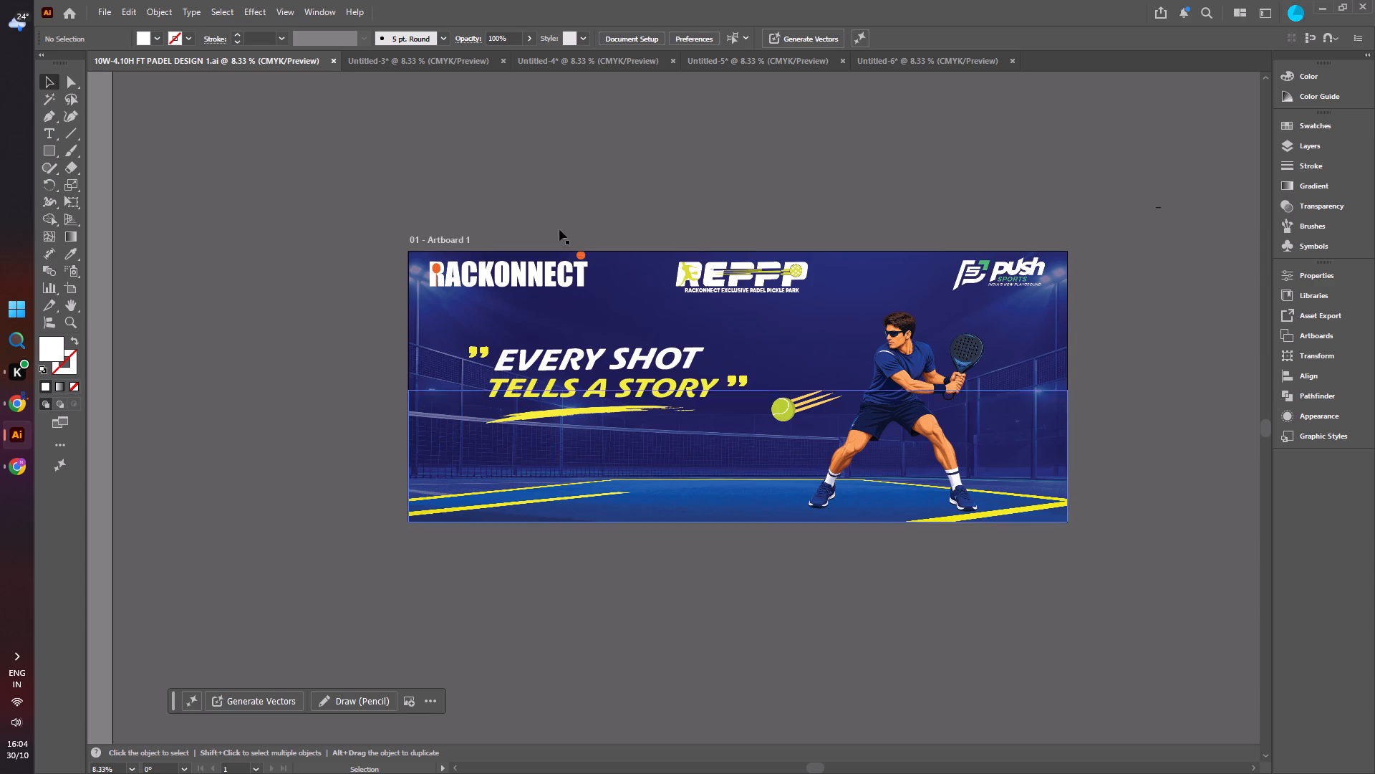
On the PLAY PADEL LIVE BETTER banner, adjust the lower background group's side edges to the artboard, about 10.01 ft wide.
click(431, 54)
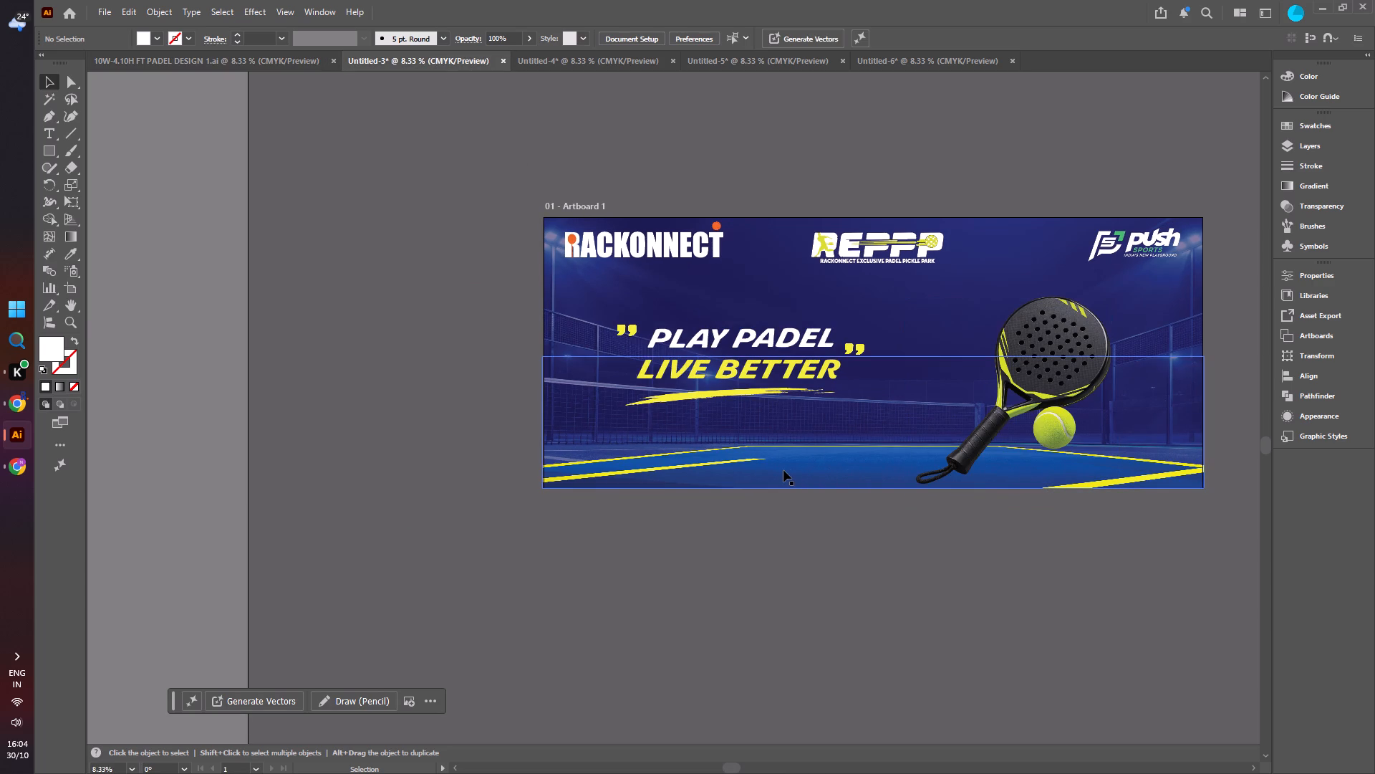
click(761, 471)
click(540, 414)
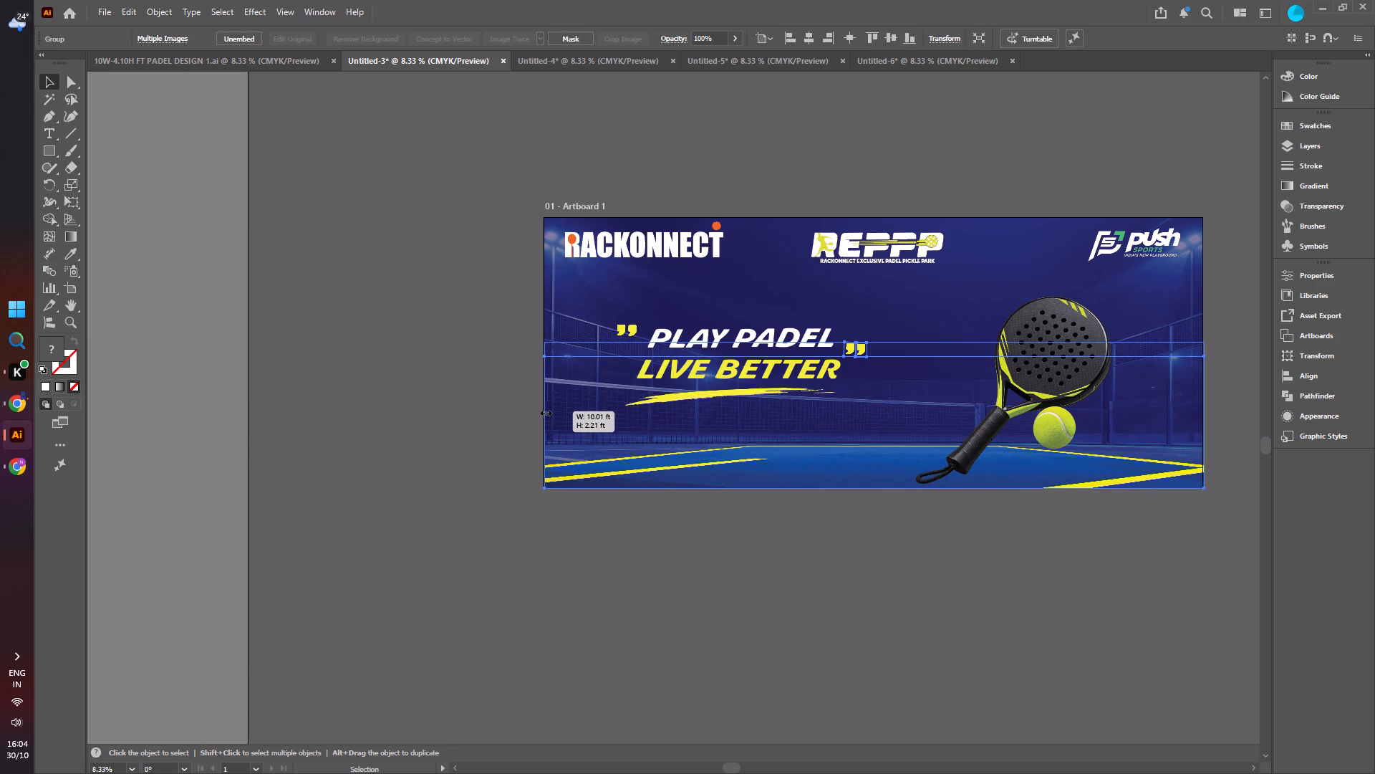
click(356, 487)
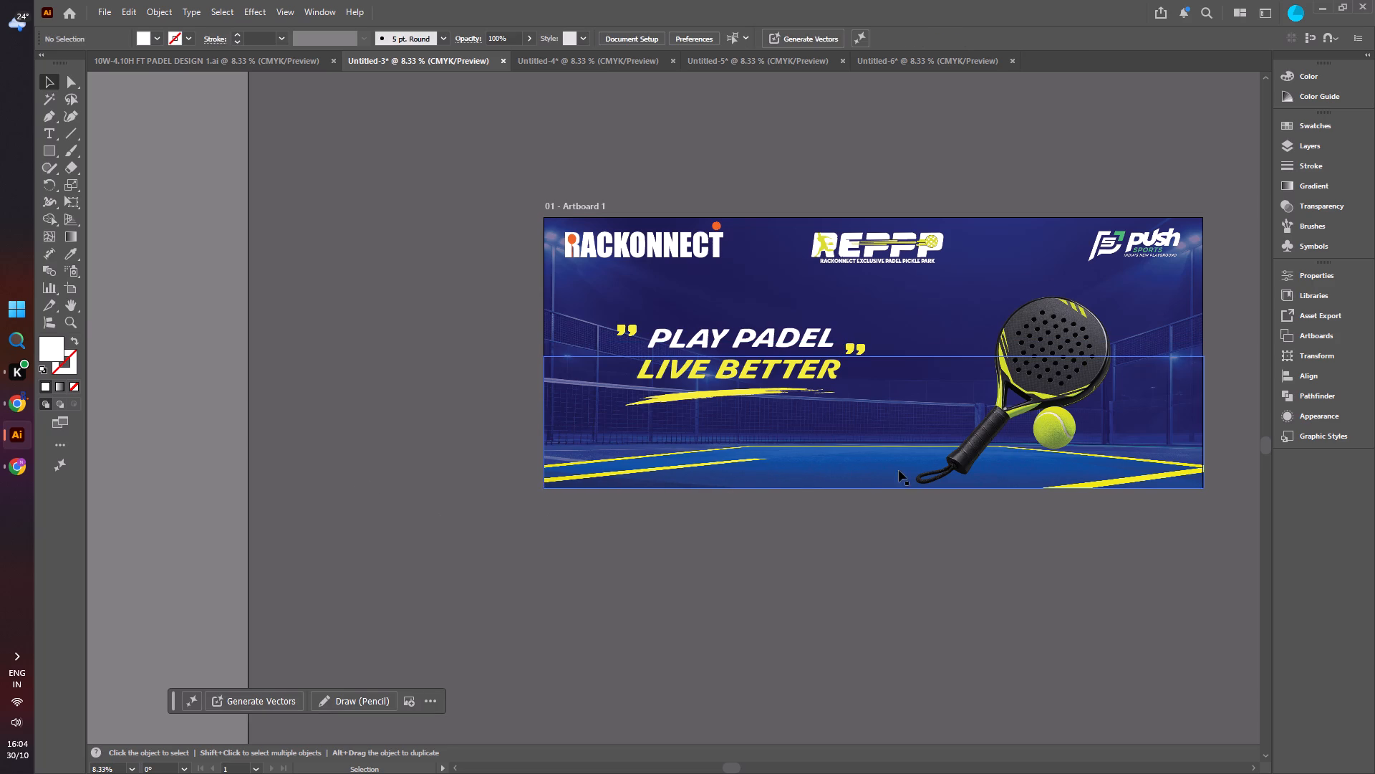
click(1197, 457)
click(1203, 415)
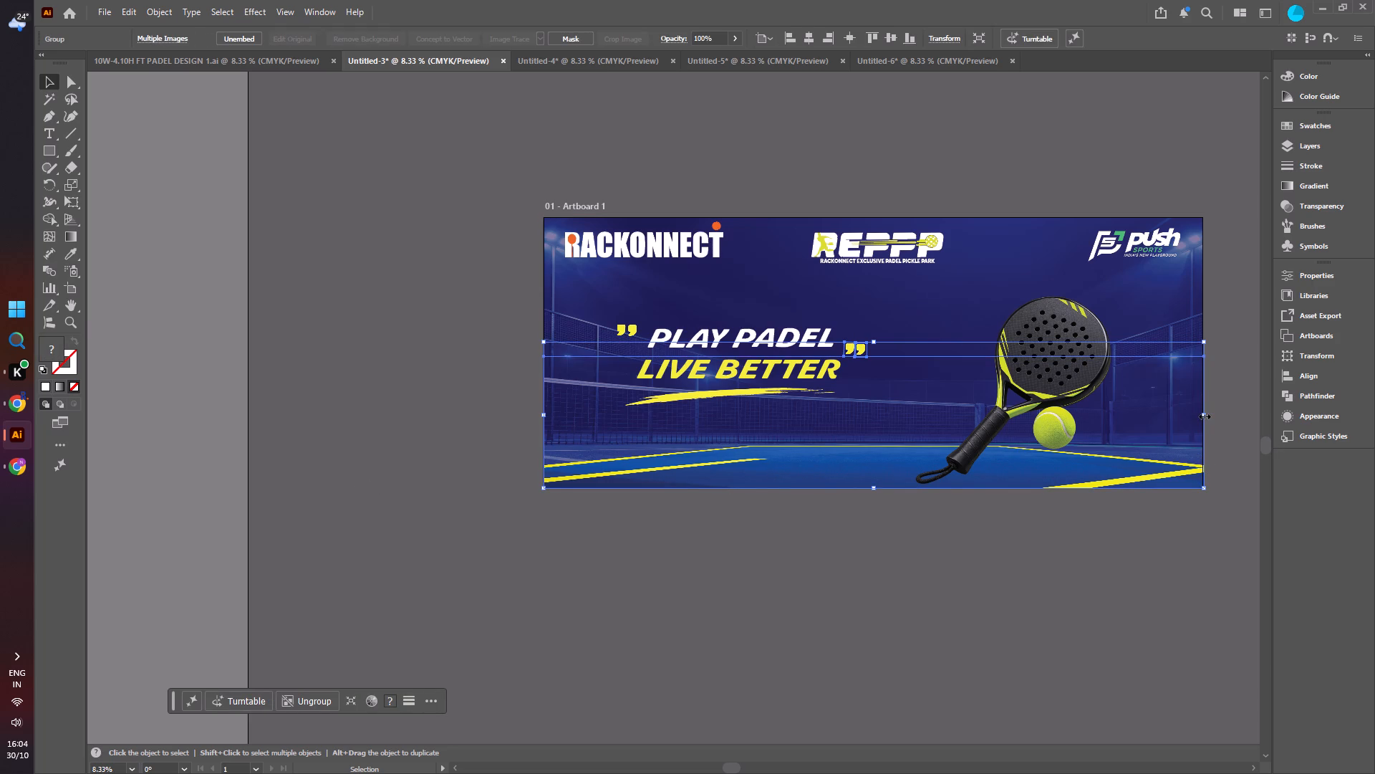
click(1048, 573)
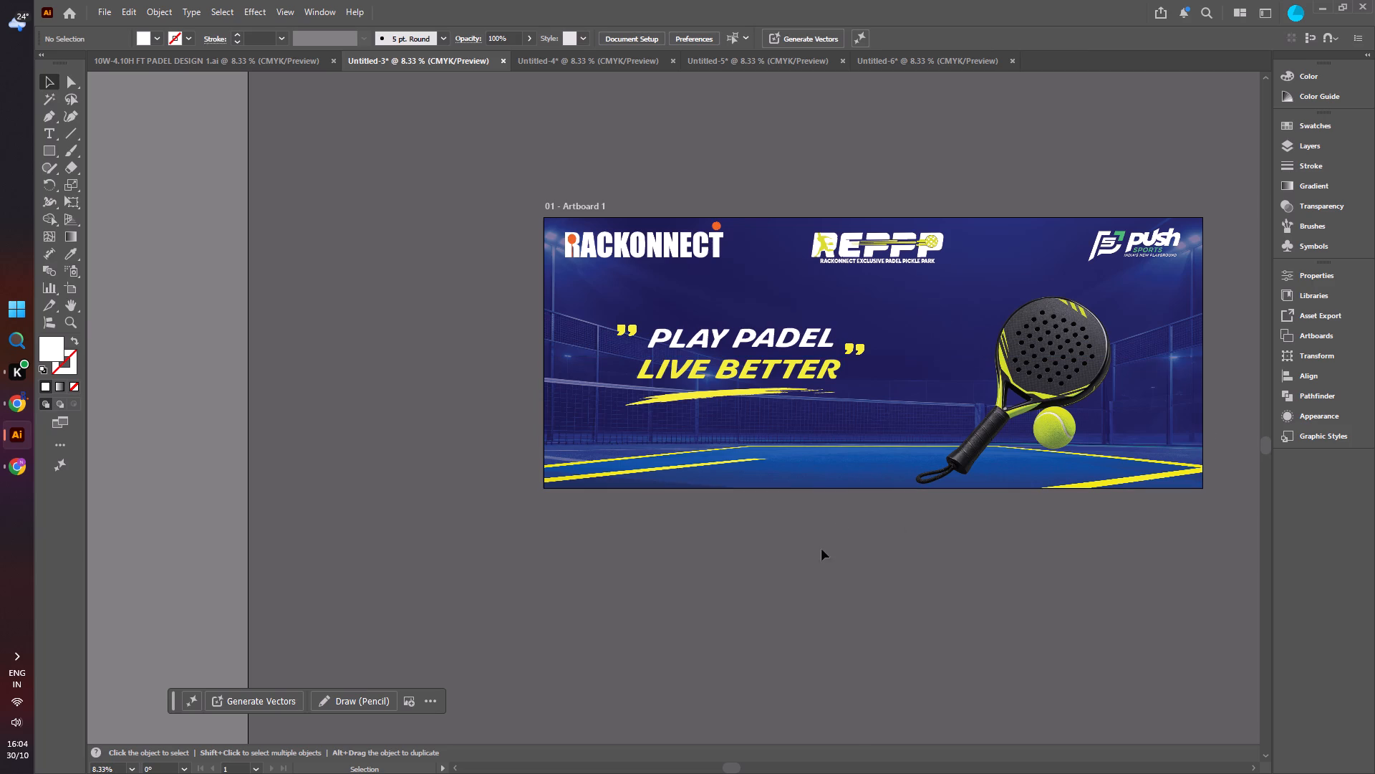
click(804, 572)
Save the PLAY PADEL LIVE BETTER banner in AI FILE as 10W-4.10H FT PADEL DESIGN 2, accepting the Illustrator 2020 options.
click(104, 11)
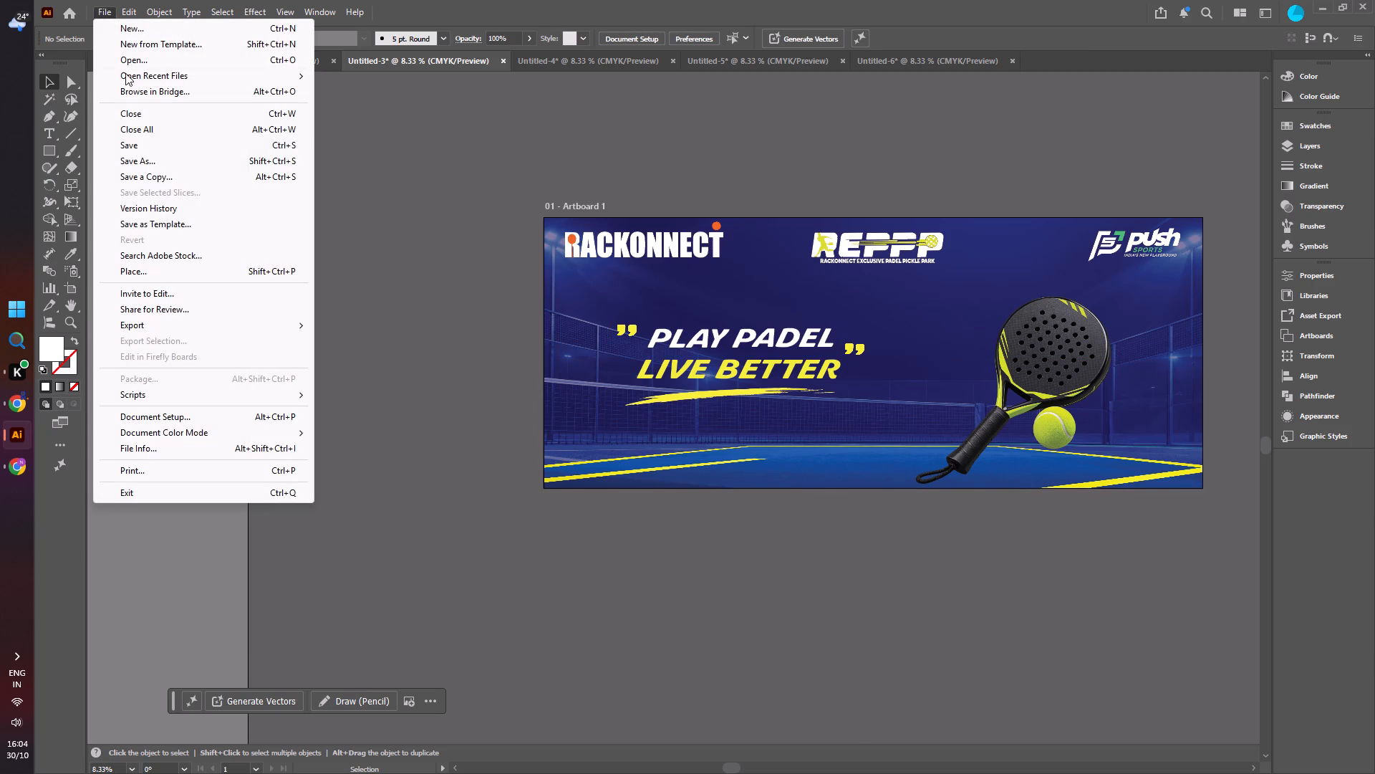
click(146, 159)
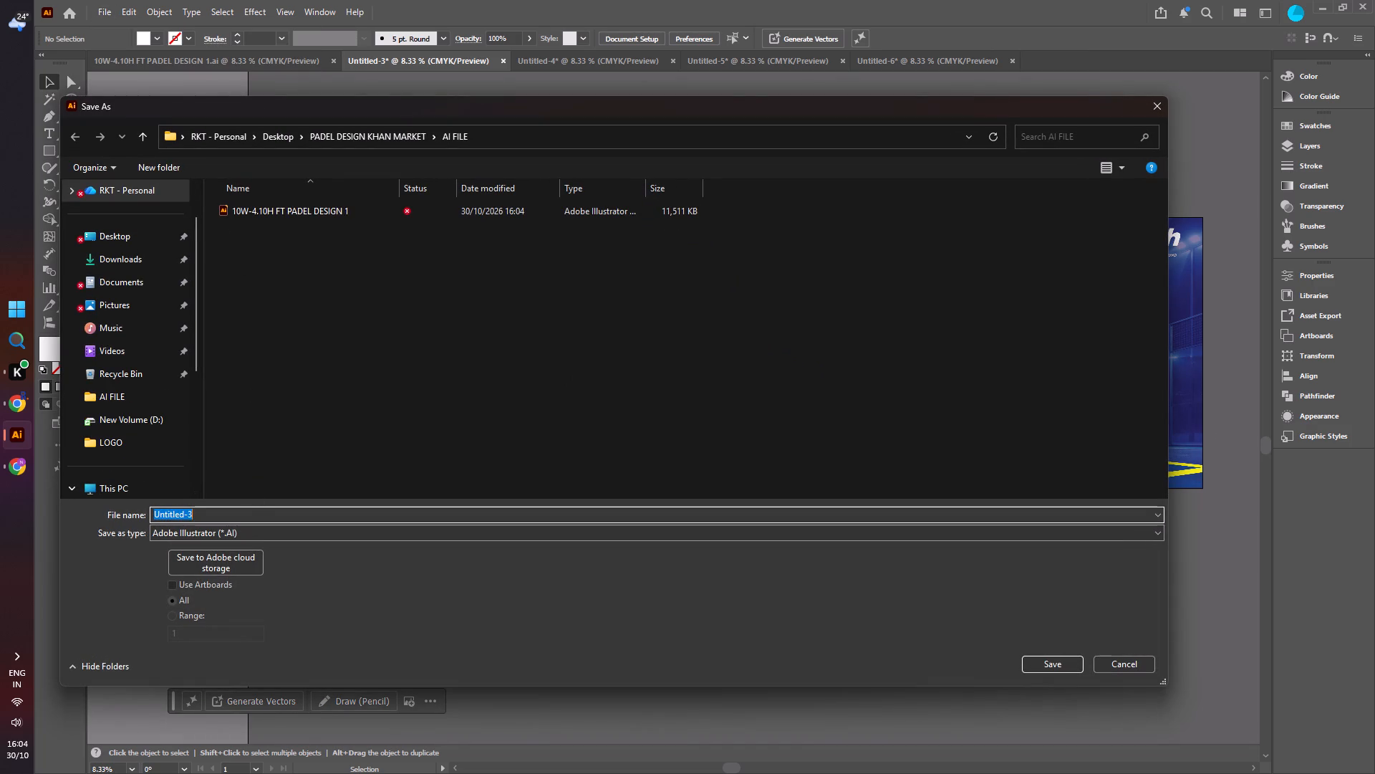
key(ctrl+v)
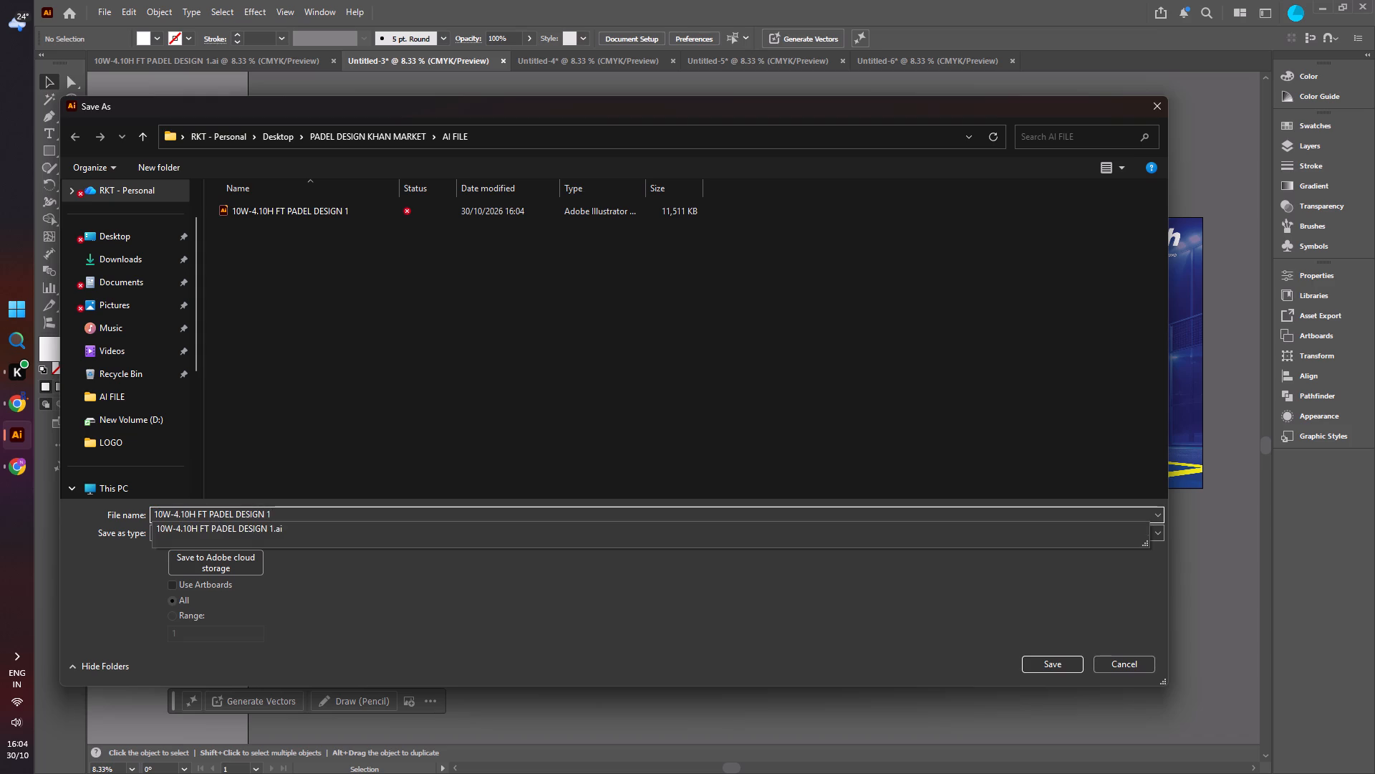
key(BackSpace)
key(2)
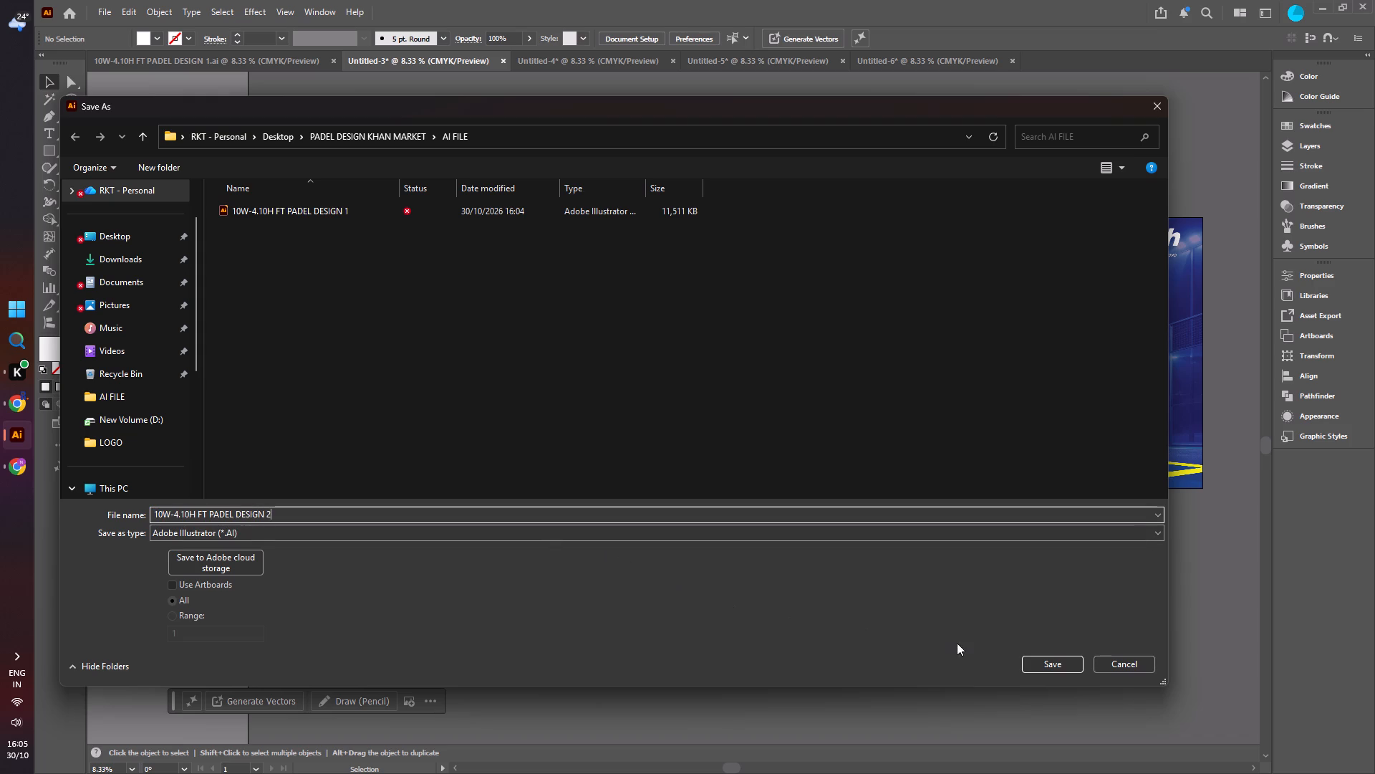
click(1038, 664)
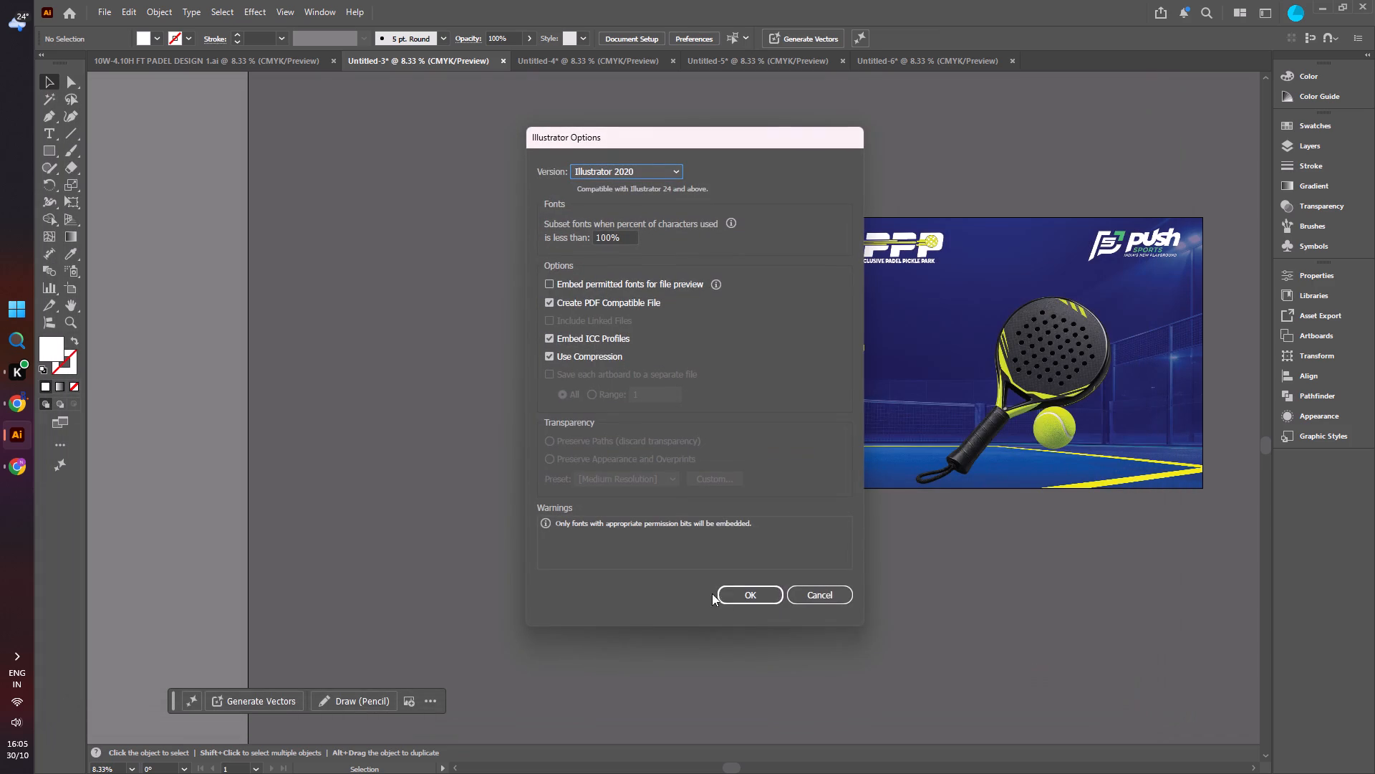
click(758, 602)
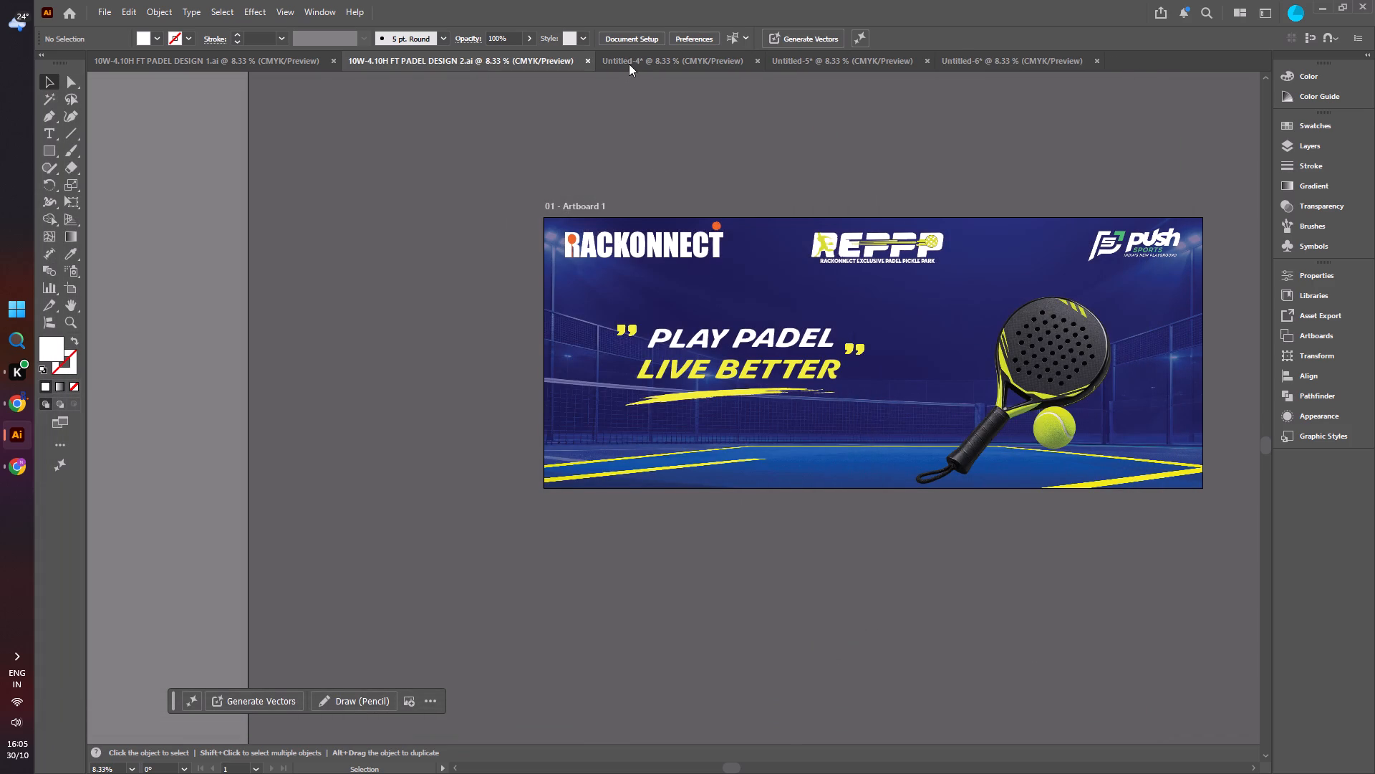
Save the GOOD PLAYERS INSPIRE THEMSELVES banner in AI FILE as 10W-4.10H FT PADEL DESIGN 3, accepting the preset Illustrator options.
click(635, 62)
click(107, 11)
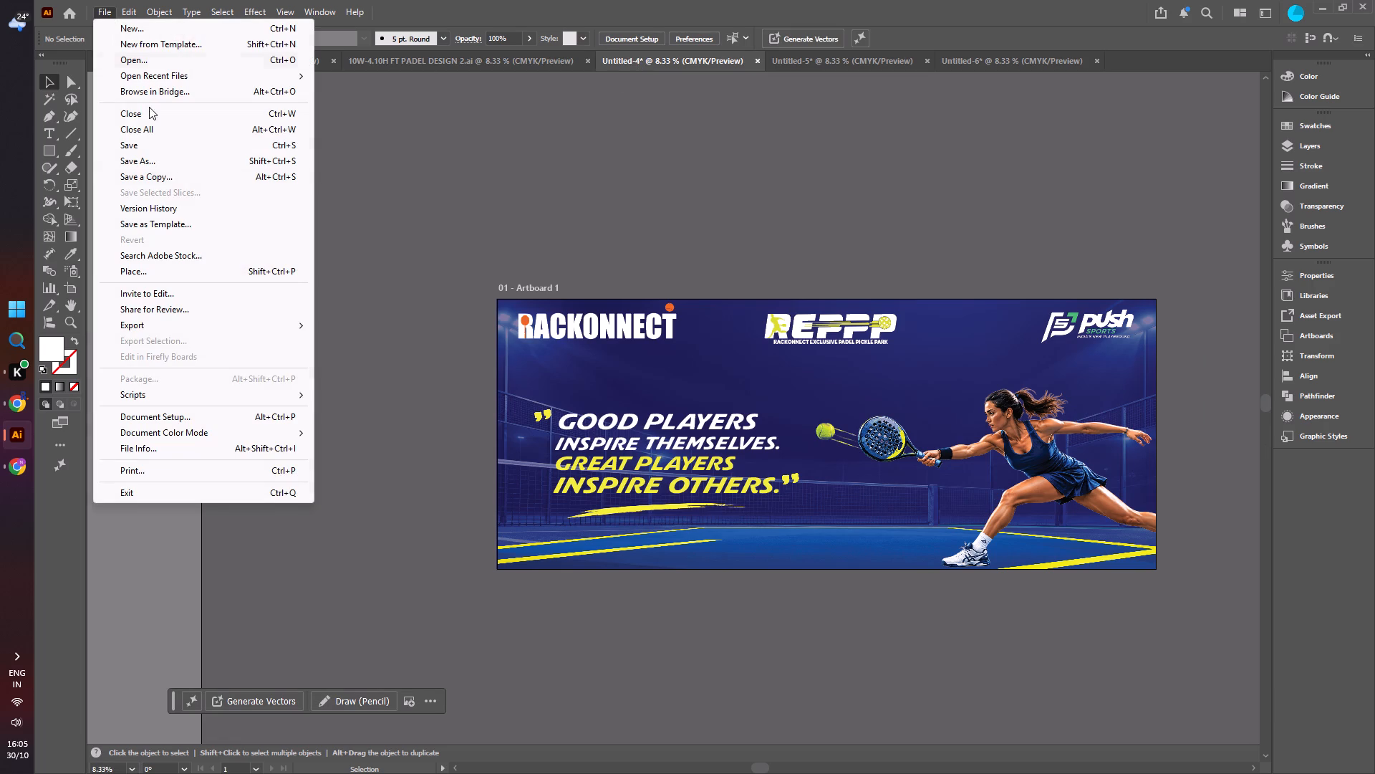
click(150, 161)
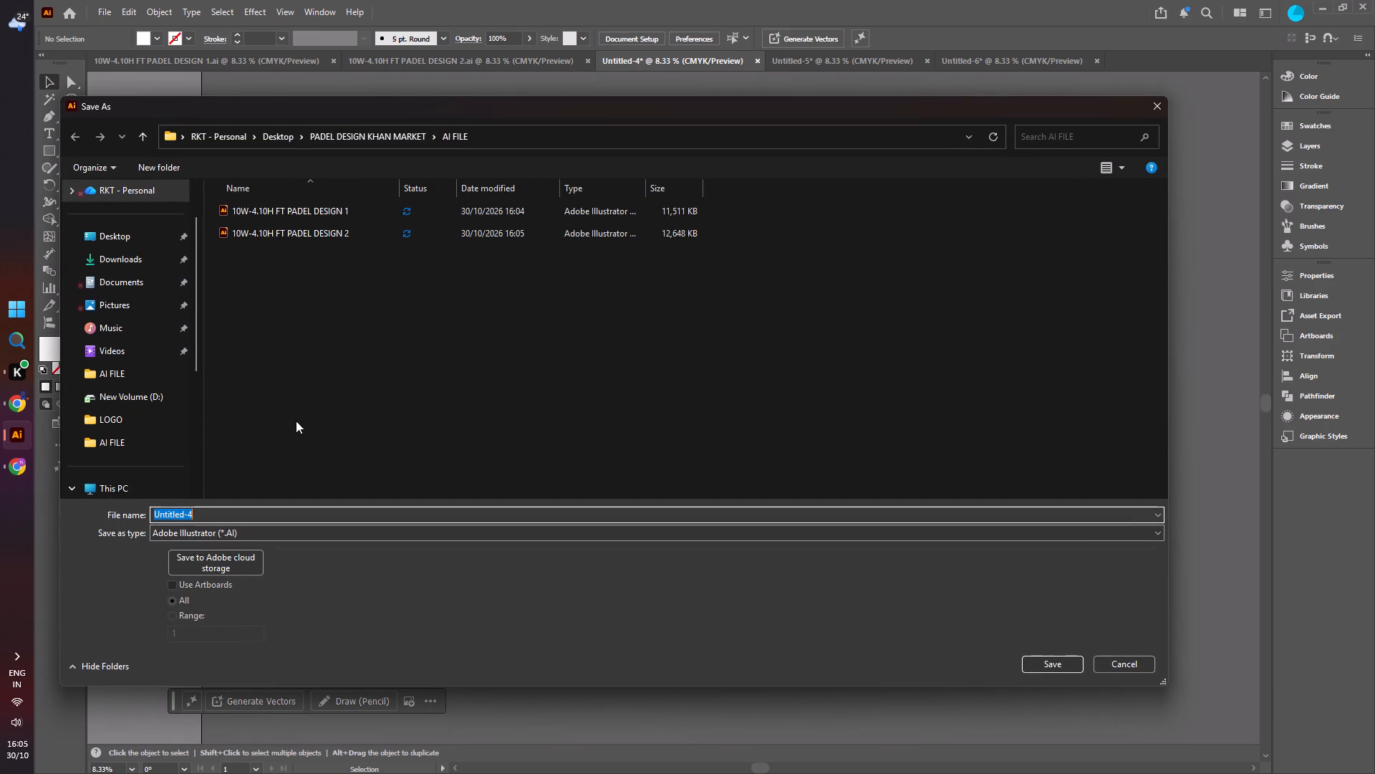
key(ctrl+v)
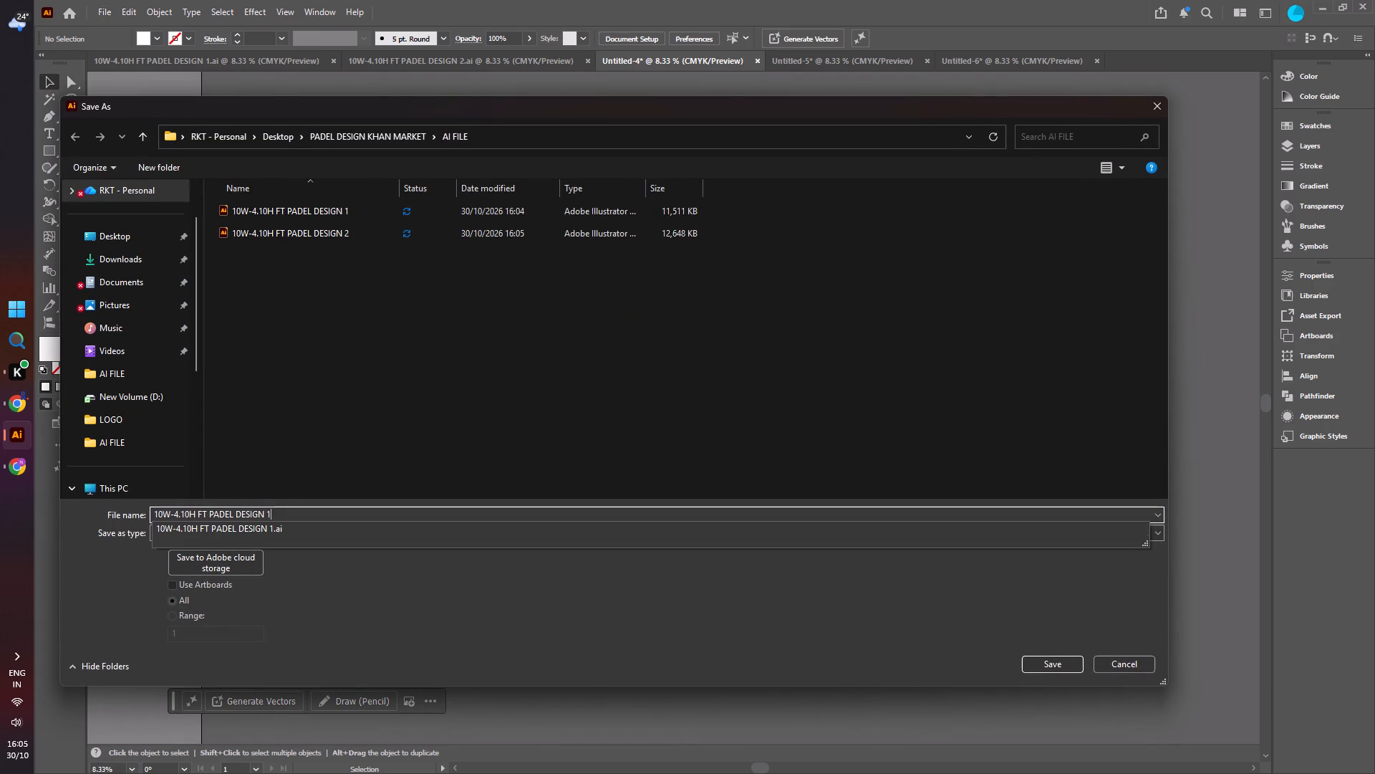
key(BackSpace)
key(3)
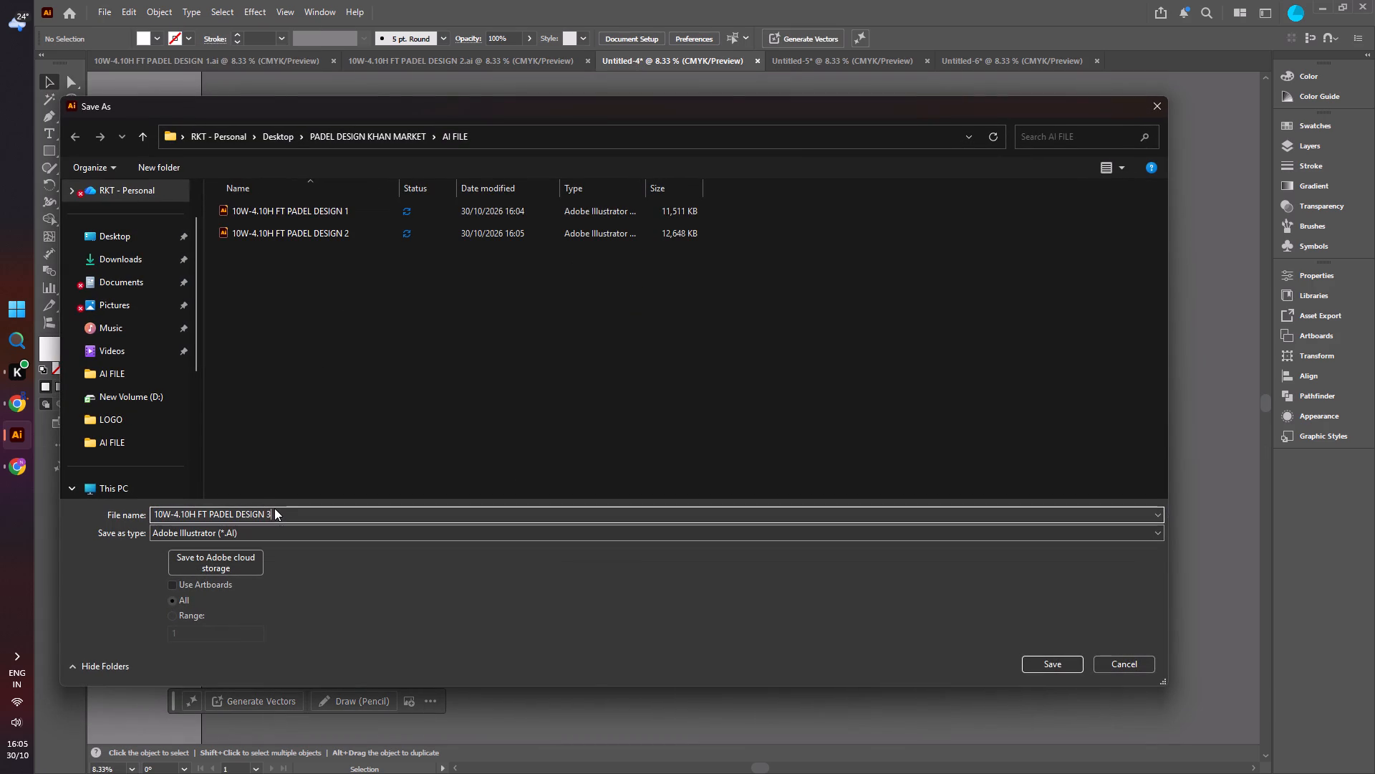
click(1045, 660)
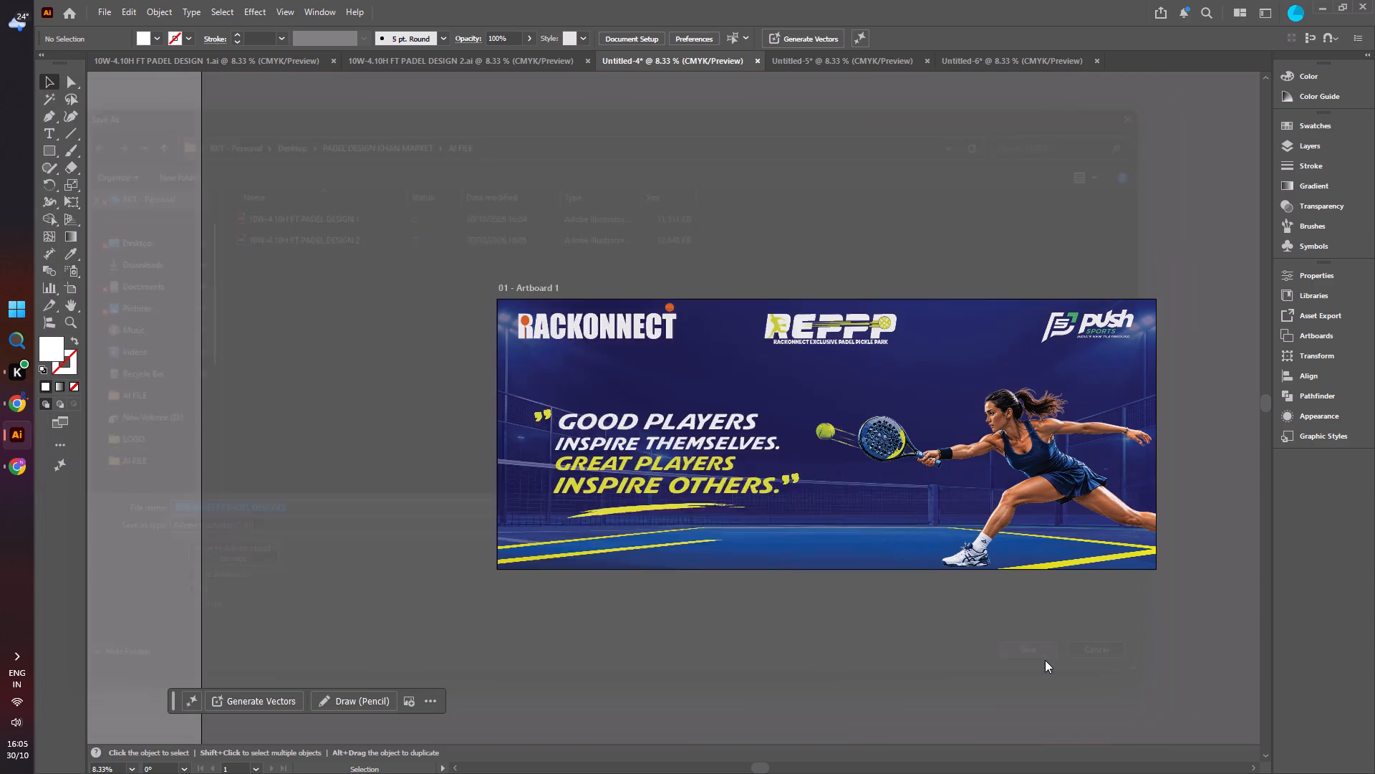
click(756, 599)
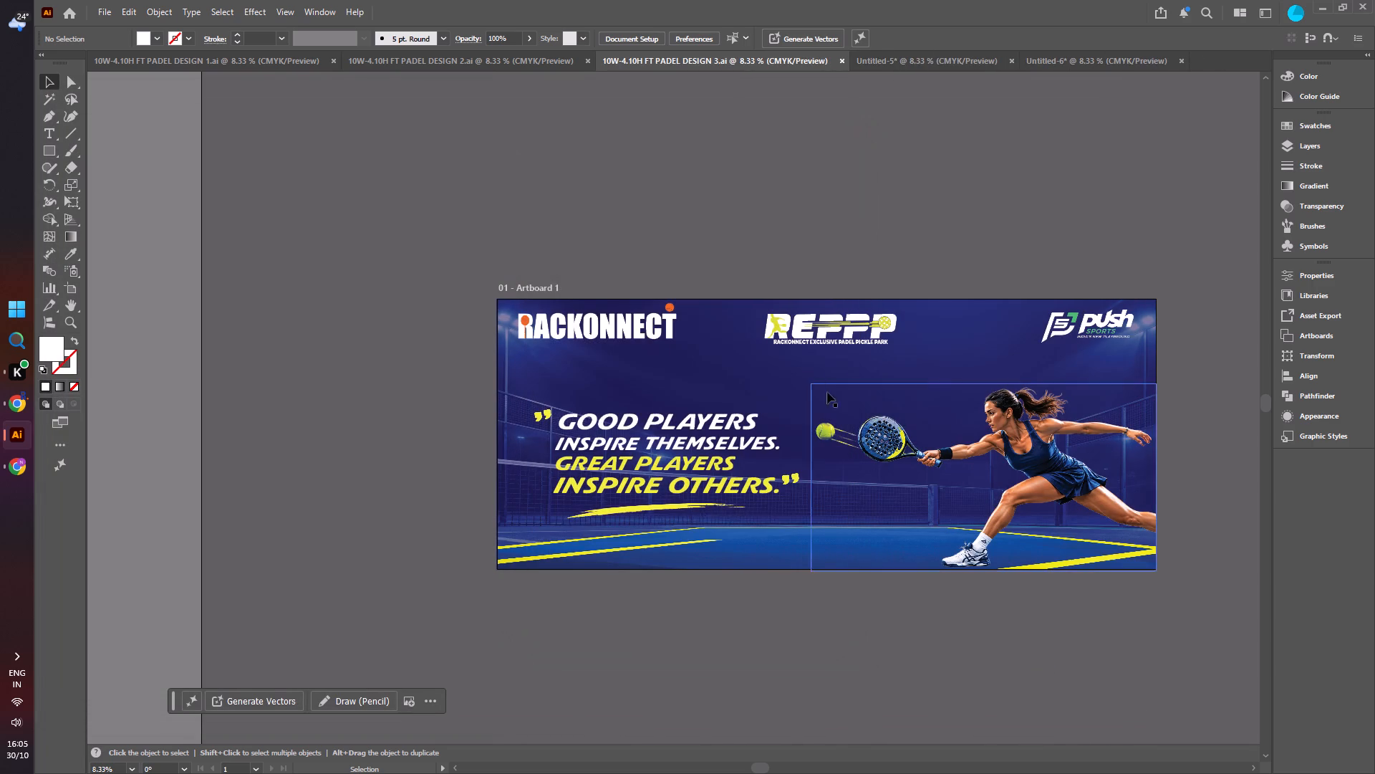
Deselect the SMALL COURT BIG DREAMS artwork and save it in AI FILE as 10W-4.10H FT PADEL DESIGN 4 with Illustrator 2020 options.
click(923, 59)
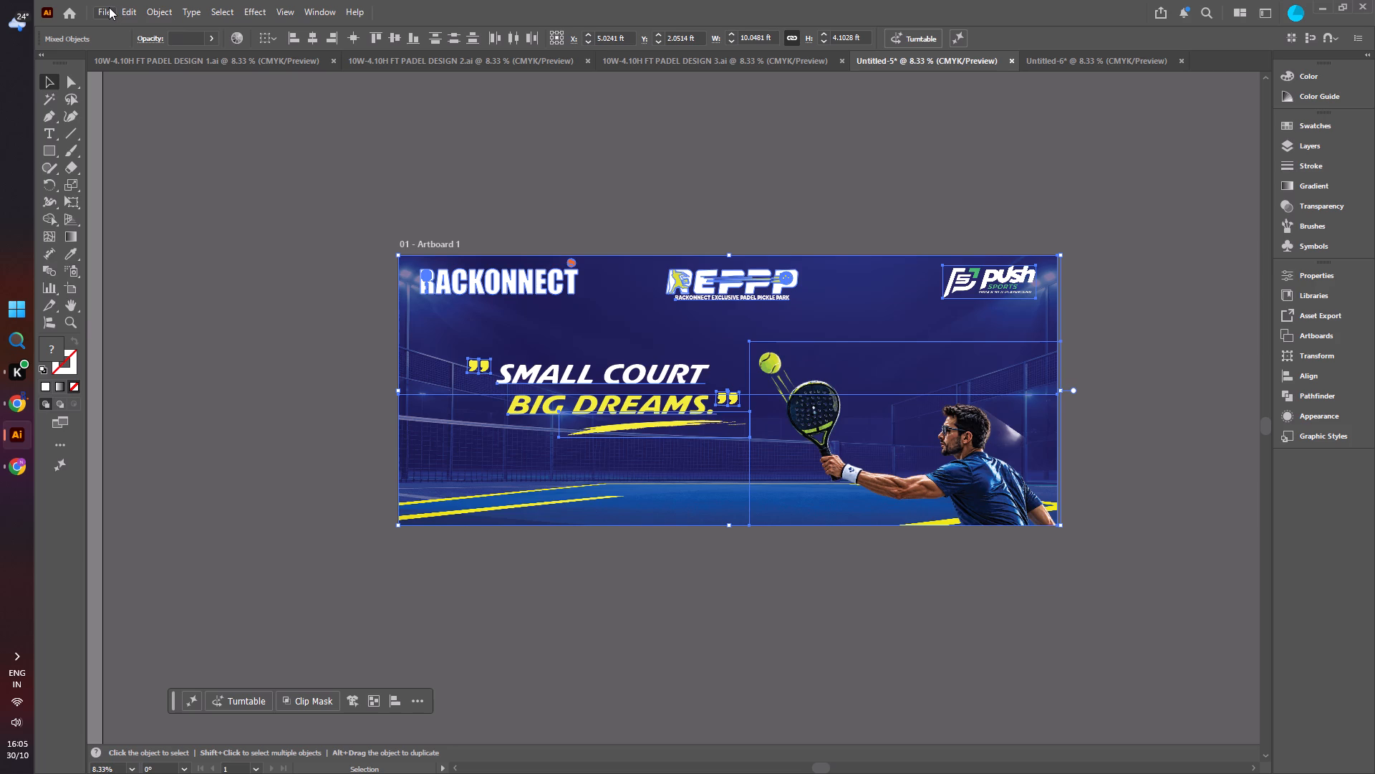
click(262, 274)
click(665, 59)
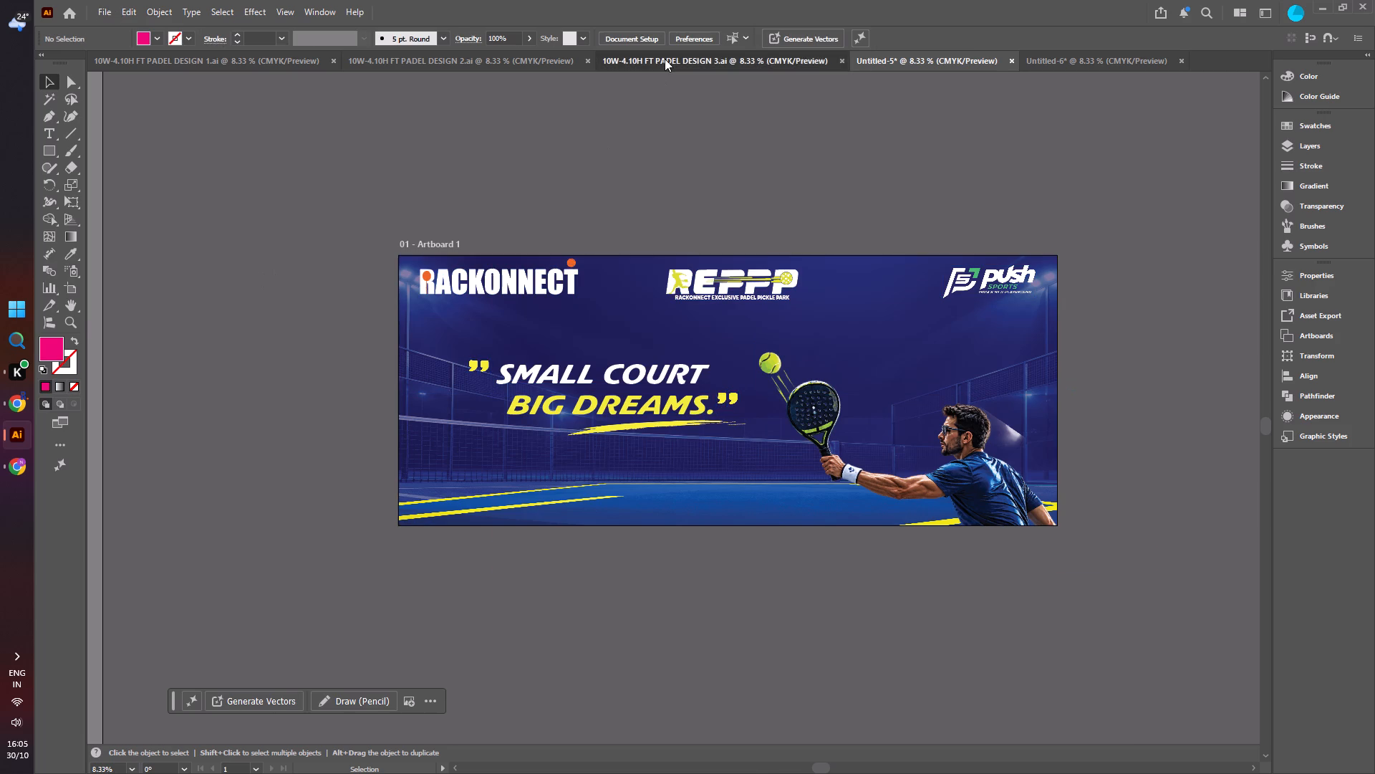
click(892, 70)
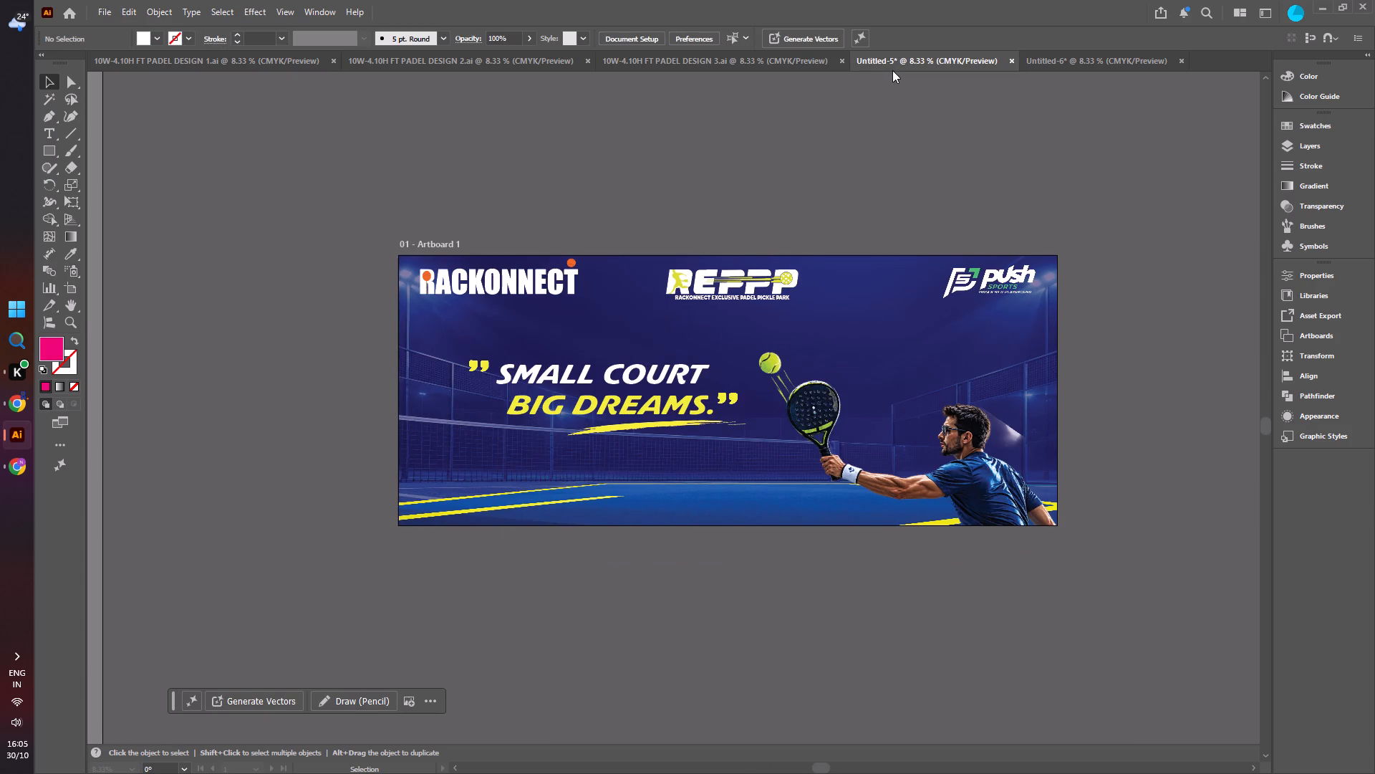
click(108, 11)
click(170, 157)
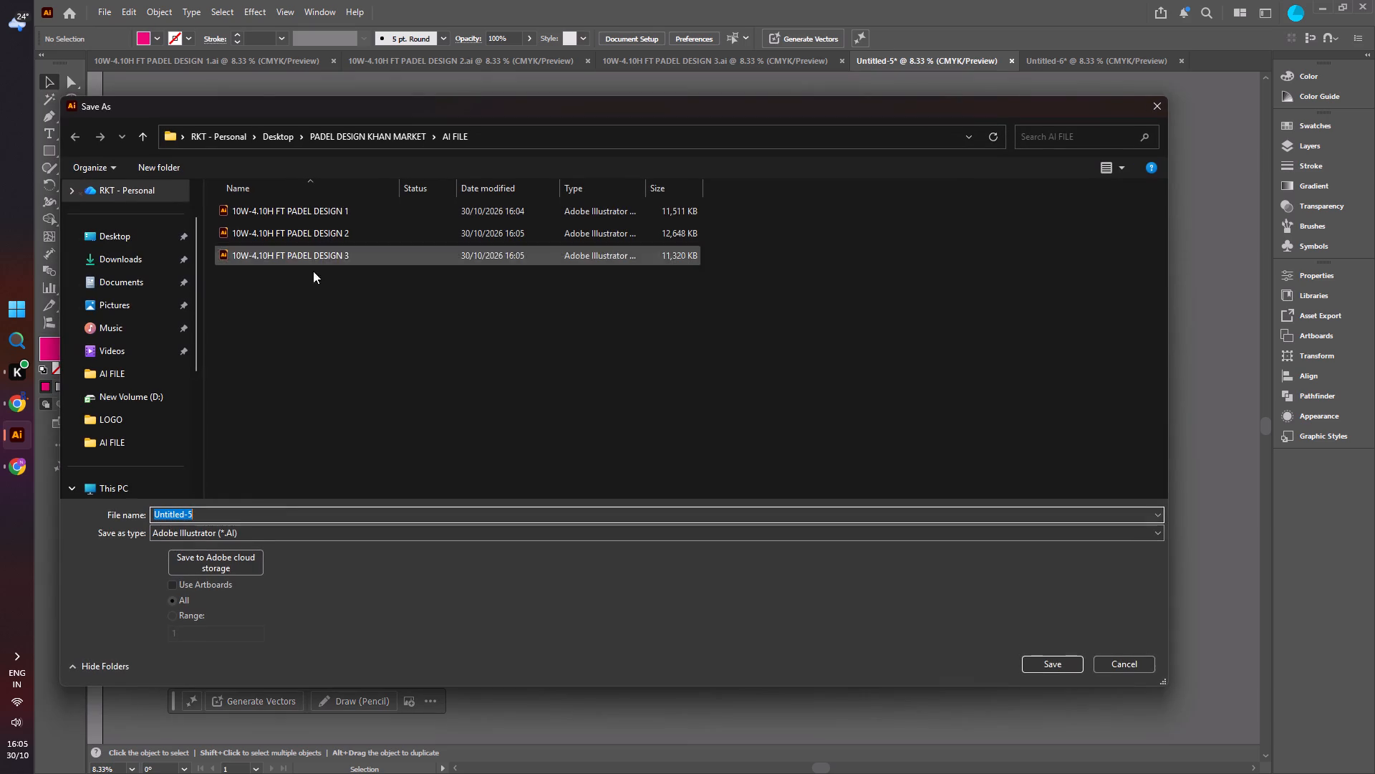
key(ctrl+v)
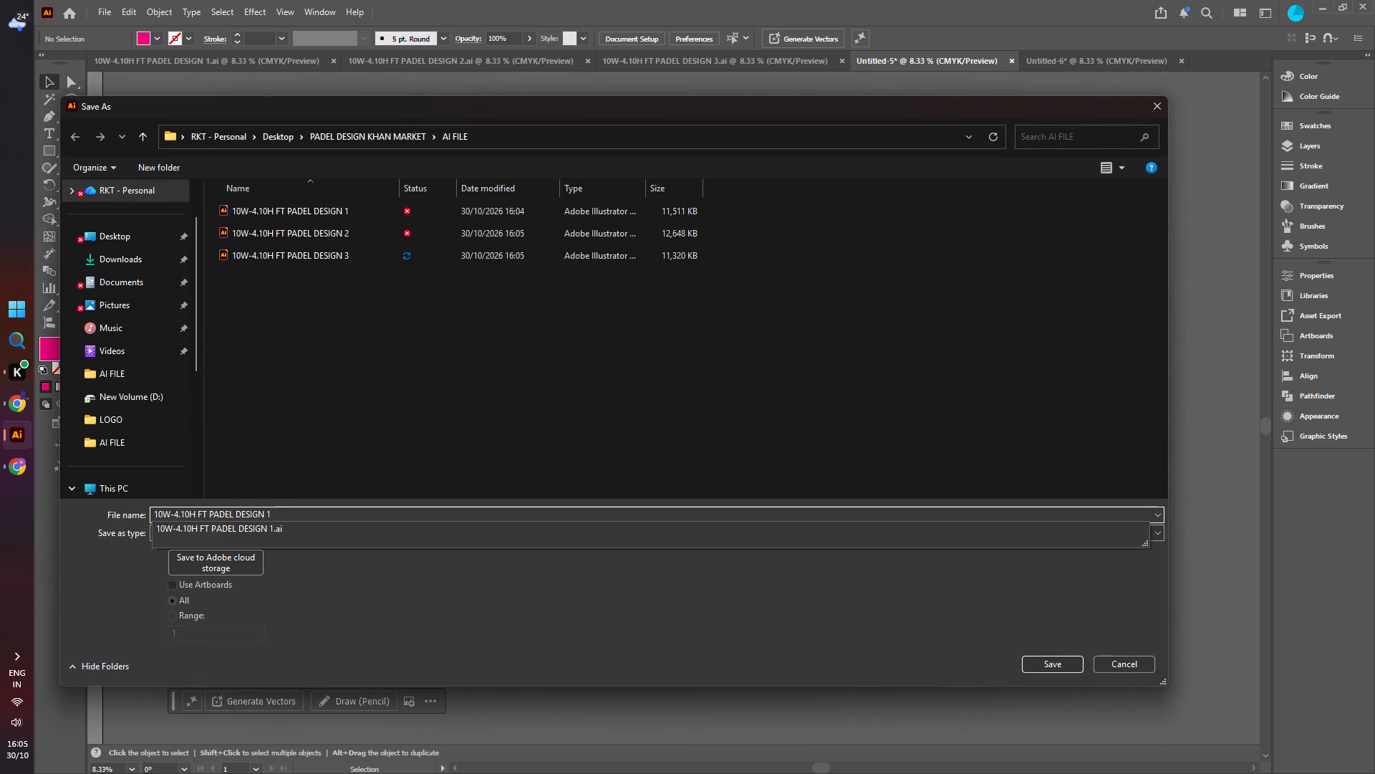
key(BackSpace)
key(5)
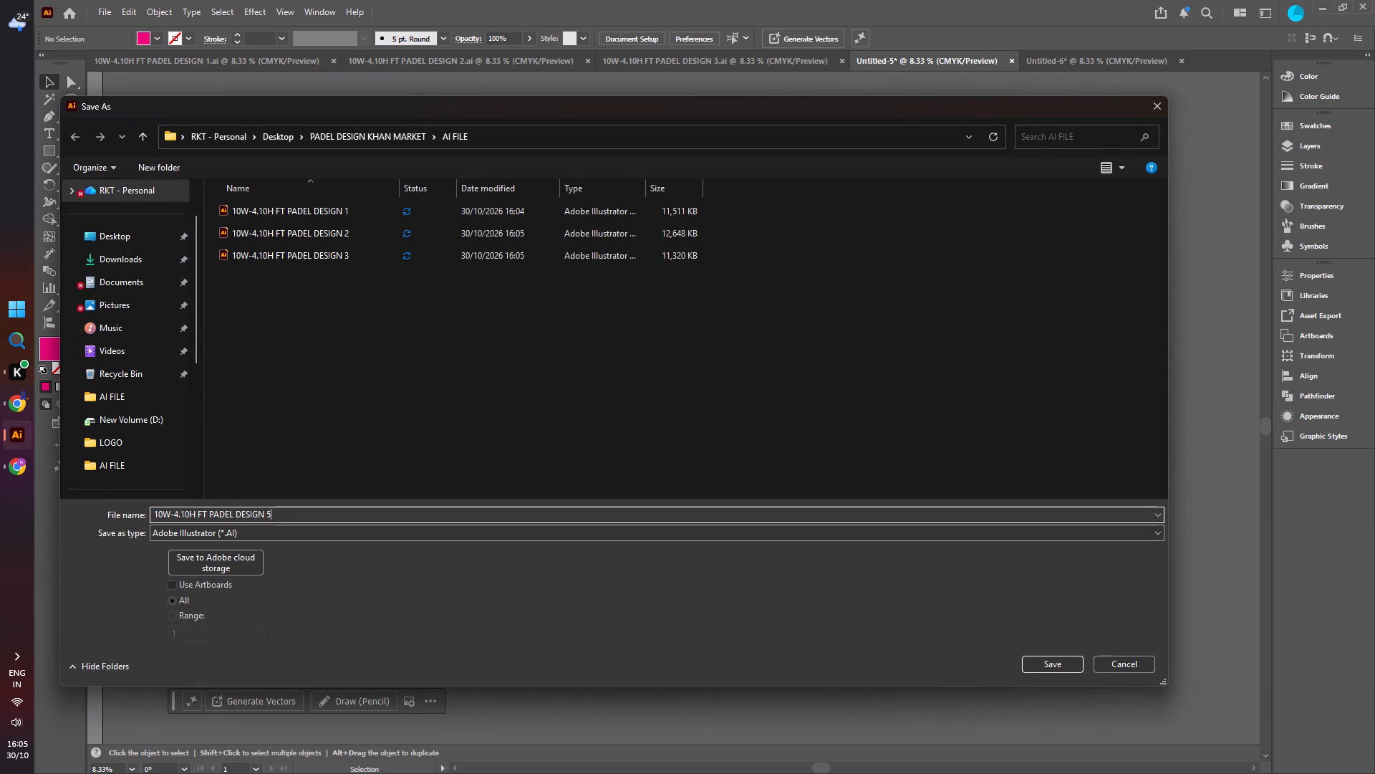
key(BackSpace)
key(4)
click(1033, 660)
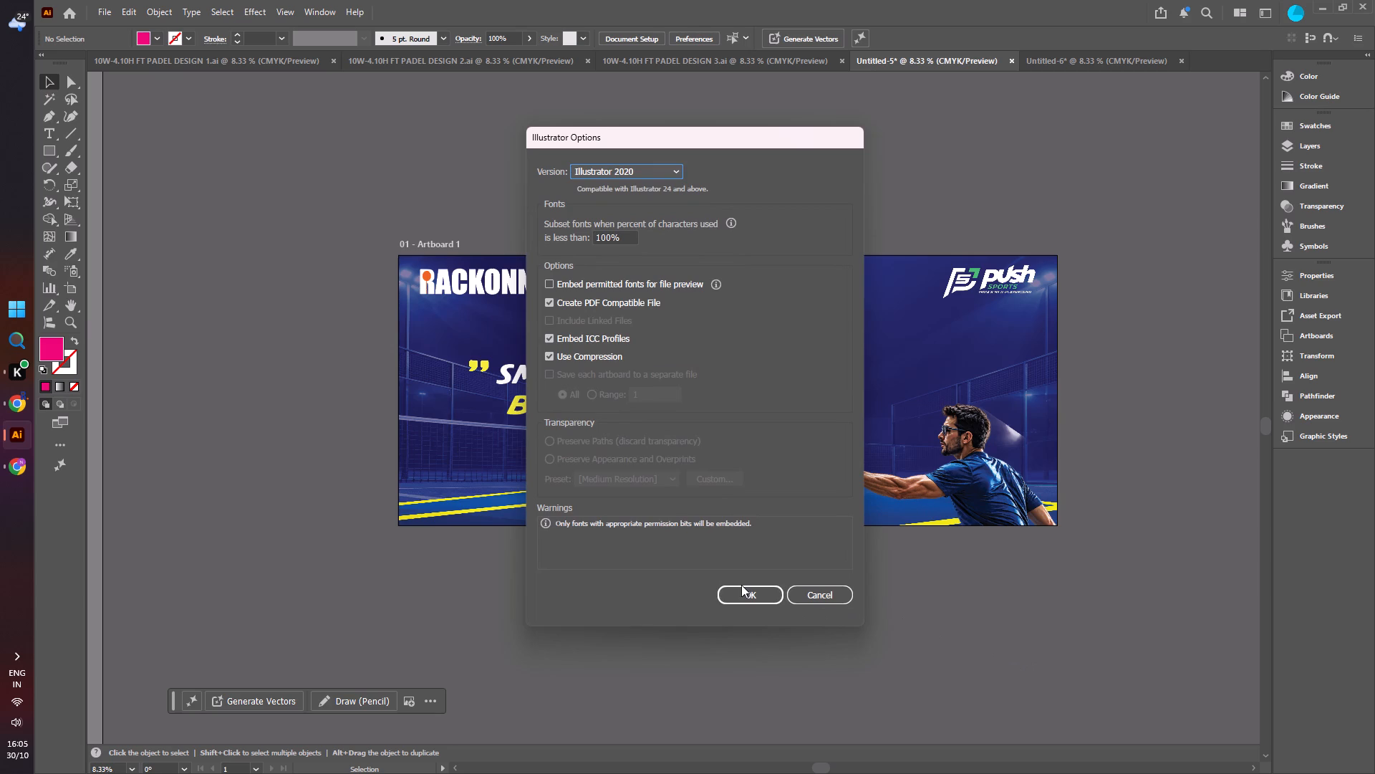
click(741, 588)
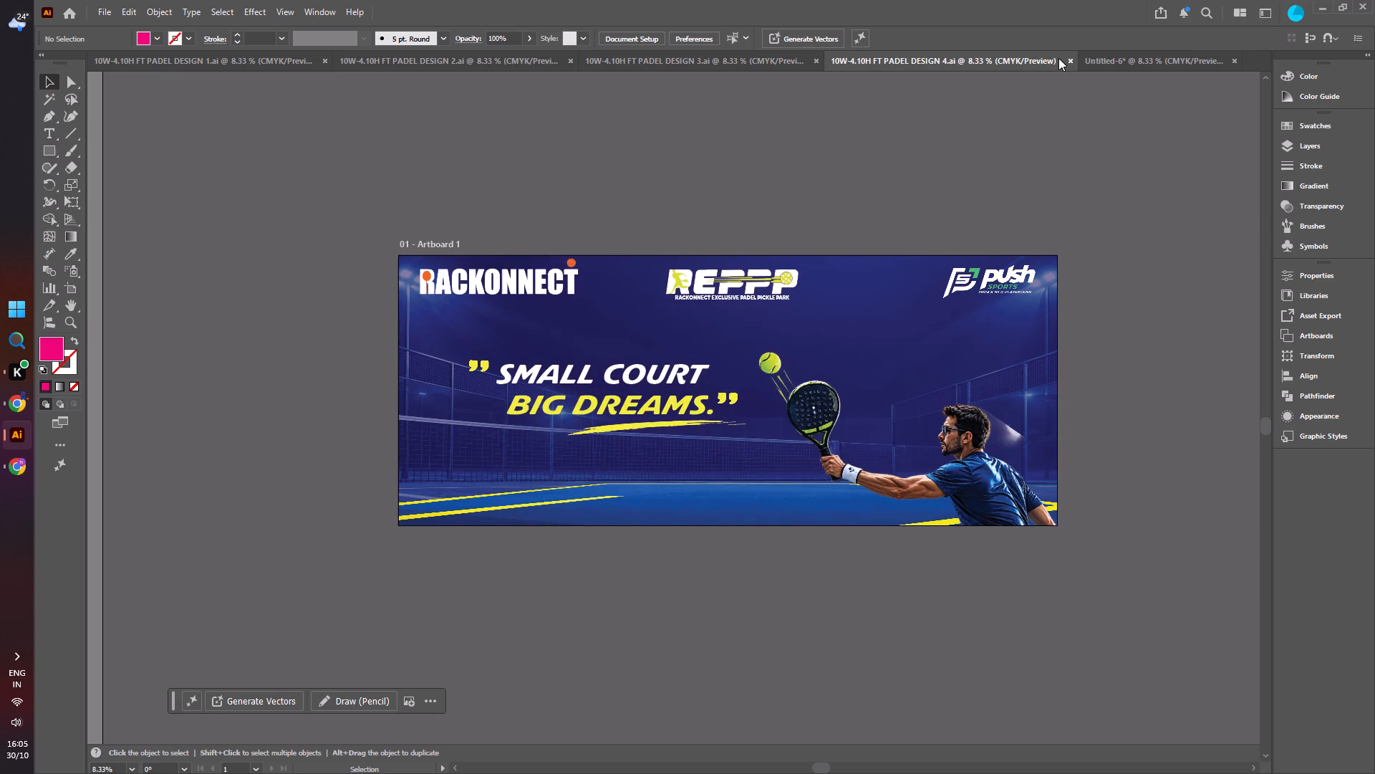
Save the PADEL CONNECTS PEOPLE banner in AI FILE as 10W-4.10H FT PADEL DESIGN 5, accepting the preset Illustrator options.
click(1127, 59)
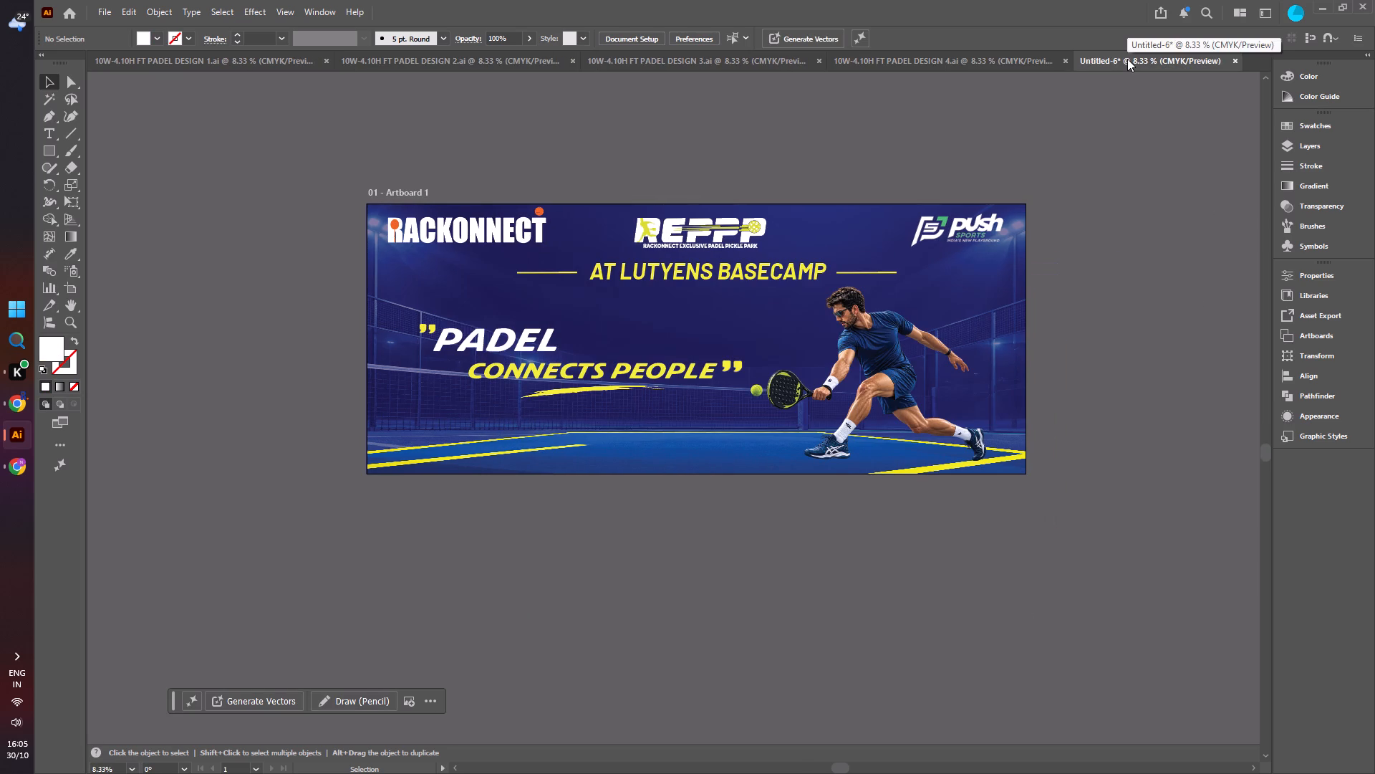
click(103, 11)
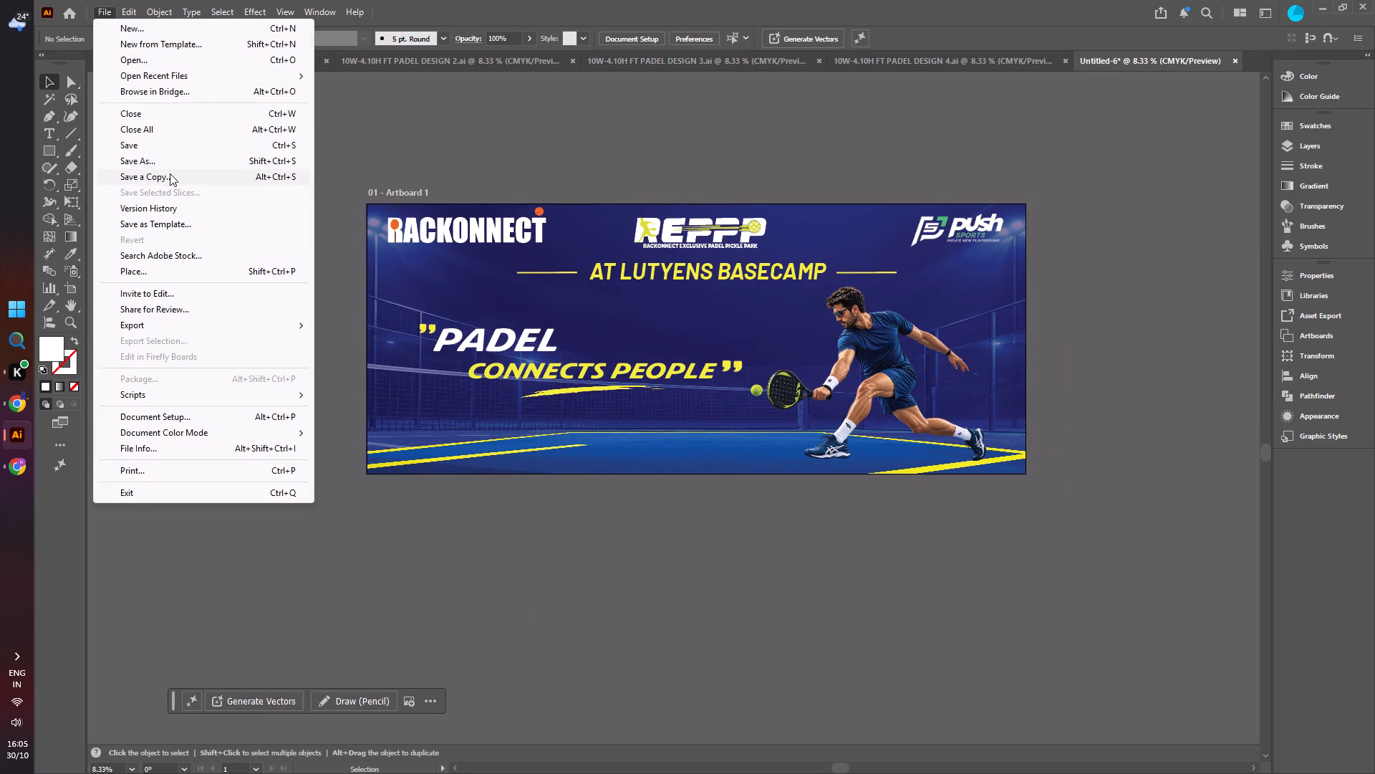
click(164, 161)
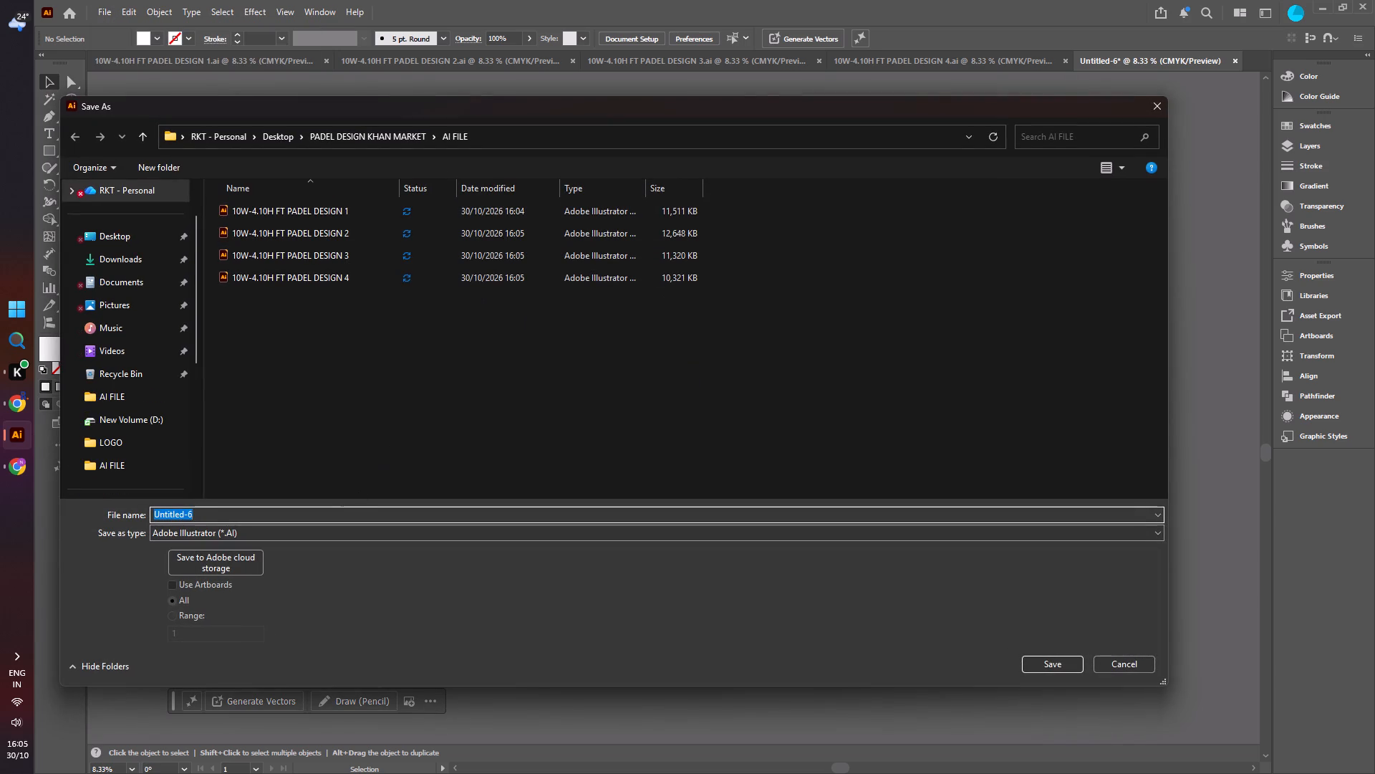
key(ctrl+v)
key(BackSpace)
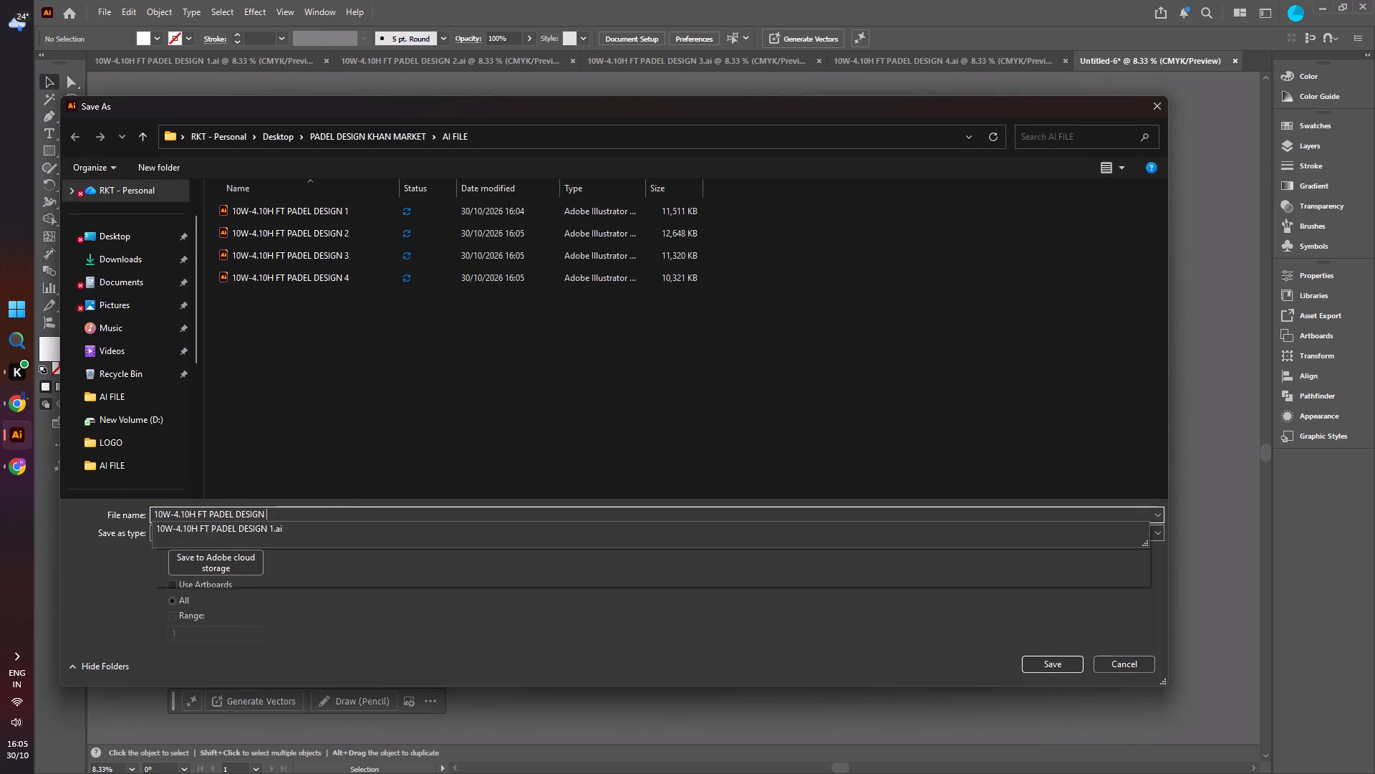
key(5)
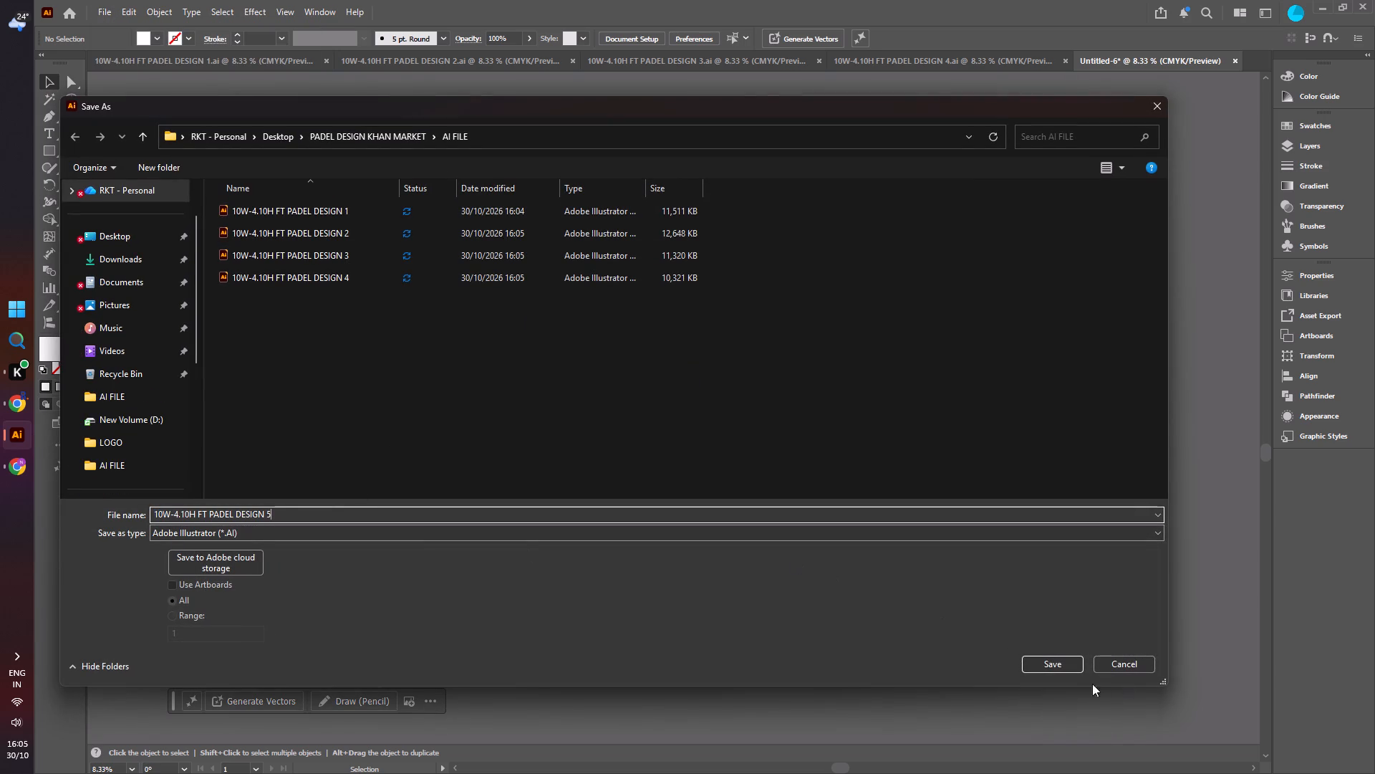
click(1061, 669)
click(760, 596)
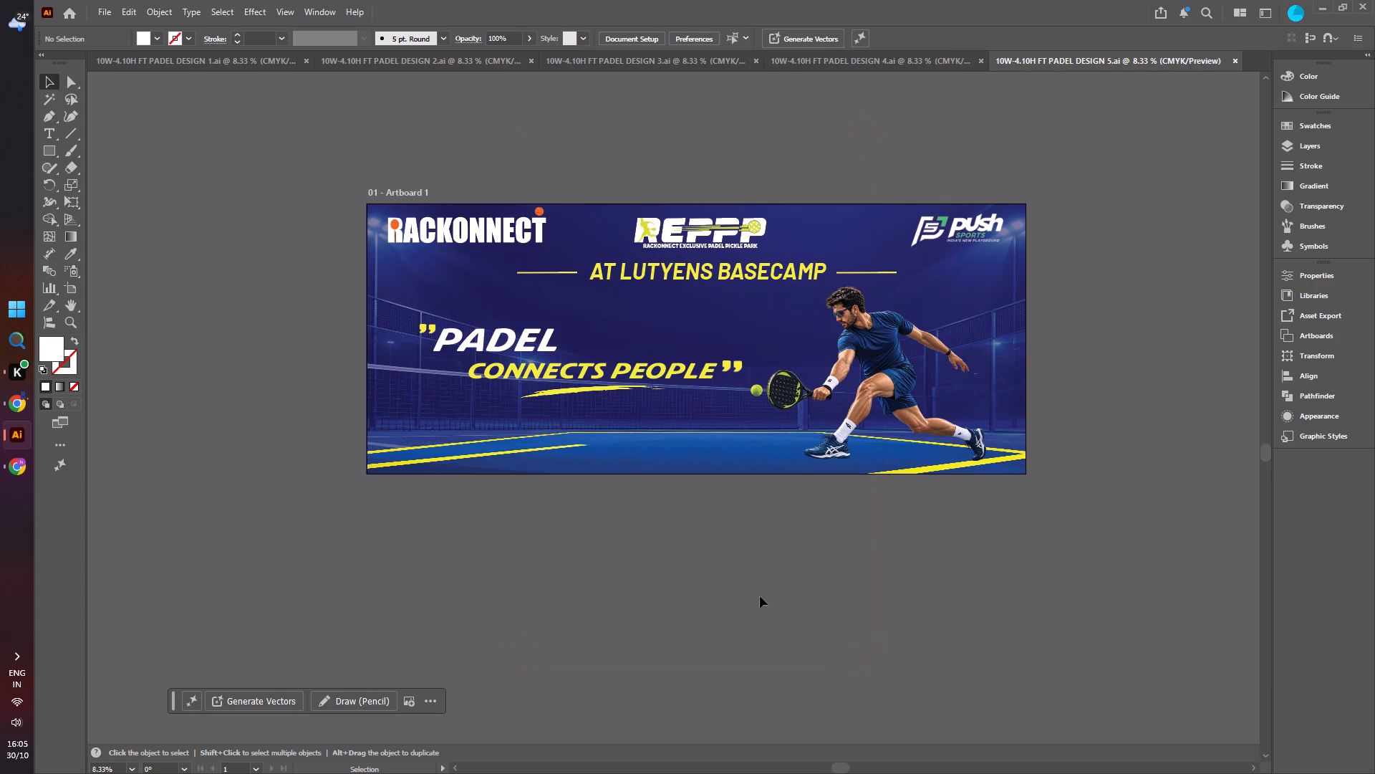
Save the EVERY SHOT TELLS A STORY banner as Adobe PDF 10W-4.10H FT PADEL DESIGN 1 in the PDF folder, using the High Quality Print preset.
click(183, 61)
click(105, 10)
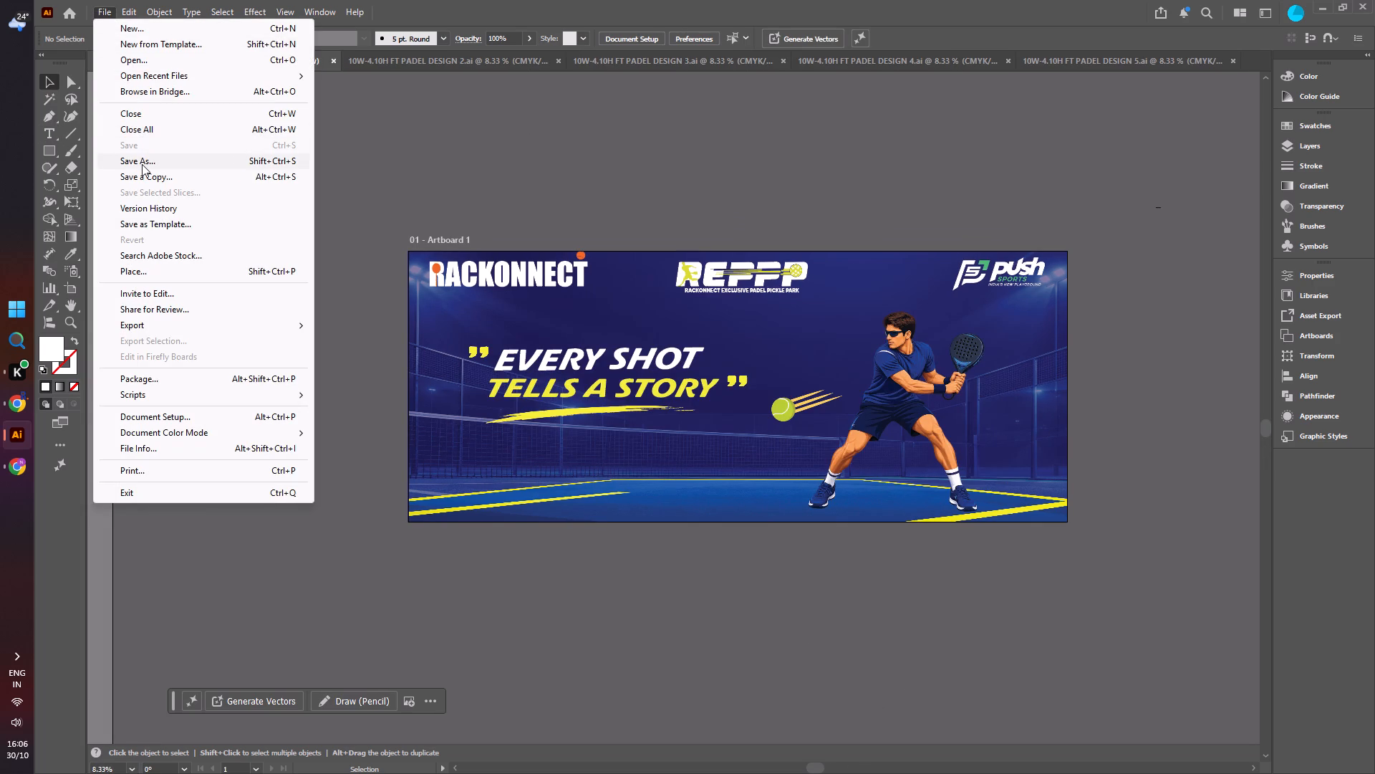
click(142, 164)
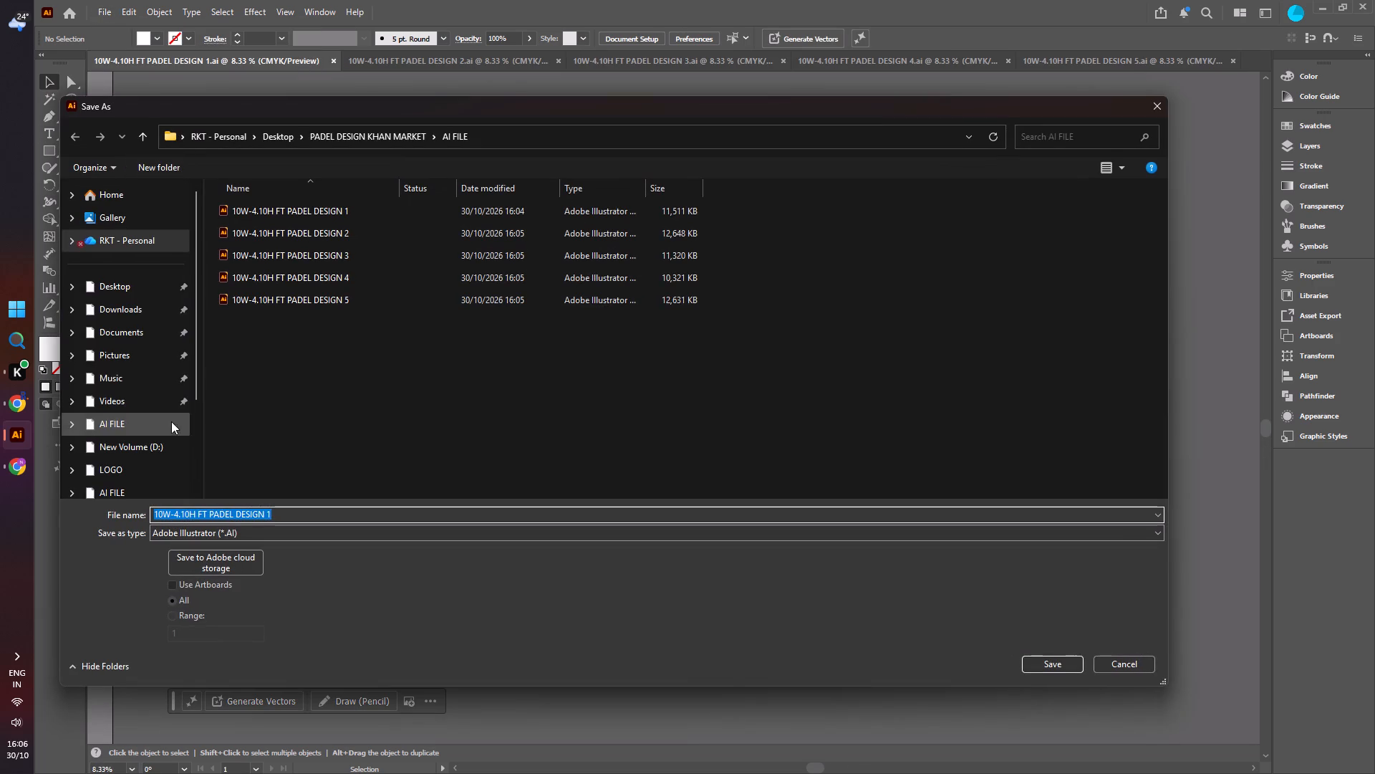
click(148, 283)
double_click(286, 221)
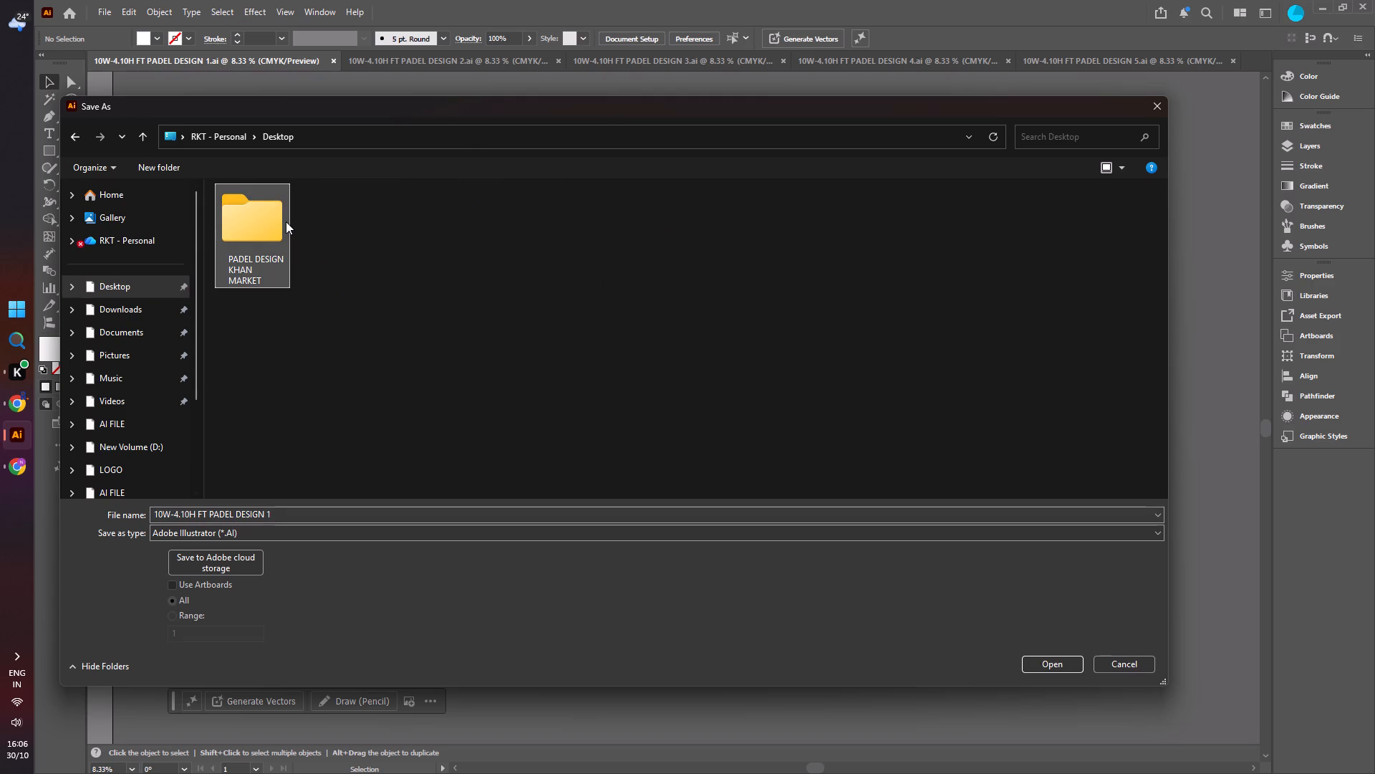
double_click(273, 223)
double_click(279, 232)
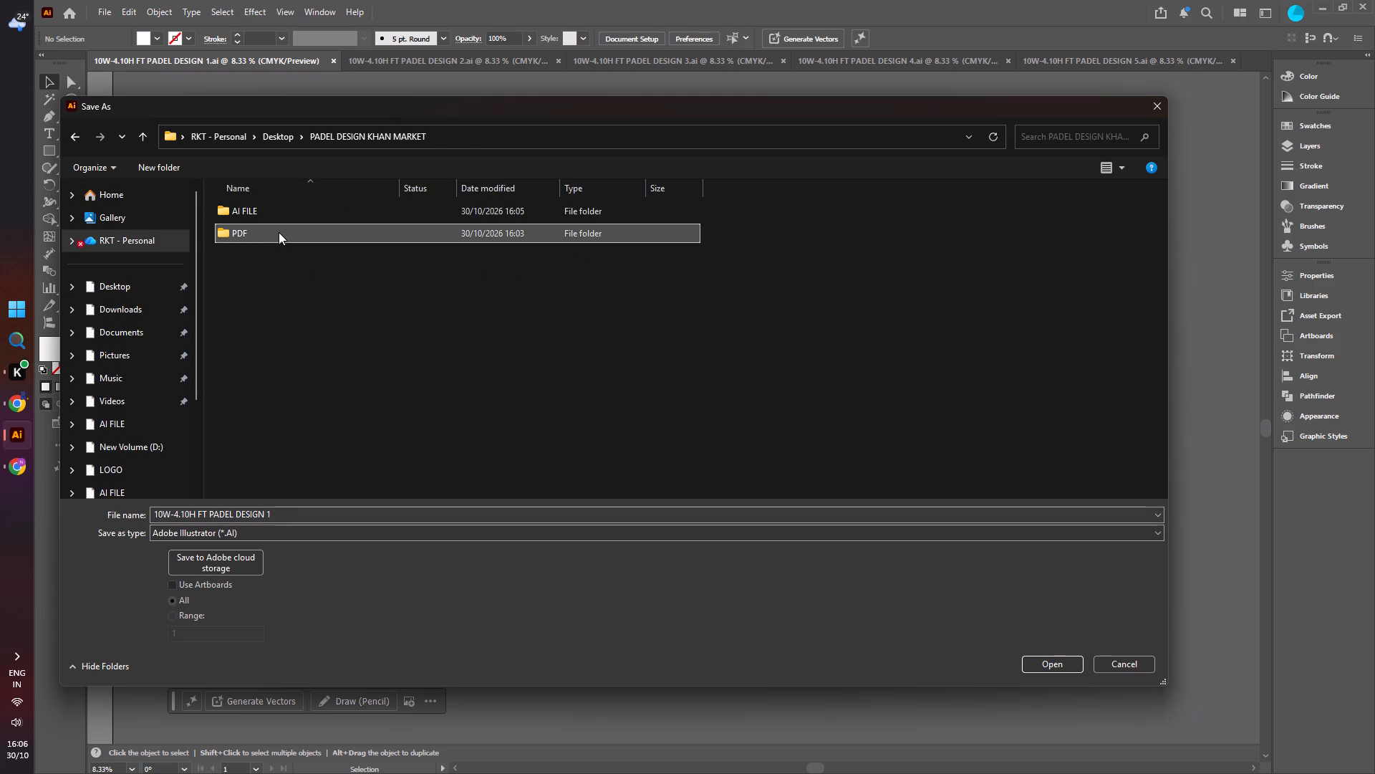
click(282, 536)
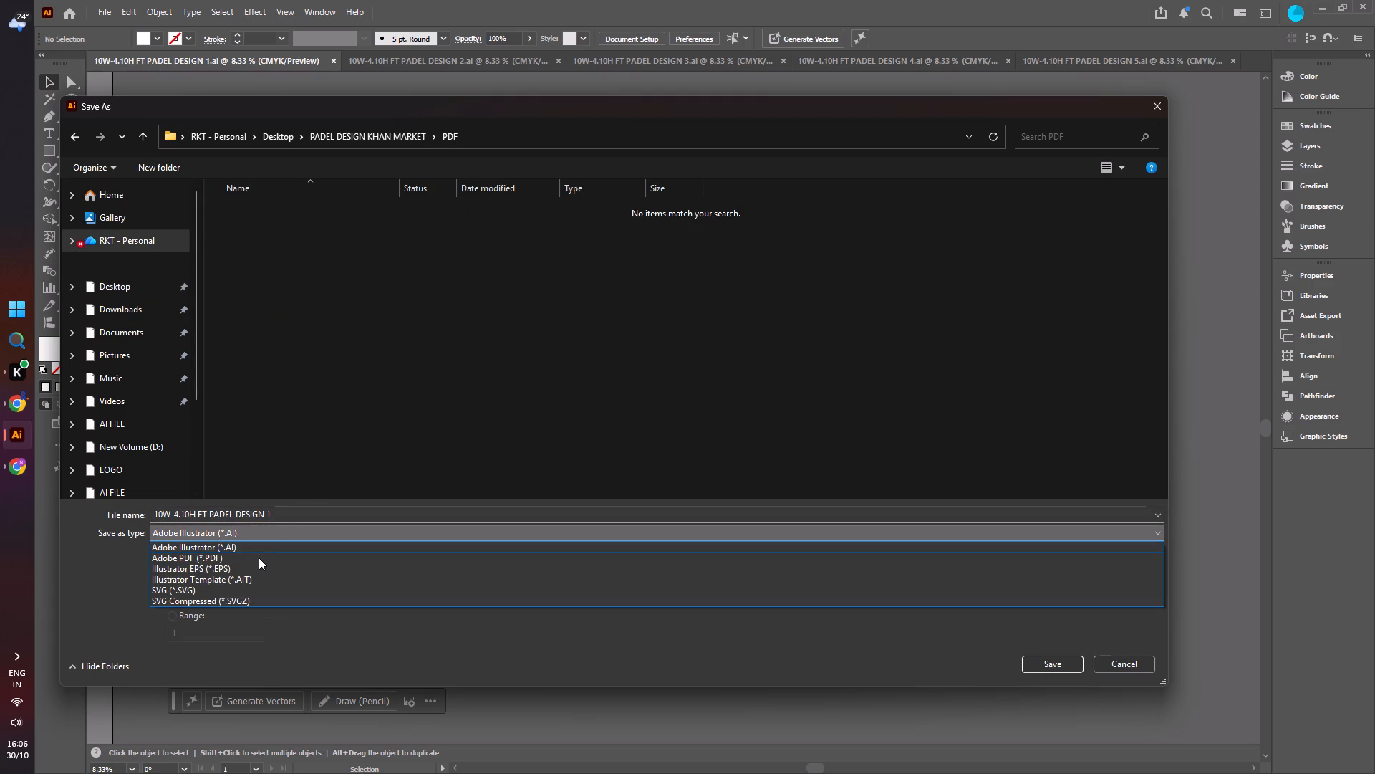
click(259, 558)
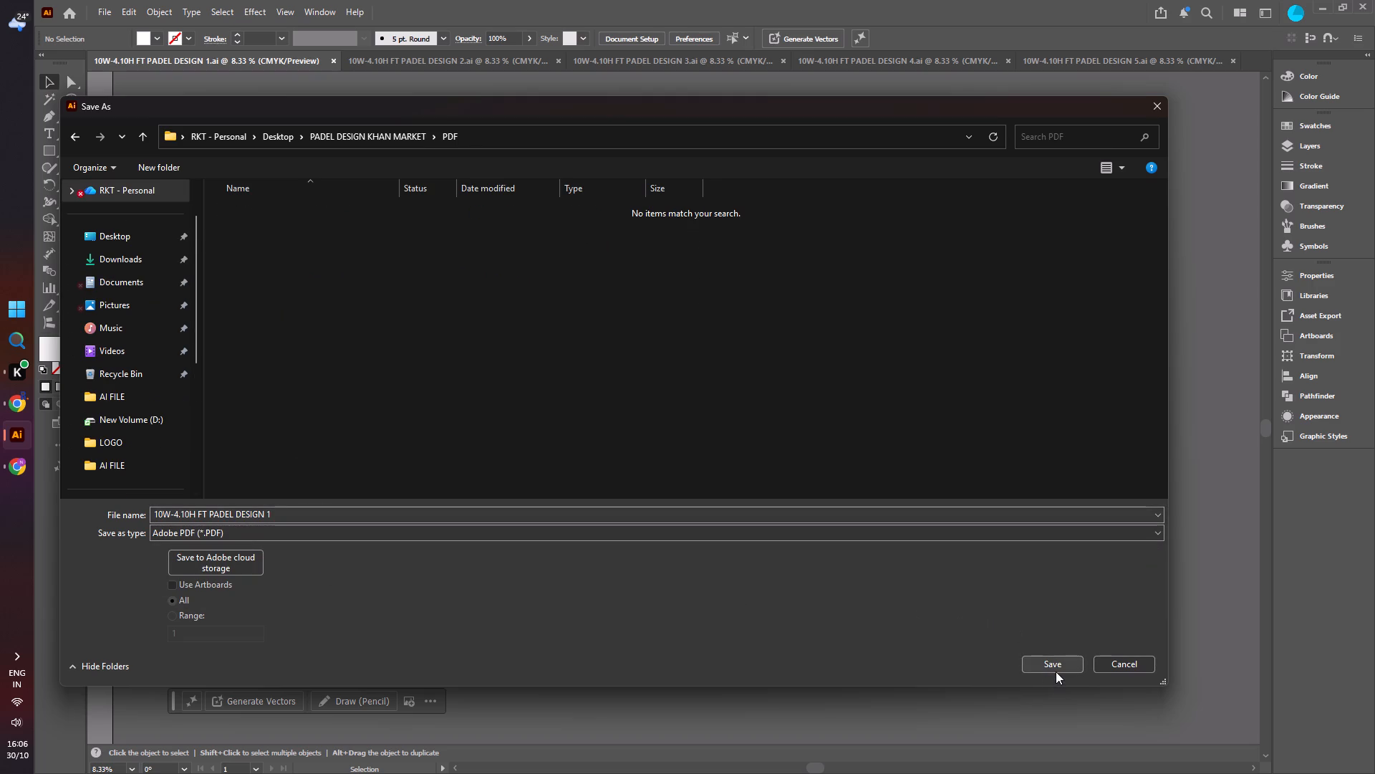
click(1055, 662)
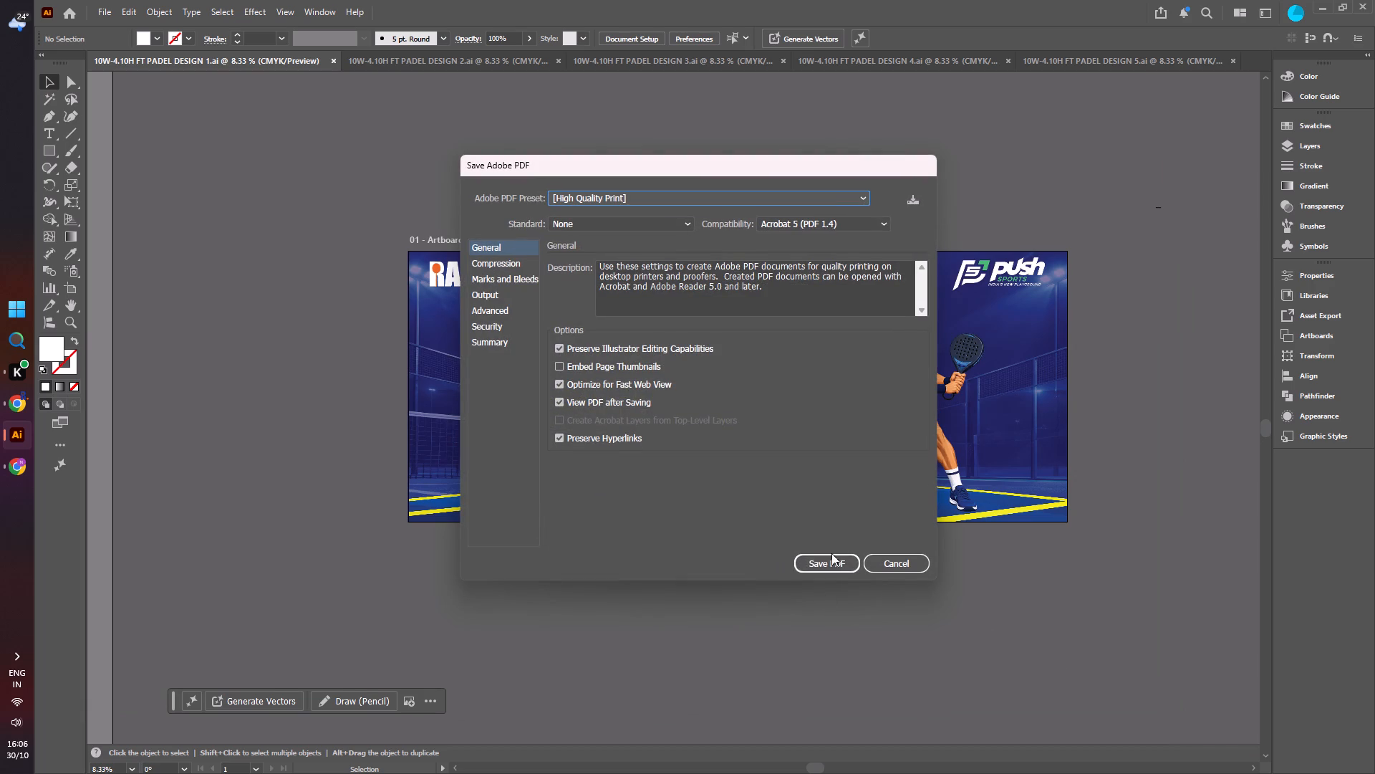
click(842, 567)
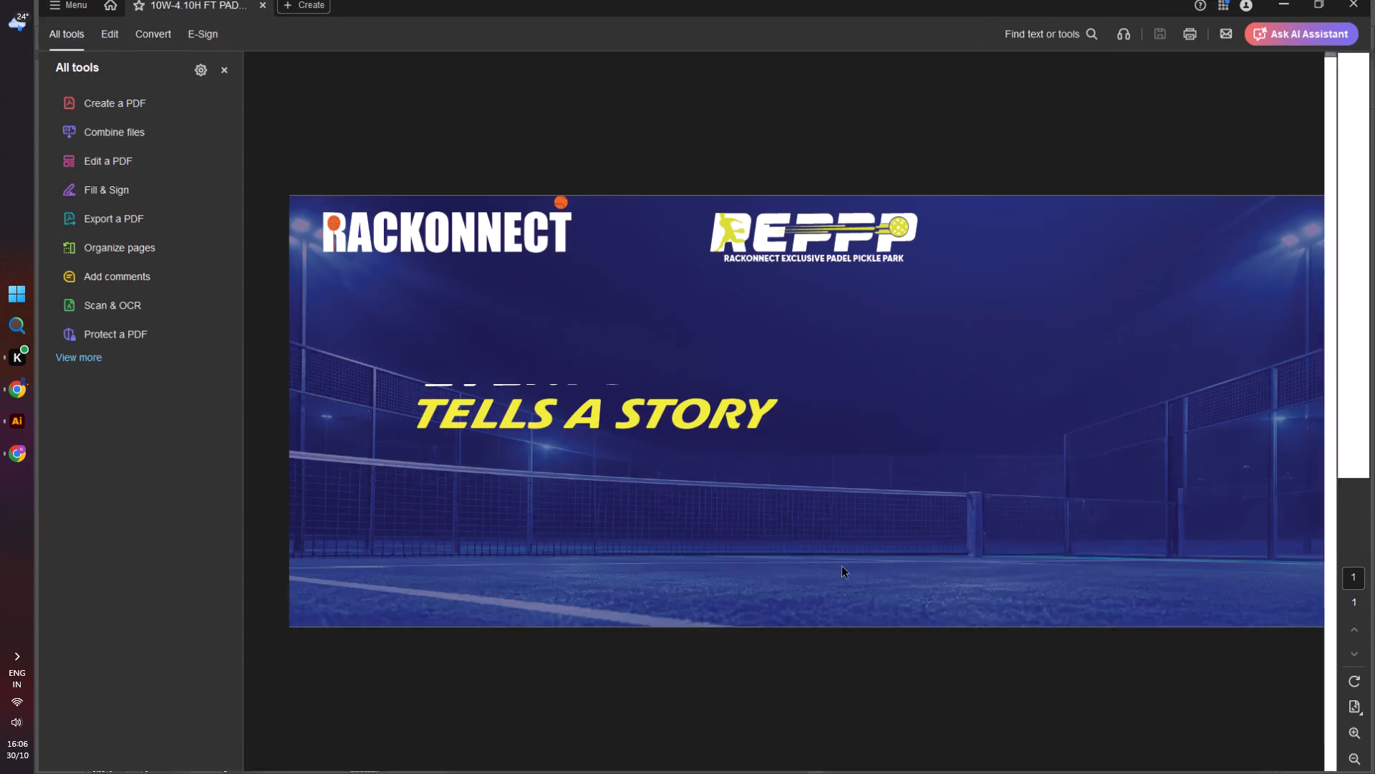
Back in Illustrator, save the PLAY PADEL LIVE BETTER banner as Adobe PDF 10W-4.10H FT PADEL DESIGN 2 in the project's PDF folder.
click(20, 415)
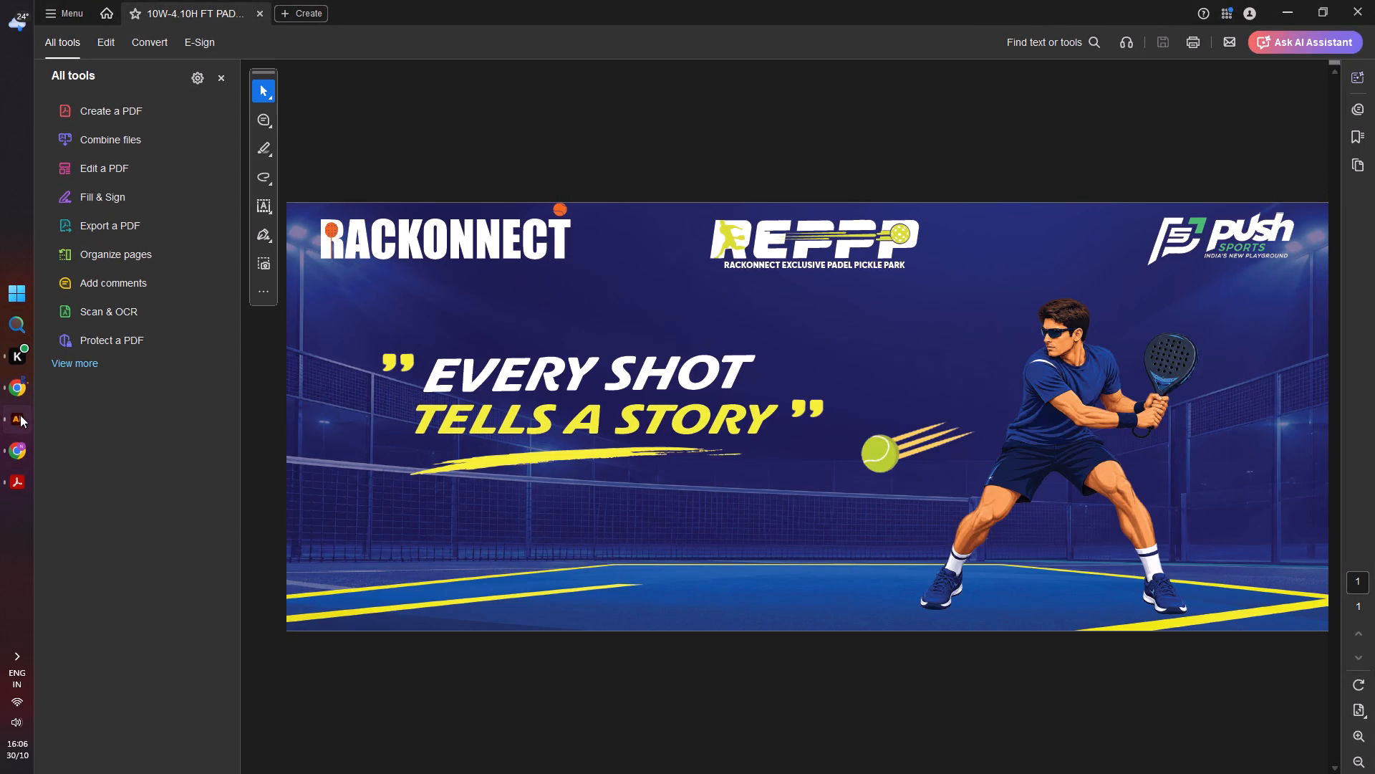
click(458, 61)
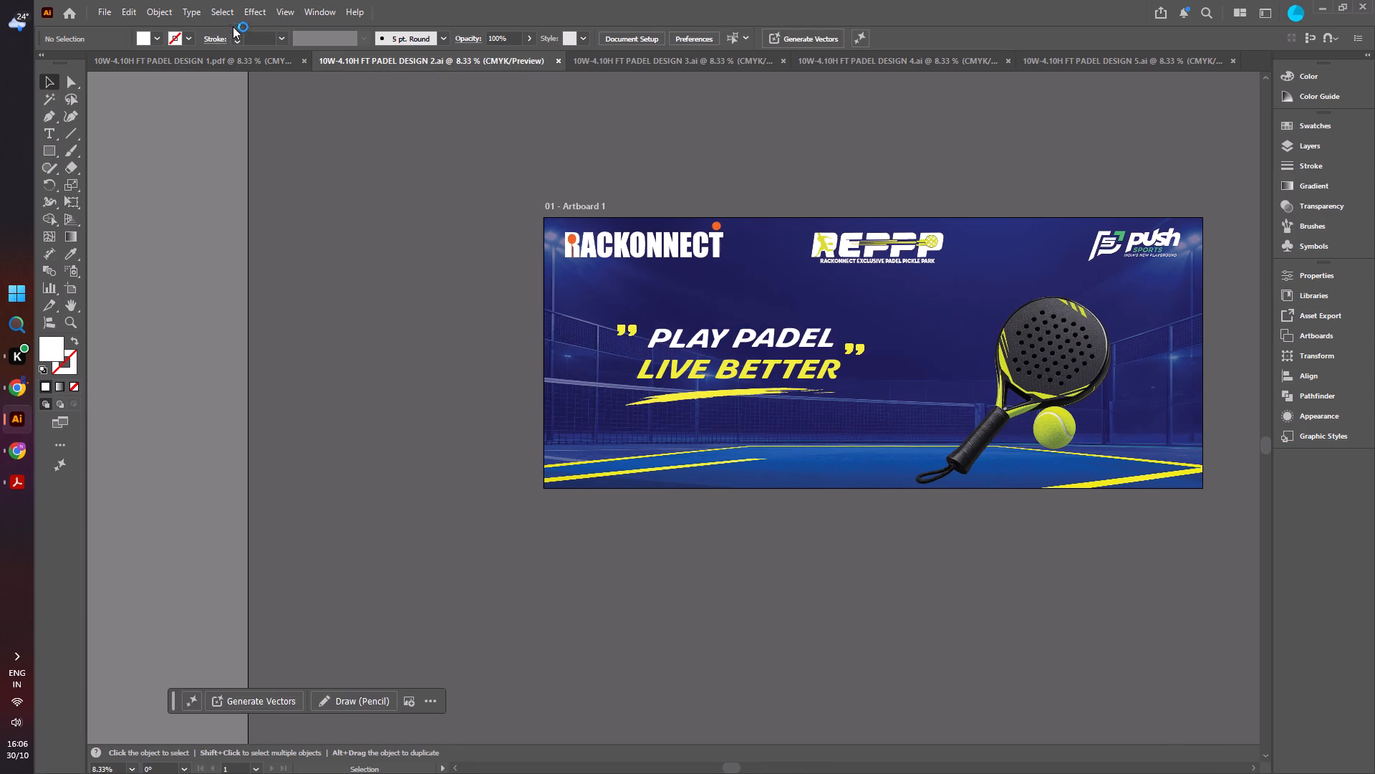
click(105, 6)
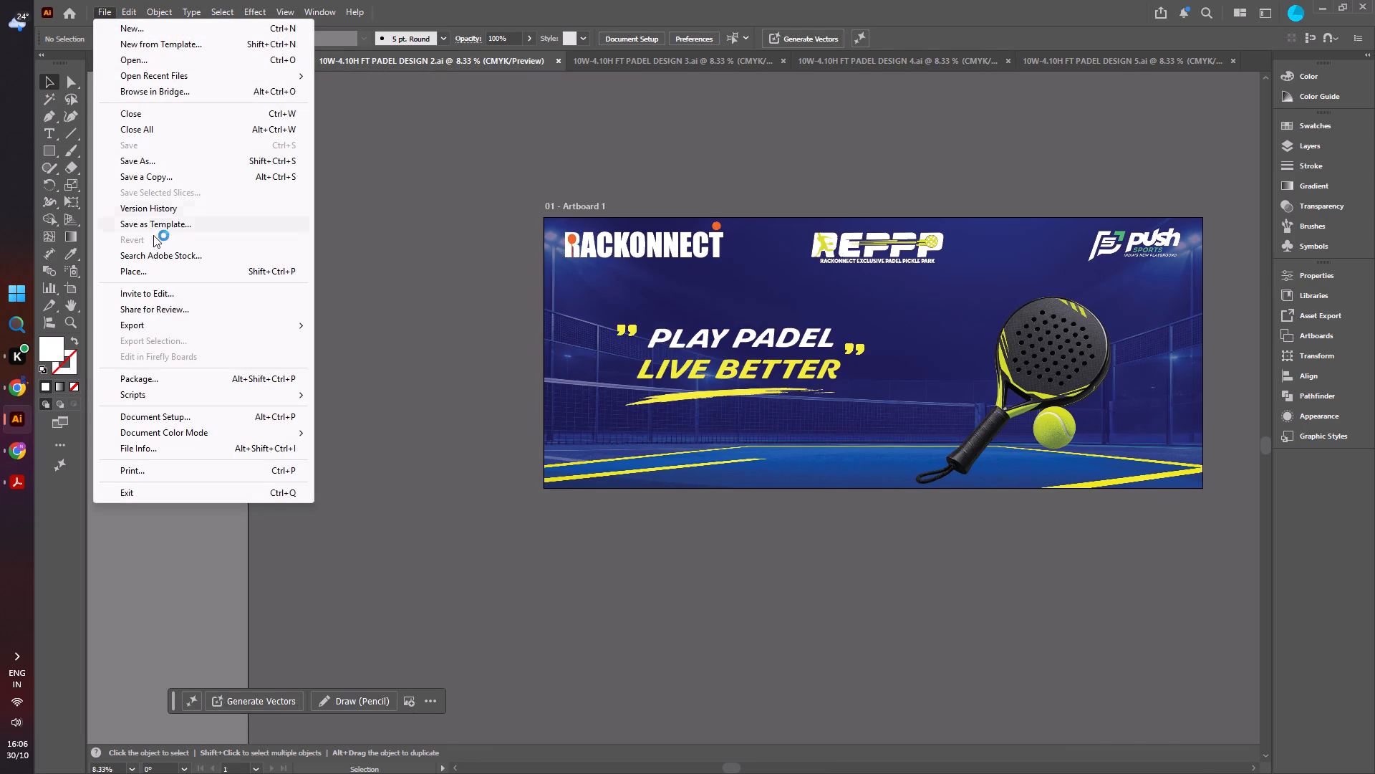
click(157, 161)
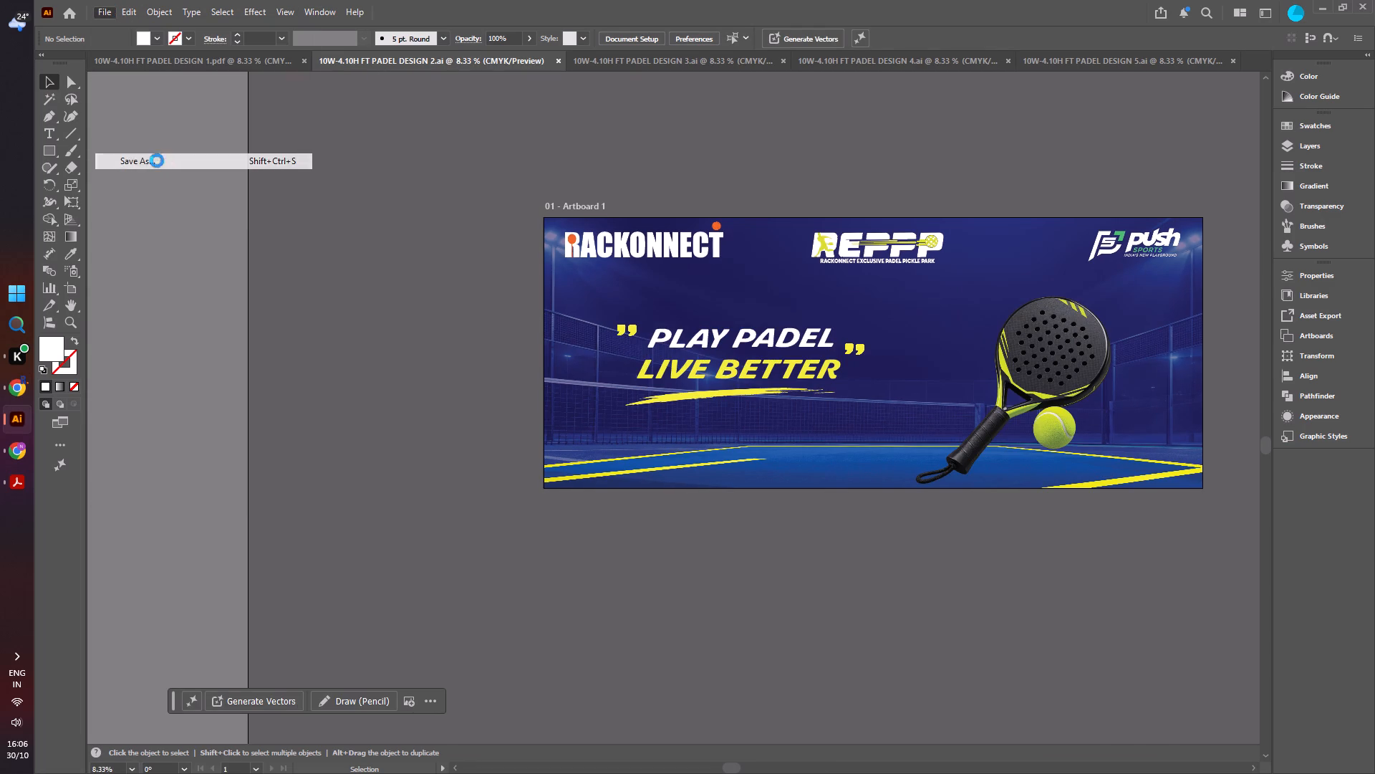
click(266, 532)
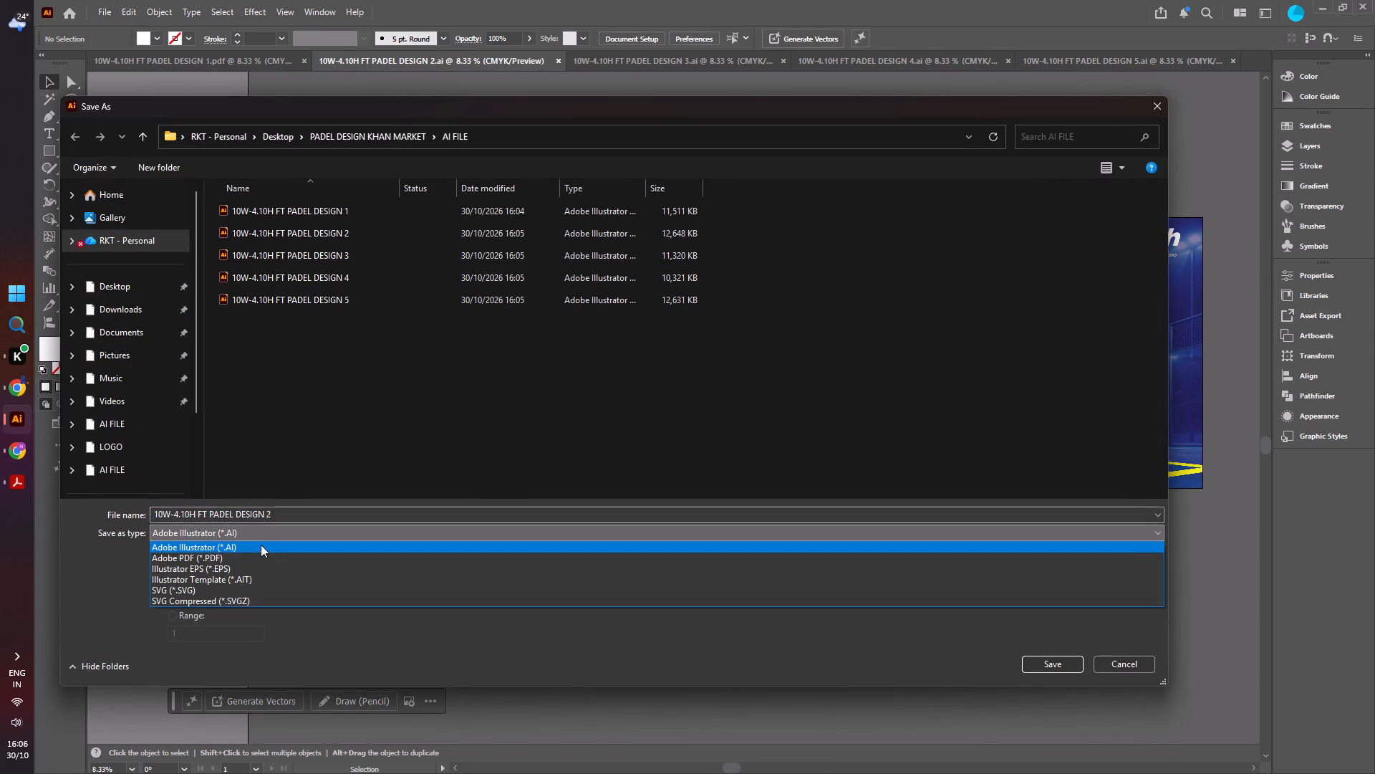
click(254, 555)
click(140, 246)
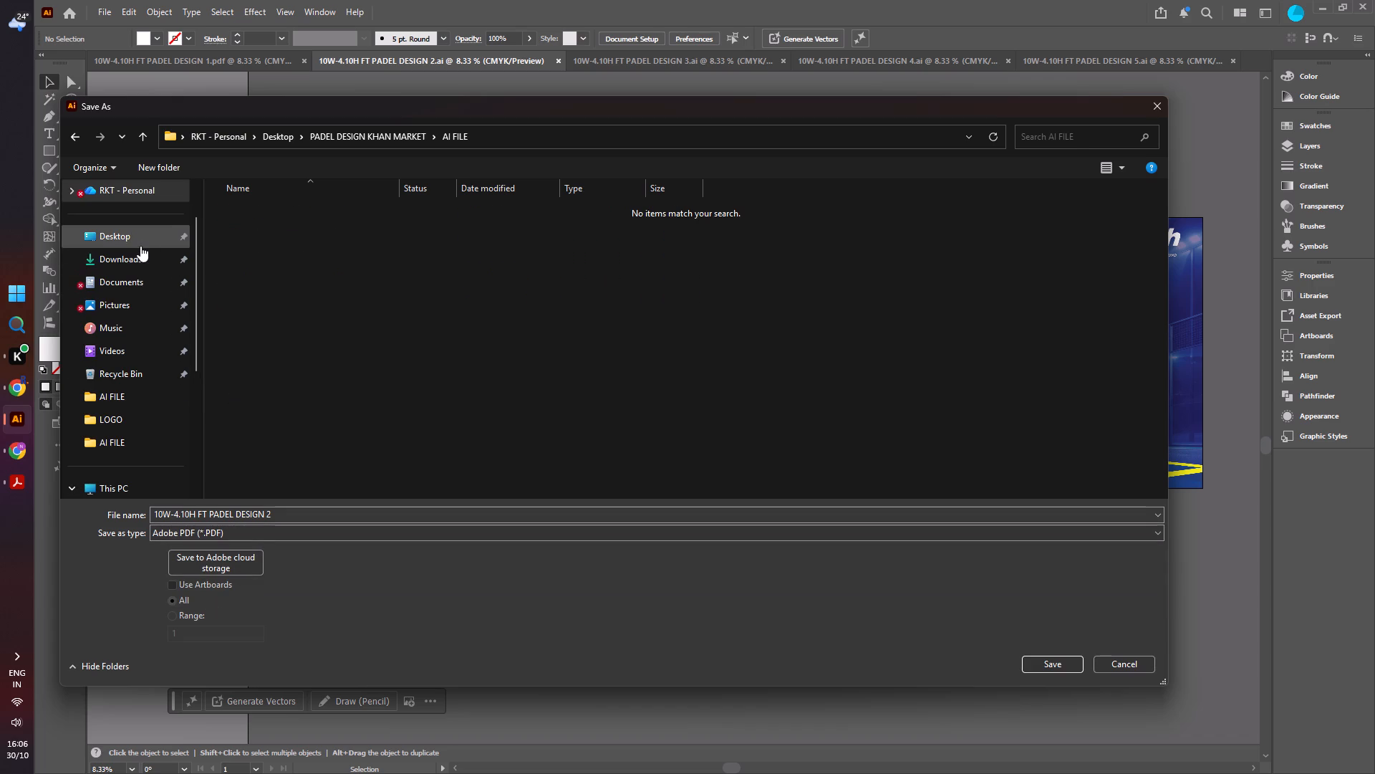
double_click(264, 236)
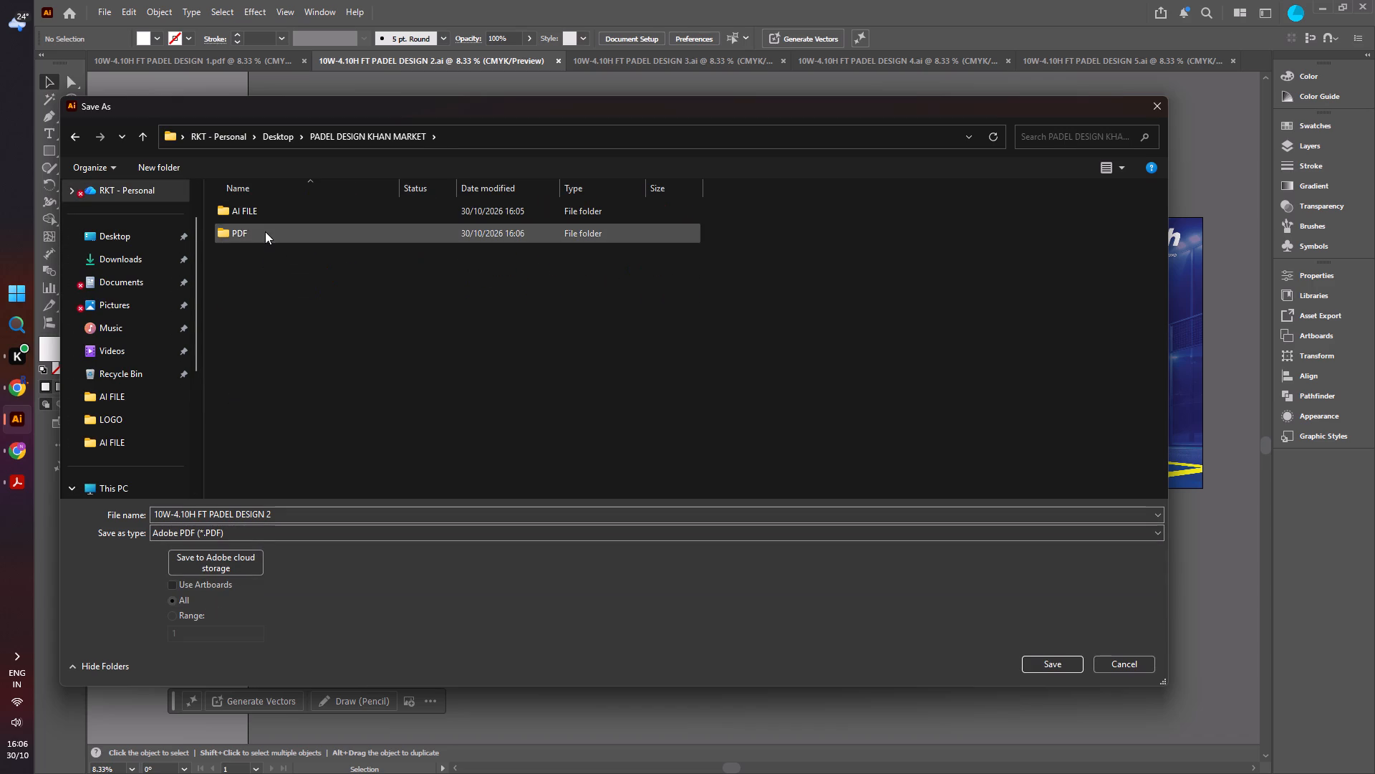
double_click(265, 231)
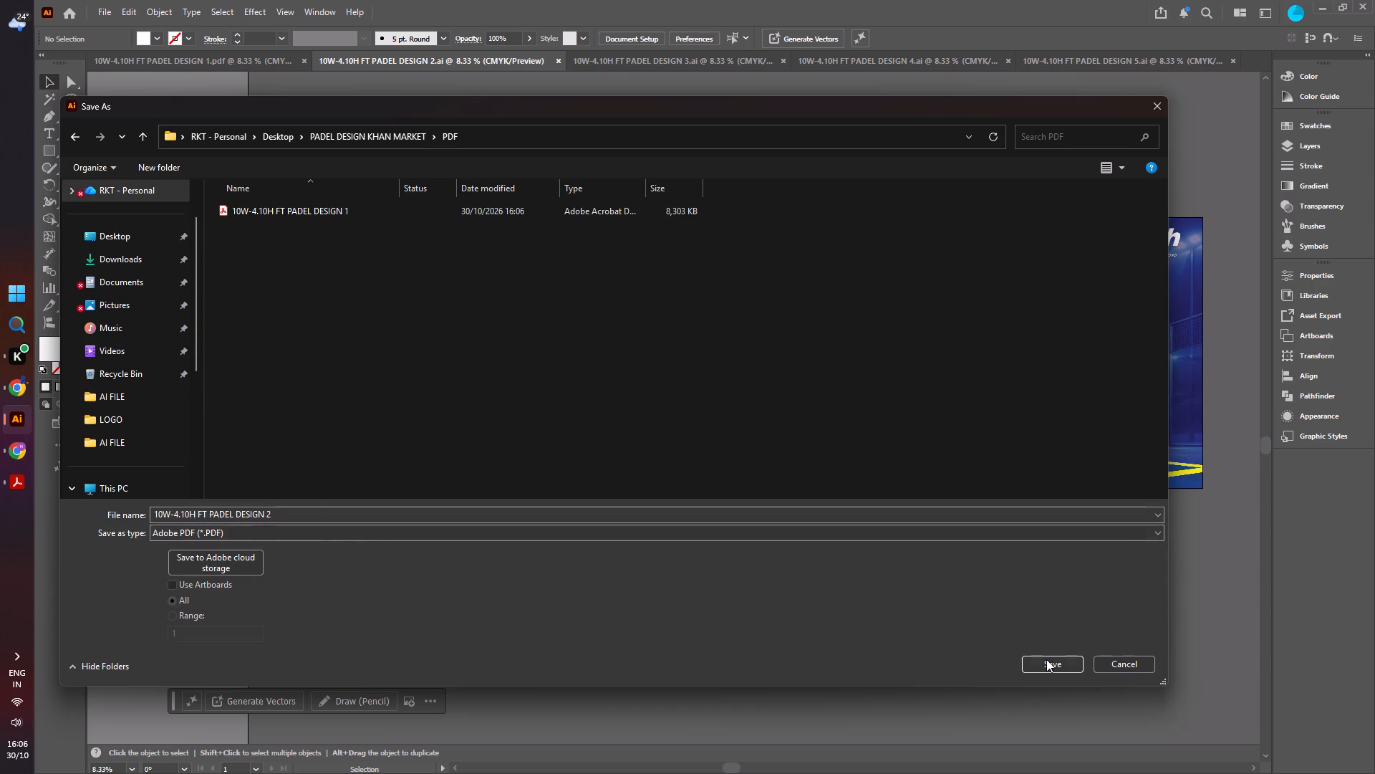
click(1046, 660)
click(834, 564)
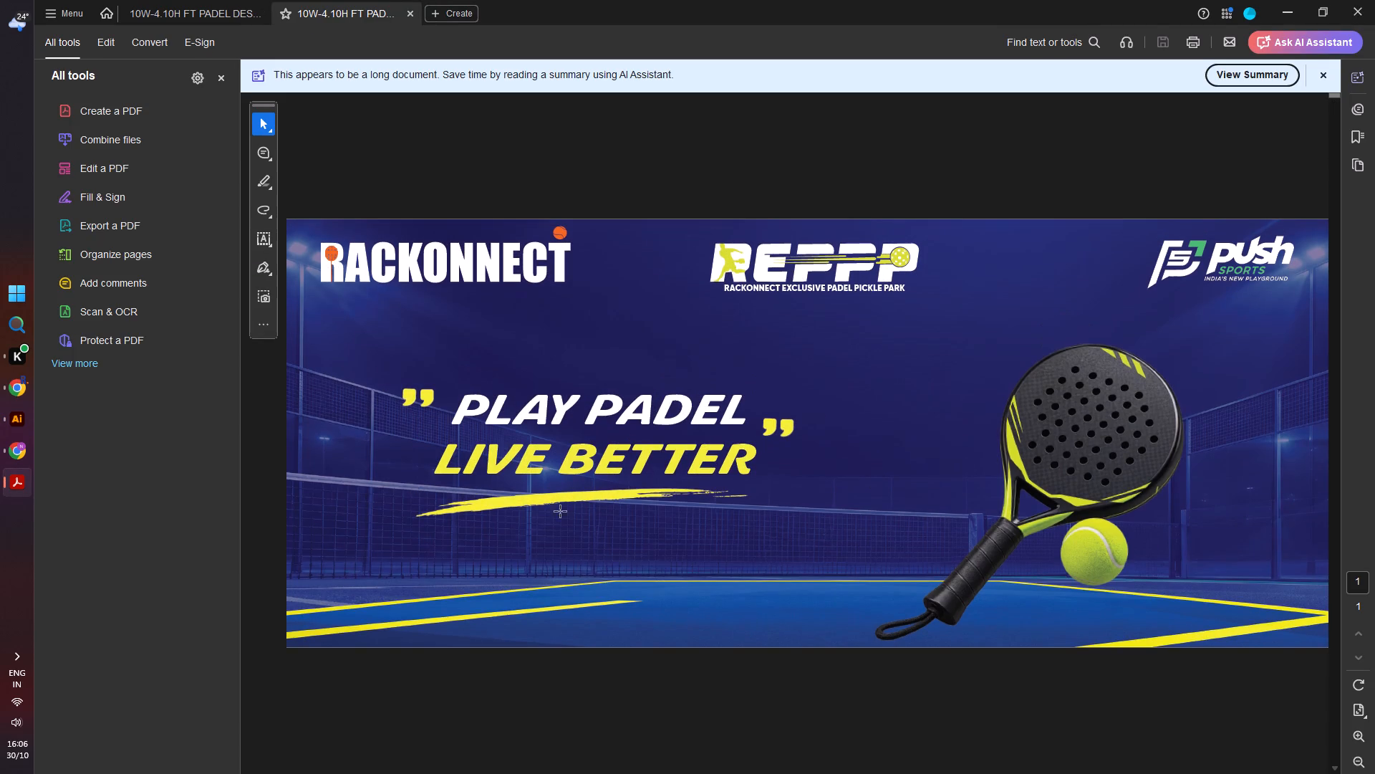
Return to Illustrator and save the GOOD PLAYERS banner as Adobe PDF 10W-4.10H FT PADEL DESIGN 3 in PDF, using the High Quality Print preset.
click(19, 417)
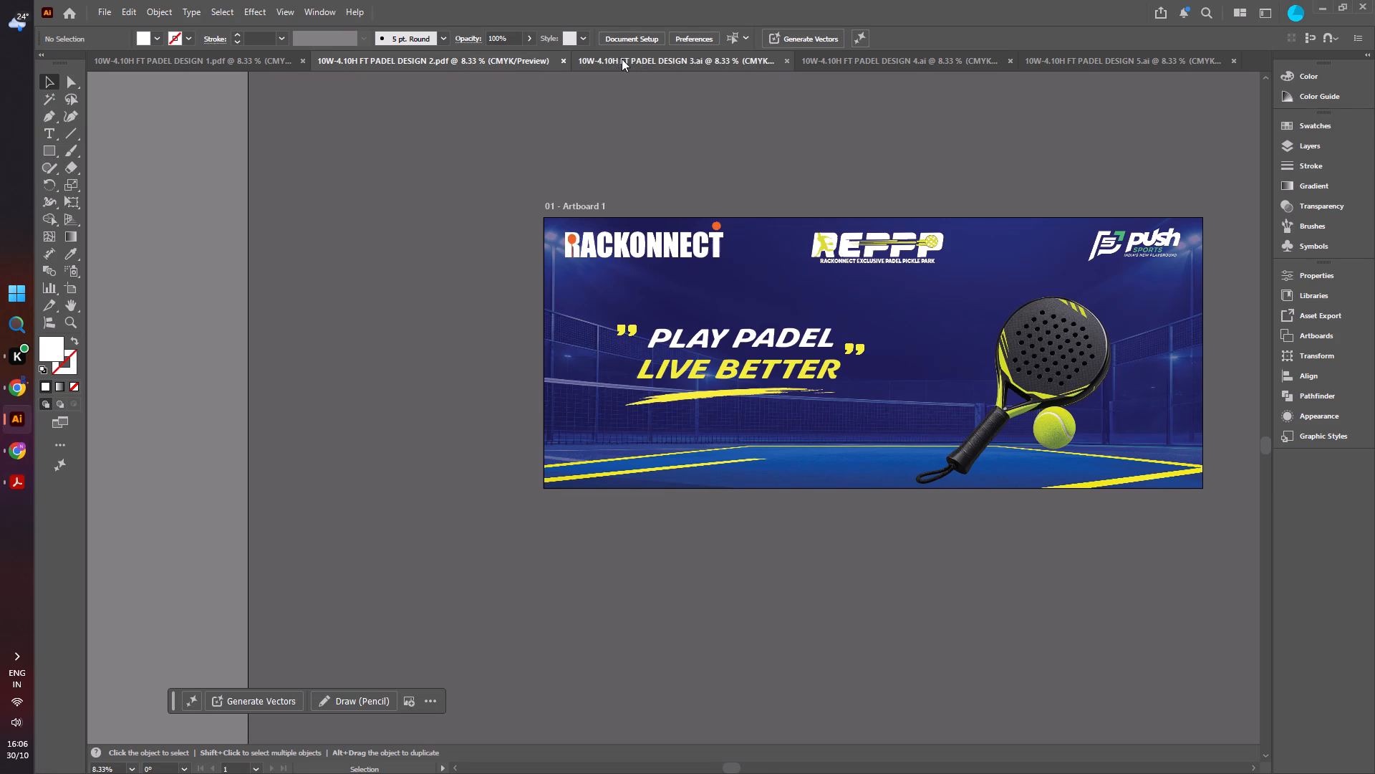
click(622, 59)
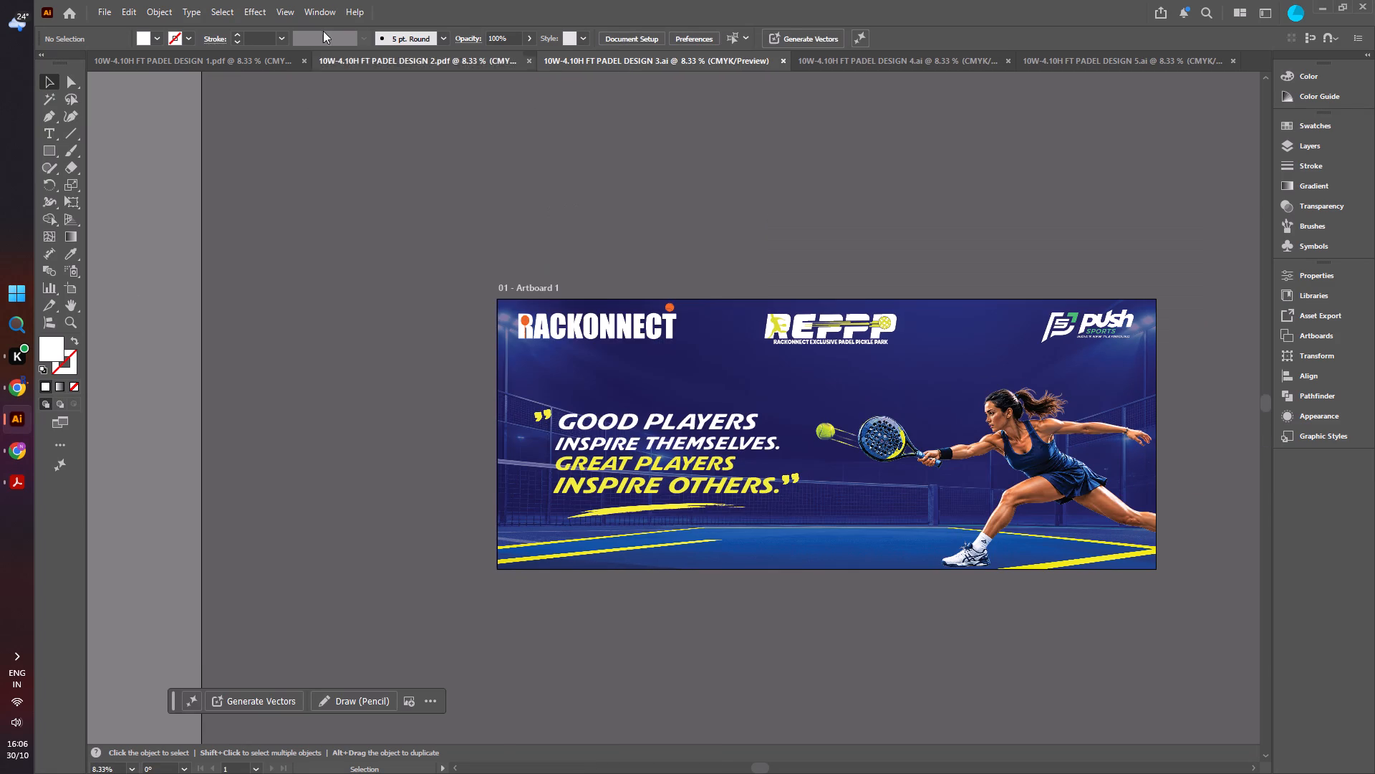
click(107, 9)
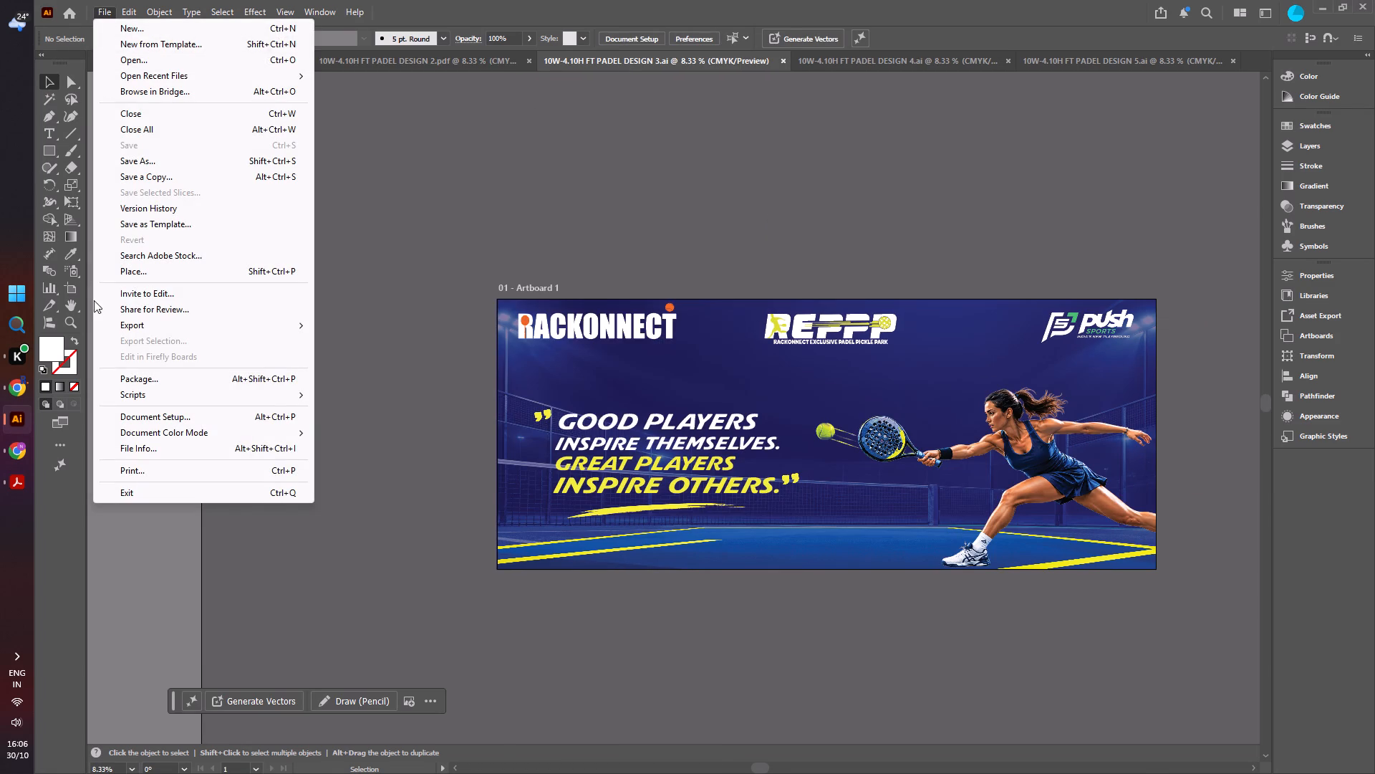
click(142, 166)
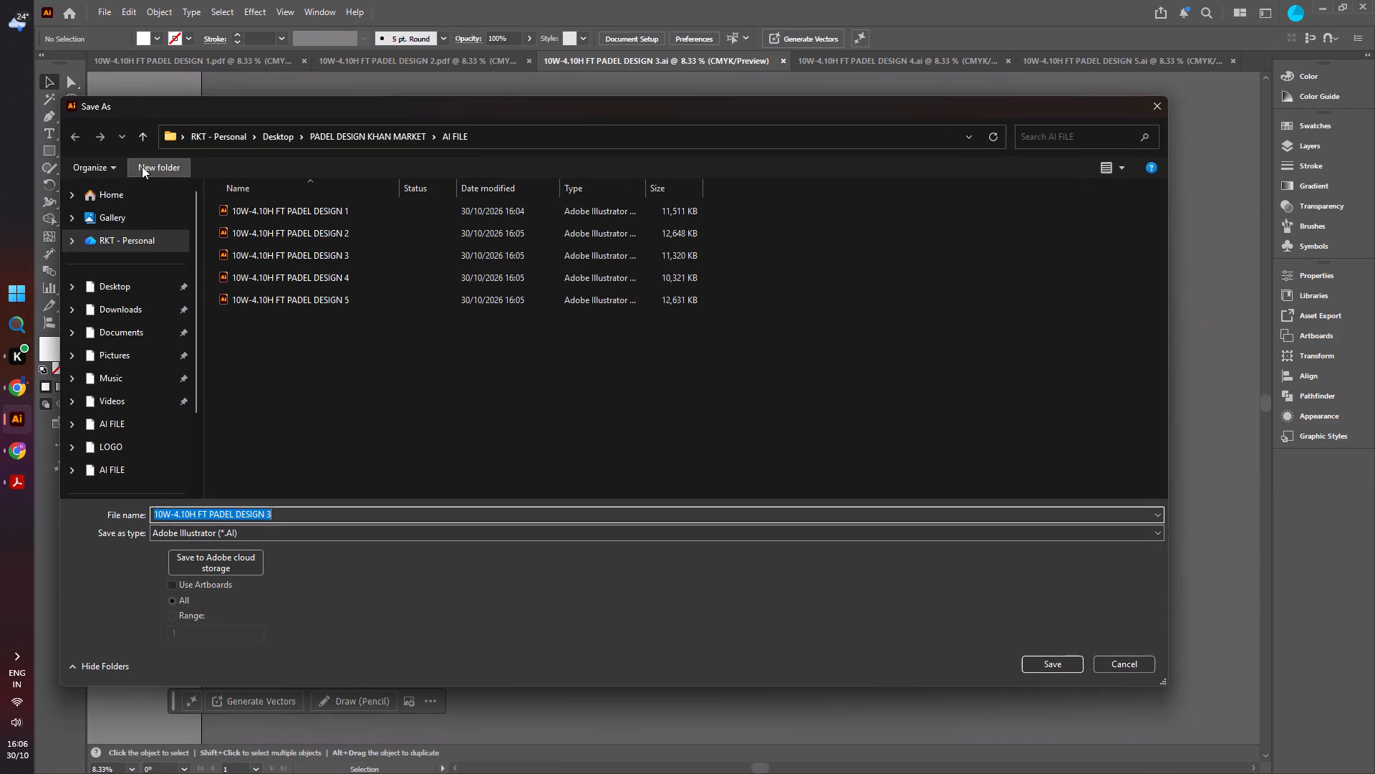
click(153, 288)
double_click(264, 249)
double_click(274, 242)
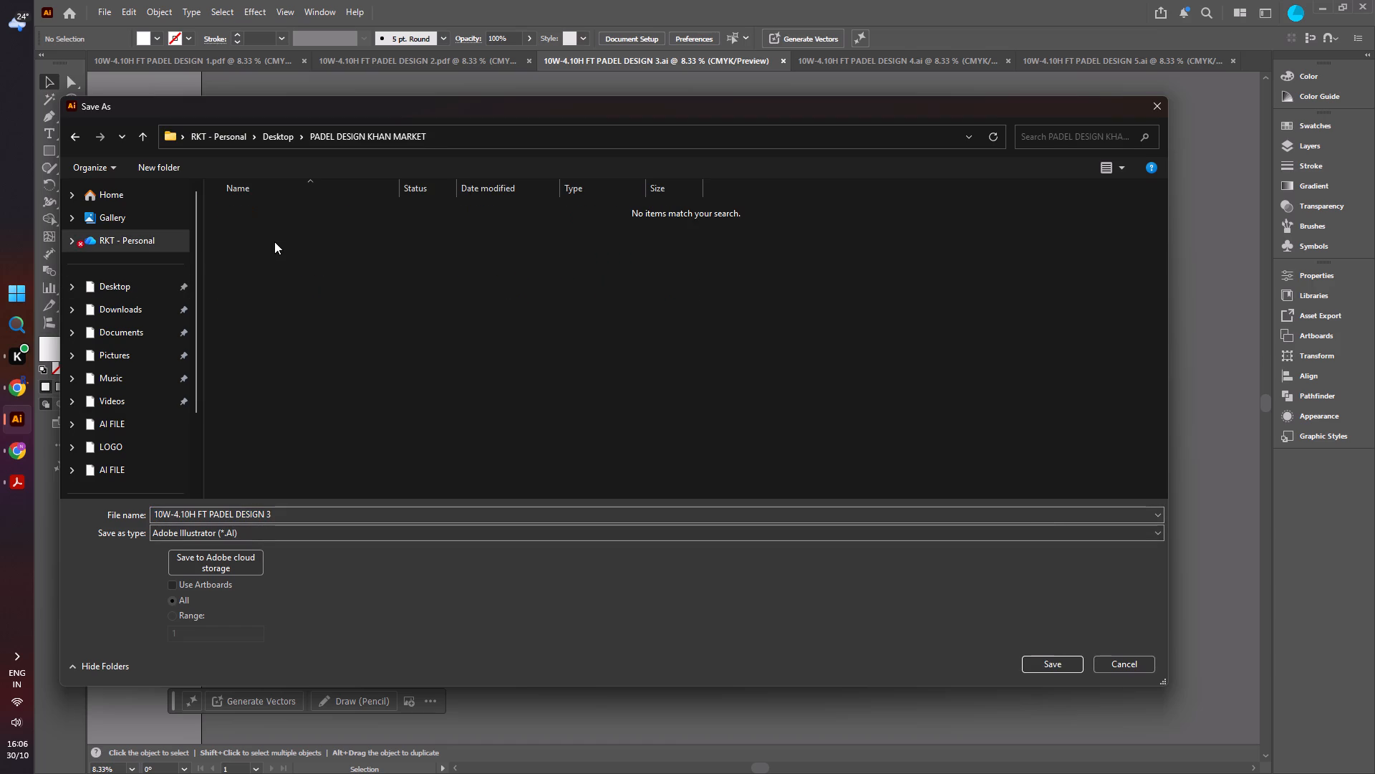
click(241, 530)
click(233, 558)
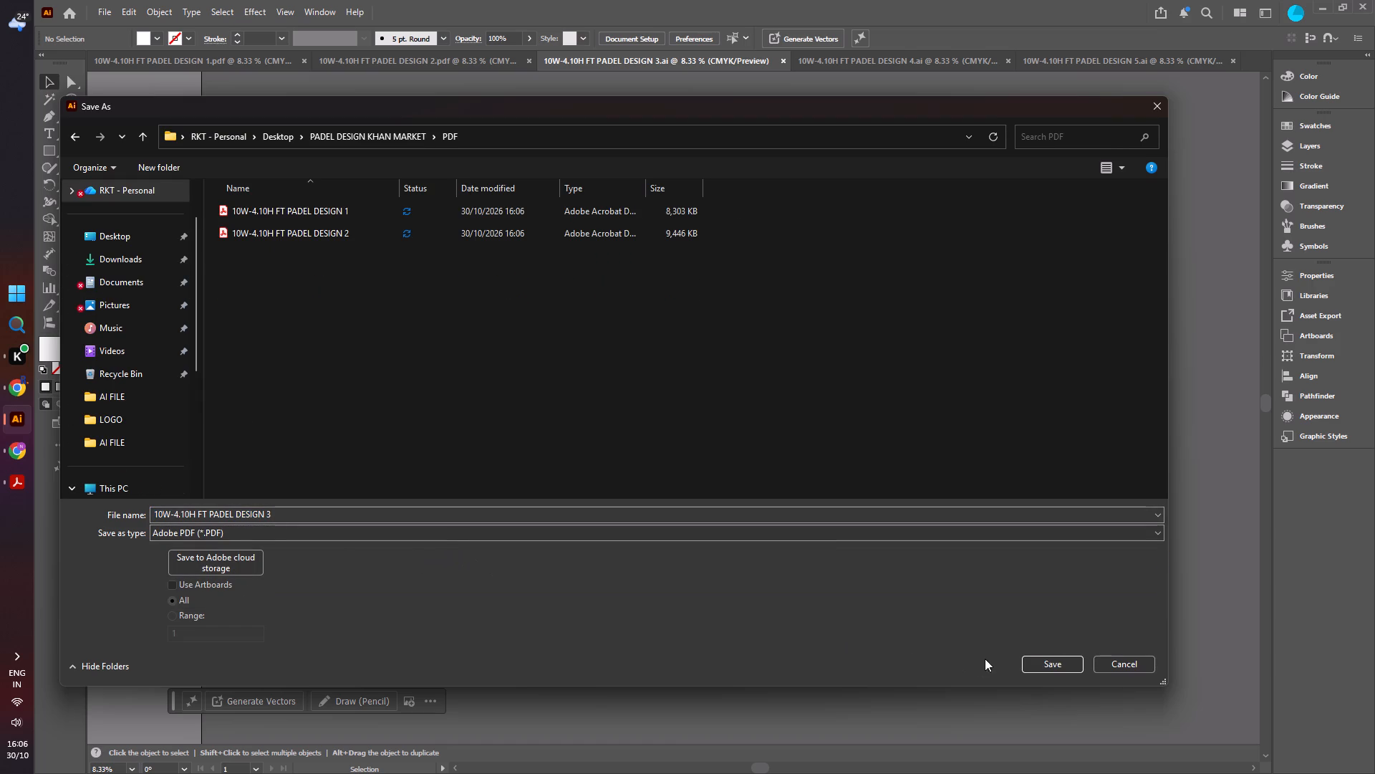
click(1060, 664)
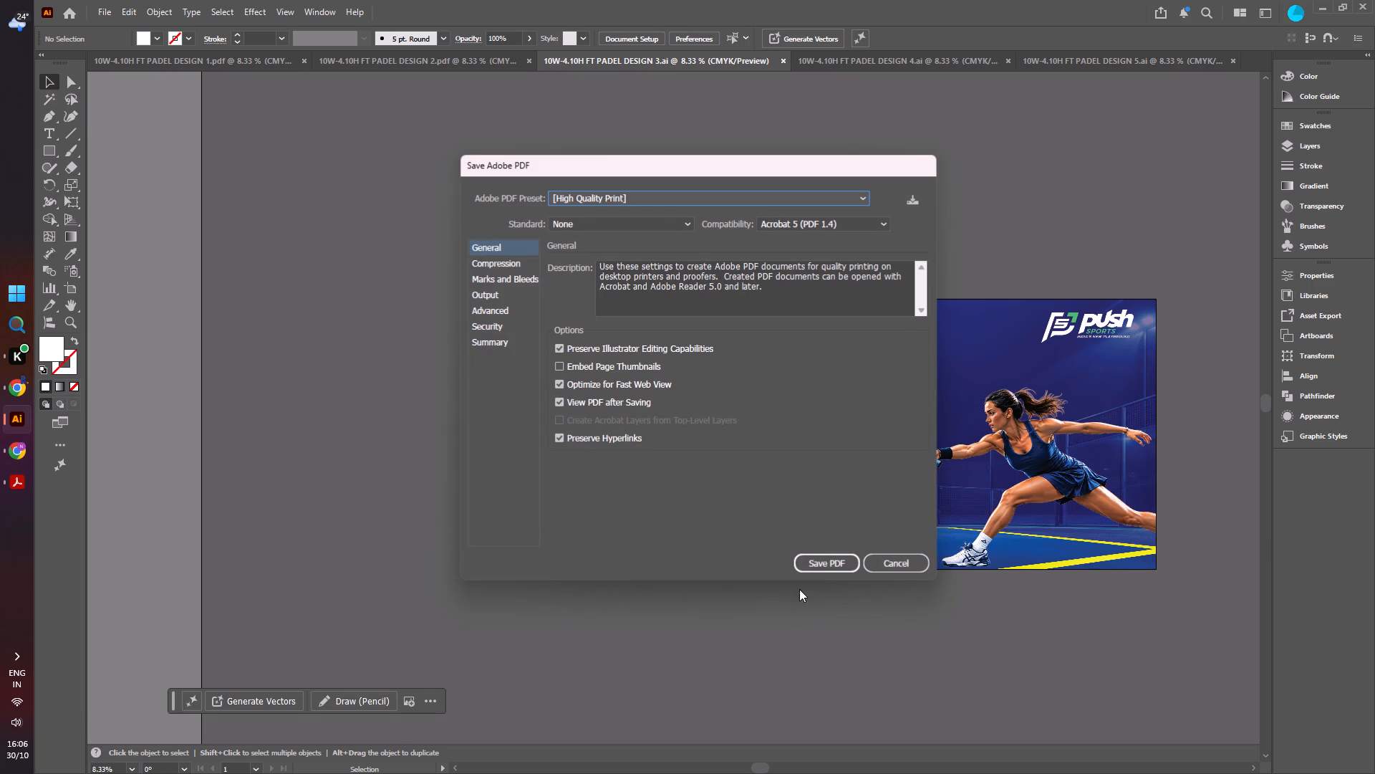
click(831, 570)
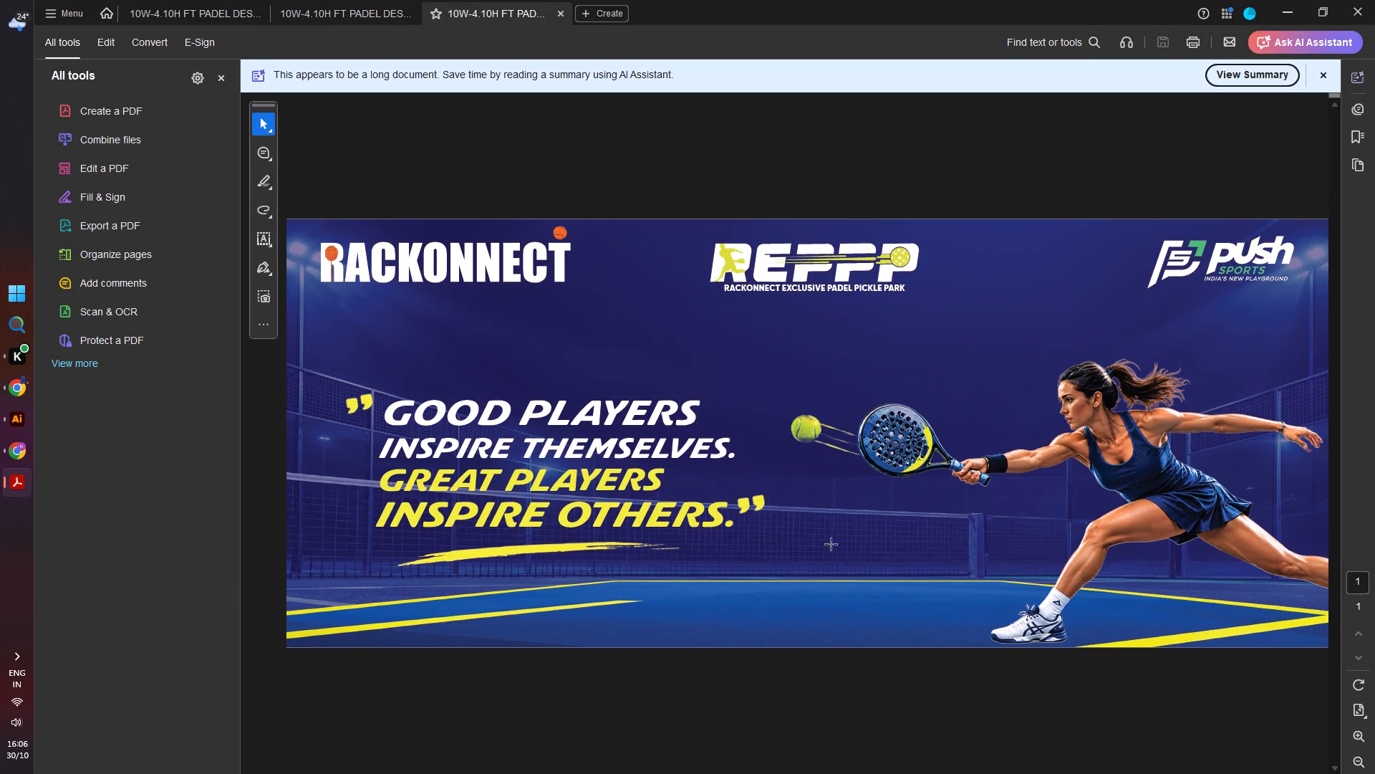
Back in Illustrator, save the SMALL COURT BIG DREAMS banner as Adobe PDF 10W-4.10H FT PADEL DESIGN 4 in the project's PDF folder.
click(8, 414)
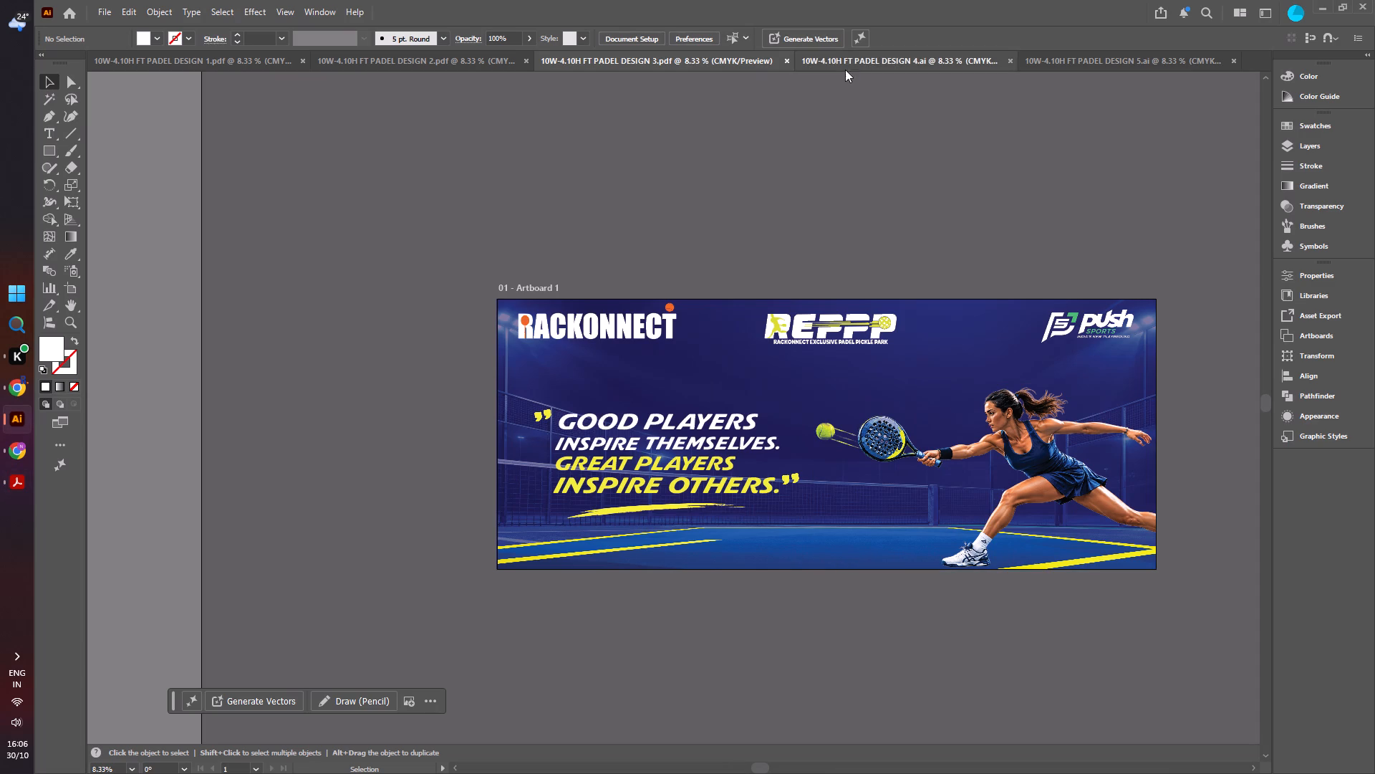
click(849, 59)
click(105, 16)
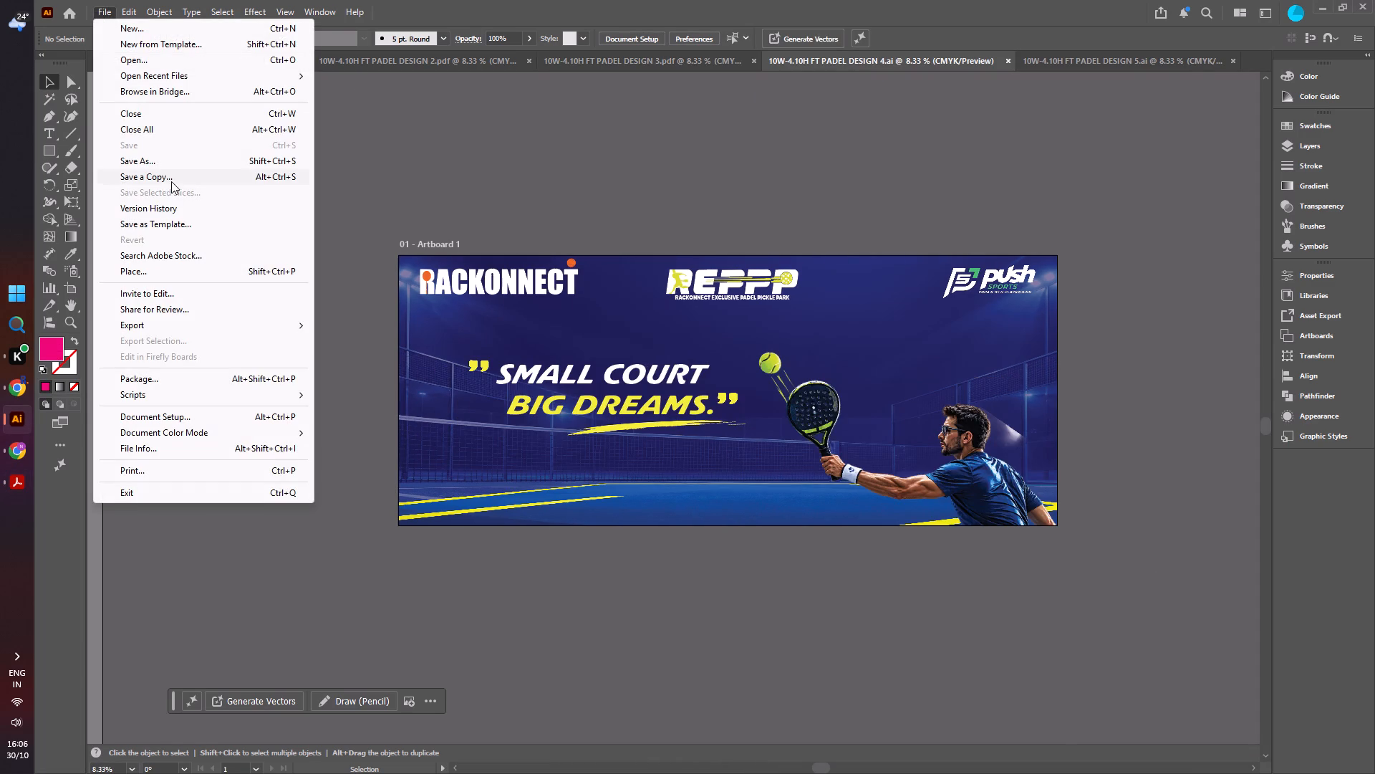
click(175, 168)
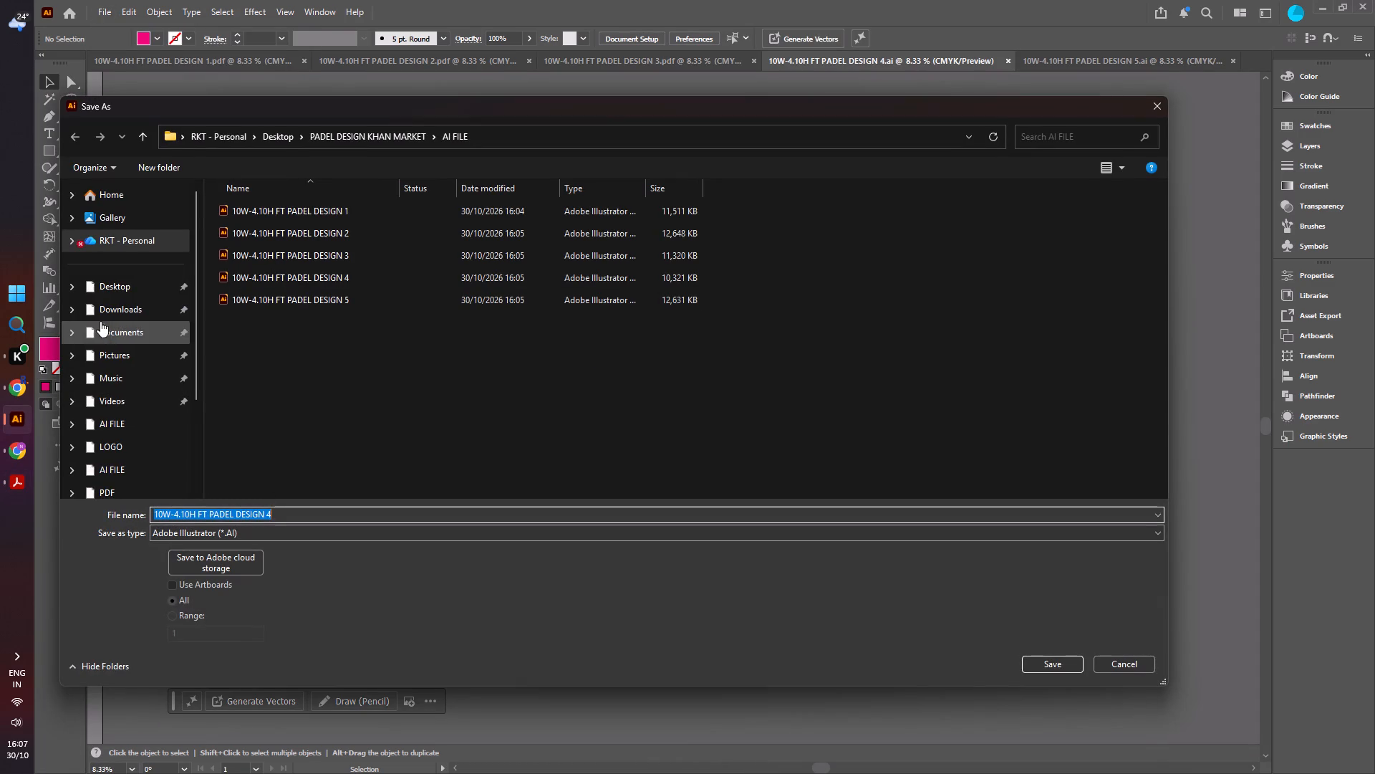
click(107, 287)
click(139, 241)
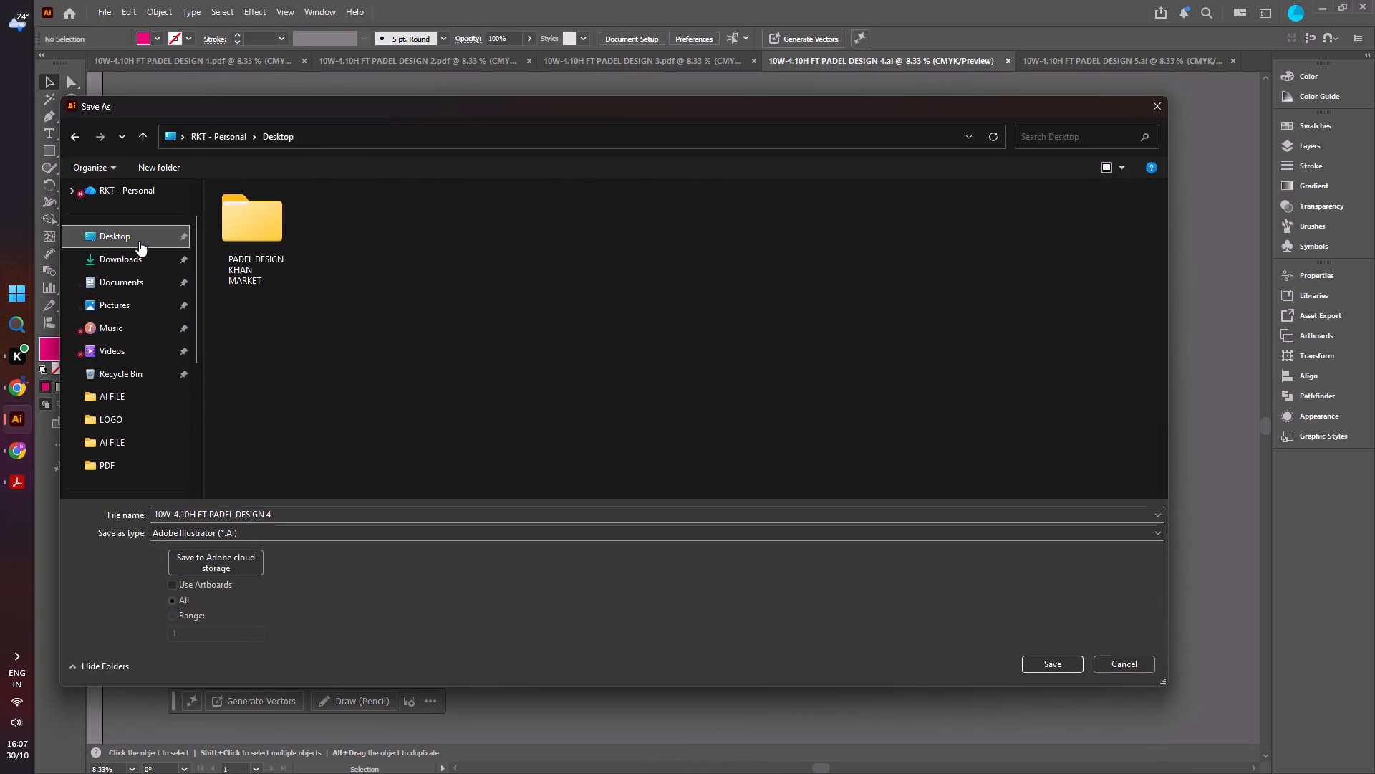
double_click(268, 241)
double_click(259, 236)
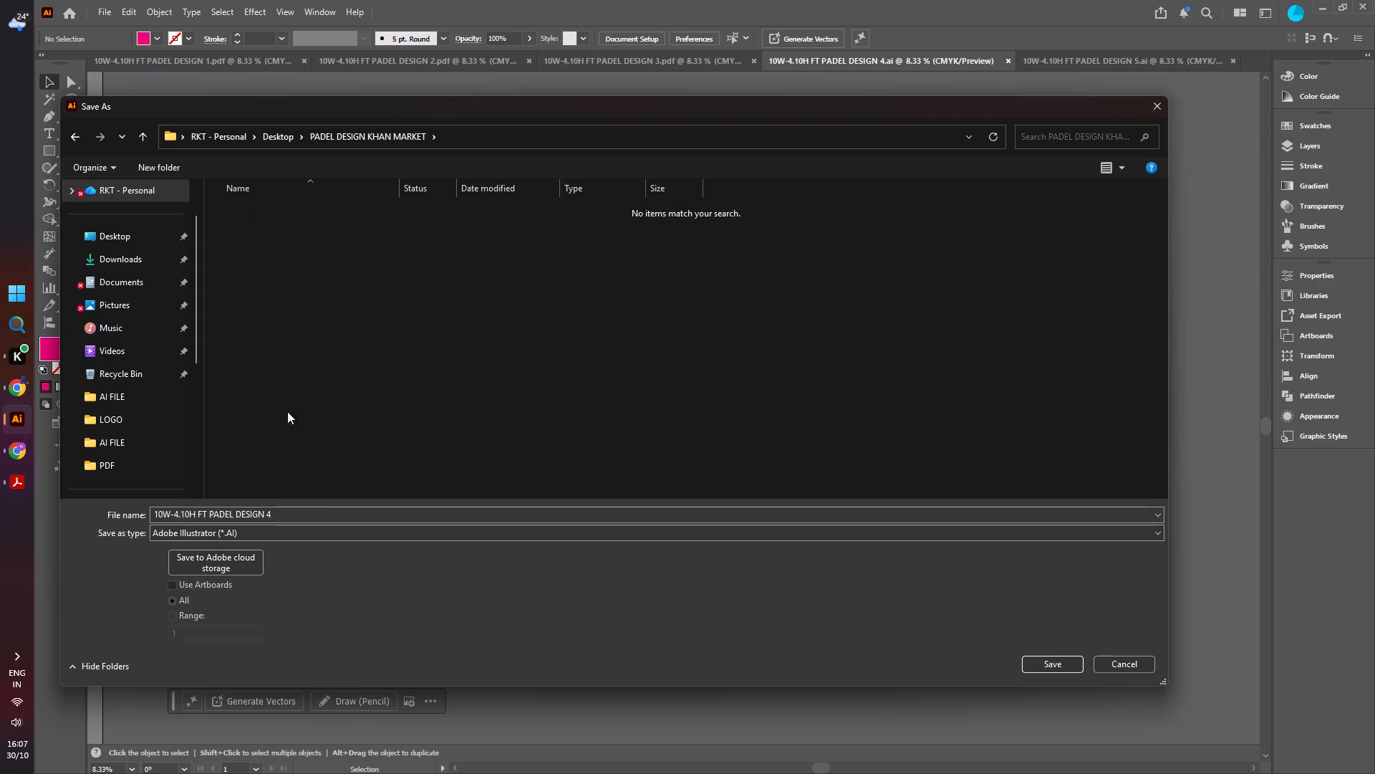
click(286, 536)
click(266, 558)
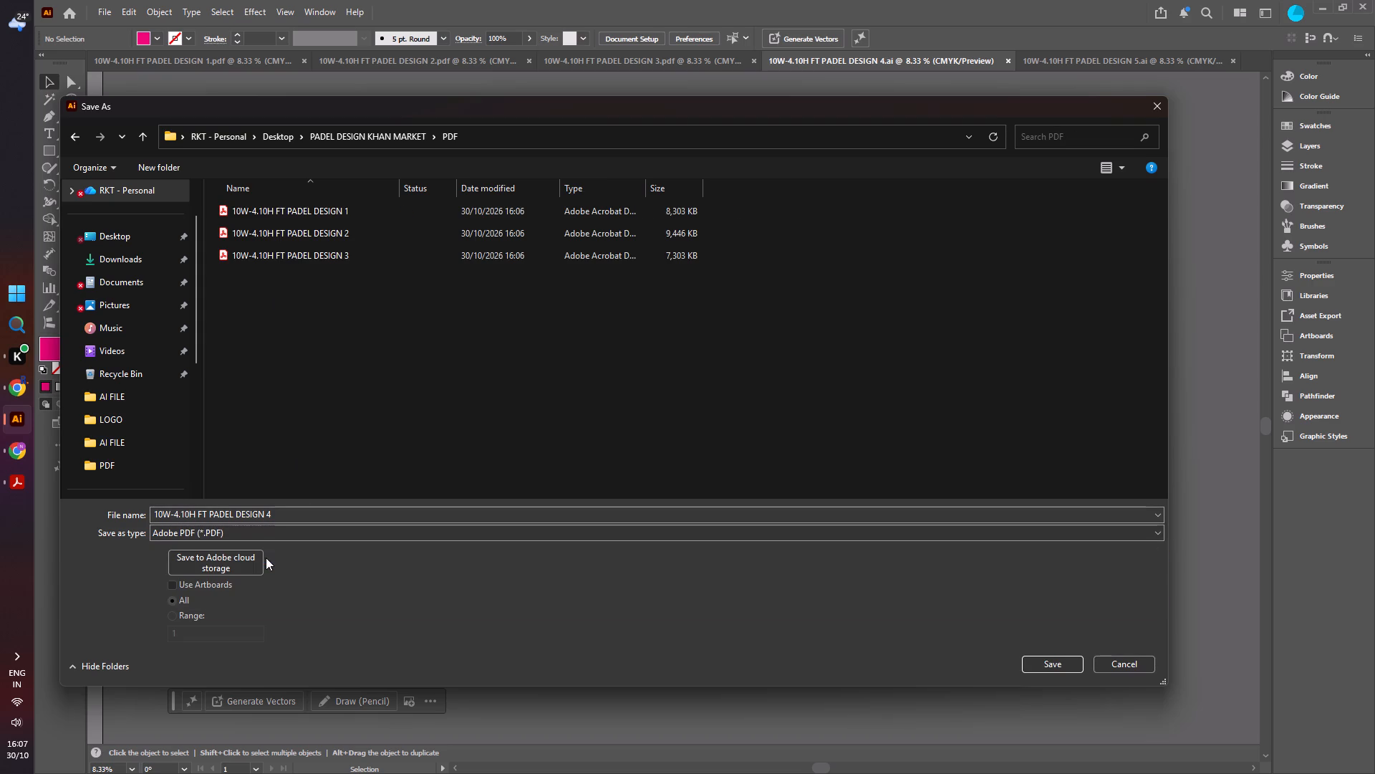
click(1053, 666)
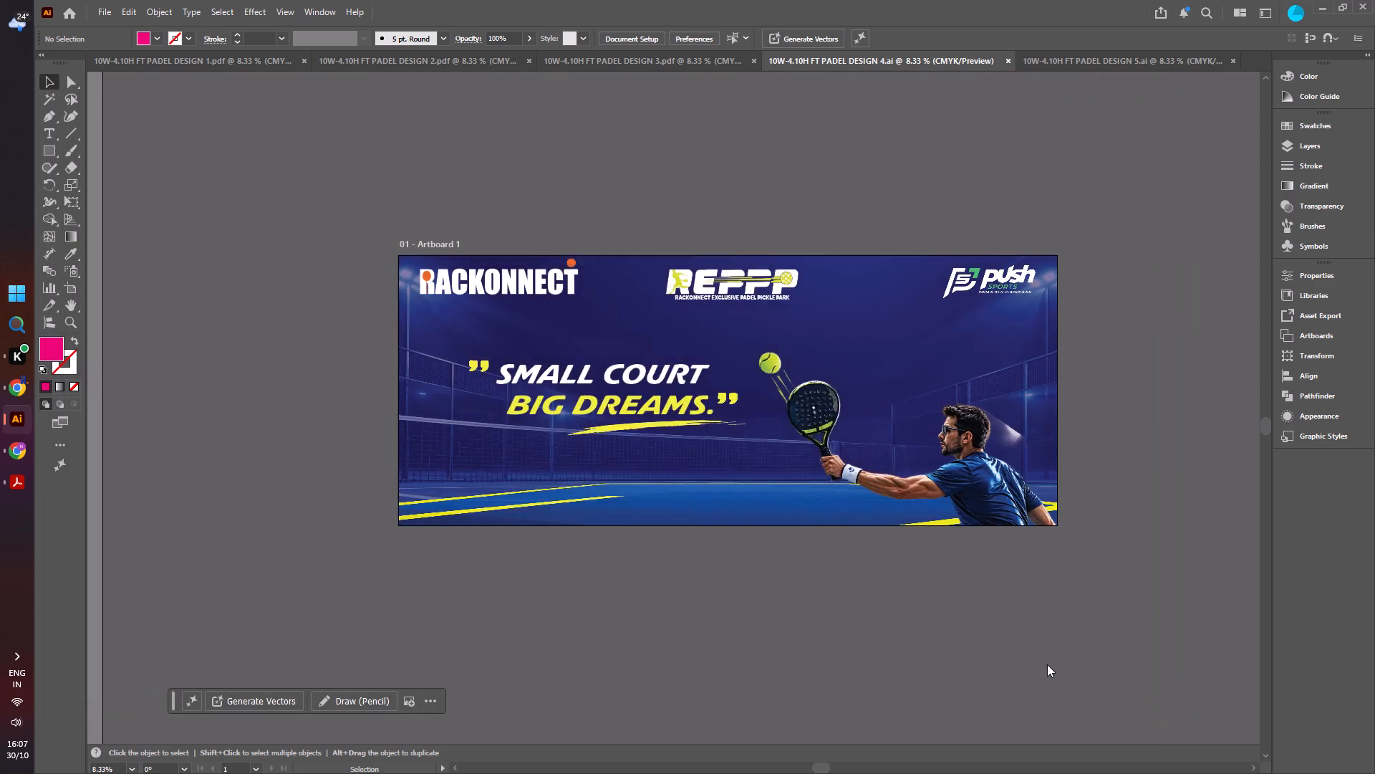
click(815, 558)
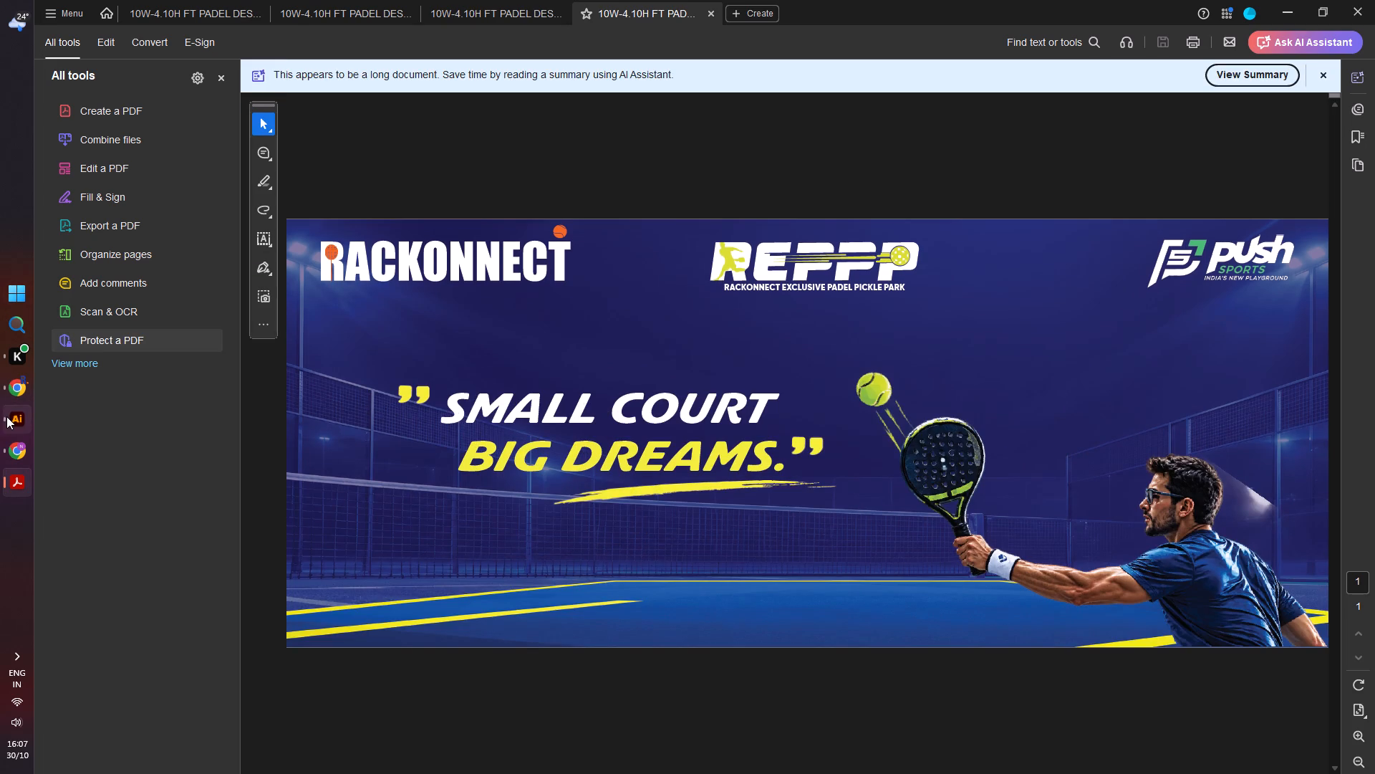
Return to Illustrator and save the PADEL CONNECTS PEOPLE banner as Adobe PDF 10W-4.10H FT PADEL DESIGN 5 in PDF, using High Quality Print.
click(6, 416)
click(1056, 58)
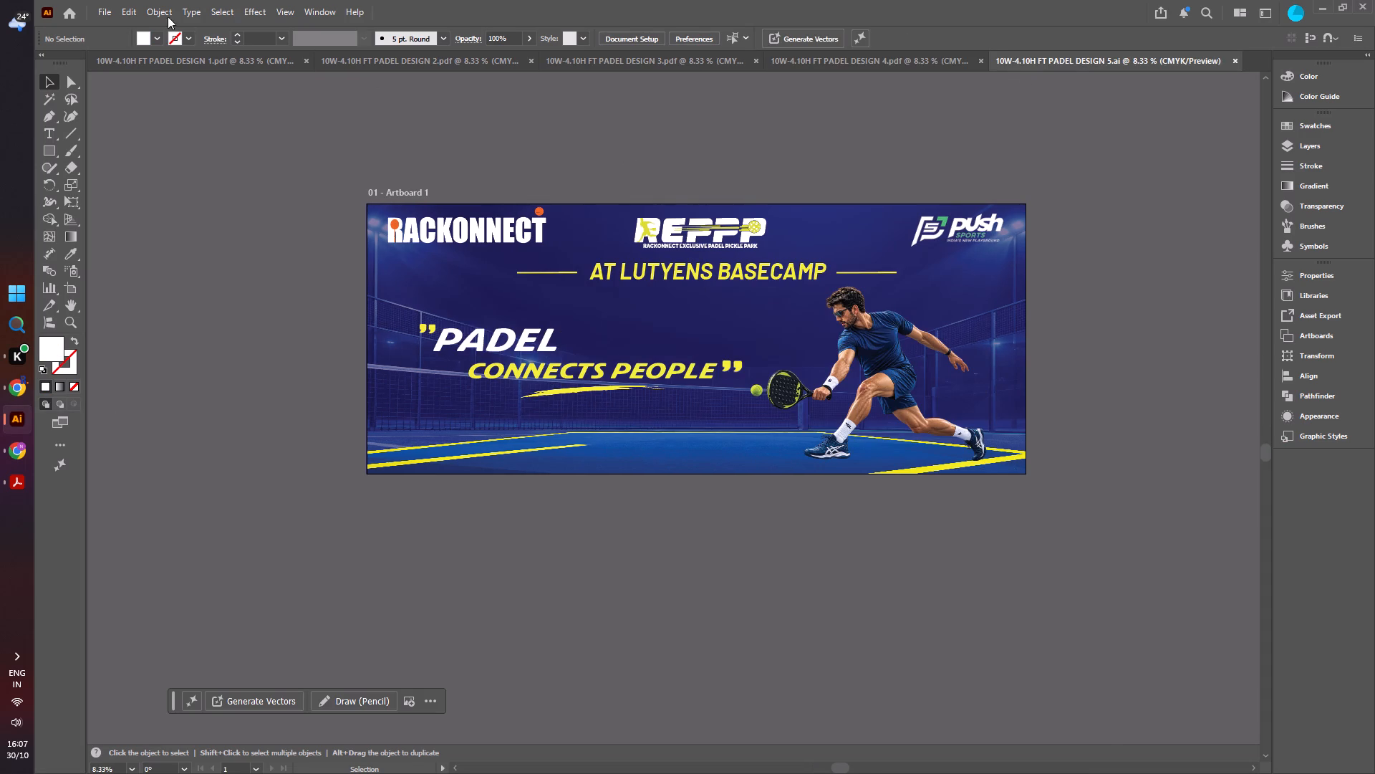
click(101, 11)
click(148, 162)
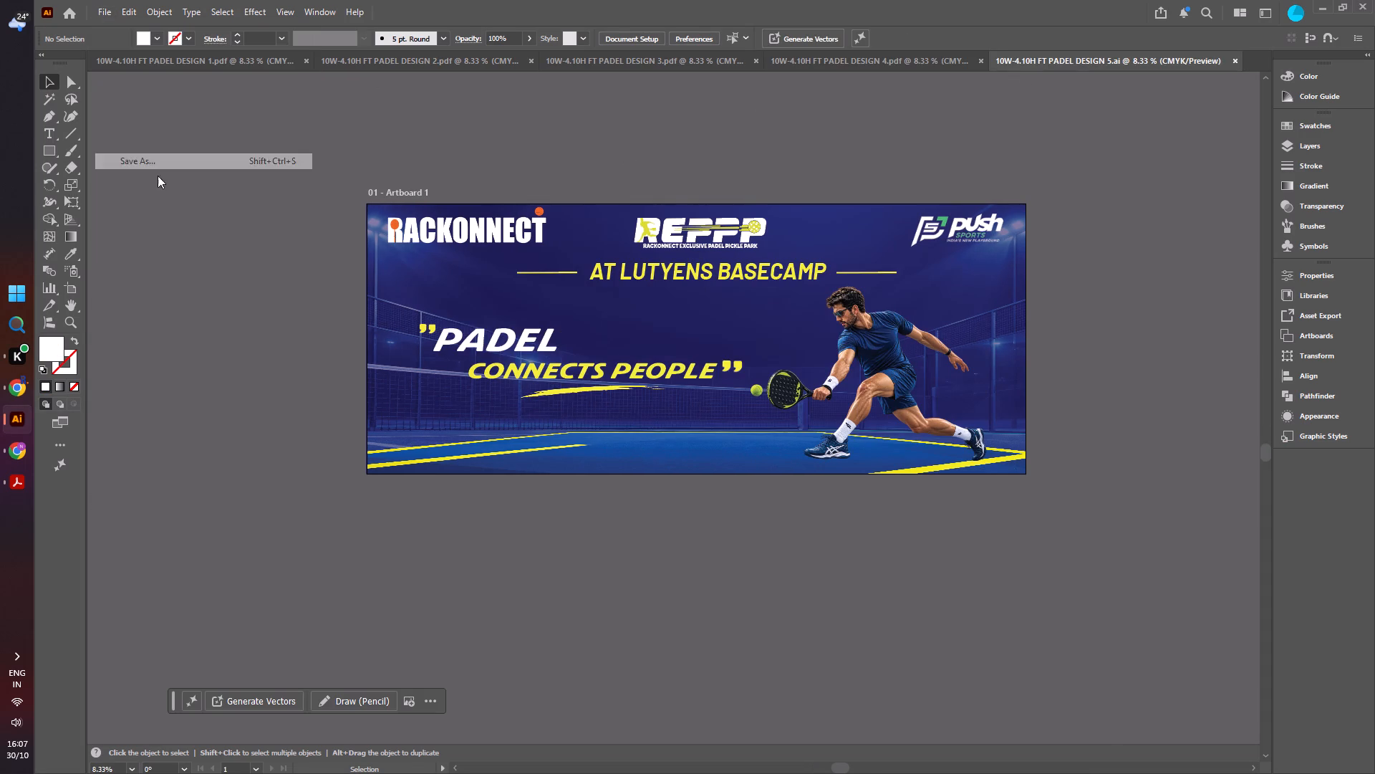
click(259, 532)
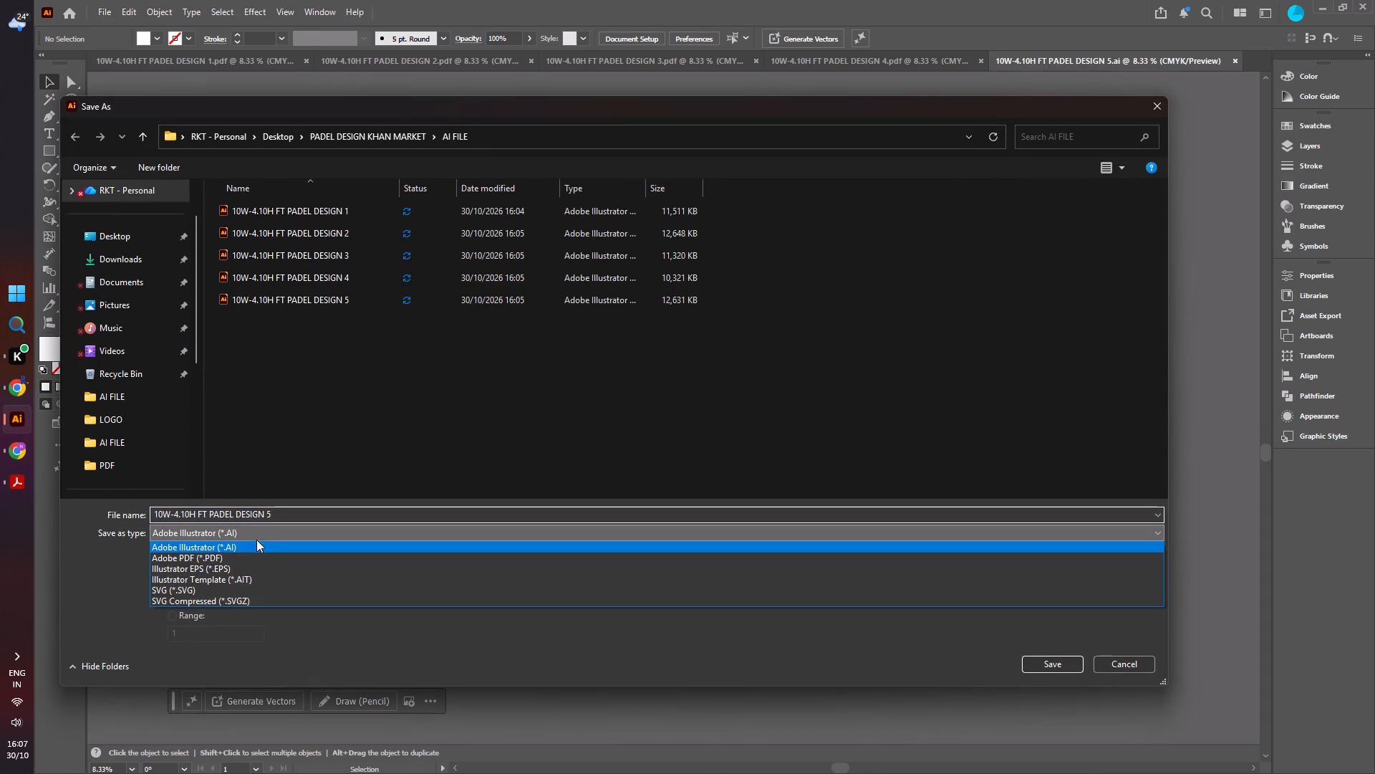
click(246, 555)
click(156, 233)
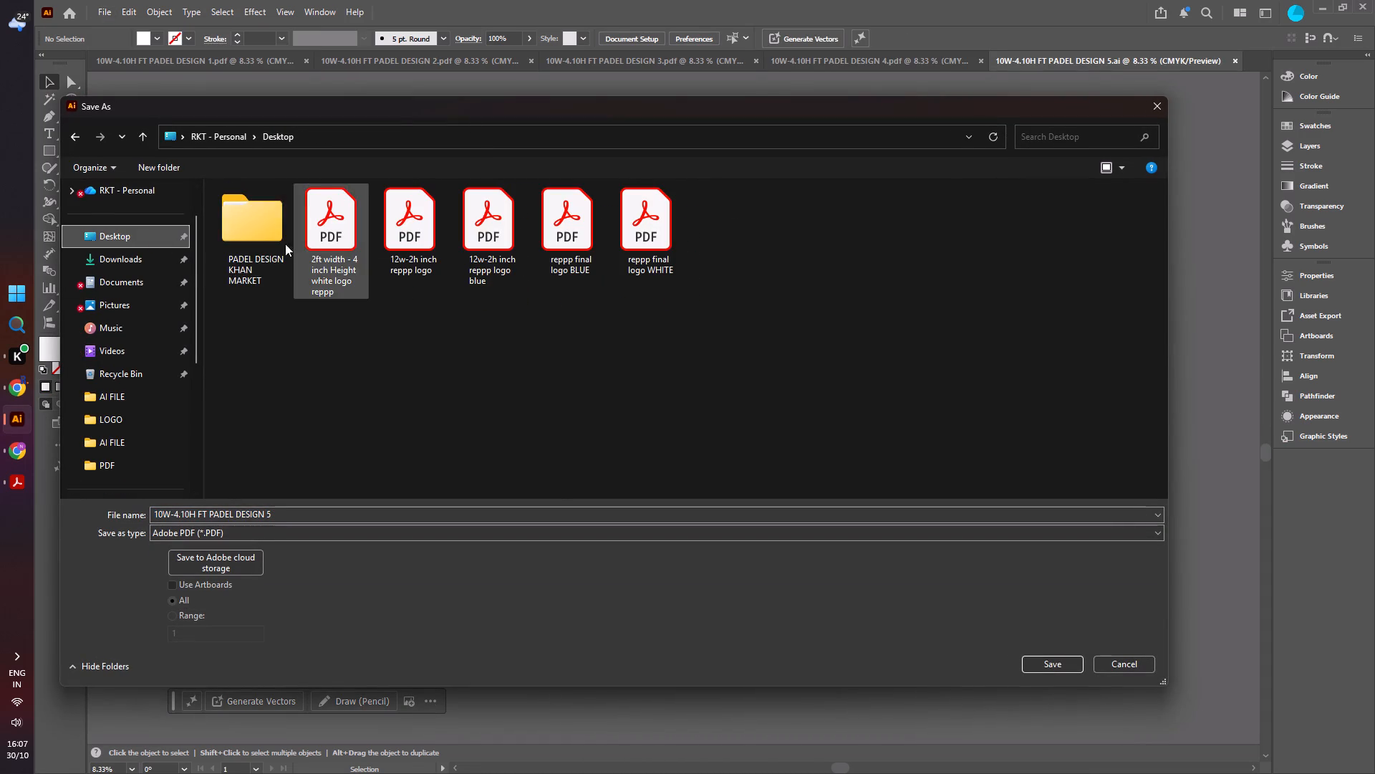
double_click(264, 243)
click(274, 234)
click(274, 234)
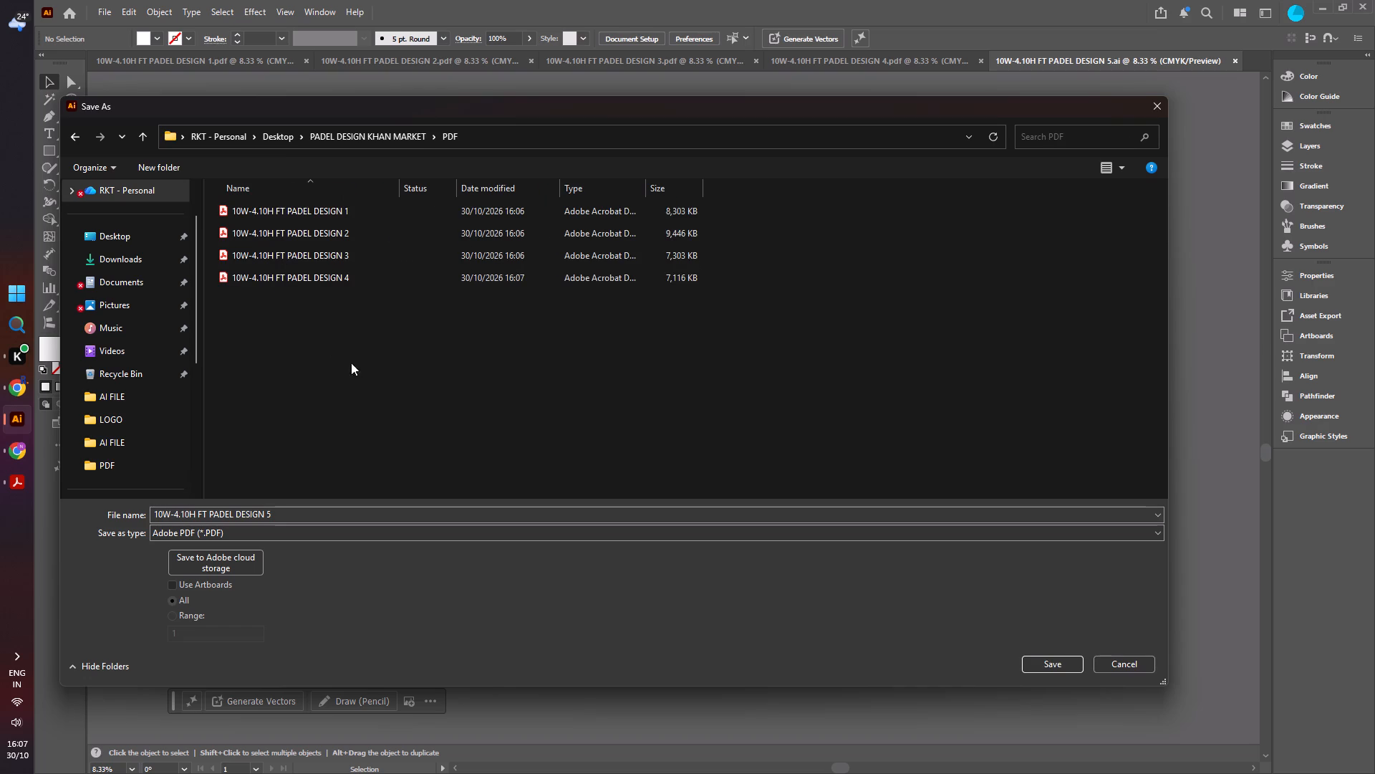
click(1044, 662)
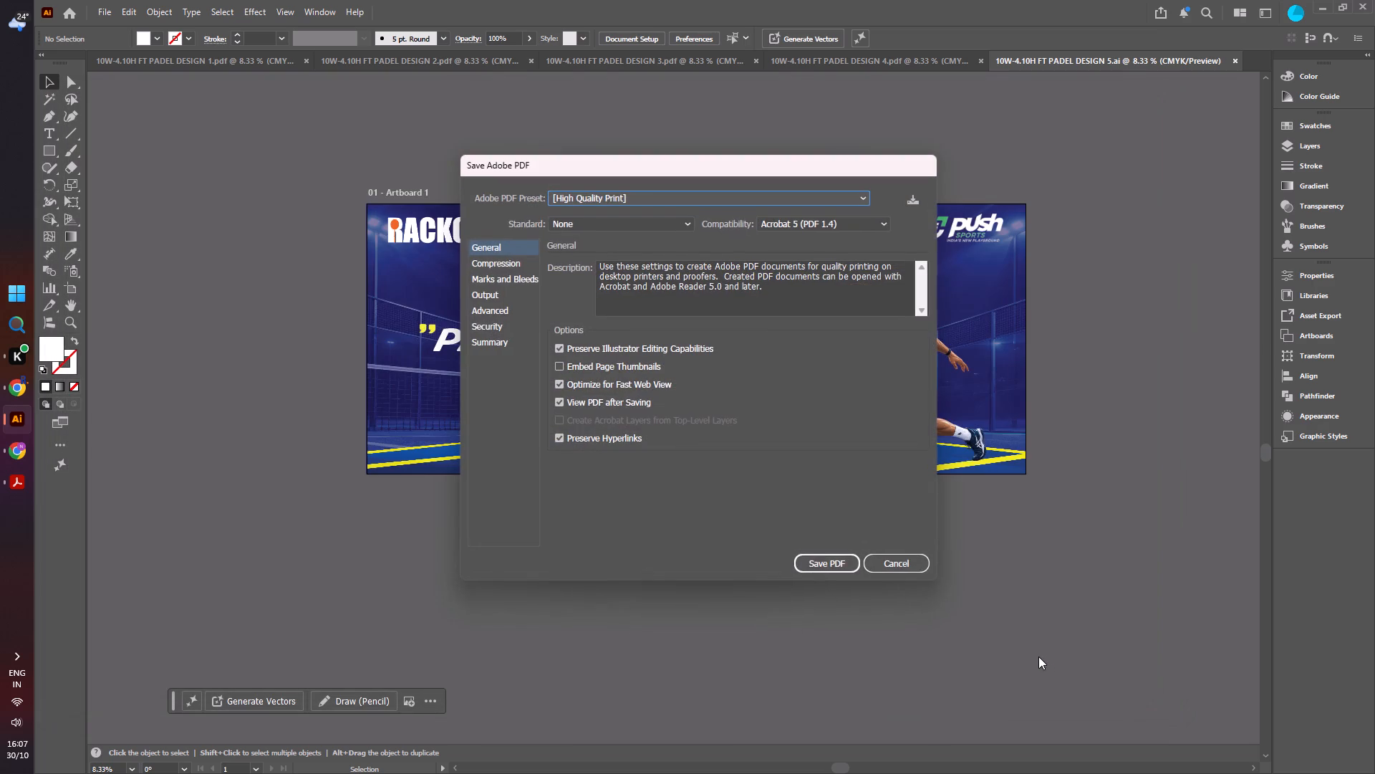
click(831, 561)
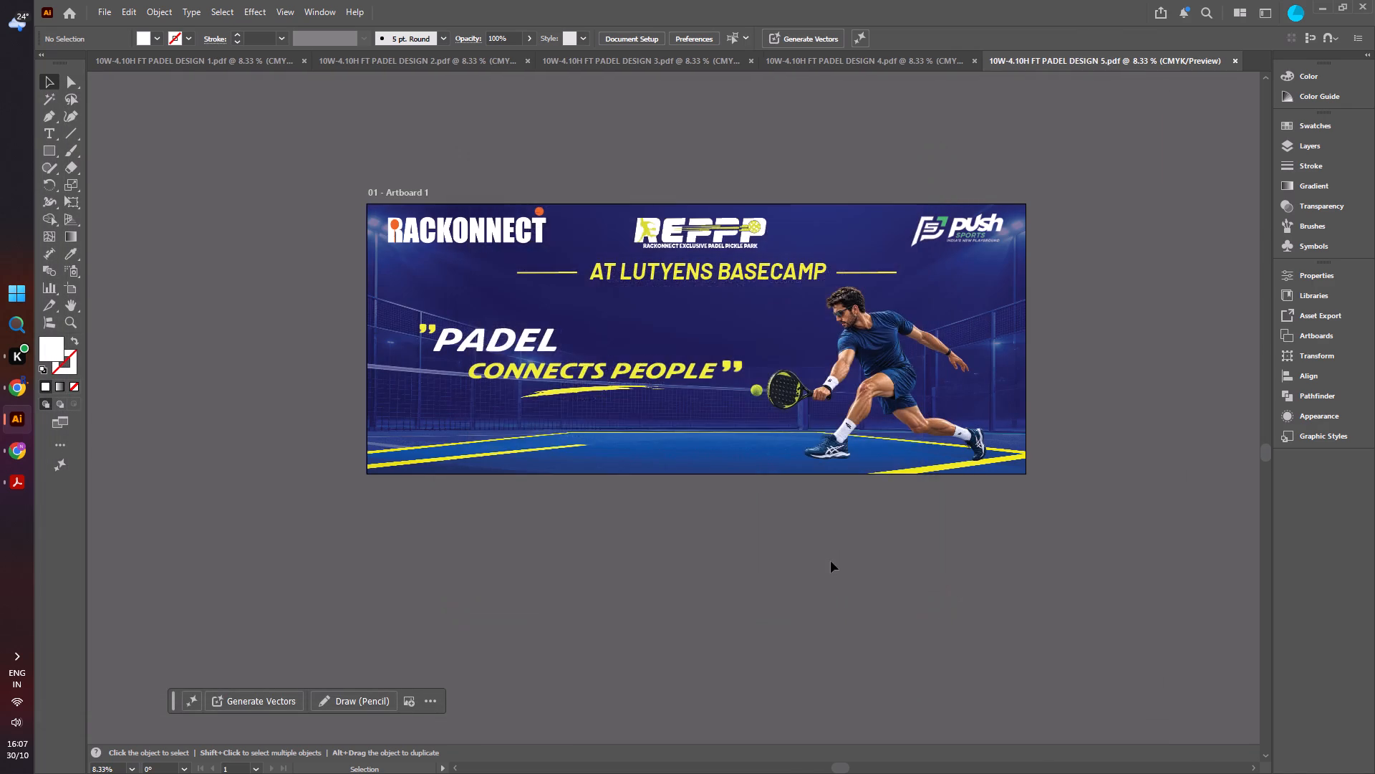
Close Adobe Acrobat together with all the open padel design PDF previews.
click(1358, 6)
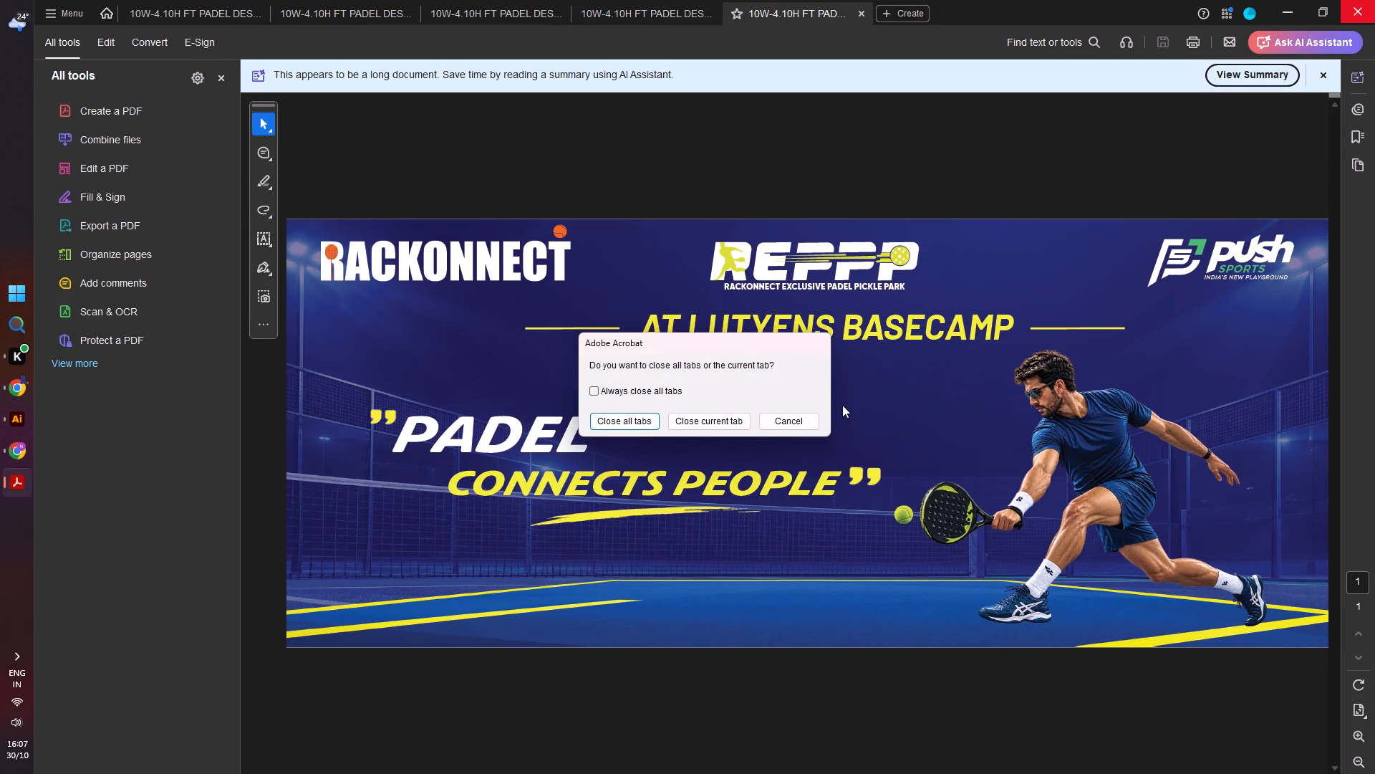
click(643, 419)
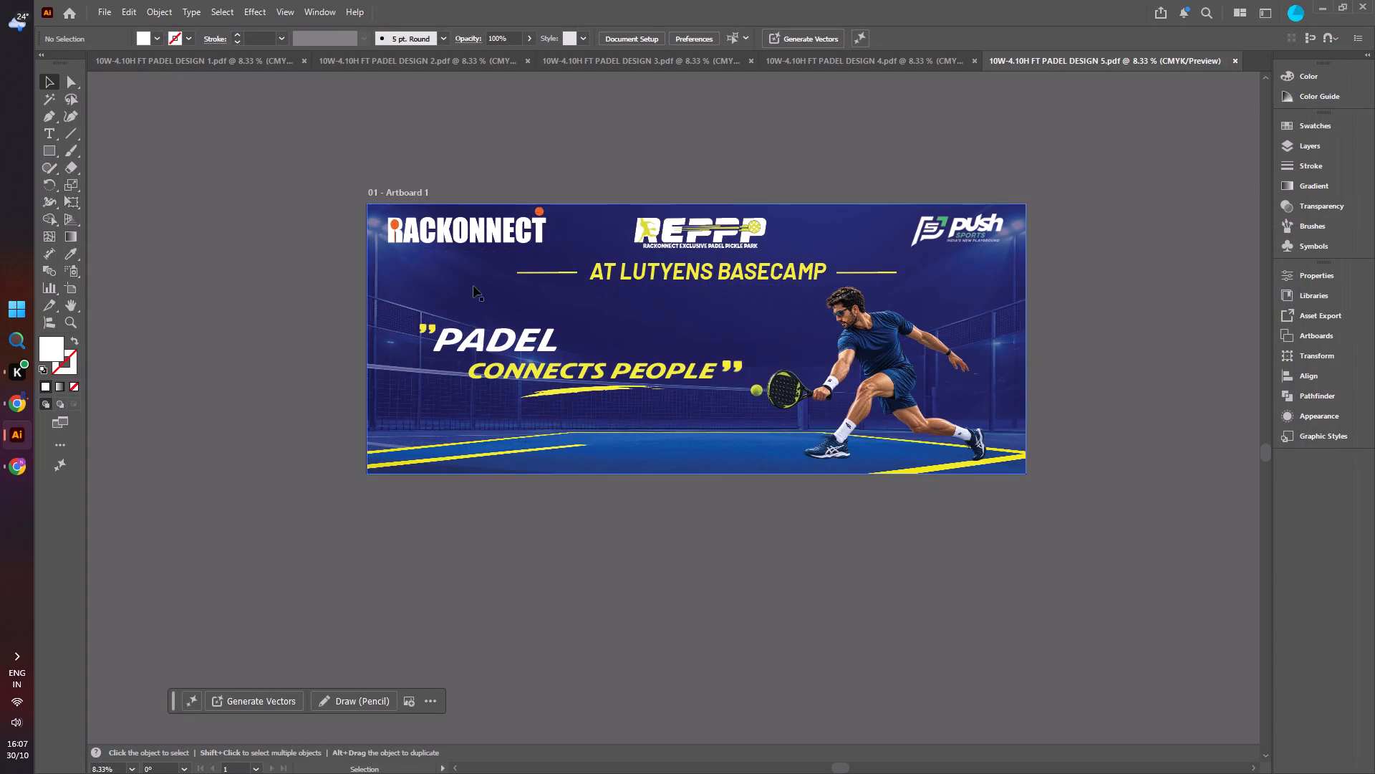
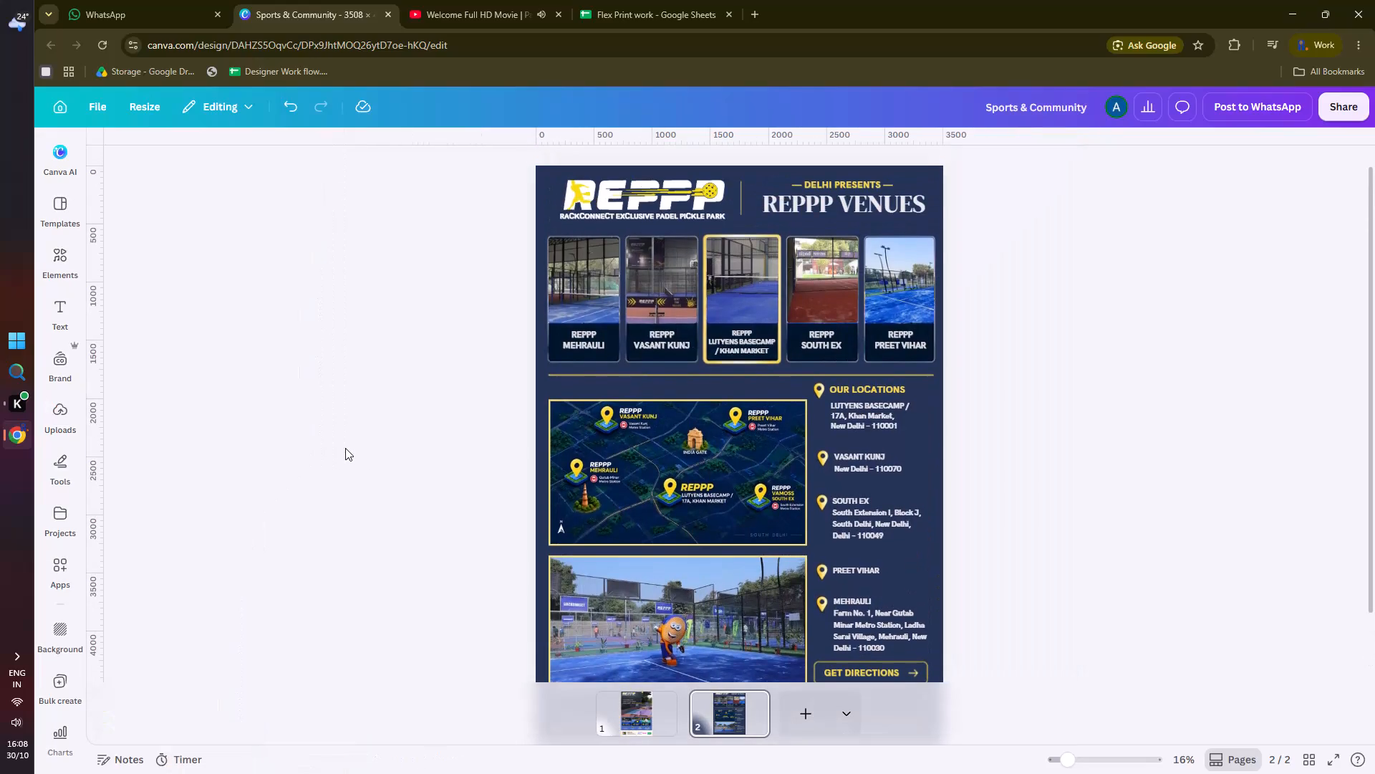
In Canva's Sports & Community design, review the REPPP Venues page and the Lutyens Basecamp Khan Market page.
scroll(345, 448, down, 1)
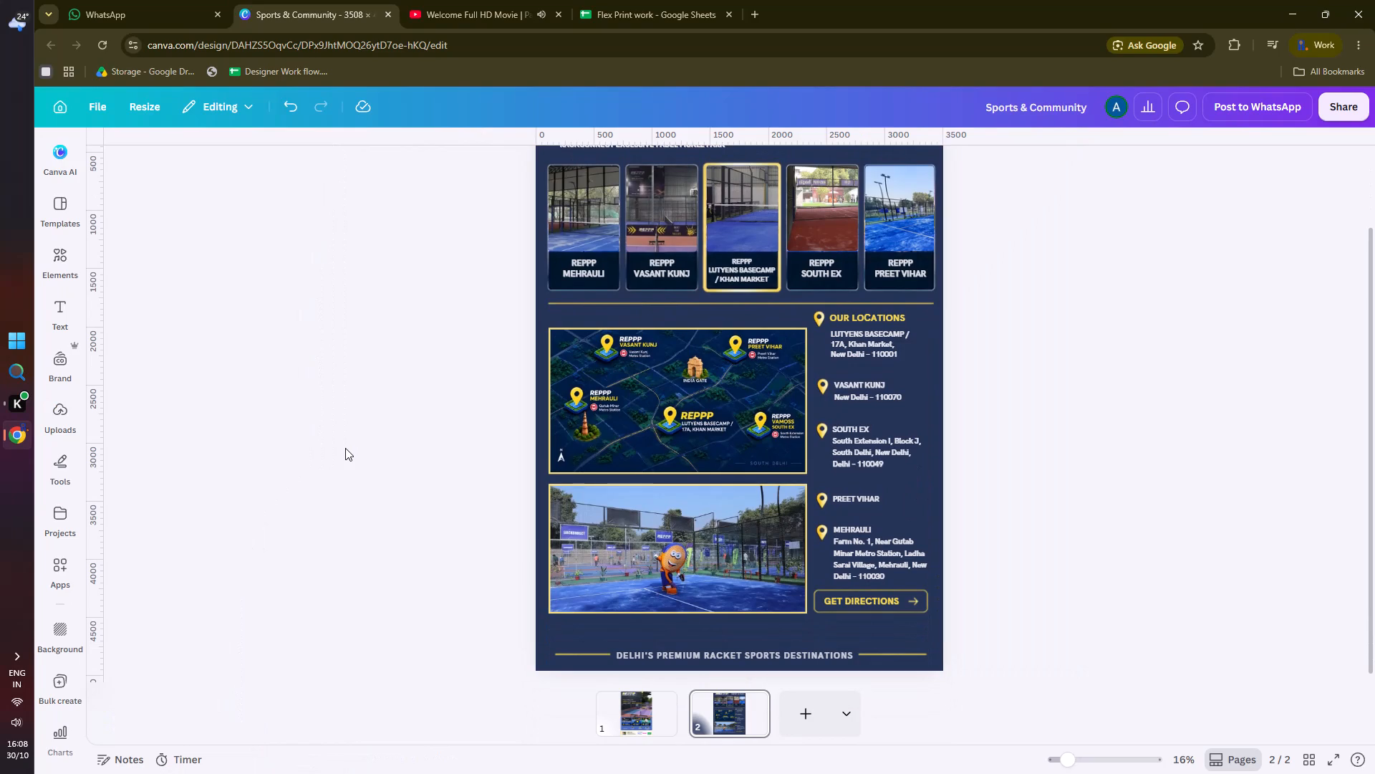
click(624, 709)
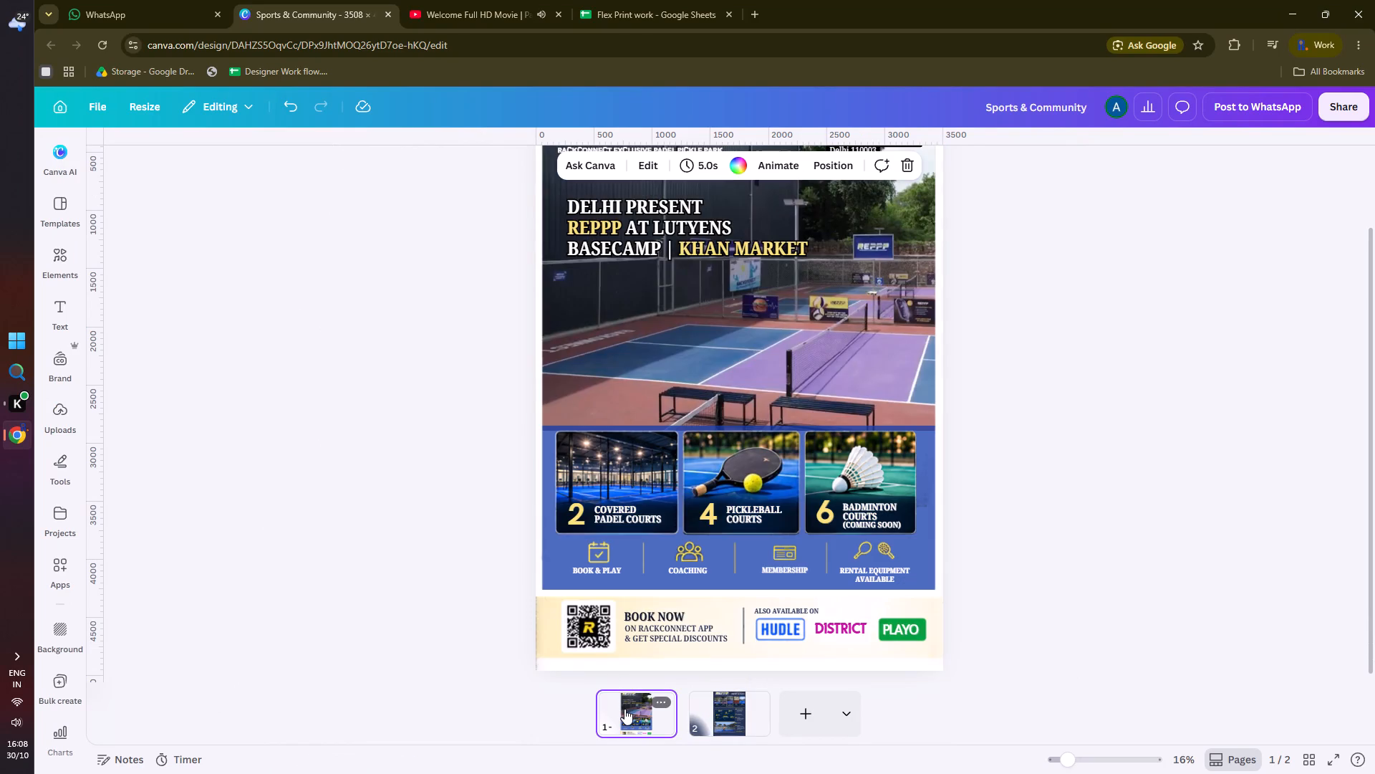
click(728, 732)
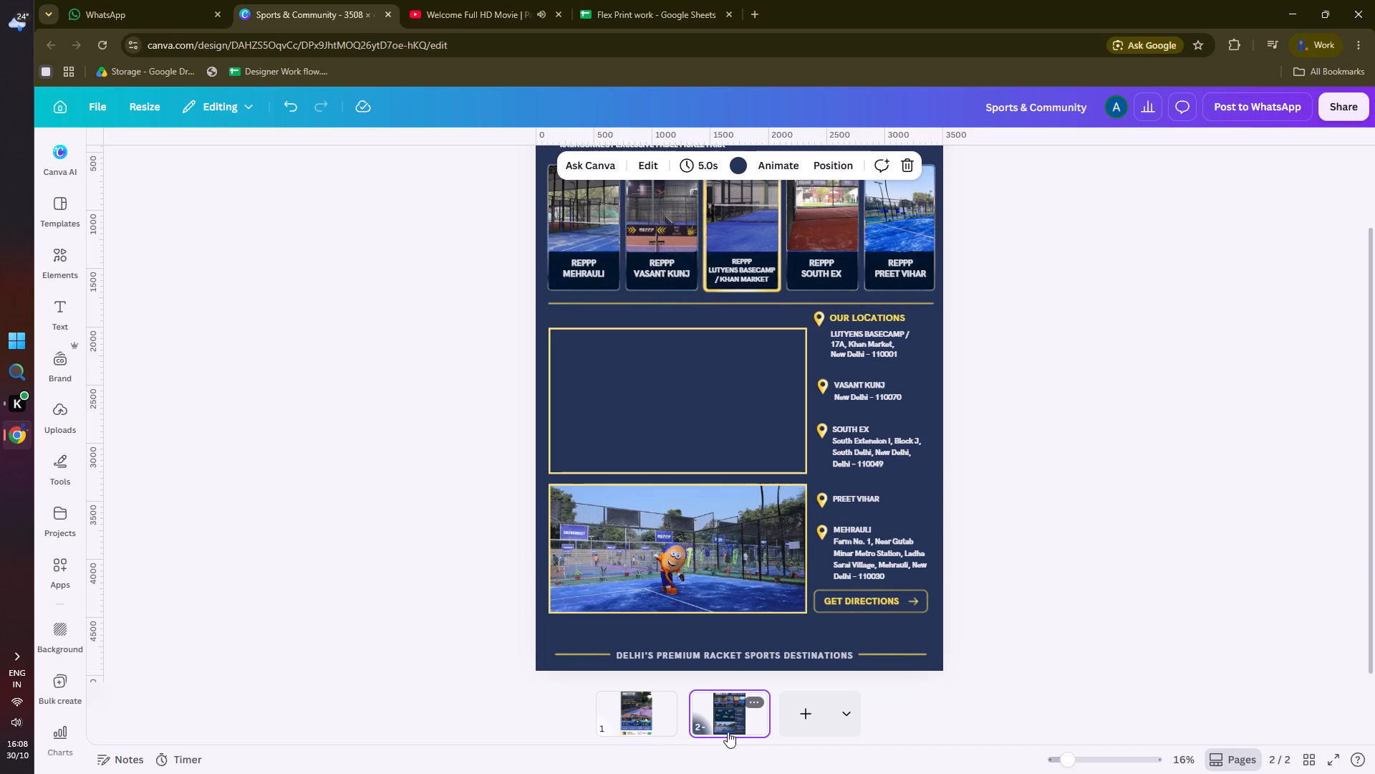
Undo the last four edits on page 2 of the Sports & Community design, stepping back the location pin changes.
click(1236, 601)
key(ctrl+z)
key(ctrl+z)
key(ctrl+z)
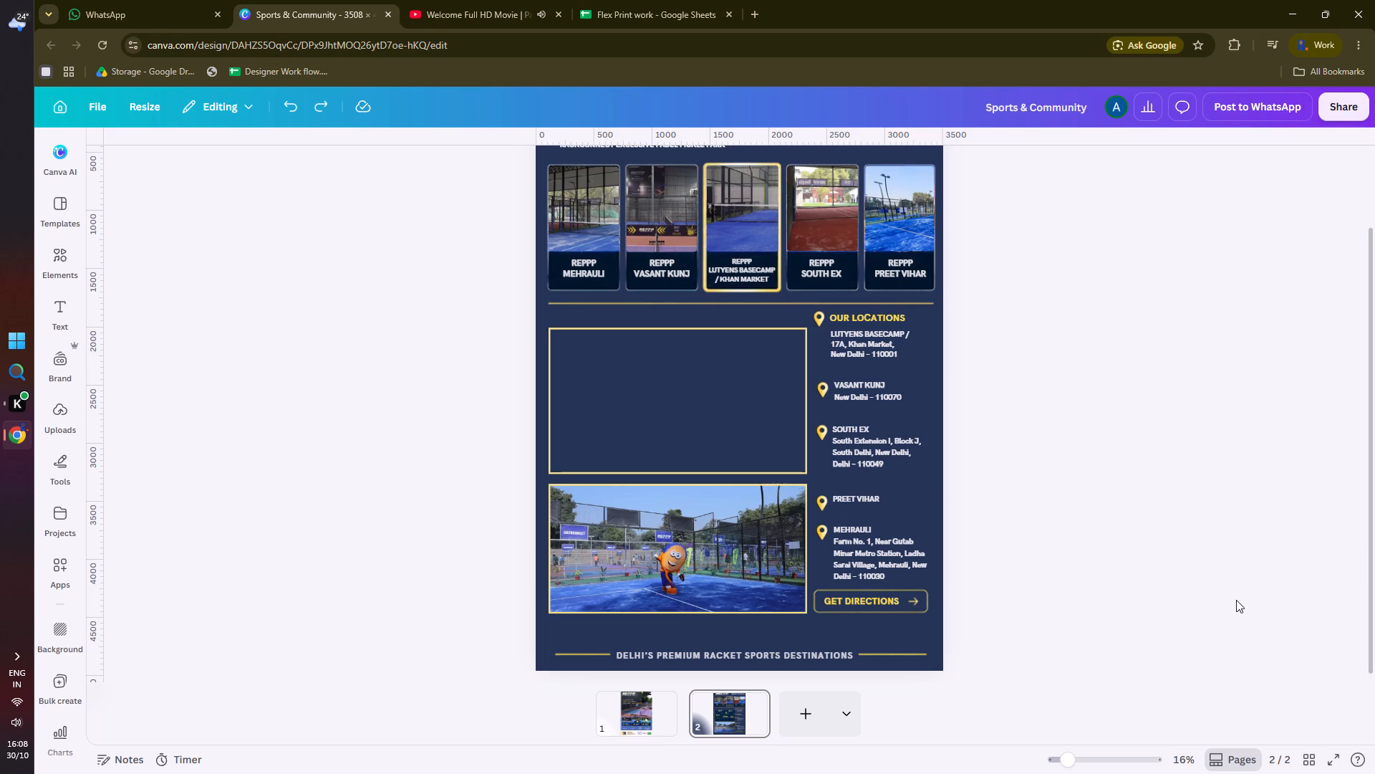
key(ctrl+z)
Inspect the blank image above the mascot court photo on page 2 in crop mode, leaving its crop as it is.
click(723, 419)
double_click(723, 419)
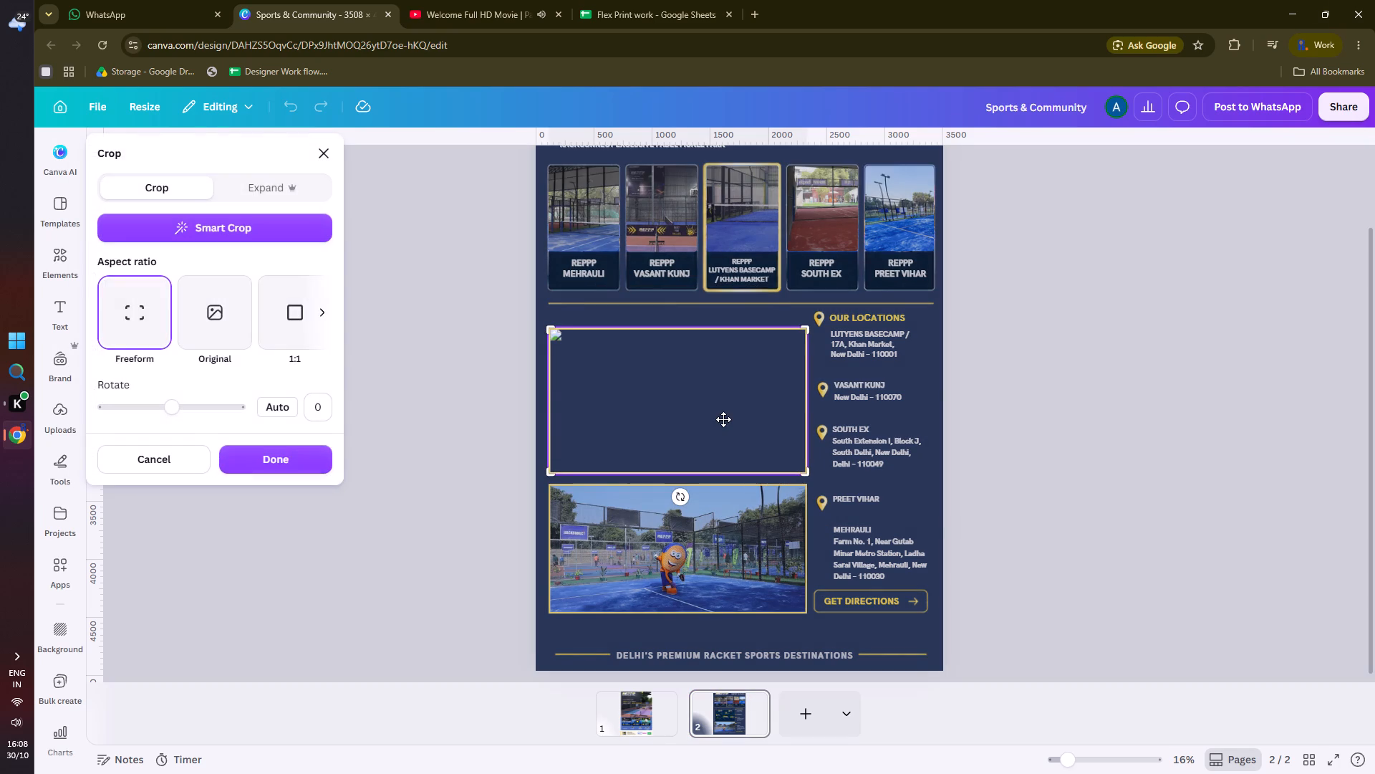
click(1088, 292)
click(1080, 294)
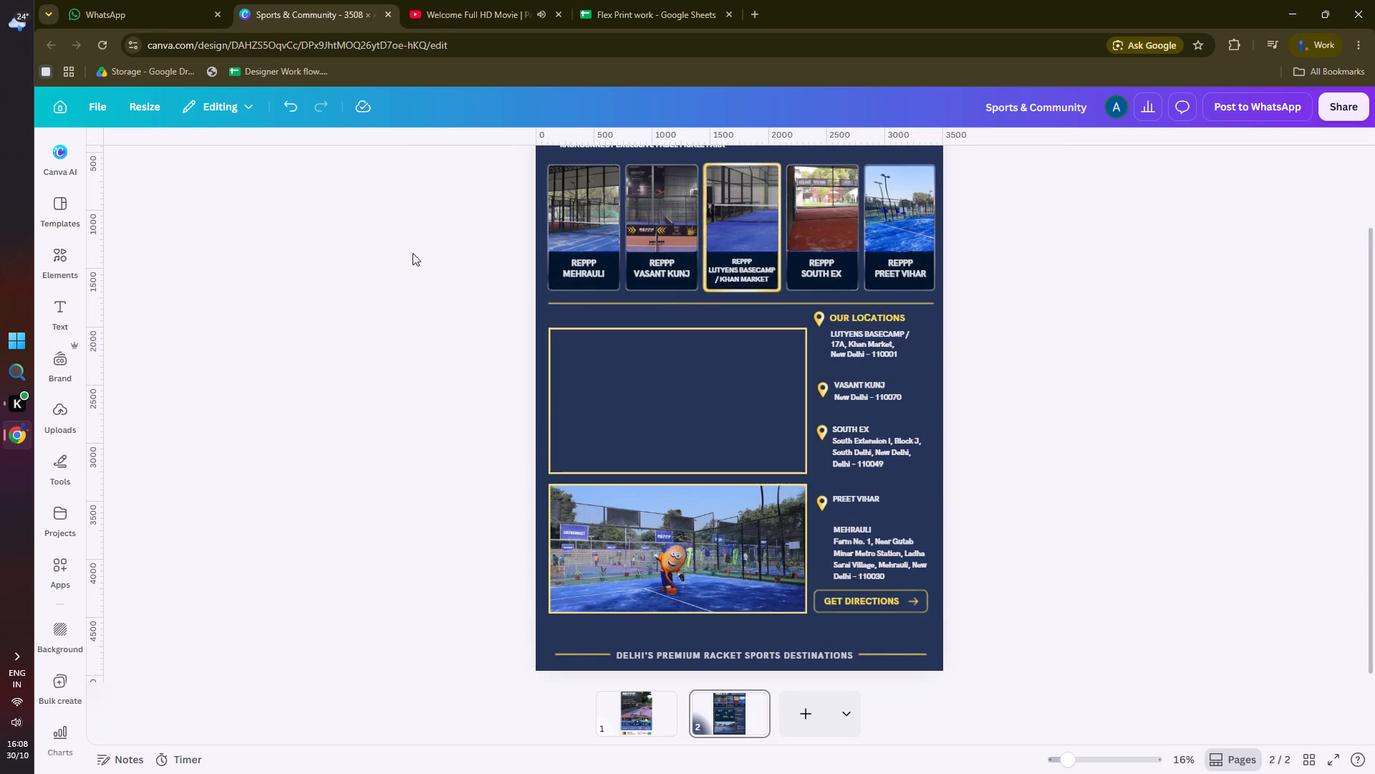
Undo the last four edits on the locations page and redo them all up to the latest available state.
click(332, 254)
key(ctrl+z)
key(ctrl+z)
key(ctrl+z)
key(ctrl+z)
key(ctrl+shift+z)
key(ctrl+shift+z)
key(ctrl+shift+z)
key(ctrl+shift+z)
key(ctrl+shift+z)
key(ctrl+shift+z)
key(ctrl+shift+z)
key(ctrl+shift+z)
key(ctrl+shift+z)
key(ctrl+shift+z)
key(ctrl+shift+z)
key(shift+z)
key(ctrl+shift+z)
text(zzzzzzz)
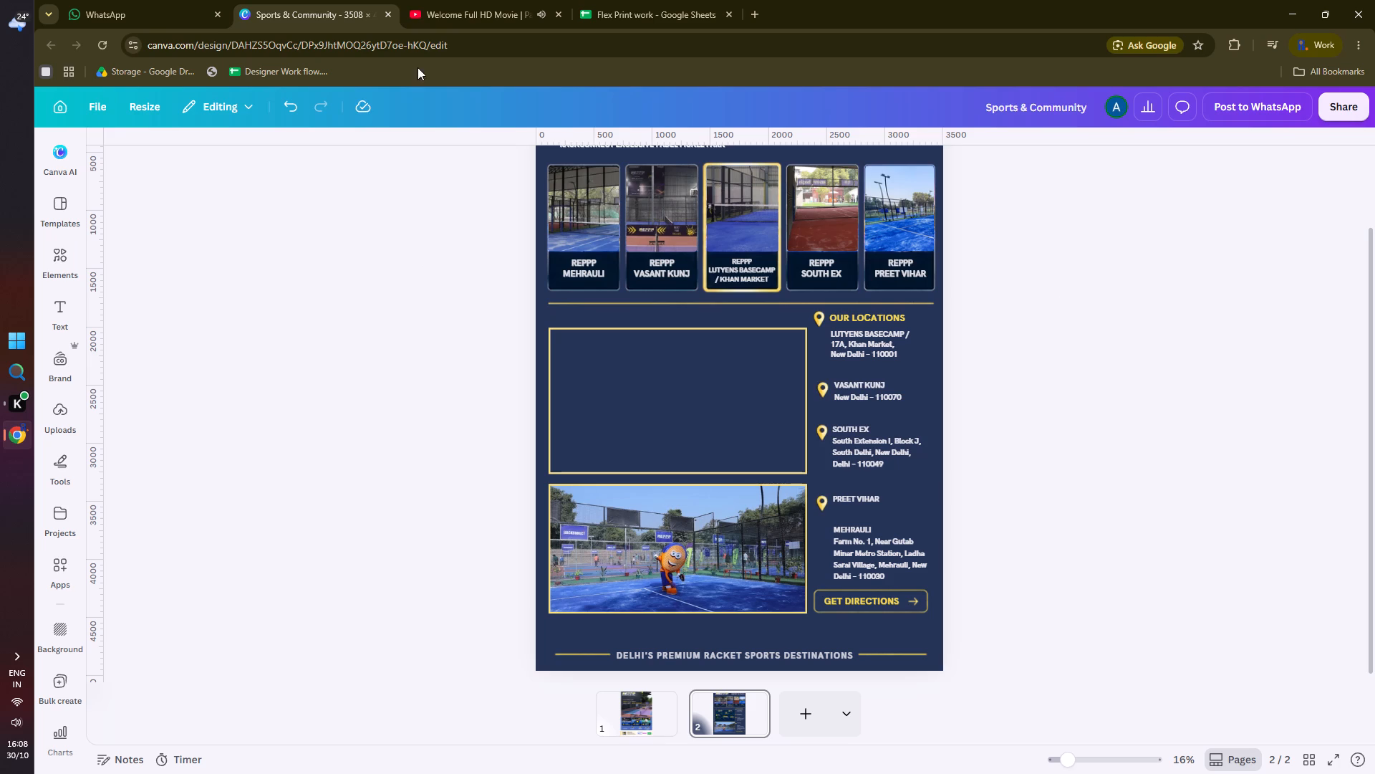